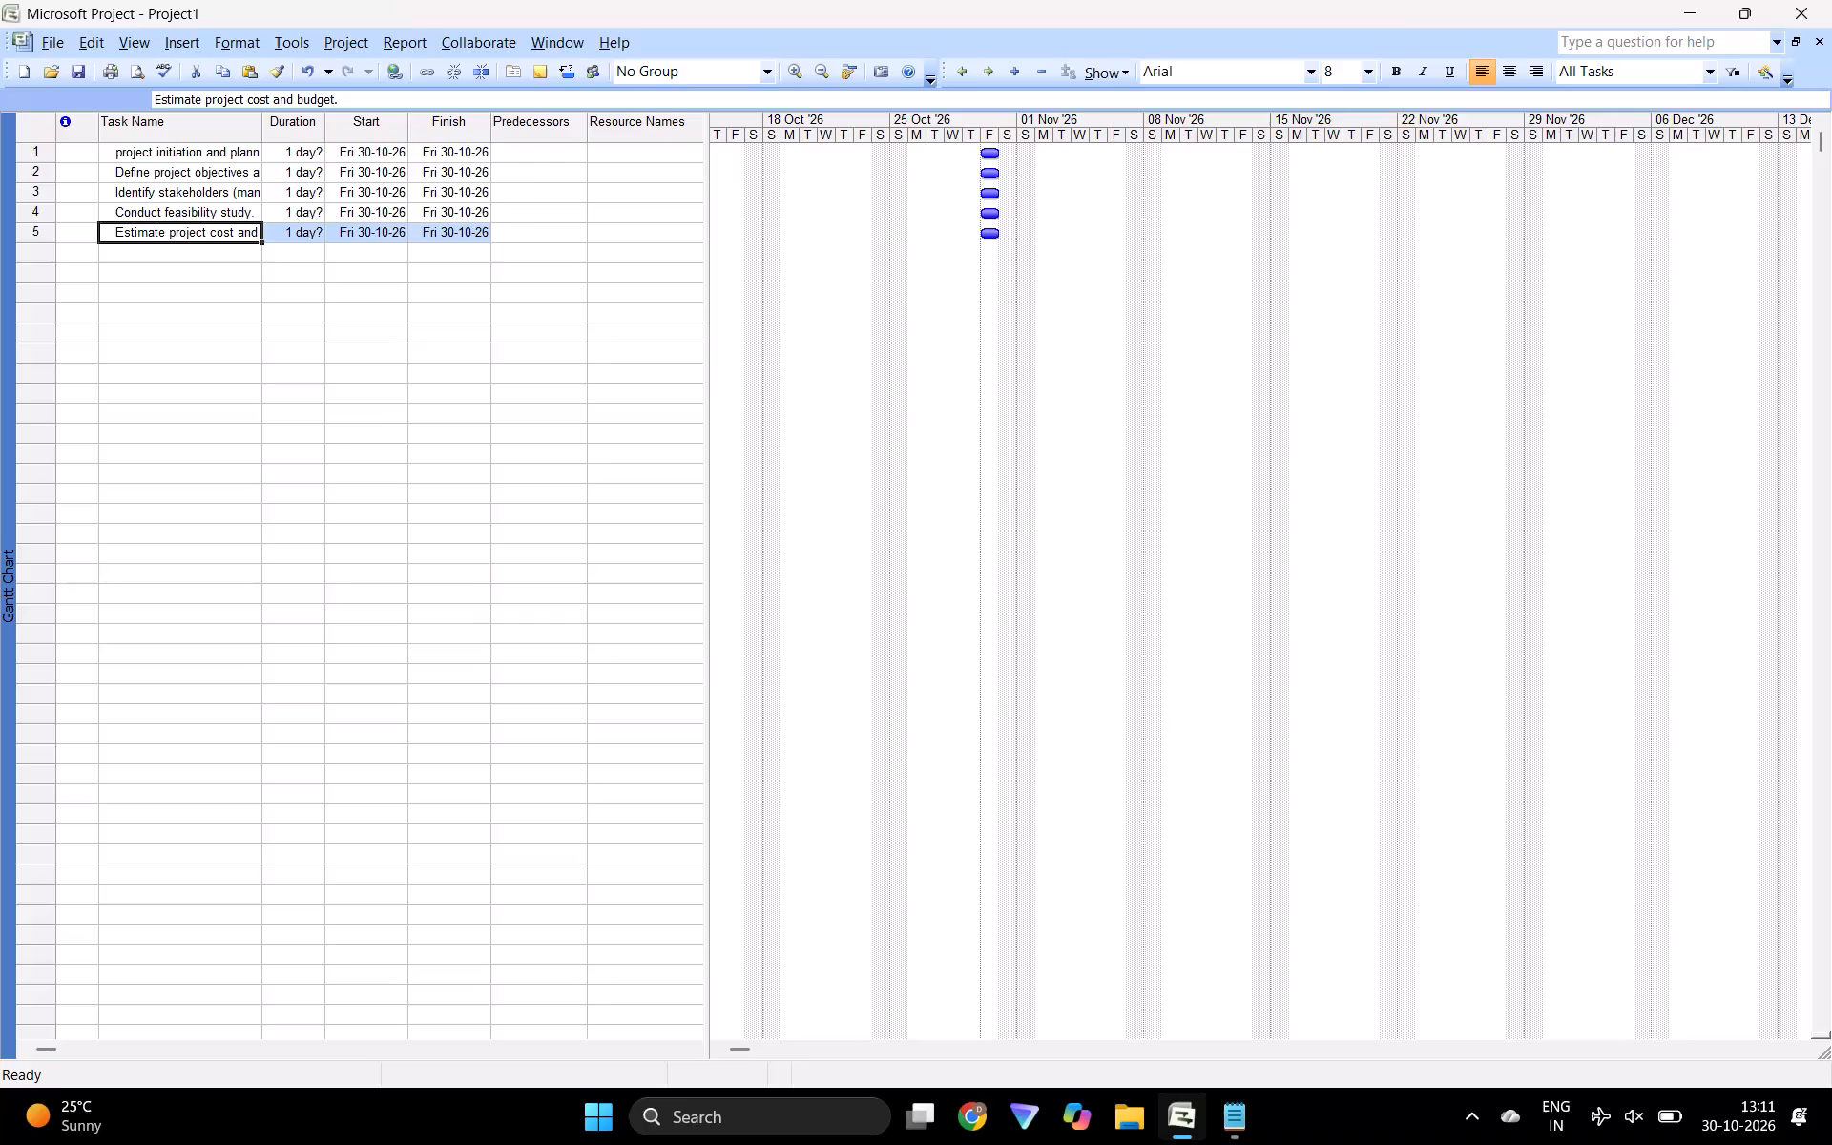
# Paste the copied text "Prepare project plan and timeline." as the name of task 6.
pyautogui.click(197, 263)
pyautogui.click(200, 249)
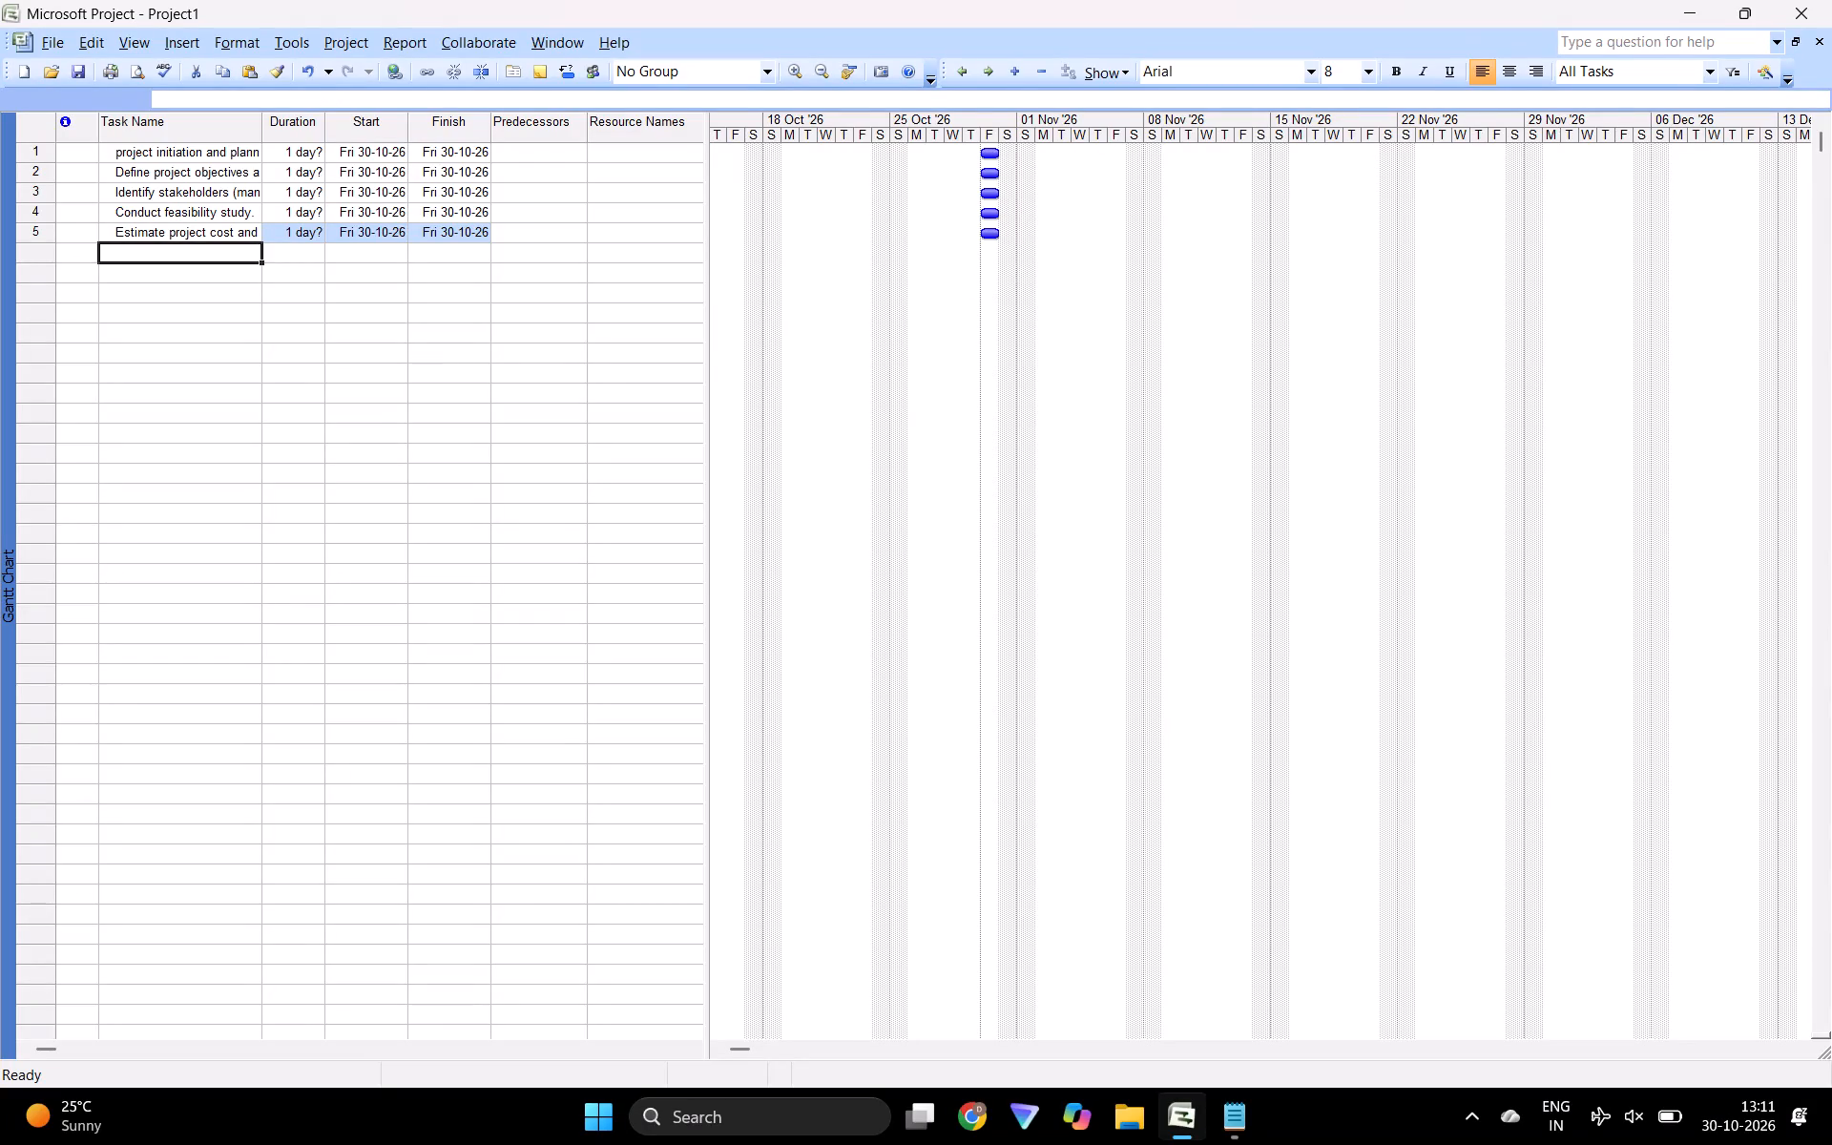
pyautogui.hotkey('ctrl', 'v')
# Copy the Task 2 heading "Requirement Analysis" from the Notepad list into the project as task 7.
pyautogui.hotkey('alt', 'Tab')
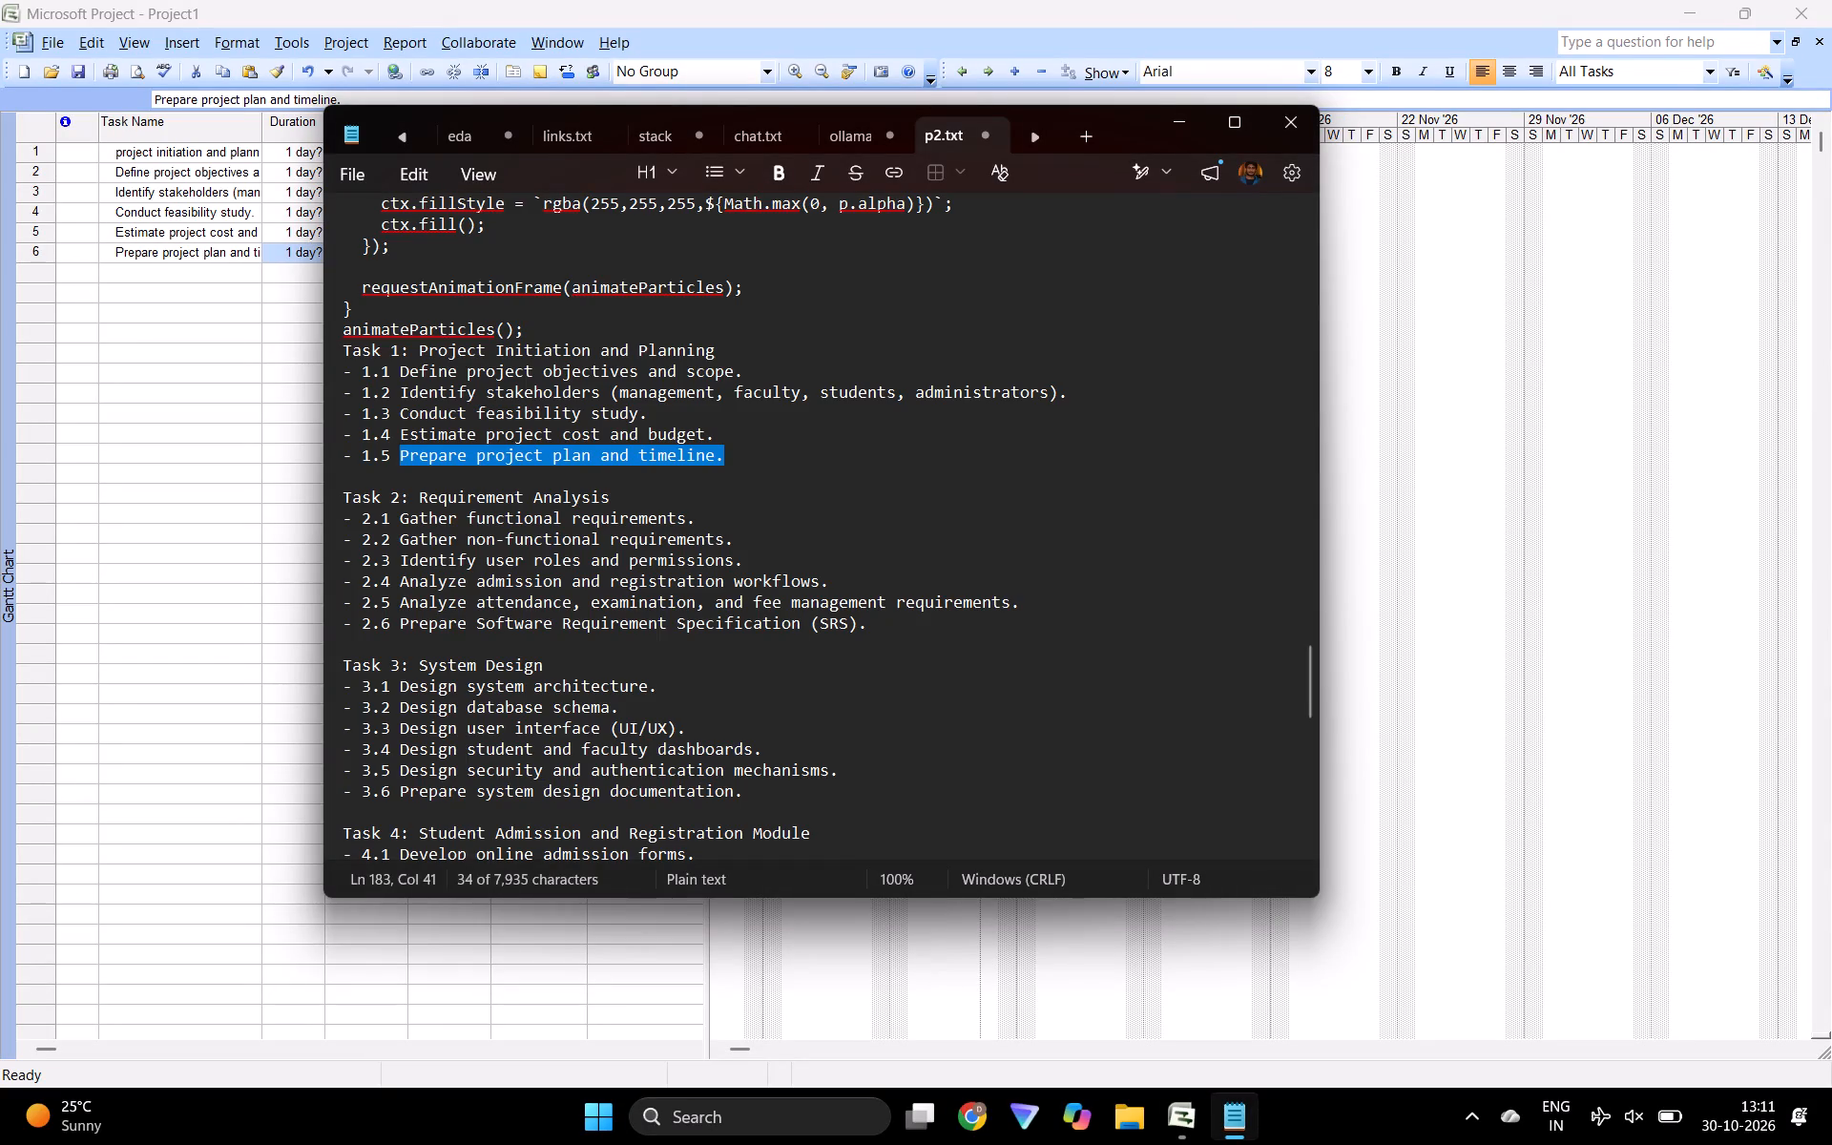
pyautogui.moveTo(415, 503); pyautogui.dragTo(599, 498)
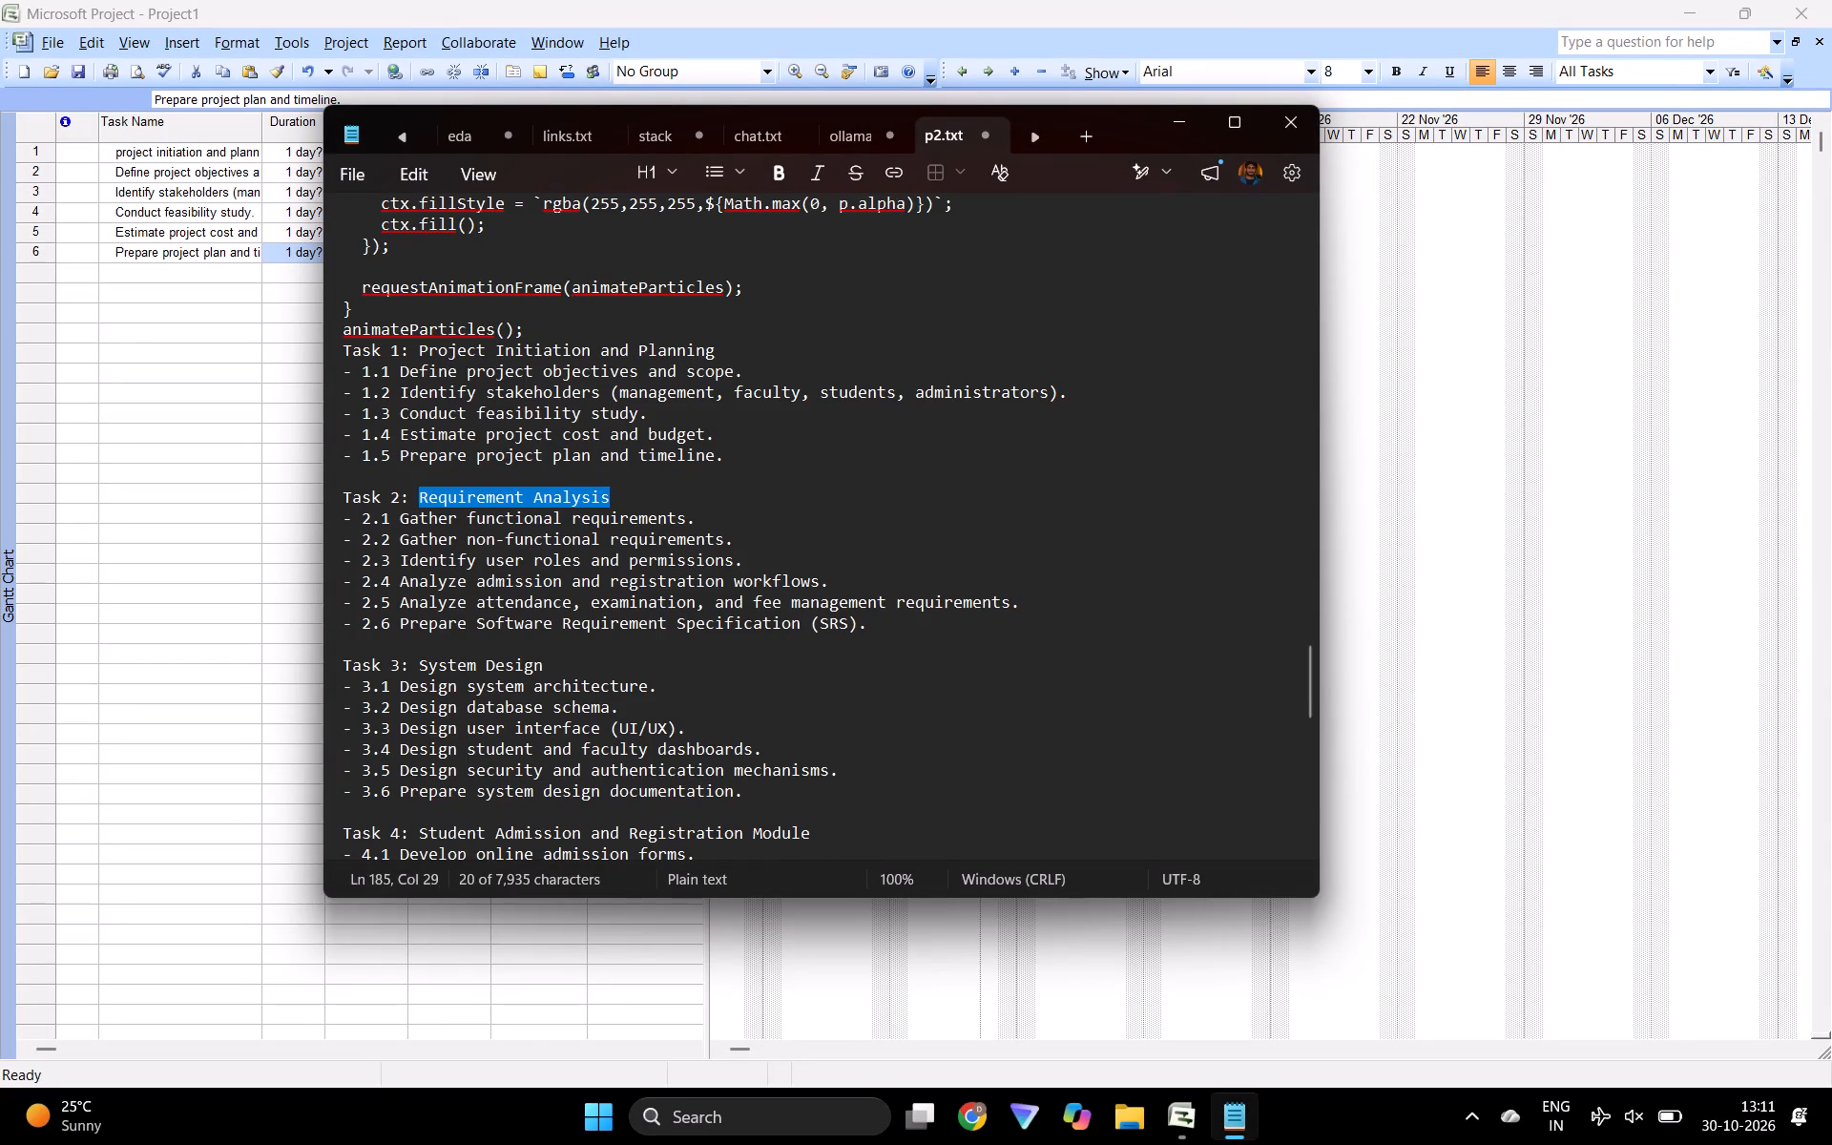
pyautogui.moveTo(599, 498); pyautogui.dragTo(608, 499)
pyautogui.hotkey('ctrl', 'c')
pyautogui.hotkey('alt', 'Tab')
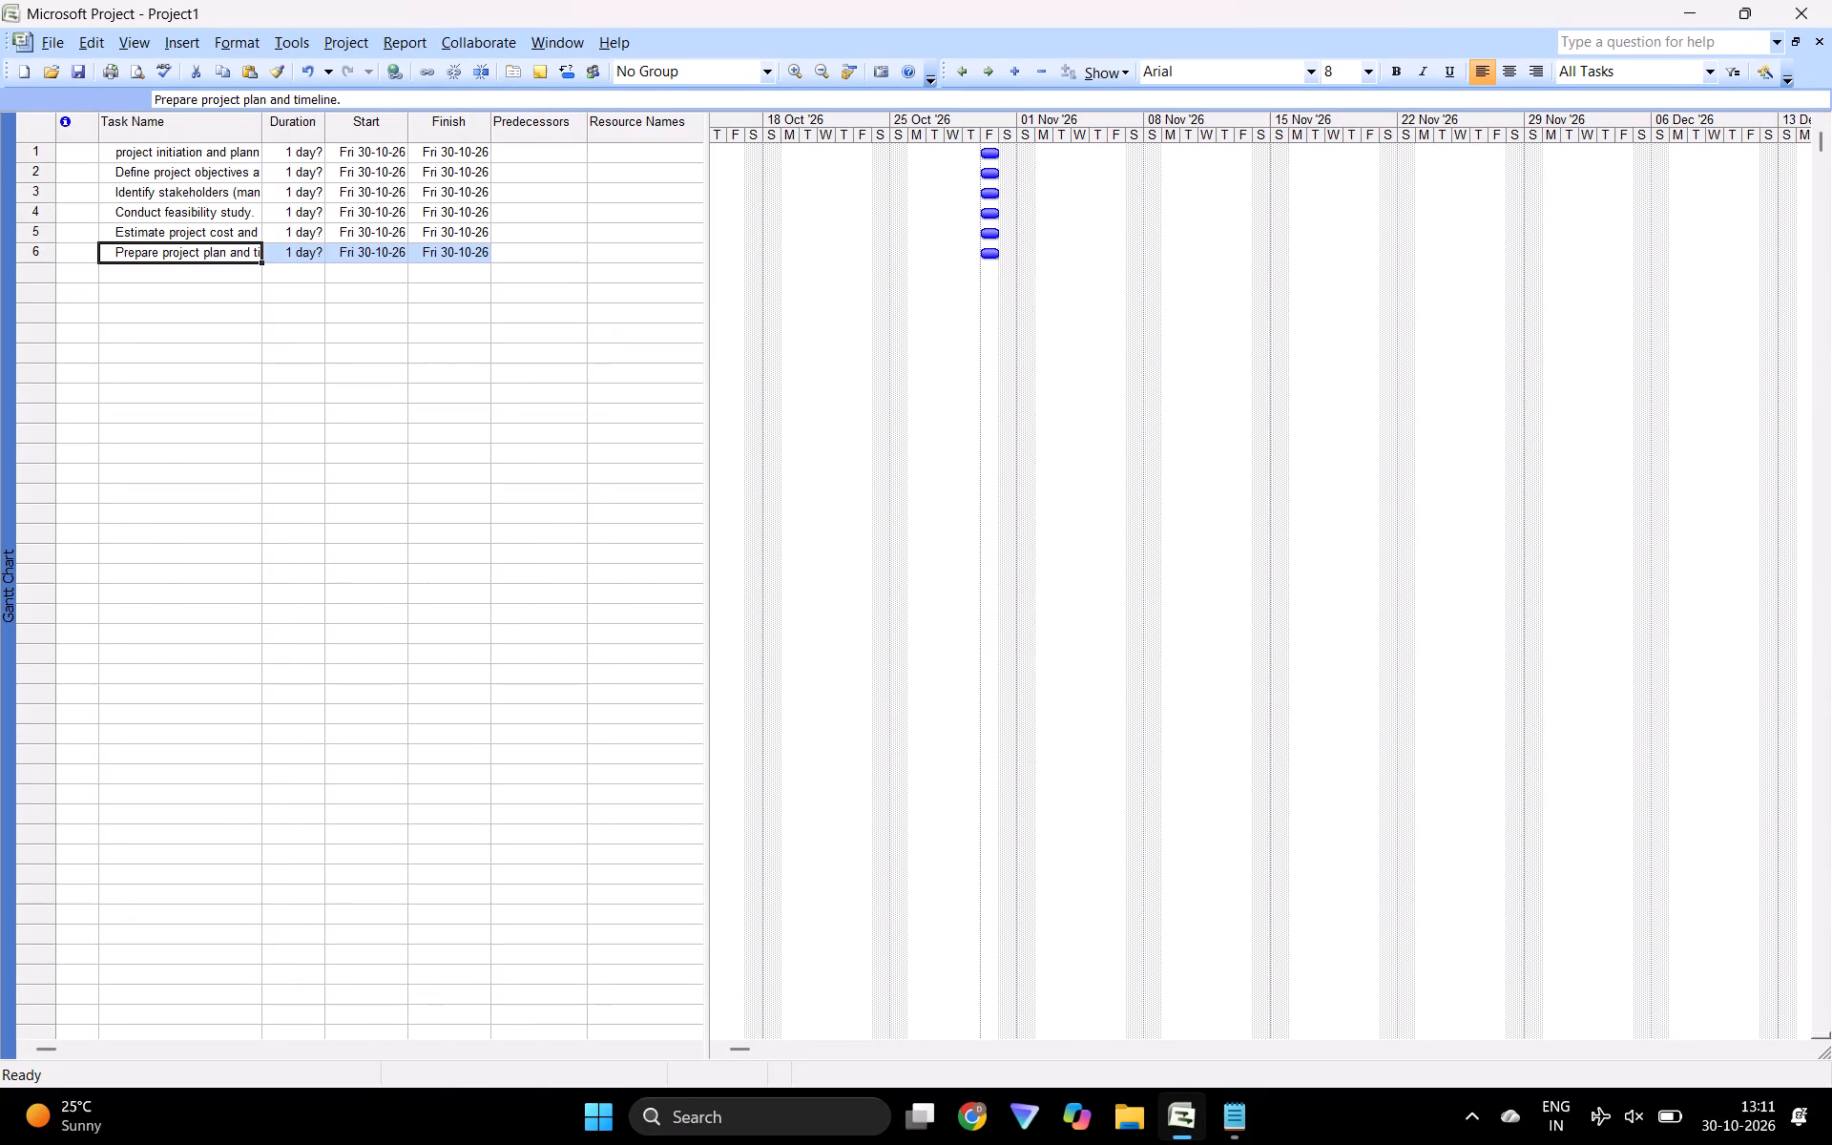
pyautogui.click(152, 276)
pyautogui.hotkey('ctrl', 'v')
# Copy item 2.1, "Gather functional requirements", from the Notepad list into the project as task 8.
pyautogui.hotkey('alt', 'Tab')
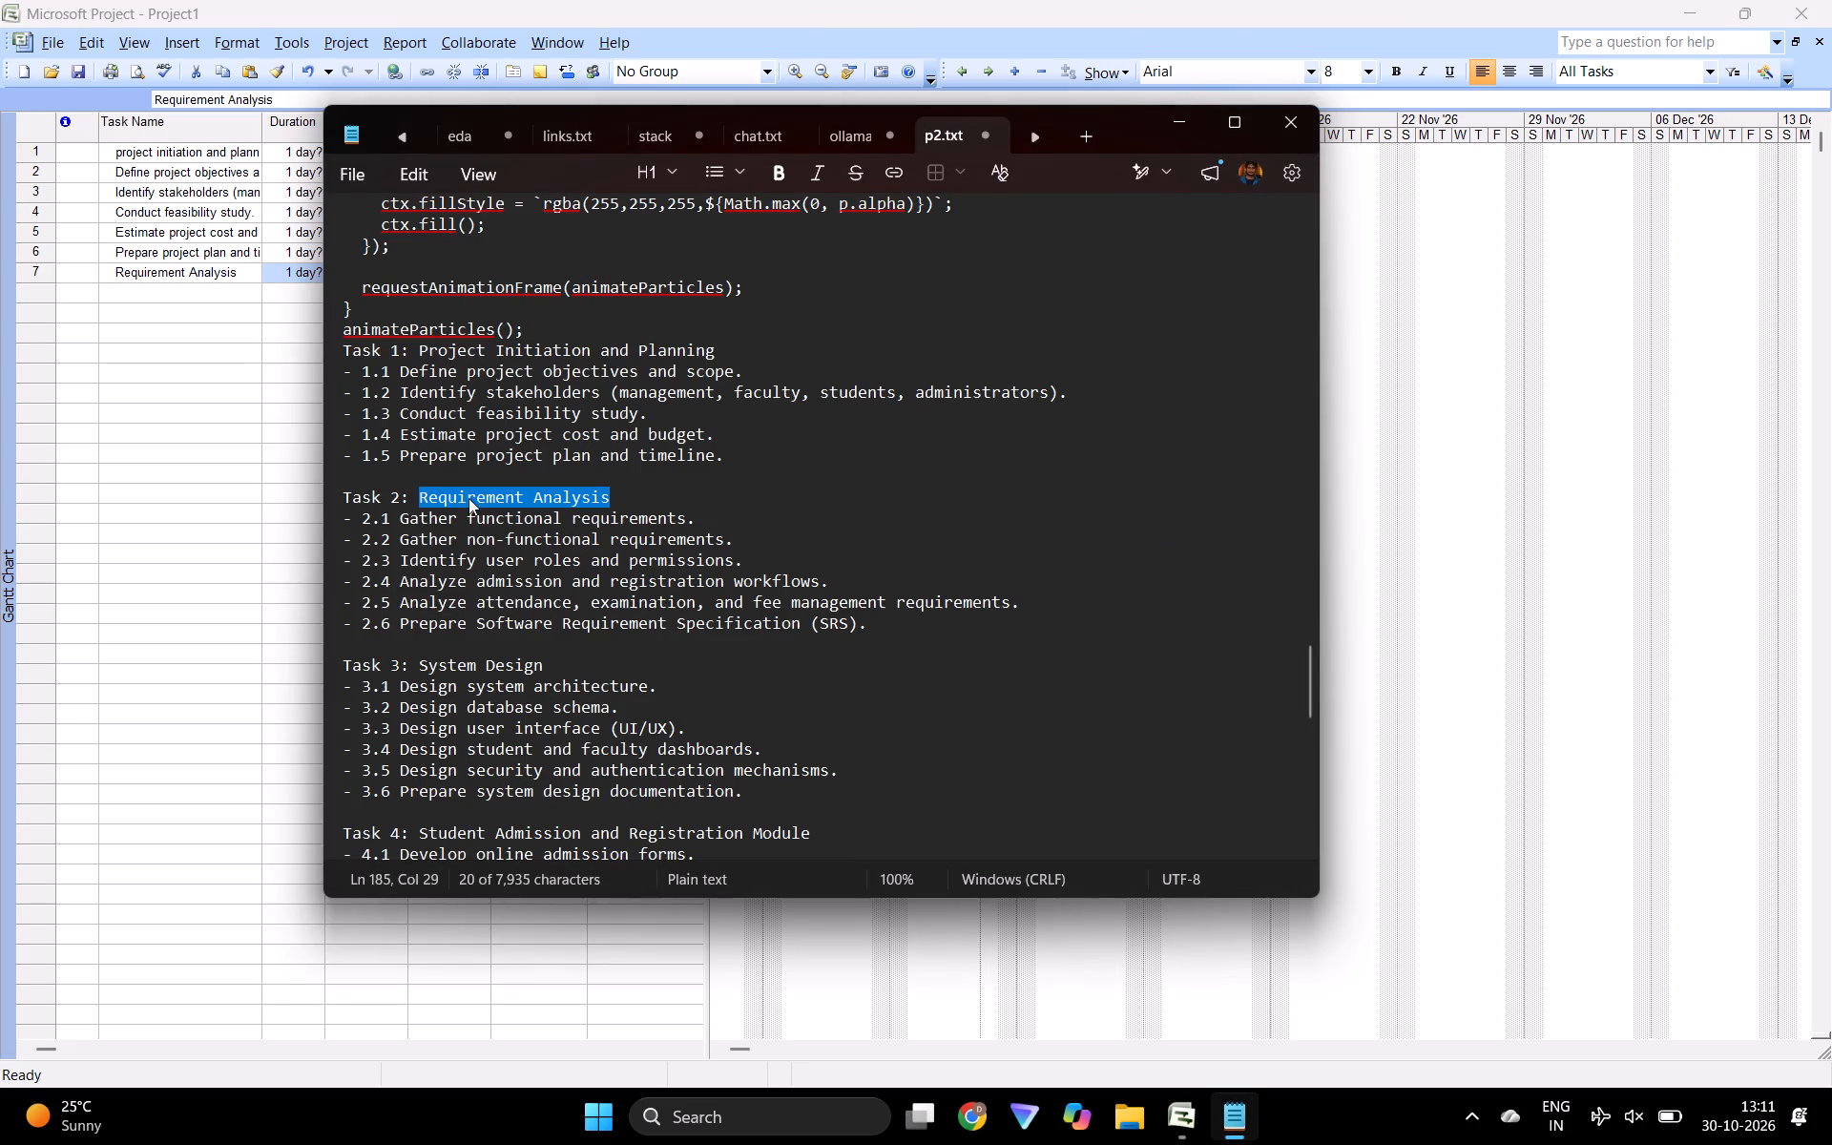
pyautogui.moveTo(398, 522); pyautogui.dragTo(685, 520)
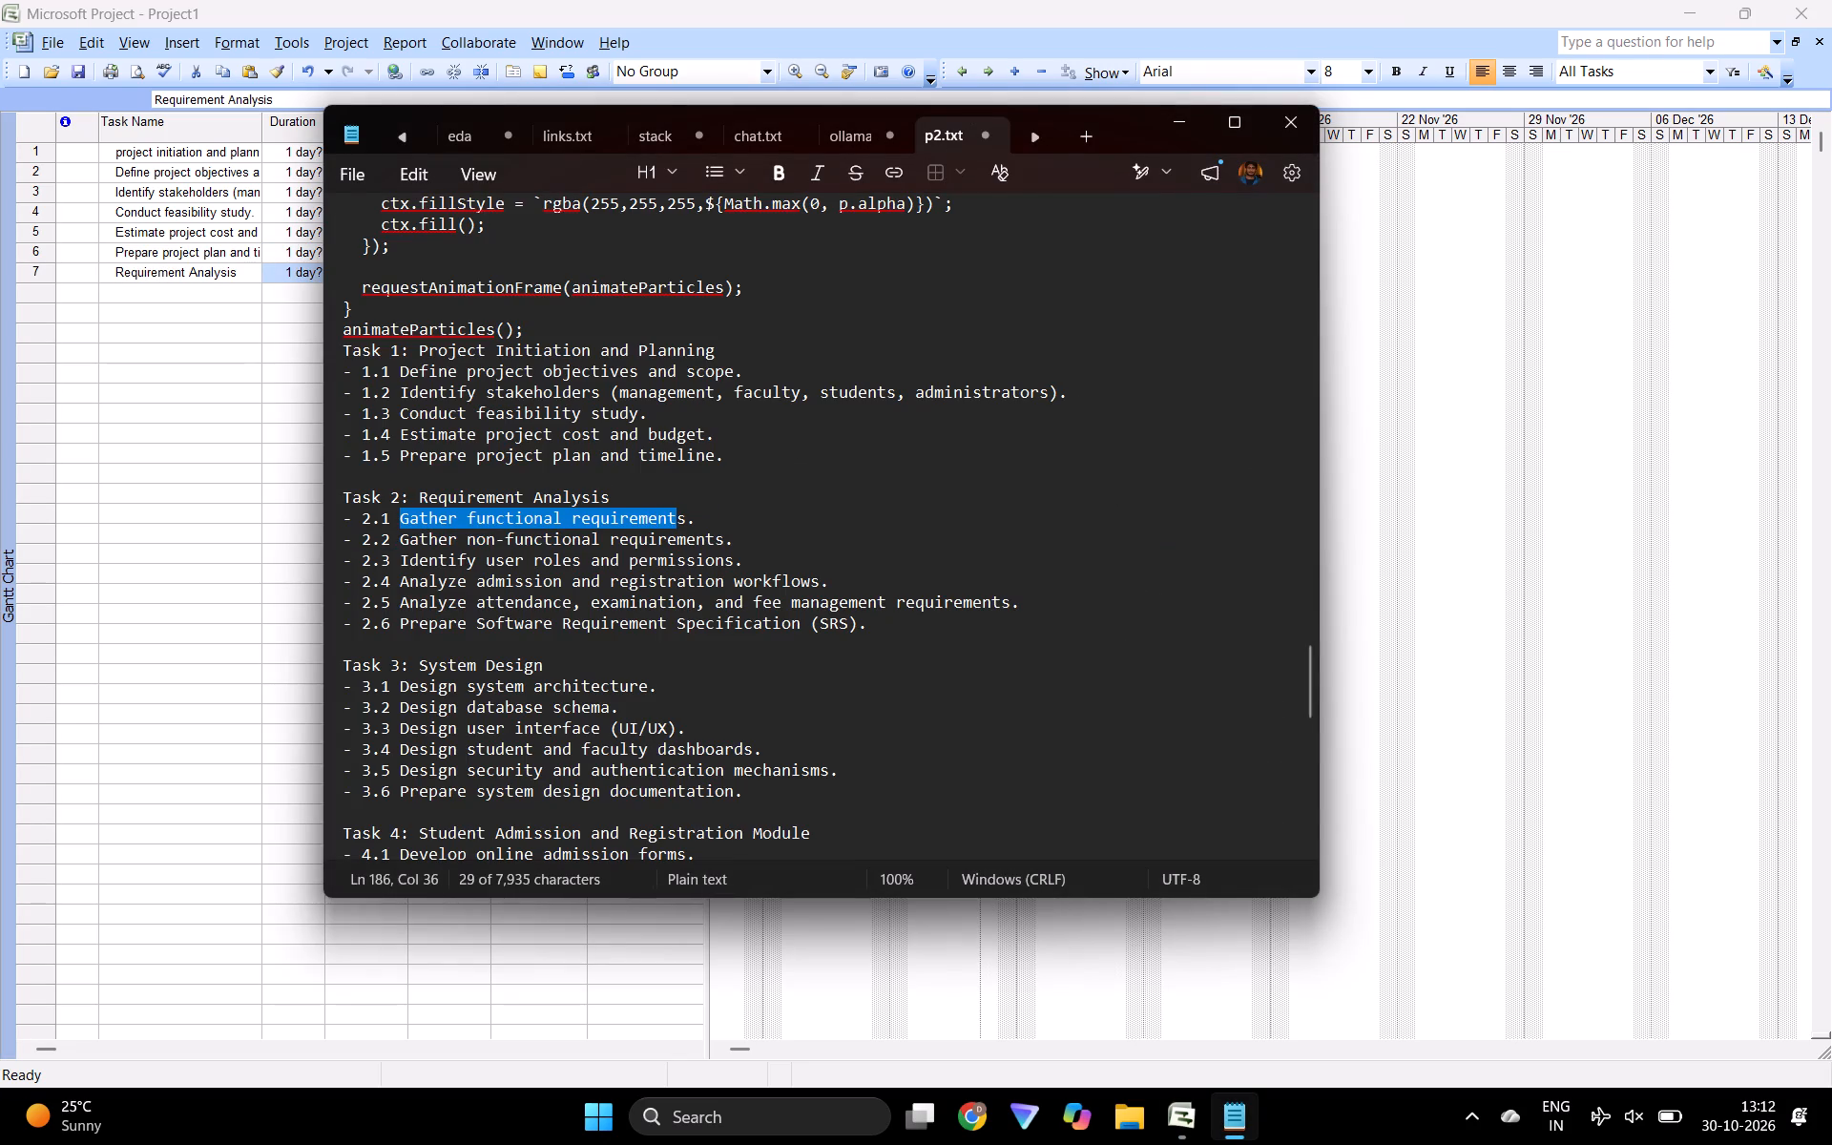
pyautogui.moveTo(685, 520); pyautogui.dragTo(692, 517)
pyautogui.hotkey('ctrl', 'c')
pyautogui.hotkey('alt', 'Tab')
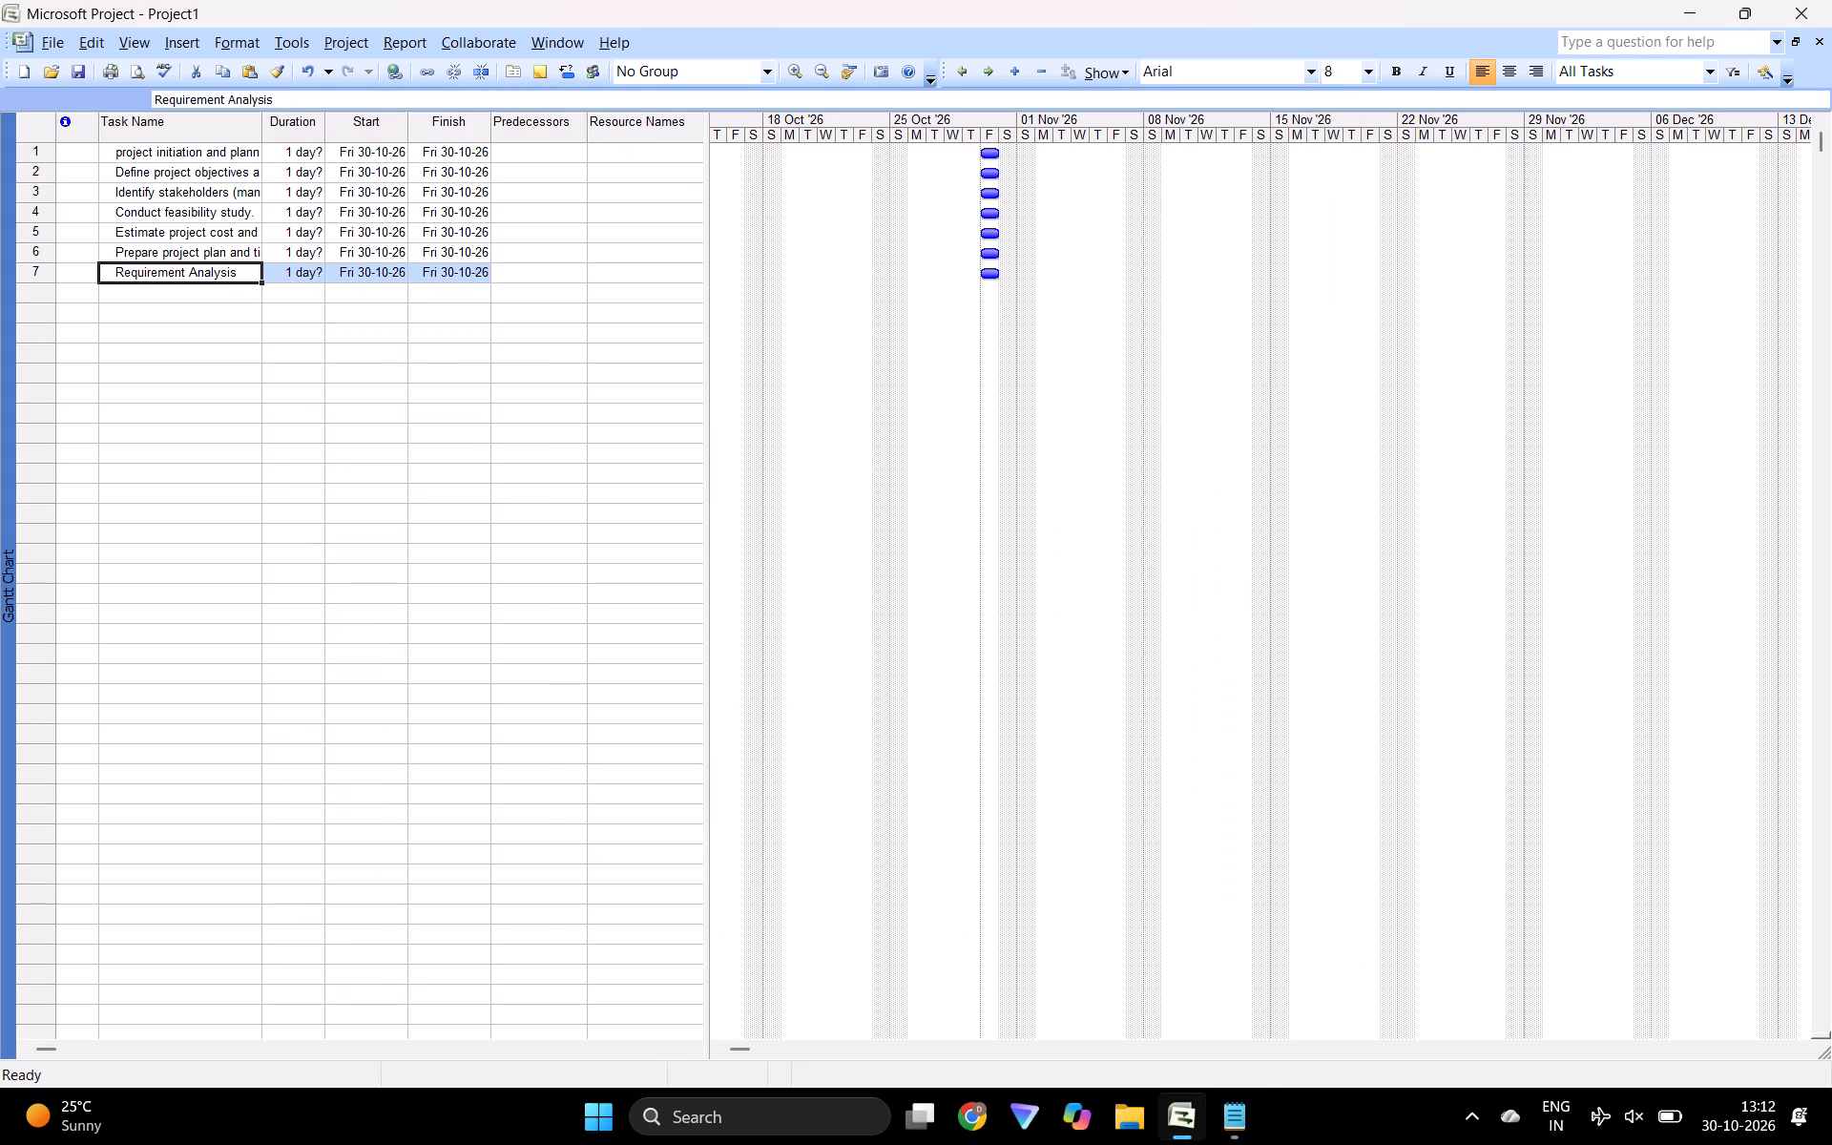
pyautogui.moveTo(232, 304); pyautogui.dragTo(239, 289)
pyautogui.click(239, 289)
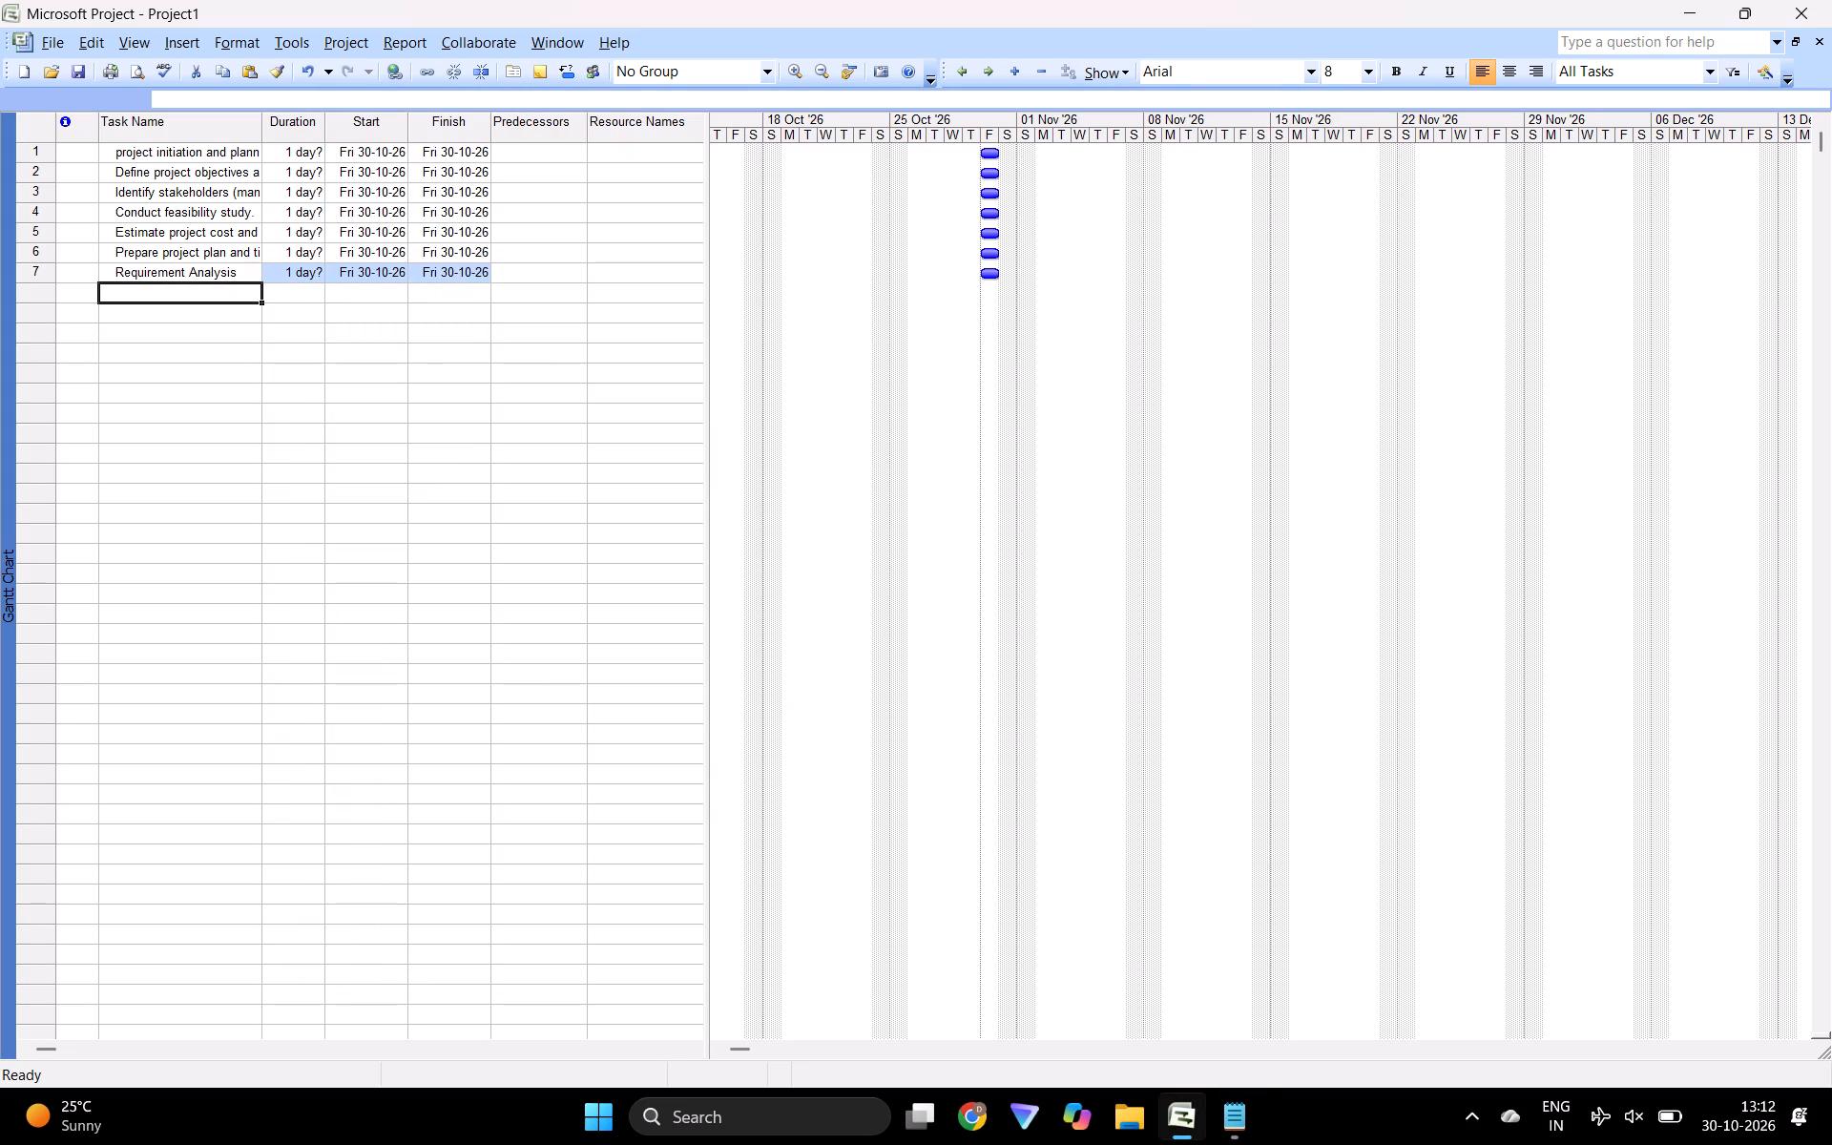
pyautogui.hotkey('ctrl', 'v')
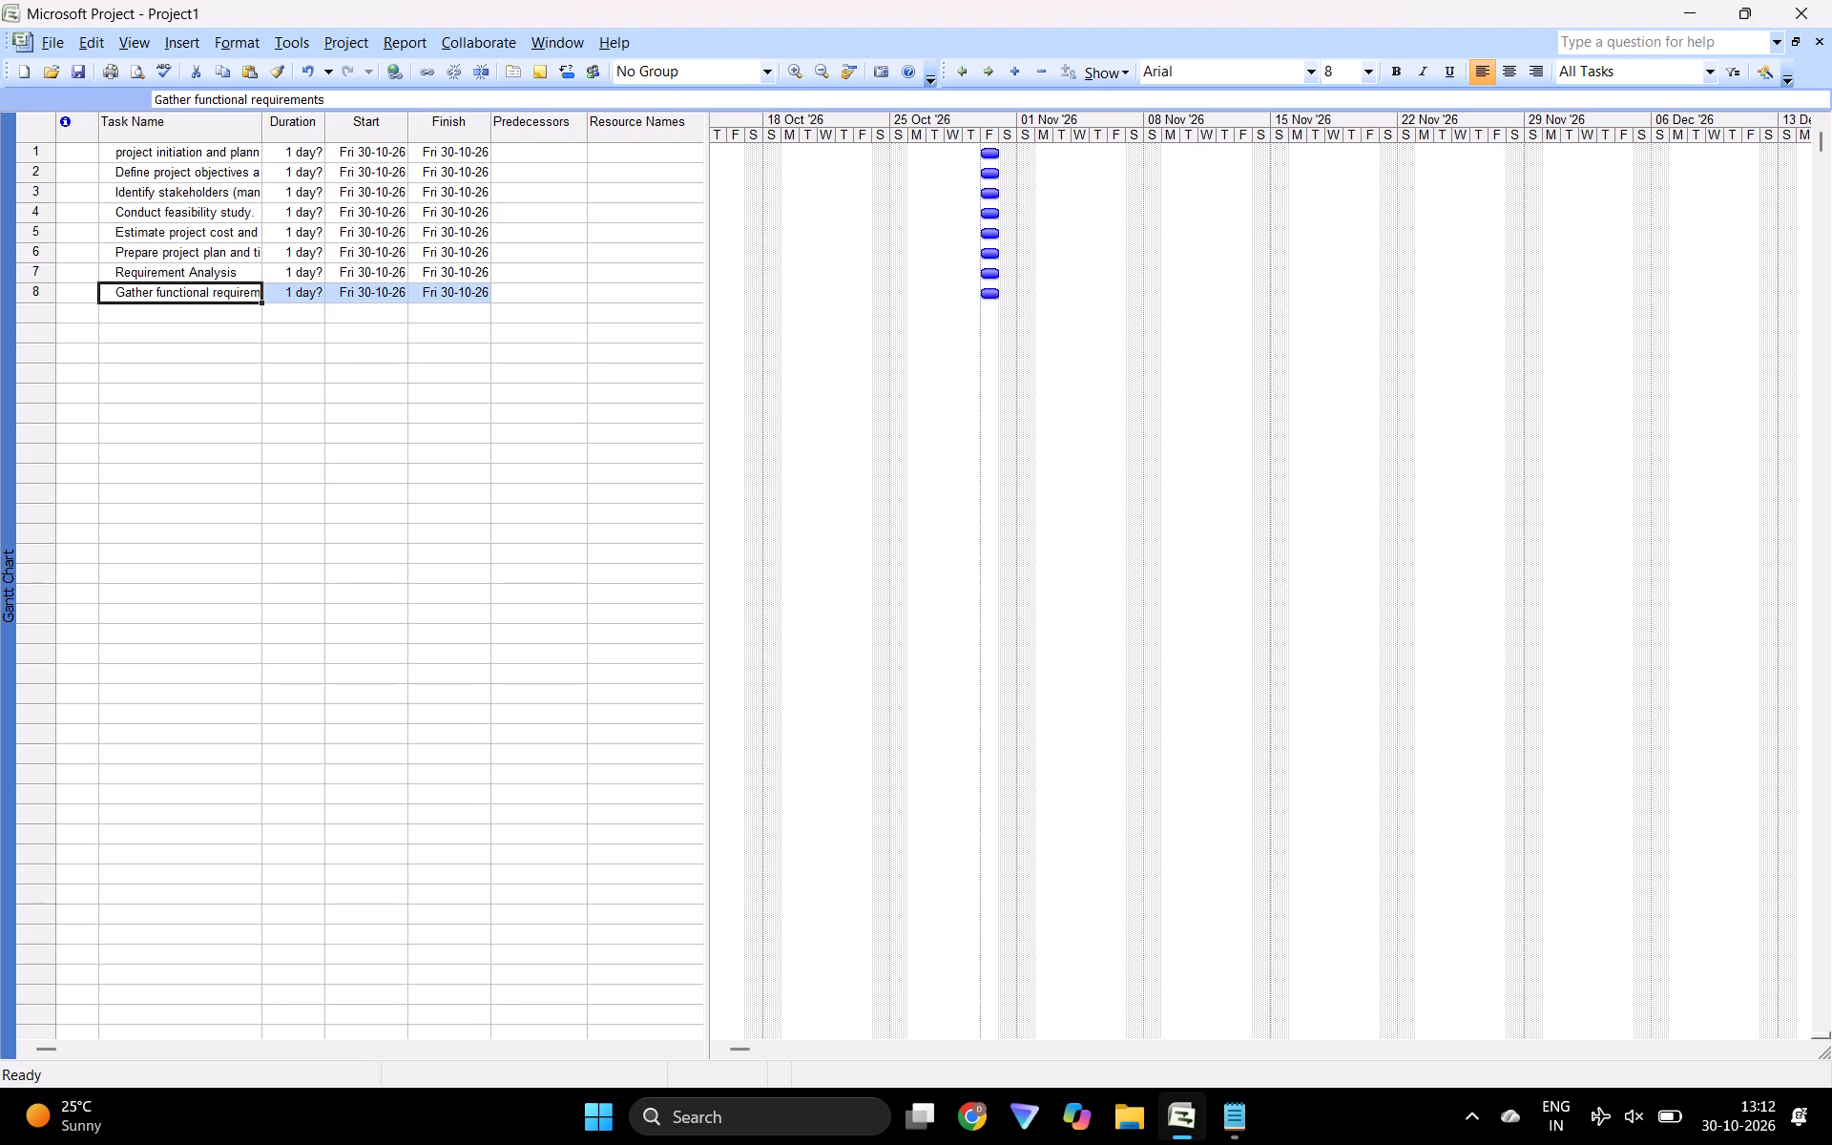
# Indent tasks 2 to 6 under project initiation and planning, and task 8 under Requirement Analysis.
pyautogui.keyDown('ctrl'); pyautogui.moveTo(109, 170); pyautogui.dragTo(235, 256); pyautogui.keyUp('ctrl')
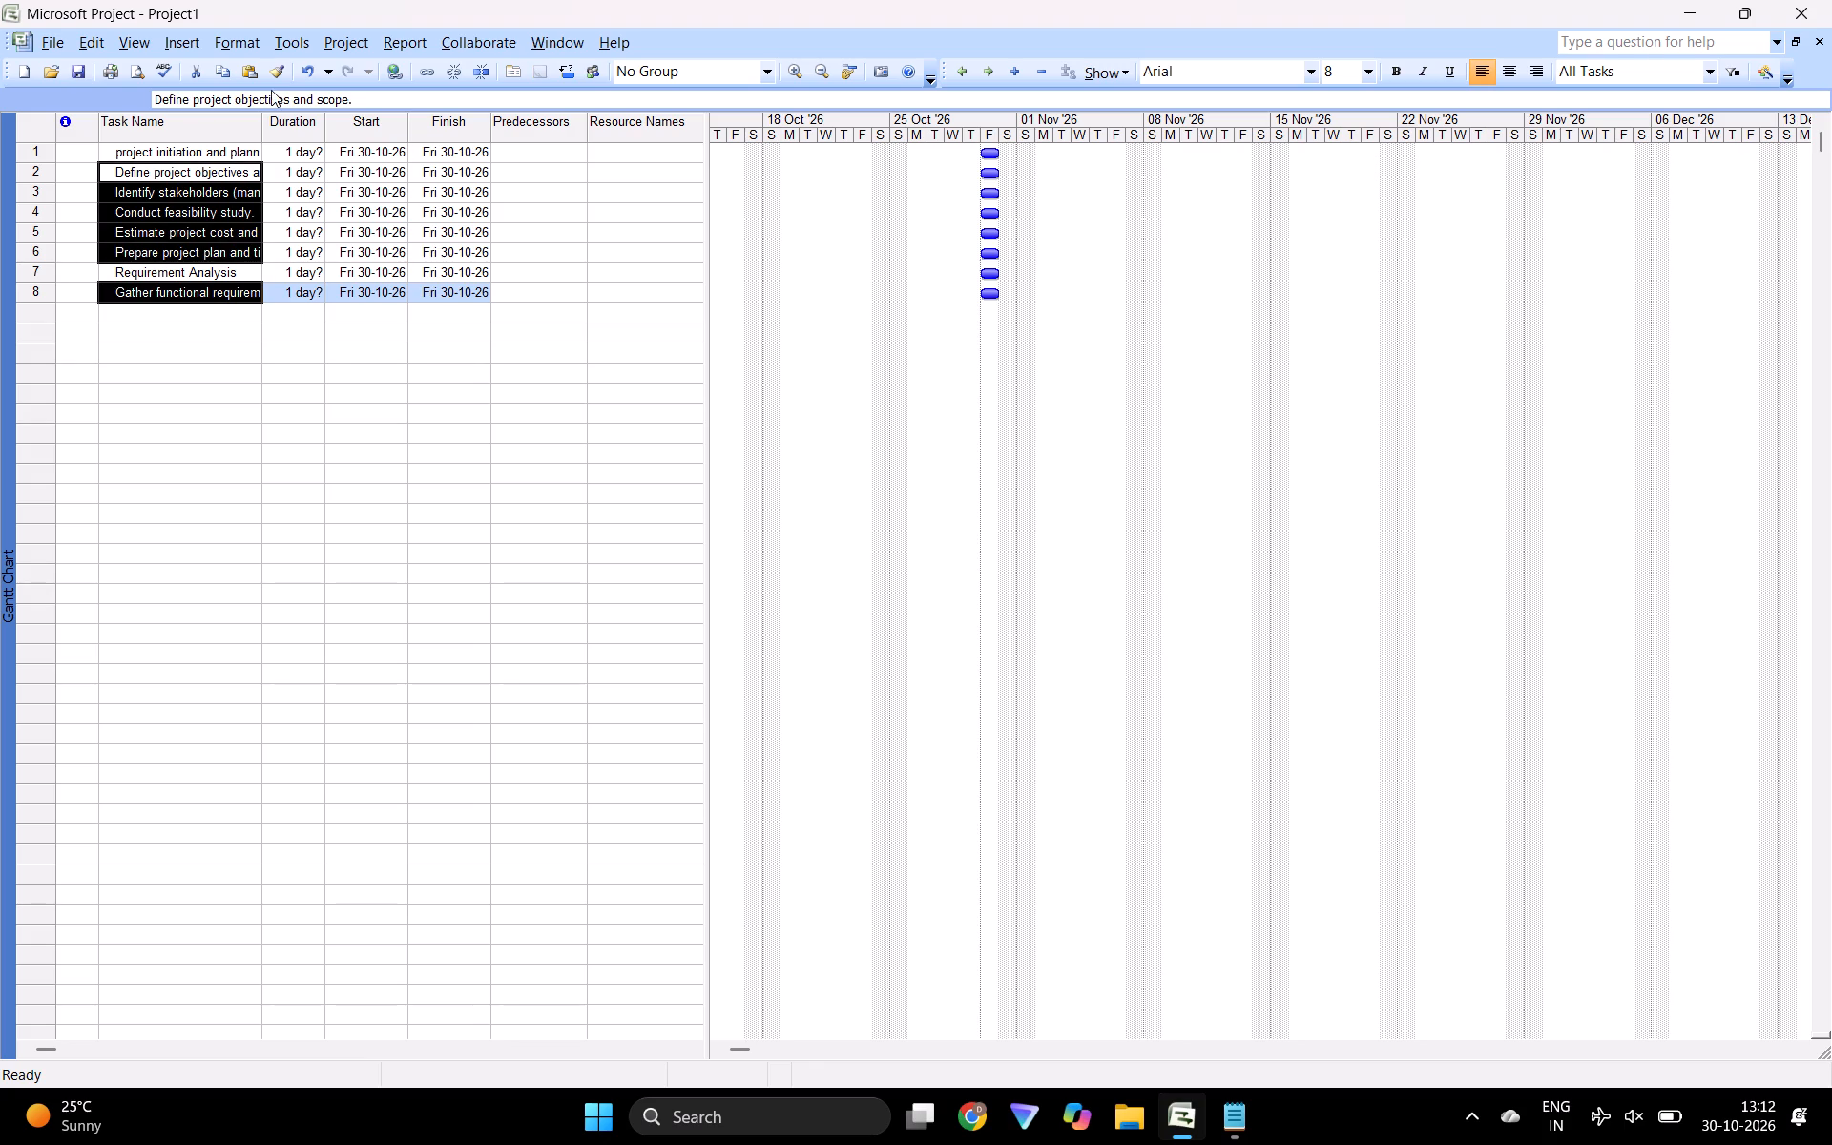
pyautogui.click(285, 43)
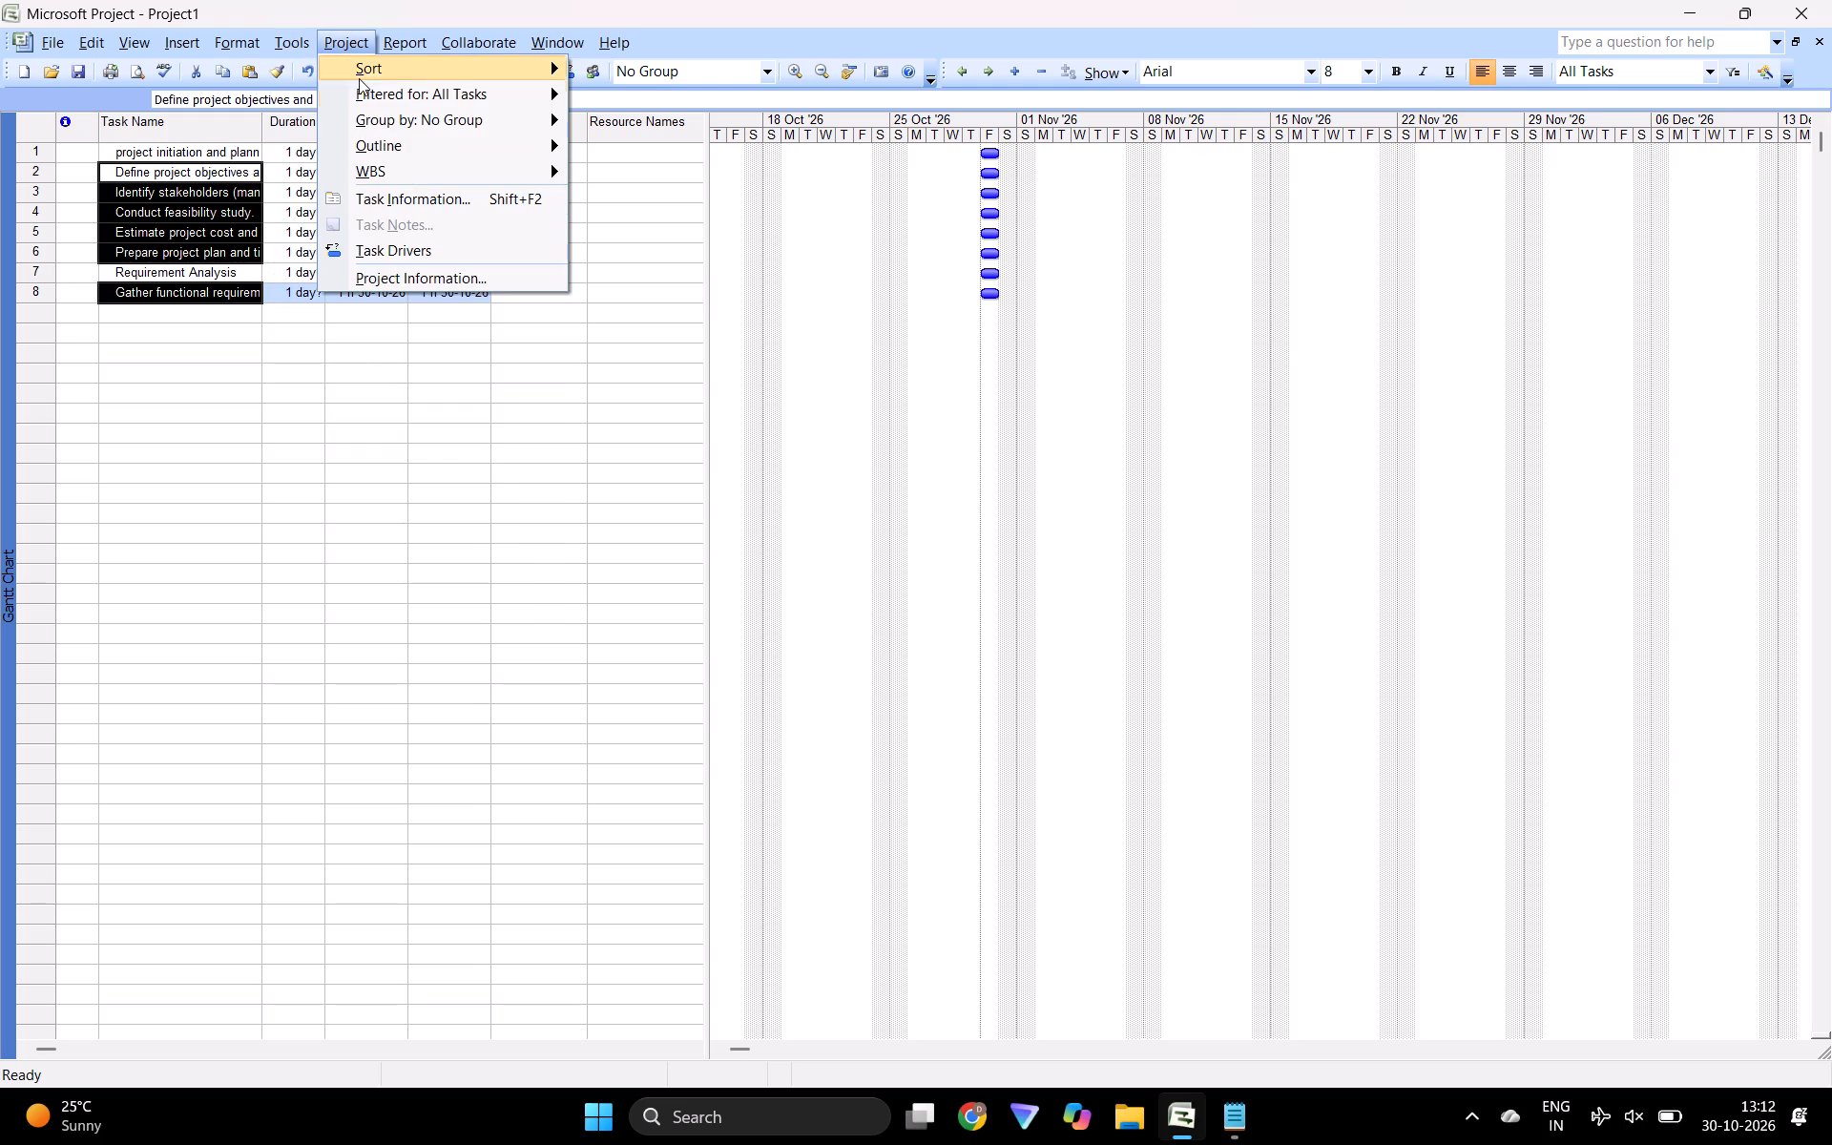
pyautogui.click(363, 143)
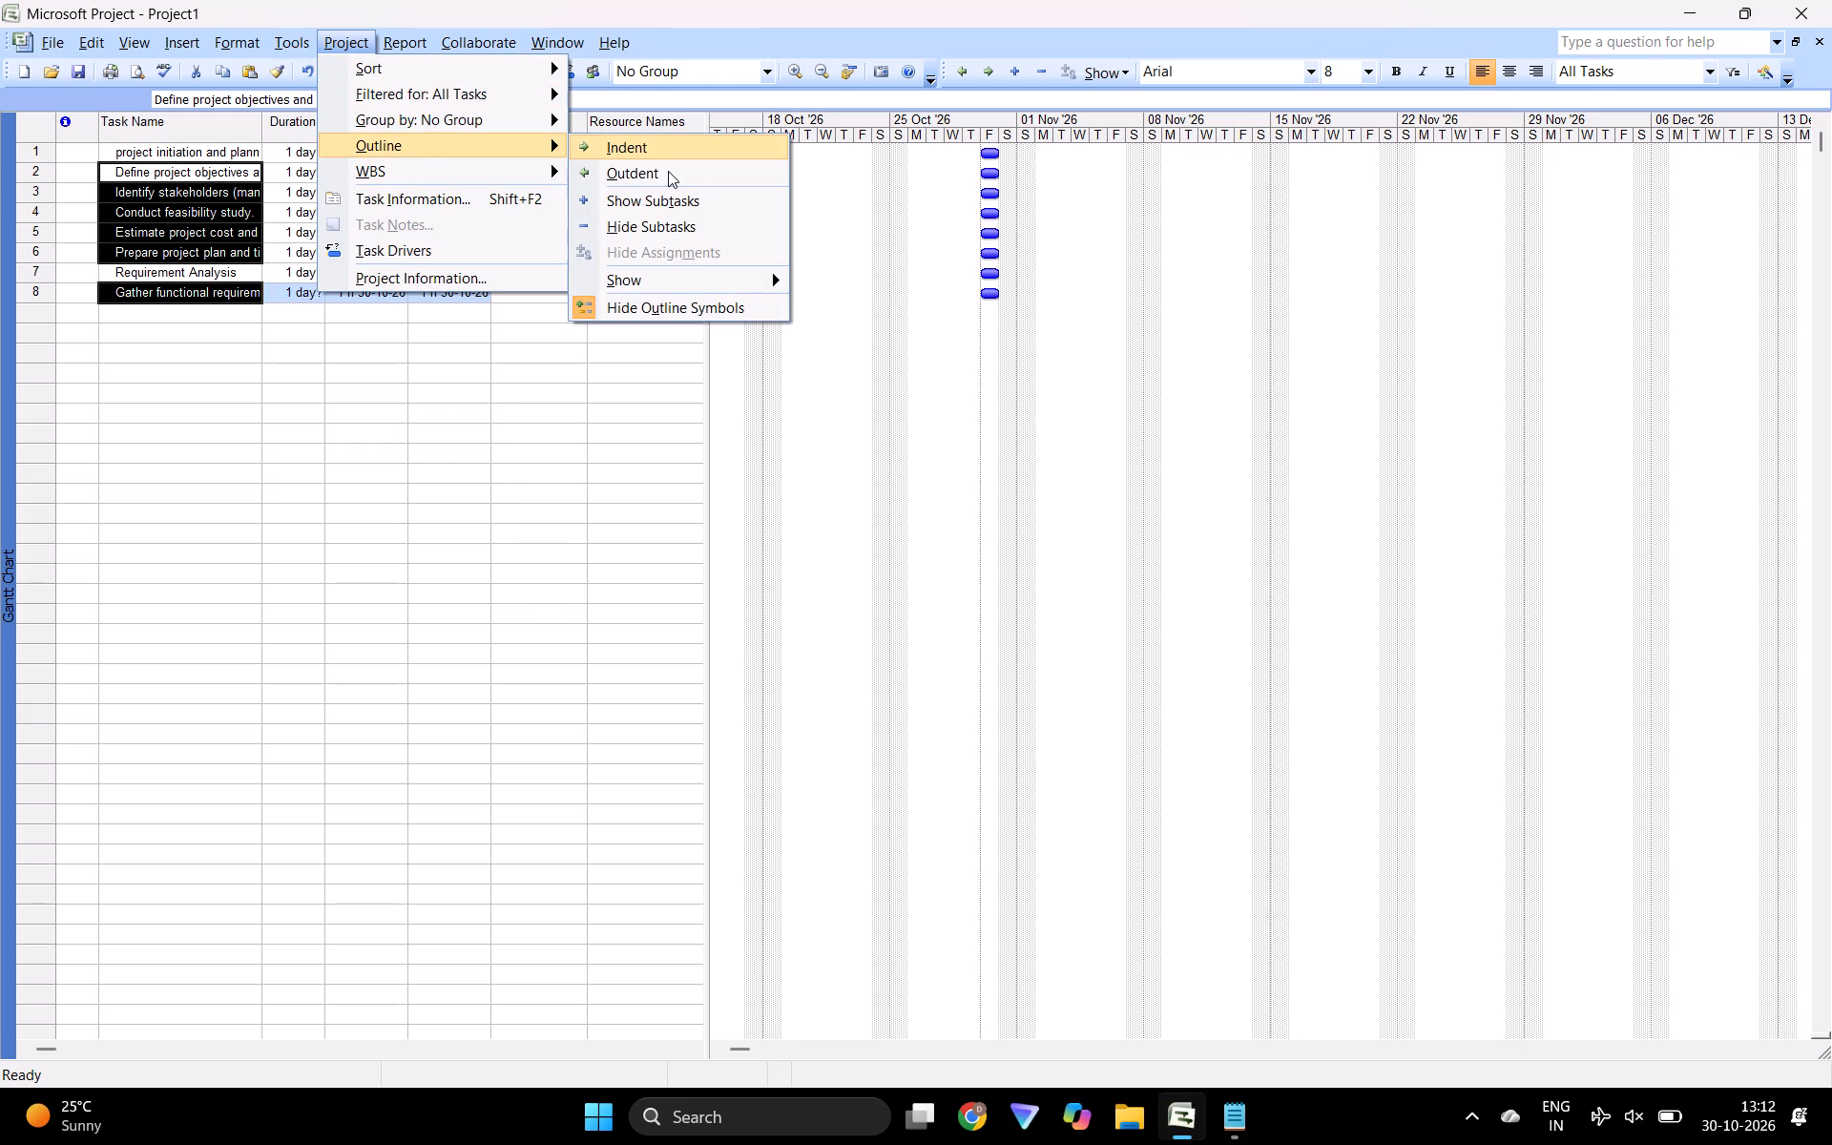
pyautogui.click(668, 171)
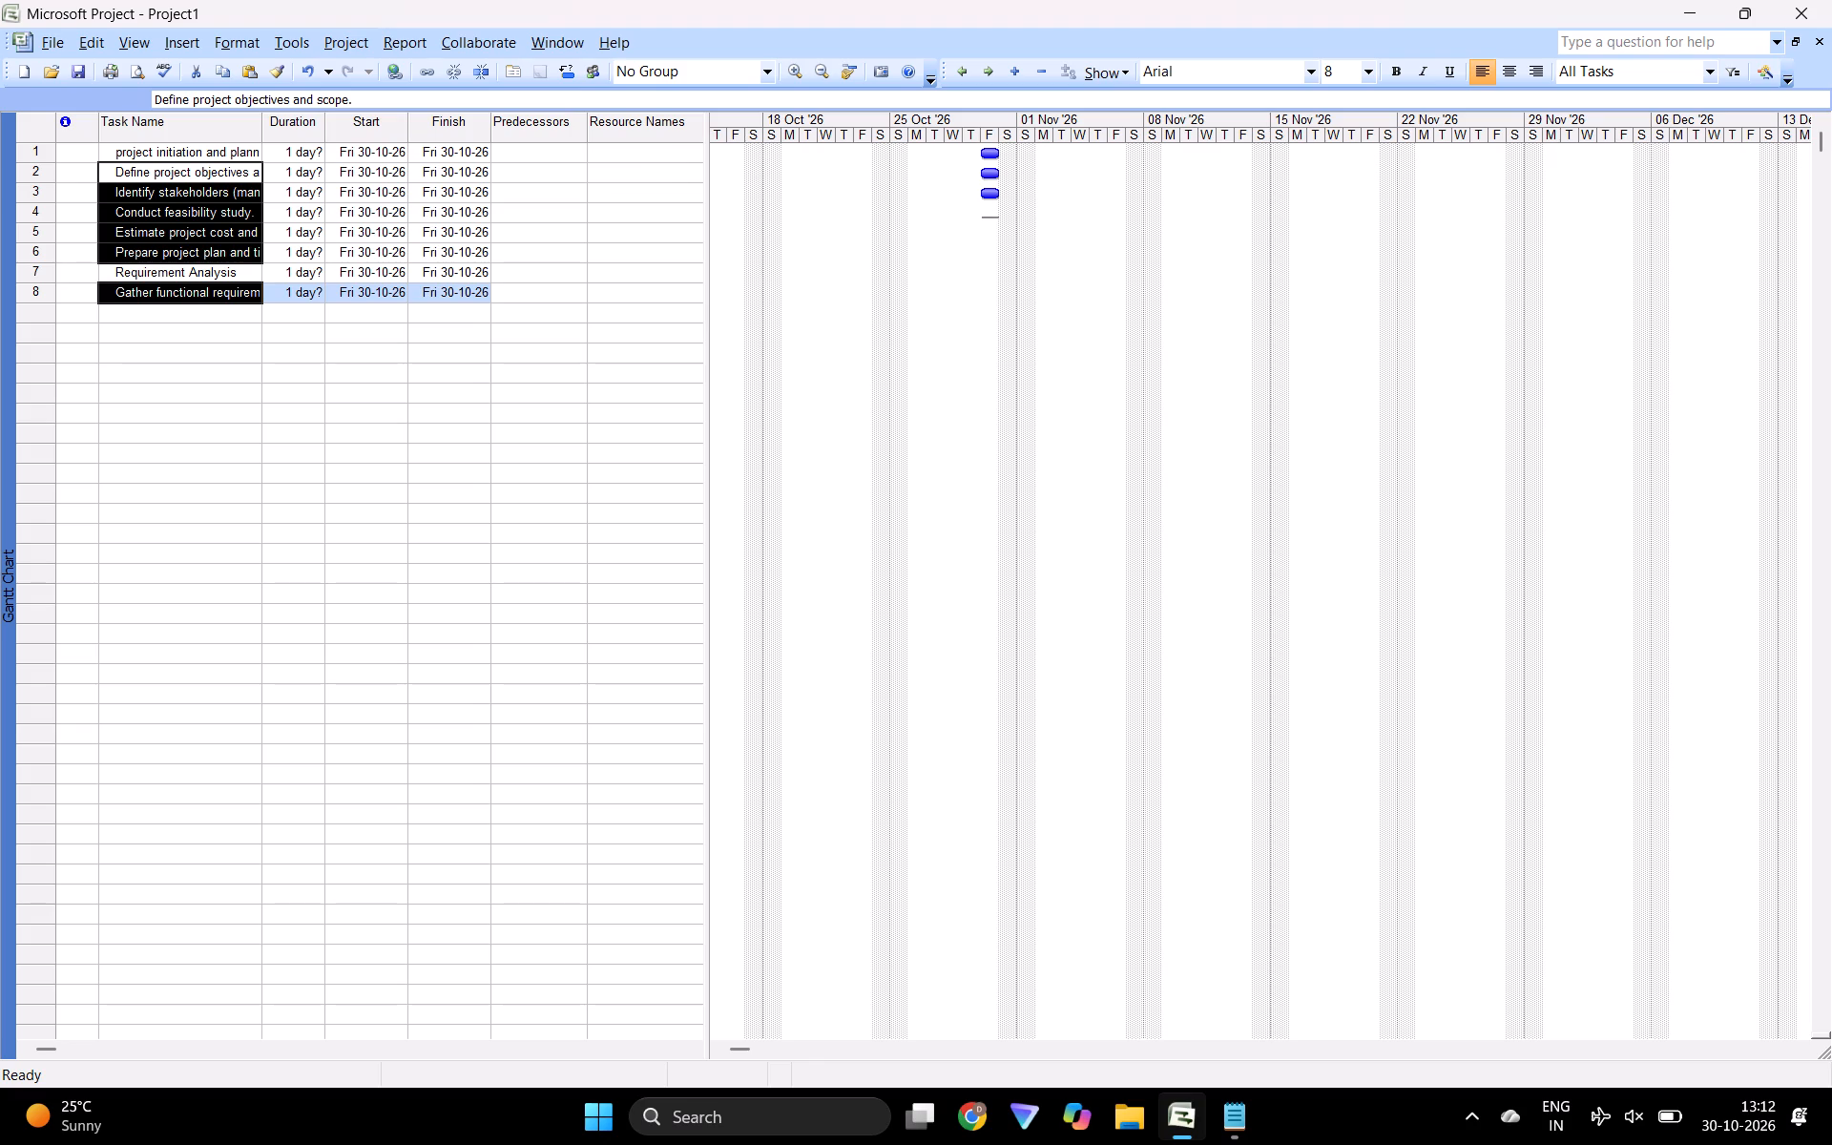
pyautogui.click(357, 35)
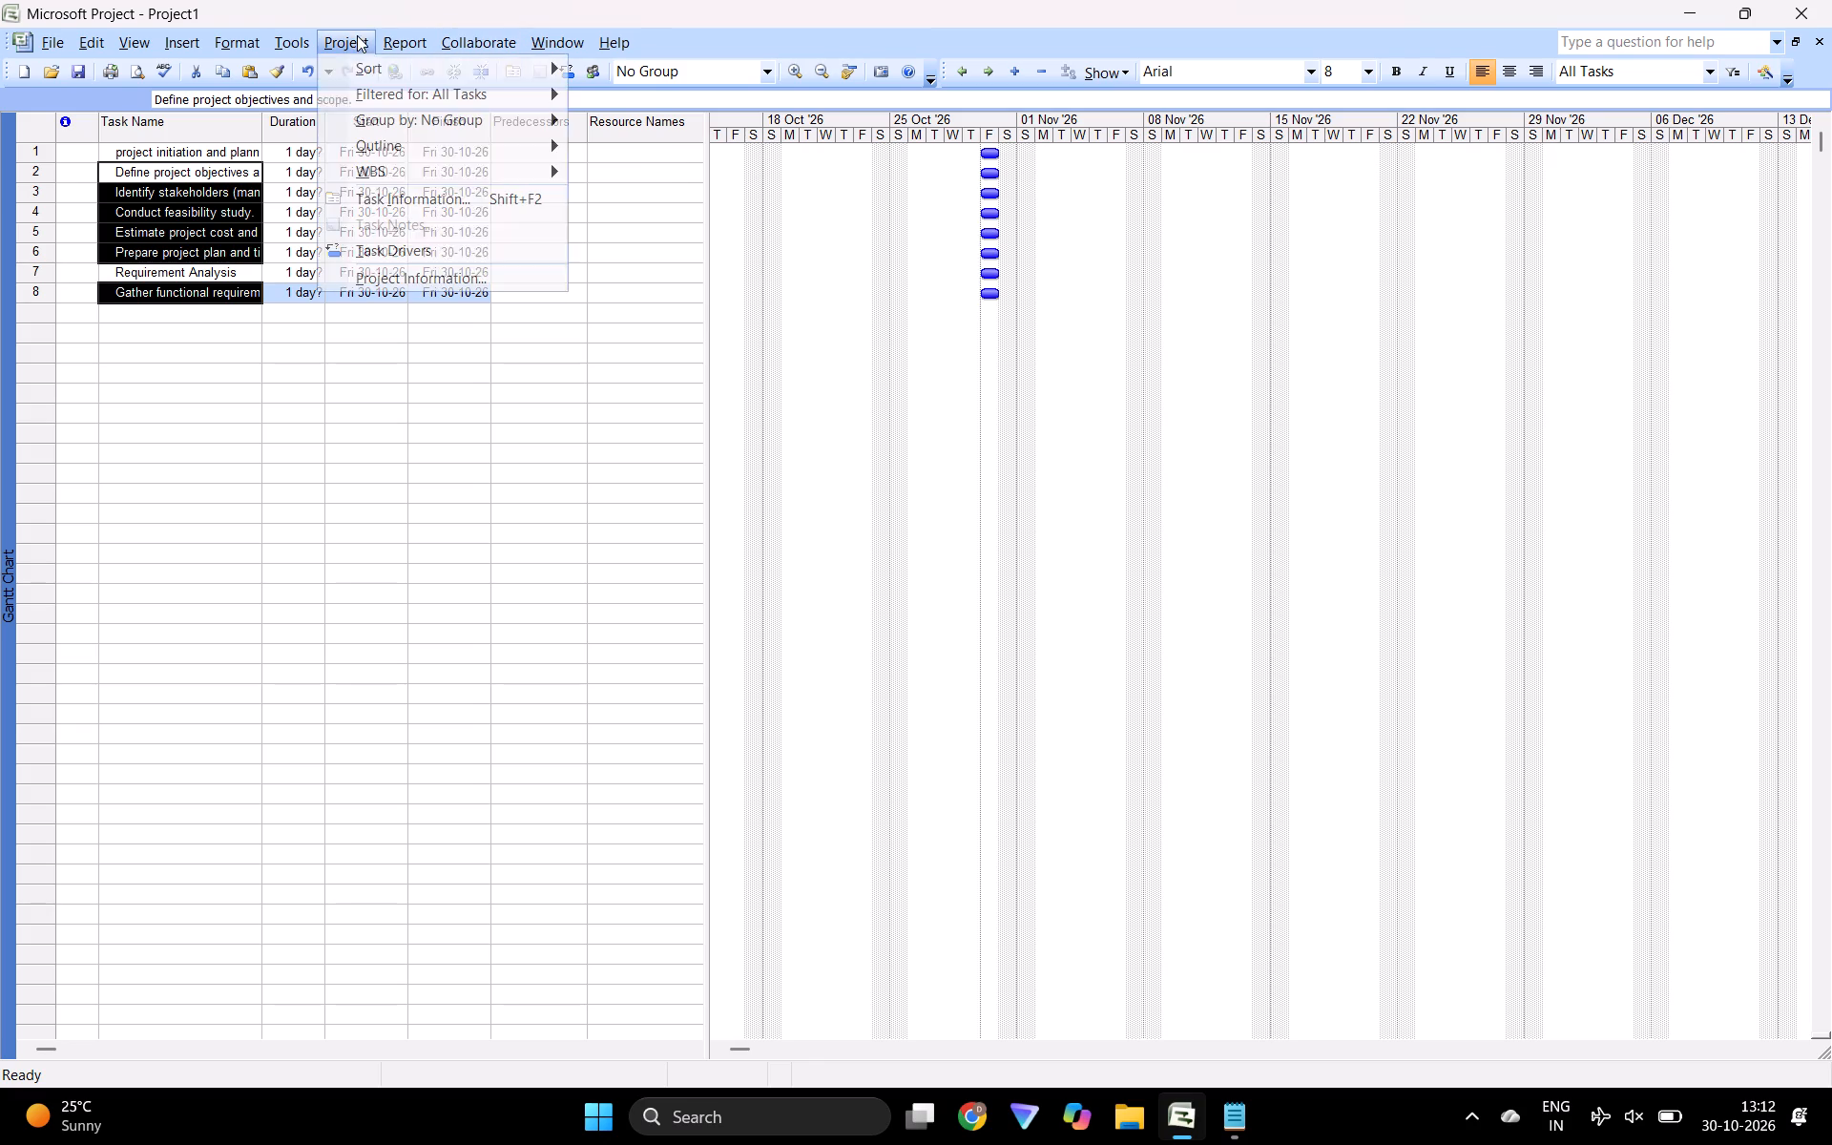
pyautogui.moveTo(509, 130); pyautogui.dragTo(516, 144)
pyautogui.click(516, 144)
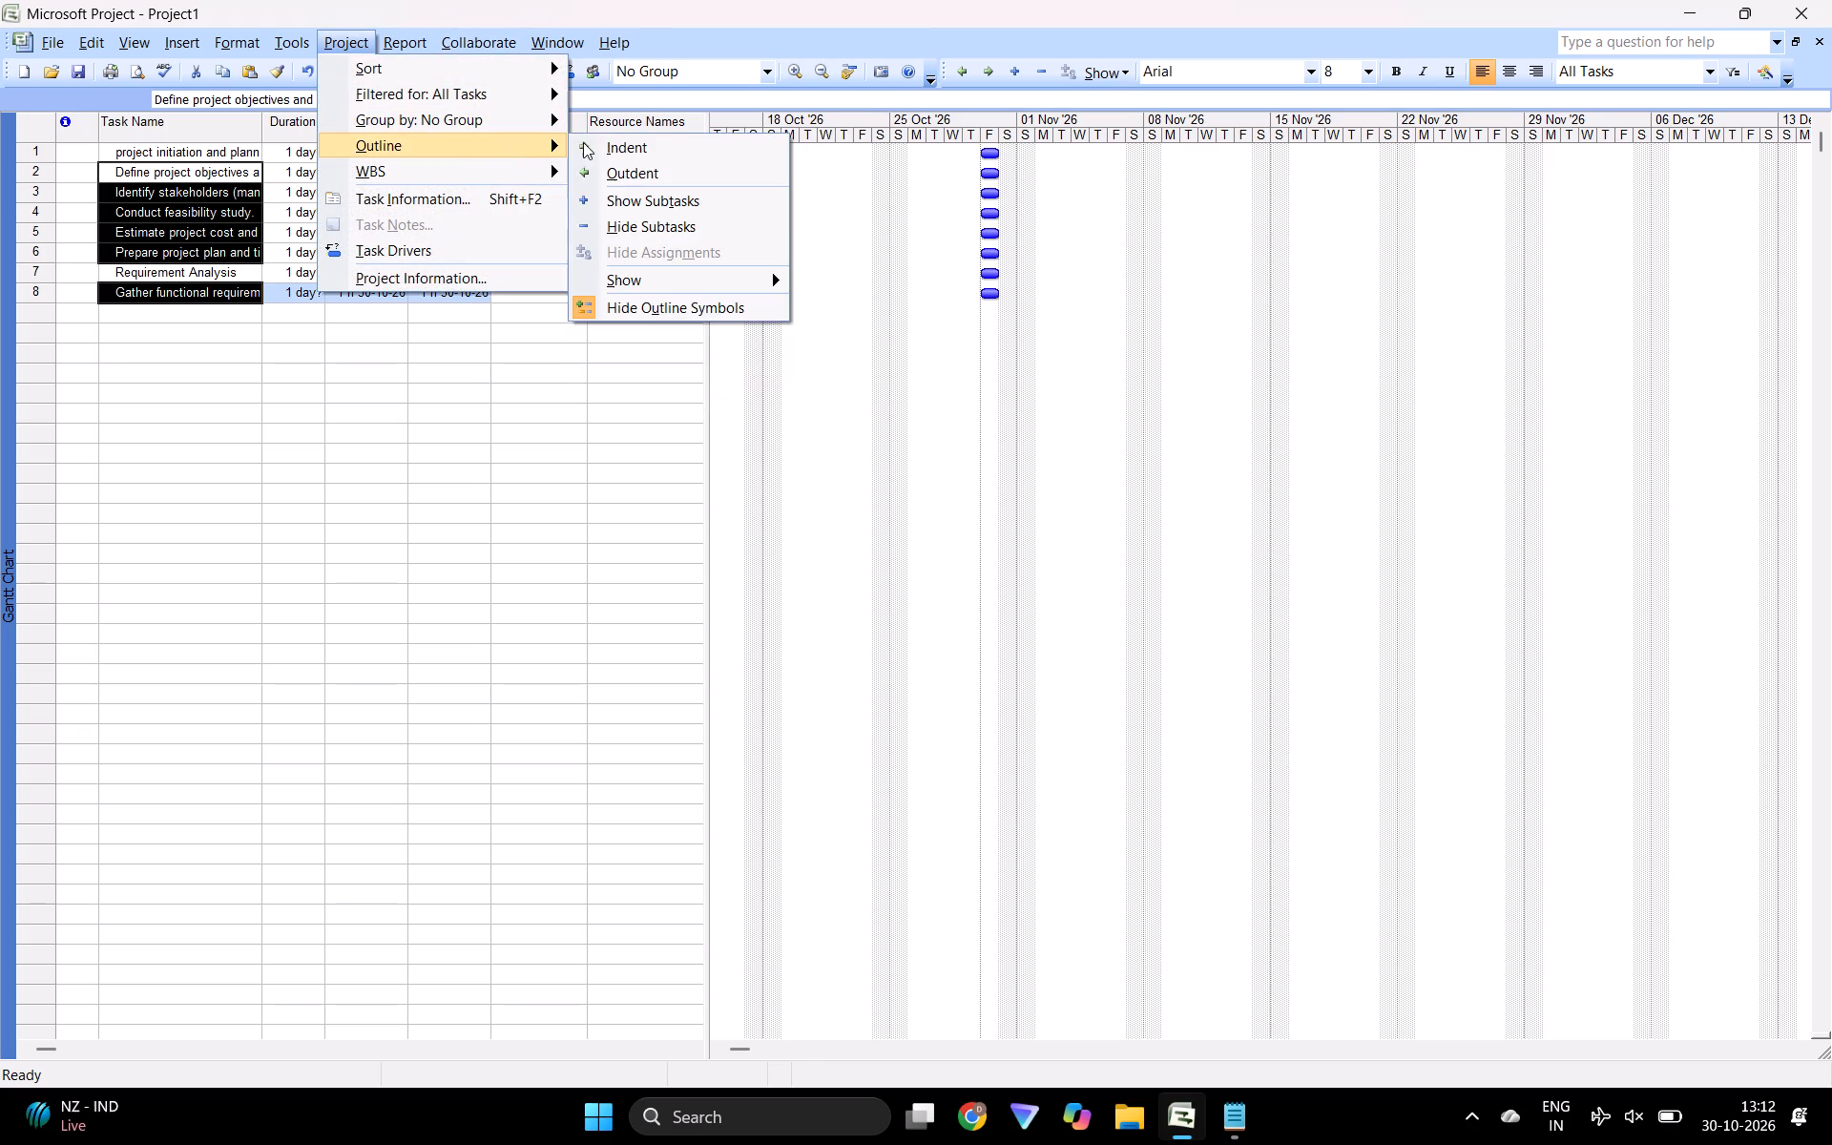
pyautogui.click(598, 142)
pyautogui.click(153, 375)
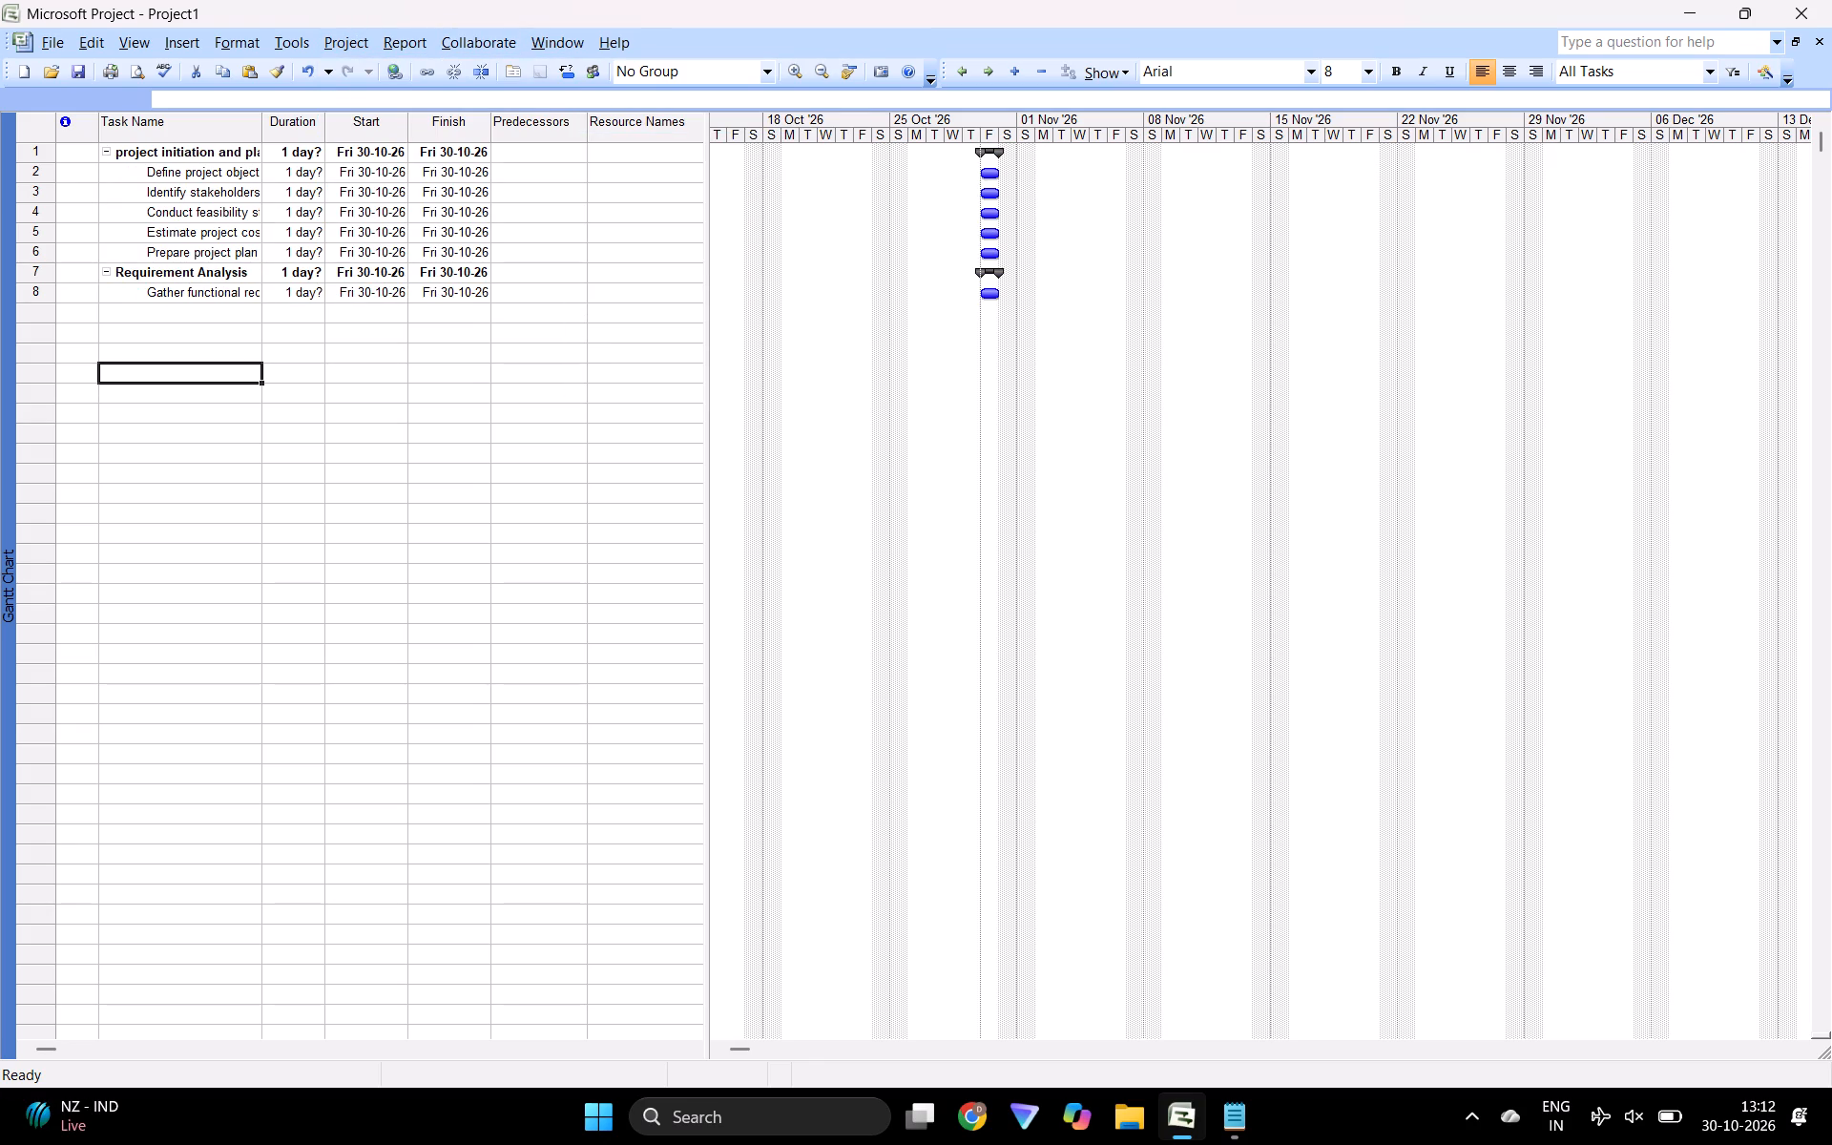
# Copy item 2.2, "Gather non-functional requirements.", from the Notepad list into the project as task 9.
pyautogui.click(224, 318)
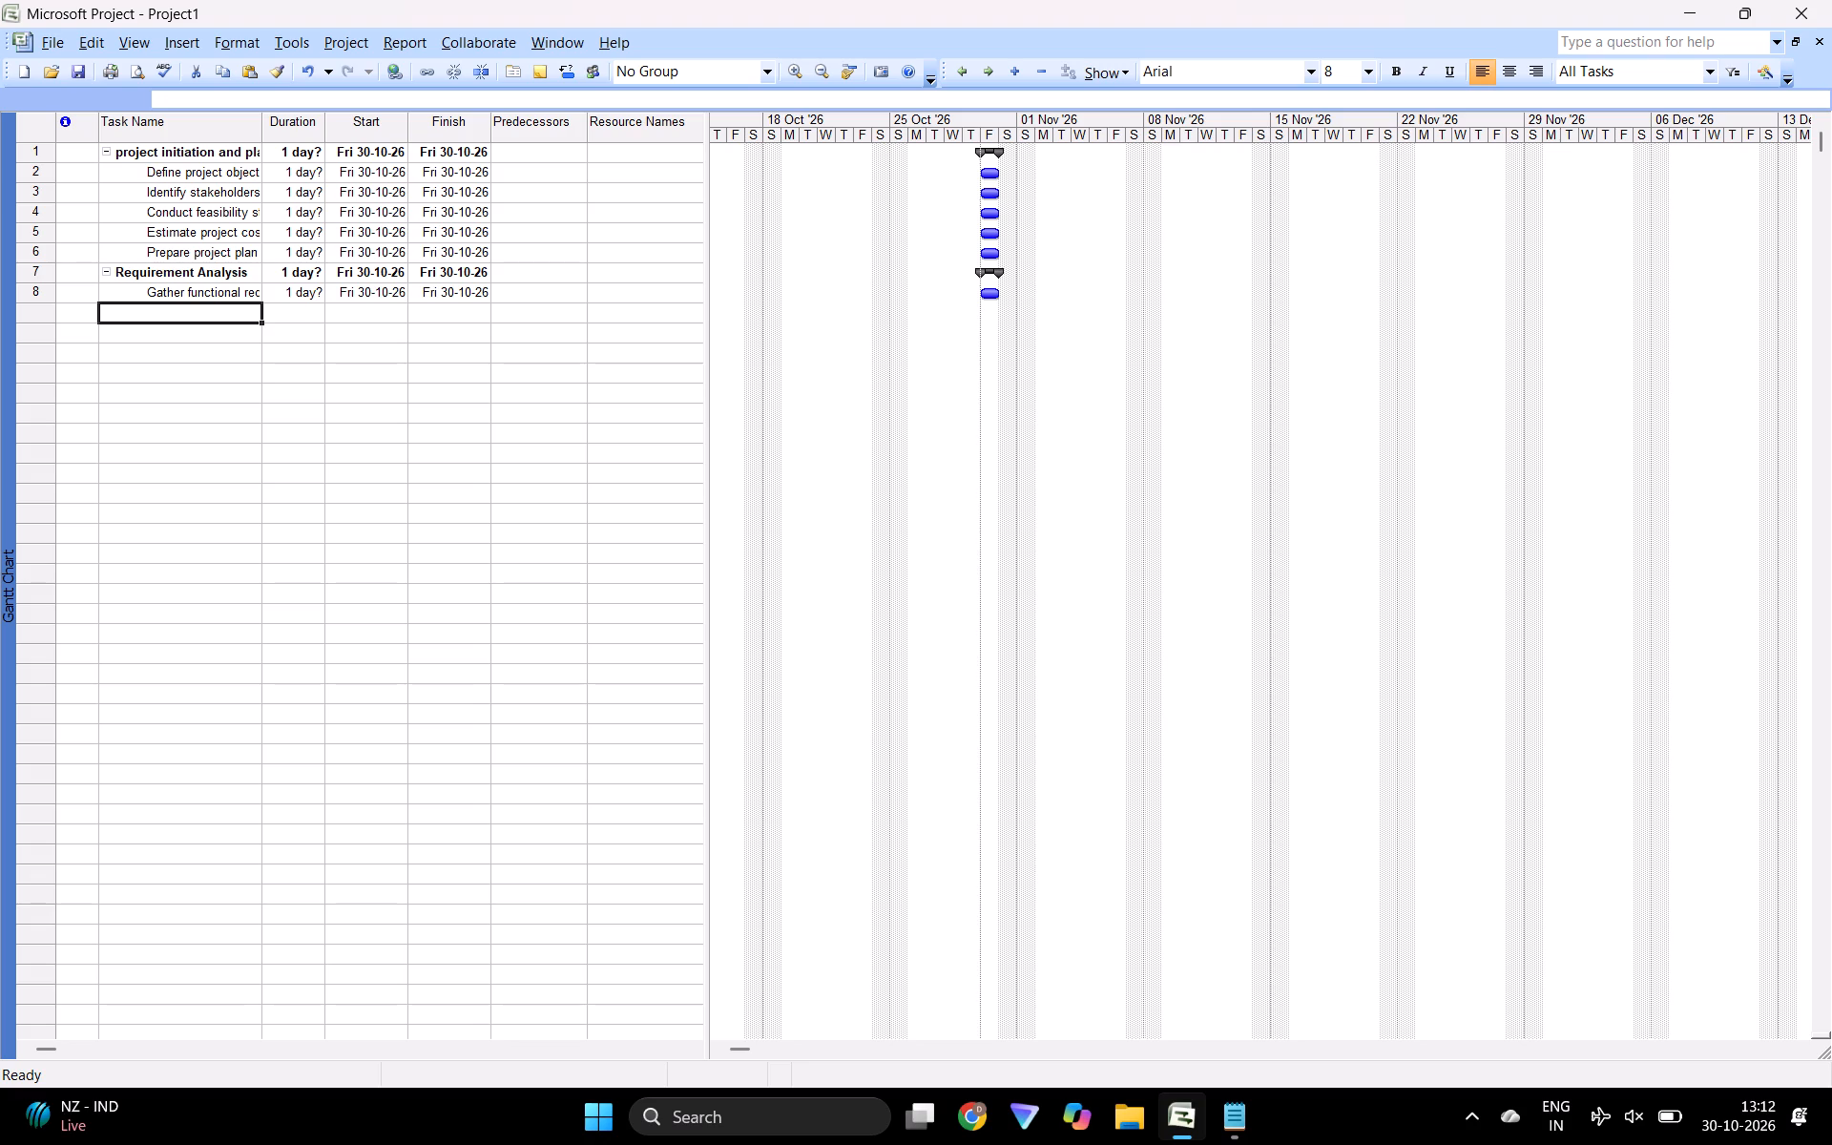
pyautogui.hotkey('alt', 'Tab')
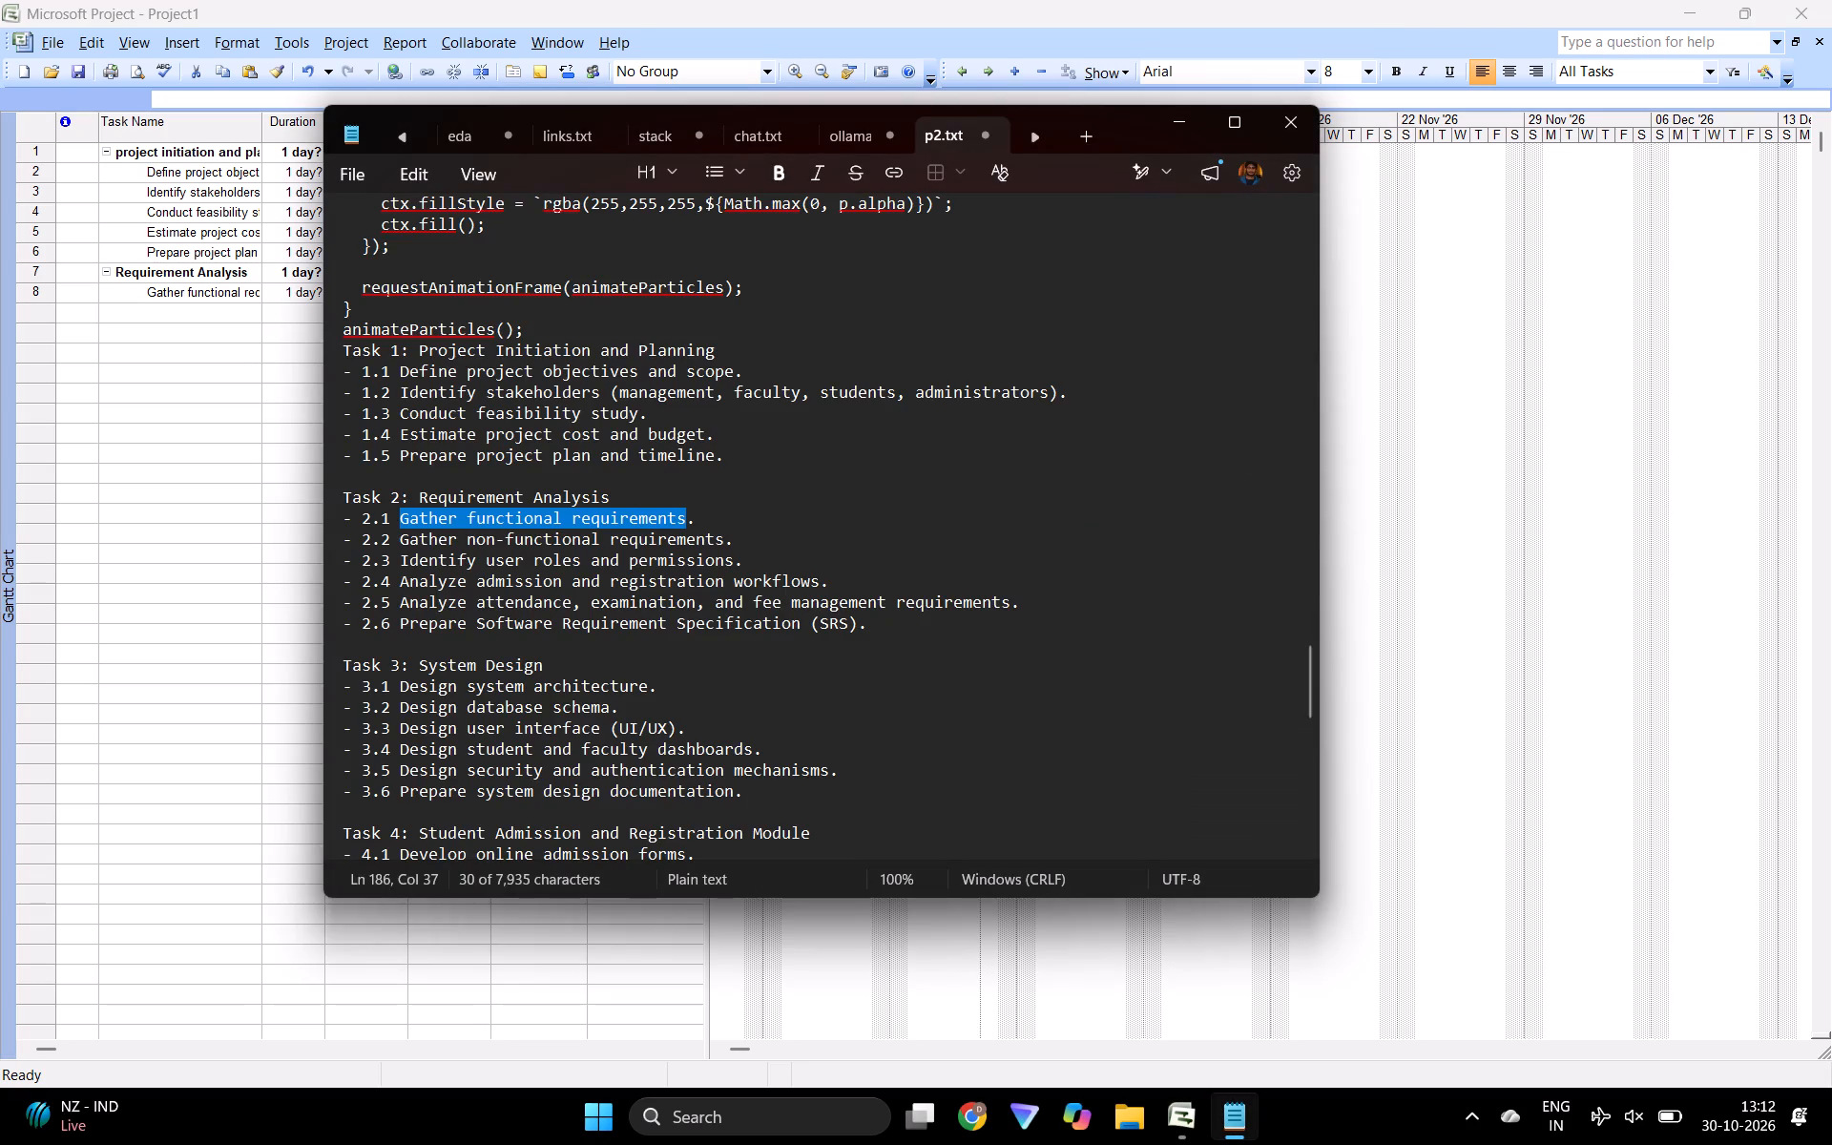
pyautogui.moveTo(403, 534); pyautogui.dragTo(731, 538)
pyautogui.hotkey('ctrl', 'c')
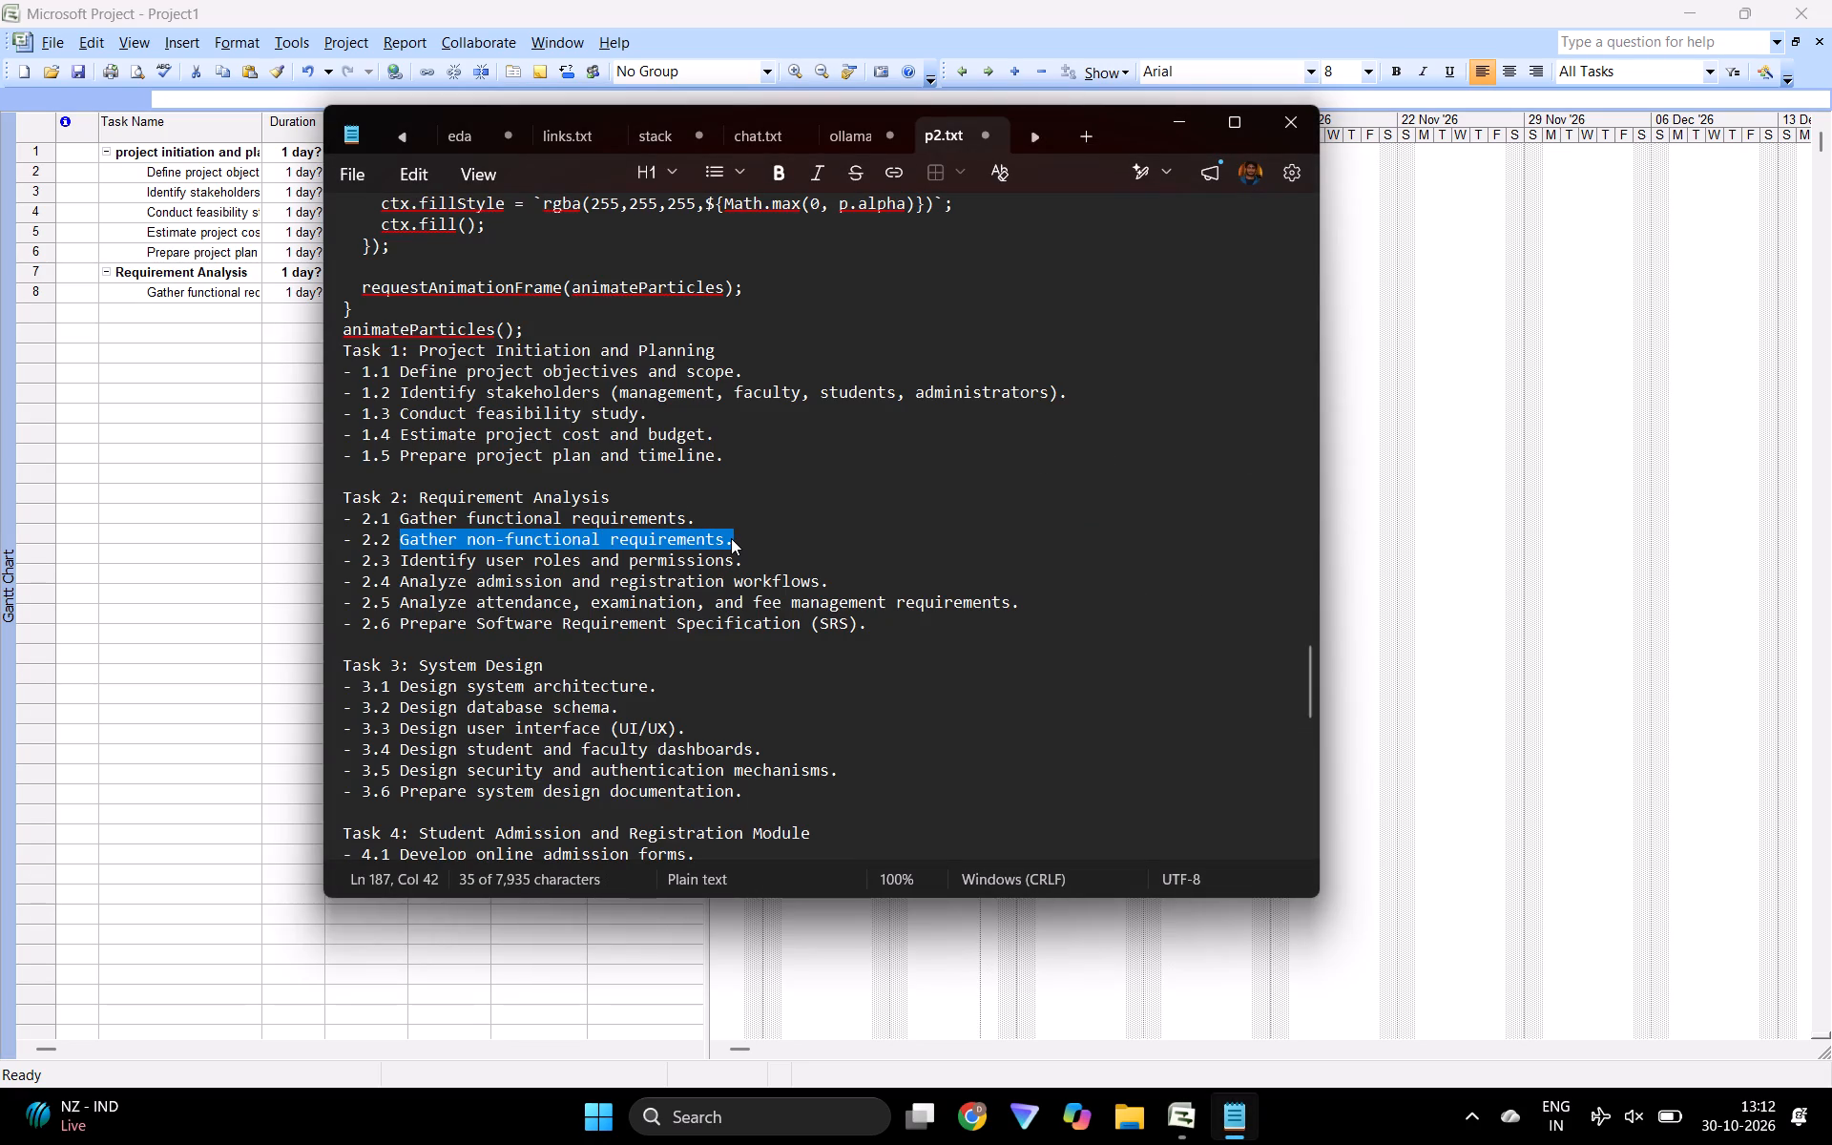
pyautogui.hotkey('alt', 'Tab')
pyautogui.hotkey('ctrl', 'v')
# Copy item 2.4, "Analyze admission and registration workflows", from the Notepad list into the project as task 10.
pyautogui.hotkey('alt', 'Tab')
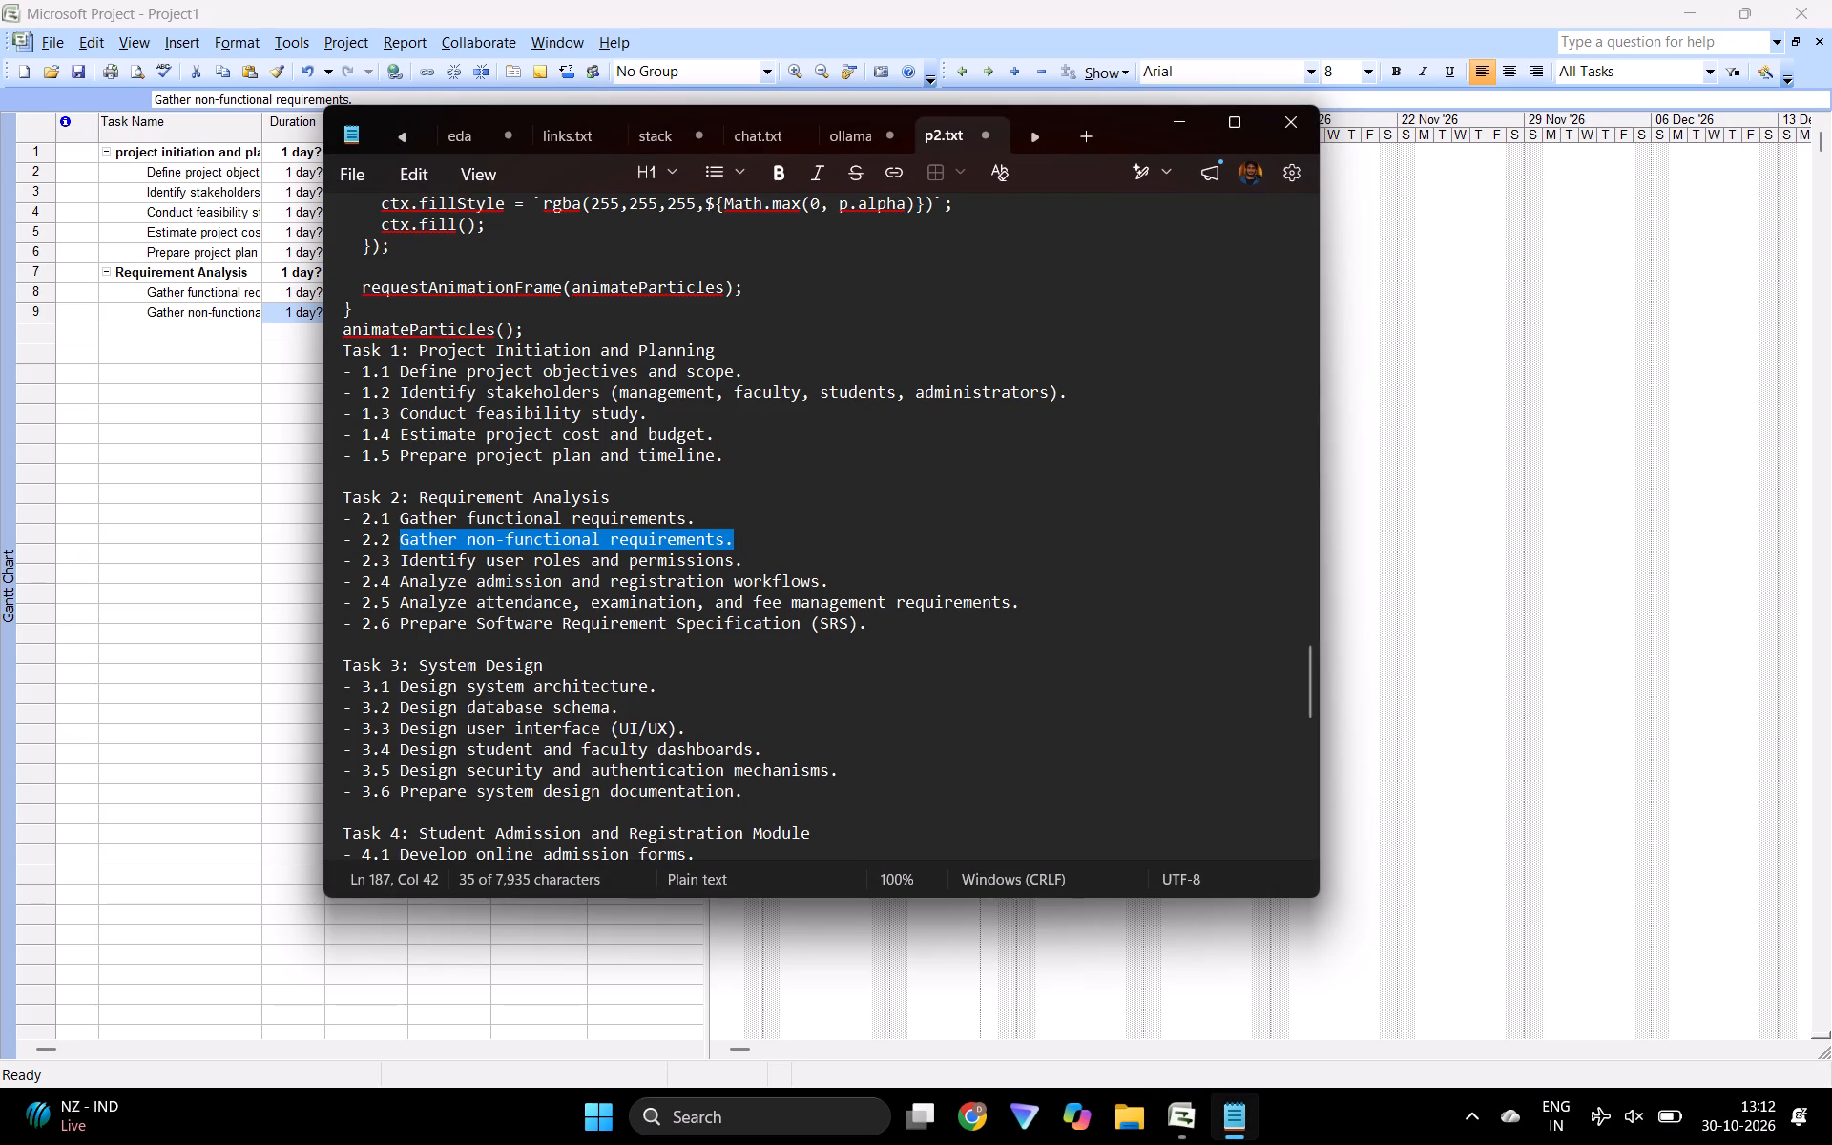
pyautogui.moveTo(404, 586); pyautogui.dragTo(818, 571)
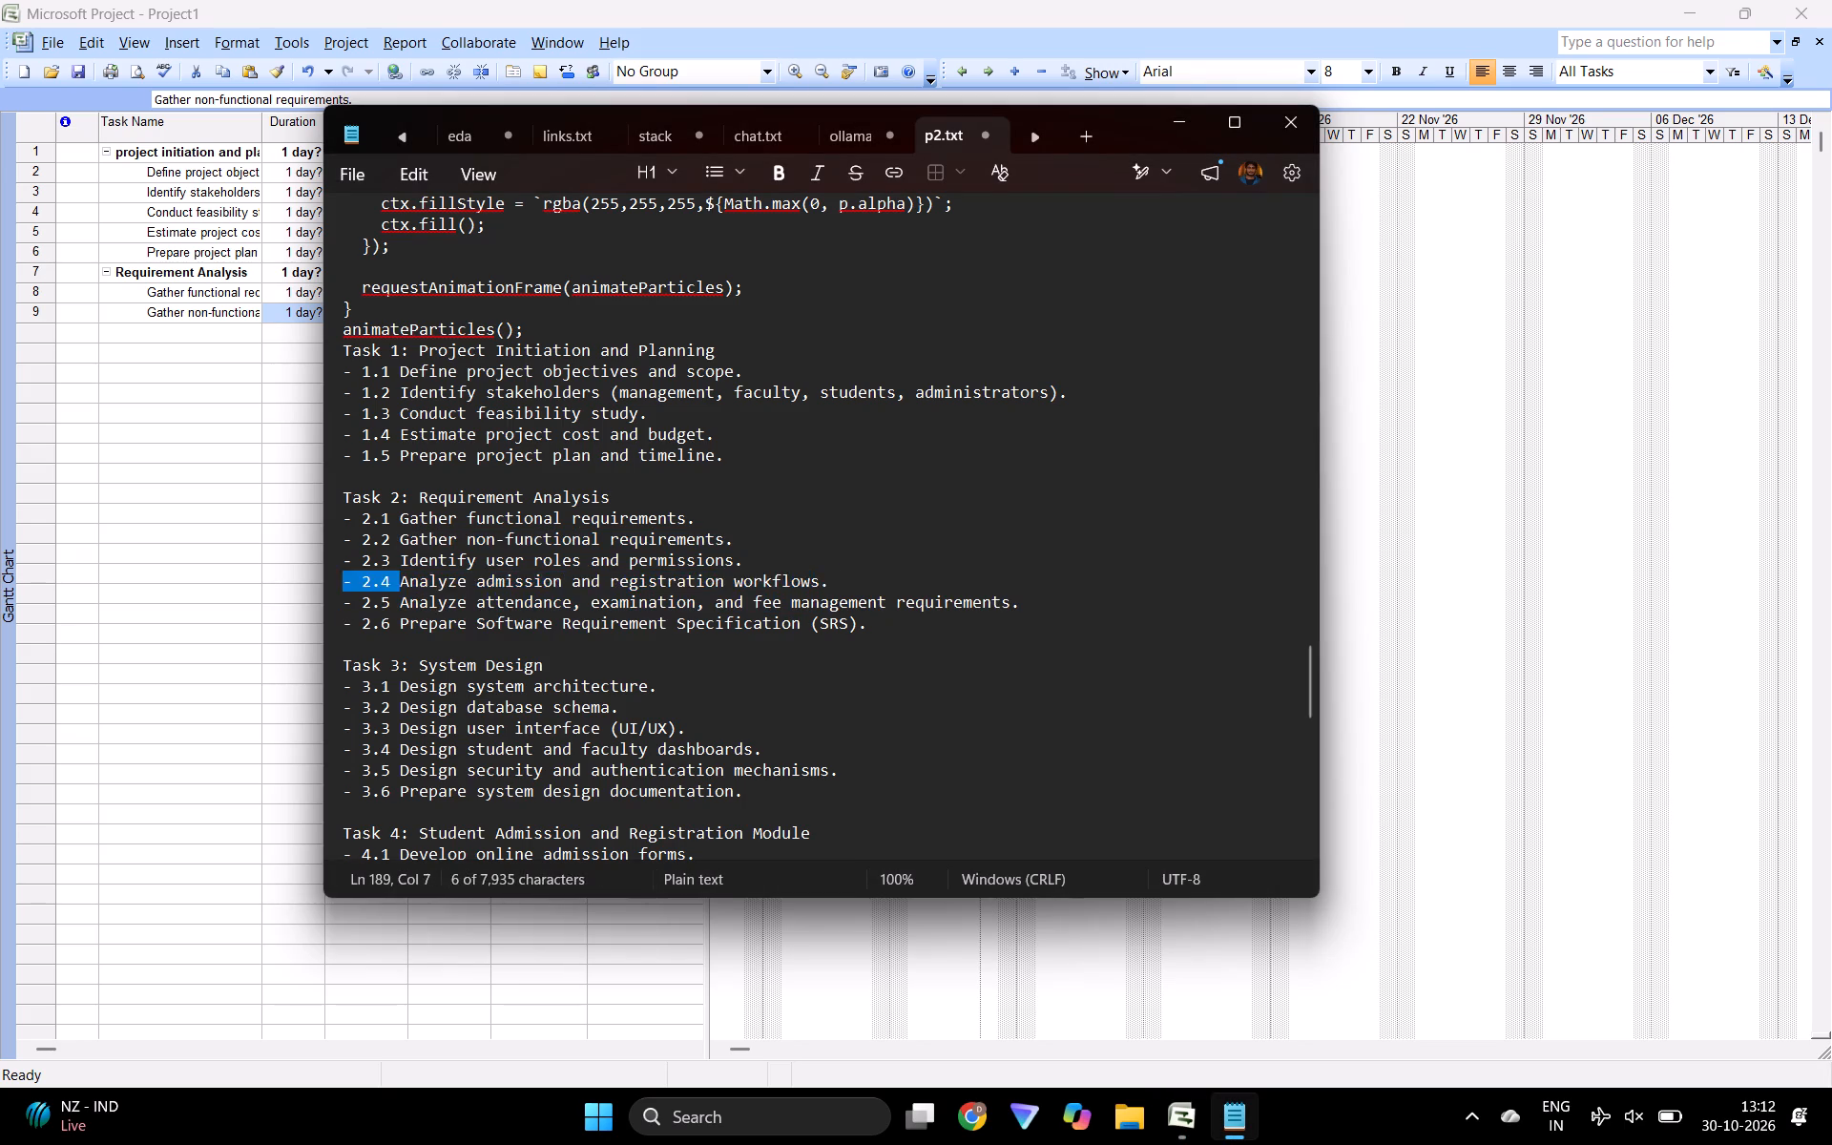
pyautogui.moveTo(818, 571); pyautogui.dragTo(824, 577)
pyautogui.hotkey('ctrl', 'c')
pyautogui.hotkey('alt', 'Tab')
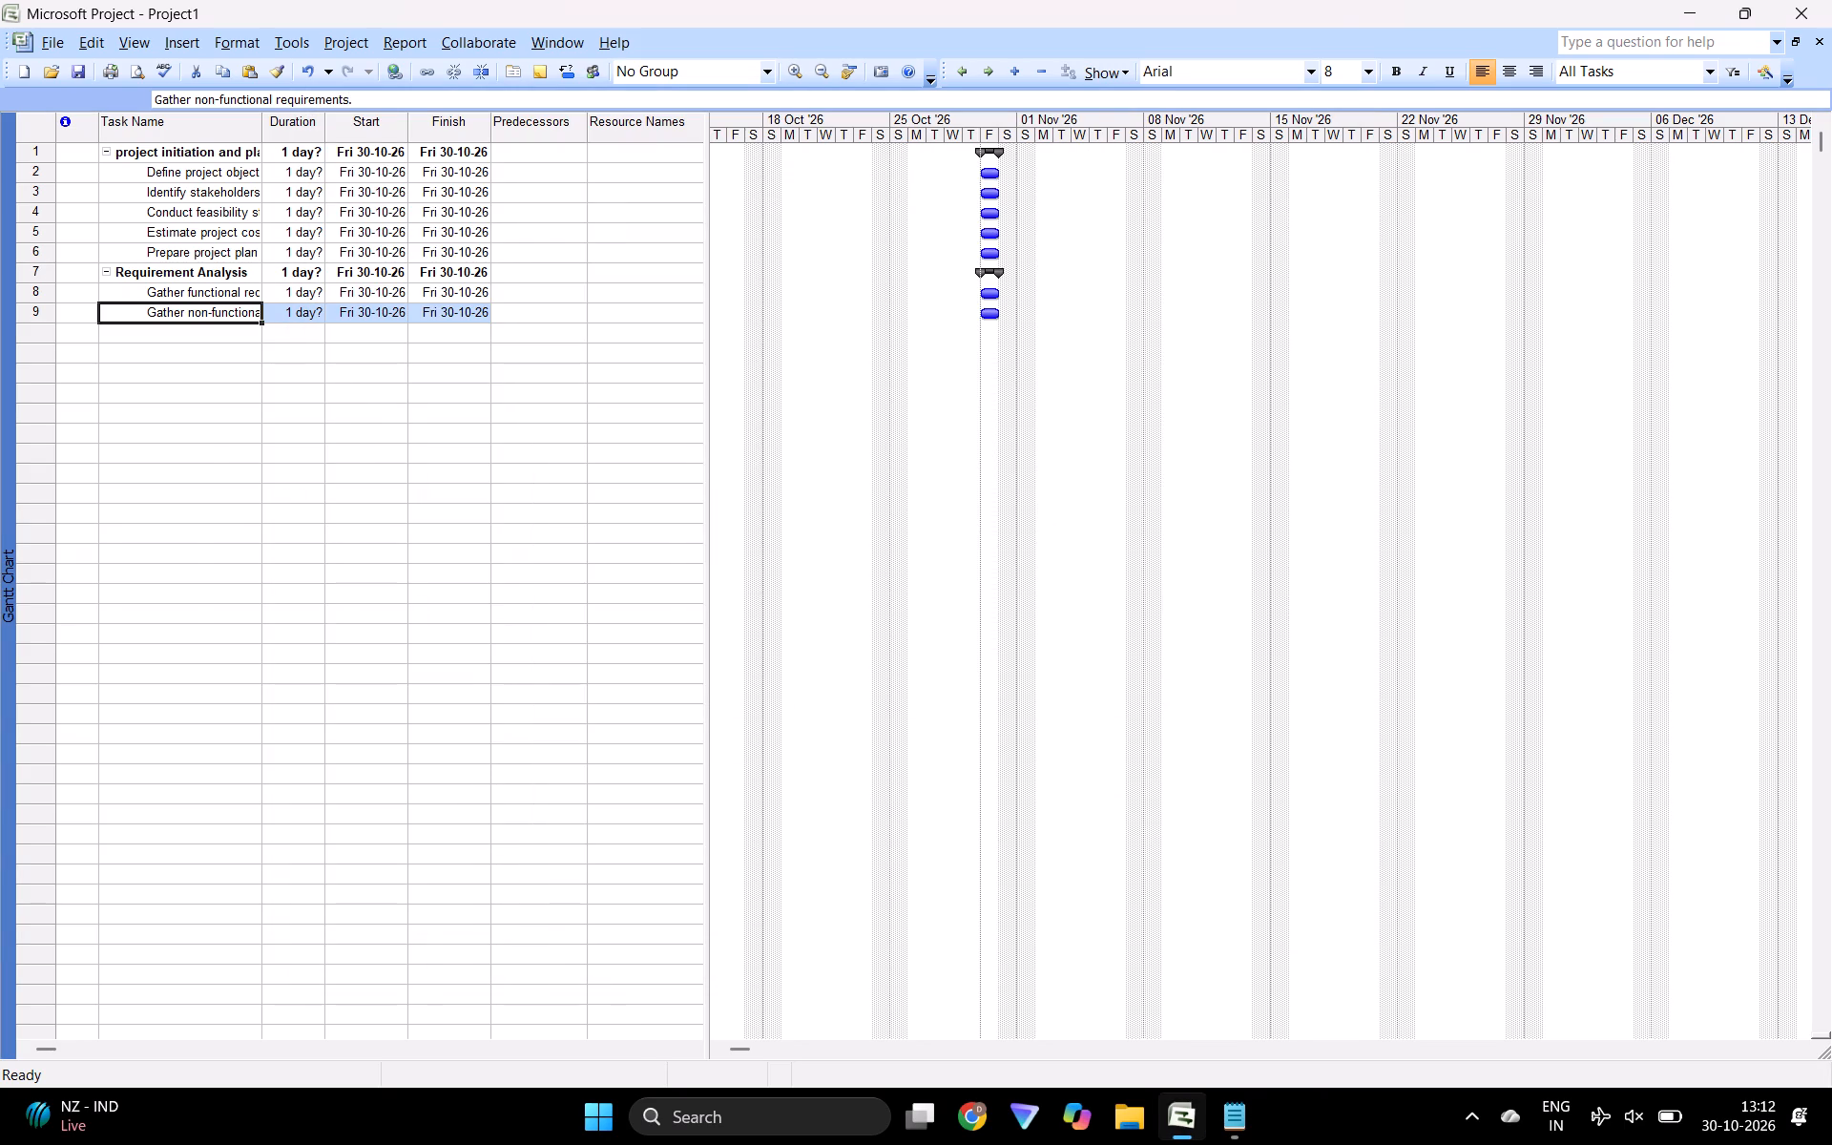
pyautogui.click(228, 336)
pyautogui.hotkey('ctrl', 'v')
# Copy item 2.5, "Analyze attendance, examination, and fee management requirements.", from the Notepad list into the project as task 11.
pyautogui.hotkey('alt', 'Tab')
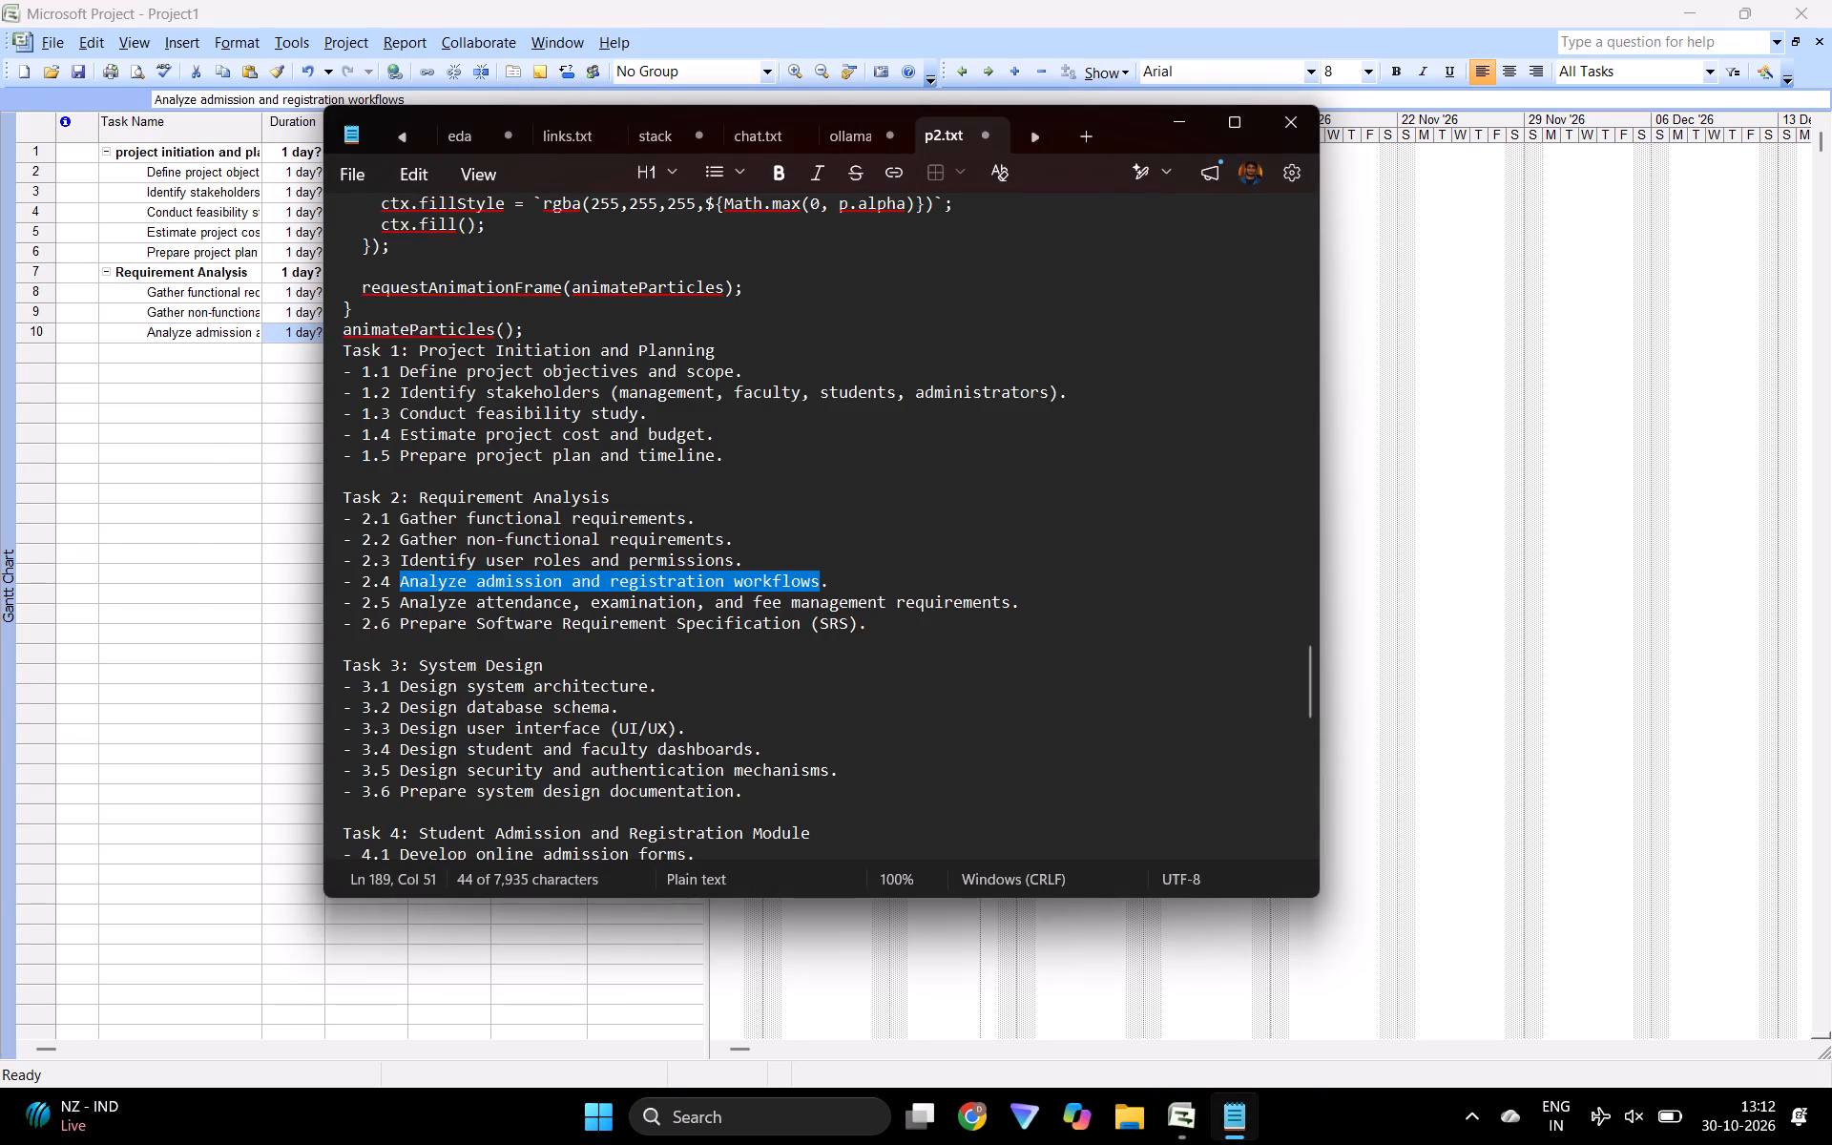
pyautogui.moveTo(400, 602); pyautogui.dragTo(1017, 600)
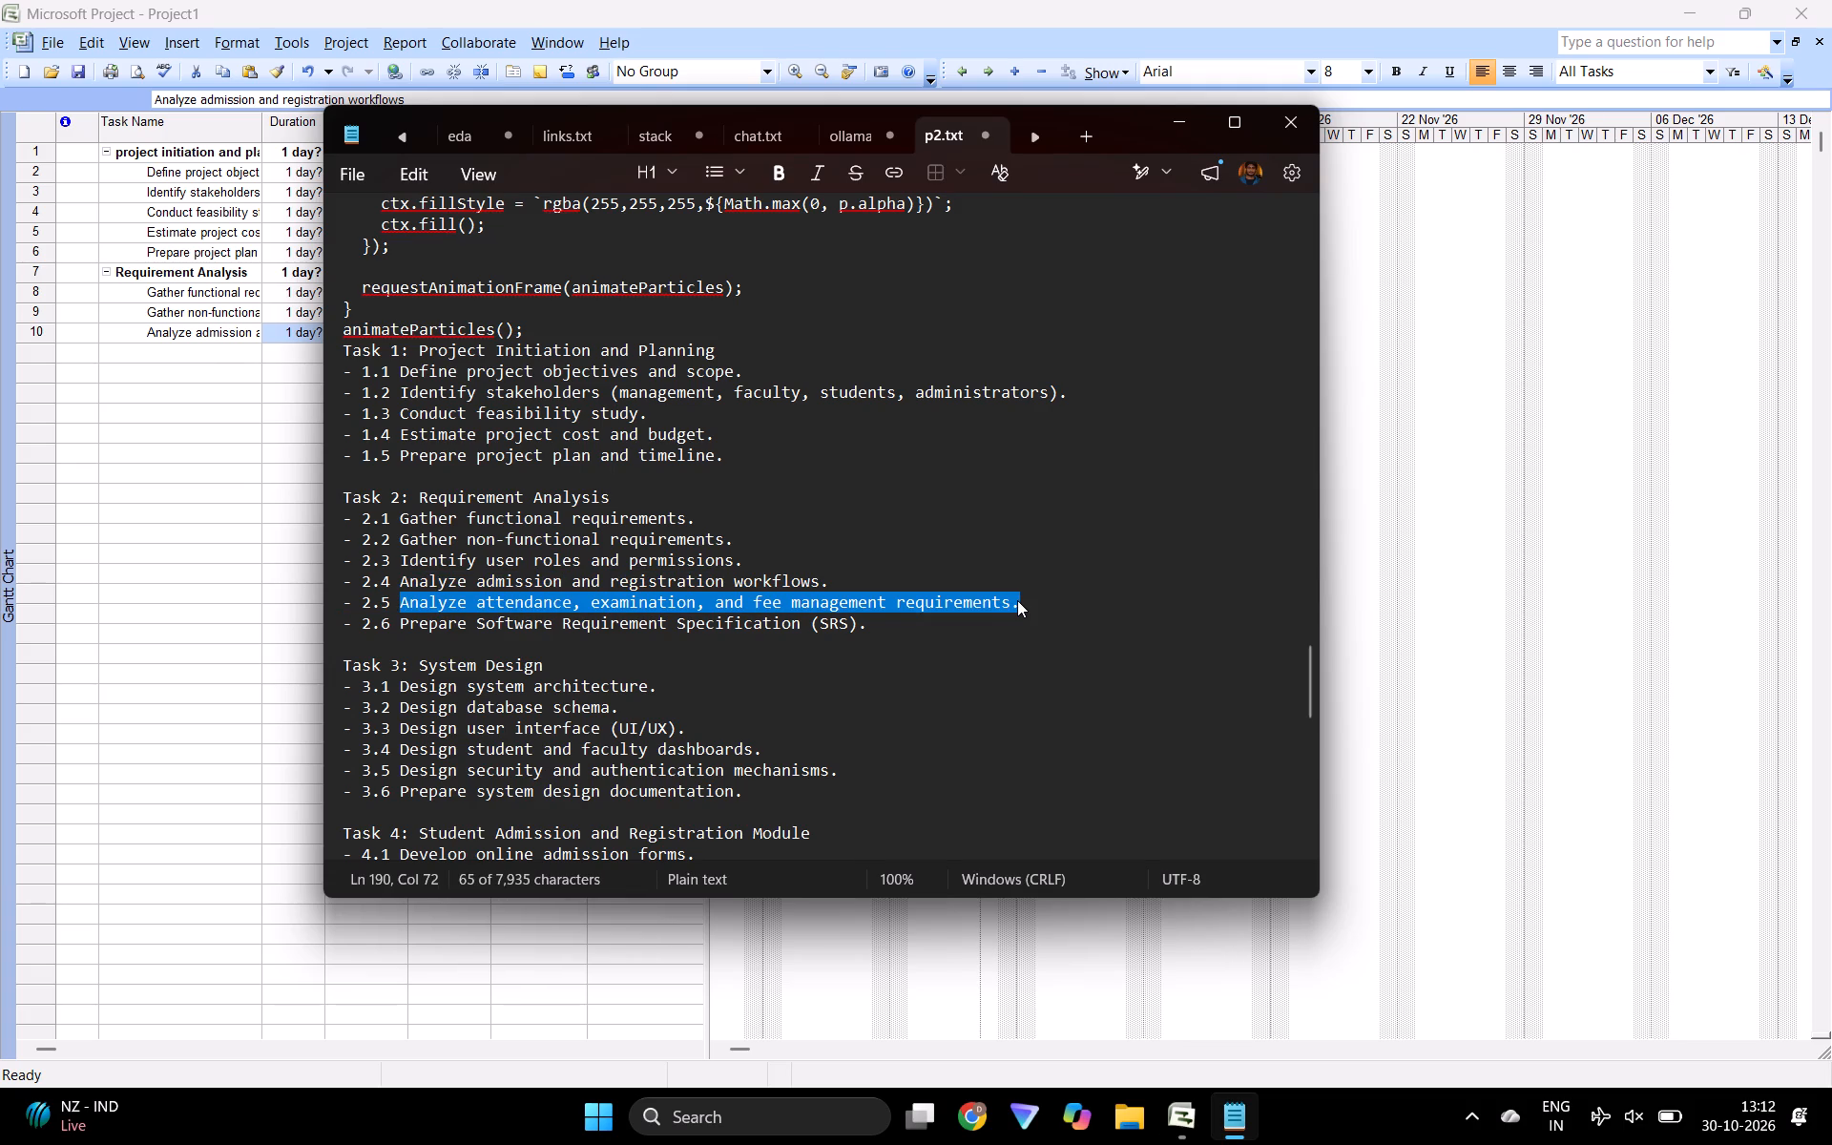
pyautogui.hotkey('ctrl', 'c')
pyautogui.press('Tab')
pyautogui.hotkey('alt', 'Tab')
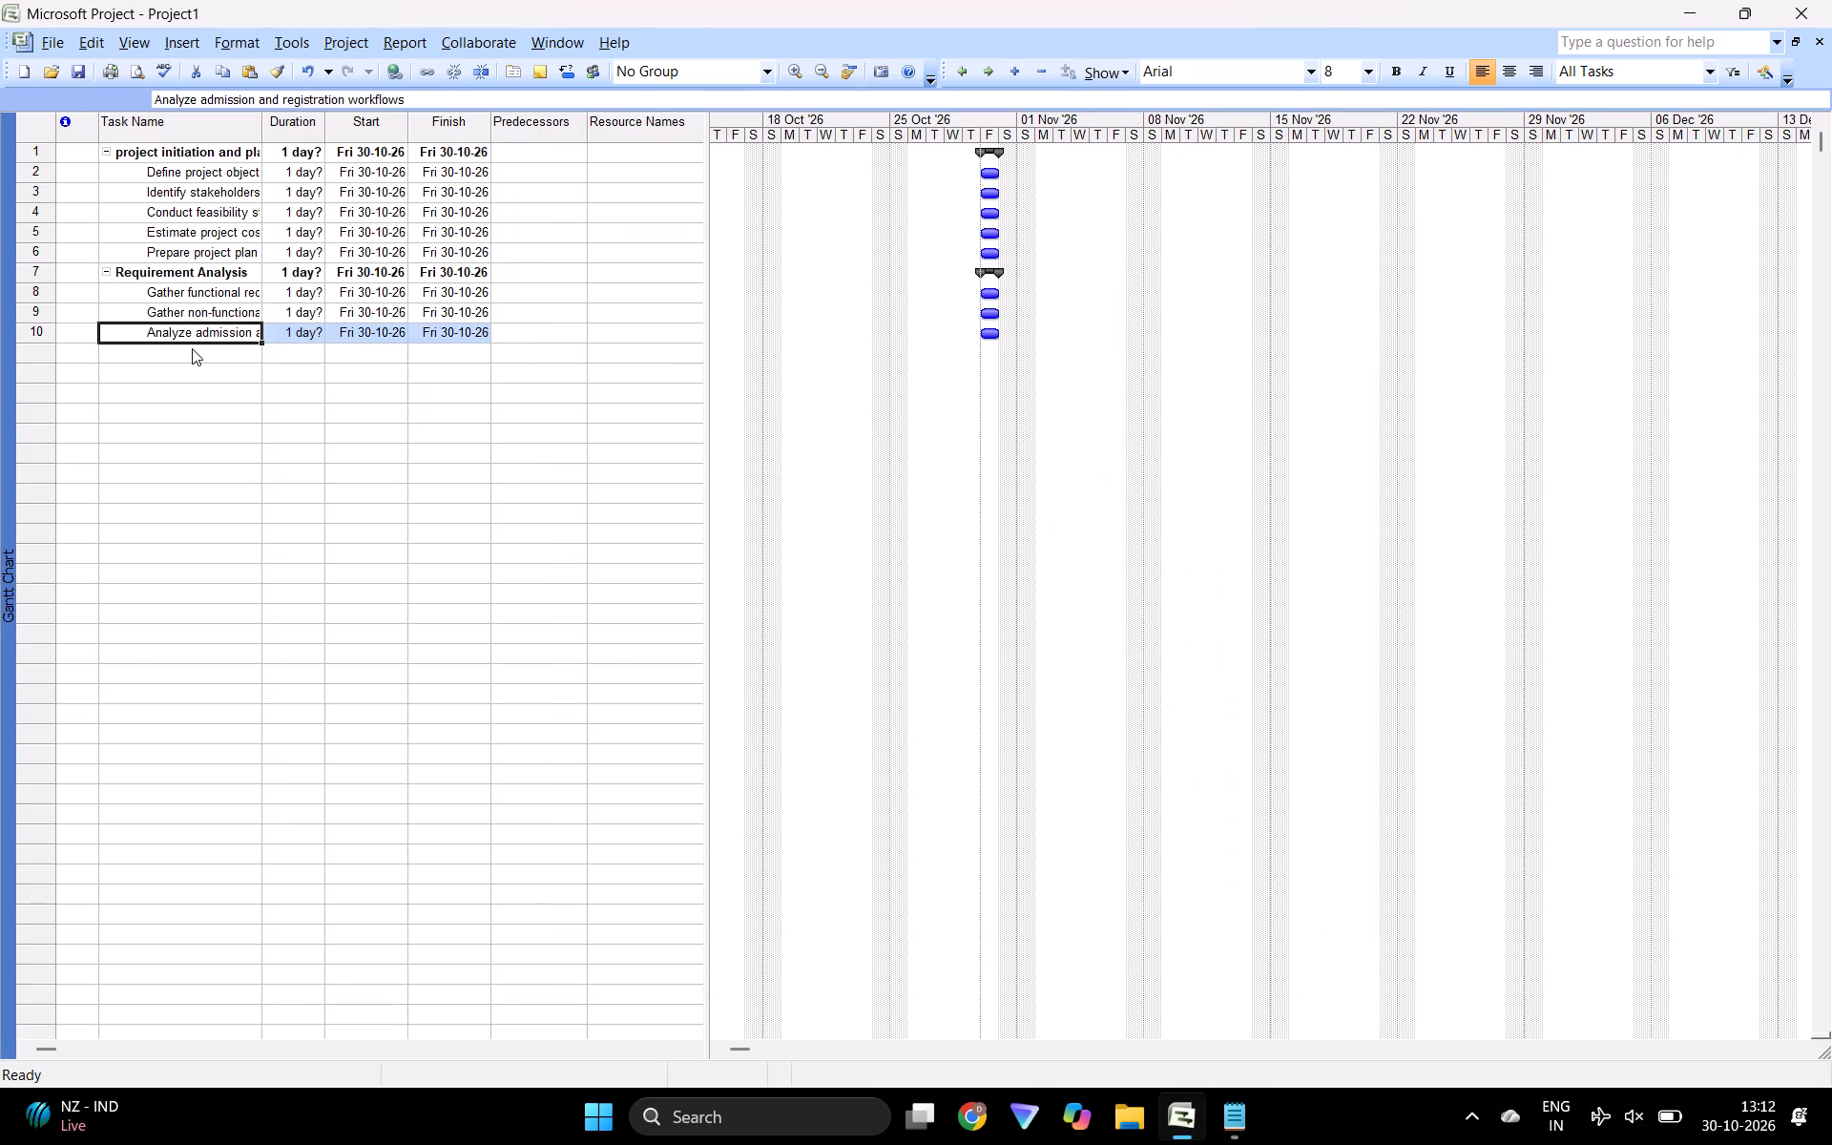
pyautogui.click(192, 348)
pyautogui.hotkey('ctrl', 'v')
# Copy item 2.6, "Prepare Software Requirement Specification (SRS).", from the Notepad list into the project as task 12.
pyautogui.hotkey('alt', 'Tab')
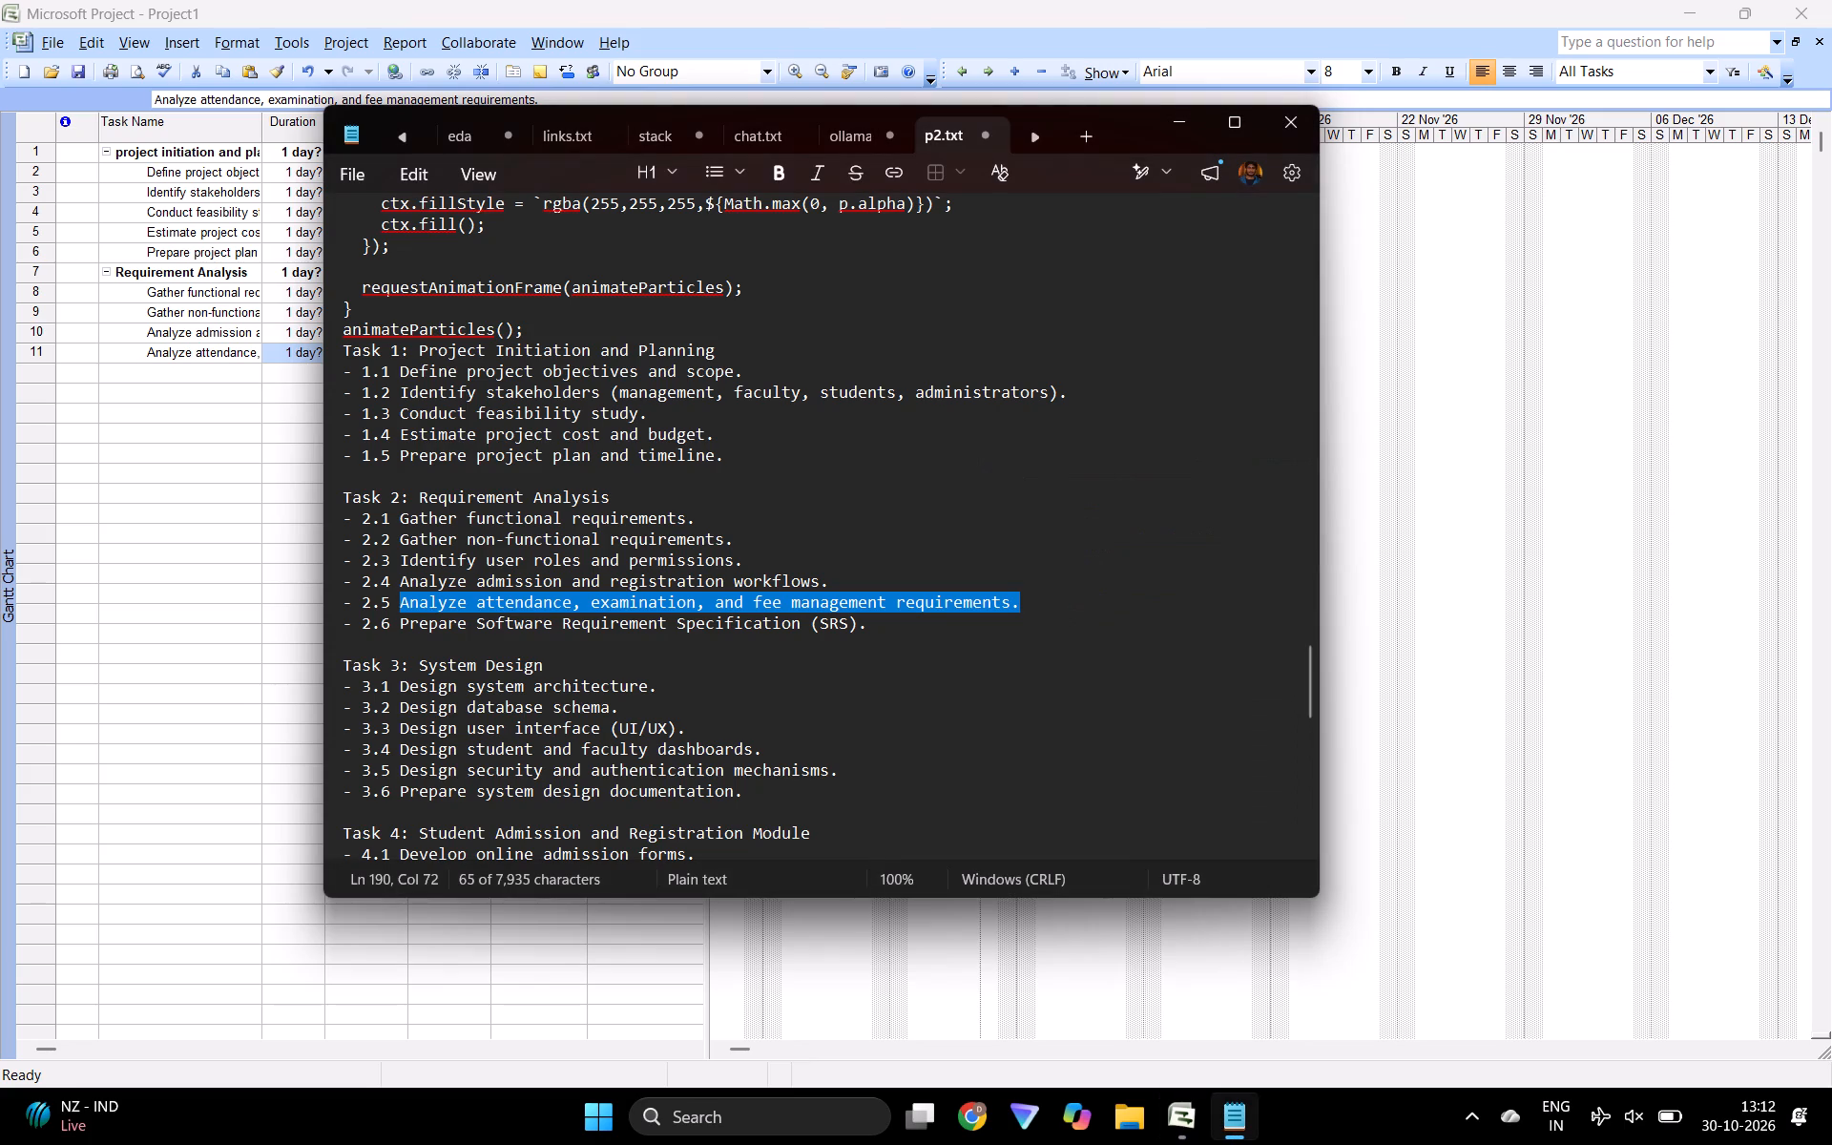
pyautogui.moveTo(402, 625); pyautogui.dragTo(868, 627)
pyautogui.hotkey('ctrl', 'c')
pyautogui.hotkey('alt', 'Tab')
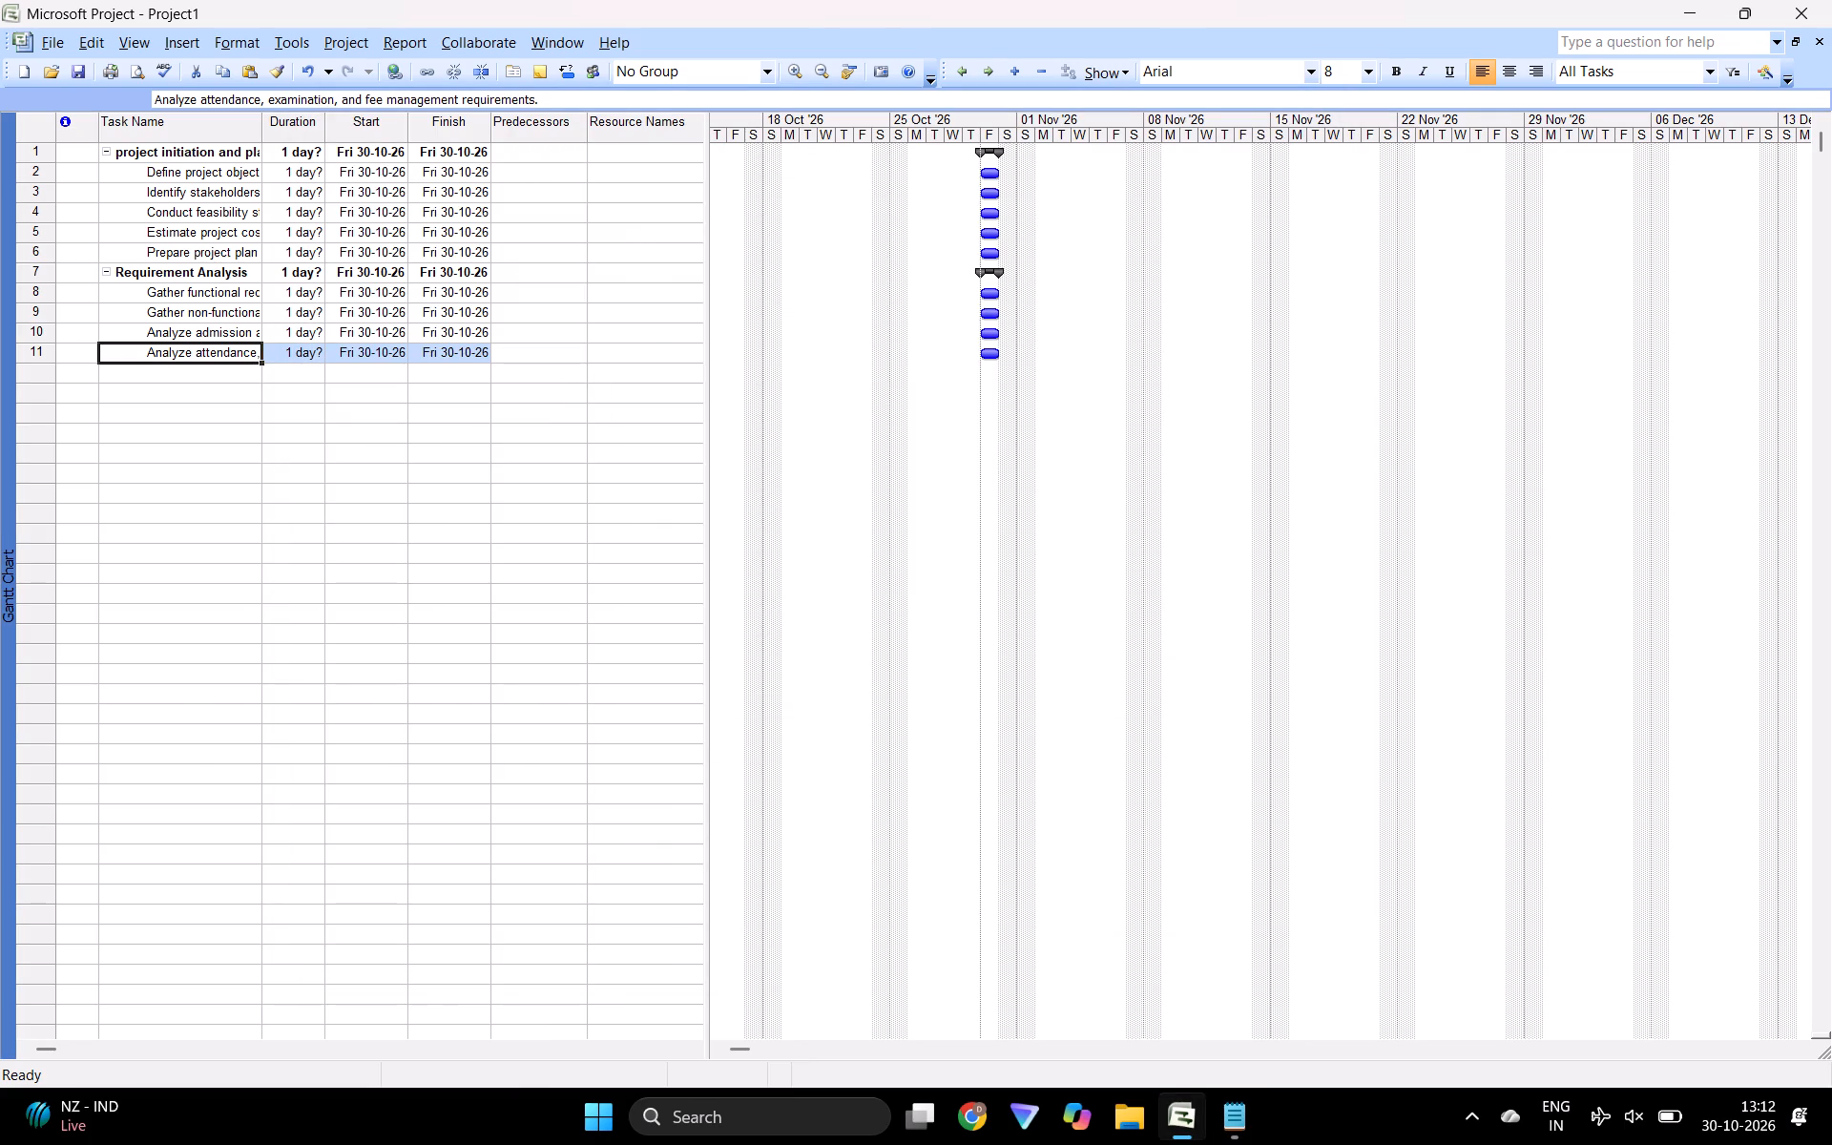
pyautogui.click(219, 383)
pyautogui.hotkey('ctrl', 'v')
# Copy the Task 3 heading "System Design" from the Notepad list into the project as task 13.
pyautogui.hotkey('alt', 'Tab')
pyautogui.scroll(-1, 521, 660)
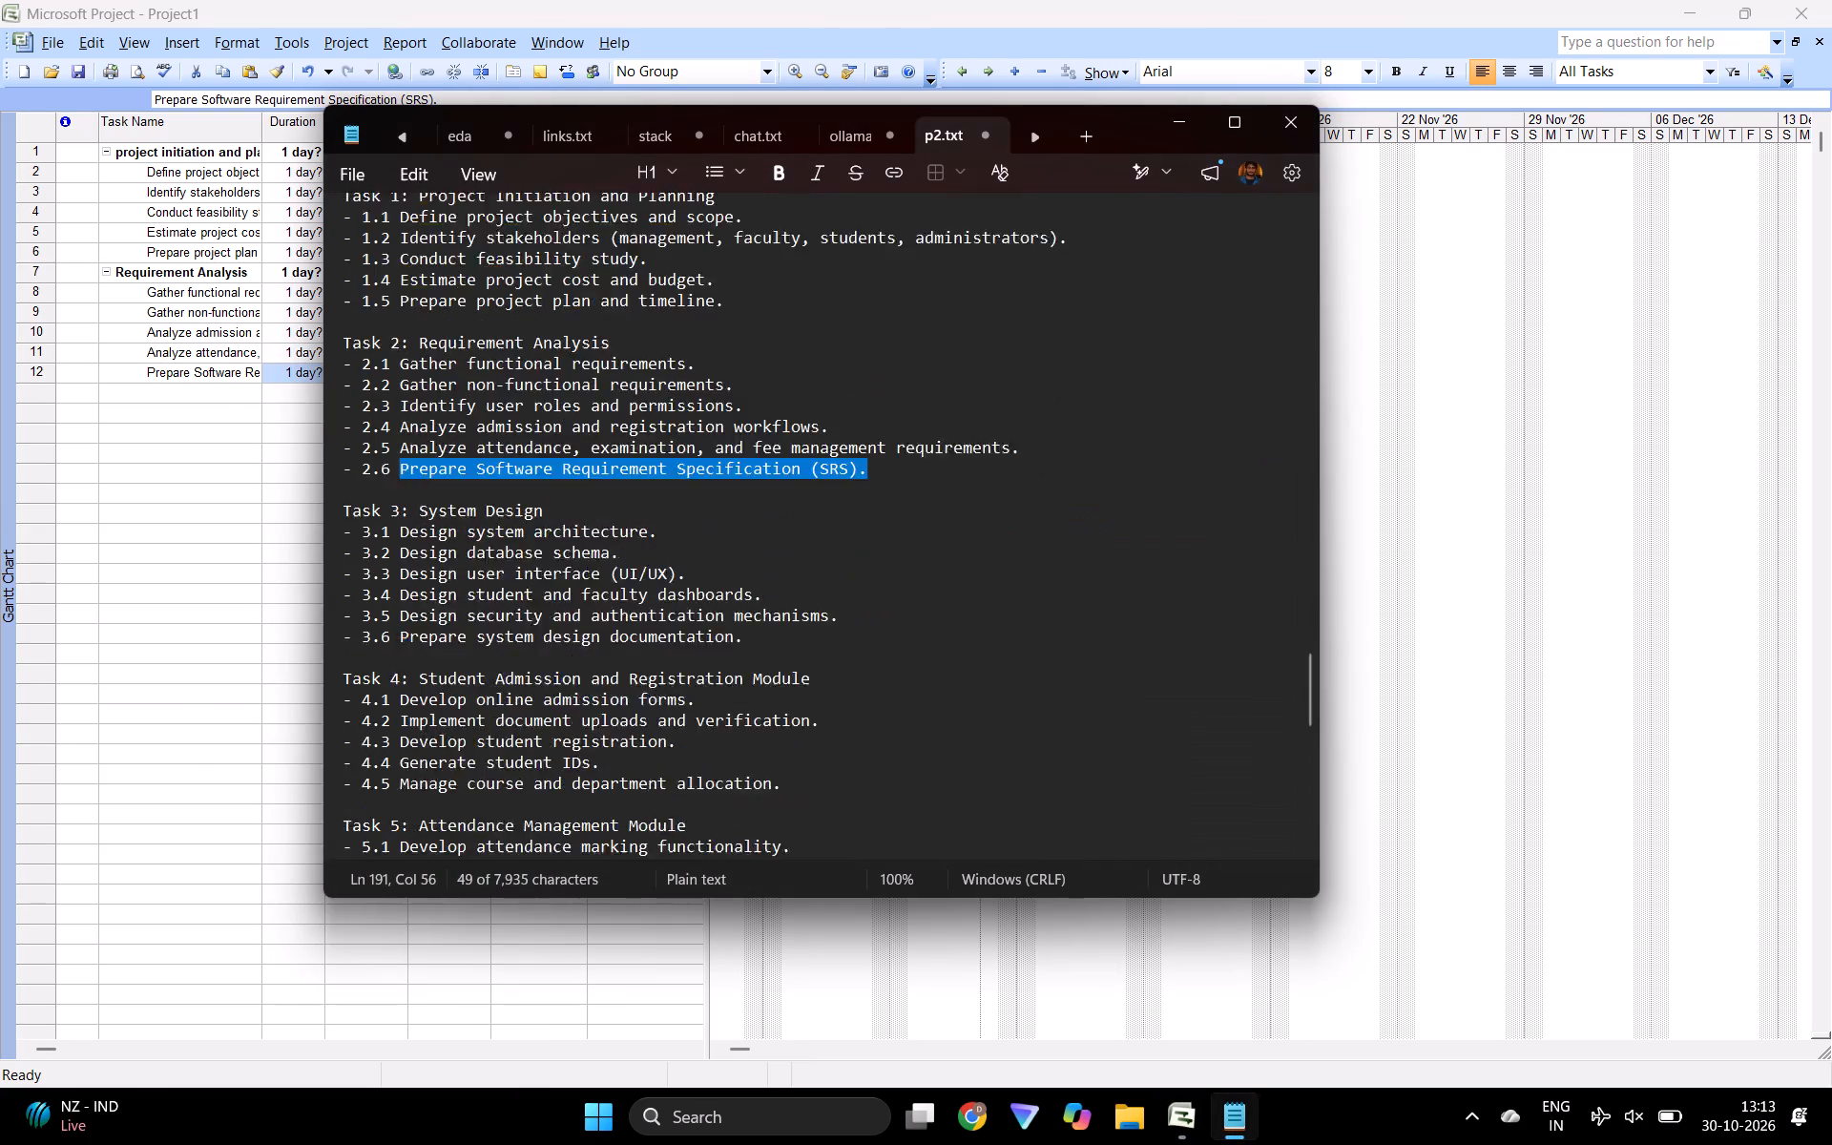
pyautogui.scroll(-1, 521, 660)
pyautogui.scroll(1, 361, 235)
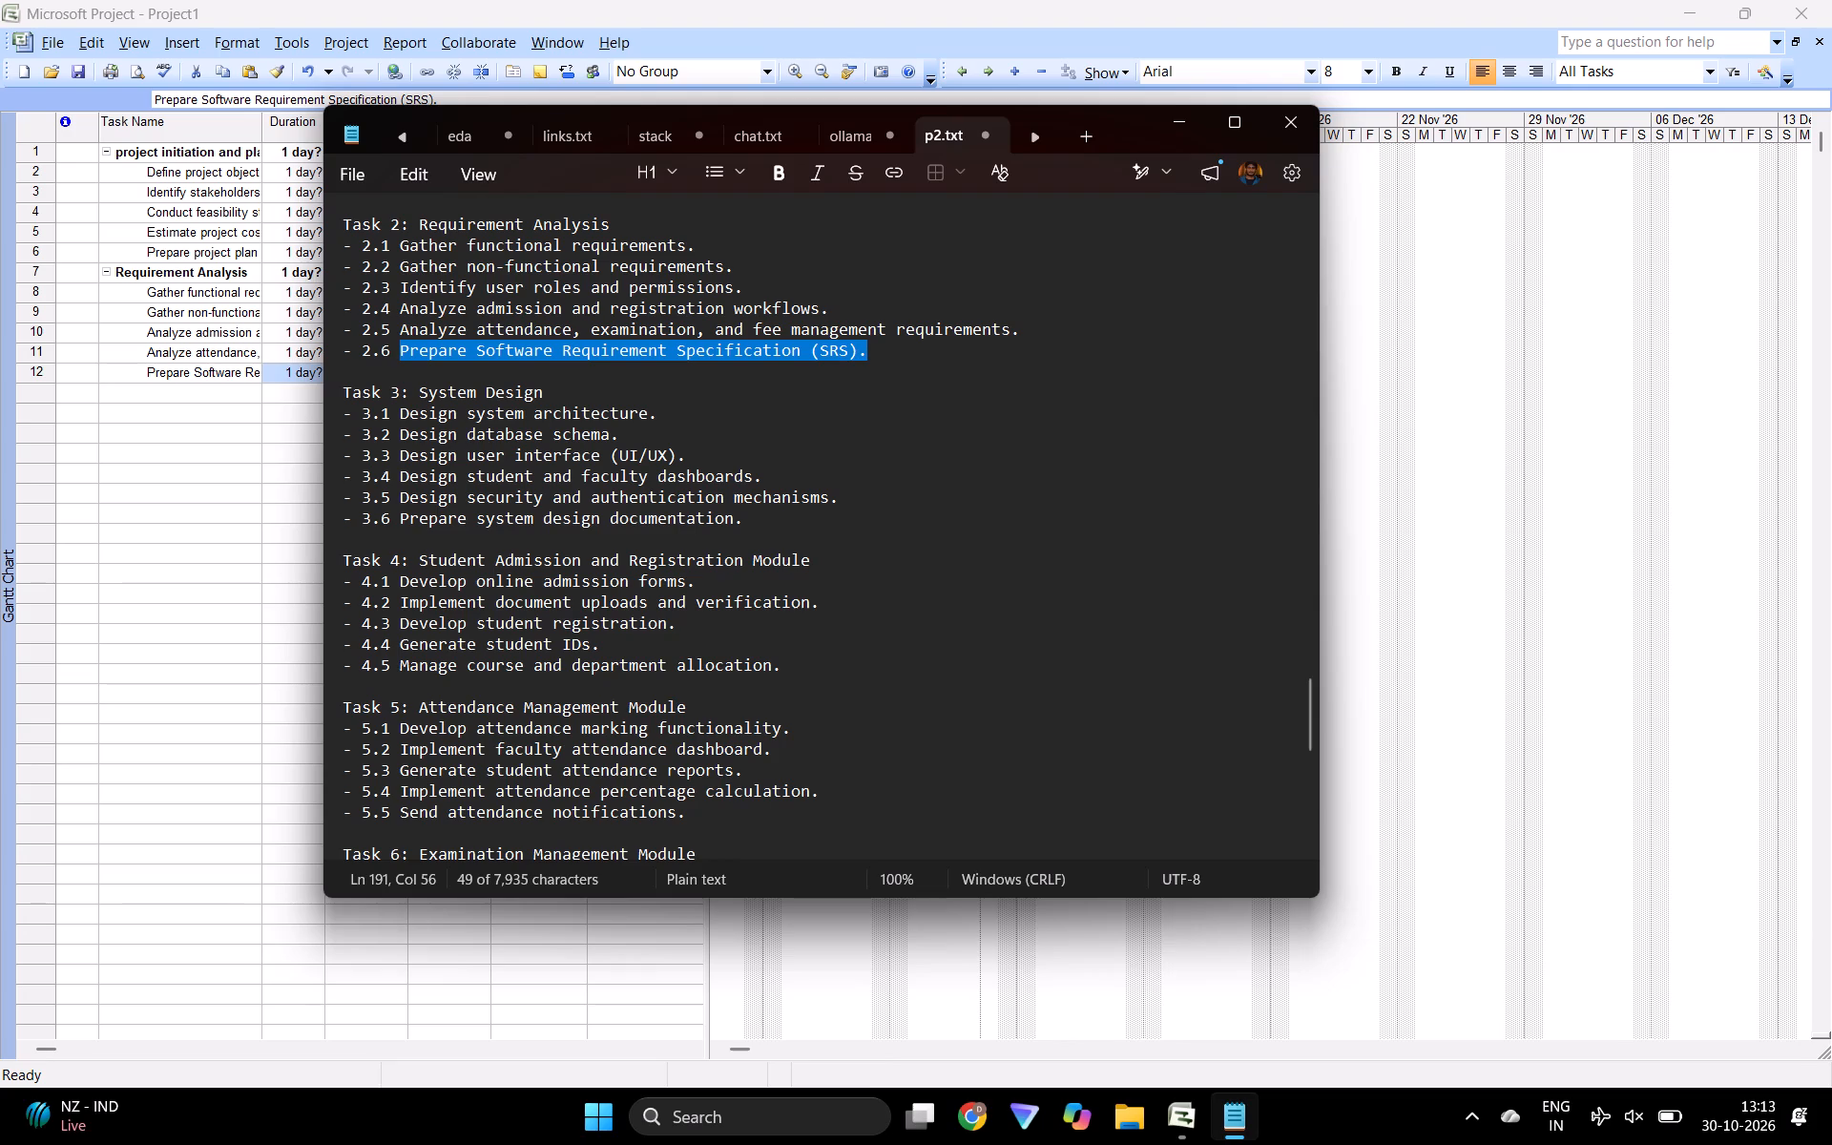
pyautogui.moveTo(420, 394); pyautogui.dragTo(559, 394)
pyautogui.hotkey('ctrl', 'c')
pyautogui.press('super+Tab')
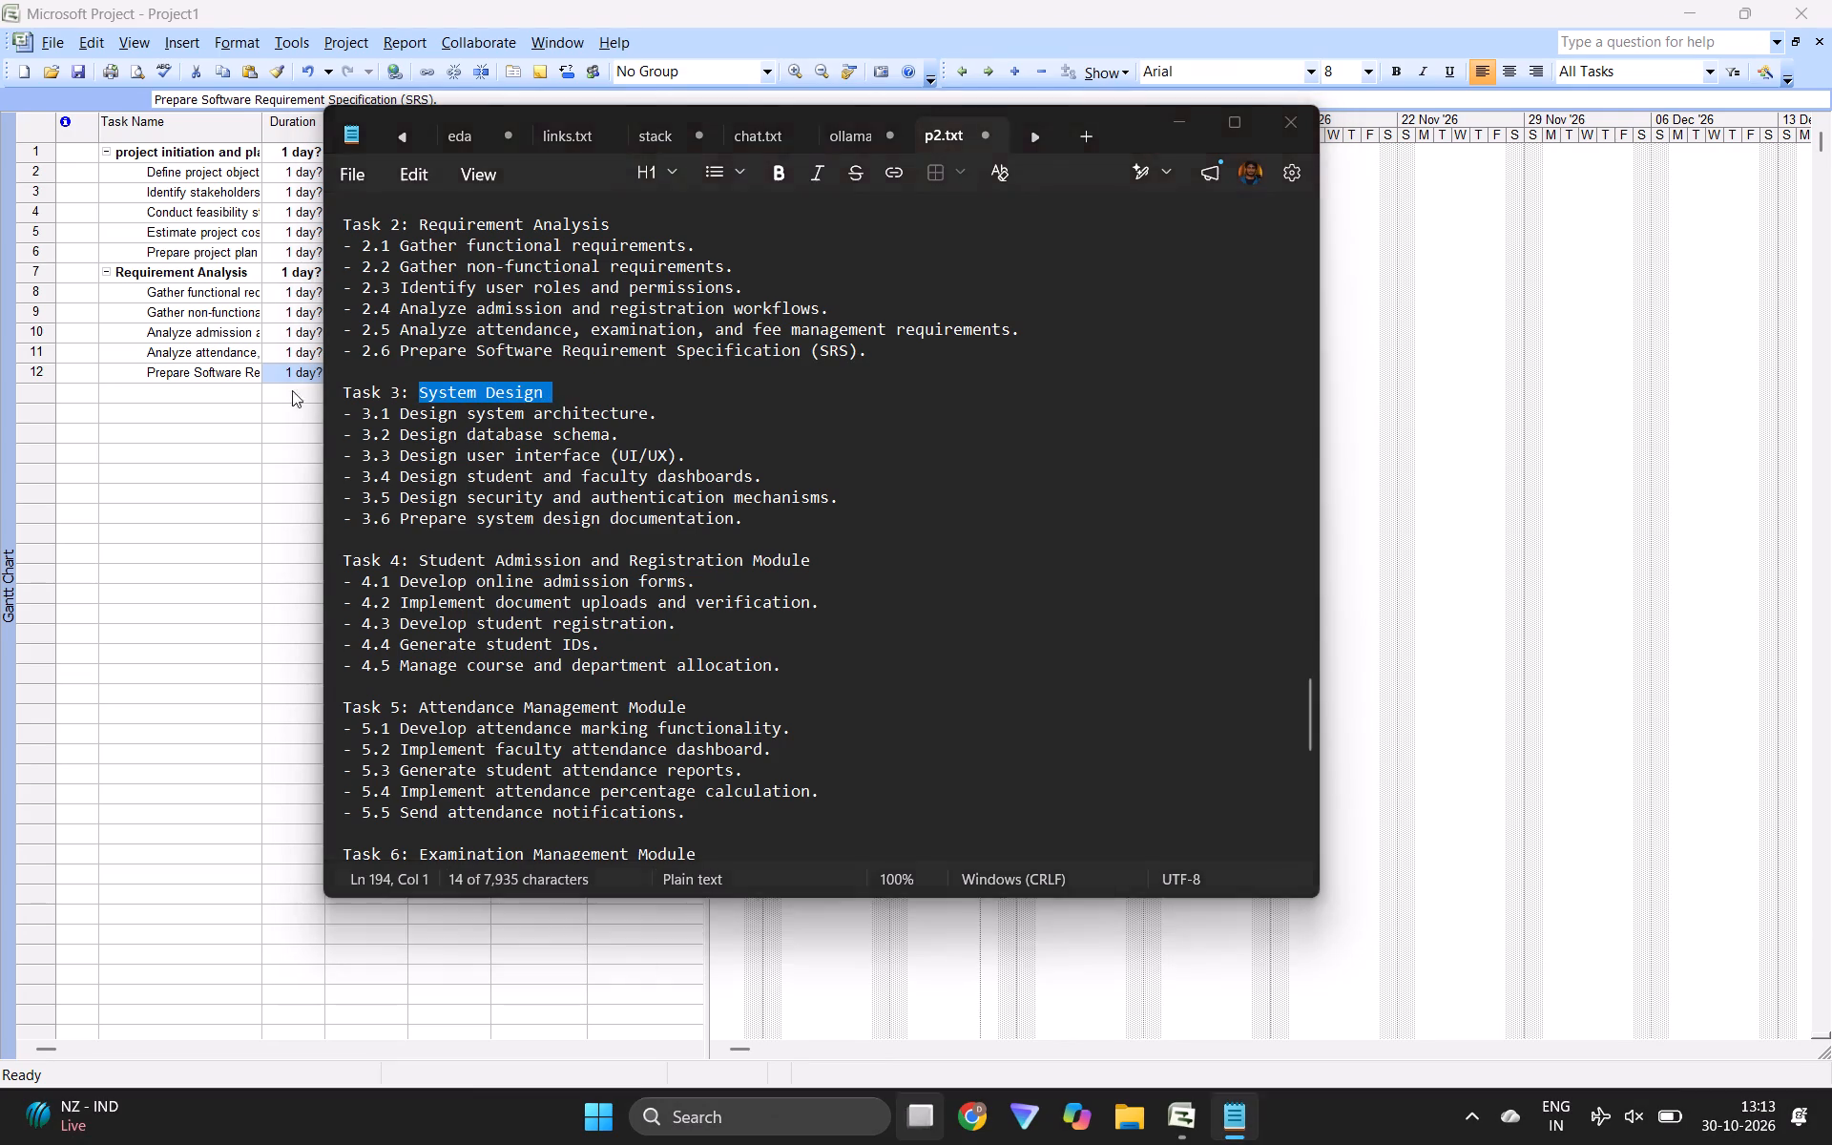
pyautogui.hotkey('alt', 'Tab')
pyautogui.hotkey('alt', 'Tab')
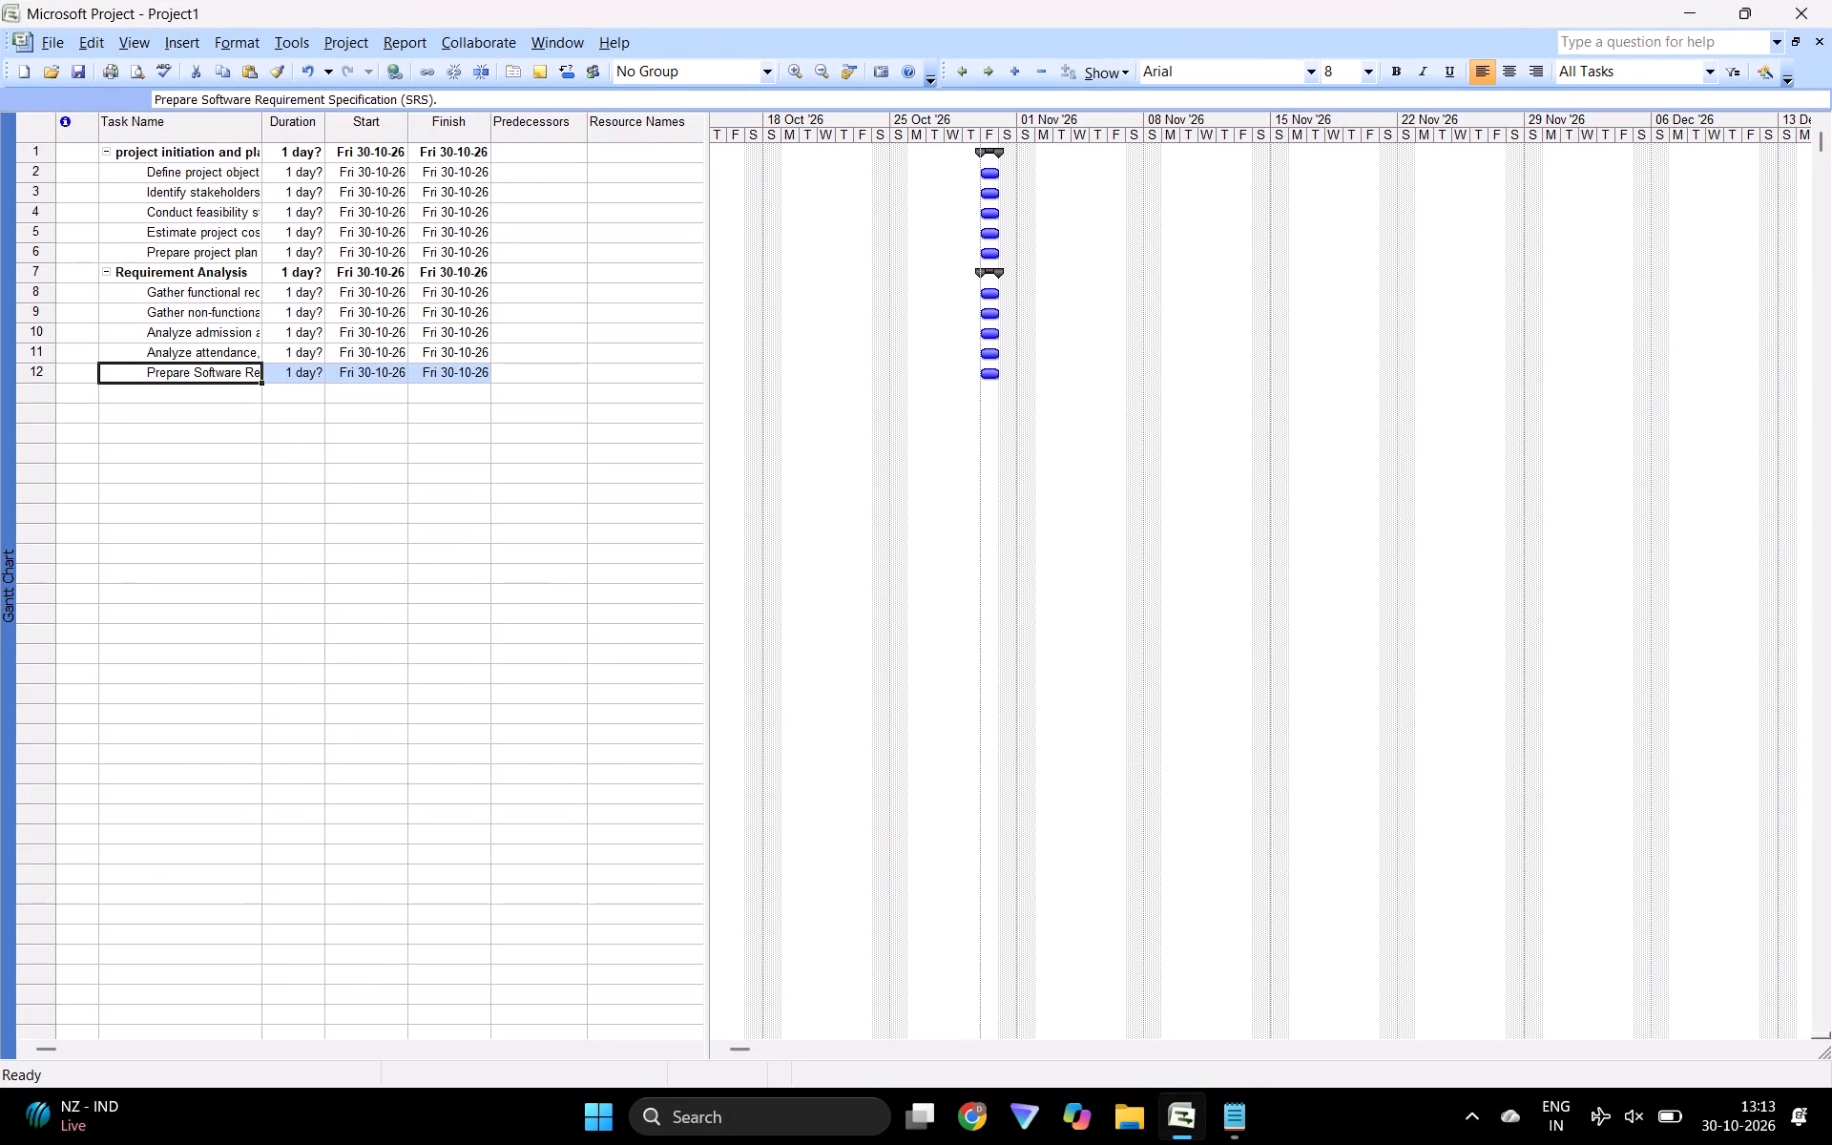
pyautogui.click(204, 393)
pyautogui.hotkey('ctrl', 'v')
# Copy item 3.1, "Design system architecture.", from the Notepad list into the project as task 14.
pyautogui.hotkey('alt', 'Tab')
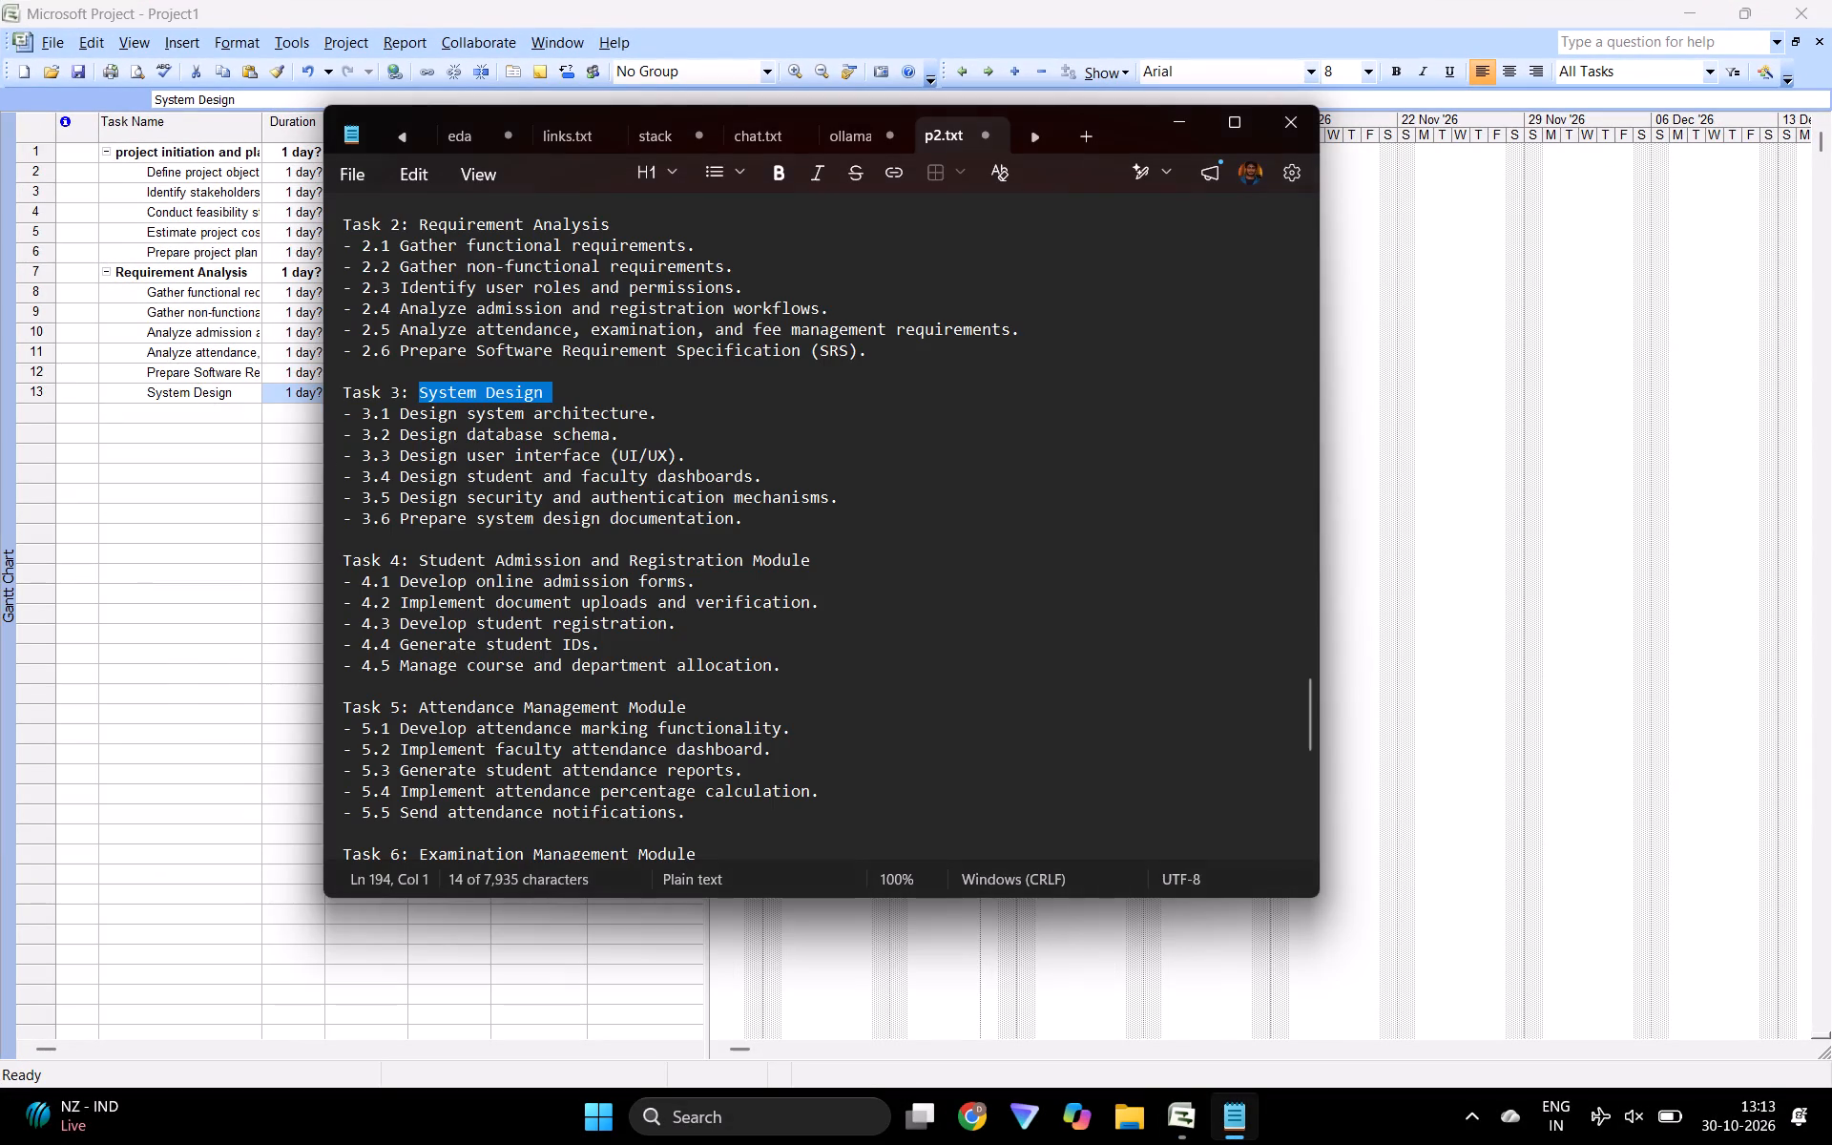
pyautogui.moveTo(402, 418); pyautogui.dragTo(630, 420)
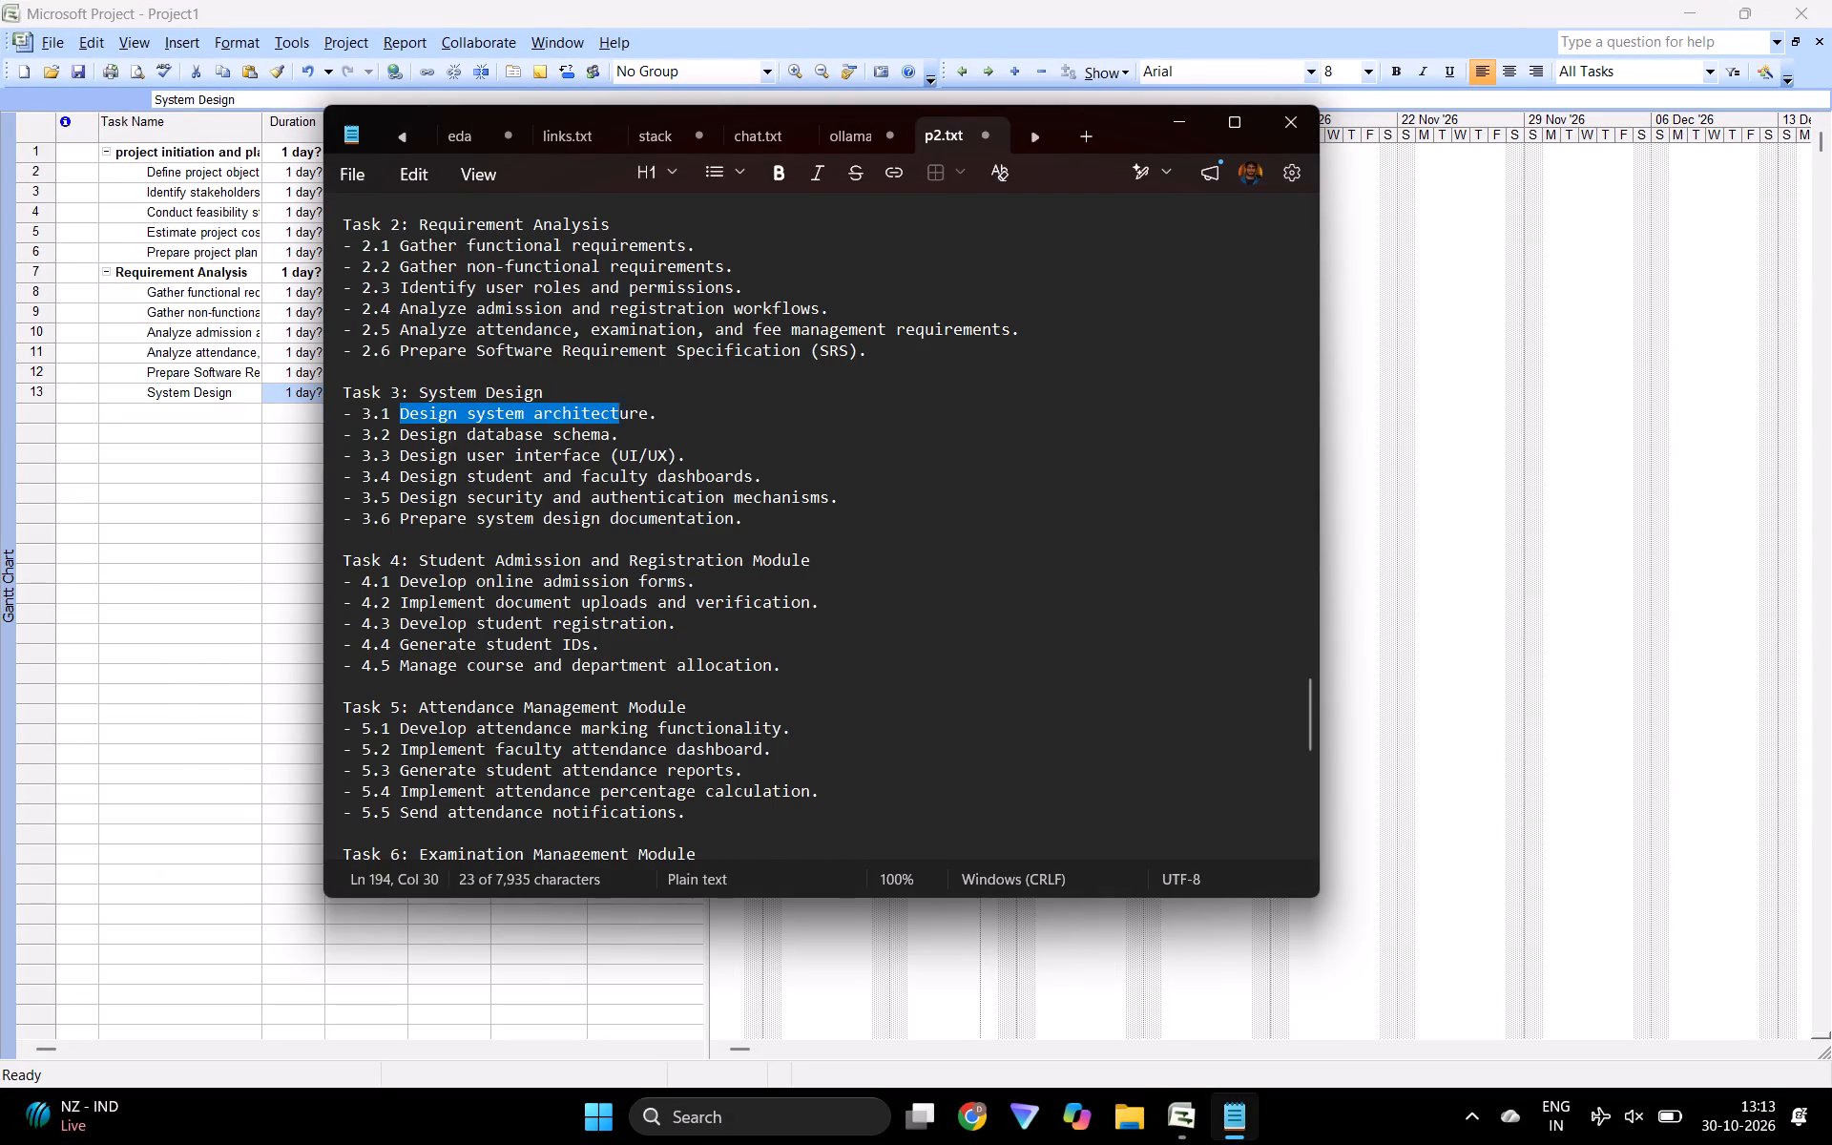
pyautogui.moveTo(630, 420); pyautogui.dragTo(657, 415)
pyautogui.hotkey('ctrl', 'c')
pyautogui.hotkey('alt', 'Tab')
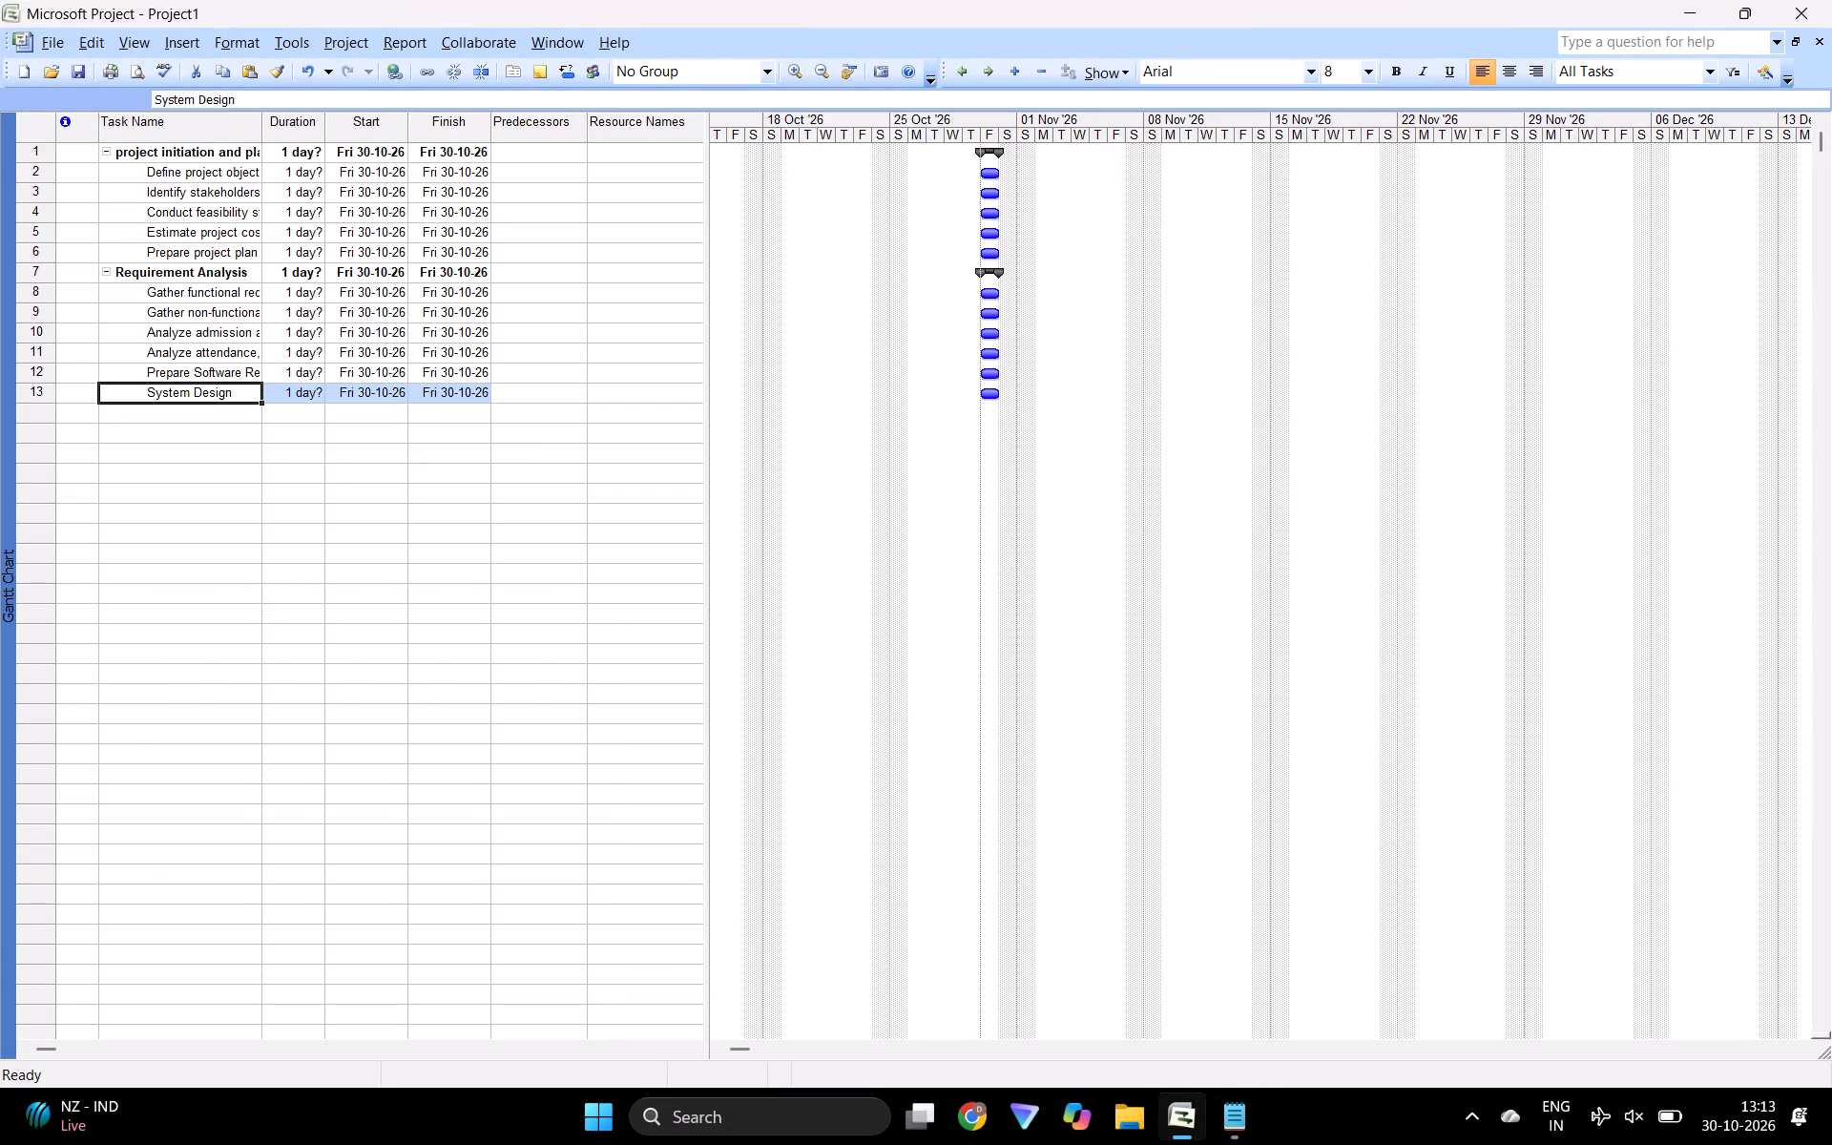
pyautogui.click(232, 418)
pyautogui.hotkey('ctrl', 'v')
# Enter "Design system architecture" as the name of task 14, leaving off the trailing period.
pyautogui.press('BackSpace')
pyautogui.hotkey('ctrl', 'c')
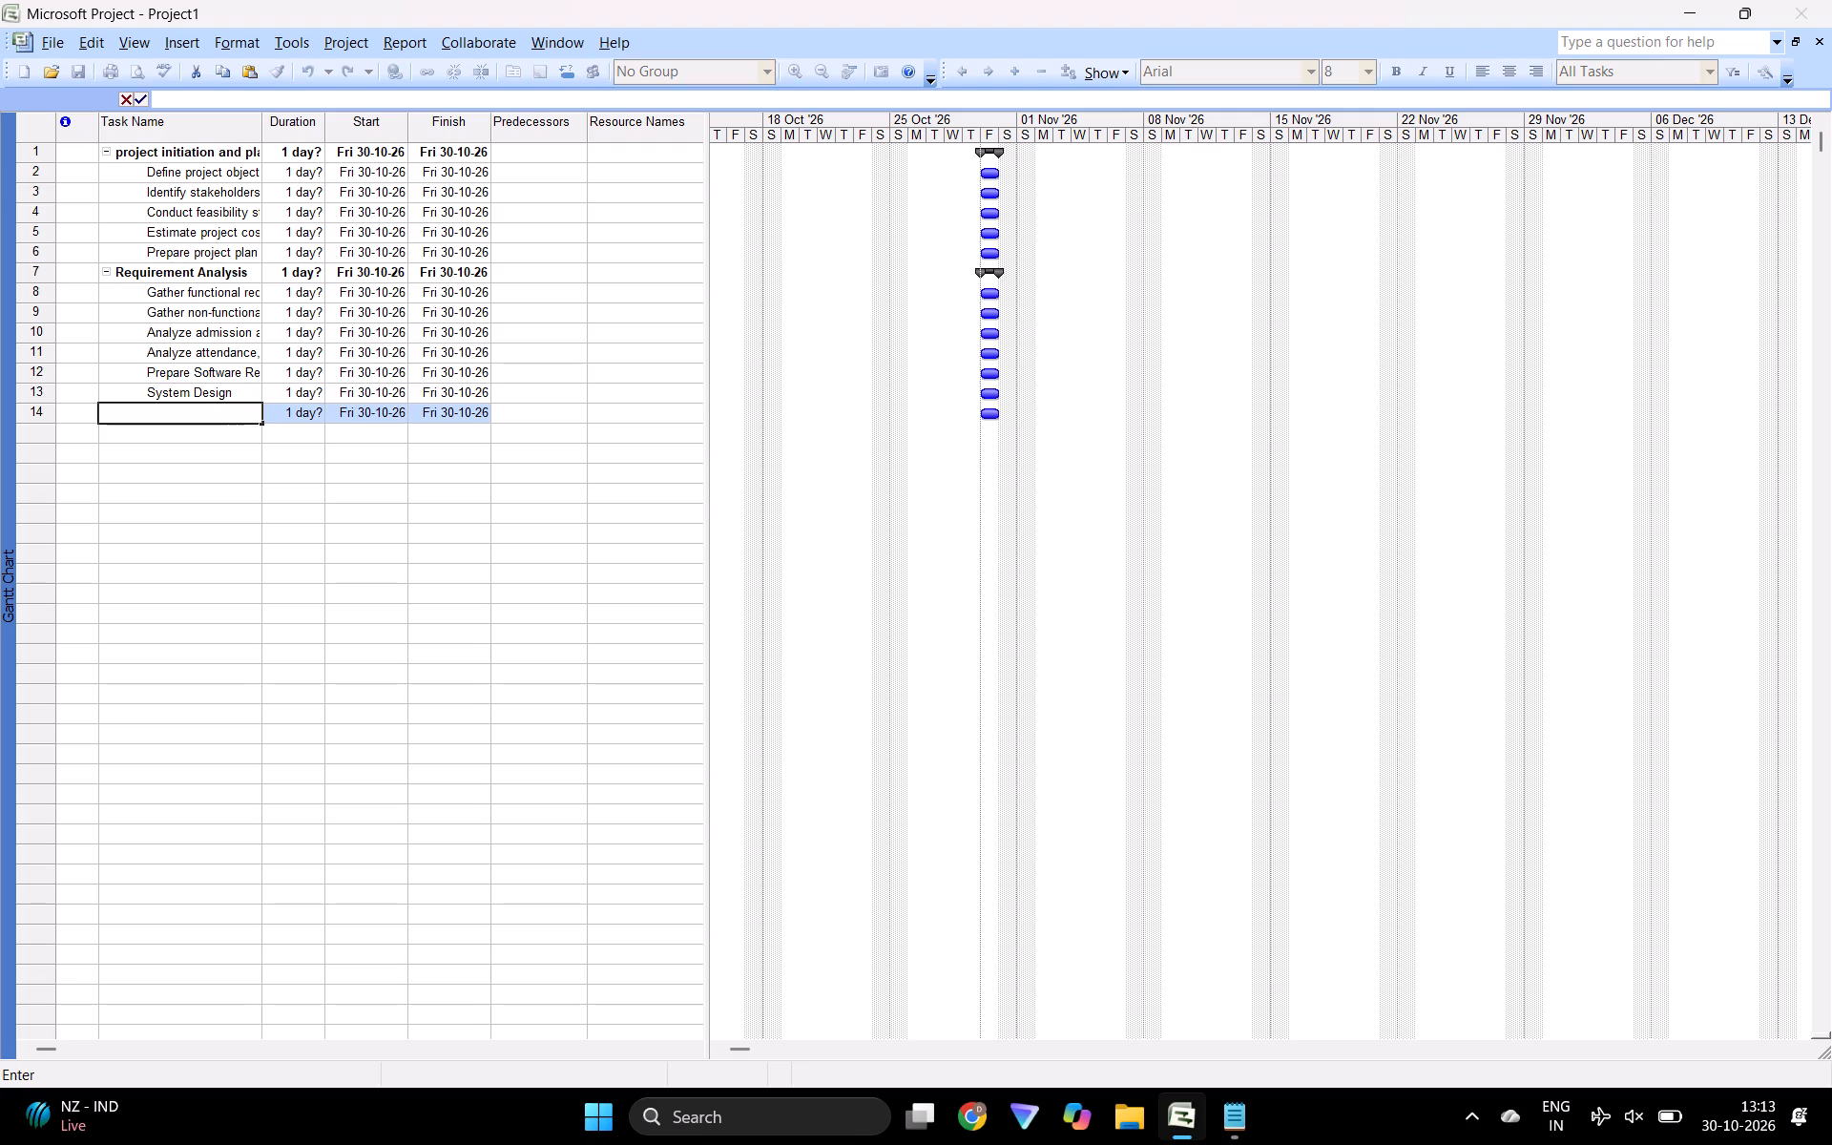
pyautogui.hotkey('ctrl', 'v')
pyautogui.press('BackSpace')
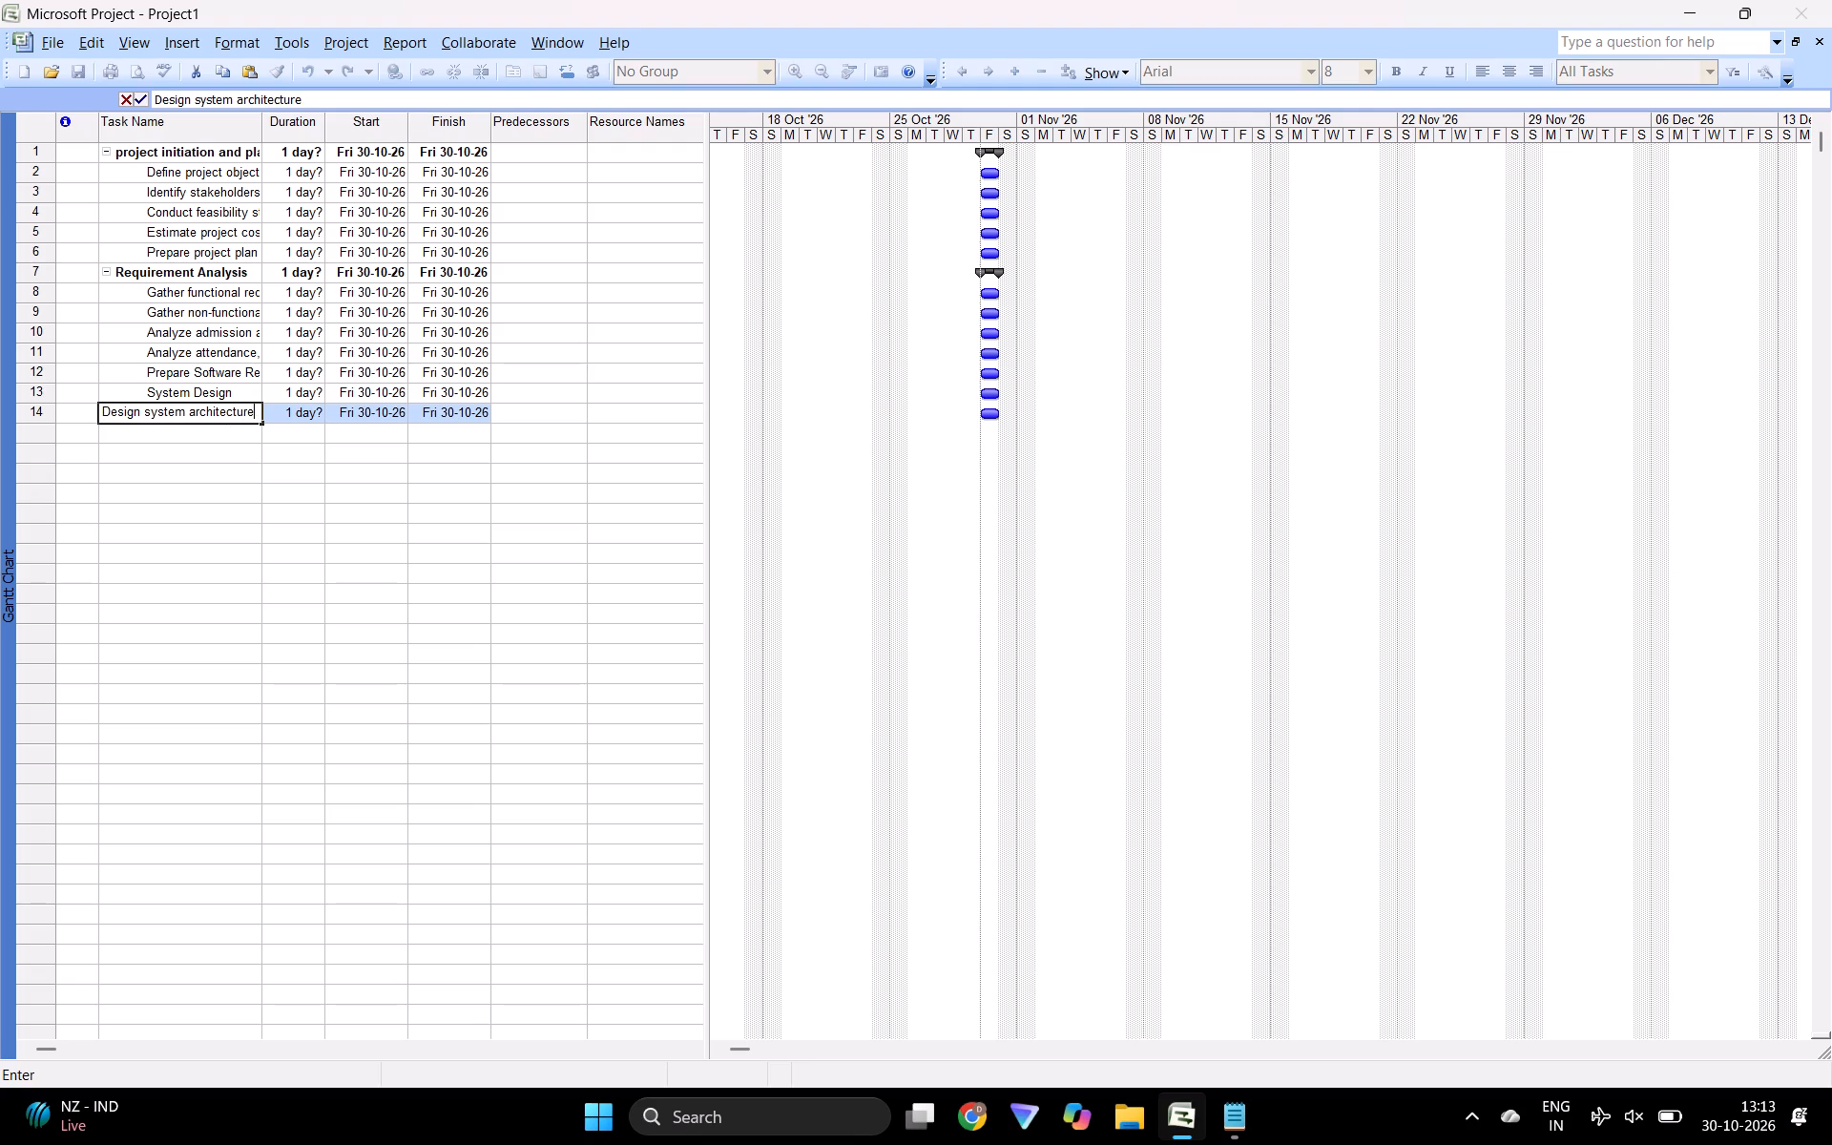
# Copy item 3.2, "Design database schema", from the Notepad list into the project as task 15, without its period.
pyautogui.hotkey('alt', 'Tab')
pyautogui.moveTo(398, 437); pyautogui.dragTo(551, 437)
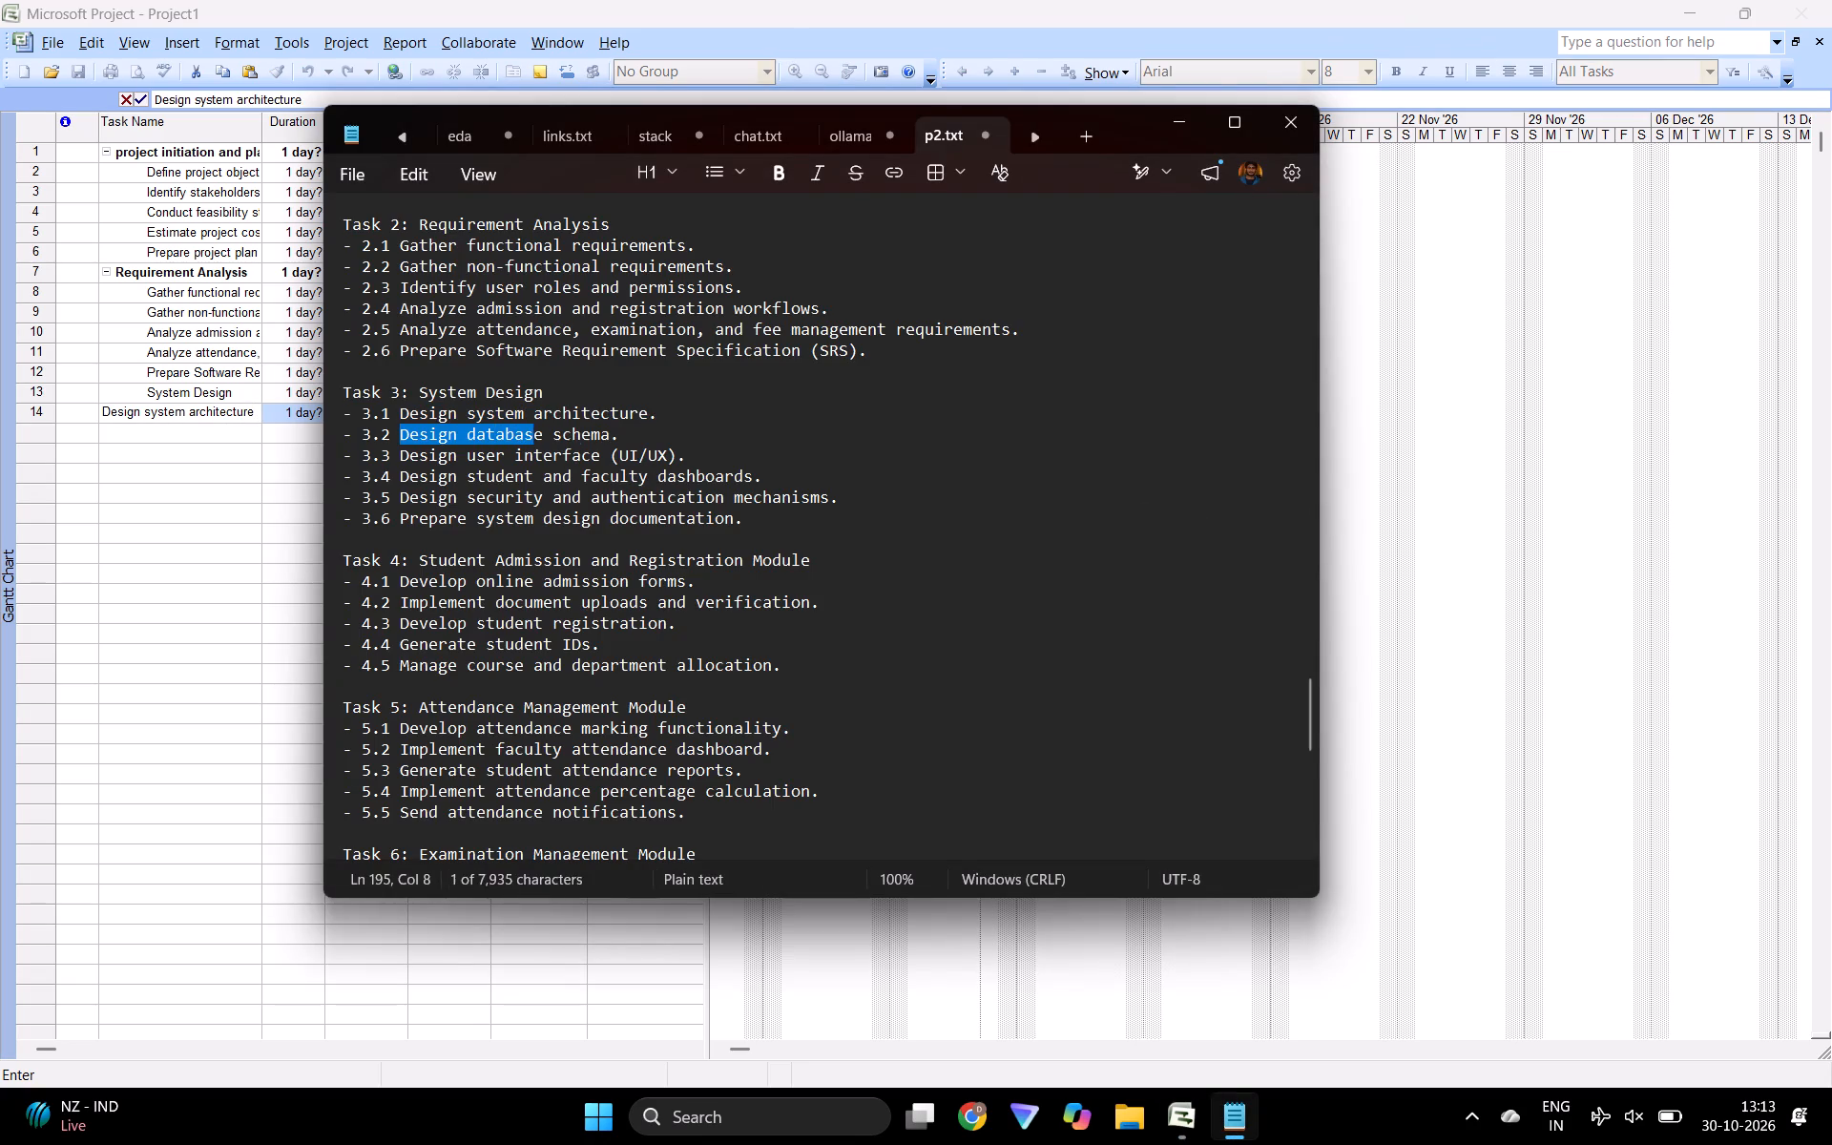
pyautogui.moveTo(551, 437); pyautogui.dragTo(605, 434)
pyautogui.hotkey('ctrl', 'c')
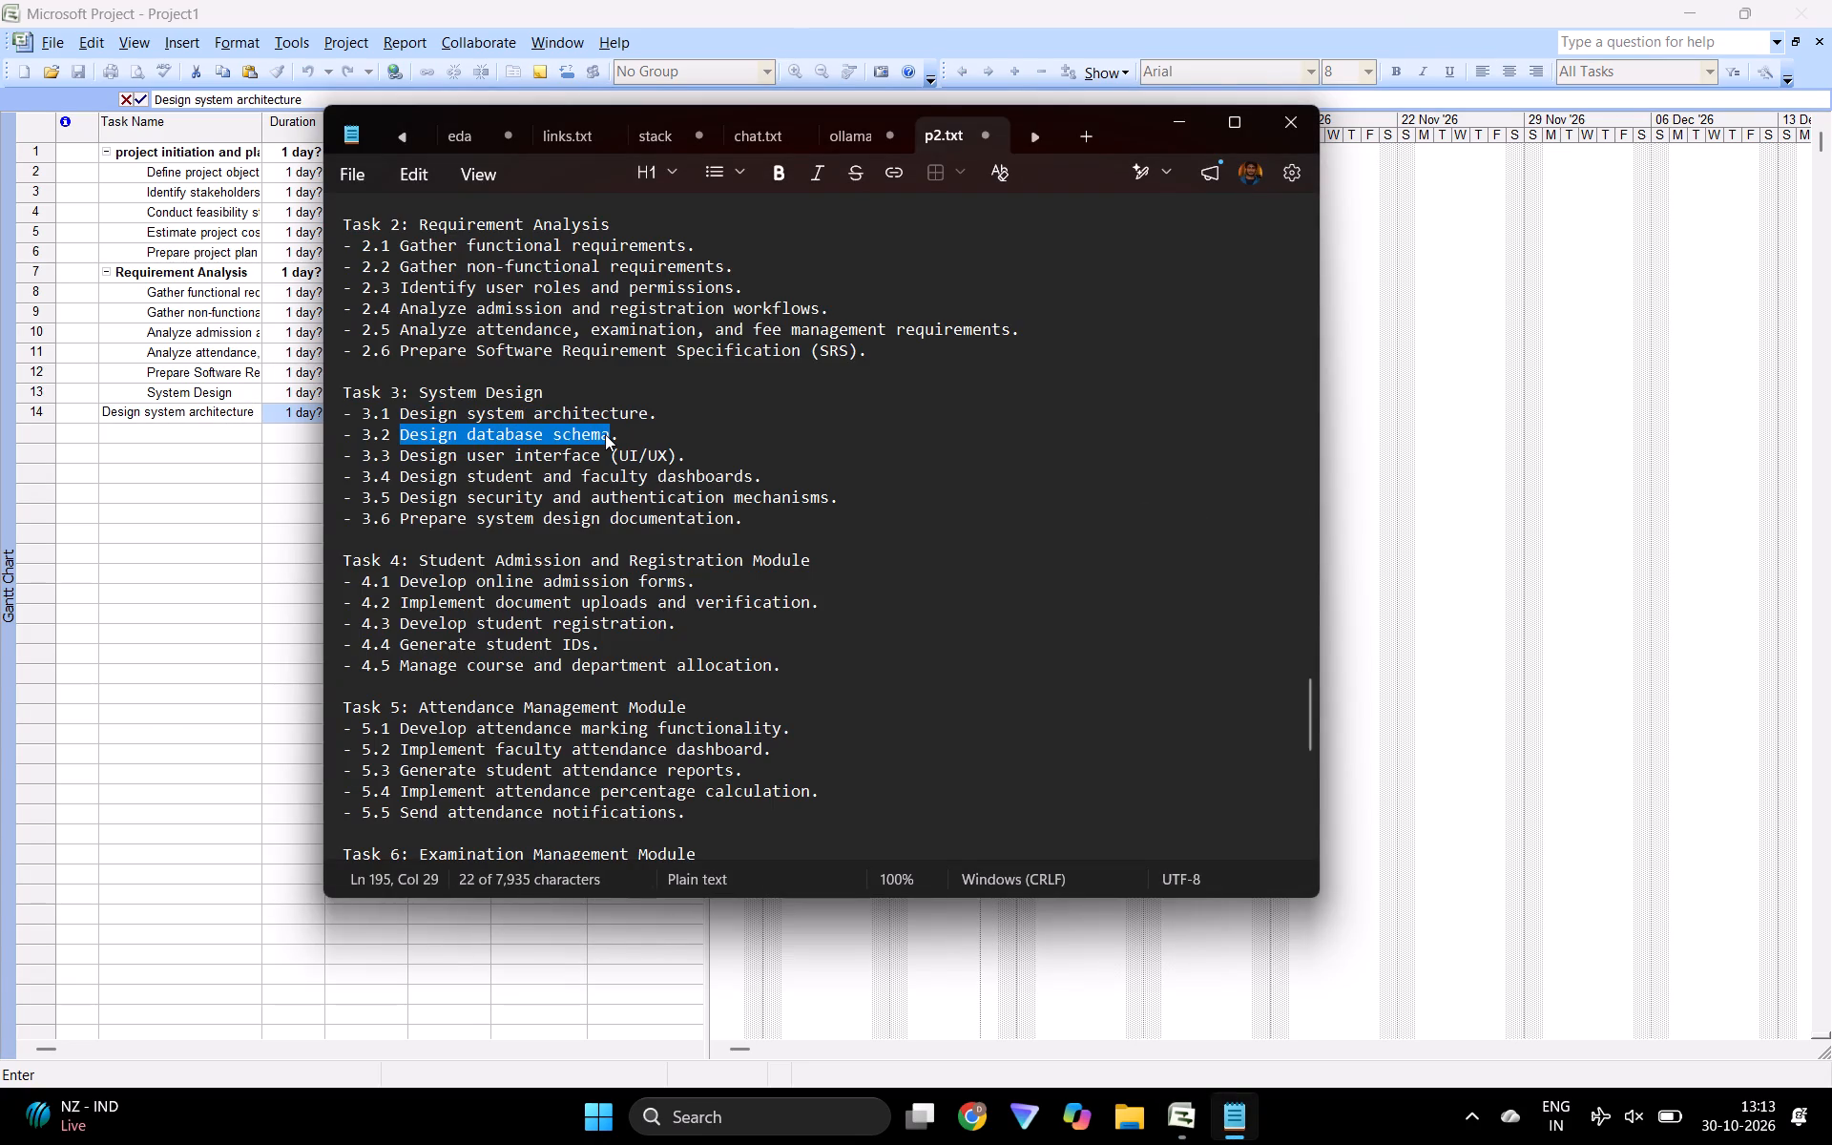
pyautogui.hotkey('alt', 'Tab')
pyautogui.click(235, 441)
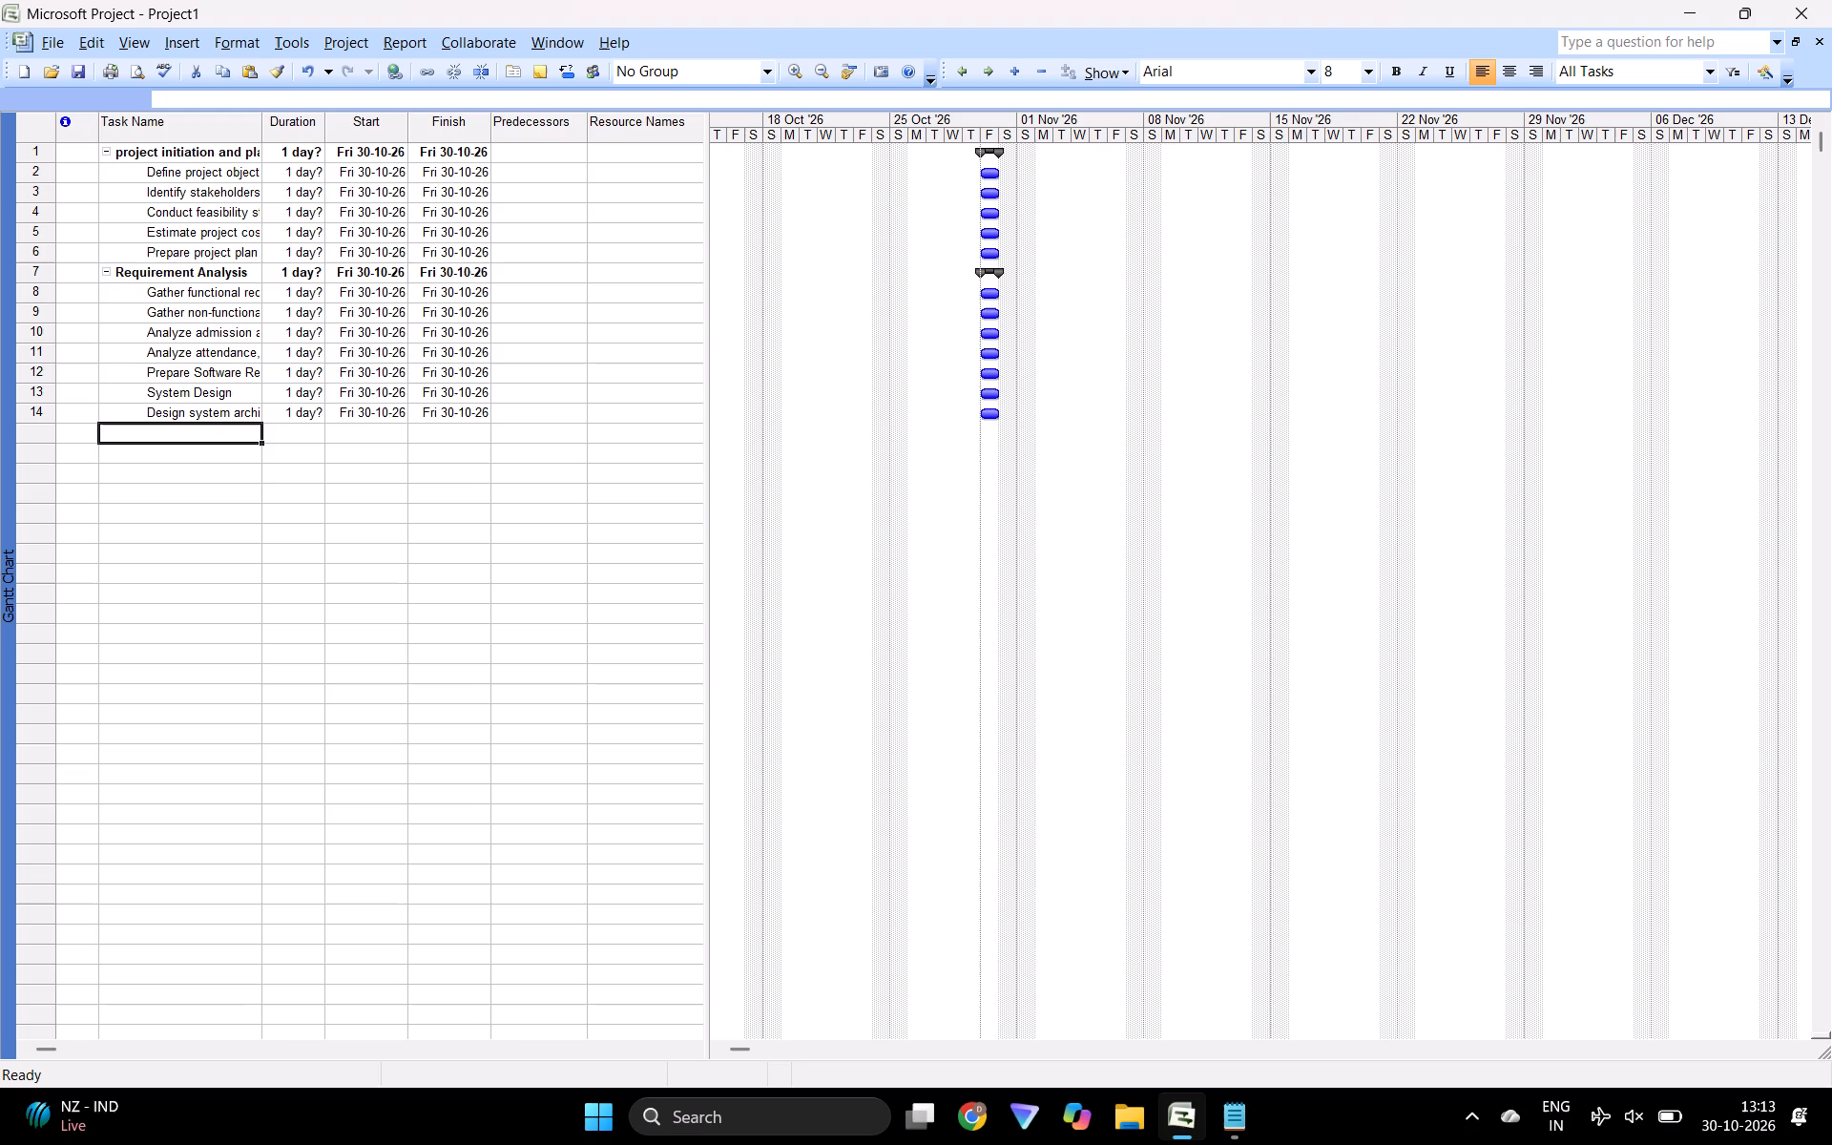
pyautogui.hotkey('ctrl', 'v')
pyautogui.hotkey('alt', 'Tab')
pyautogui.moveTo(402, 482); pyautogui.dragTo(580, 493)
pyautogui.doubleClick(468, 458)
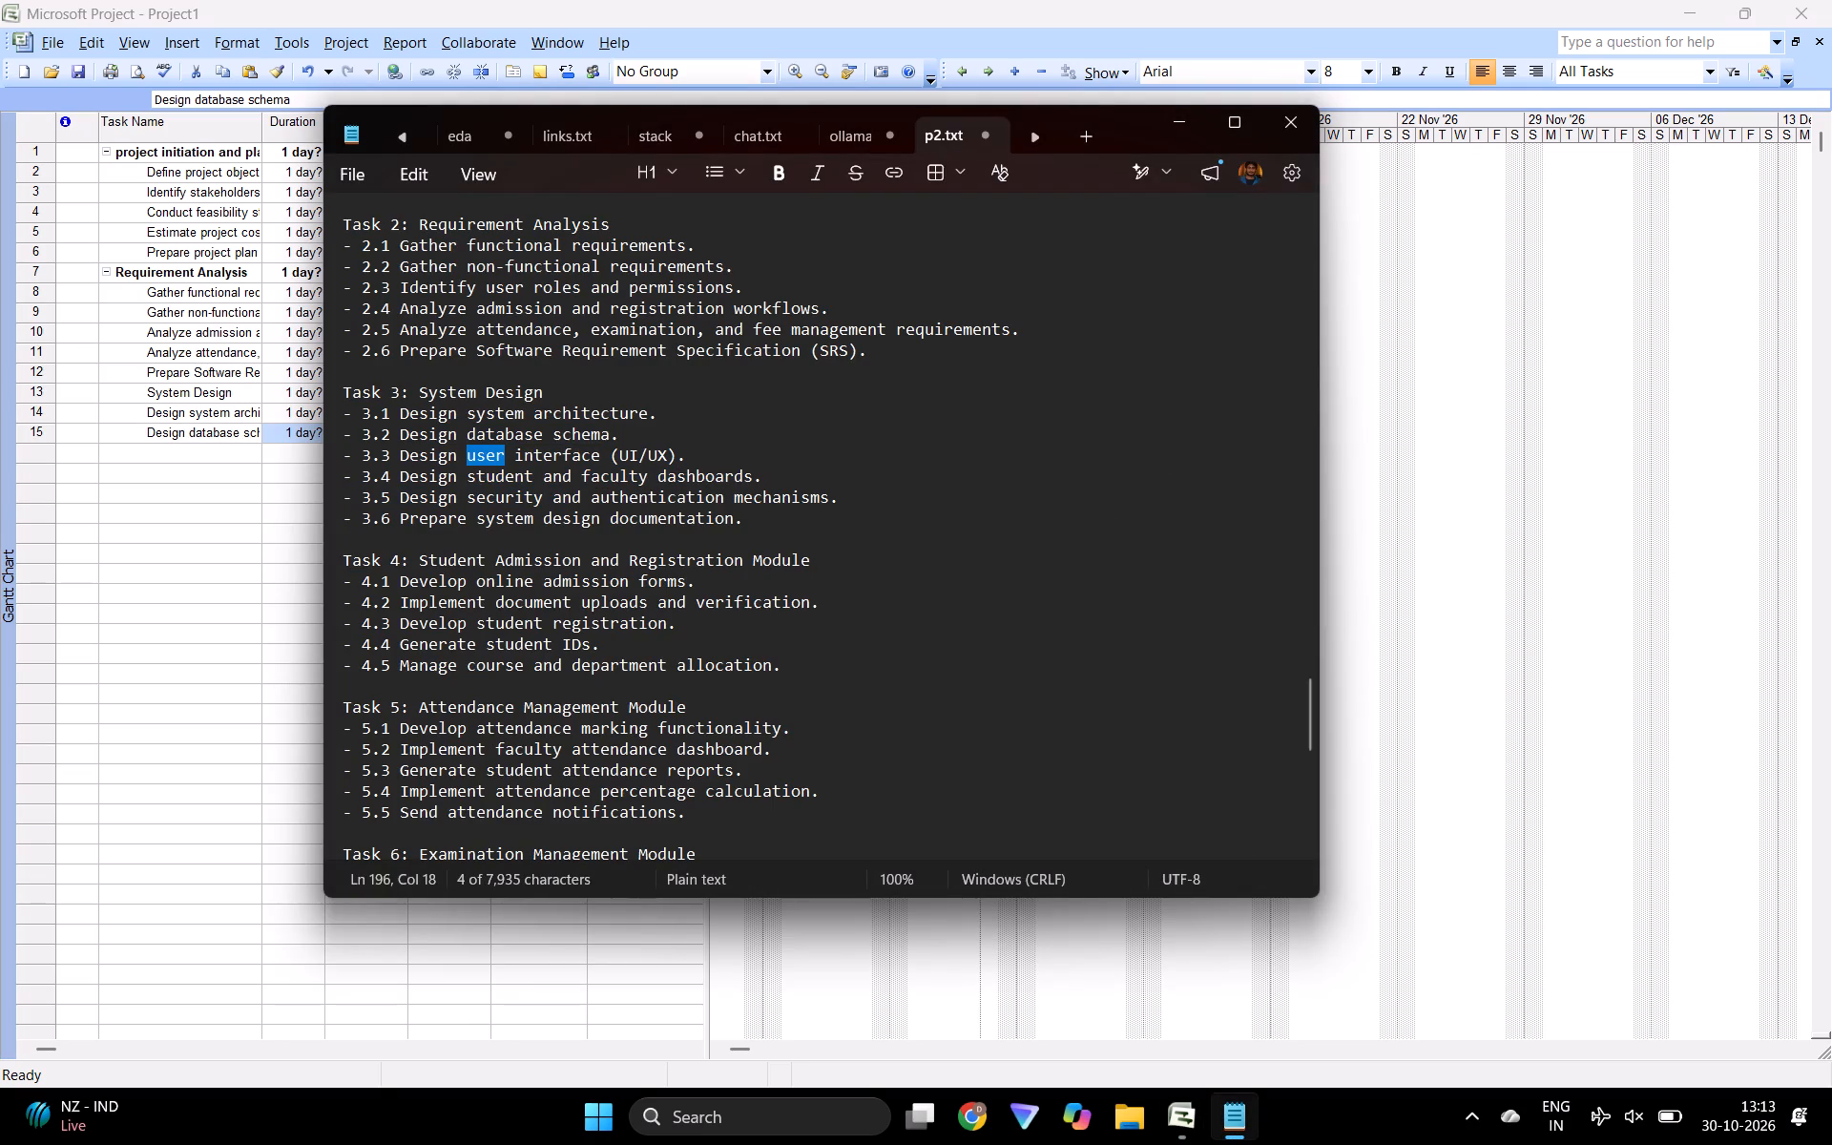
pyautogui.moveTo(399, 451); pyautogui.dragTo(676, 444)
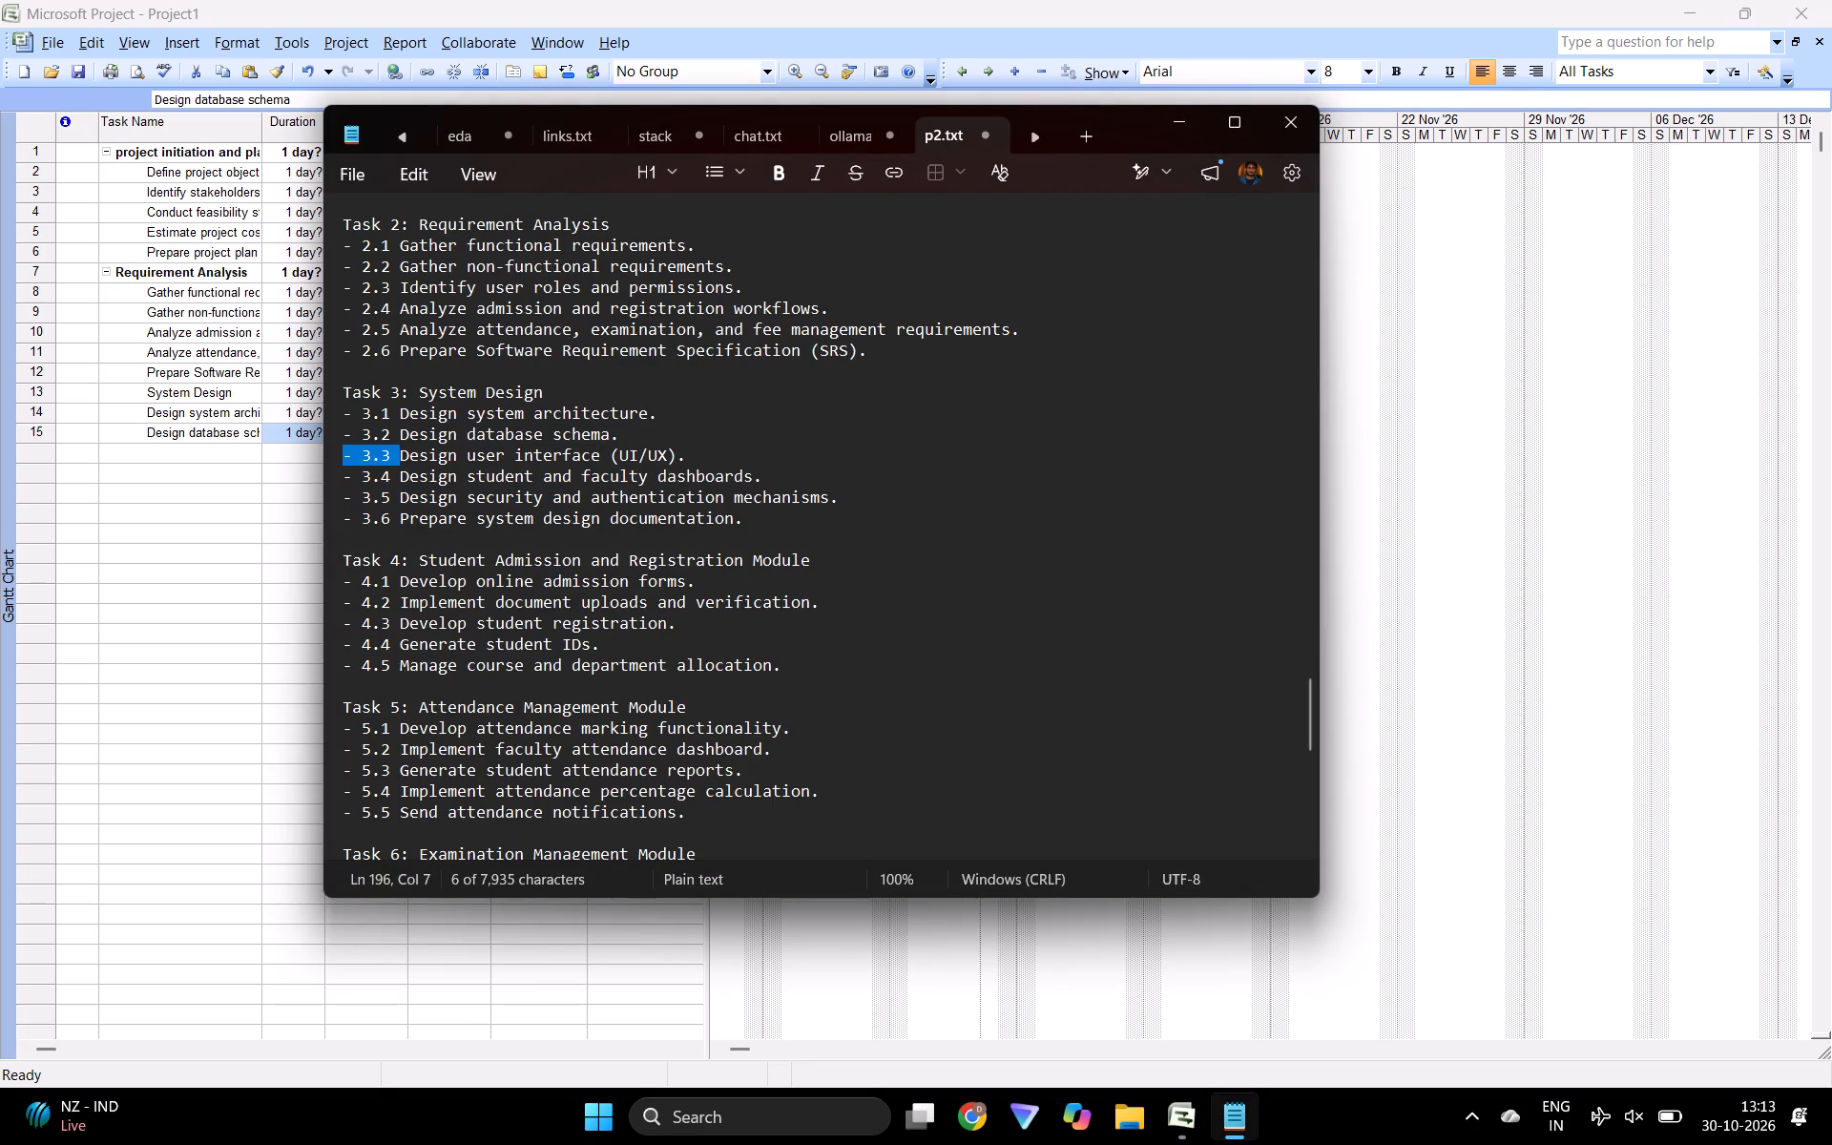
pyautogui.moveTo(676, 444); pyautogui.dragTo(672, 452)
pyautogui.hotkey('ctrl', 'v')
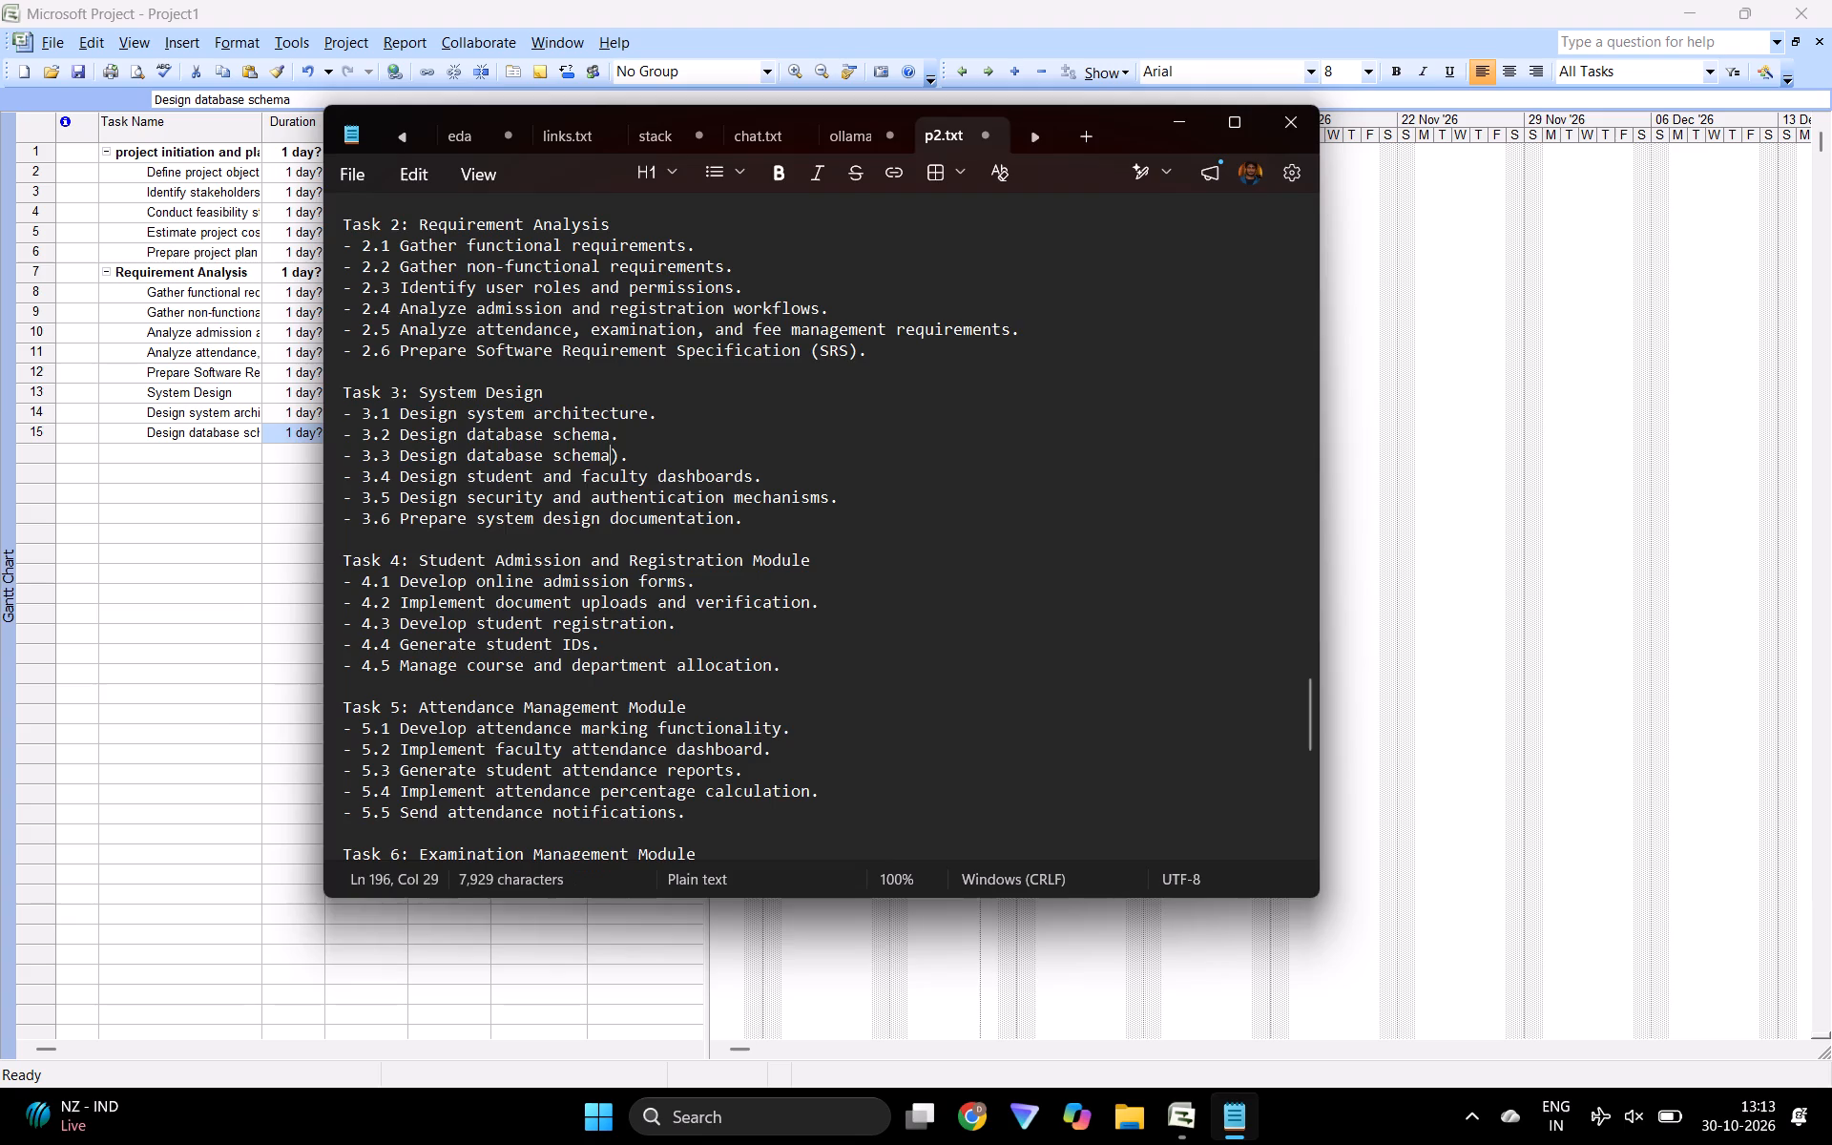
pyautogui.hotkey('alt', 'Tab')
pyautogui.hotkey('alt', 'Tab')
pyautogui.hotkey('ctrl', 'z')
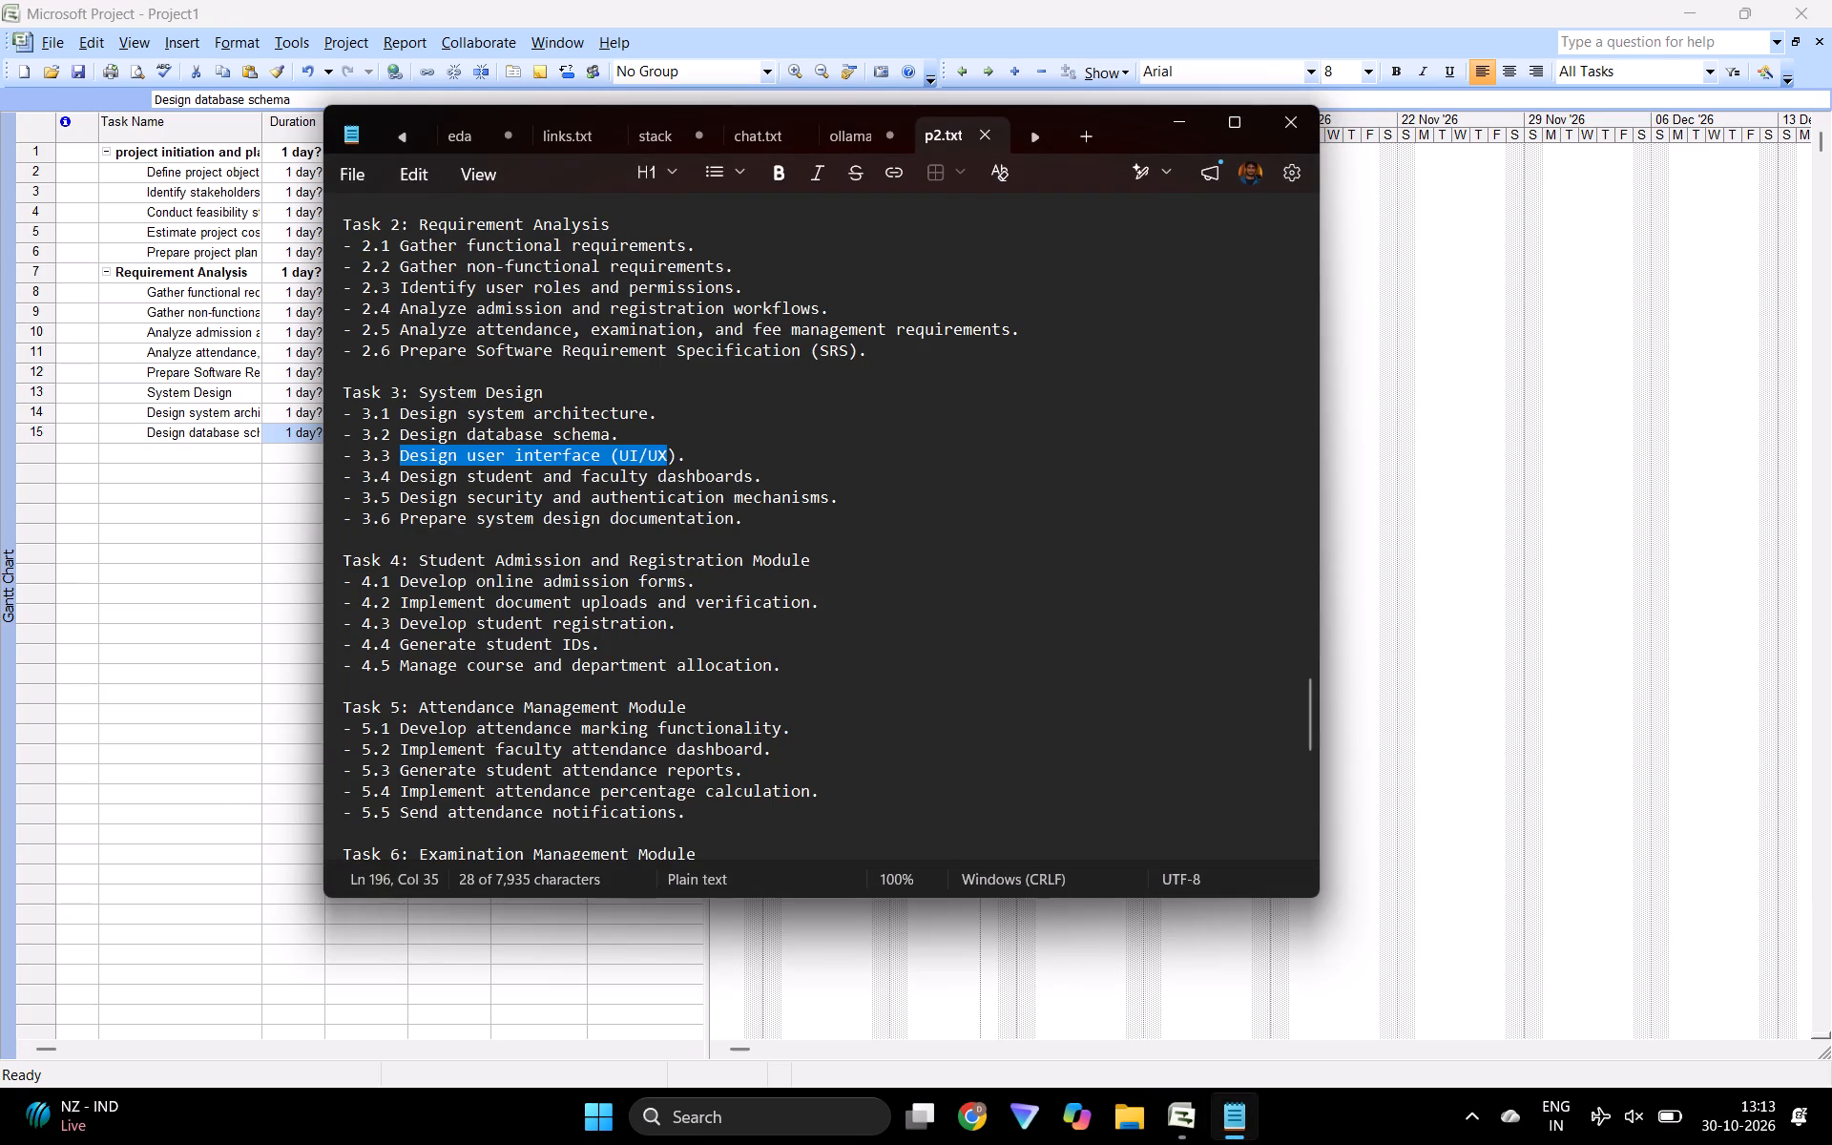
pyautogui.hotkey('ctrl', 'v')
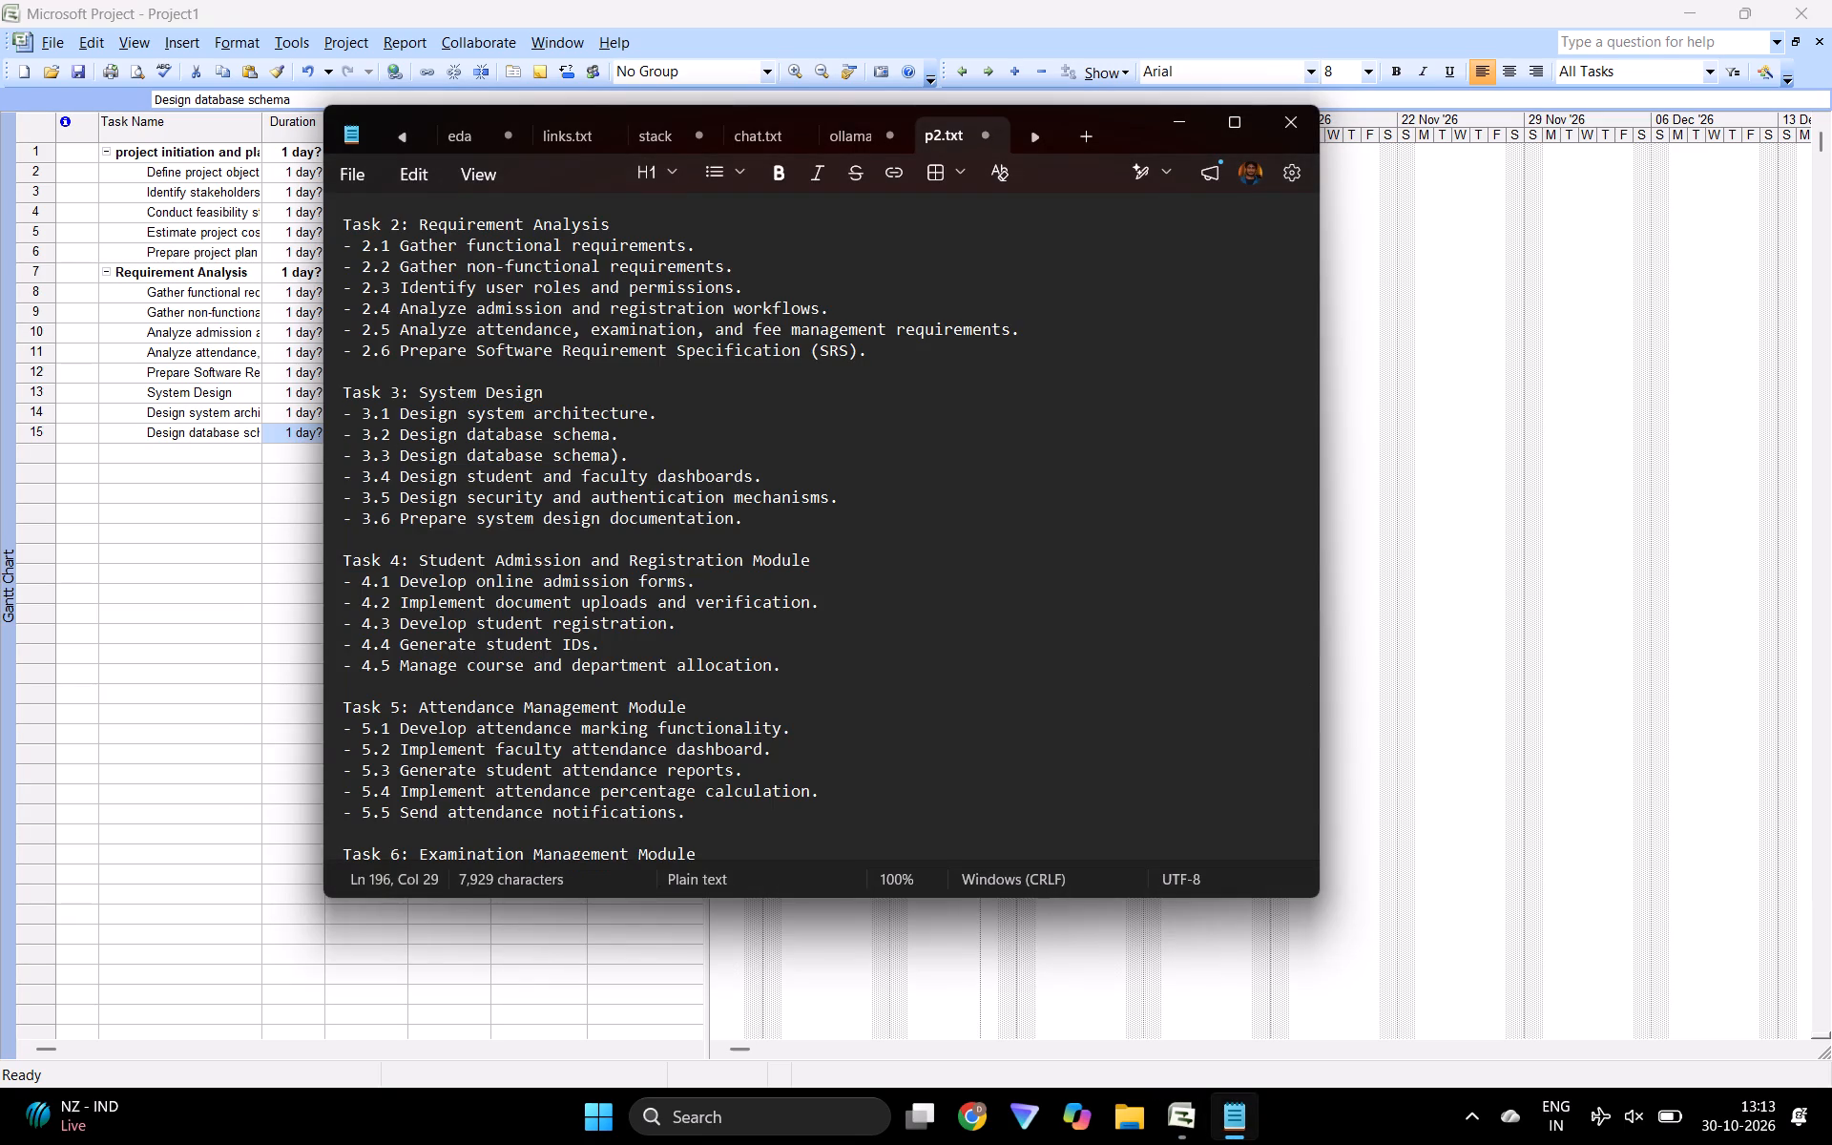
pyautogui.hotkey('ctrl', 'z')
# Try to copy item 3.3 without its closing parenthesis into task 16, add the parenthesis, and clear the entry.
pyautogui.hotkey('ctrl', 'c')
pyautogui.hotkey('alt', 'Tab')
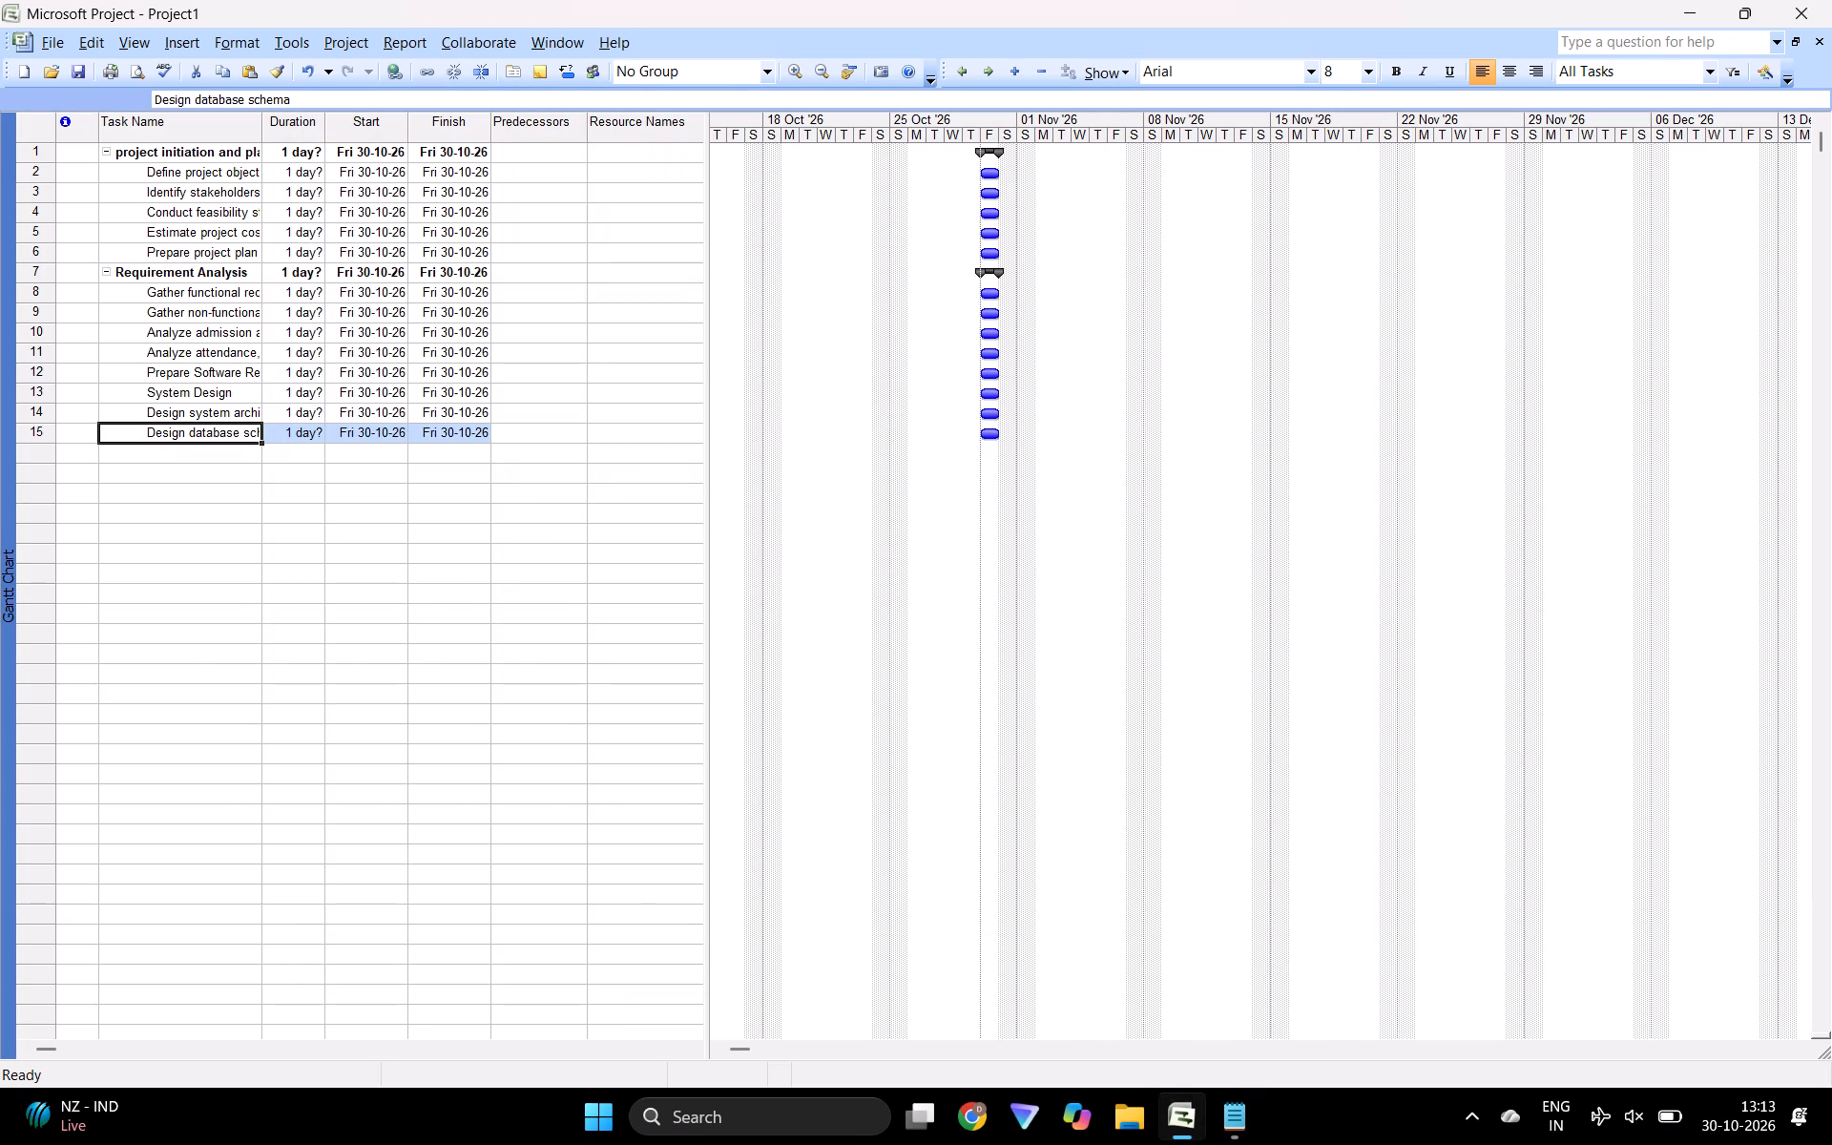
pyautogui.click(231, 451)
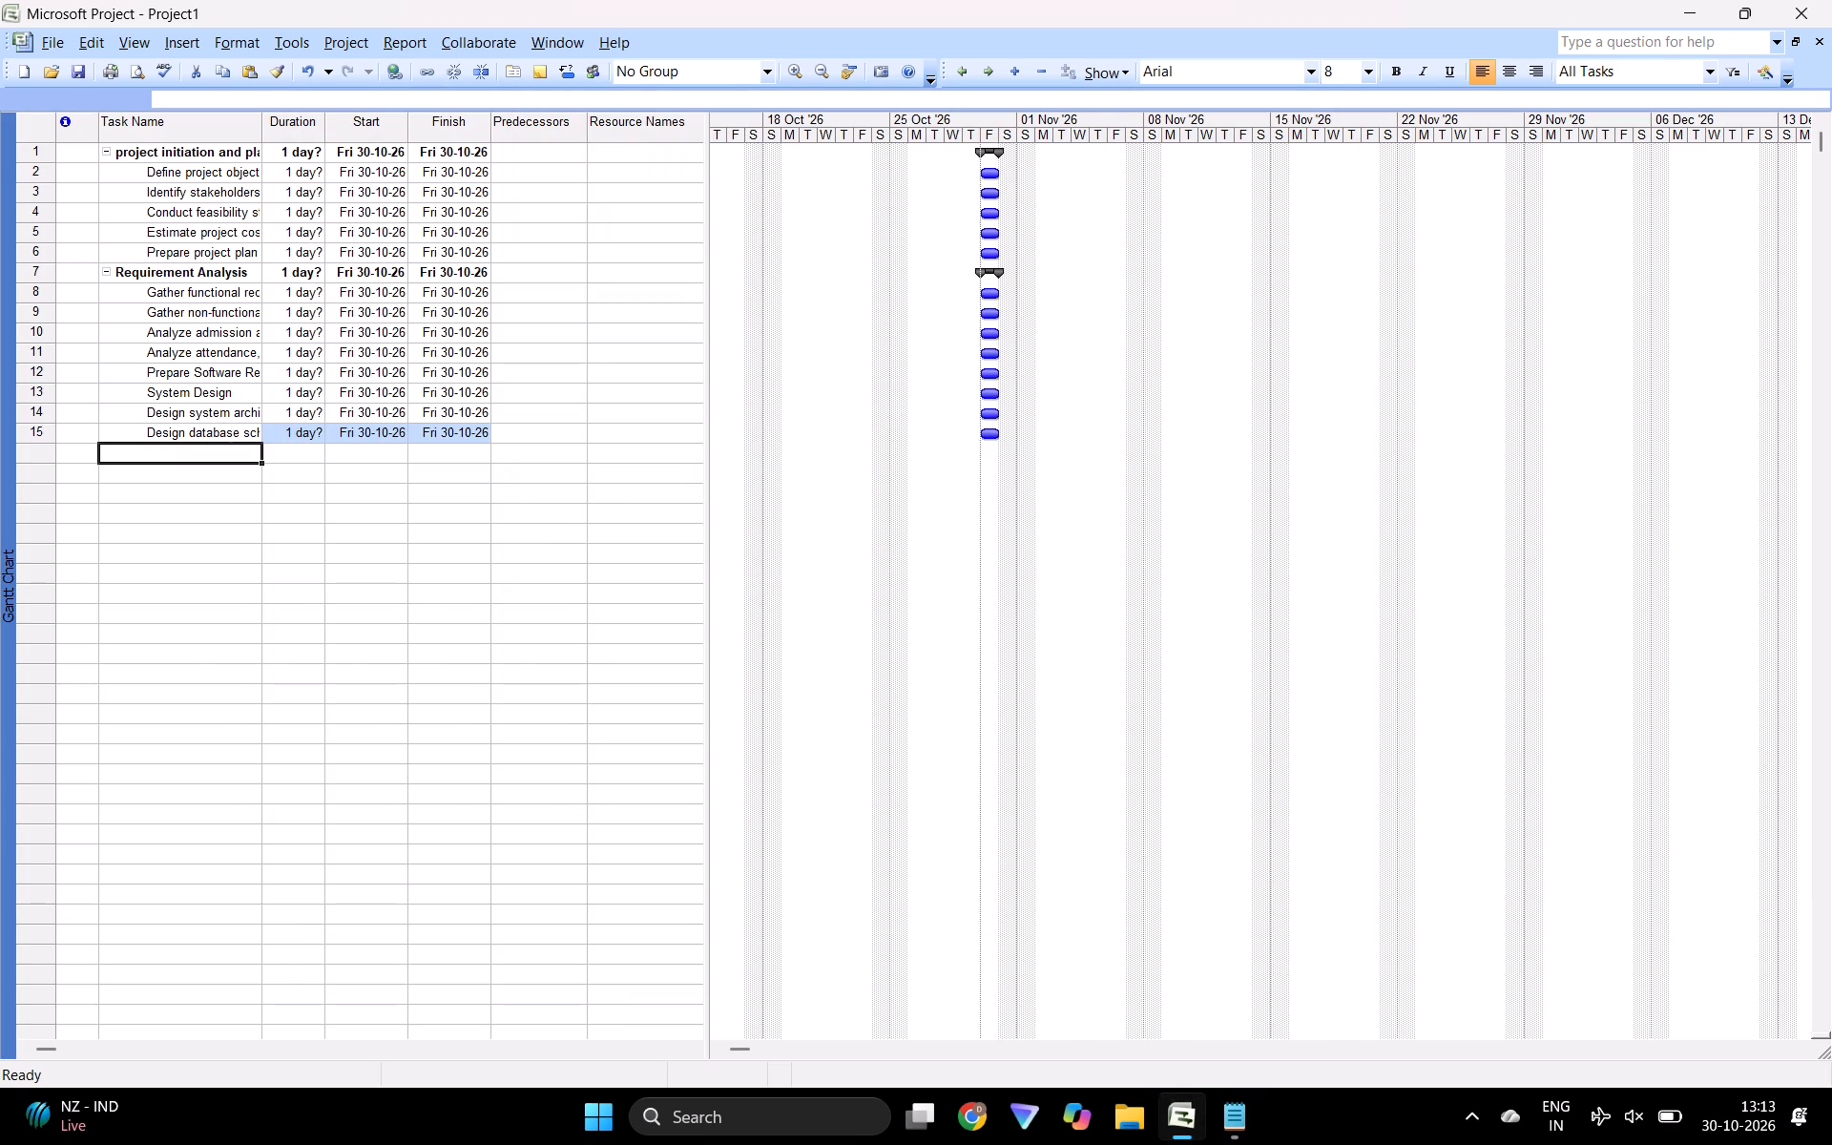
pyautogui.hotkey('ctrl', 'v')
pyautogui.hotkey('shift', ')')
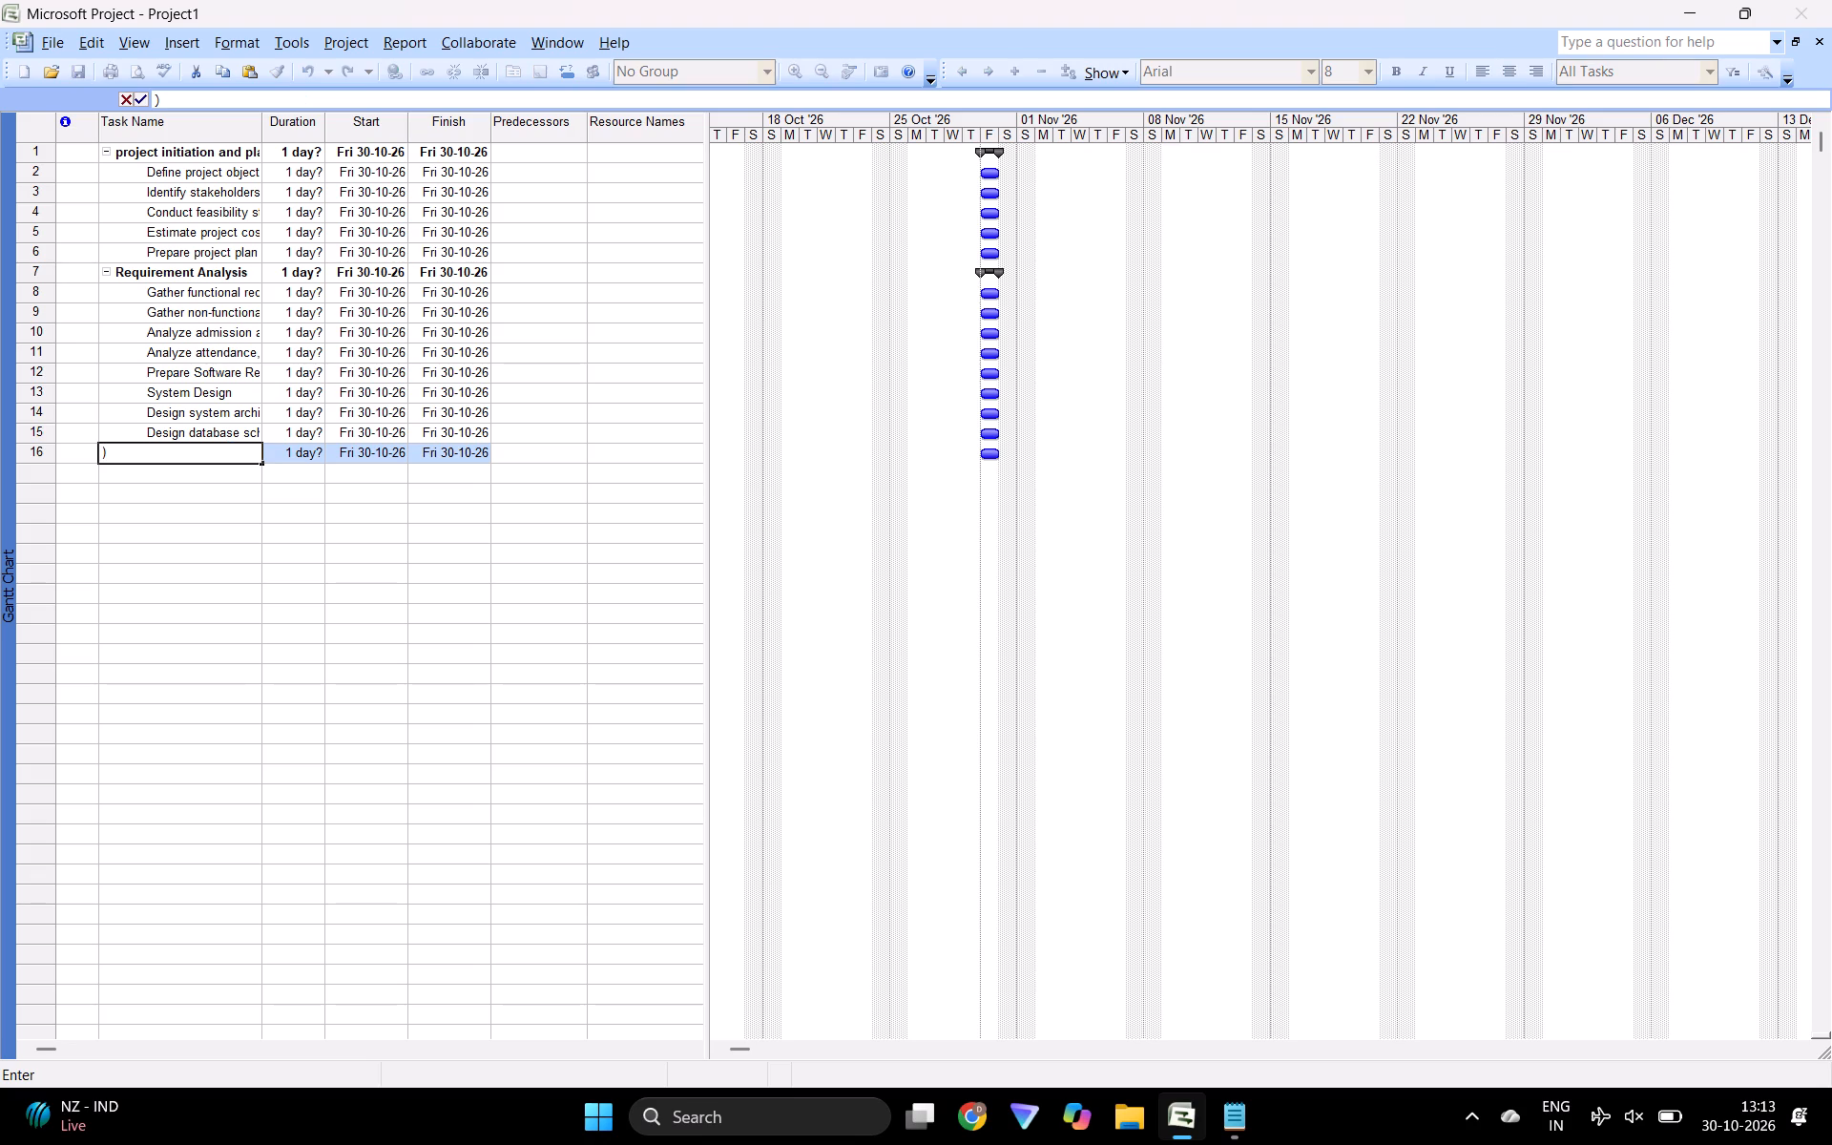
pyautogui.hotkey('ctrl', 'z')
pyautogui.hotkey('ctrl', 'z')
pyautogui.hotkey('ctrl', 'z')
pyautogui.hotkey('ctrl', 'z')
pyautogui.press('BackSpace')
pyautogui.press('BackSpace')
# Copy item 3.3, "Design user interface (UI/UX)", from the Notepad list into the project as task 16, without its period.
pyautogui.hotkey('alt', 'Tab')
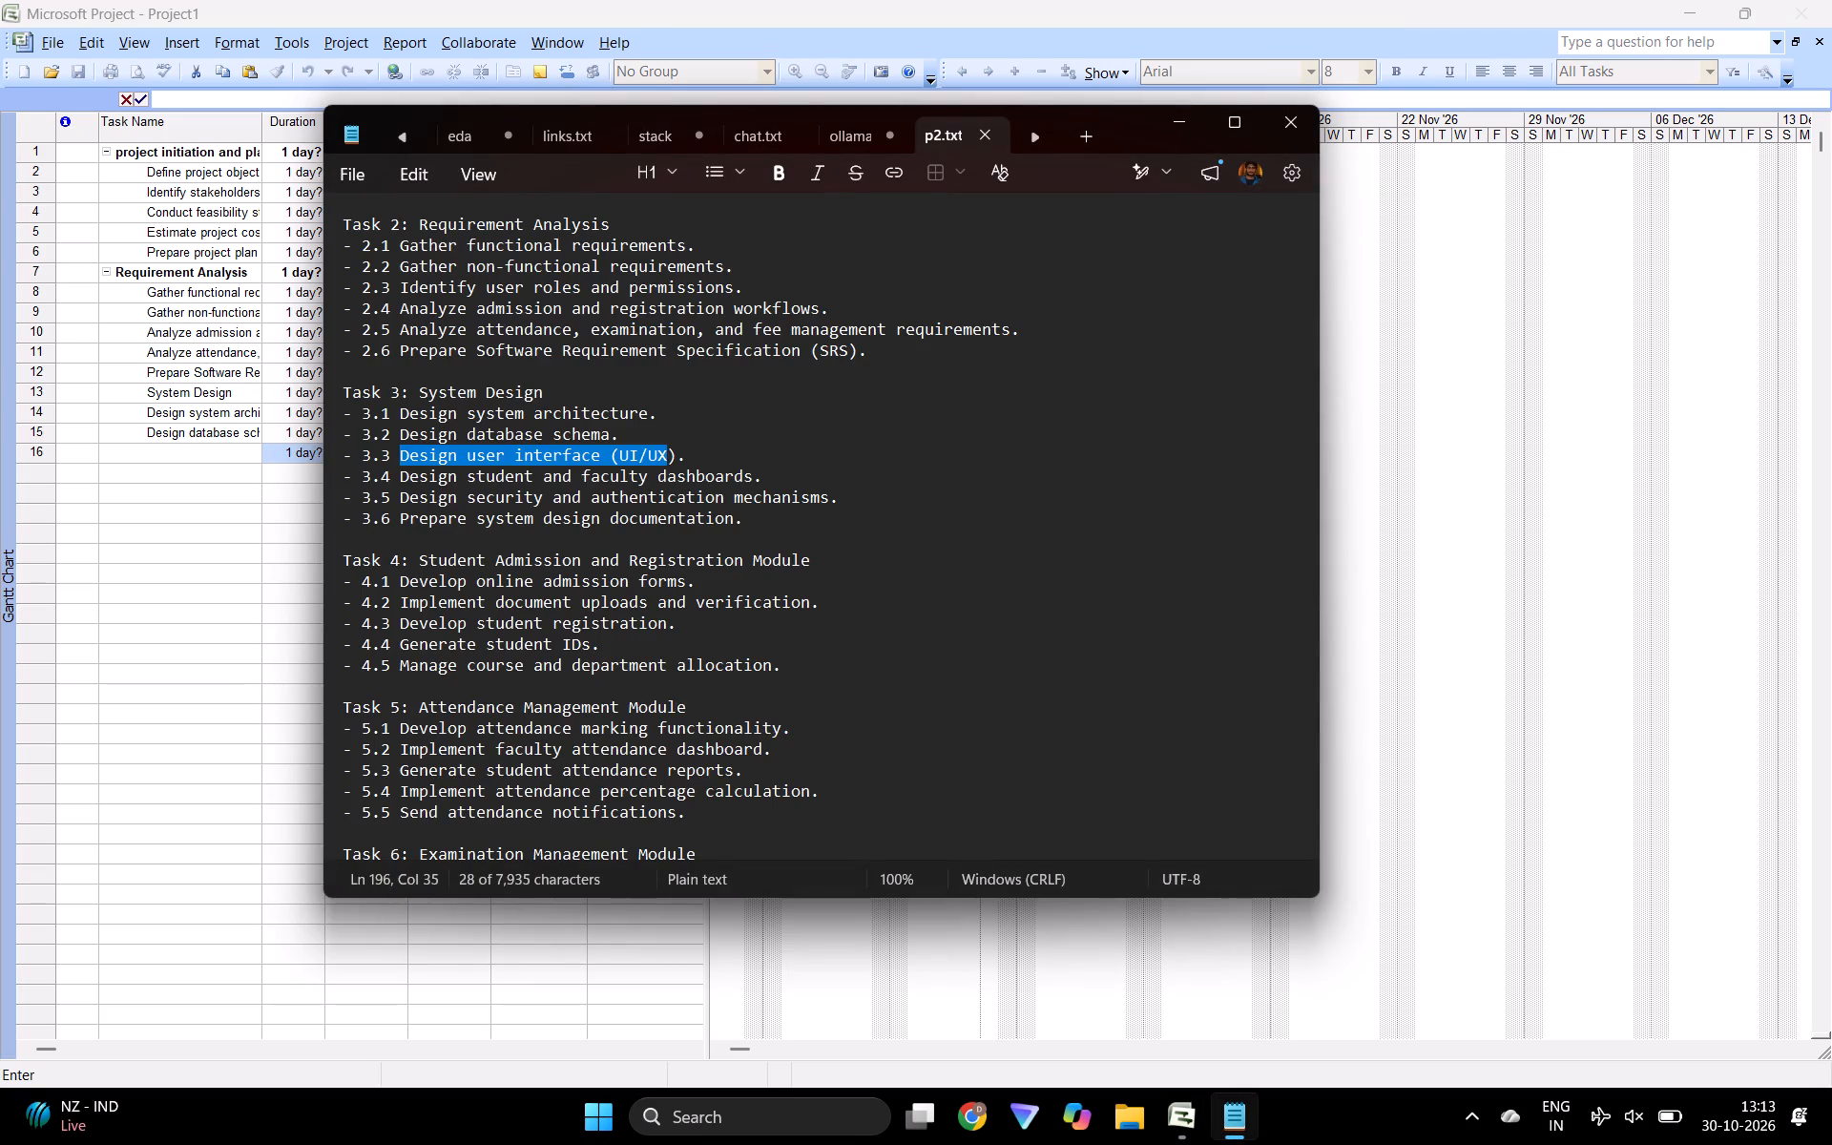
pyautogui.click(396, 453)
pyautogui.moveTo(396, 453); pyautogui.dragTo(673, 448)
pyautogui.moveTo(673, 448); pyautogui.dragTo(666, 447)
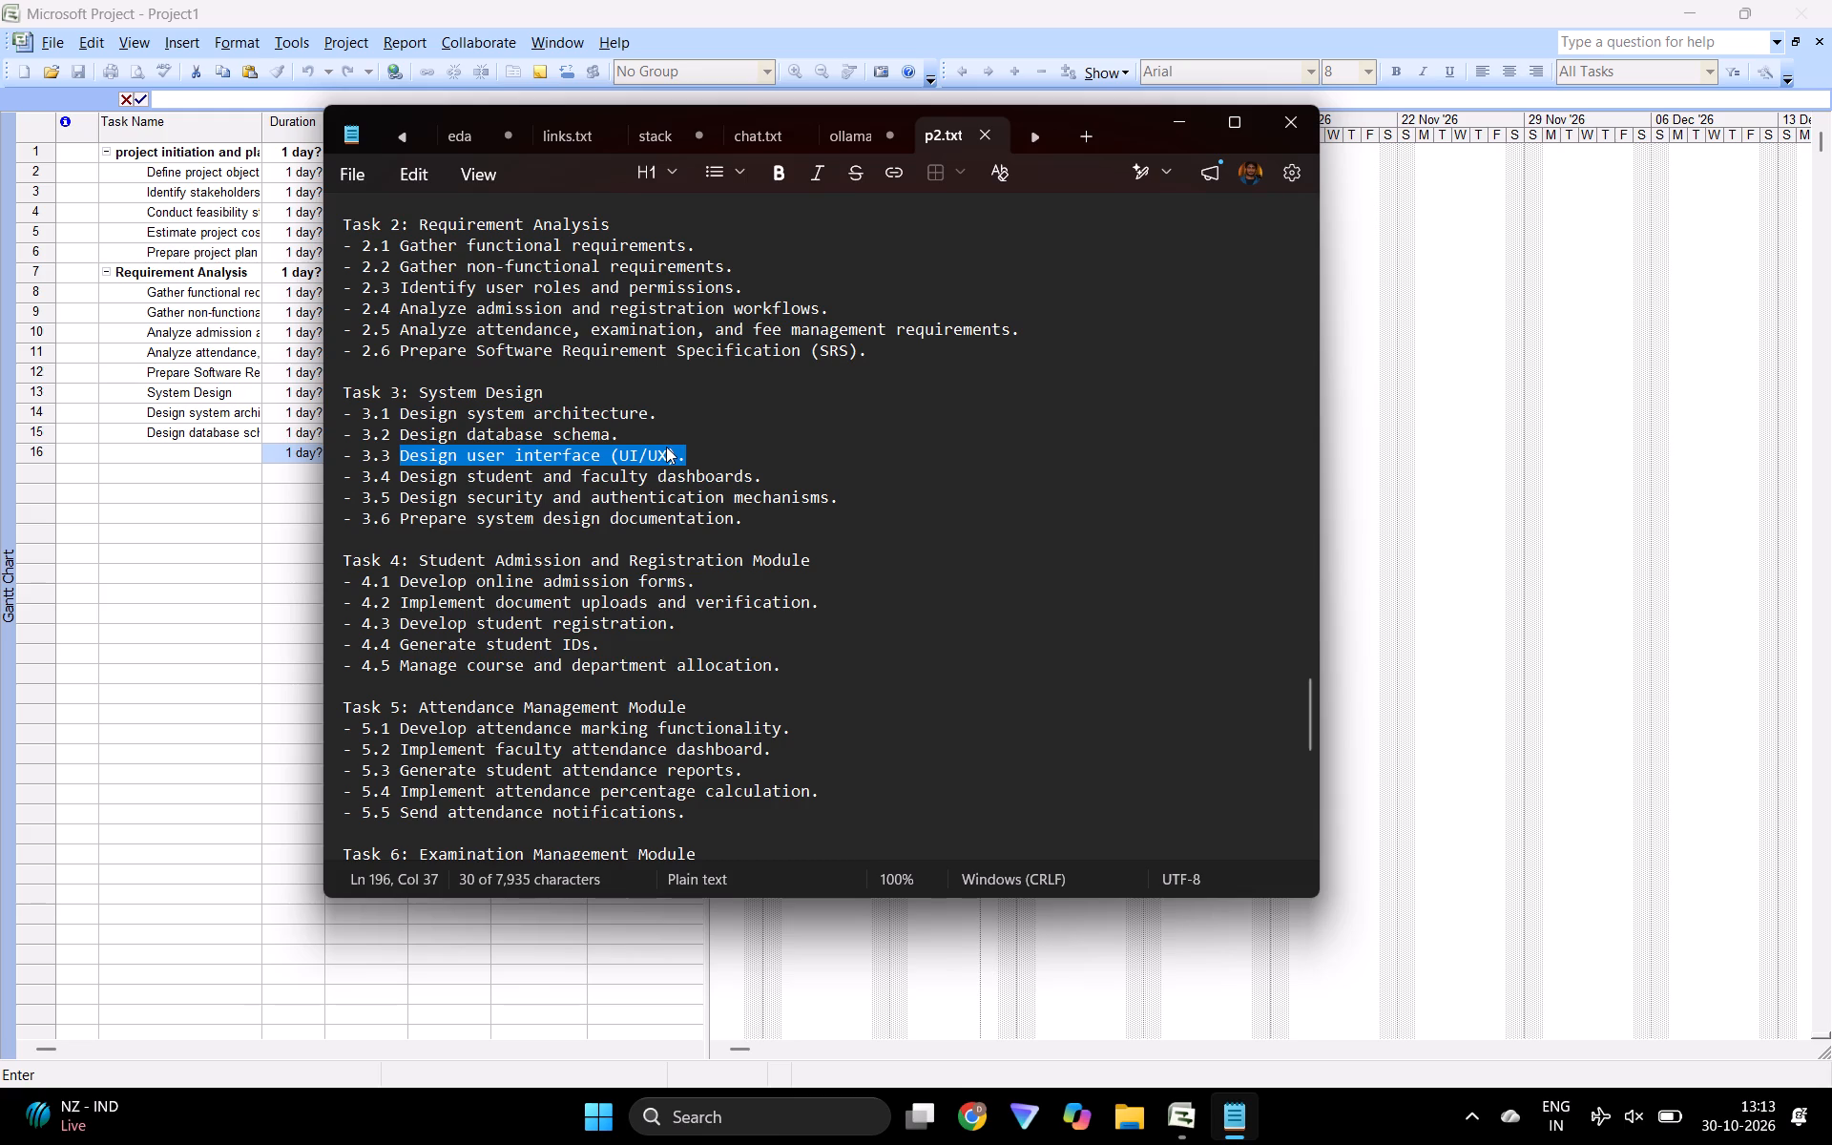
pyautogui.hotkey('ctrl', 'c')
pyautogui.hotkey('alt', 'Tab')
pyautogui.hotkey('ctrl', 'v')
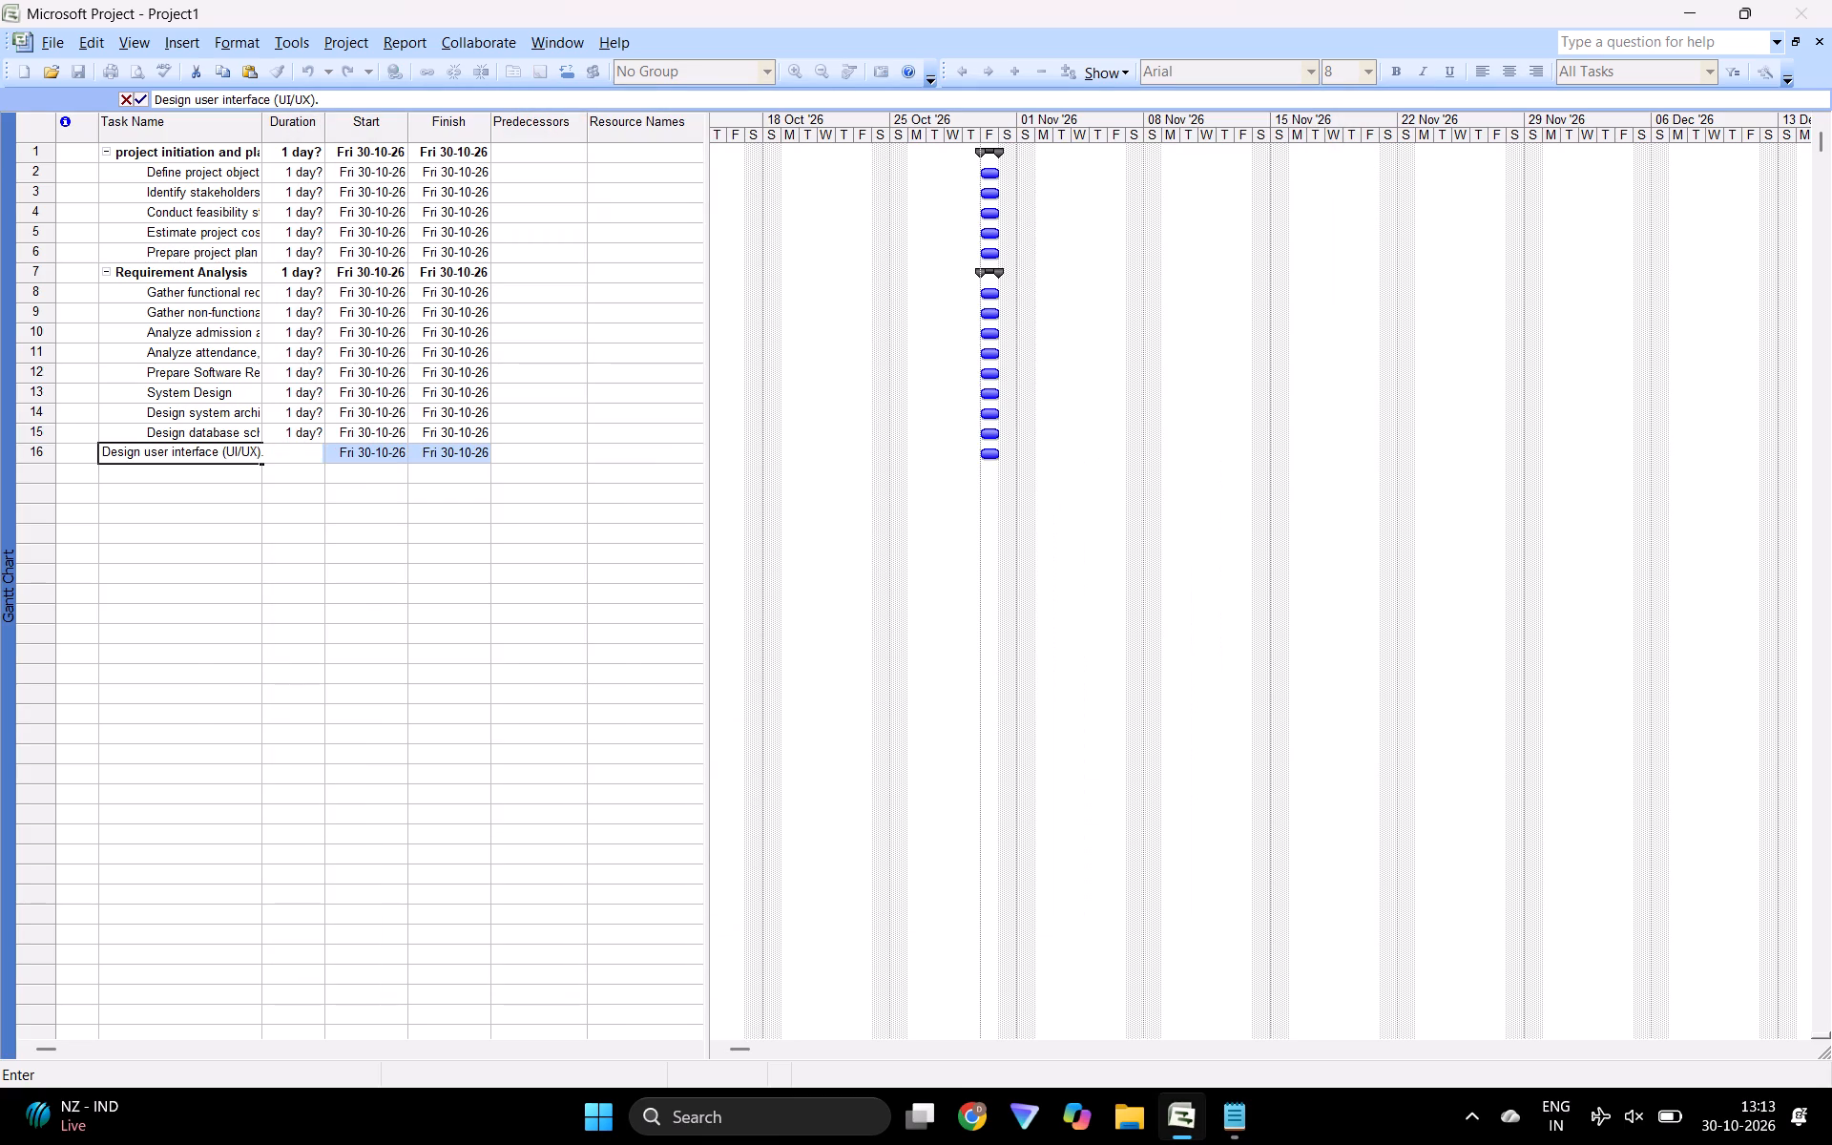
pyautogui.hotkey('alt', 'Tab')
pyautogui.hotkey('alt', 'Tab')
pyautogui.press('BackSpace')
pyautogui.press('Return')
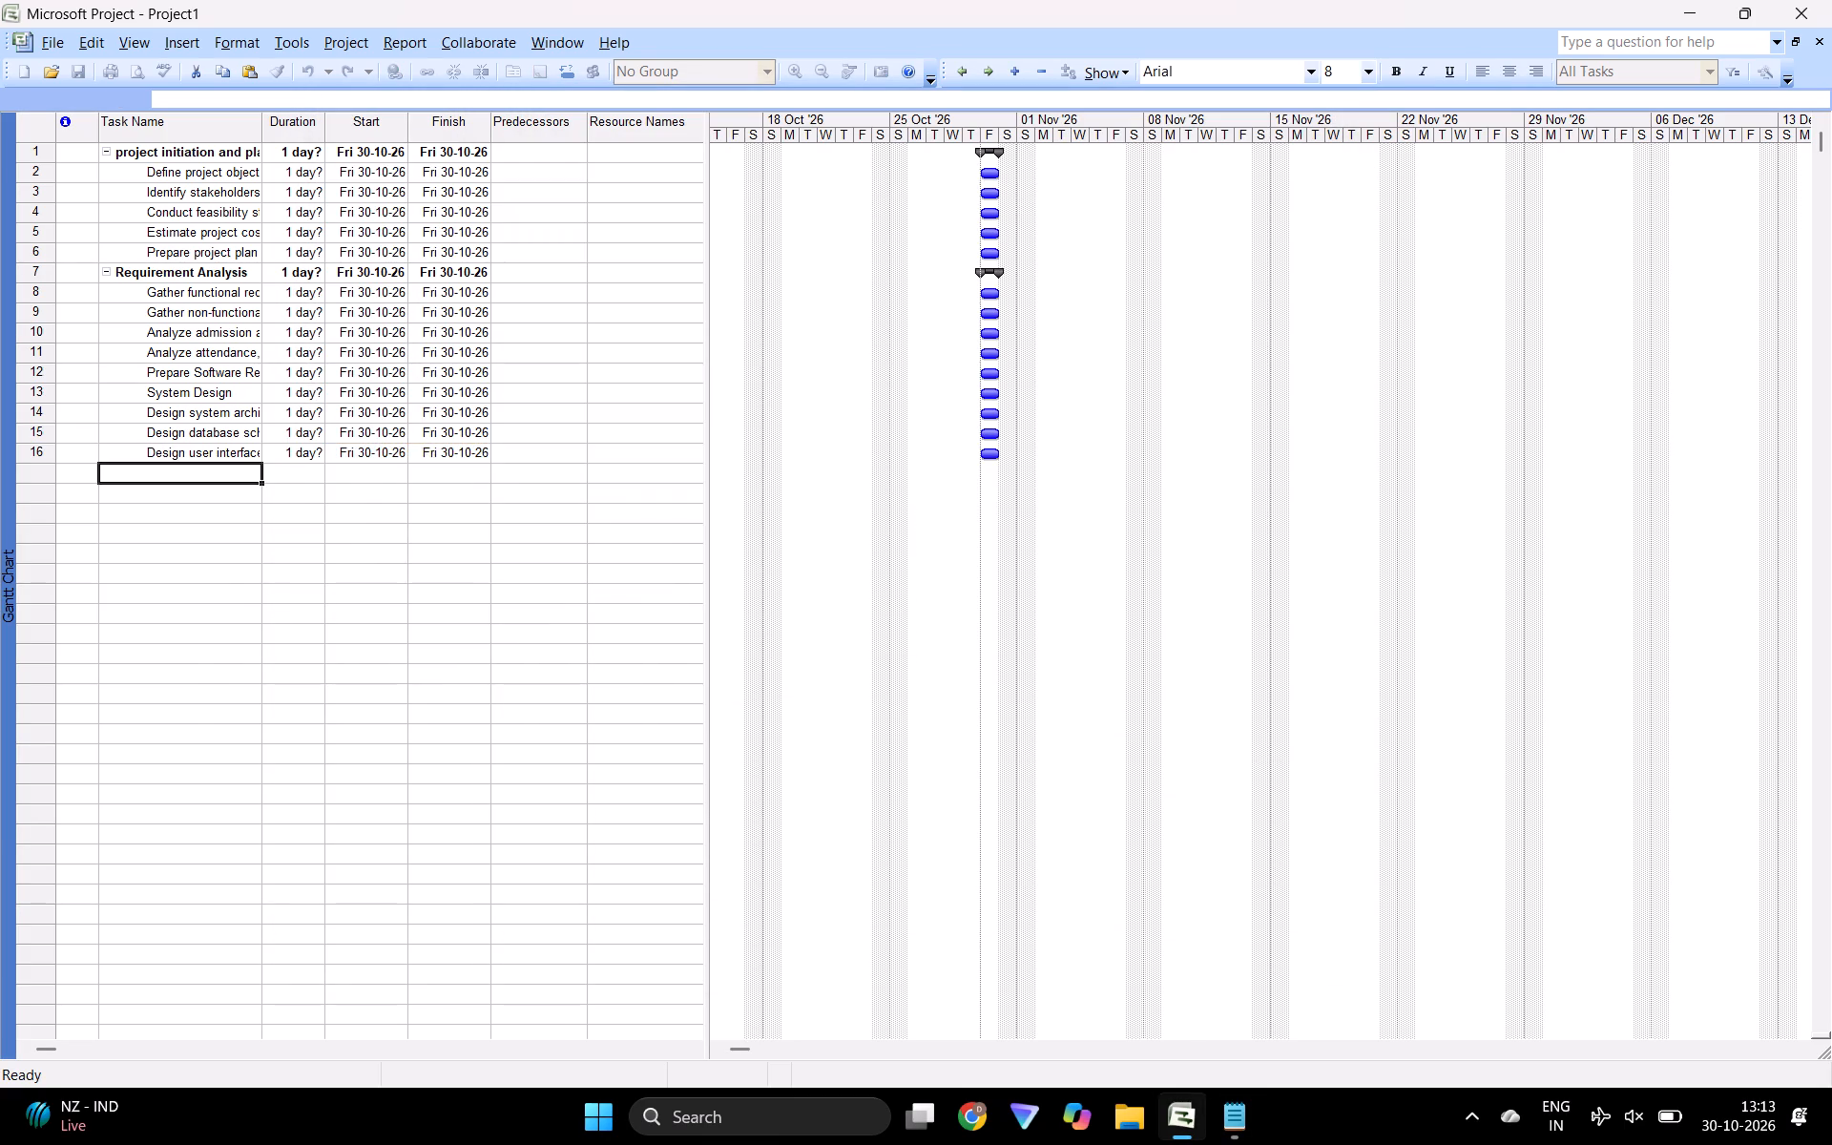
# Copy the Task 4 heading "Student Admission and Registration Module" from the Notepad list into the project as task 17.
pyautogui.hotkey('alt', 'Tab')
pyautogui.moveTo(398, 494); pyautogui.dragTo(598, 504)
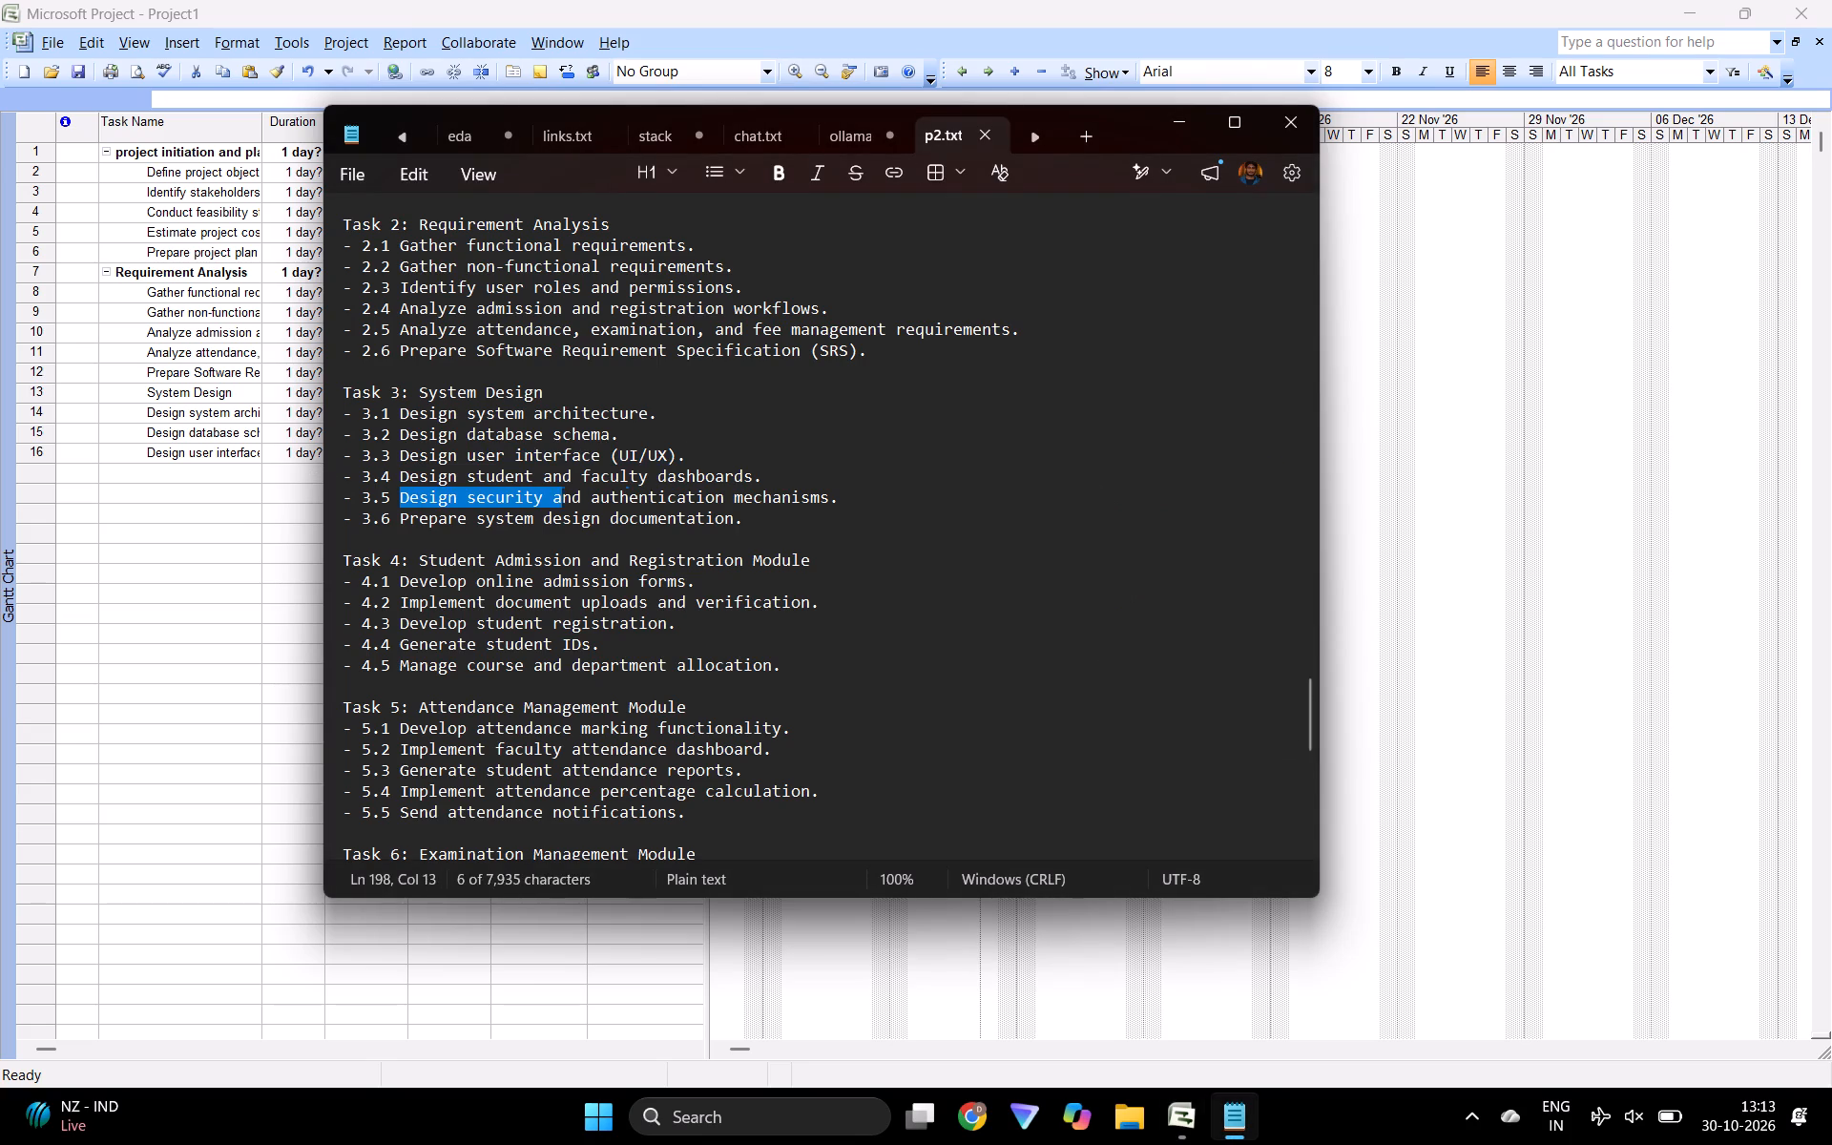
pyautogui.moveTo(598, 504); pyautogui.dragTo(830, 494)
pyautogui.scroll(-1, 389, 516)
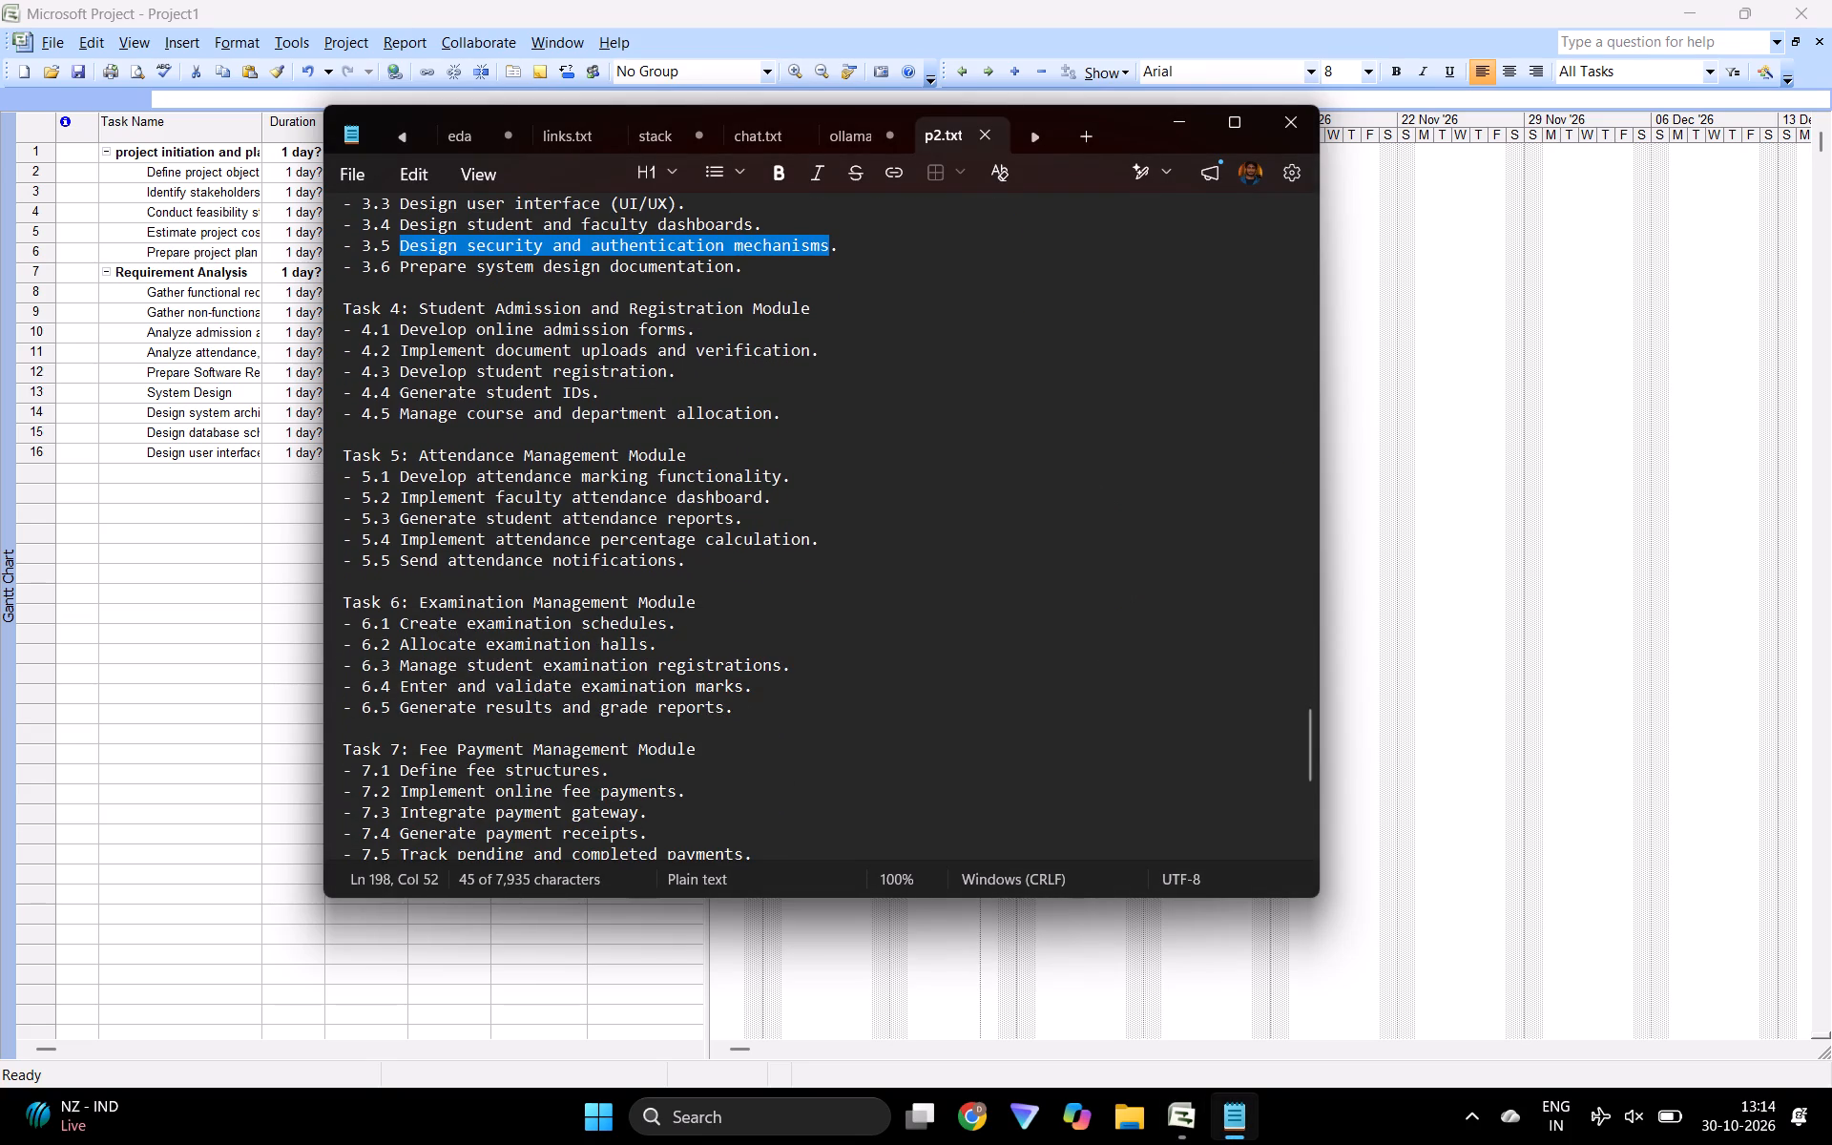
pyautogui.moveTo(421, 304); pyautogui.dragTo(818, 307)
pyautogui.hotkey('ctrl', 'c')
pyautogui.hotkey('alt', 'Tab')
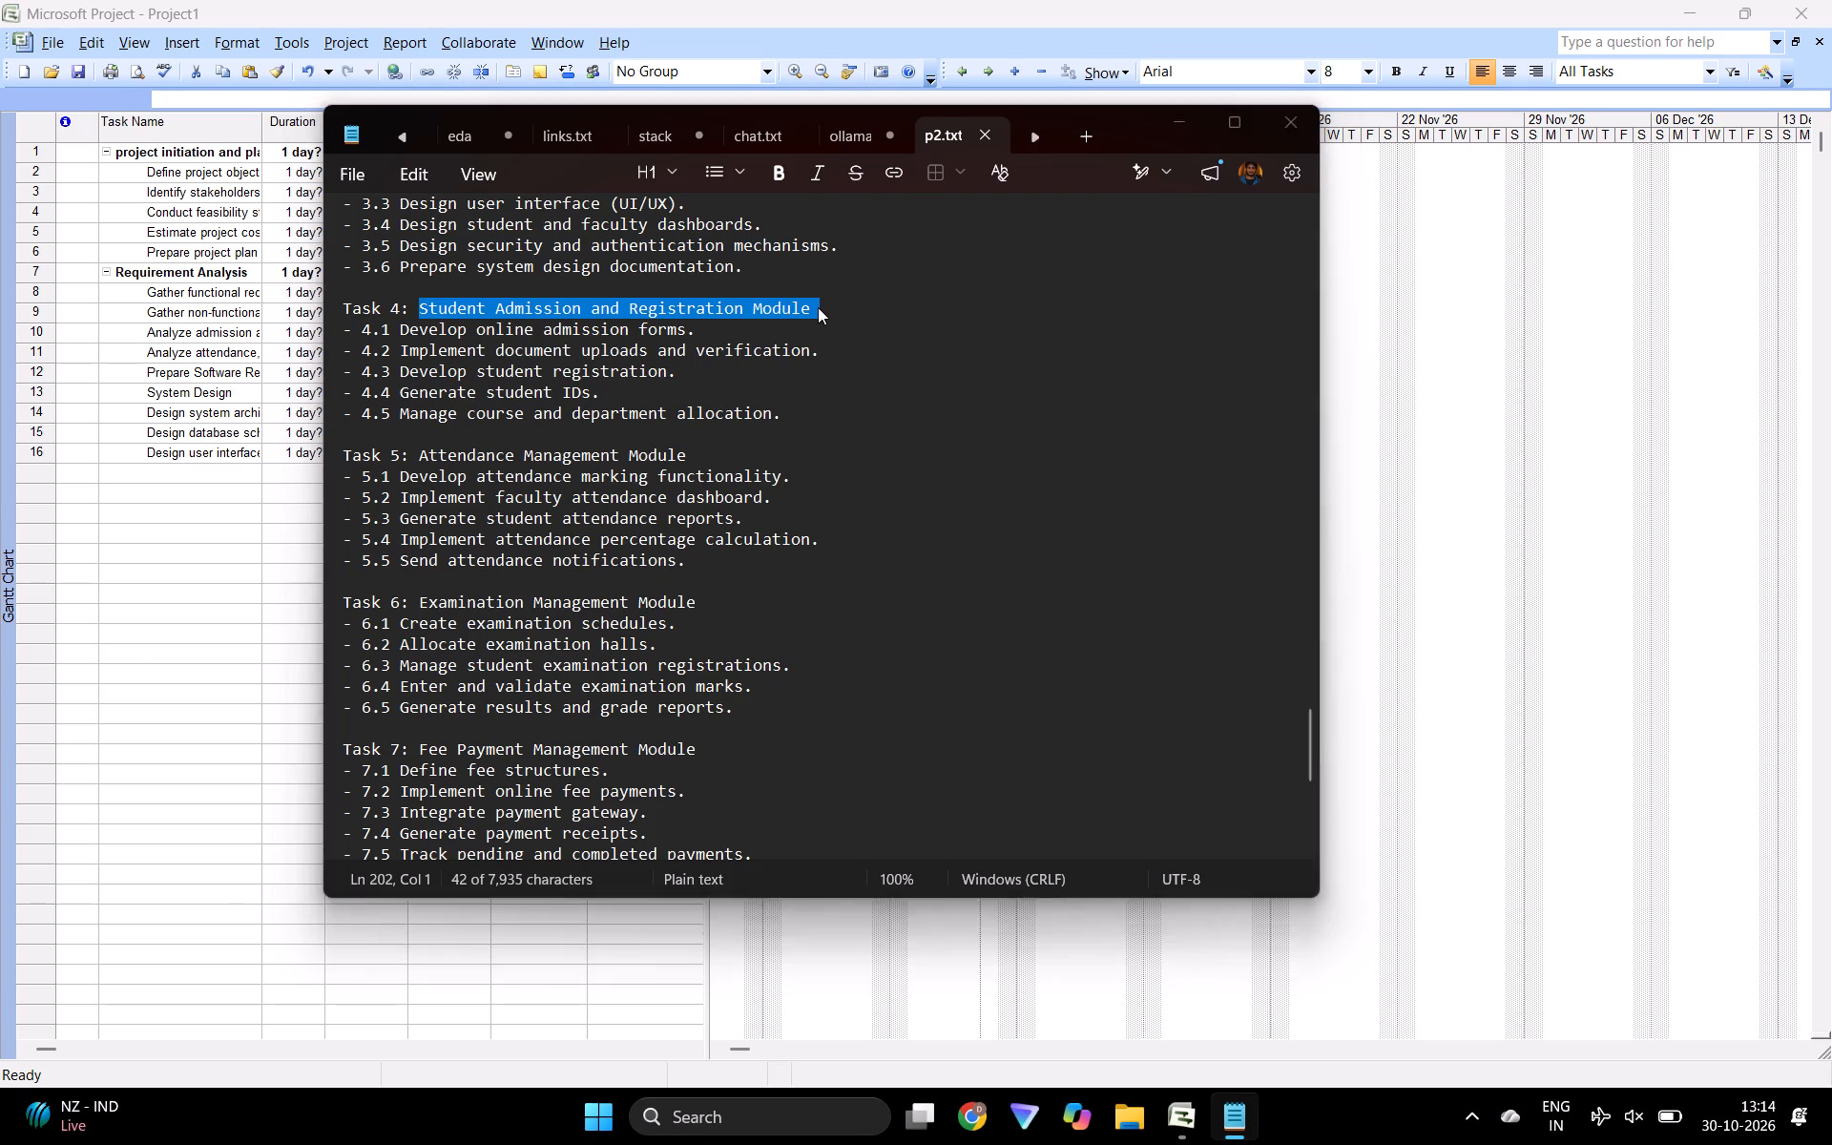
pyautogui.hotkey('ctrl', 'v')
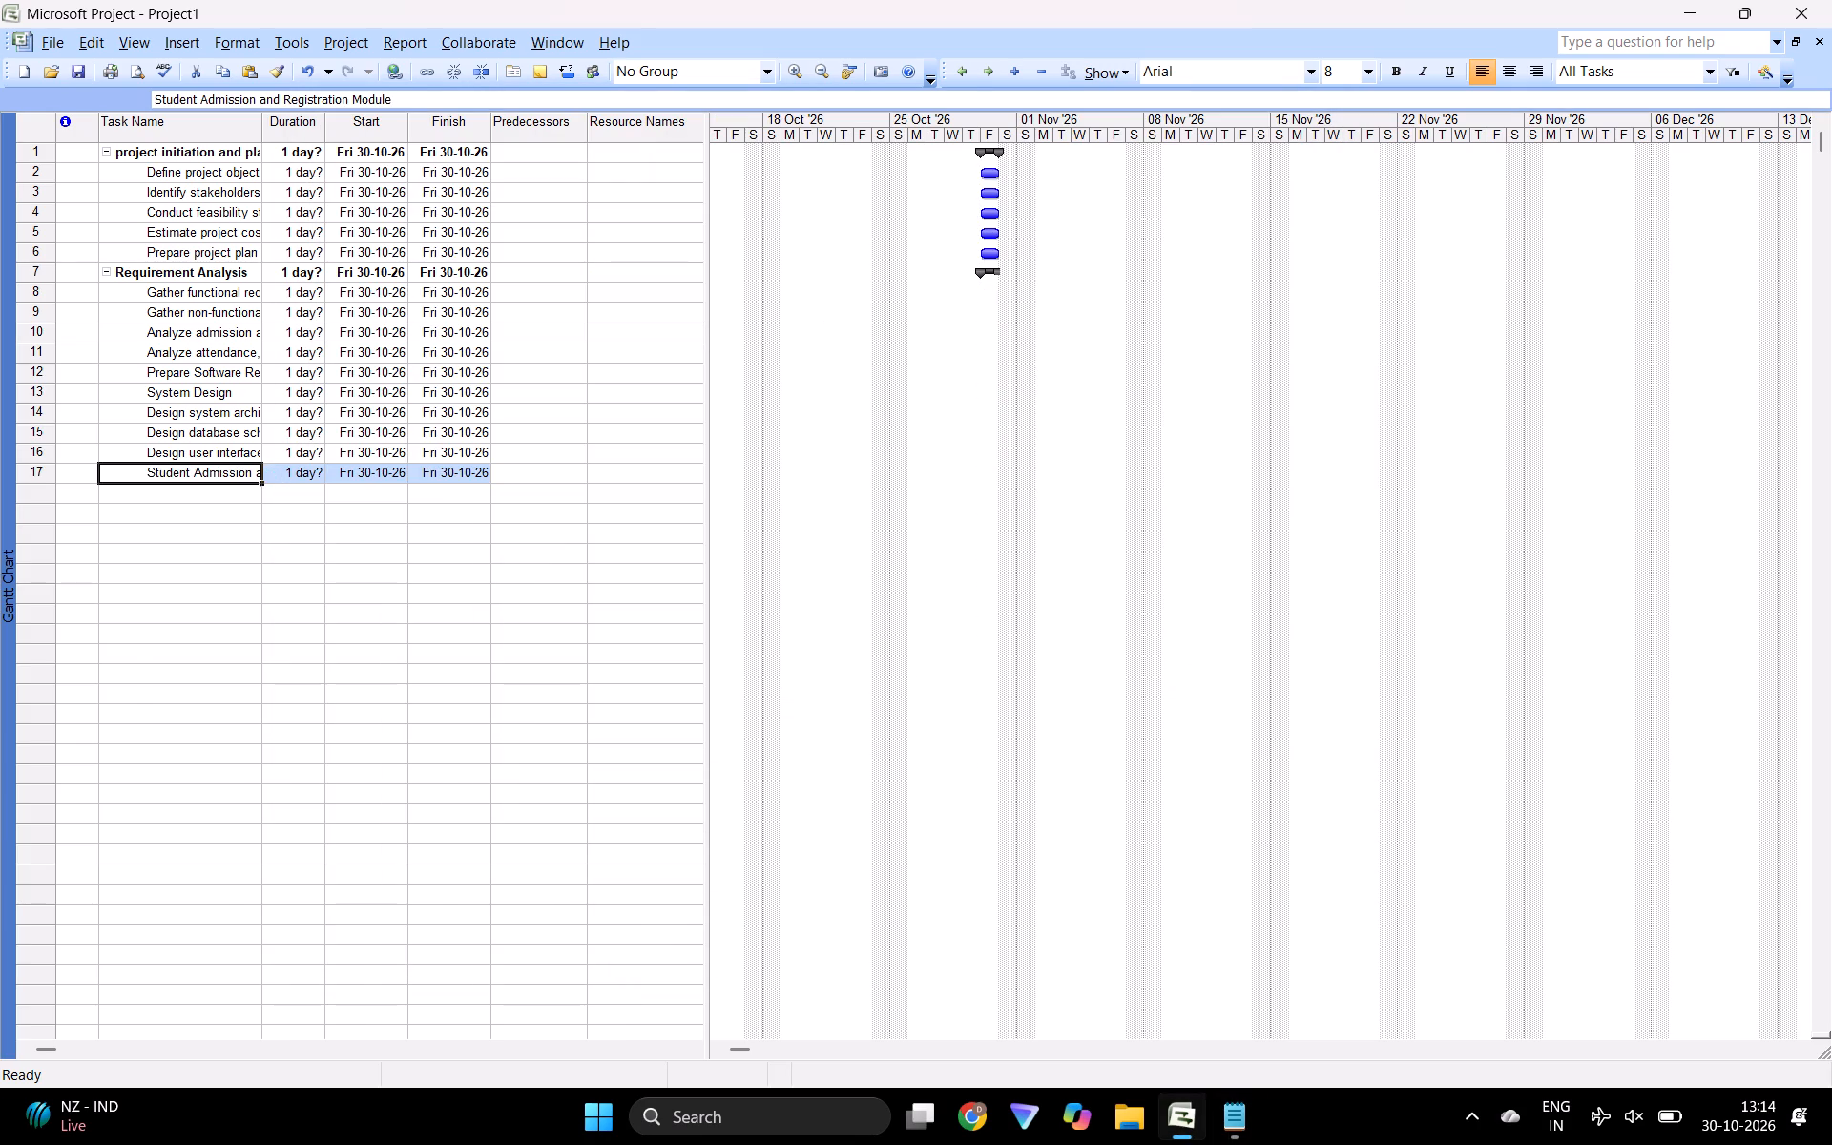
pyautogui.press('Return')
# Copy item 4.1, "Develop online admission forms", from the Notepad list into the project as task 18, without its period.
pyautogui.hotkey('alt', 'Tab')
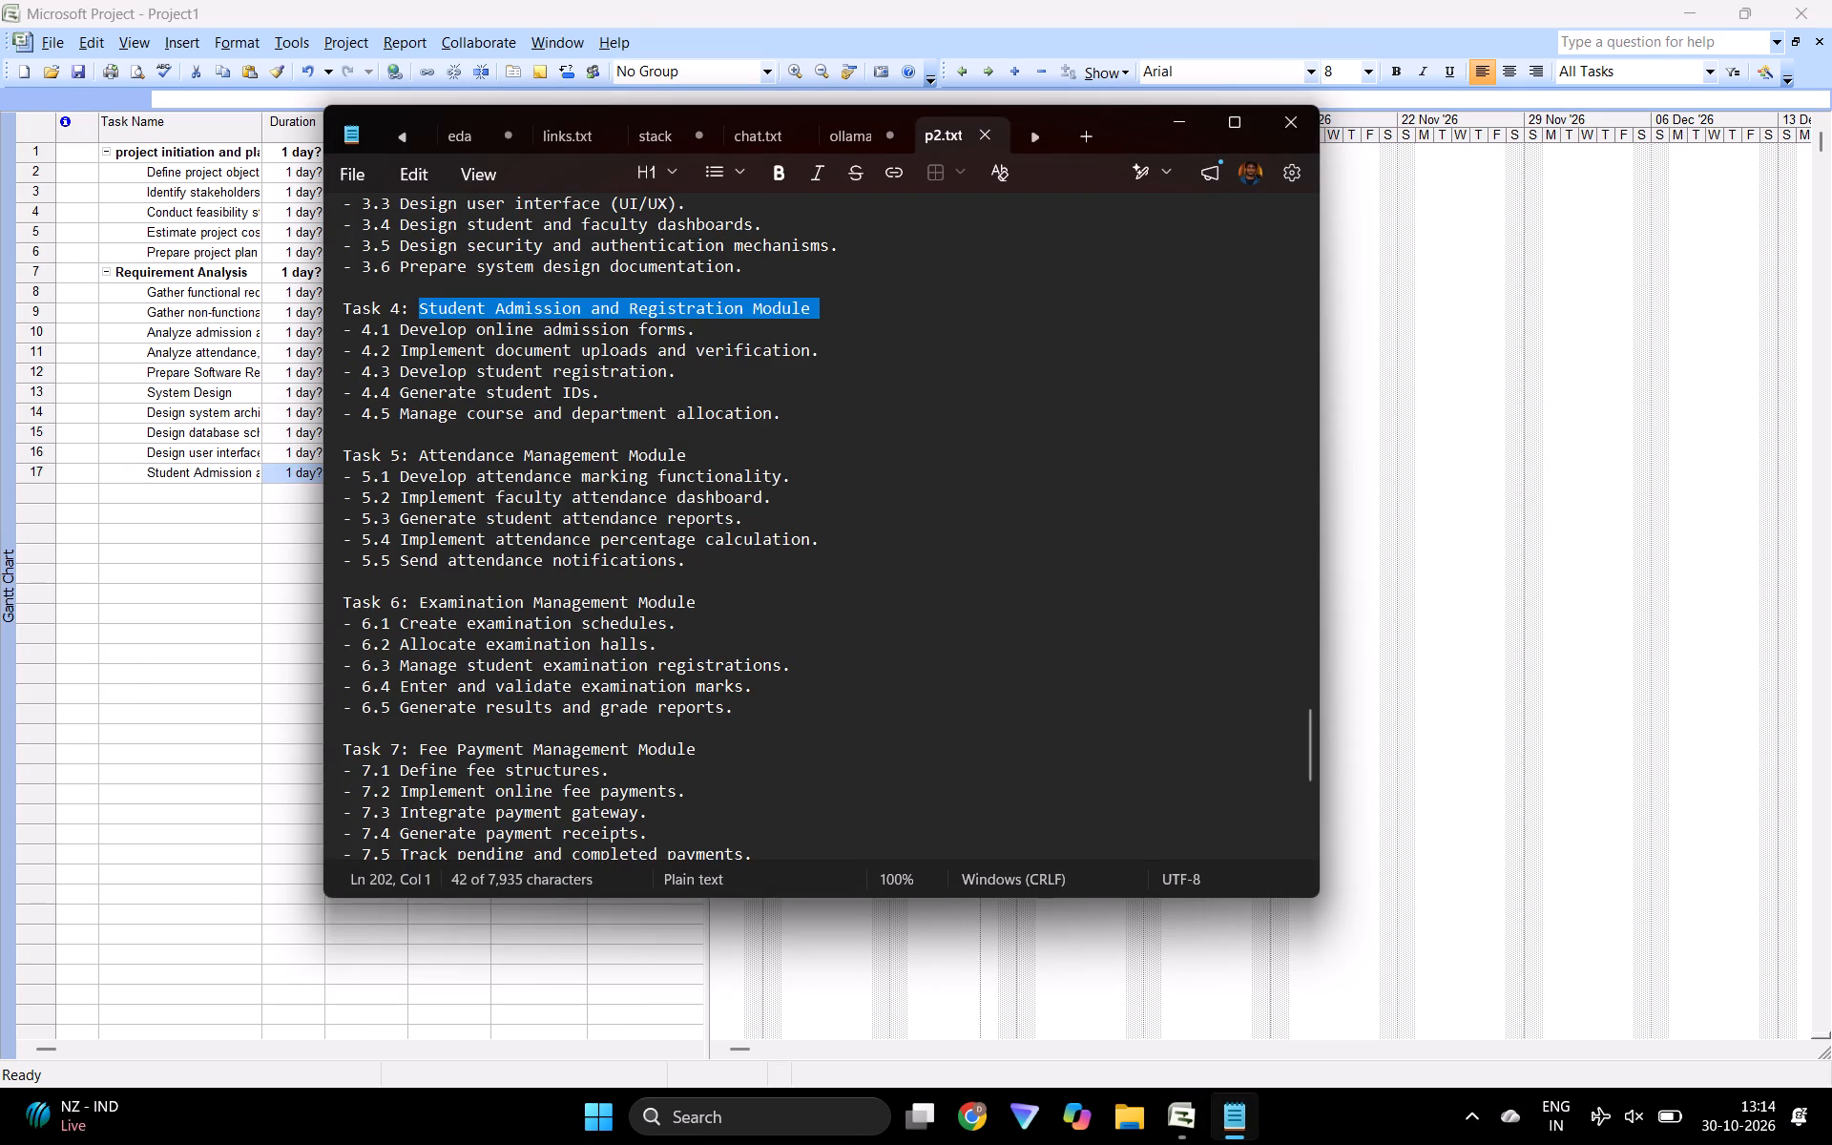
pyautogui.moveTo(400, 333); pyautogui.dragTo(689, 329)
pyautogui.hotkey('ctrl', 'c')
pyautogui.hotkey('alt', 'Tab')
pyautogui.hotkey('ctrl', 'v')
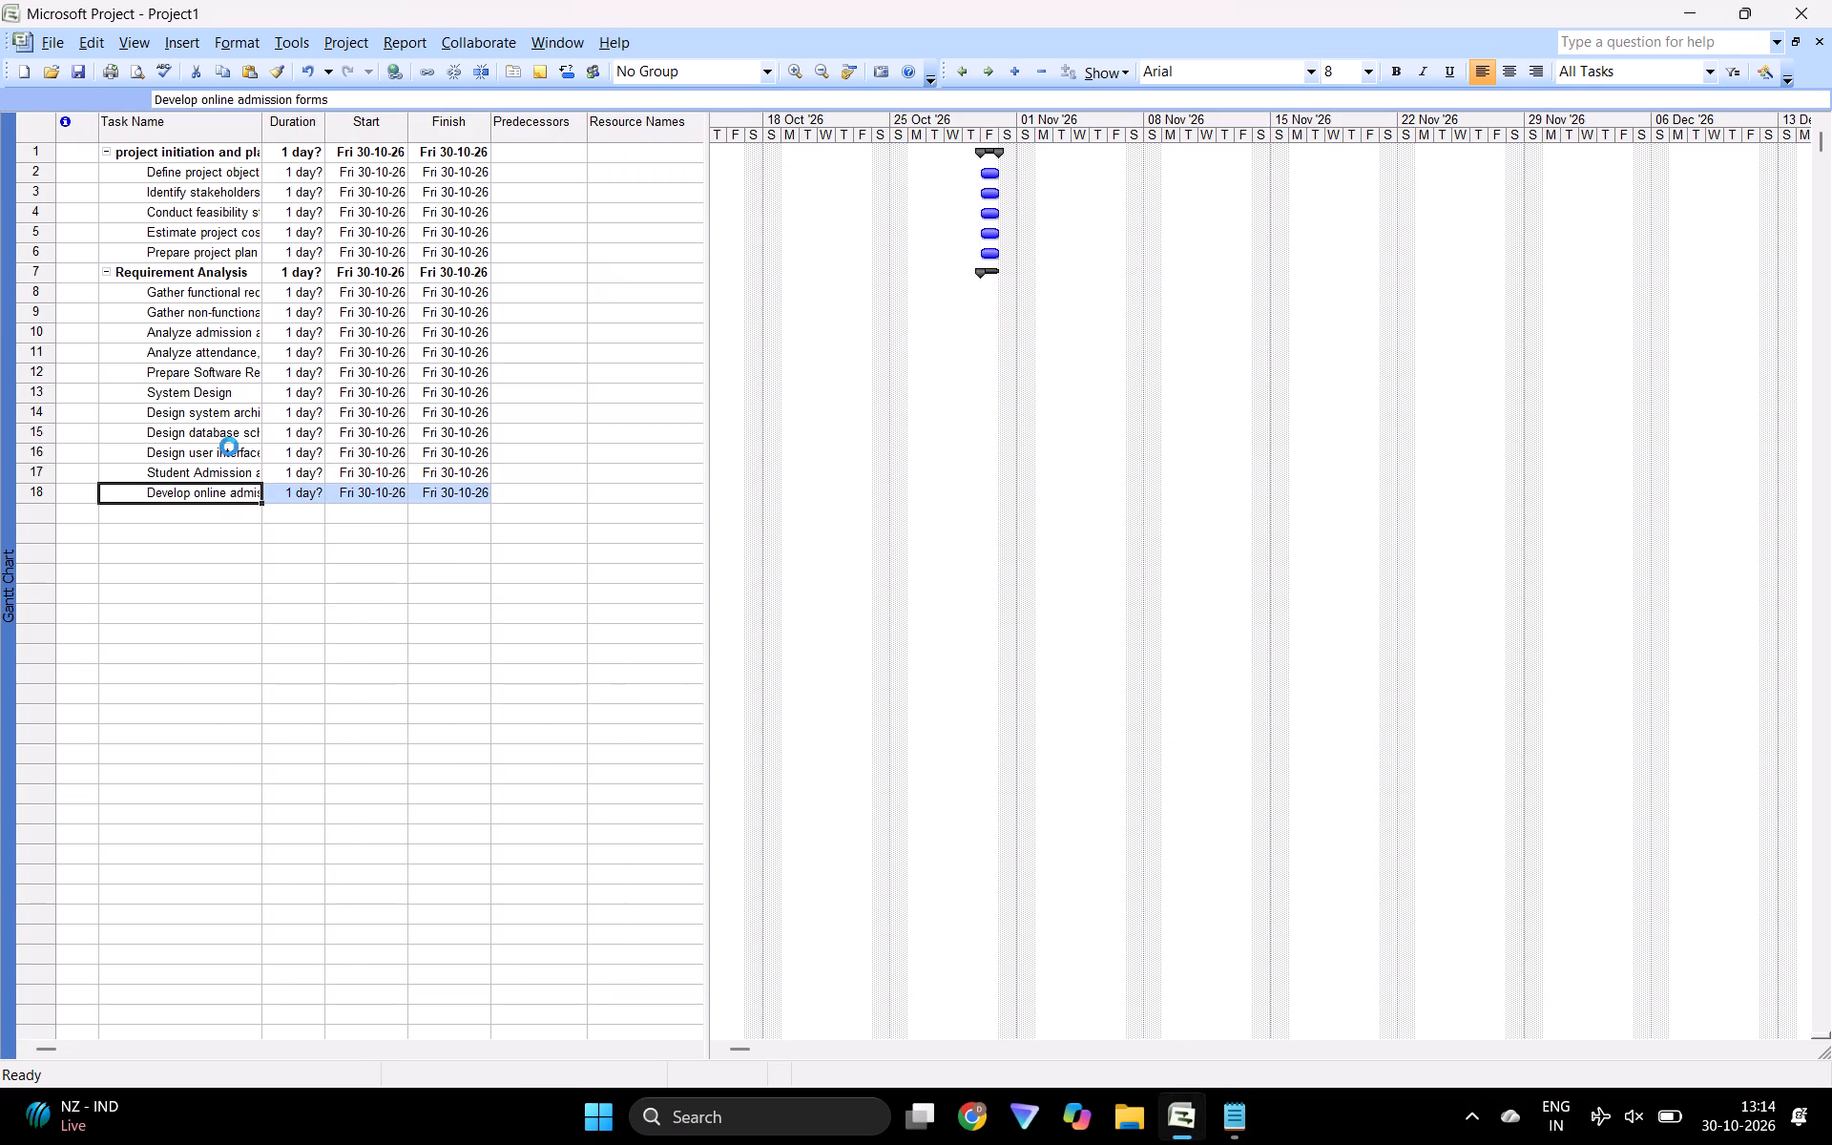
pyautogui.press('Return')
# Copy item 4.2, "Implement document uploads and verification", from the Notepad list into the project as task 19, without its period.
pyautogui.hotkey('alt', 'Tab')
pyautogui.moveTo(400, 349); pyautogui.dragTo(809, 348)
pyautogui.hotkey('ctrl', 'c')
pyautogui.hotkey('alt', 'Tab')
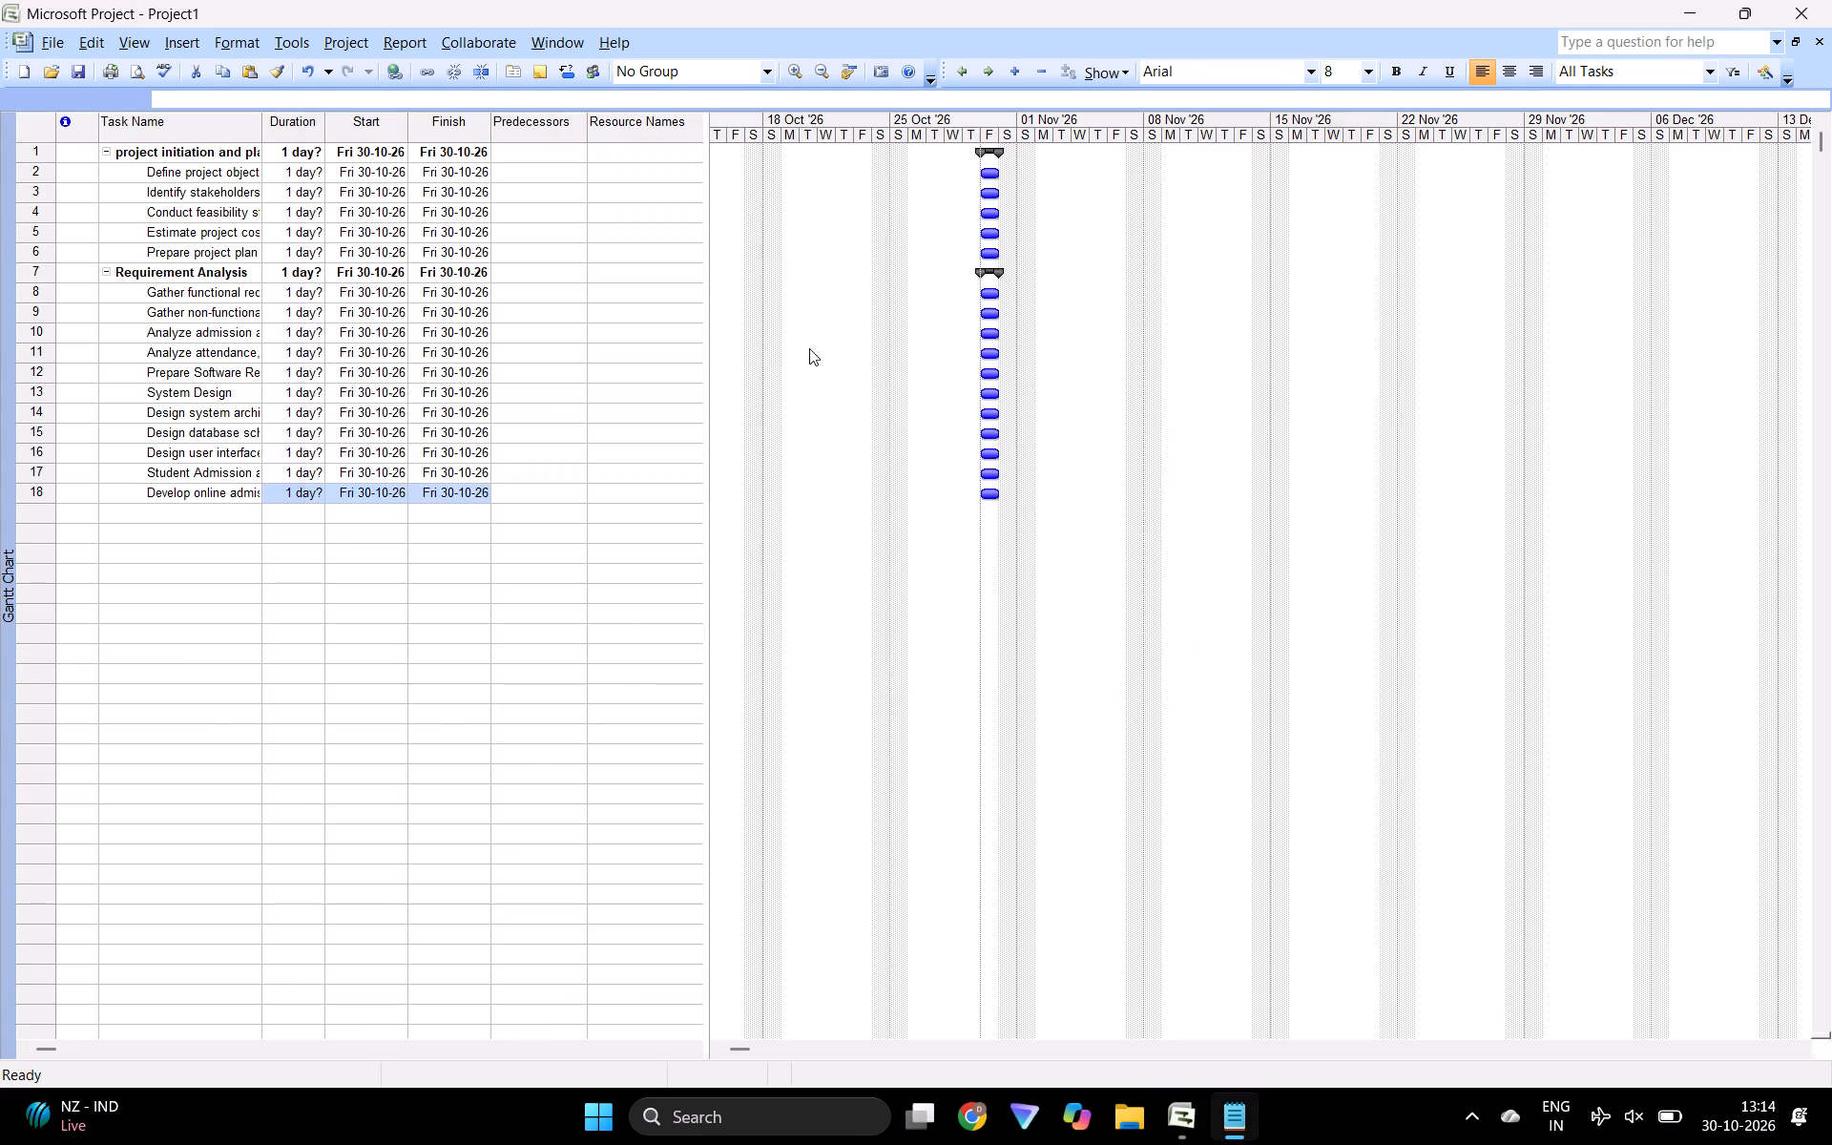
pyautogui.hotkey('ctrl', 'v')
pyautogui.press('Return')
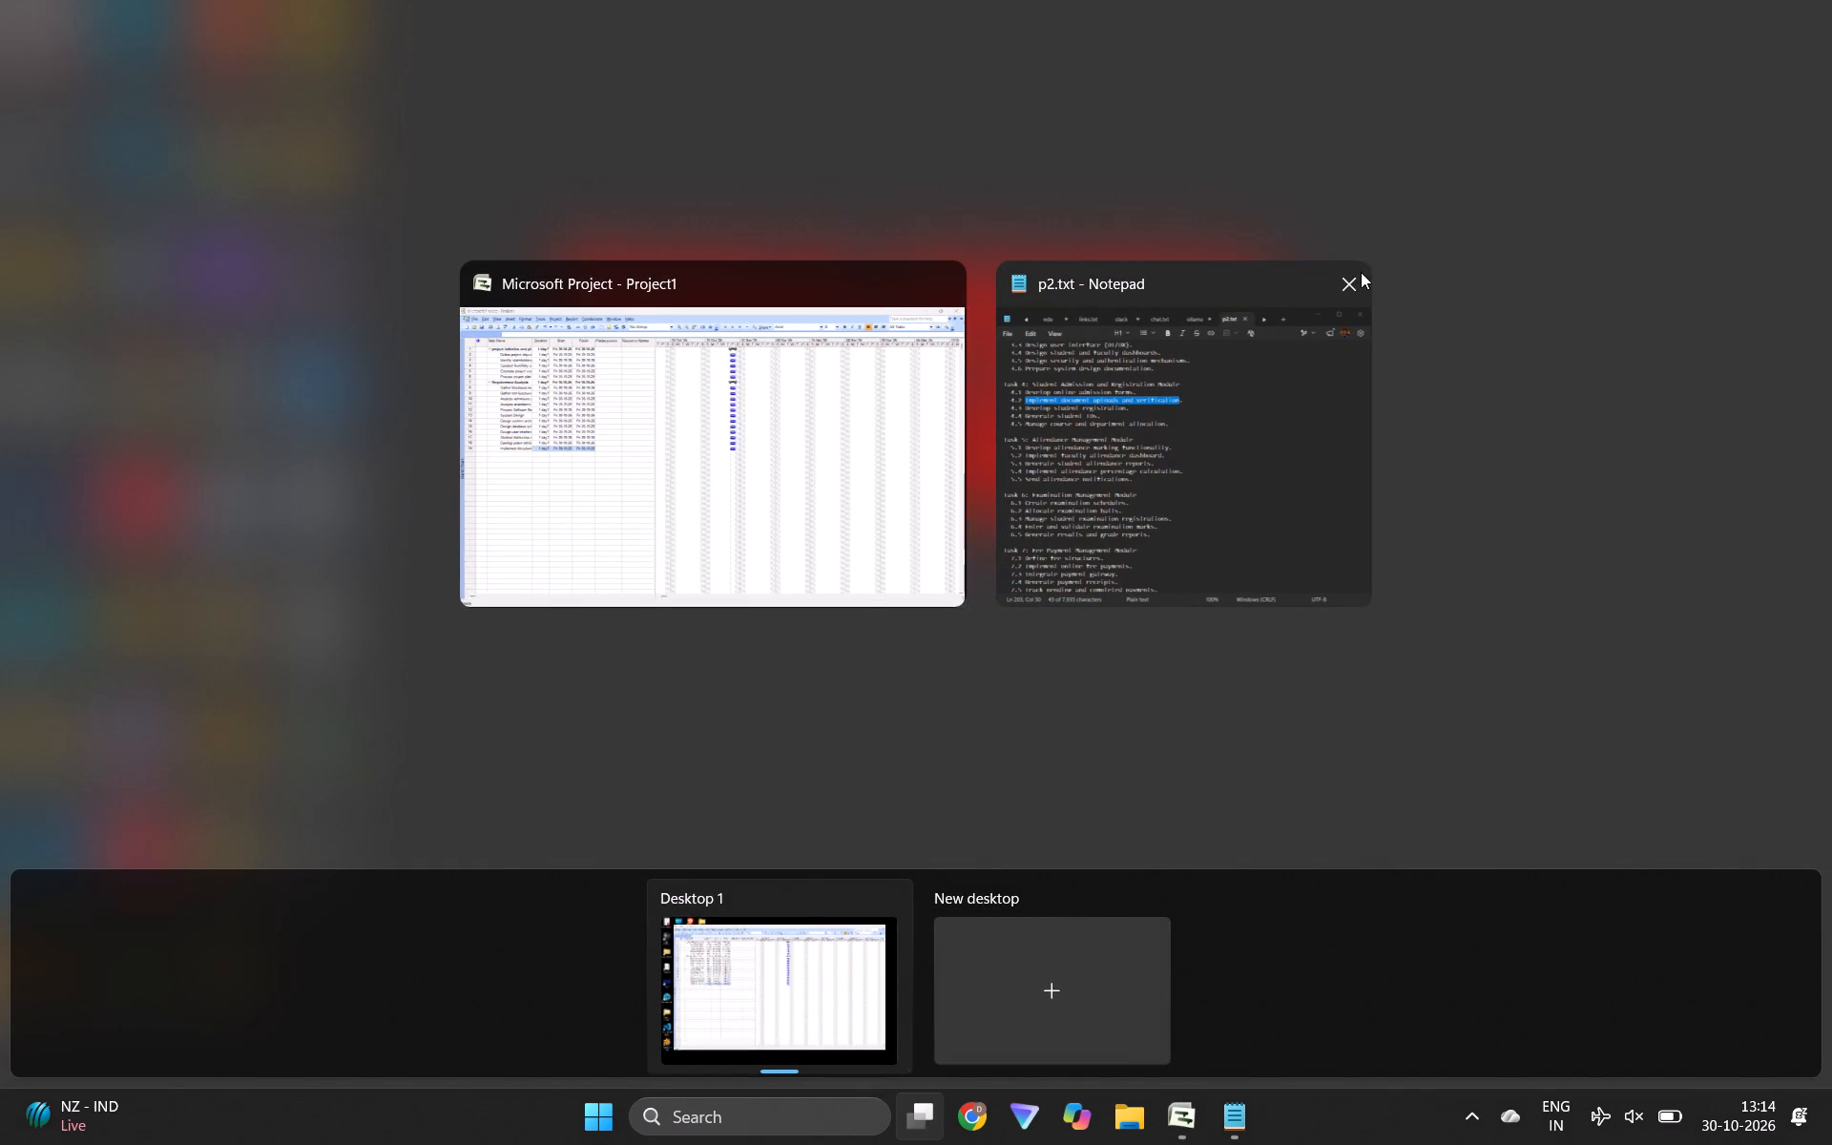
# Close the p2.txt Notepad window and return to the Microsoft Project window.
pyautogui.click(1361, 272)
pyautogui.click(677, 395)
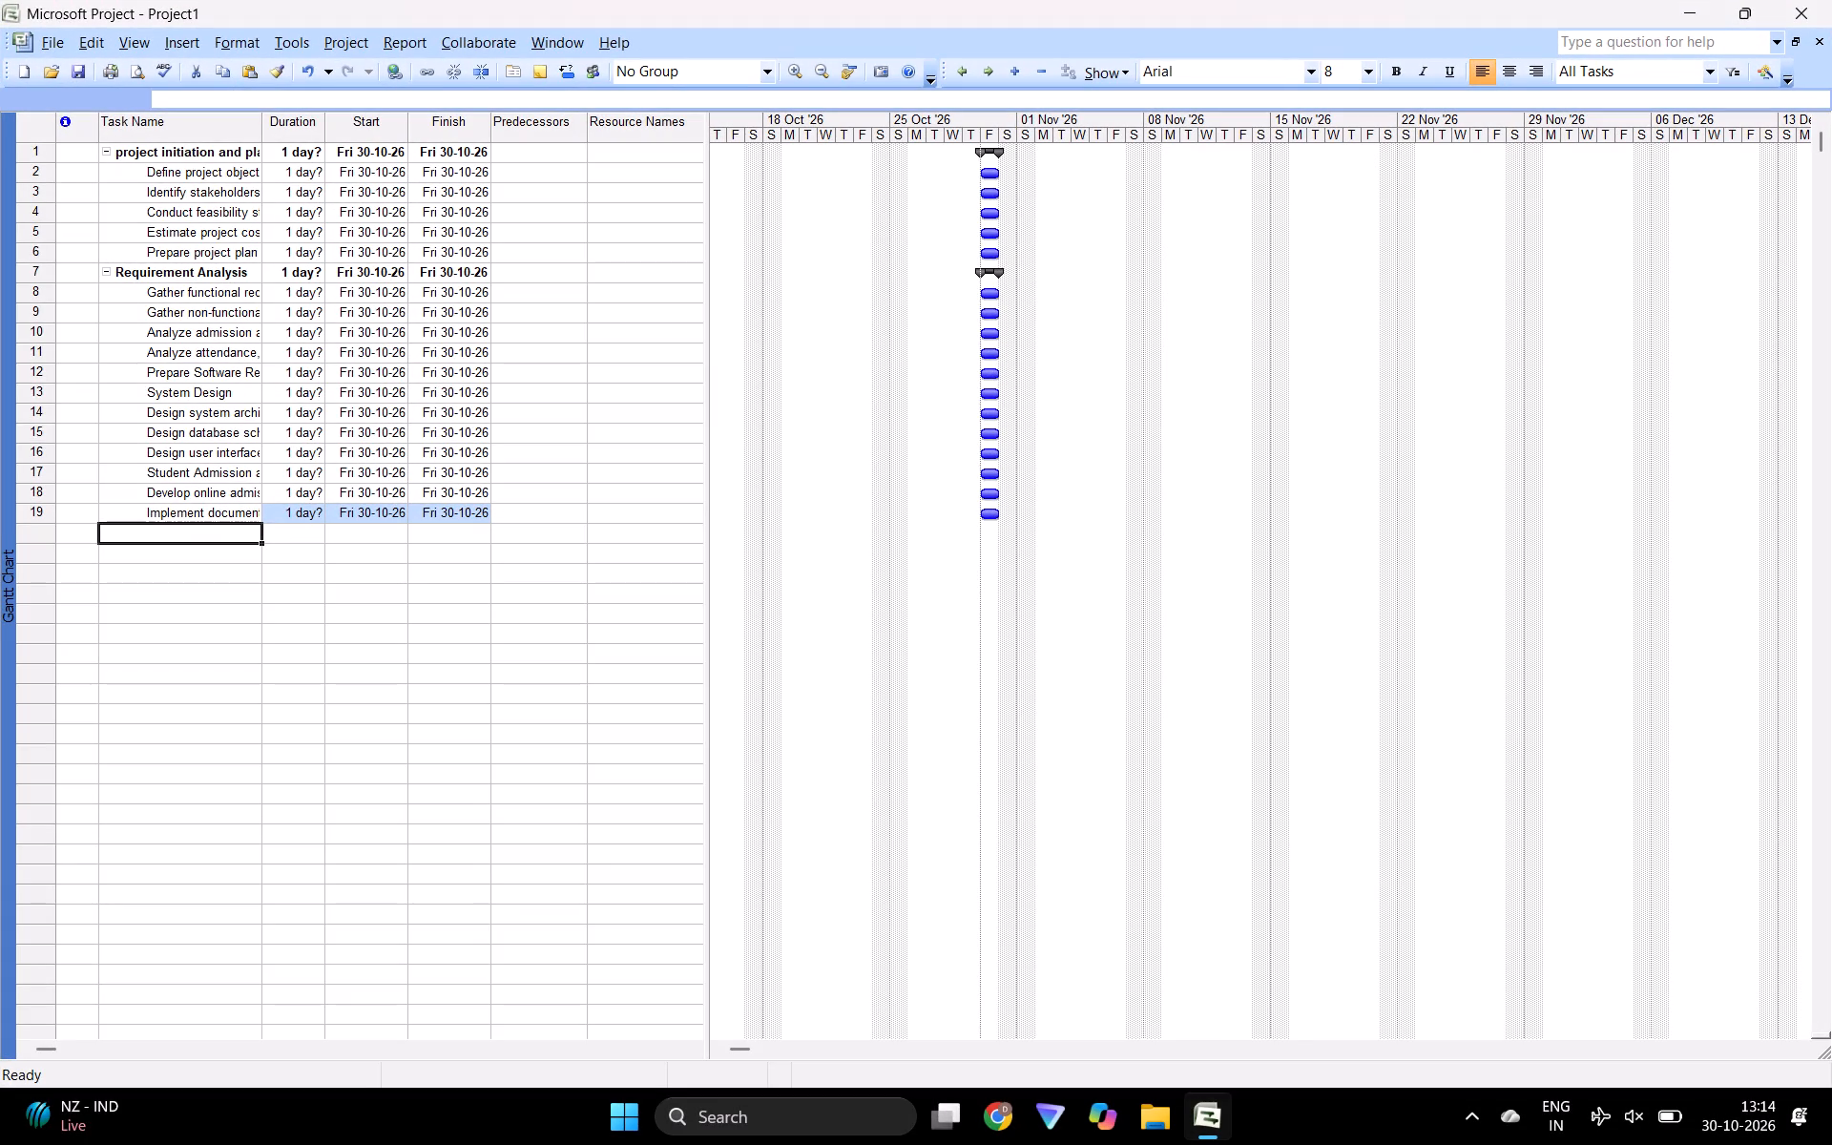
# Indent tasks 14 to 17, from "Design system architecture" through "Student Admission and Registration Module", as subtasks of System Design.
pyautogui.moveTo(133, 412); pyautogui.dragTo(206, 484)
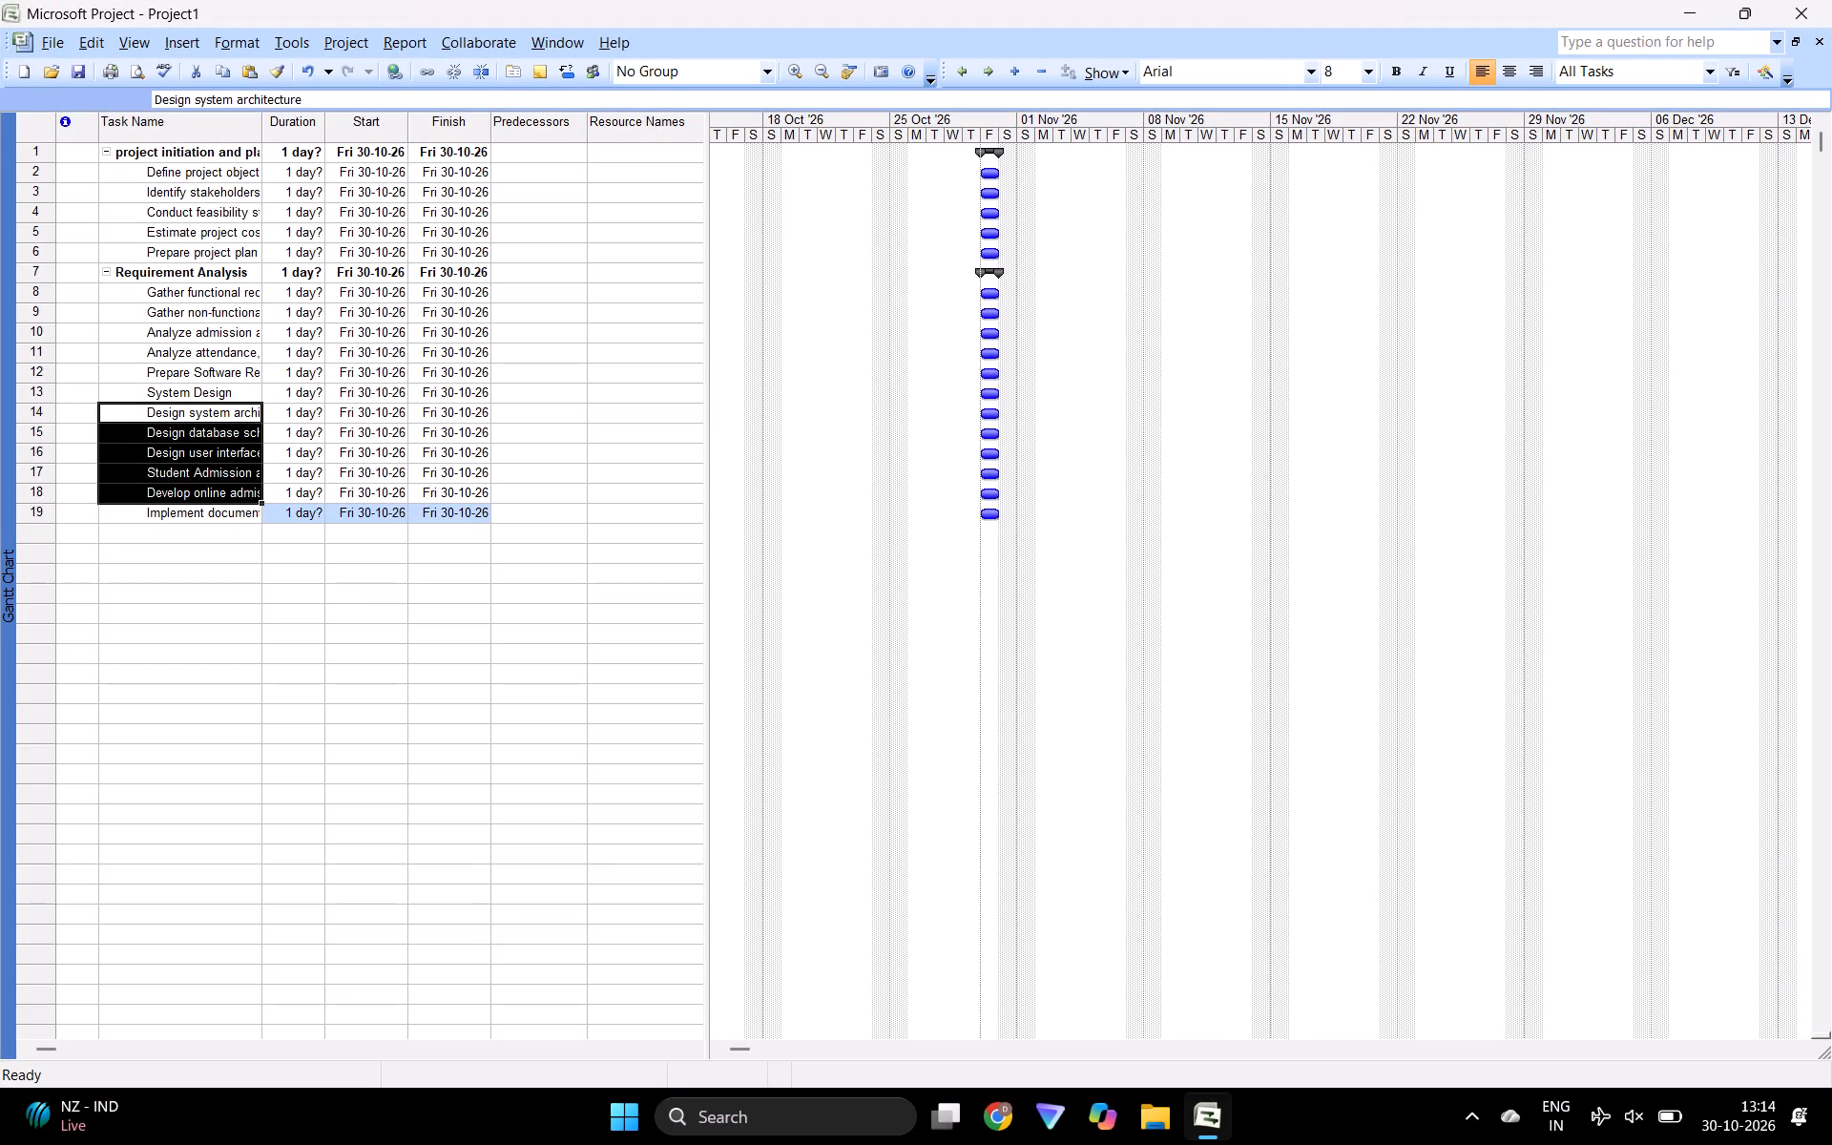
pyautogui.moveTo(206, 484); pyautogui.dragTo(211, 473)
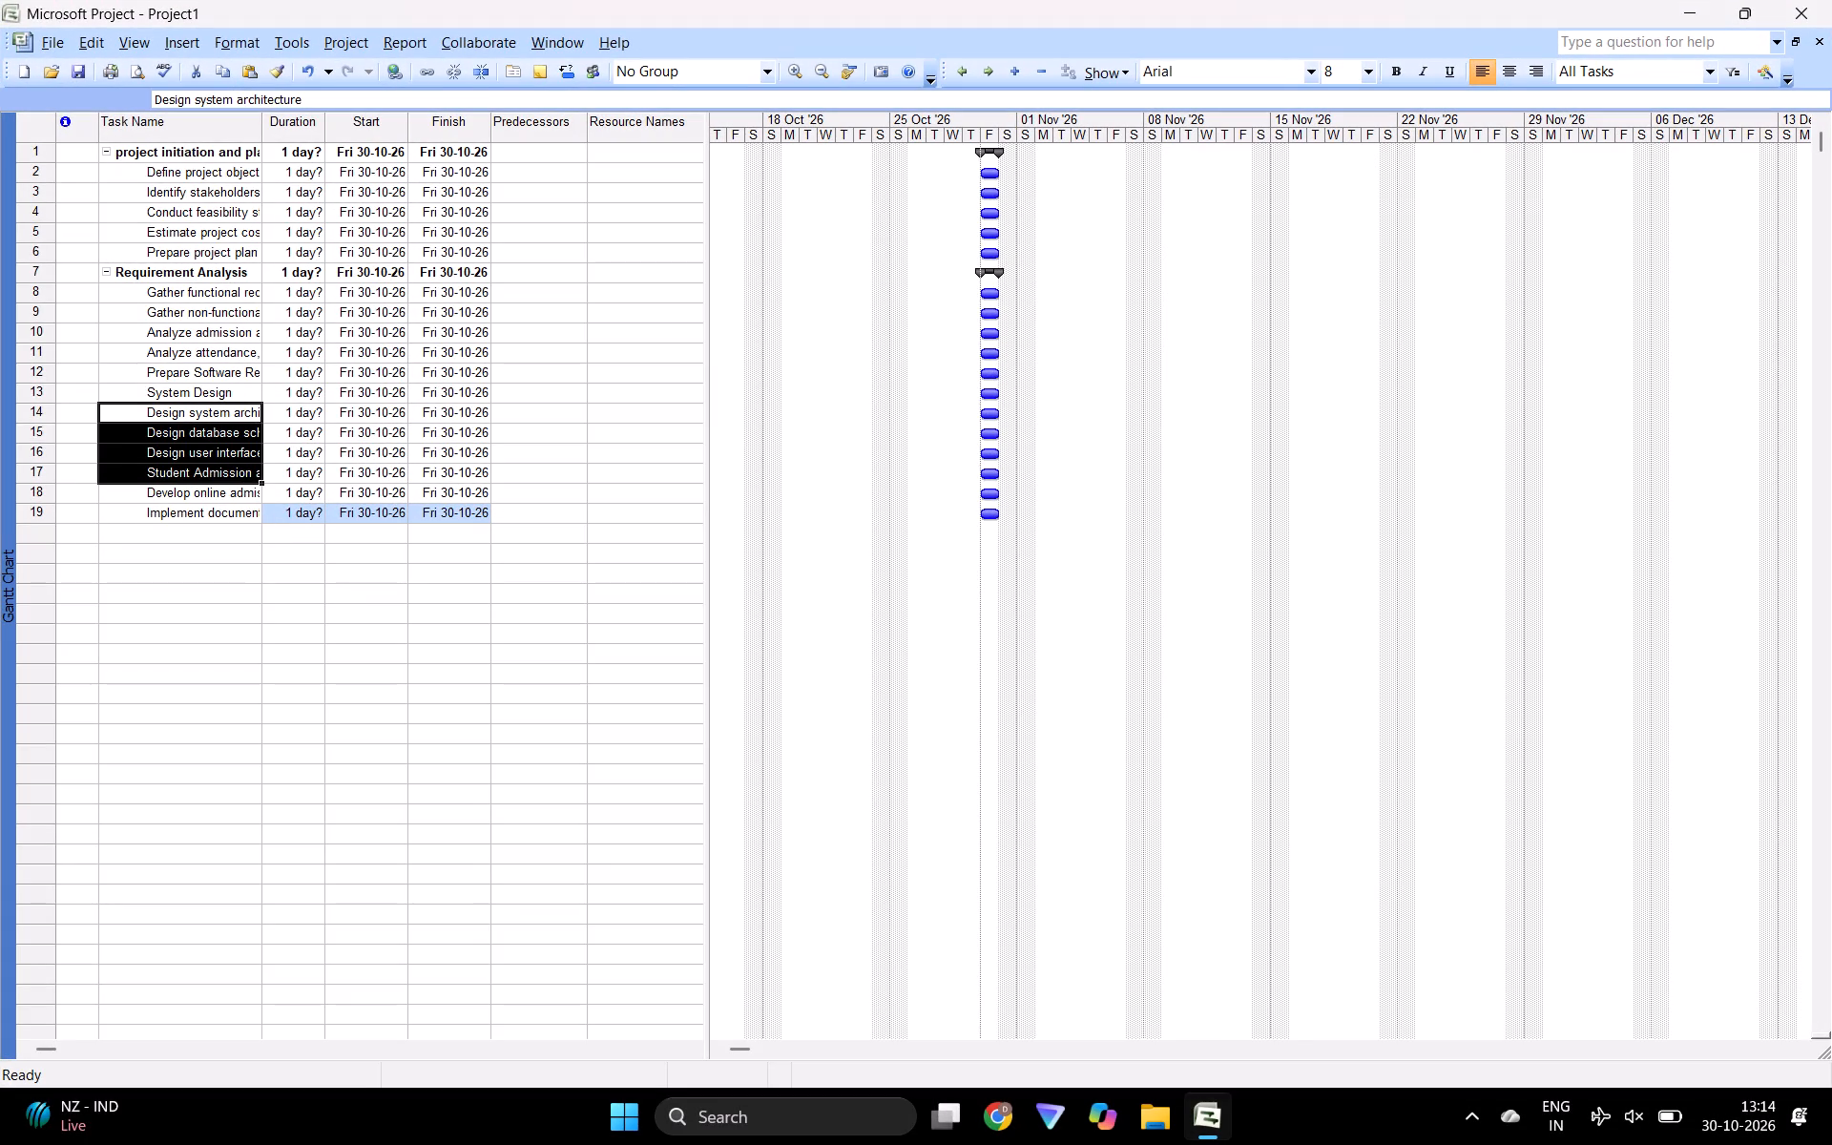
pyautogui.moveTo(211, 473); pyautogui.dragTo(211, 474)
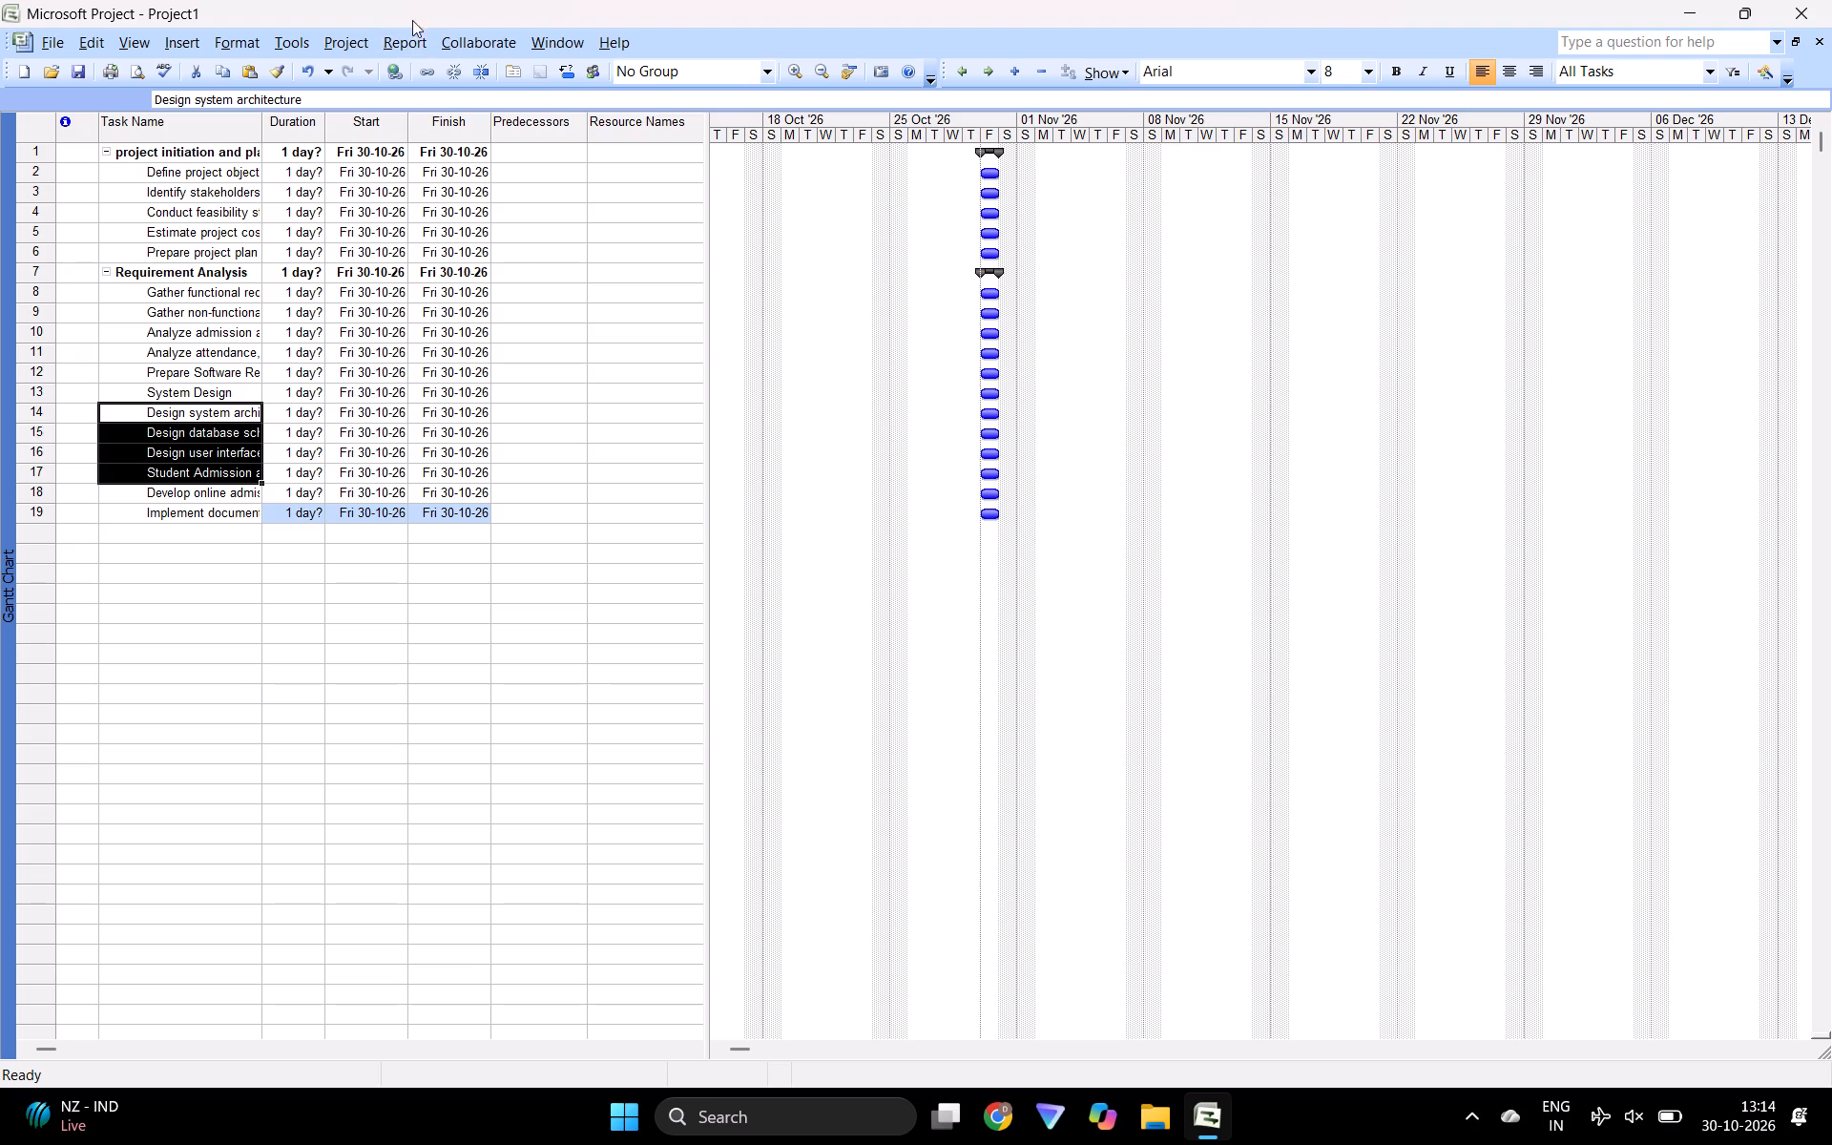
pyautogui.click(365, 39)
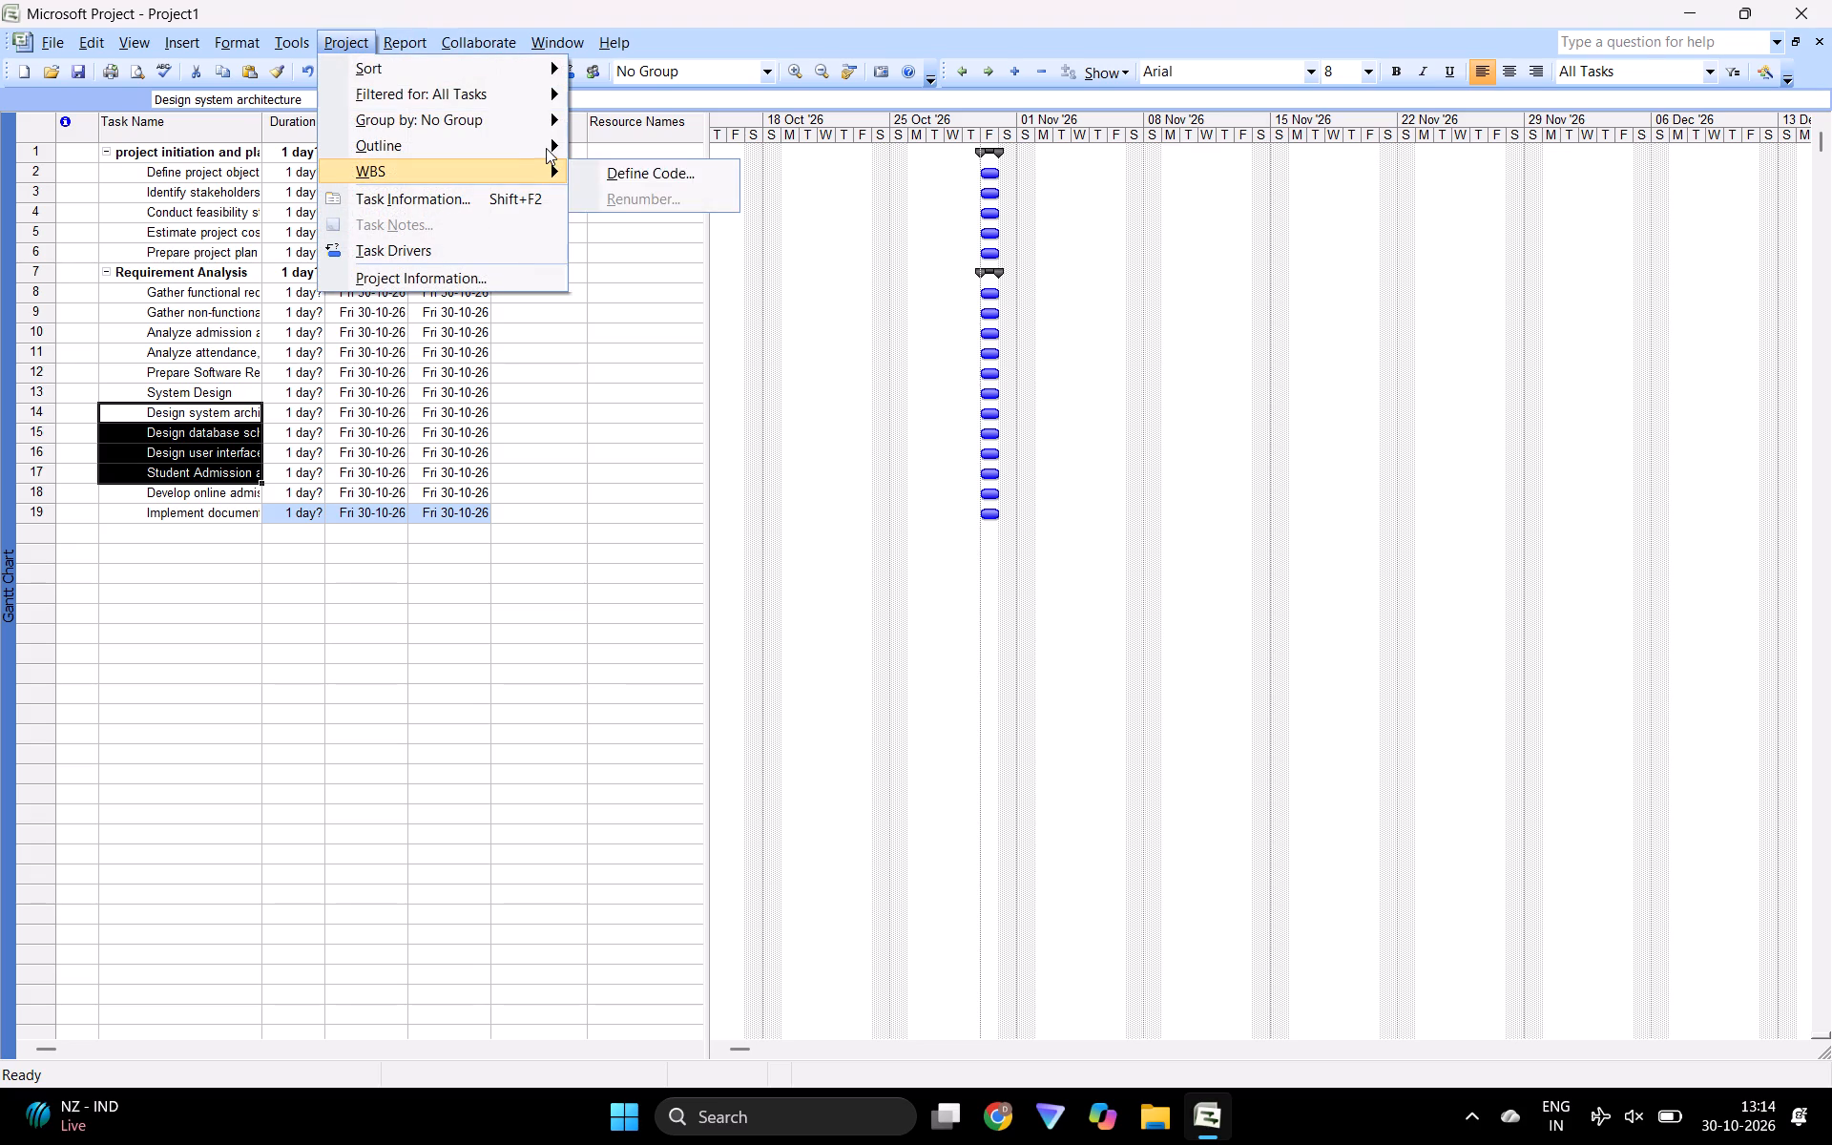
pyautogui.click(546, 148)
pyautogui.click(639, 154)
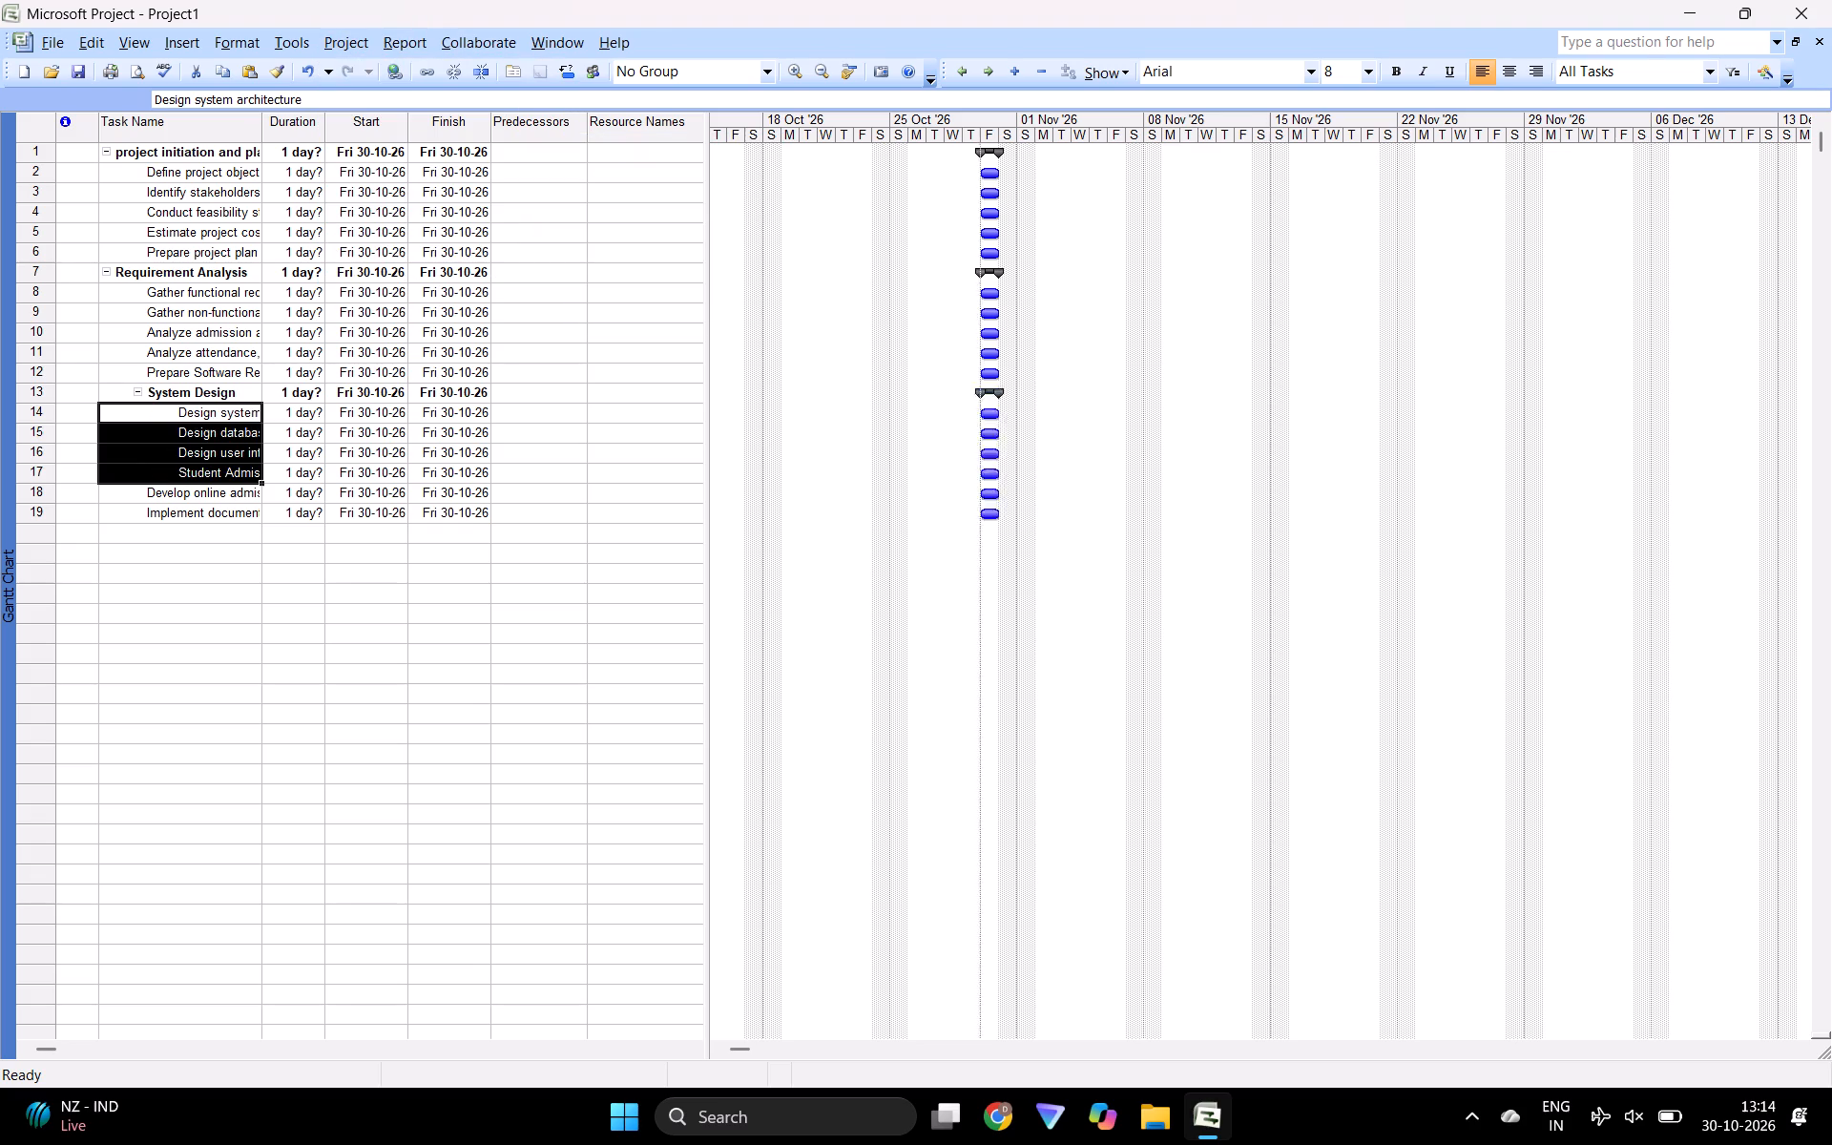
pyautogui.click(263, 572)
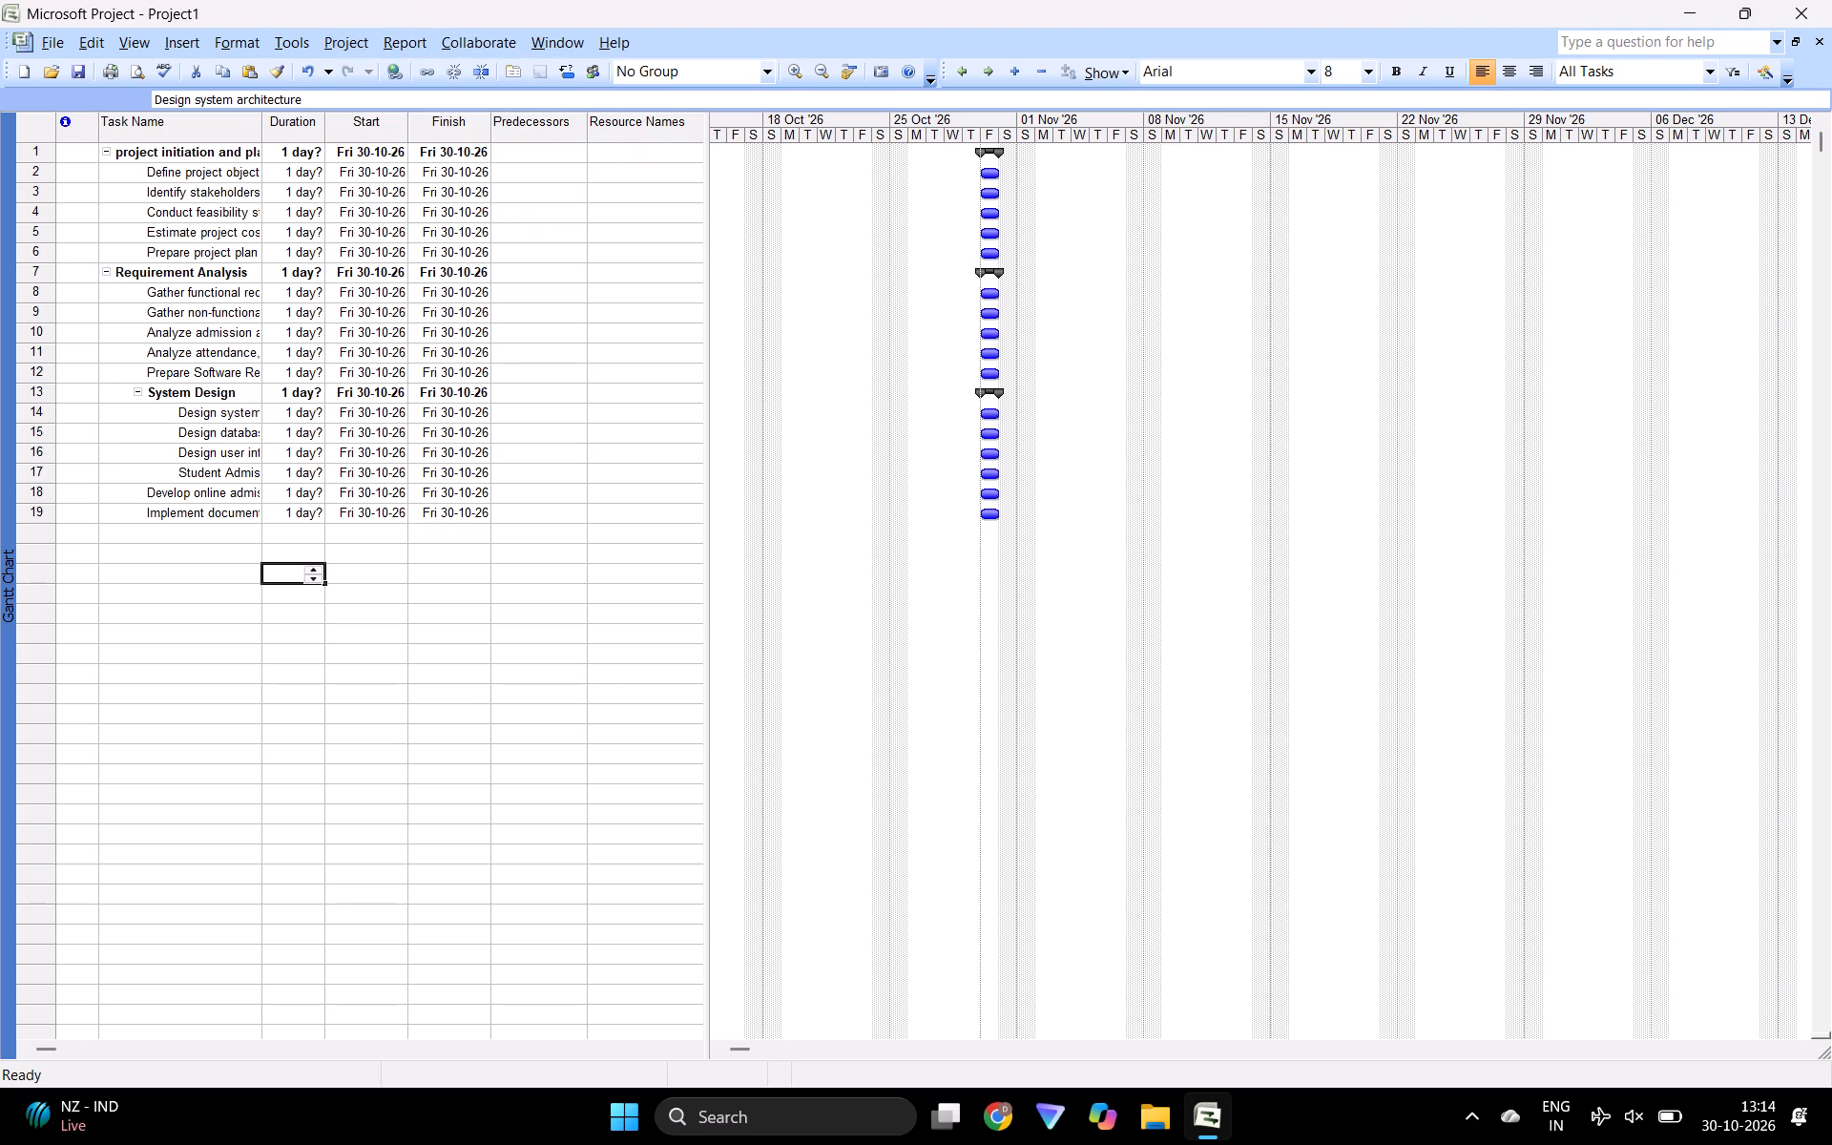
# Indent task 19, "Implement document uploads and verification", as a subtask of task 18, "Develop online admission forms".
pyautogui.click(140, 512)
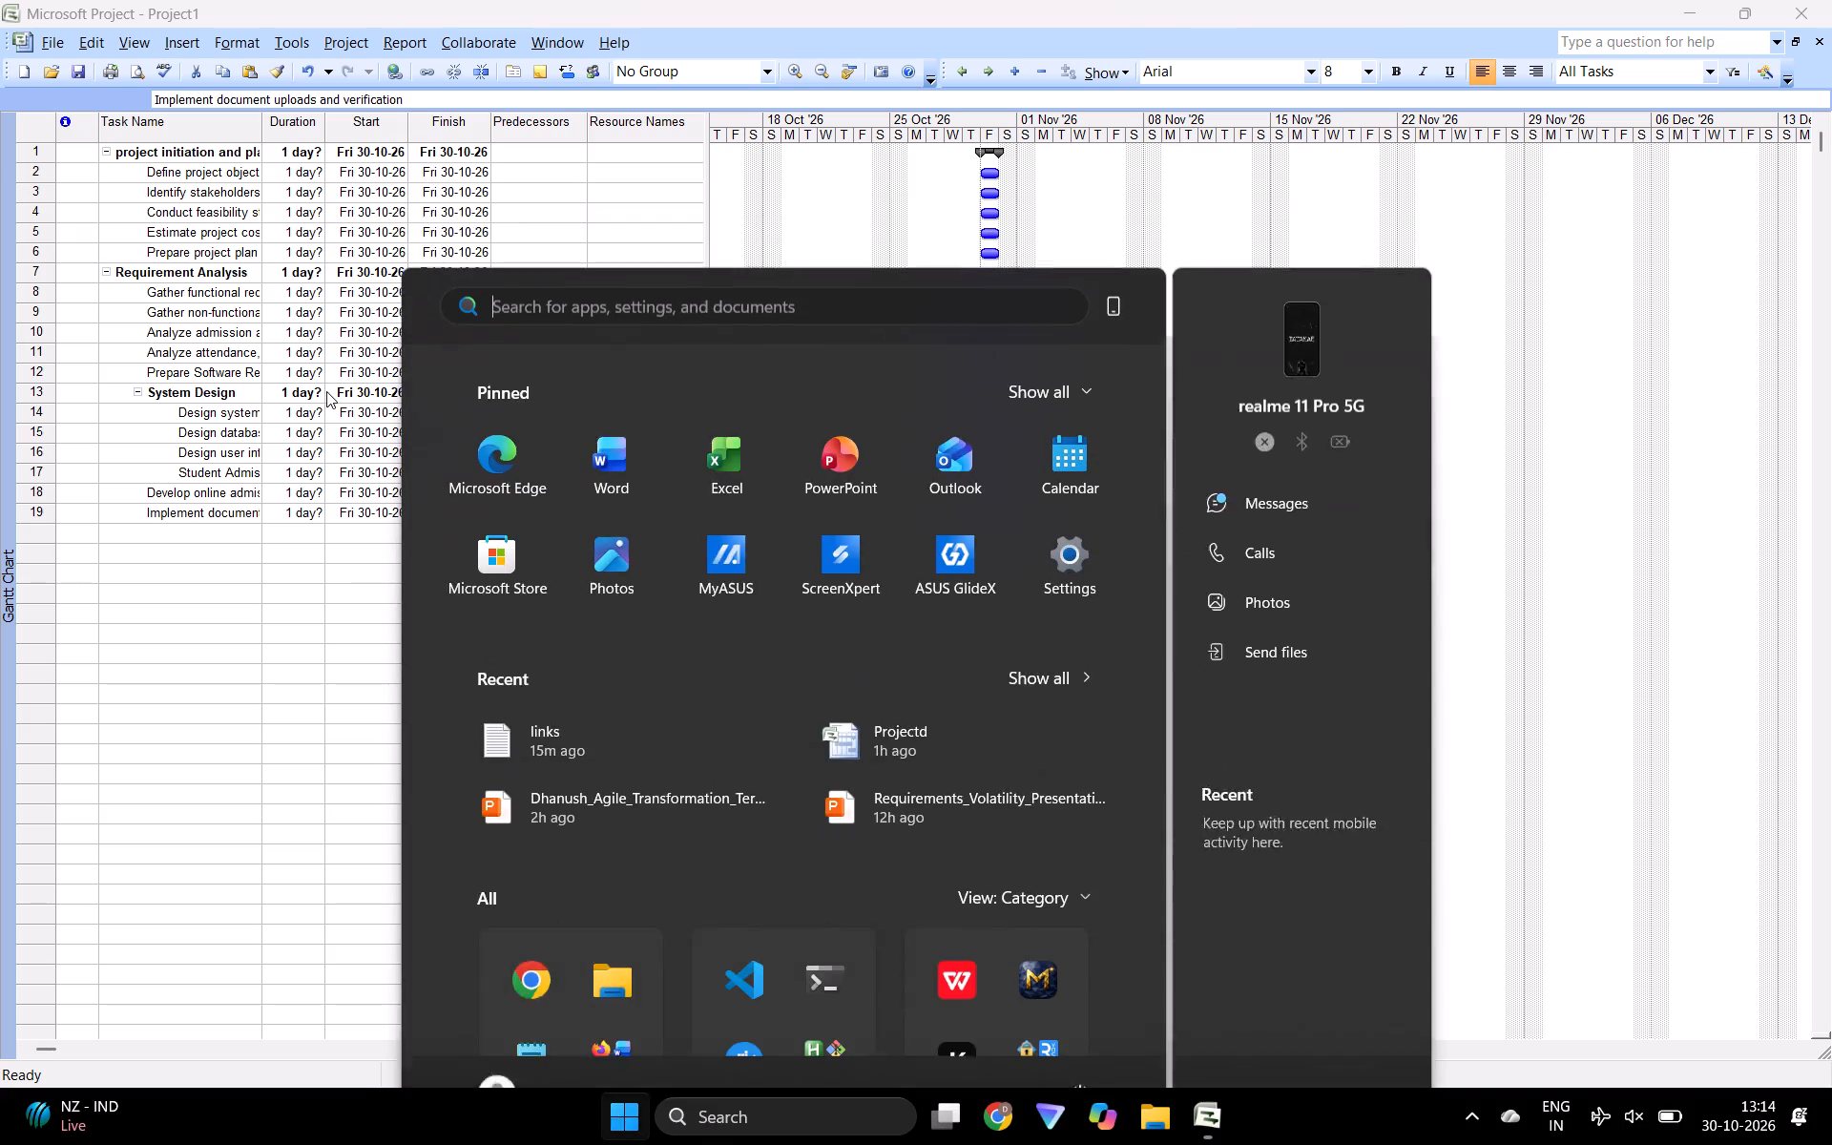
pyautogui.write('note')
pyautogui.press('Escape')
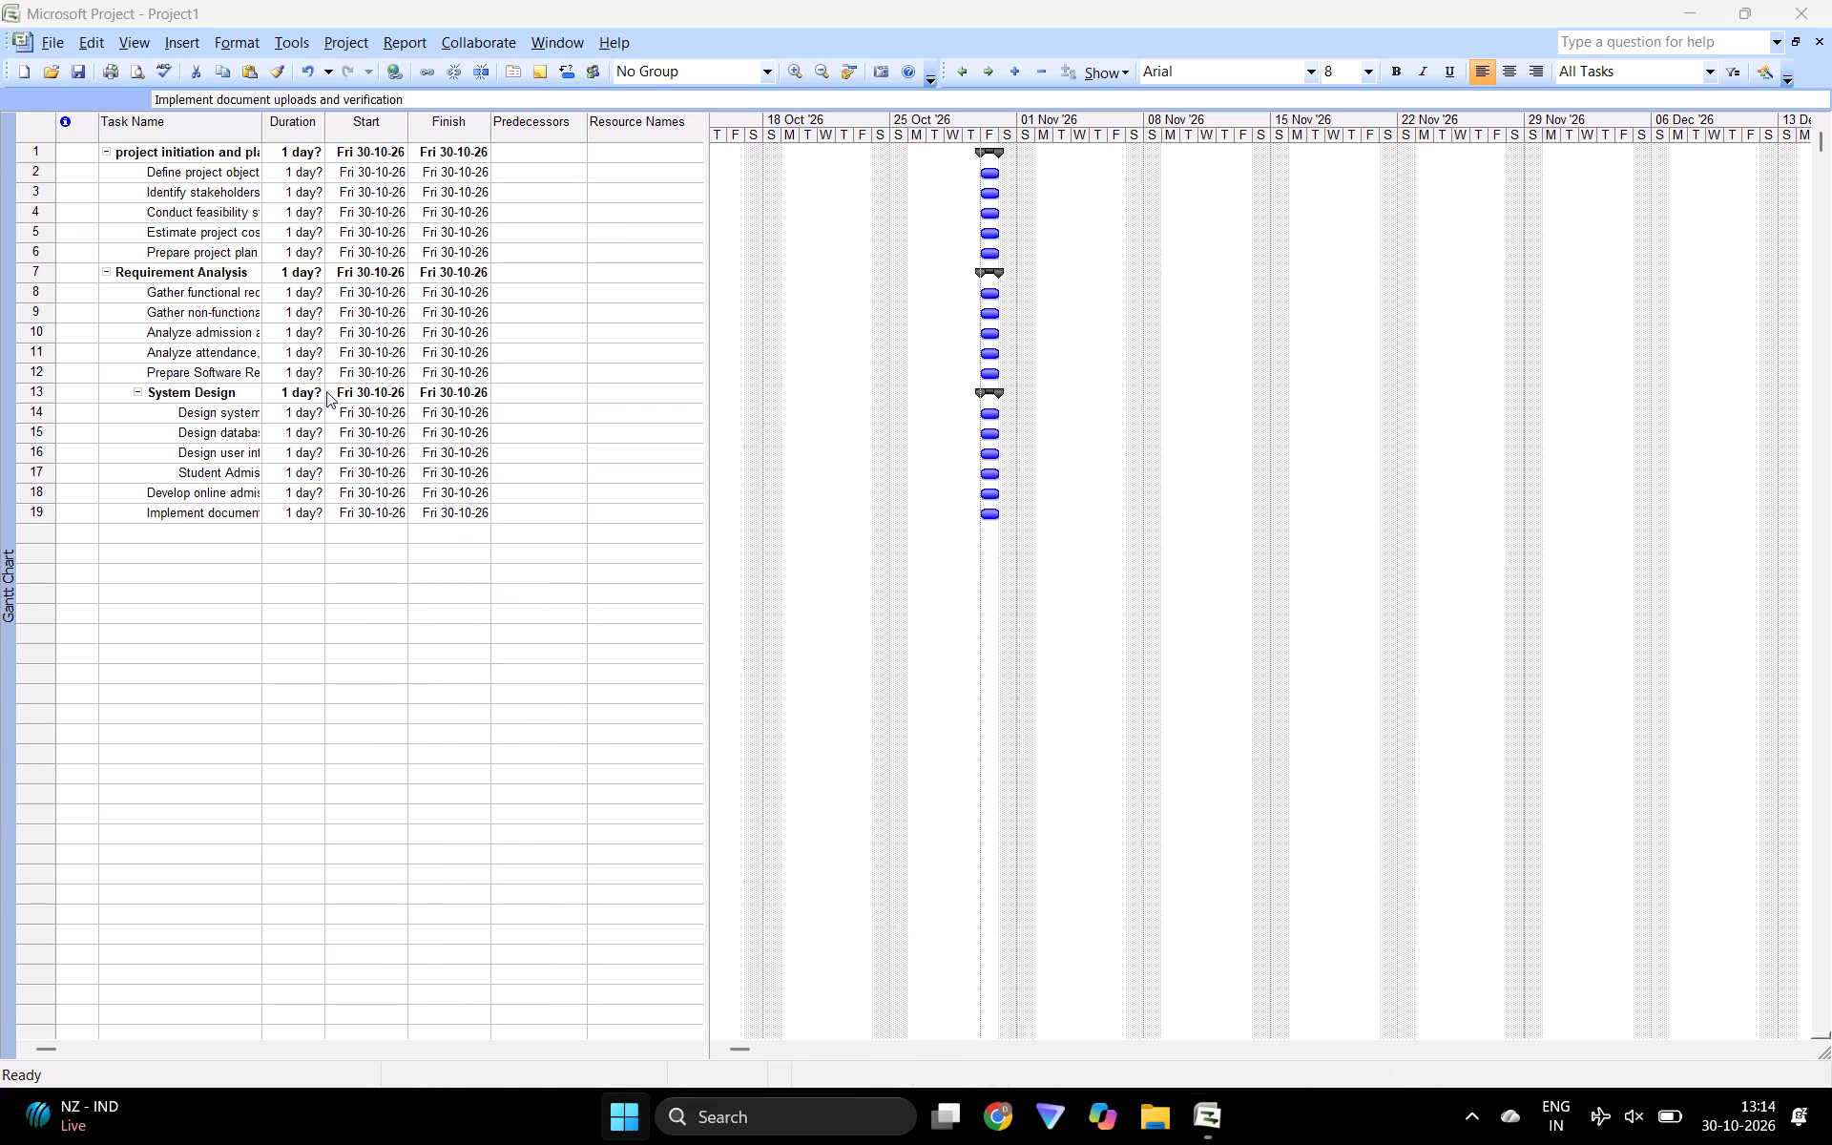
pyautogui.click(347, 50)
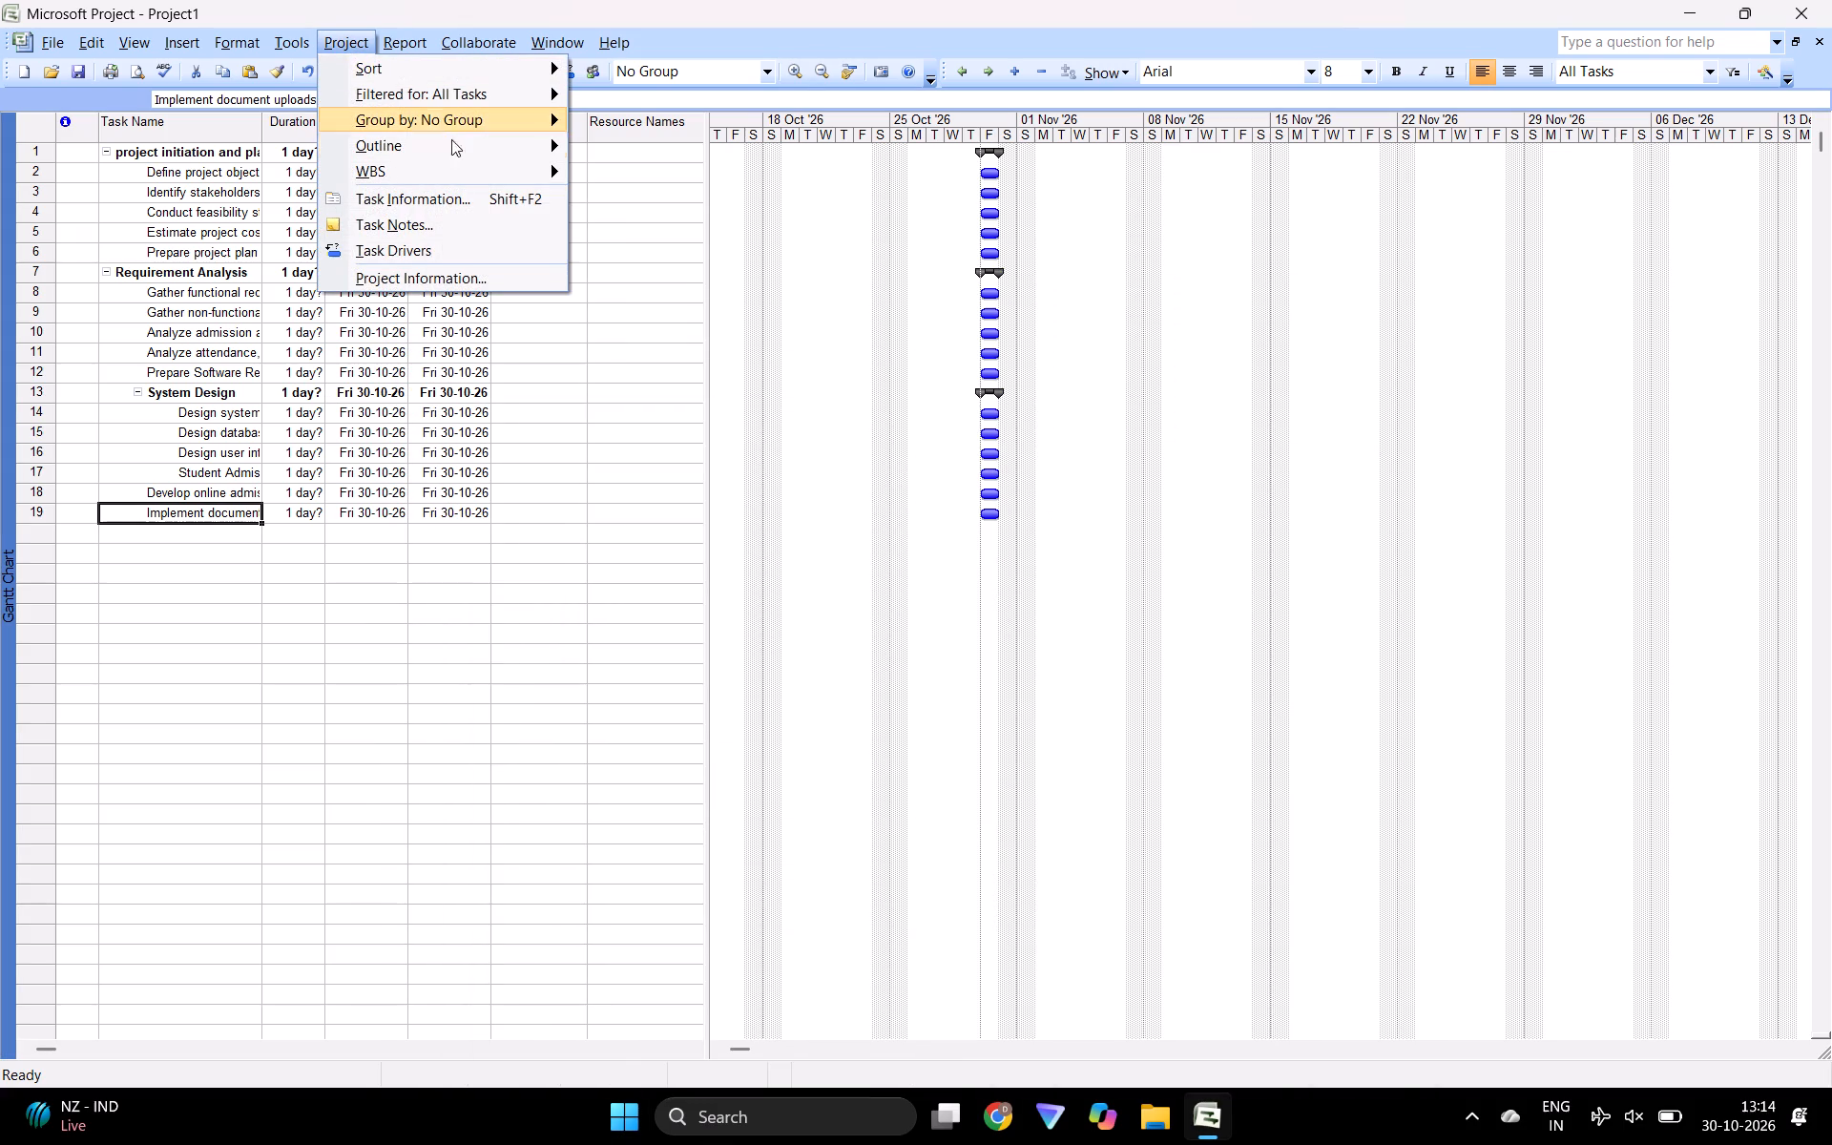
pyautogui.click(481, 167)
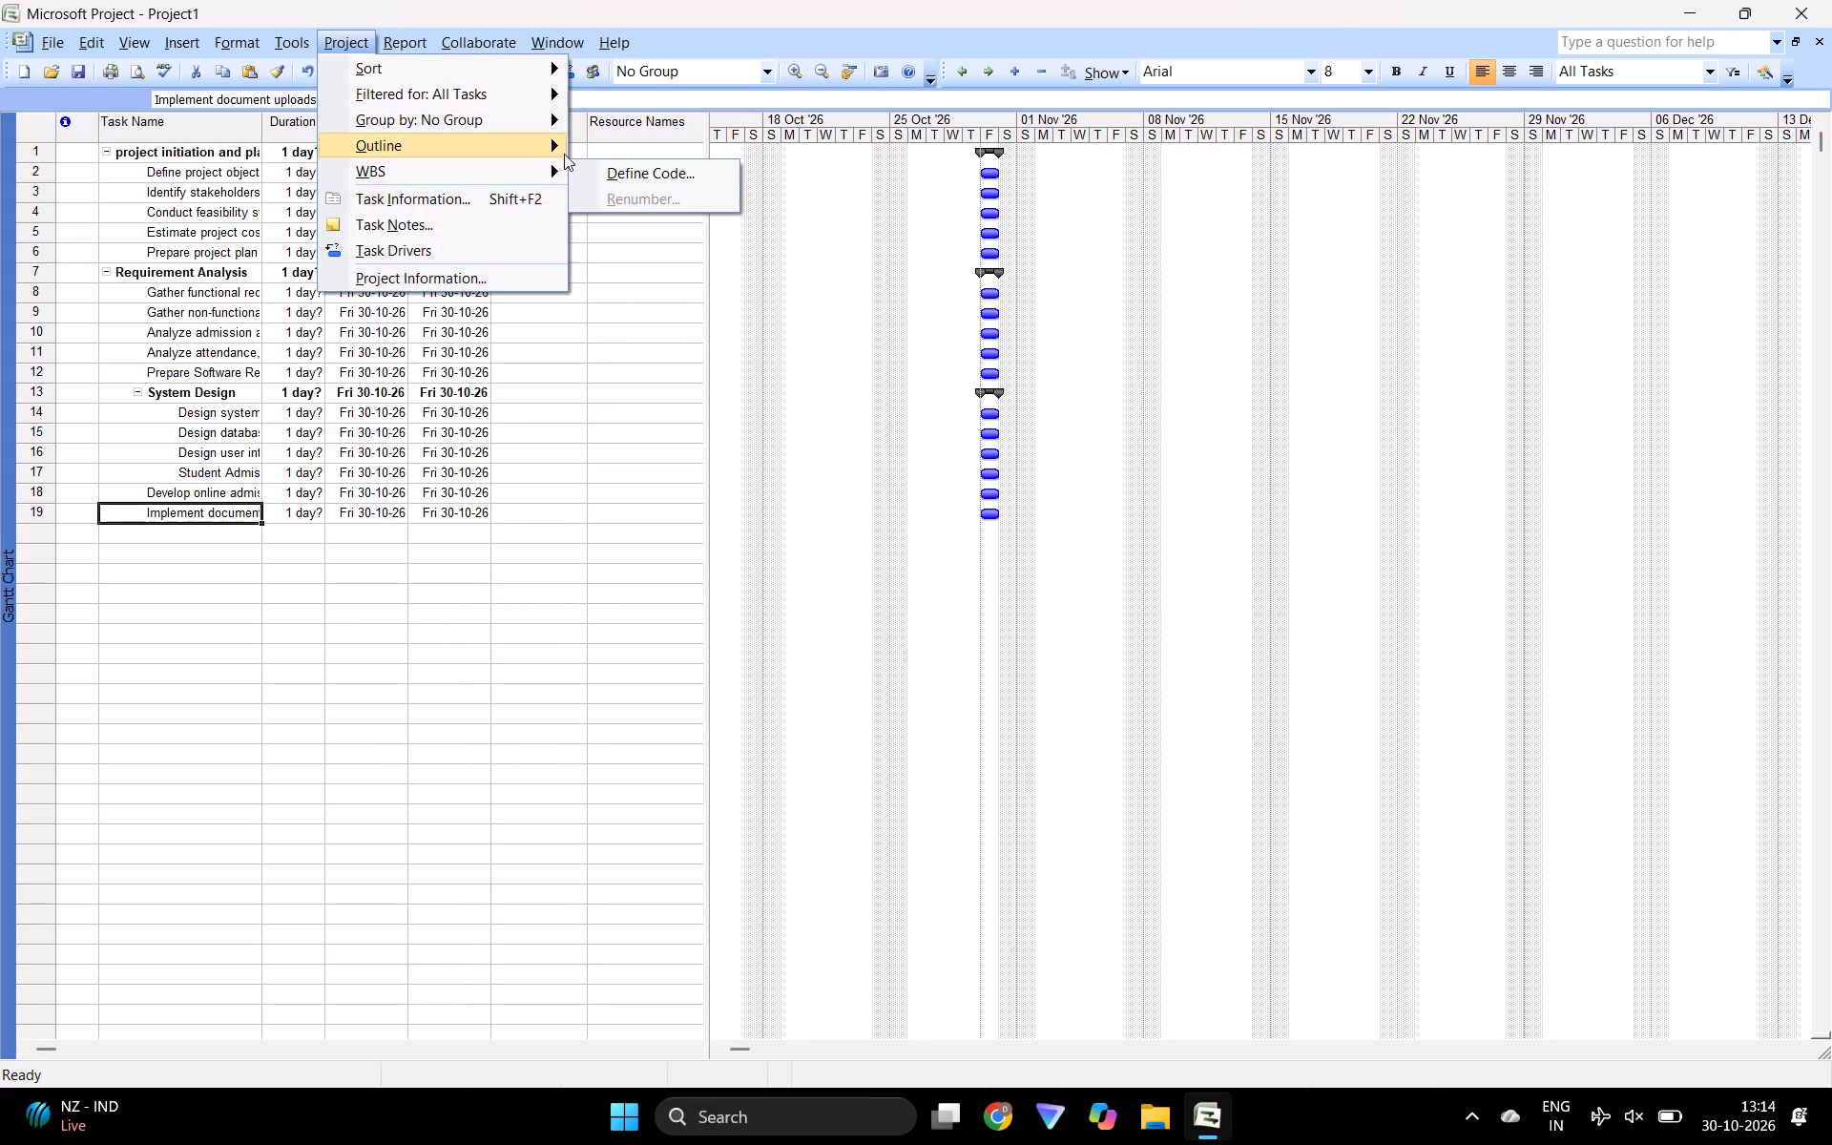
pyautogui.click(548, 173)
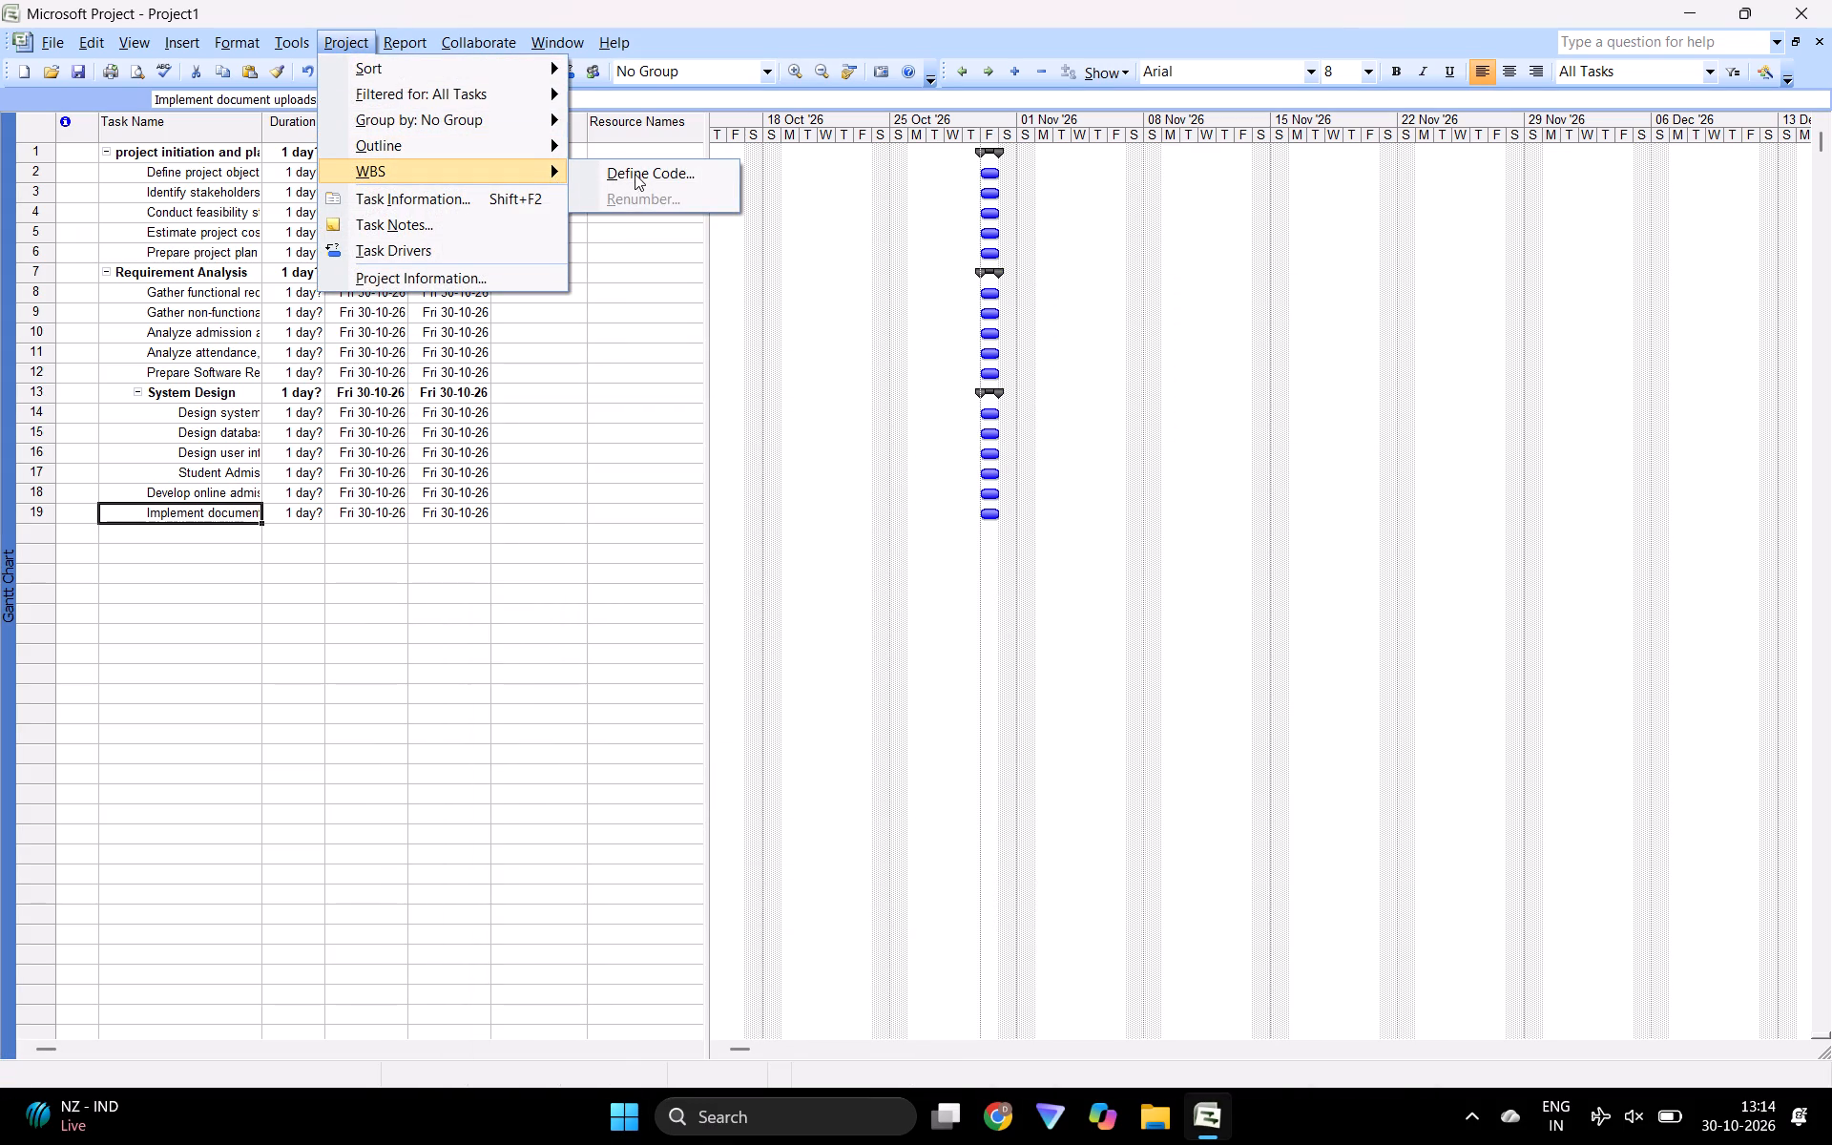
pyautogui.click(547, 144)
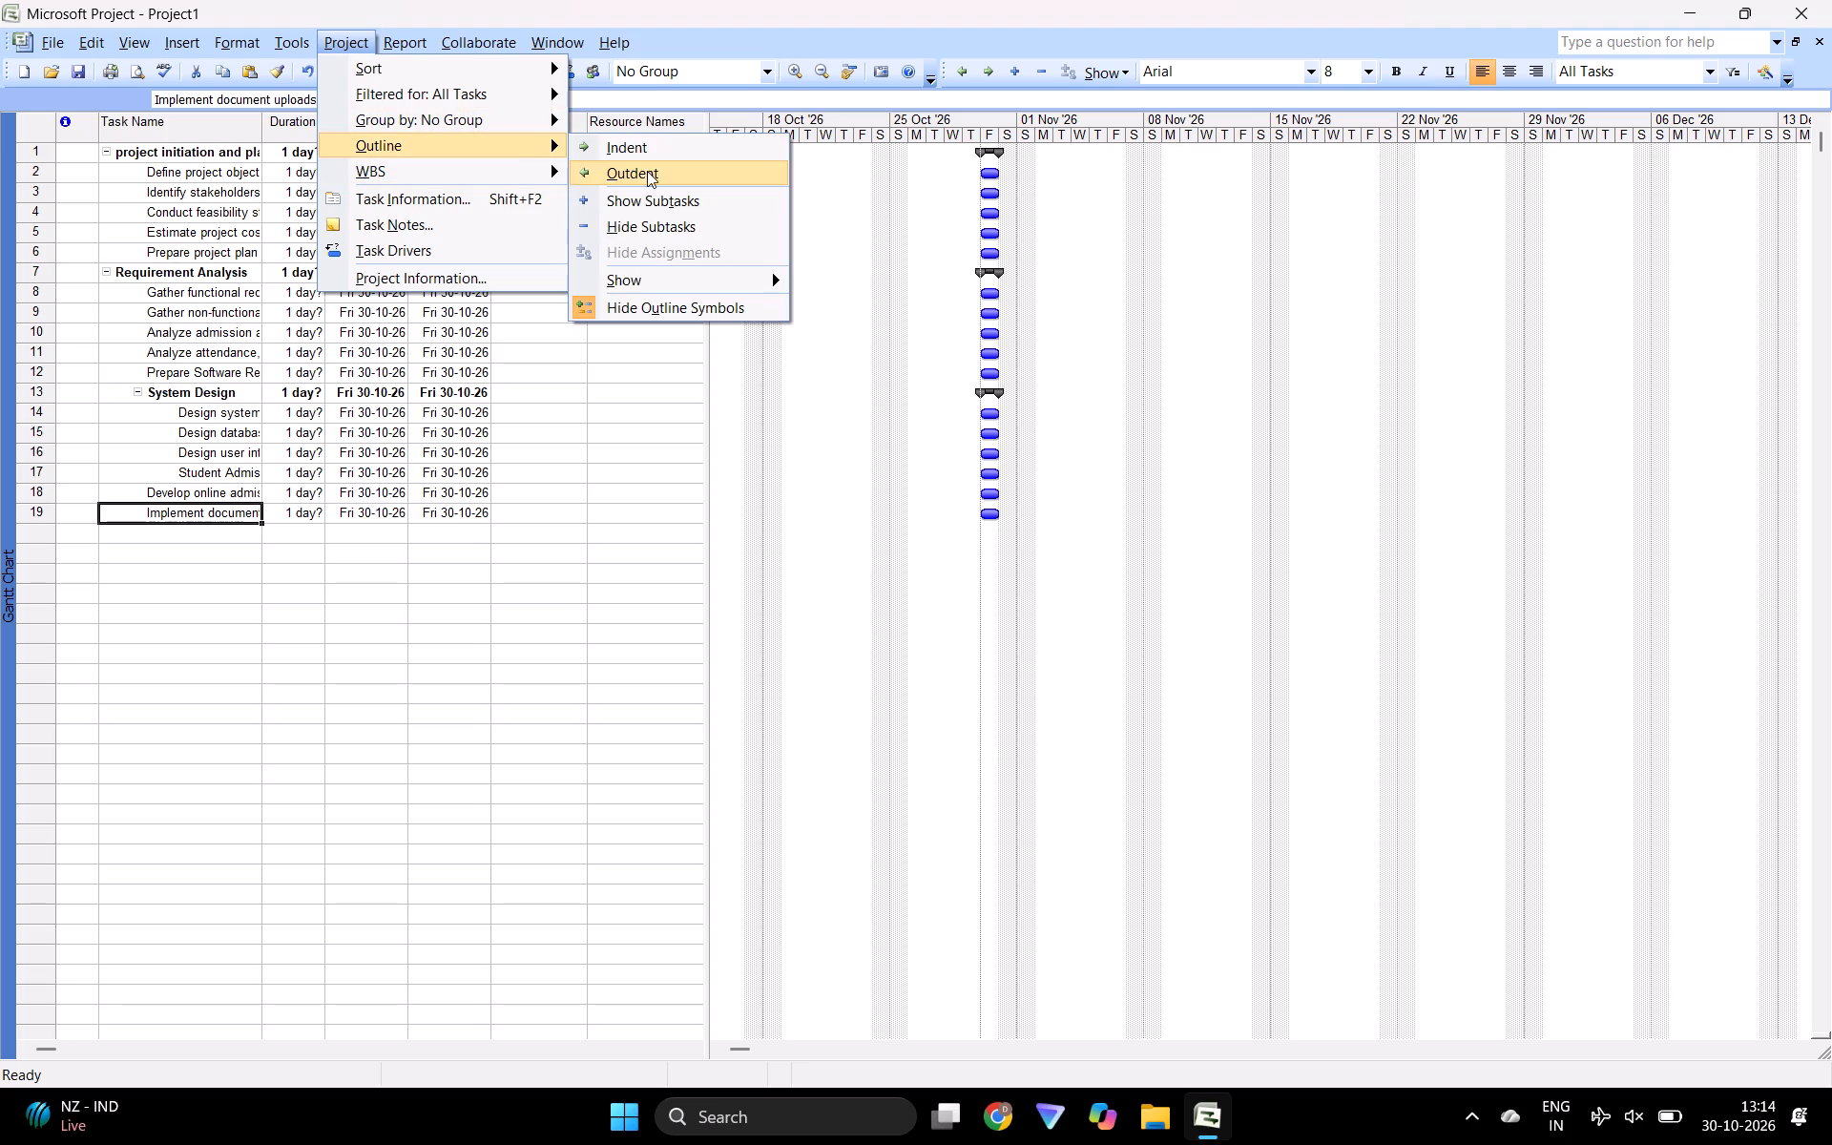
pyautogui.click(663, 156)
pyautogui.click(227, 589)
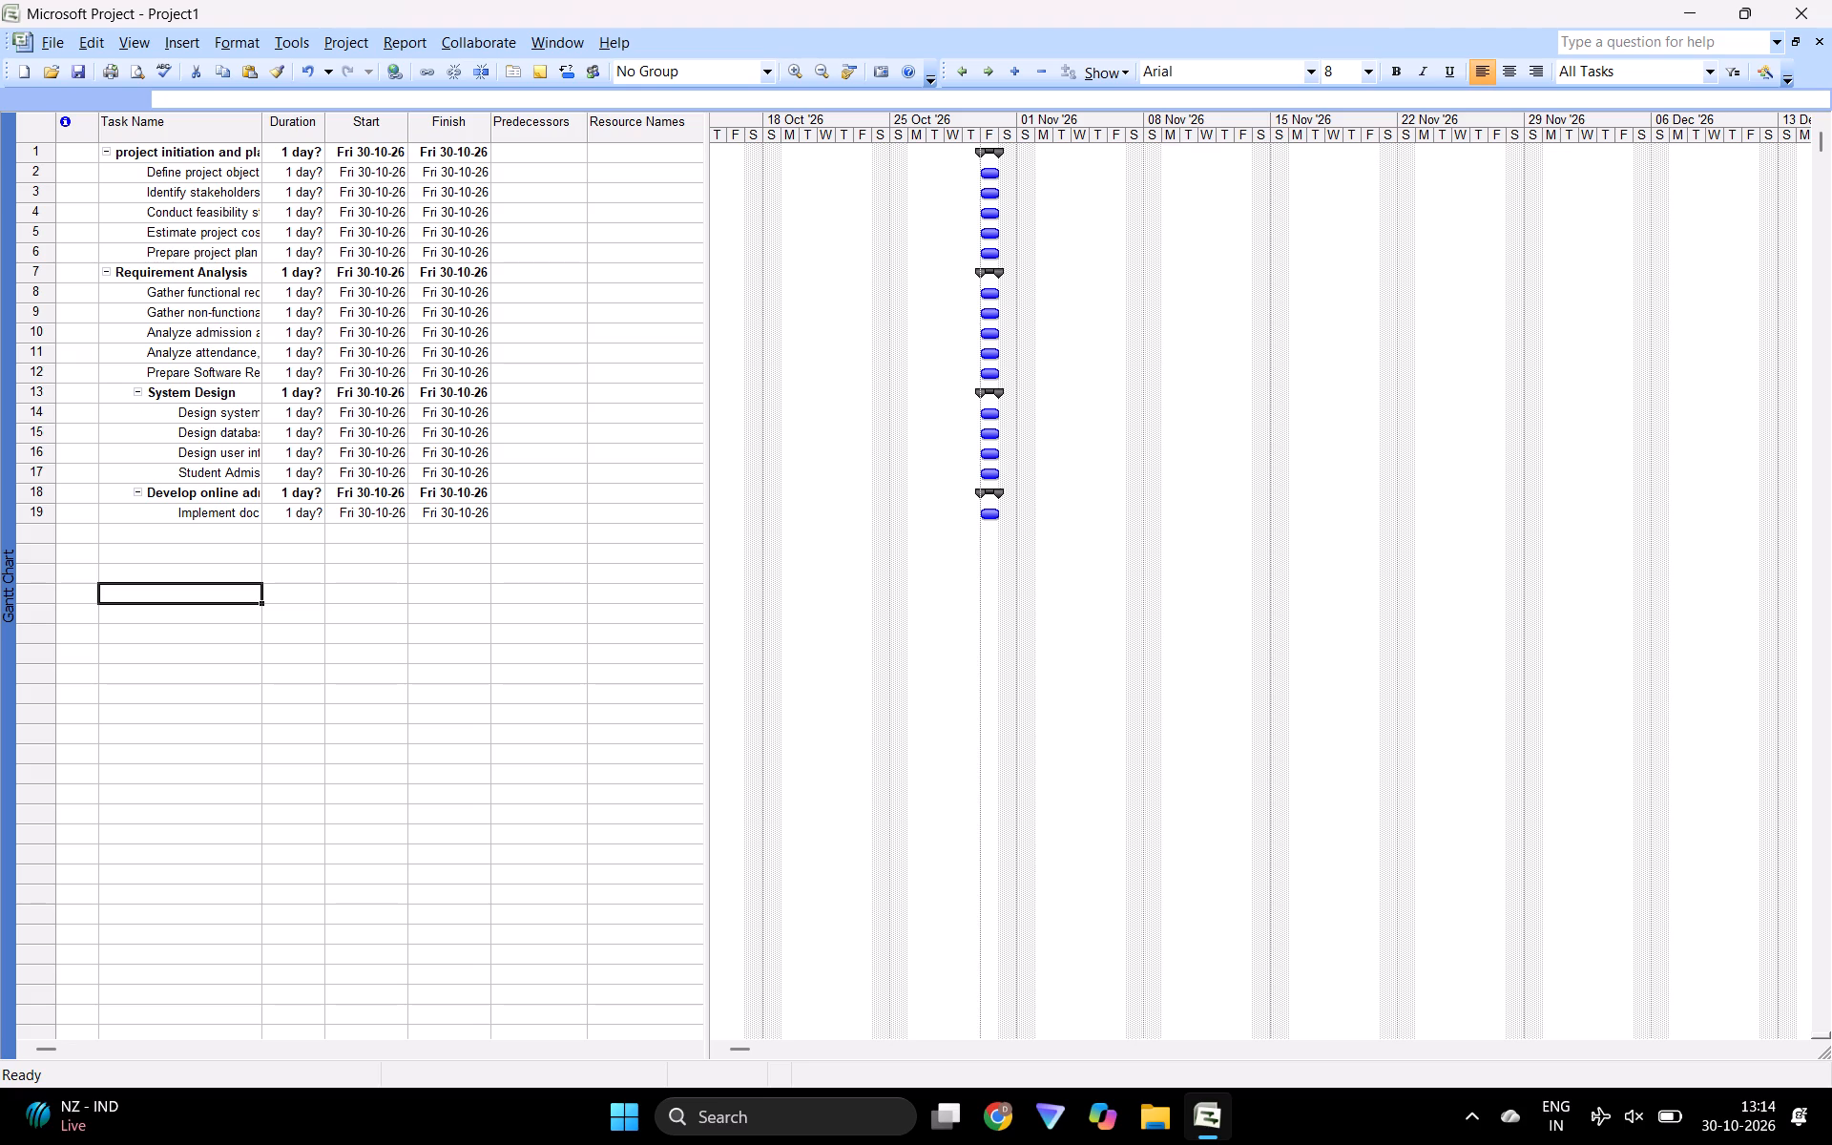
# Outdent tasks 13 to 19, from System Design through "Implement document uploads and verification", by one outline level.
pyautogui.moveTo(114, 391); pyautogui.dragTo(169, 516)
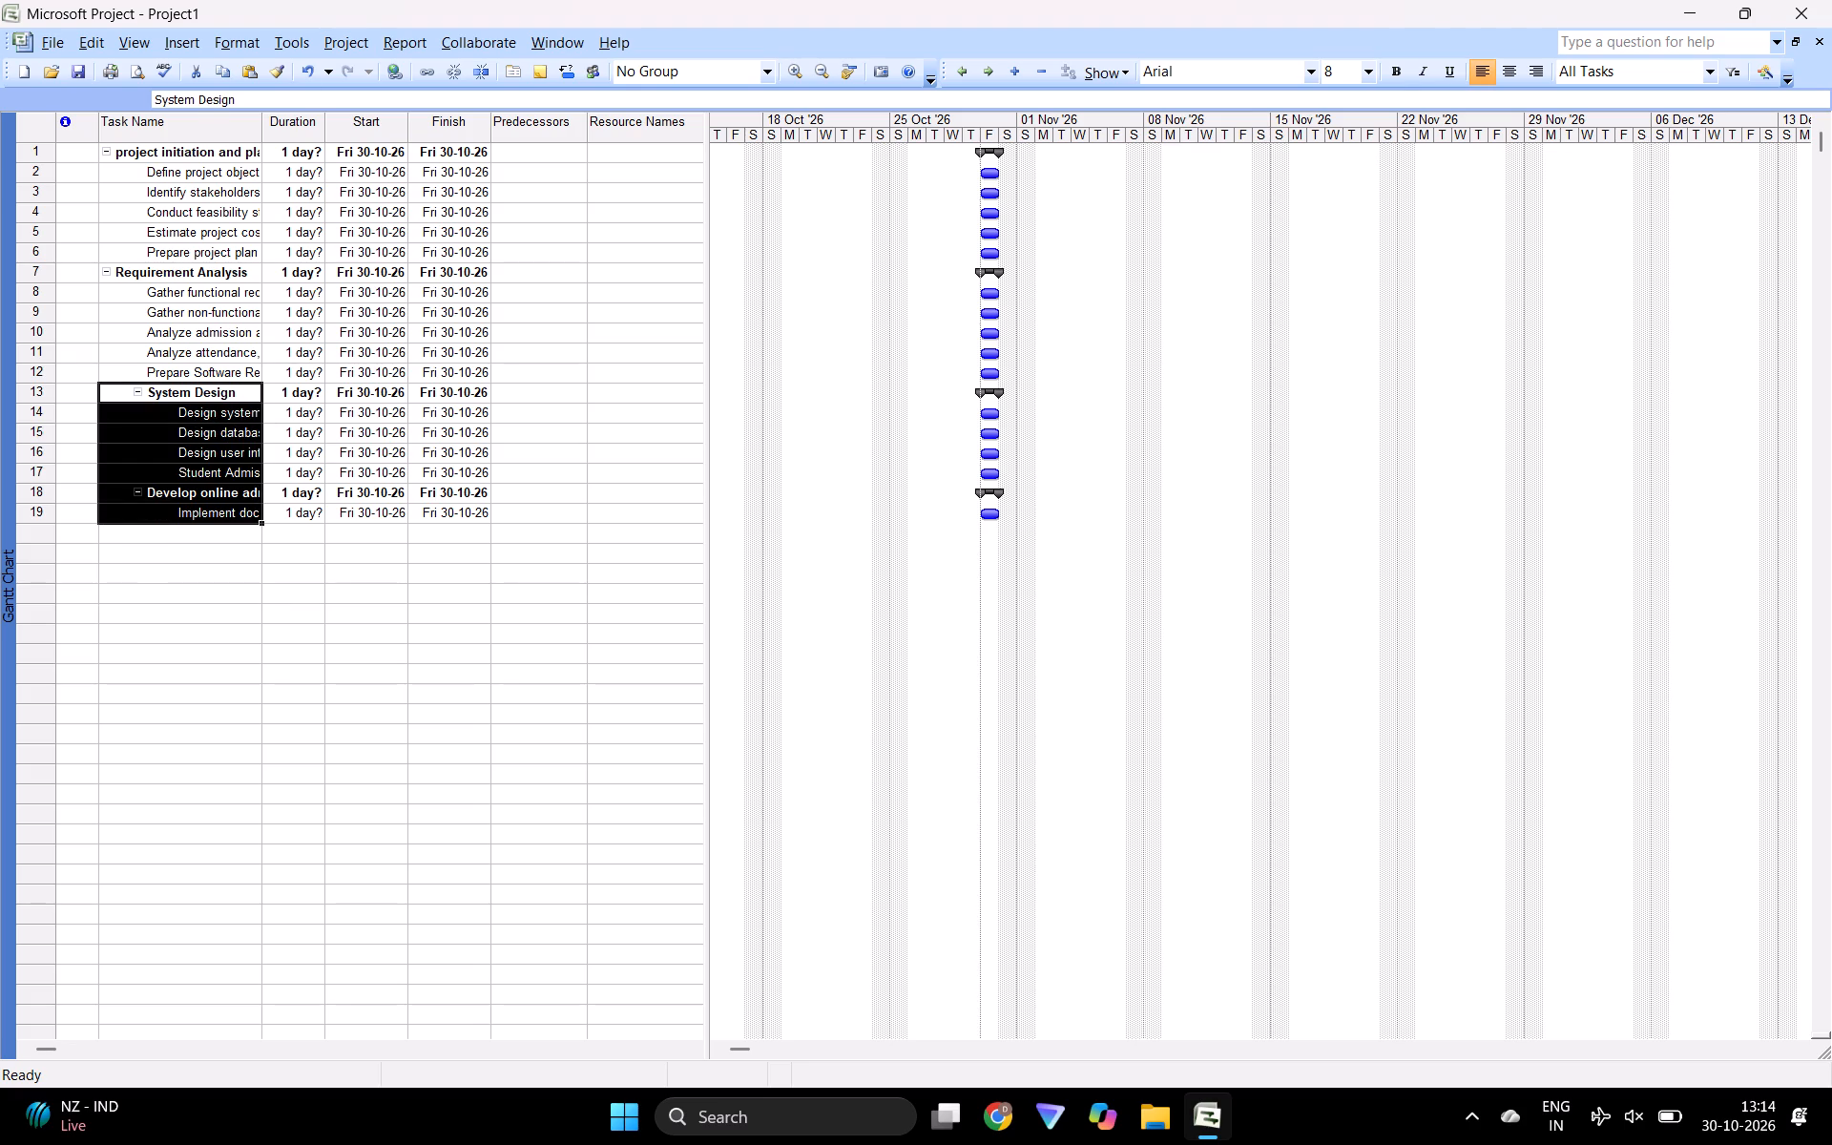
pyautogui.click(348, 43)
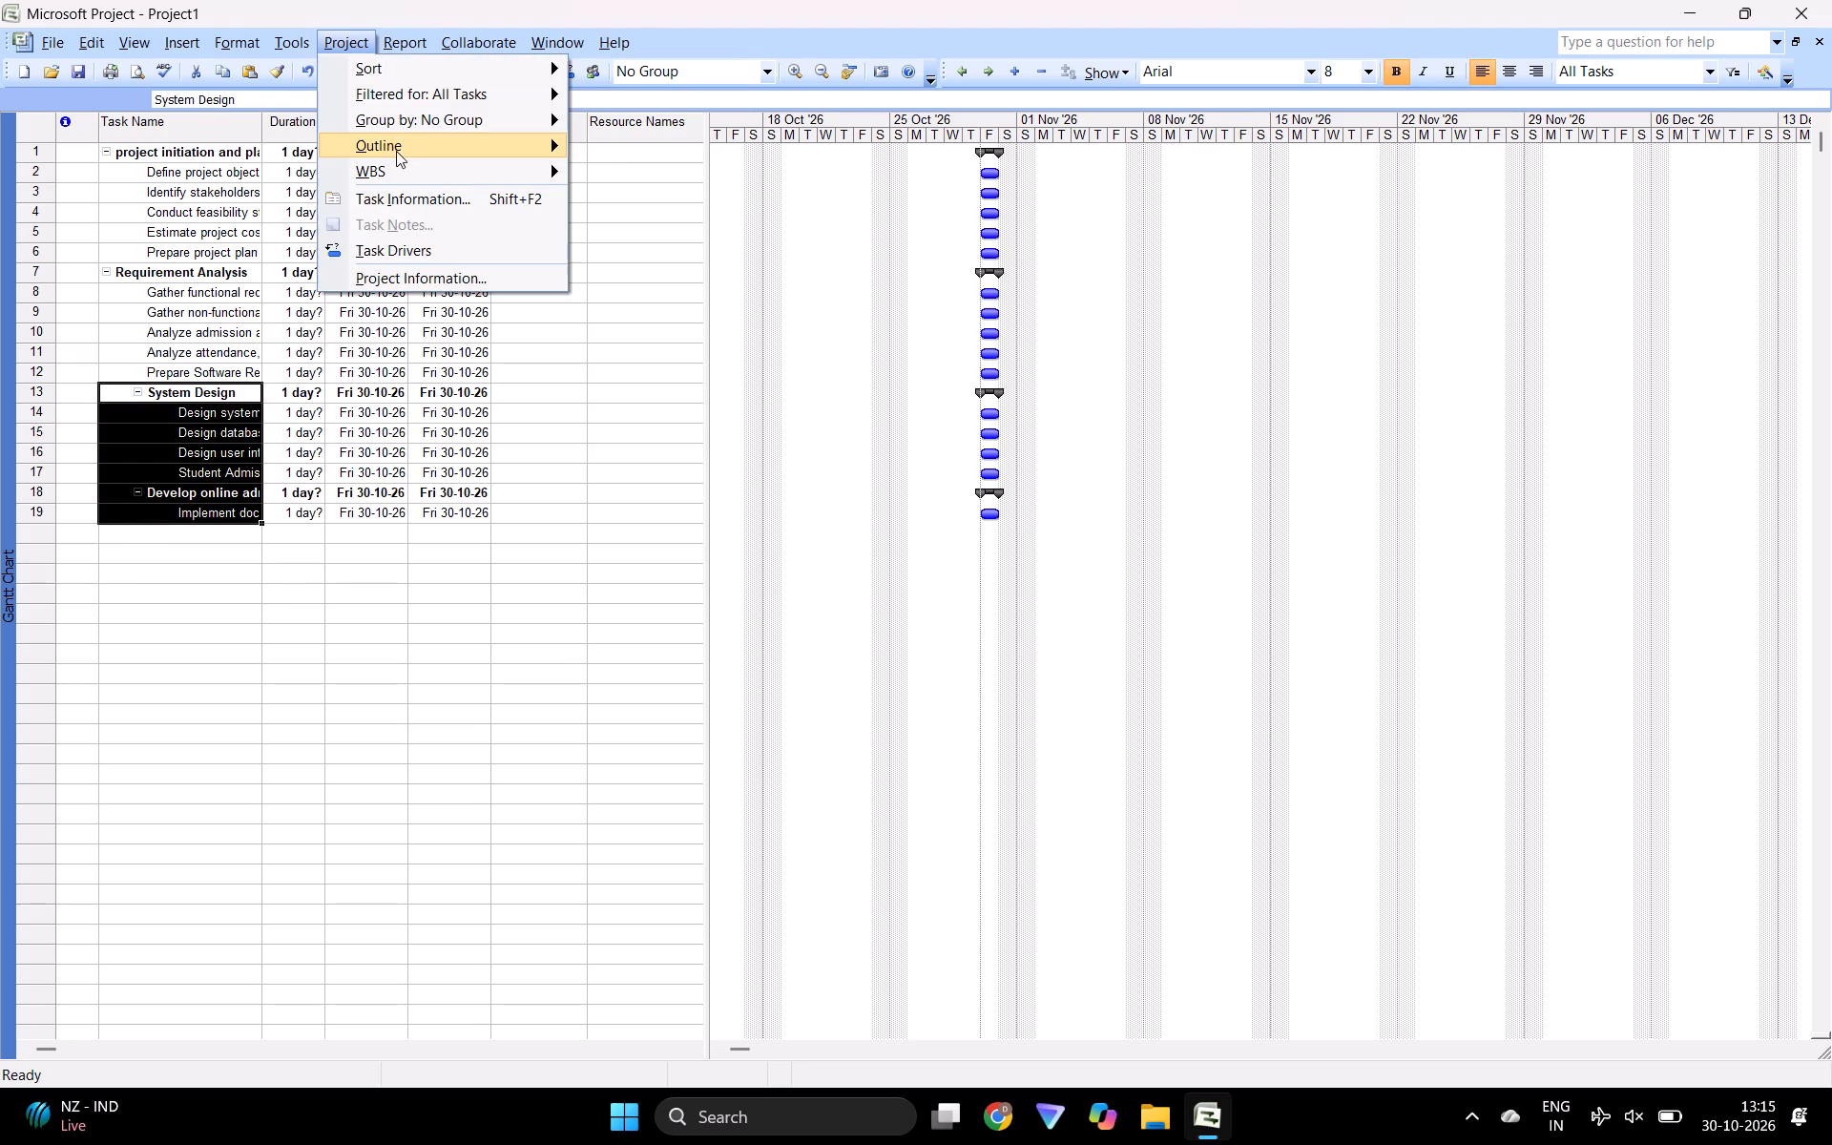
pyautogui.click(623, 165)
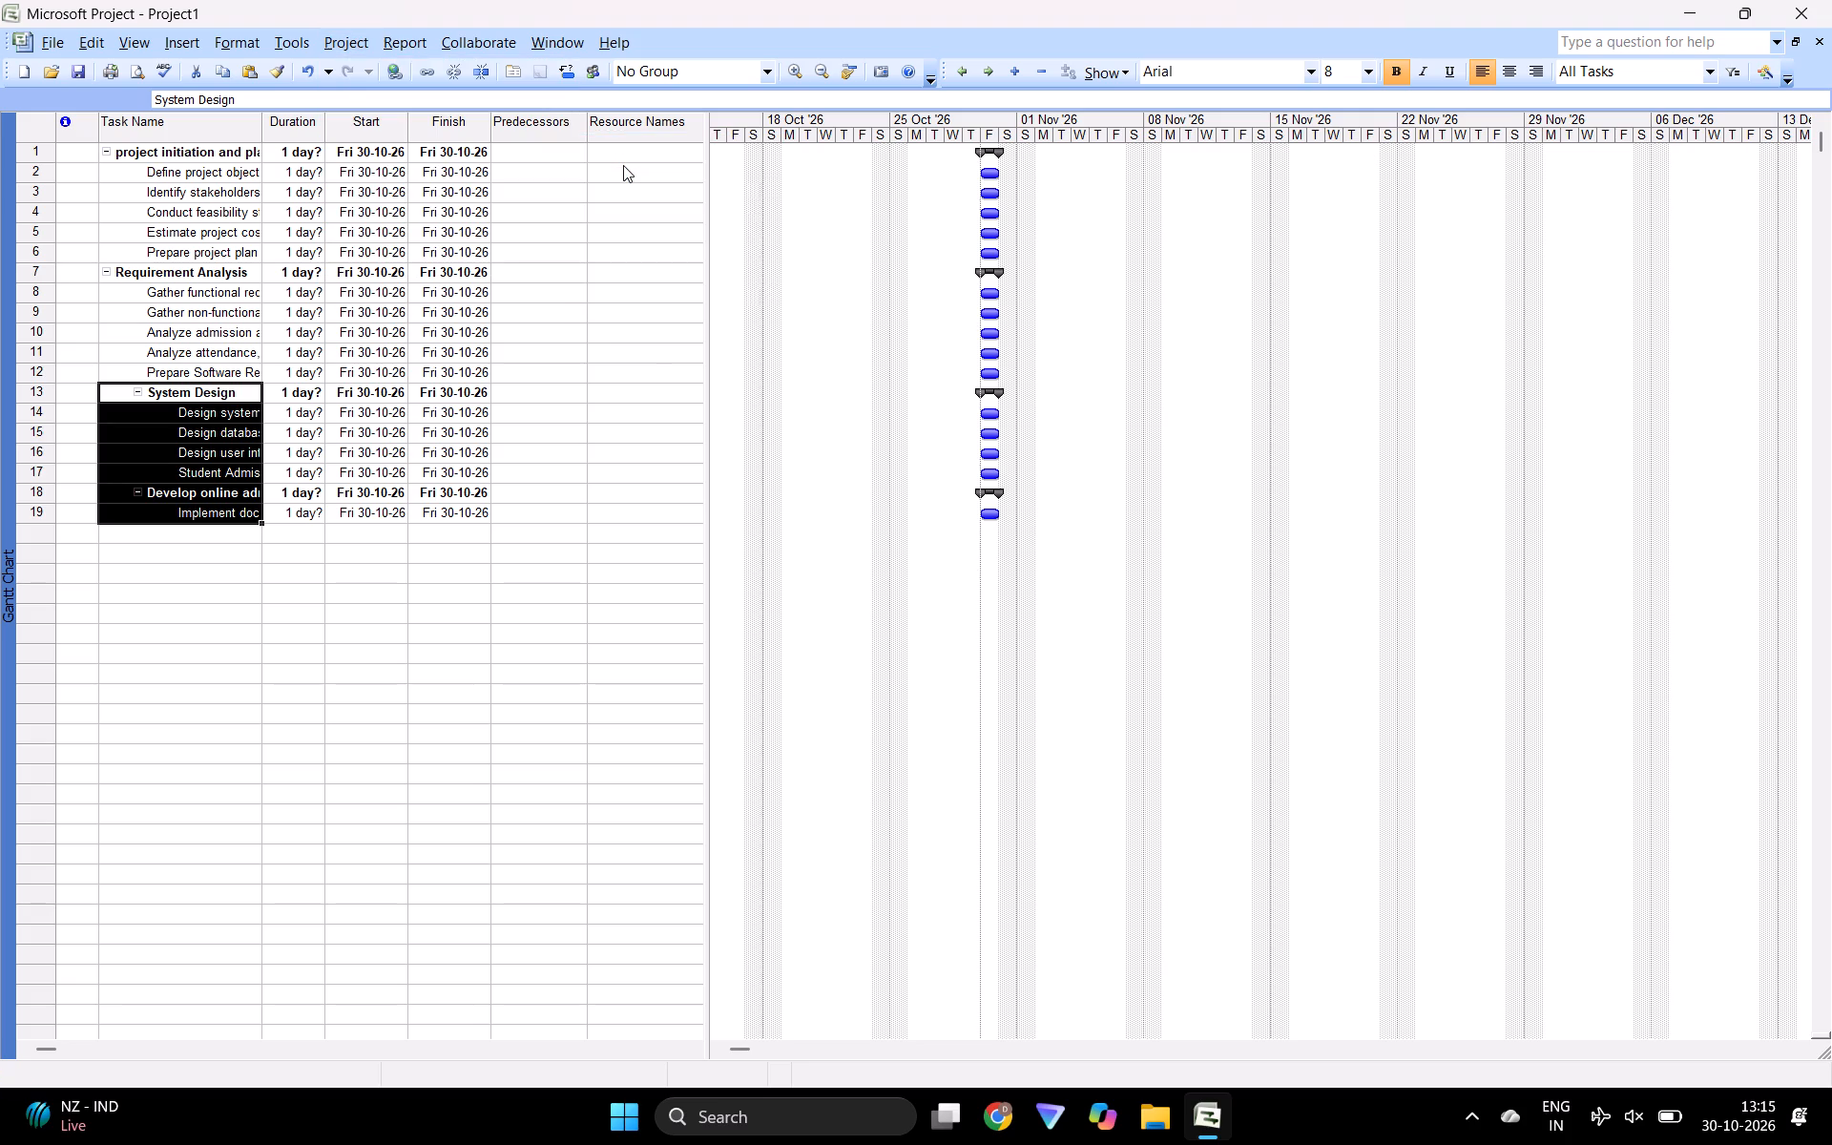
pyautogui.click(842, 572)
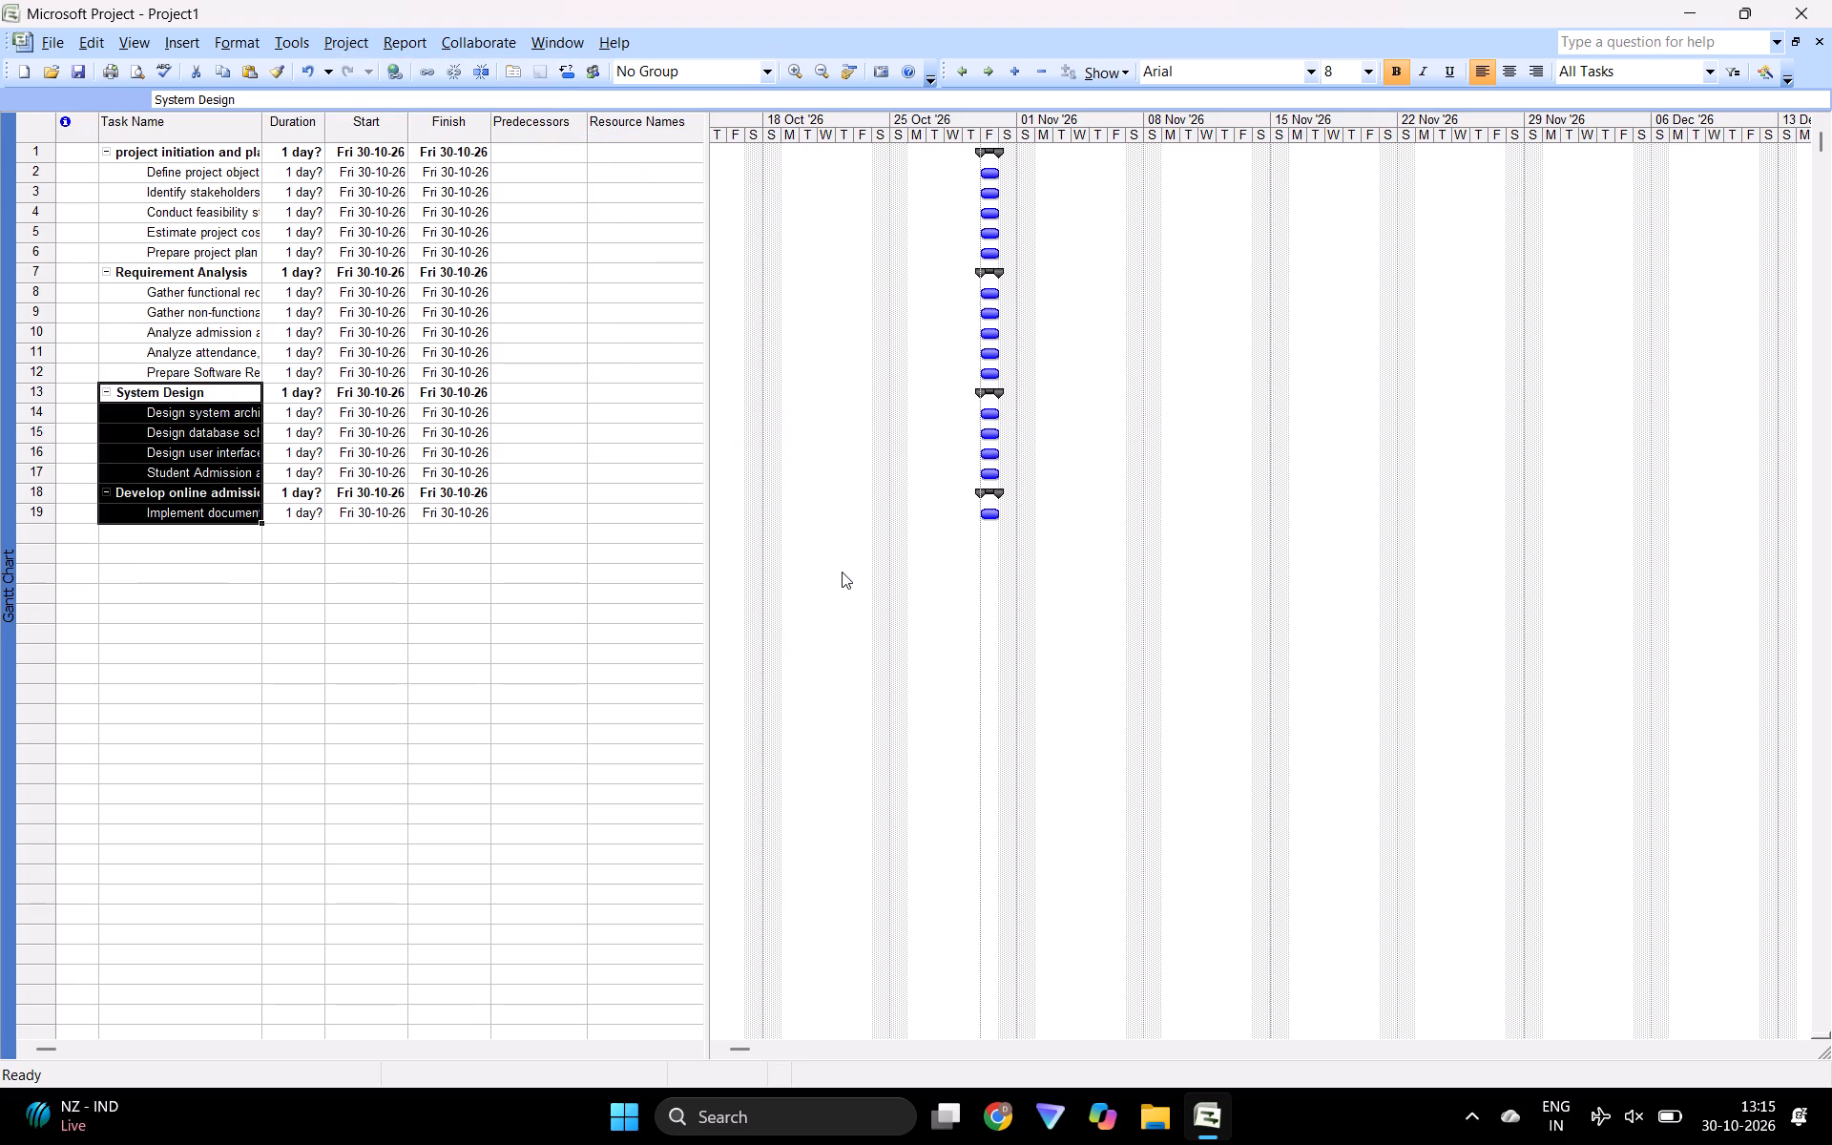
pyautogui.click(297, 591)
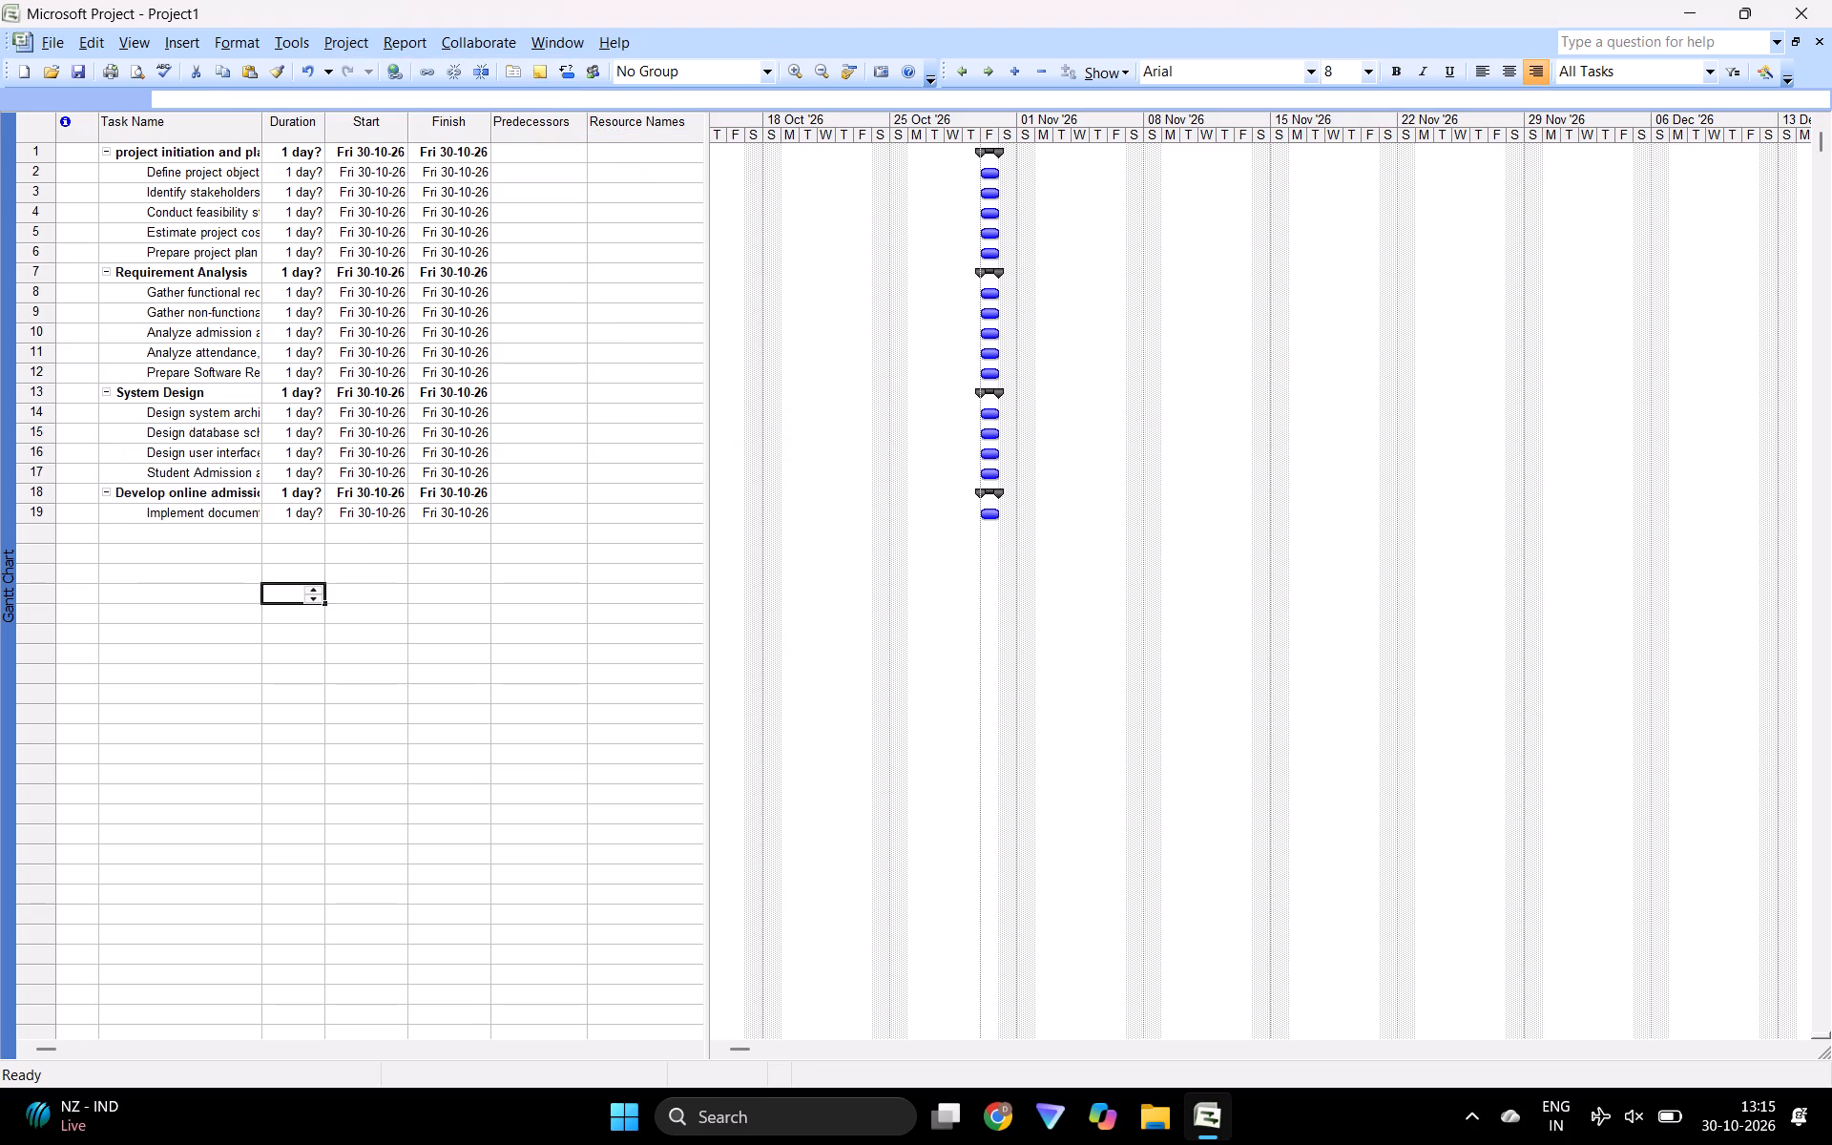
# Reopen Notepad to return to the p2.txt file.
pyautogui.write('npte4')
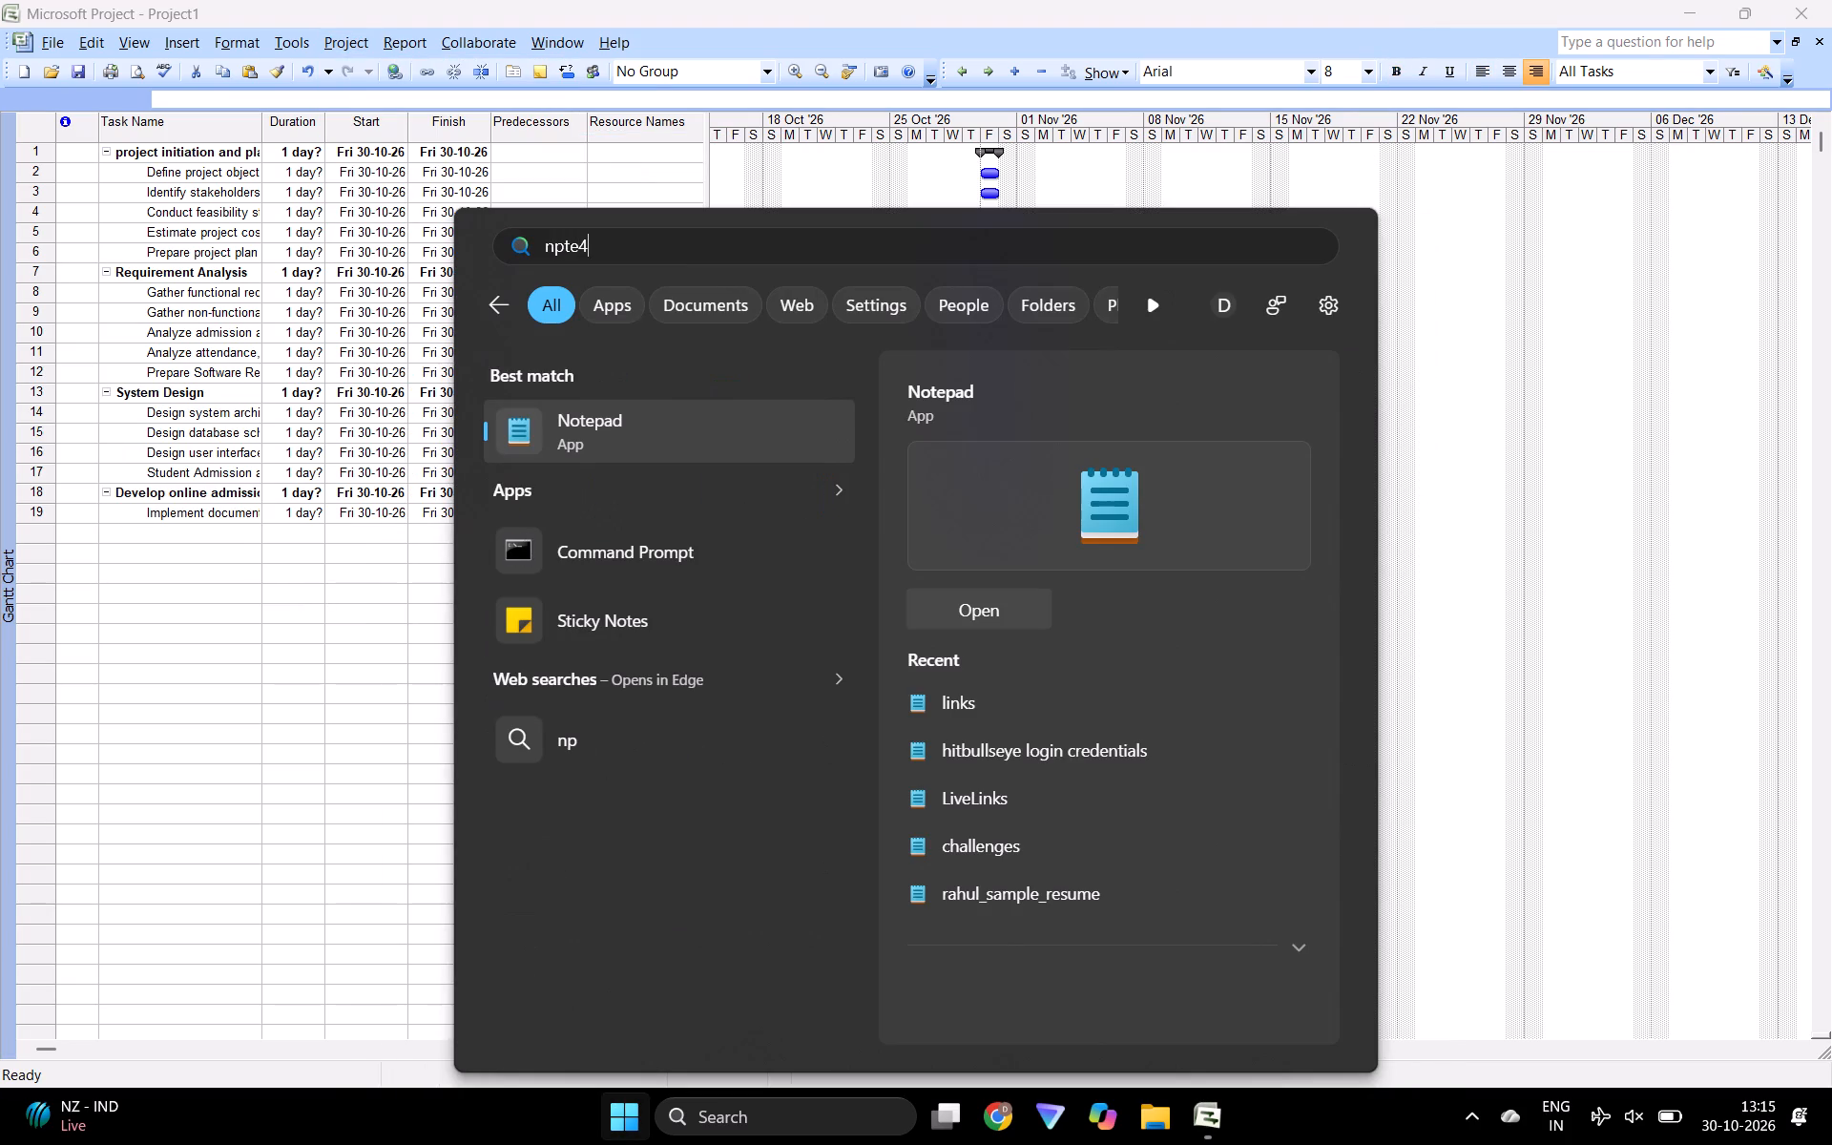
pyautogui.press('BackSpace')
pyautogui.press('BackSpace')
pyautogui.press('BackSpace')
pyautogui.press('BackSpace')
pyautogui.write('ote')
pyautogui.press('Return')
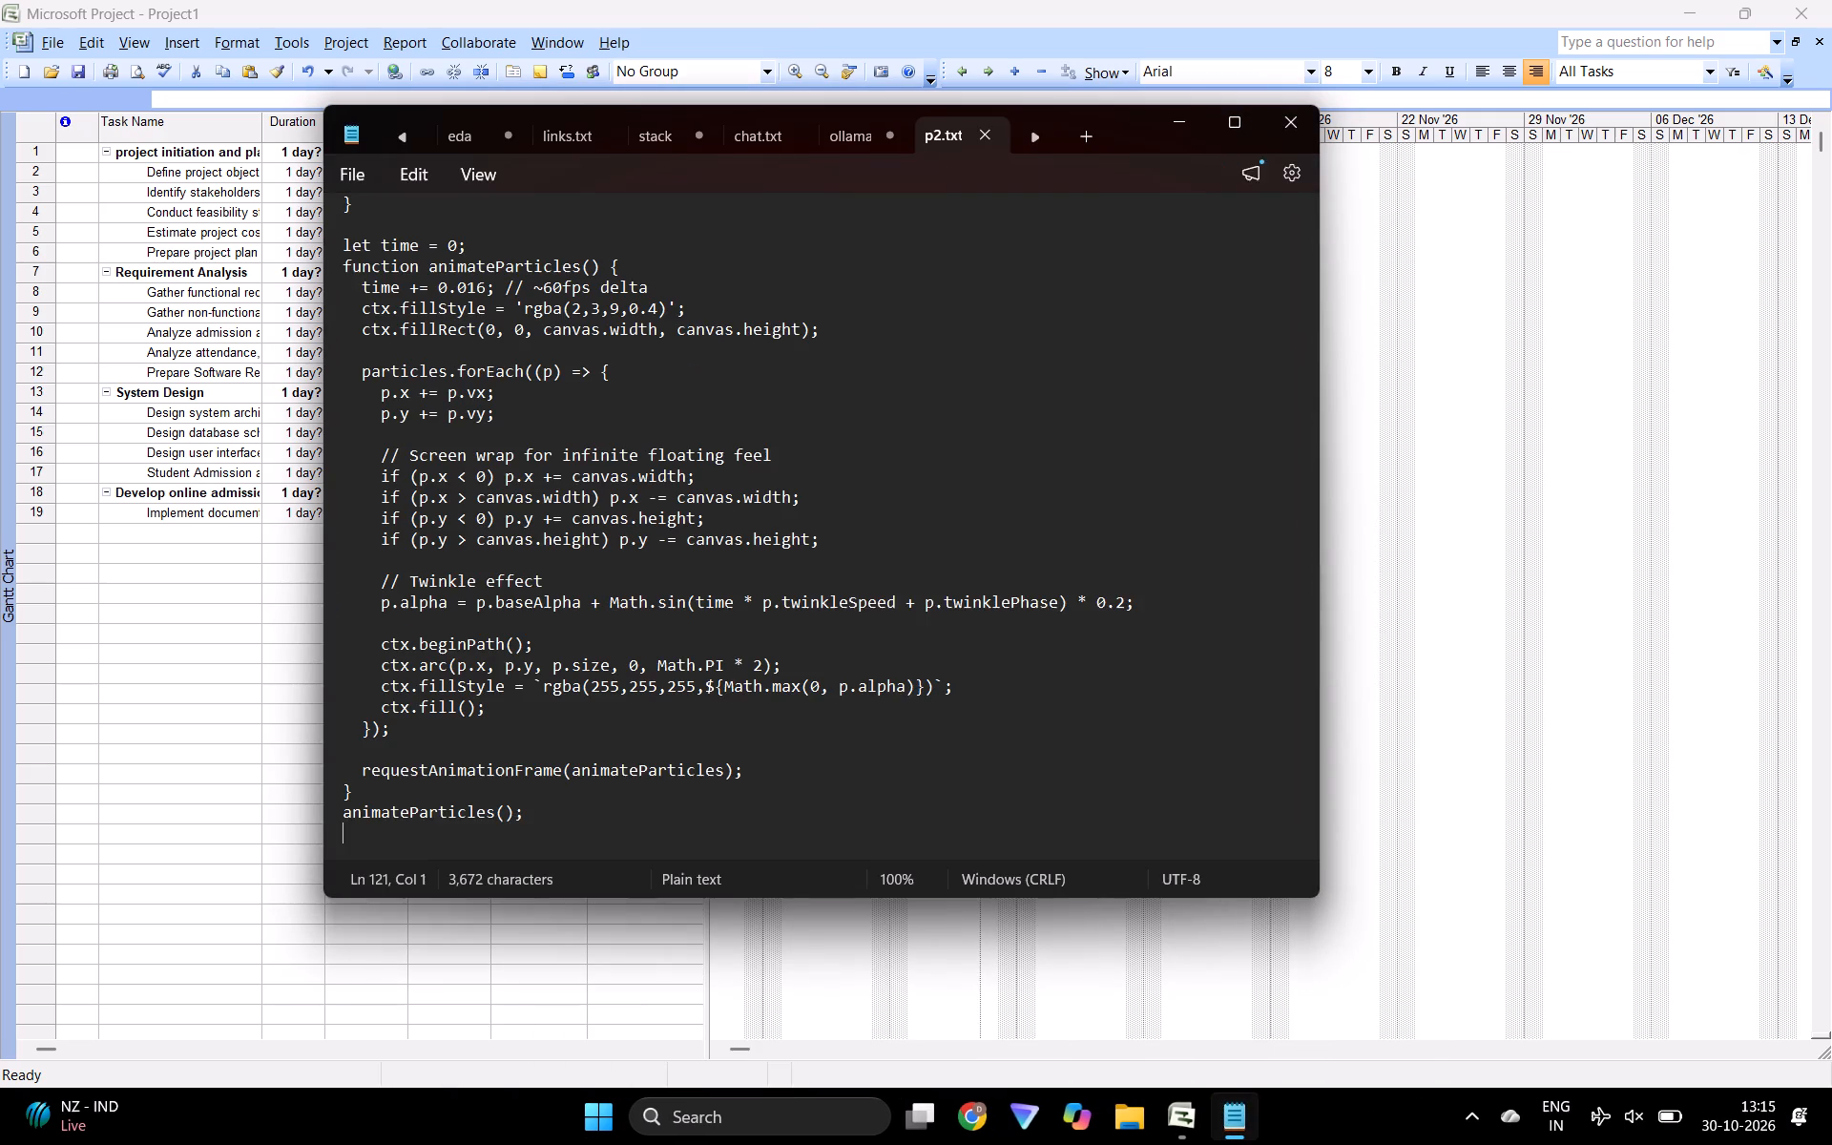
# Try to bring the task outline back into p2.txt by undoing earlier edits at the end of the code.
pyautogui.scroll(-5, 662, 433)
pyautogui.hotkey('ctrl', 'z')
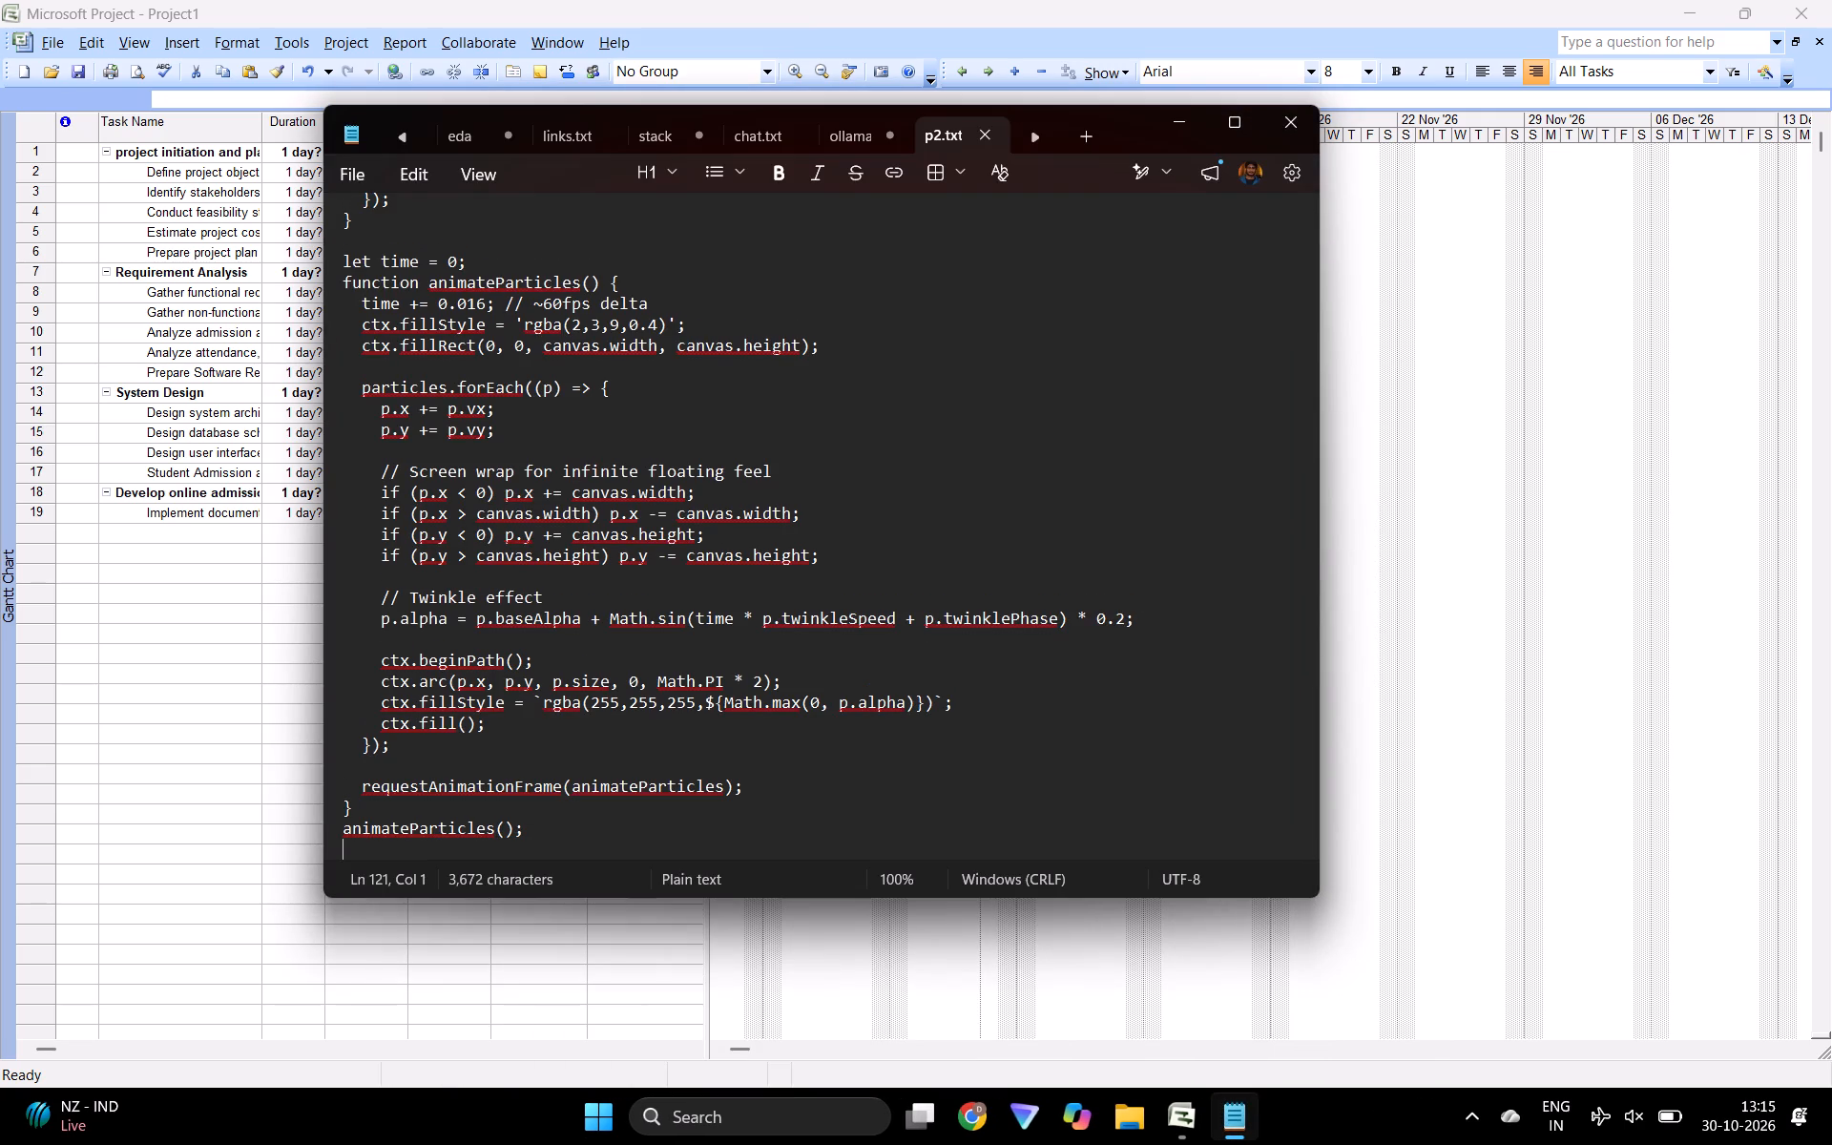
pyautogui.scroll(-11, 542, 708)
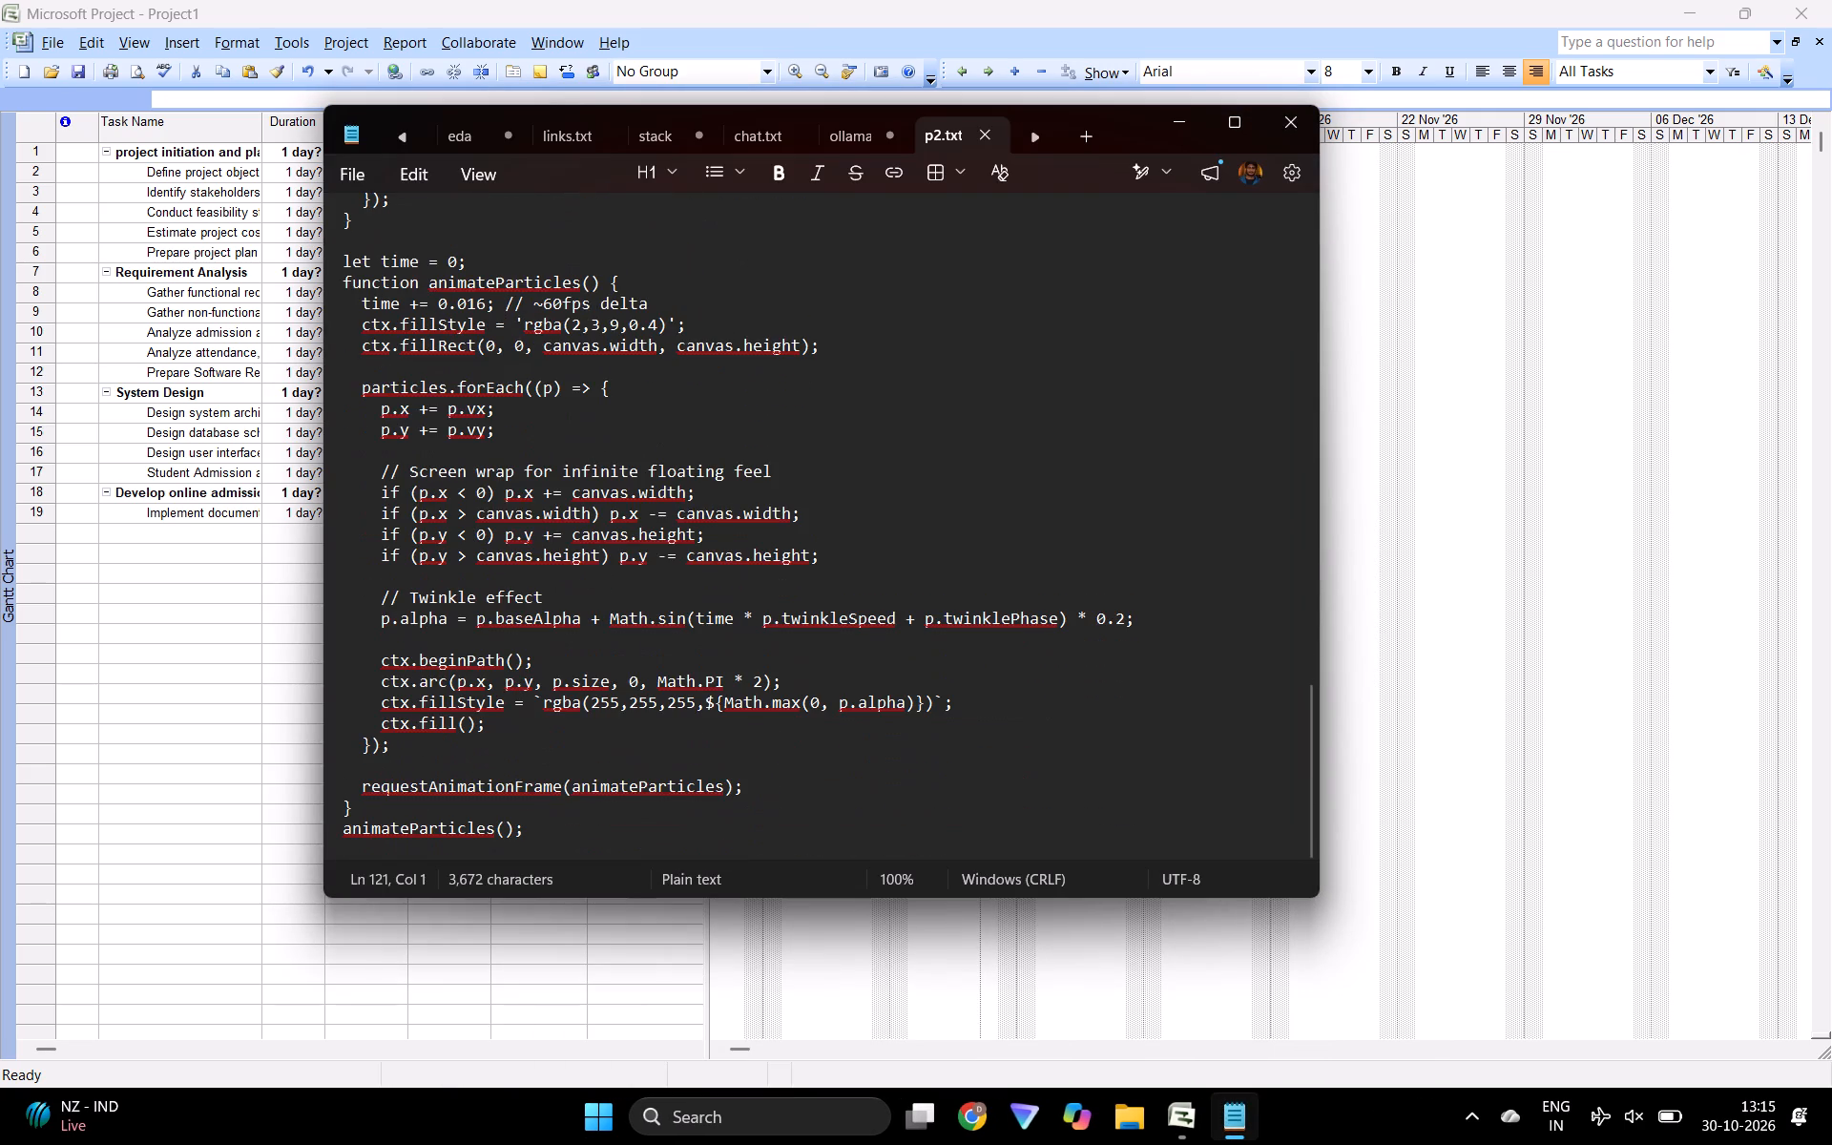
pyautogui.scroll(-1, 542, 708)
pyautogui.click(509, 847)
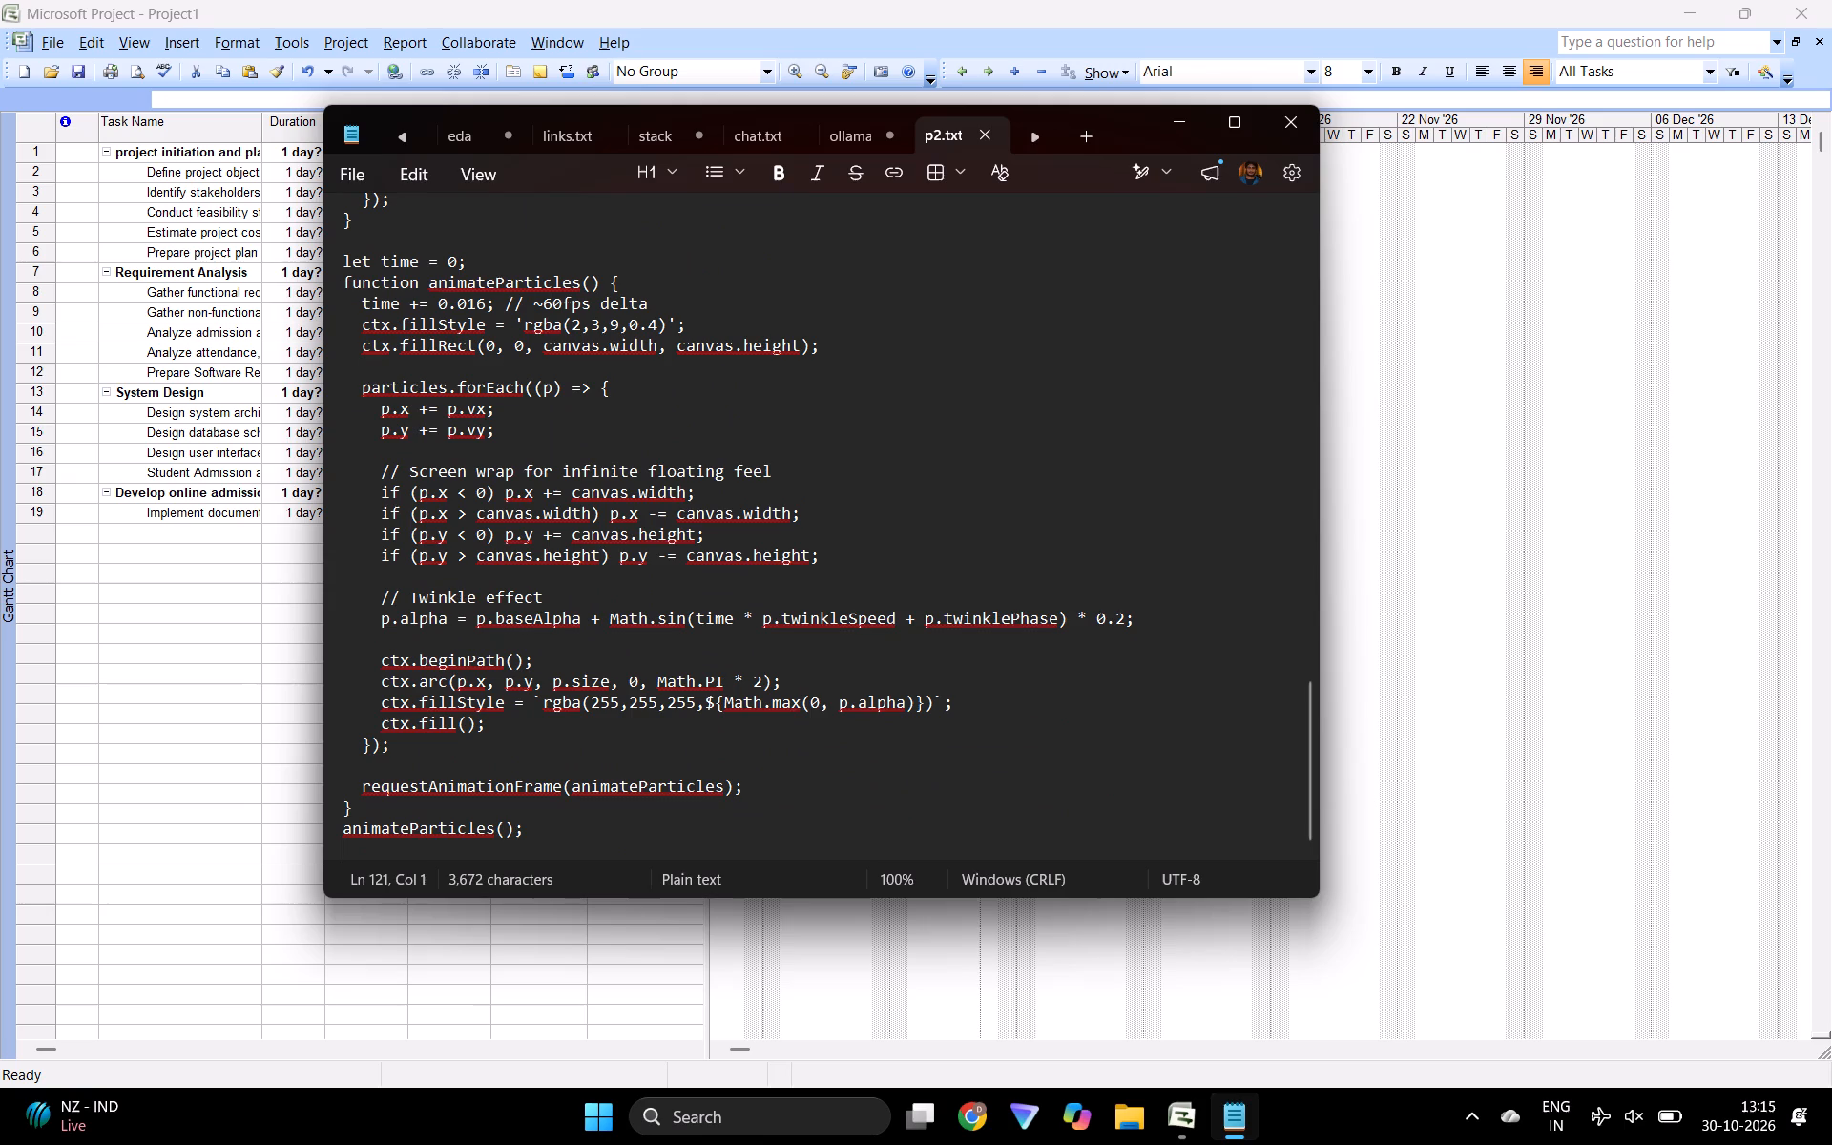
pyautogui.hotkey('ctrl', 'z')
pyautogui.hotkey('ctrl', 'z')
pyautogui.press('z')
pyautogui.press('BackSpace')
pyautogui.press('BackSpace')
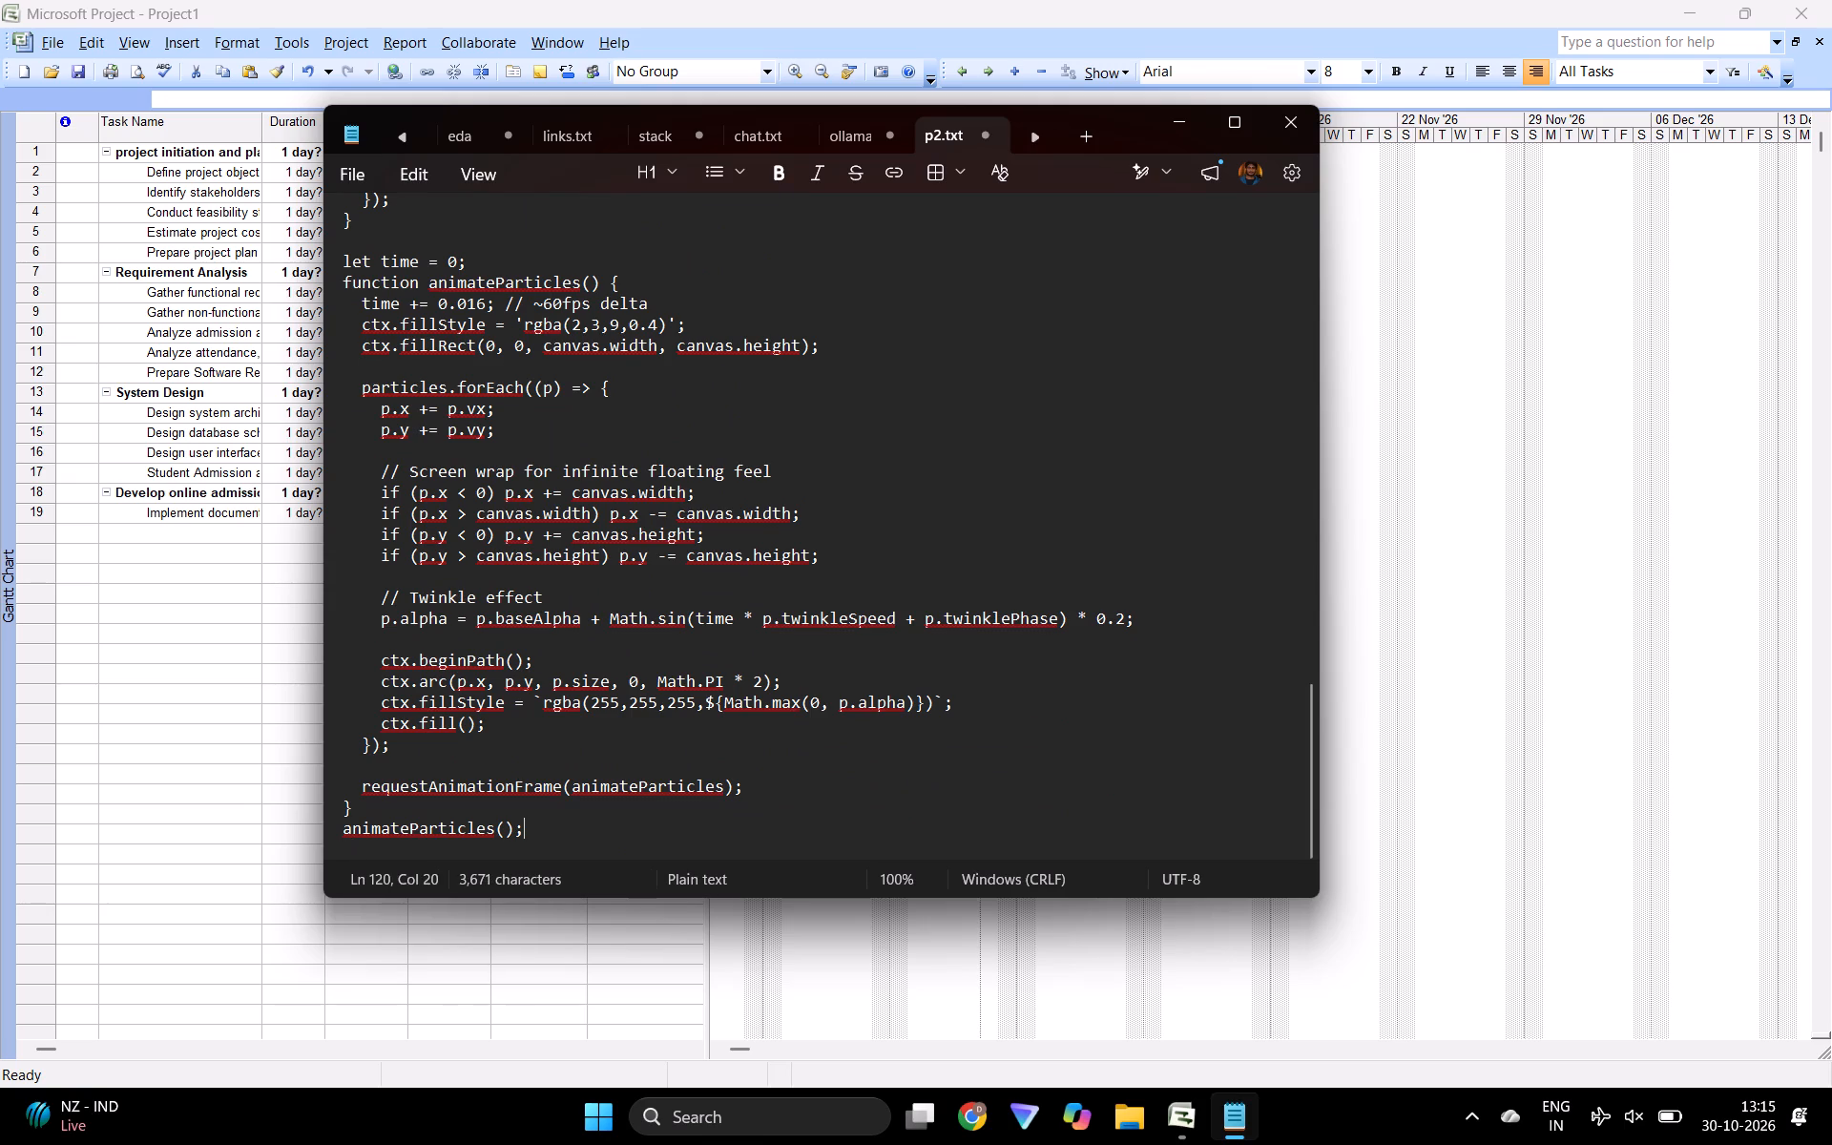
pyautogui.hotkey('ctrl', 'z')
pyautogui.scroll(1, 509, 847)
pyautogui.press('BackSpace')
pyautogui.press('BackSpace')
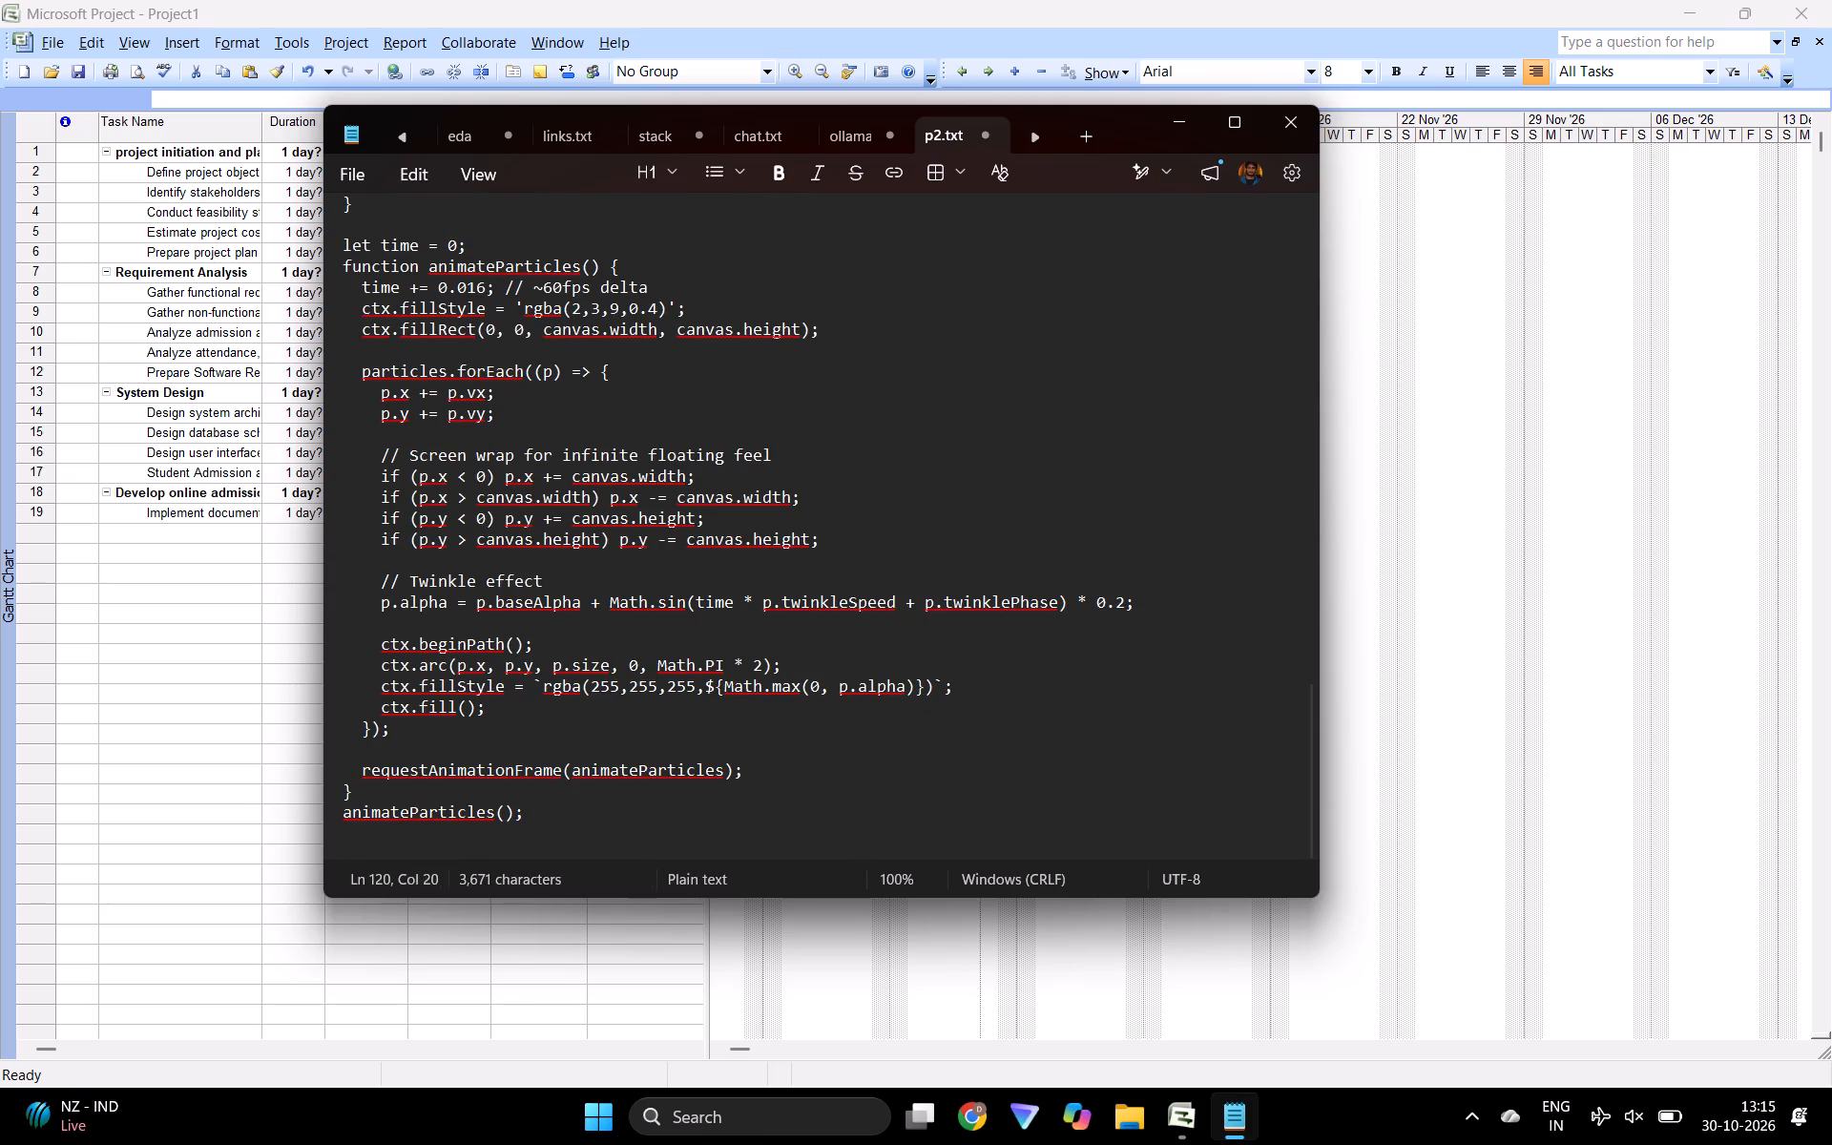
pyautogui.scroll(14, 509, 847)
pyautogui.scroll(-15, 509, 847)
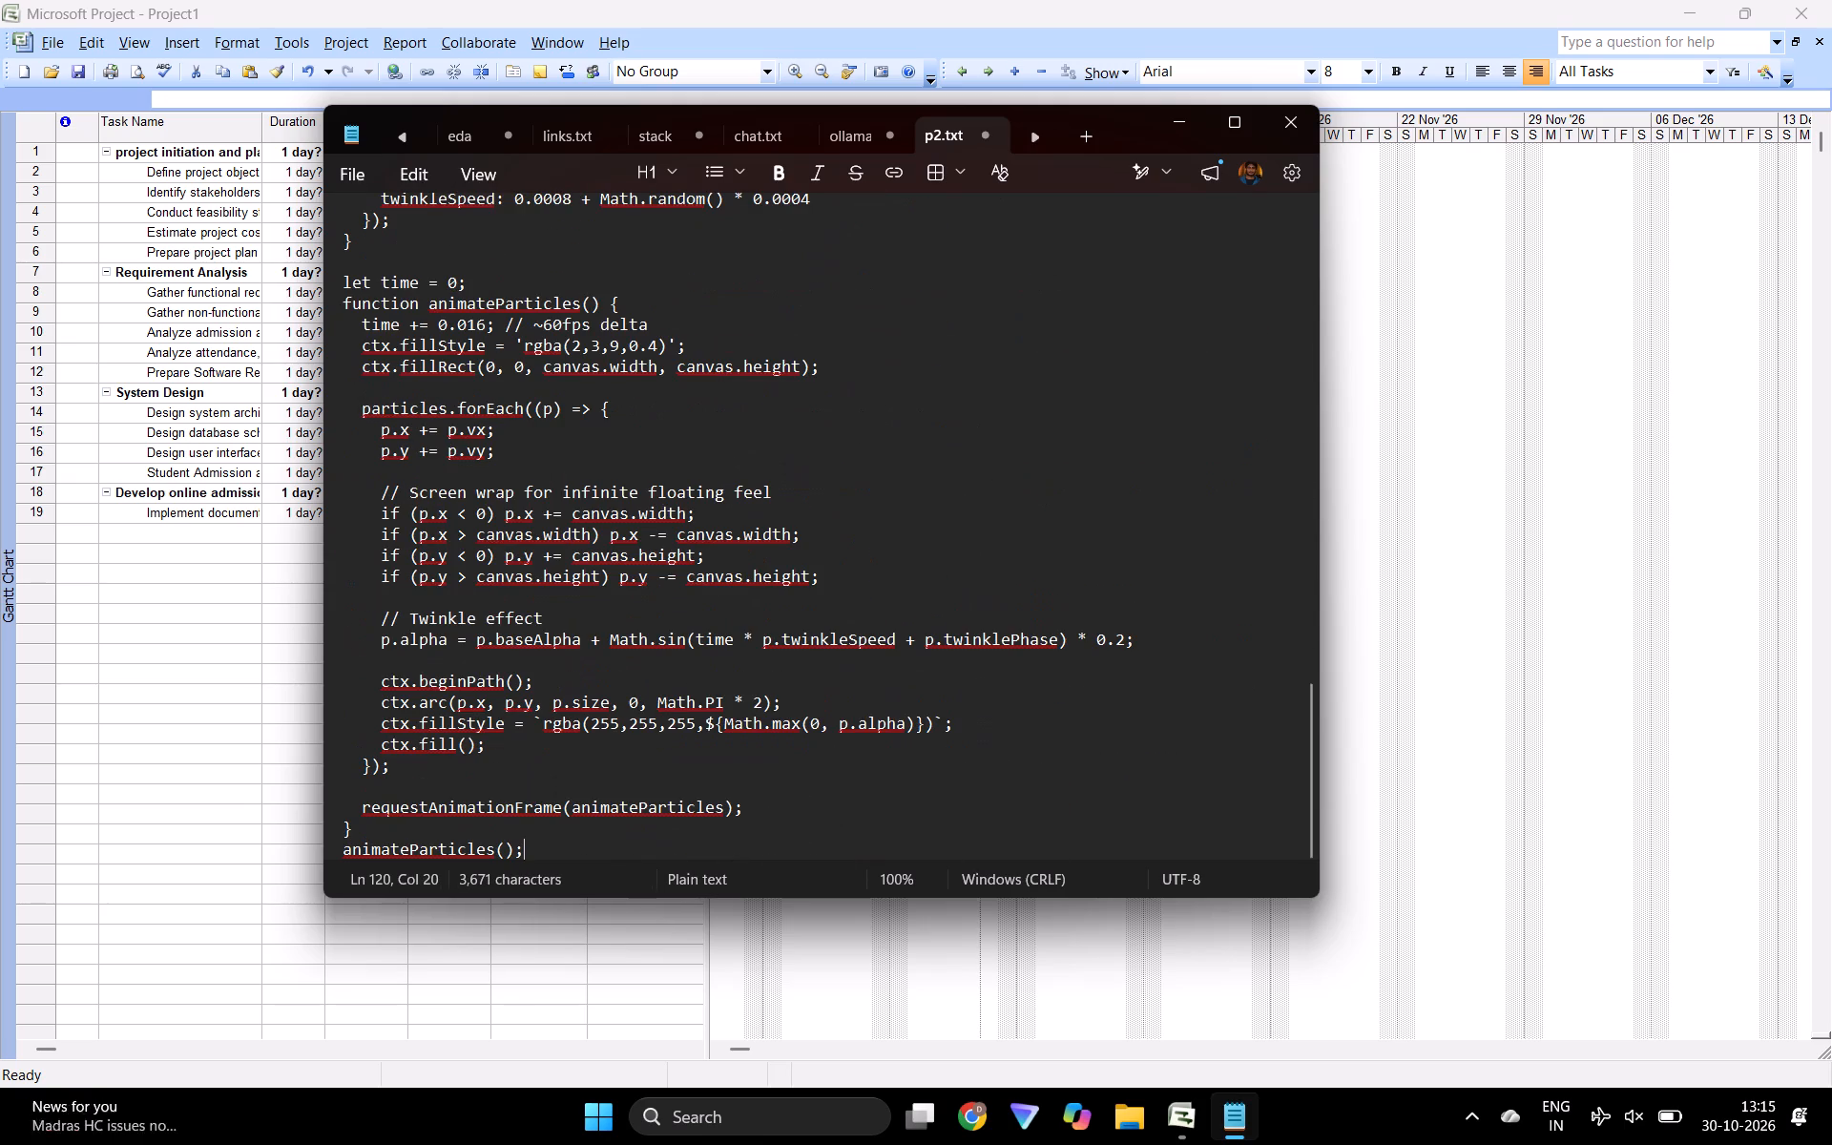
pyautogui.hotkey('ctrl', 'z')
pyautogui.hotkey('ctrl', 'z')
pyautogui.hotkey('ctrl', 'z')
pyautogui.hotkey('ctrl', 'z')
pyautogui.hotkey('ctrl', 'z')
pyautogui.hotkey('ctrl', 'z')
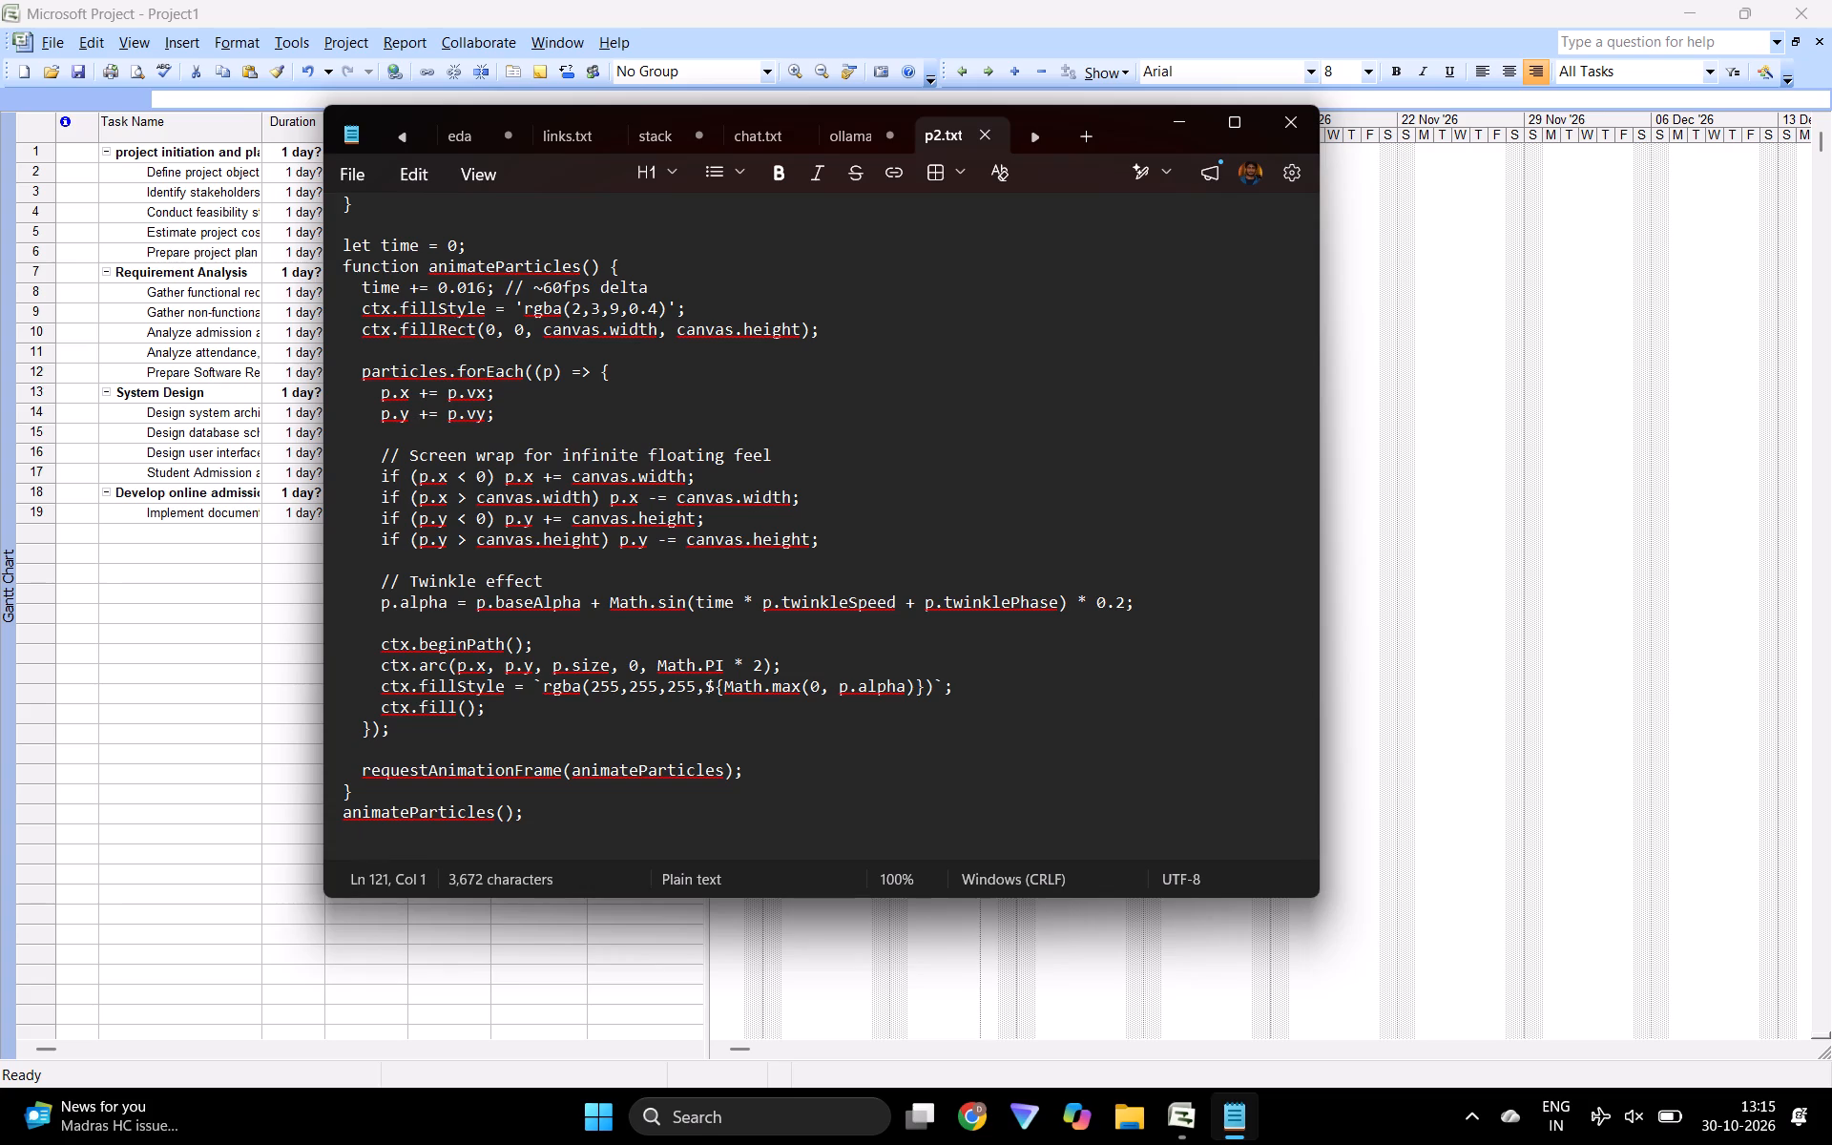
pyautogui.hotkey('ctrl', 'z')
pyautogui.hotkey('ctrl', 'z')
# Paste the outline starting with "Task 1: Project Initiation and Planning" from the clipboard history at the end of p2.txt.
pyautogui.press('super+v')
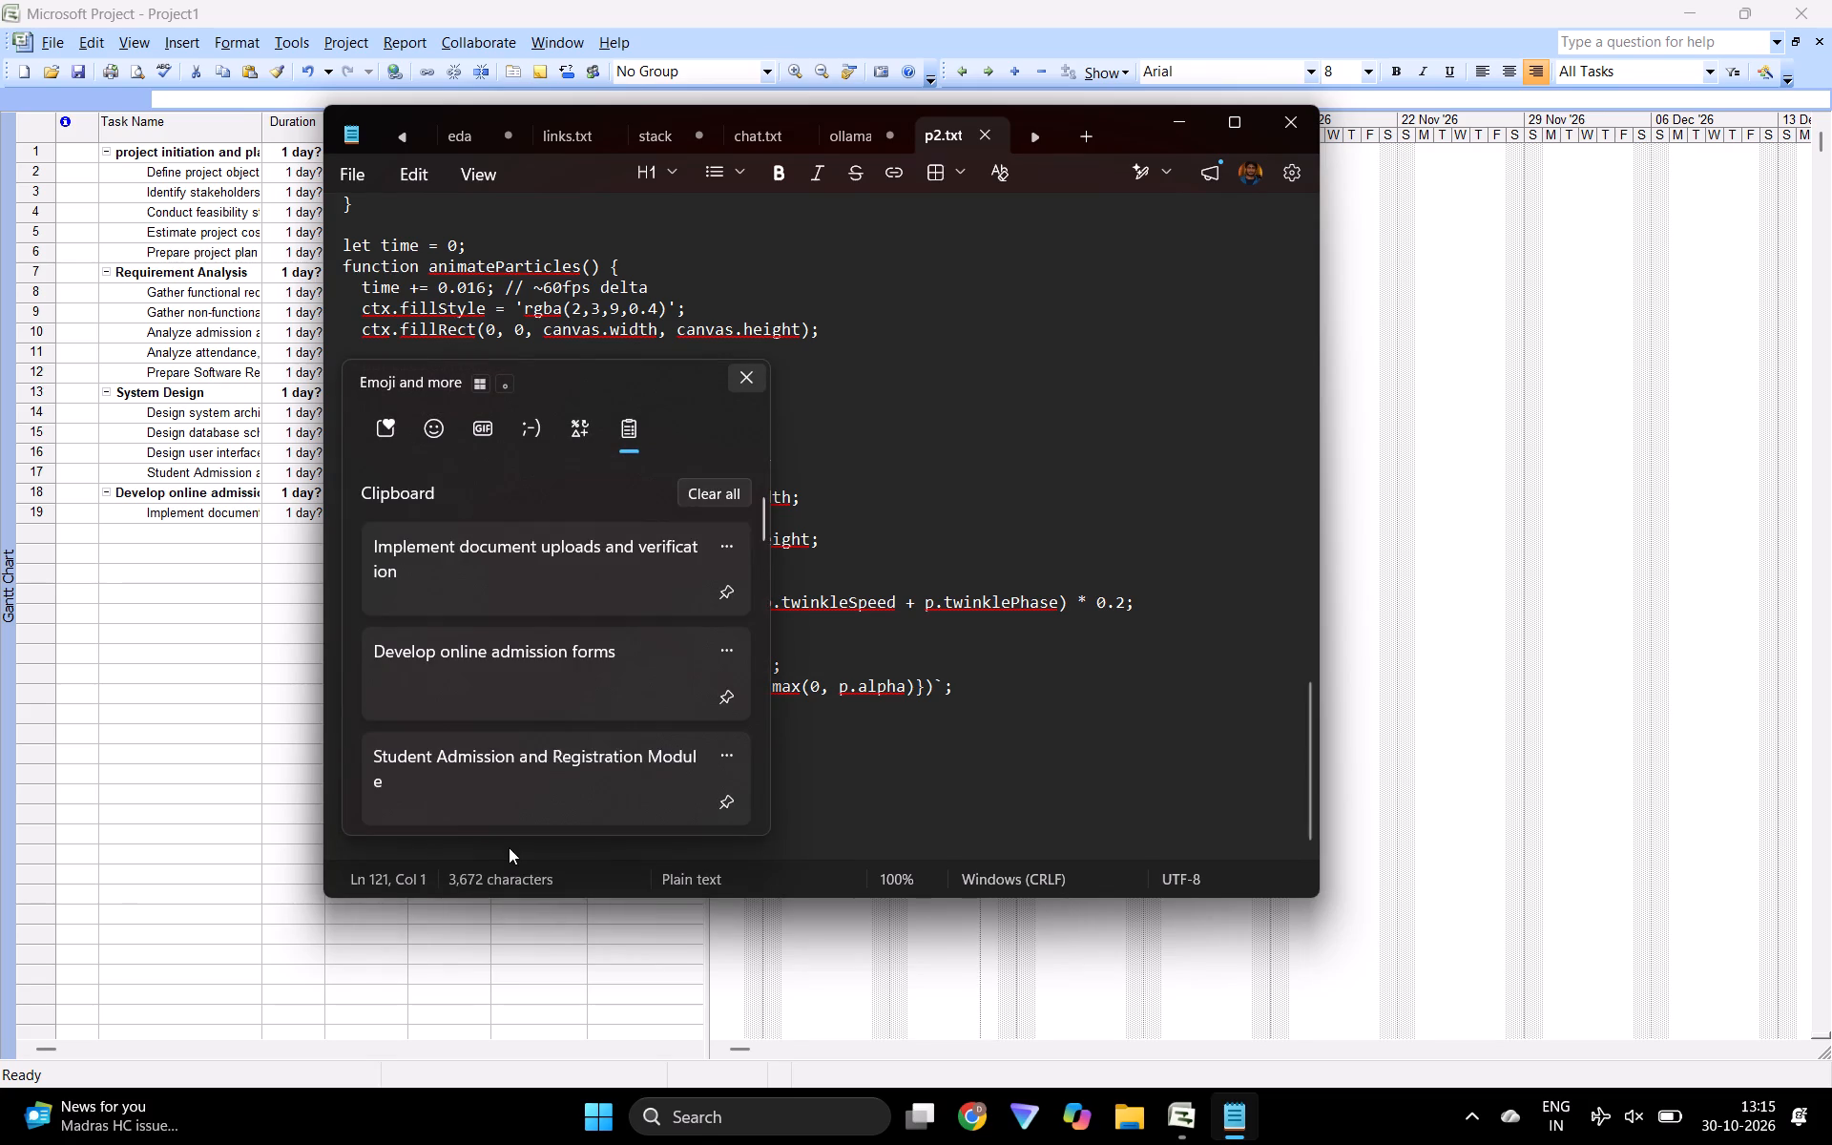
pyautogui.scroll(-4, 556, 732)
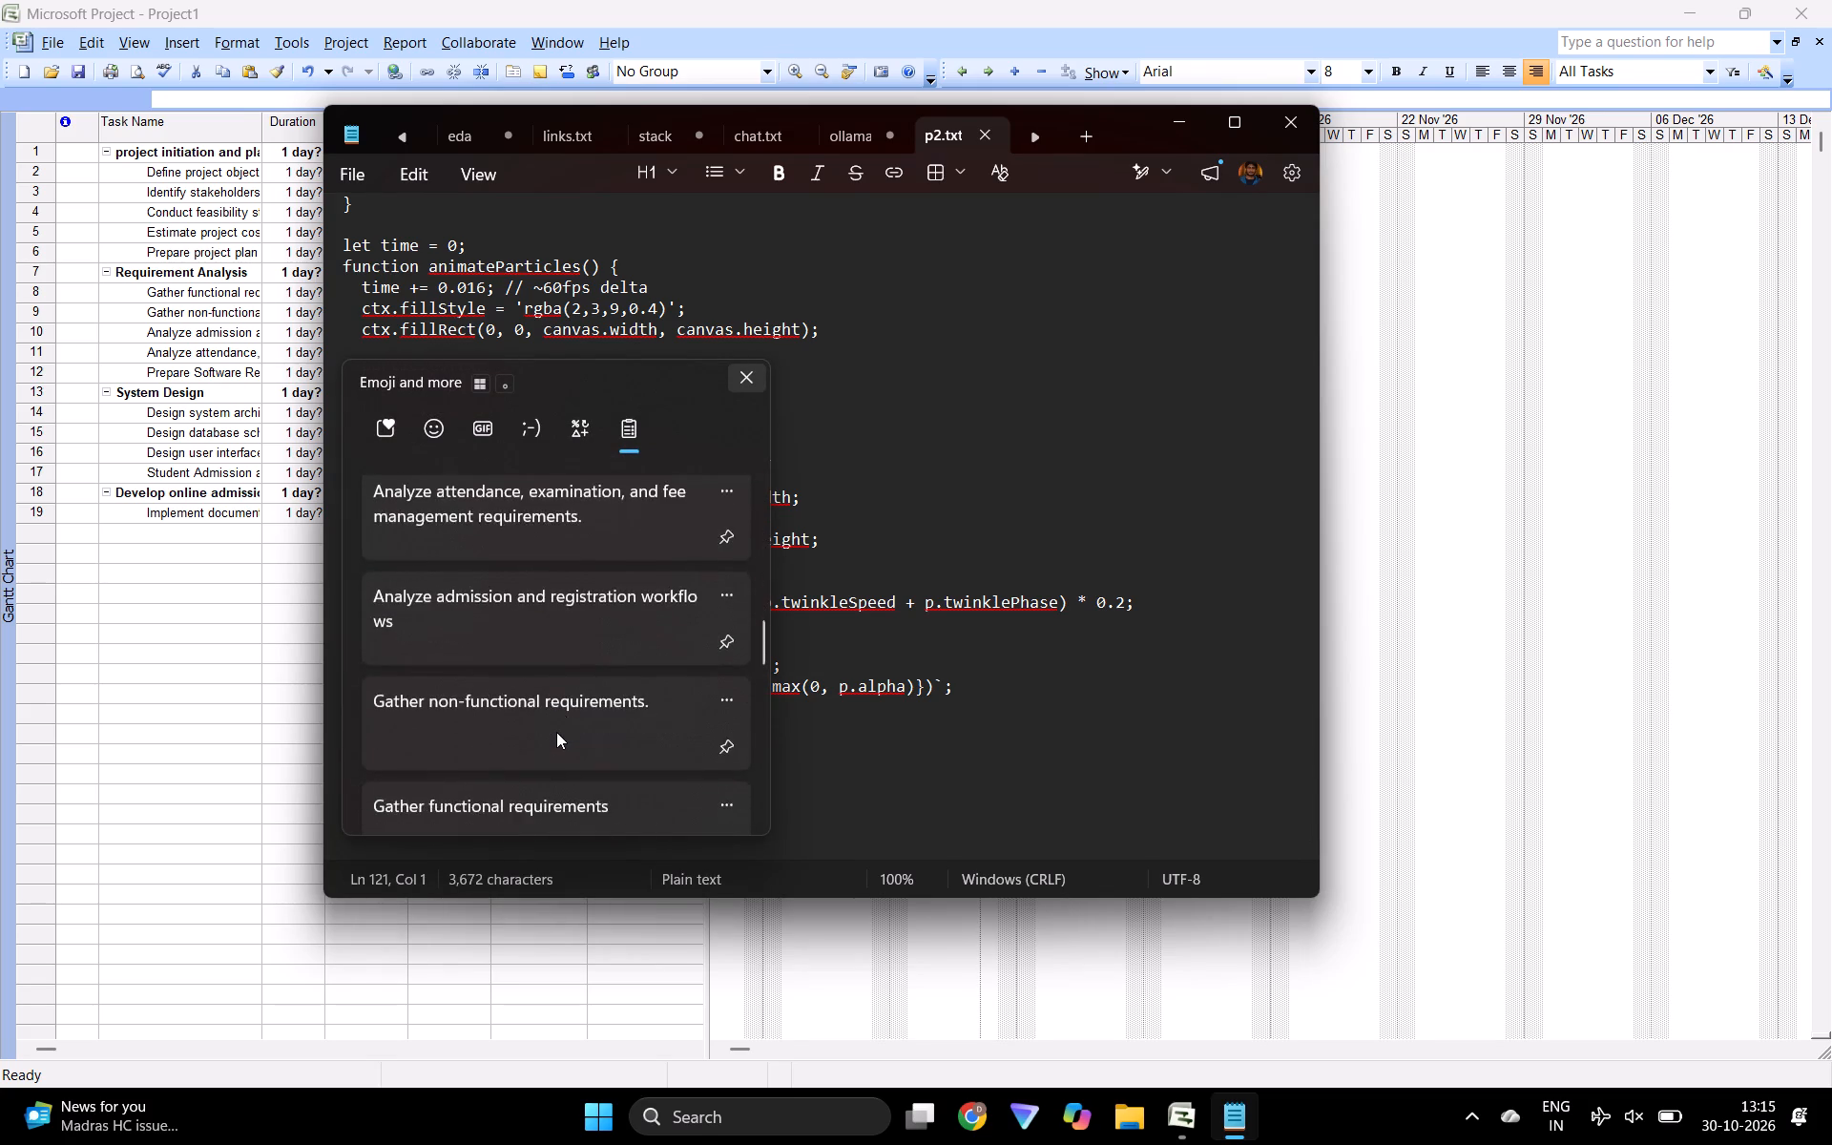
pyautogui.scroll(-2, 556, 732)
pyautogui.scroll(1, 556, 732)
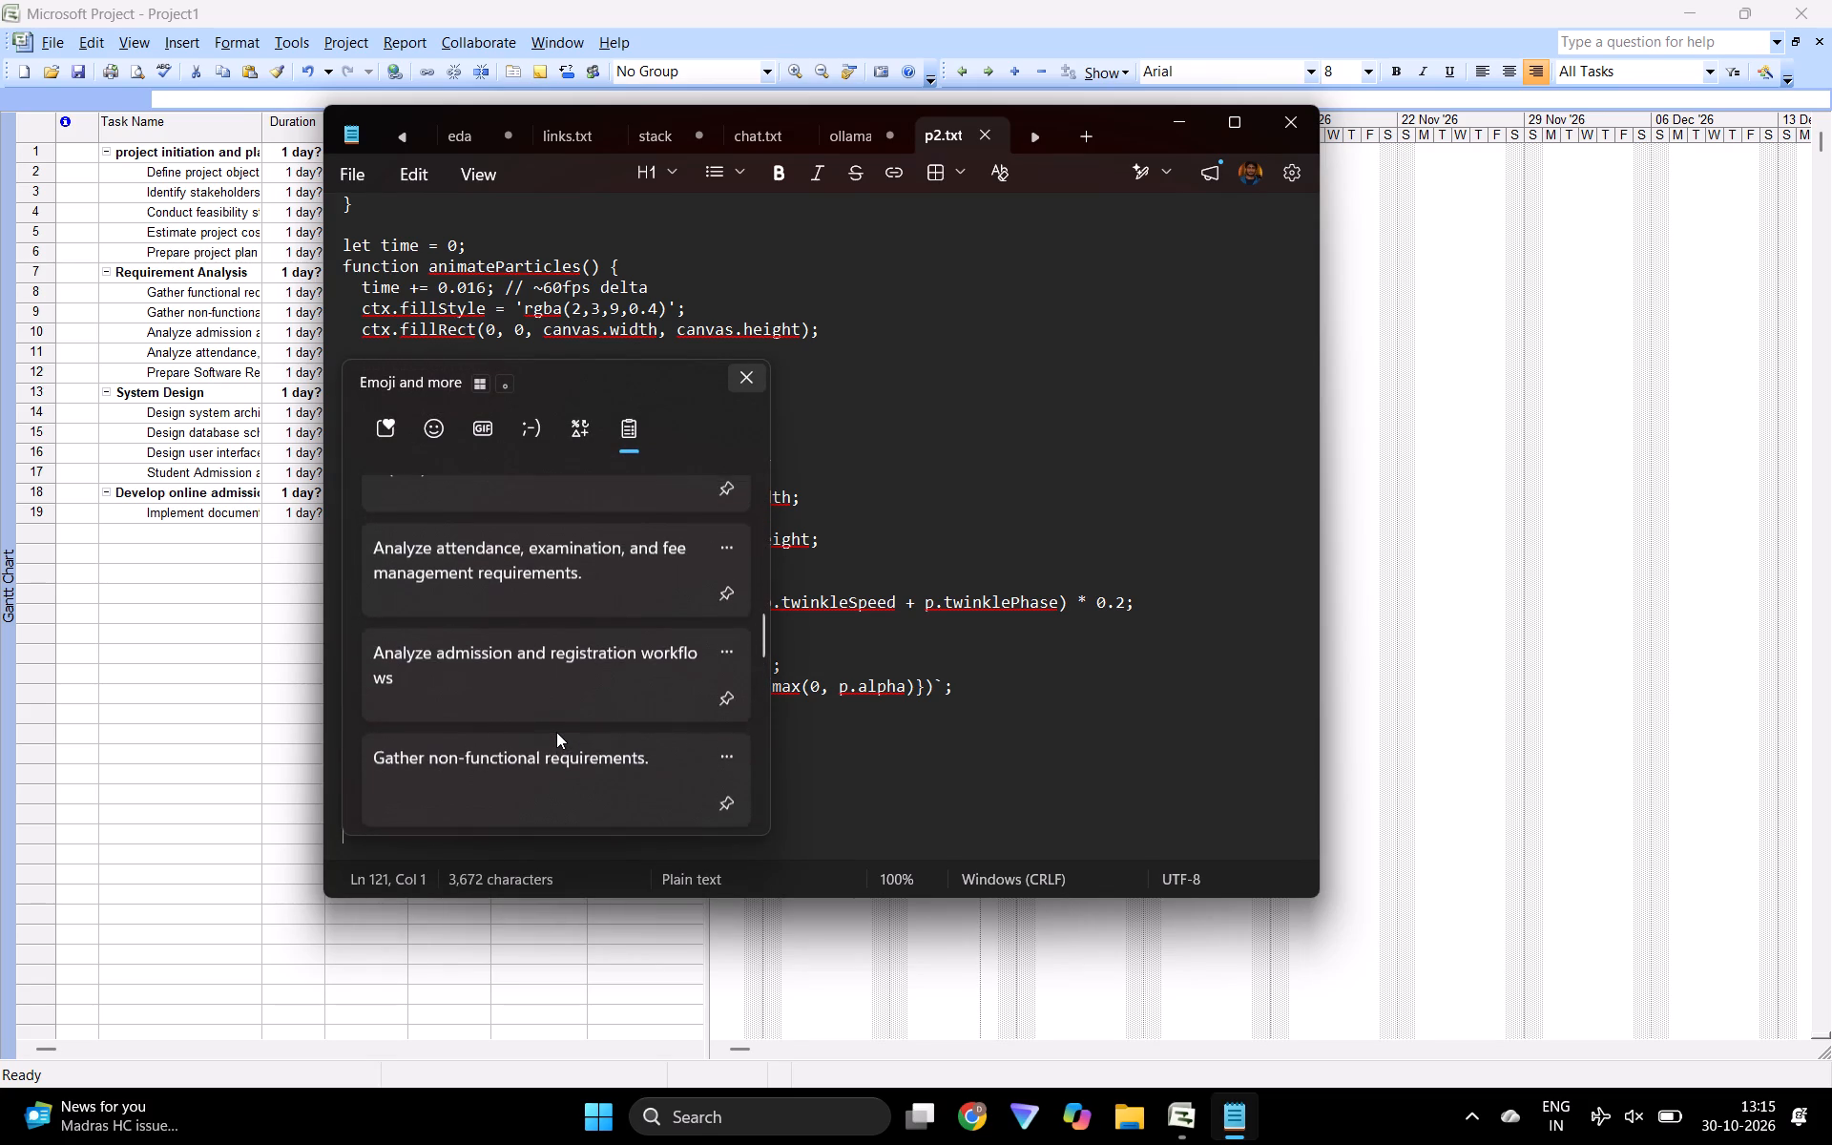
pyautogui.scroll(-3, 556, 732)
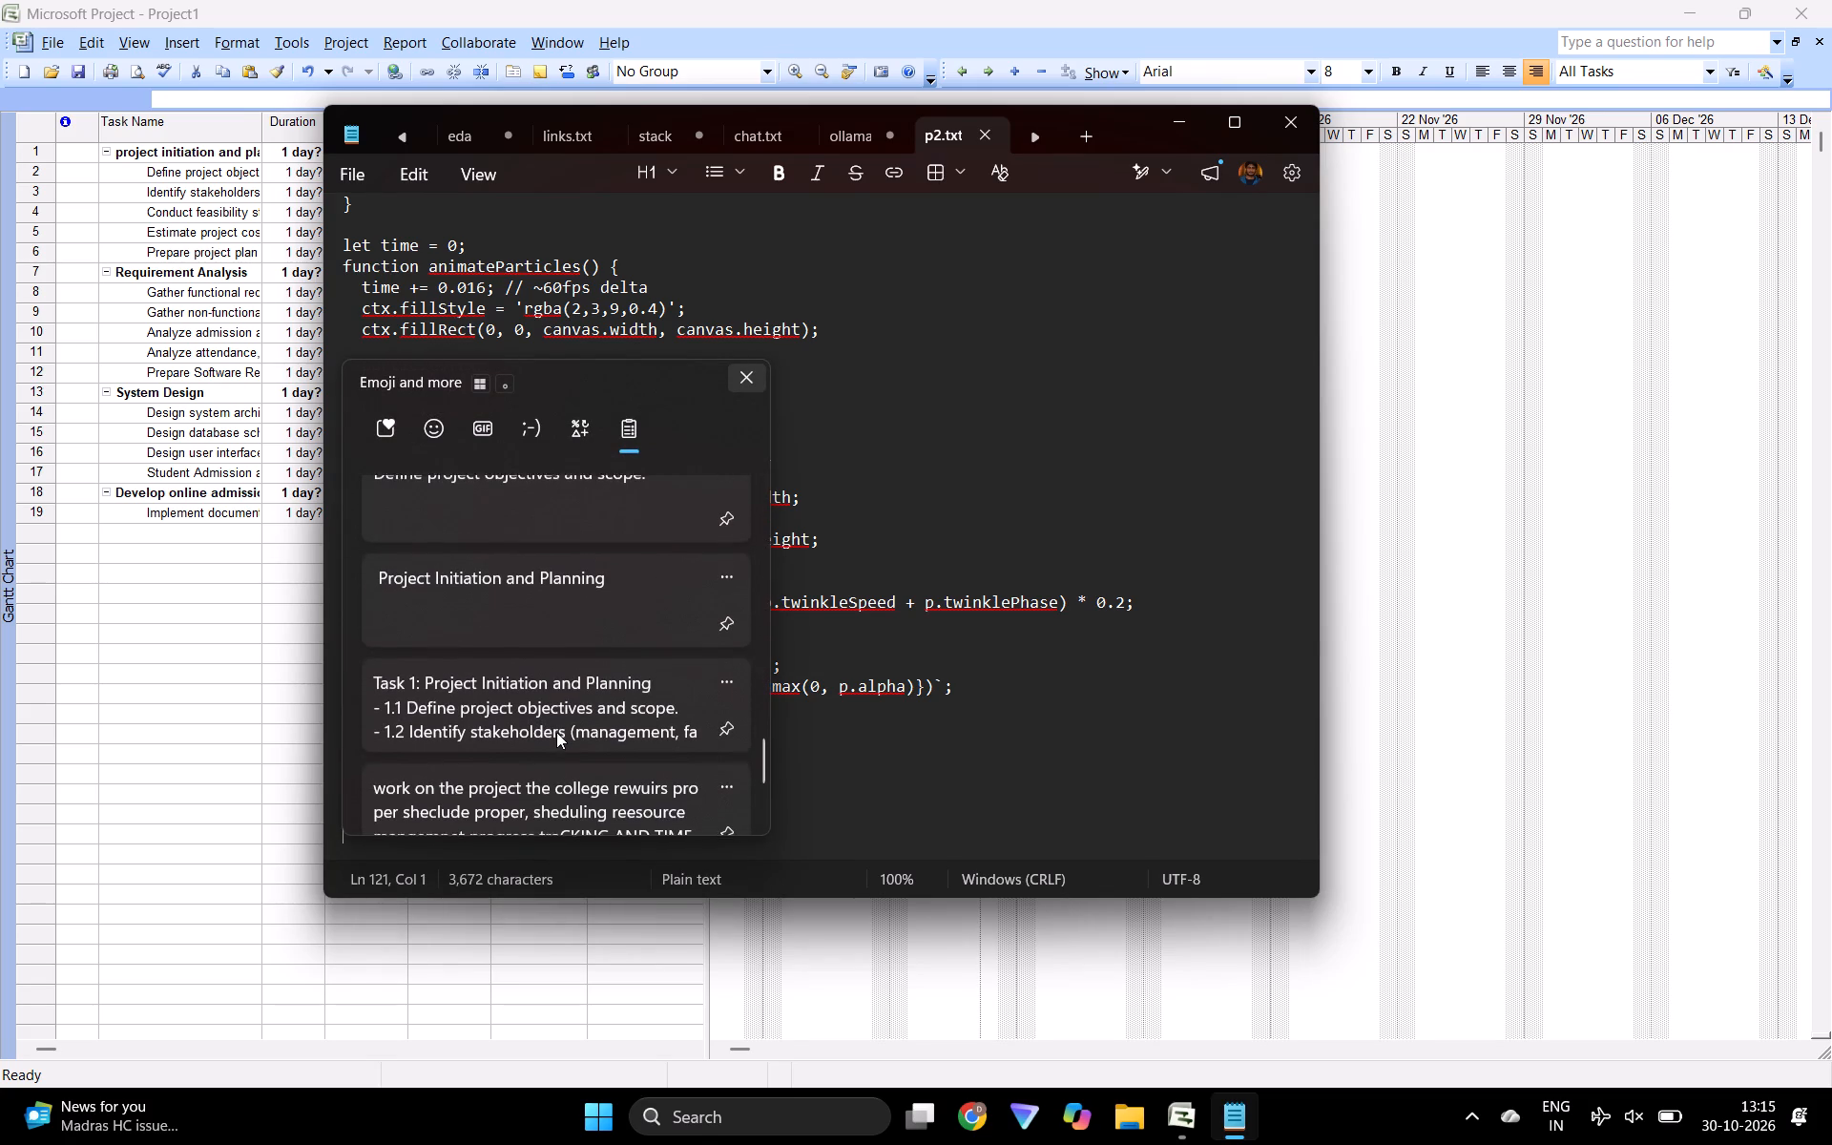
pyautogui.scroll(-1, 556, 732)
pyautogui.click(572, 704)
pyautogui.hotkey('ctrl', 'v')
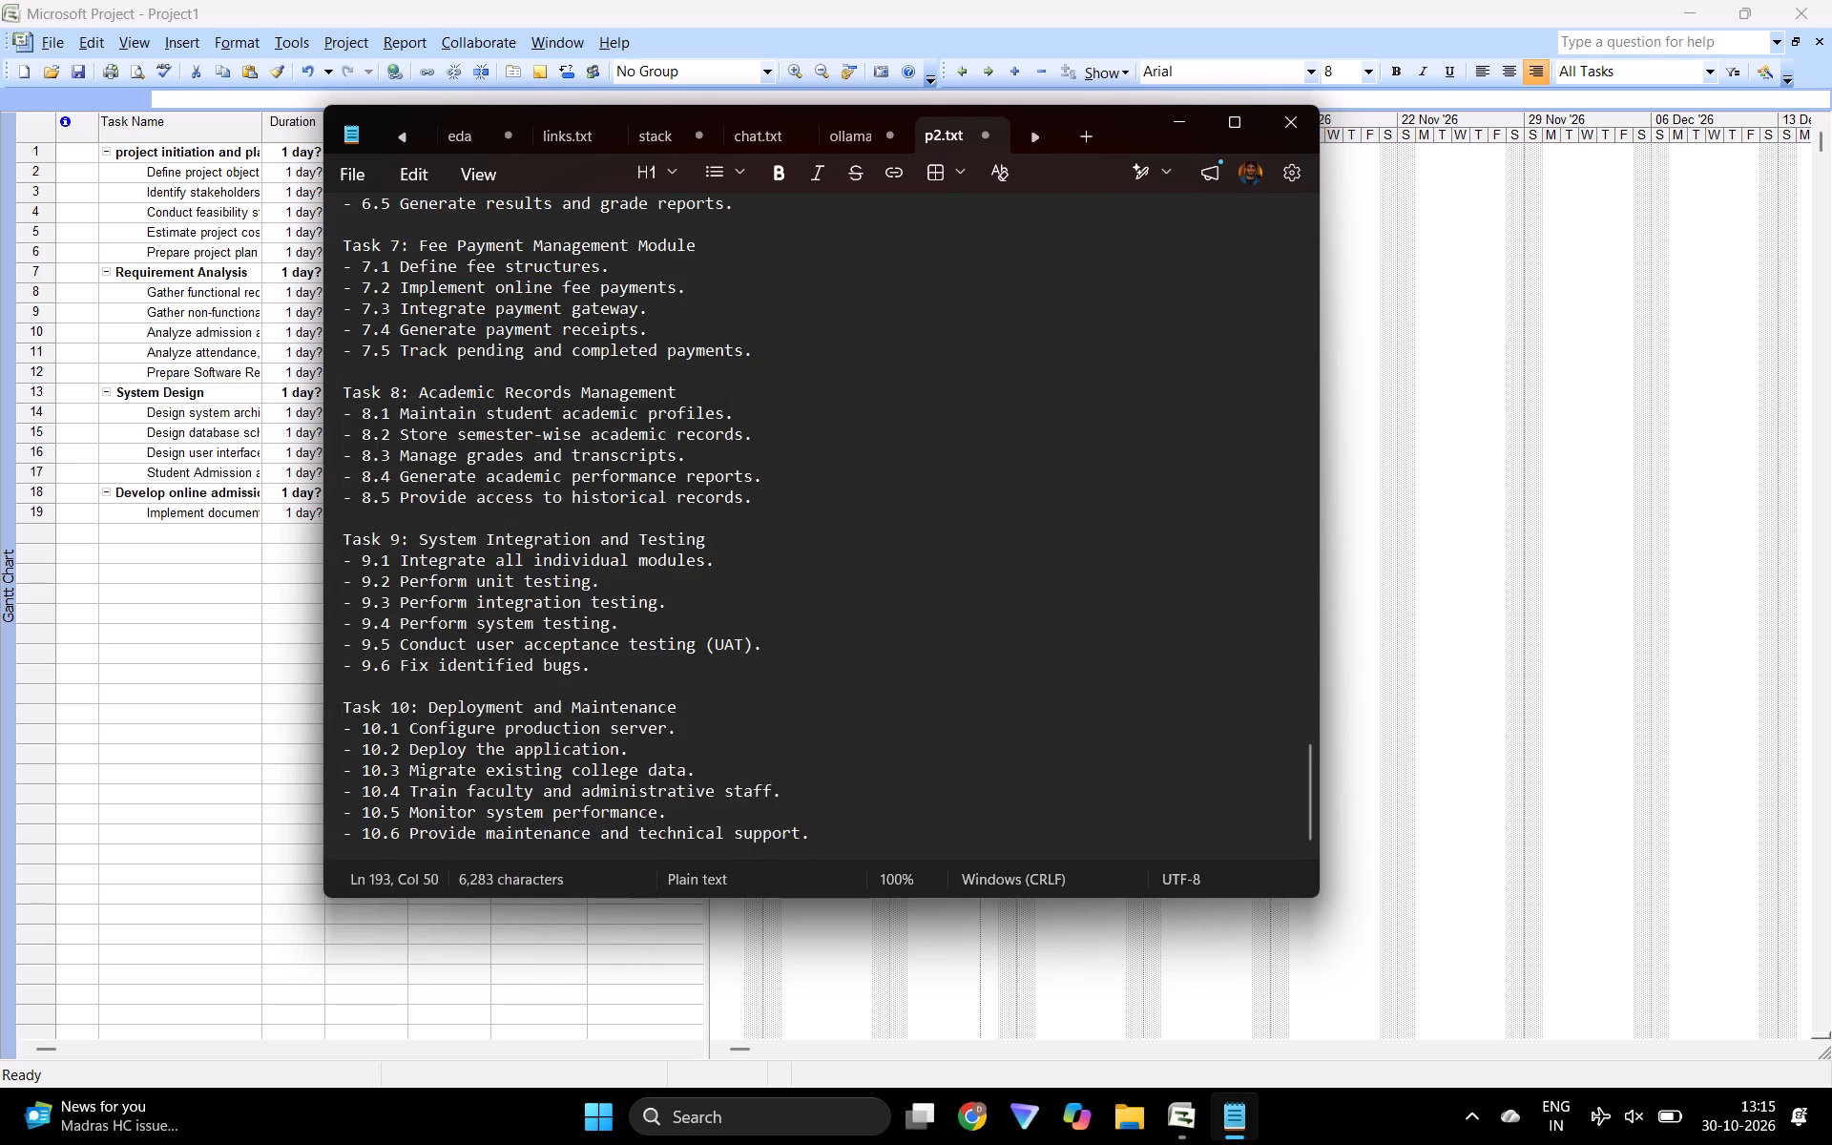
pyautogui.scroll(2, 845, 623)
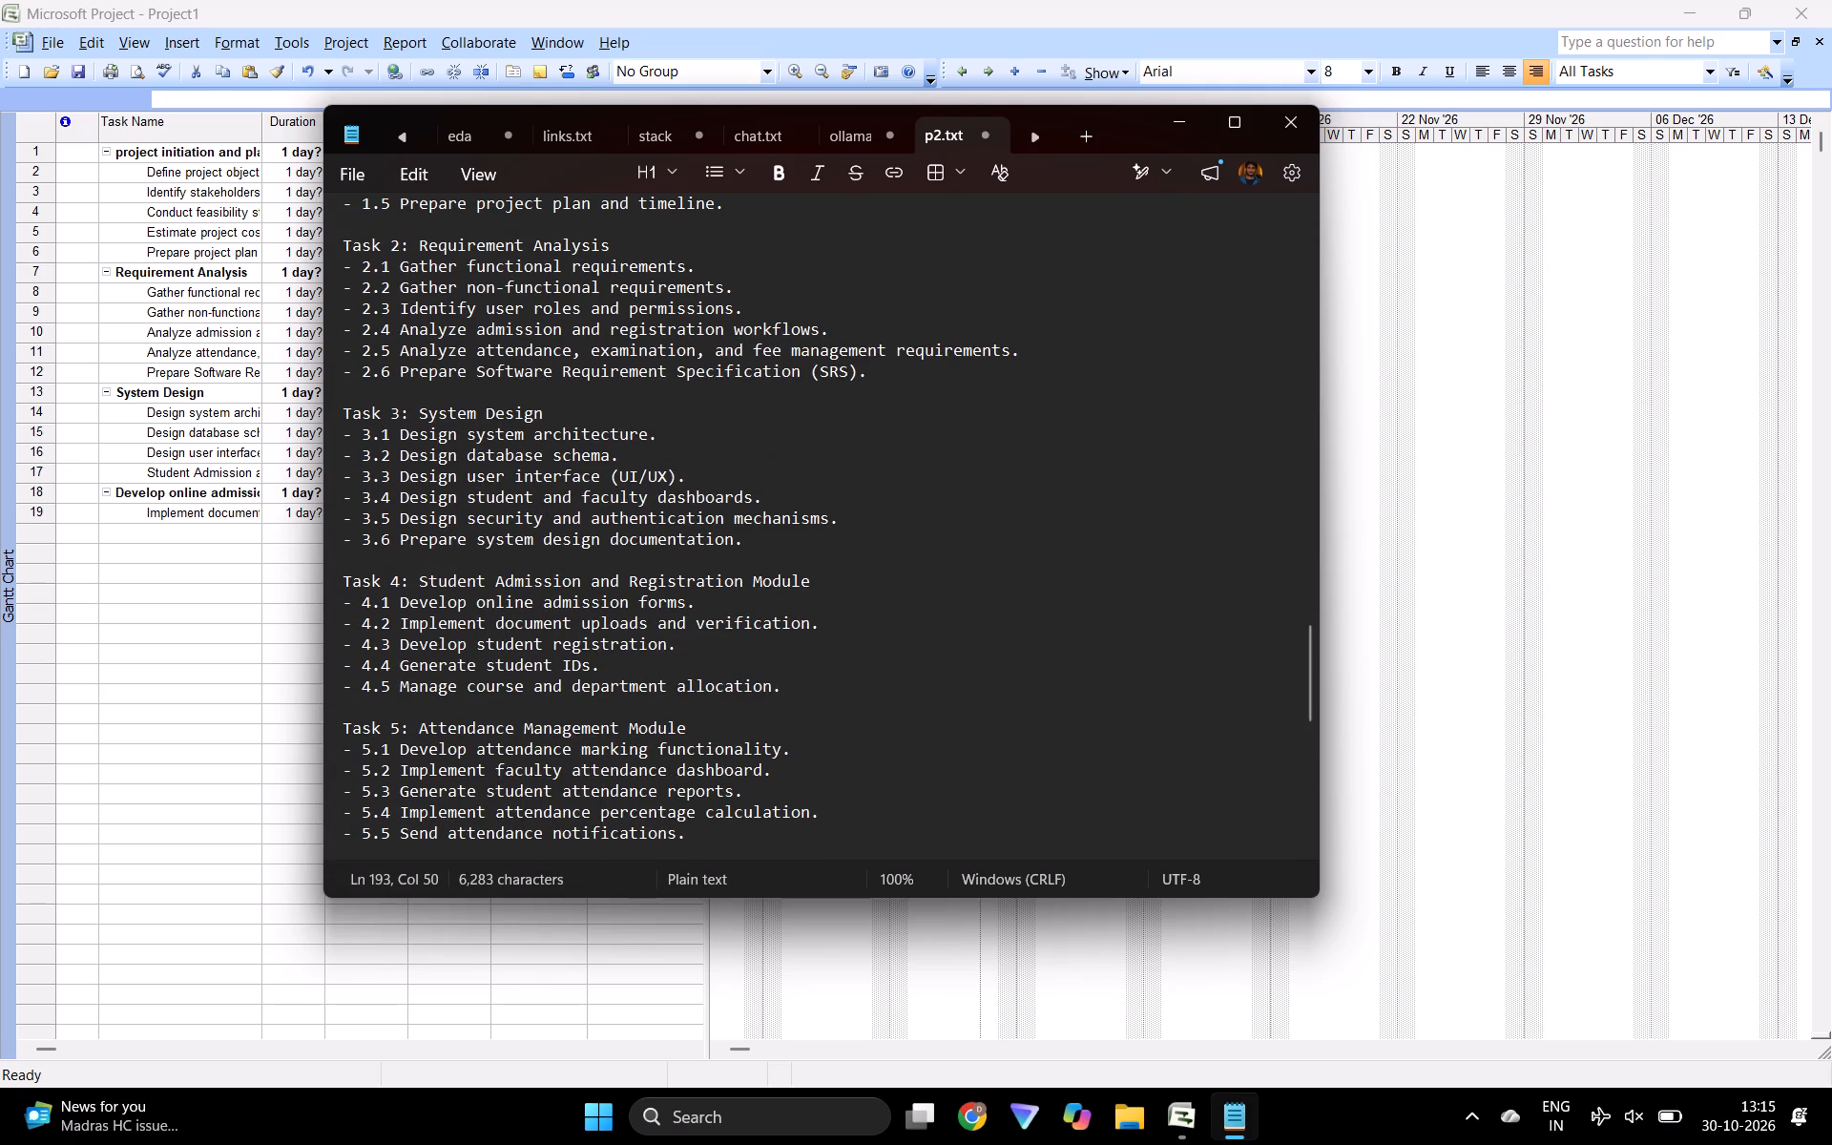
pyautogui.scroll(-1, 522, 658)
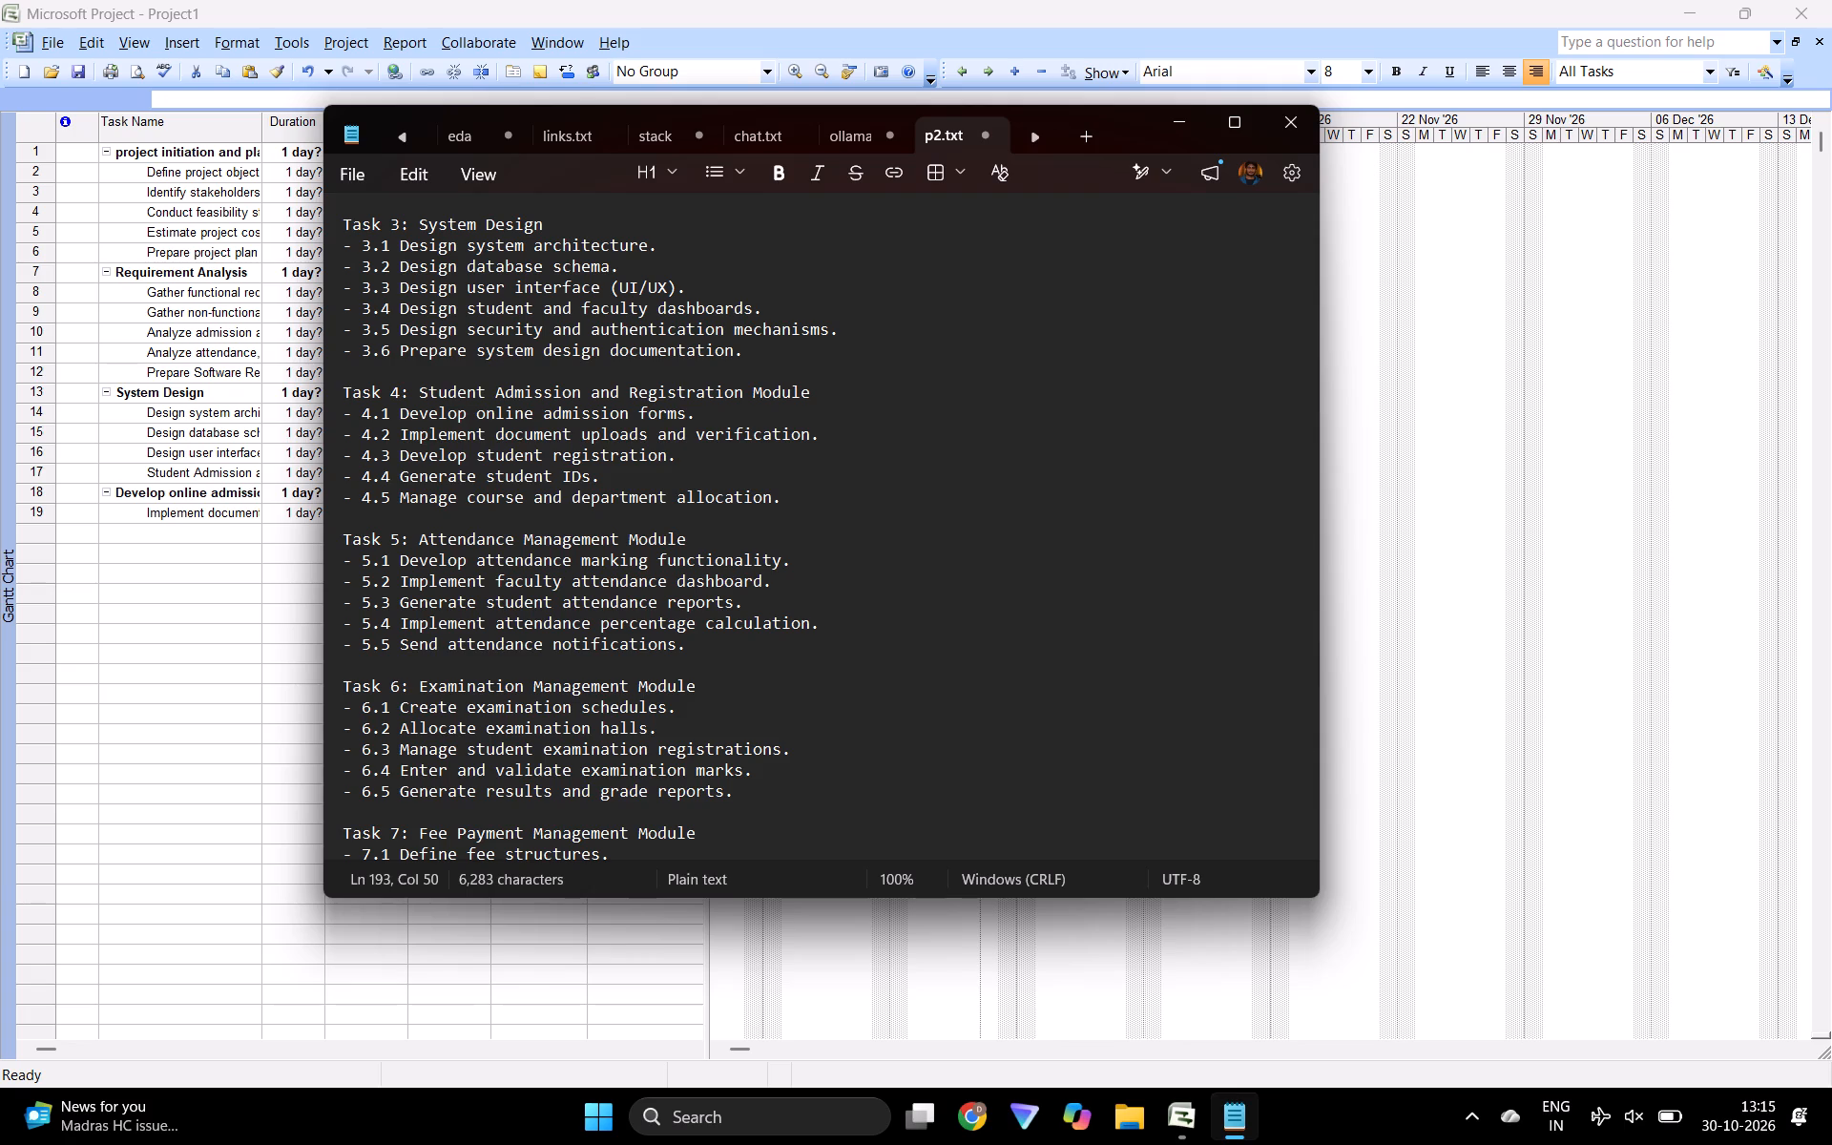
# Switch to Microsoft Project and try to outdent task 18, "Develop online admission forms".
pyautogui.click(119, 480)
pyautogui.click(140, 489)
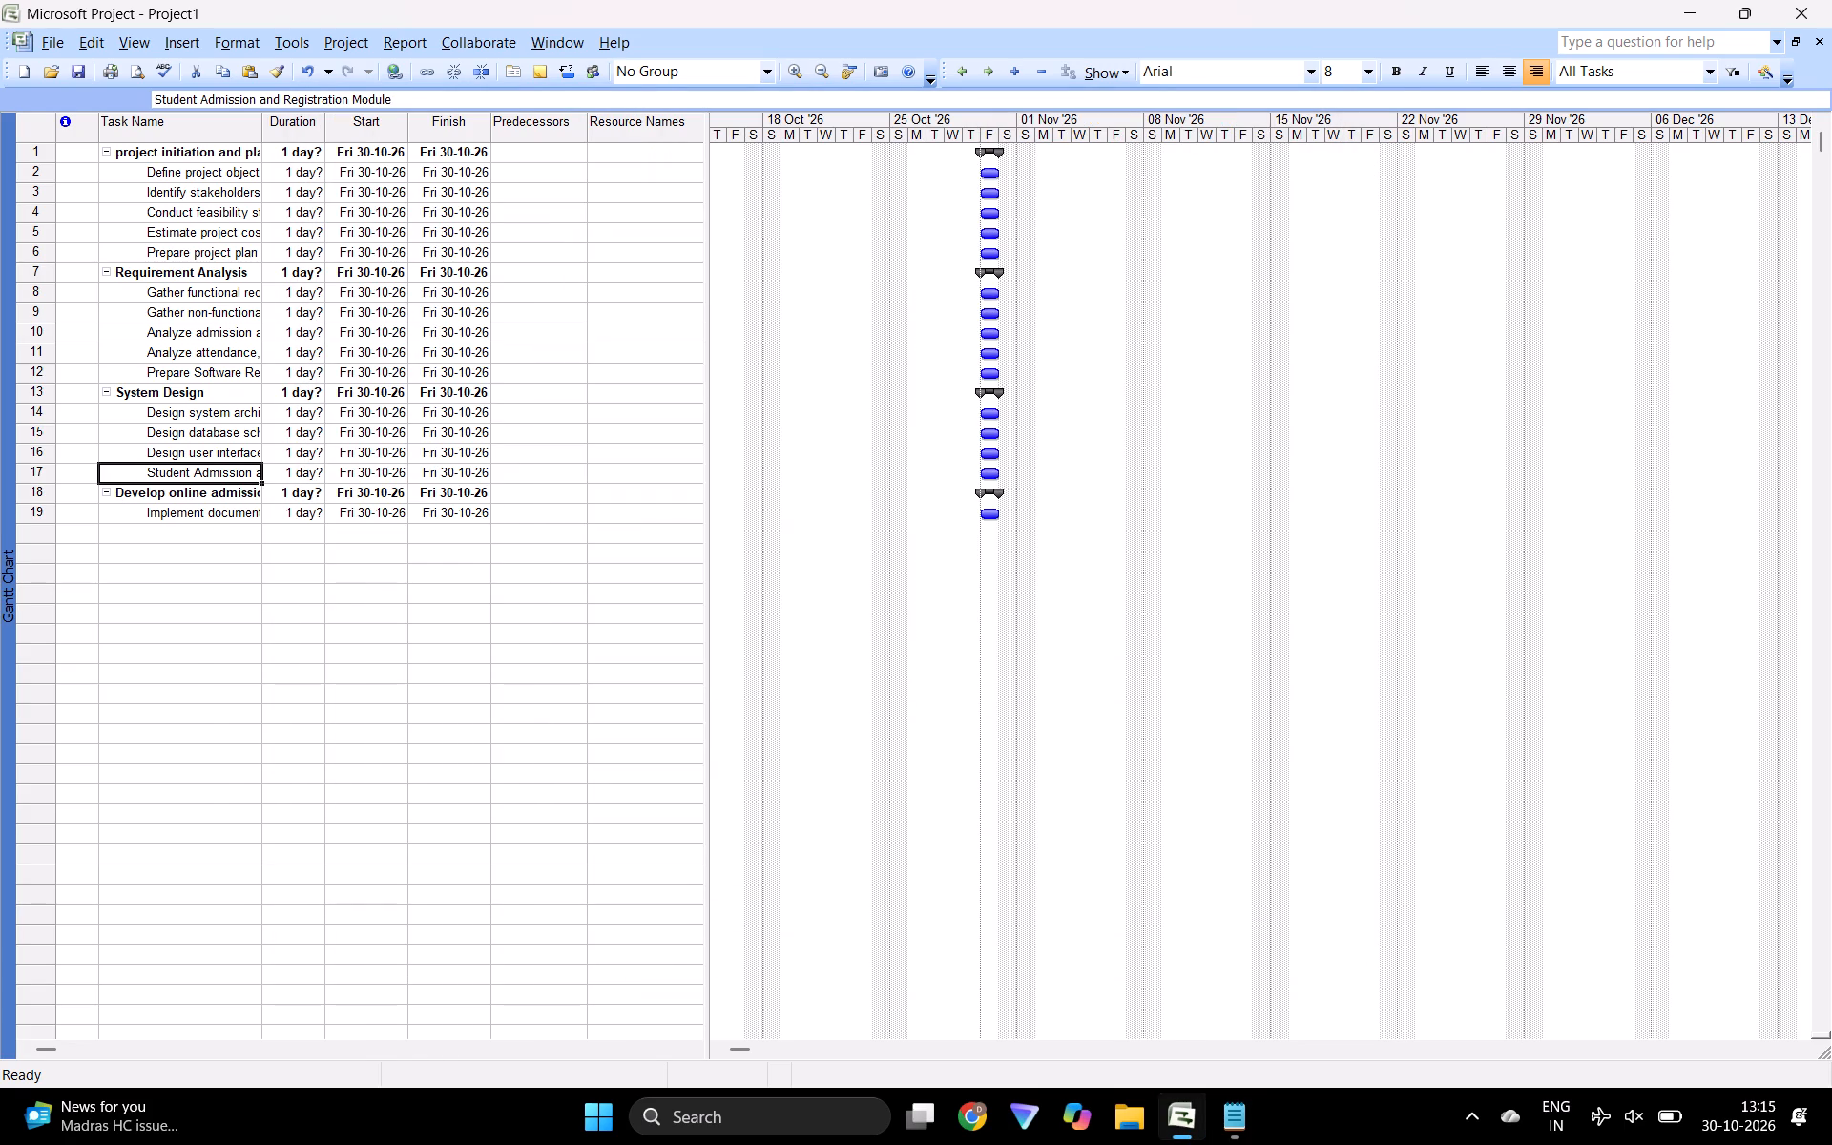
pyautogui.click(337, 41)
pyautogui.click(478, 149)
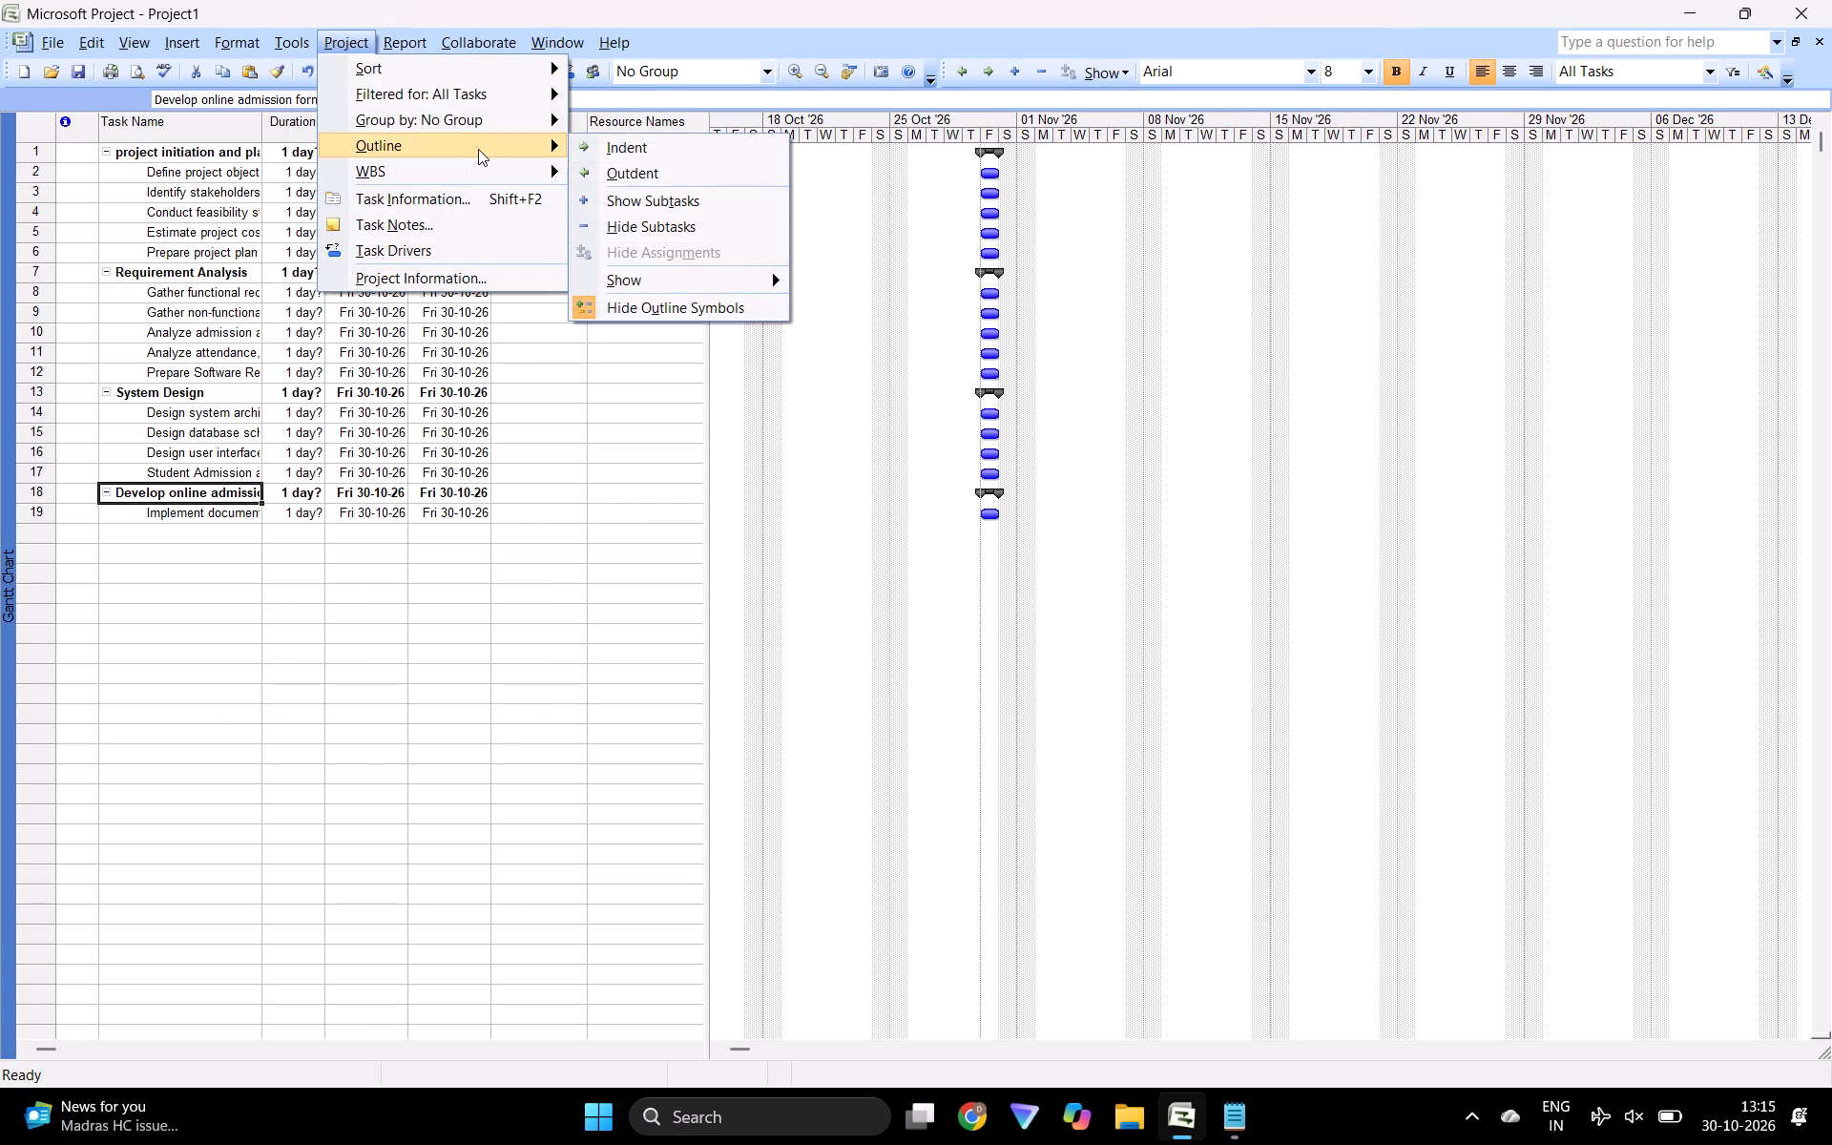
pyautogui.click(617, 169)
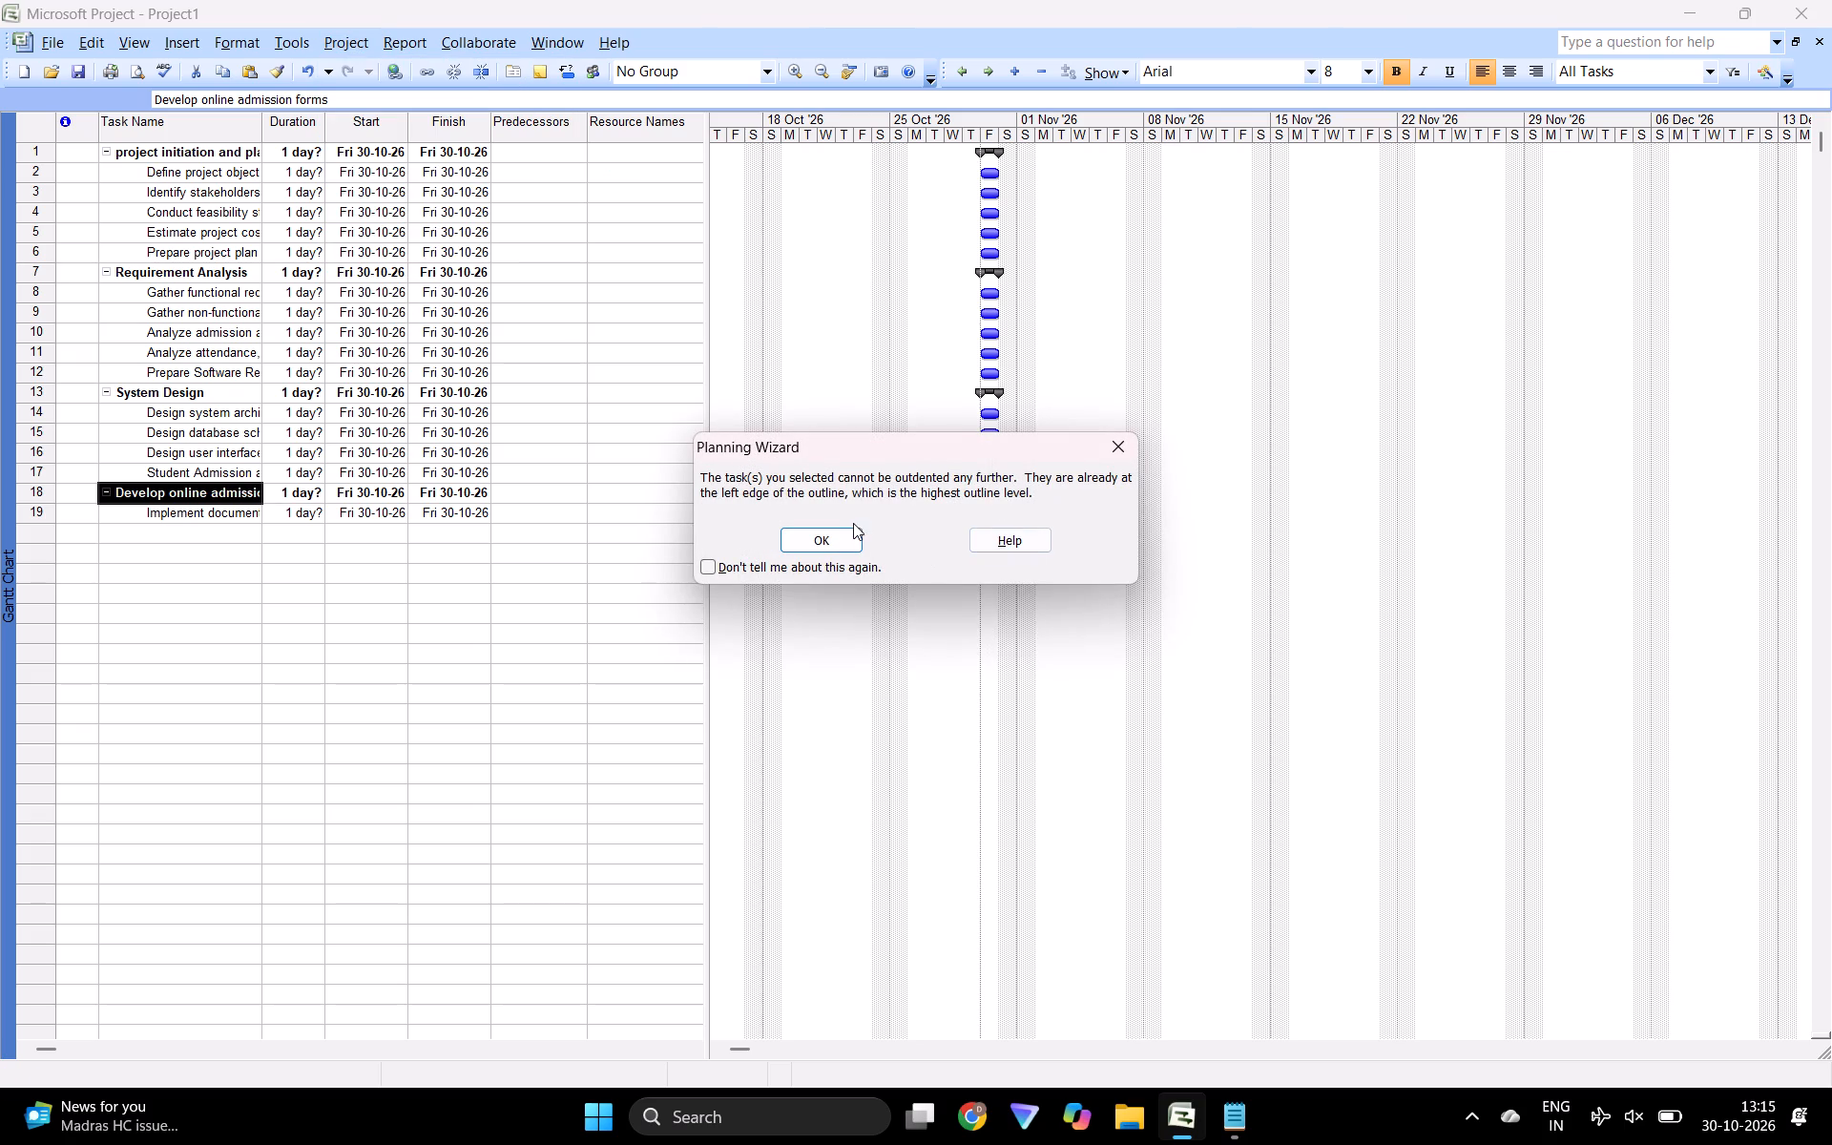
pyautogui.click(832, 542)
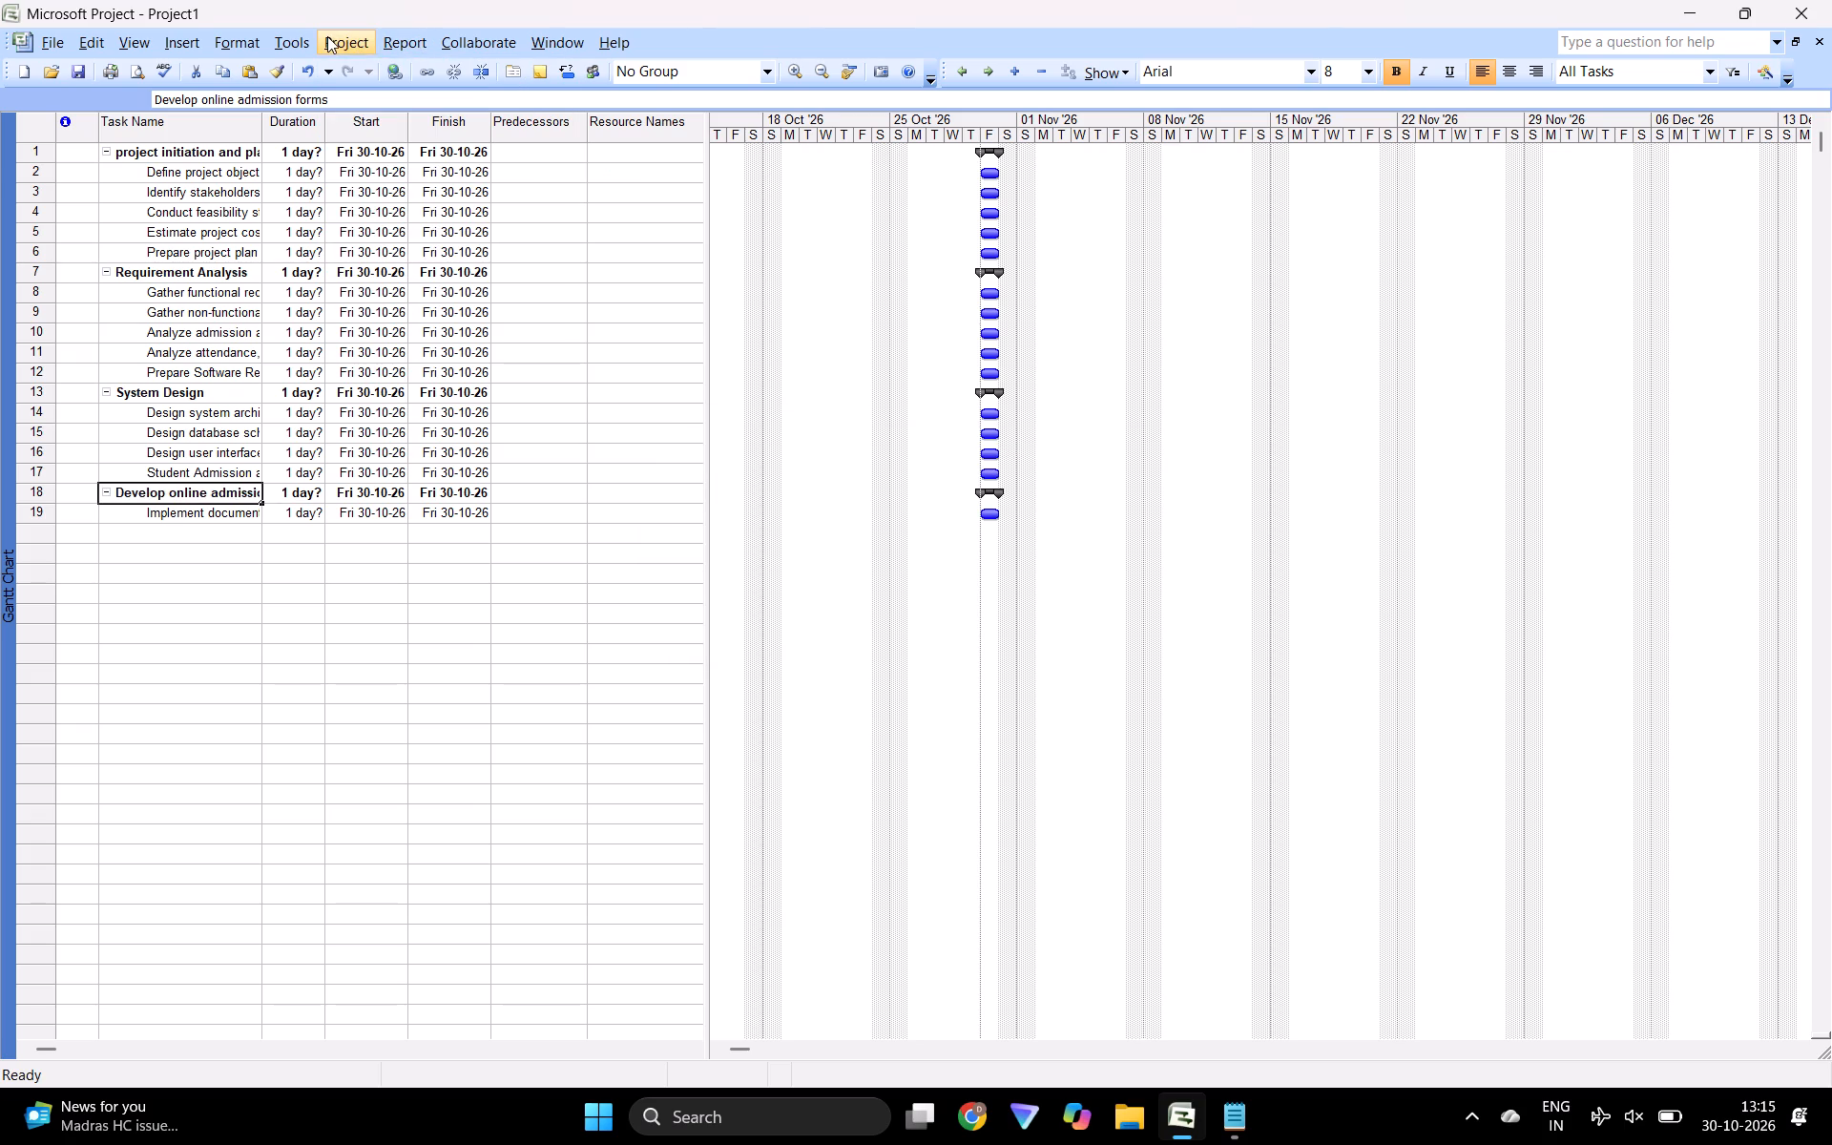
# Indent task 18, "Develop online admission forms", by one outline level under System Design.
pyautogui.click(327, 36)
pyautogui.click(500, 144)
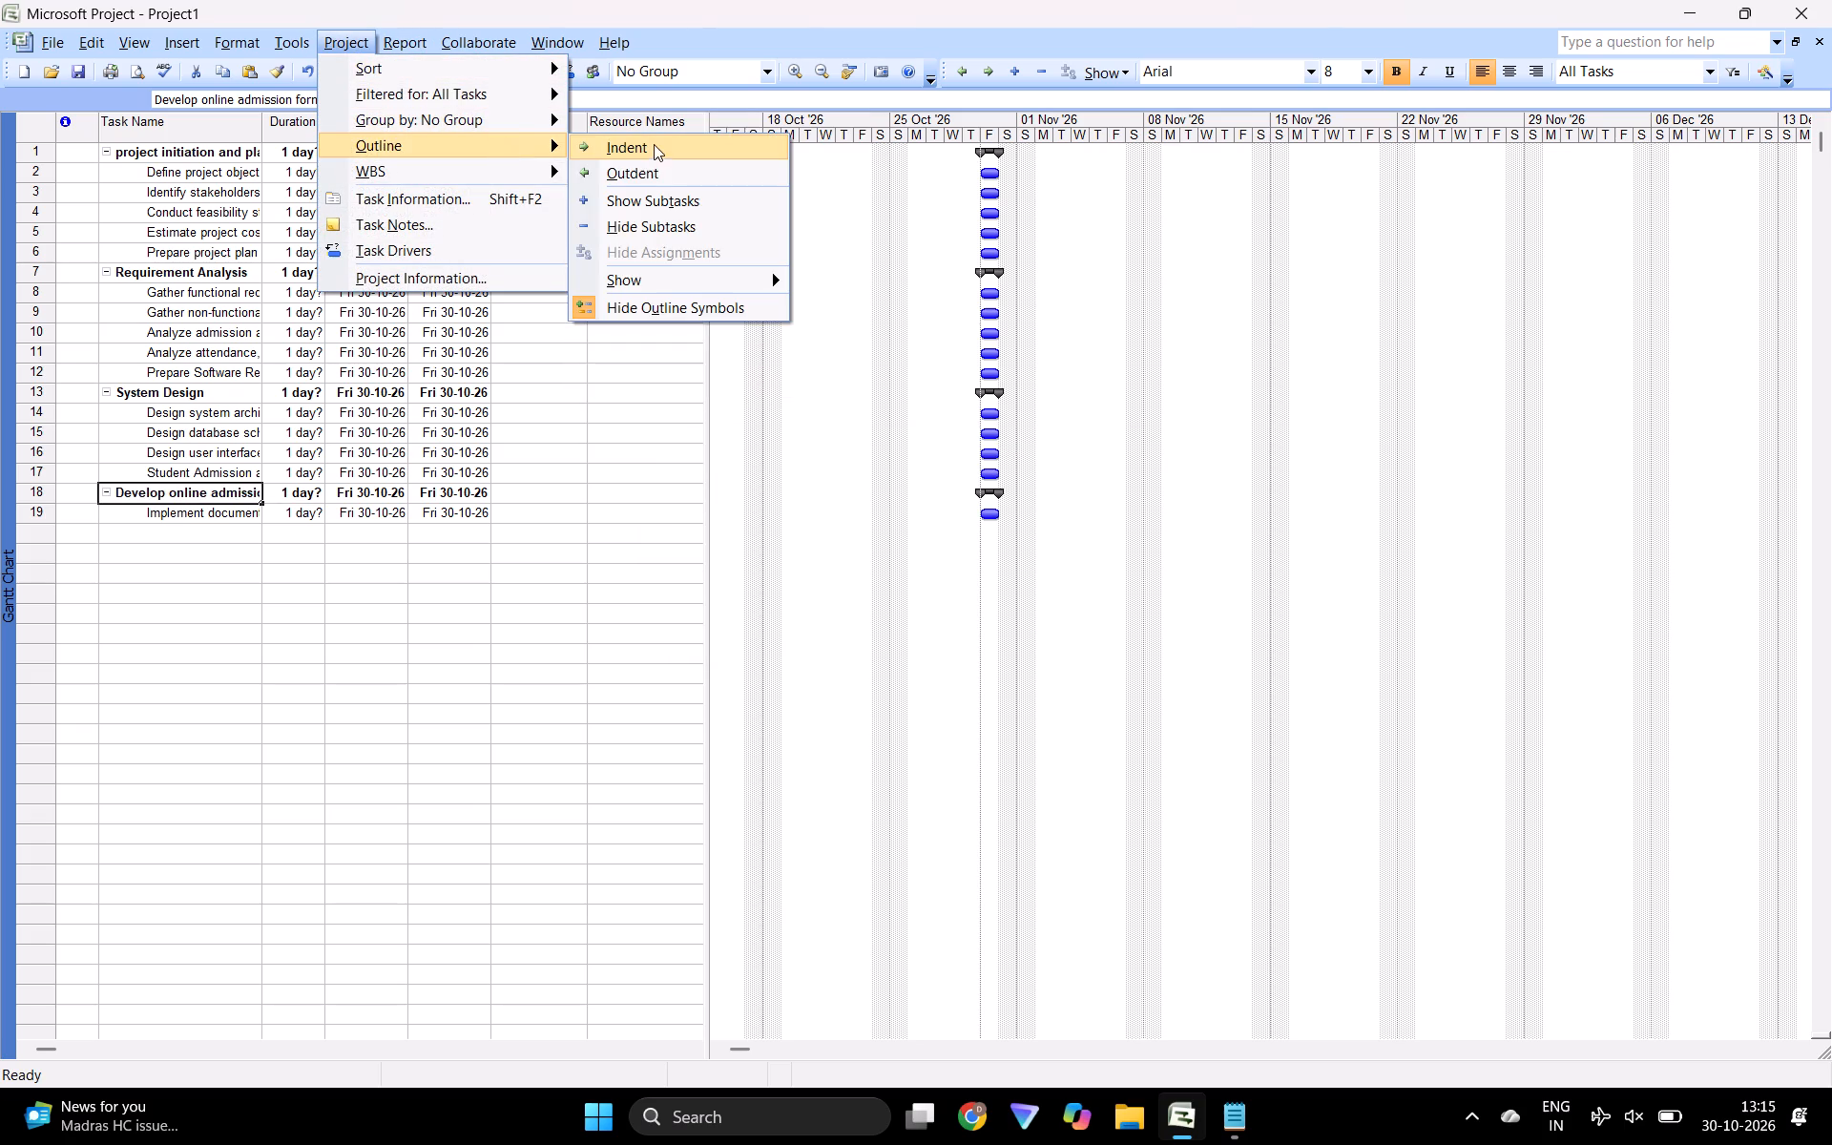
pyautogui.click(656, 146)
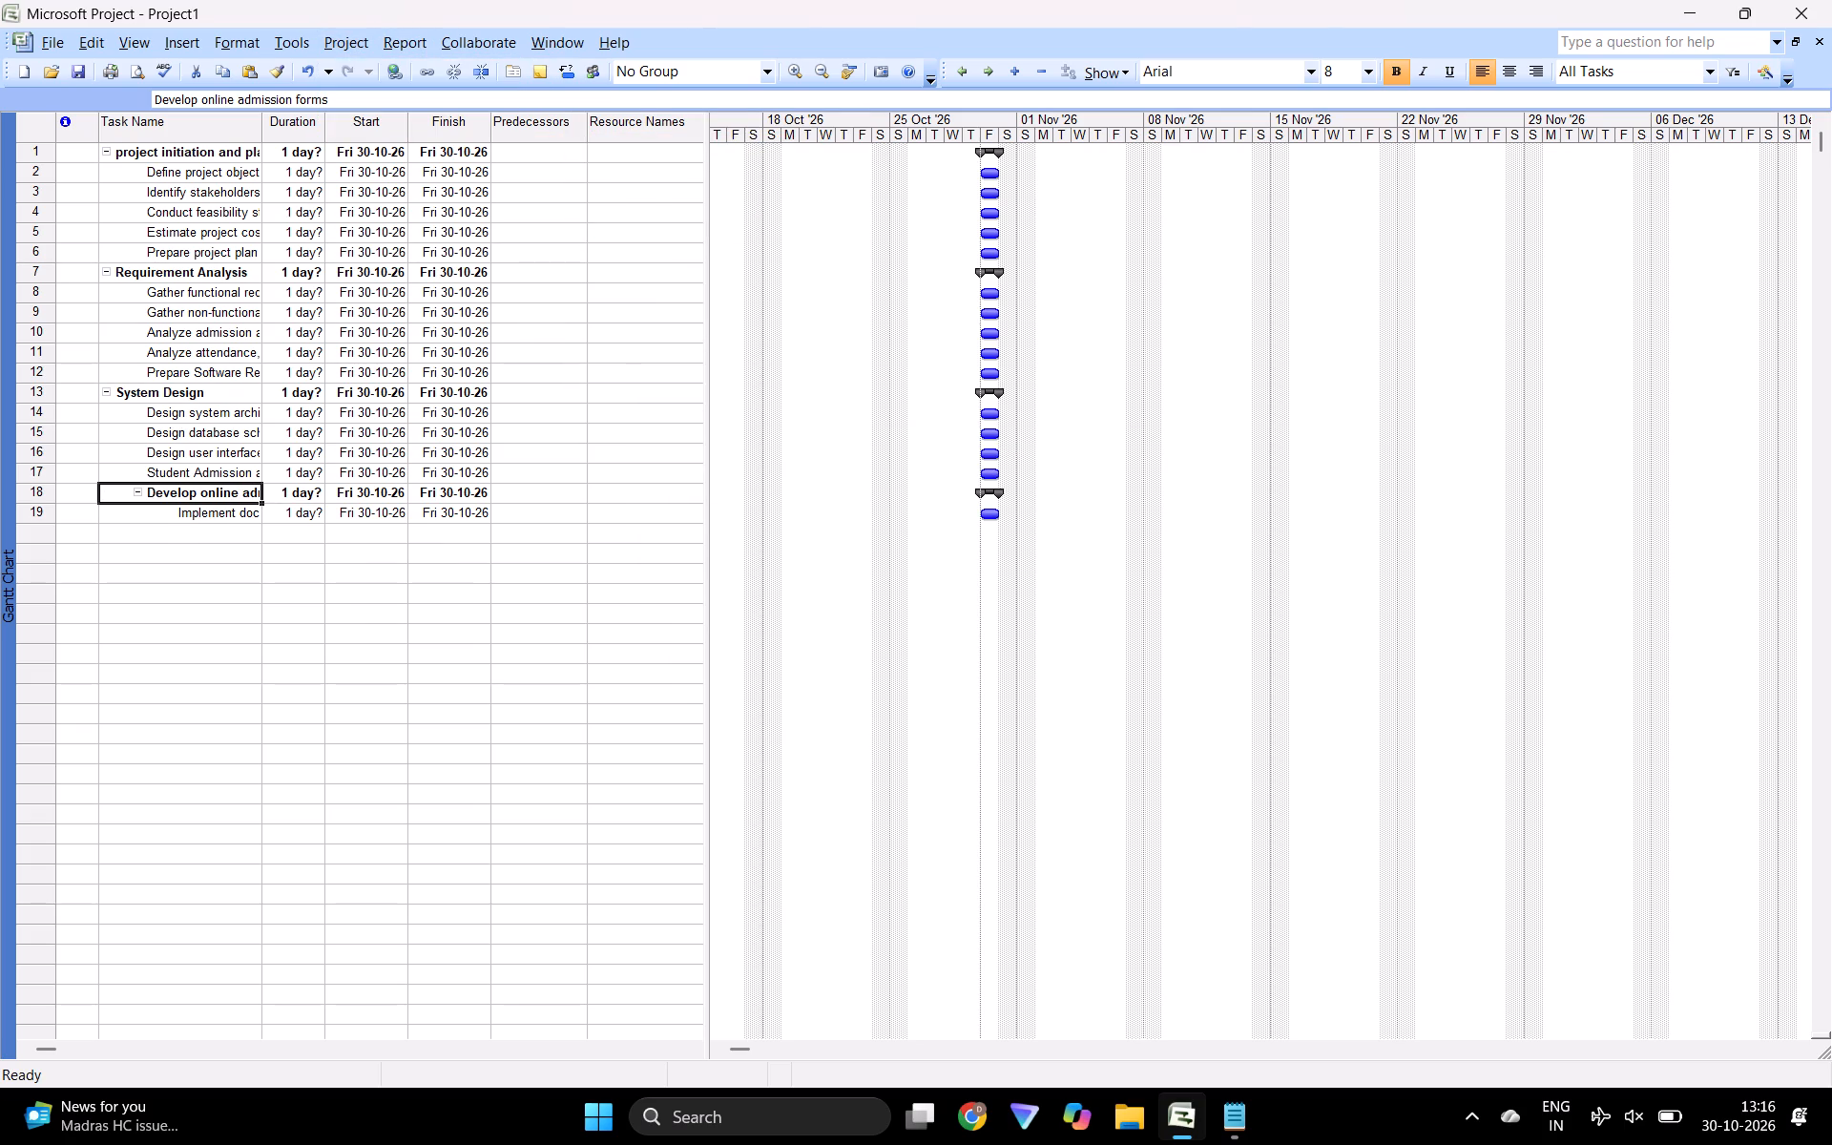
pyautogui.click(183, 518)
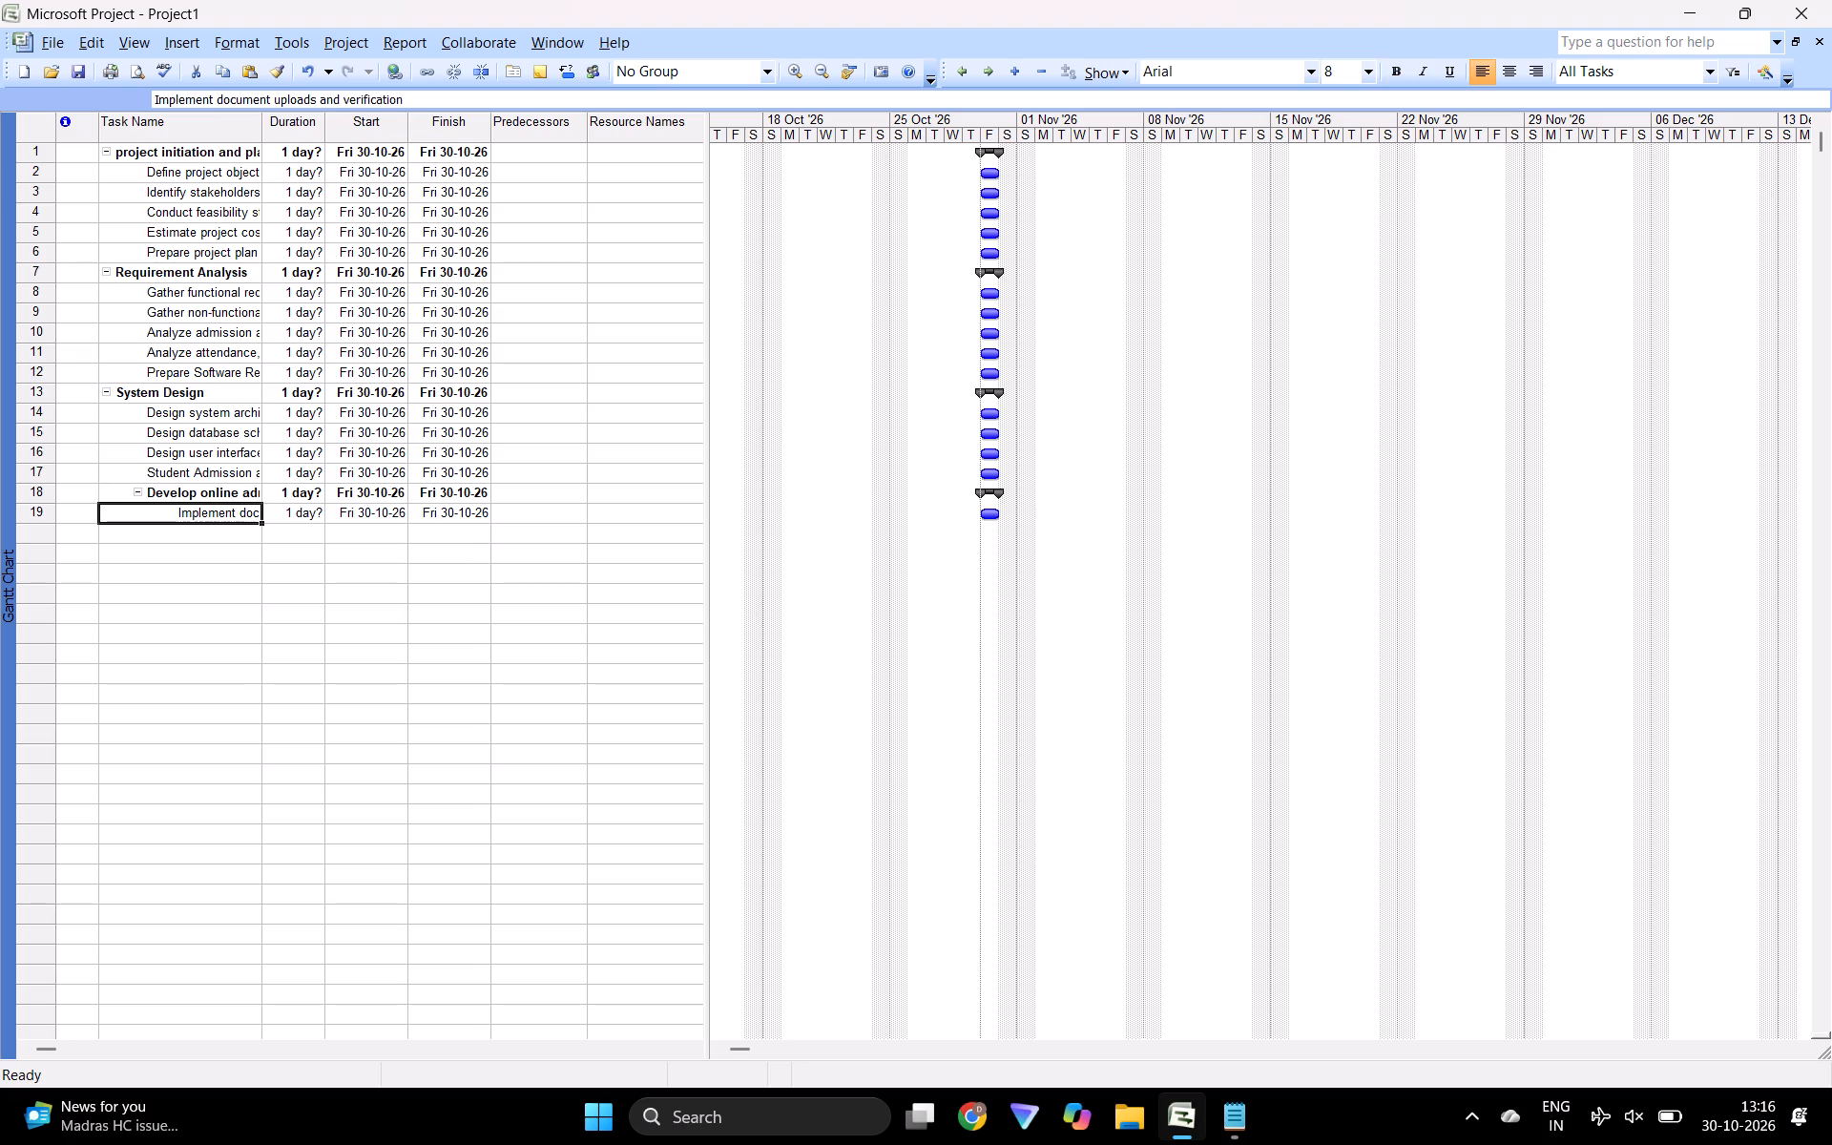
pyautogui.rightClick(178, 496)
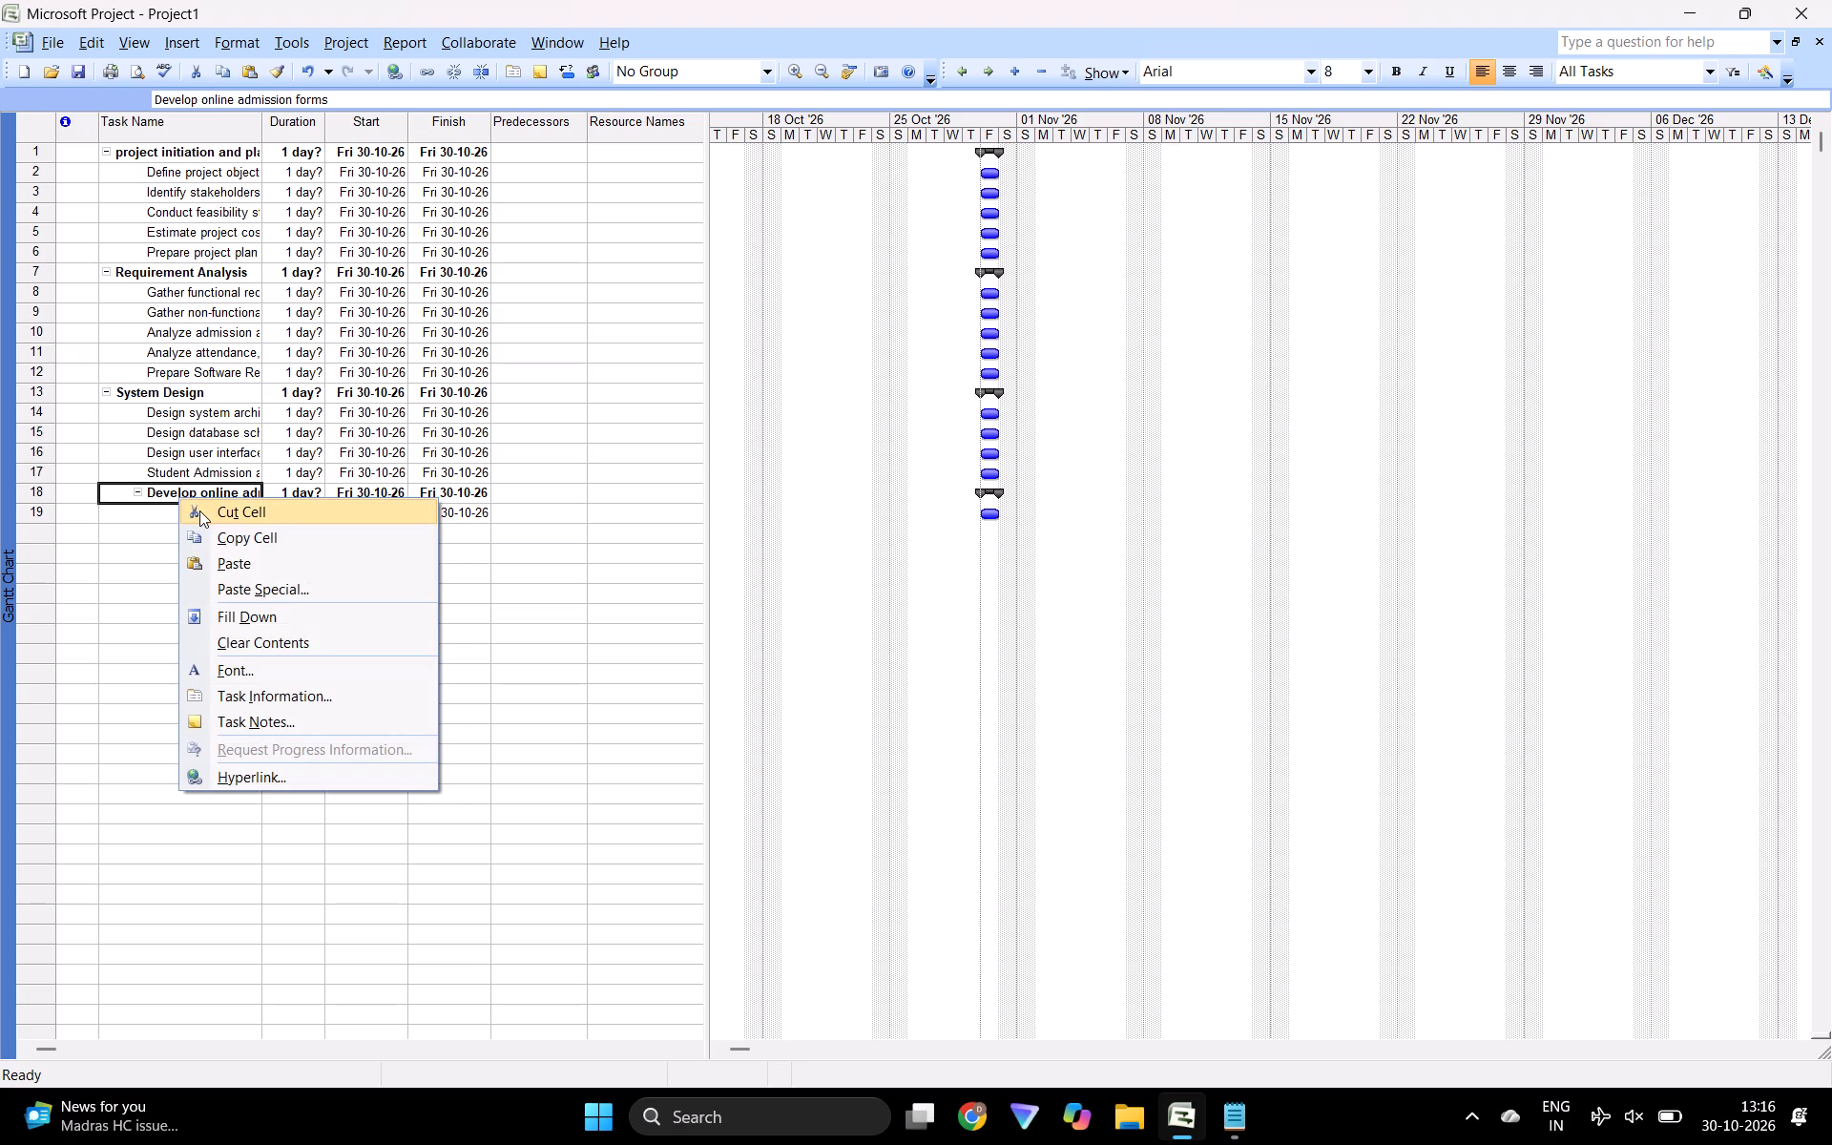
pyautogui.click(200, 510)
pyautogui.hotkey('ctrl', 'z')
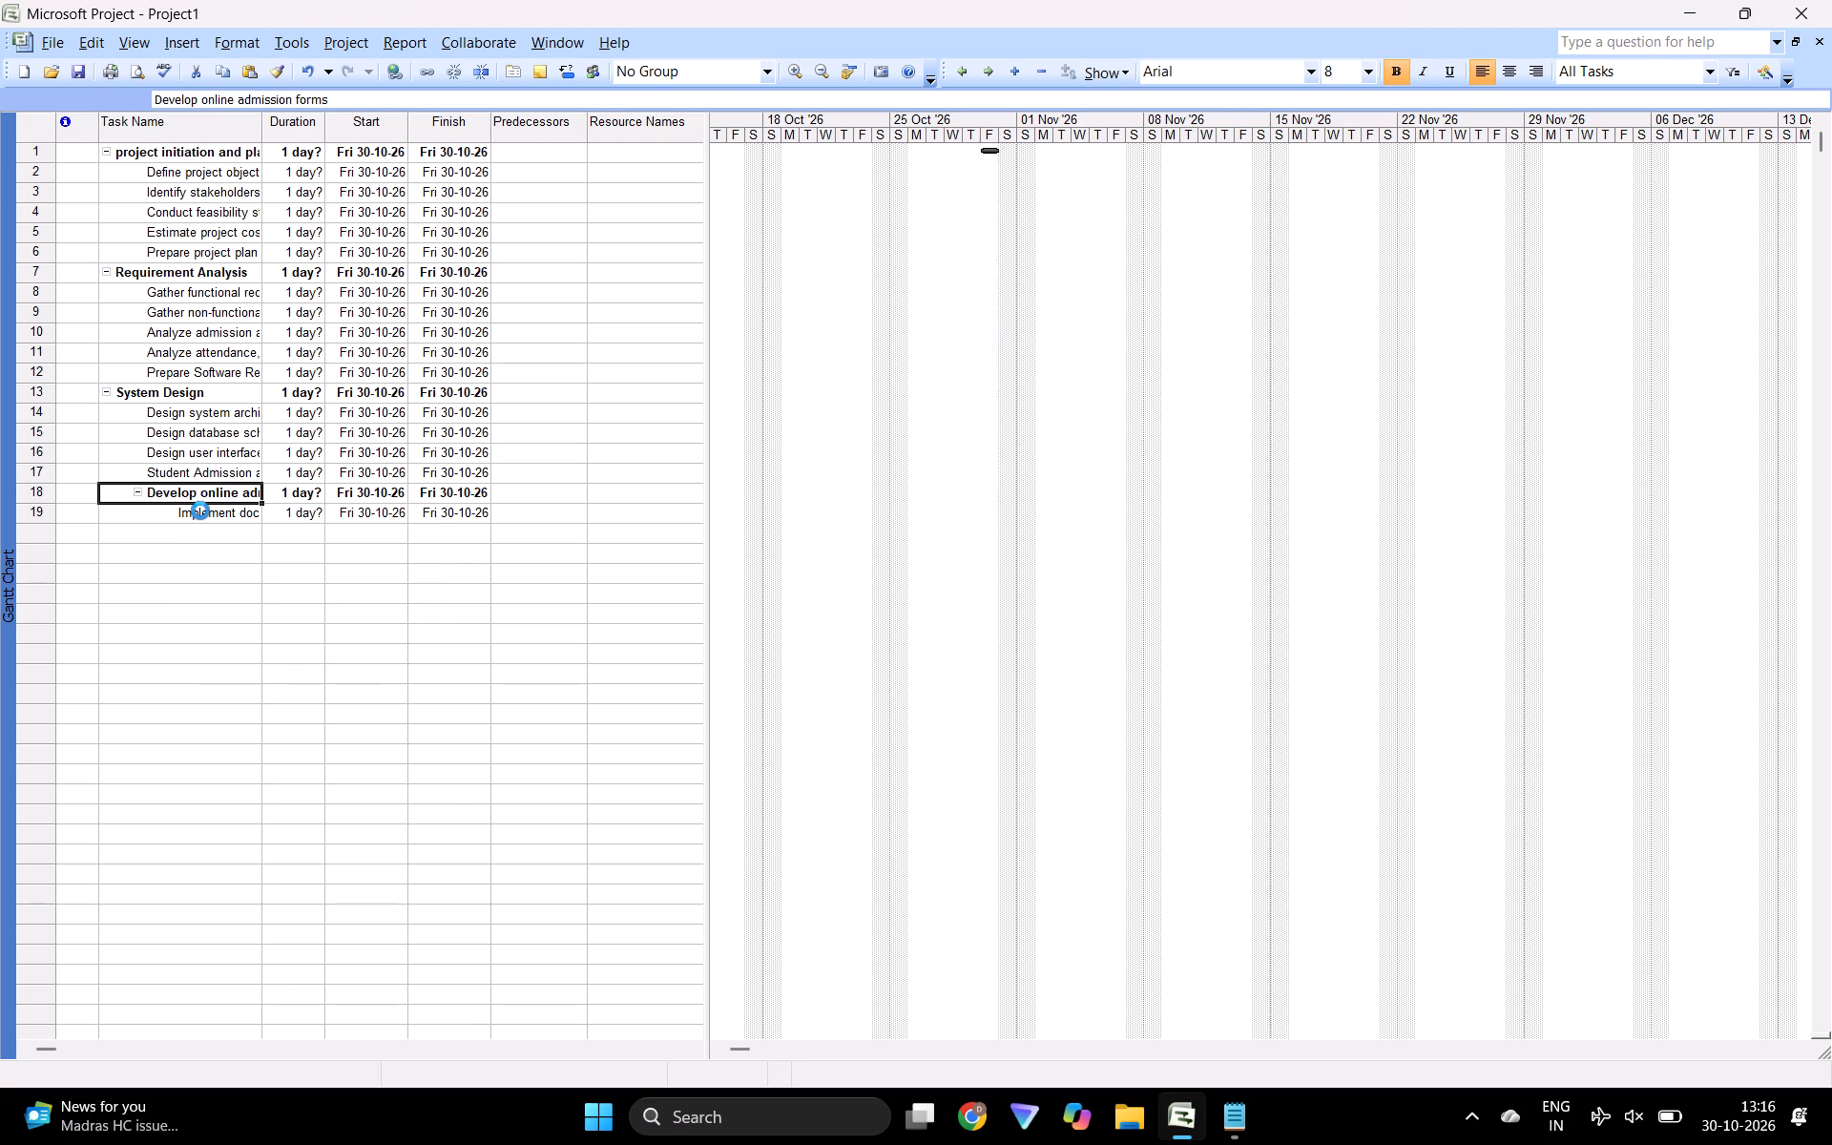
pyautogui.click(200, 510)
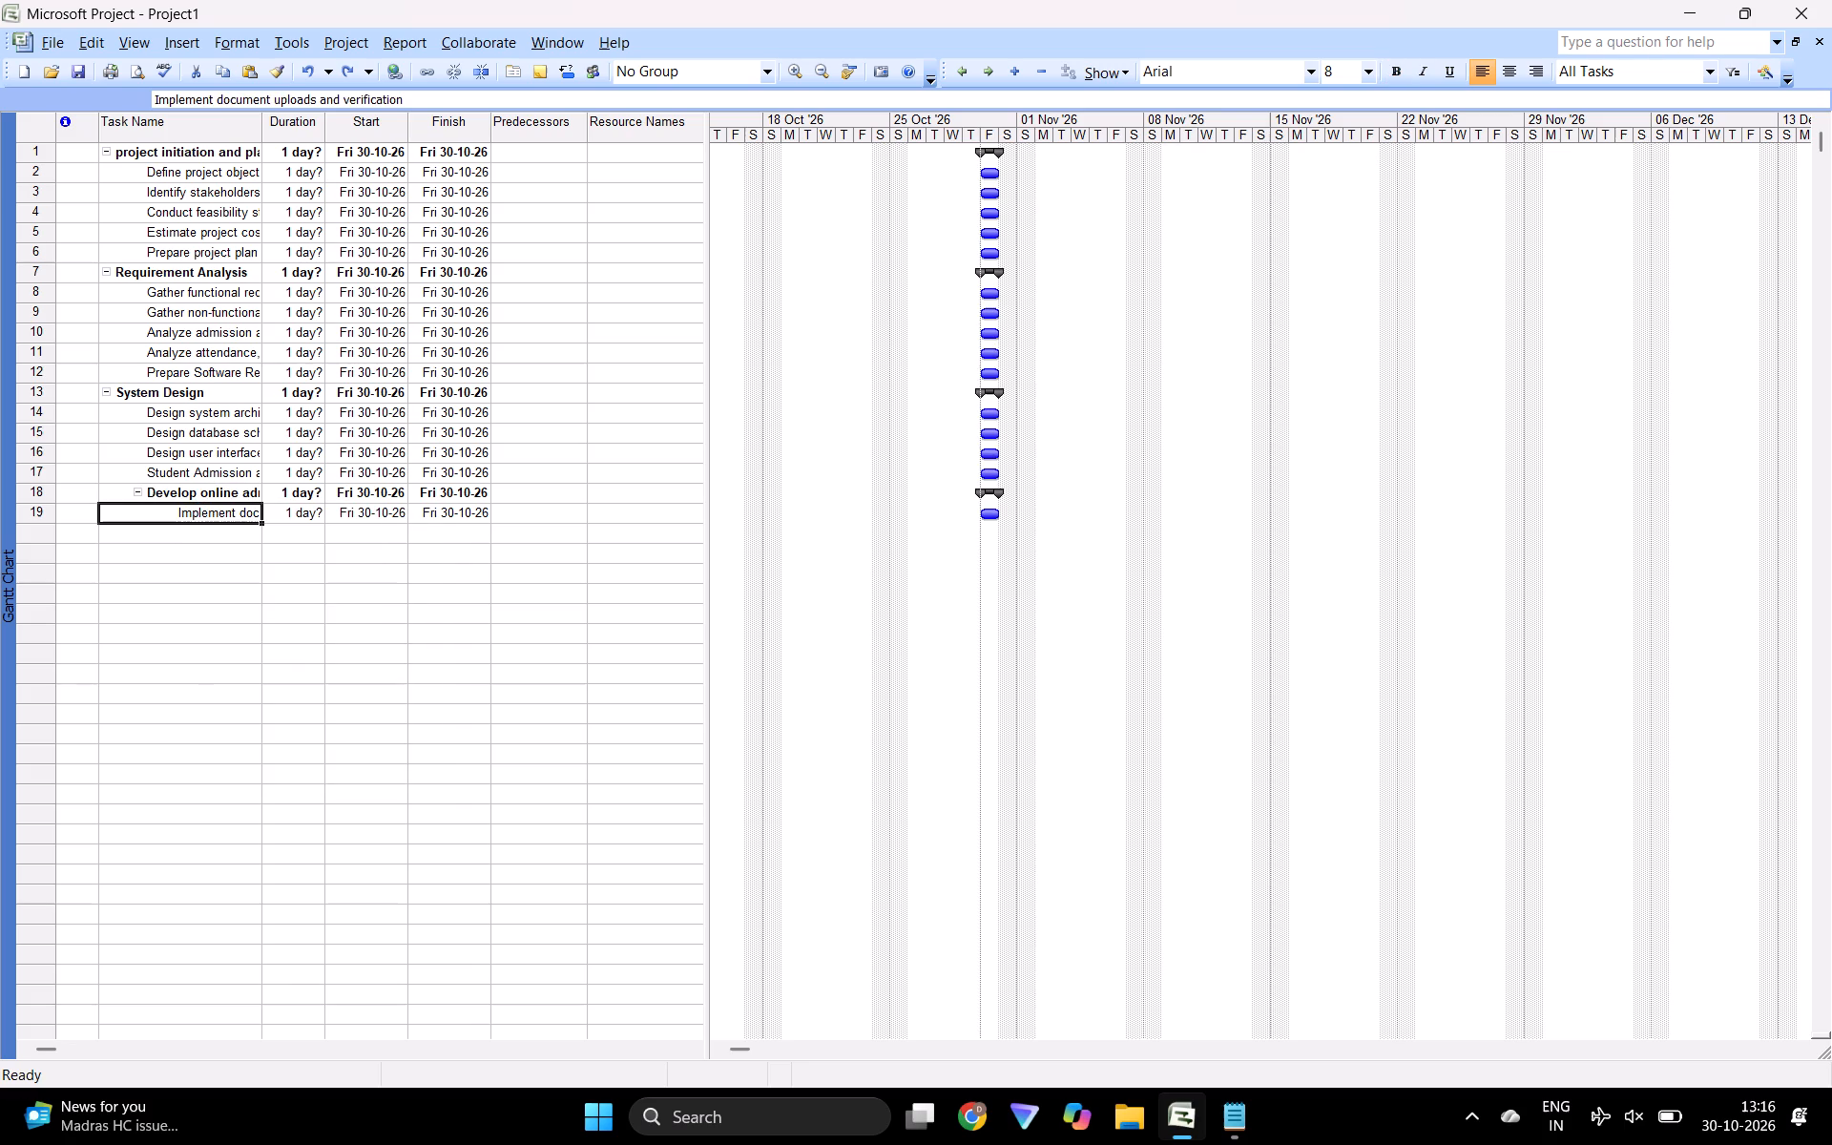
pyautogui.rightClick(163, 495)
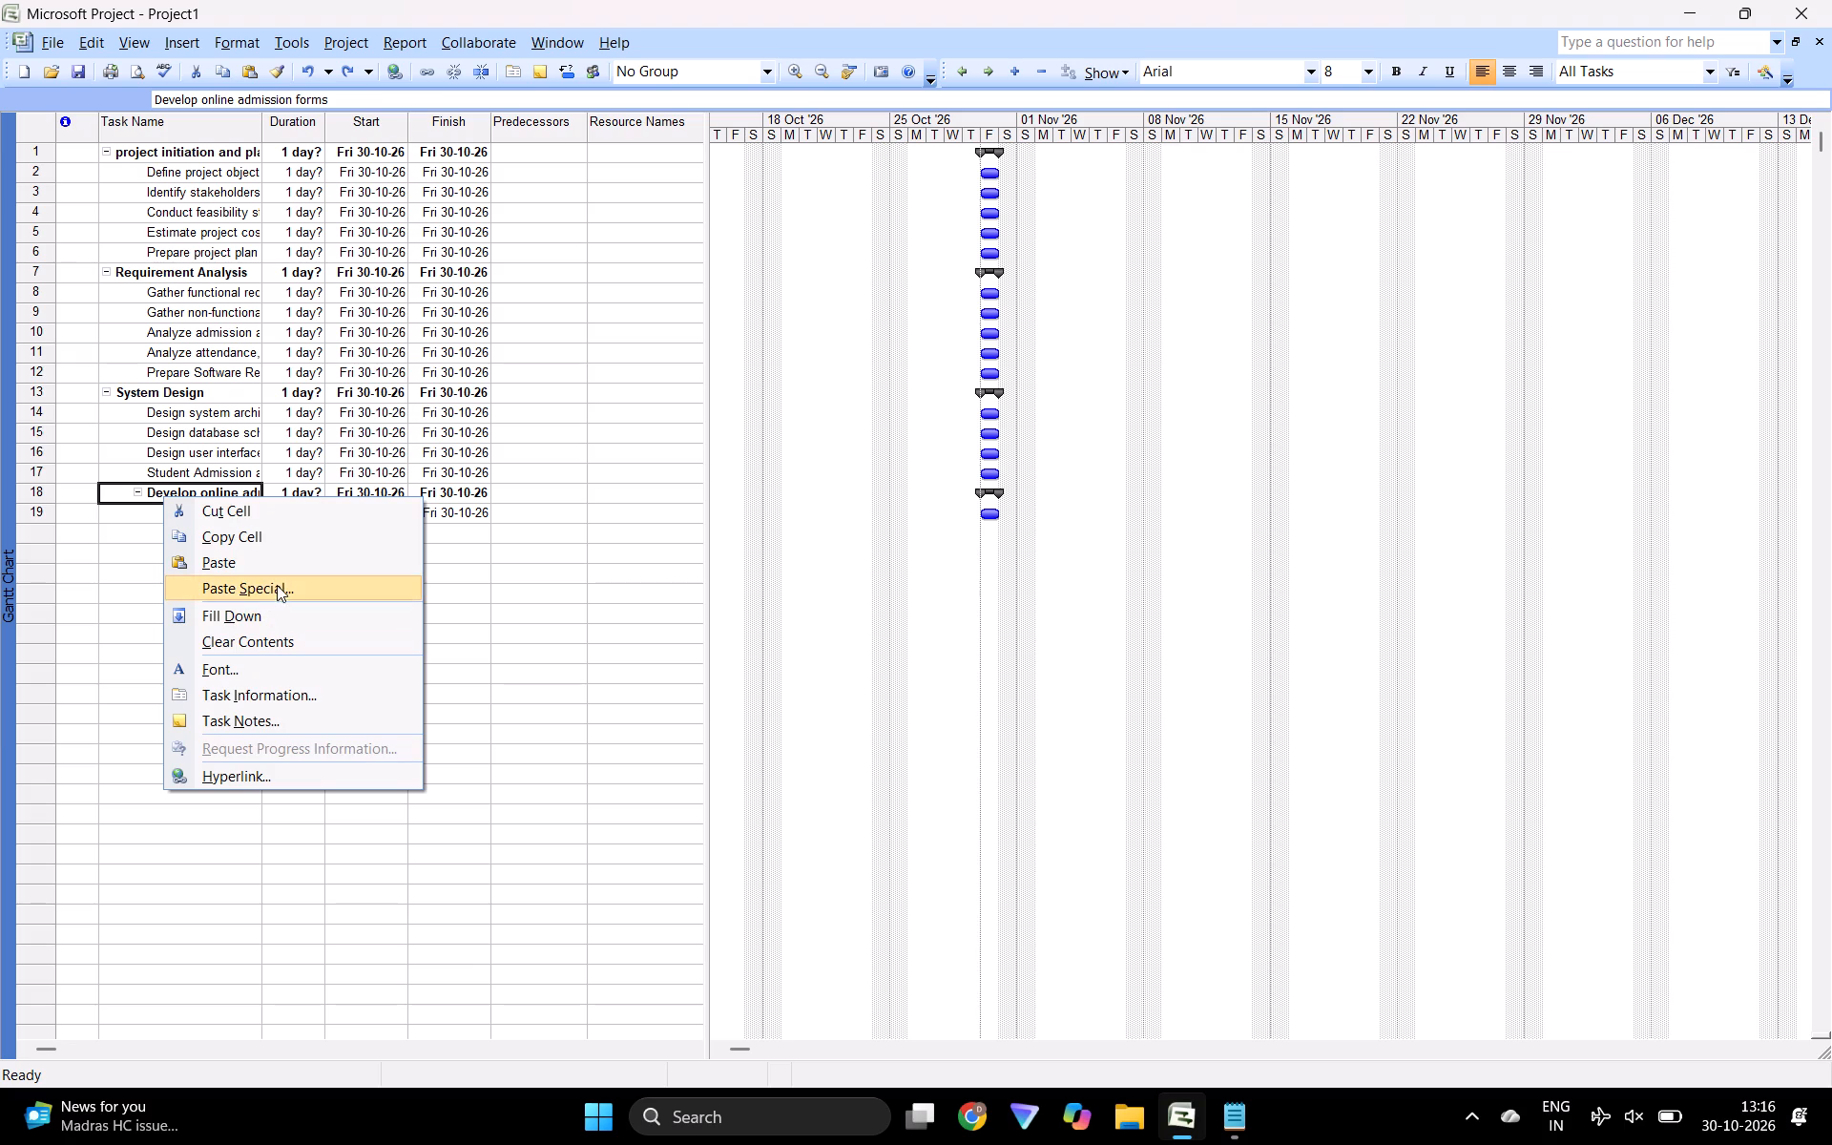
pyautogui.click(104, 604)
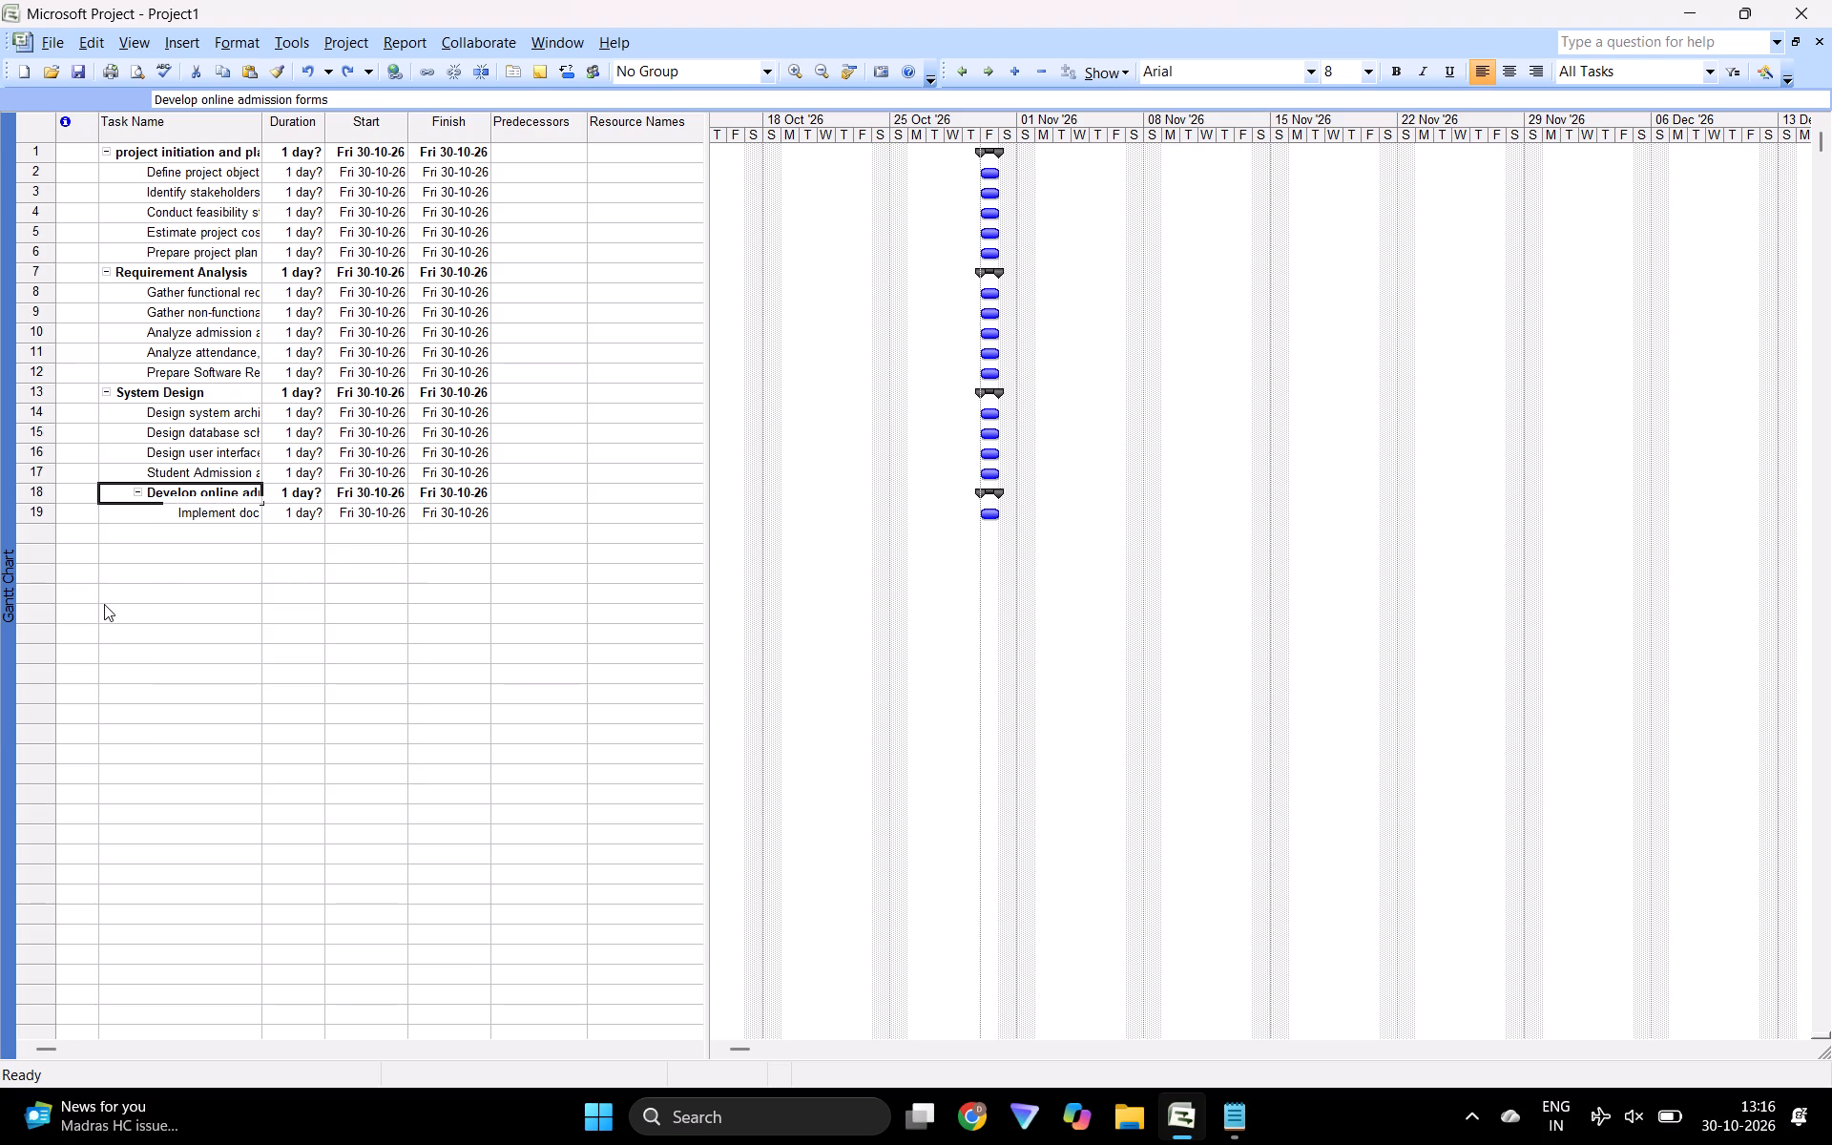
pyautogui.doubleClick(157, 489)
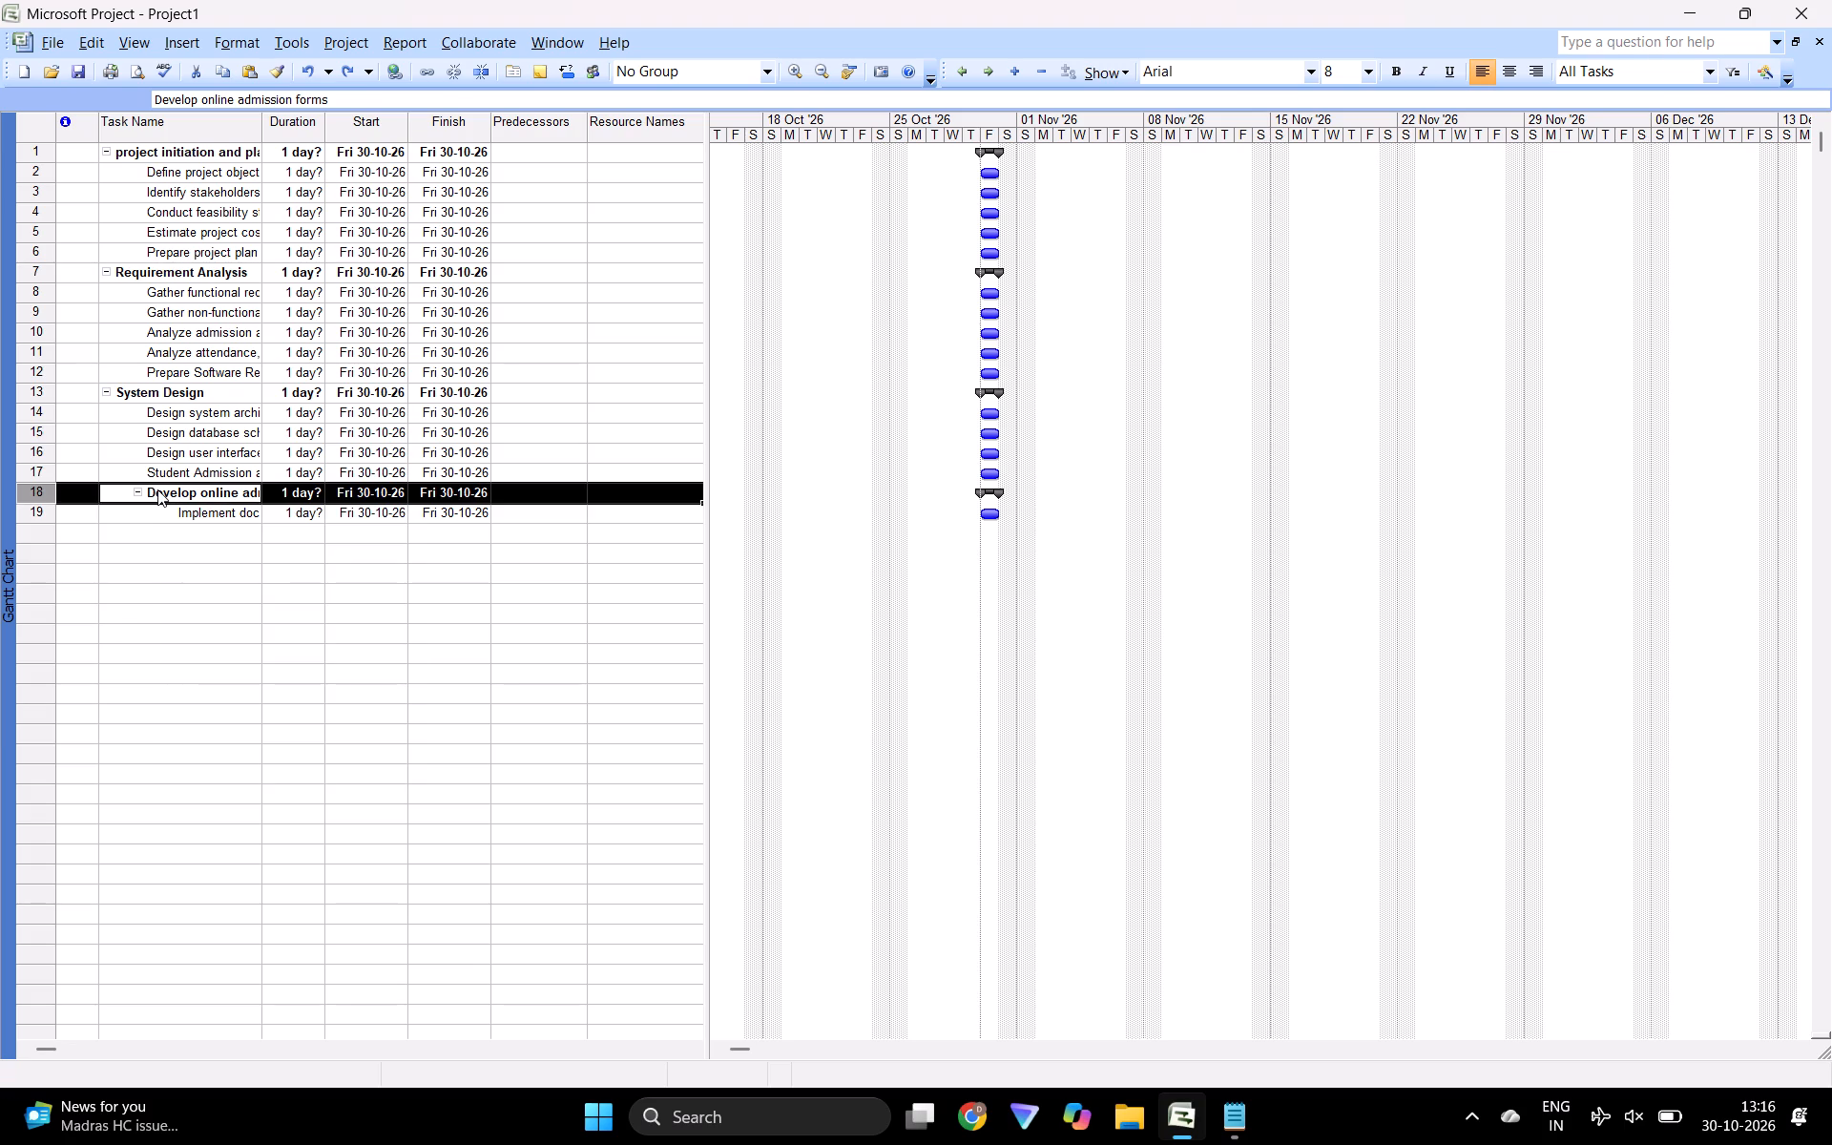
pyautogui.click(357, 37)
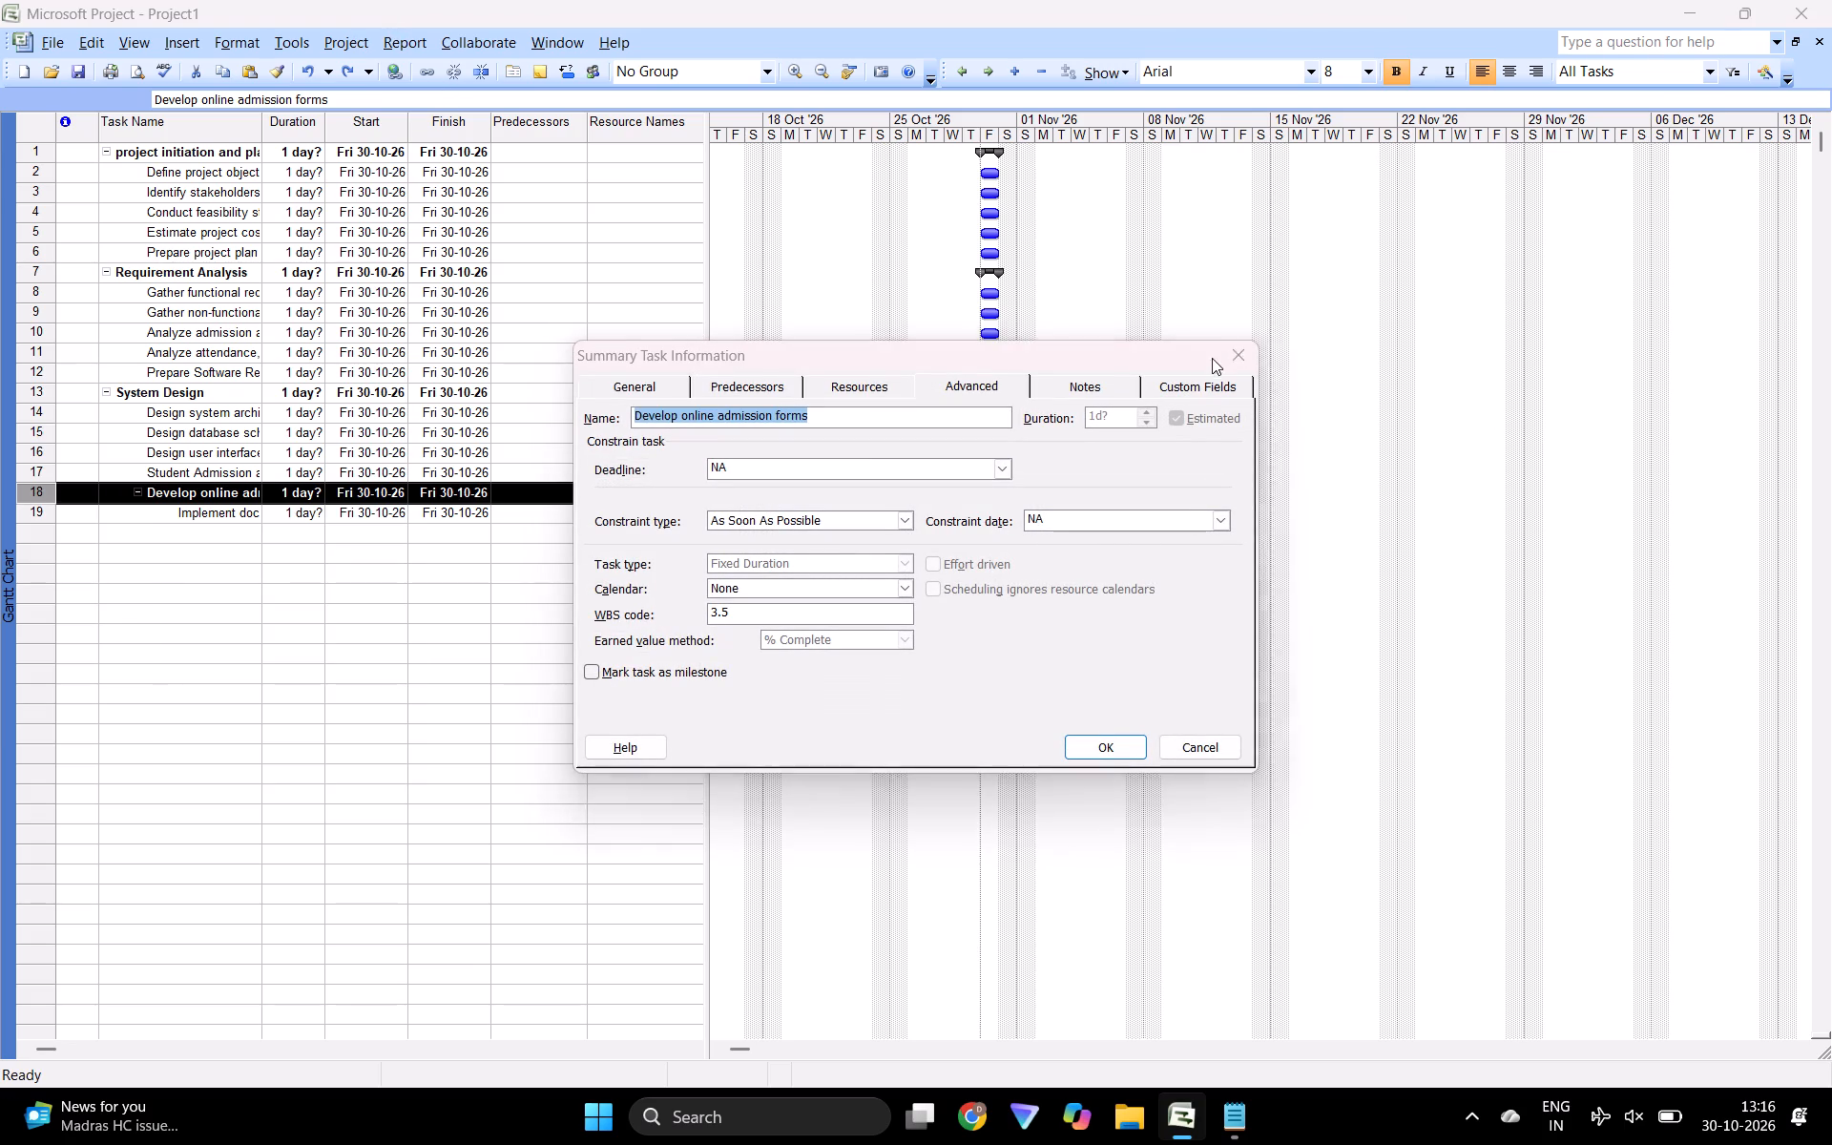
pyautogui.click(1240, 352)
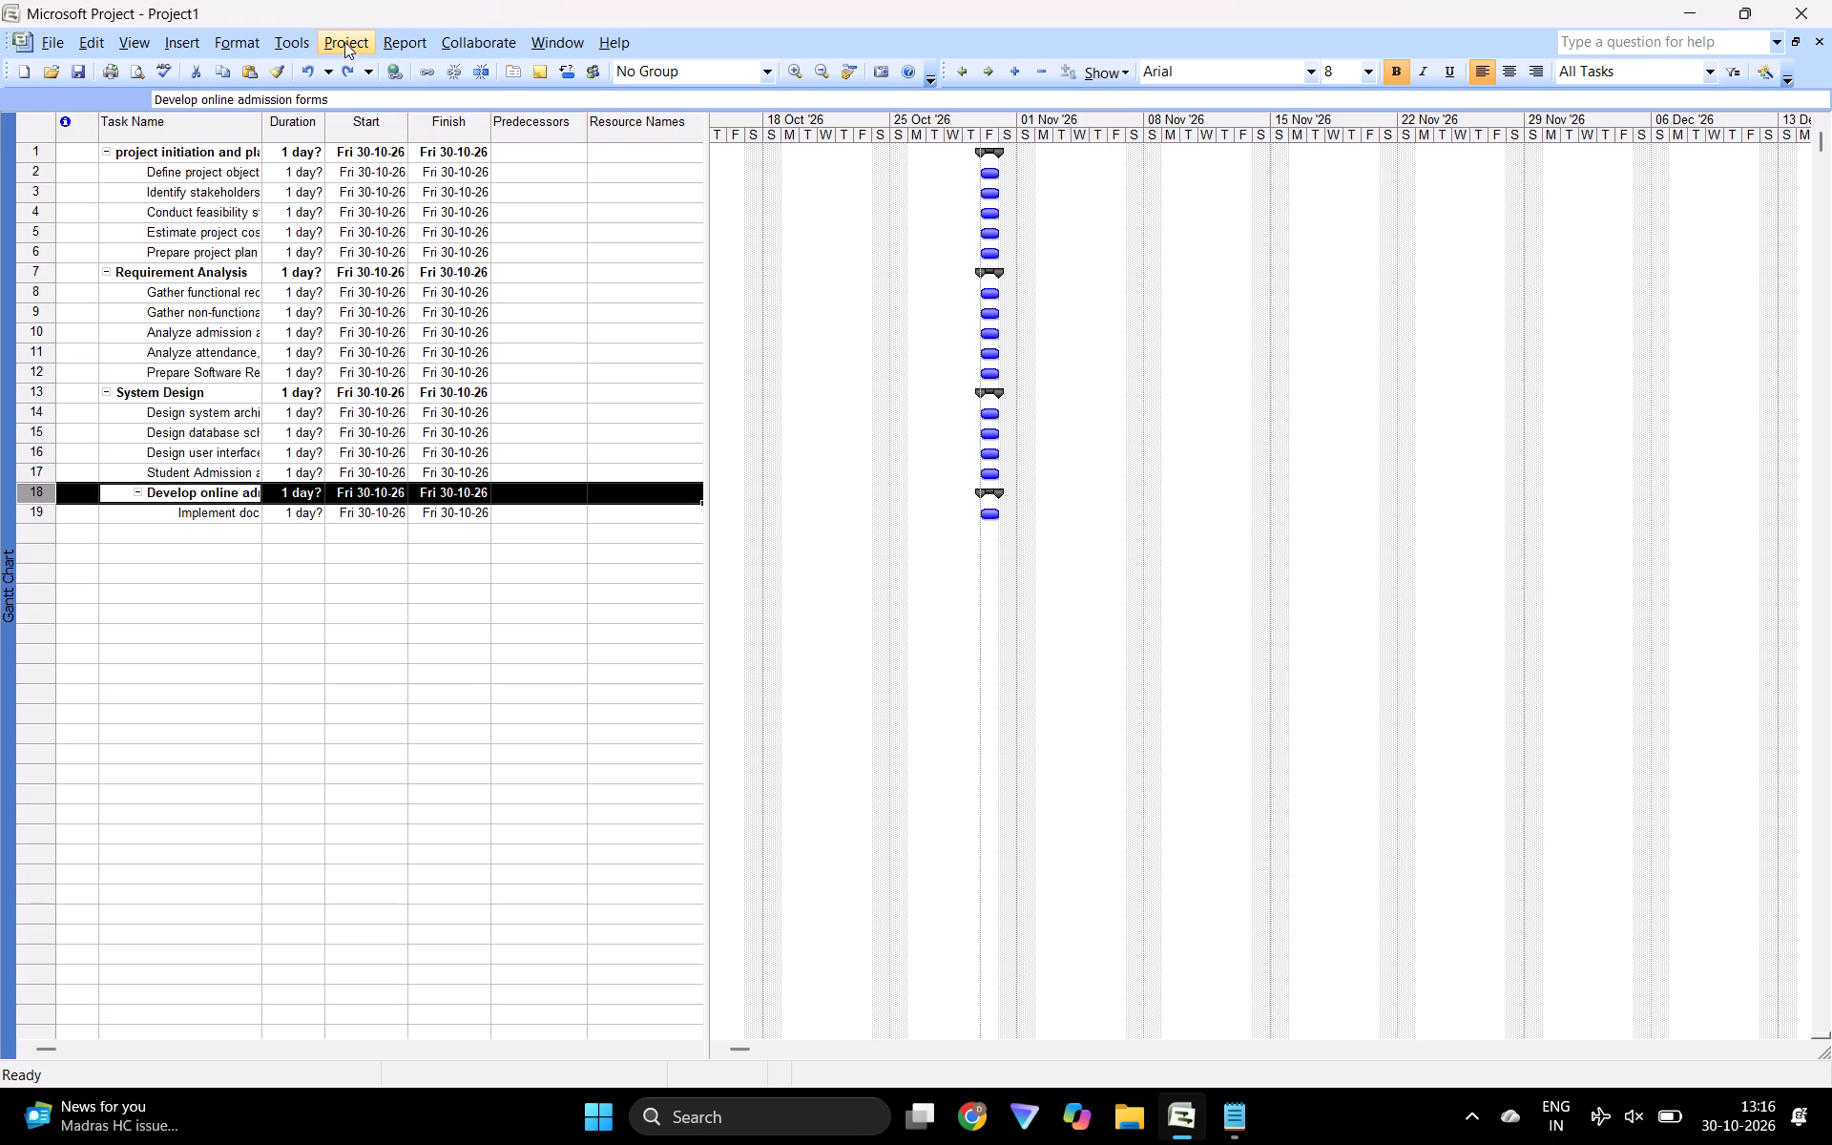
# Outdent task 18, "Develop online admission forms", by one outline level to make it a top-level phase.
pyautogui.click(344, 43)
pyautogui.click(458, 155)
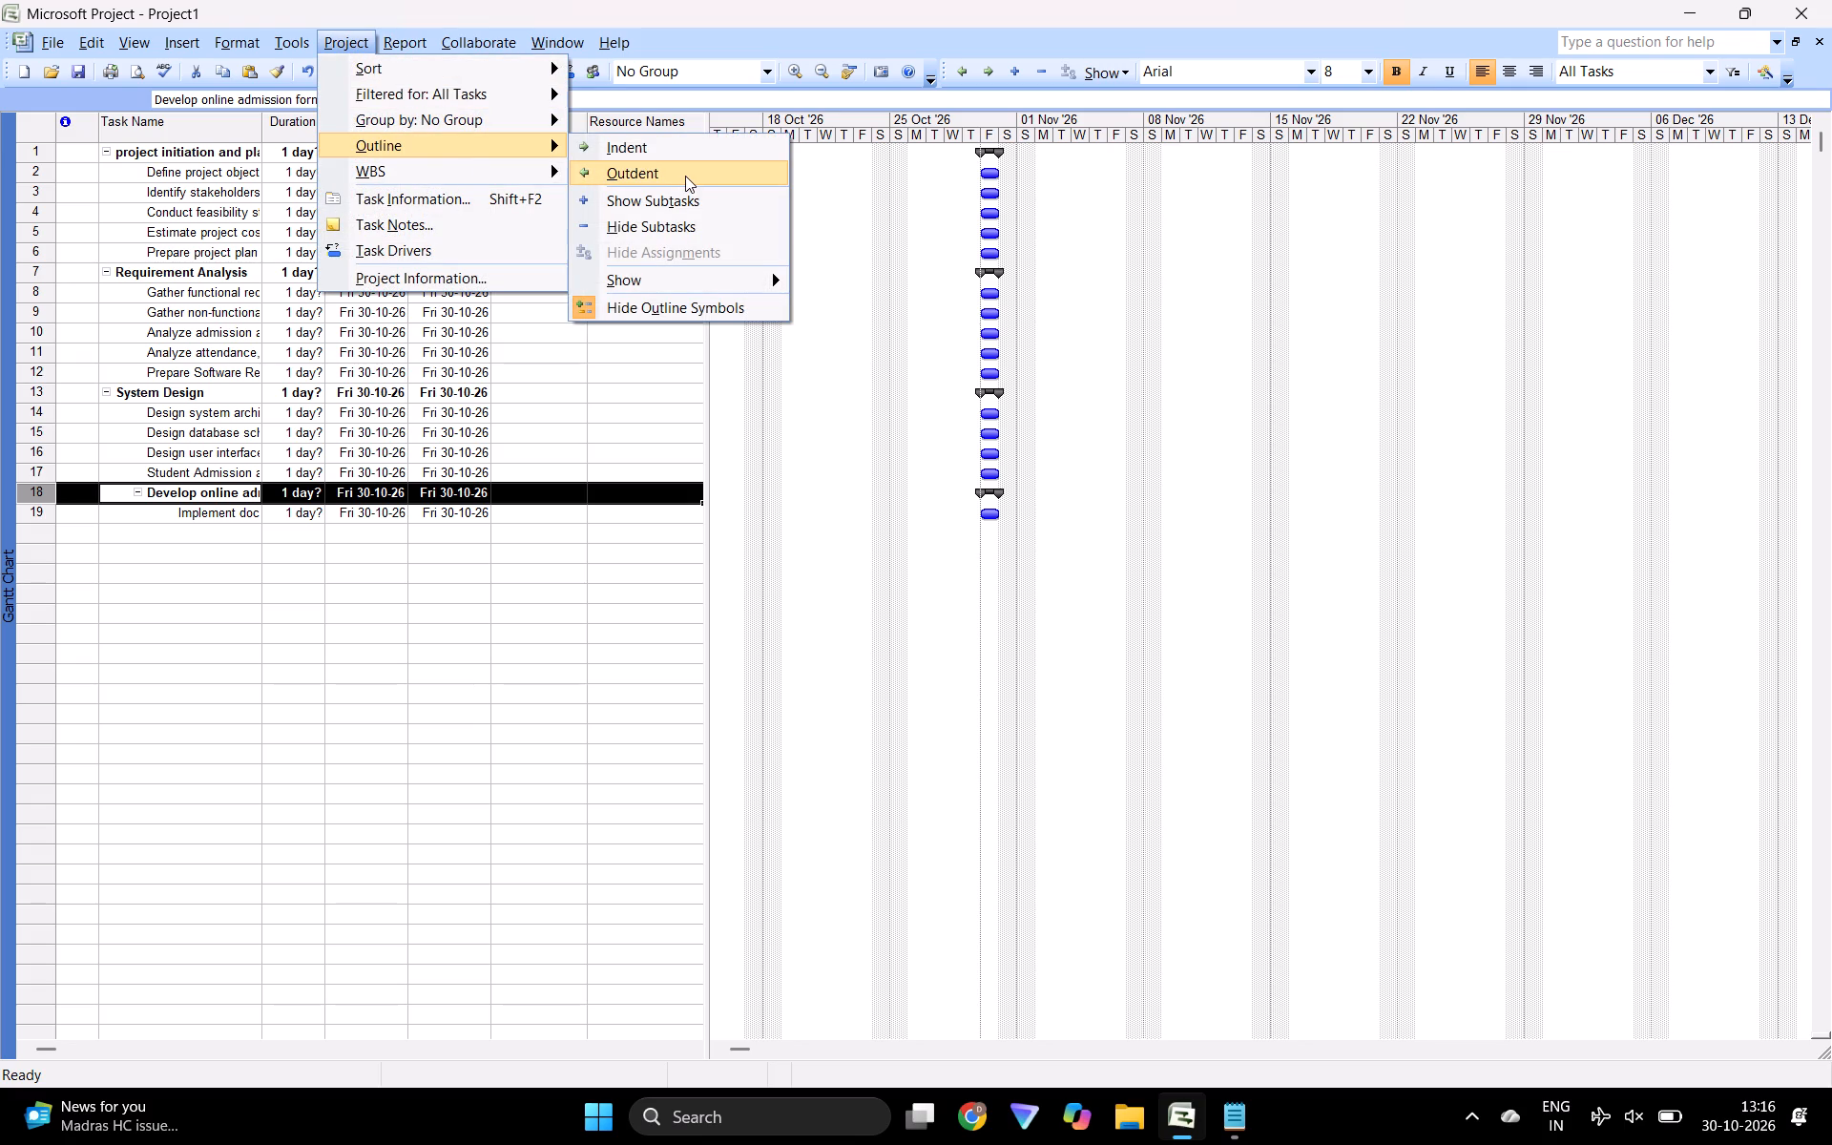
pyautogui.click(682, 176)
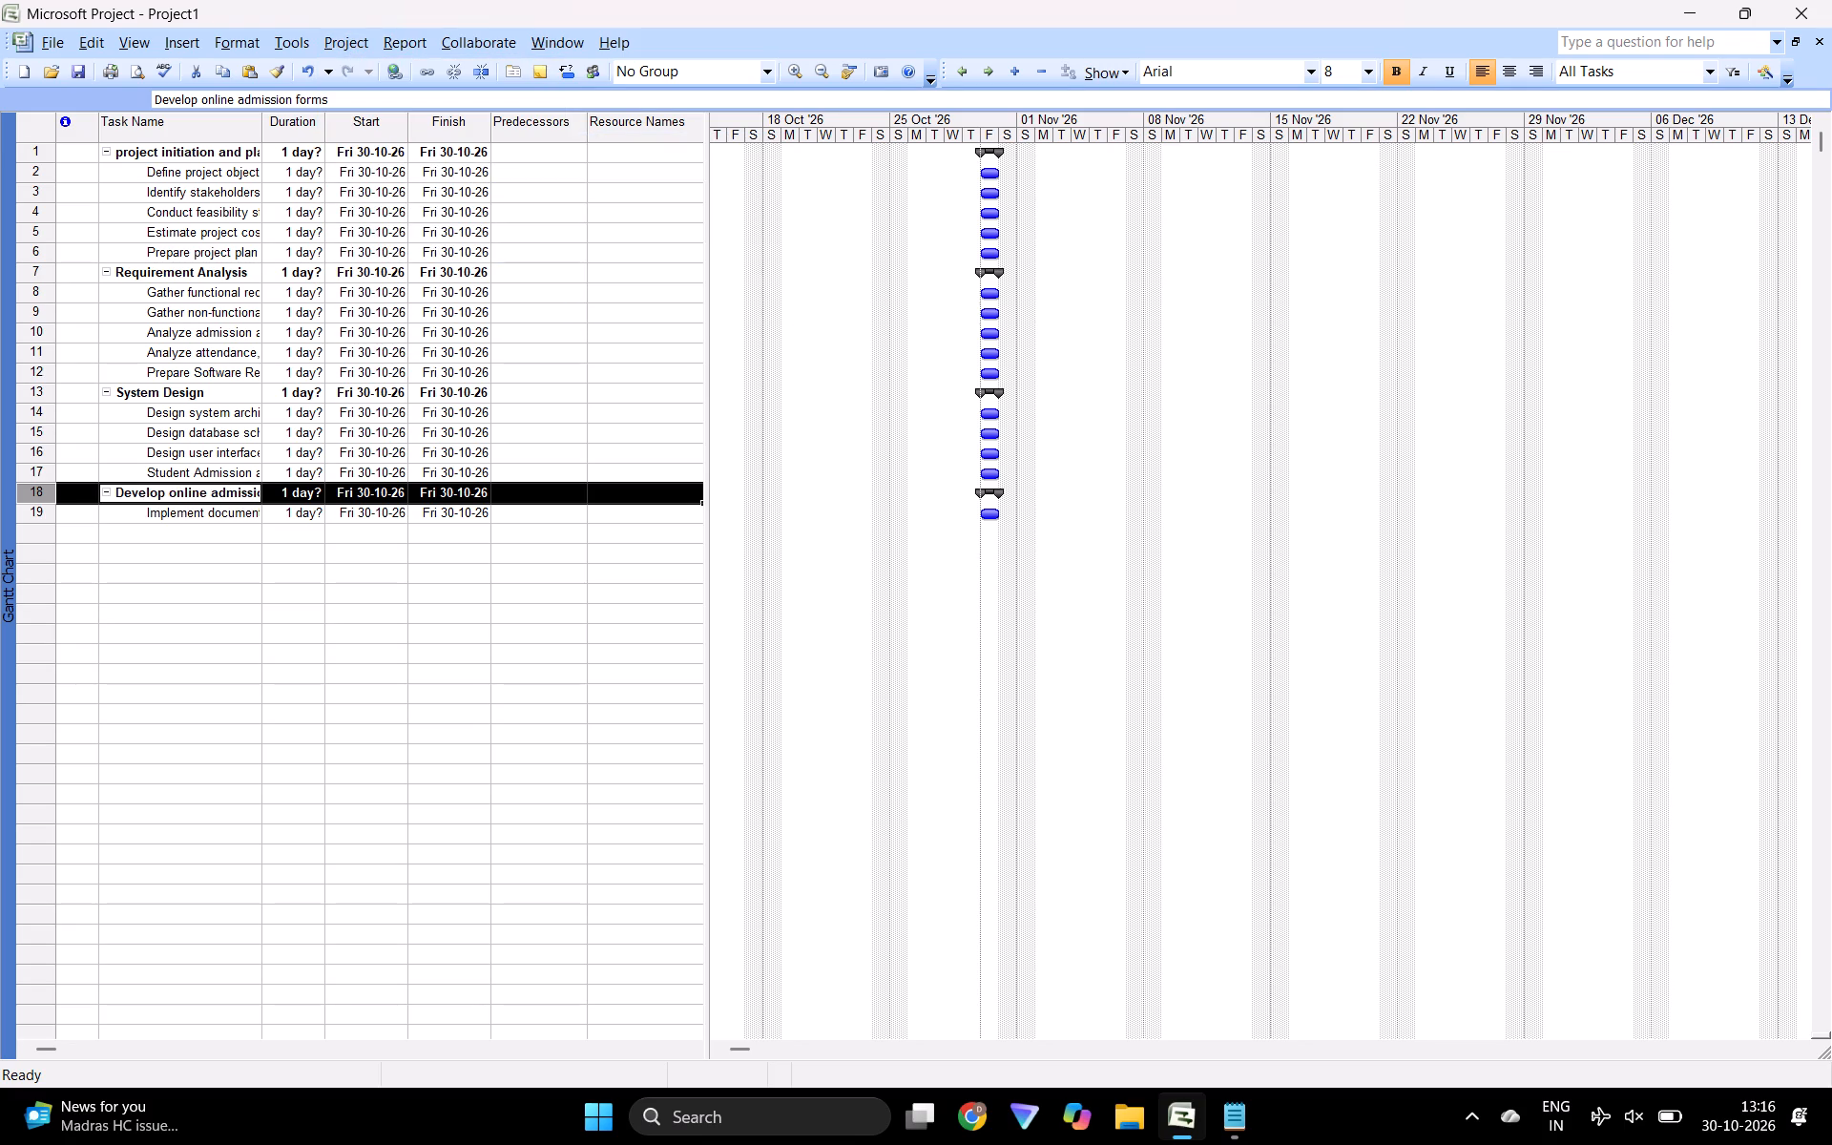
pyautogui.click(339, 53)
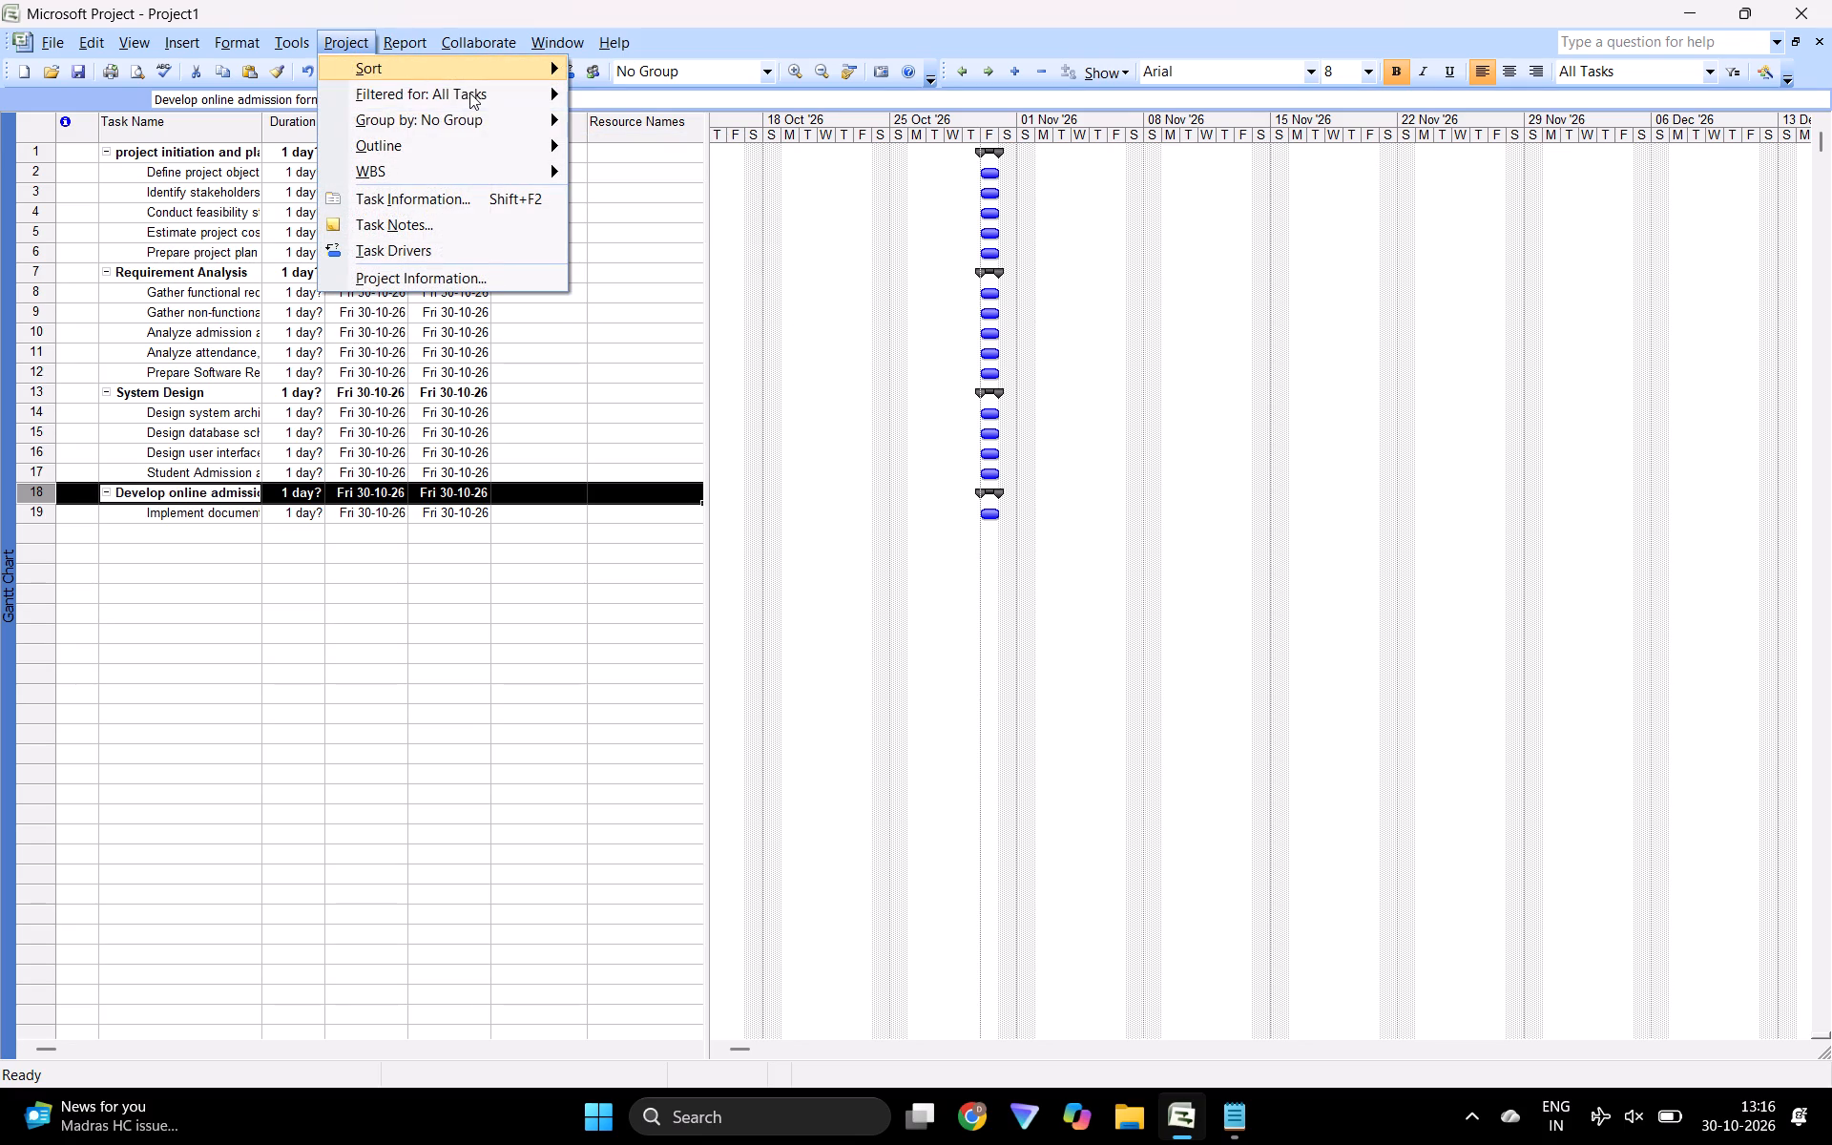
pyautogui.click(514, 142)
pyautogui.click(630, 165)
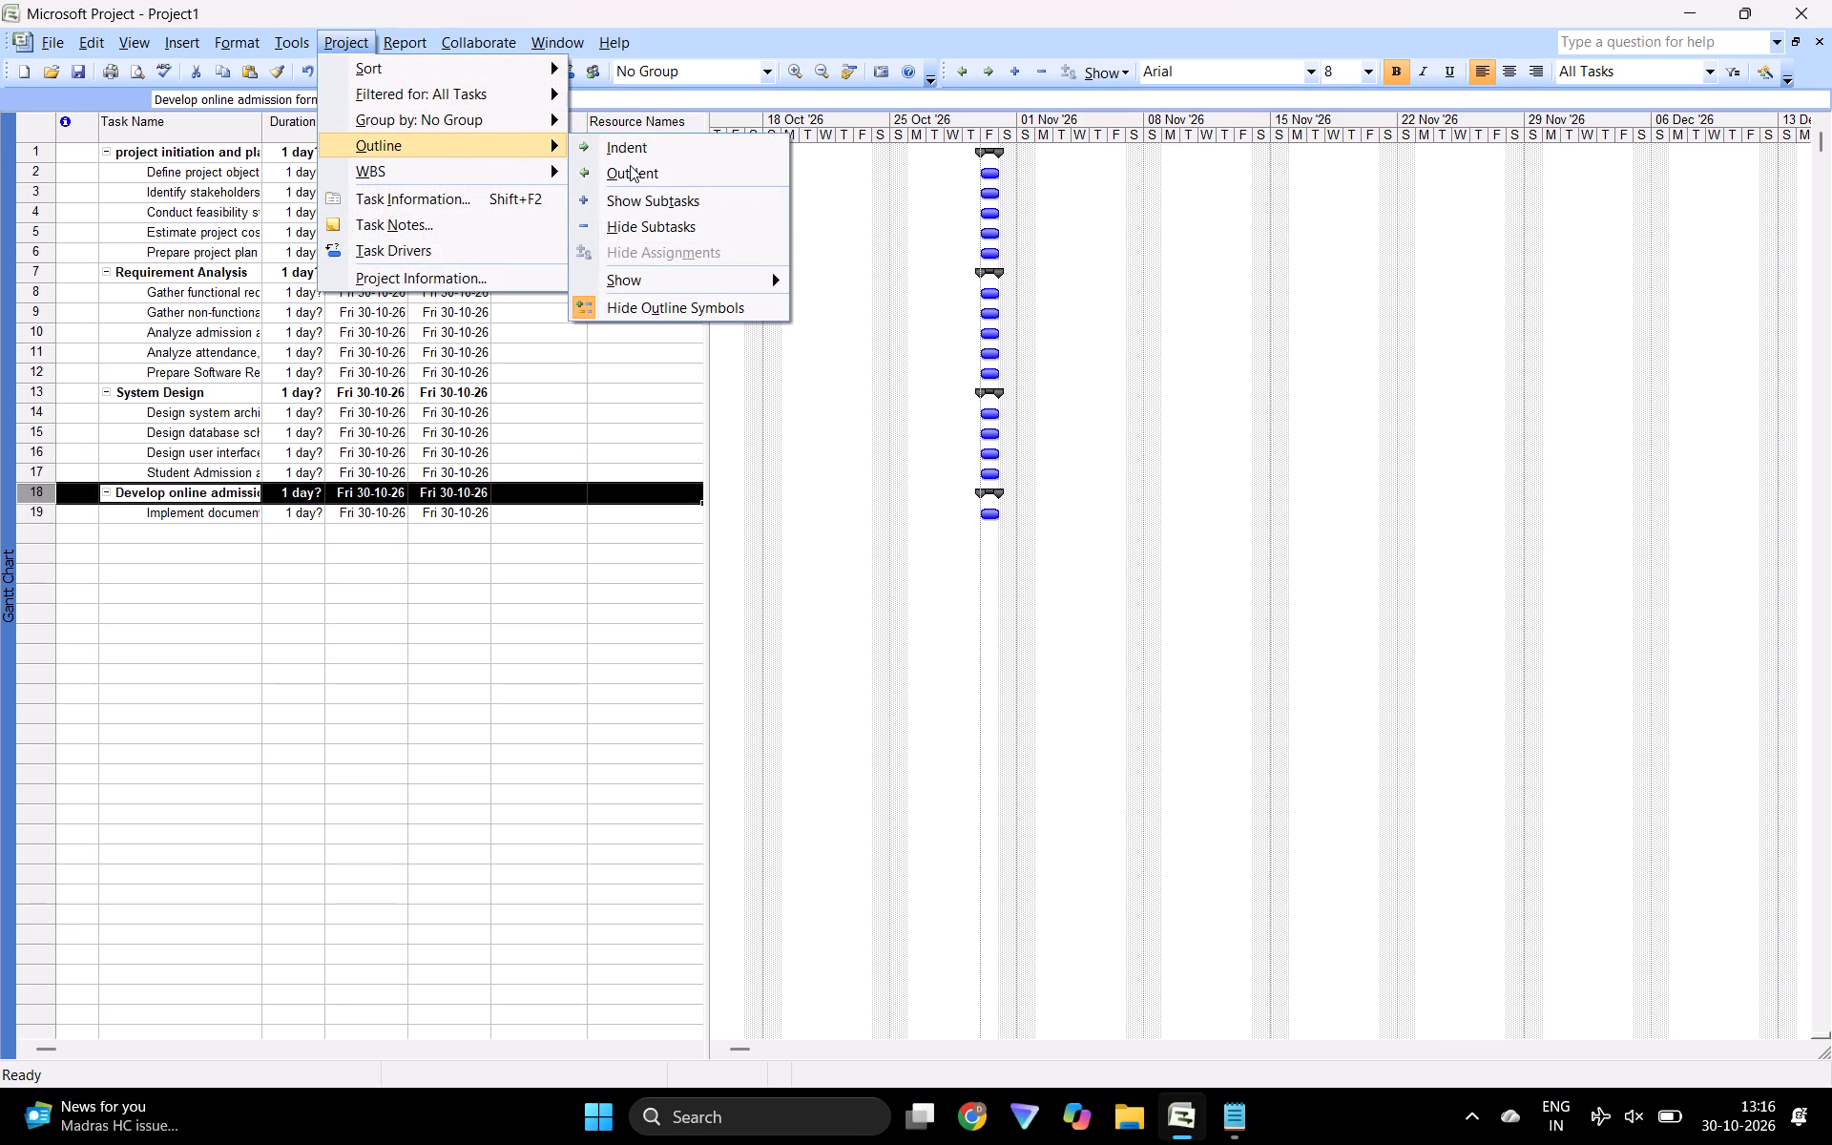
pyautogui.click(820, 540)
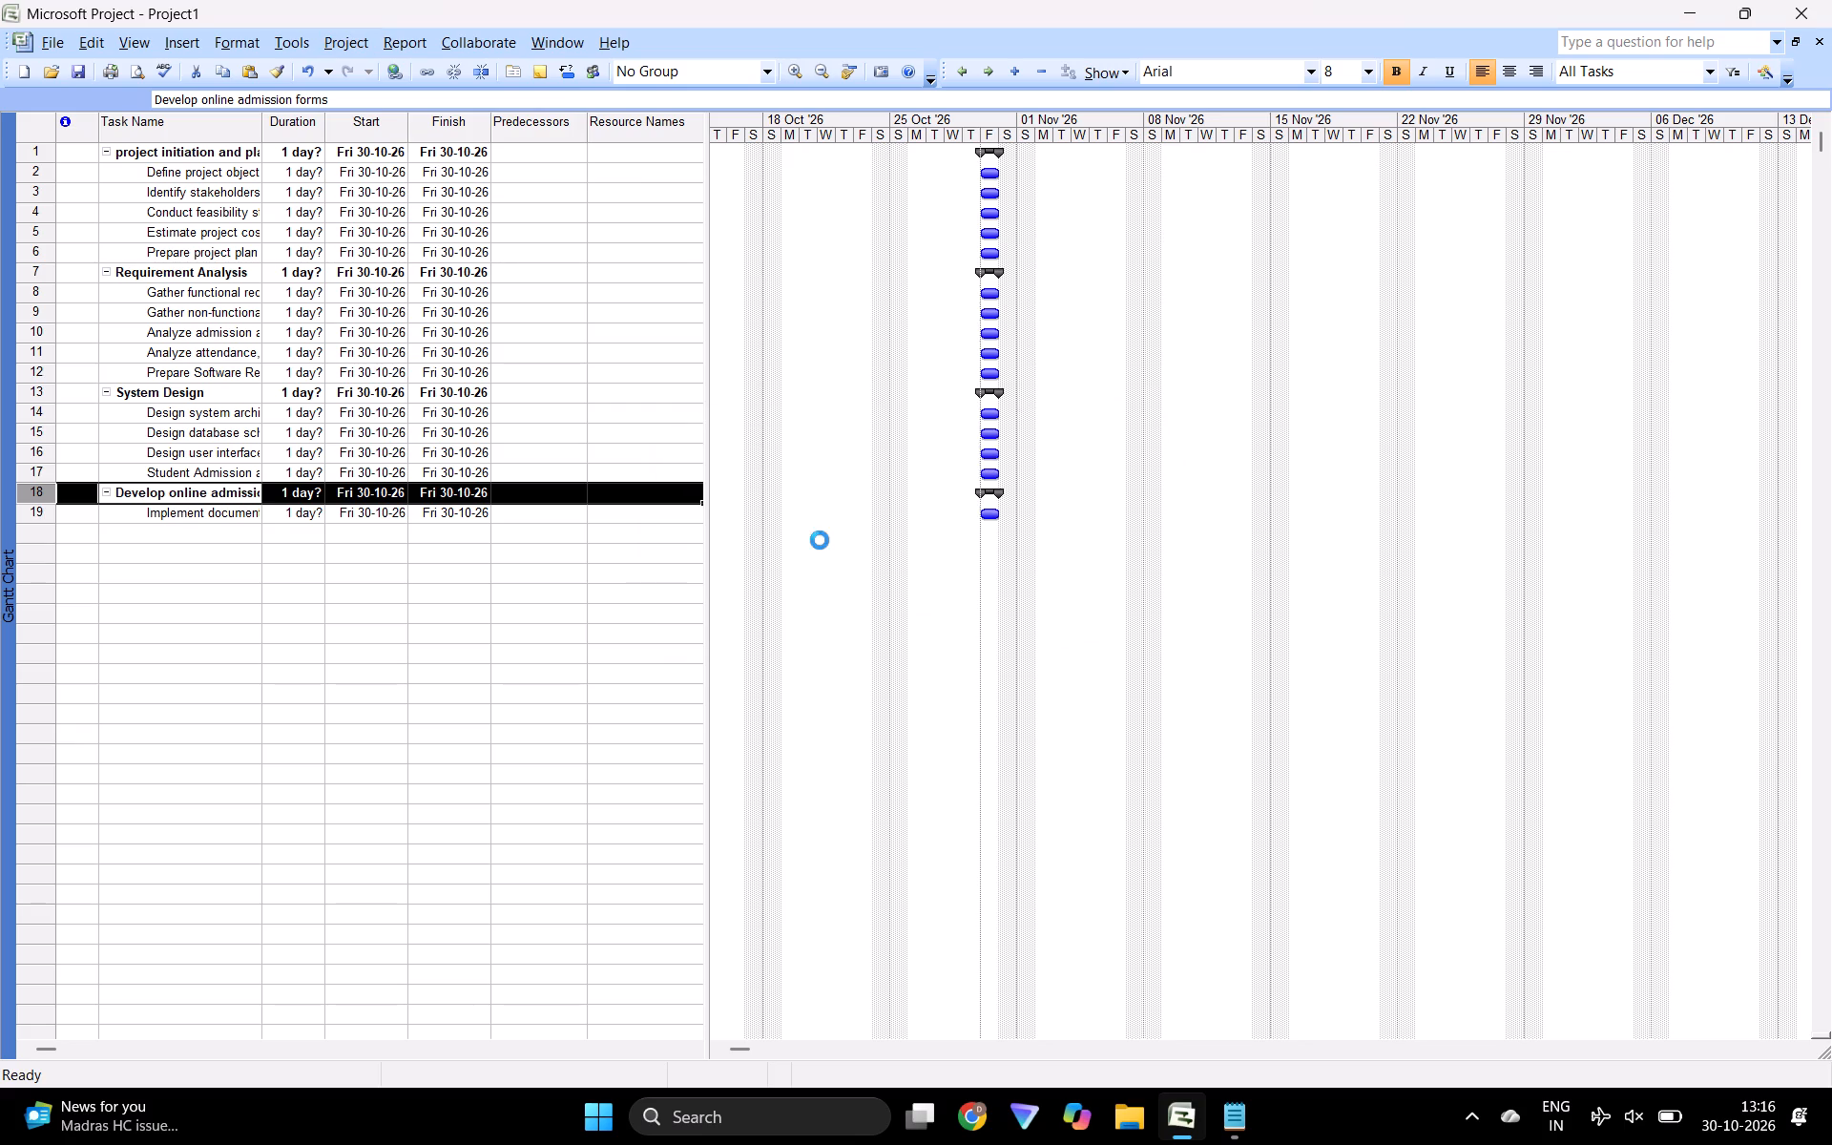
# Rename task 17 under System Design as "Prepare system design documentation", copying item 3.6 from p2.txt in Notepad.
pyautogui.click(244, 473)
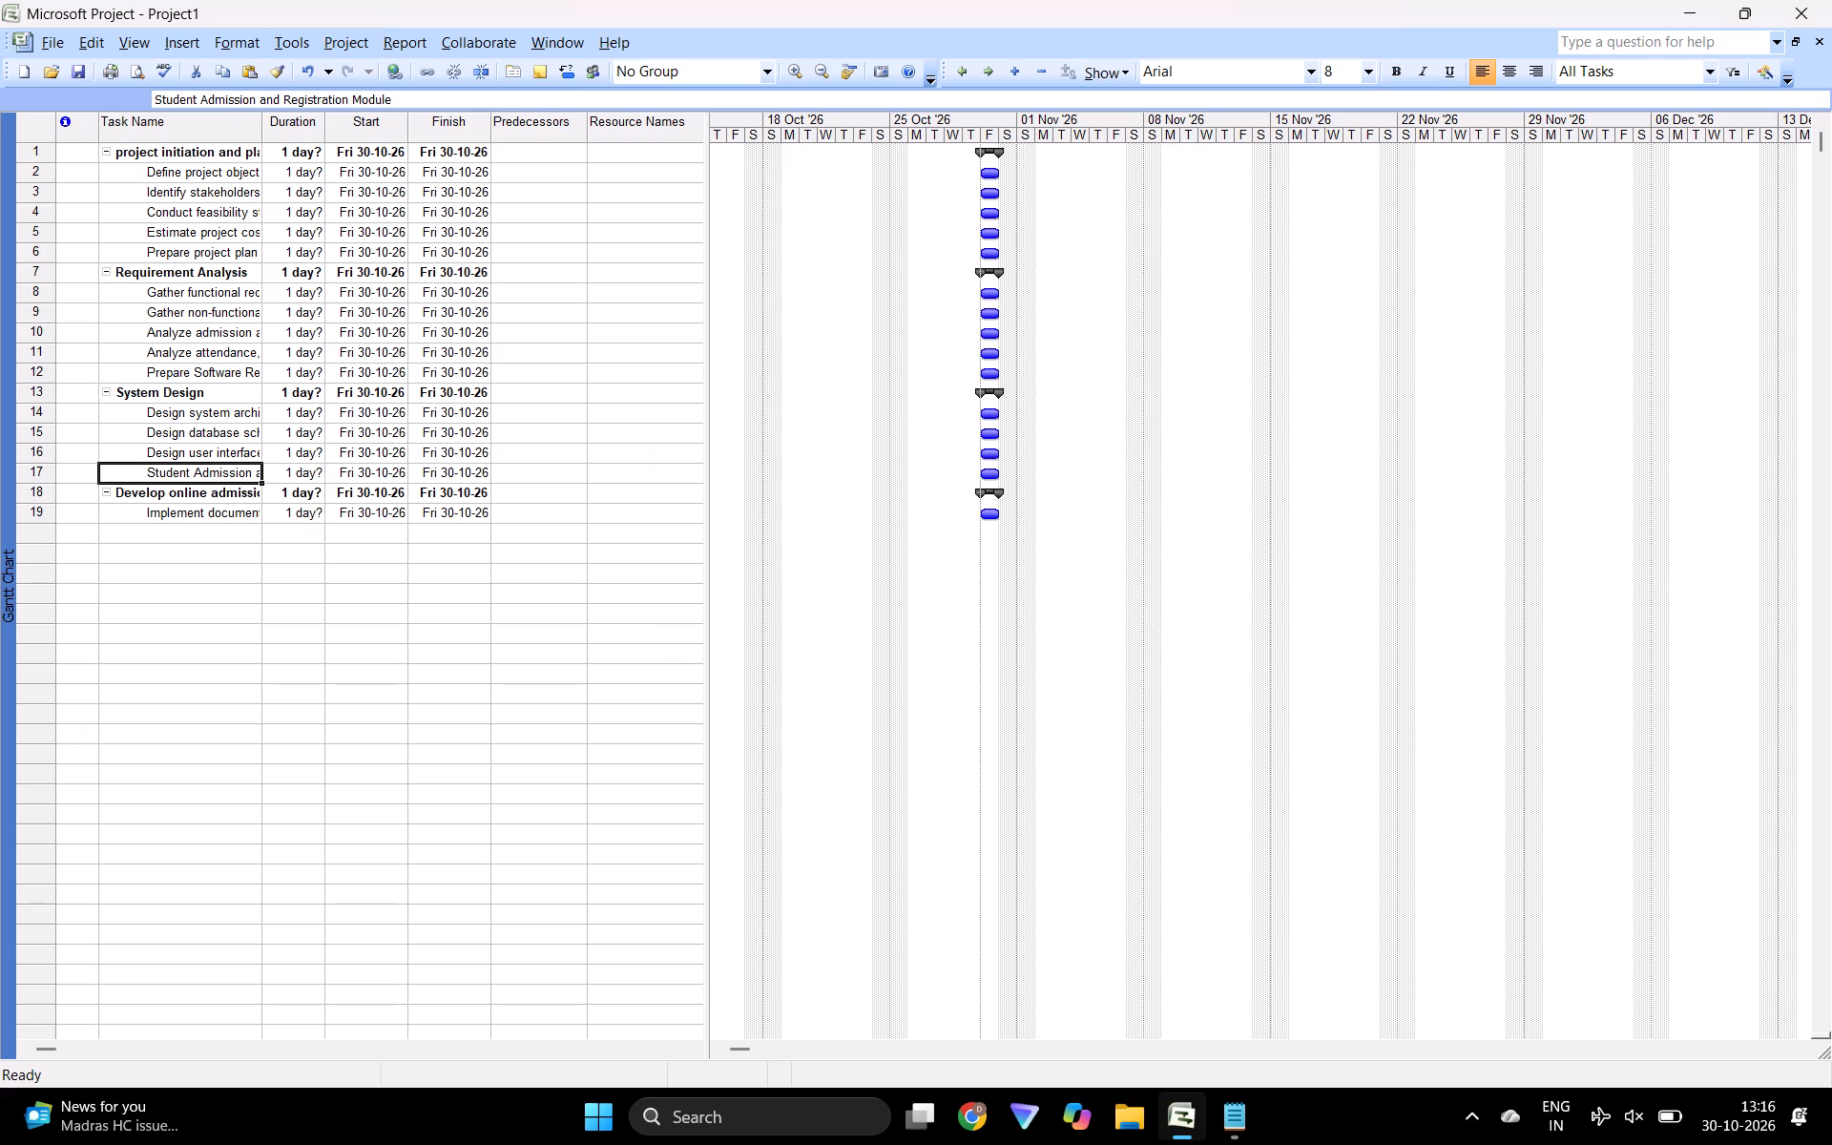
pyautogui.hotkey('alt', 'Tab')
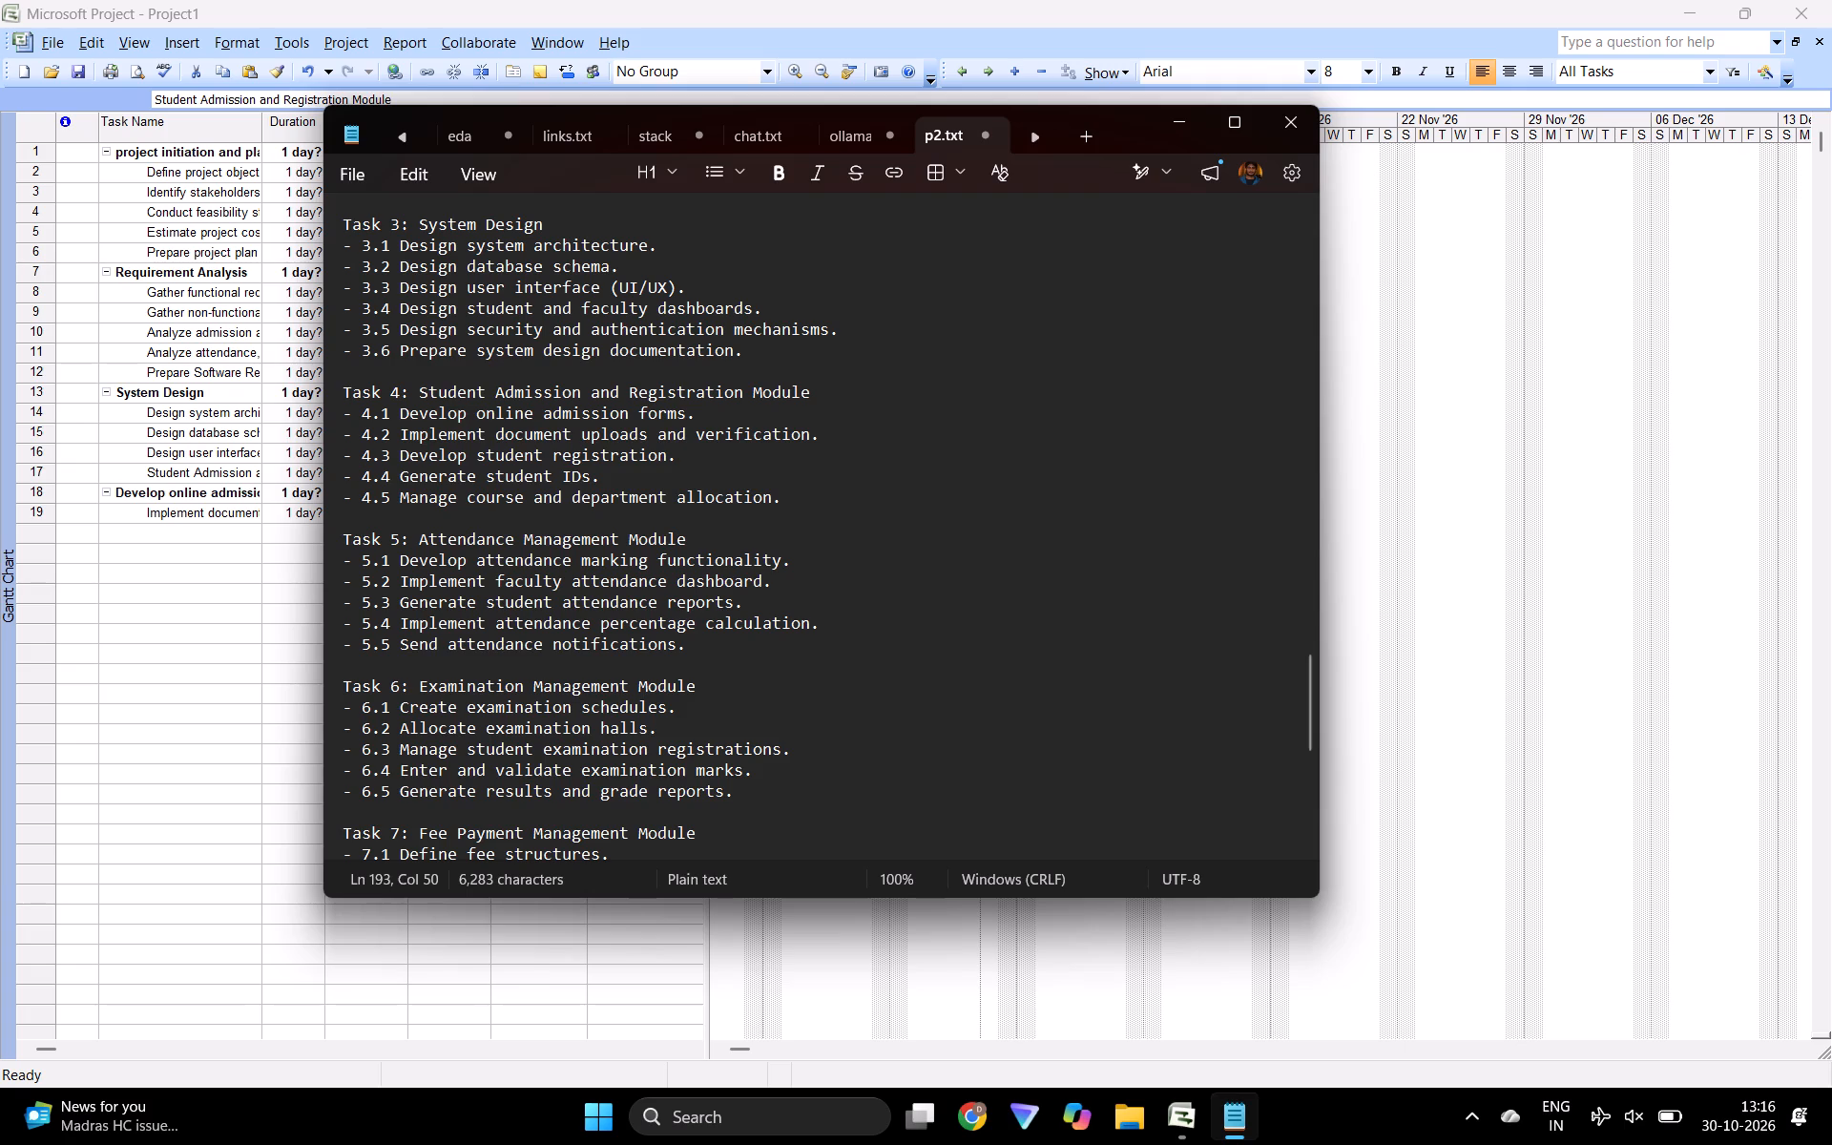
pyautogui.moveTo(400, 350); pyautogui.dragTo(730, 347)
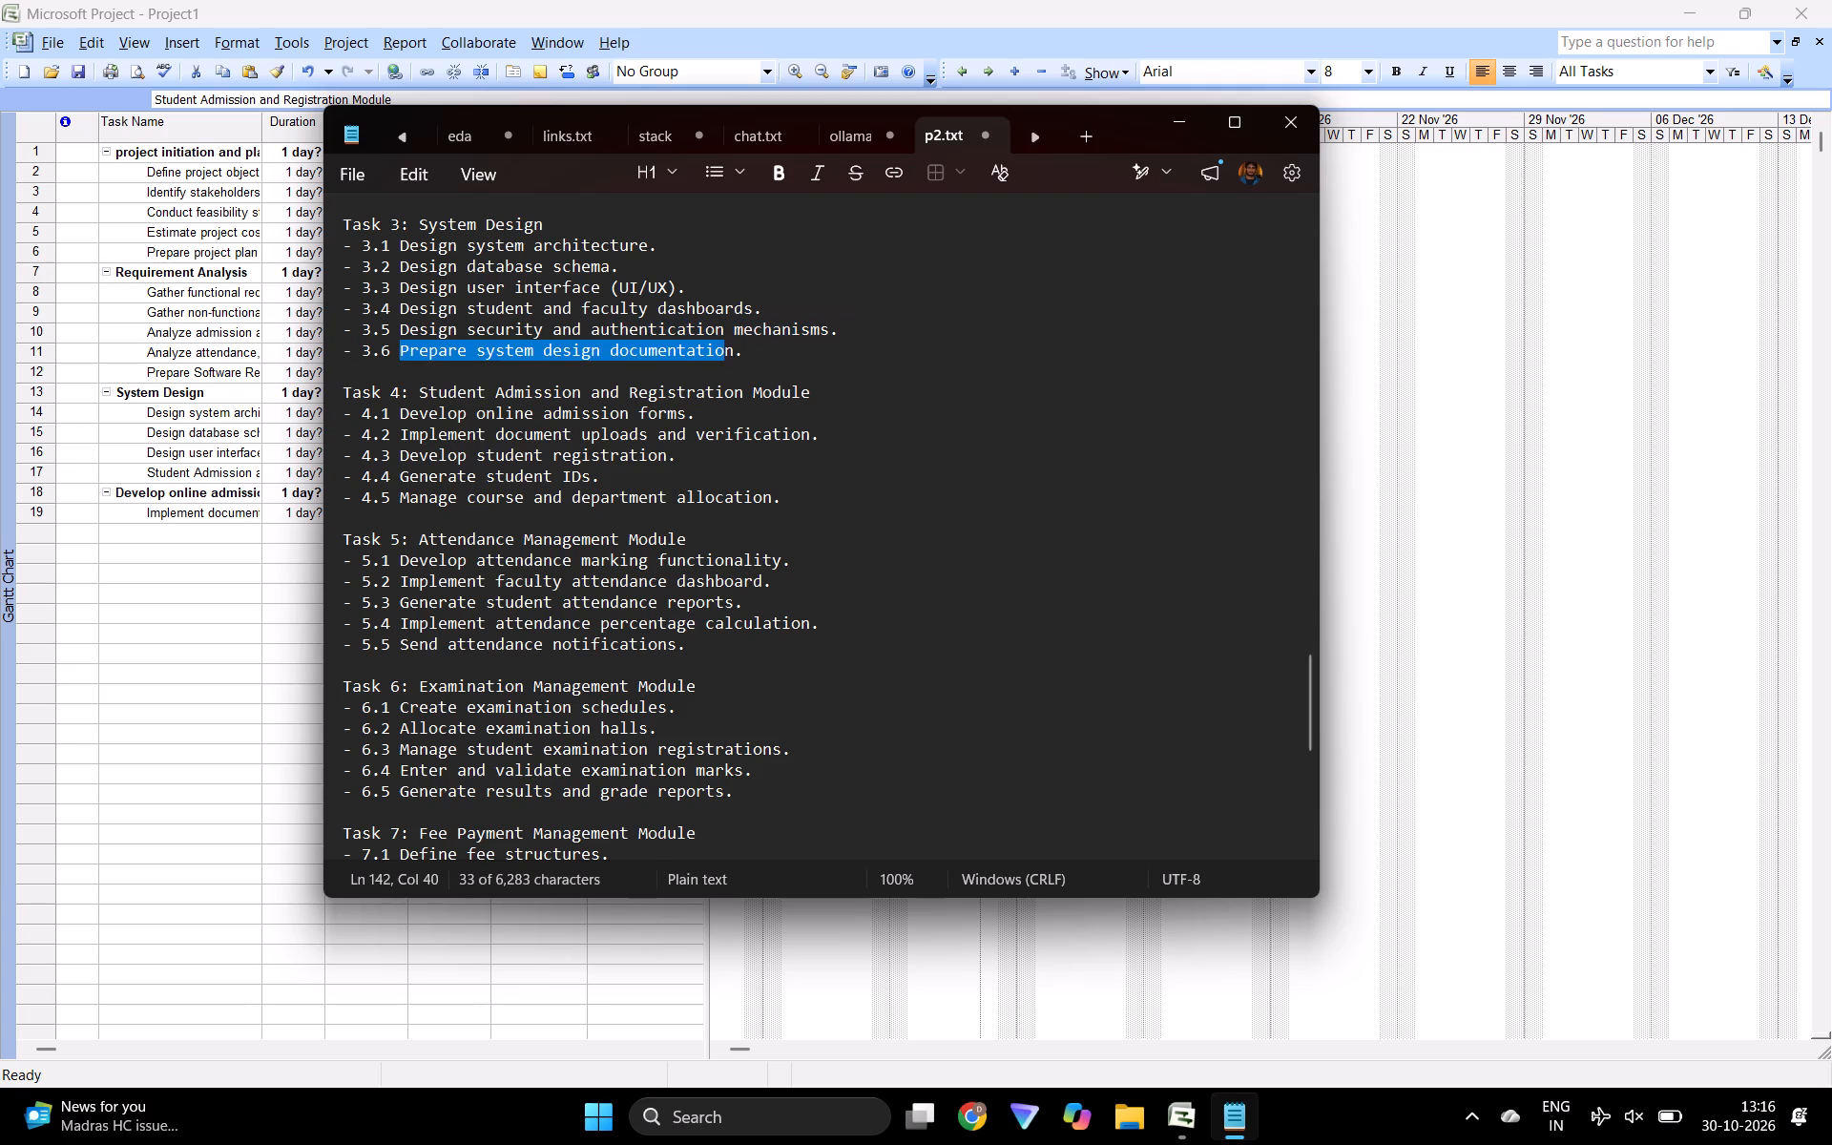
pyautogui.moveTo(730, 347); pyautogui.dragTo(732, 347)
pyautogui.hotkey('ctrl', 'c')
pyautogui.hotkey('alt', 'Tab')
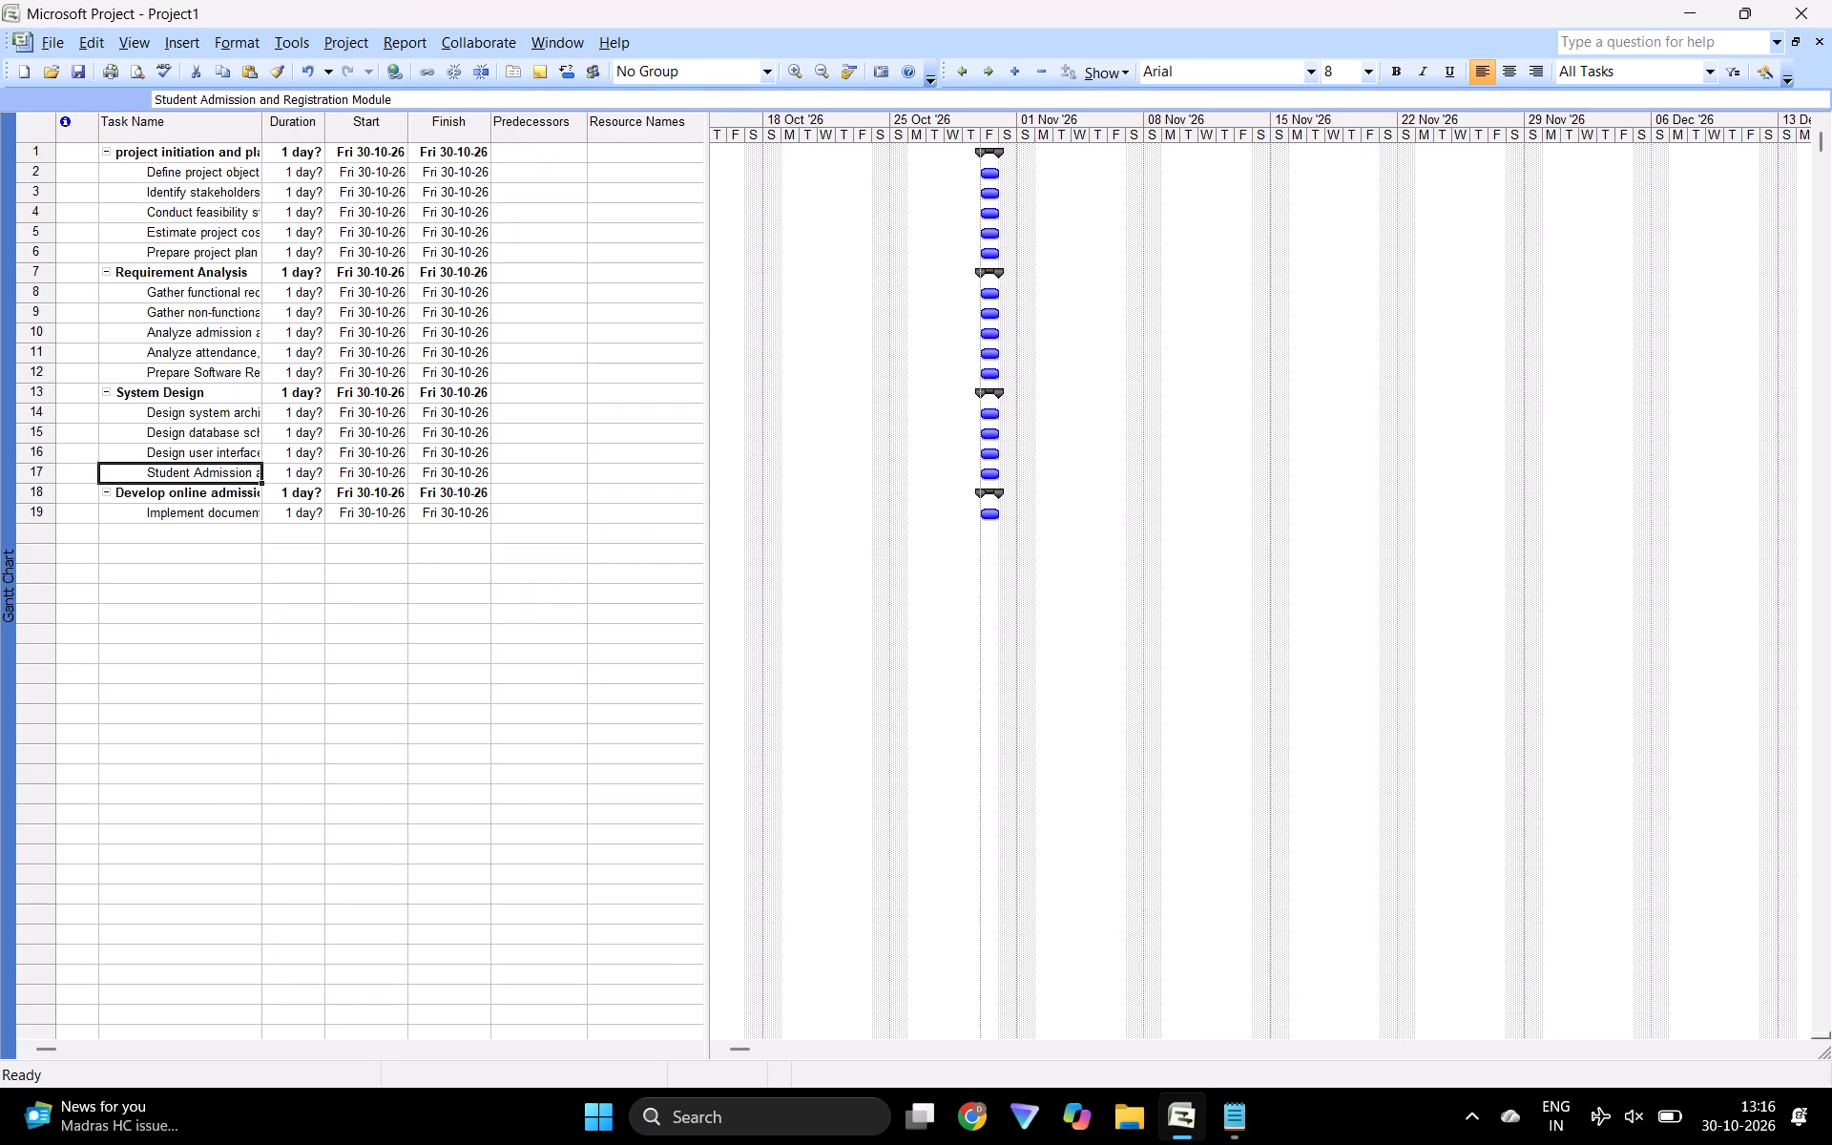
pyautogui.tripleClick(234, 471)
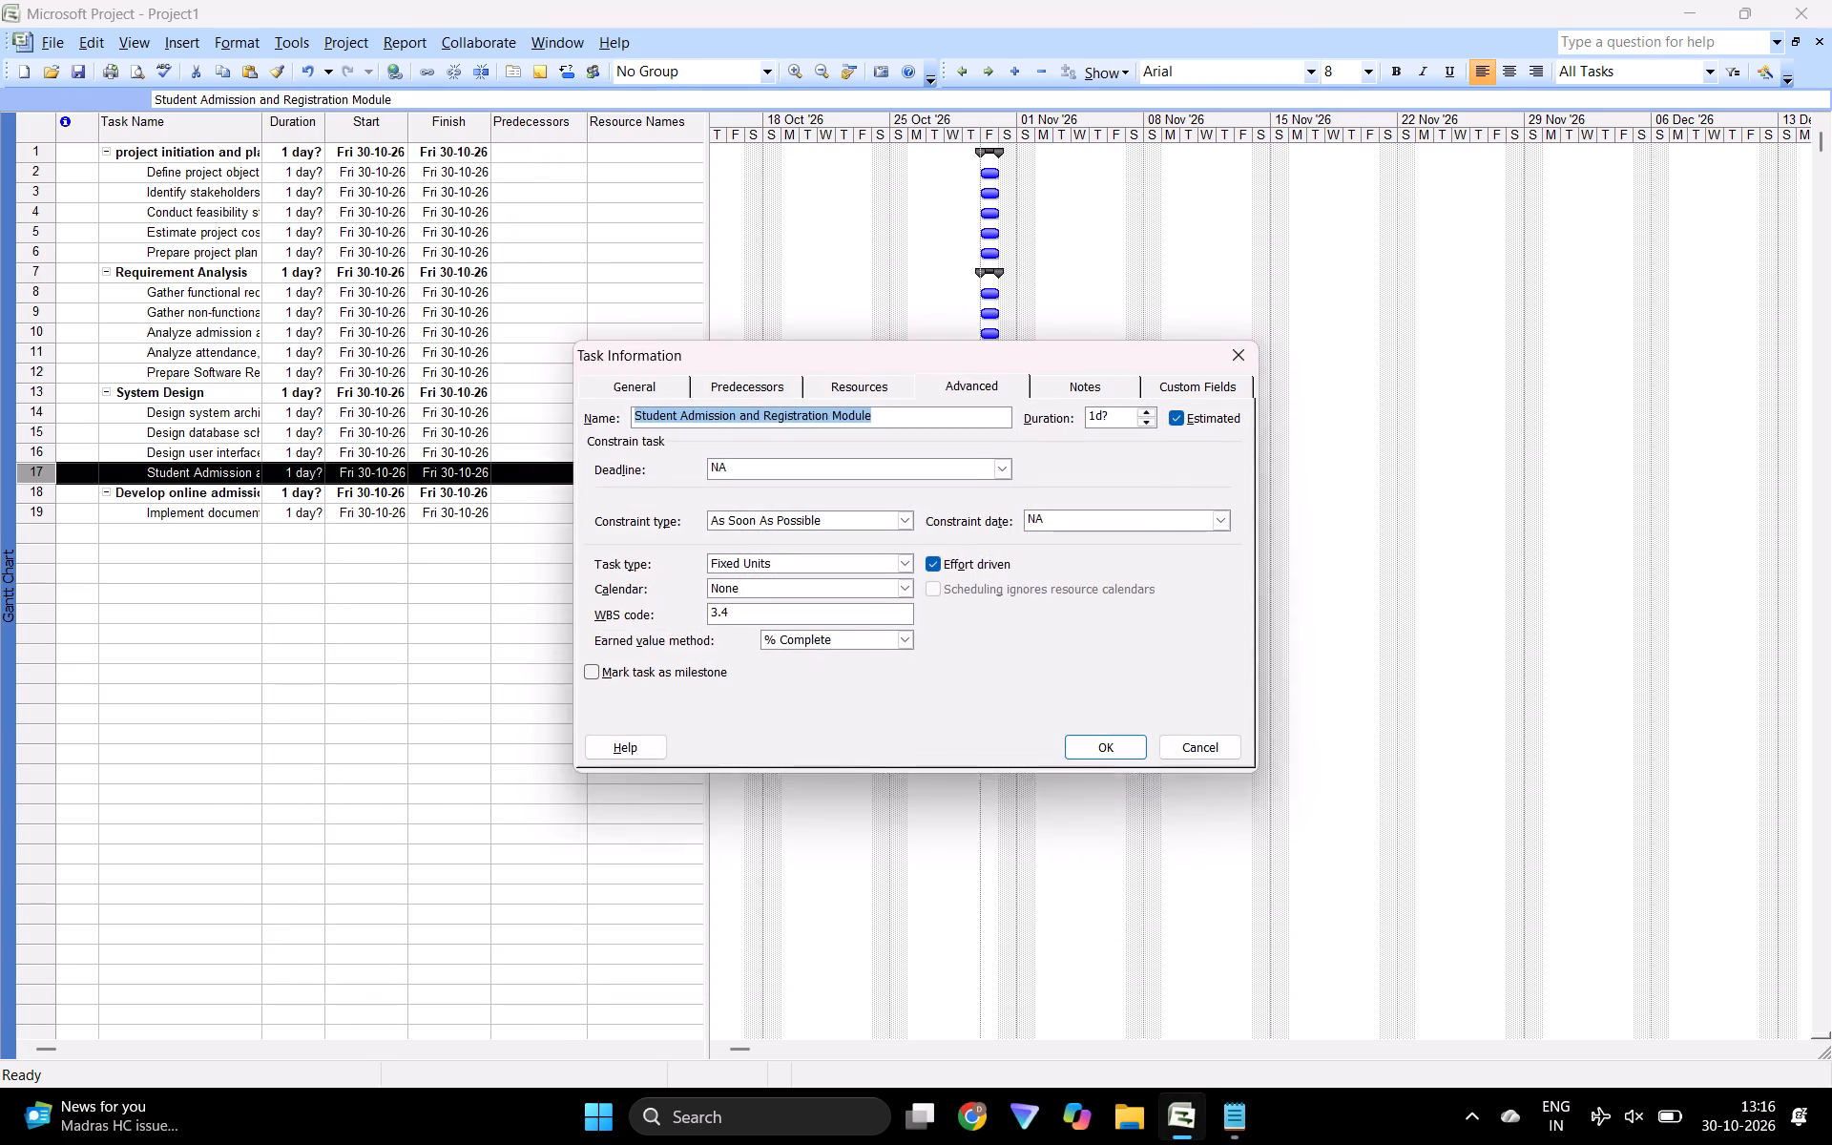
pyautogui.press('BackSpace')
pyautogui.hotkey('ctrl', 'v')
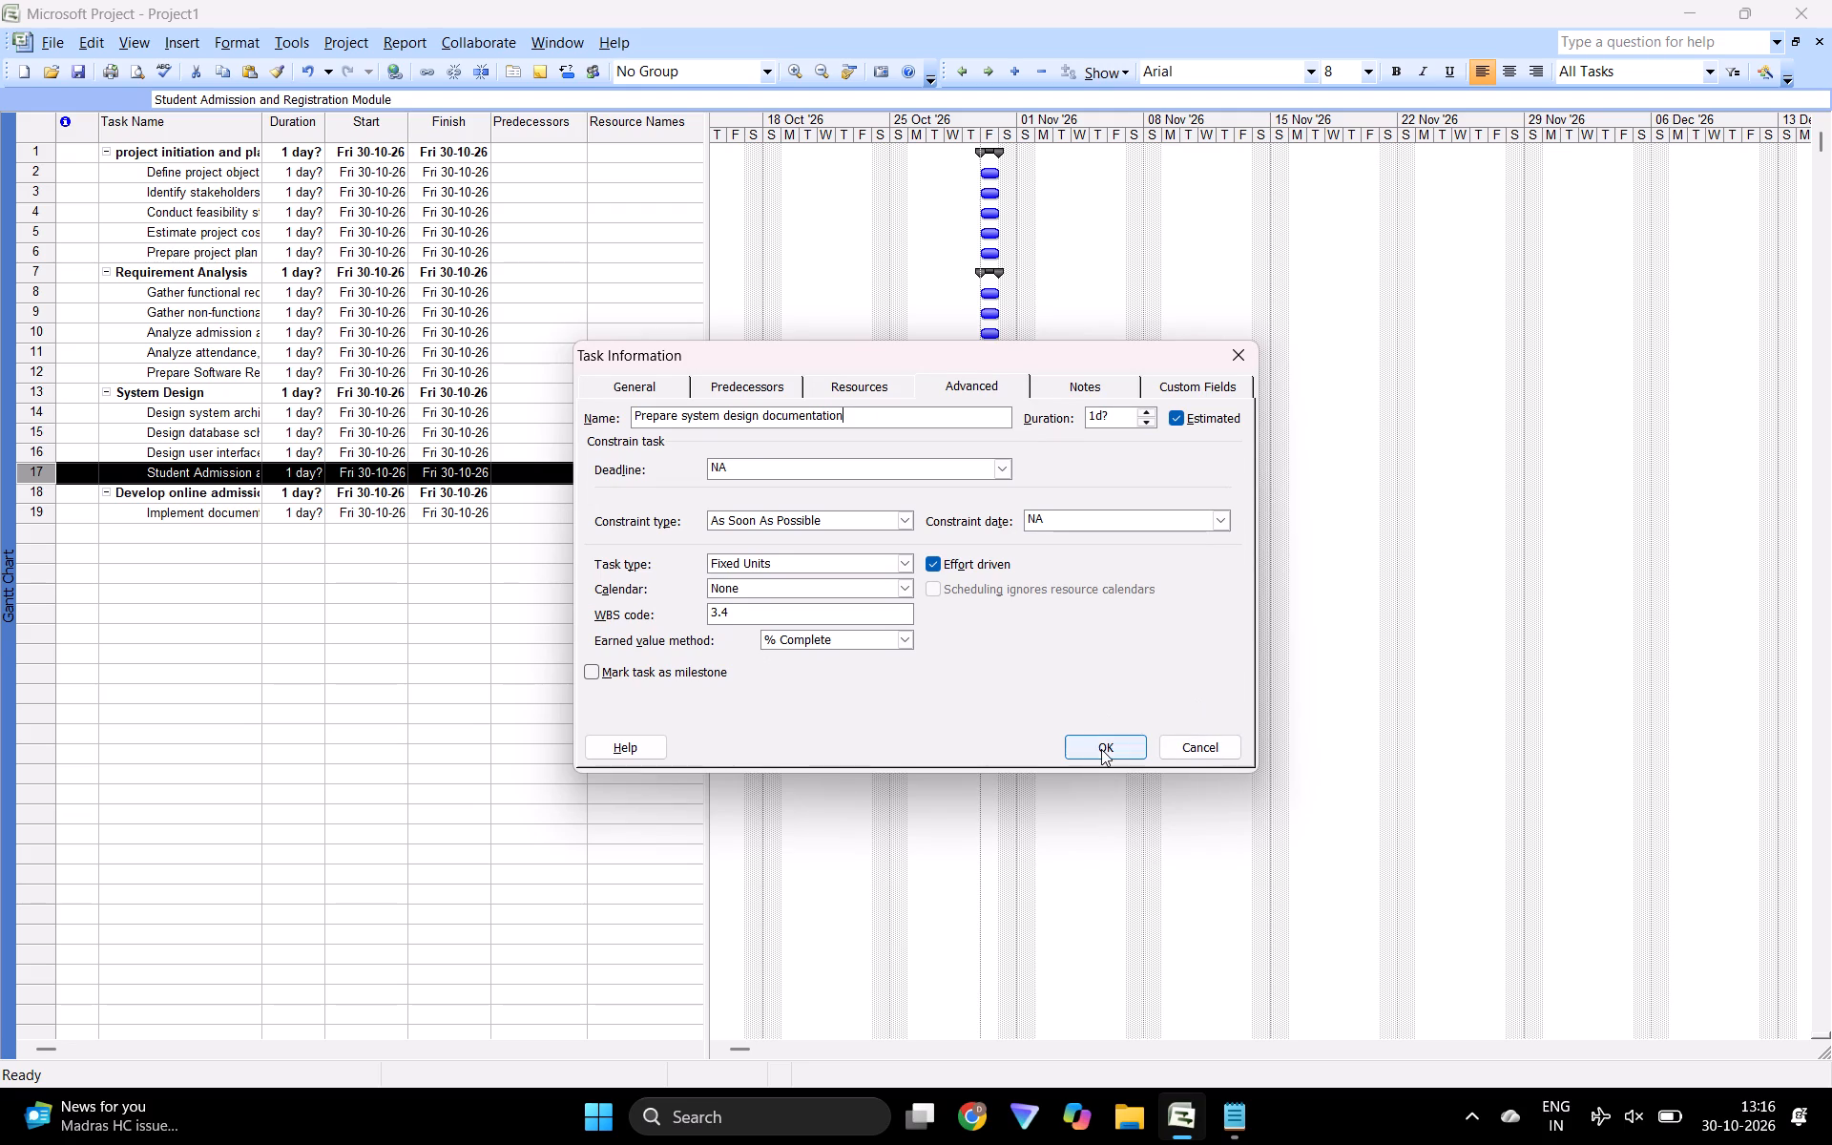
pyautogui.click(1101, 749)
# Rename summary task 18 as "Student Admission and Registration Module", copying the Task 4 heading from p2.txt in Notepad.
pyautogui.hotkey('alt', 'Tab')
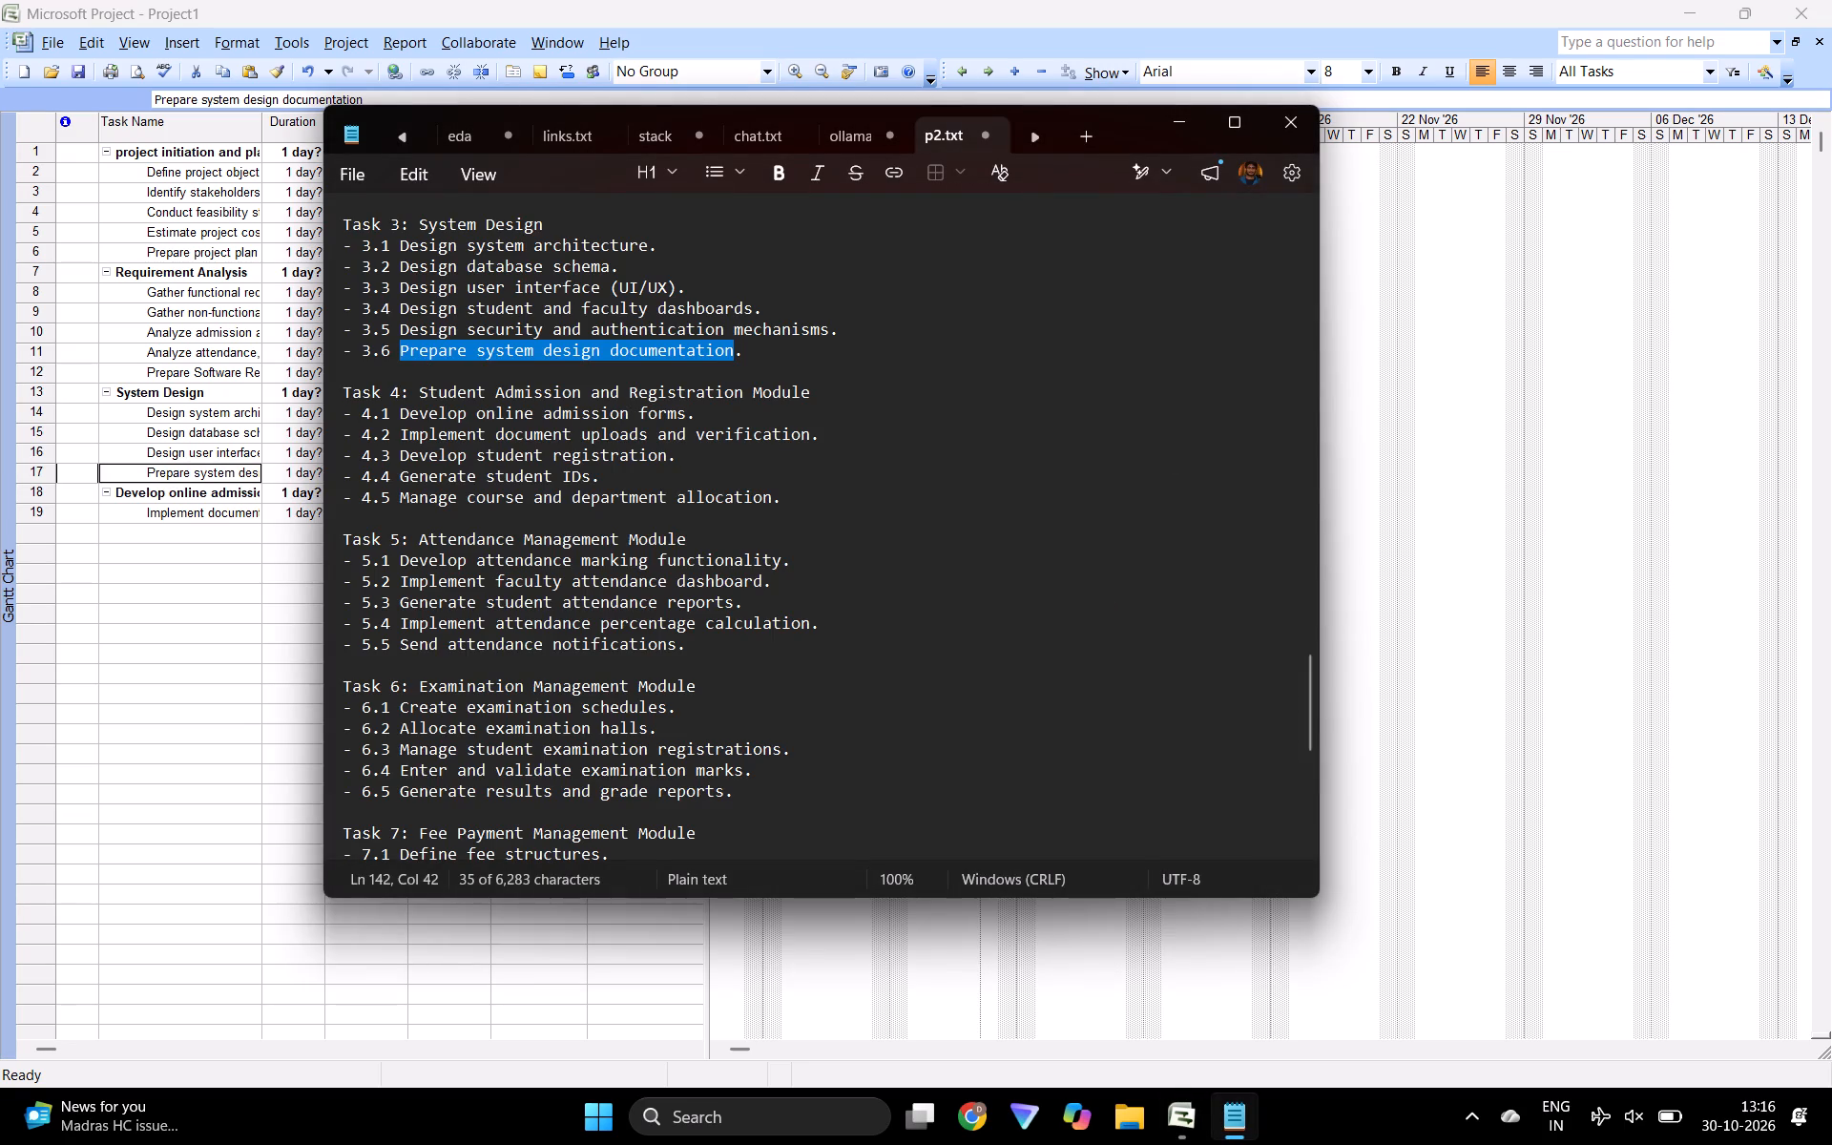
pyautogui.moveTo(419, 391); pyautogui.dragTo(800, 386)
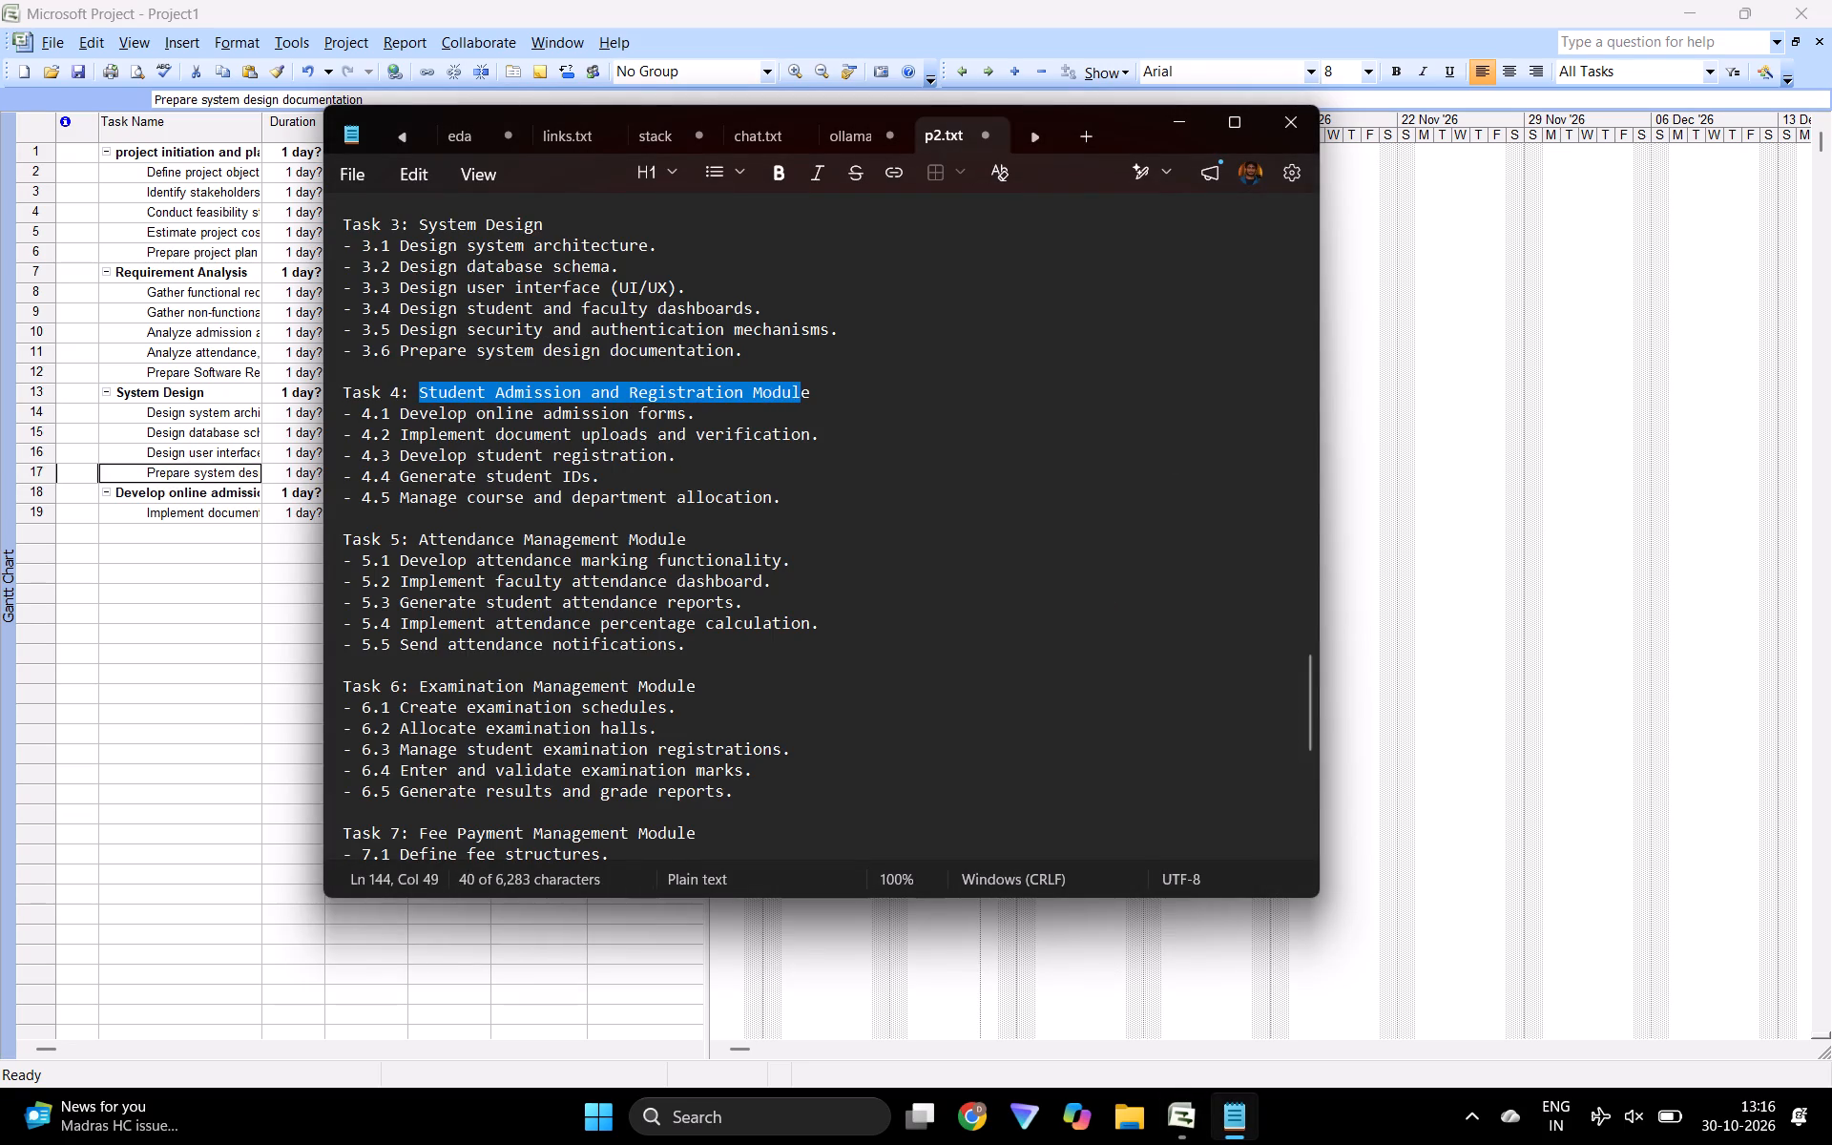
pyautogui.moveTo(800, 386); pyautogui.dragTo(810, 385)
pyautogui.hotkey('ctrl', 'c')
pyautogui.hotkey('alt', 'Tab')
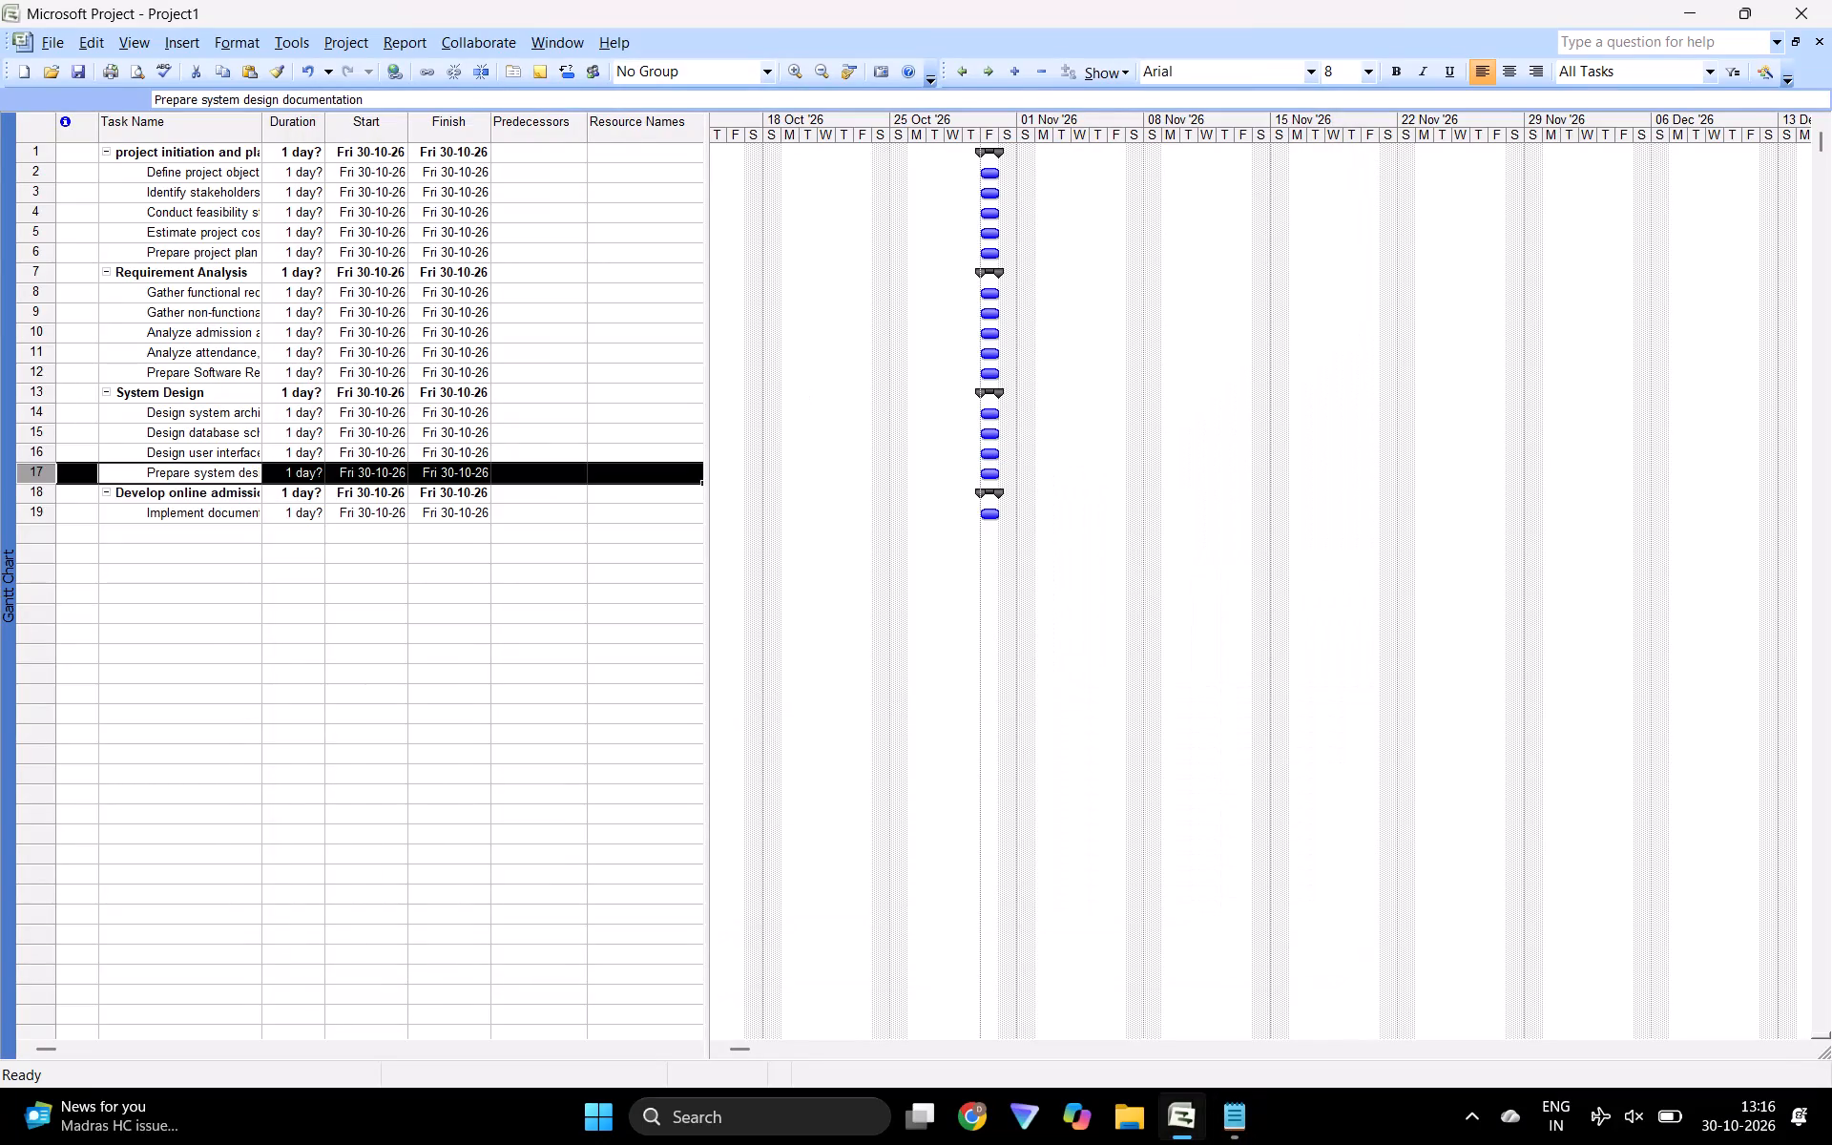
pyautogui.tripleClick(220, 497)
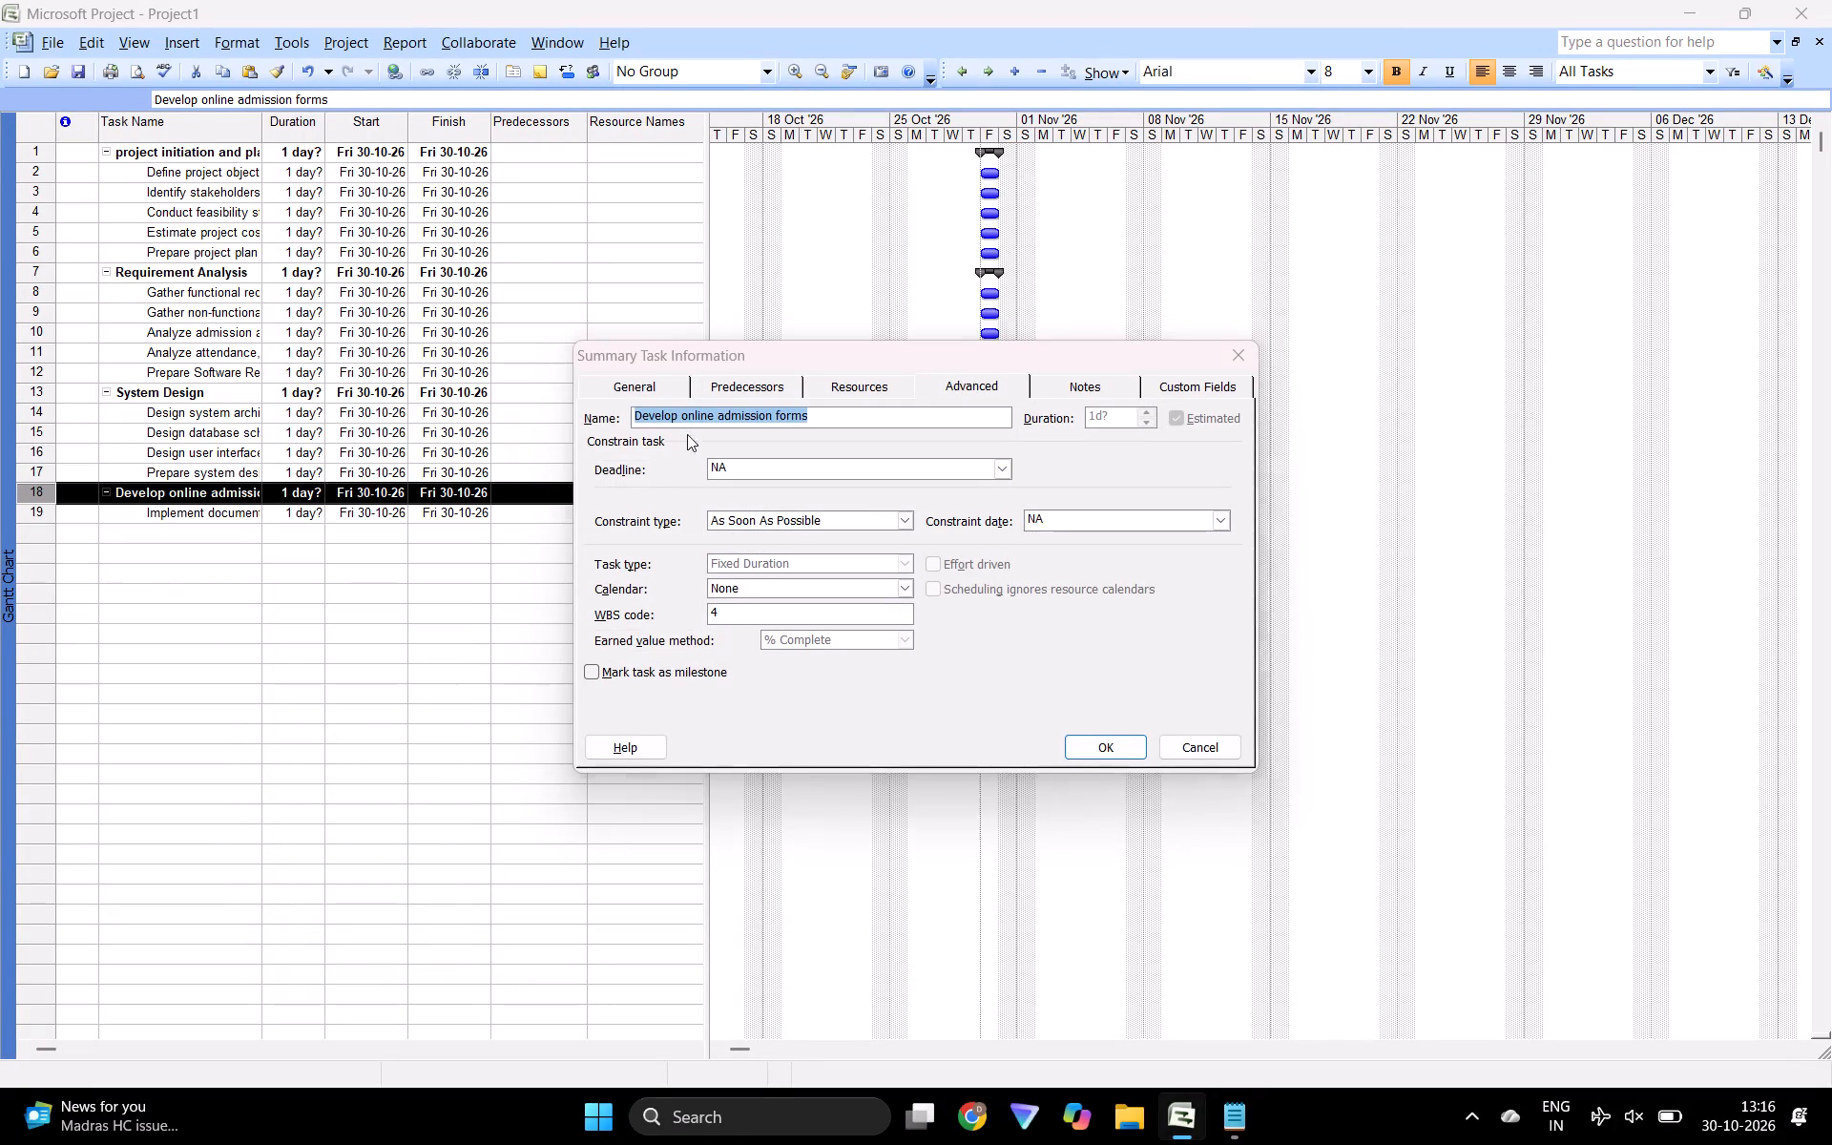
pyautogui.press('BackSpace')
pyautogui.hotkey('ctrl', 'v')
pyautogui.press('Return')
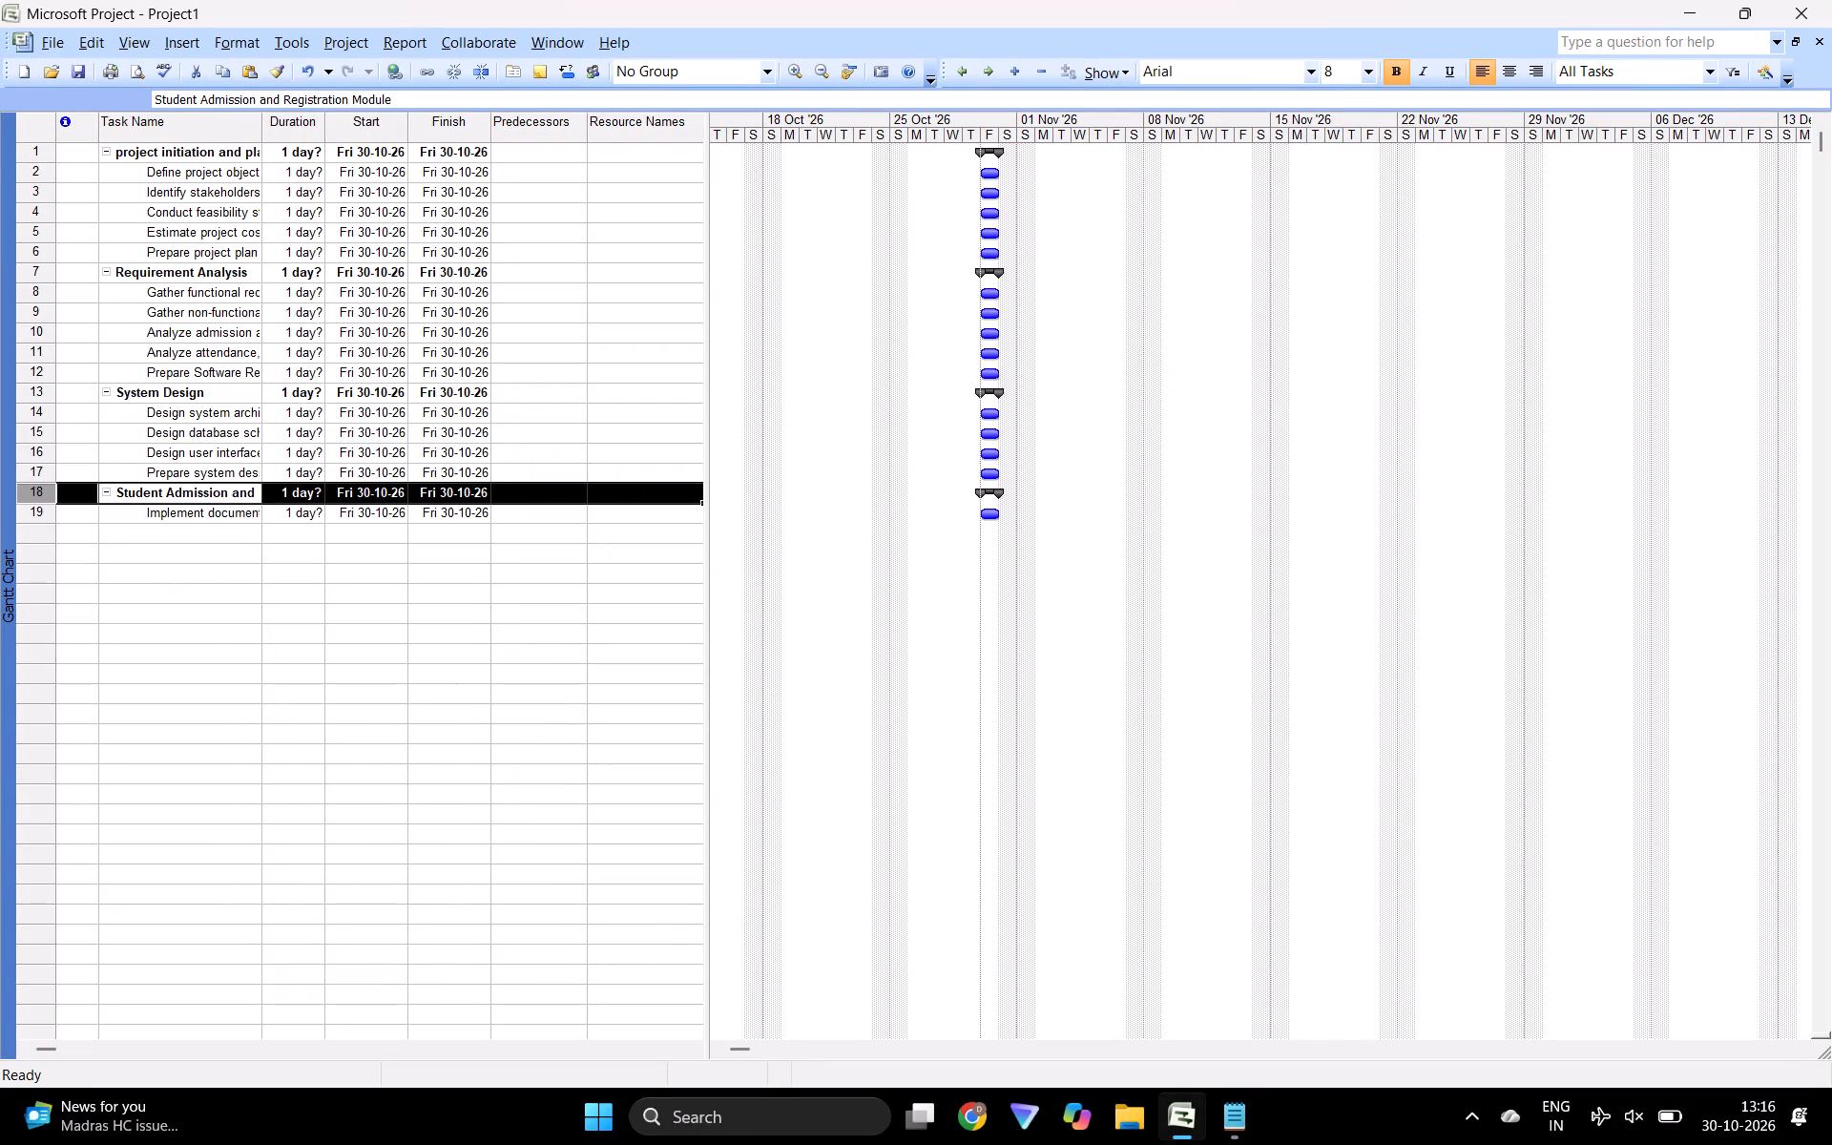
# Copy "Develop student registration" from item 4.3 in Notepad's p2.txt and add it as task 20 in Microsoft Project.
pyautogui.hotkey('alt', 'Tab')
pyautogui.moveTo(398, 414); pyautogui.dragTo(575, 420)
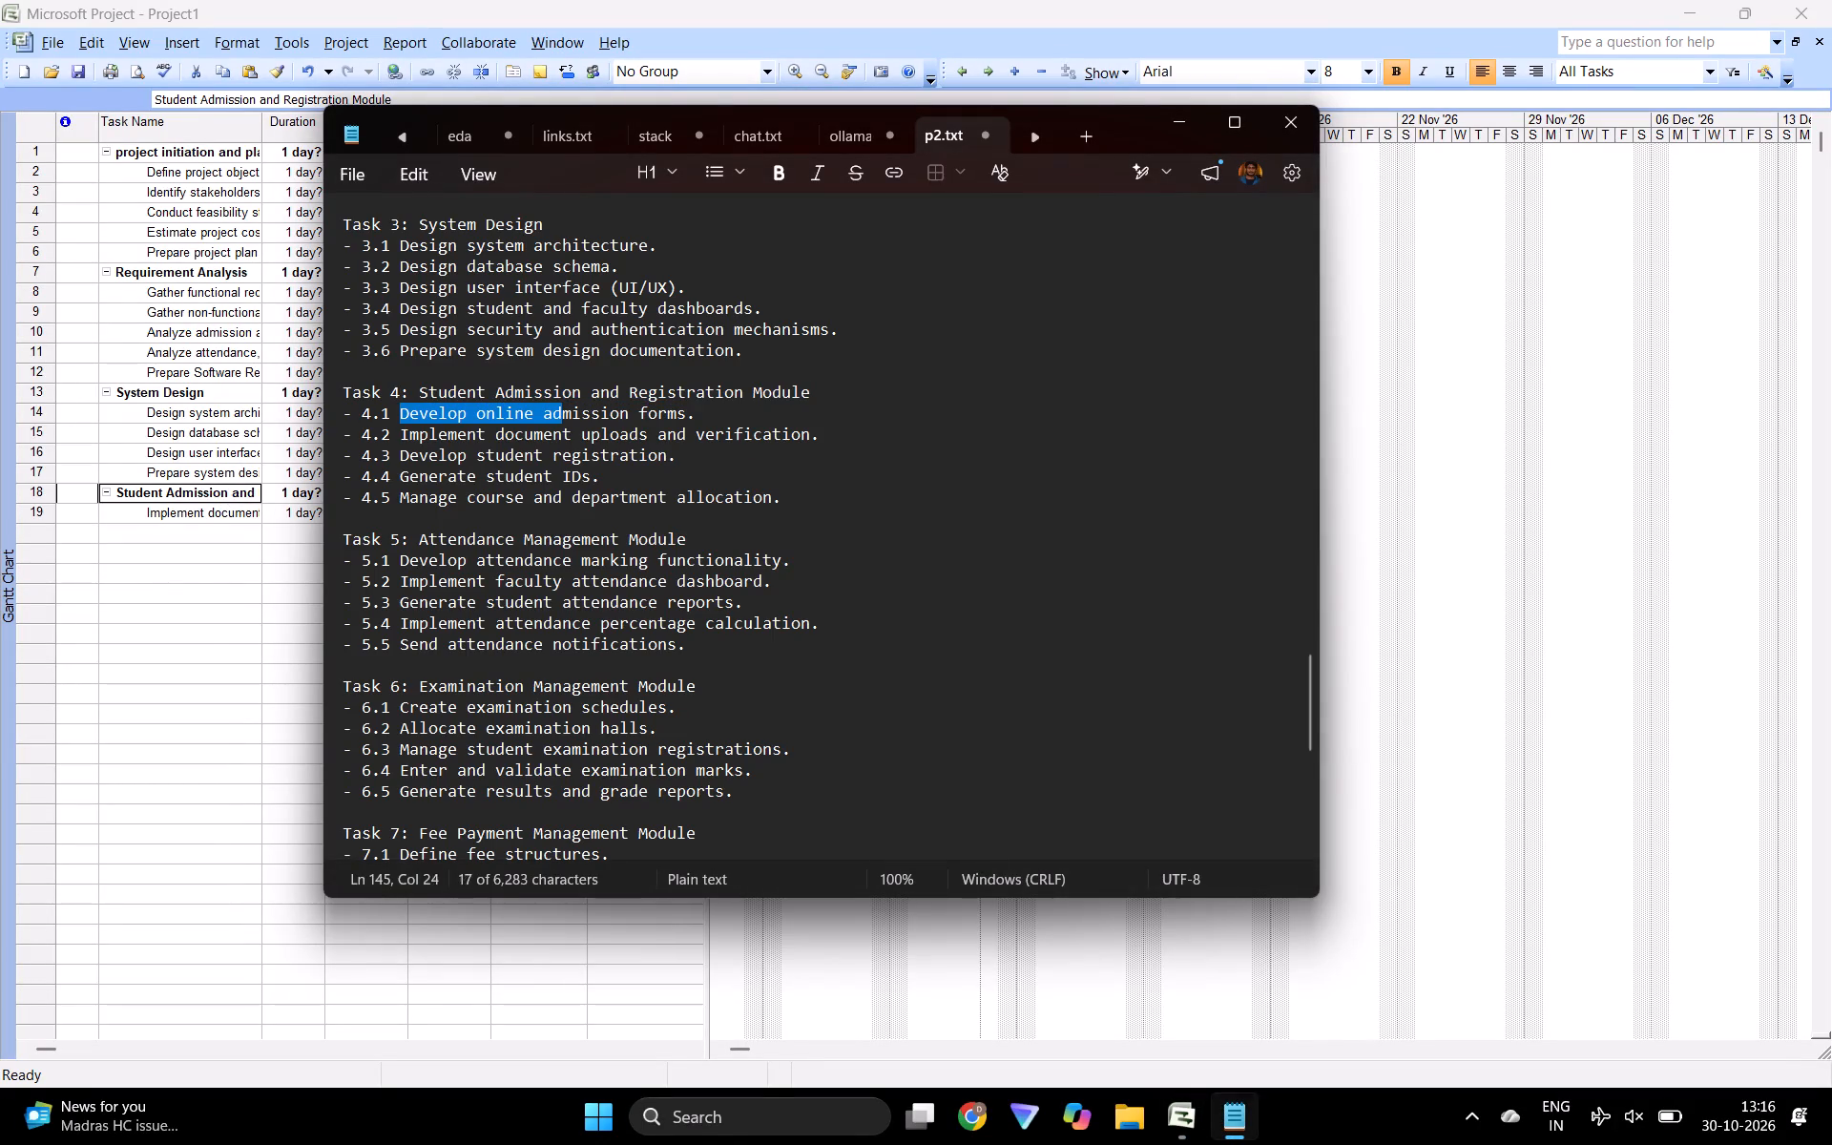
pyautogui.moveTo(575, 420); pyautogui.dragTo(690, 418)
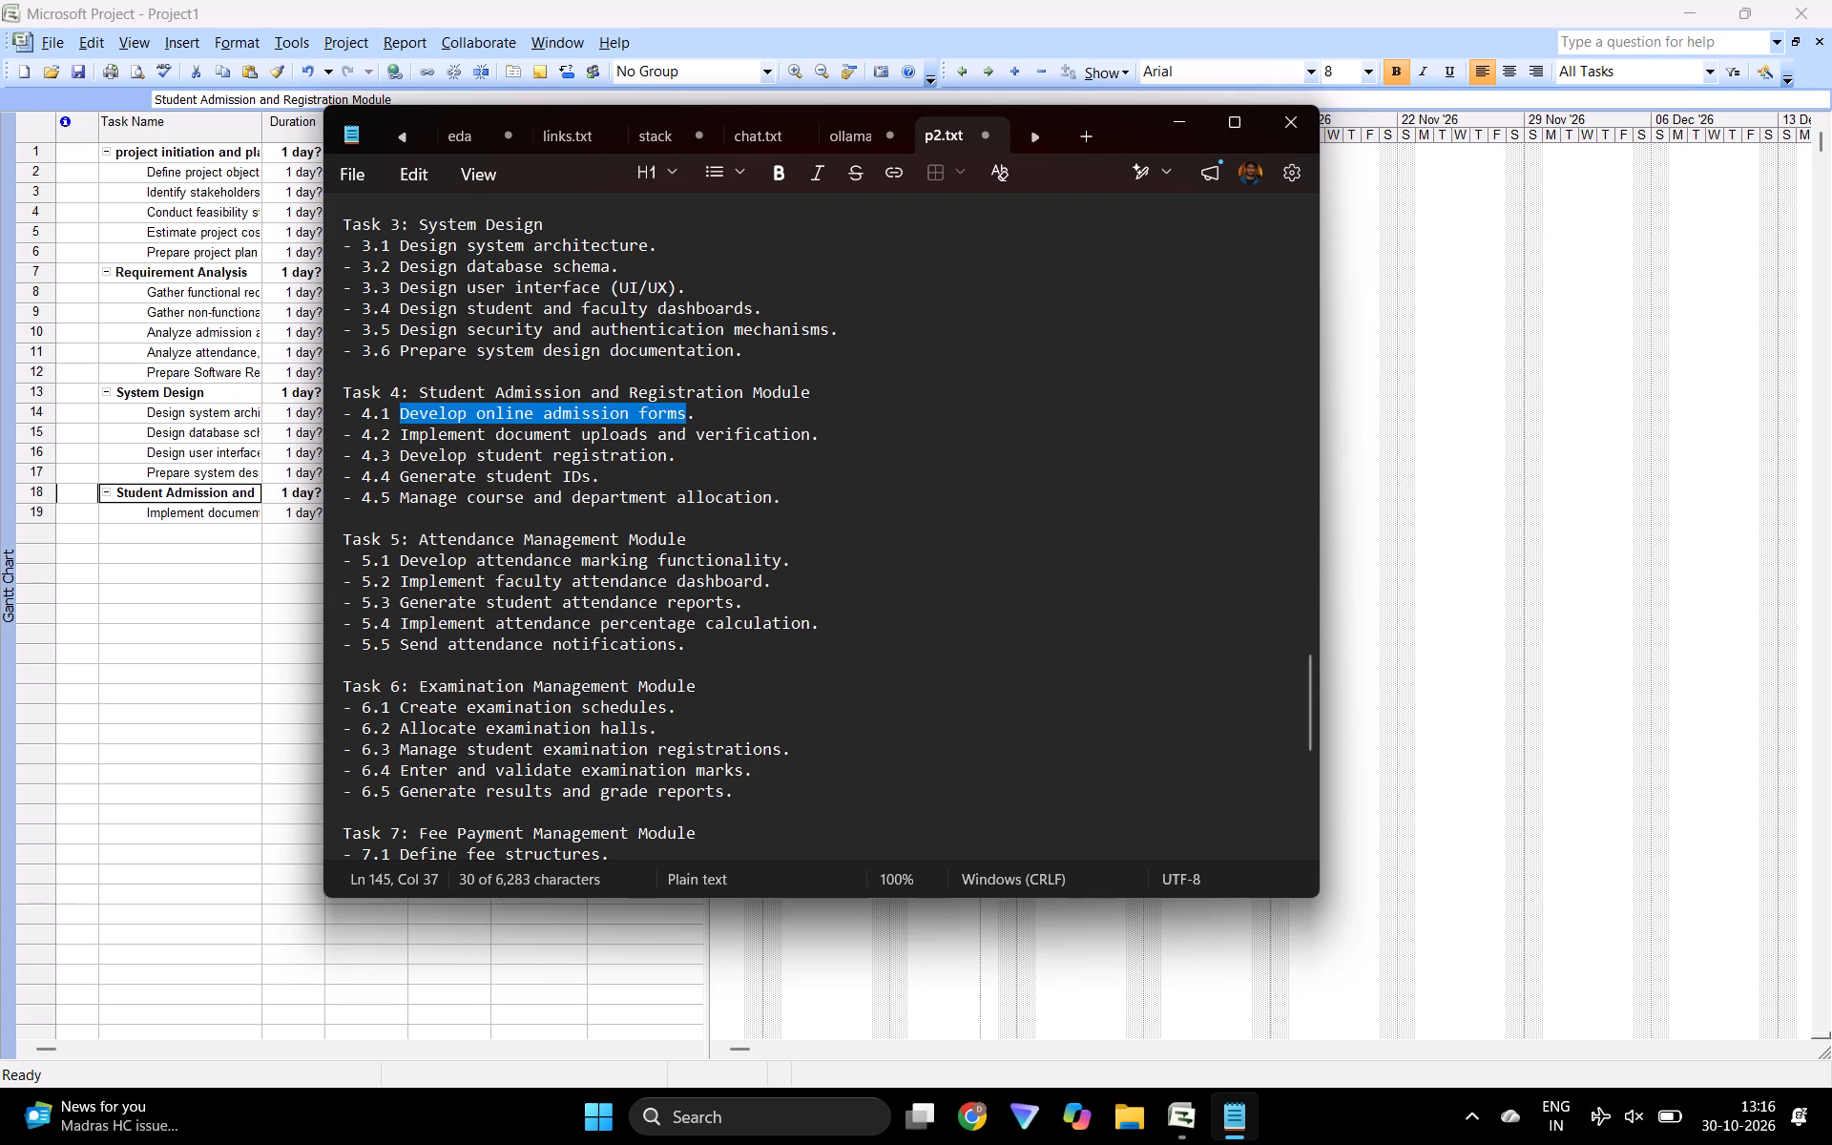
pyautogui.moveTo(399, 454); pyautogui.dragTo(664, 450)
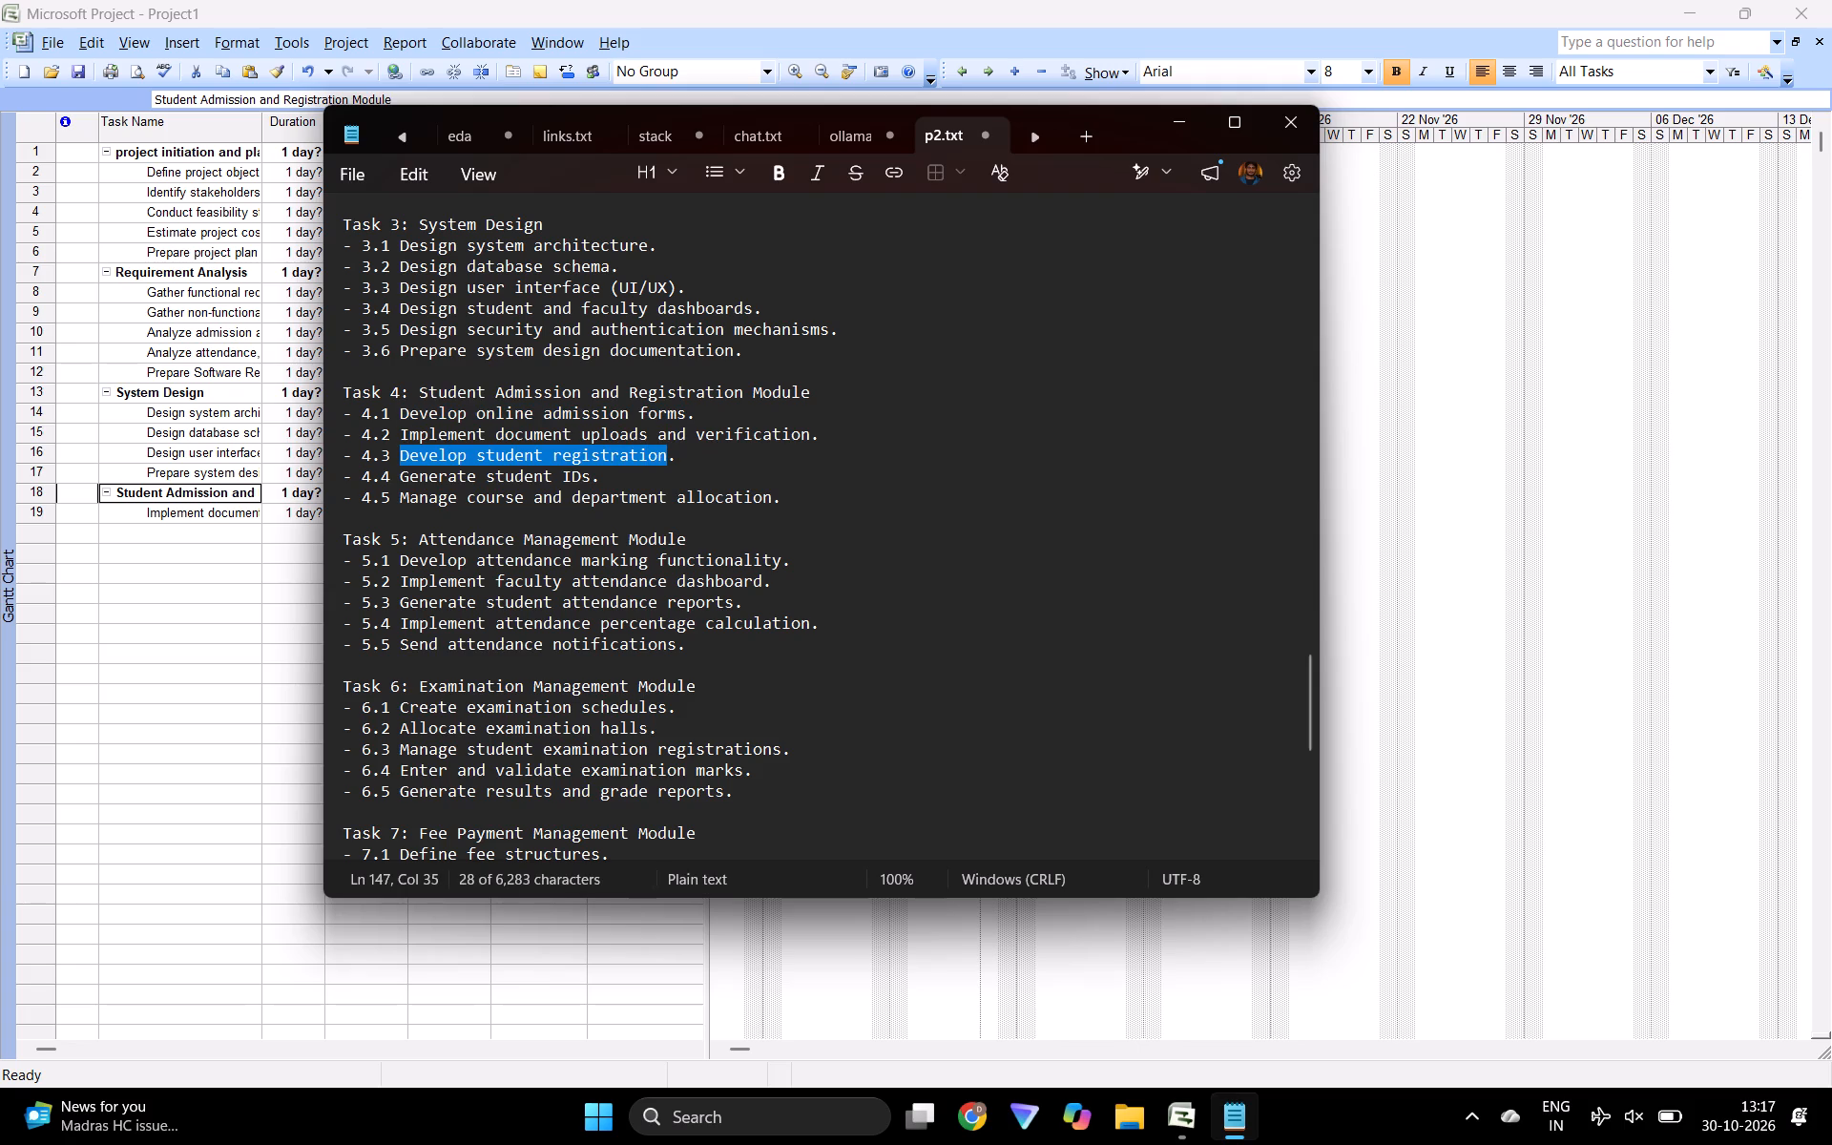
pyautogui.moveTo(664, 450); pyautogui.dragTo(667, 450)
pyautogui.hotkey('ctrl', 'c')
pyautogui.hotkey('alt', 'Tab')
pyautogui.click(195, 532)
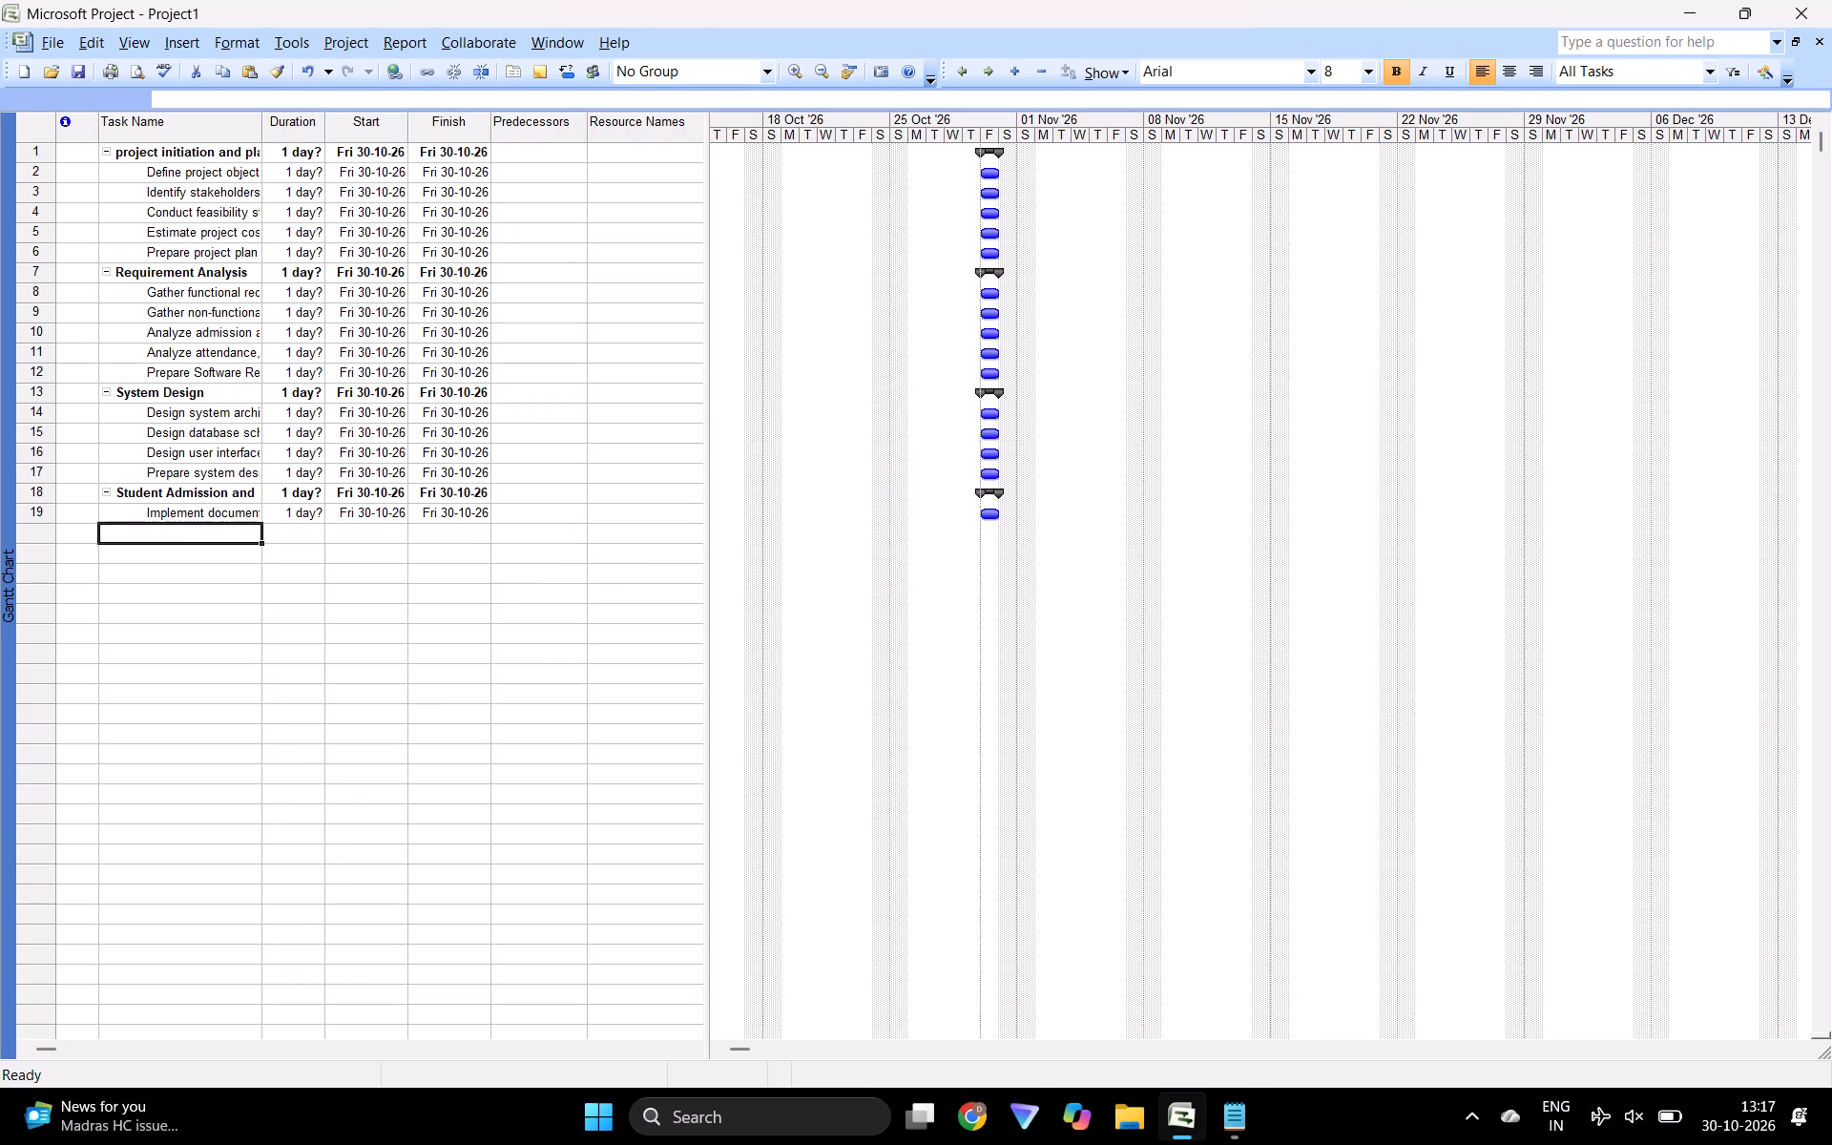
pyautogui.hotkey('ctrl', 'v')
pyautogui.press('Return')
# Copy "Generate student IDs" from item 4.4 in Notepad's p2.txt and add it as task 21 in Microsoft Project.
pyautogui.hotkey('alt', 'Tab')
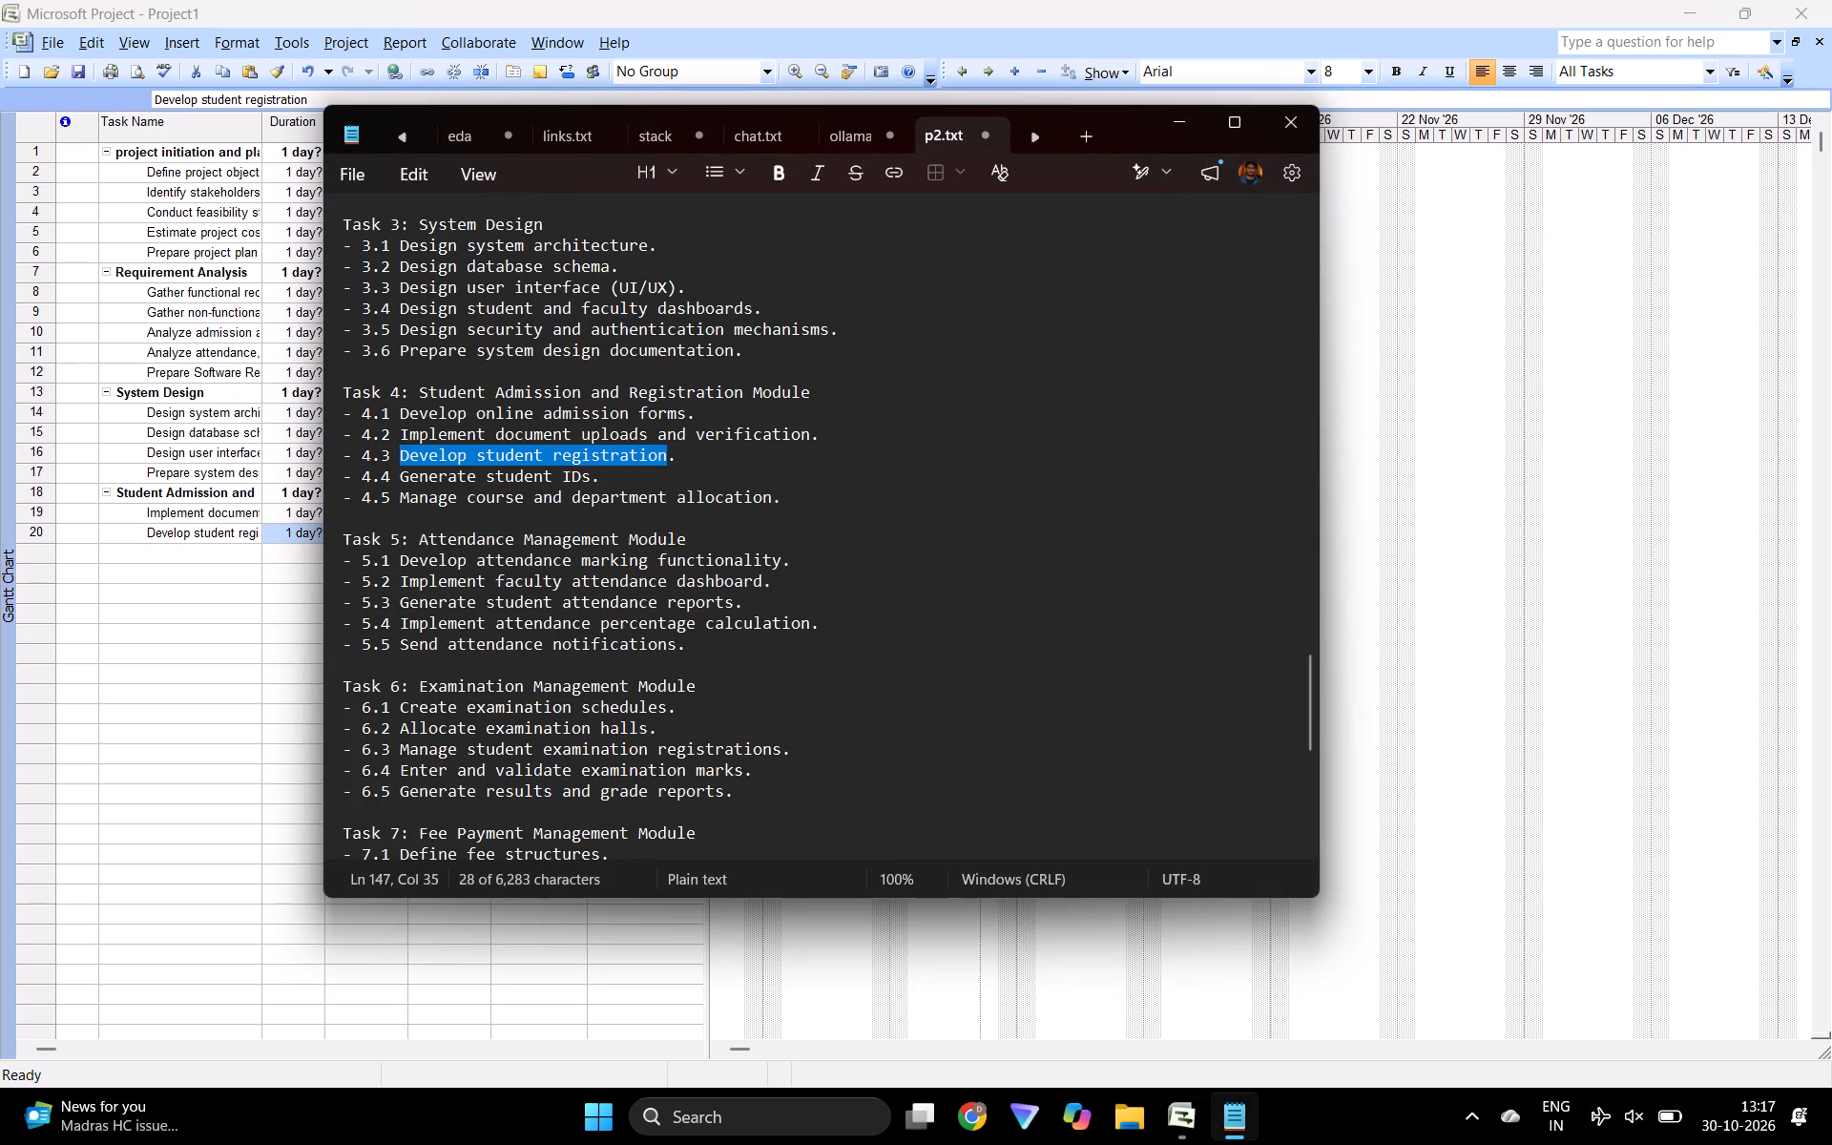
pyautogui.moveTo(403, 478); pyautogui.dragTo(585, 473)
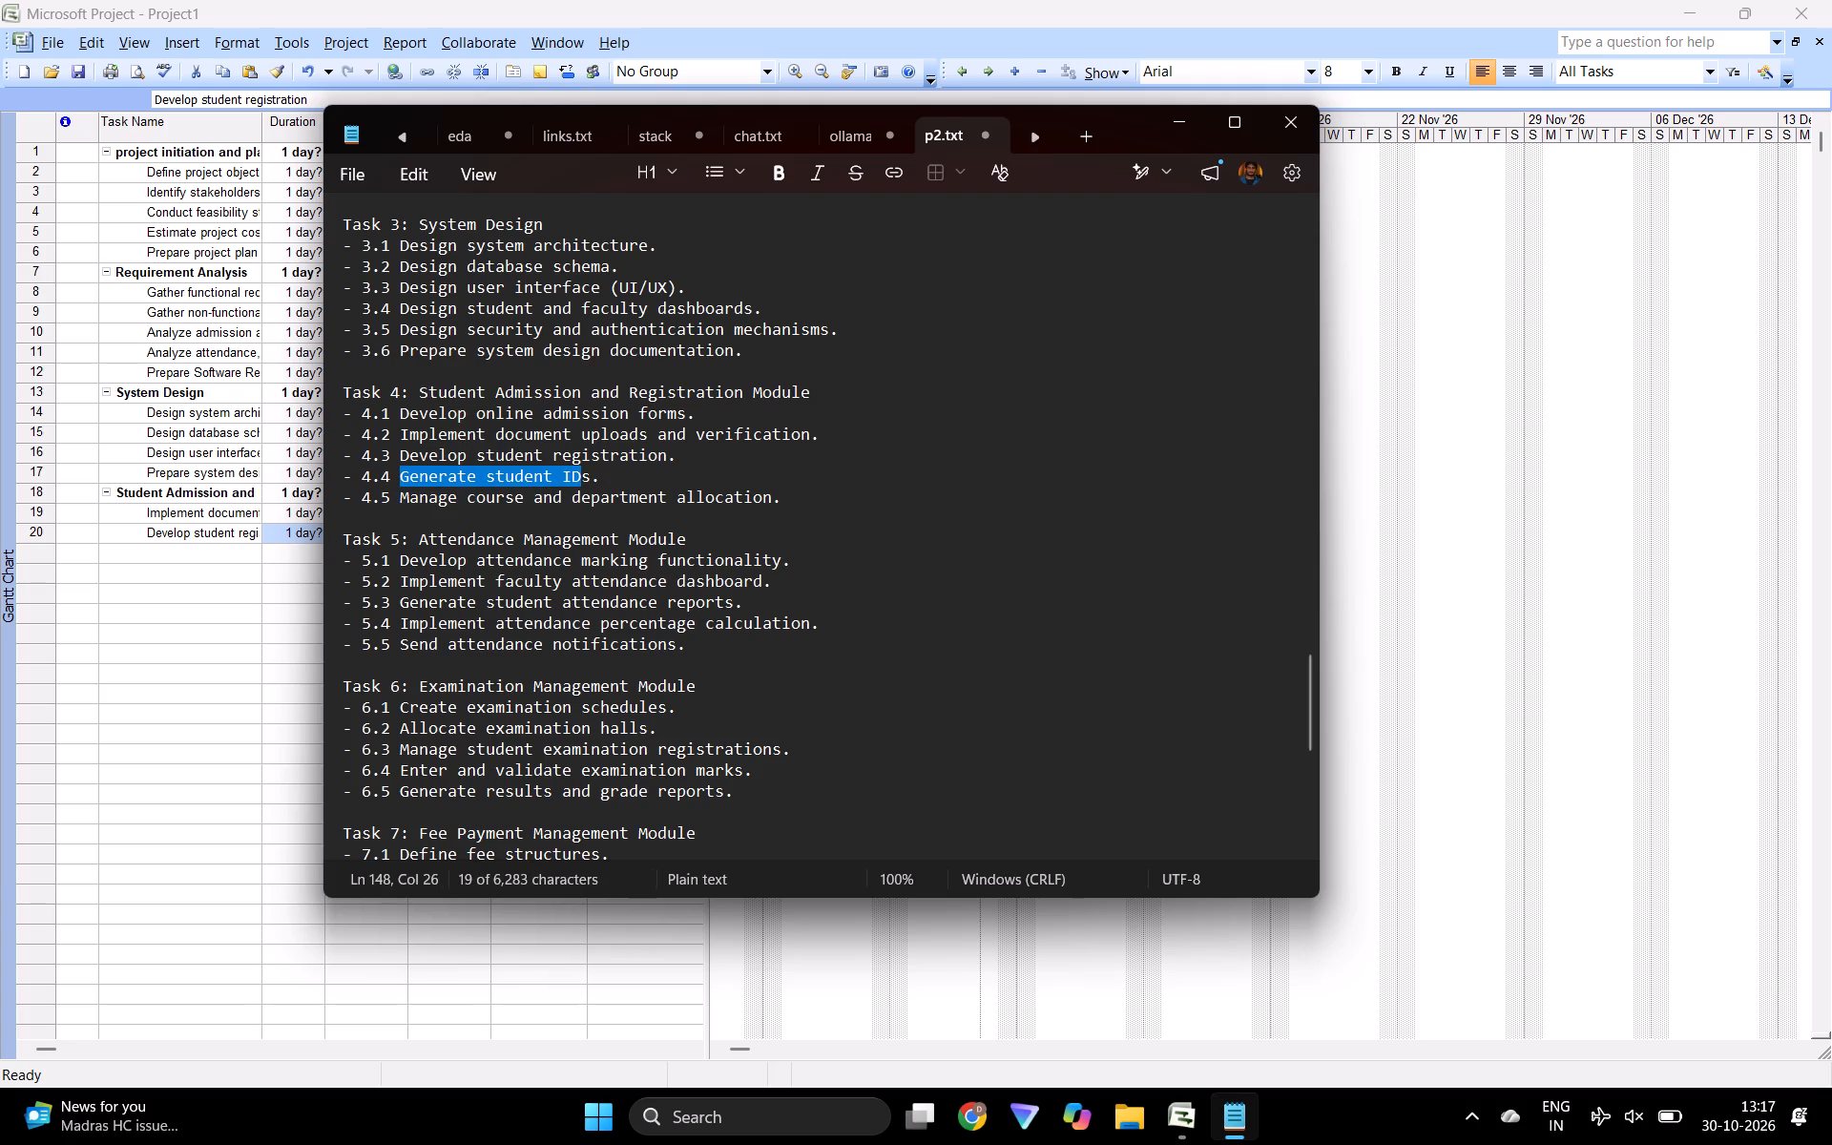
pyautogui.moveTo(585, 473); pyautogui.dragTo(593, 475)
pyautogui.hotkey('ctrl', 'c')
pyautogui.hotkey('alt', 'Tab')
pyautogui.press('Return')
pyautogui.hotkey('ctrl', 'v')
# Copy the Task 5 heading "Attendance Management Module" from Notepad's p2.txt and add it as task 22 in Microsoft Project.
pyautogui.hotkey('alt', 'Tab')
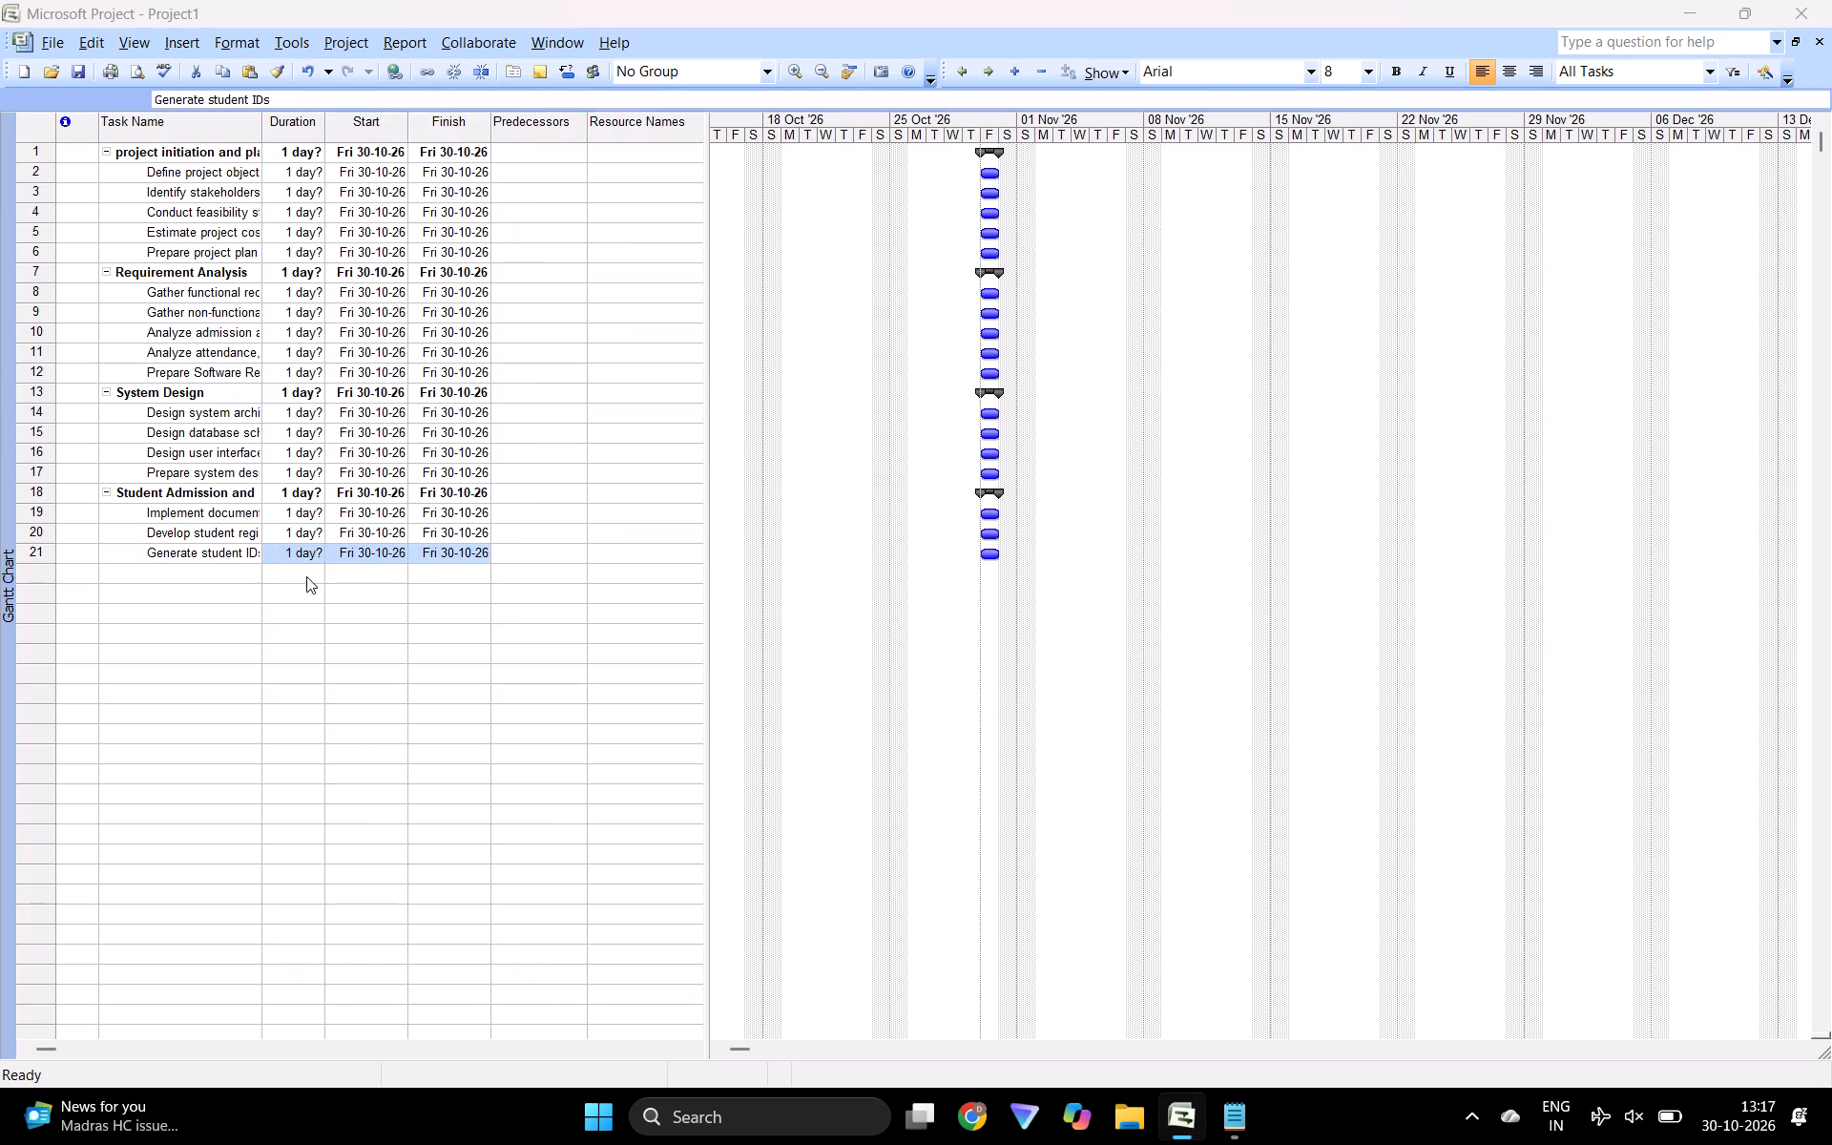
pyautogui.moveTo(422, 532); pyautogui.dragTo(677, 534)
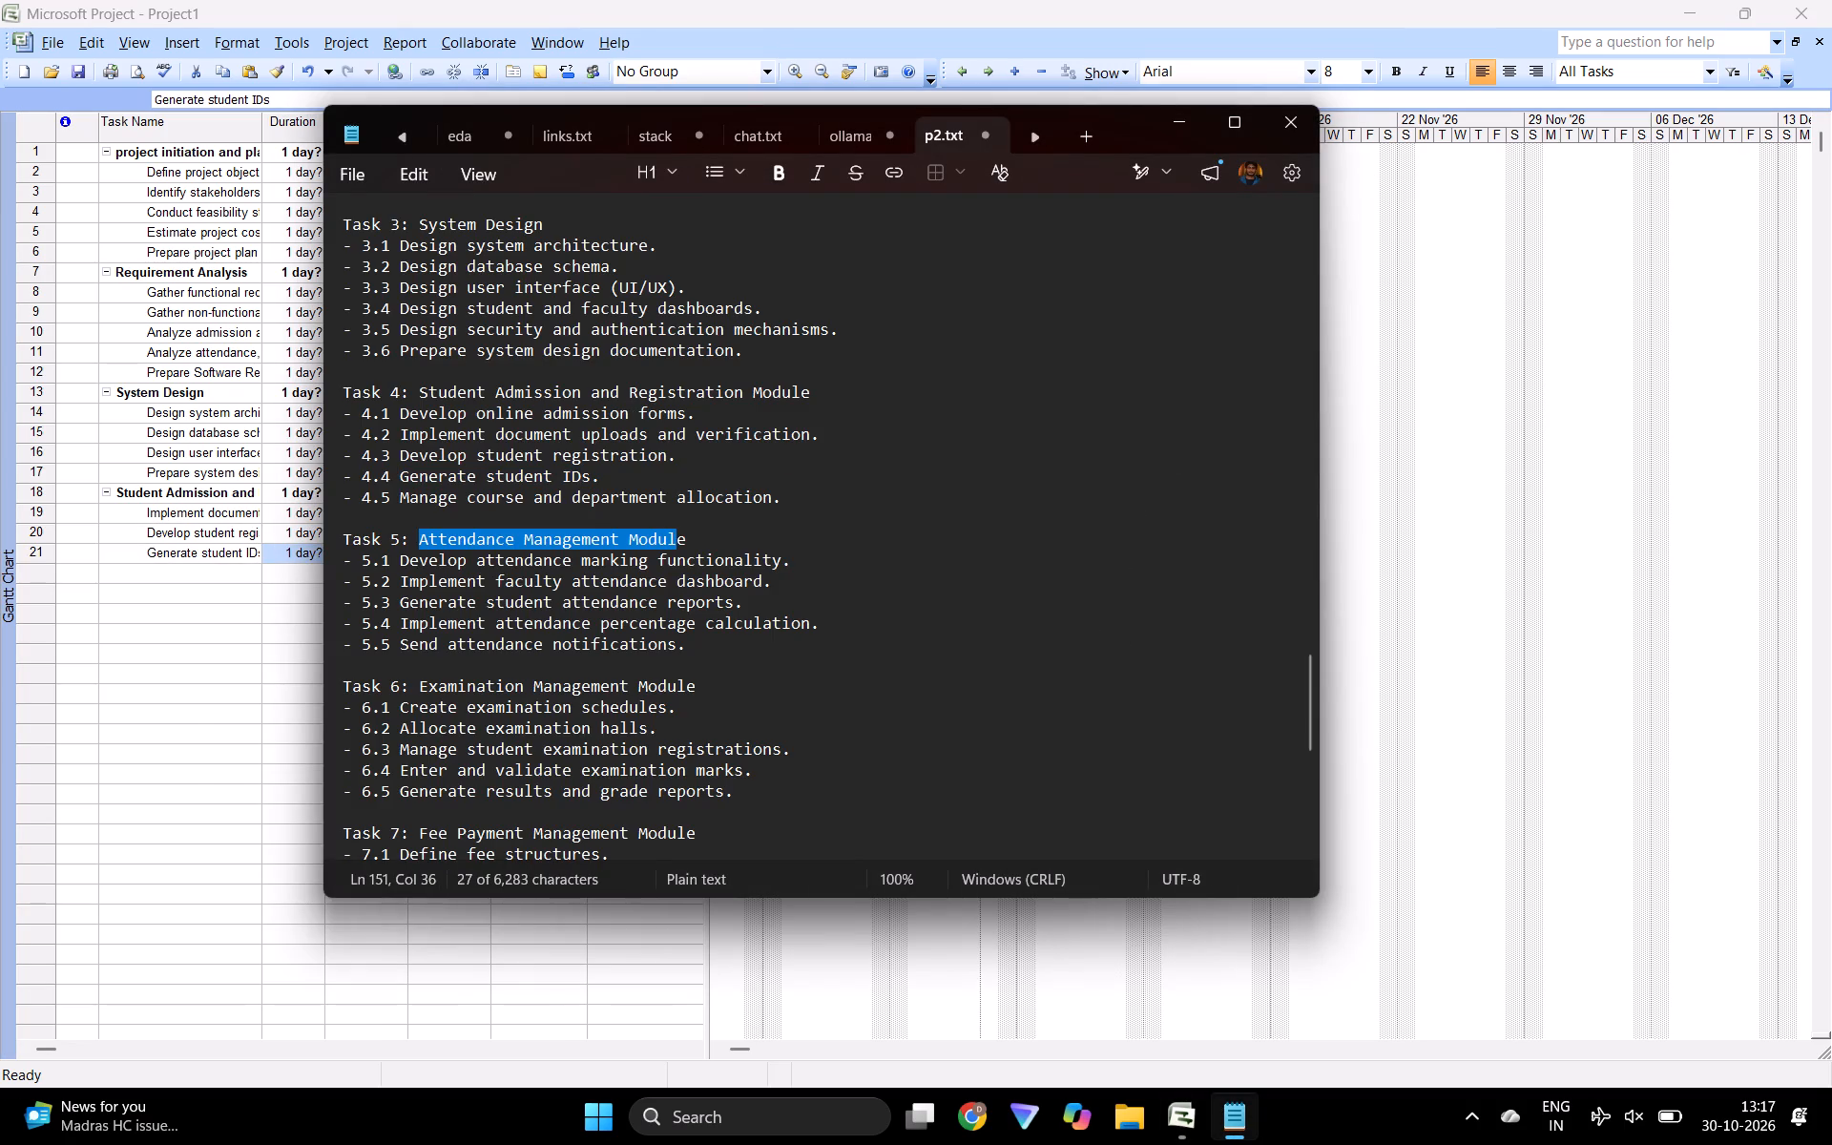
pyautogui.moveTo(677, 534); pyautogui.dragTo(690, 537)
pyautogui.hotkey('ctrl', 'c')
pyautogui.hotkey('alt', 'Tab')
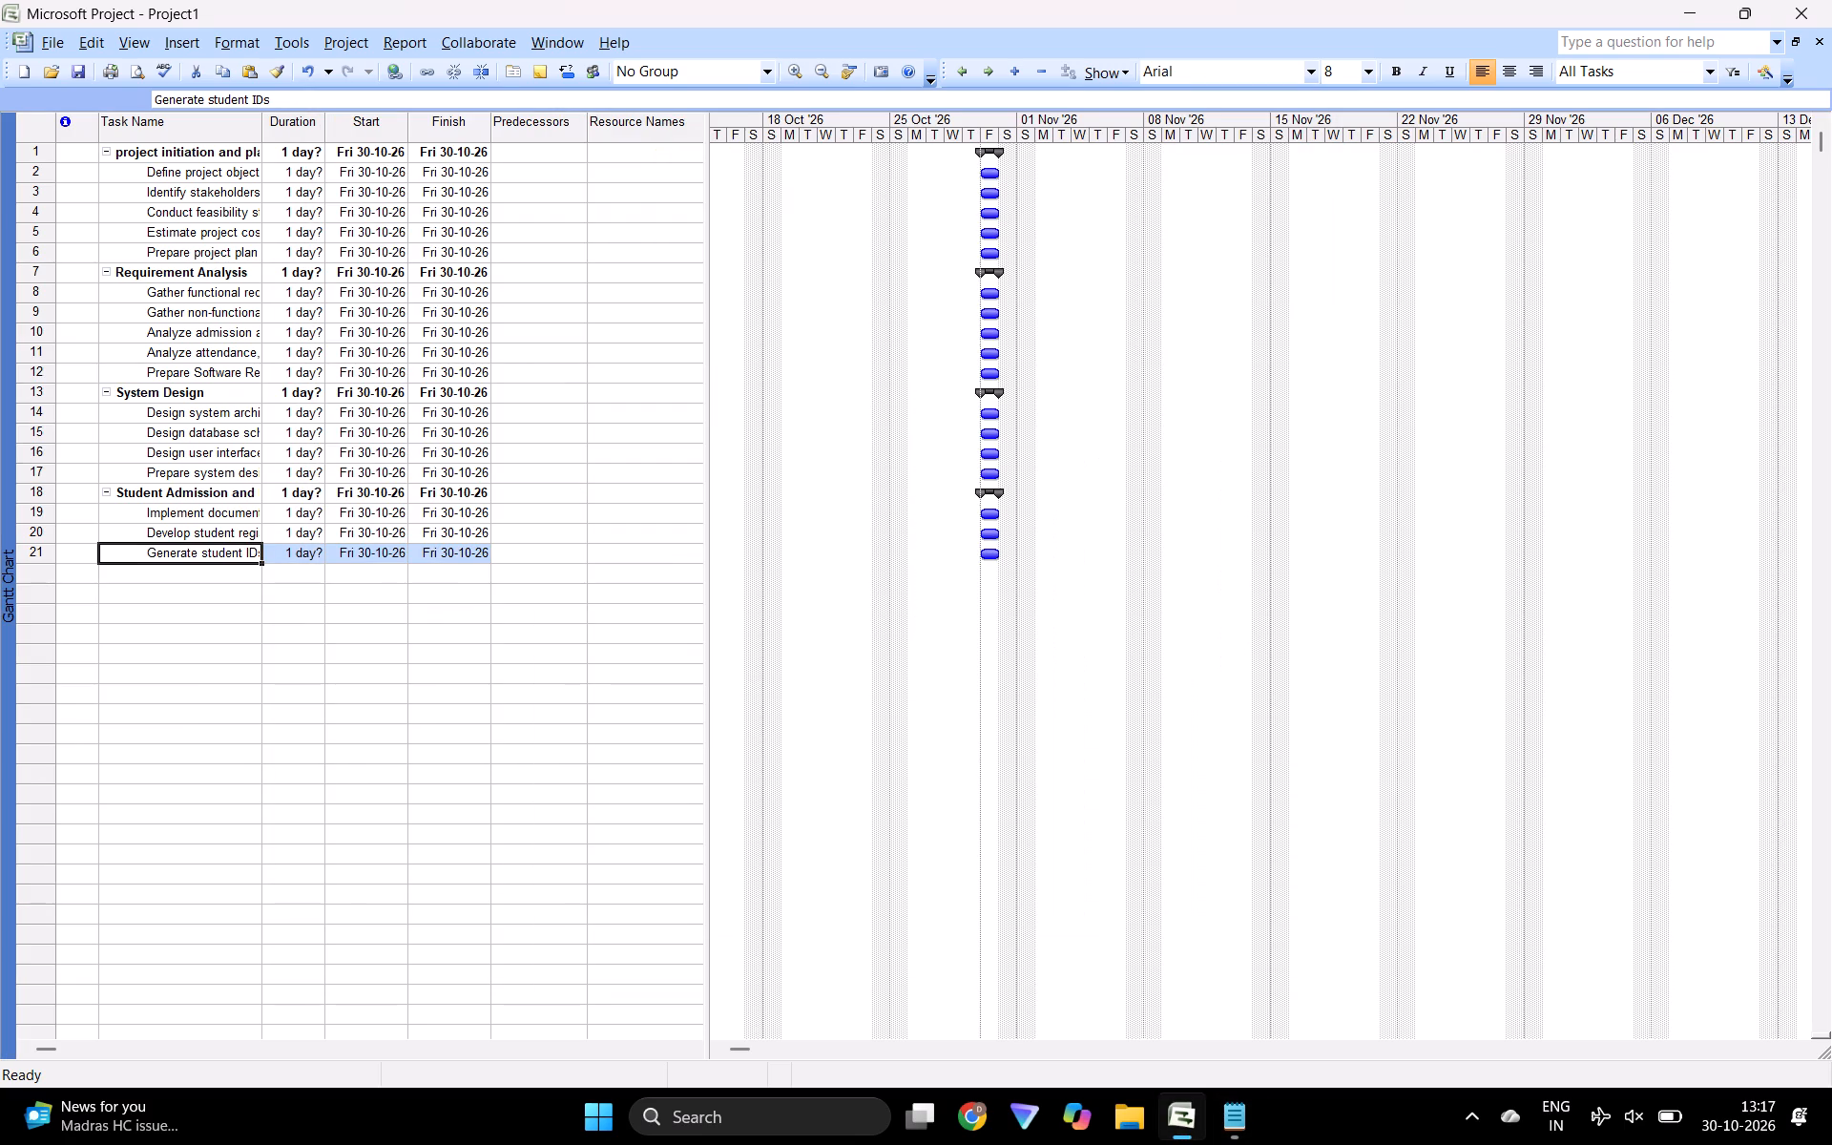
pyautogui.press('Return')
pyautogui.hotkey('ctrl', 'v')
# Copy "Develop attendance marking functionality" from item 5.1 in Notepad's p2.txt and add it as task 23 in Microsoft Project.
pyautogui.hotkey('alt', 'Tab')
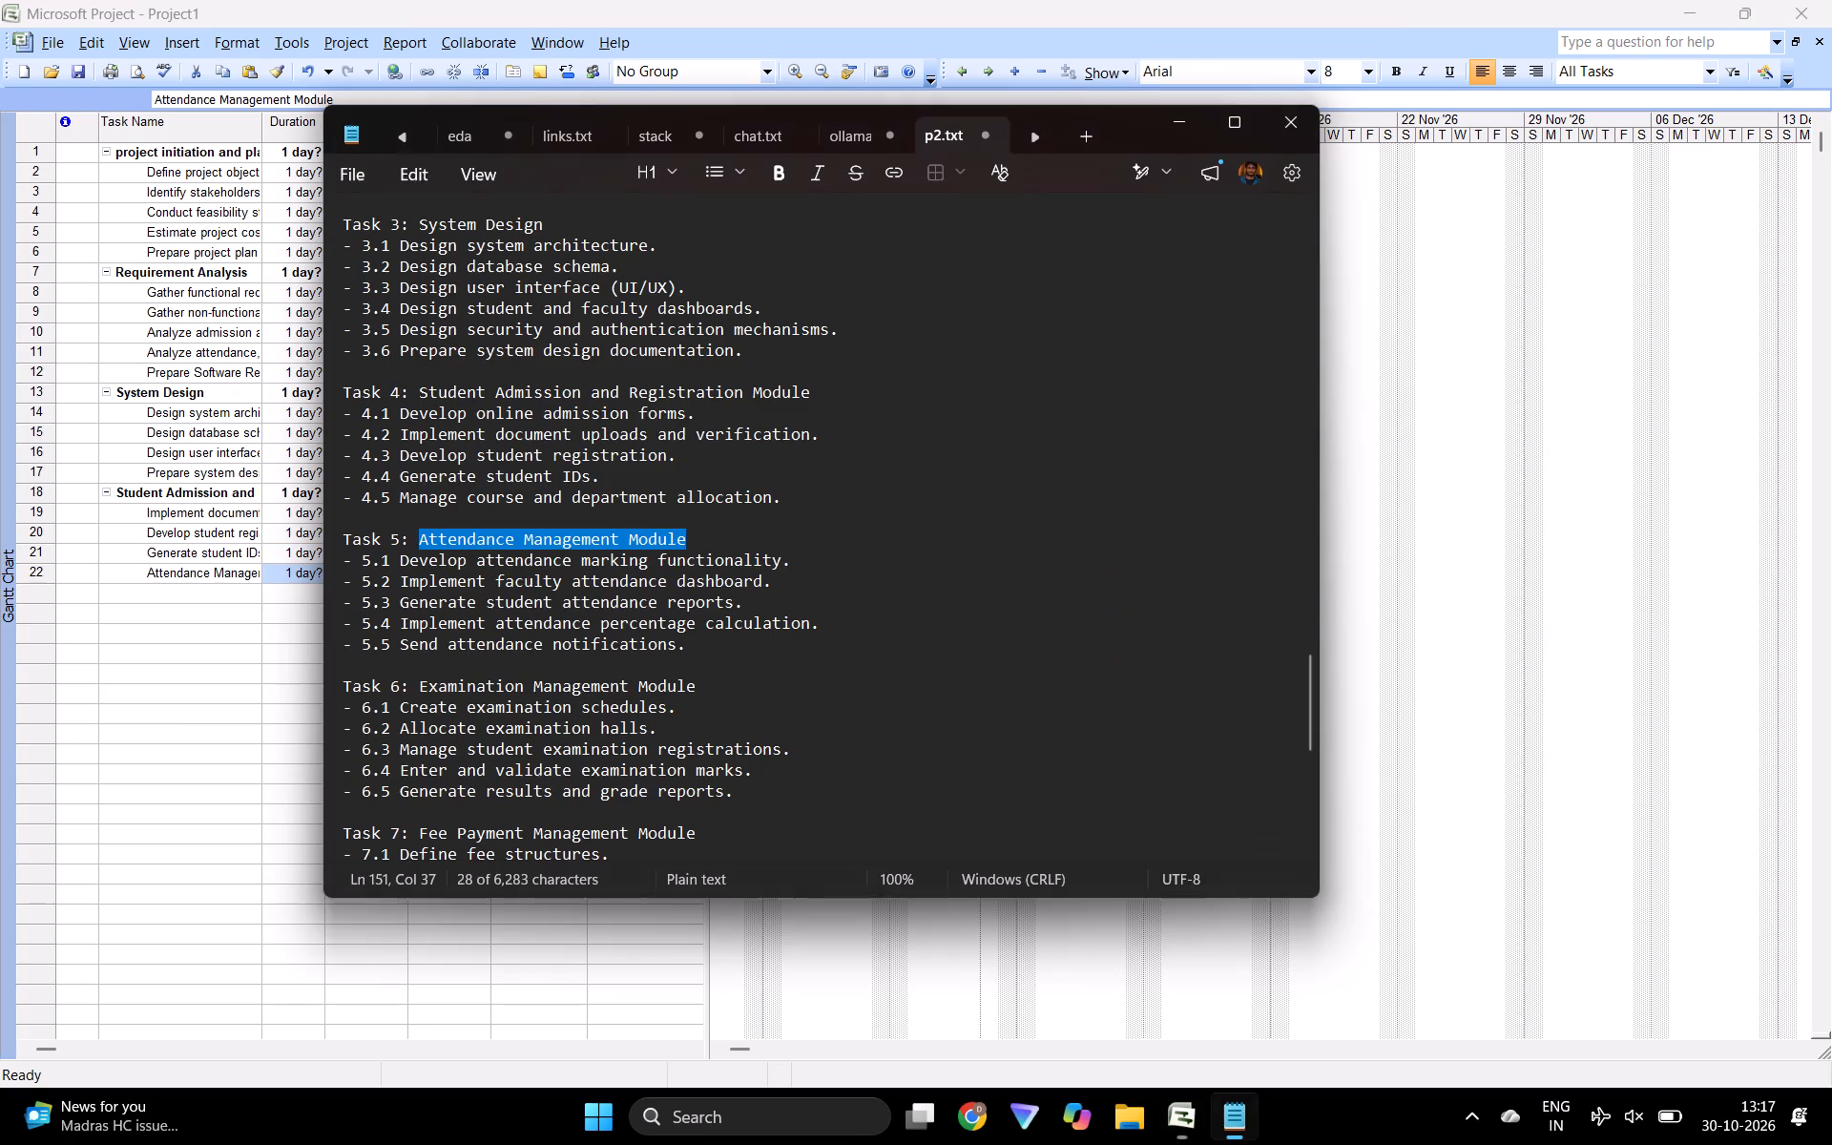
pyautogui.moveTo(401, 561); pyautogui.dragTo(783, 567)
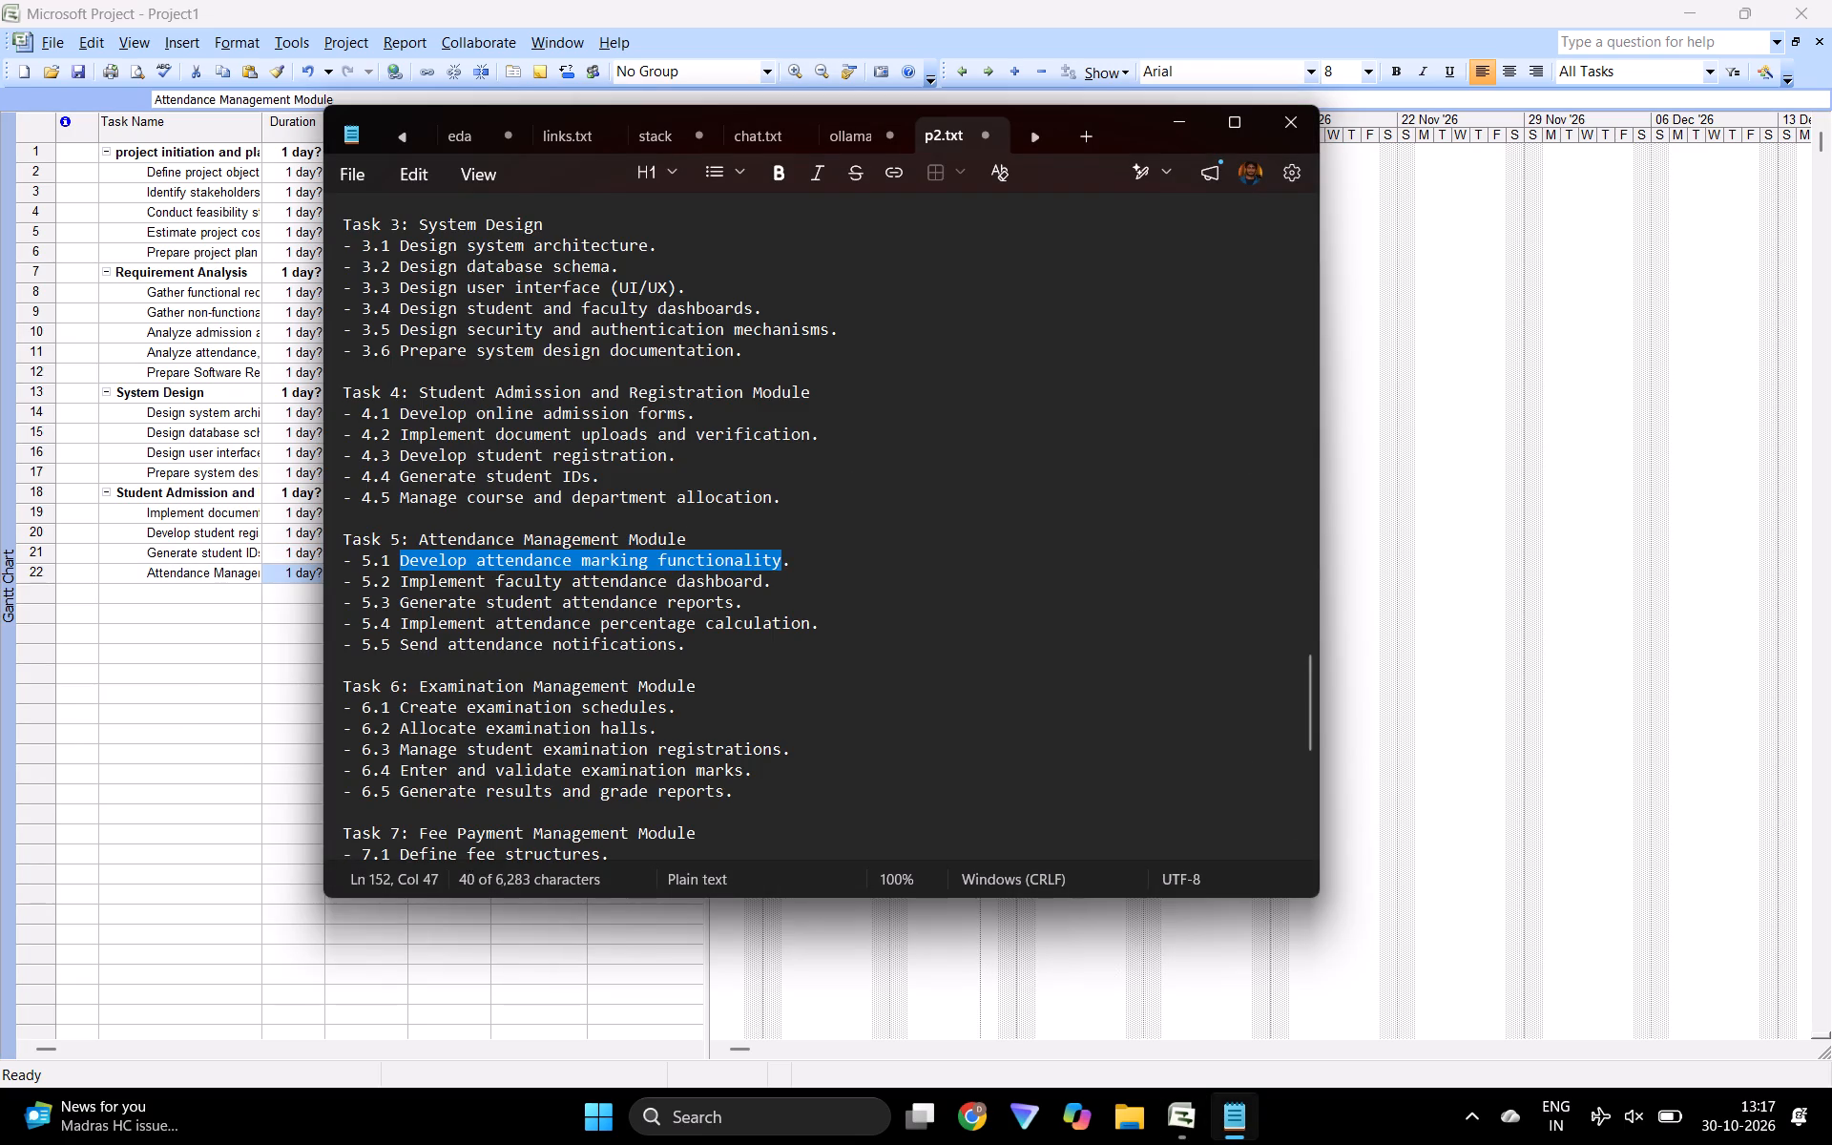
pyautogui.moveTo(783, 567); pyautogui.dragTo(781, 564)
pyautogui.hotkey('ctrl', 'c')
pyautogui.hotkey('alt', 'Tab')
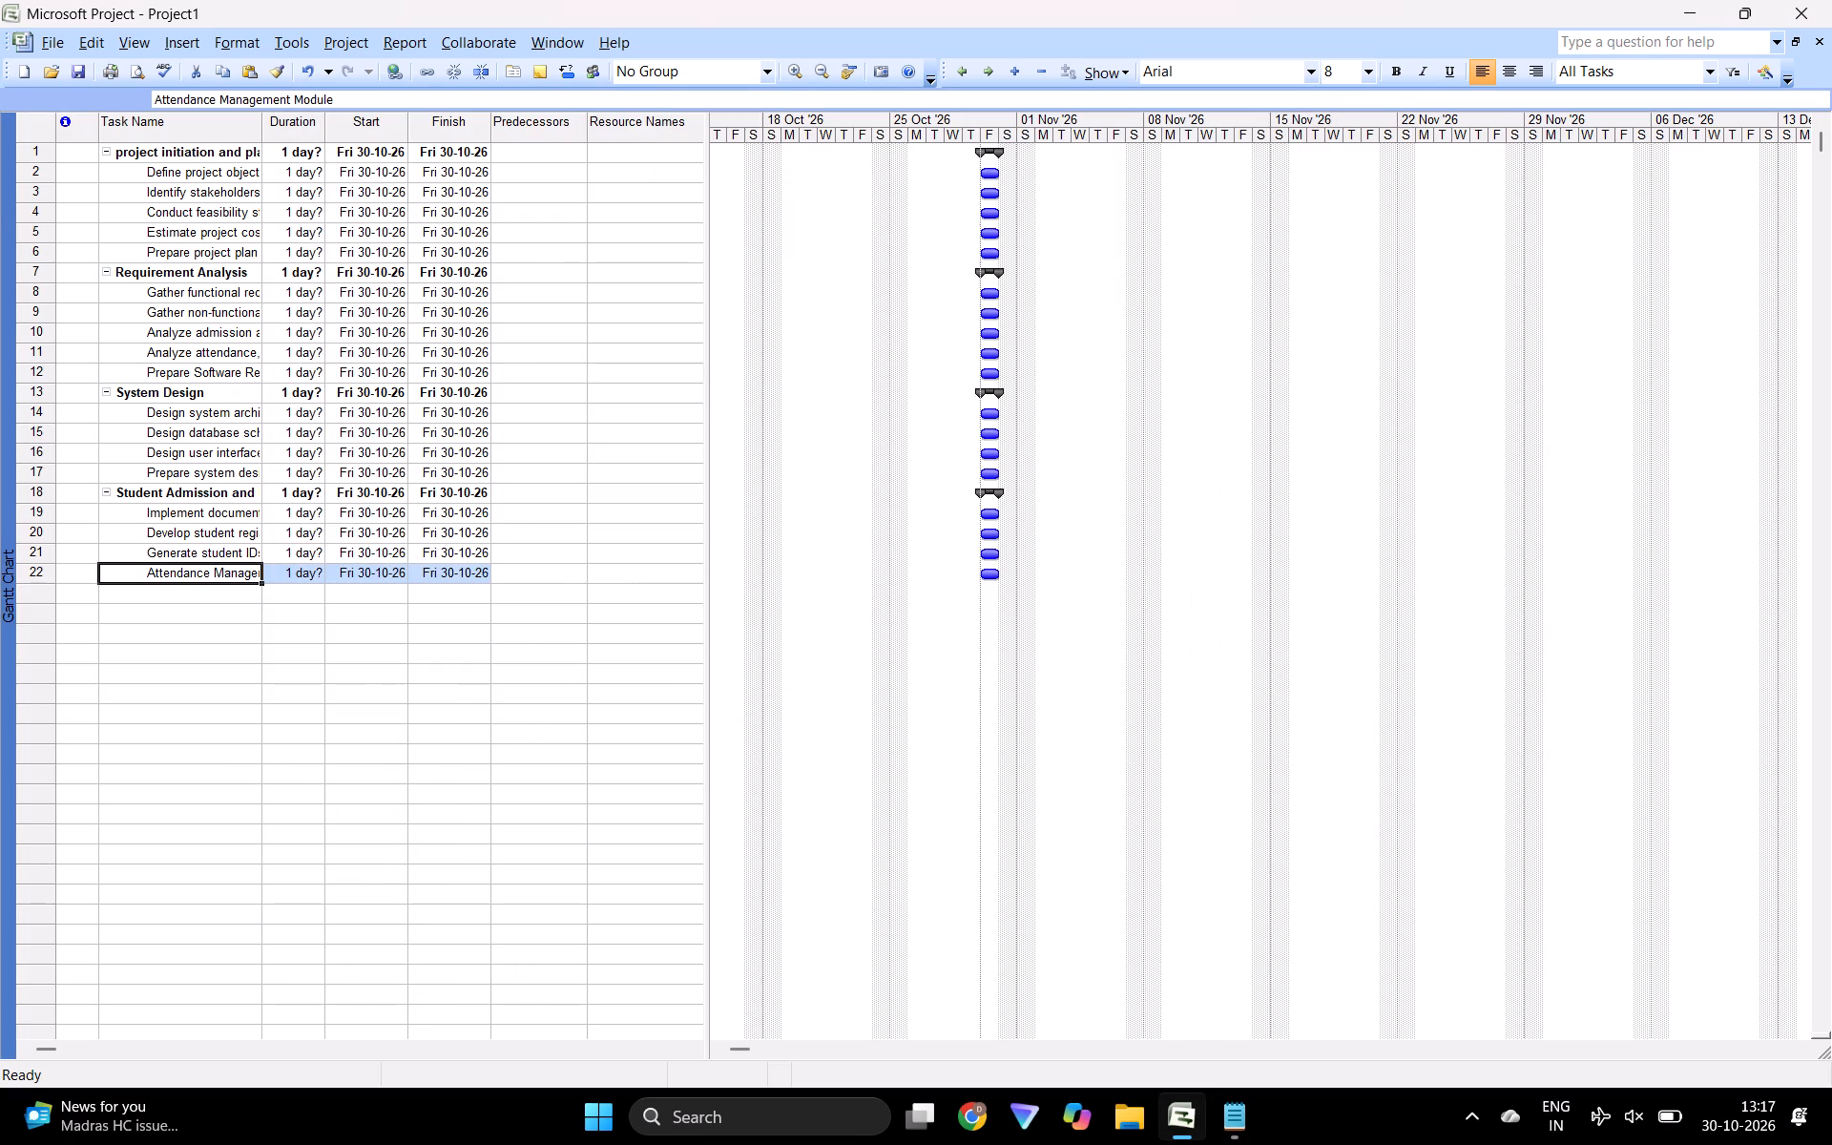
pyautogui.press('Return')
pyautogui.hotkey('ctrl', 'v')
# Copy "Implement faculty attendance dashboard" from item 5.2 in Notepad's p2.txt and add it as task 24 in Microsoft Project.
pyautogui.hotkey('alt', 'Tab')
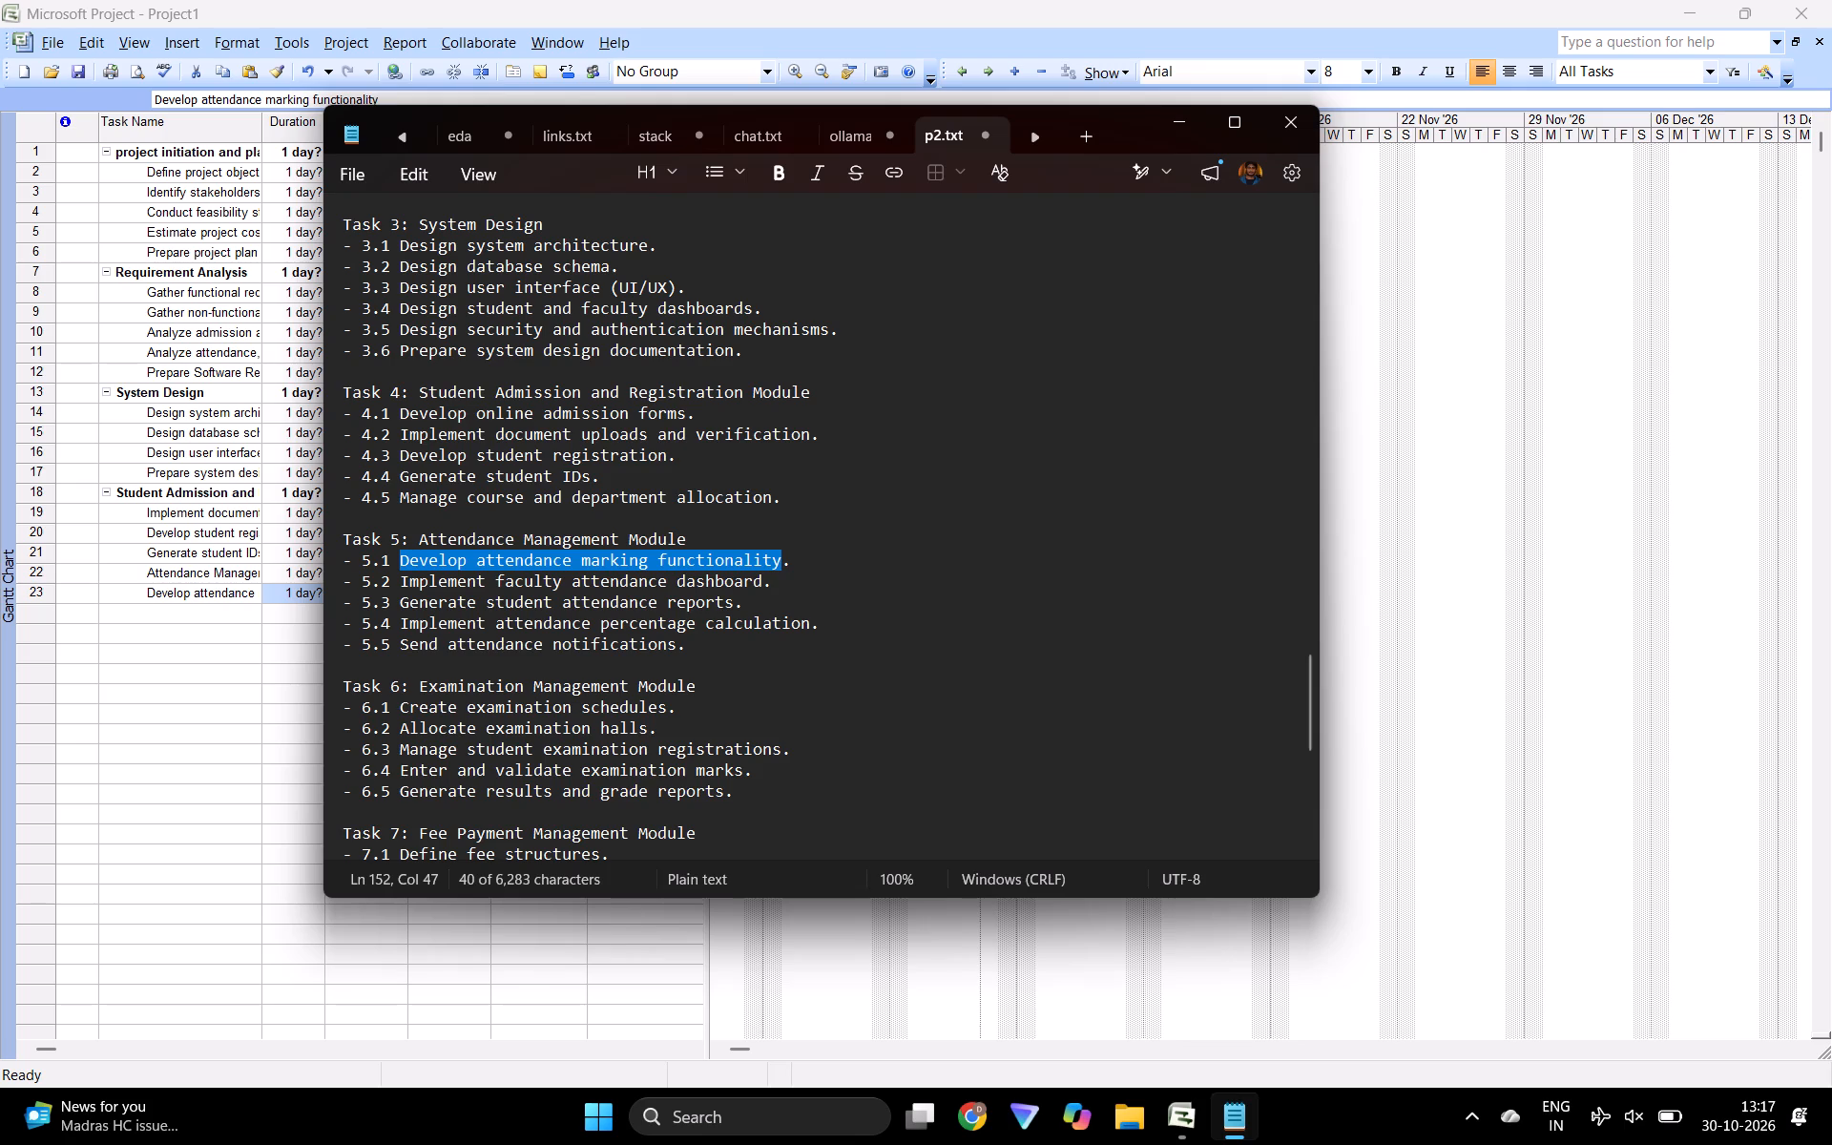
pyautogui.moveTo(403, 583); pyautogui.dragTo(764, 578)
pyautogui.hotkey('ctrl', 'c')
pyautogui.hotkey('alt', 'Tab')
pyautogui.press('Return')
pyautogui.hotkey('ctrl', 'v')
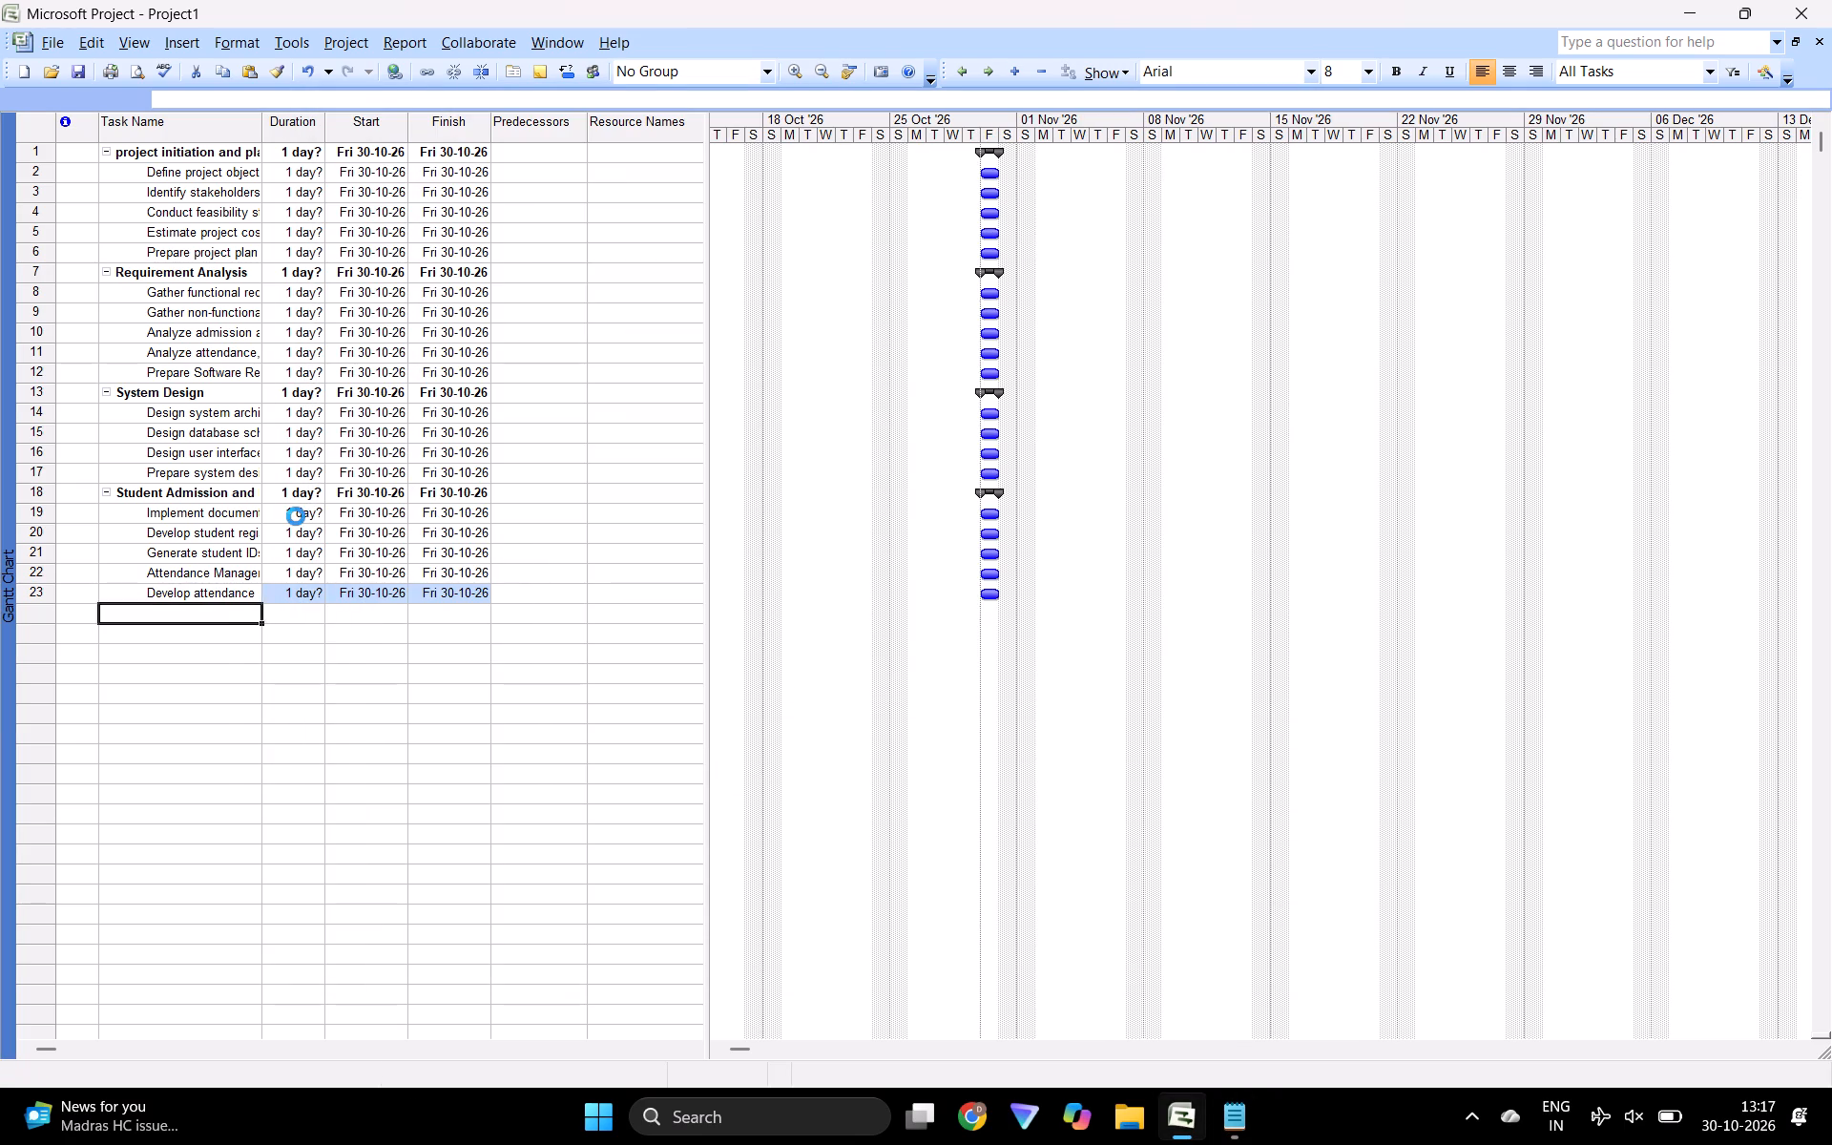
# Copy "Generate student attendance reports" from item 5.3 in Notepad's p2.txt and add it as task 25 in Microsoft Project.
pyautogui.hotkey('alt', 'Tab')
pyautogui.moveTo(402, 607); pyautogui.dragTo(606, 616)
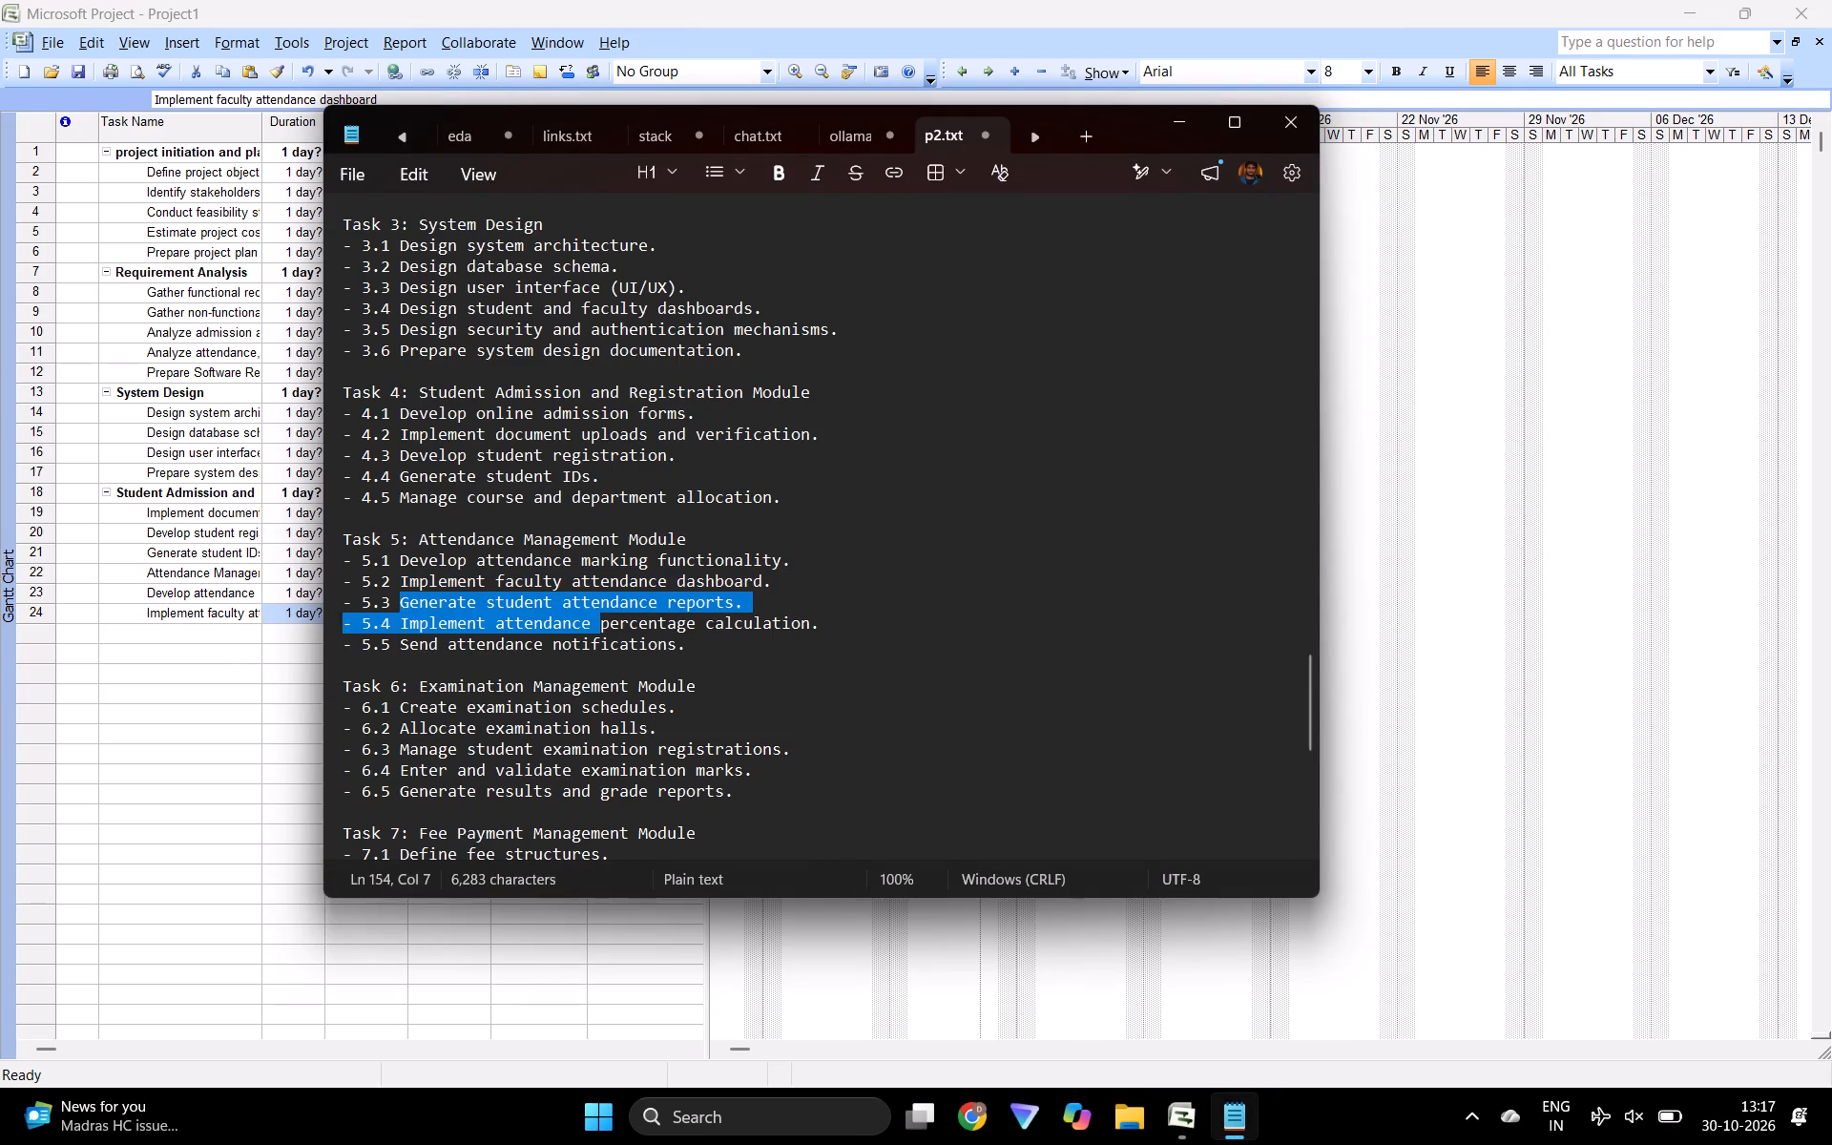
pyautogui.moveTo(606, 616); pyautogui.dragTo(733, 593)
pyautogui.hotkey('ctrl', 'c')
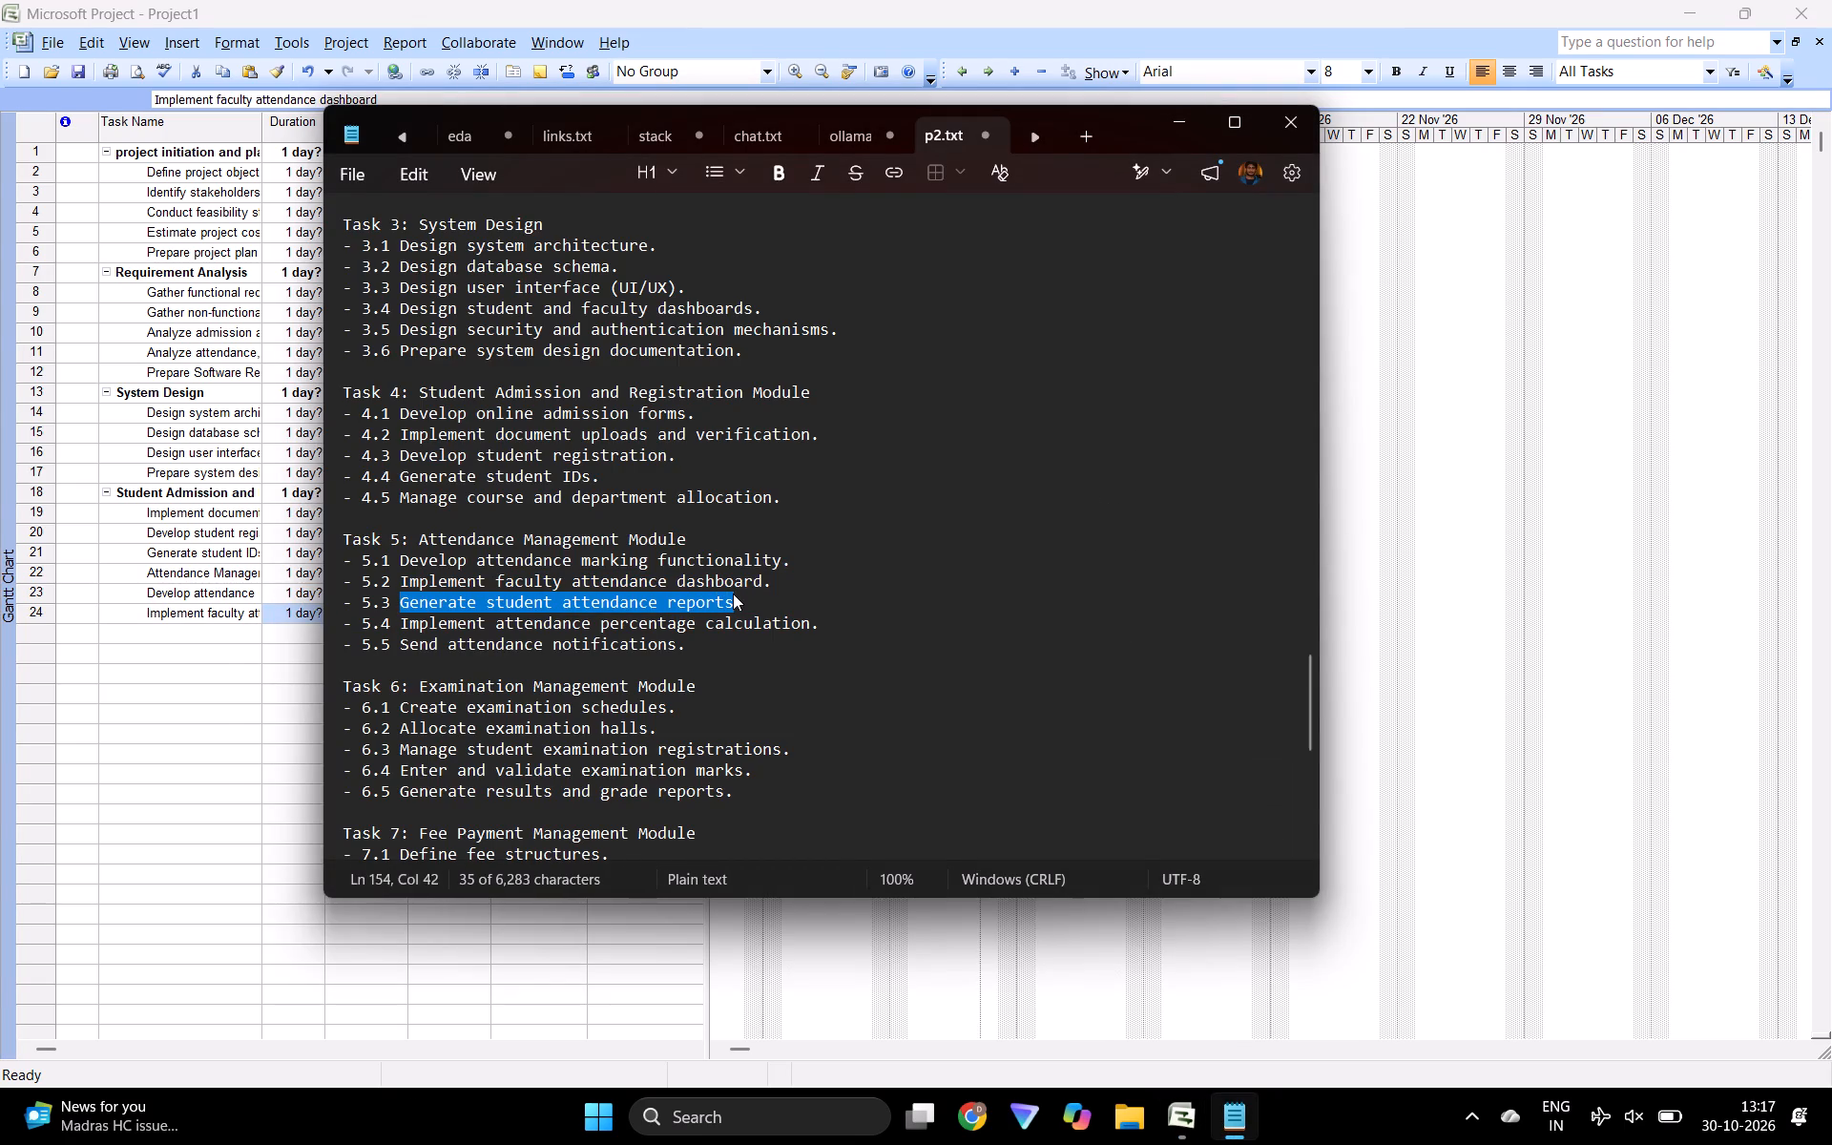
pyautogui.hotkey('alt', 'Tab')
pyautogui.press('Return')
pyautogui.hotkey('ctrl', 'v')
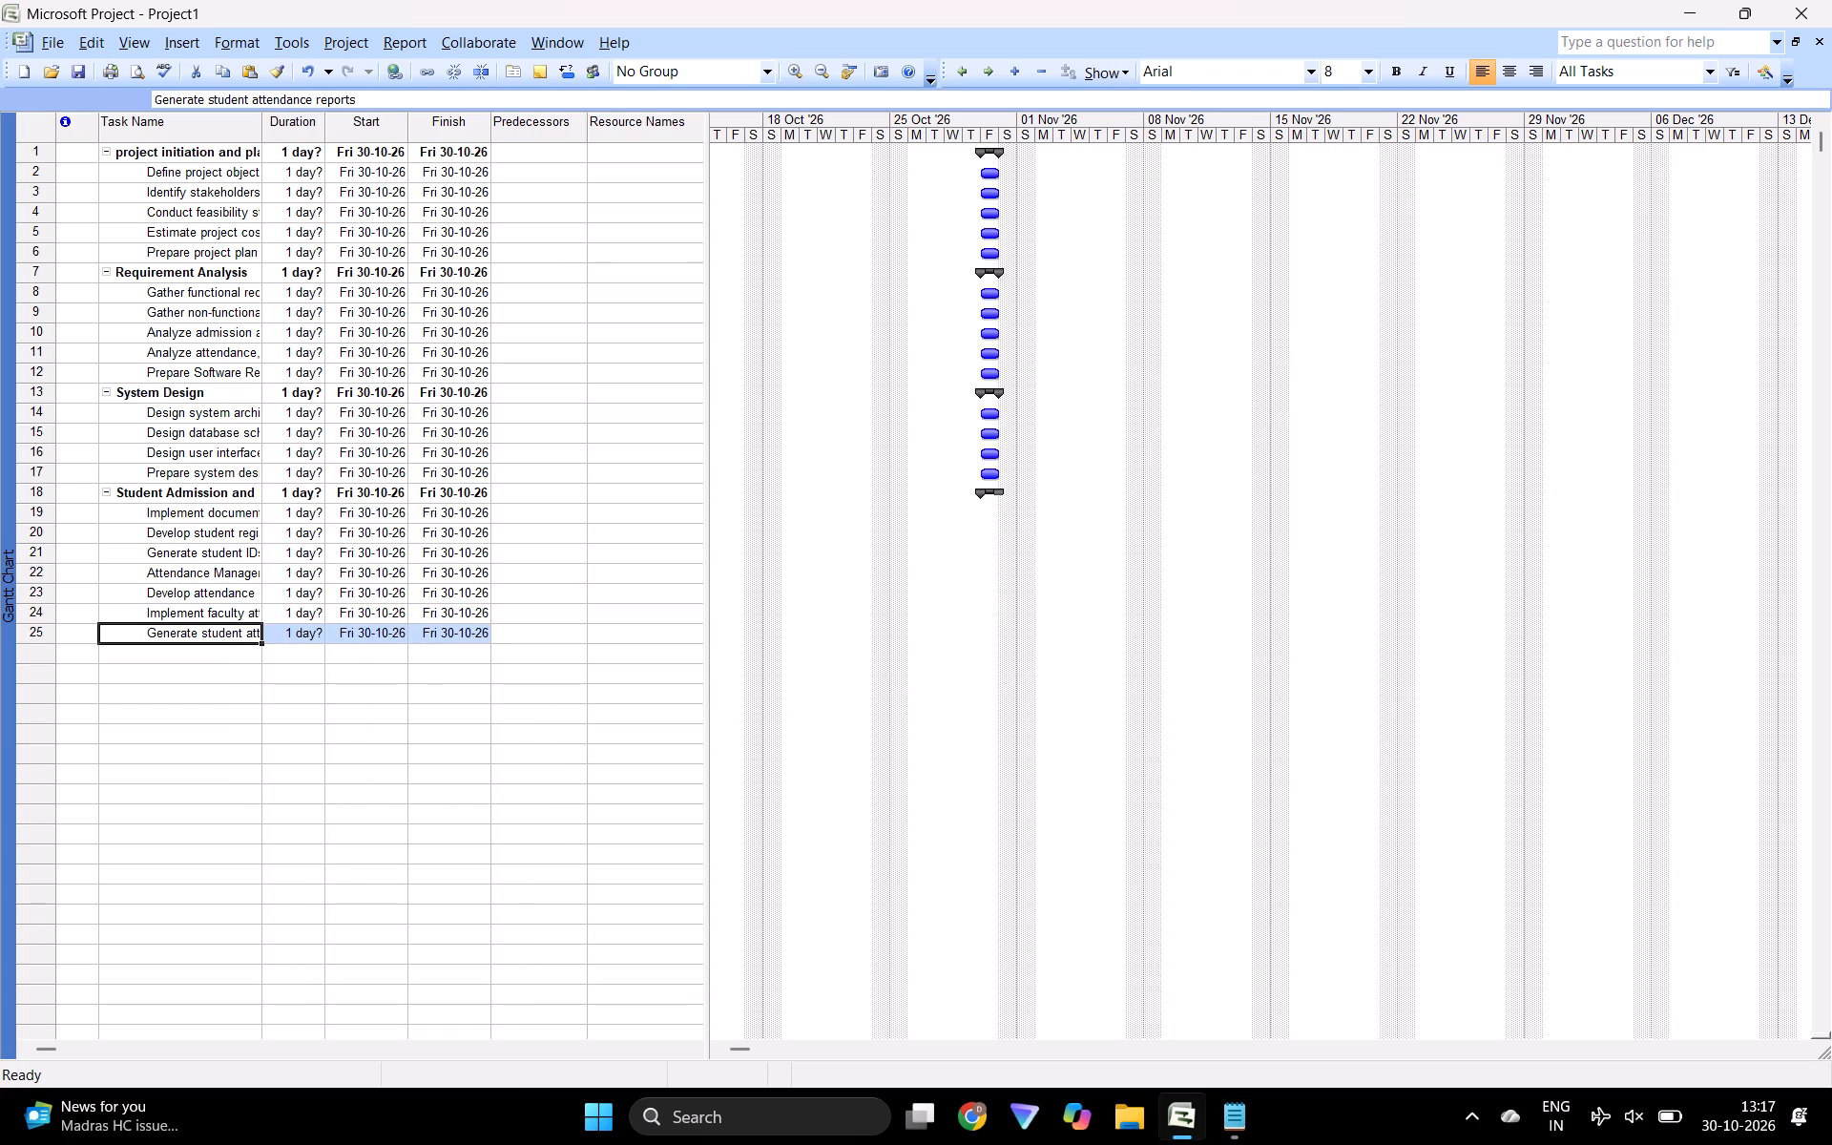
pyautogui.press('Return')
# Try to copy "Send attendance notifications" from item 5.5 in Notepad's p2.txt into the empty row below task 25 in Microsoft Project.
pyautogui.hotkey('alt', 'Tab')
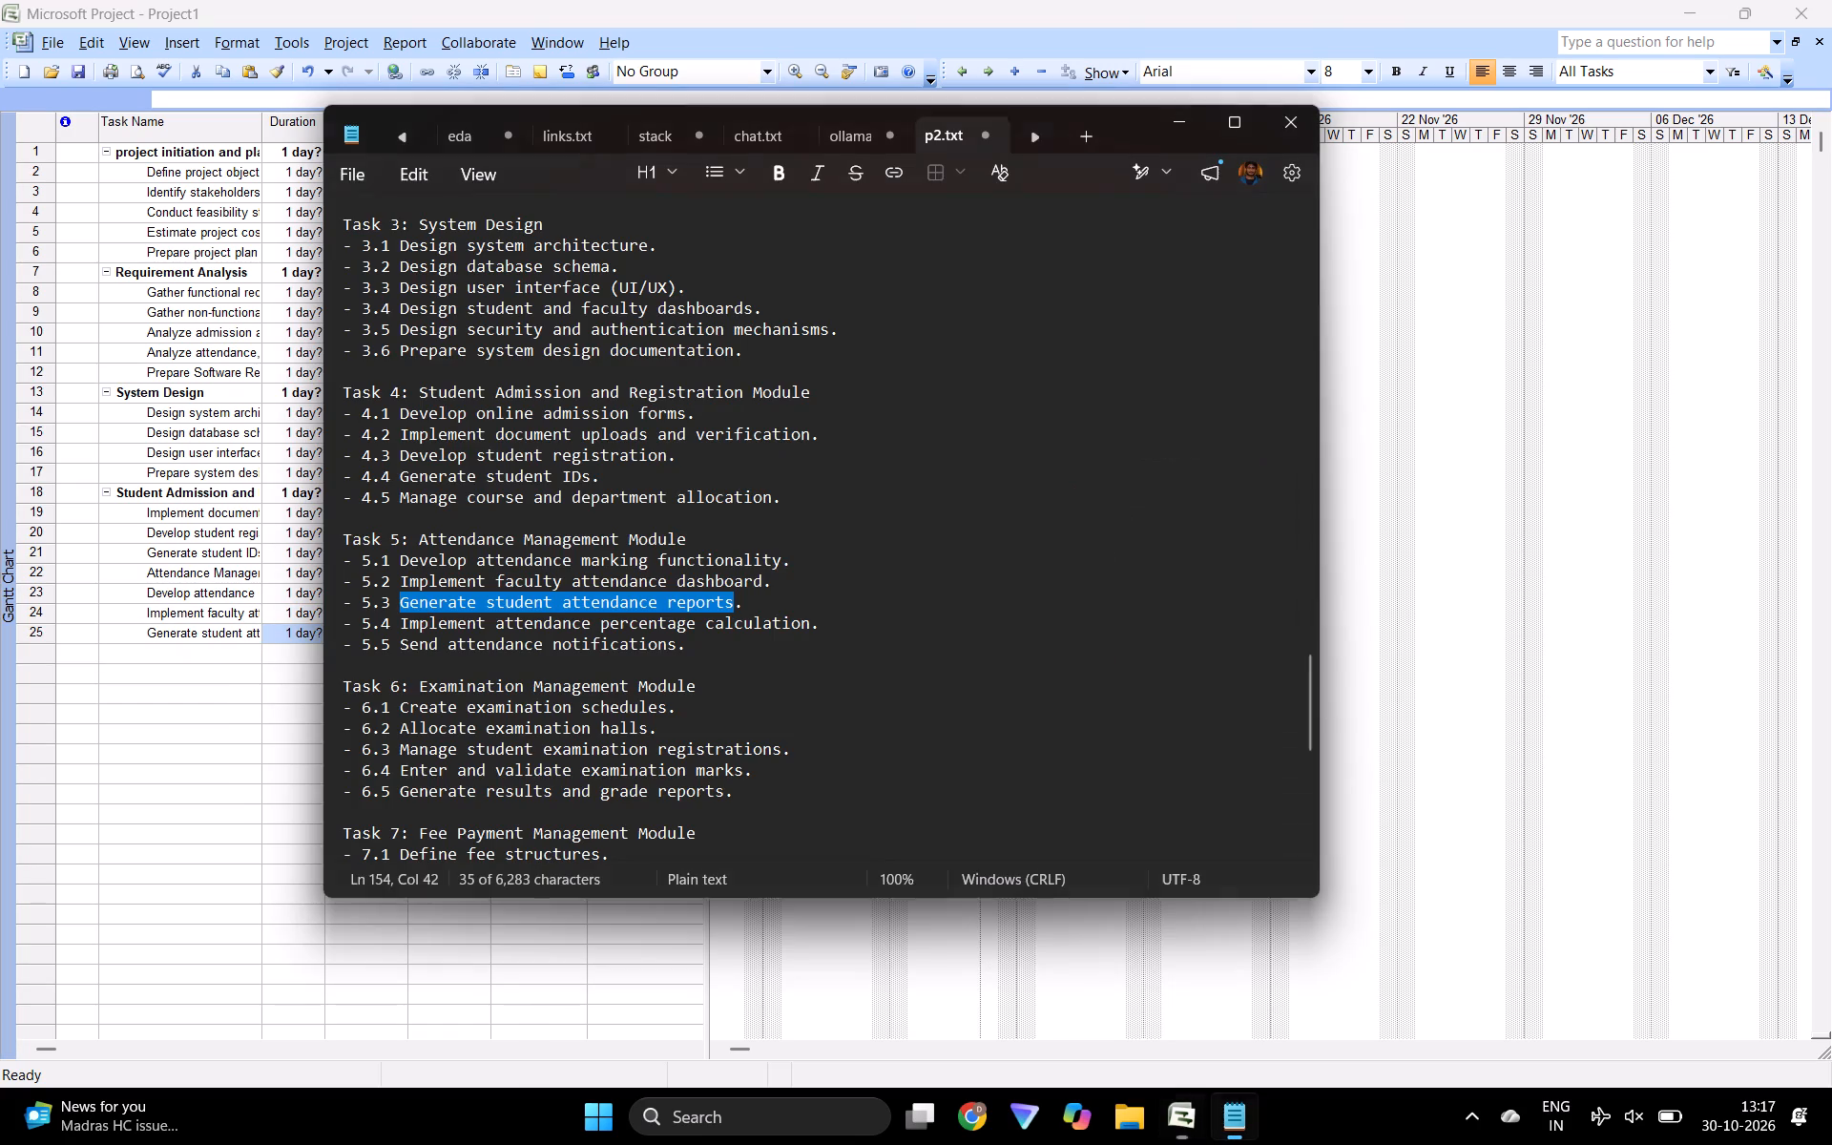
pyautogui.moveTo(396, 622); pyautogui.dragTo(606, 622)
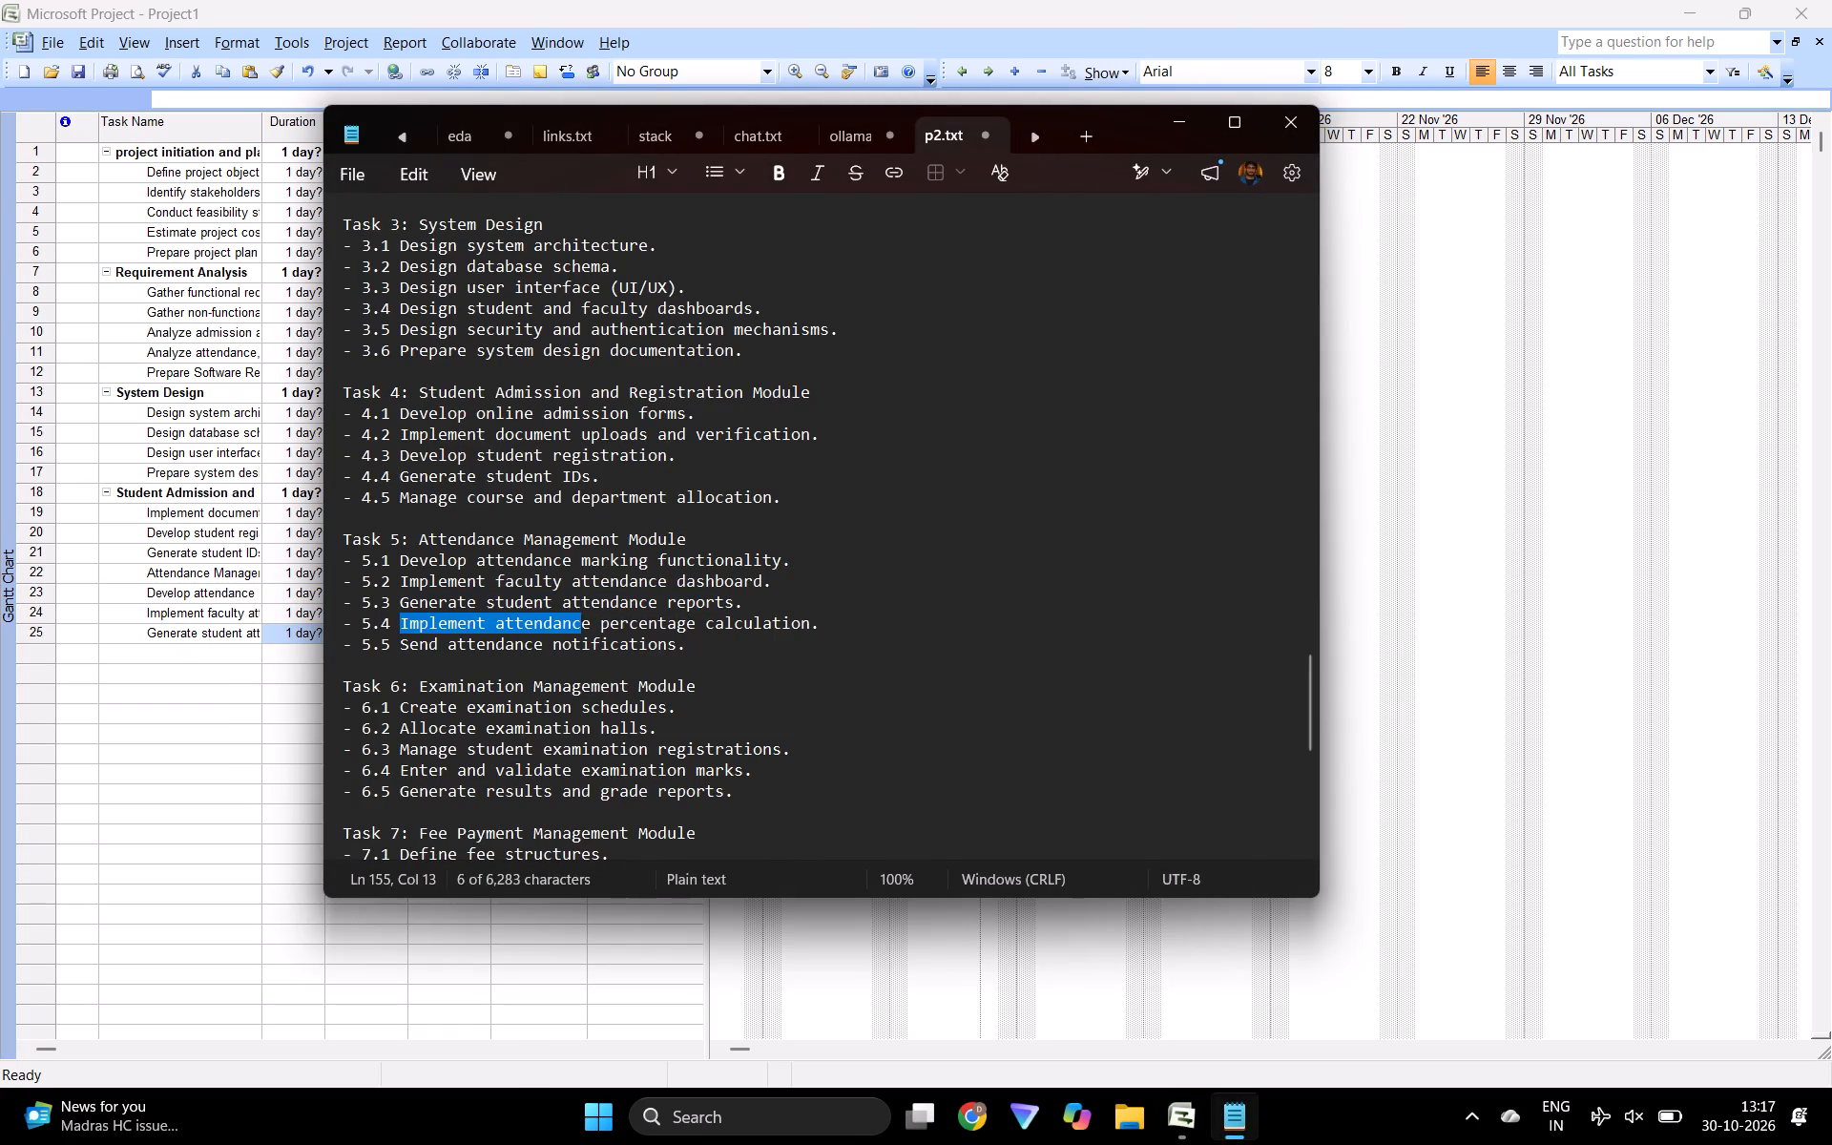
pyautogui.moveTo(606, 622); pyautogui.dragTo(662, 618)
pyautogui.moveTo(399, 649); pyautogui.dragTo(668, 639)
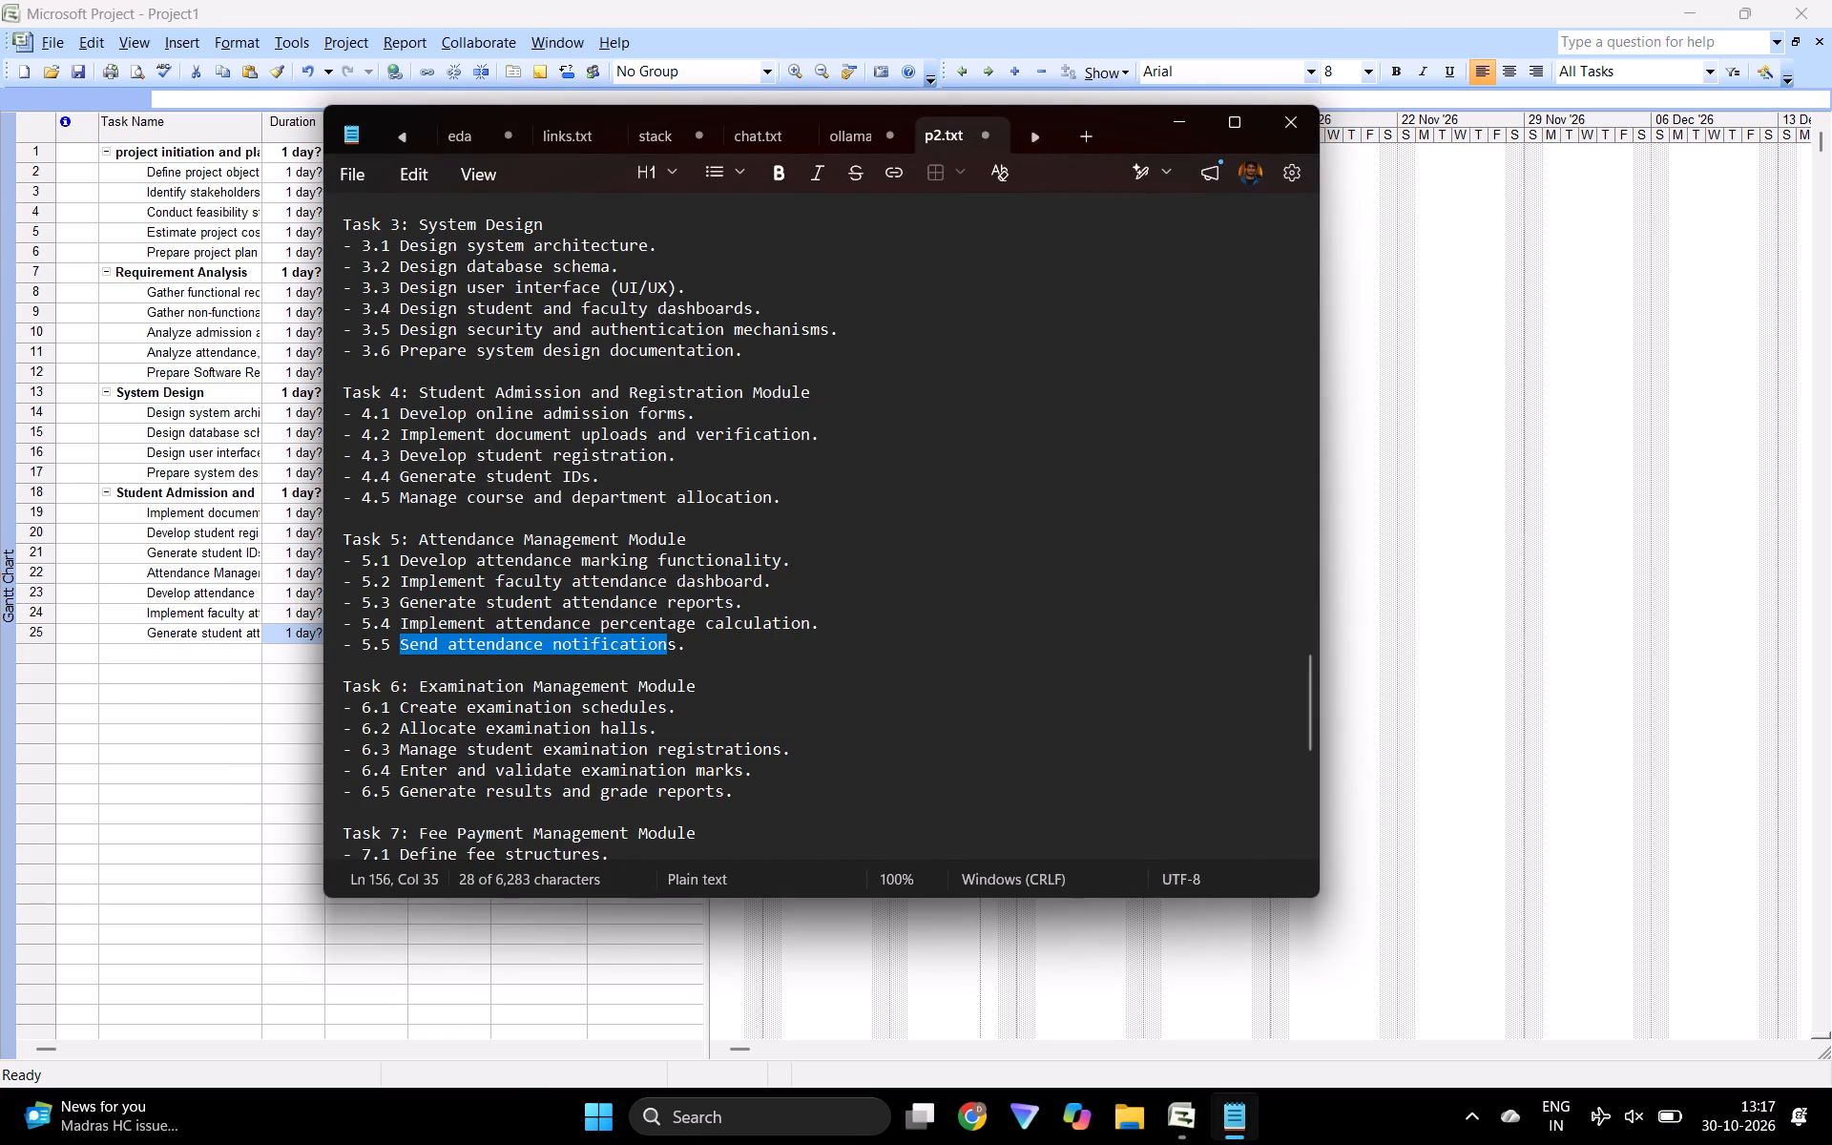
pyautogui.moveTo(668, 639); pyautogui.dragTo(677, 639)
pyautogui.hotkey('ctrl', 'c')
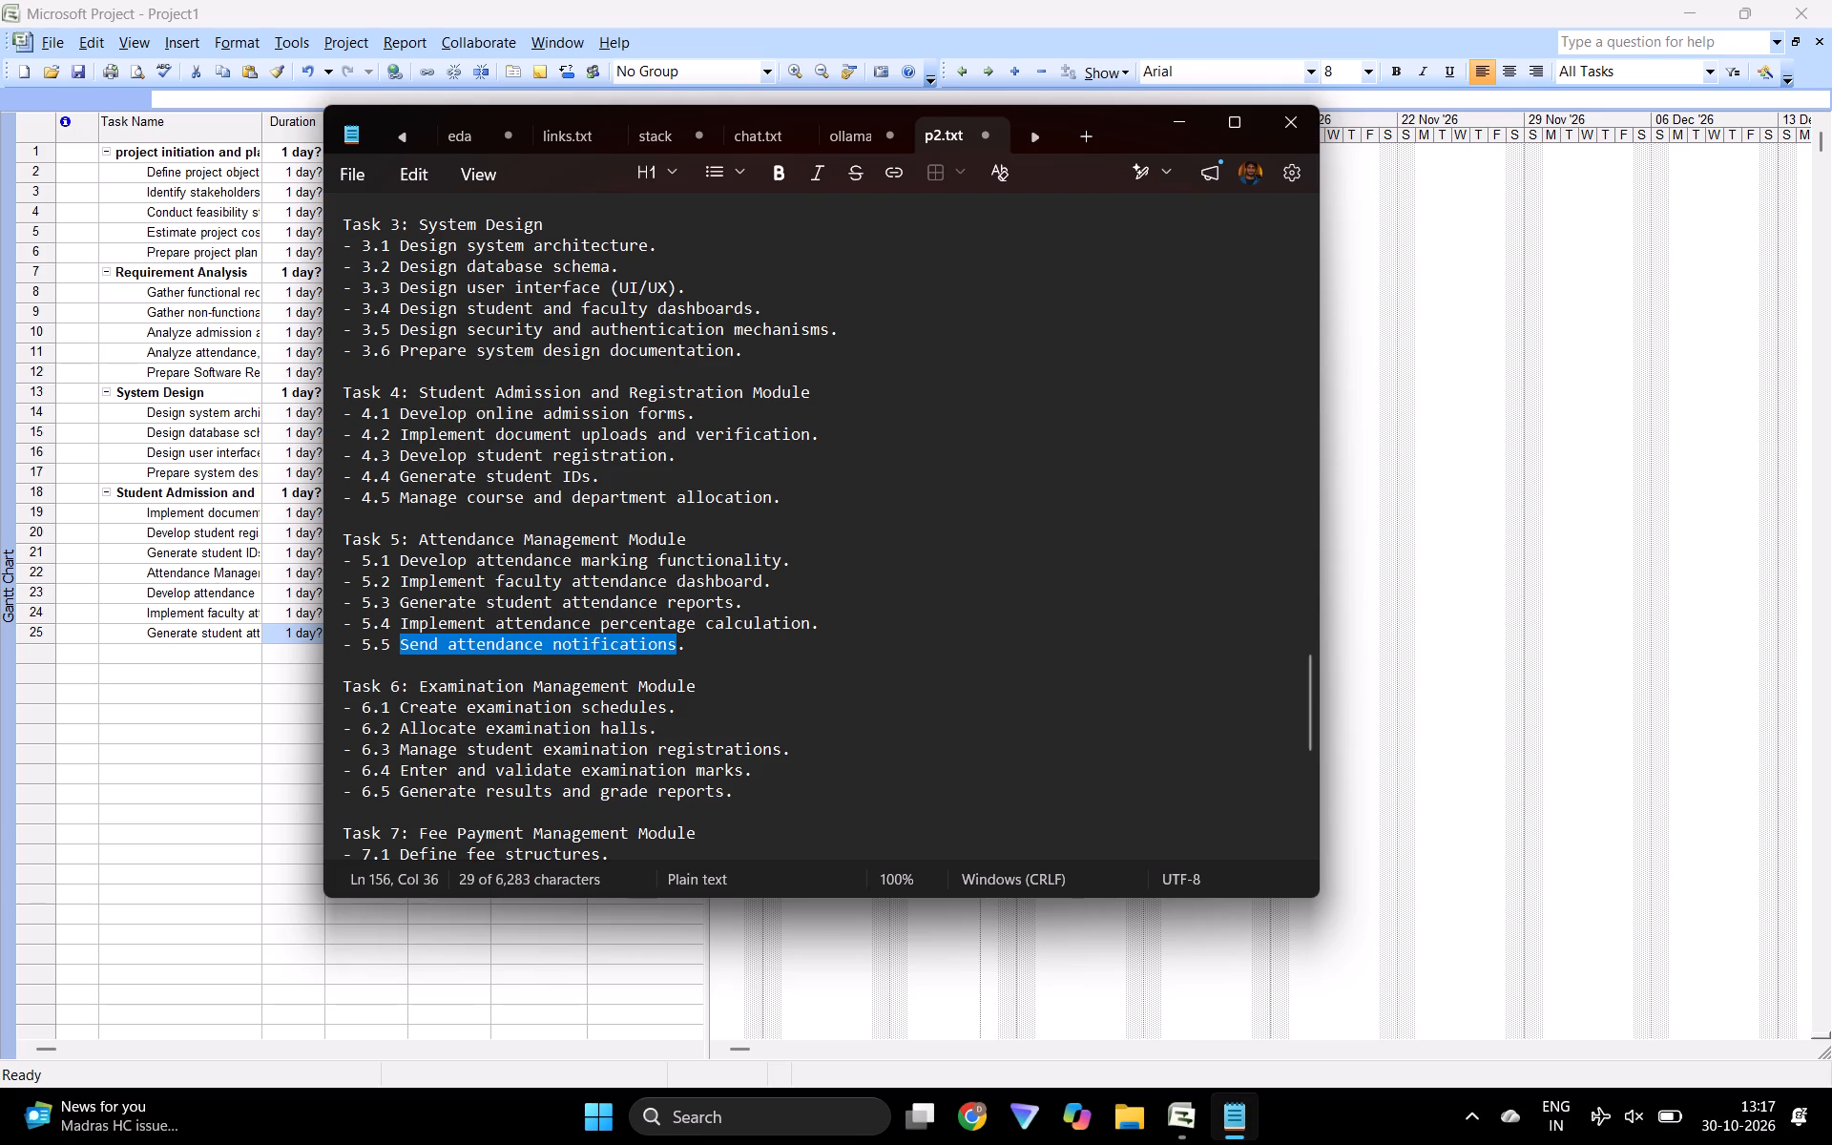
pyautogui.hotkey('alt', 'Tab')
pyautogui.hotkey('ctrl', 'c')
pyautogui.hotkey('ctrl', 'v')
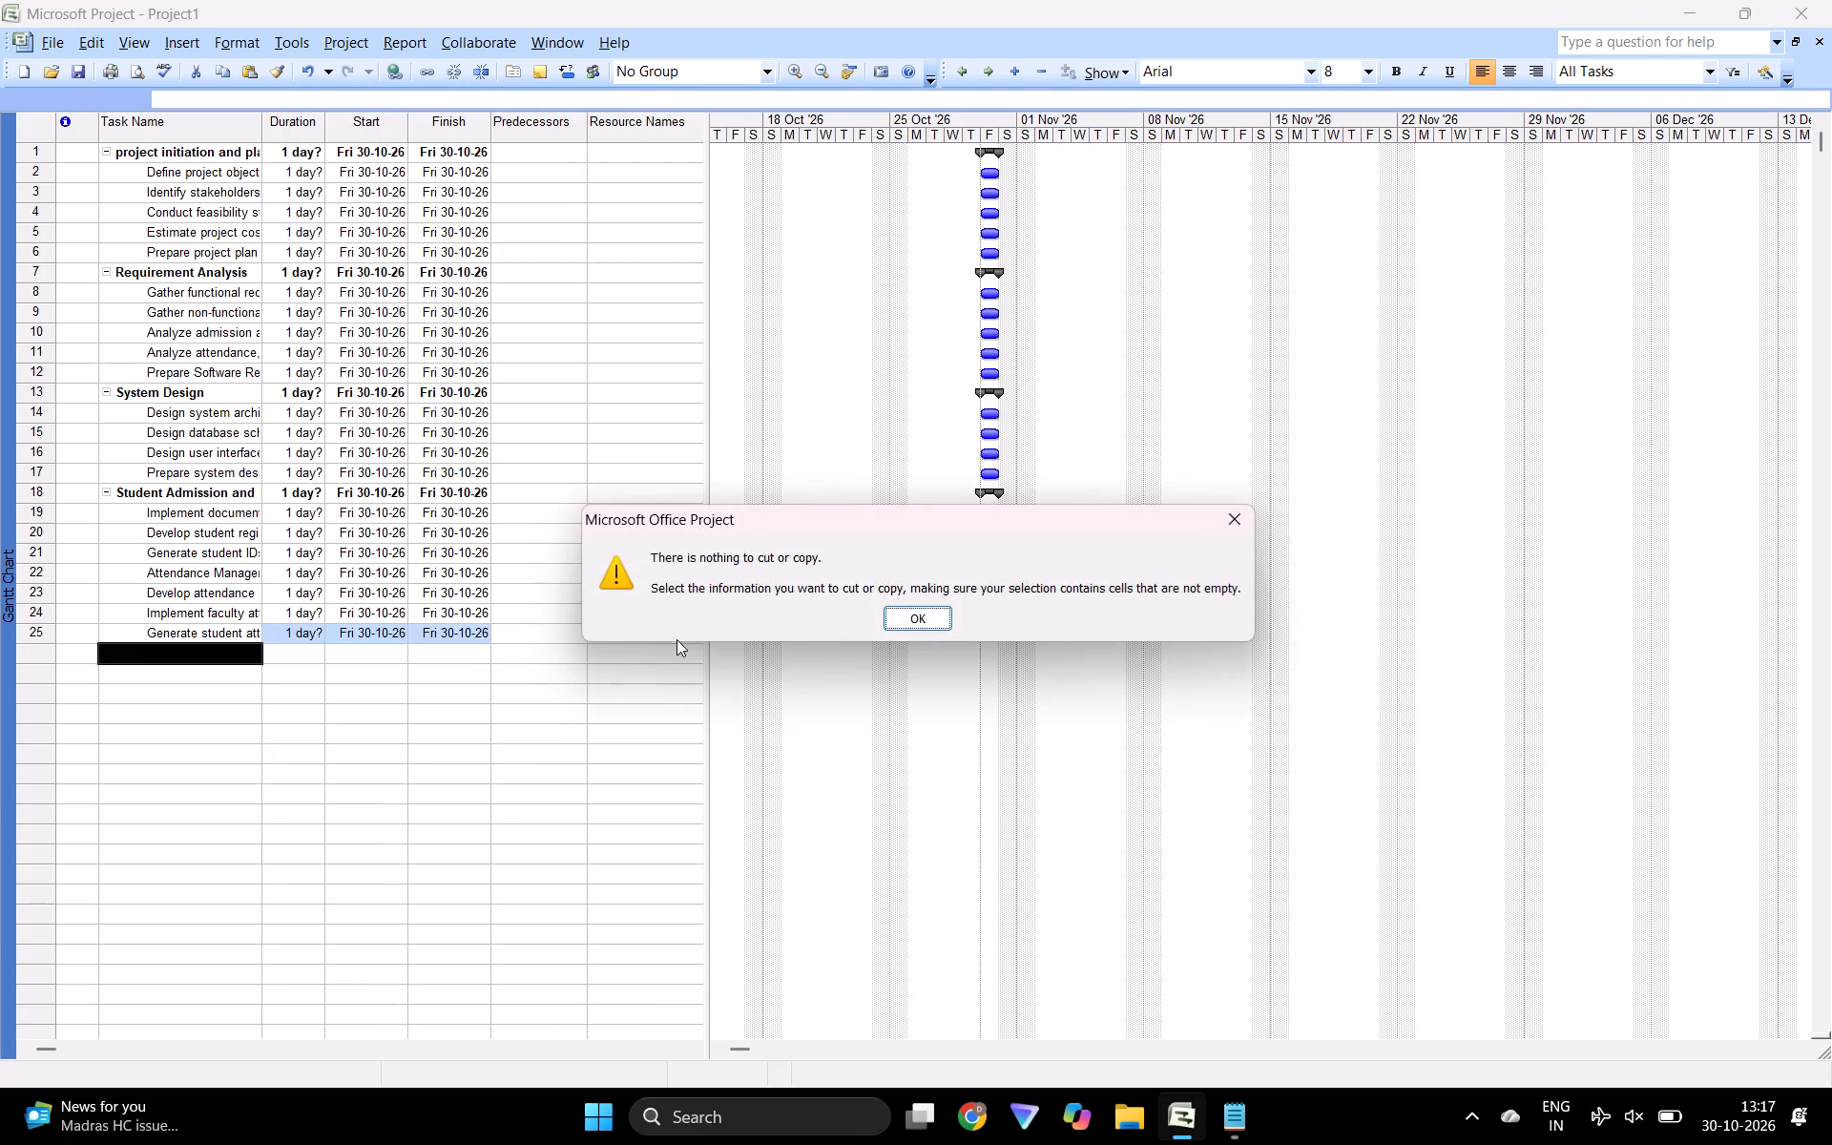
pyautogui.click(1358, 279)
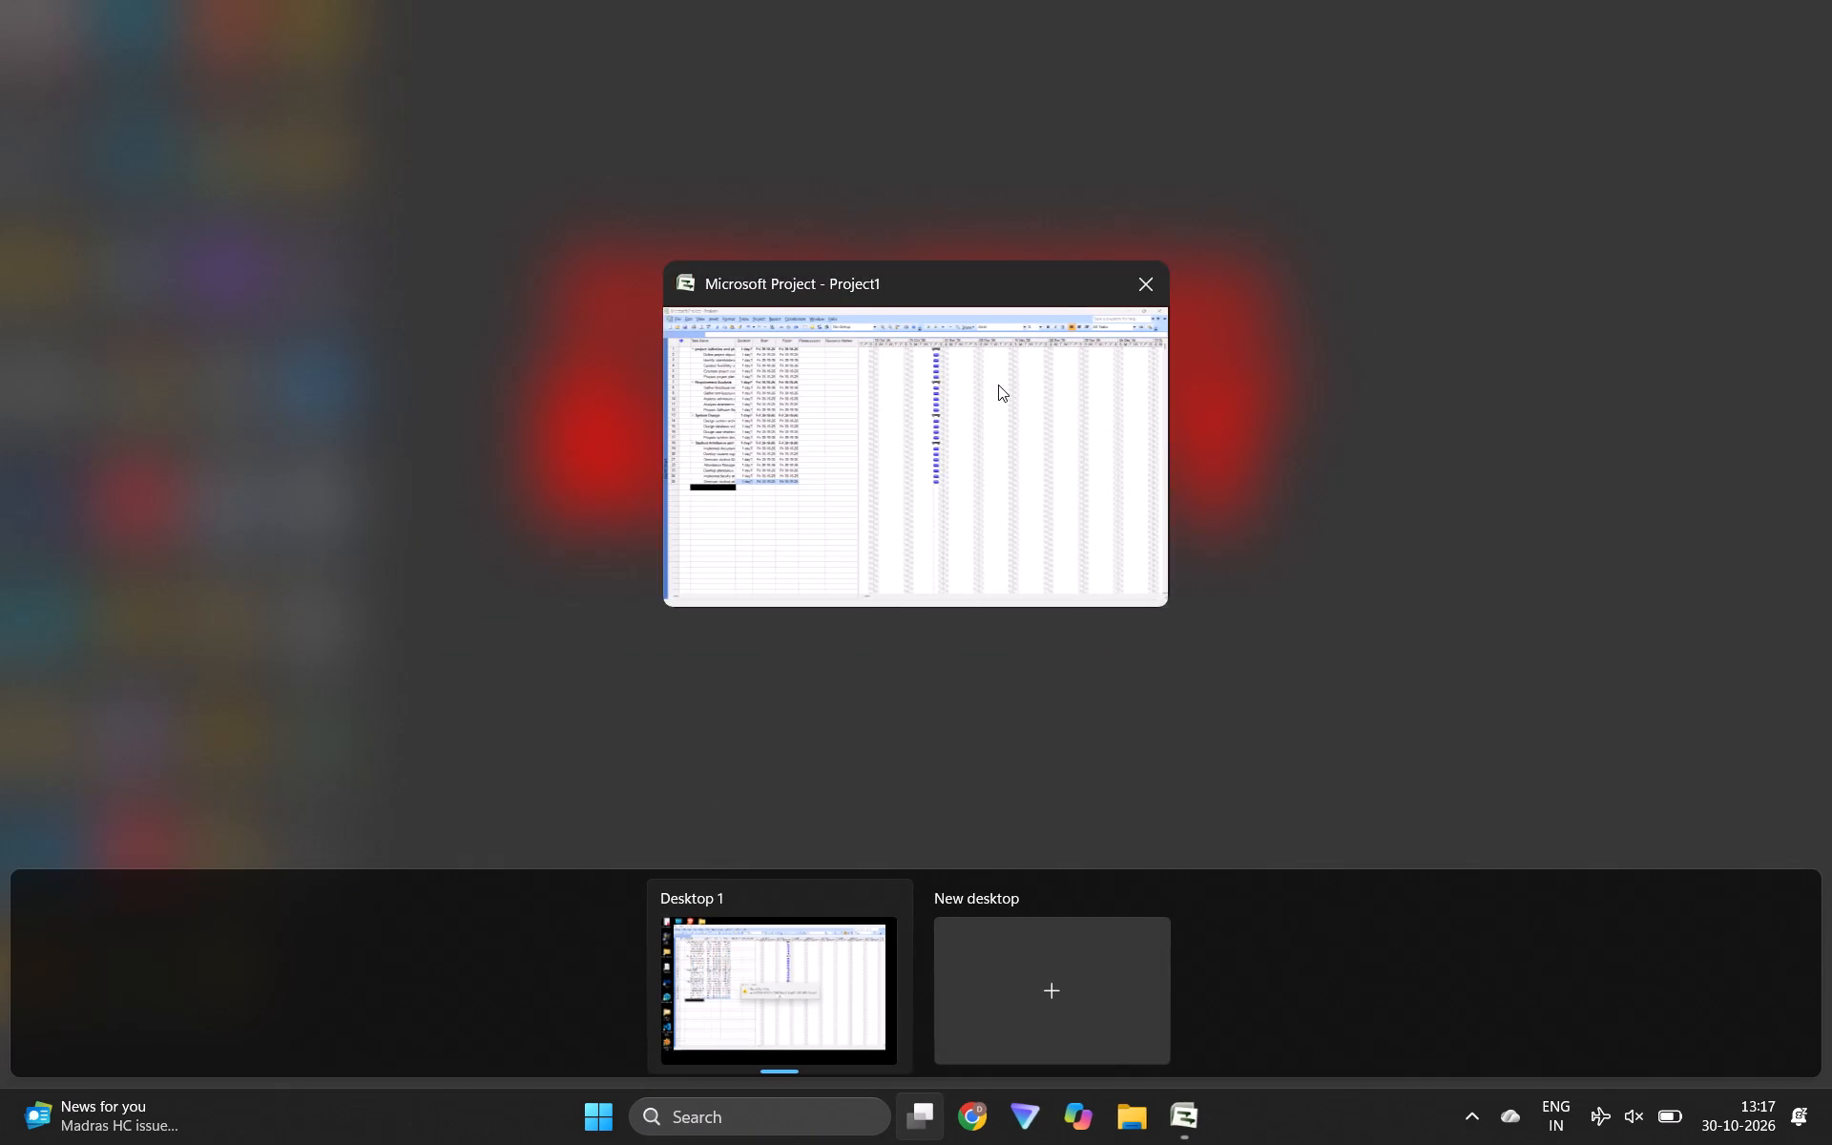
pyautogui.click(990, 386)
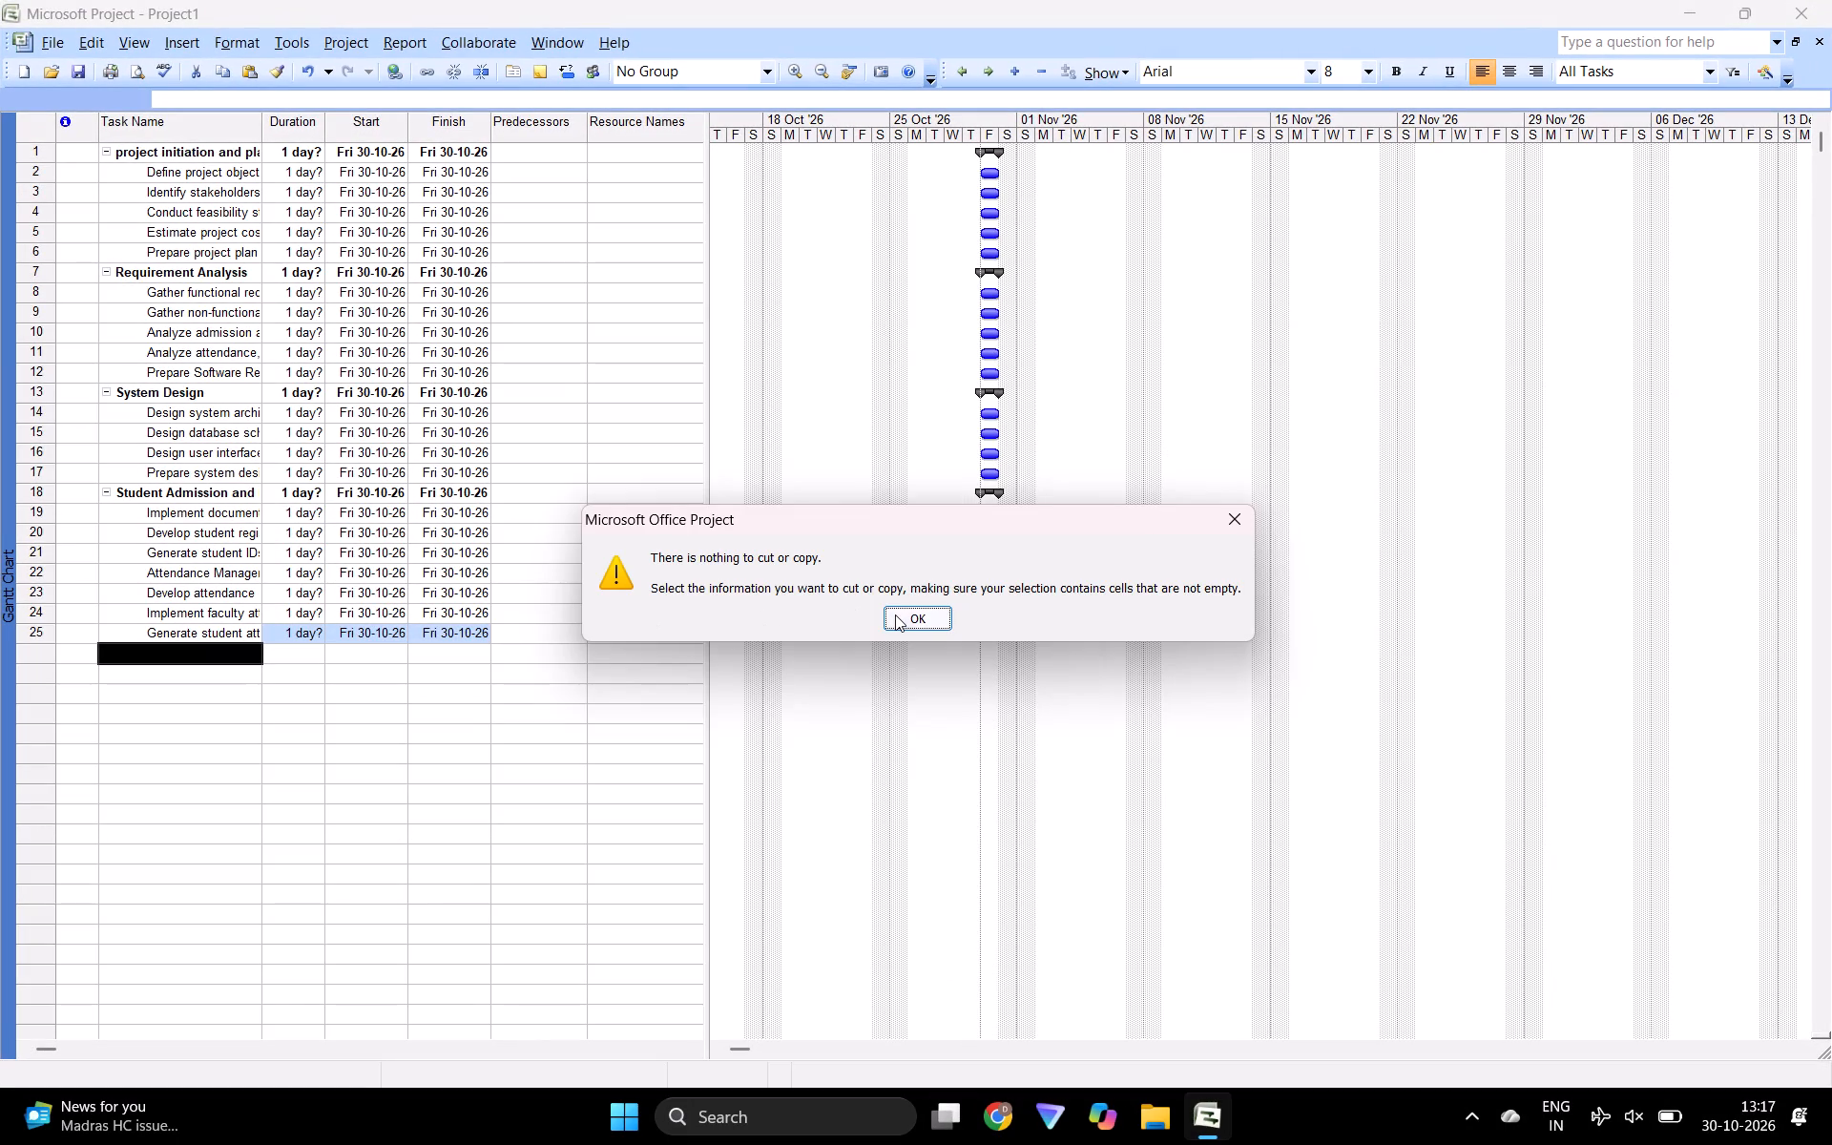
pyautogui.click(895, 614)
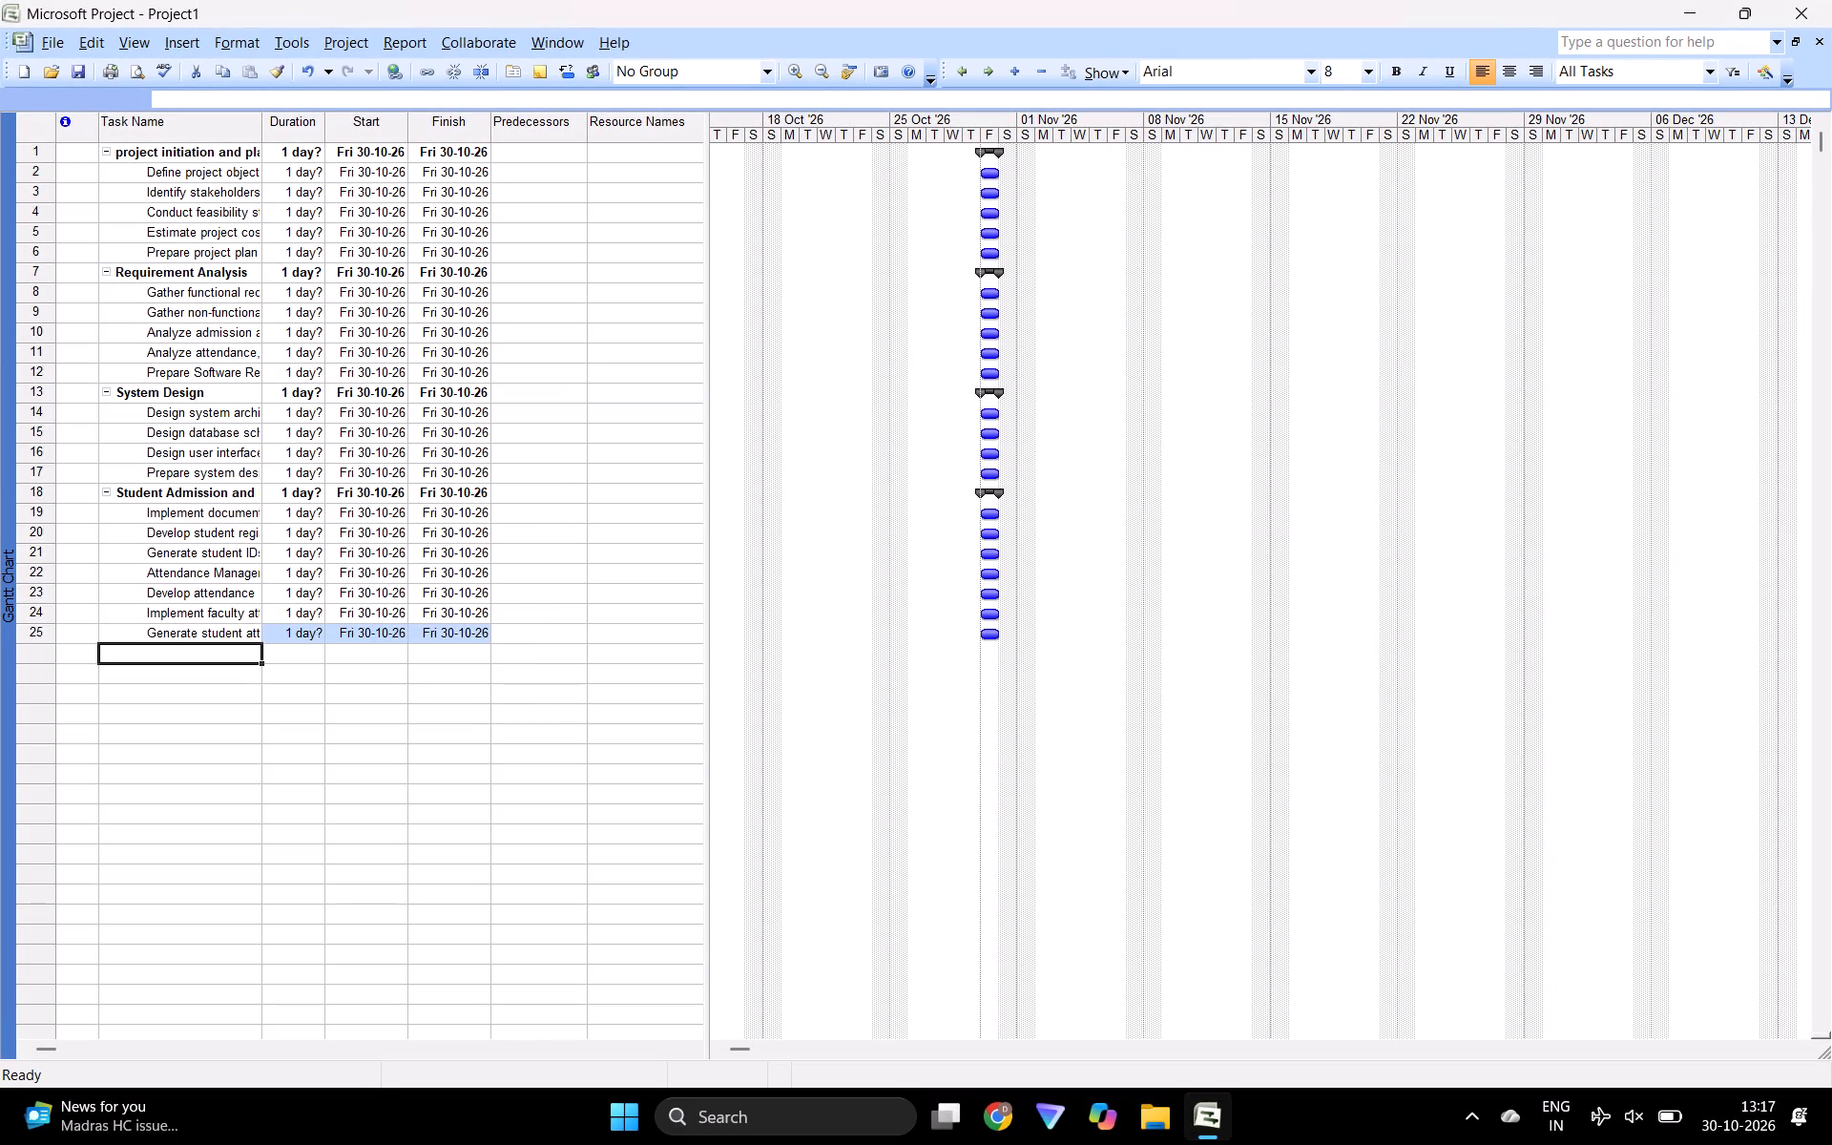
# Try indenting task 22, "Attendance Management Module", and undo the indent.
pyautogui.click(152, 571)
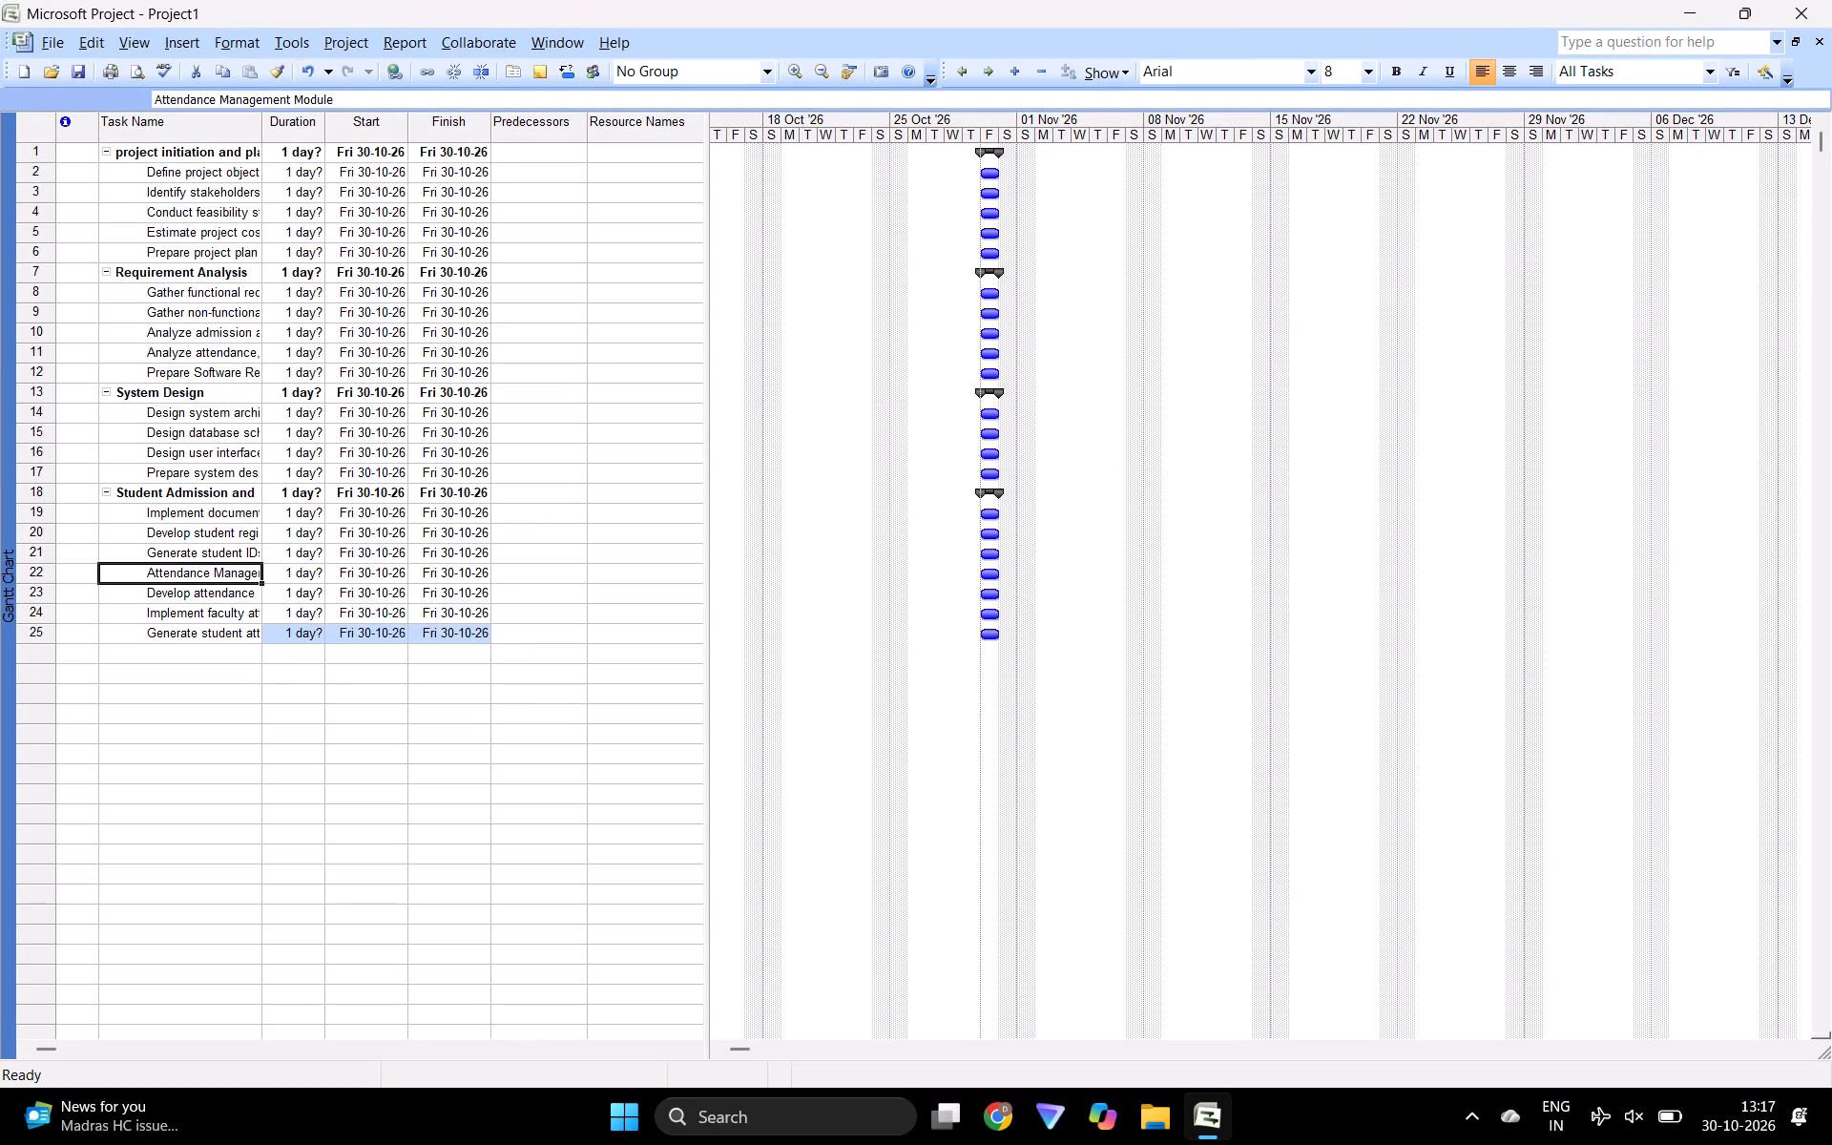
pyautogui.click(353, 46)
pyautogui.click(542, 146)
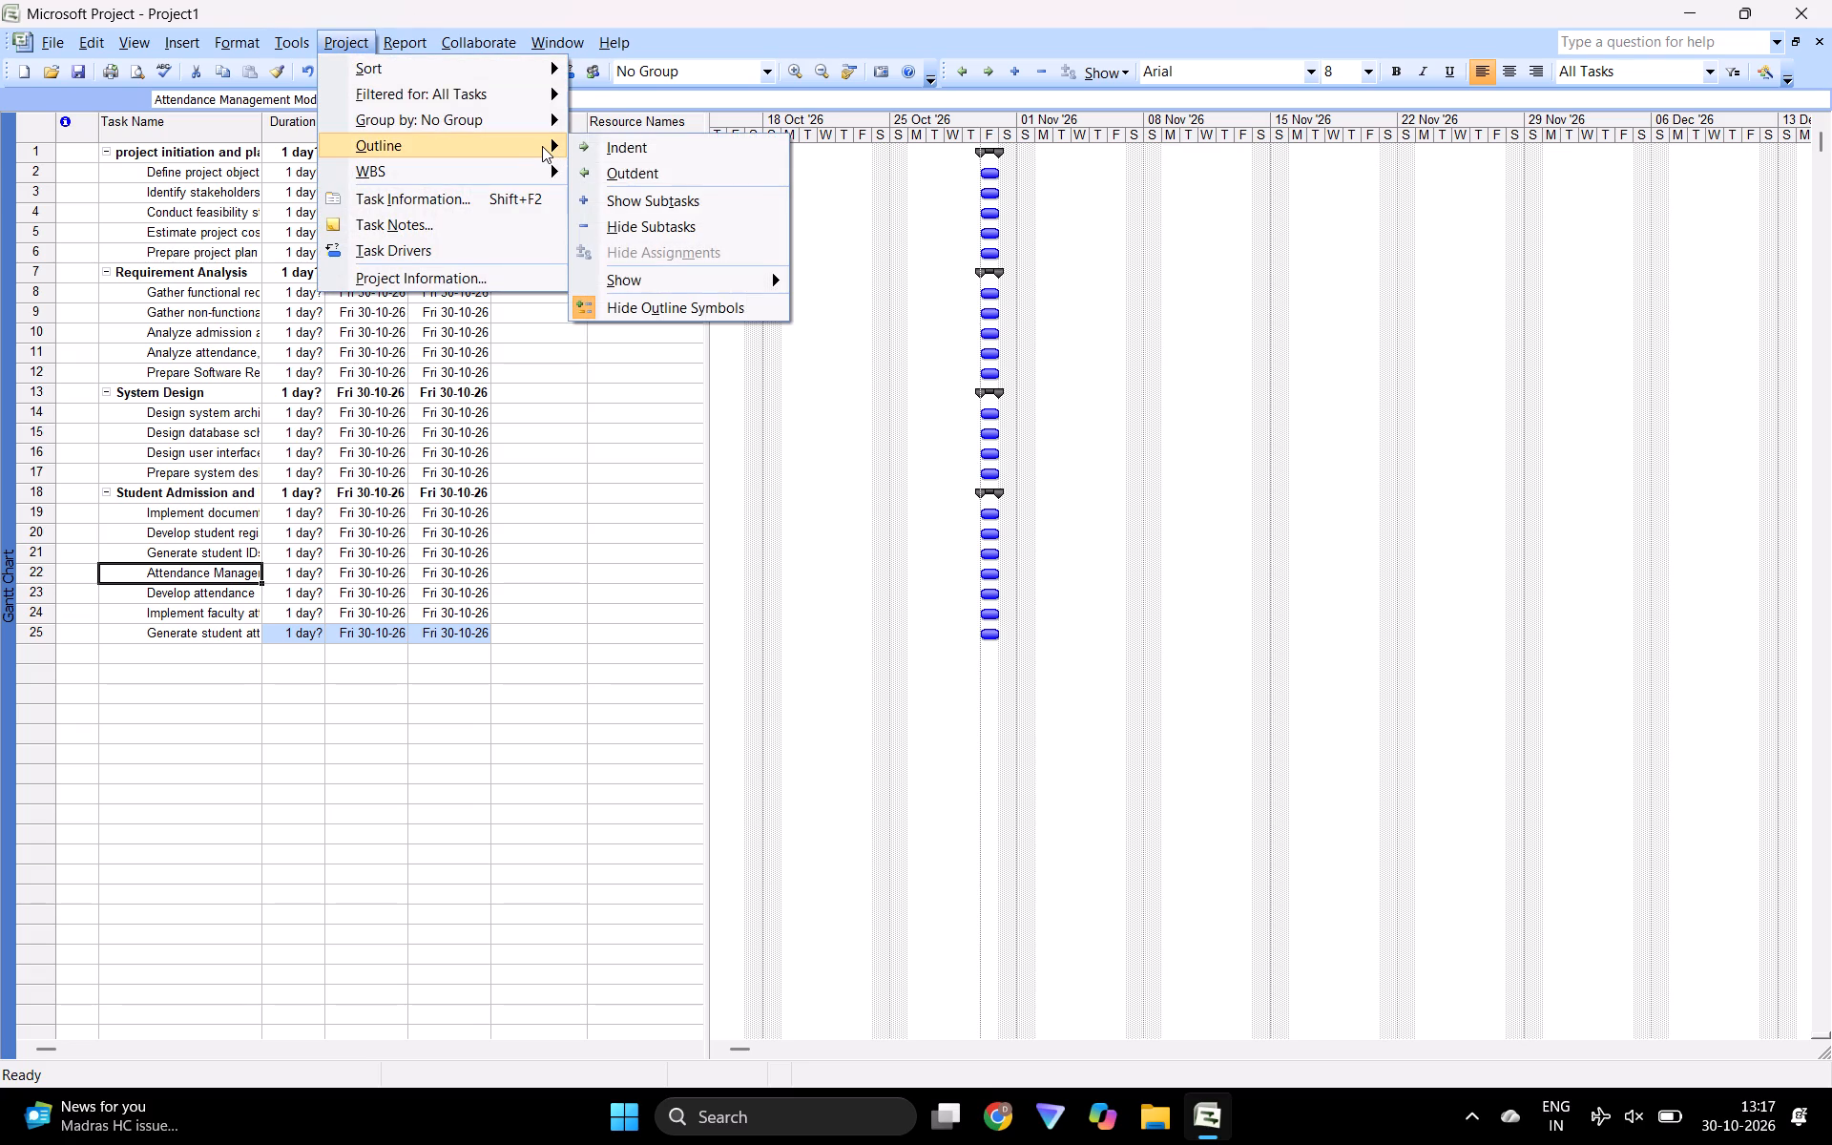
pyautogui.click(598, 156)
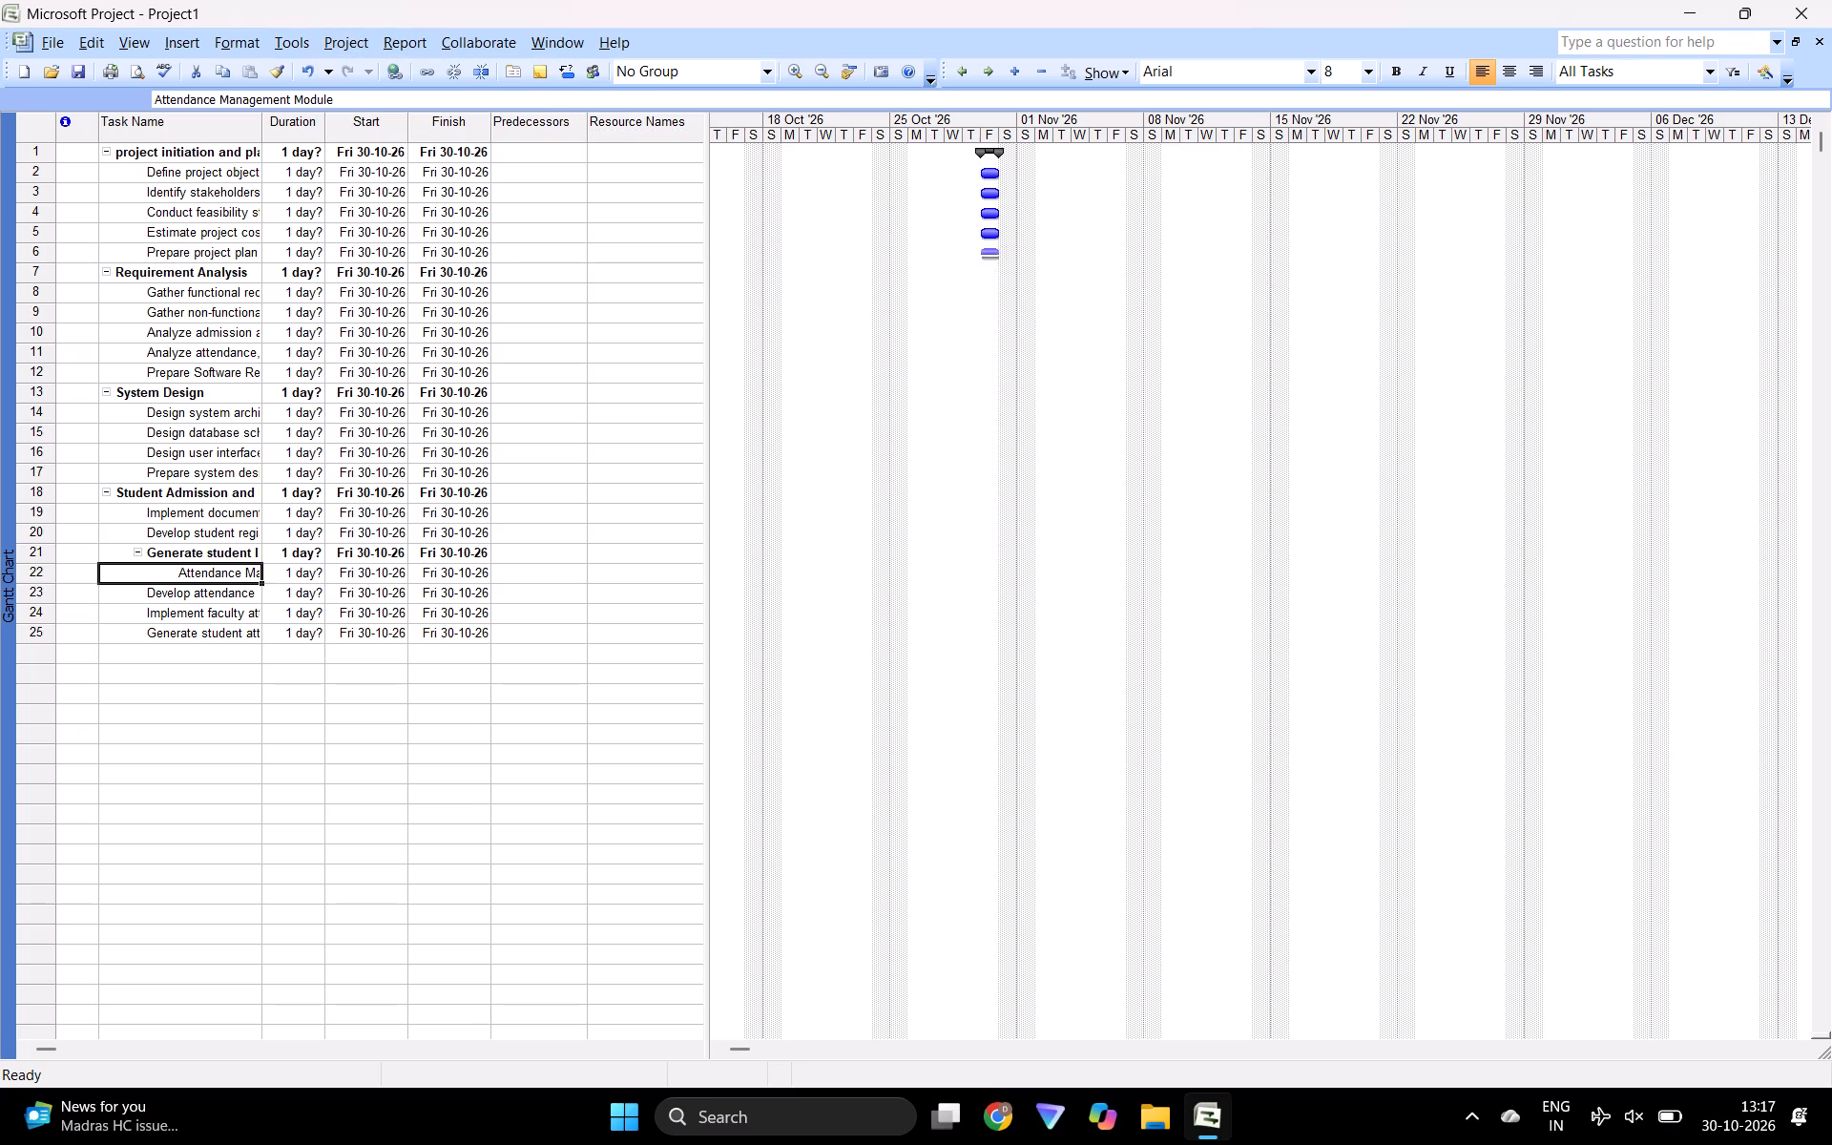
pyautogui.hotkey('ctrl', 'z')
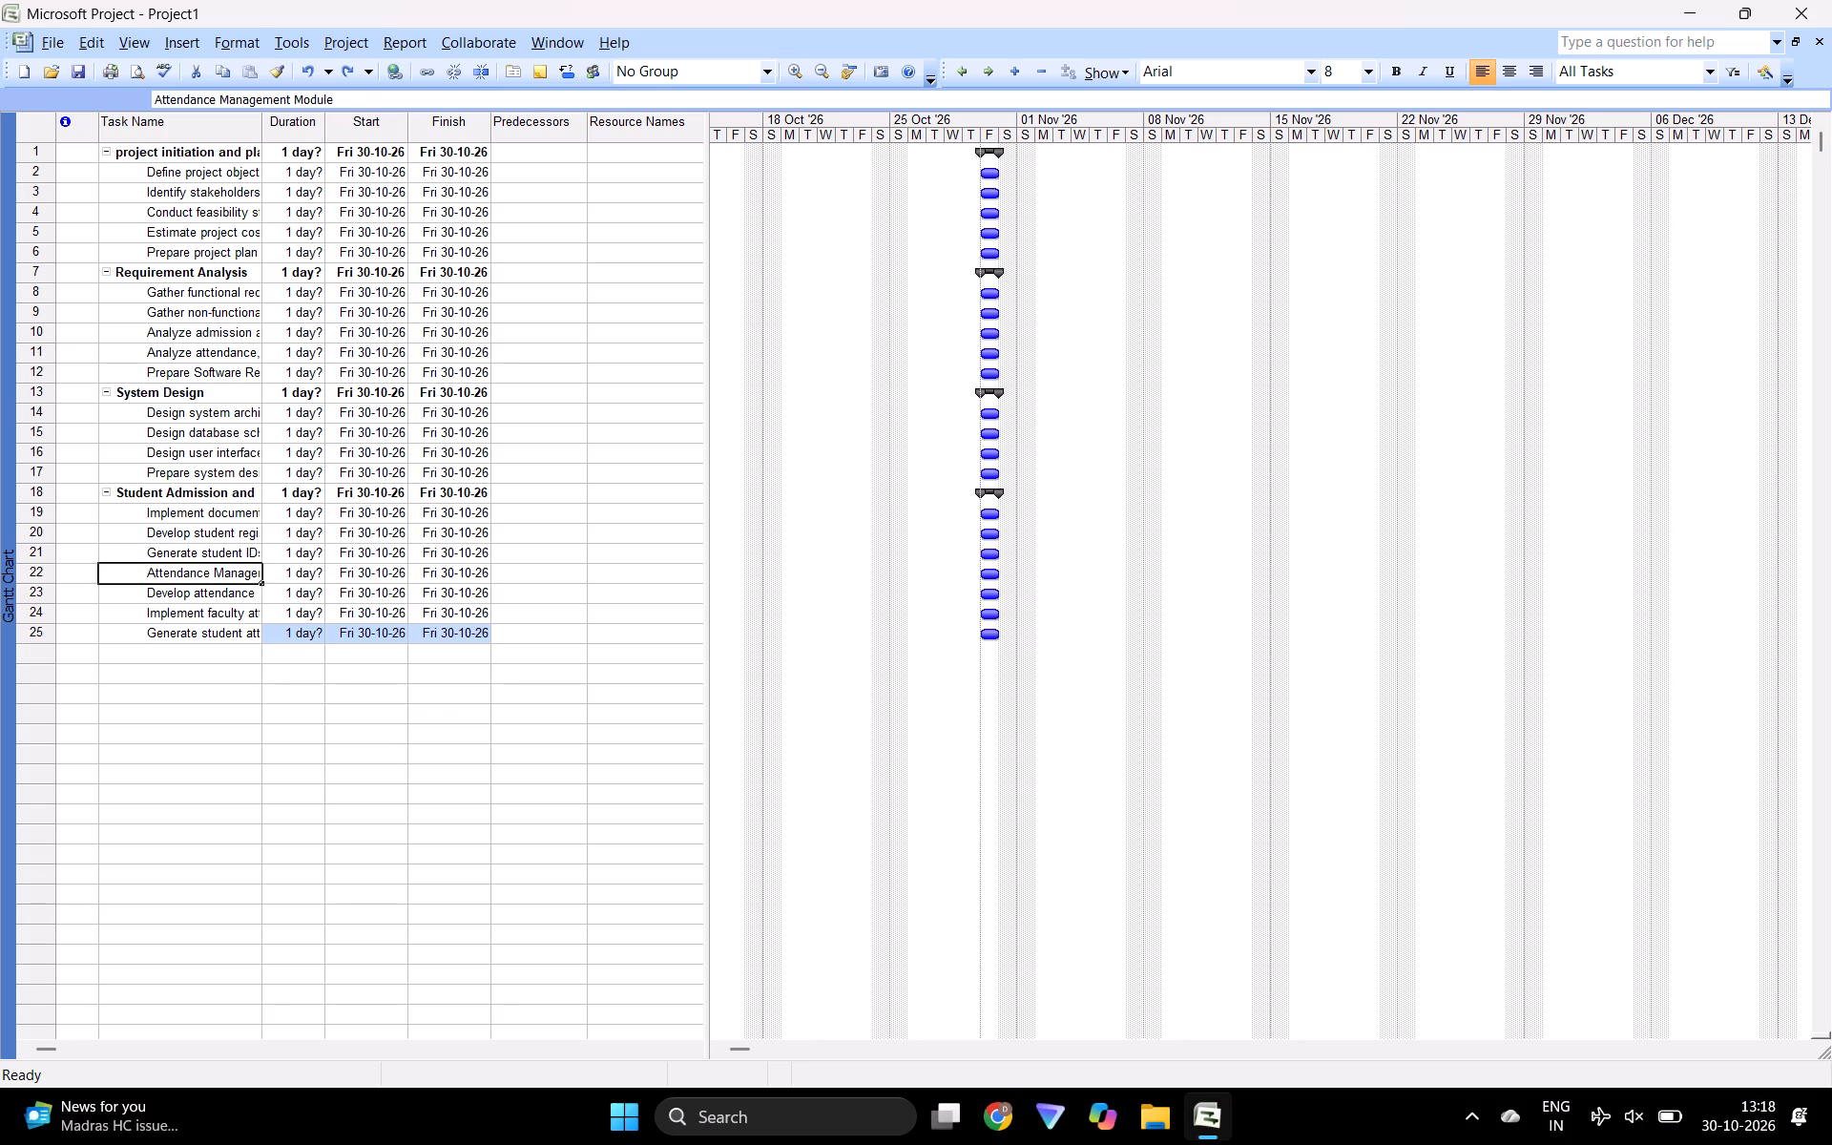
# Outdent task 22, "Attendance Management Module", to make it a top-level summary task over tasks 23 to 25.
pyautogui.click(363, 35)
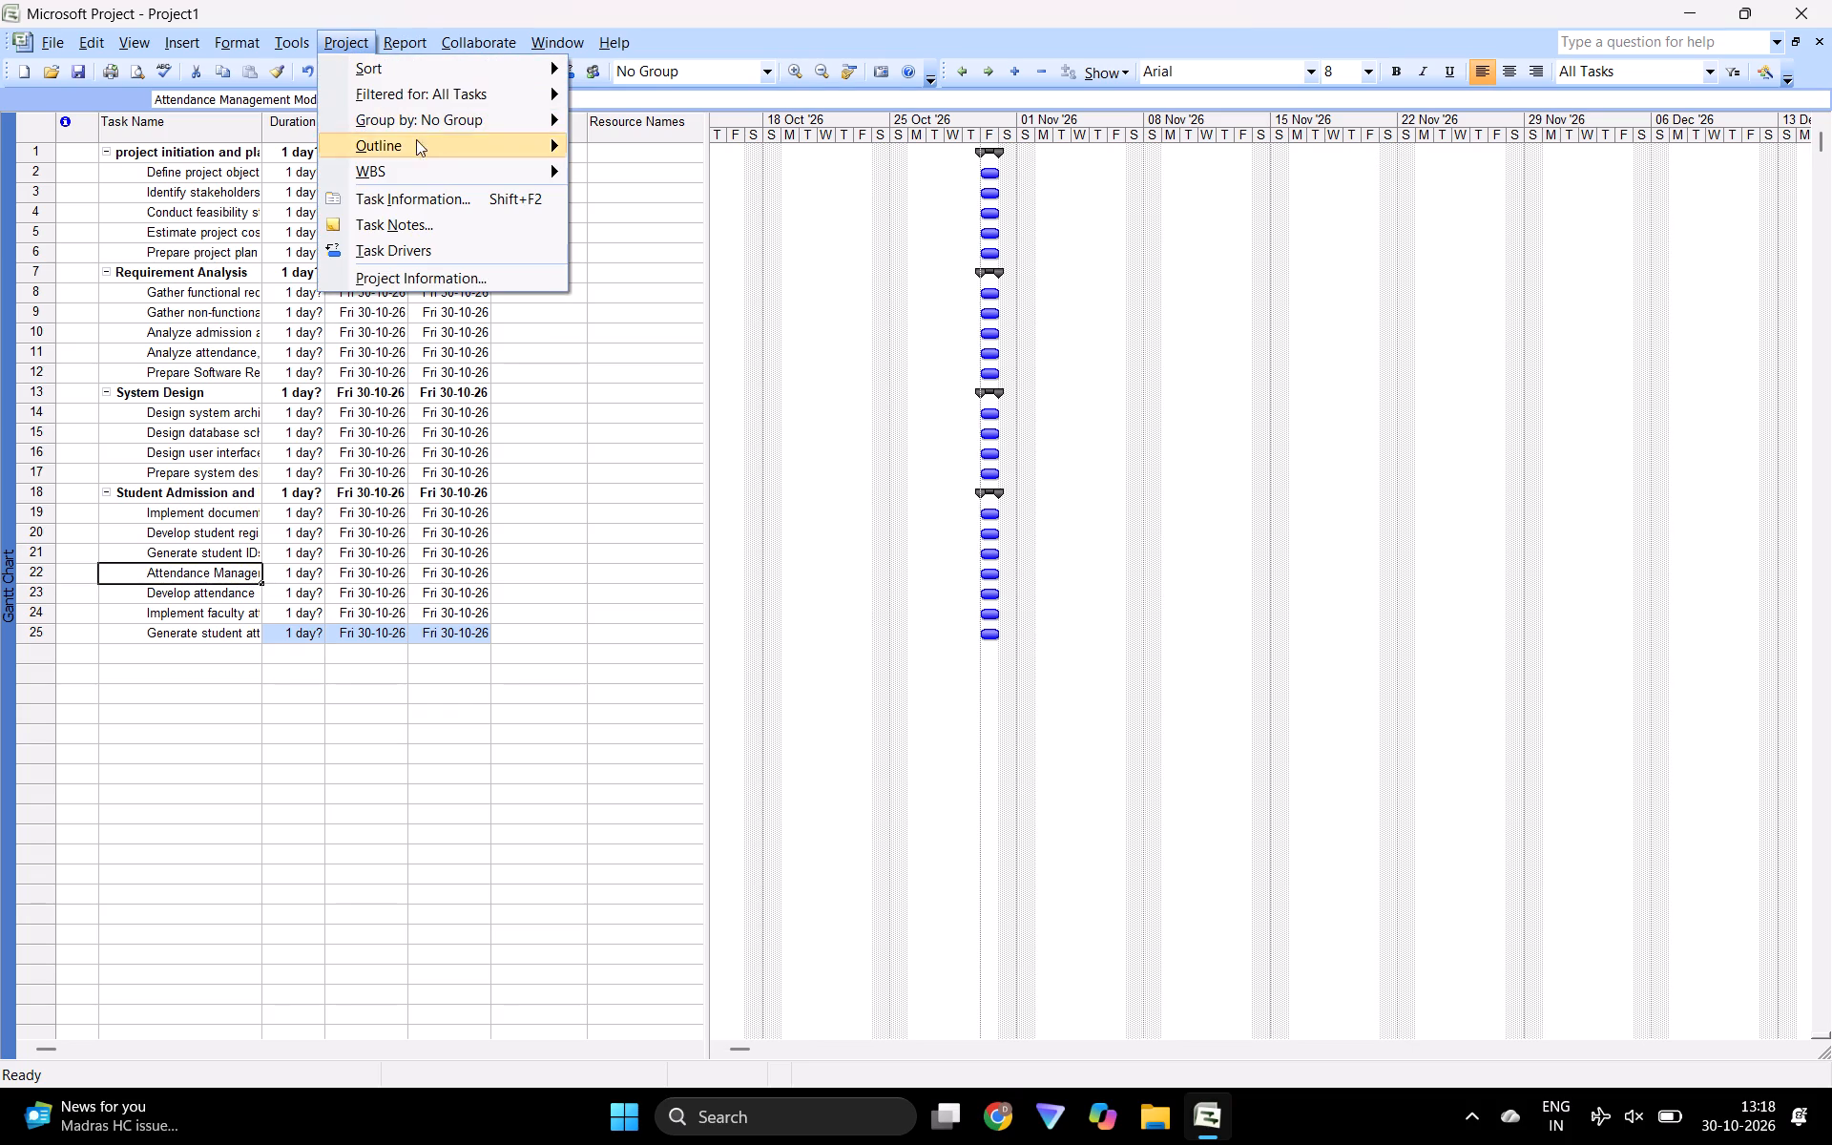
pyautogui.click(478, 135)
pyautogui.click(628, 177)
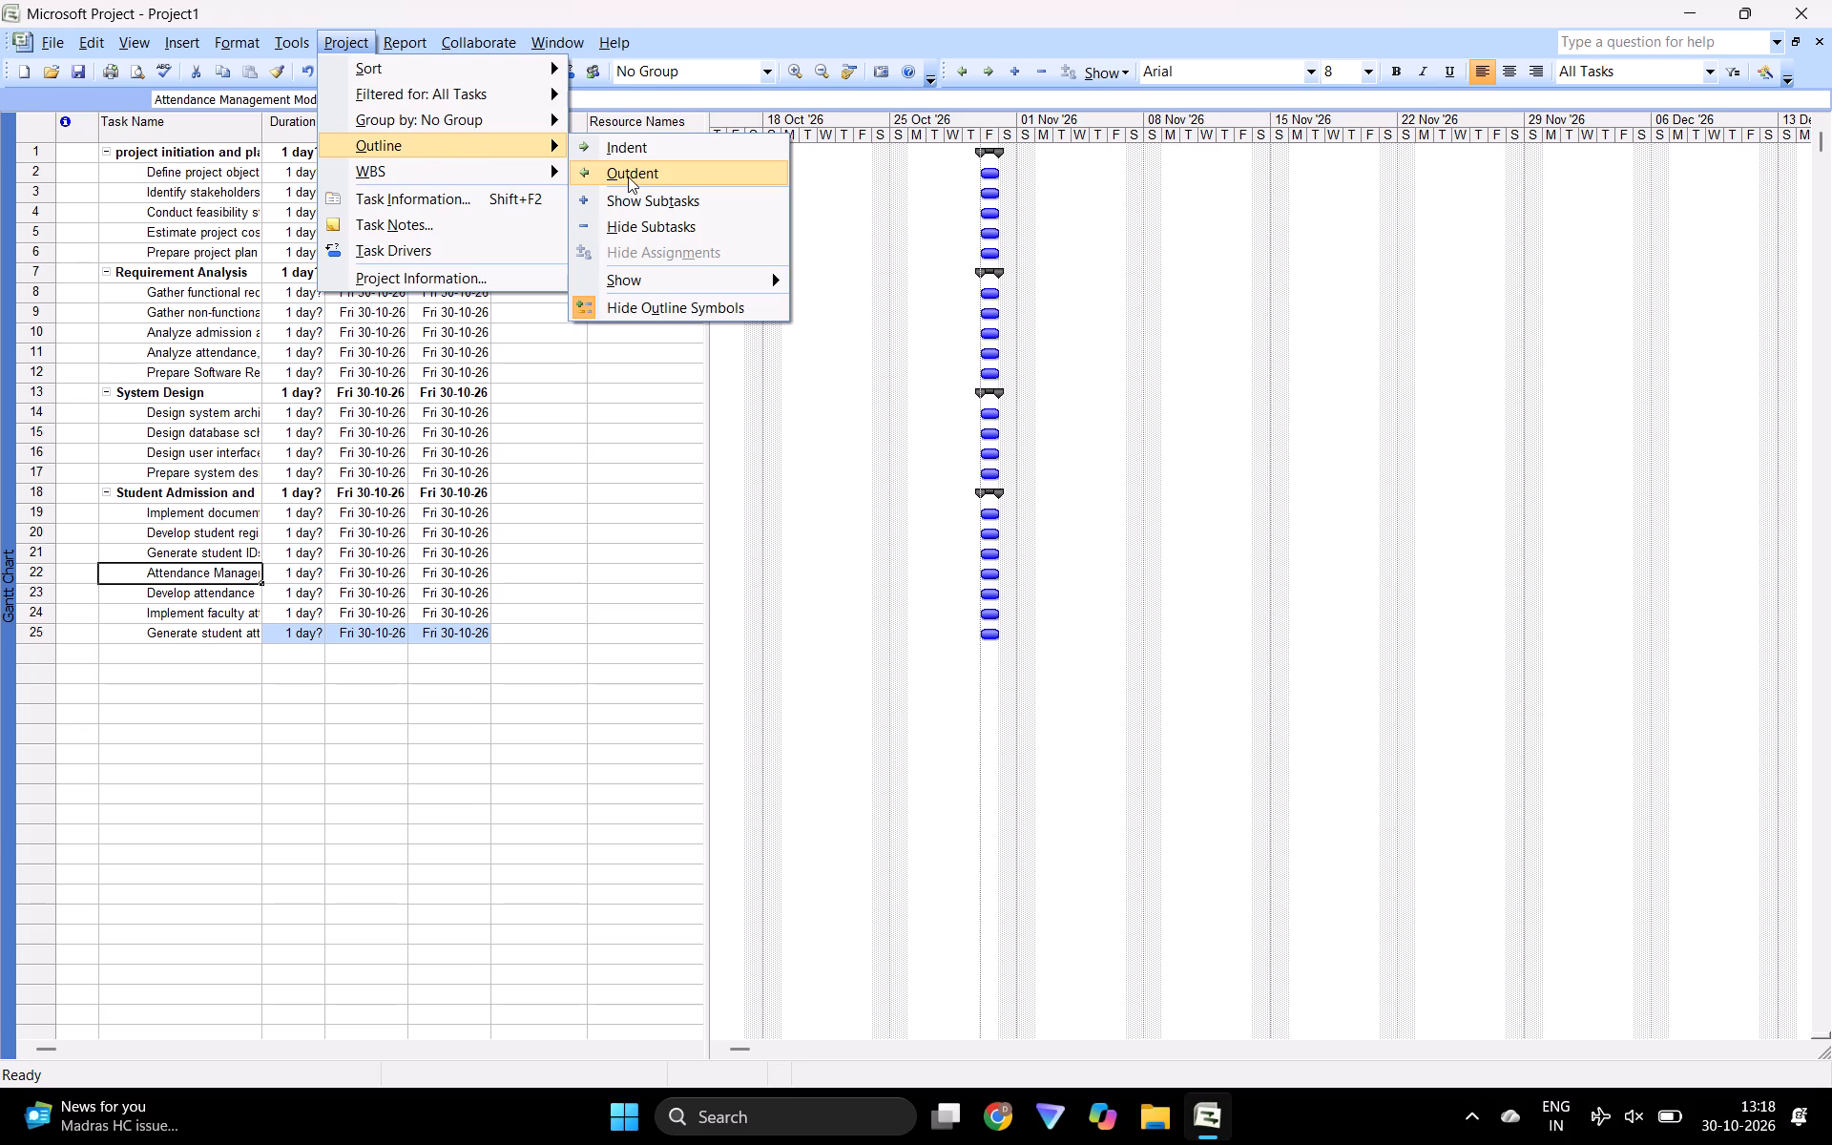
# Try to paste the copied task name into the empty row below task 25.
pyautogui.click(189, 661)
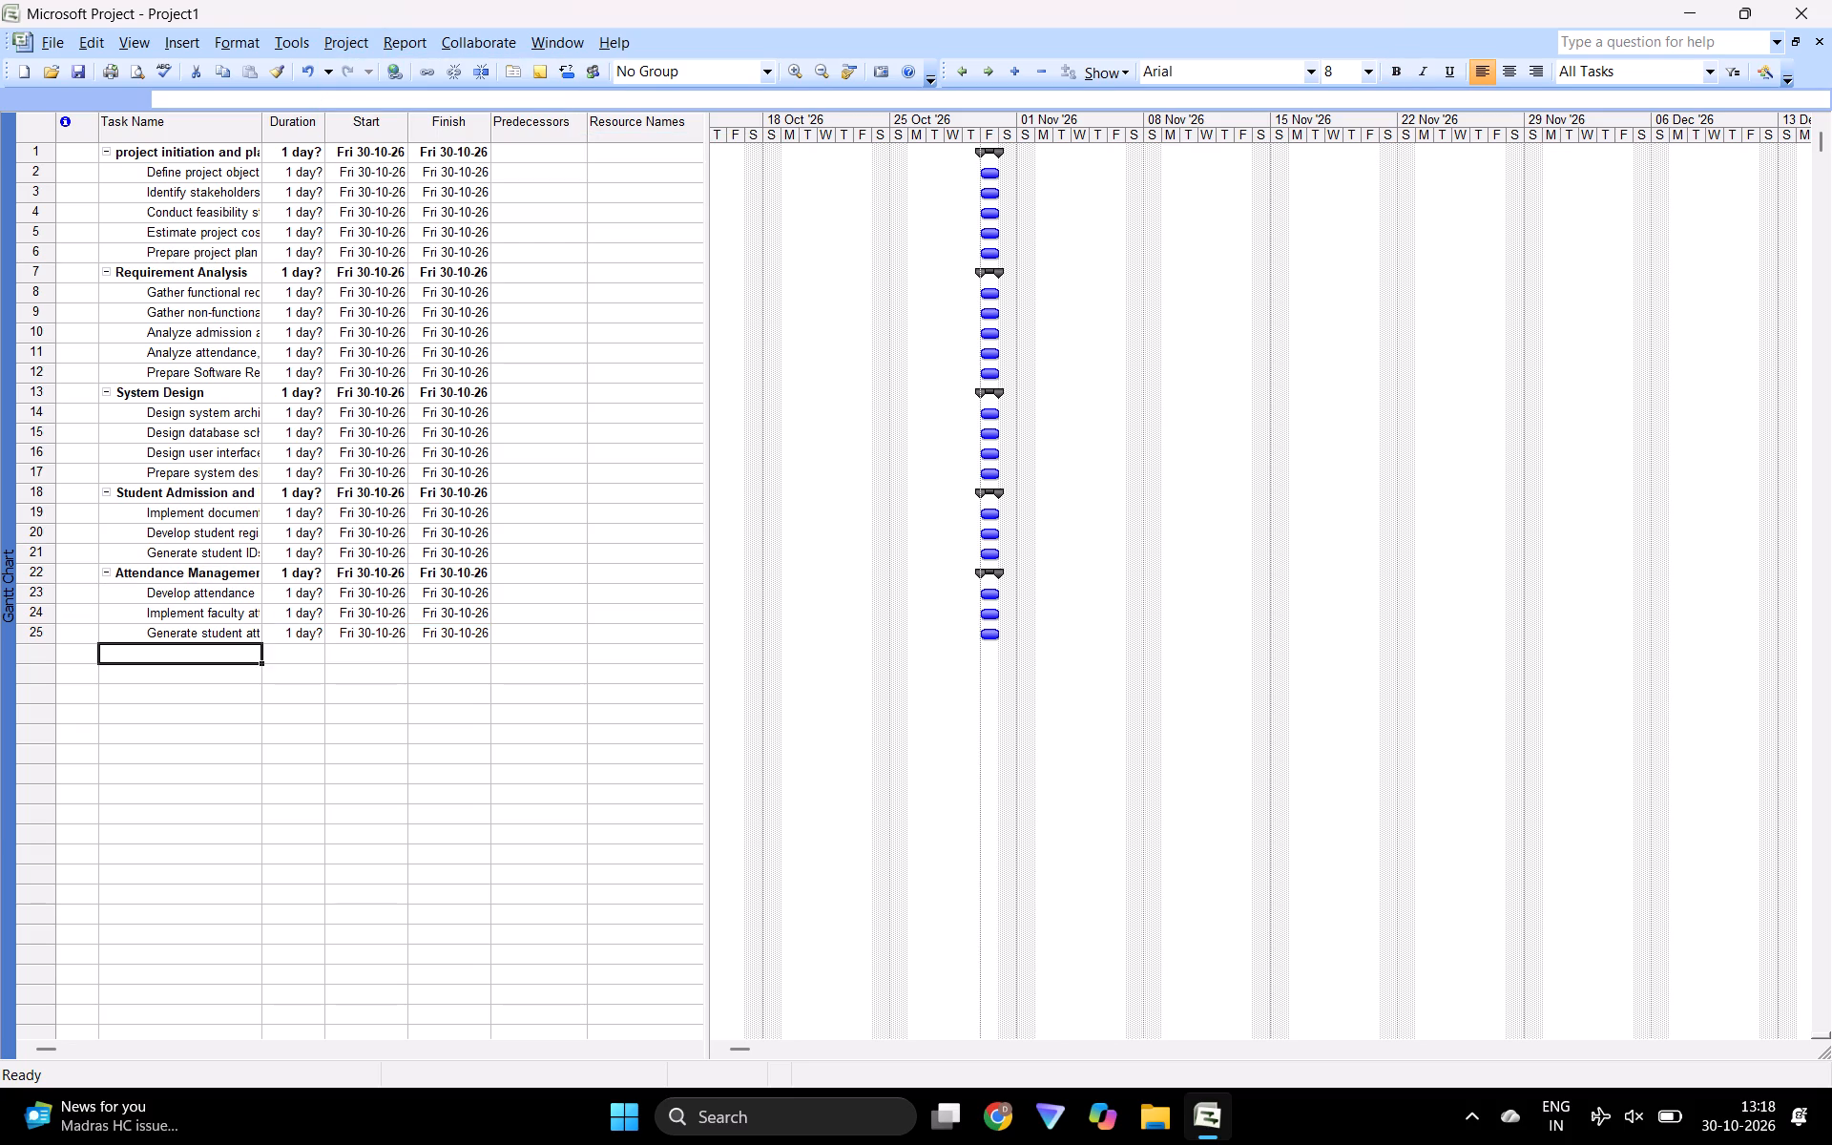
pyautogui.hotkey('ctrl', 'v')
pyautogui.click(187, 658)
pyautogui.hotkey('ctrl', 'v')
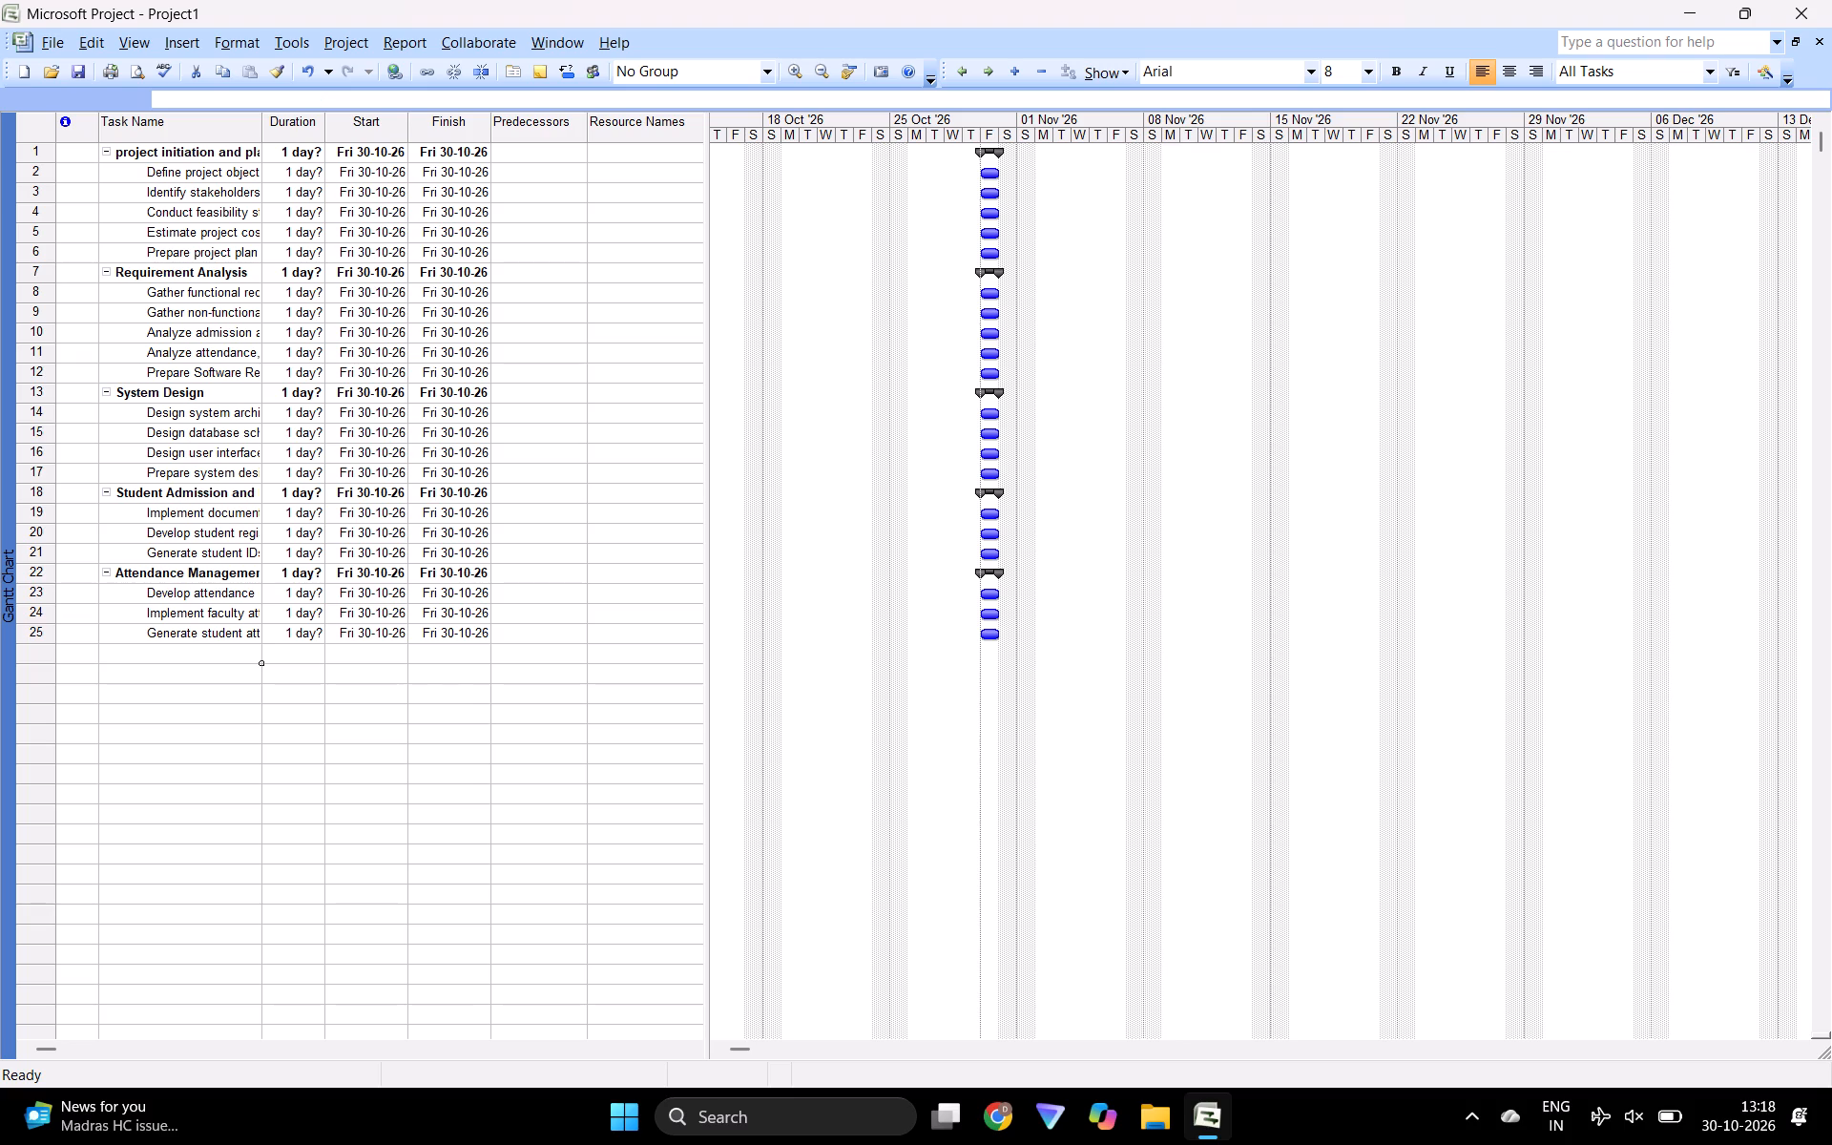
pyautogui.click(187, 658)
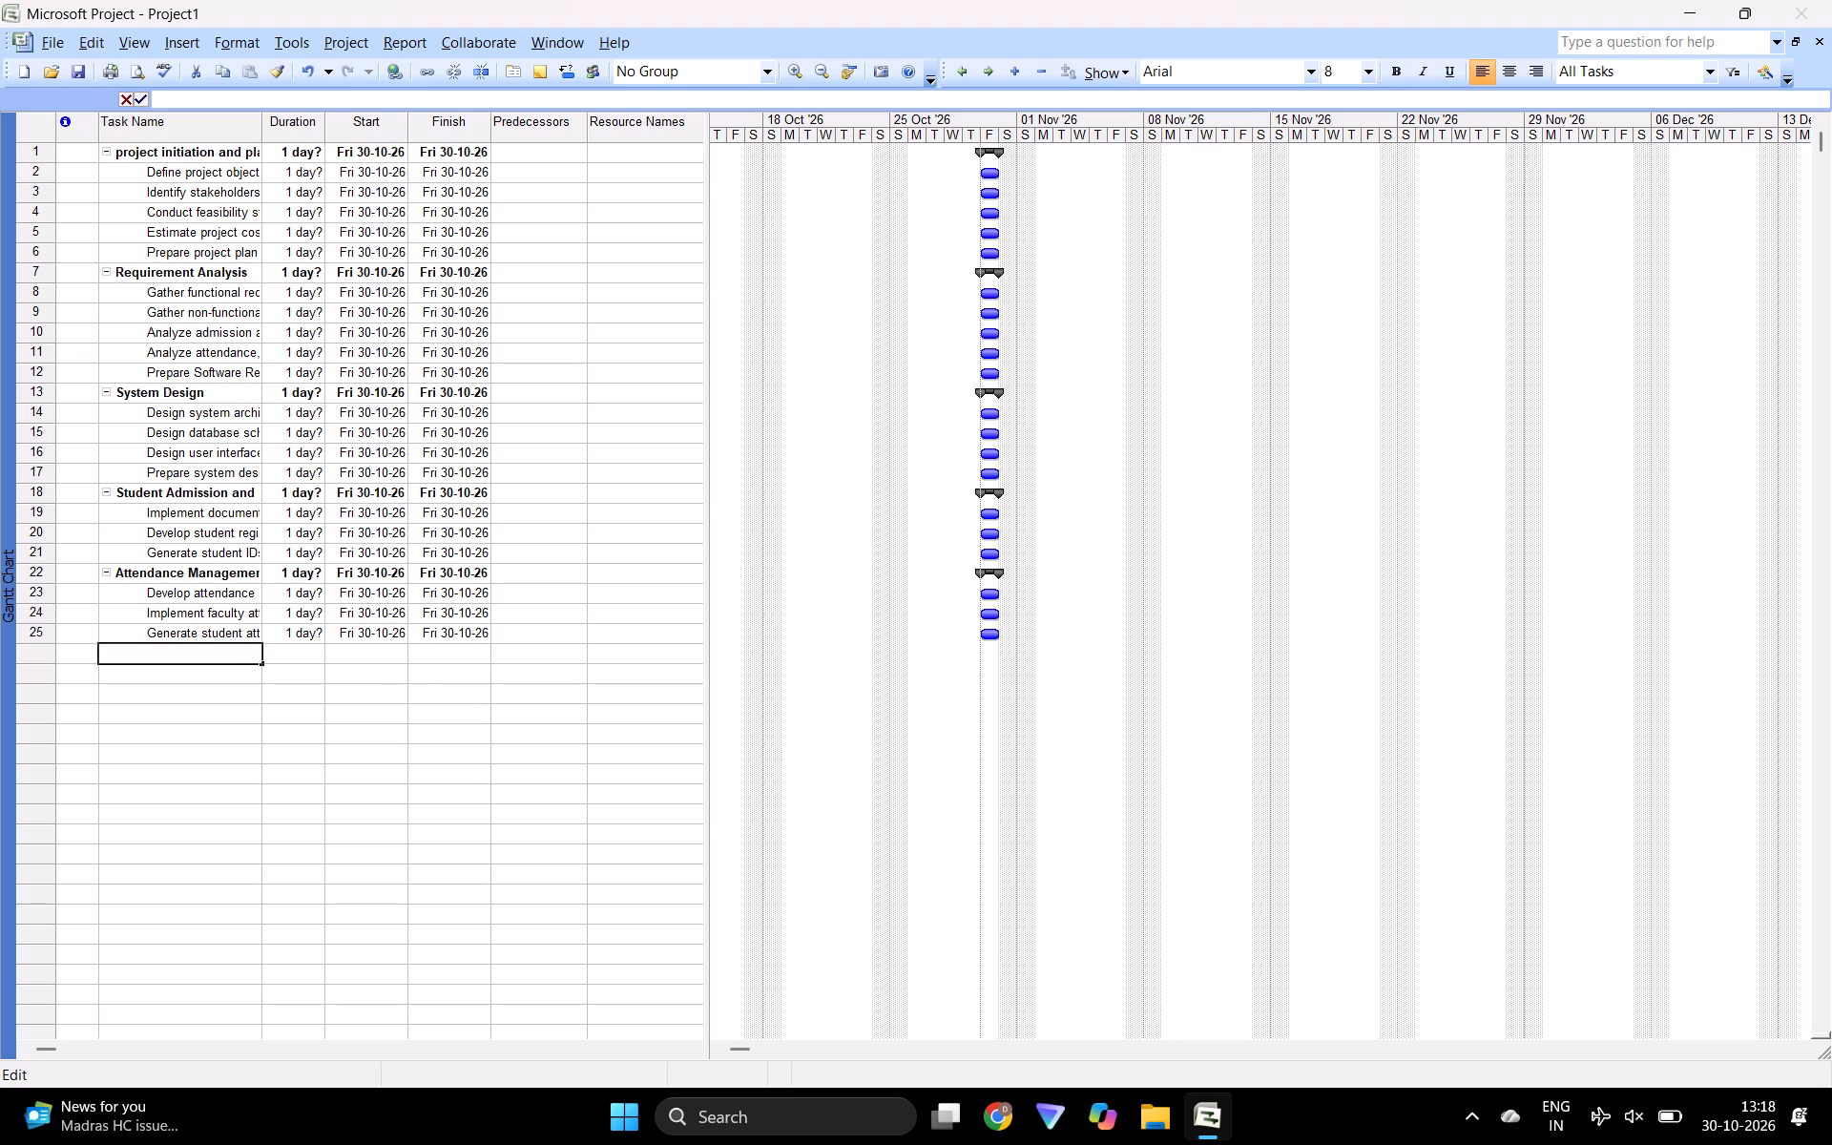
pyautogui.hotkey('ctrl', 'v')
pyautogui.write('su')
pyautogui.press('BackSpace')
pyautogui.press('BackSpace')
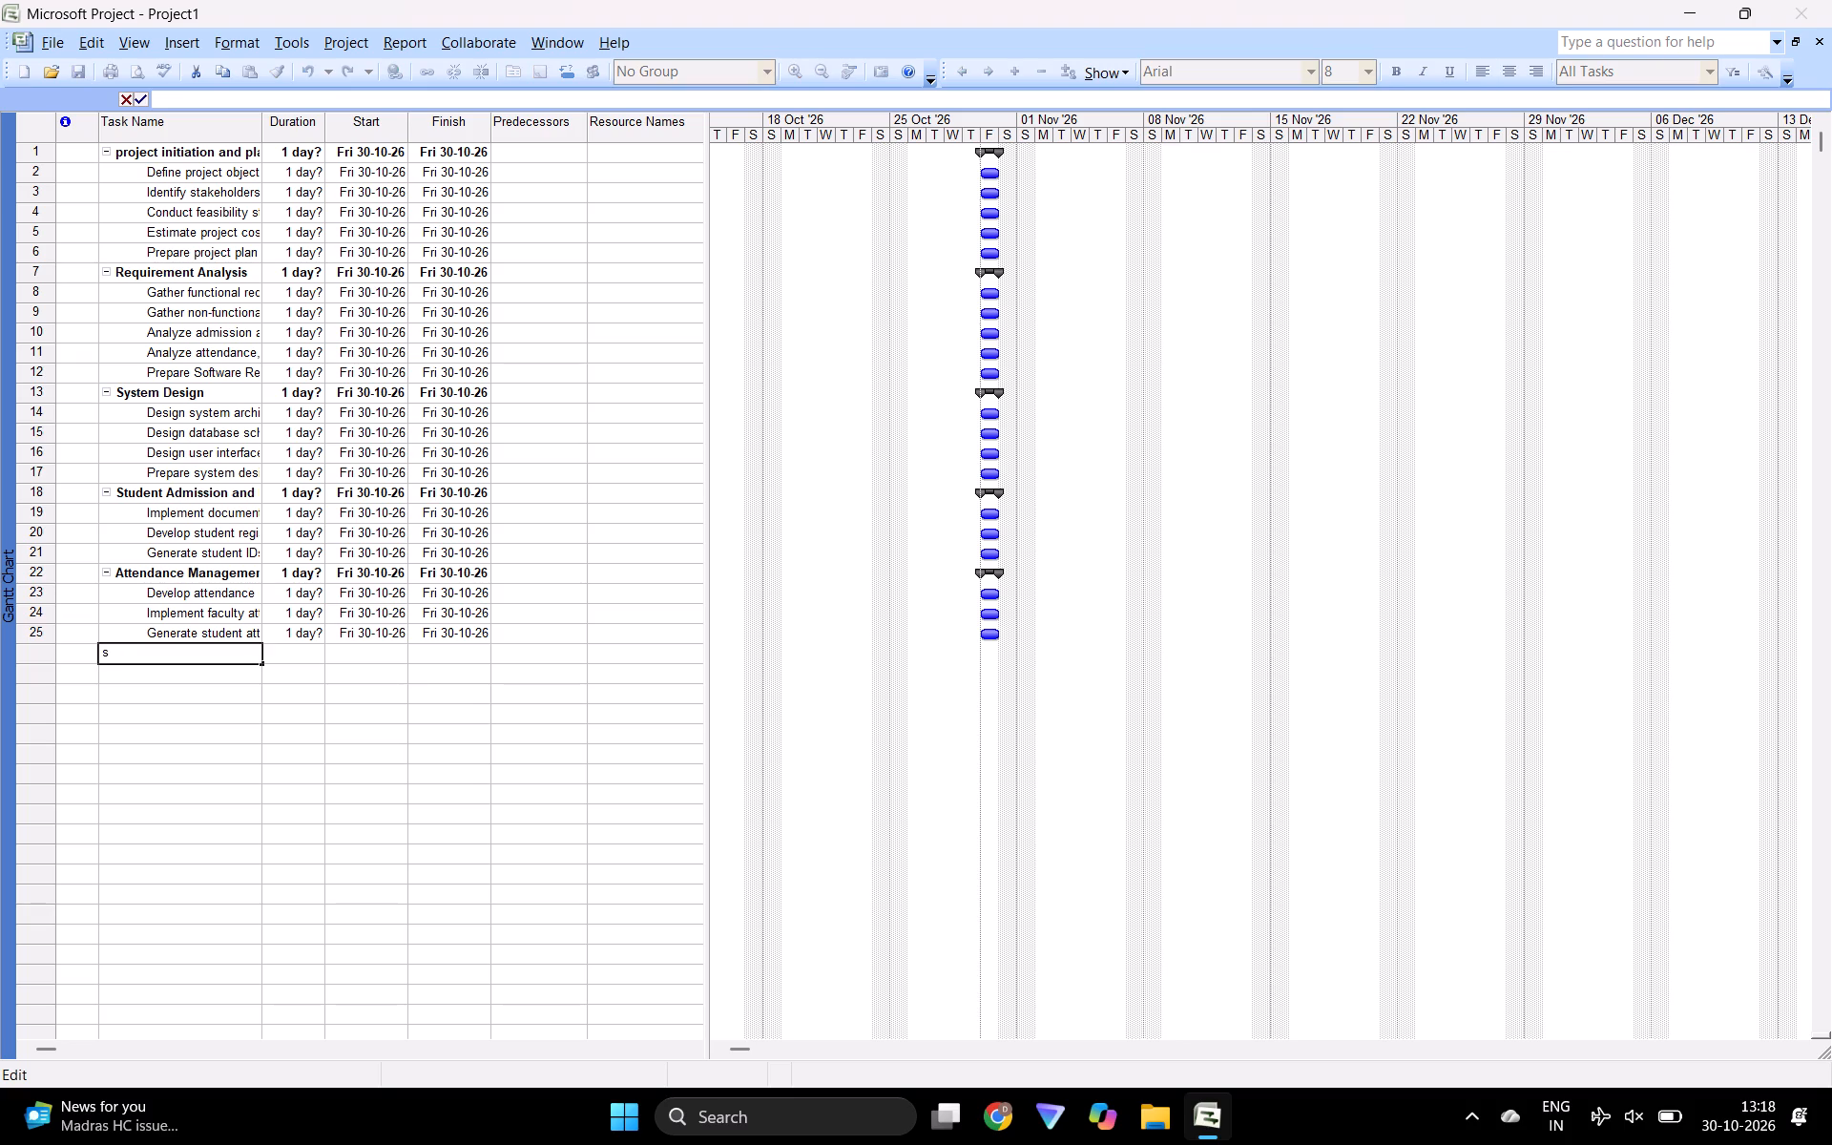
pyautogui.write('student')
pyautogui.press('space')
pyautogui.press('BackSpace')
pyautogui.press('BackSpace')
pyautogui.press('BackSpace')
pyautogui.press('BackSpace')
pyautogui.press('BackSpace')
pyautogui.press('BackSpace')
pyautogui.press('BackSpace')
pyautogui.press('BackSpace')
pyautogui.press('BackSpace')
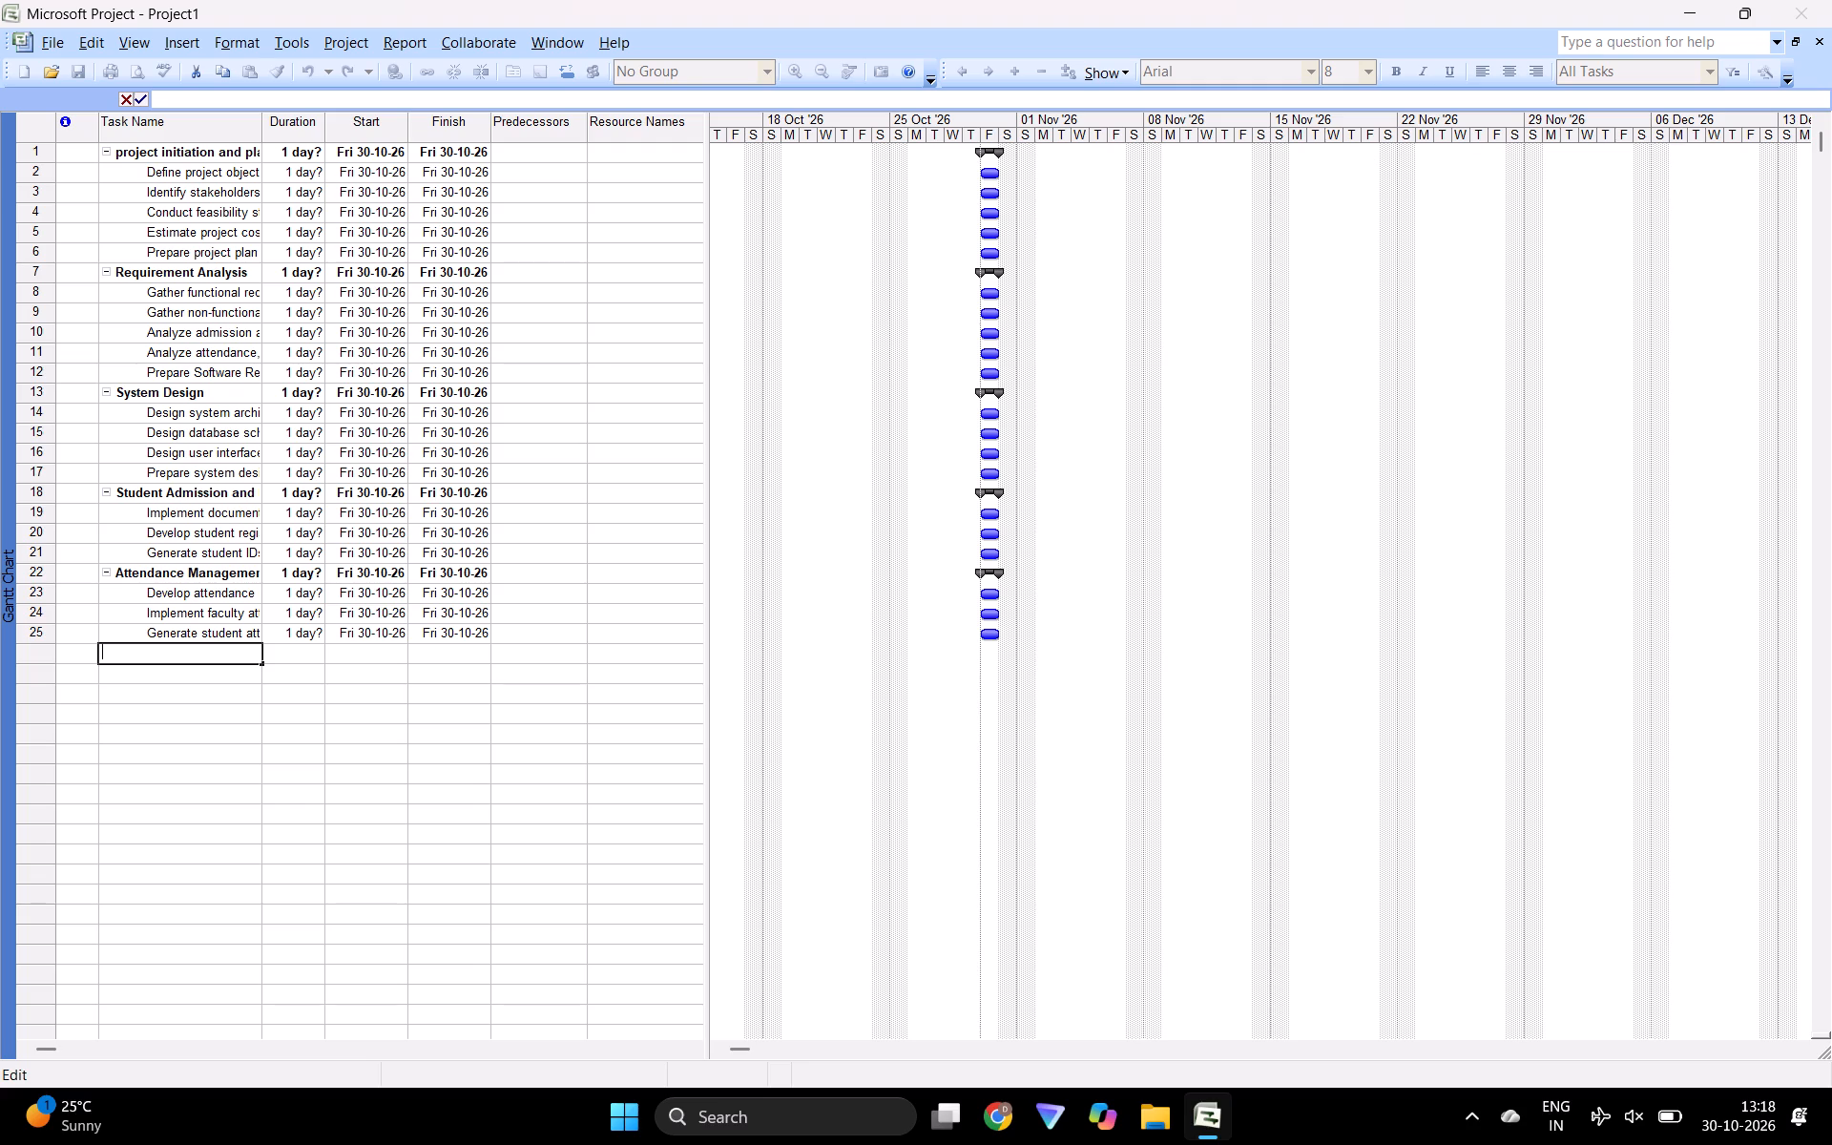
# Copy "Send attendance notifications" from item 5.5 in Notepad's p2.txt into the empty row below task 25 in Microsoft Project.
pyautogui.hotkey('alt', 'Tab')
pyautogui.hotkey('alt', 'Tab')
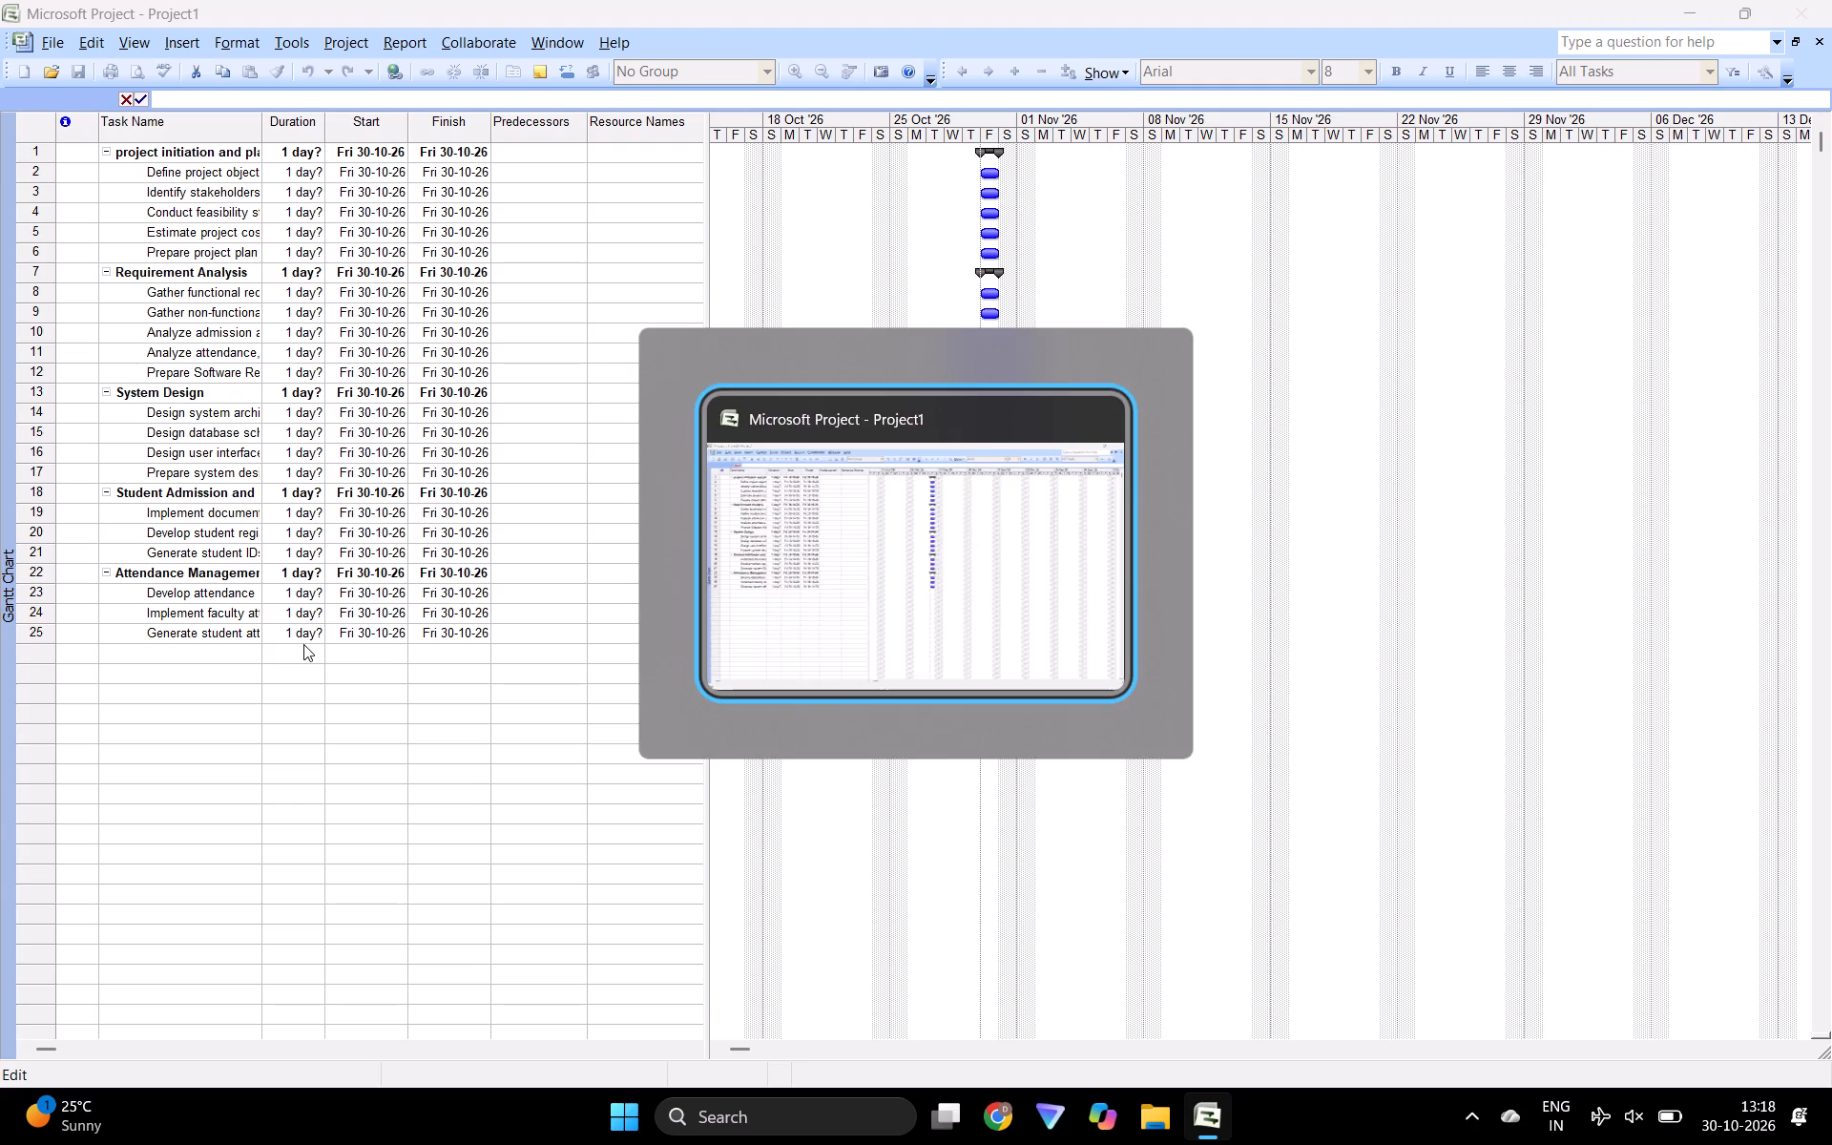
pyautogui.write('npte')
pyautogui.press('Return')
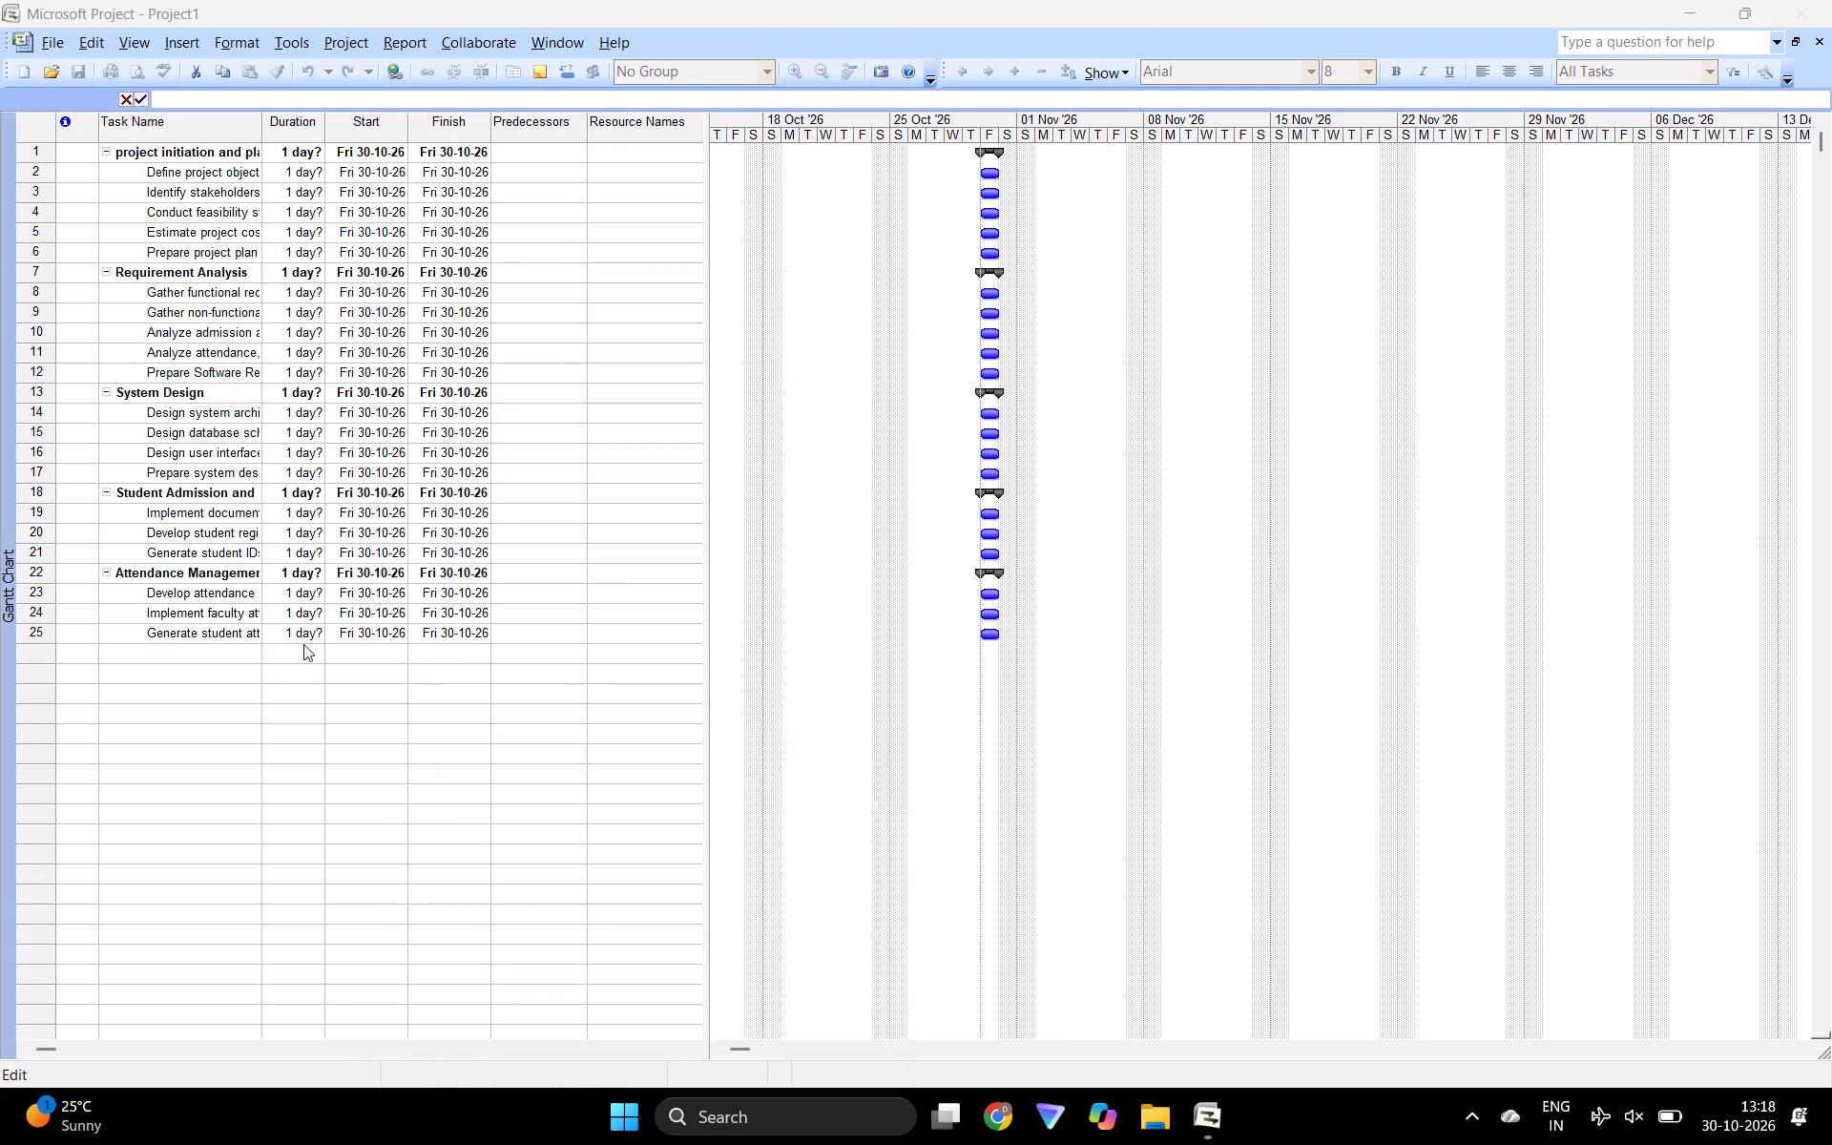
pyautogui.scroll(-1, 528, 612)
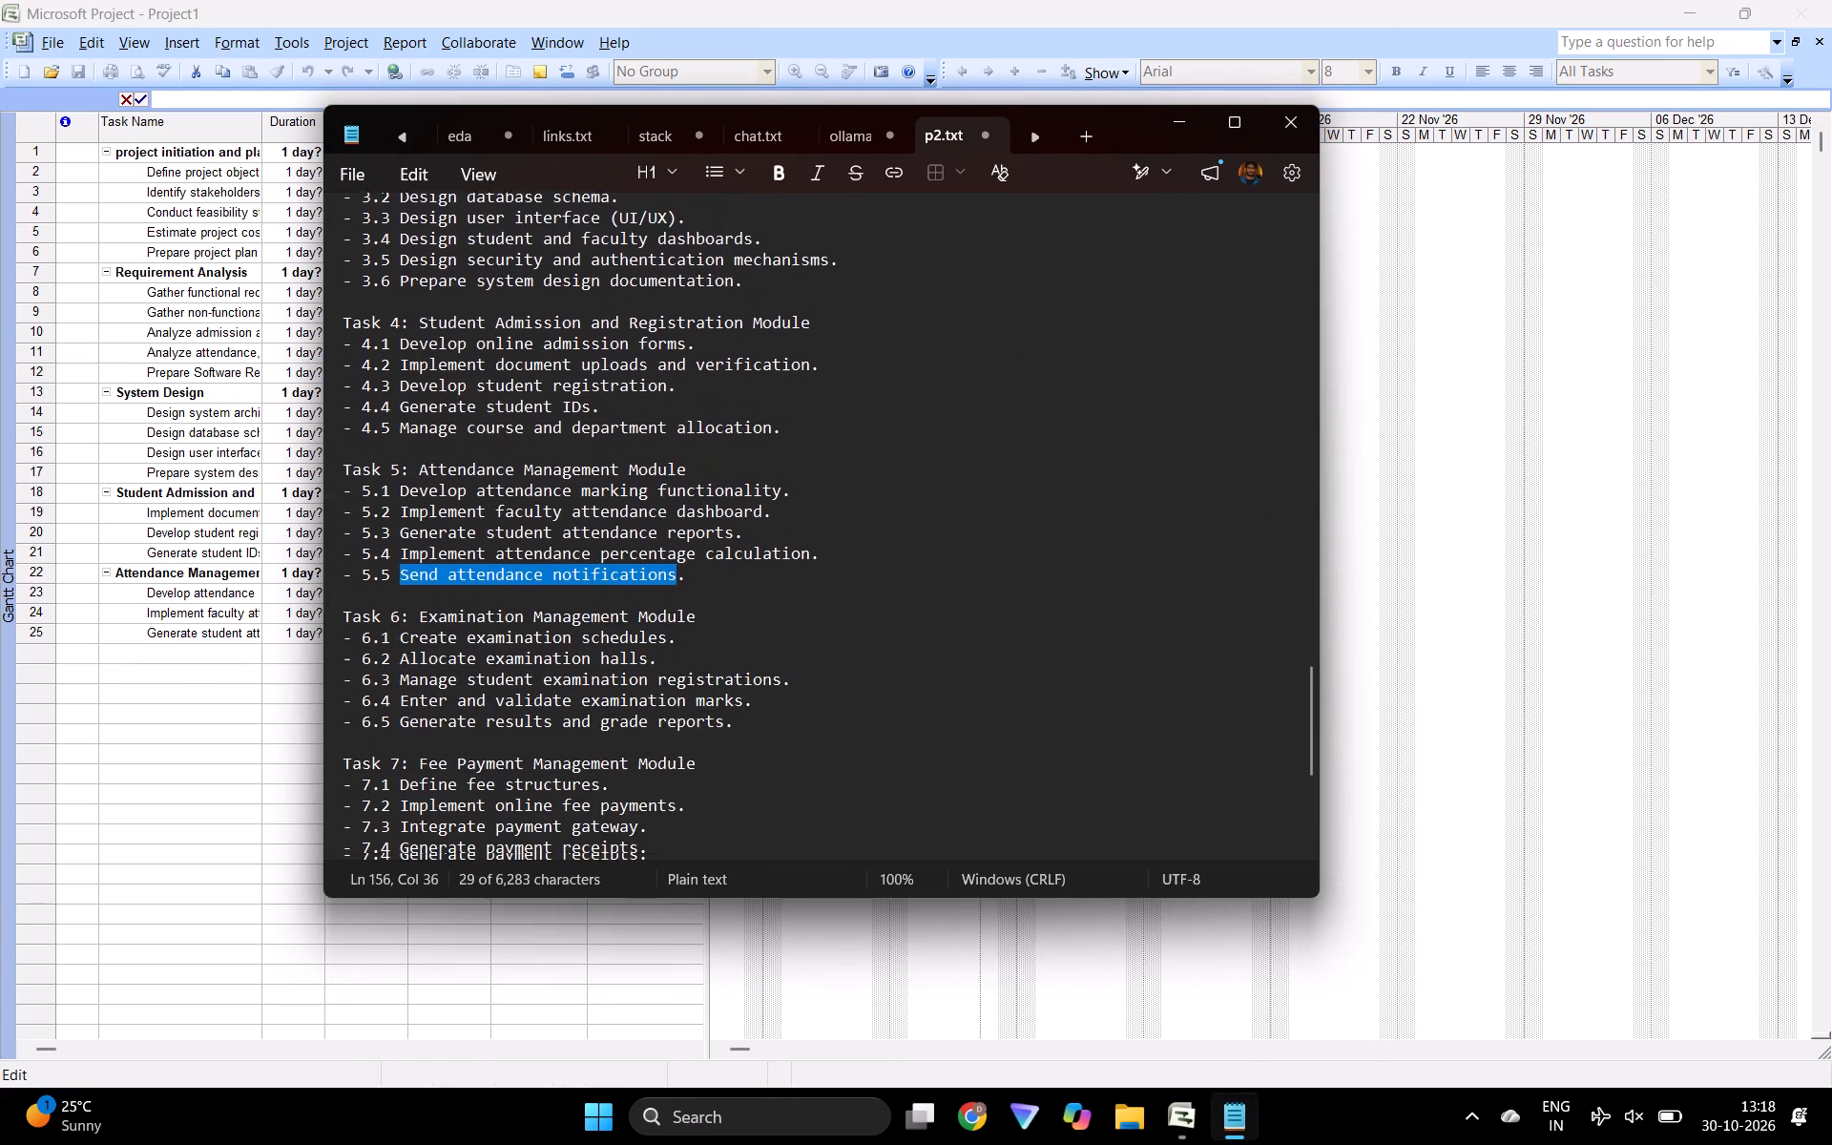
pyautogui.scroll(-1, 528, 612)
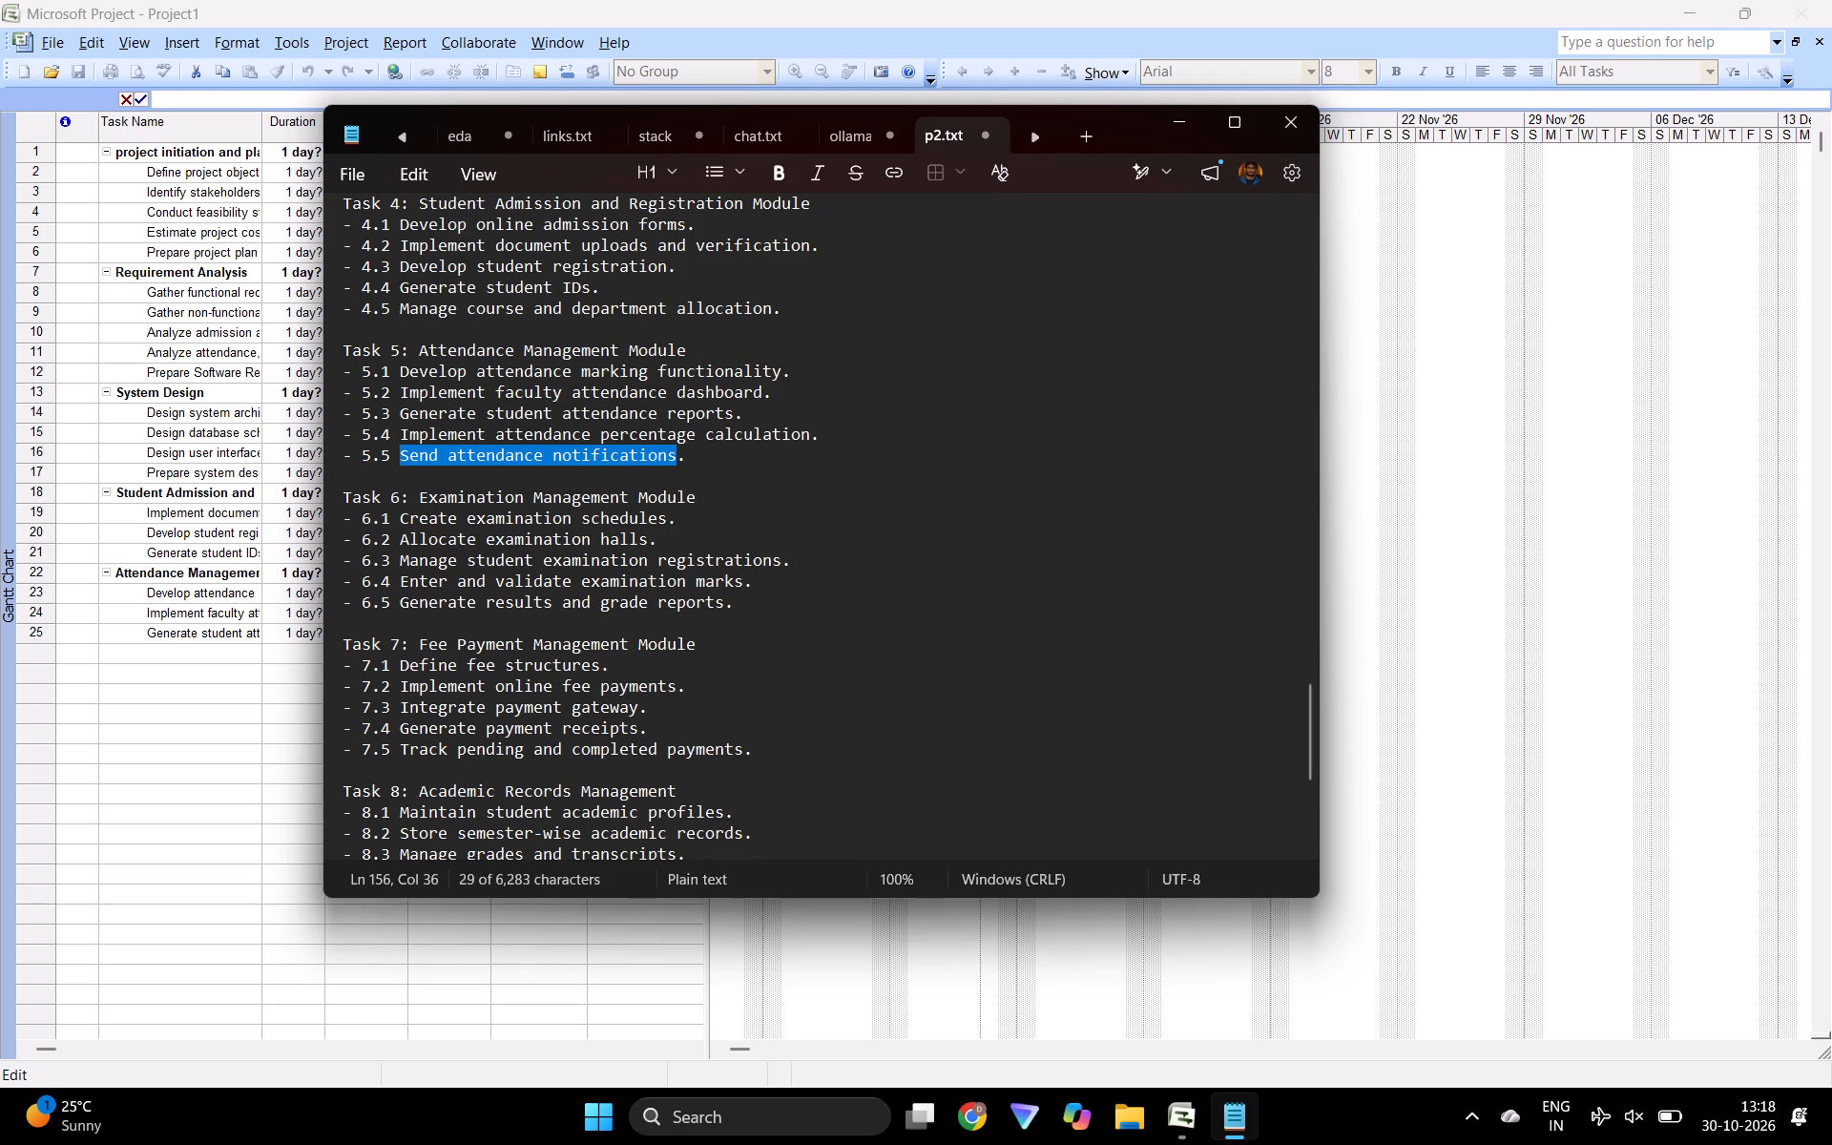
pyautogui.hotkey('ctrl', 'c')
pyautogui.hotkey('alt', 'Tab')
pyautogui.hotkey('ctrl', 'v')
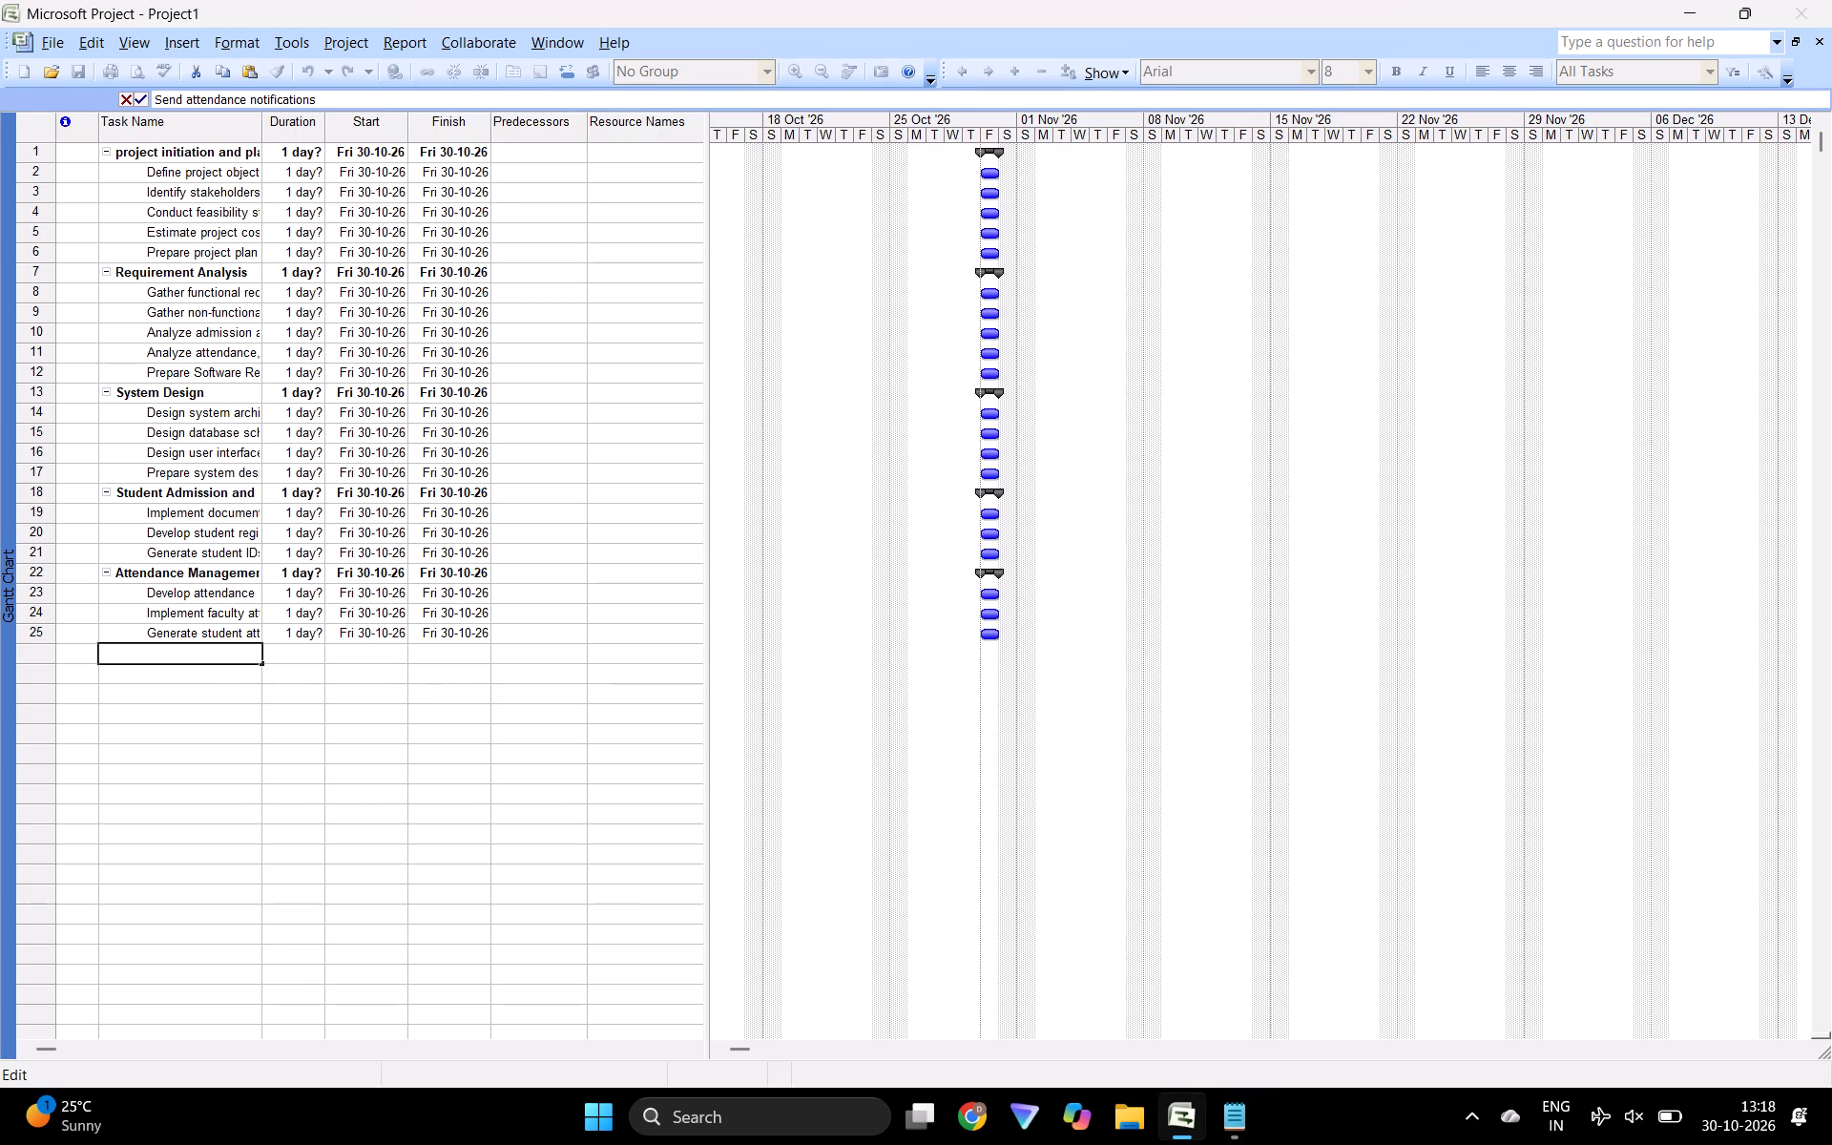
pyautogui.click(232, 647)
pyautogui.hotkey('ctrl', 'v')
pyautogui.press('Return')
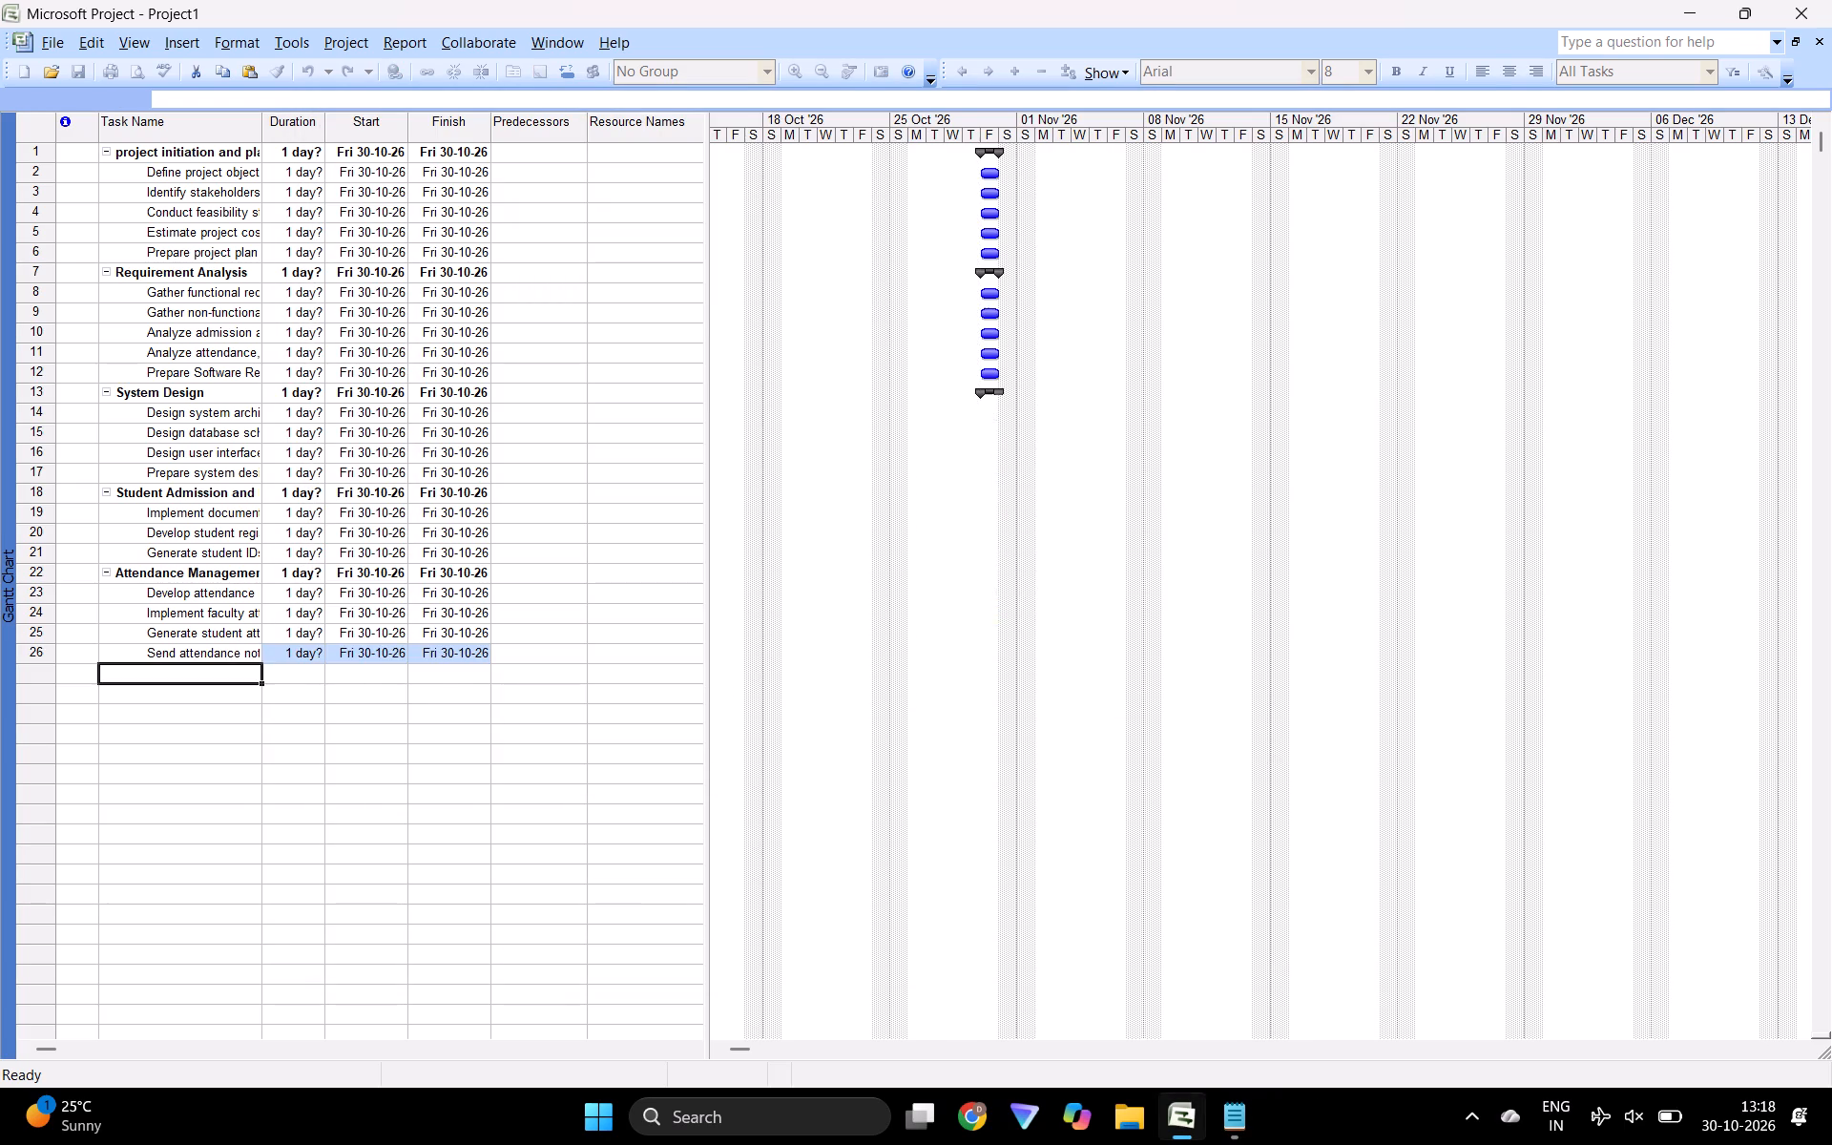
# Copy the Task 6 heading "Examination Management Module" from p2.txt in Notepad into row 27 of the Microsoft Project task list.
pyautogui.hotkey('alt', 'Tab')
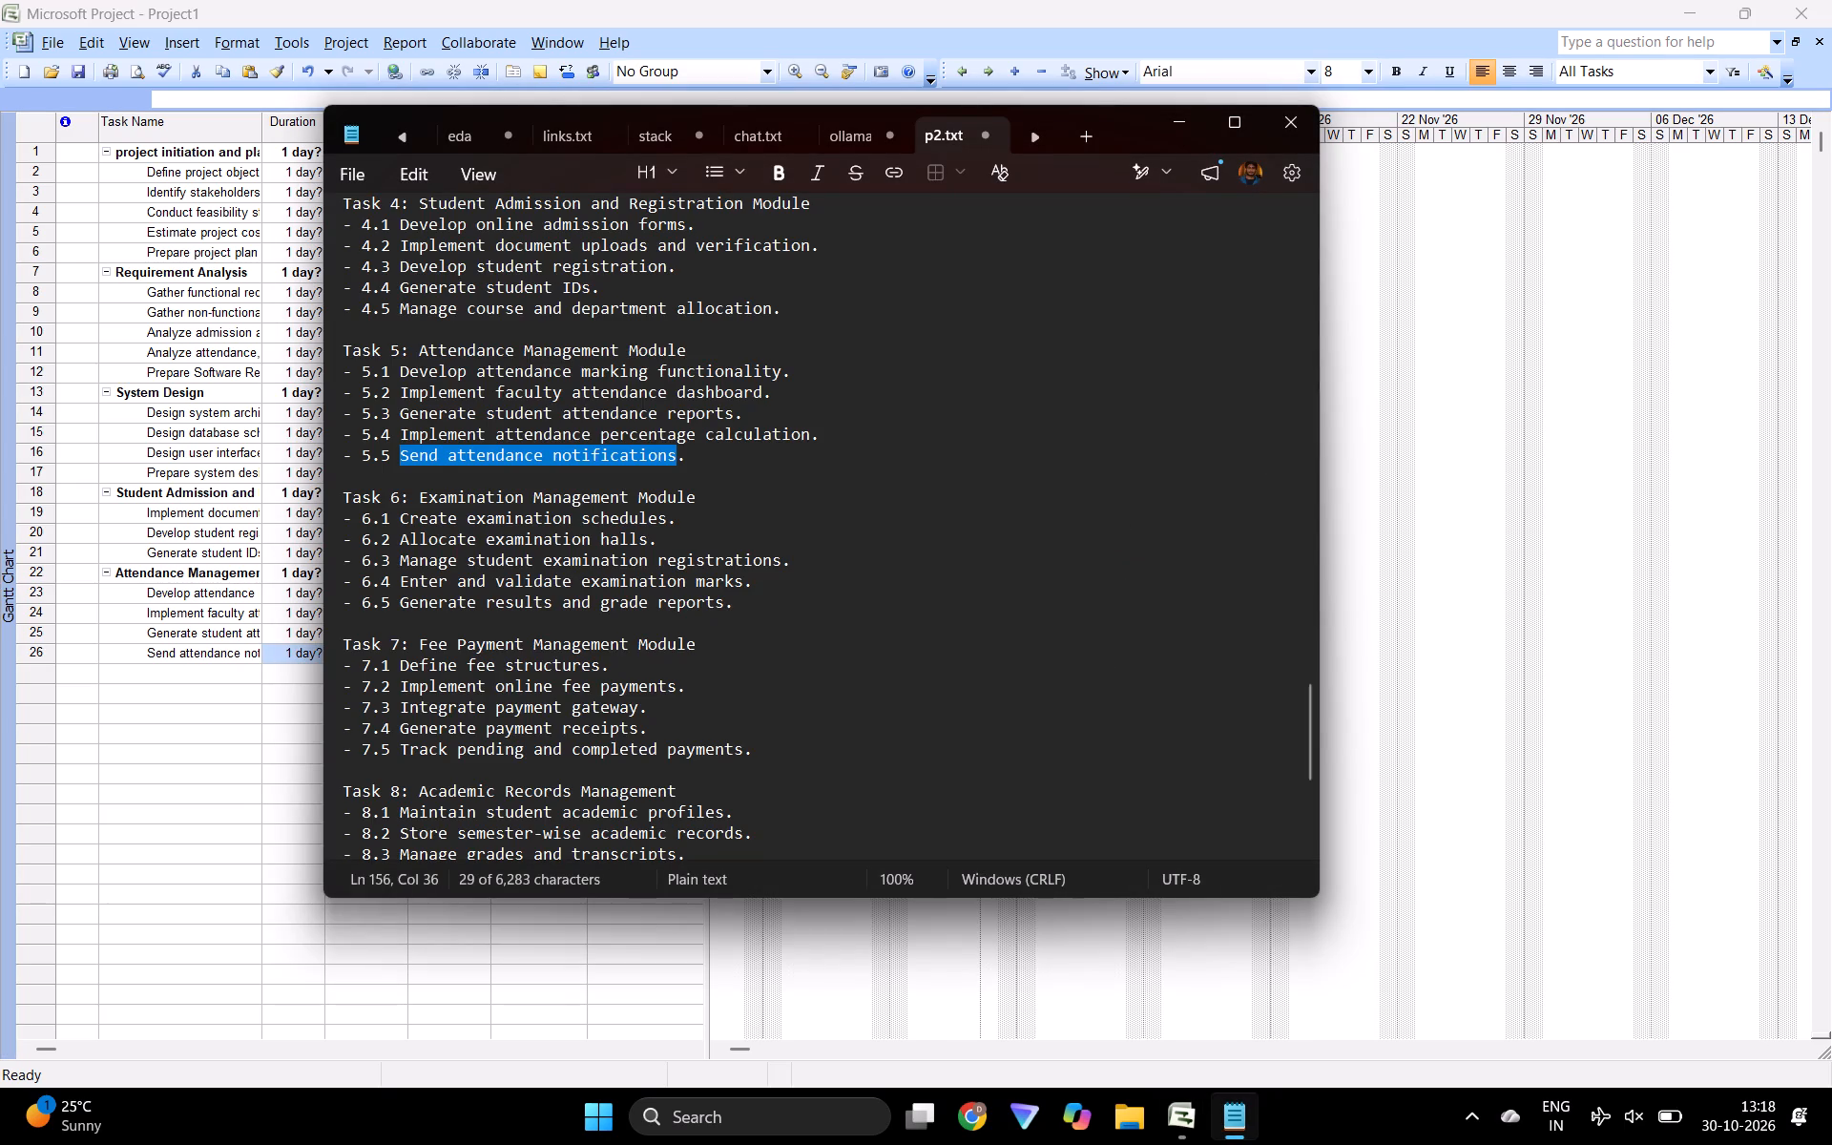
pyautogui.moveTo(416, 497); pyautogui.dragTo(704, 506)
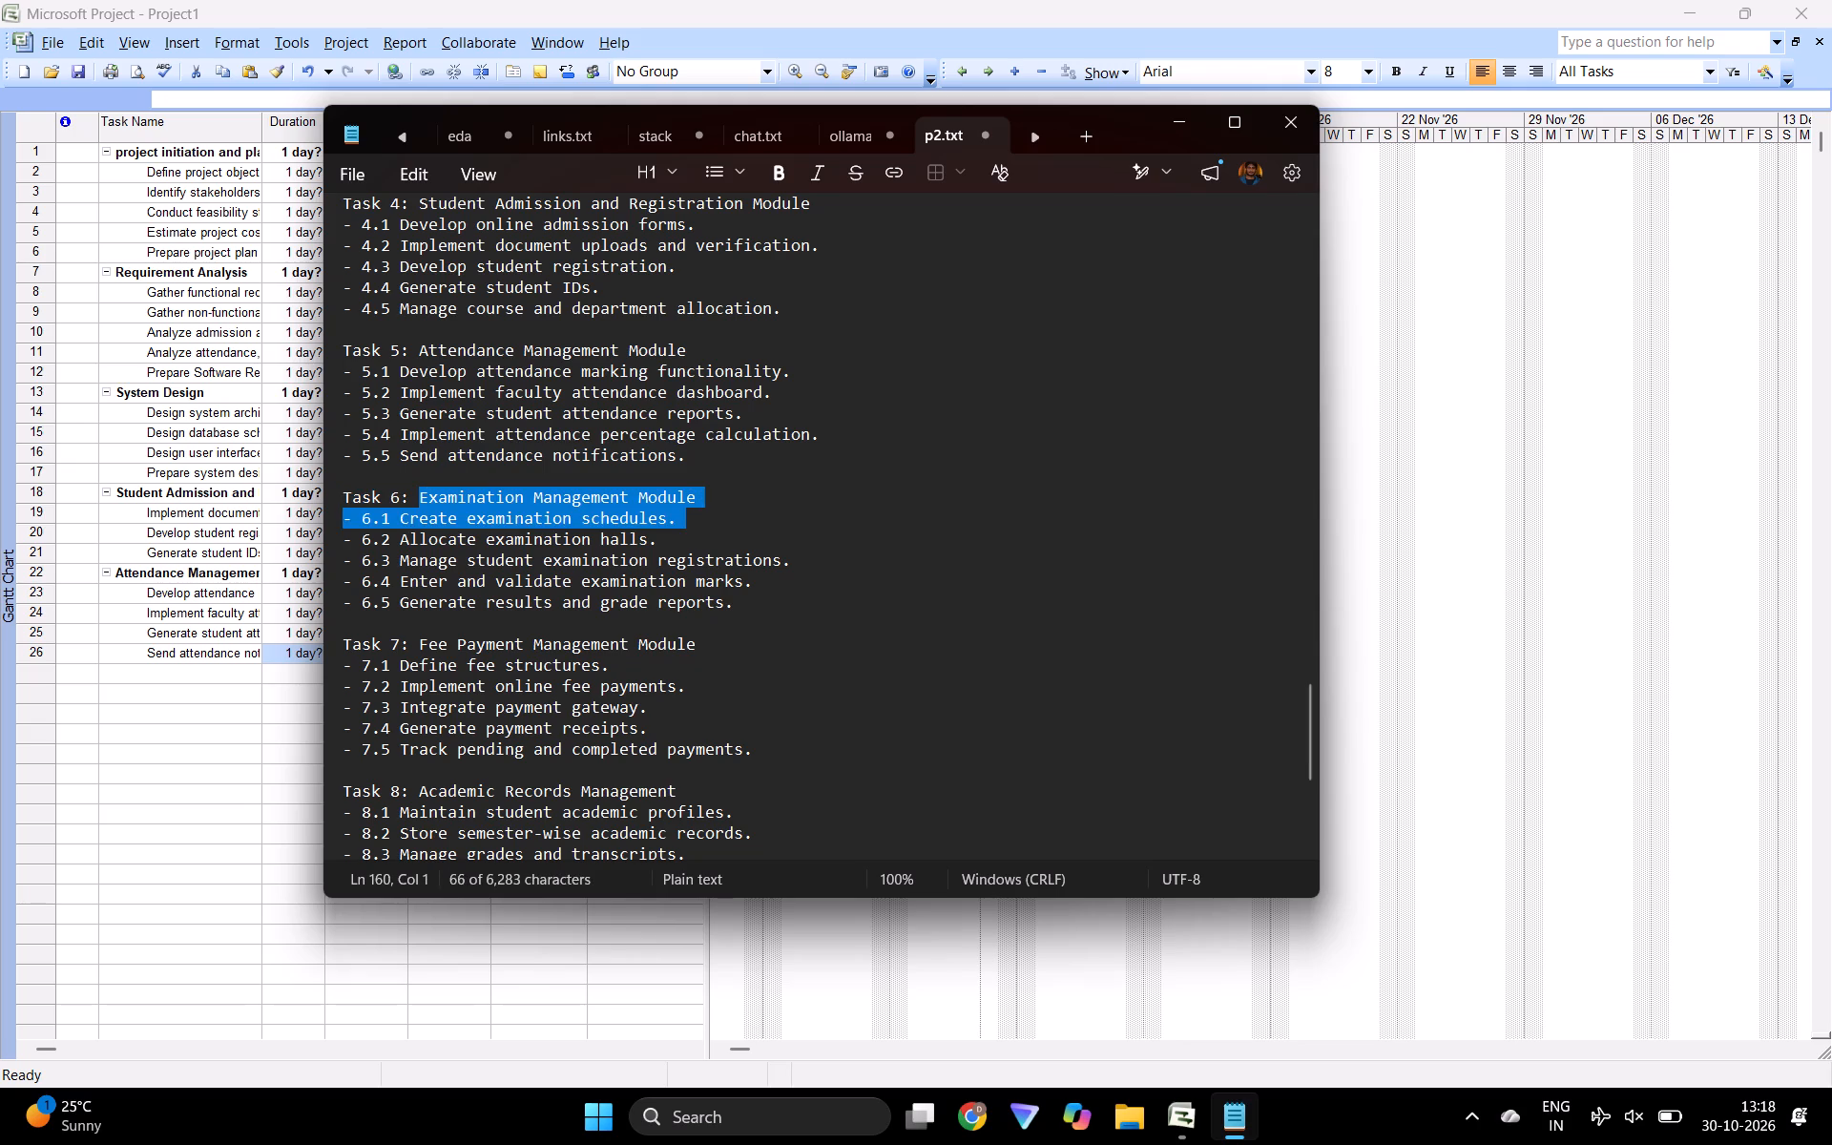
pyautogui.moveTo(704, 506); pyautogui.dragTo(695, 501)
pyautogui.hotkey('ctrl', 'c')
pyautogui.hotkey('alt', 'Tab')
pyautogui.hotkey('ctrl', 'v')
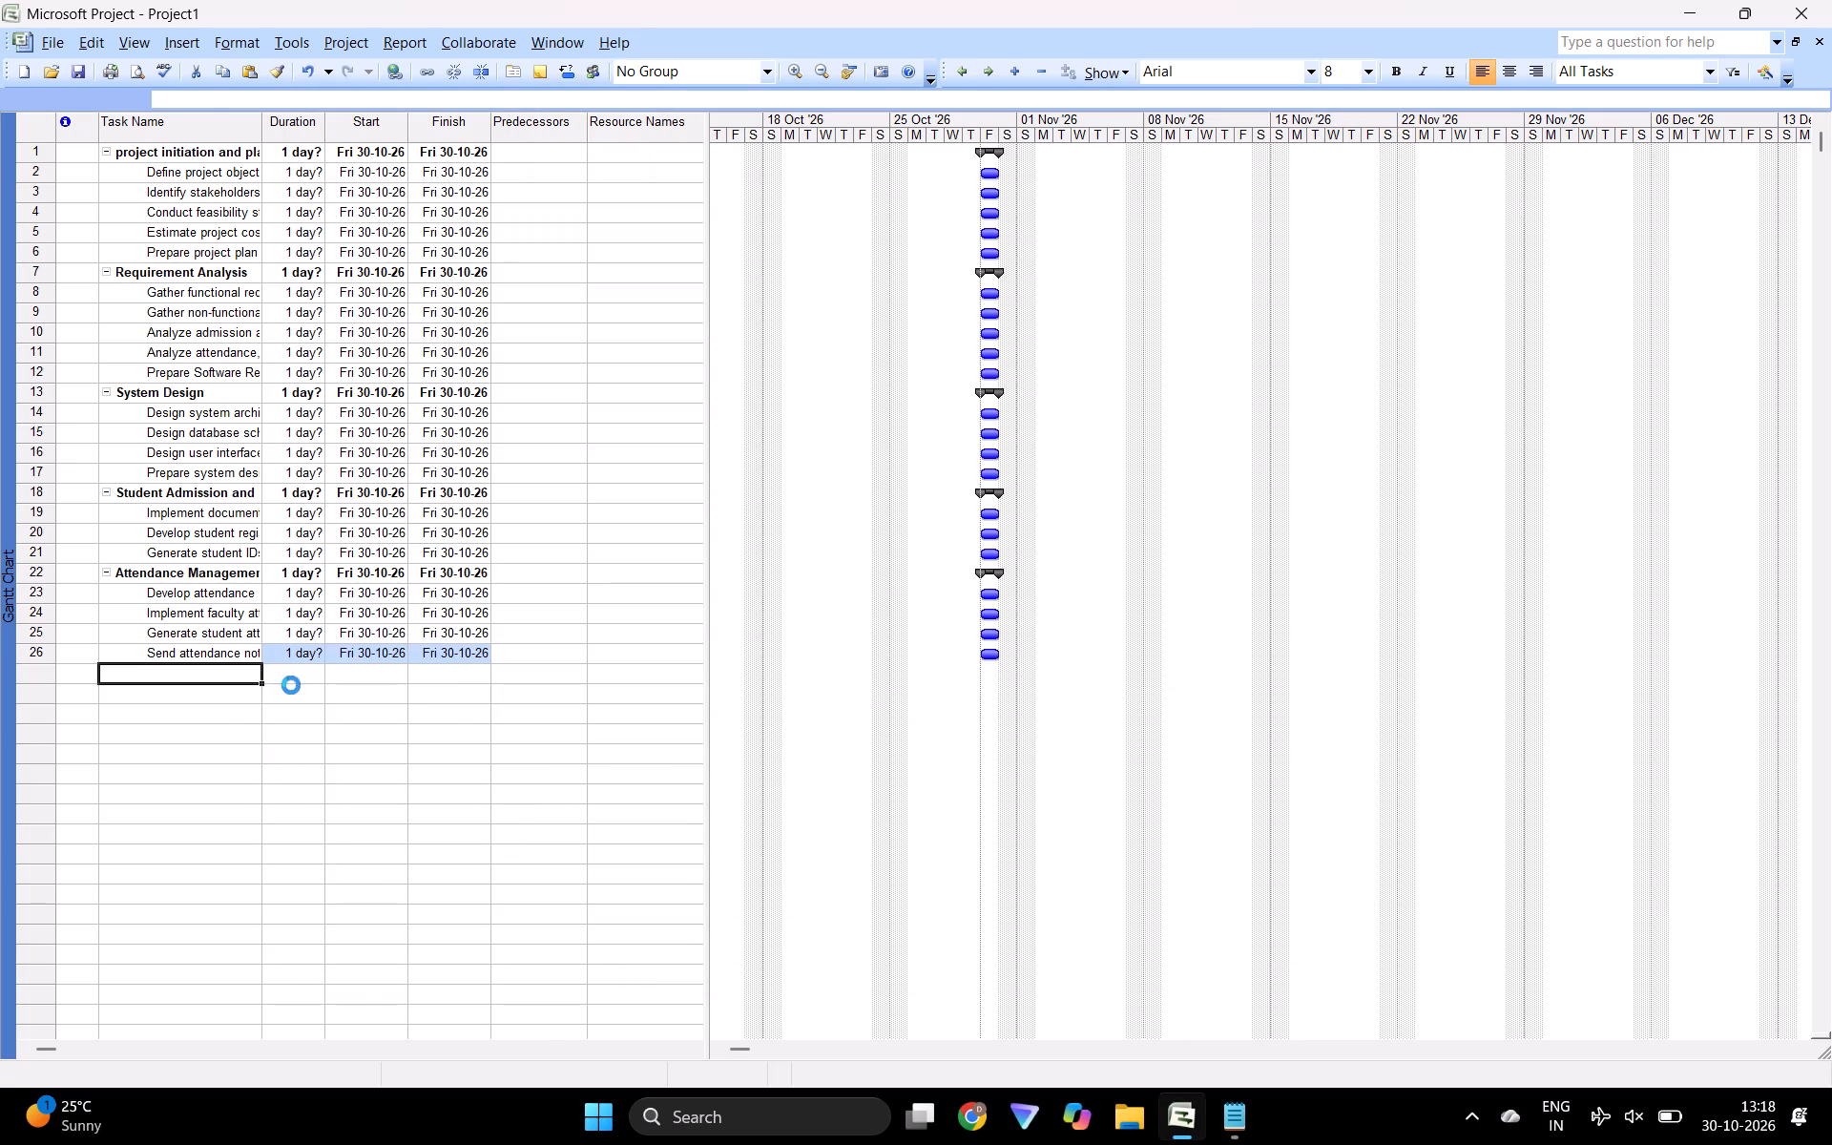
pyautogui.press('Return')
# Copy "Create examination schedules" from item 6.1 in Notepad's p2.txt into row 28 of the Microsoft Project task list.
pyautogui.hotkey('alt', 'Tab')
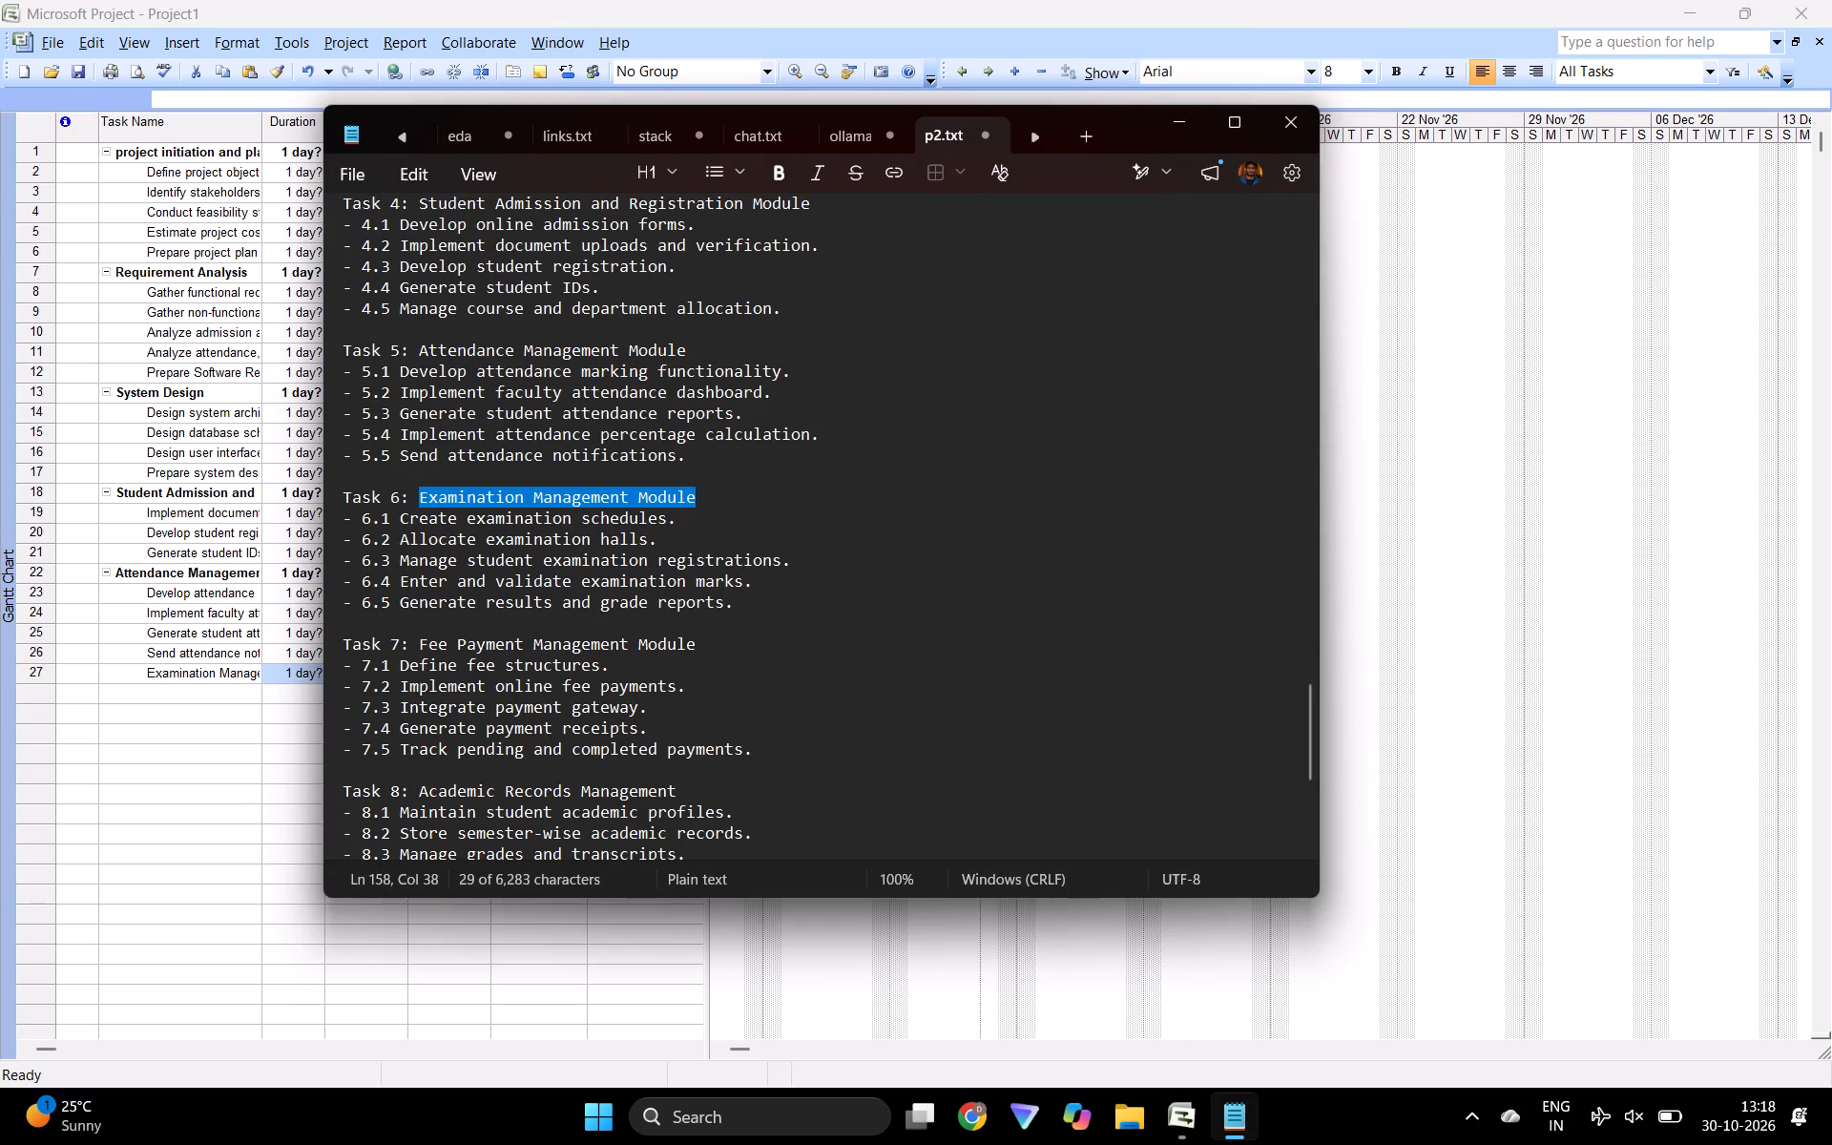
pyautogui.moveTo(401, 513); pyautogui.dragTo(667, 515)
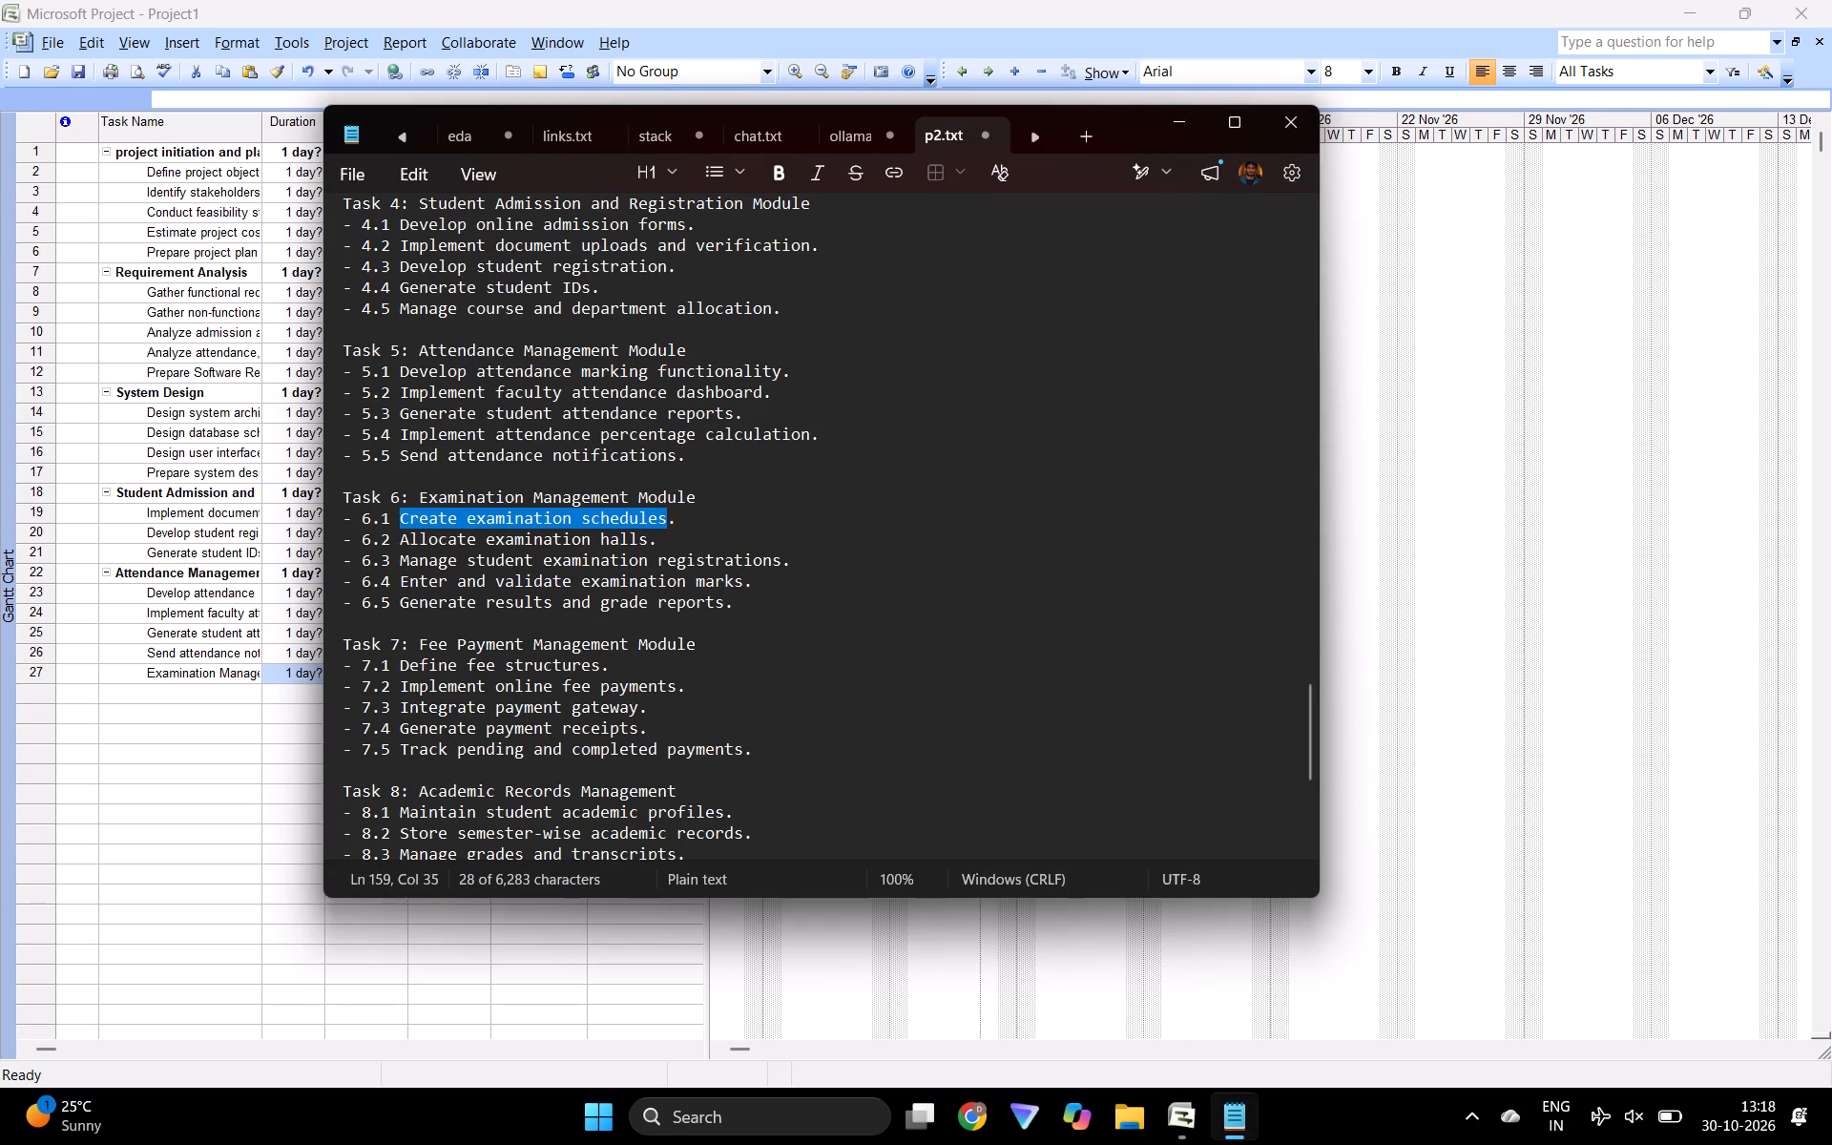
pyautogui.hotkey('ctrl', 'c')
pyautogui.hotkey('alt', 'Tab')
pyautogui.hotkey('ctrl', 'v')
pyautogui.press('Return')
# Copy "Allocate examination halls" from item 6.2 in Notepad's p2.txt into row 29 of the Microsoft Project task list.
pyautogui.hotkey('alt', 'Tab')
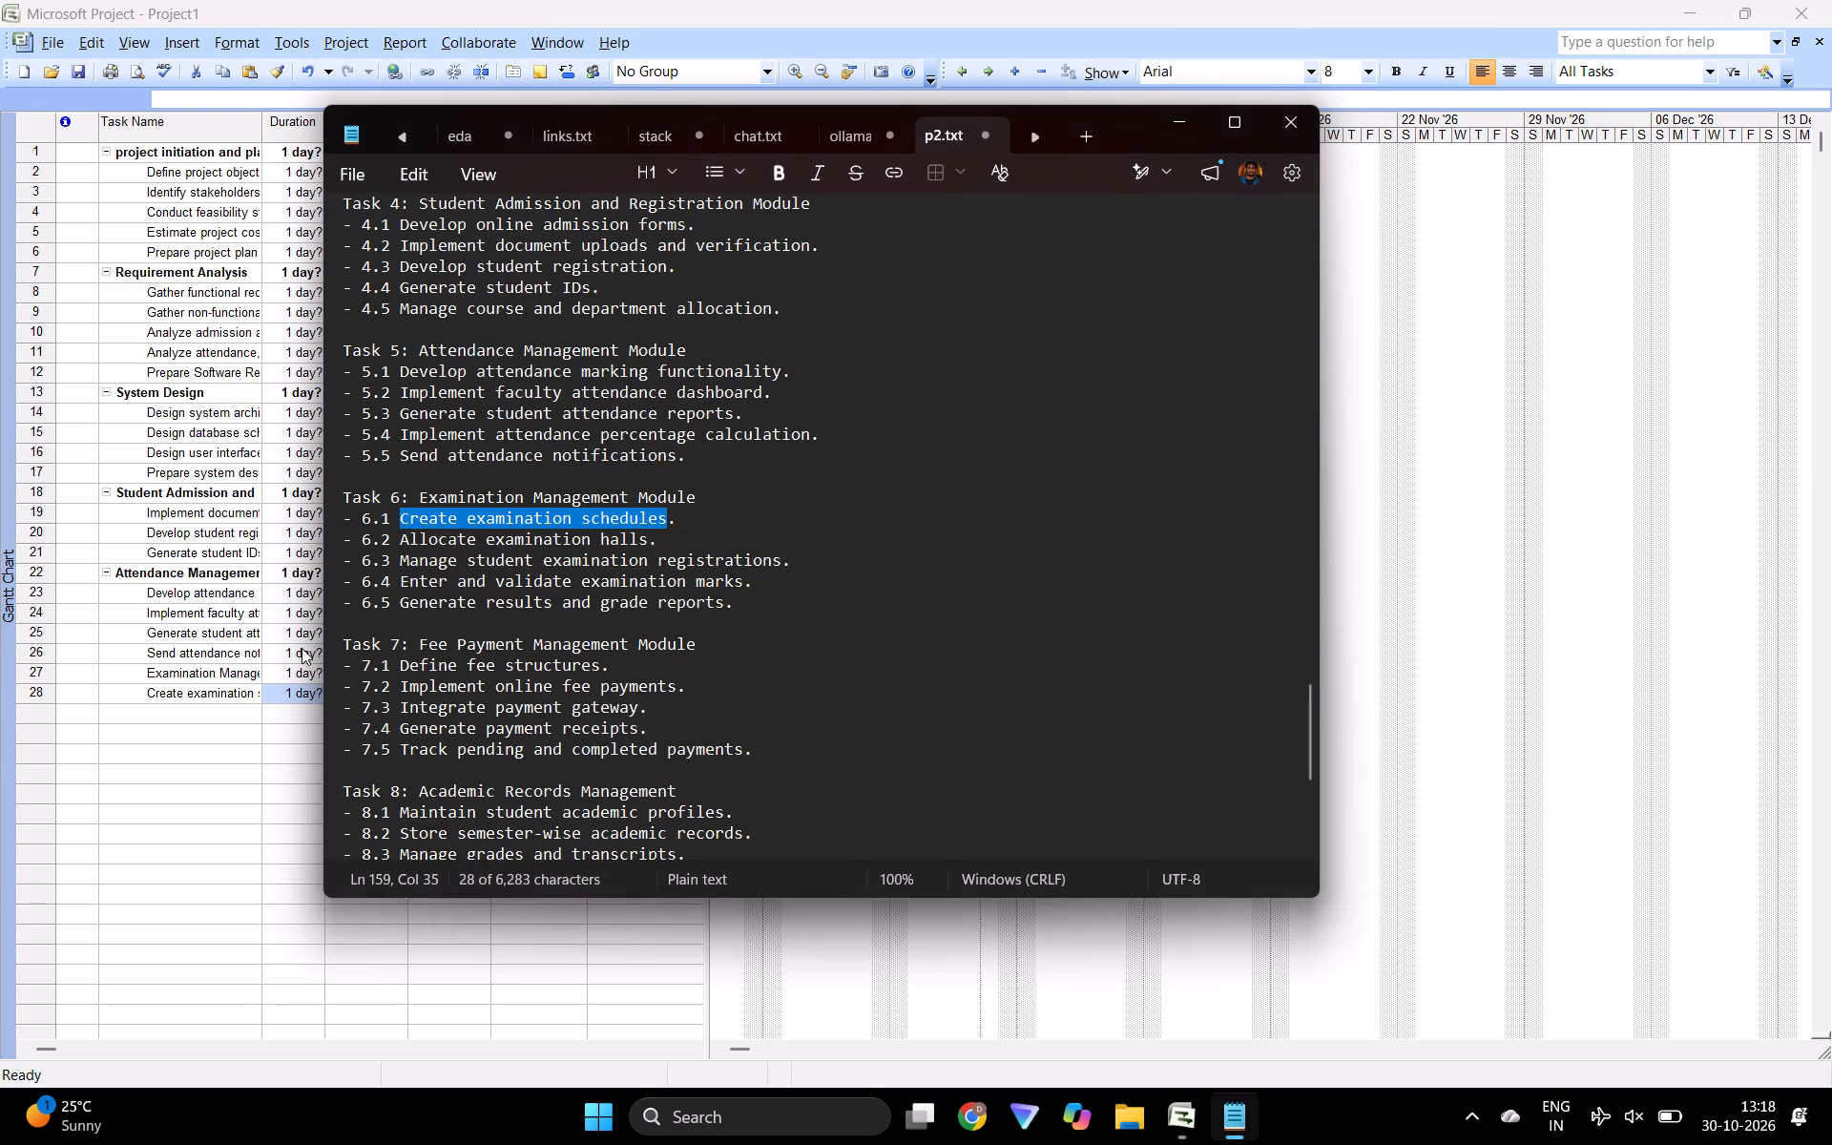
pyautogui.moveTo(403, 543); pyautogui.dragTo(656, 534)
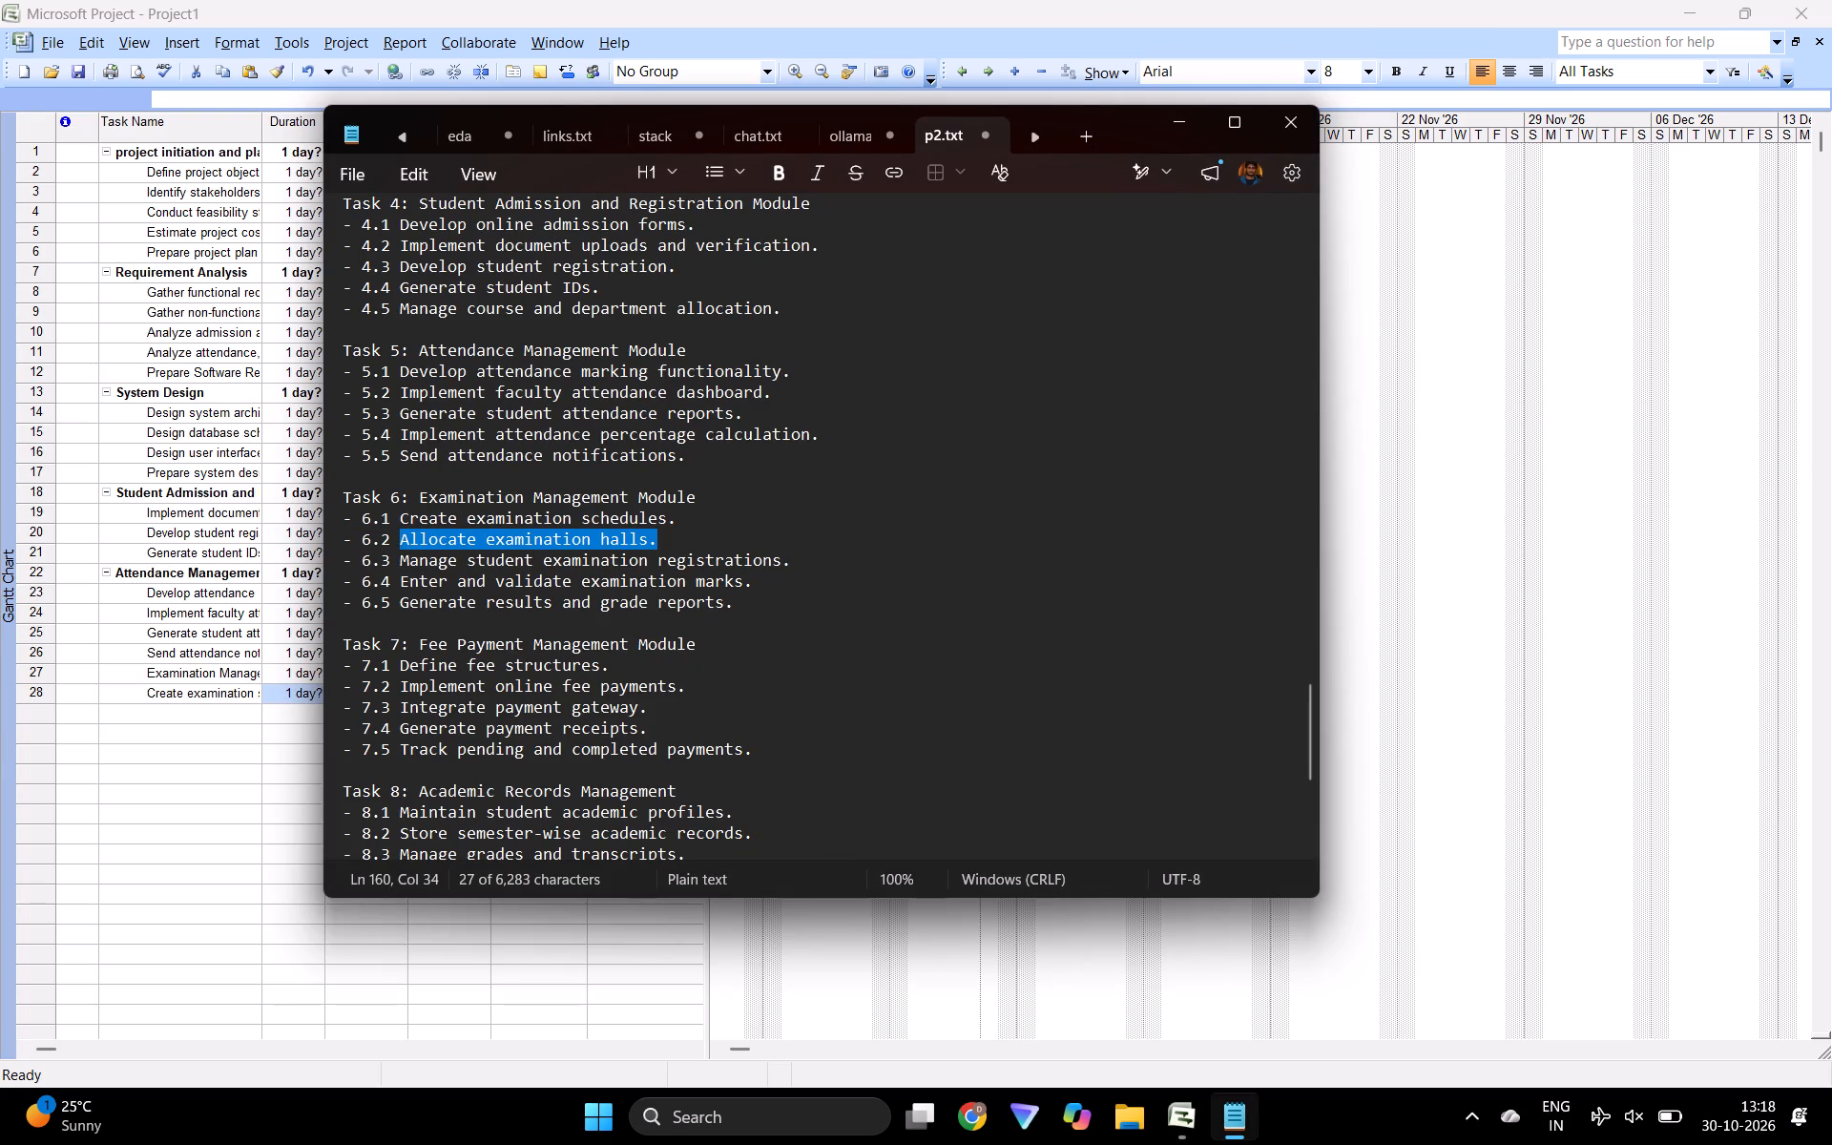
pyautogui.moveTo(656, 534); pyautogui.dragTo(643, 534)
pyautogui.hotkey('ctrl', 'c')
pyautogui.hotkey('alt', 'Tab')
pyautogui.hotkey('ctrl', 'v')
pyautogui.press('Return')
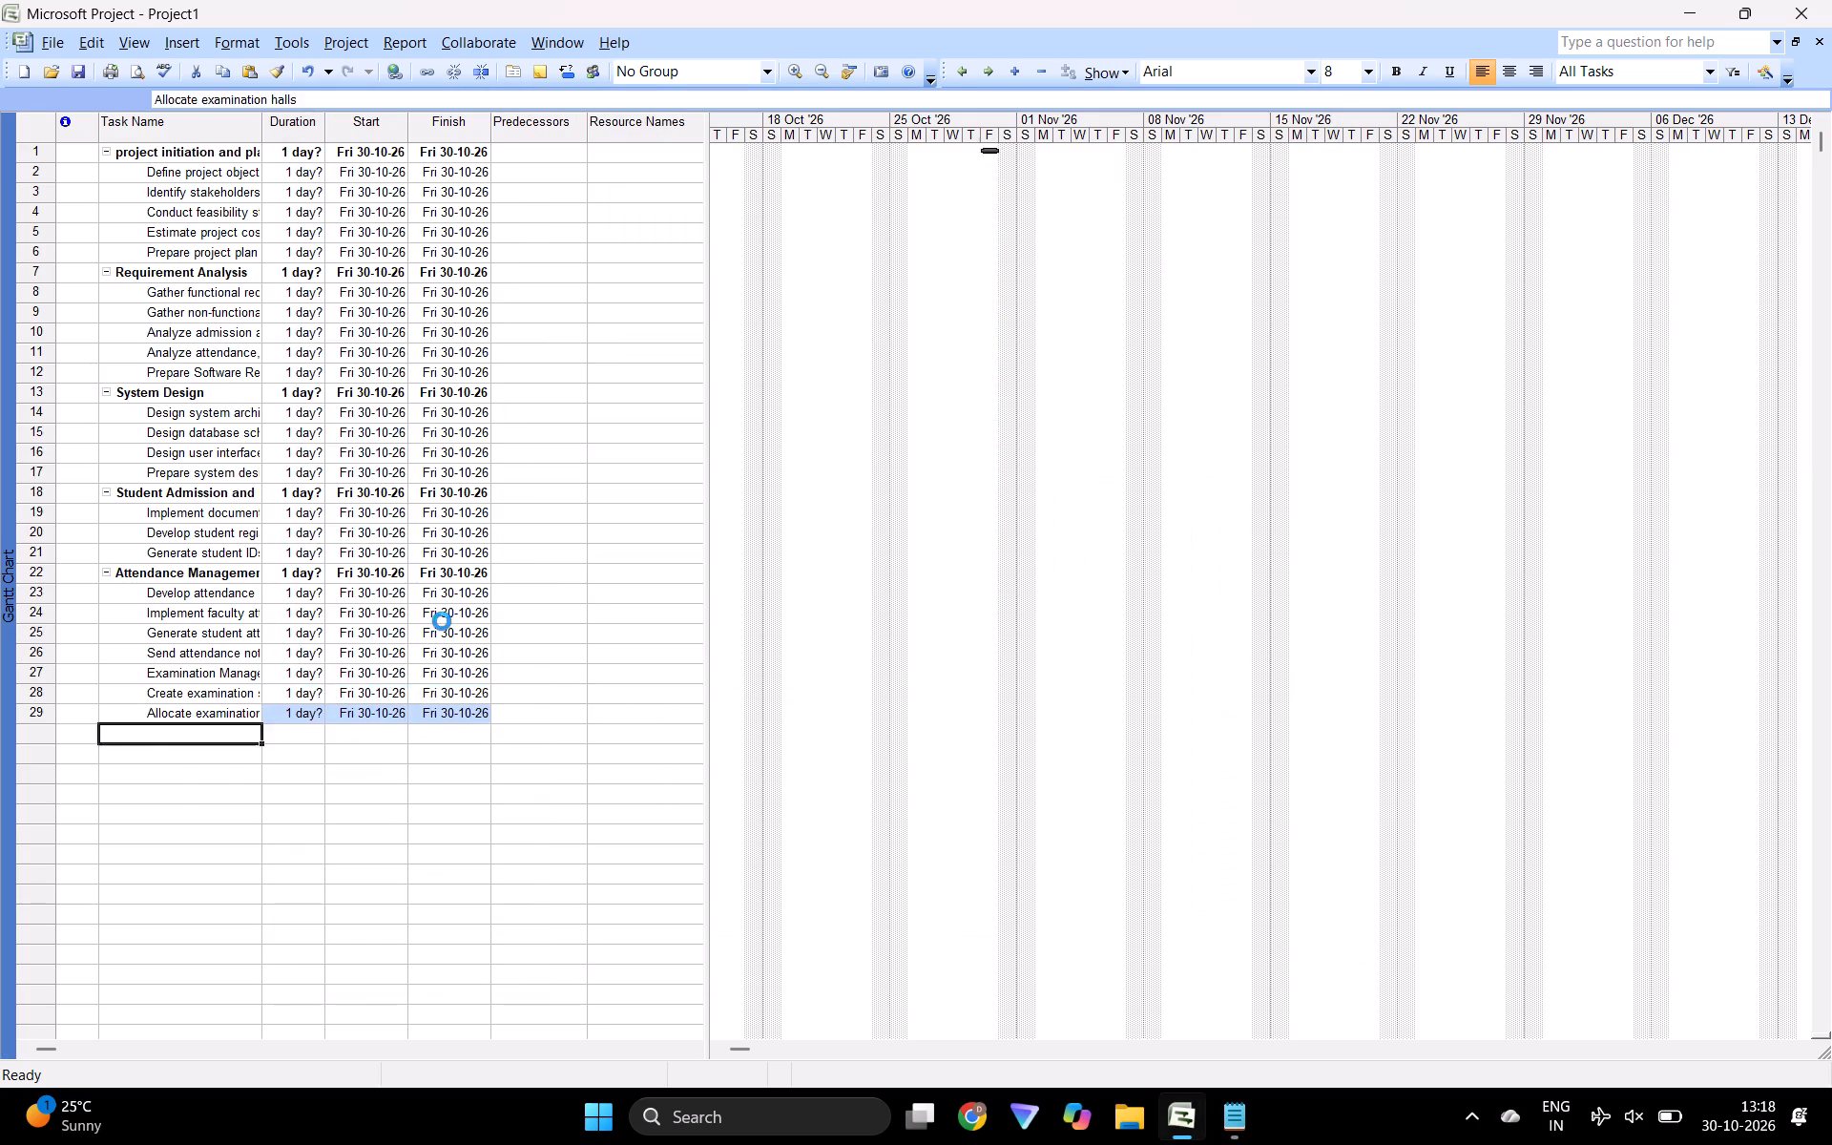
# Copy "Manage student examination registrations" from item 6.3 in Notepad's p2.txt into row 30 of the Microsoft Project task list.
pyautogui.hotkey('alt', 'Tab')
pyautogui.moveTo(402, 557); pyautogui.dragTo(781, 558)
pyautogui.hotkey('ctrl', 'c')
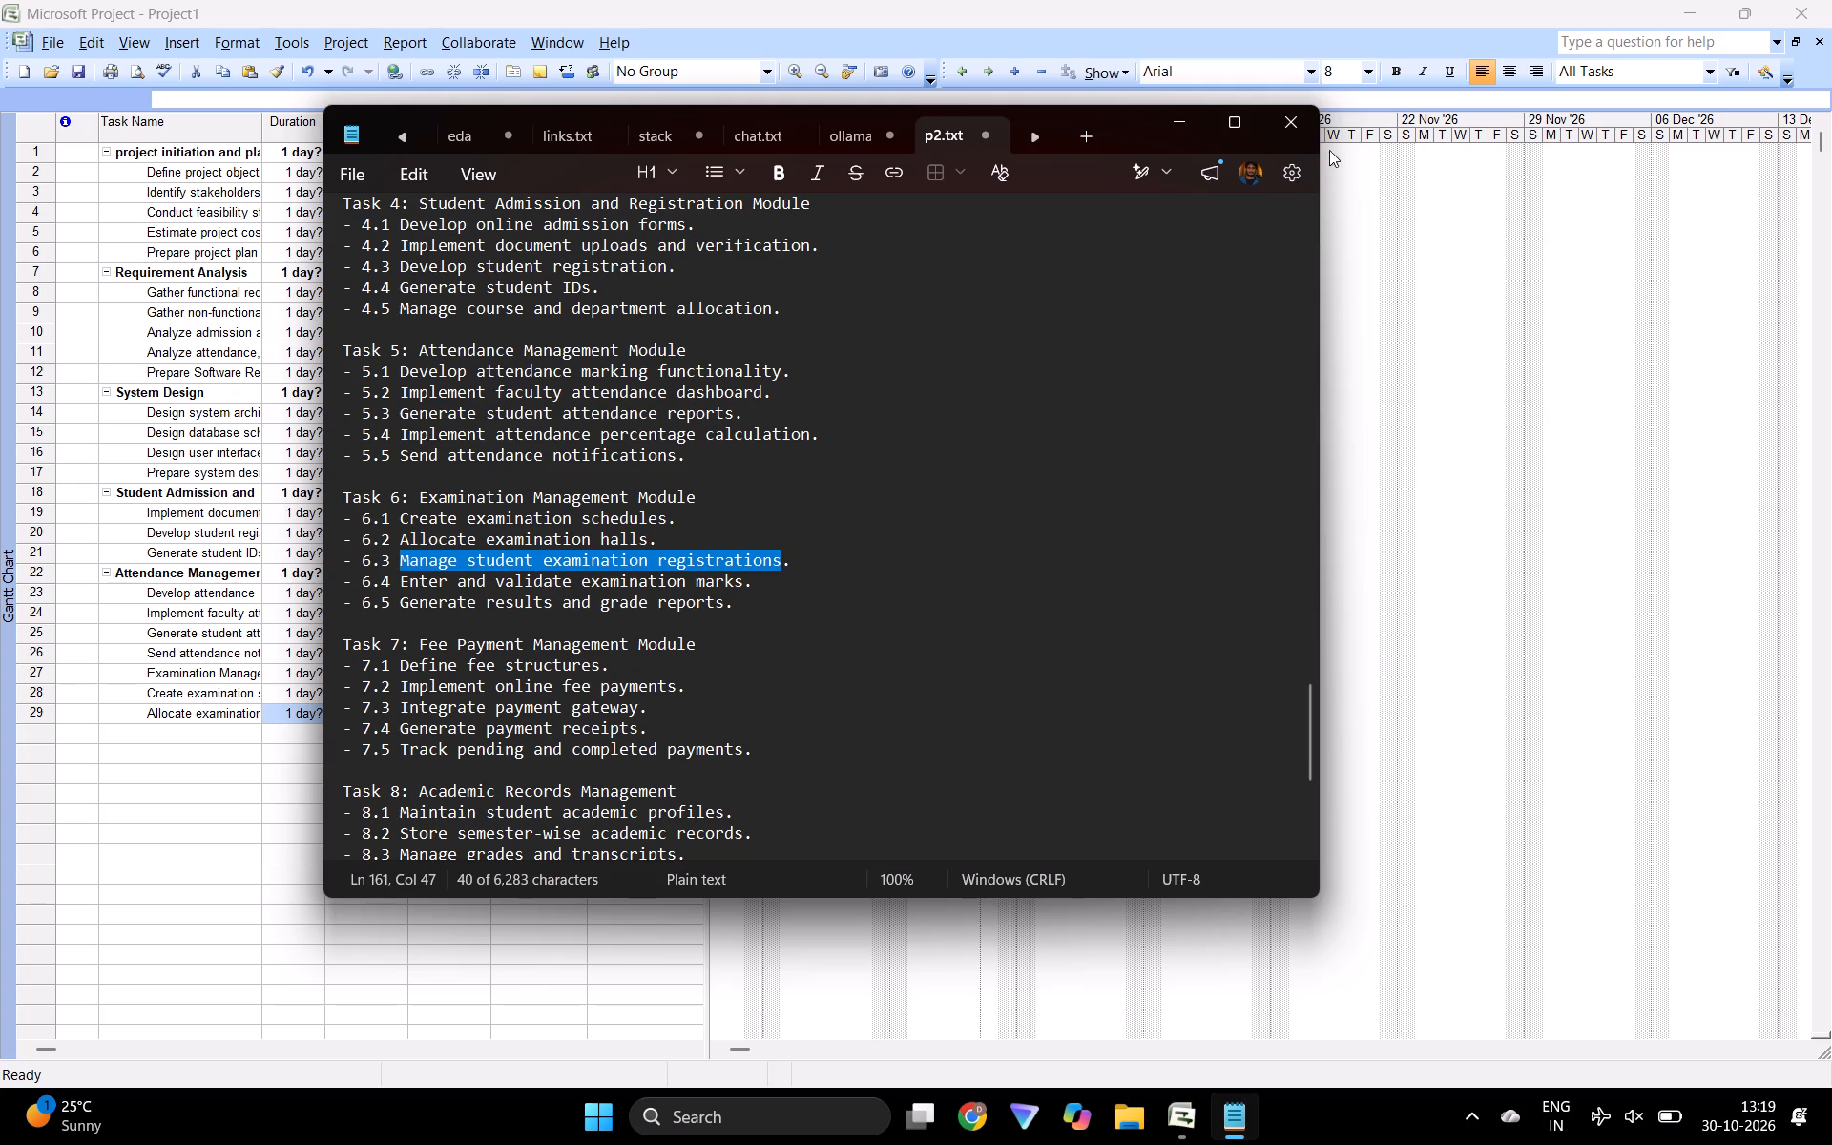
pyautogui.hotkey('alt', 'Tab')
pyautogui.hotkey('ctrl', 'v')
pyautogui.press('Return')
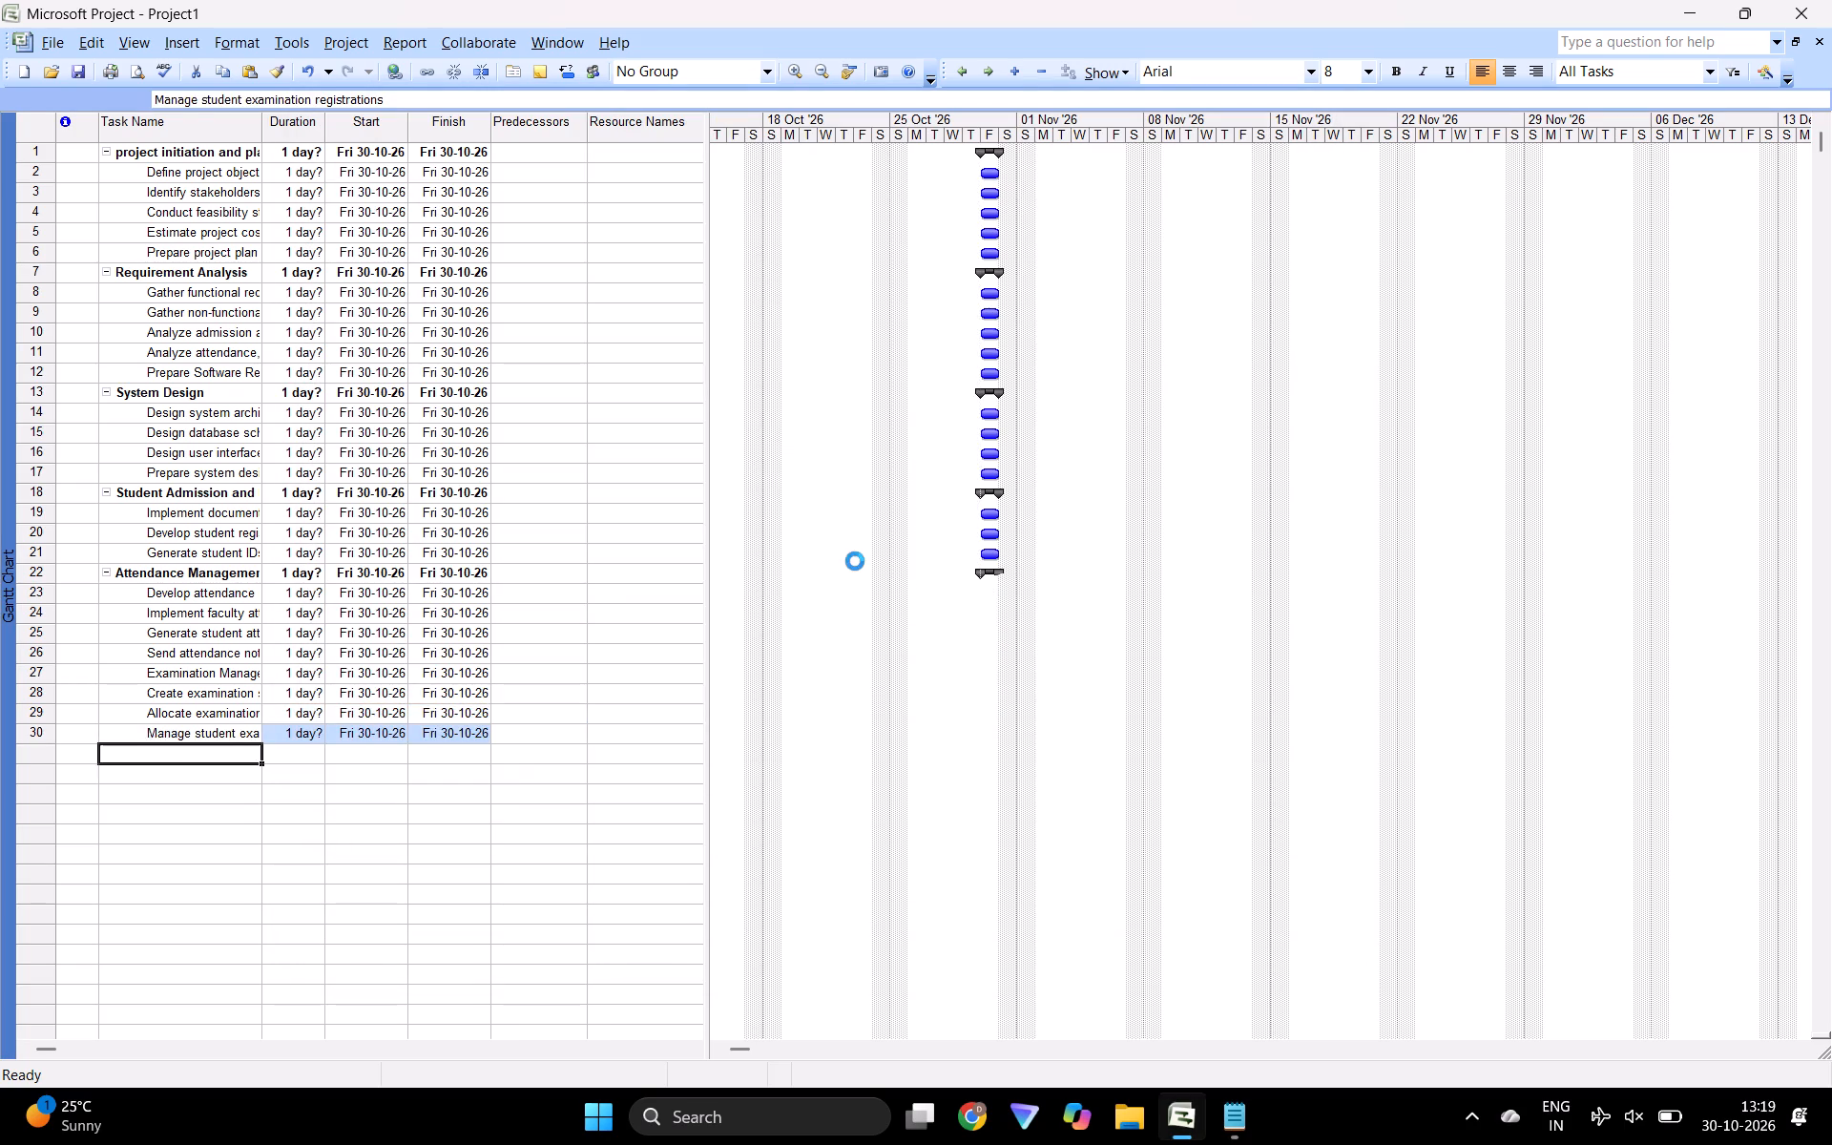
# Copy the Task 7 heading "Fee Payment Management Module" from Notepad's p2.txt into row 31 in Microsoft Project, and close Notepad.
pyautogui.hotkey('alt', 'Tab')
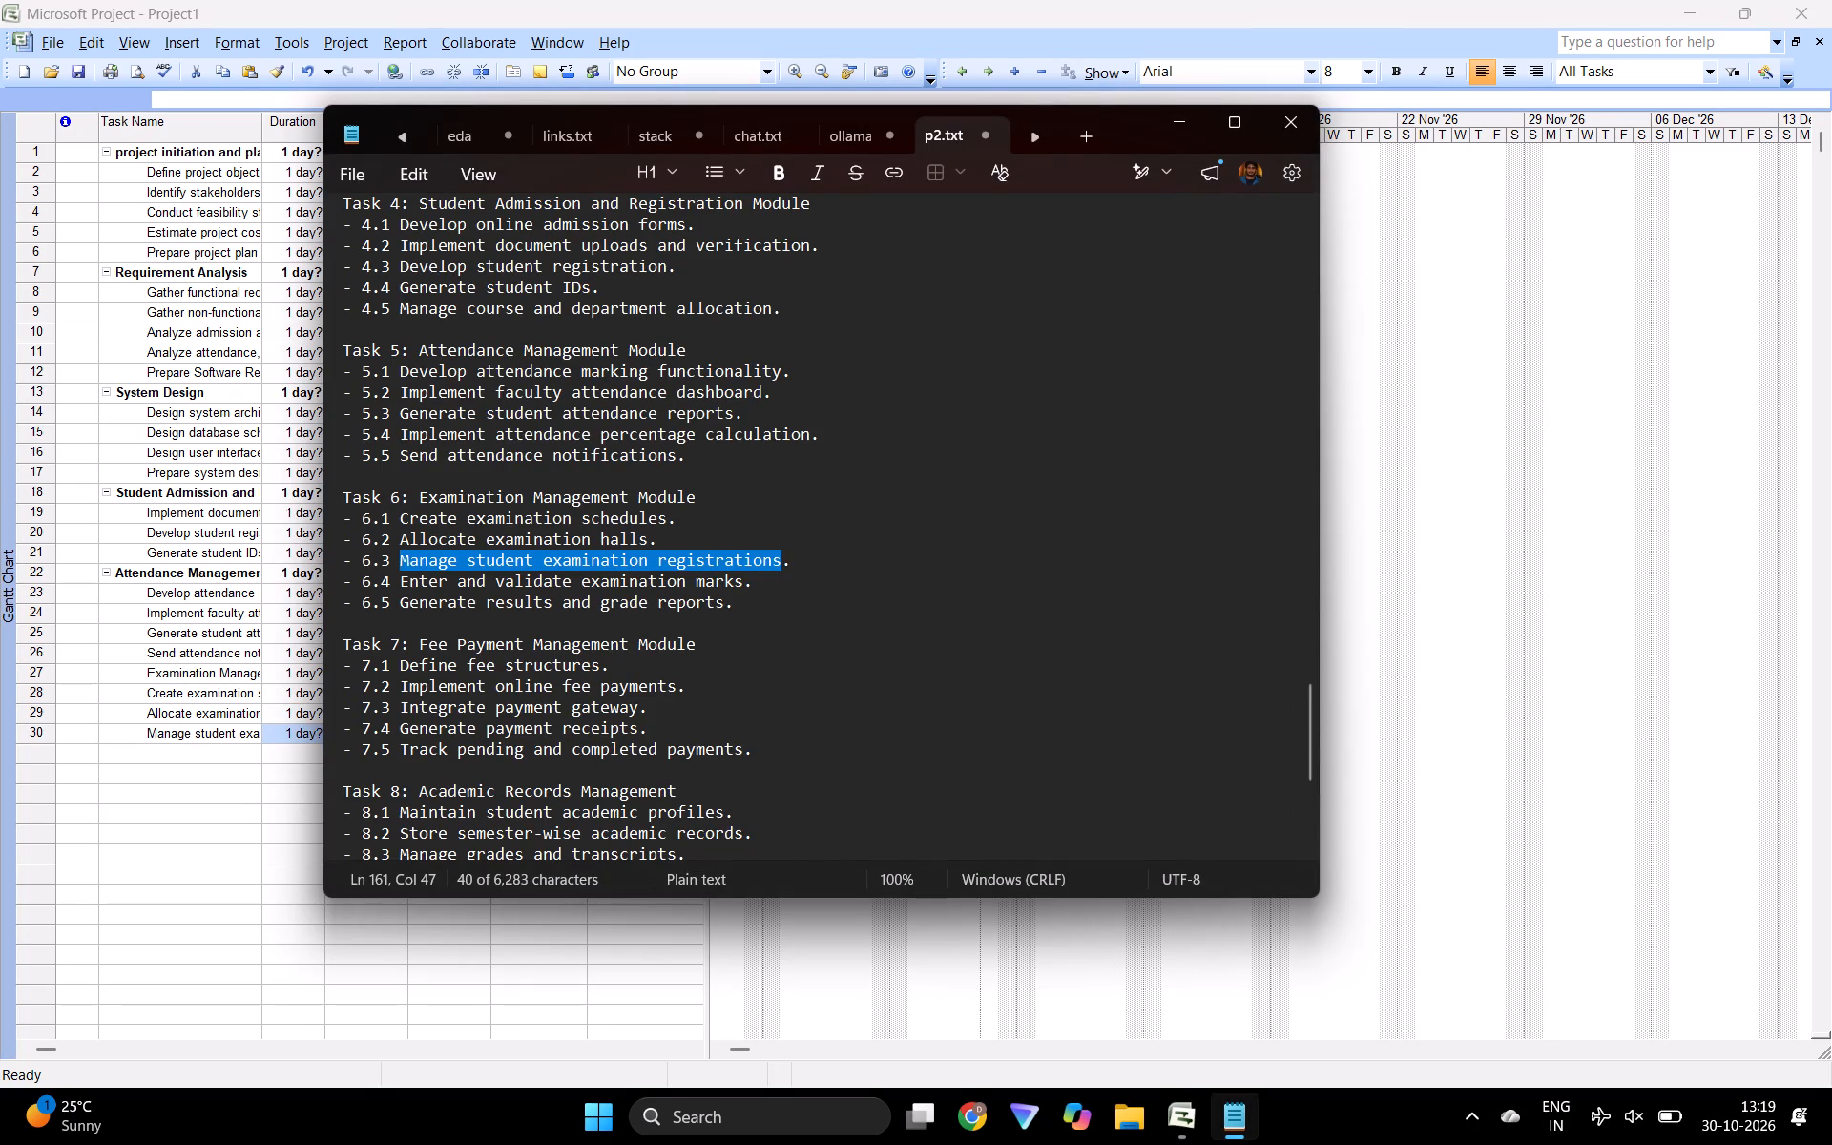
pyautogui.moveTo(416, 641); pyautogui.dragTo(697, 648)
pyautogui.hotkey('ctrl', 'c')
pyautogui.hotkey('alt', 'Tab')
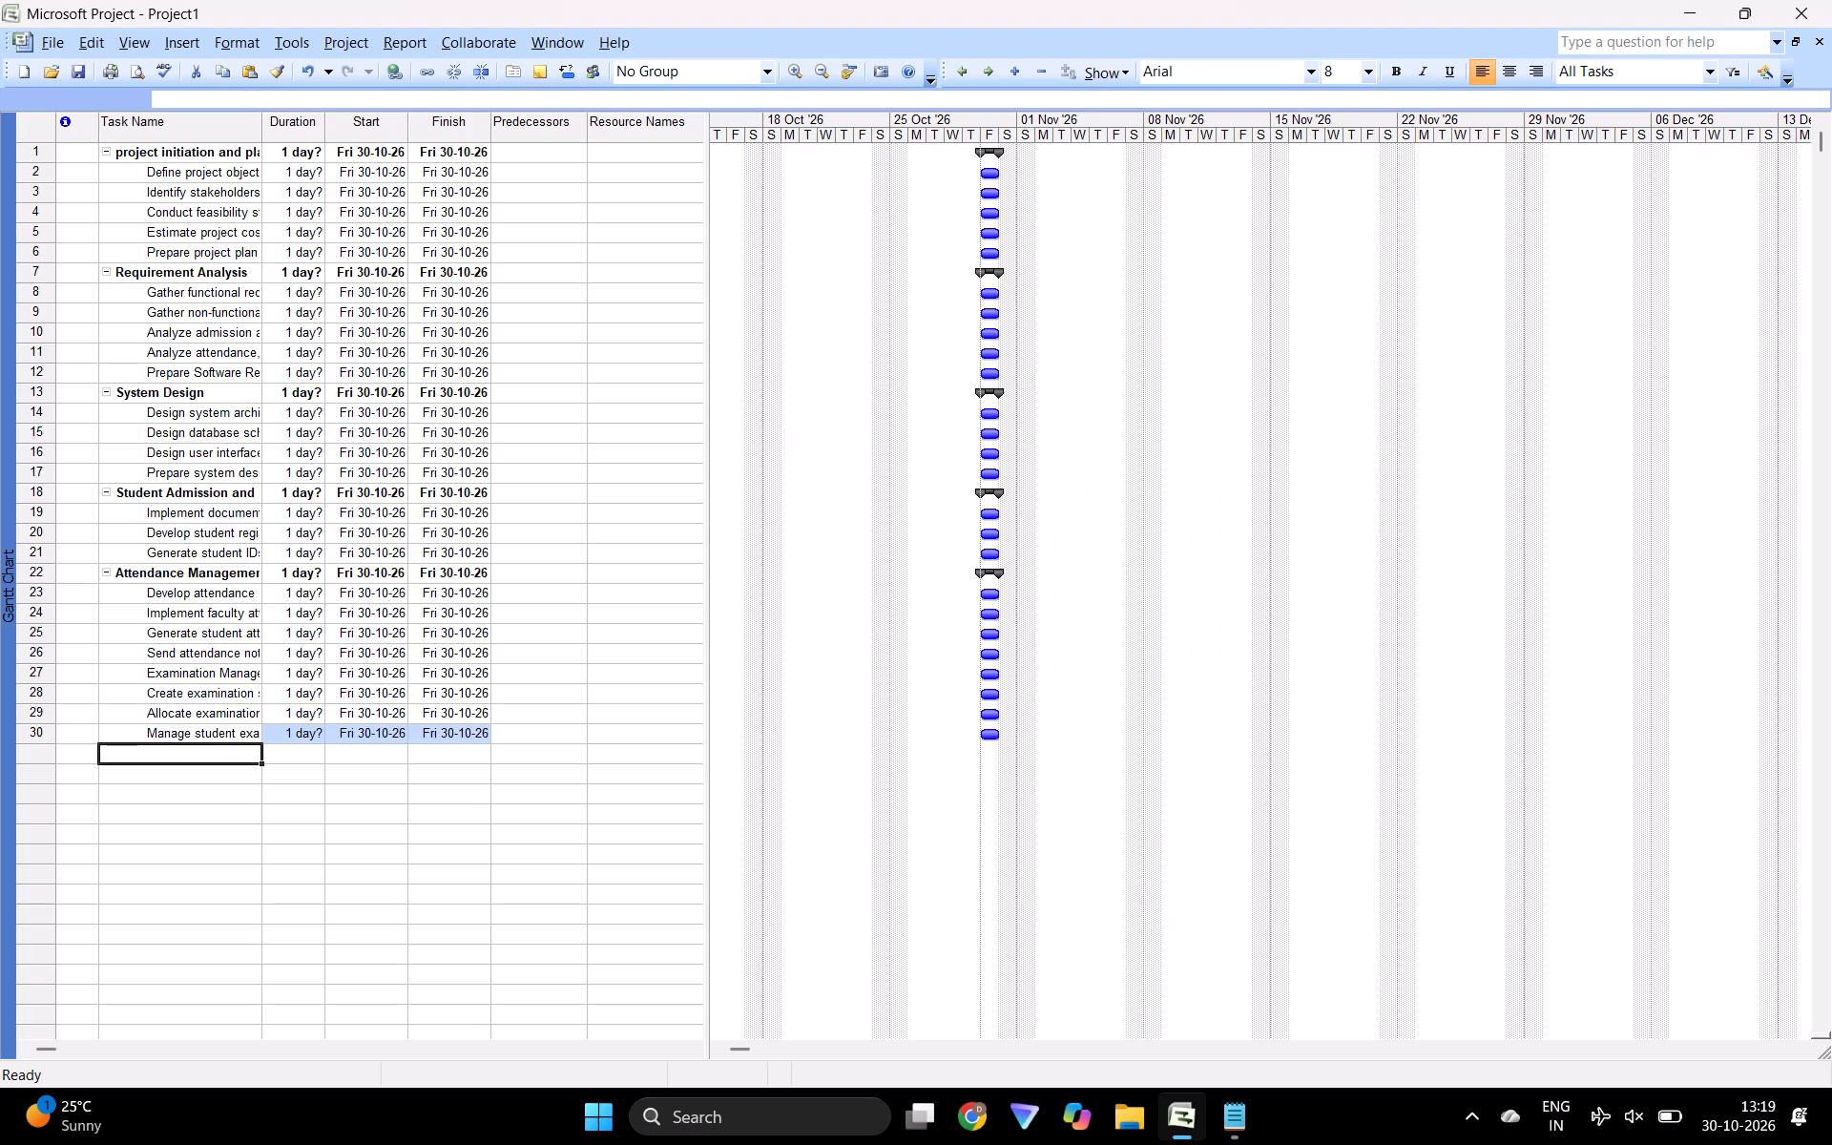
pyautogui.hotkey('ctrl', 'v')
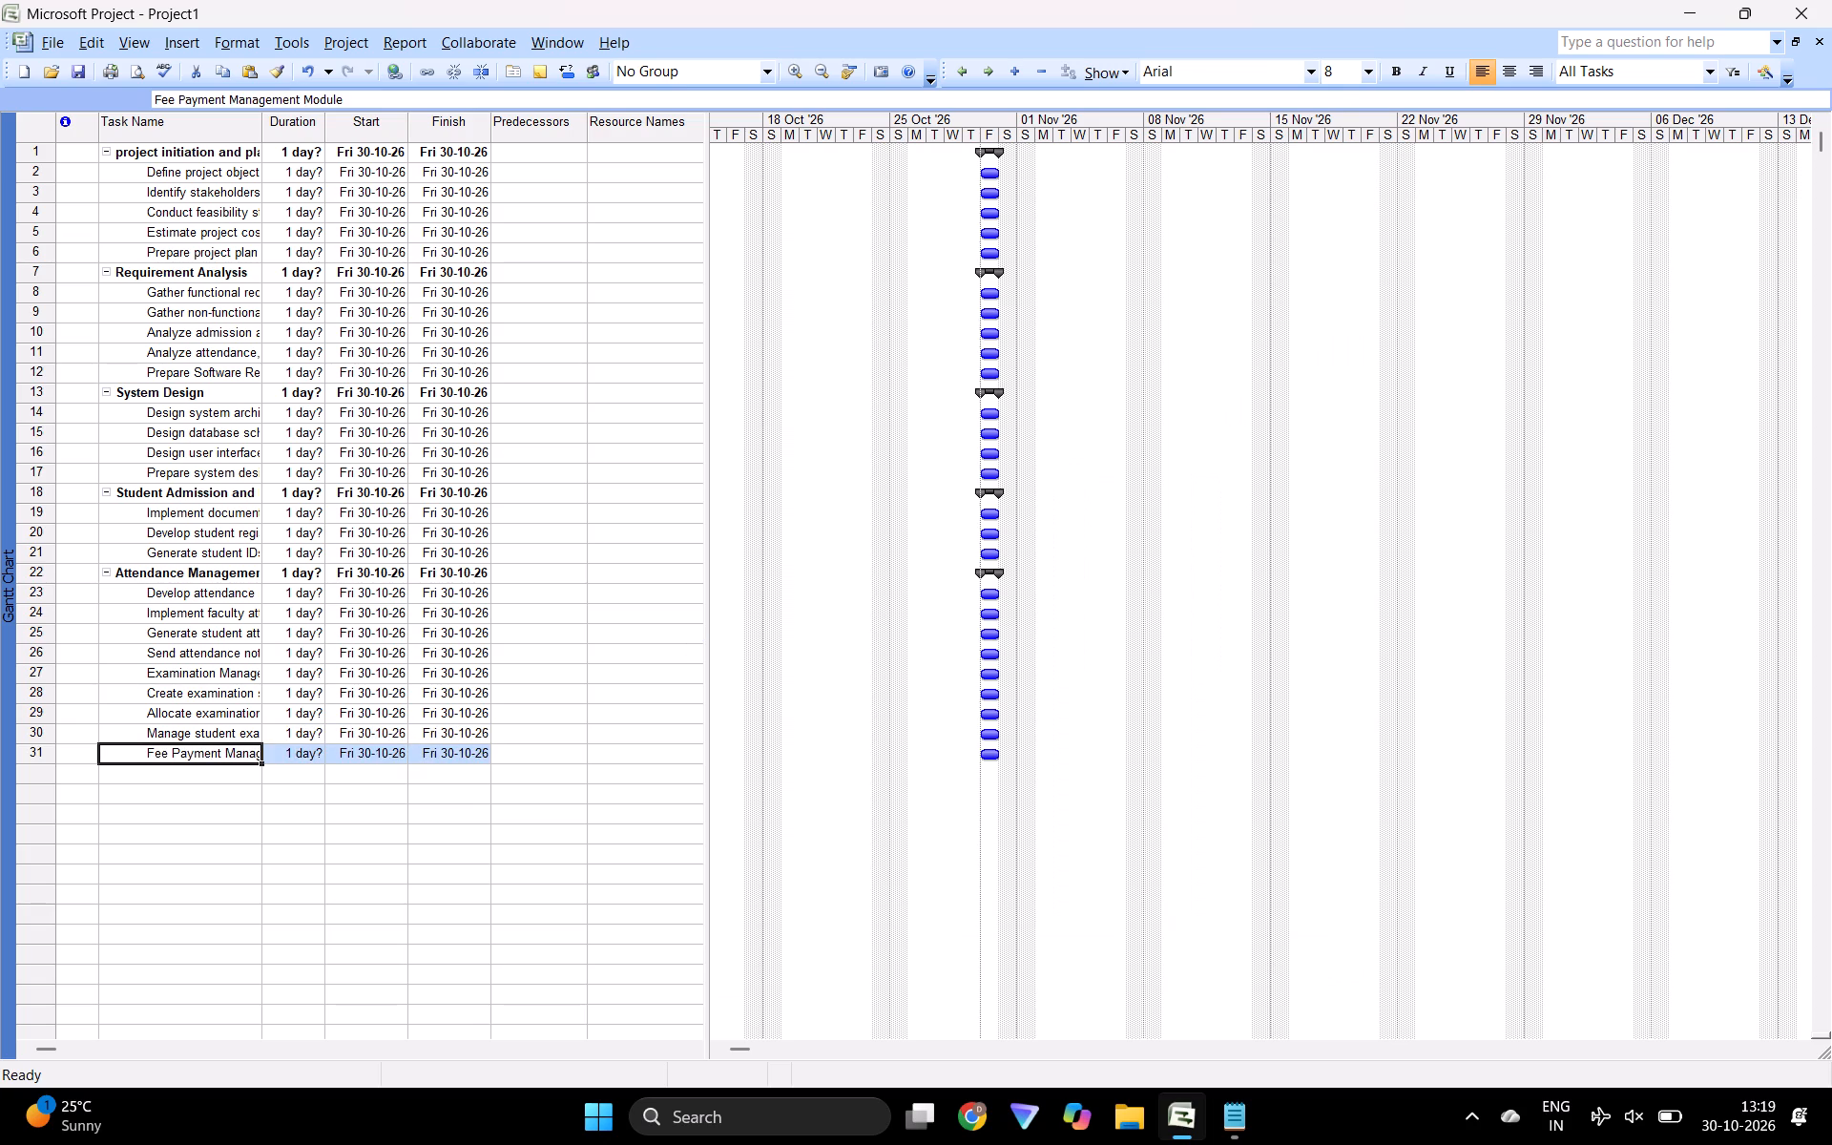
pyautogui.hotkey('alt', 'Tab')
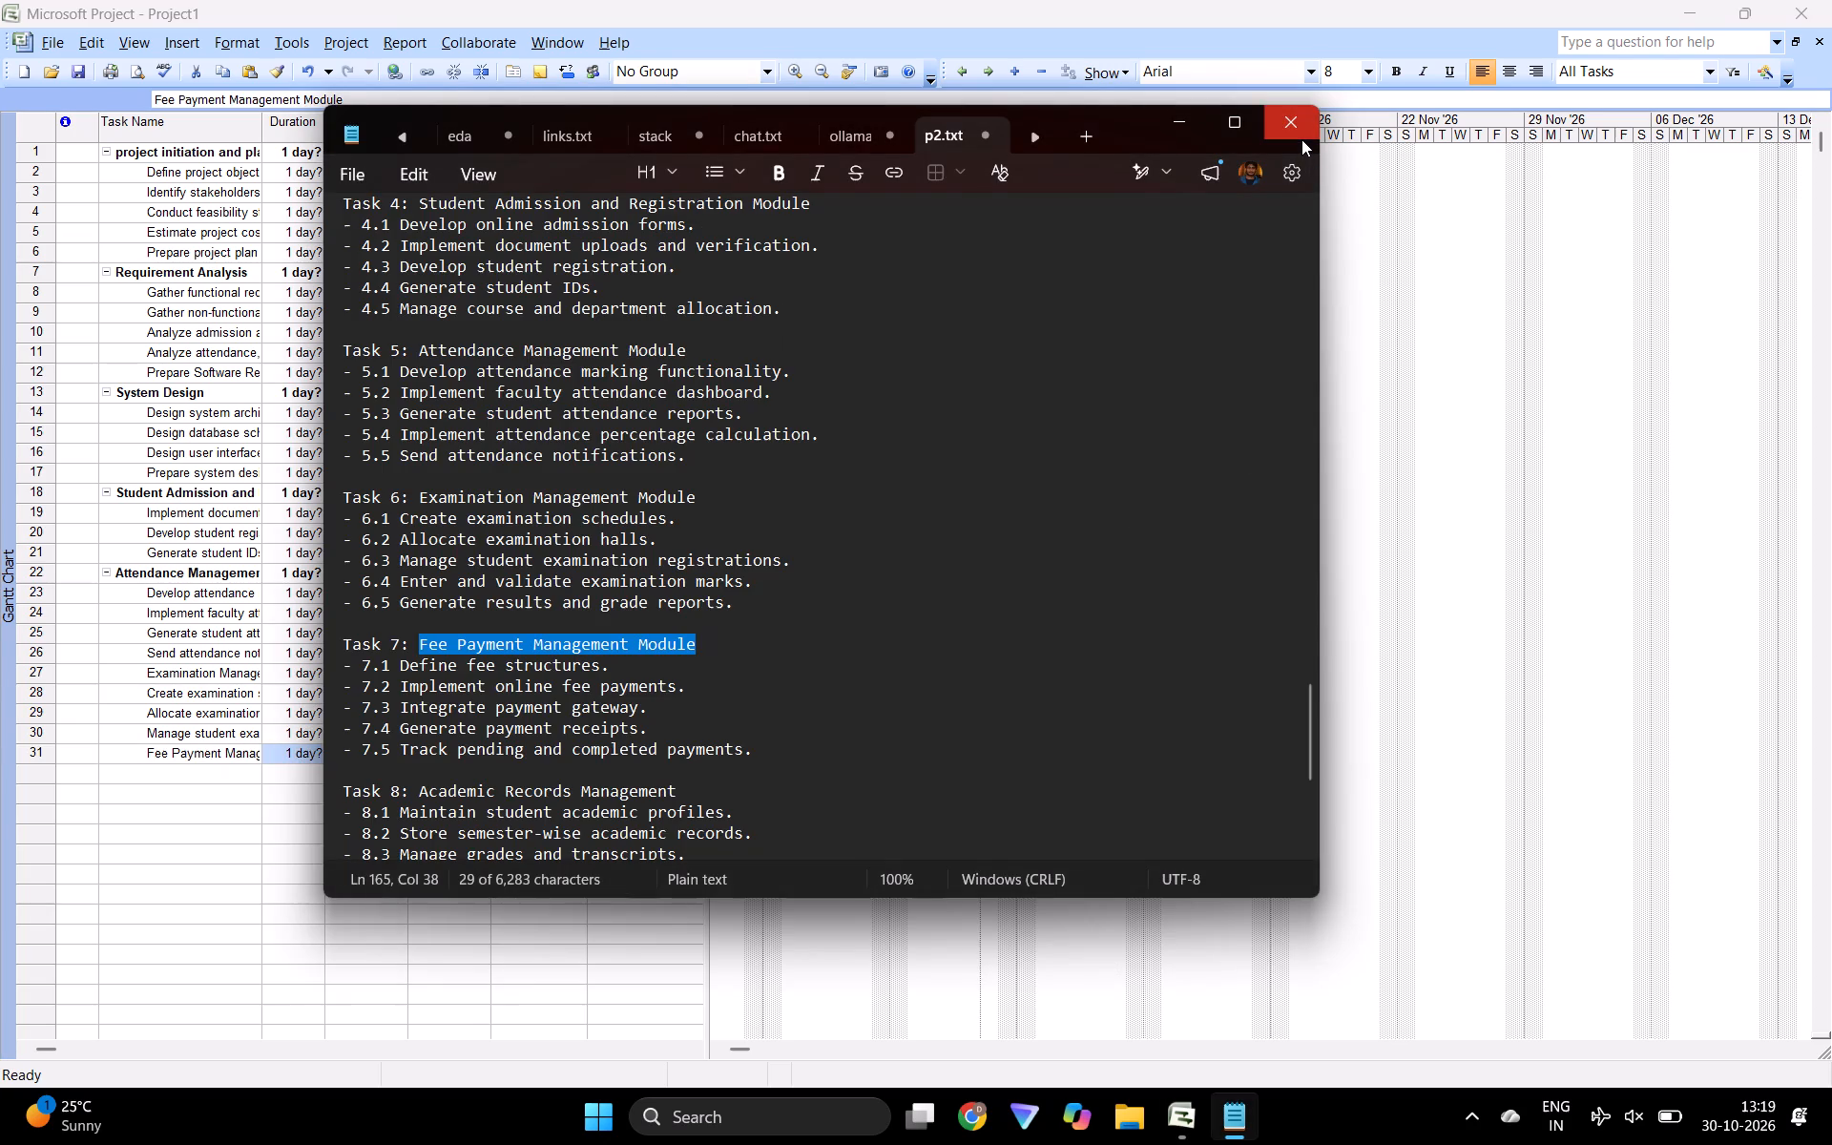
pyautogui.click(1301, 139)
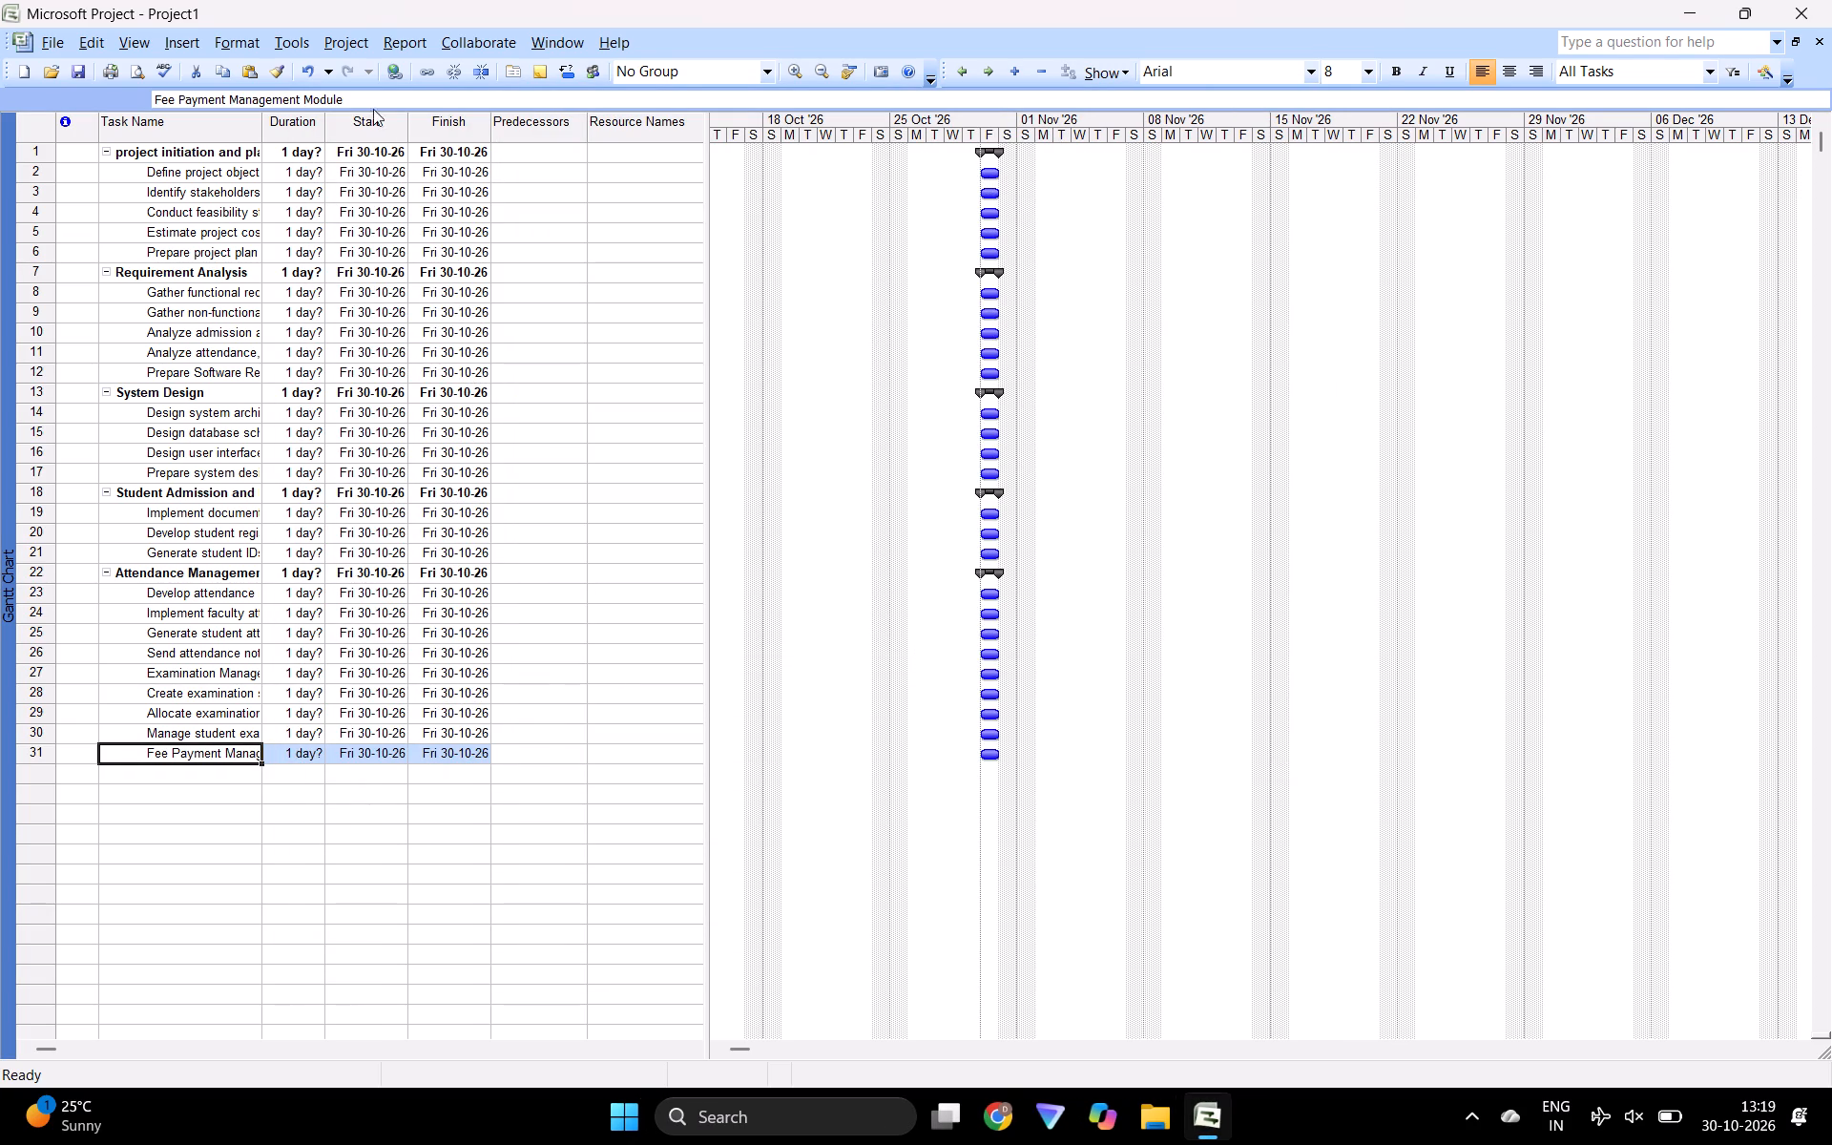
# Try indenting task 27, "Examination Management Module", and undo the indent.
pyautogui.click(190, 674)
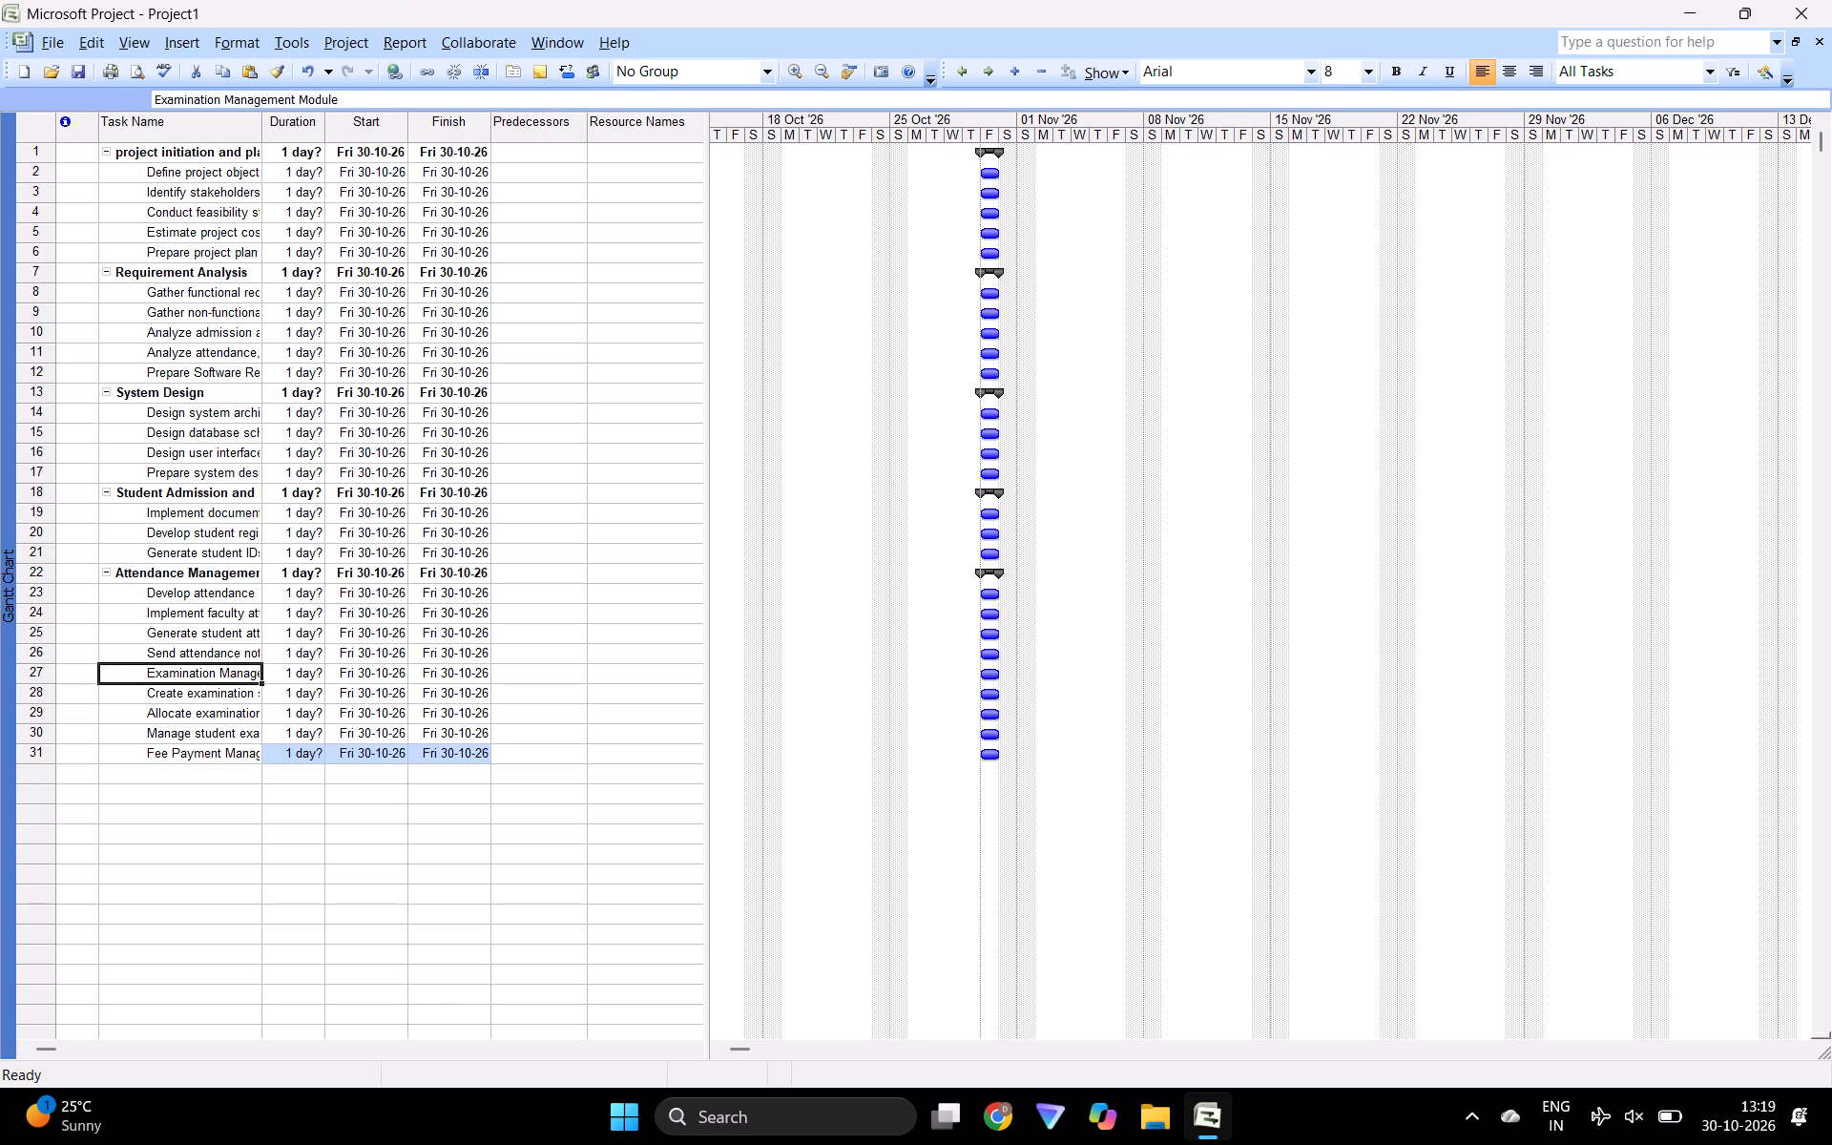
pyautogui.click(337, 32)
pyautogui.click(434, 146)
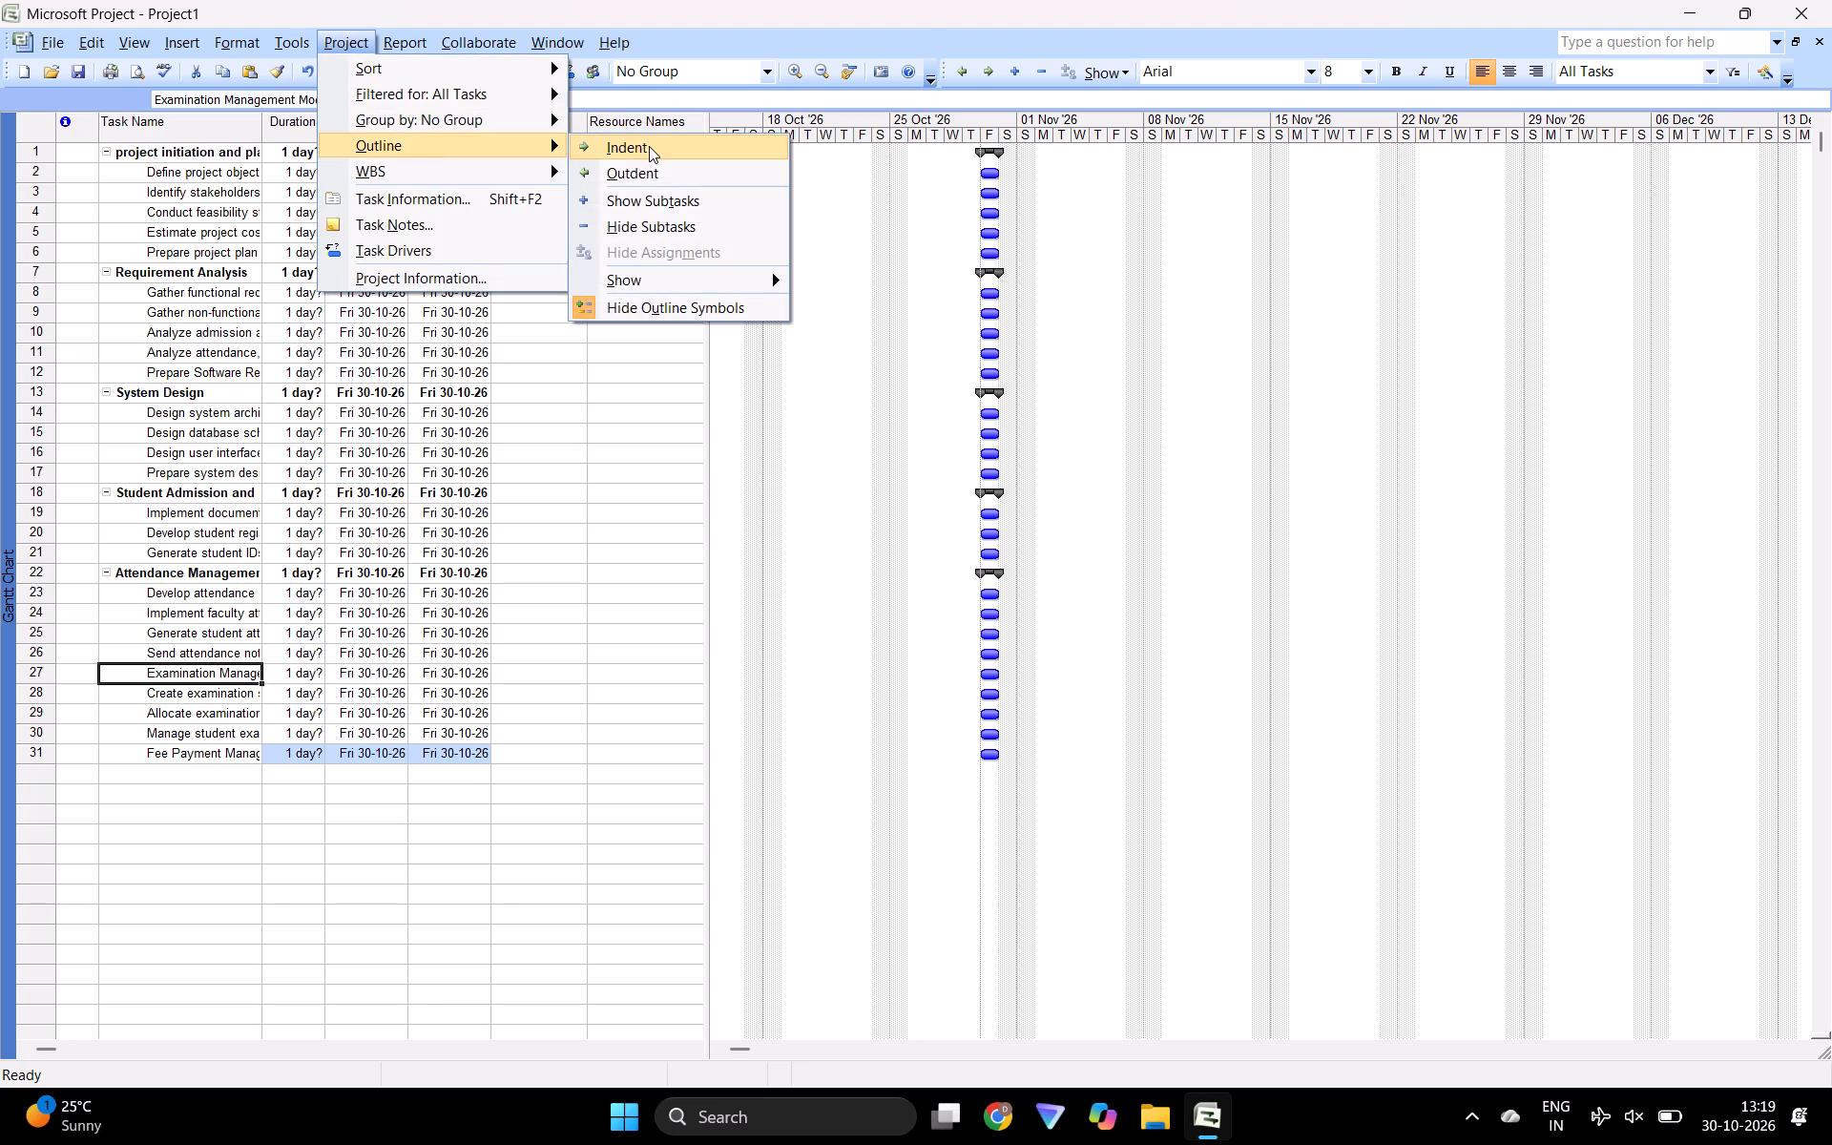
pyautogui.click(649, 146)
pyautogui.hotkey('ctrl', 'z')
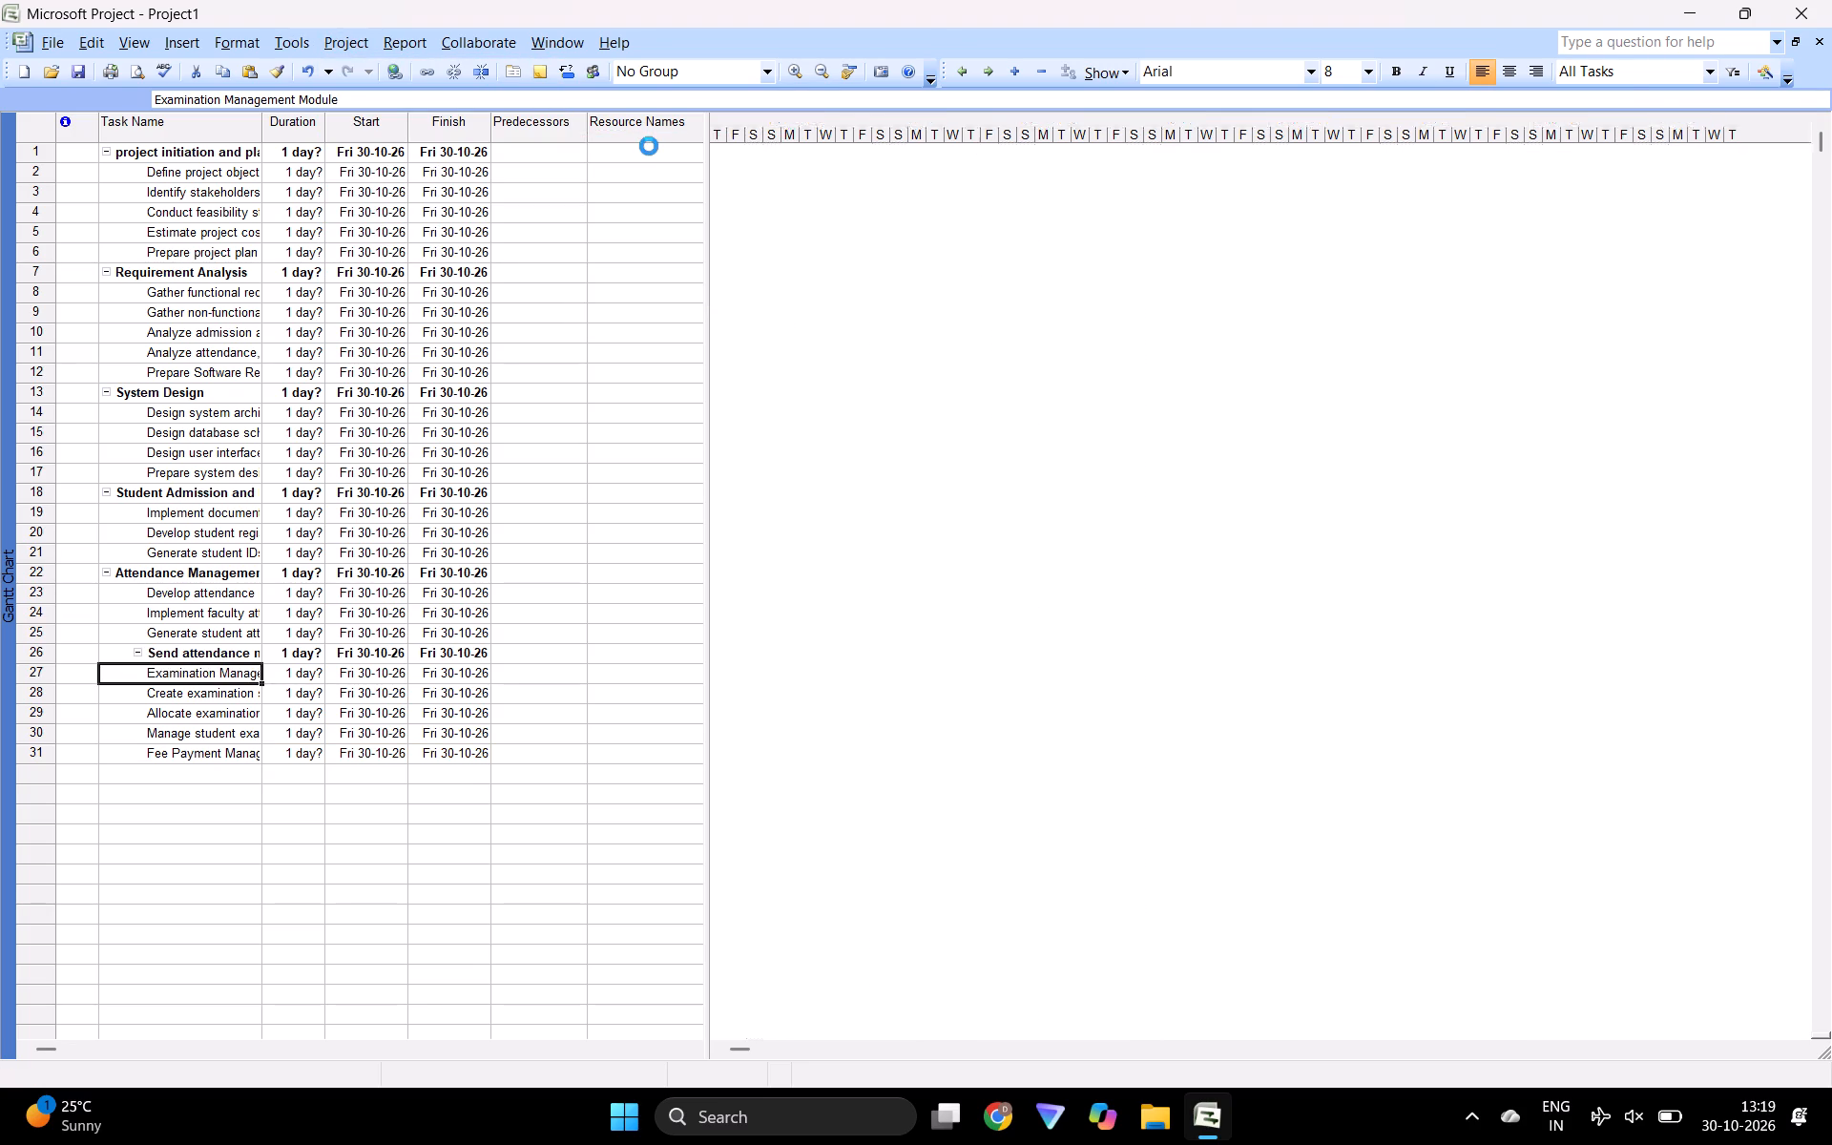
# Outdent task 27, "Examination Management Module", to make it a top-level summary task over the tasks below it.
pyautogui.click(319, 43)
pyautogui.moveTo(415, 144); pyautogui.dragTo(633, 172)
pyautogui.click(633, 172)
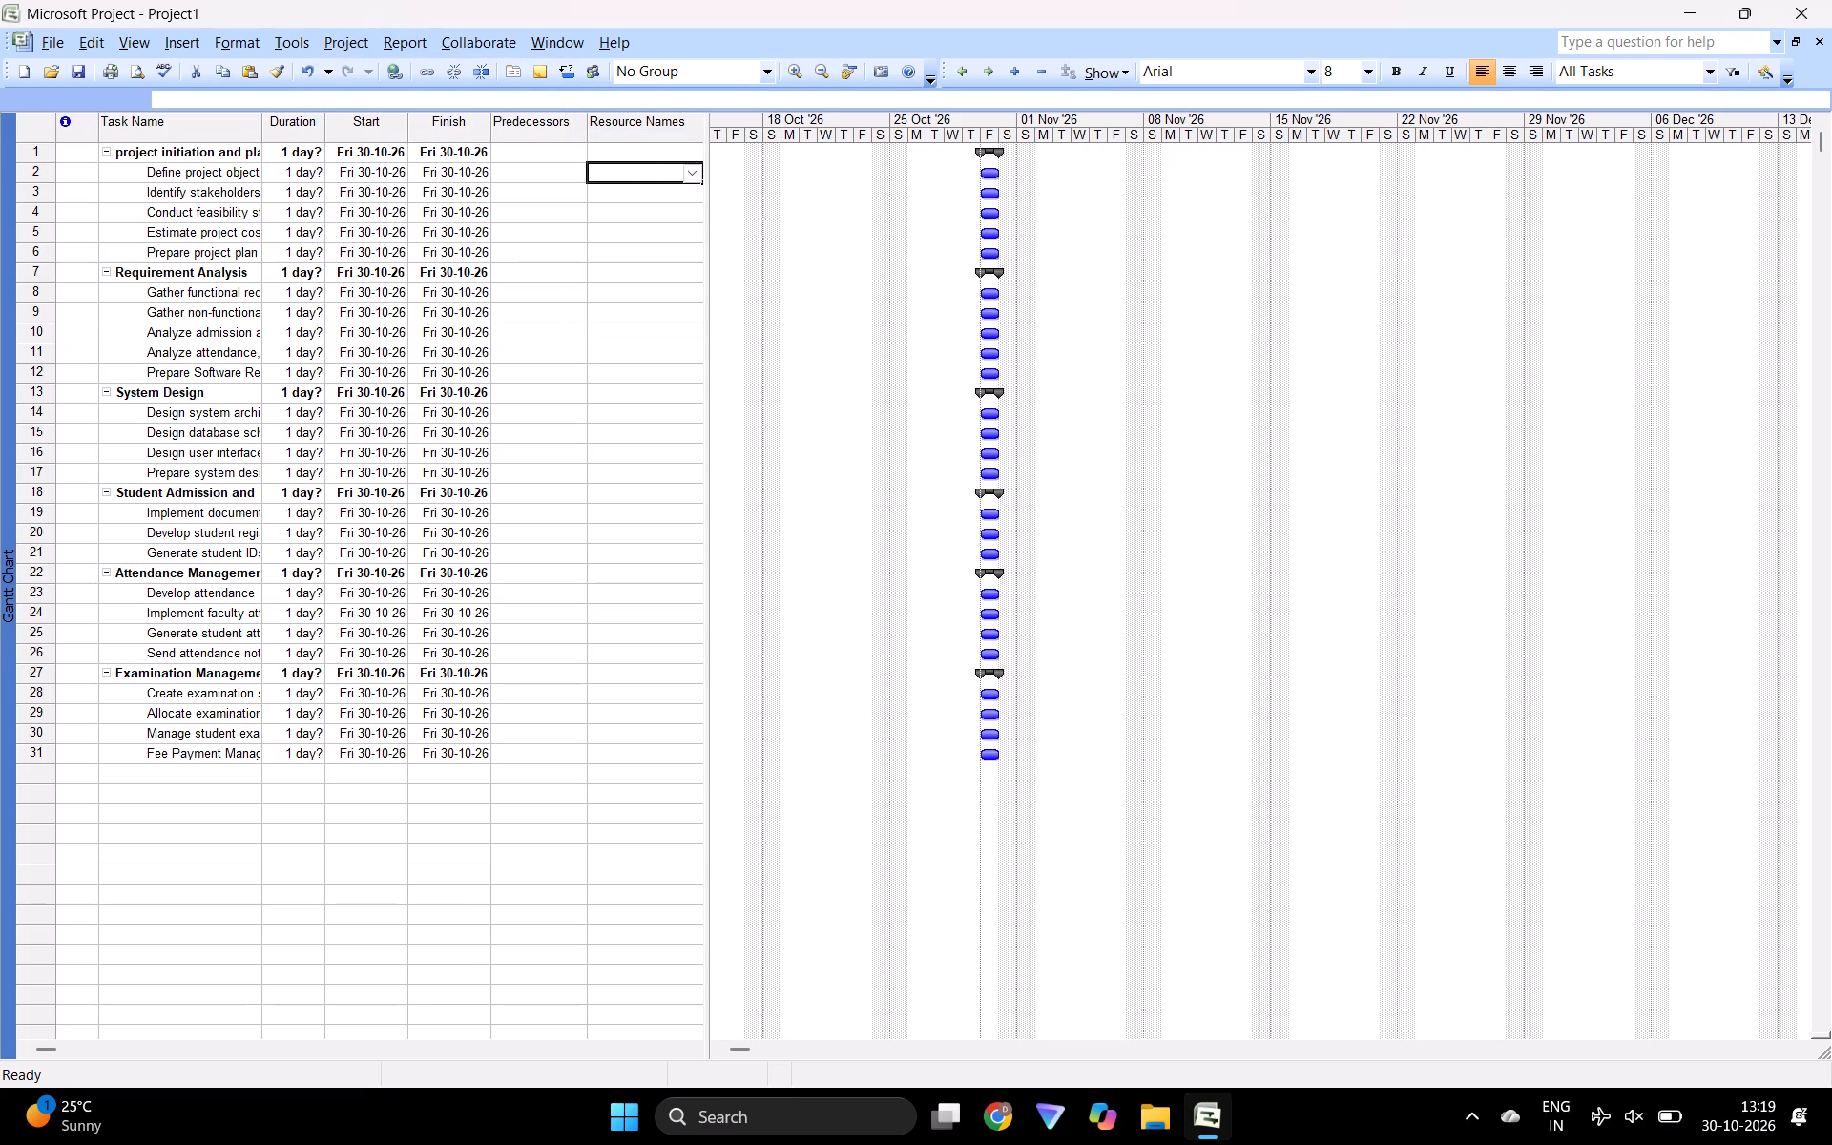
# Reopen p2.txt in Notepad and copy "Define fee structures" from item 7.1 into the empty row below task 31 in Microsoft Project.
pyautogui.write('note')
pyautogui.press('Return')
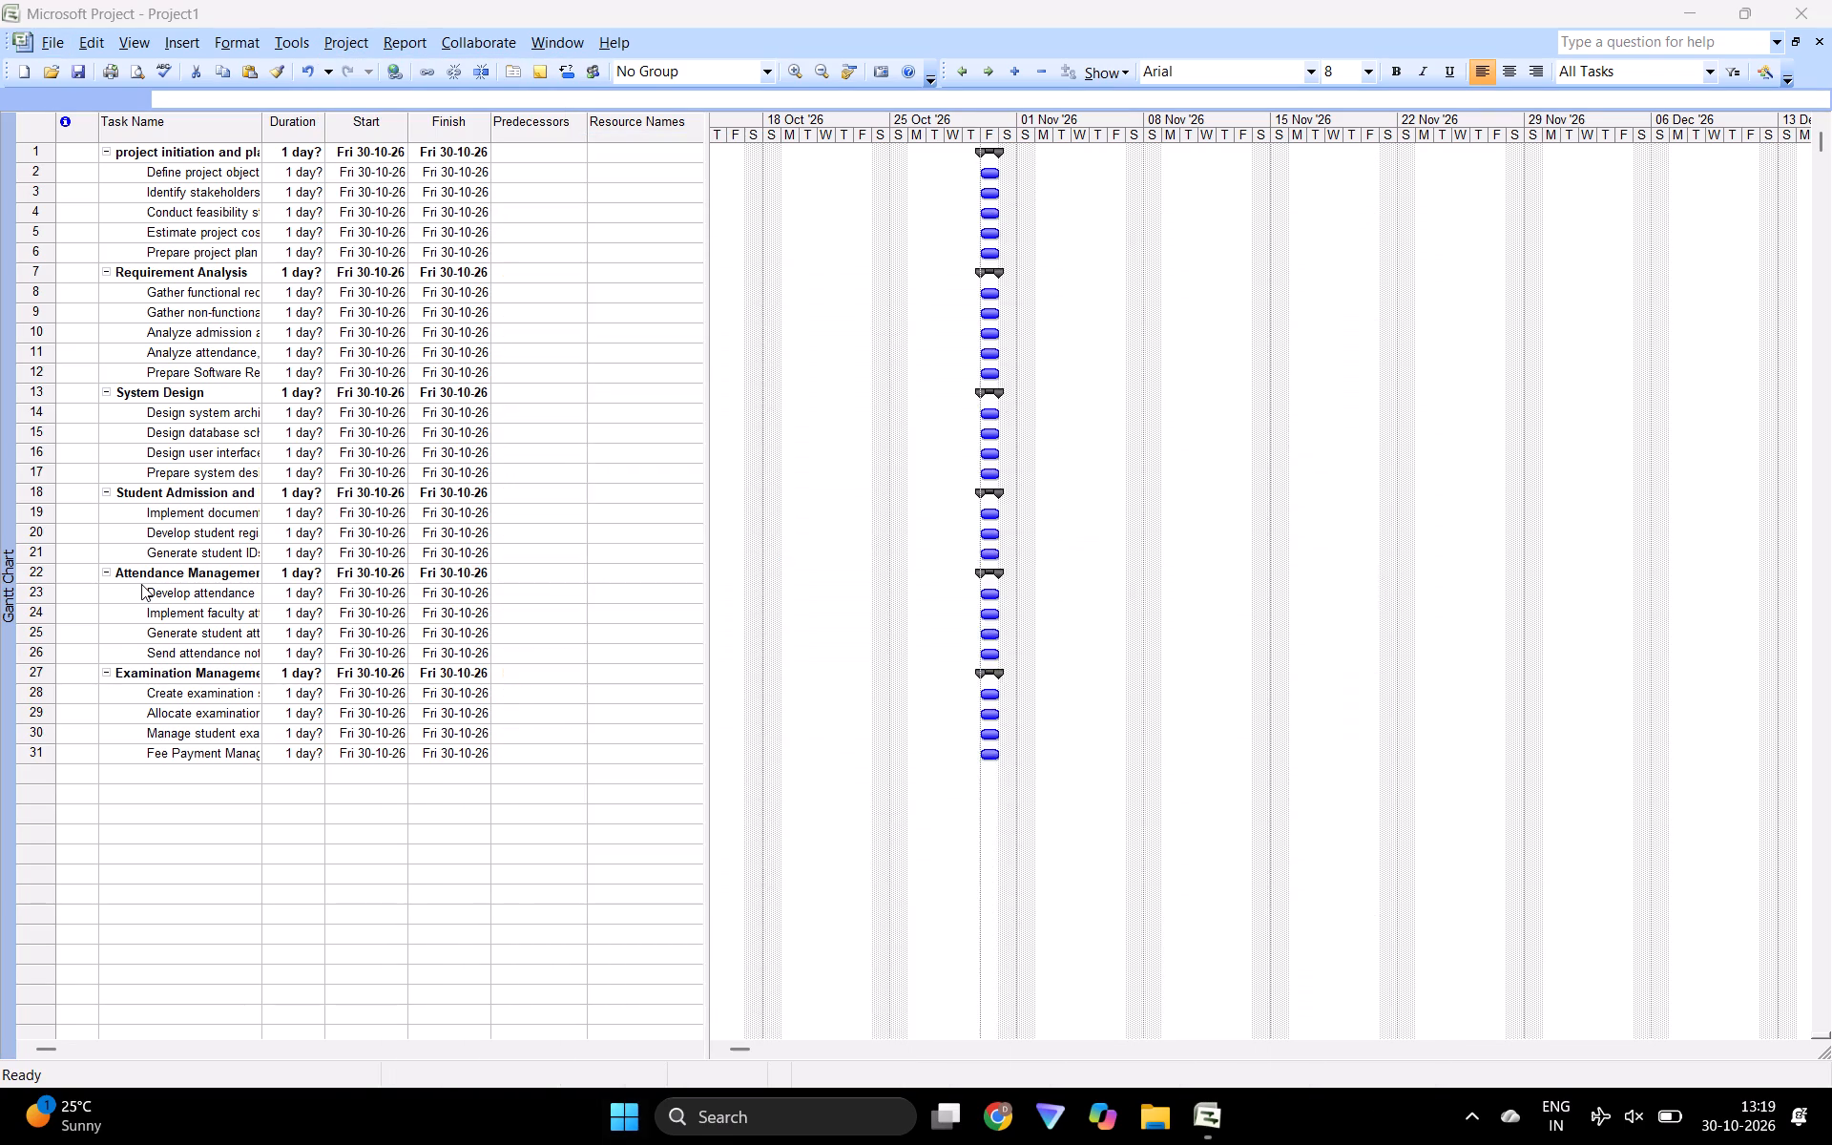
pyautogui.scroll(-1, 520, 634)
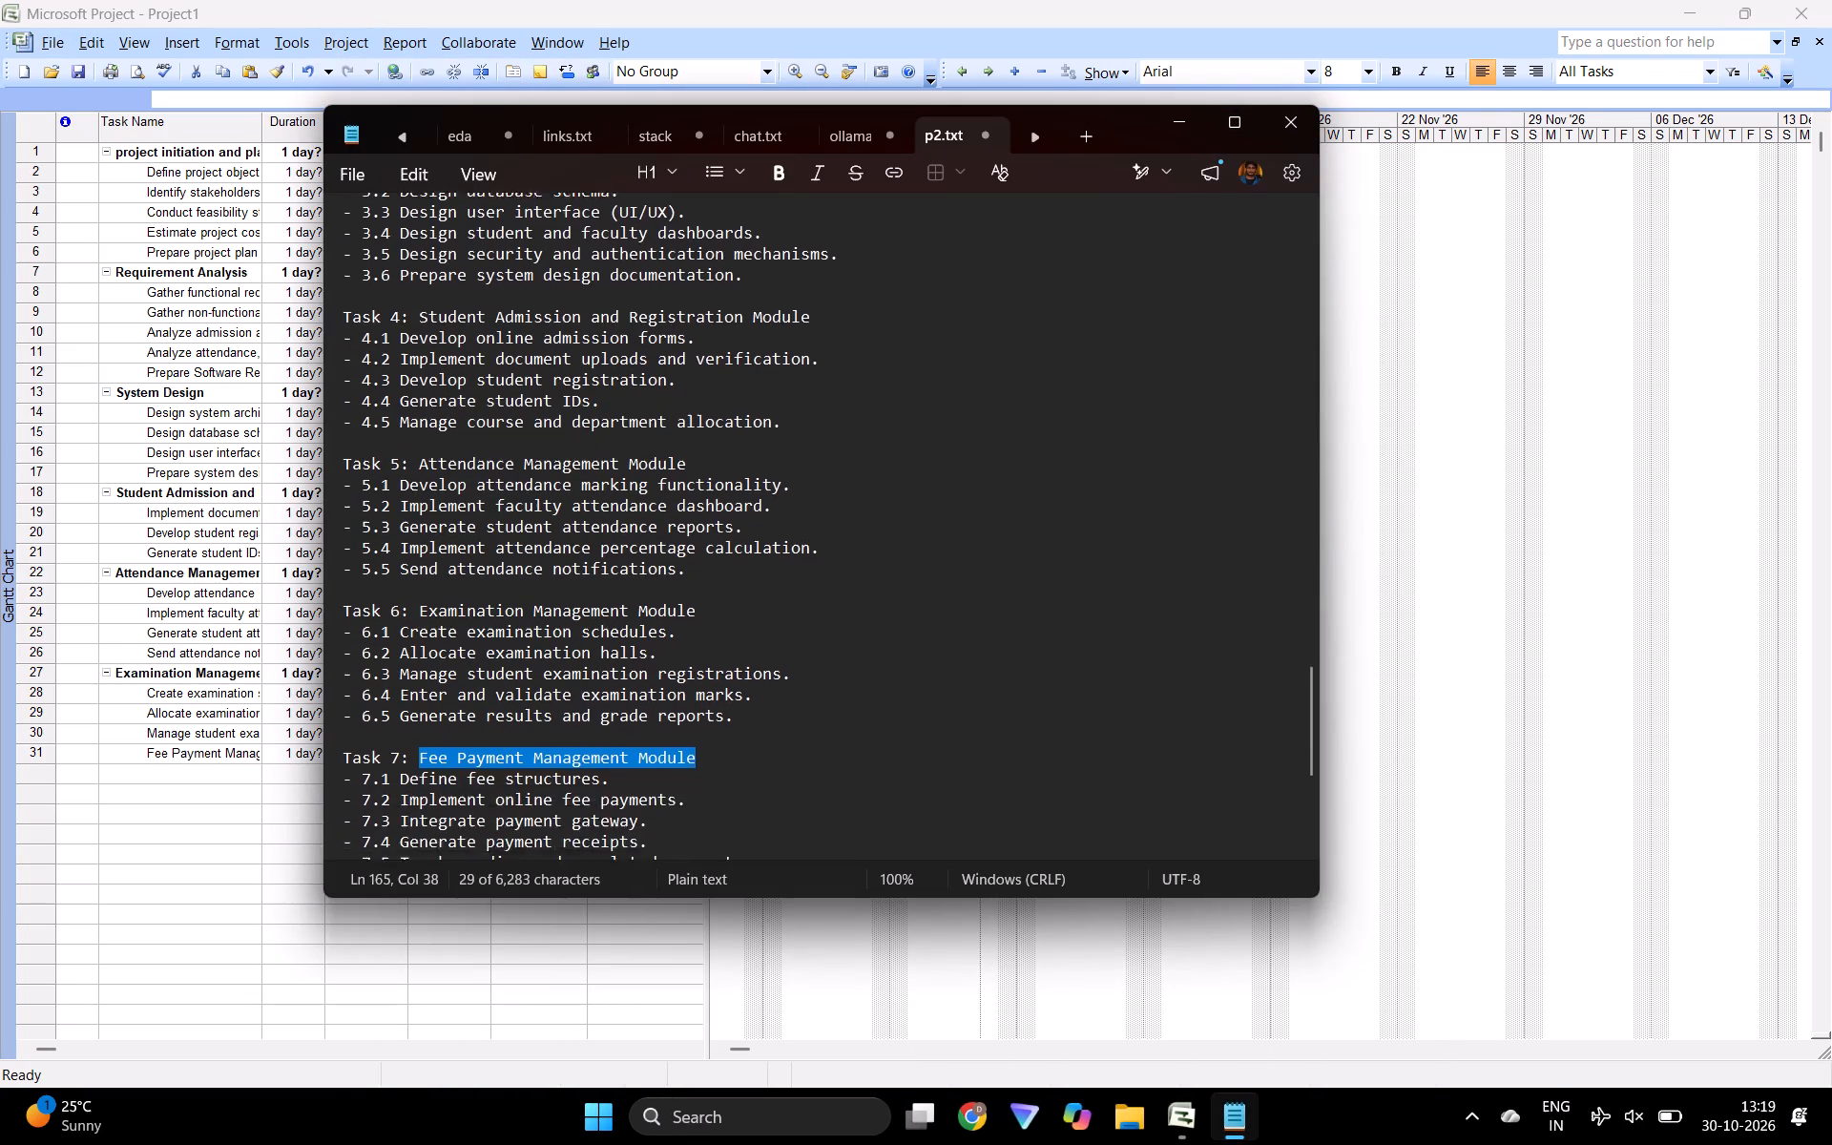
pyautogui.scroll(-1, 520, 634)
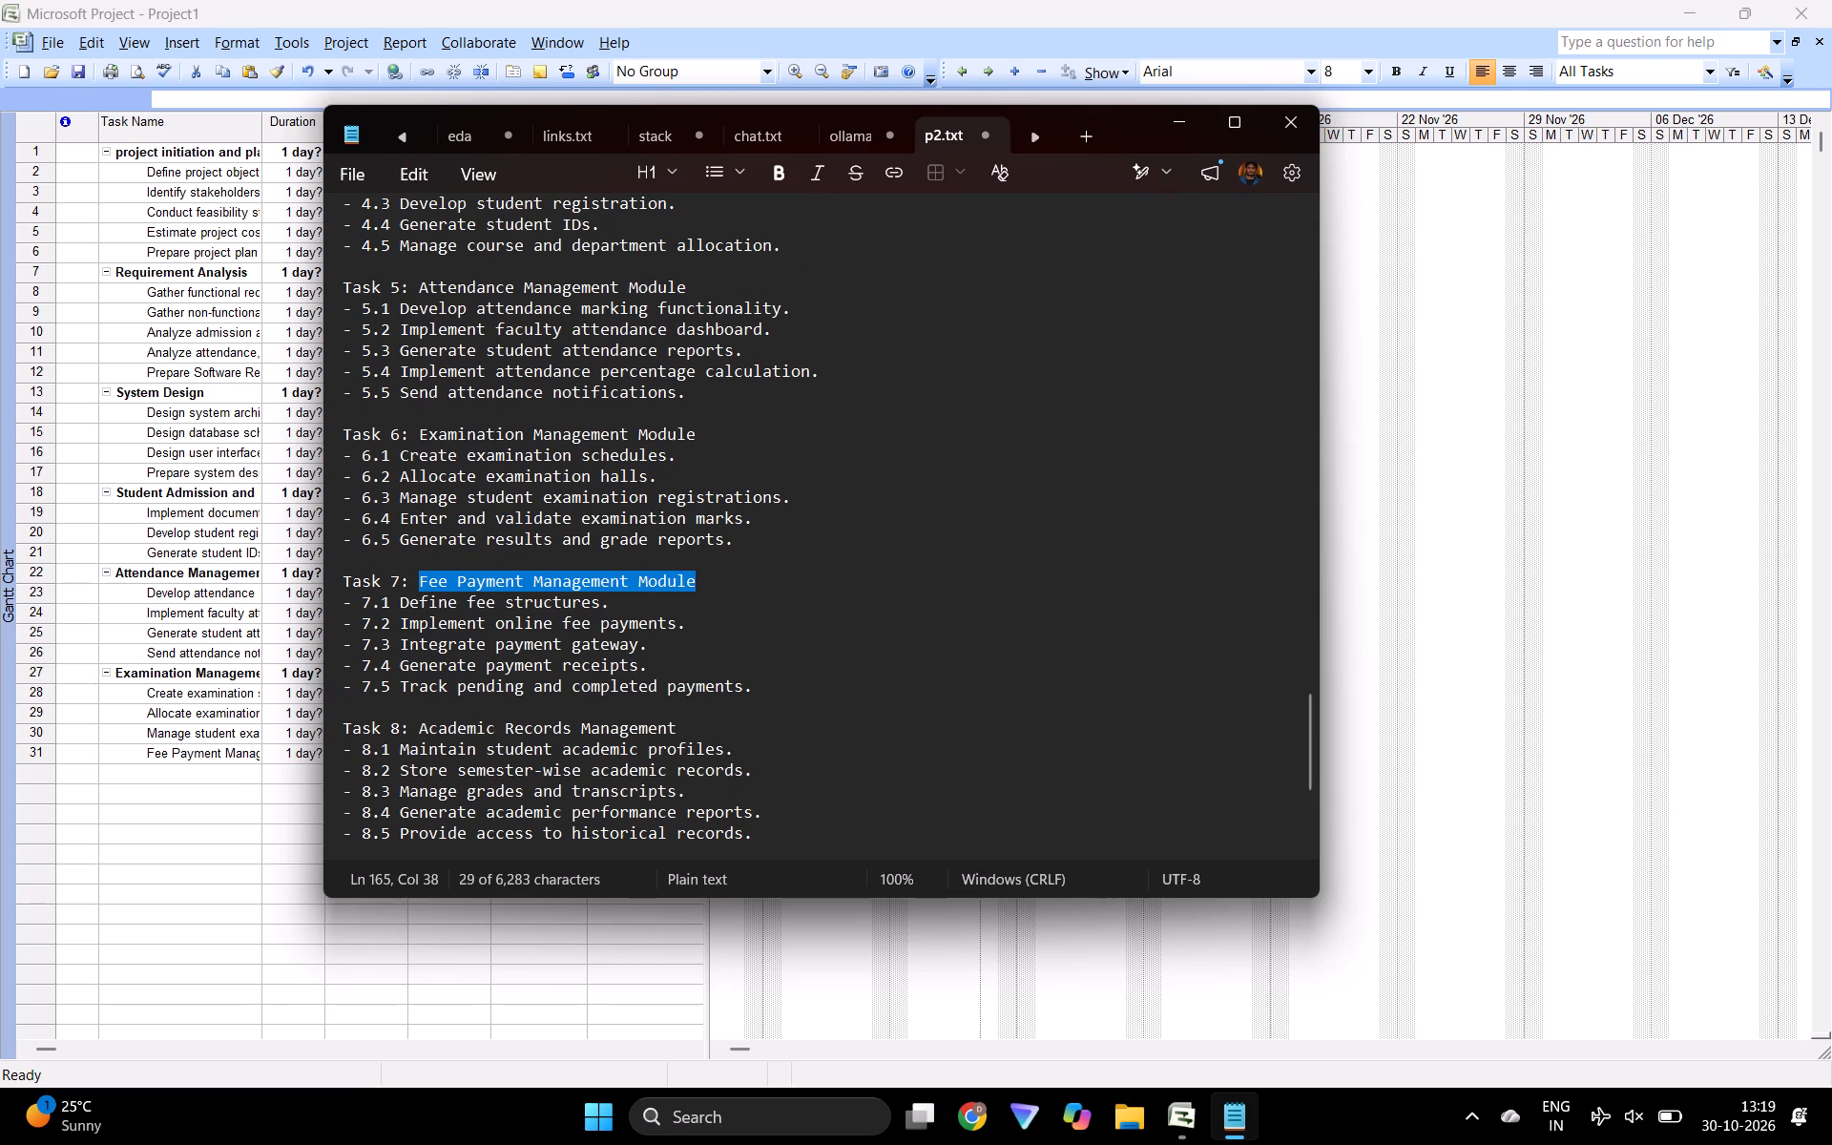
pyautogui.moveTo(398, 609); pyautogui.dragTo(602, 598)
pyautogui.hotkey('ctrl', 'c')
pyautogui.hotkey('alt', 'Tab')
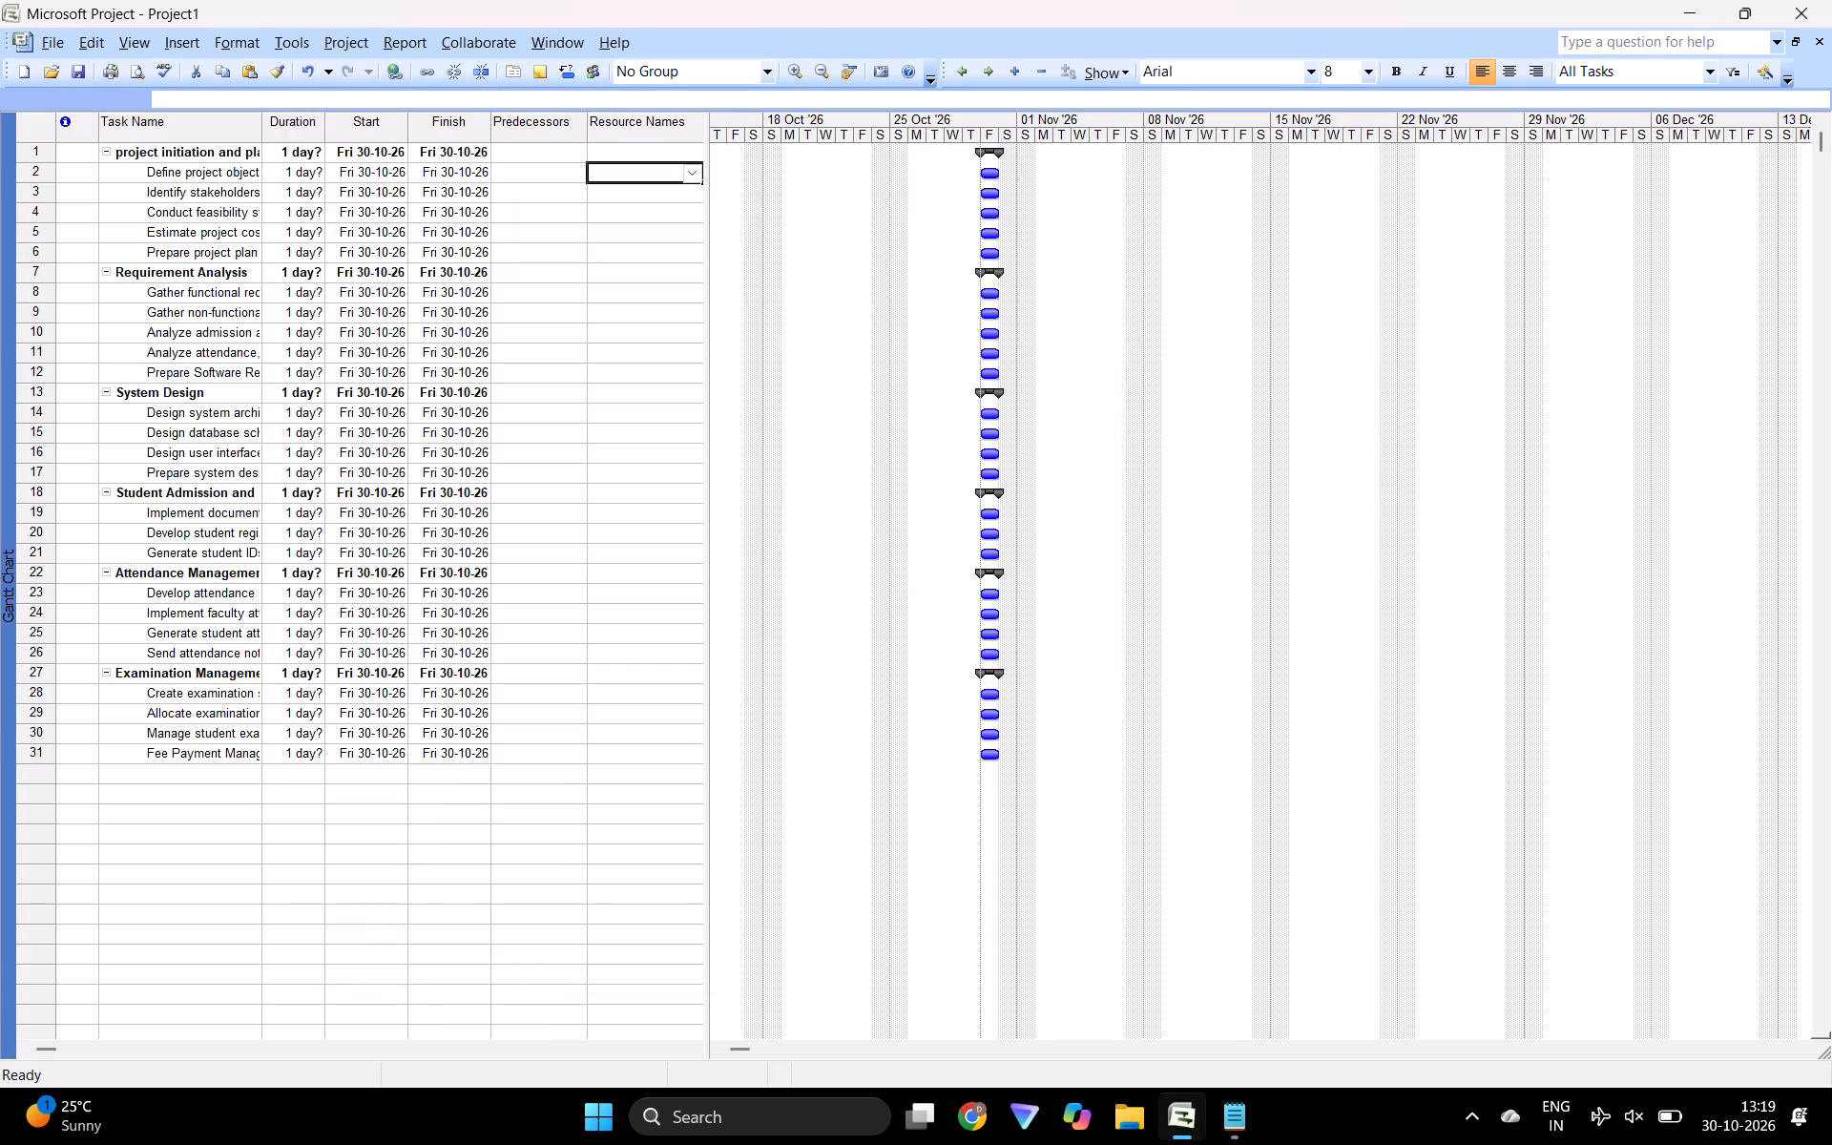
pyautogui.click(211, 772)
pyautogui.hotkey('ctrl', 'v')
pyautogui.press('Return')
# Copy "Implement online fee payments" from item 7.2 in Notepad's p2.txt into row 33 of the Microsoft Project task list.
pyautogui.hotkey('alt', 'Tab')
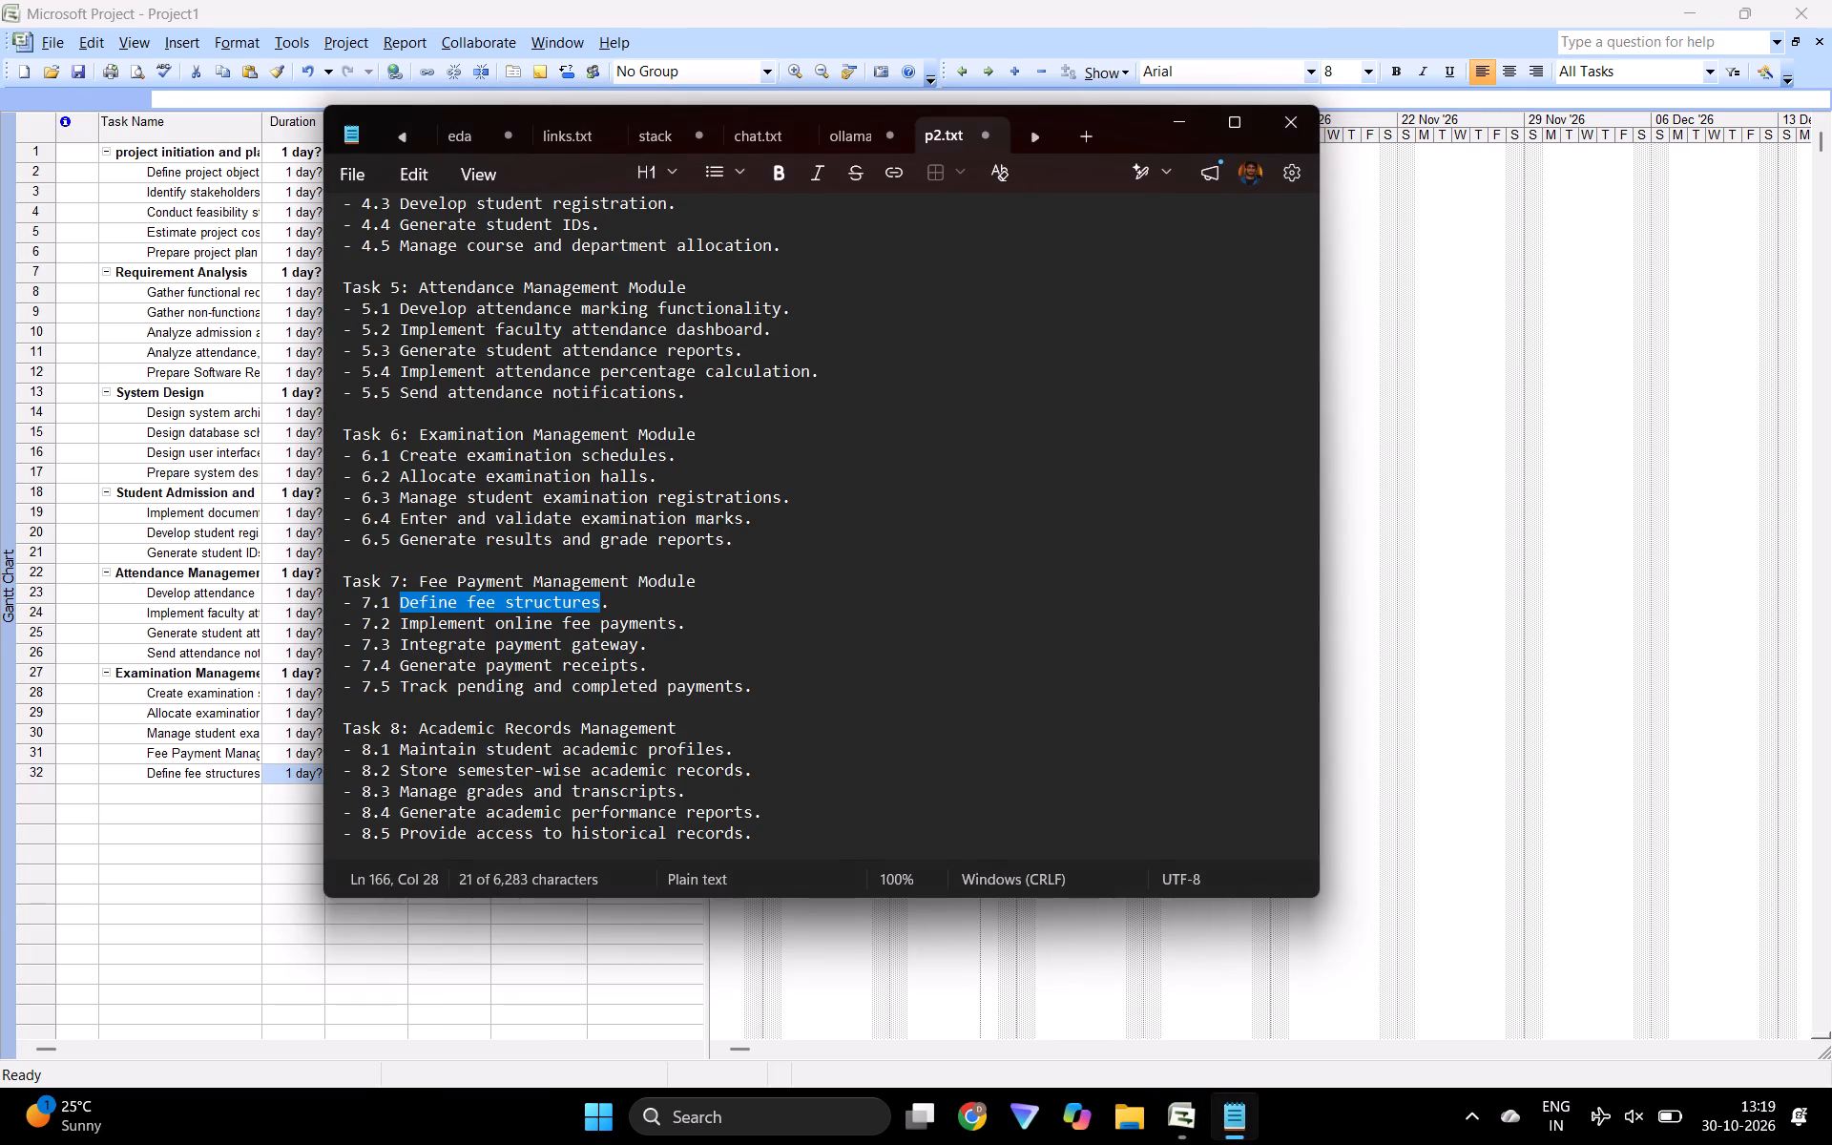
pyautogui.moveTo(403, 621); pyautogui.dragTo(676, 614)
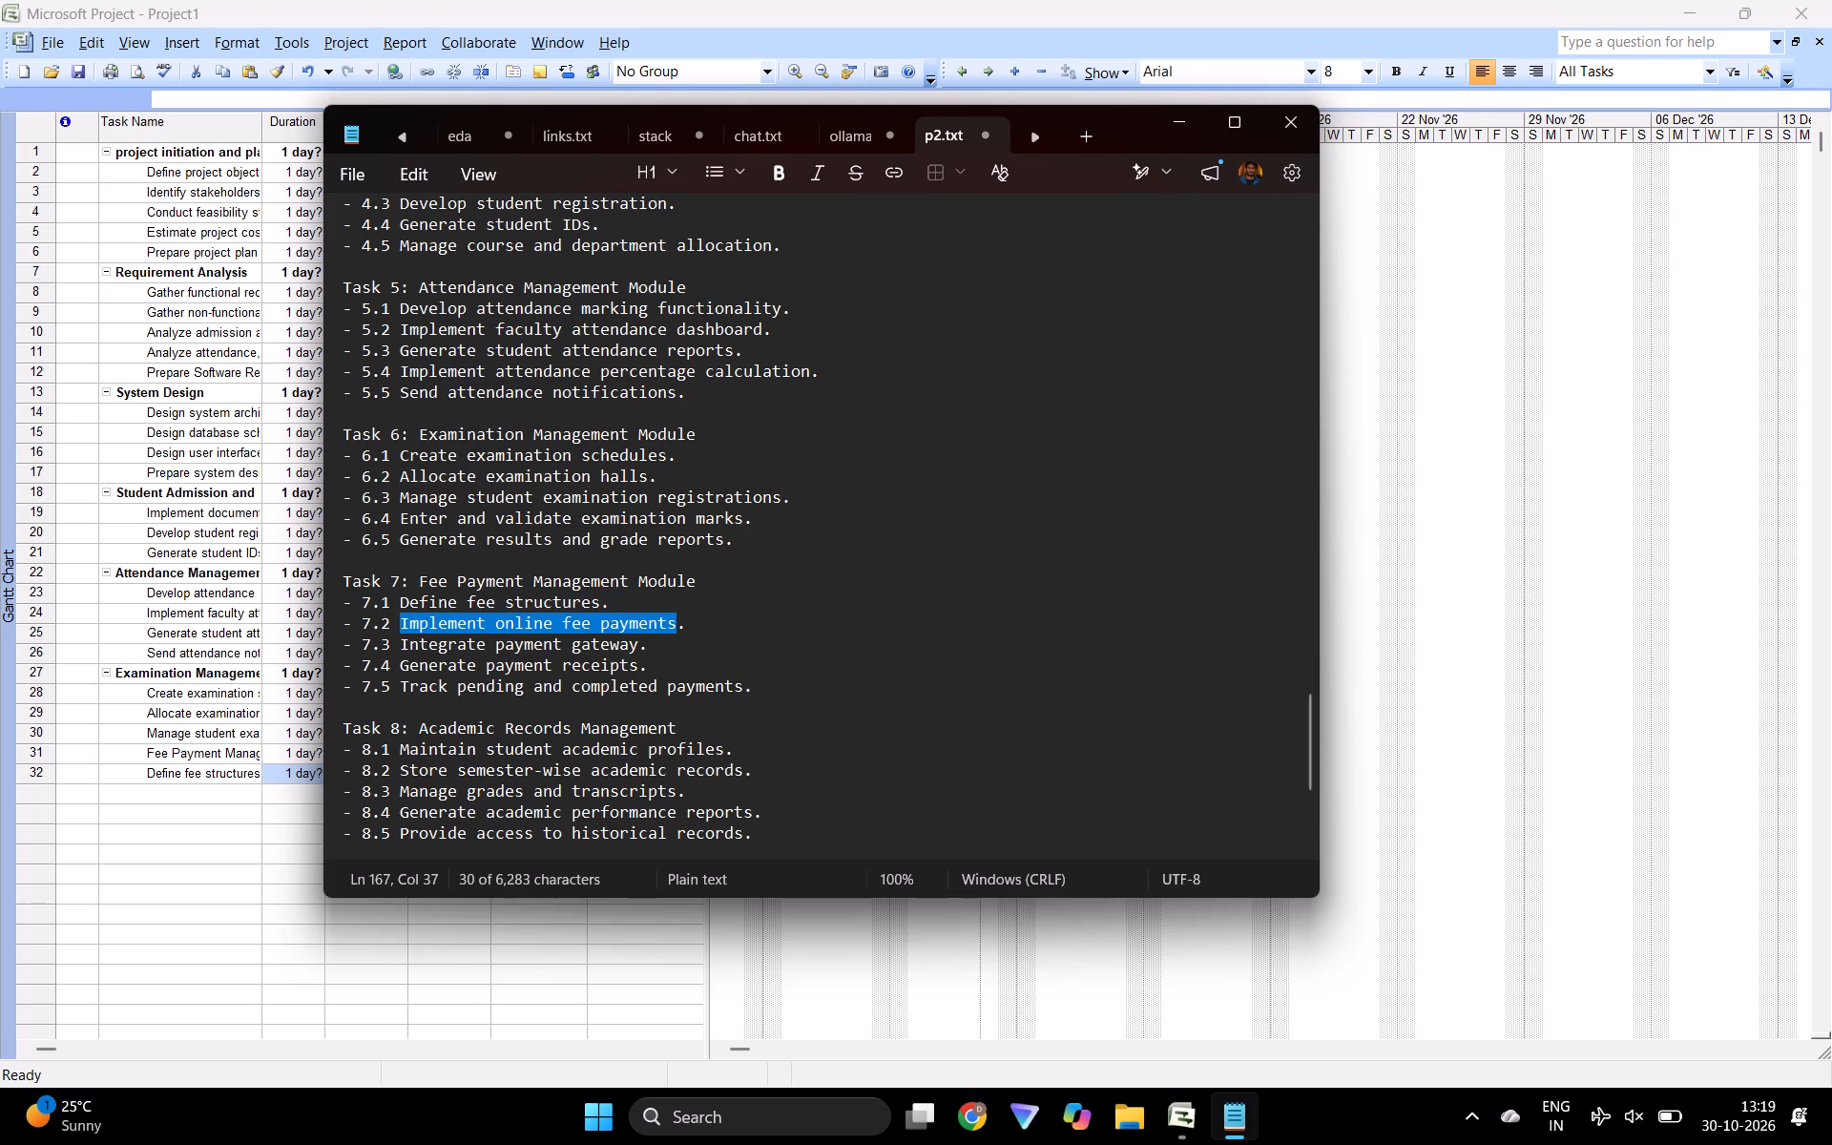
pyautogui.moveTo(676, 614); pyautogui.dragTo(677, 615)
pyautogui.hotkey('ctrl', 'c')
pyautogui.hotkey('alt', 'Tab')
pyautogui.hotkey('ctrl', 'v')
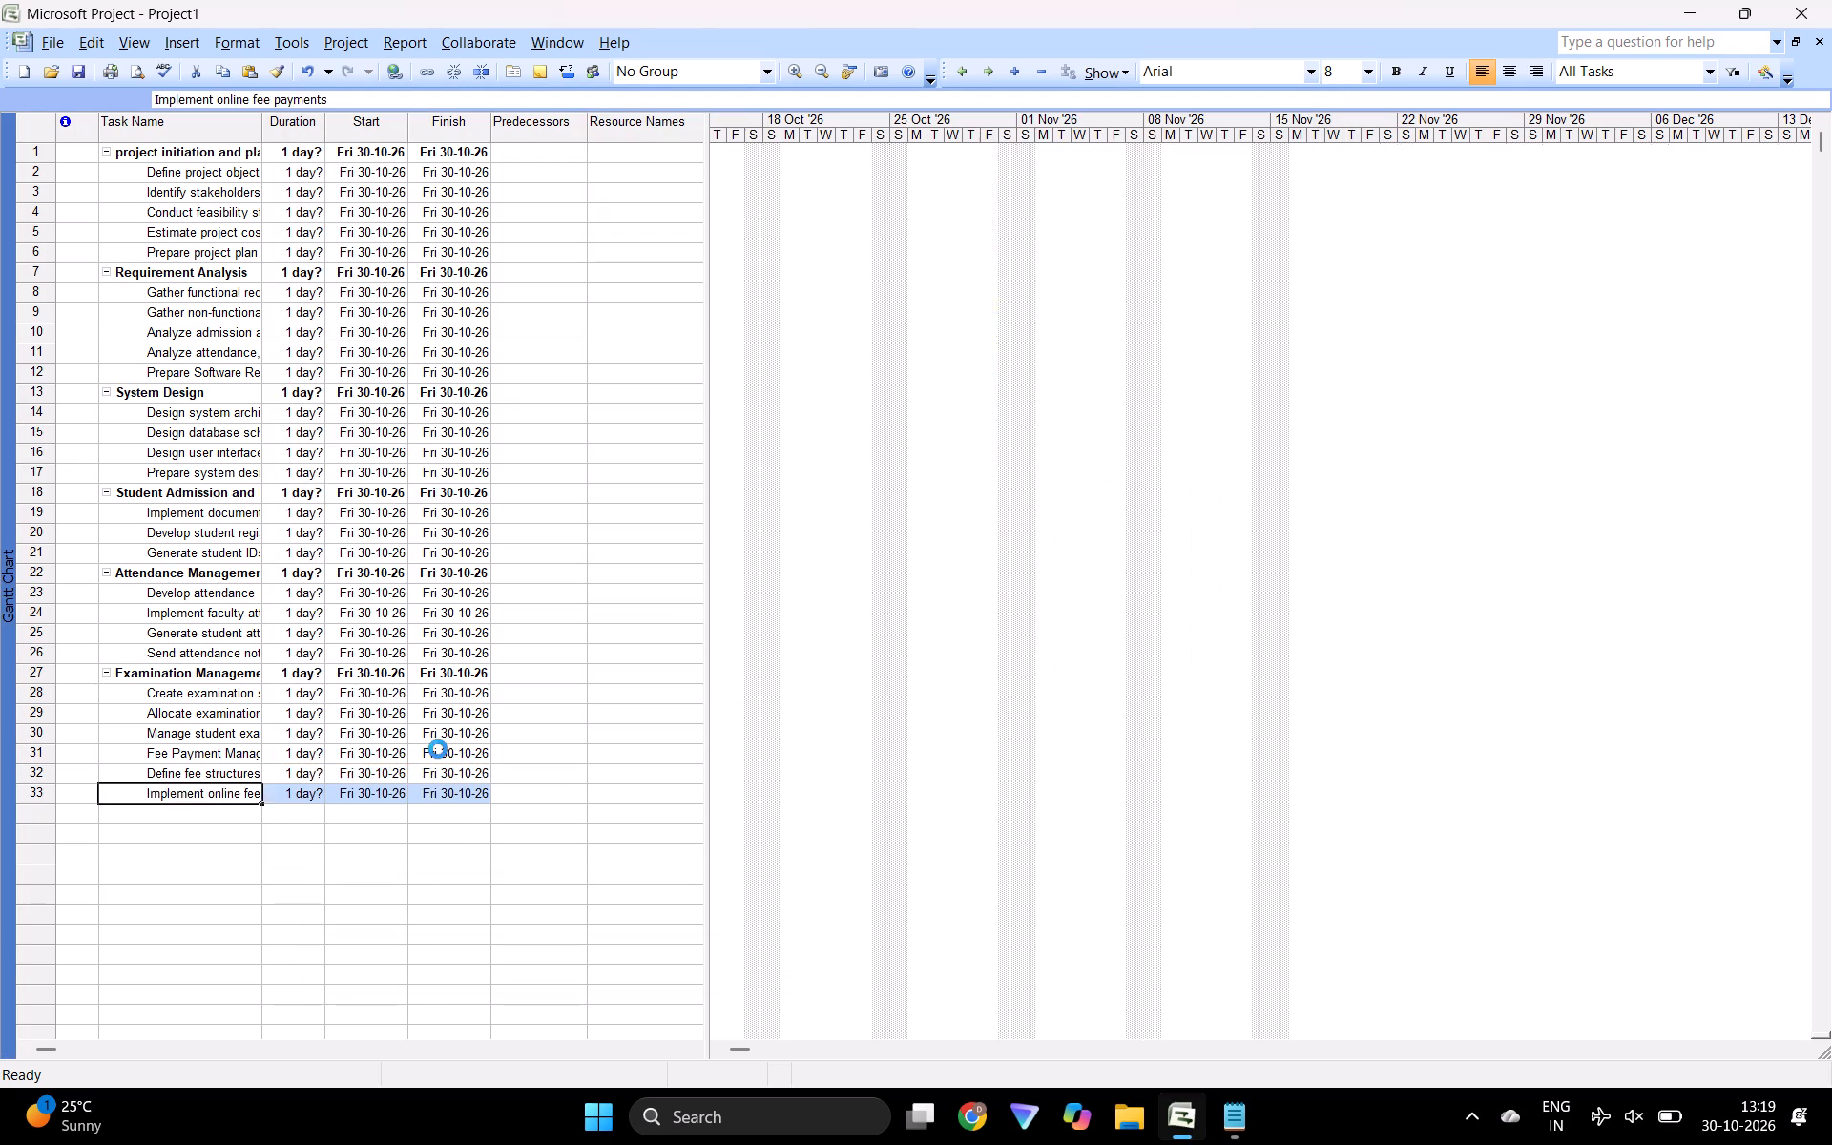
pyautogui.press('Return')
# Copy "Integrate payment gateway" from item 7.3 in Notepad's p2.txt into row 34 in Microsoft Project, and return to Notepad.
pyautogui.hotkey('alt', 'Tab')
pyautogui.moveTo(398, 638); pyautogui.dragTo(416, 639)
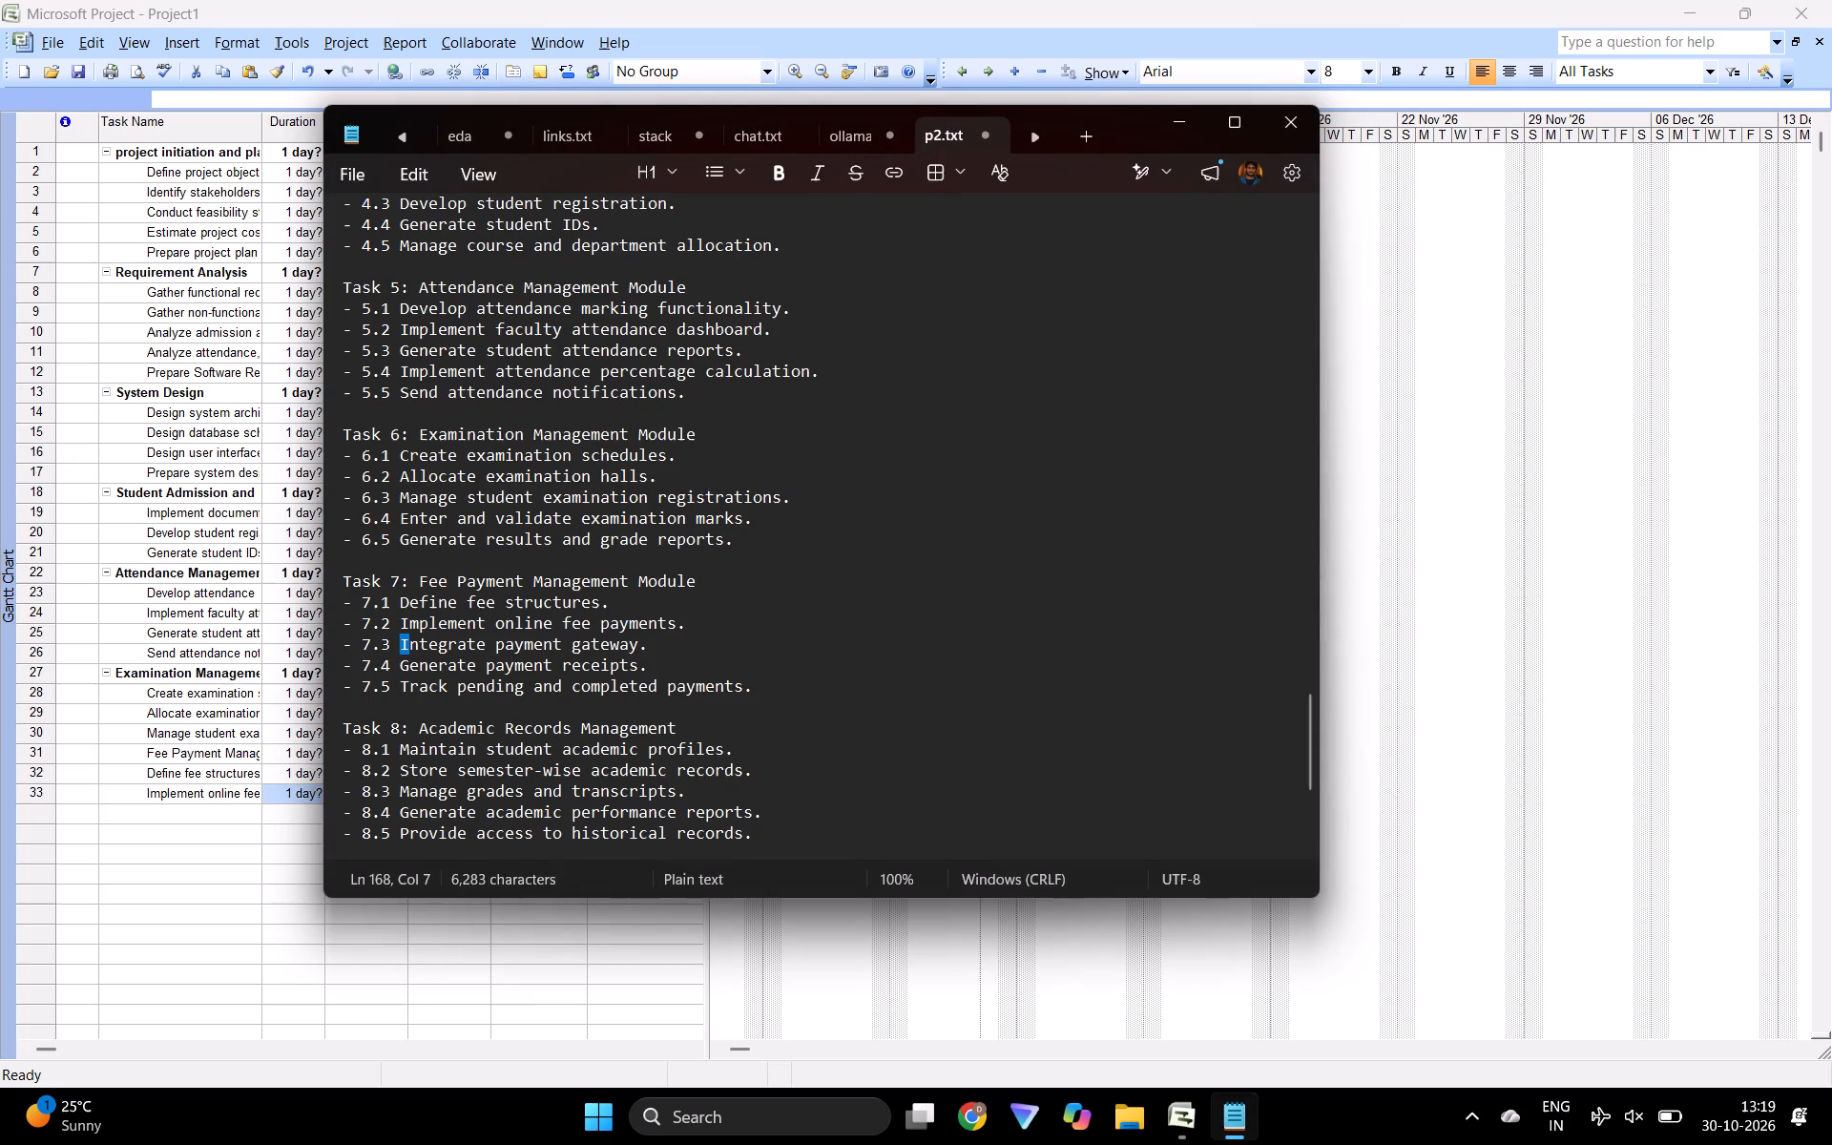
pyautogui.moveTo(416, 639); pyautogui.dragTo(638, 647)
pyautogui.hotkey('ctrl', 'c')
pyautogui.hotkey('alt', 'Tab')
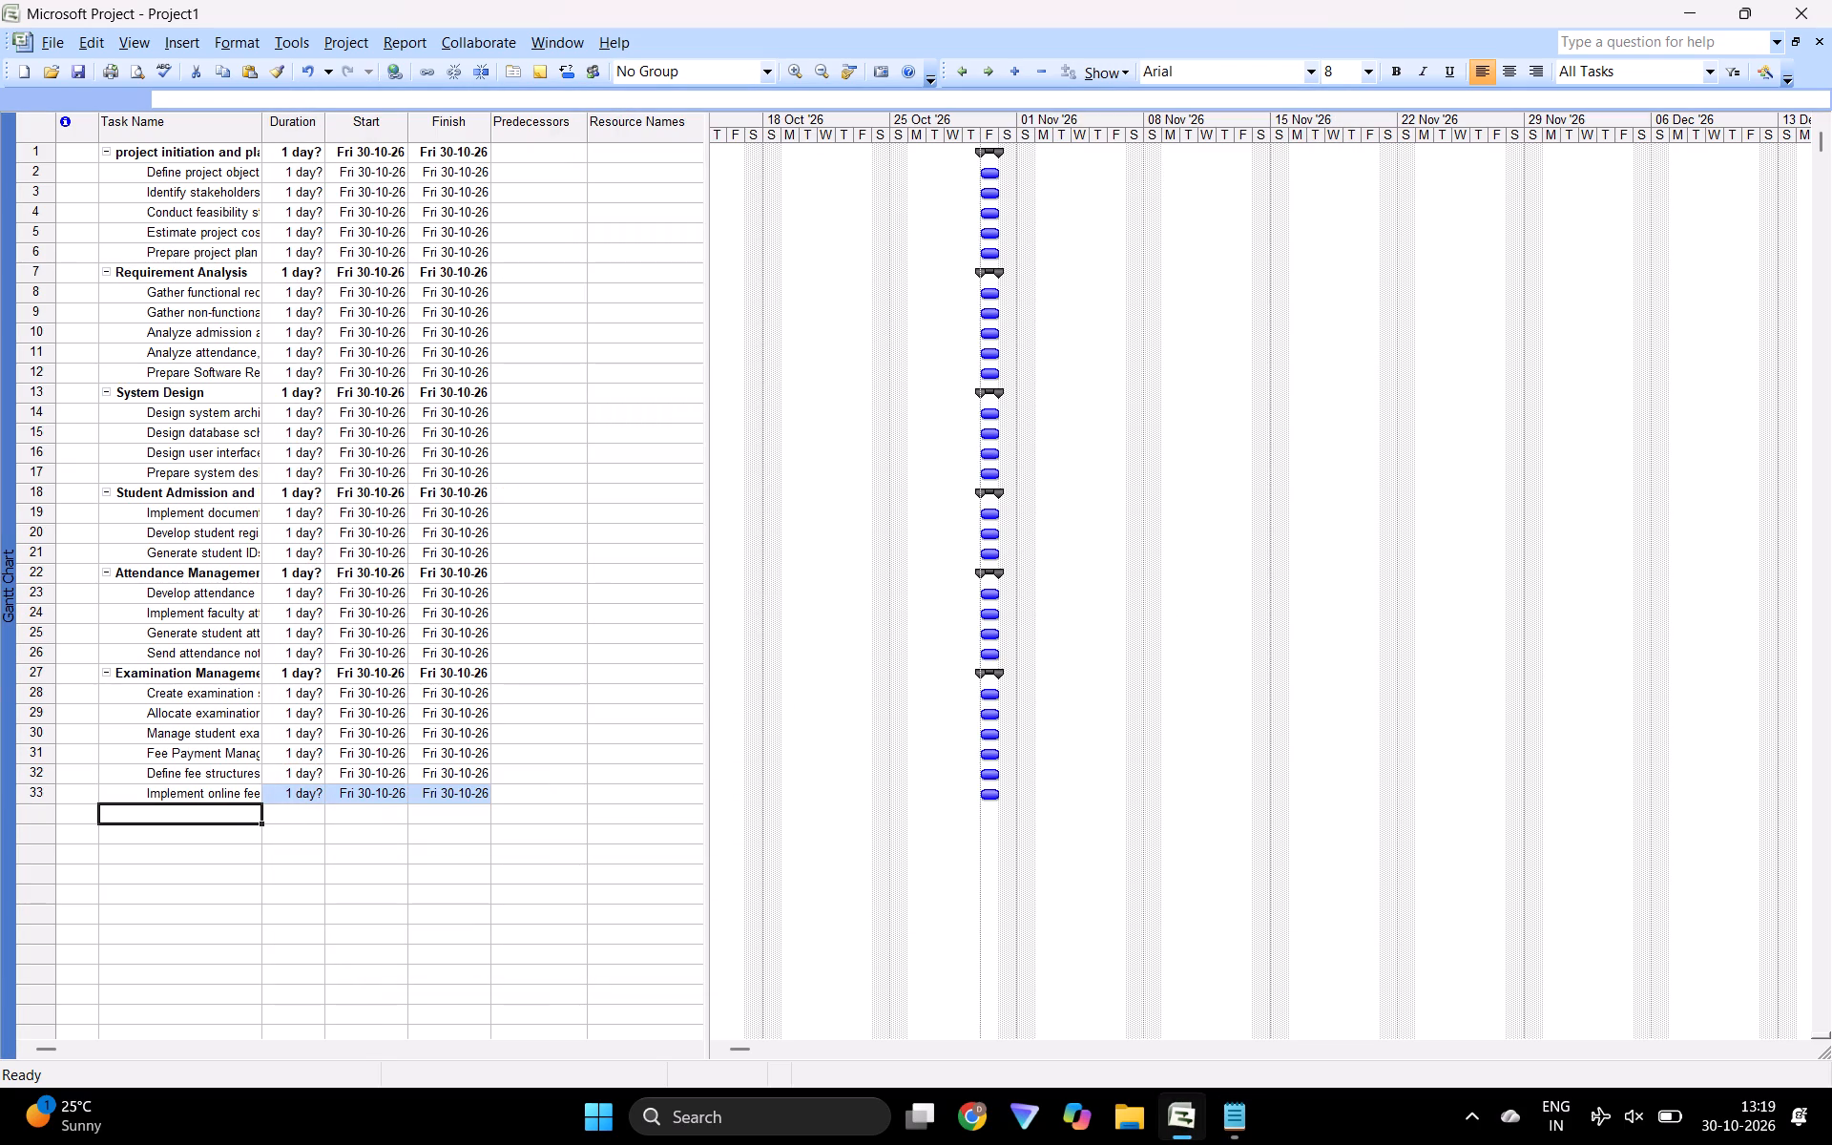
pyautogui.hotkey('ctrl', 'v')
pyautogui.press('Return')
pyautogui.hotkey('alt', 'Tab')
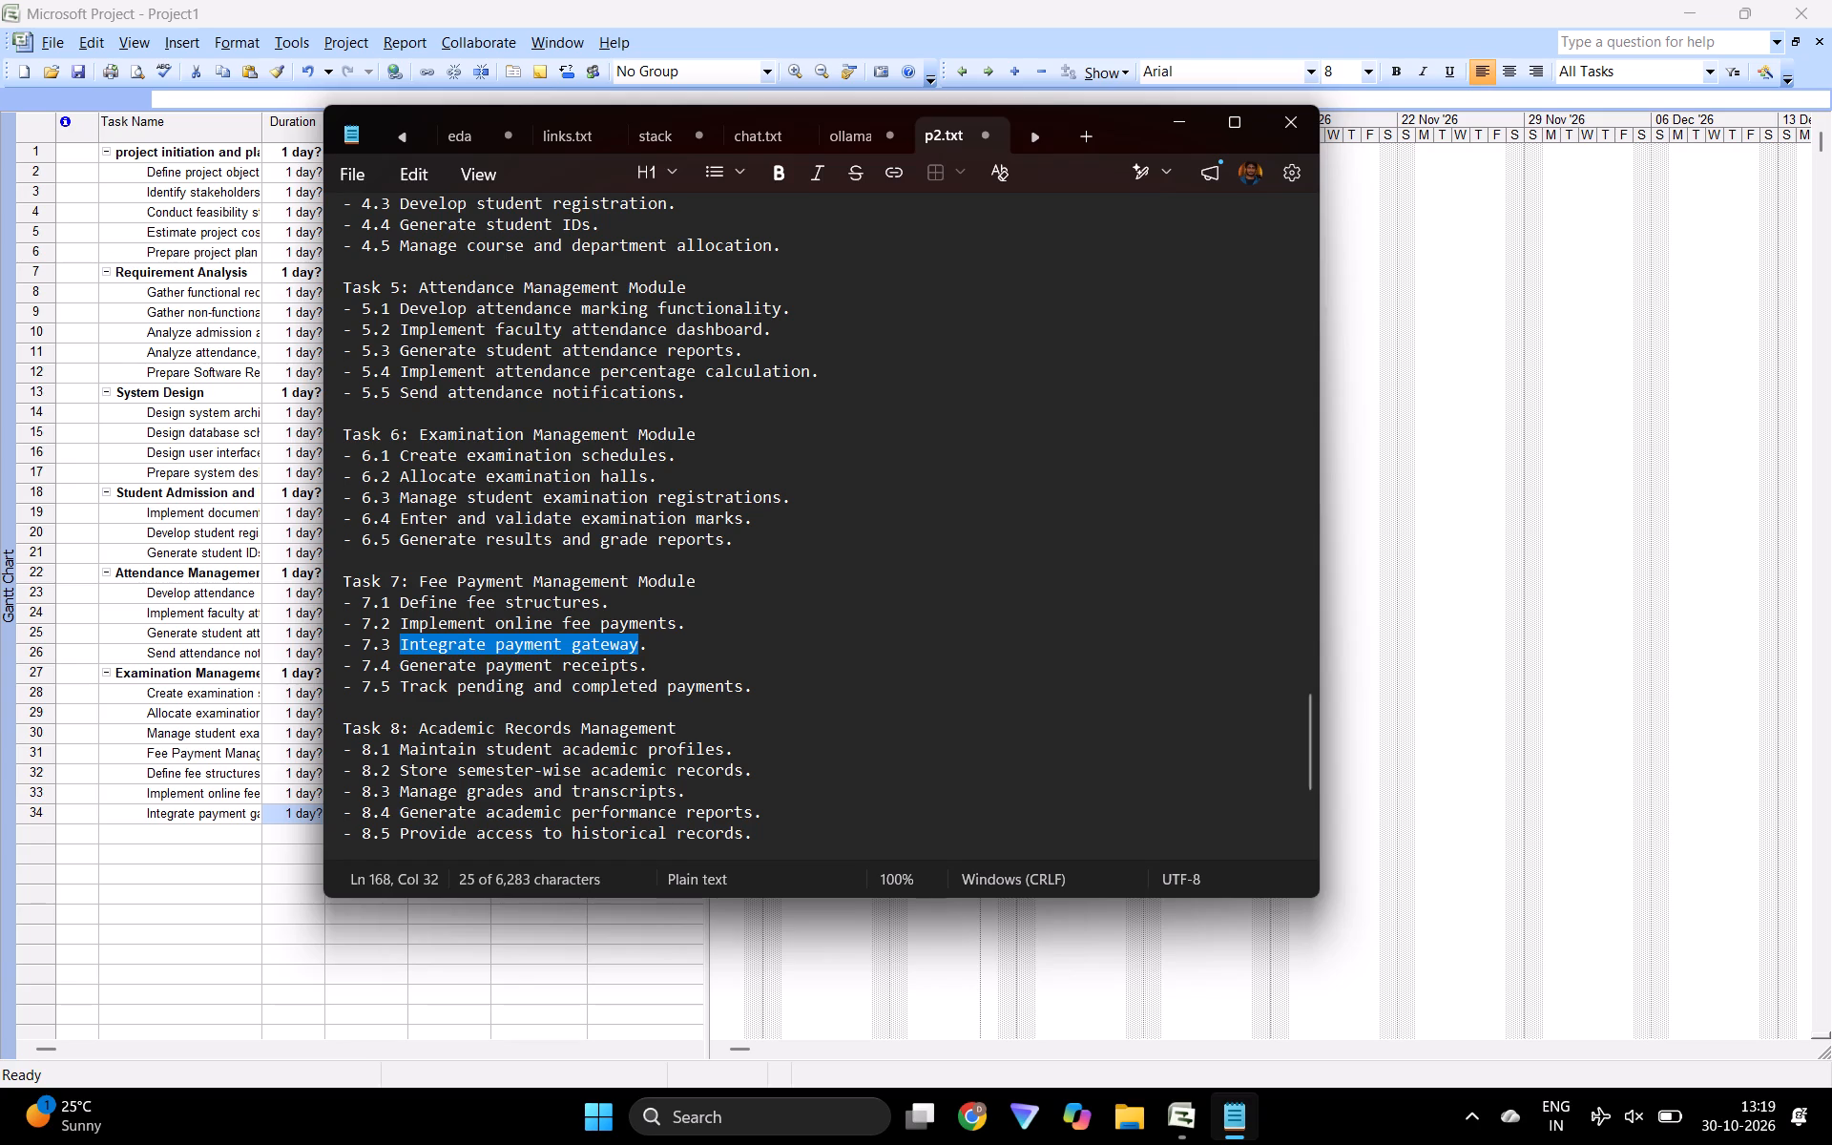
# Copy the Task 8 heading "Academic Records Management" from p2.txt into row 35 of the Microsoft Project task list.
pyautogui.moveTo(406, 664); pyautogui.dragTo(606, 664)
pyautogui.scroll(-1, 484, 719)
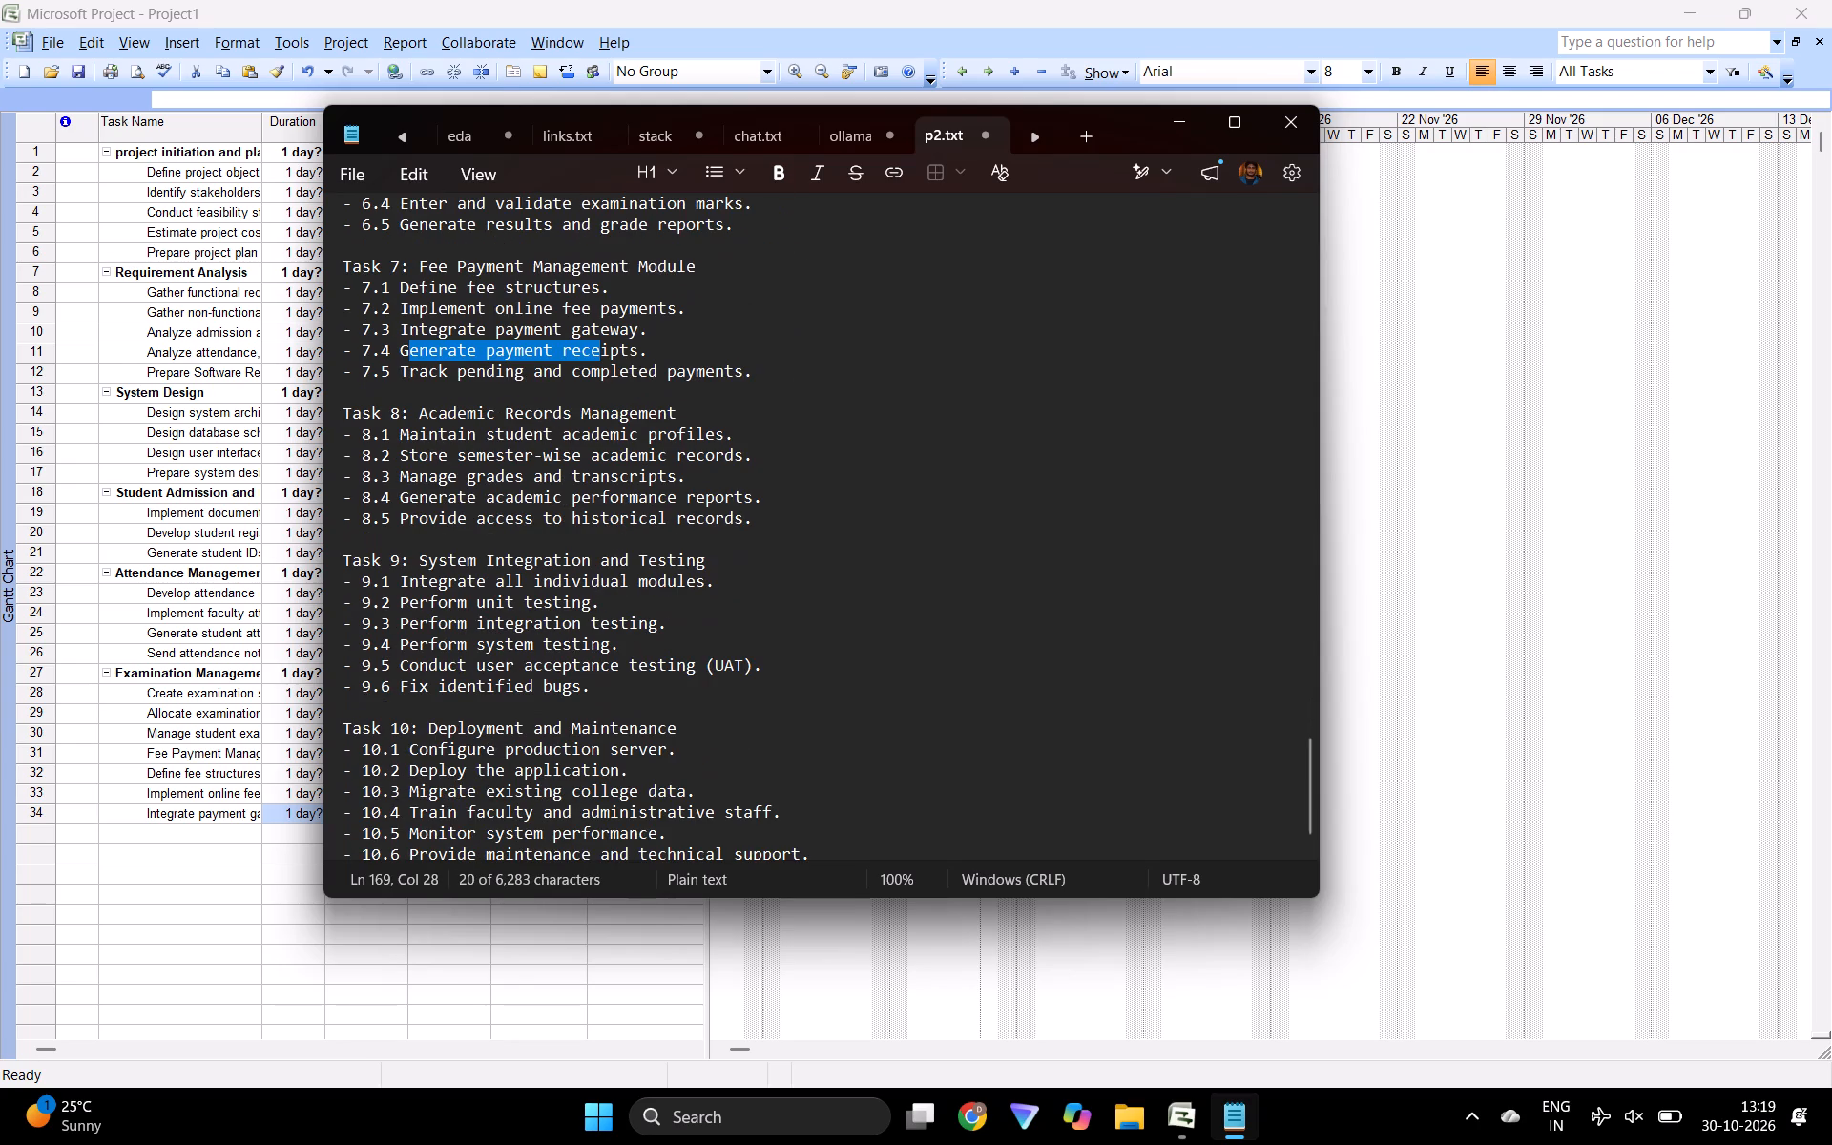
pyautogui.moveTo(418, 413); pyautogui.dragTo(670, 410)
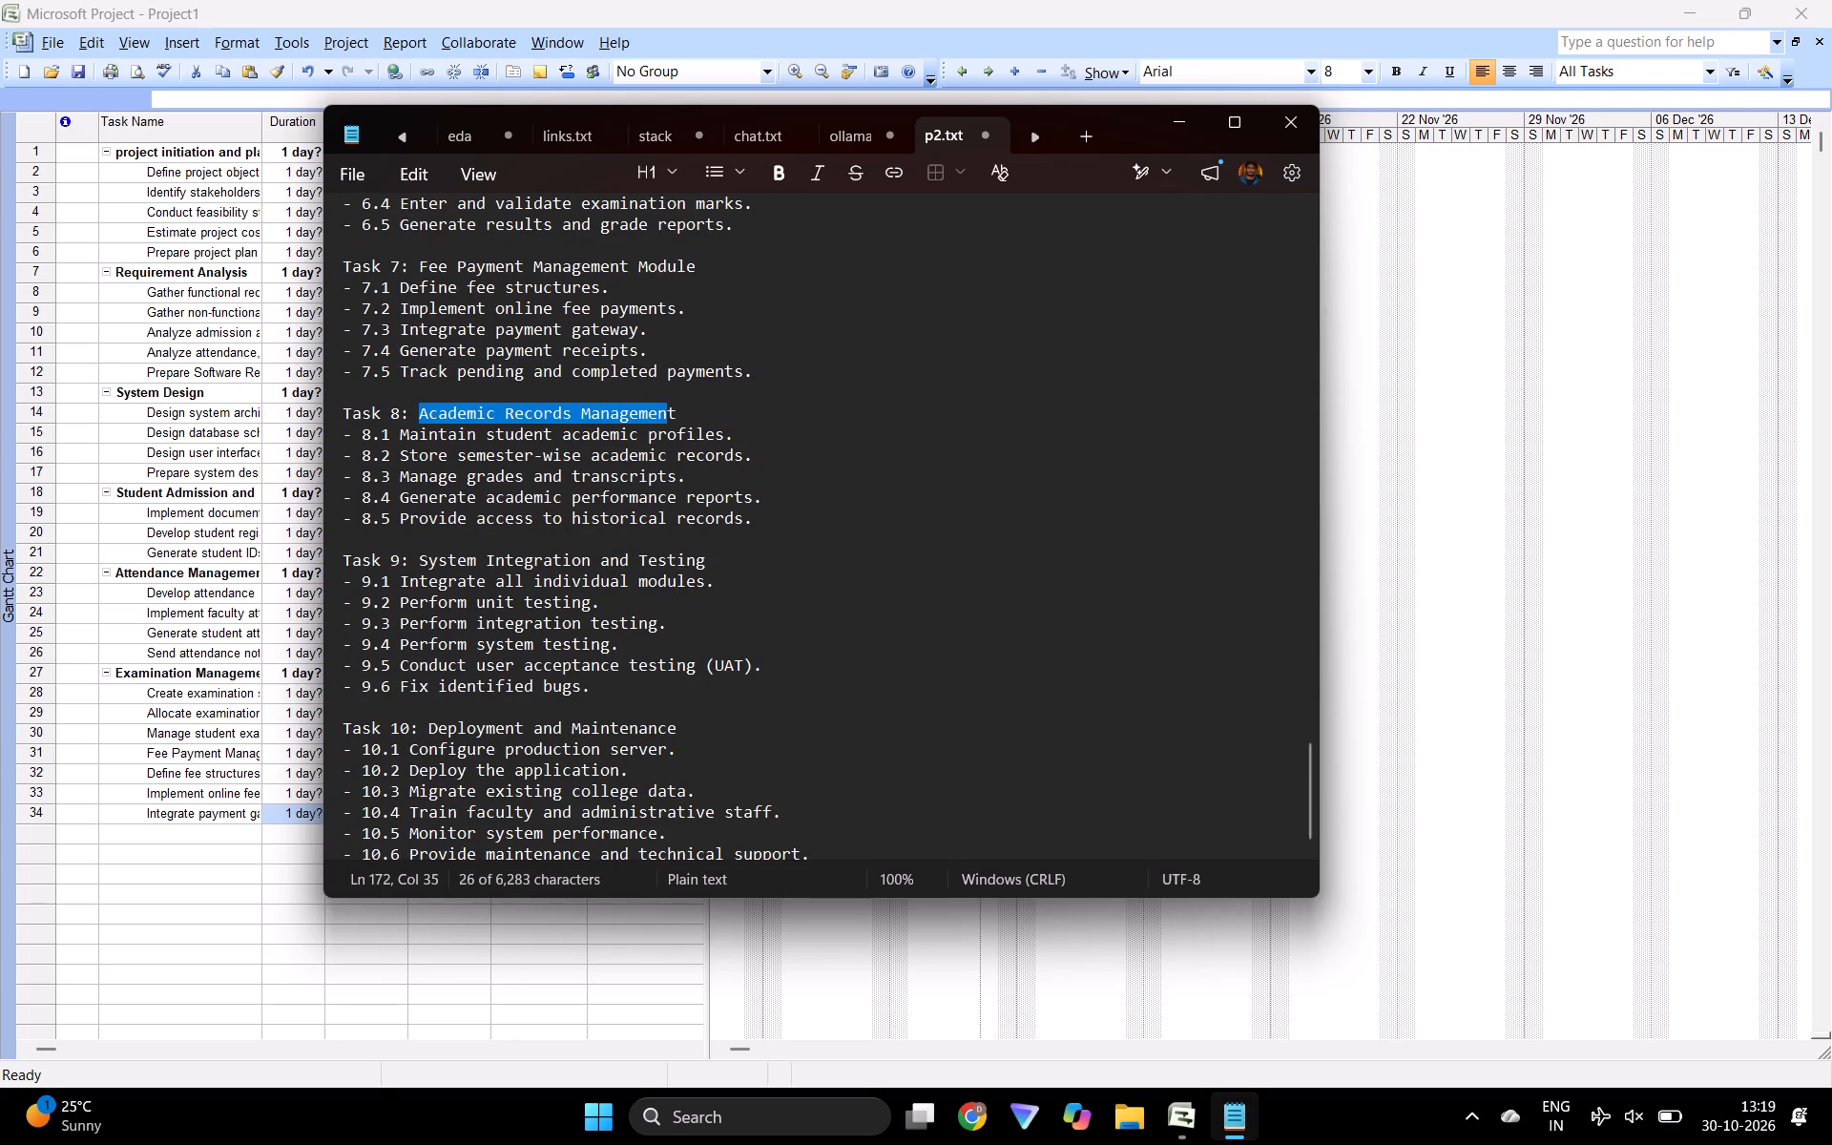
pyautogui.moveTo(670, 410); pyautogui.dragTo(677, 412)
pyautogui.hotkey('ctrl', 'c')
pyautogui.hotkey('alt', 'Tab')
pyautogui.hotkey('ctrl', 'v')
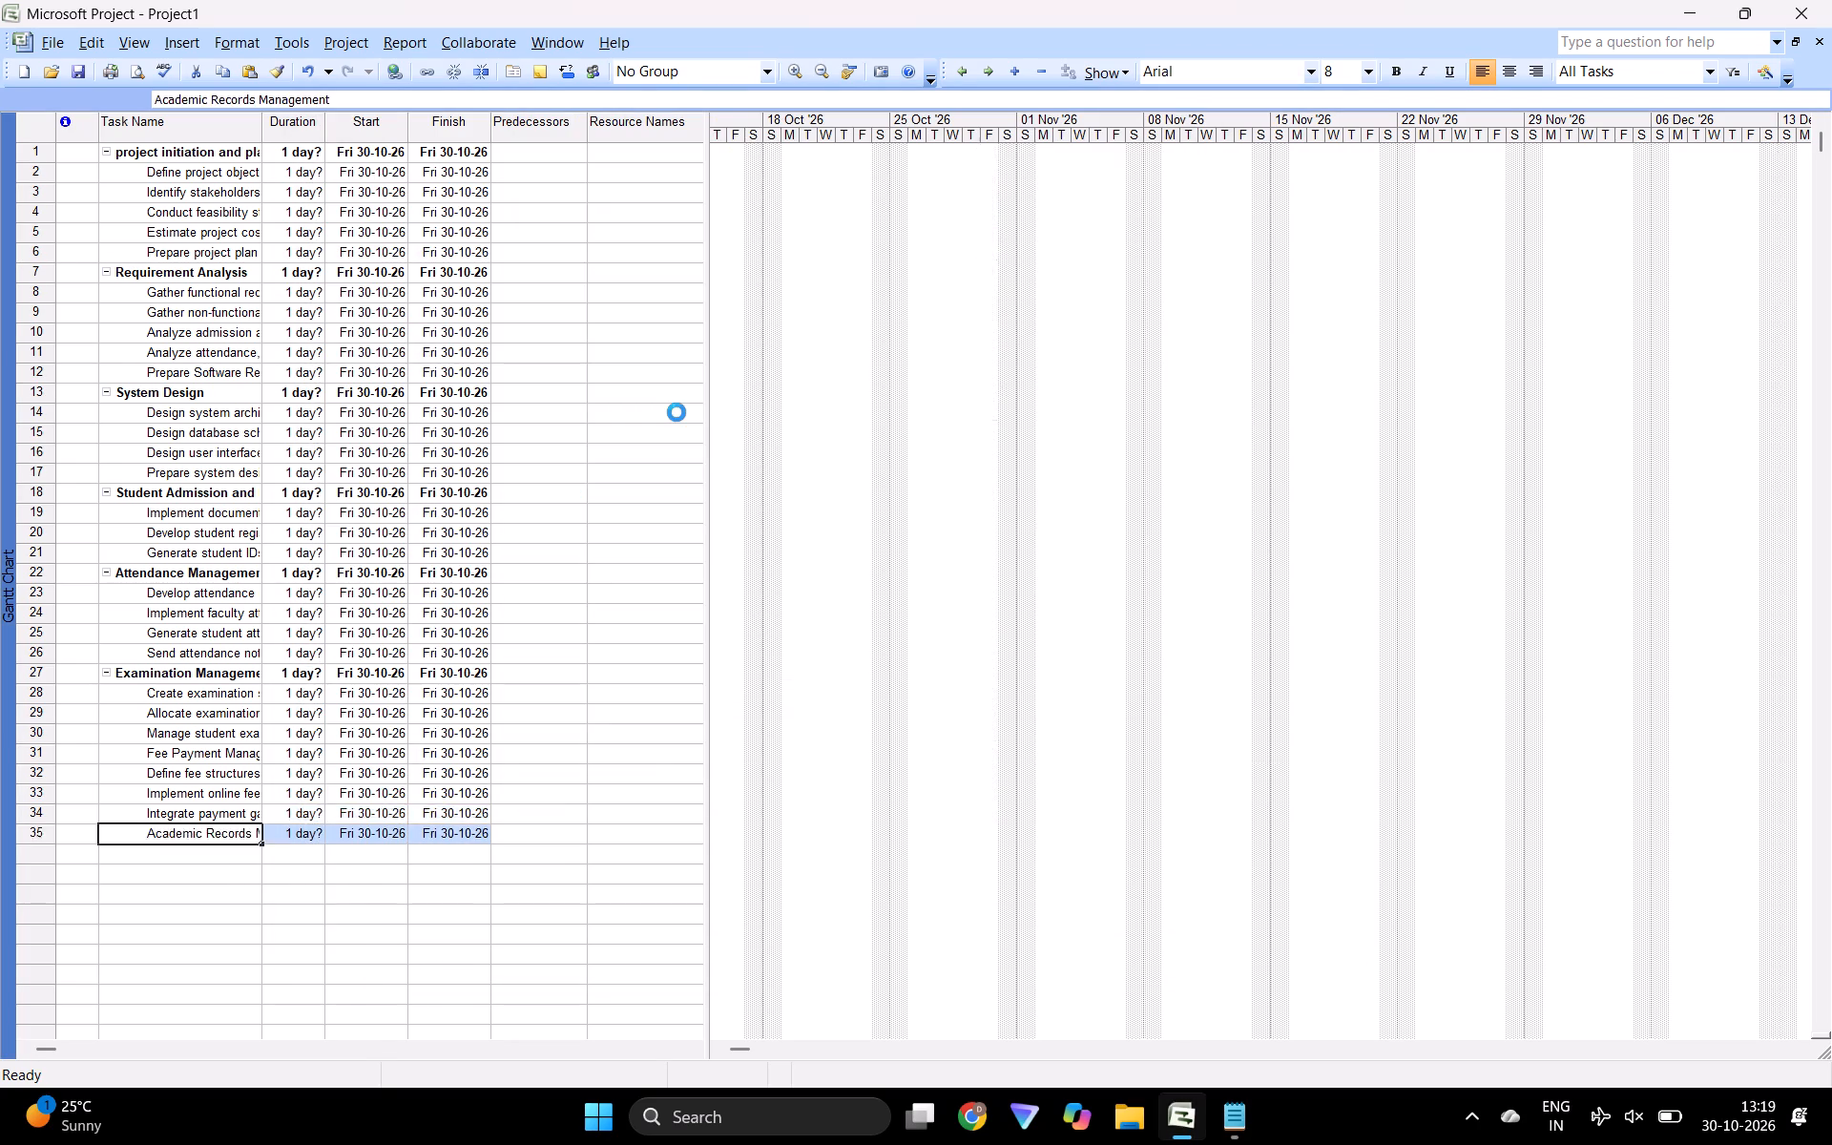
pyautogui.press('Return')
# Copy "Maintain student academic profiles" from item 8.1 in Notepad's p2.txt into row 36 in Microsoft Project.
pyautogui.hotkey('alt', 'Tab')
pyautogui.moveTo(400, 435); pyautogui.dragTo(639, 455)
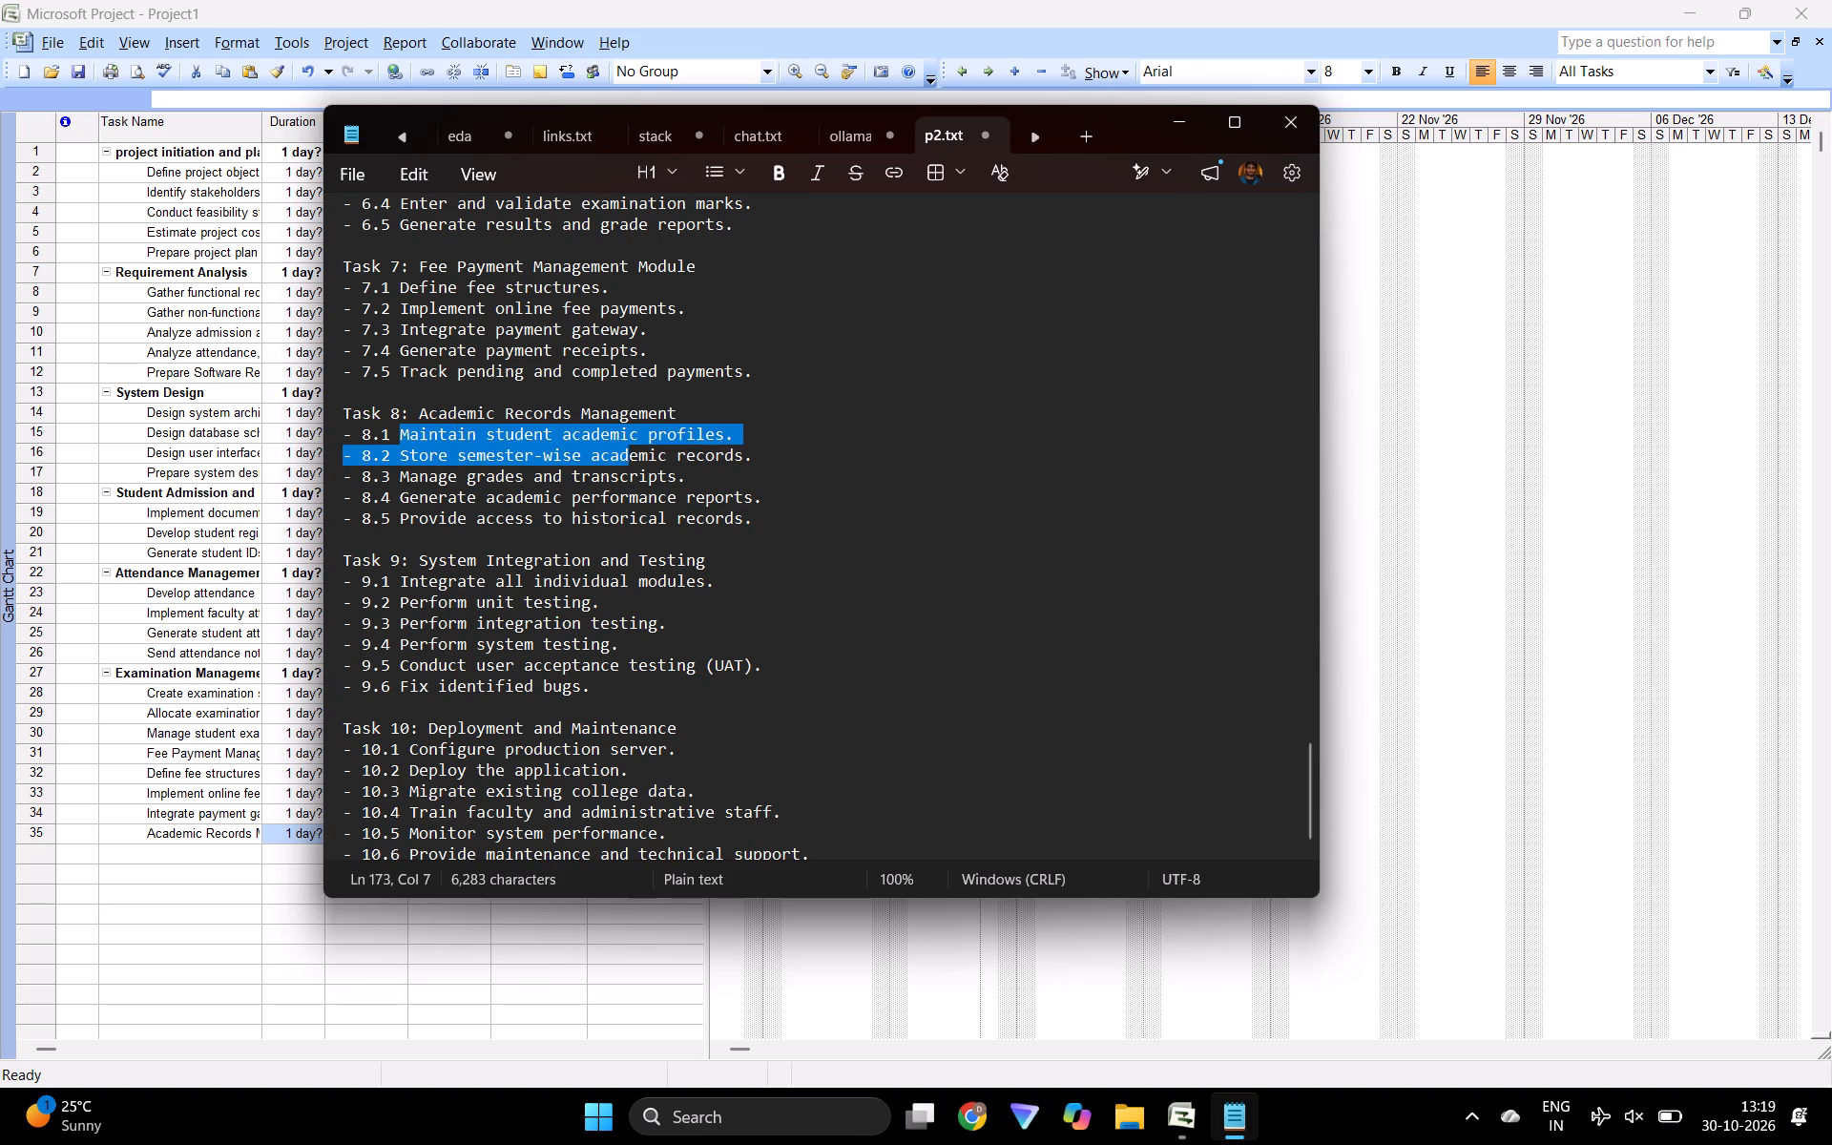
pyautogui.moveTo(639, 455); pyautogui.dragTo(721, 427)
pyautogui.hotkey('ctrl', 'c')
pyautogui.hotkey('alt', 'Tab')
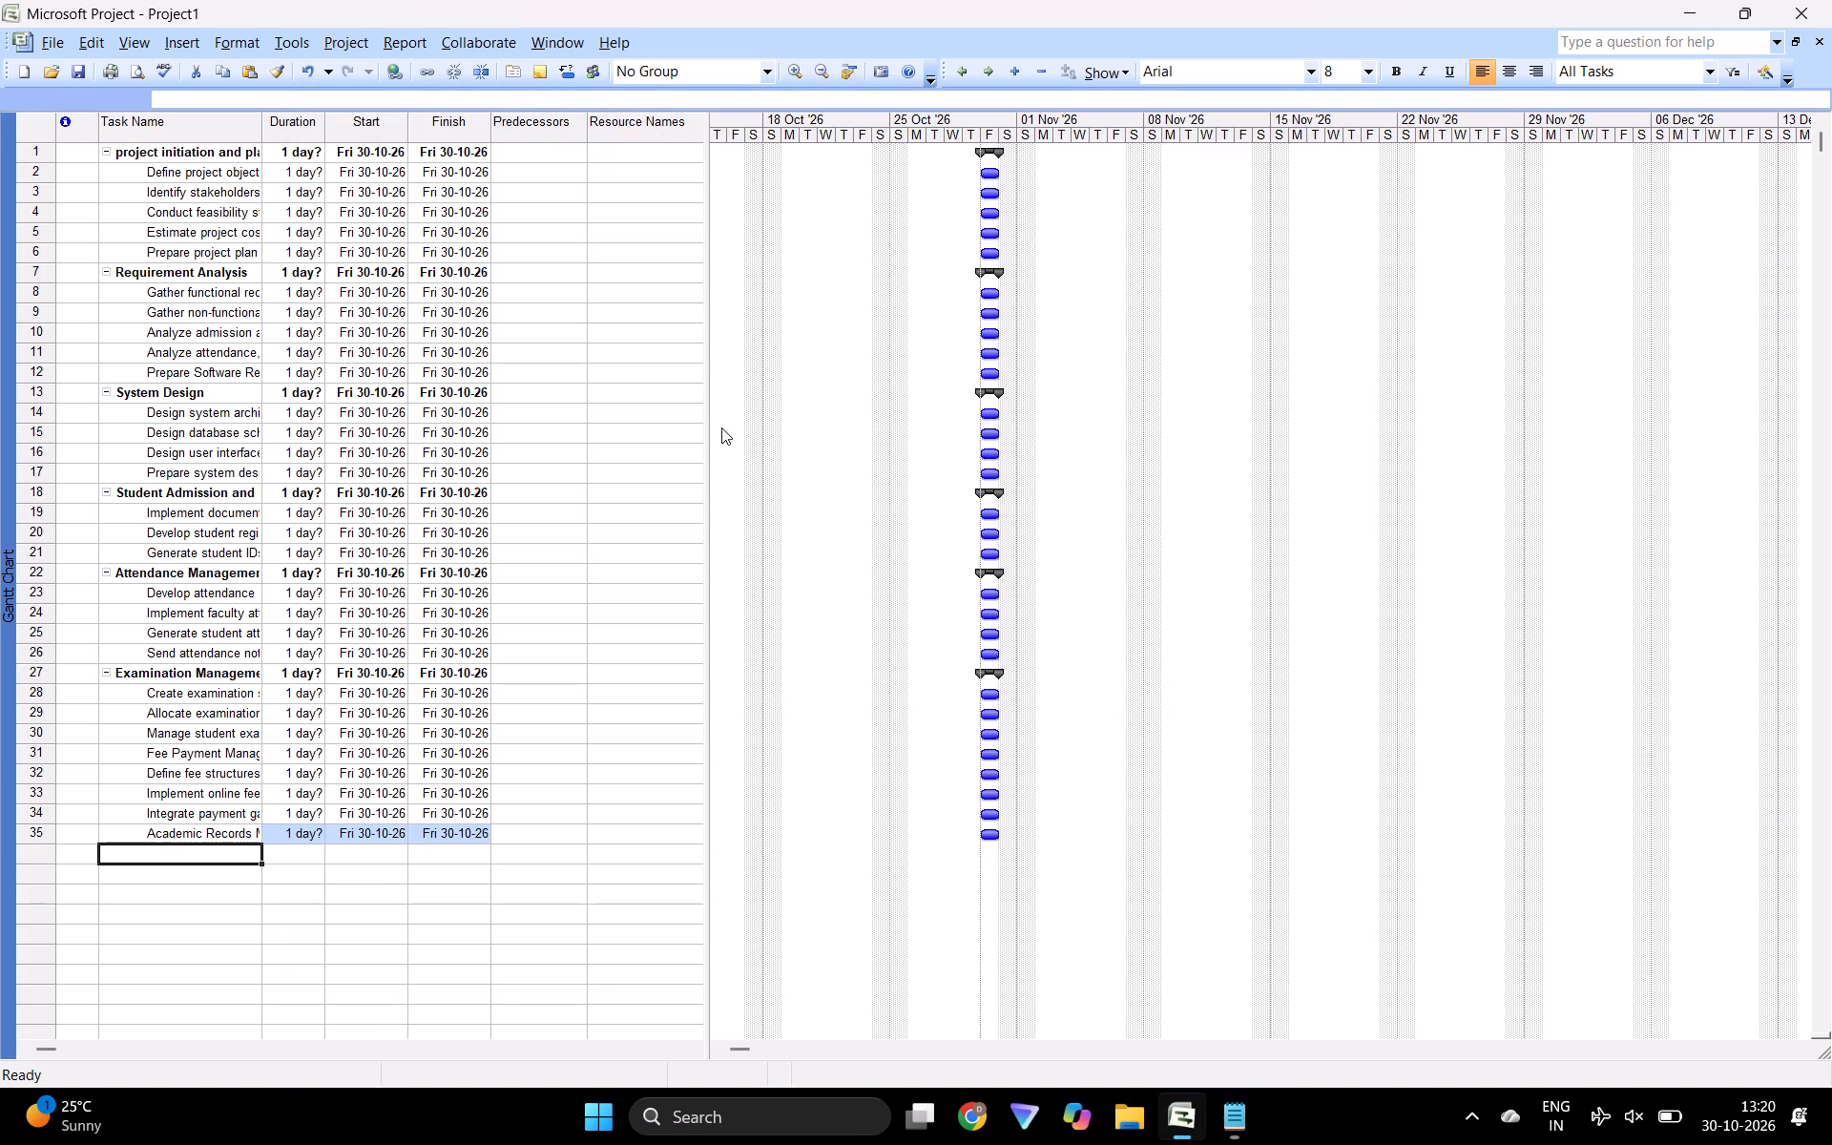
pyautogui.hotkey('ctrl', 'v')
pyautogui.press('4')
# Copy "Store semester-wise academic records" from item 8.2 in Notepad's p2.txt into row 36 in Microsoft Project, clearing the stray text there.
pyautogui.hotkey('alt', 'Tab')
pyautogui.moveTo(397, 456); pyautogui.dragTo(746, 460)
pyautogui.hotkey('ctrl', 'c')
pyautogui.hotkey('alt', 'Tab')
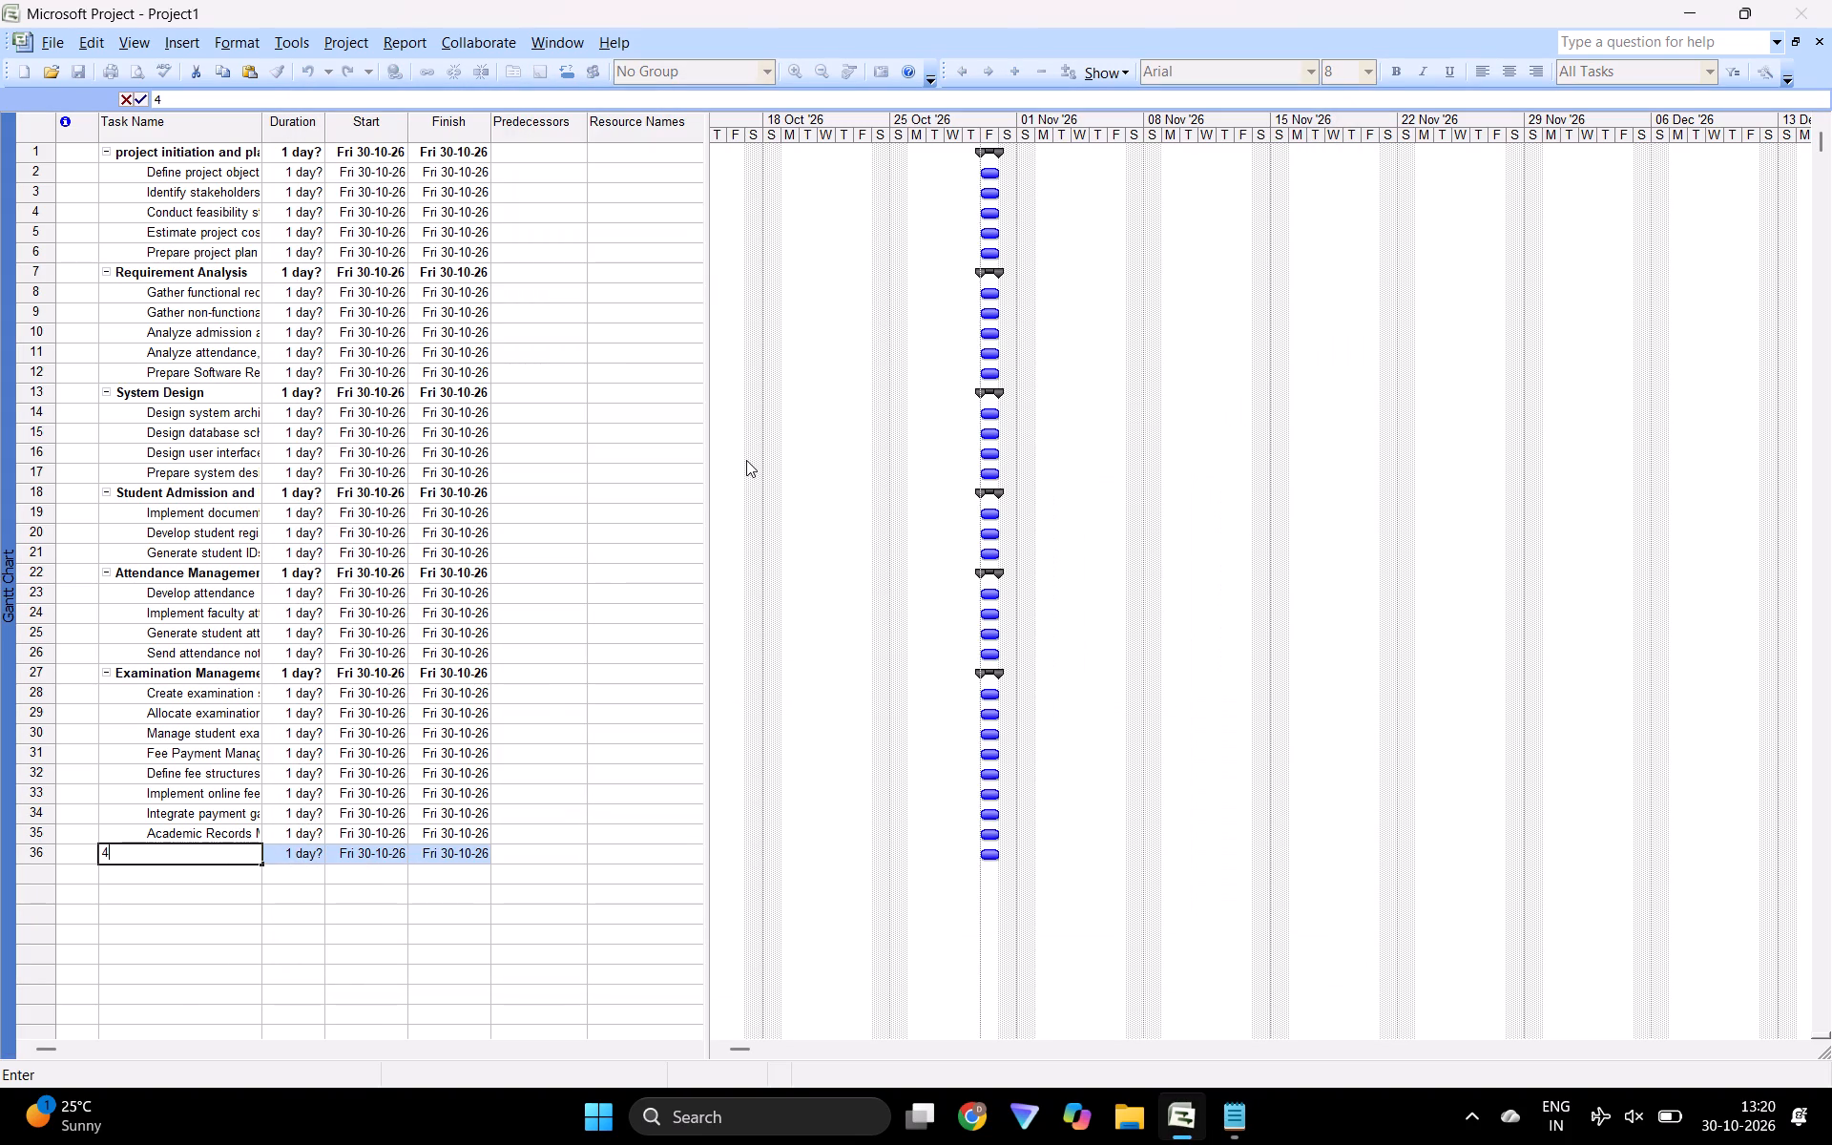
pyautogui.hotkey('ctrl', 'v')
pyautogui.hotkey('ctrl', 'z')
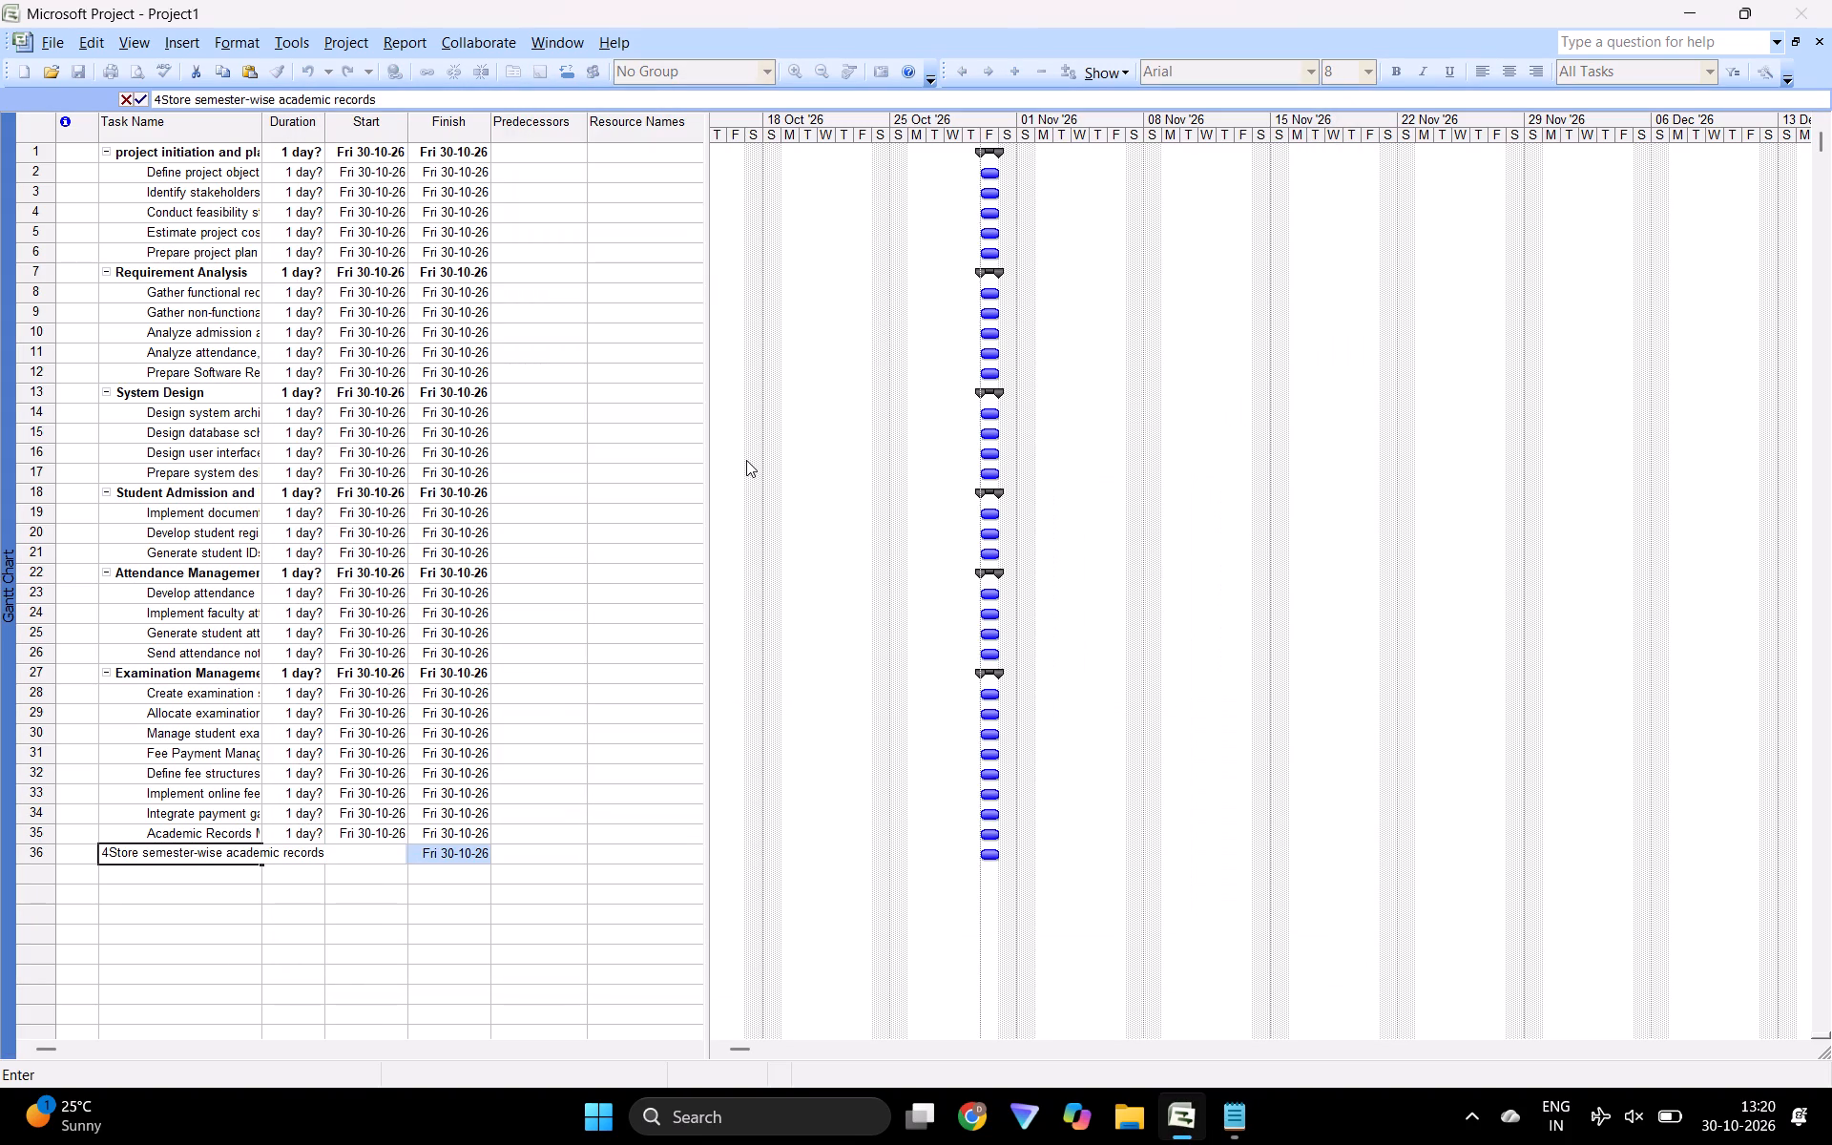
pyautogui.hotkey('ctrl', 'z')
pyautogui.press('BackSpace')
pyautogui.press('BackSpace')
pyautogui.press('BackSpace')
pyautogui.press('BackSpace')
pyautogui.press('BackSpace')
pyautogui.press('BackSpace')
pyautogui.press('BackSpace')
pyautogui.press('BackSpace')
pyautogui.press('BackSpace')
pyautogui.press('BackSpace')
pyautogui.press('BackSpace')
pyautogui.press('BackSpace')
pyautogui.press('BackSpace')
pyautogui.press('BackSpace')
pyautogui.press('BackSpace')
pyautogui.press('BackSpace')
pyautogui.press('BackSpace')
pyautogui.press('BackSpace')
pyautogui.press('BackSpace')
pyautogui.press('BackSpace')
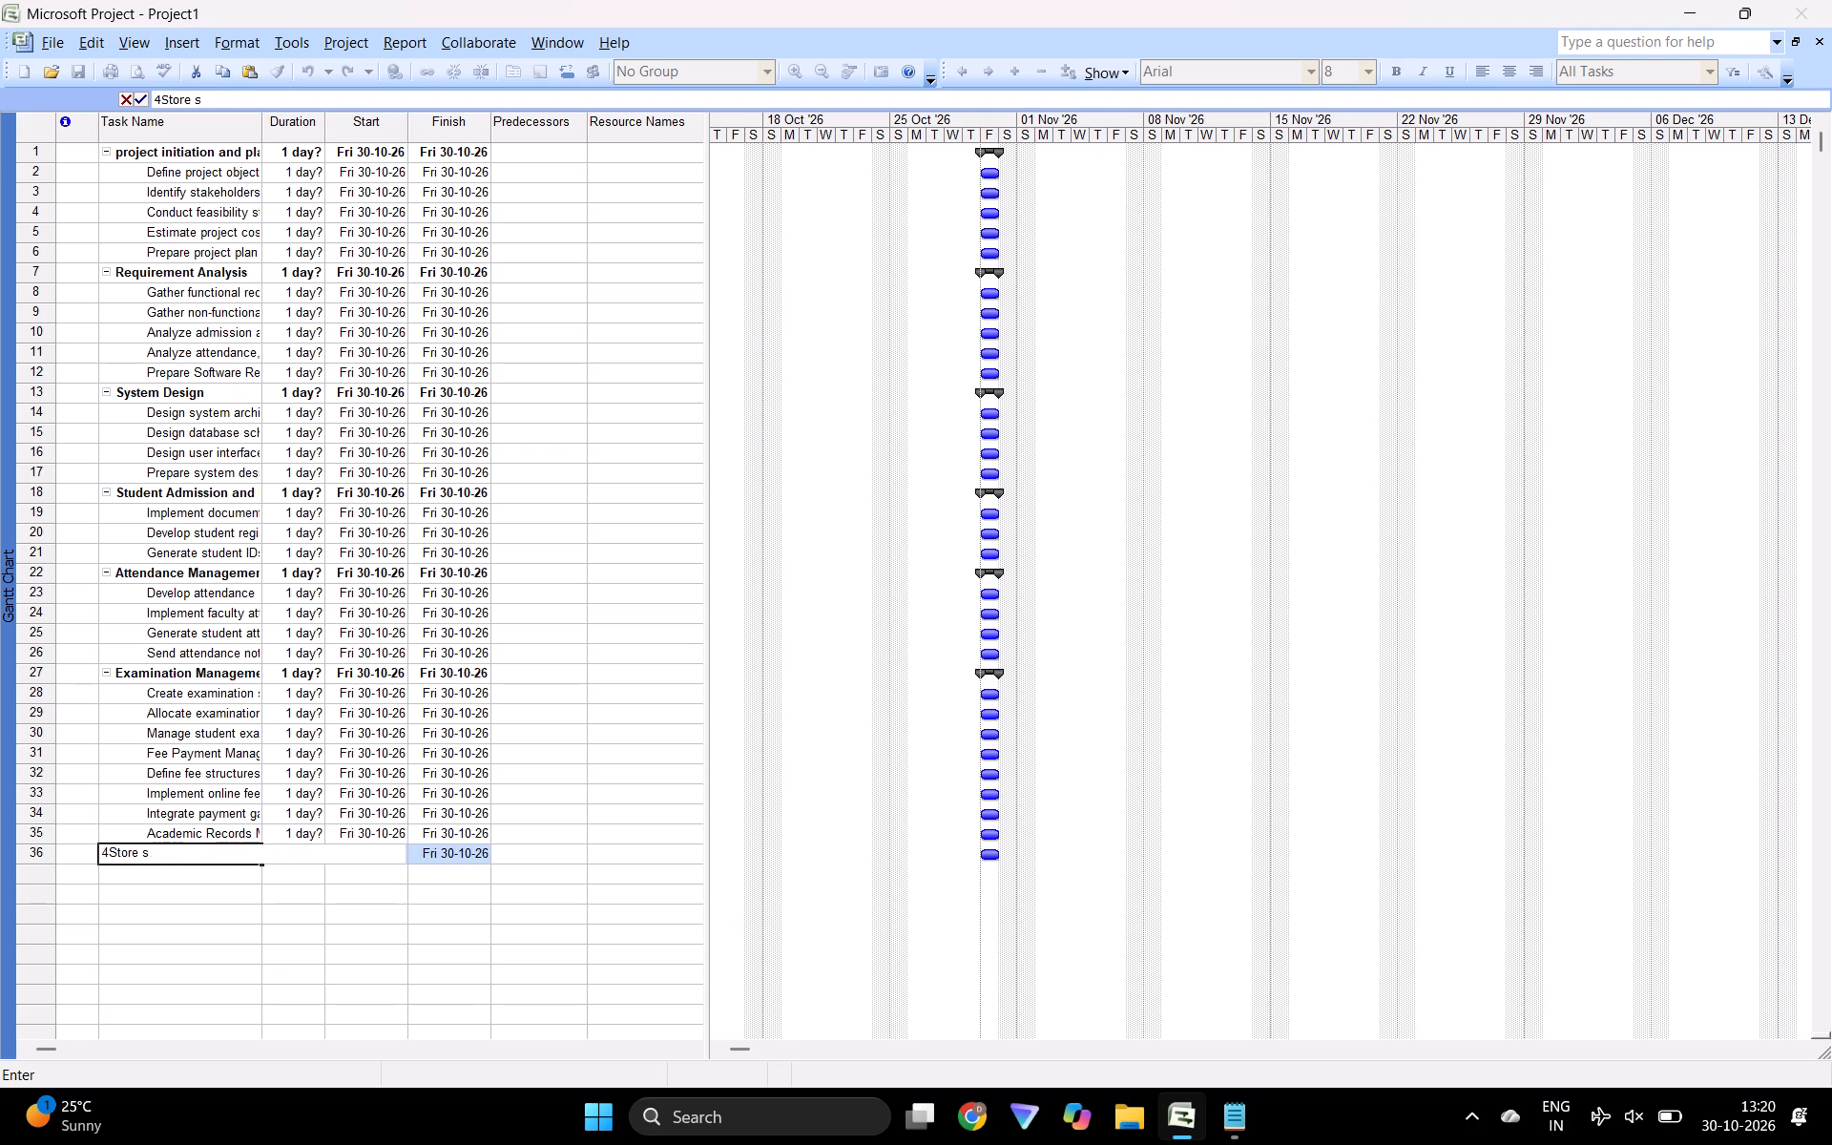
pyautogui.hotkey('ctrl', 'v')
pyautogui.press('Return')
# Copy "Manage grades and transcripts" from item 8.3 in Notepad's p2.txt into row 37 of the Microsoft Project task list.
pyautogui.hotkey('alt', 'Tab')
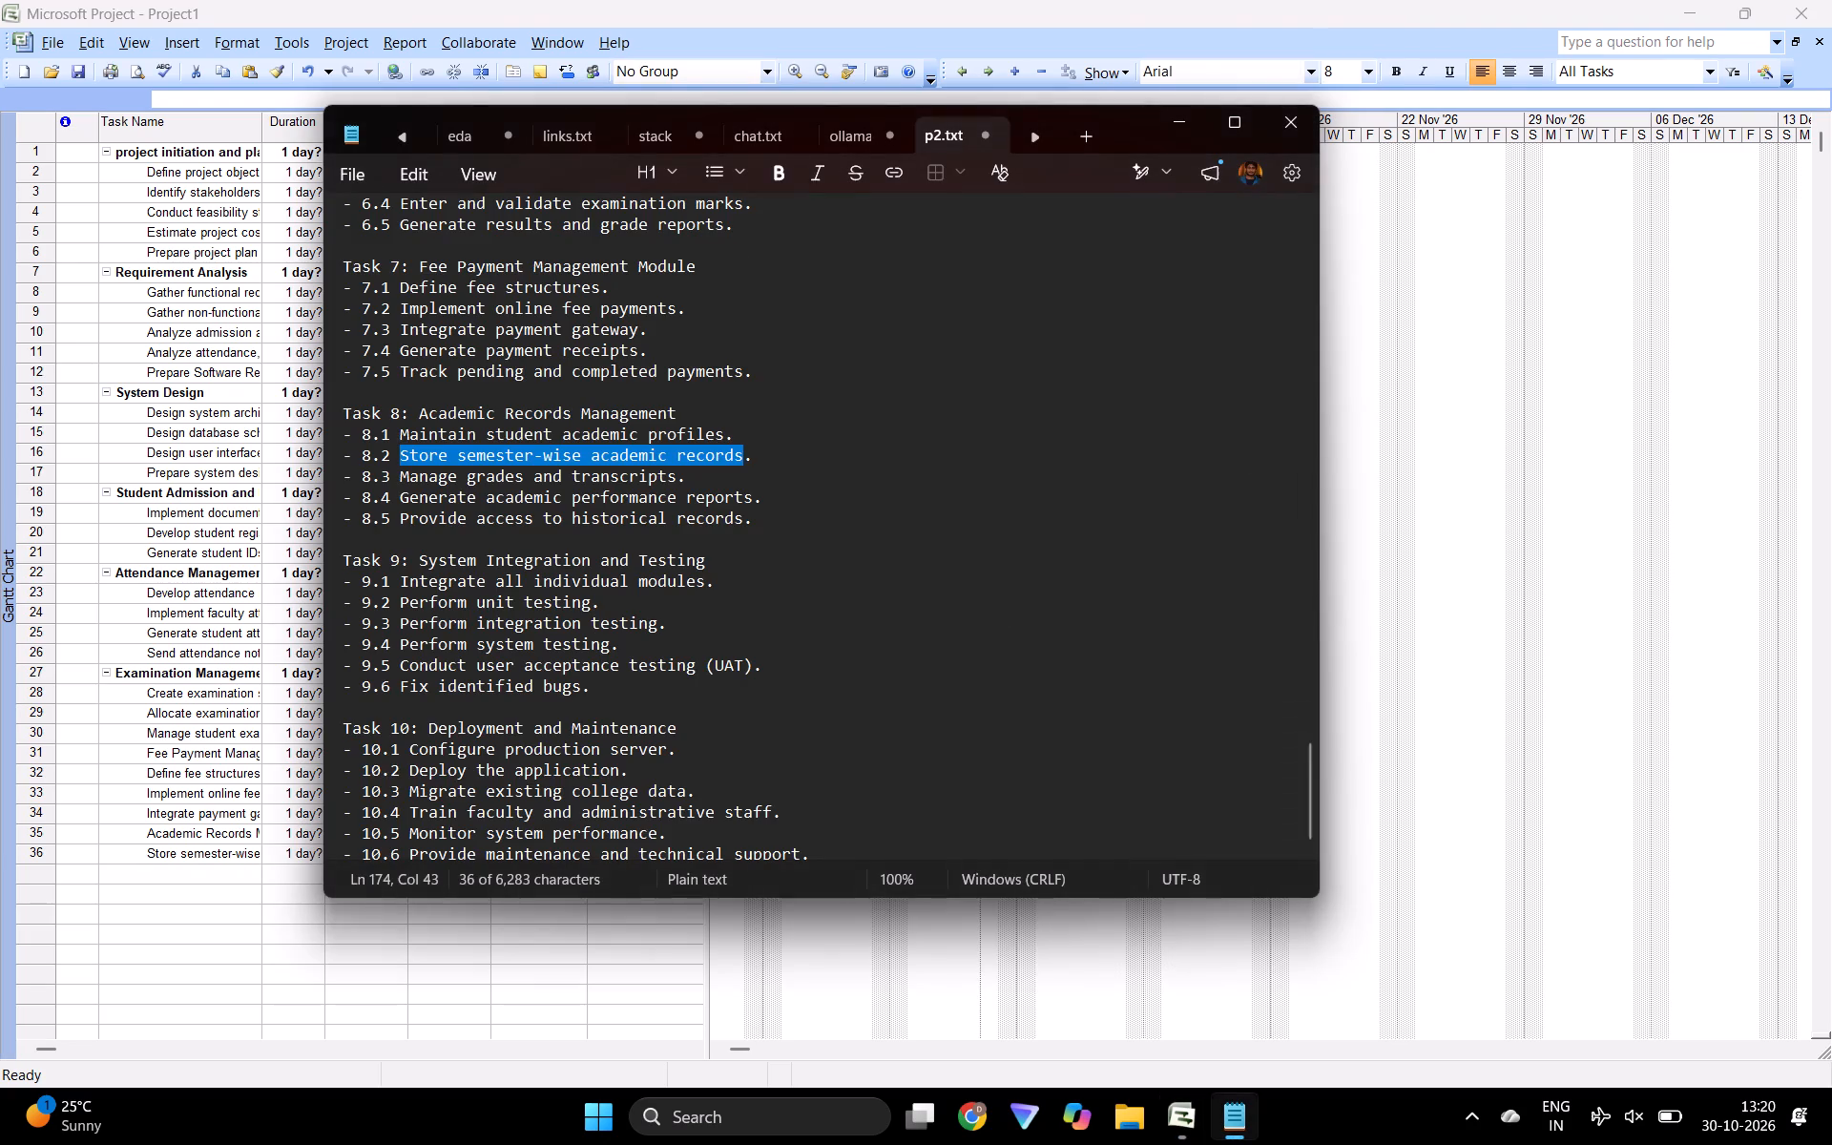
pyautogui.moveTo(400, 467); pyautogui.dragTo(714, 494)
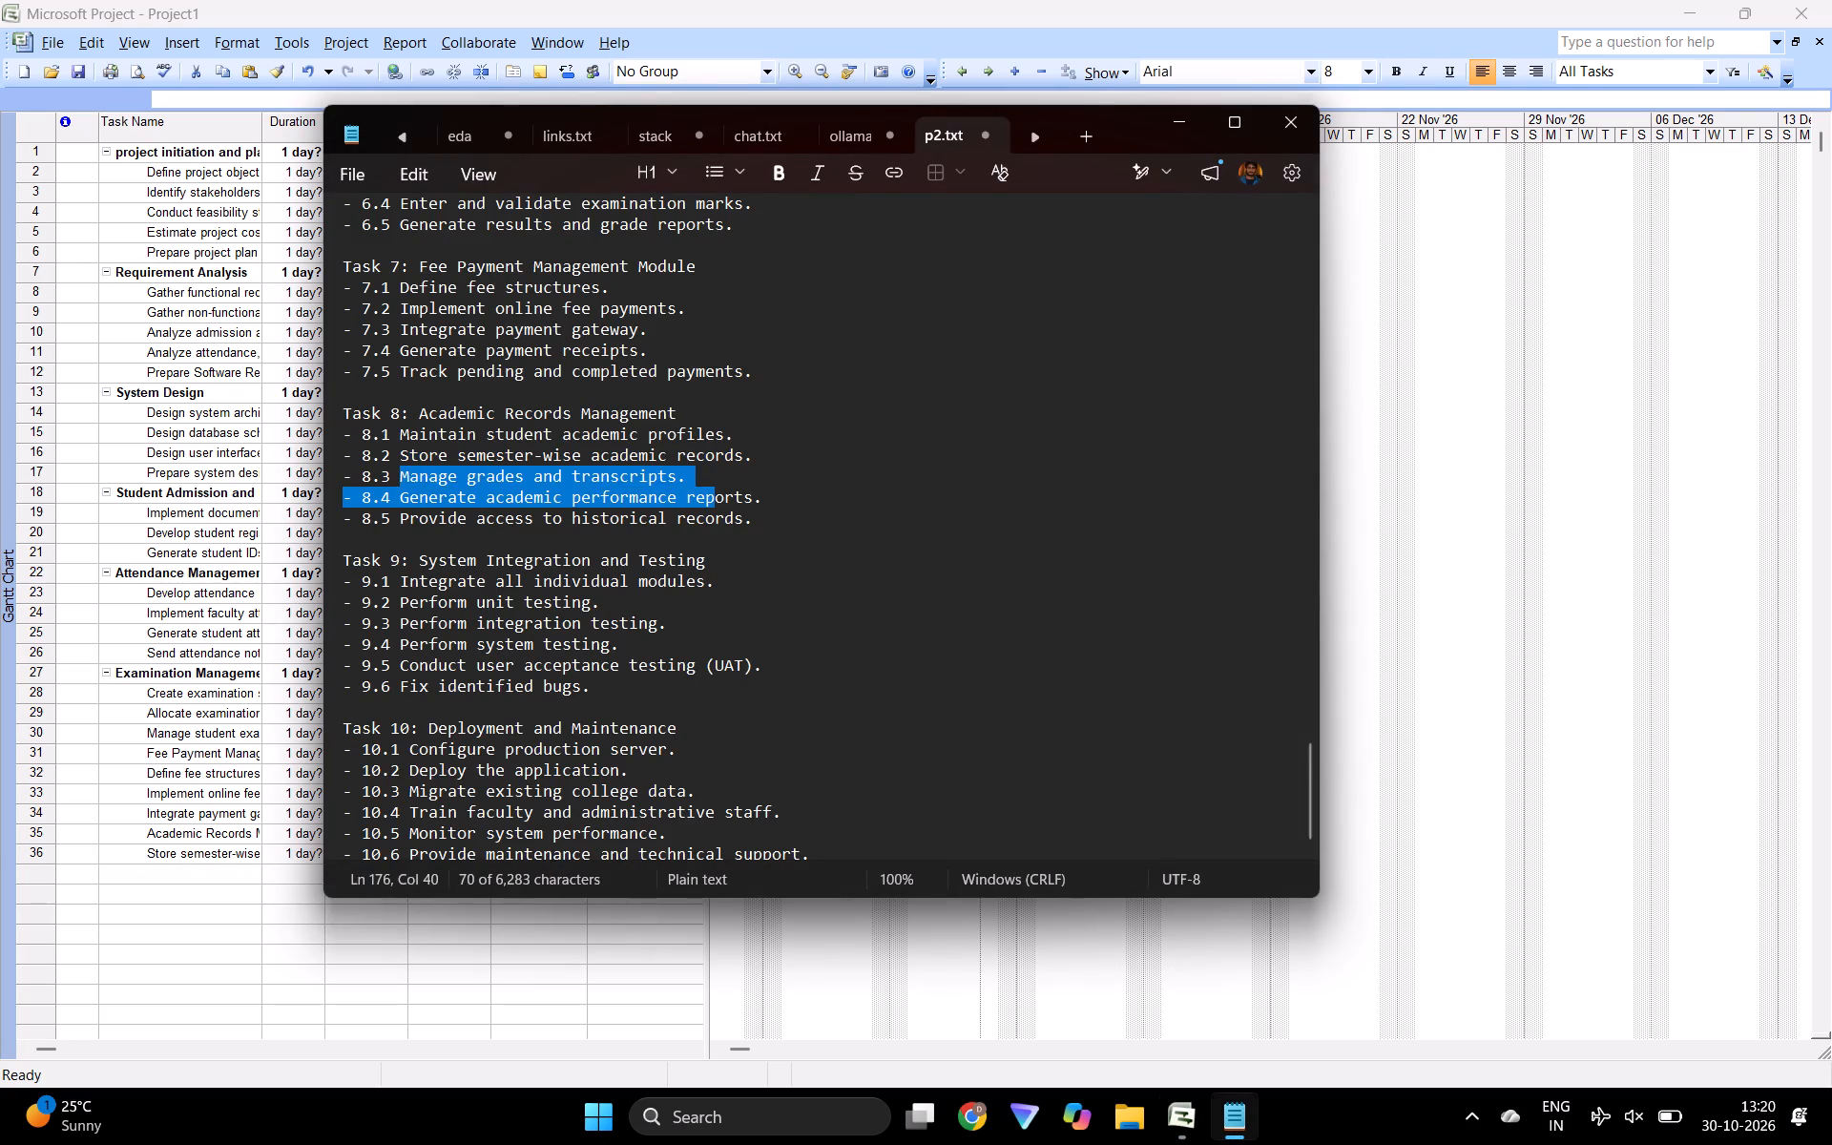
pyautogui.moveTo(714, 494); pyautogui.dragTo(675, 481)
pyautogui.hotkey('ctrl', 'c')
pyautogui.hotkey('alt', 'Tab')
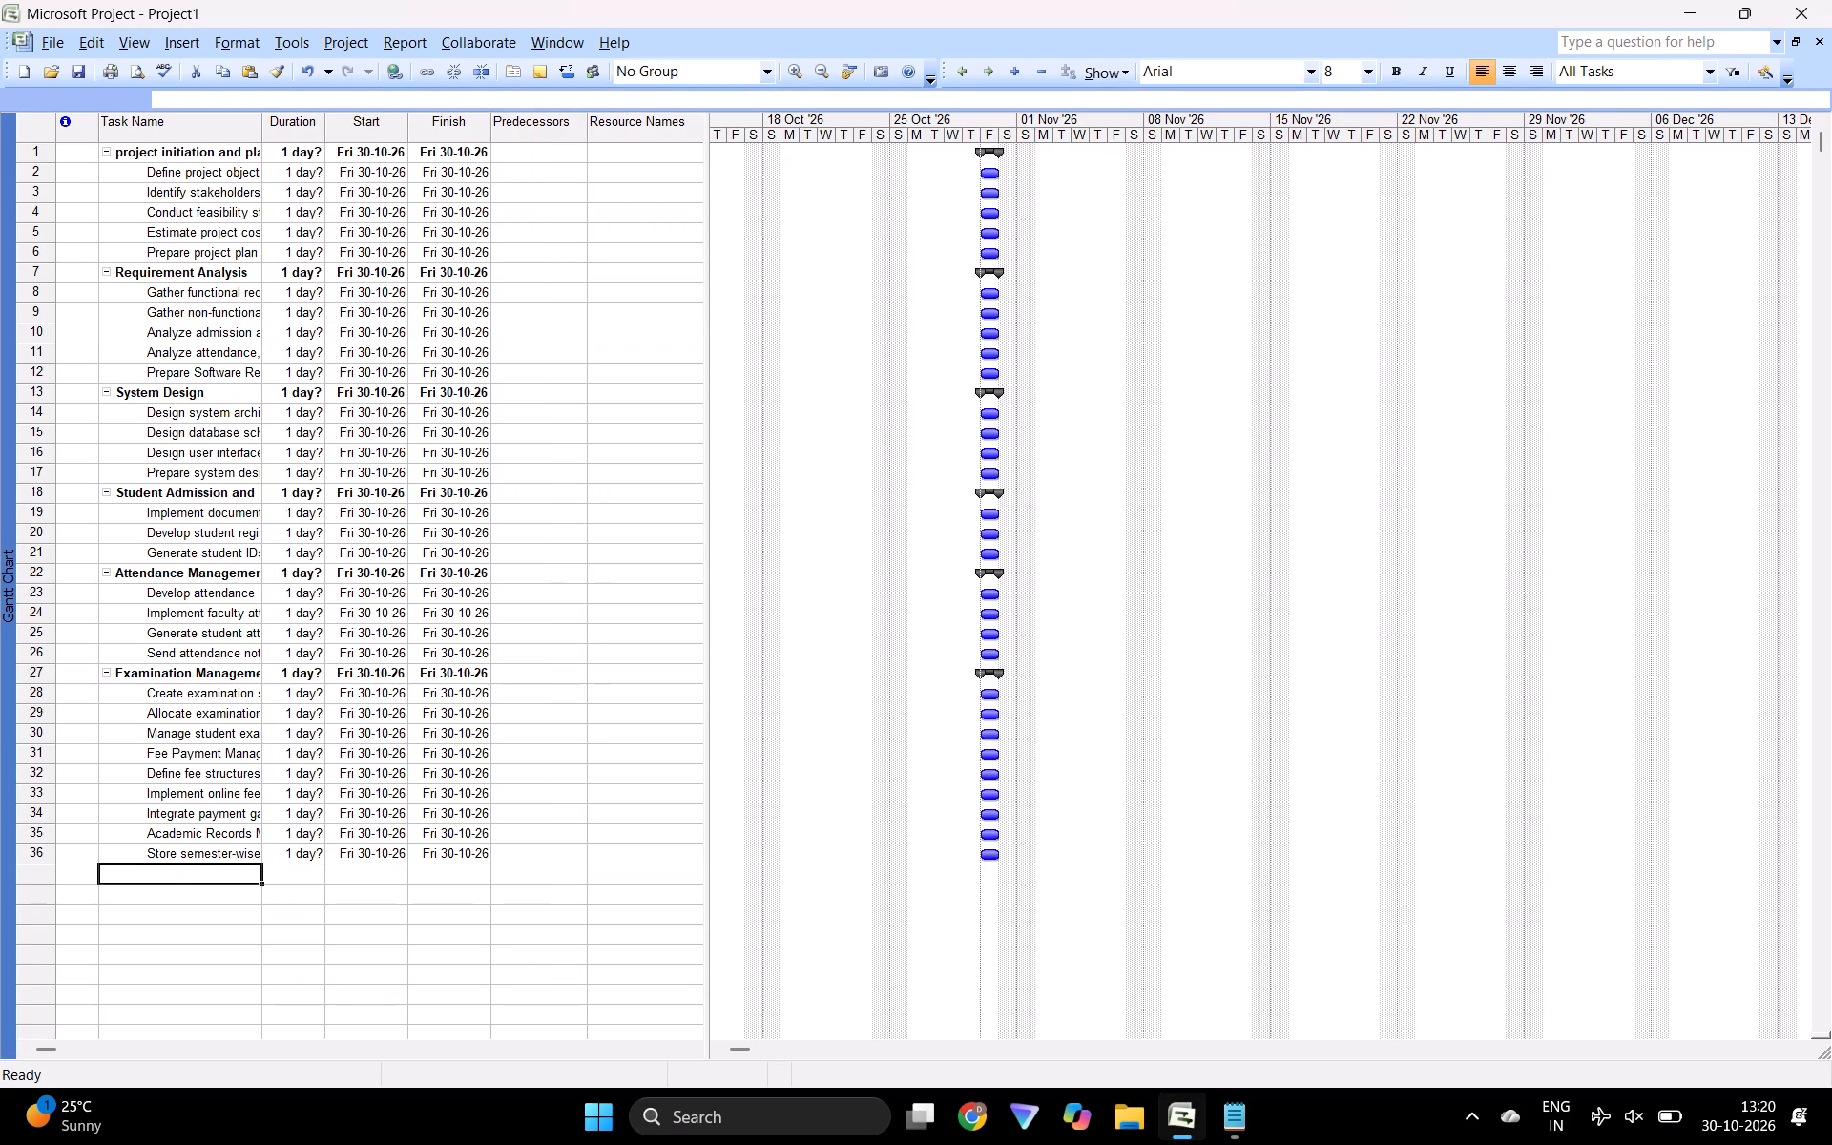
pyautogui.hotkey('ctrl', 'v')
pyautogui.press('Return')
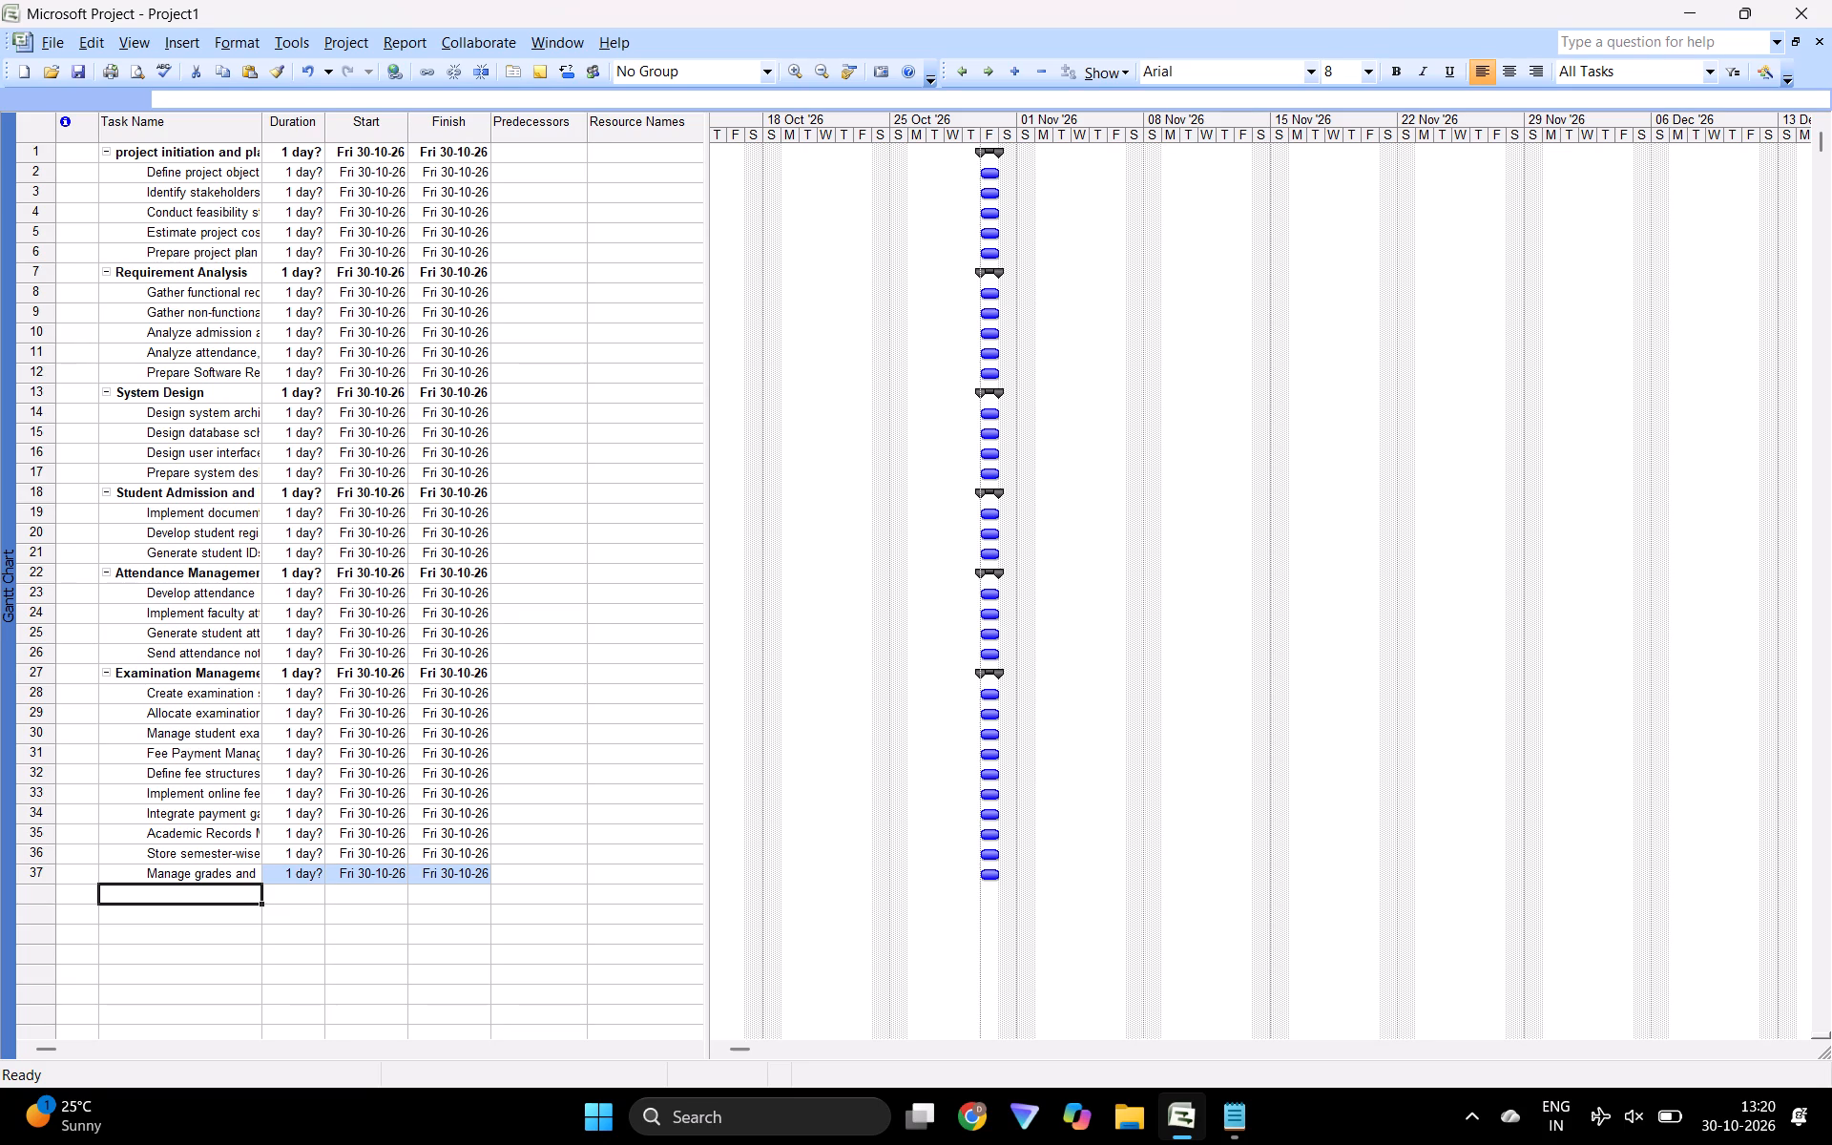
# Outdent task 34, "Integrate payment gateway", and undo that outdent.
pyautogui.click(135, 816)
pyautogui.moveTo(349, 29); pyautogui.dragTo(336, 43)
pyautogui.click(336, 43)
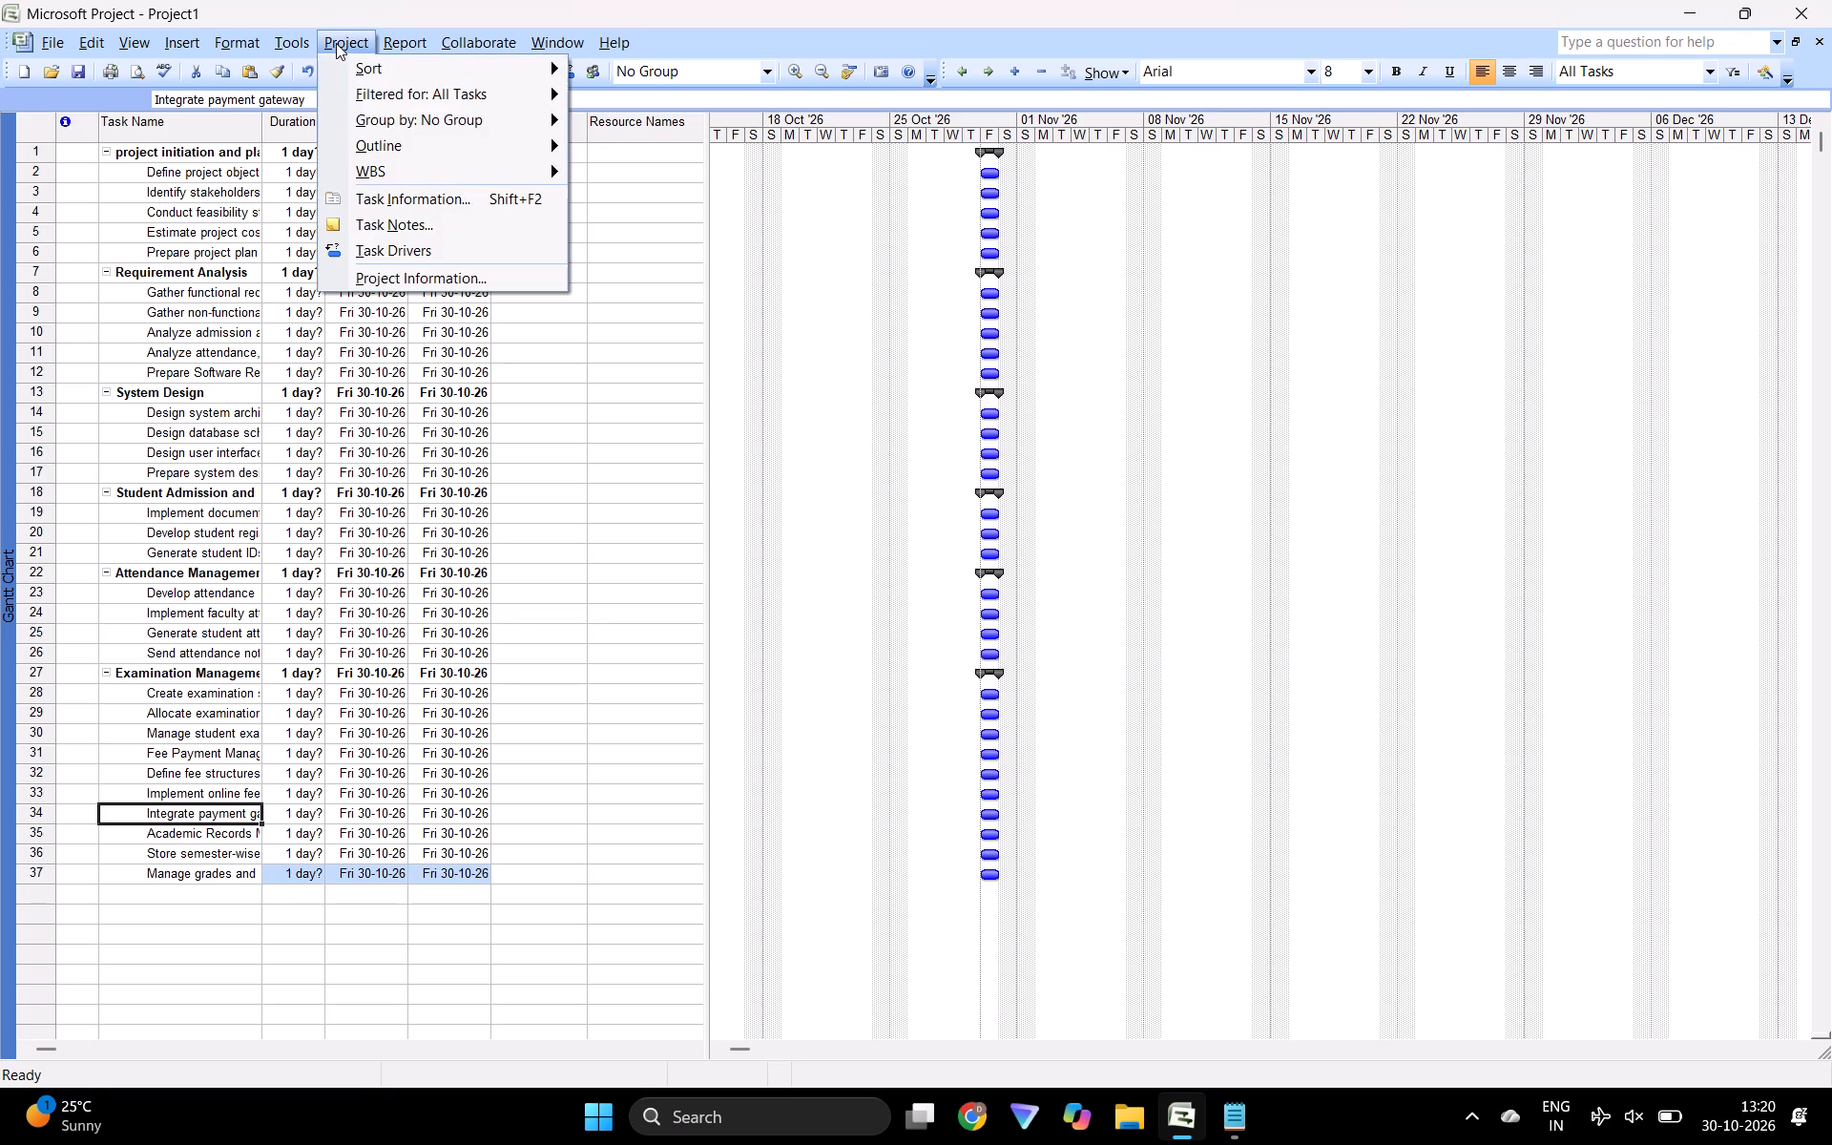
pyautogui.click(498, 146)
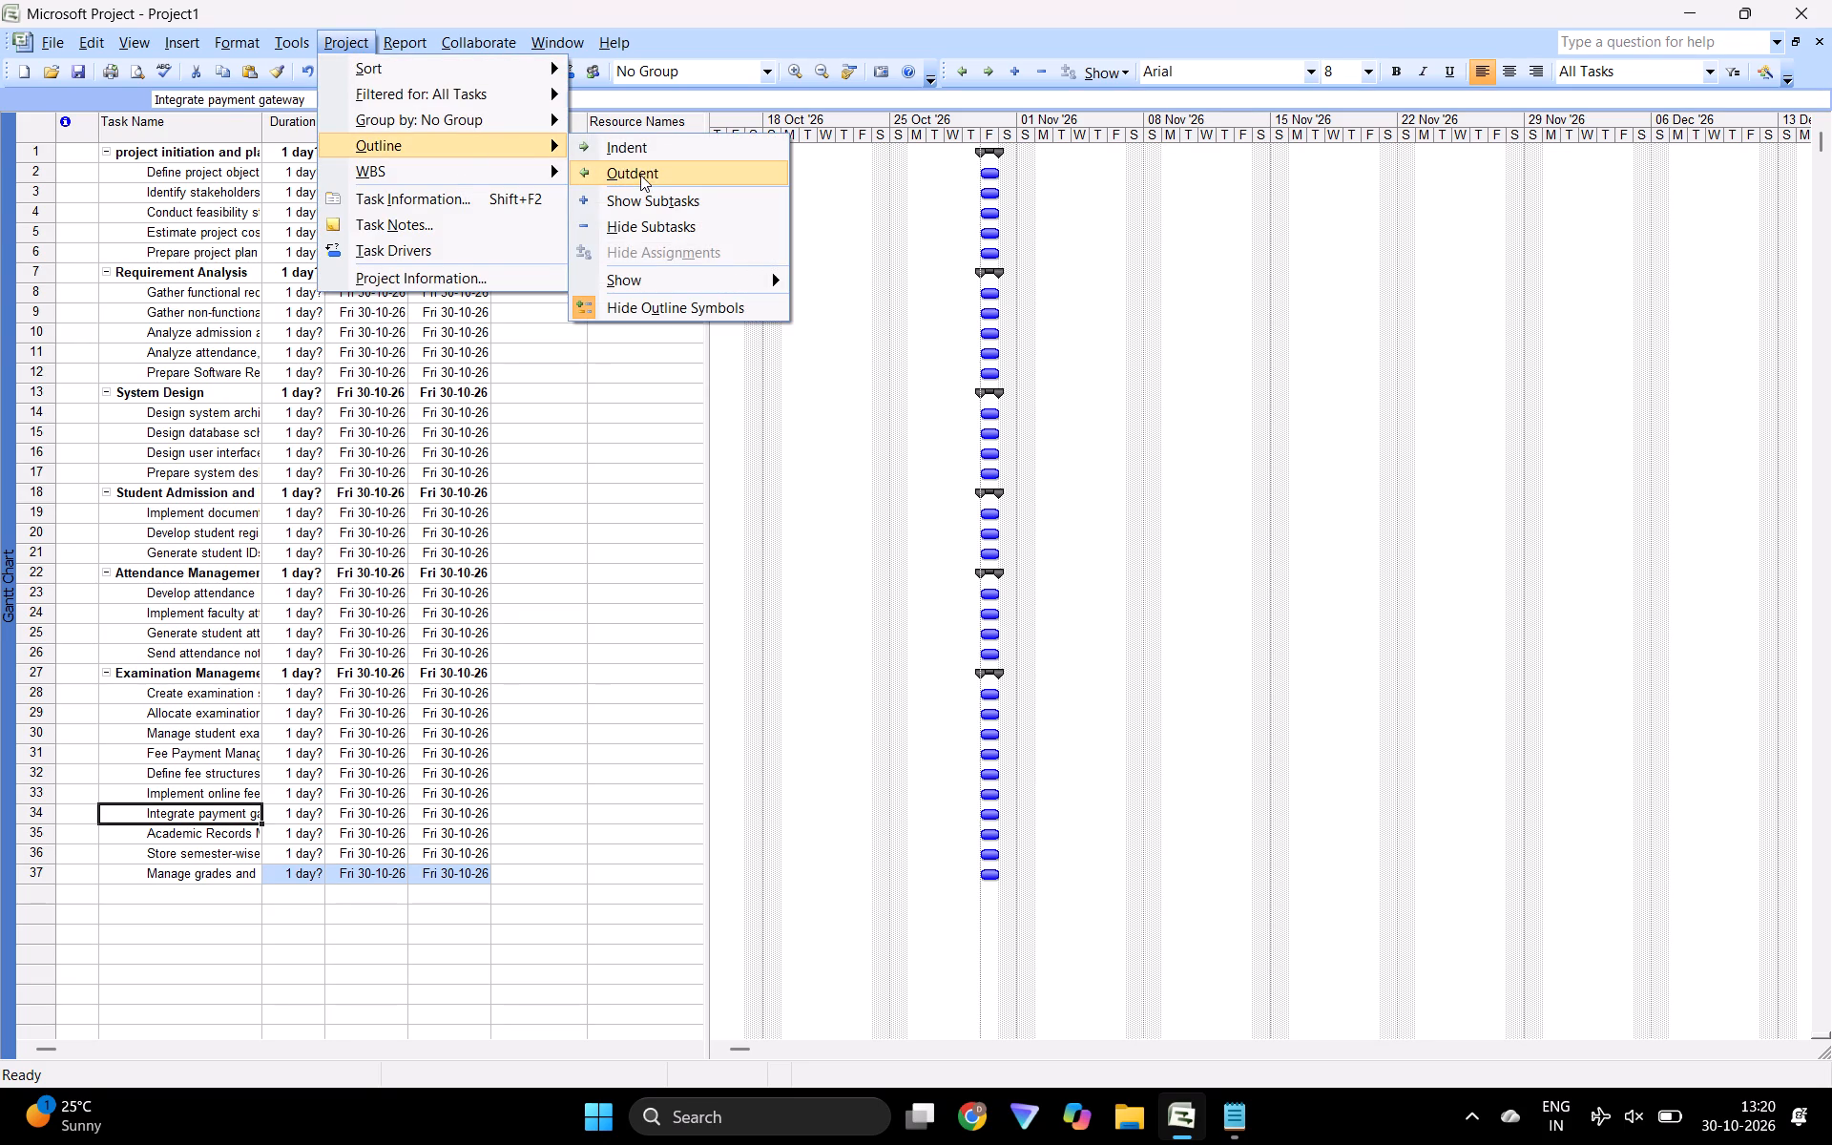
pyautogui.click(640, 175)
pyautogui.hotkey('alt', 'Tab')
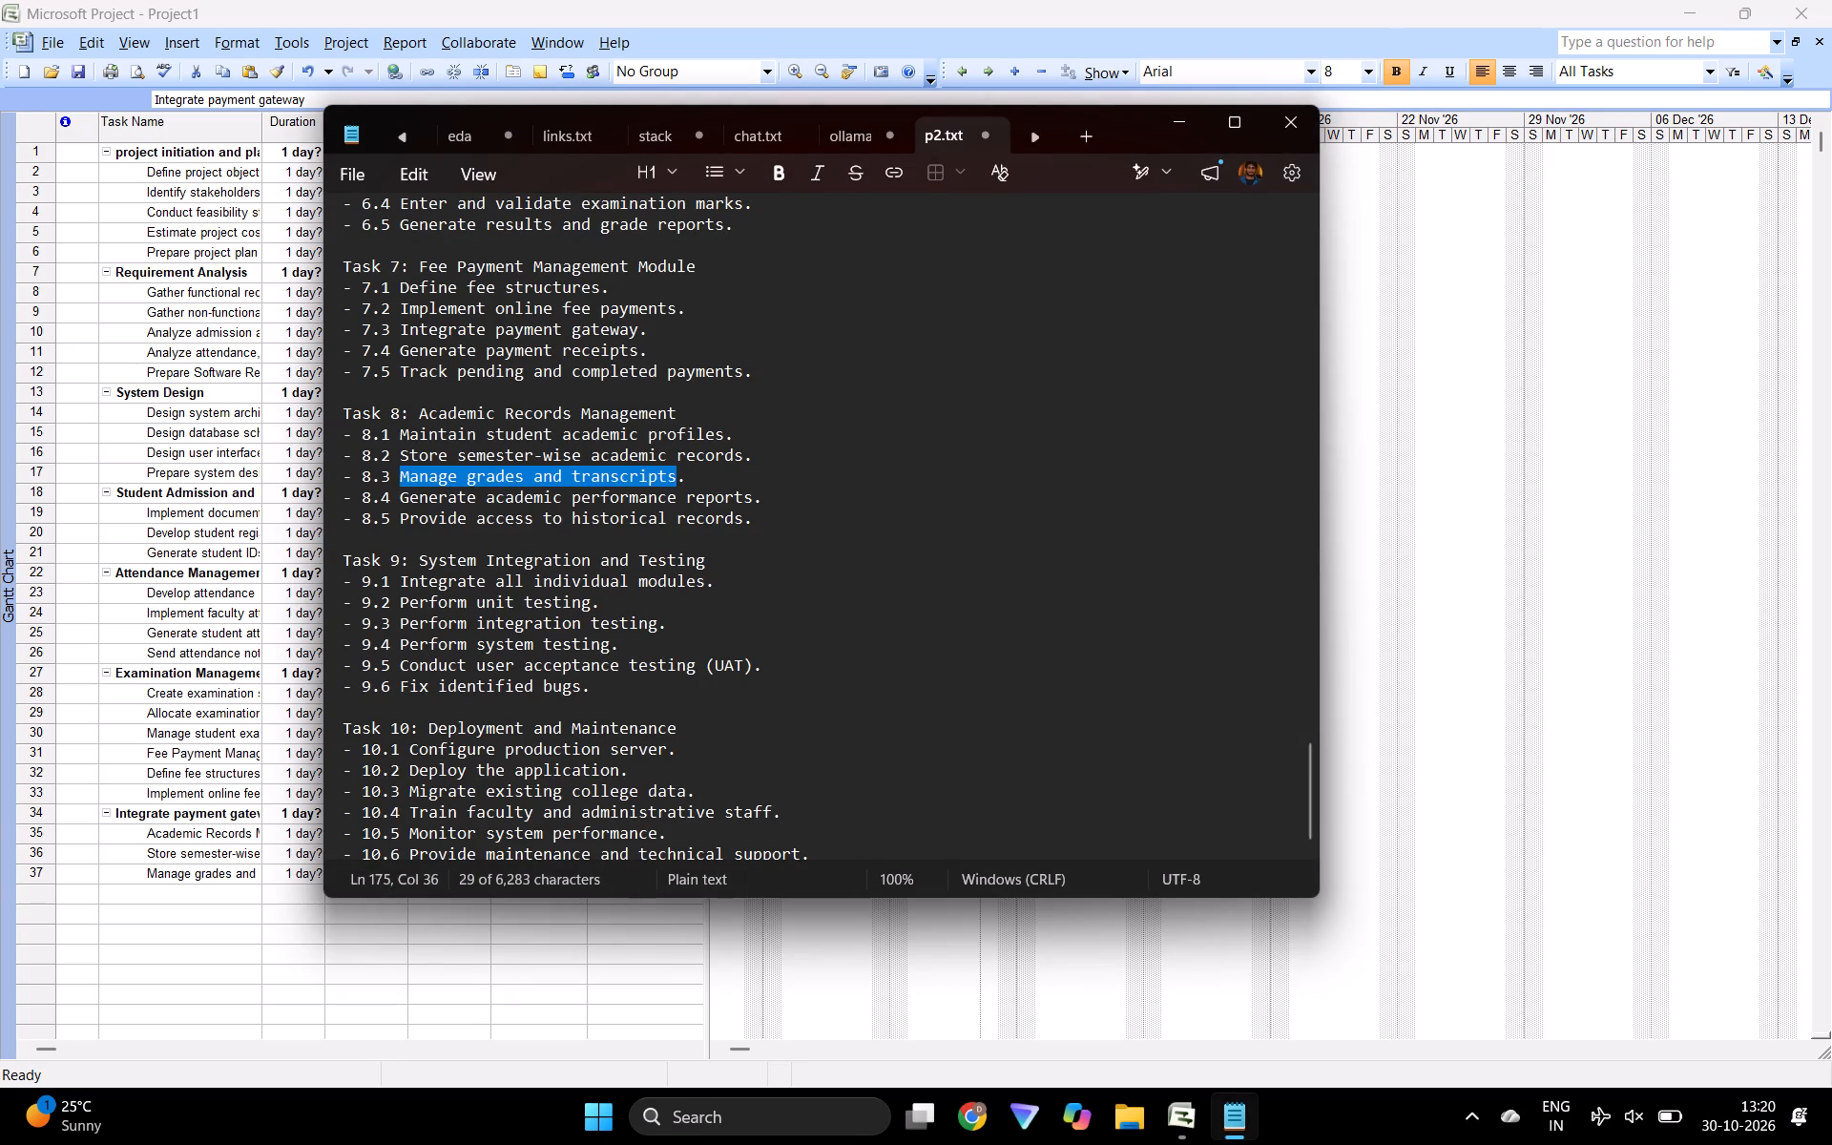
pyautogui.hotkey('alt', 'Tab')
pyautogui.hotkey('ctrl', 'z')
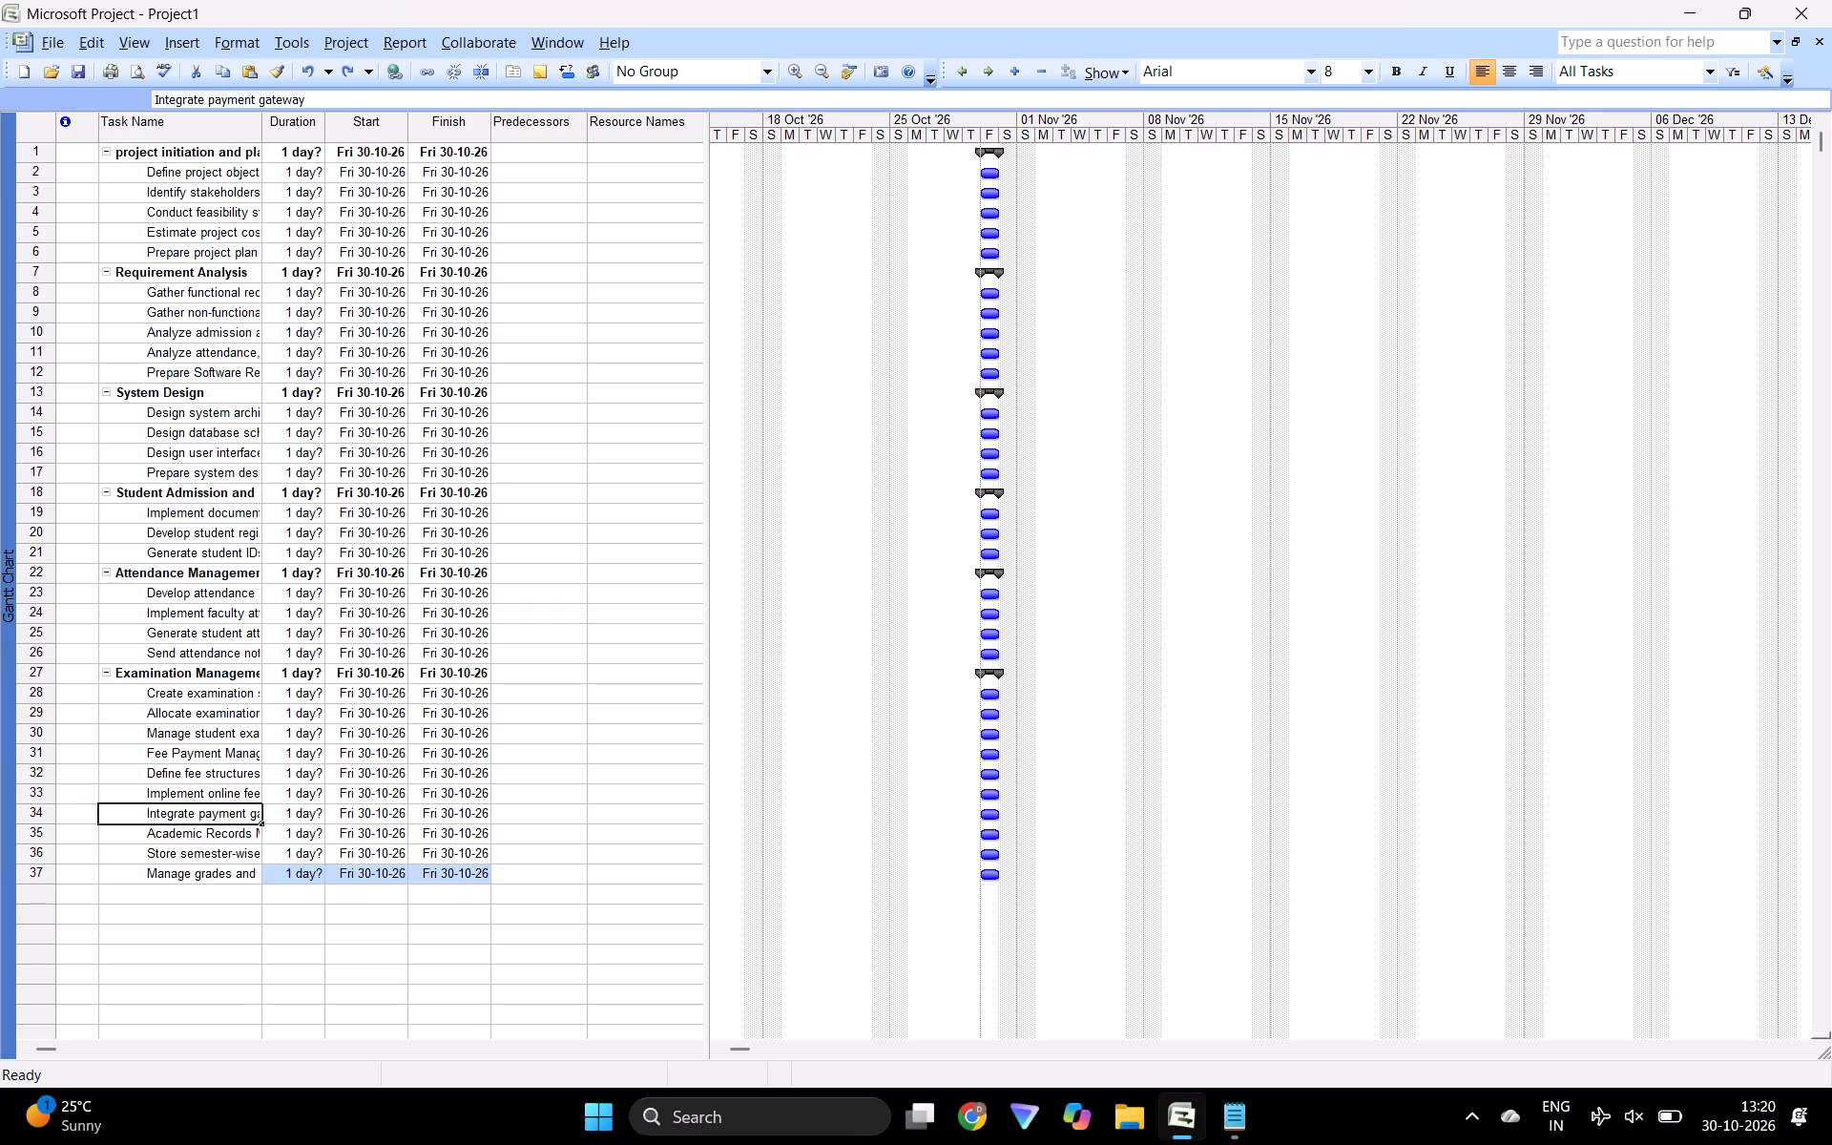
# Switch to Notepad and close its window with p2.txt.
pyautogui.hotkey('alt', 'Tab')
pyautogui.hotkey('alt', 'Tab')
pyautogui.hotkey('alt', 'Tab')
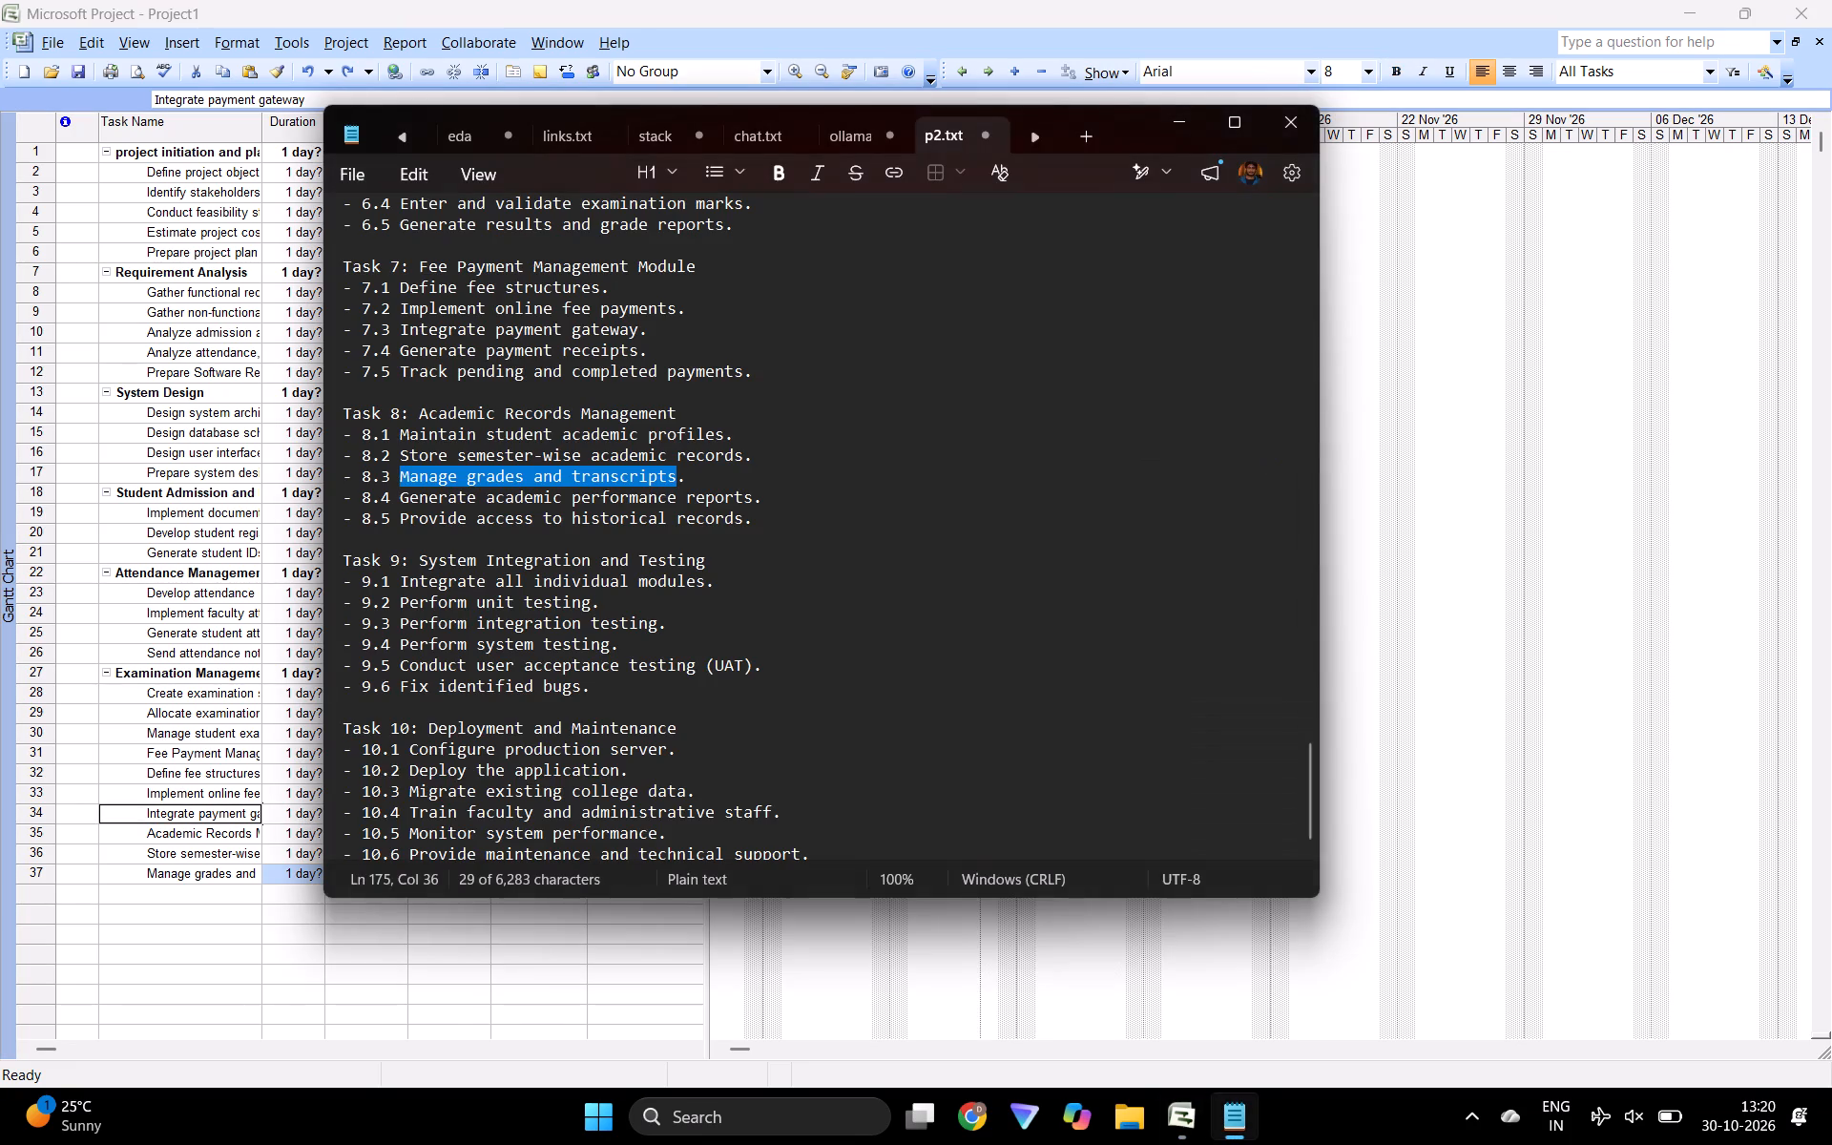
pyautogui.click(1280, 134)
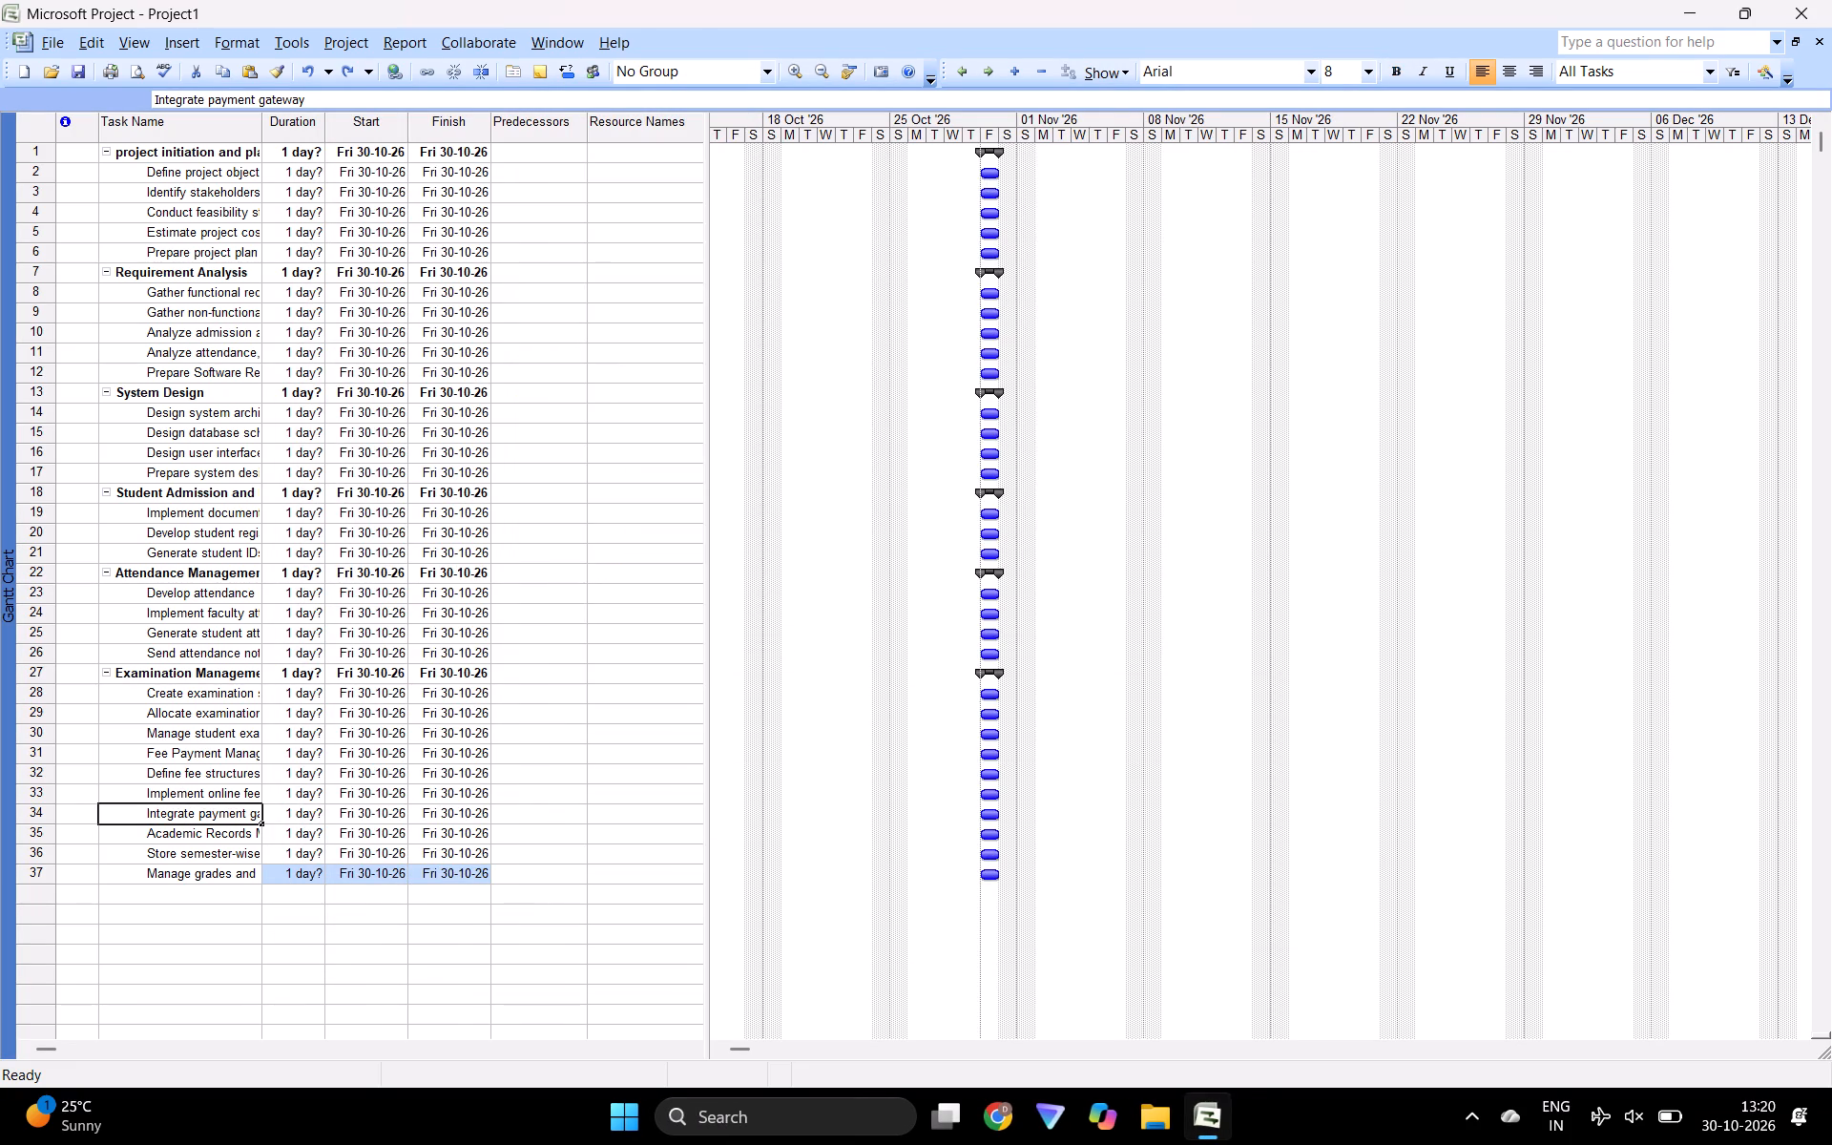
# Outdent task 31, "Fee Payment Management Module", to make it a top-level summary task, and dismiss the Planning Wizard tip.
pyautogui.click(156, 762)
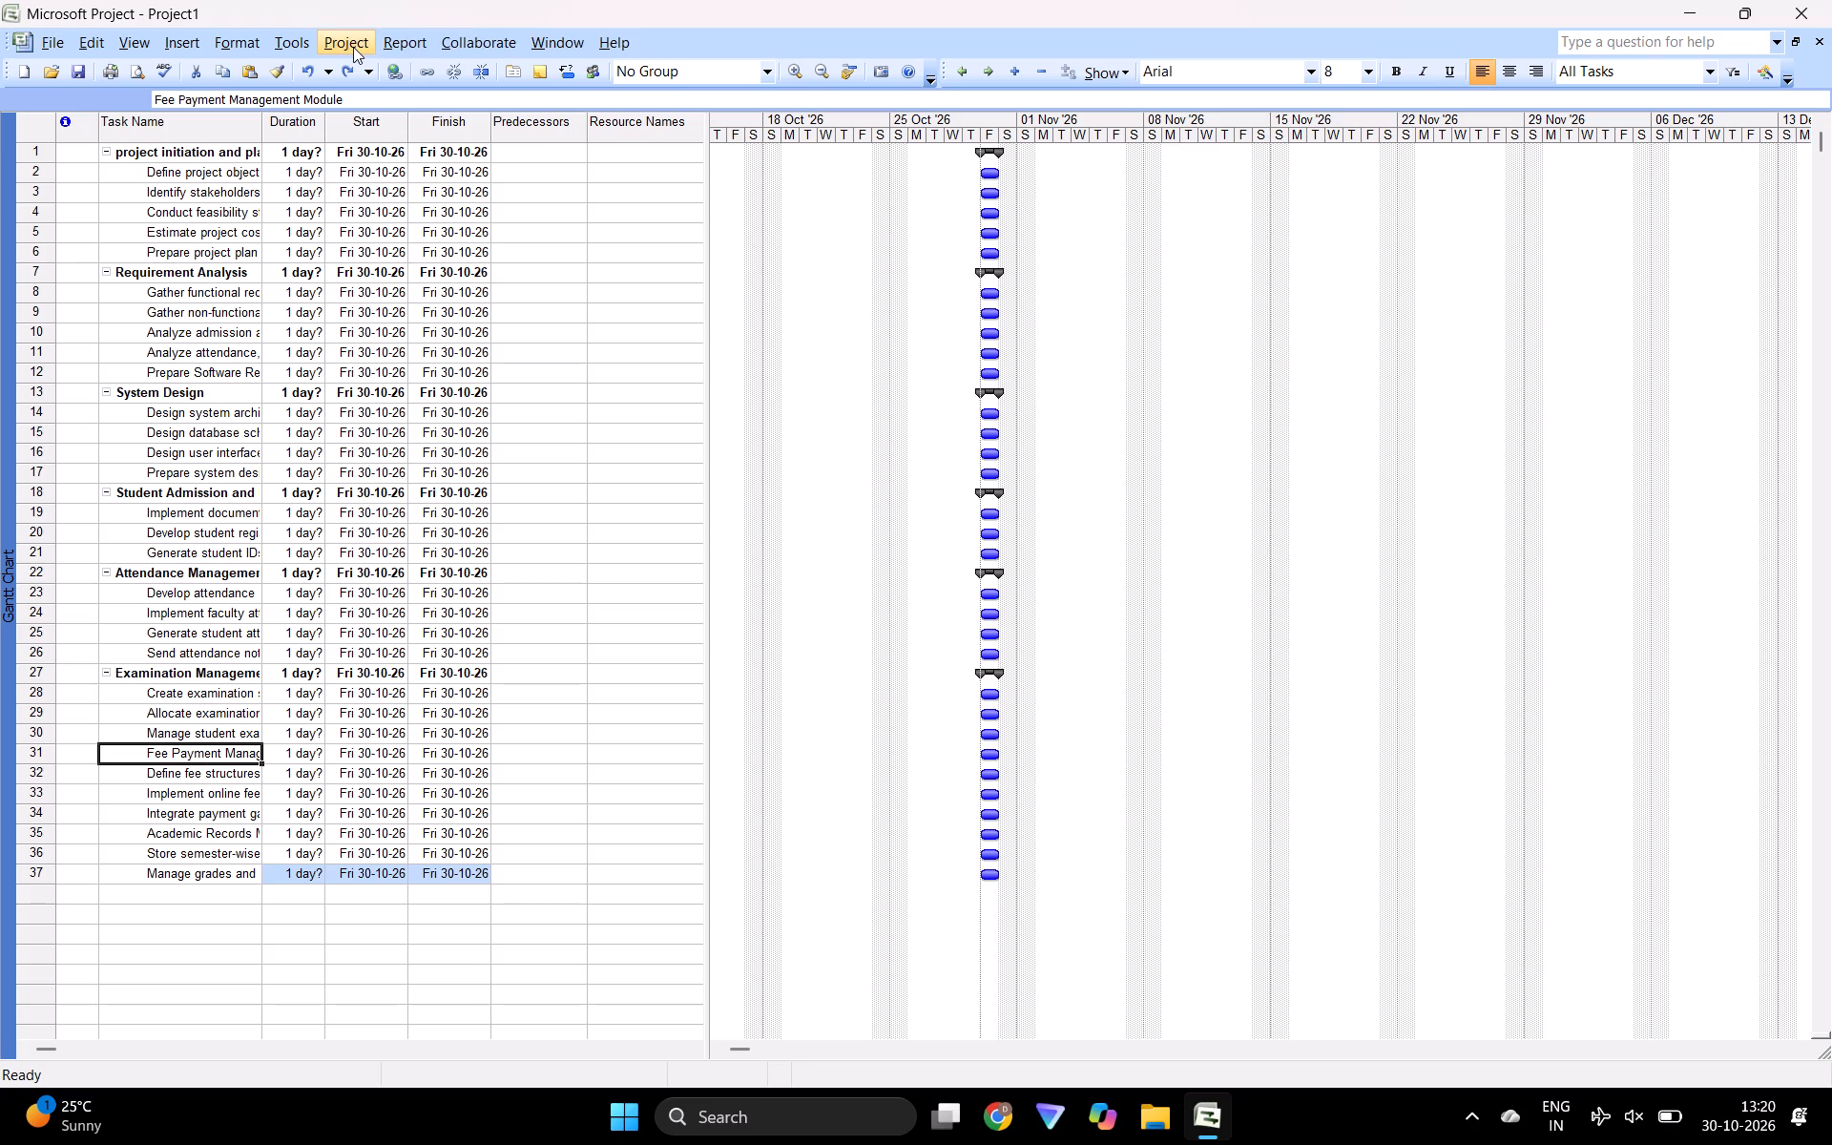
pyautogui.click(353, 47)
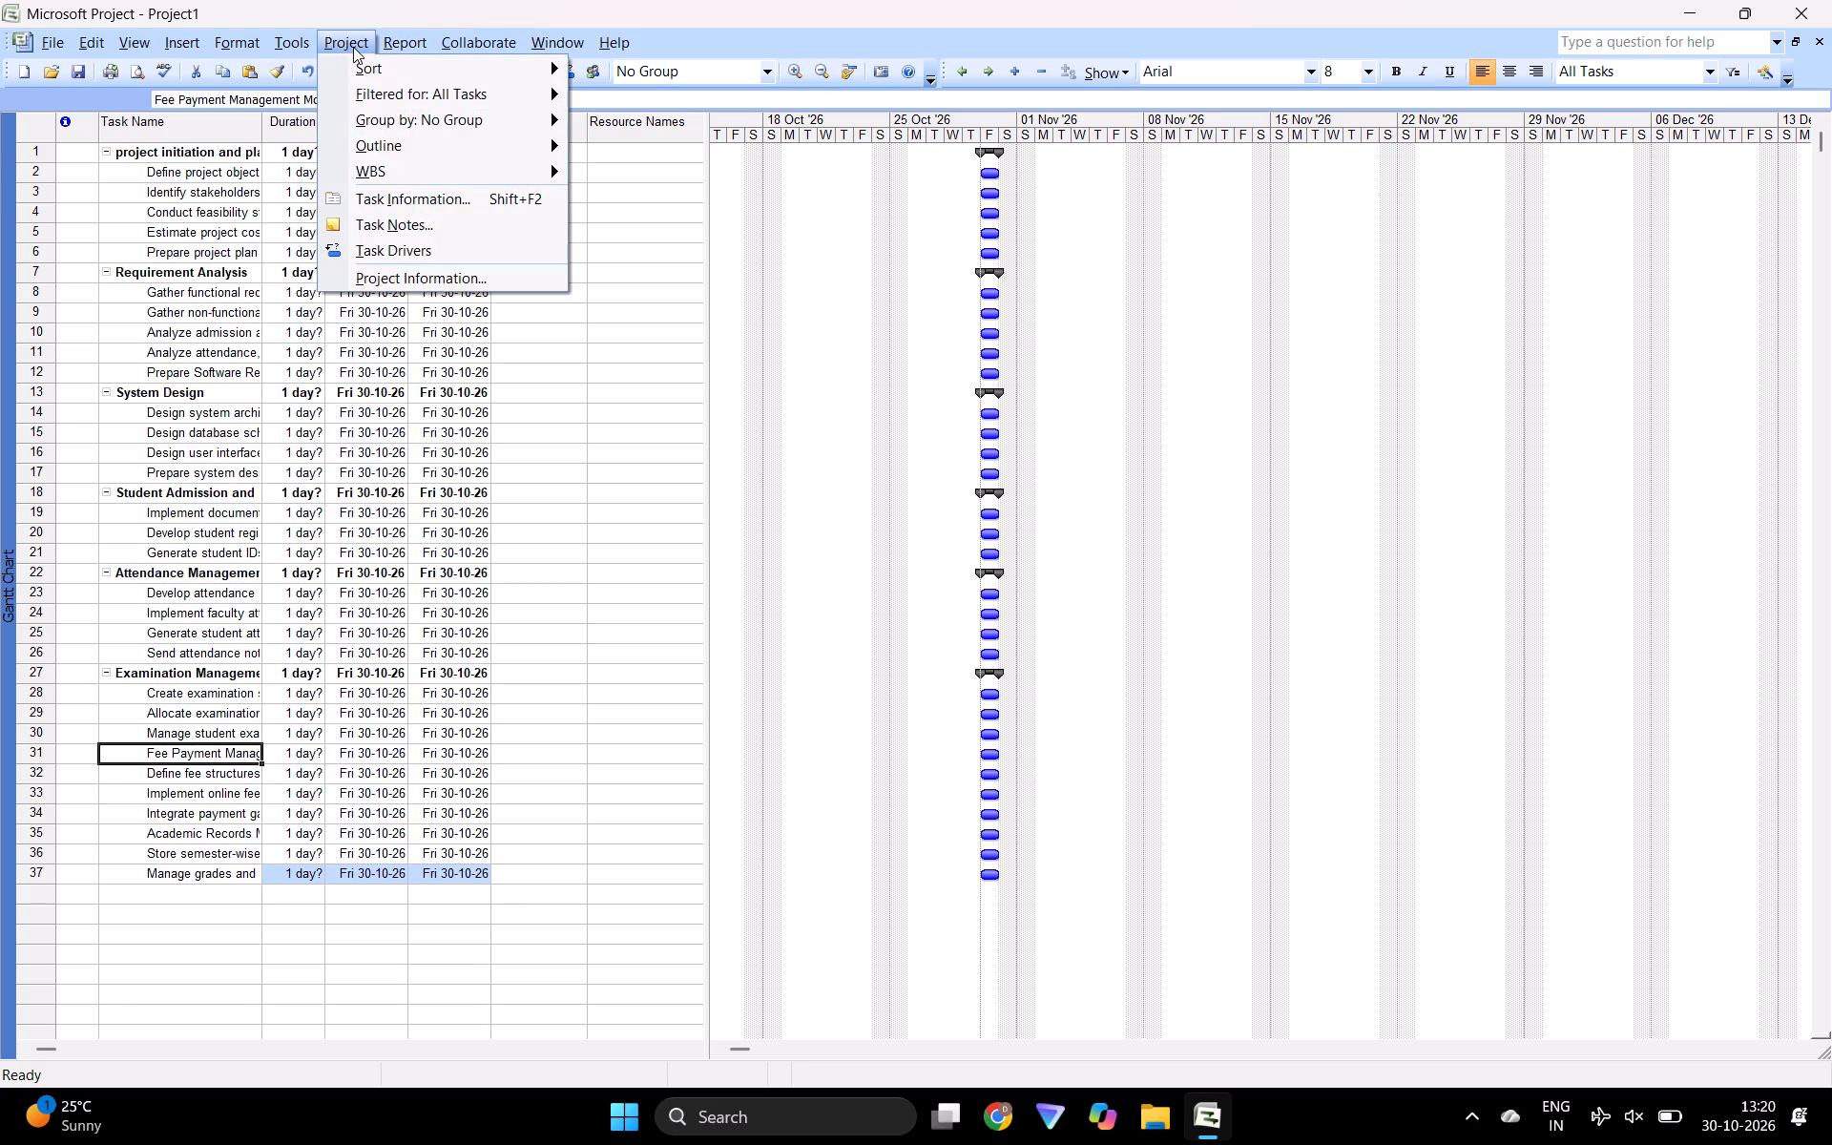
pyautogui.click(371, 151)
pyautogui.click(680, 169)
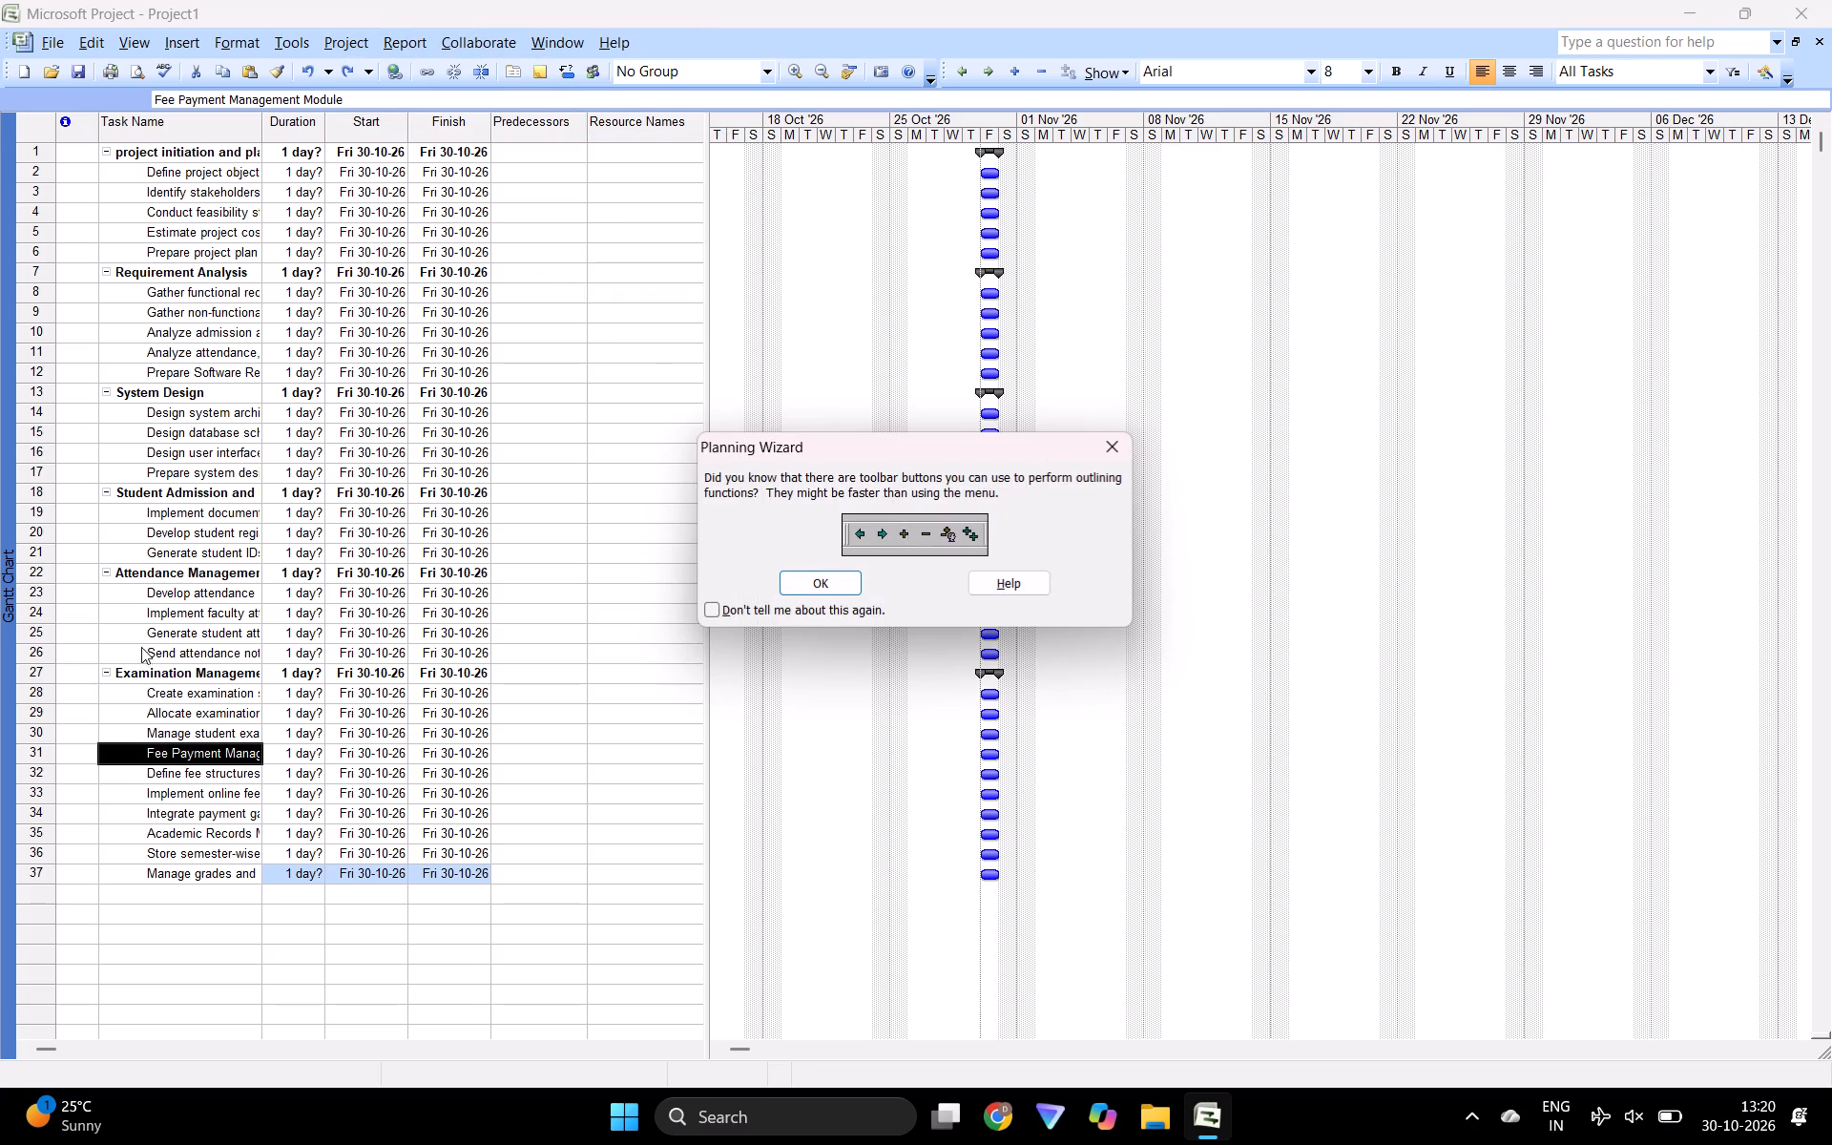
pyautogui.click(835, 576)
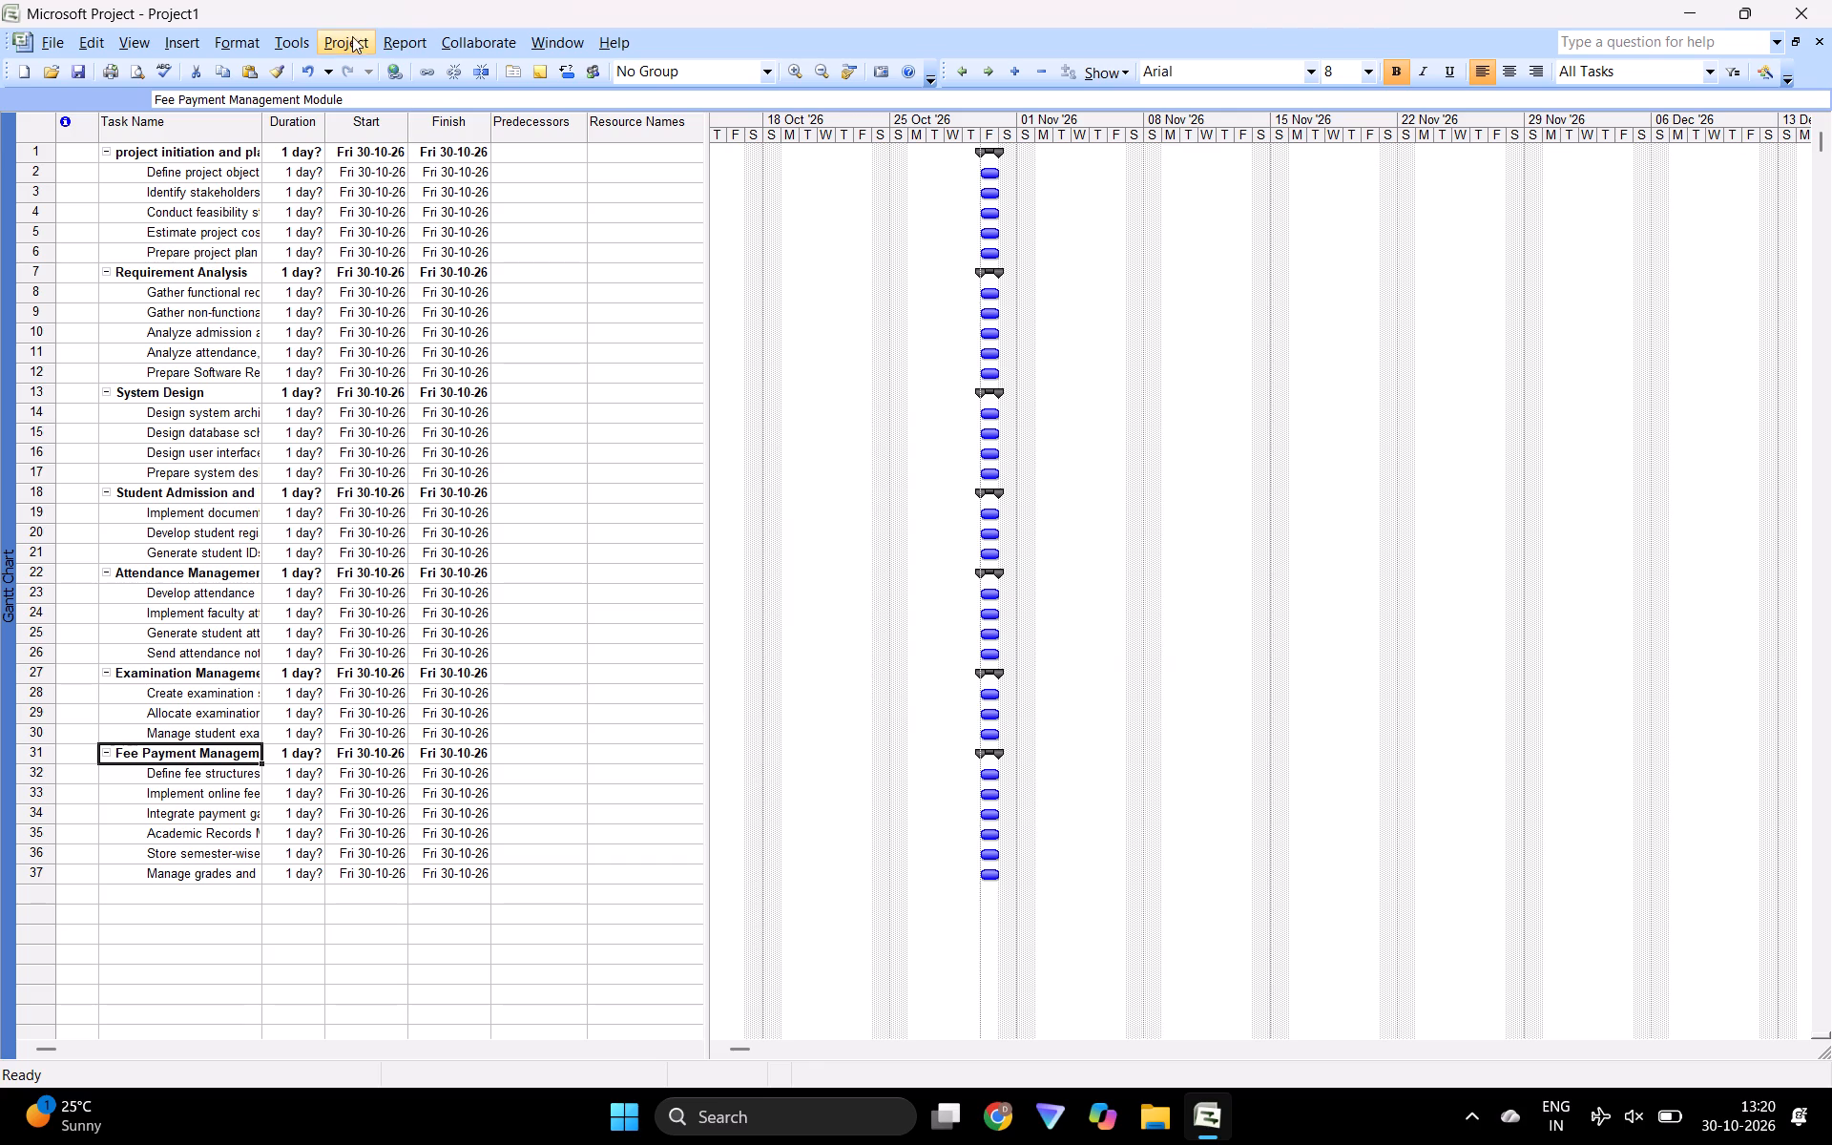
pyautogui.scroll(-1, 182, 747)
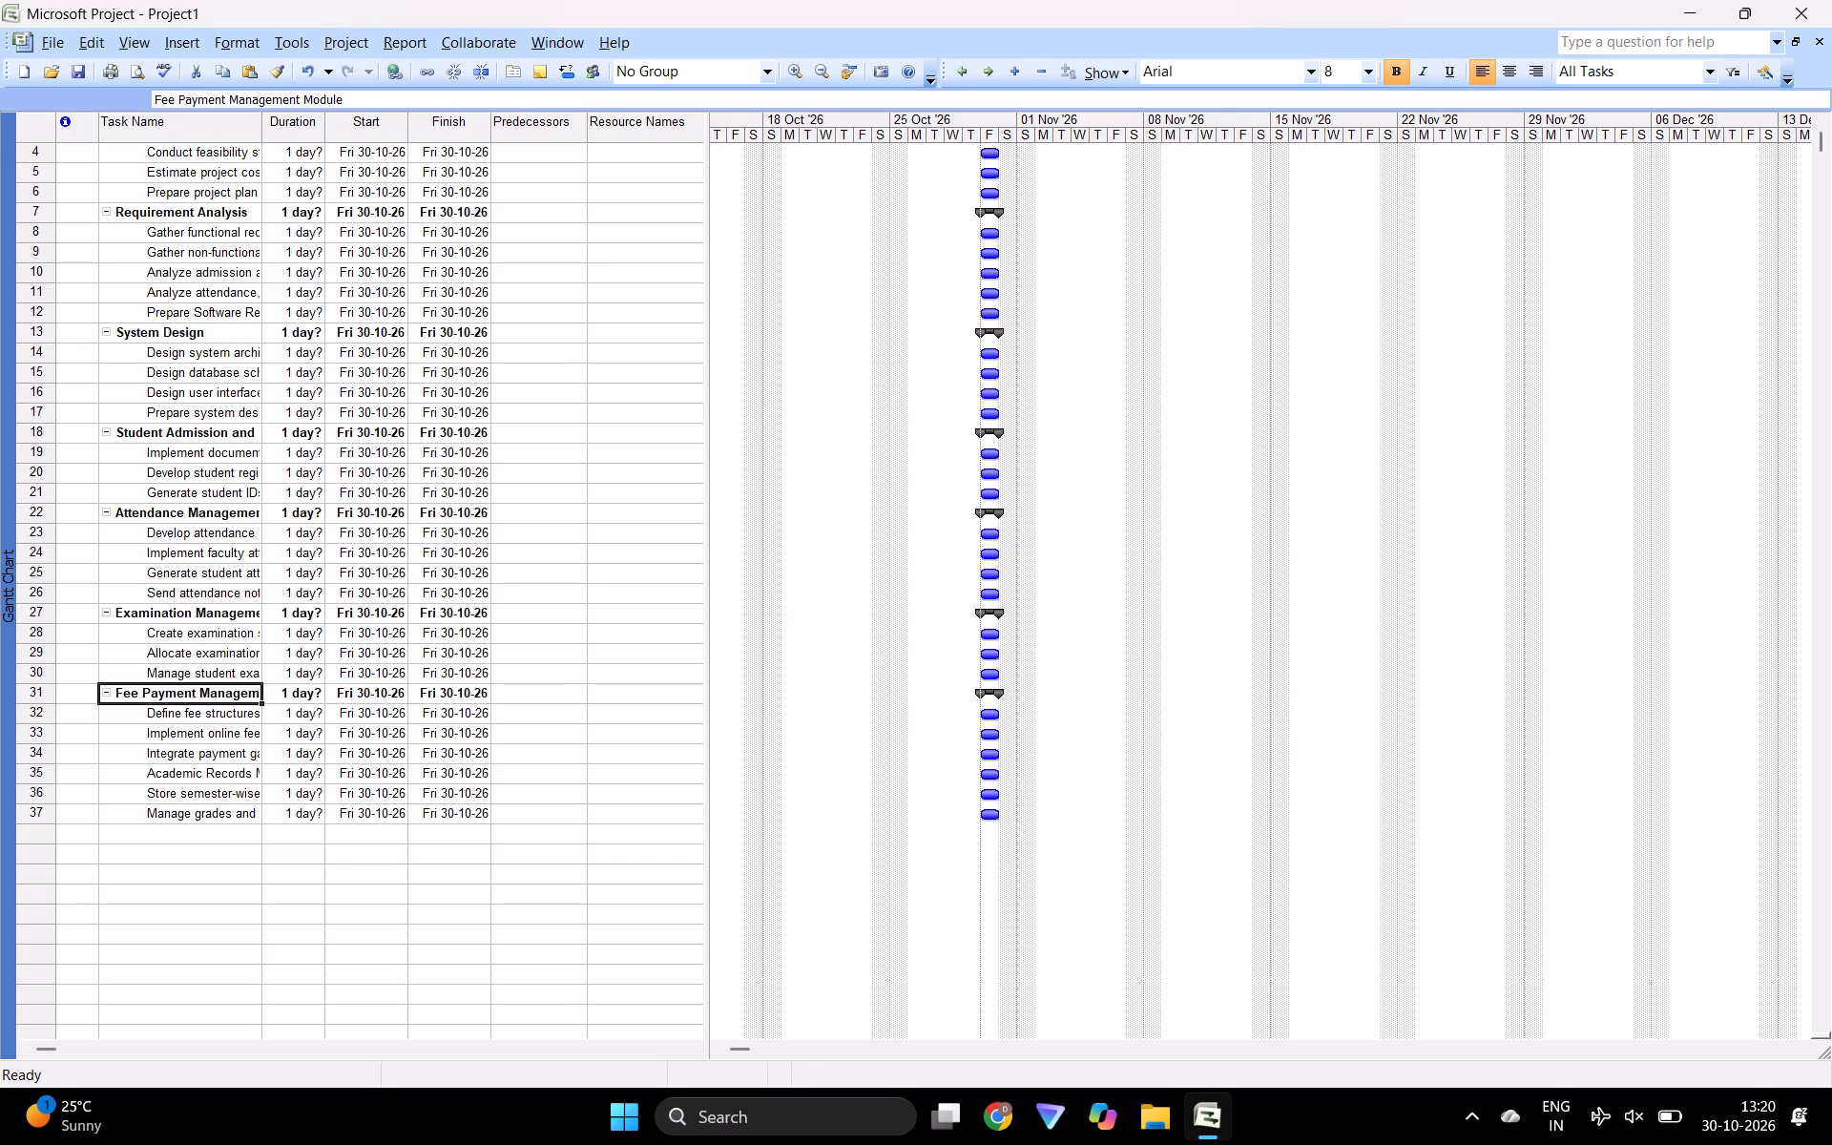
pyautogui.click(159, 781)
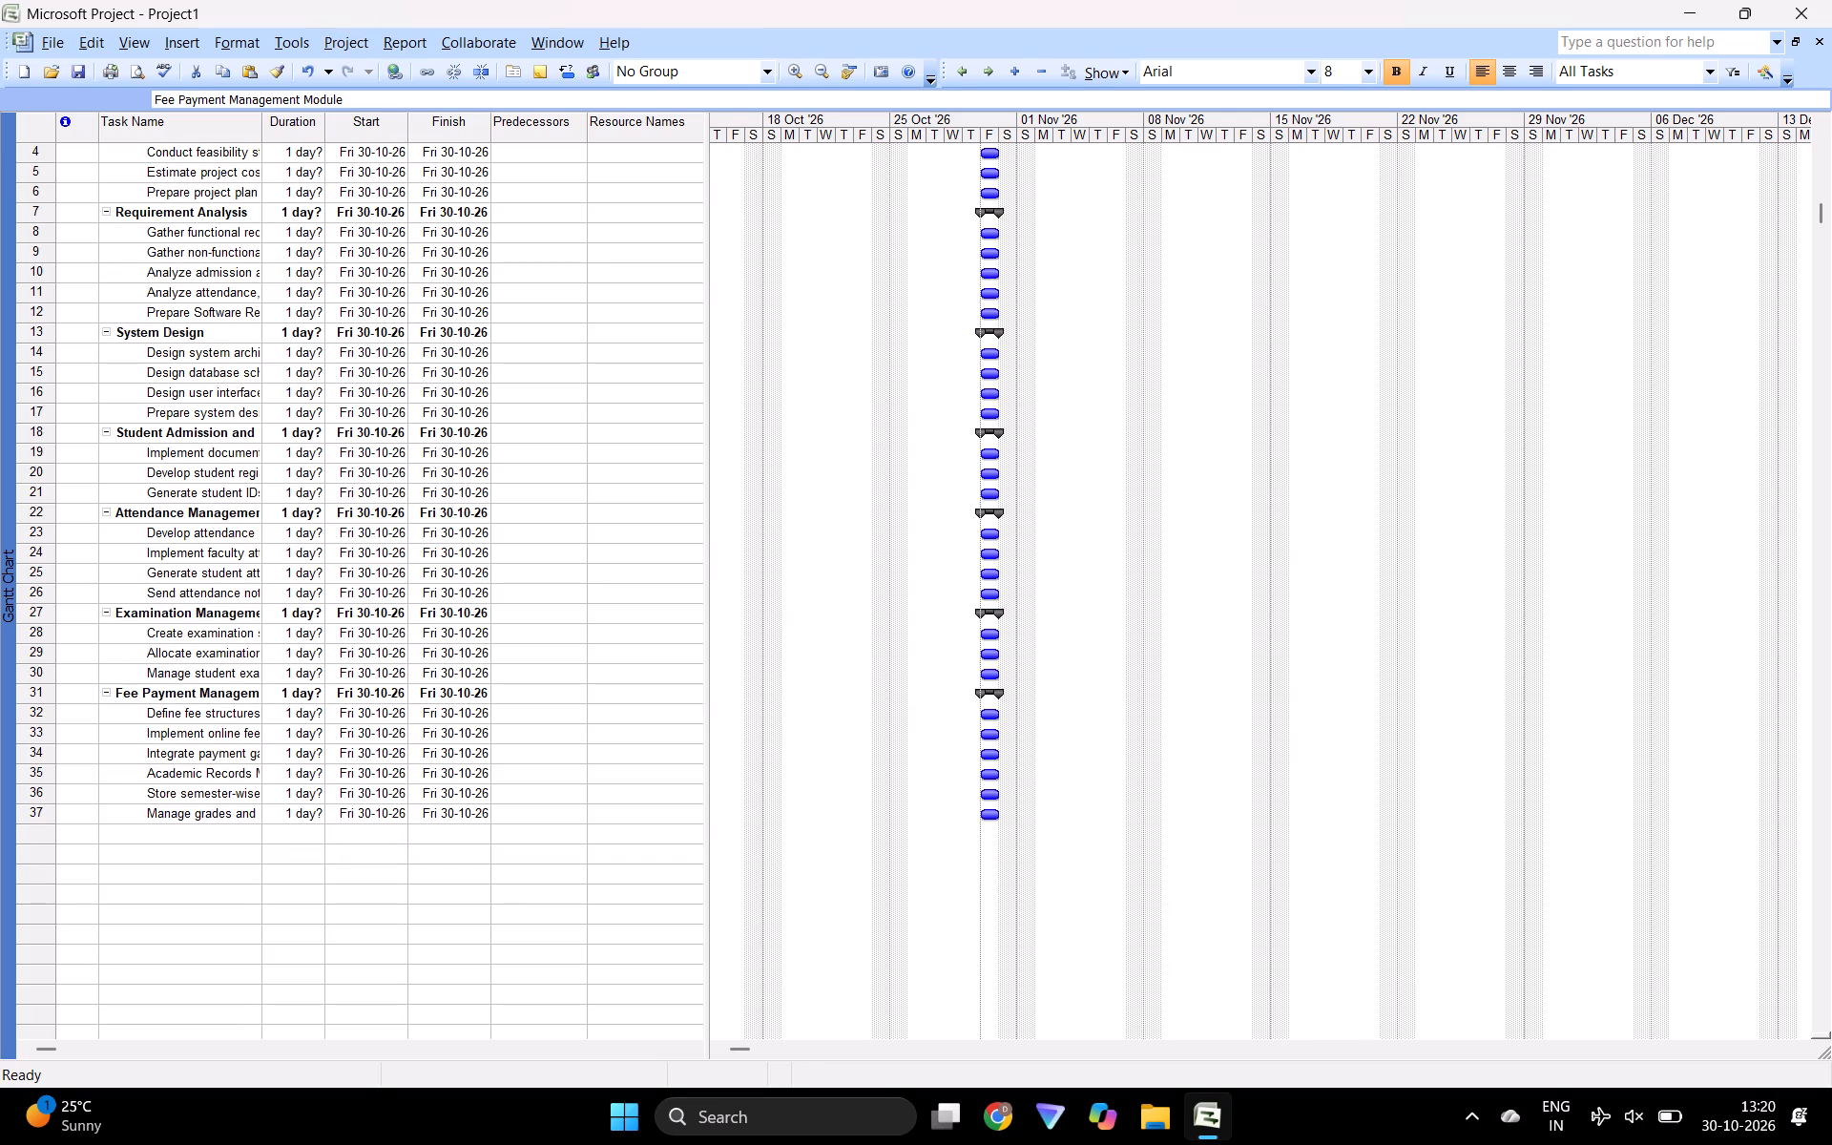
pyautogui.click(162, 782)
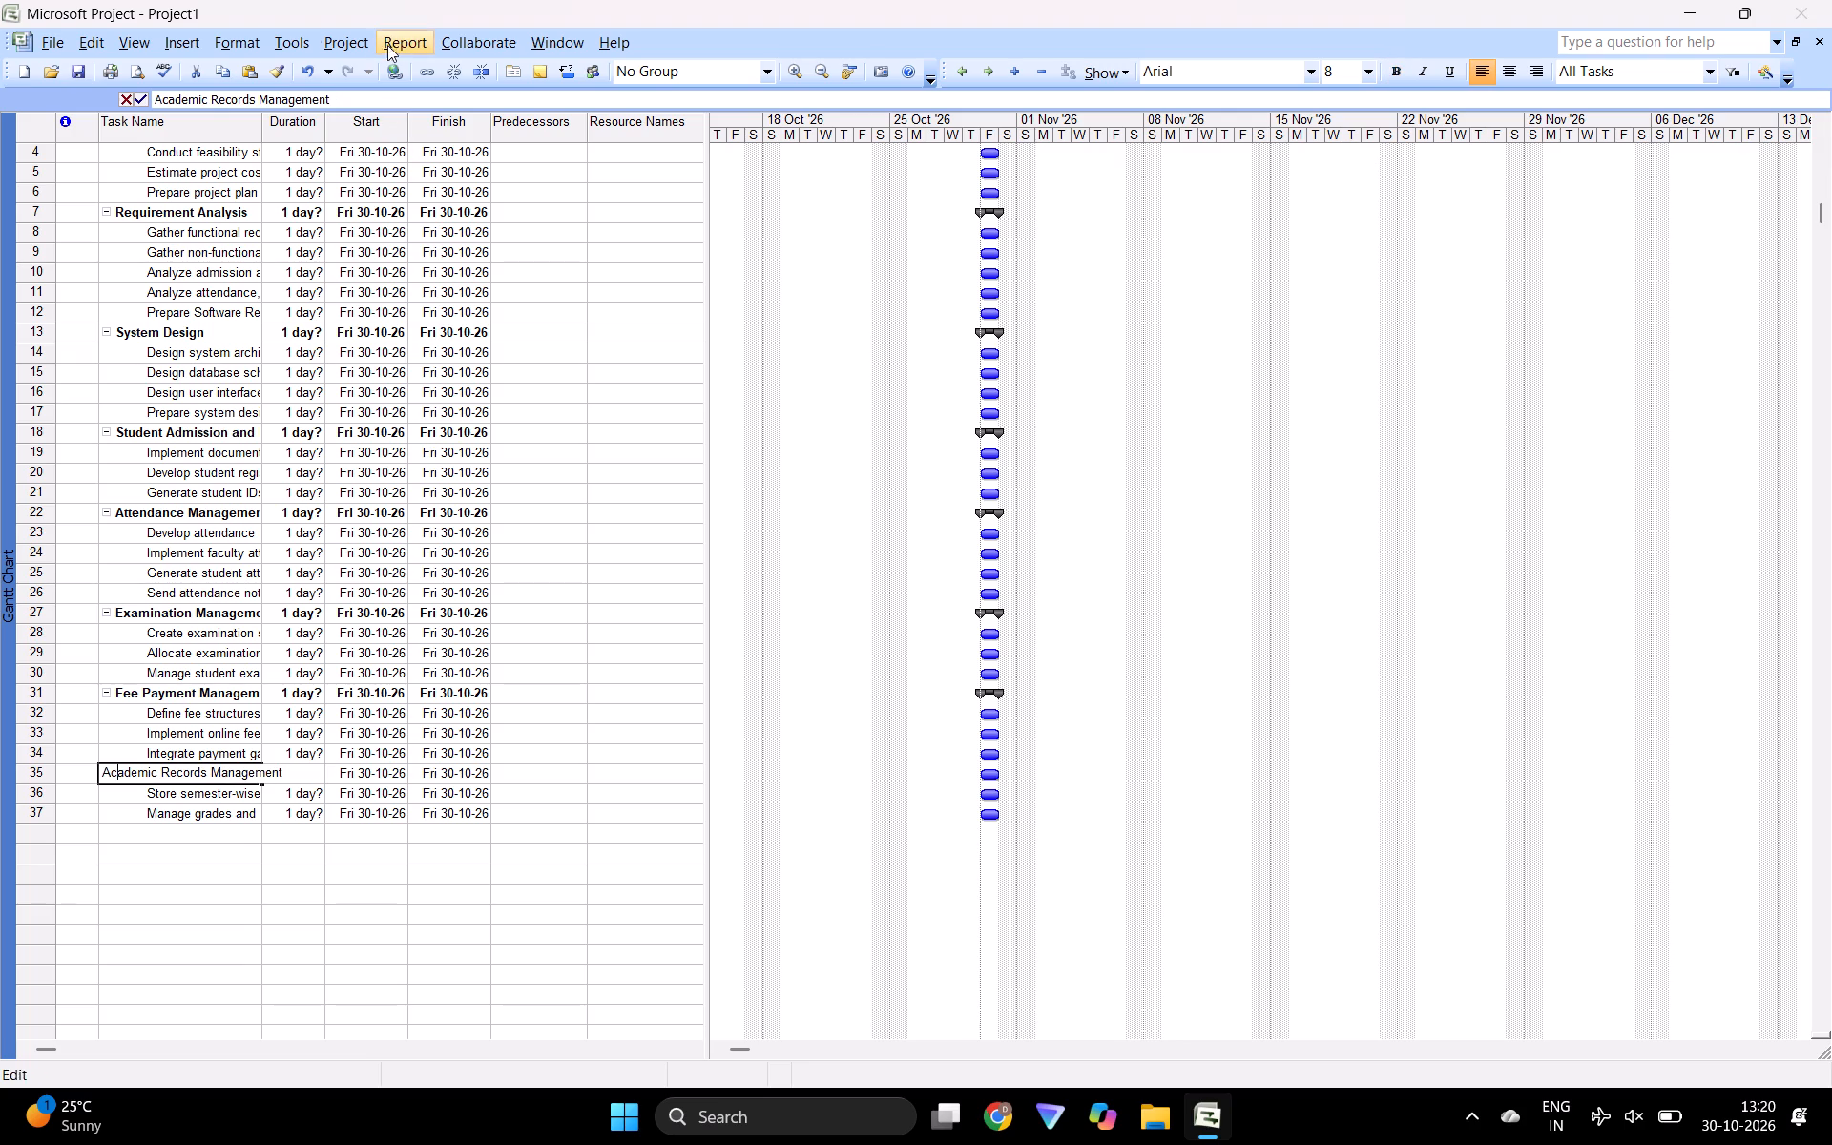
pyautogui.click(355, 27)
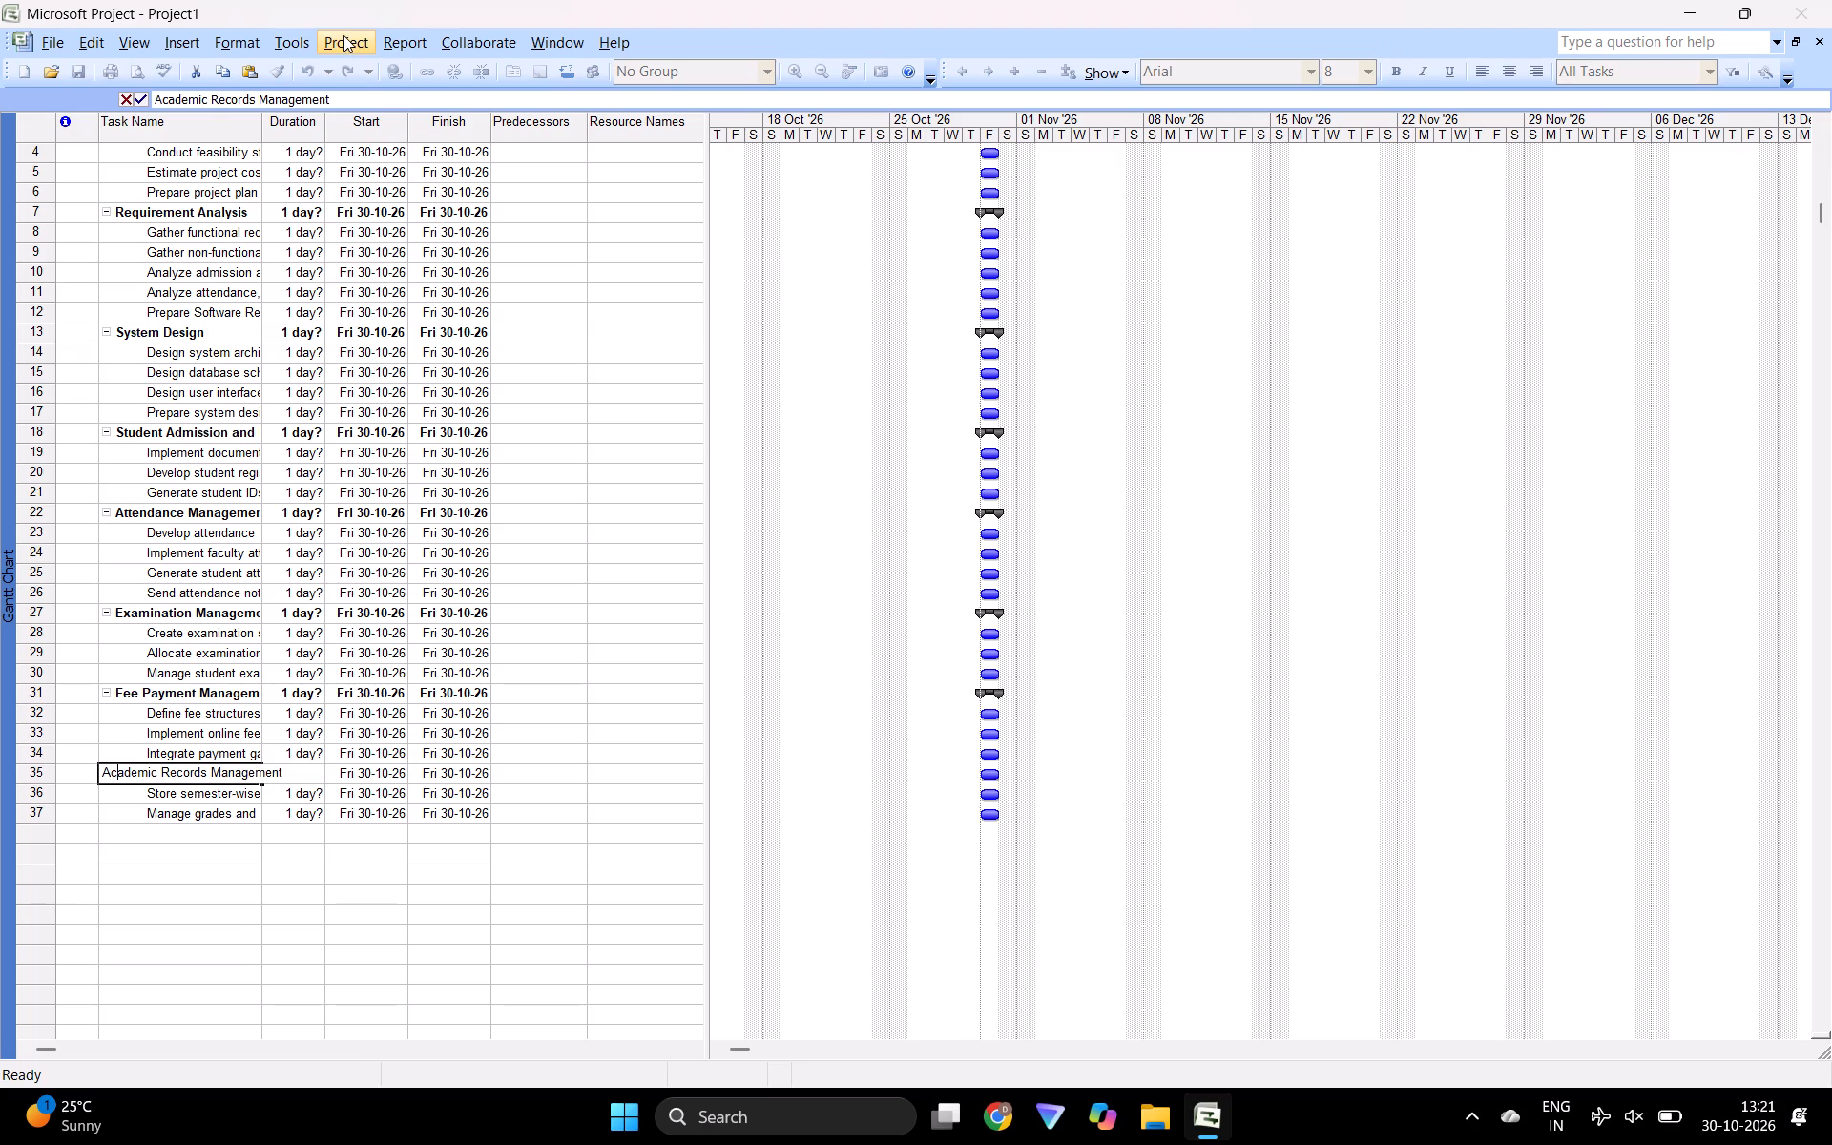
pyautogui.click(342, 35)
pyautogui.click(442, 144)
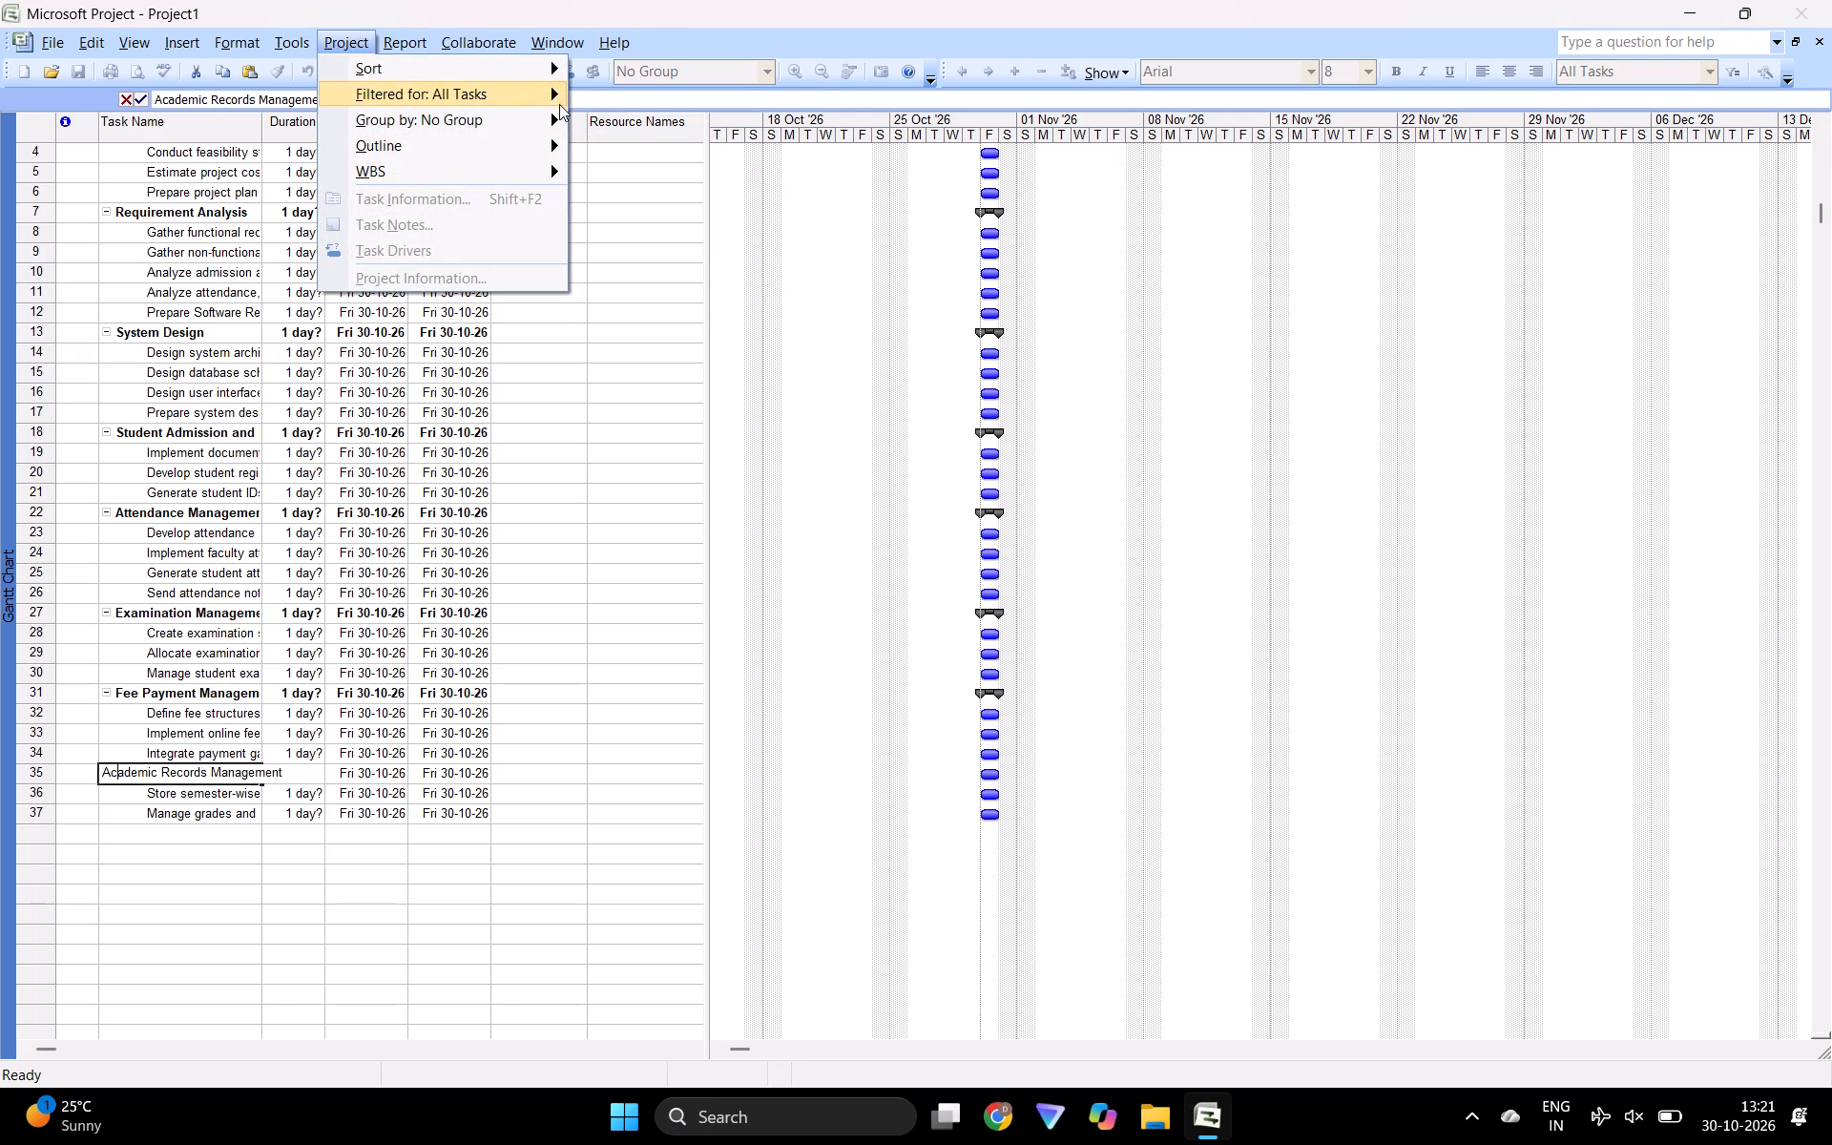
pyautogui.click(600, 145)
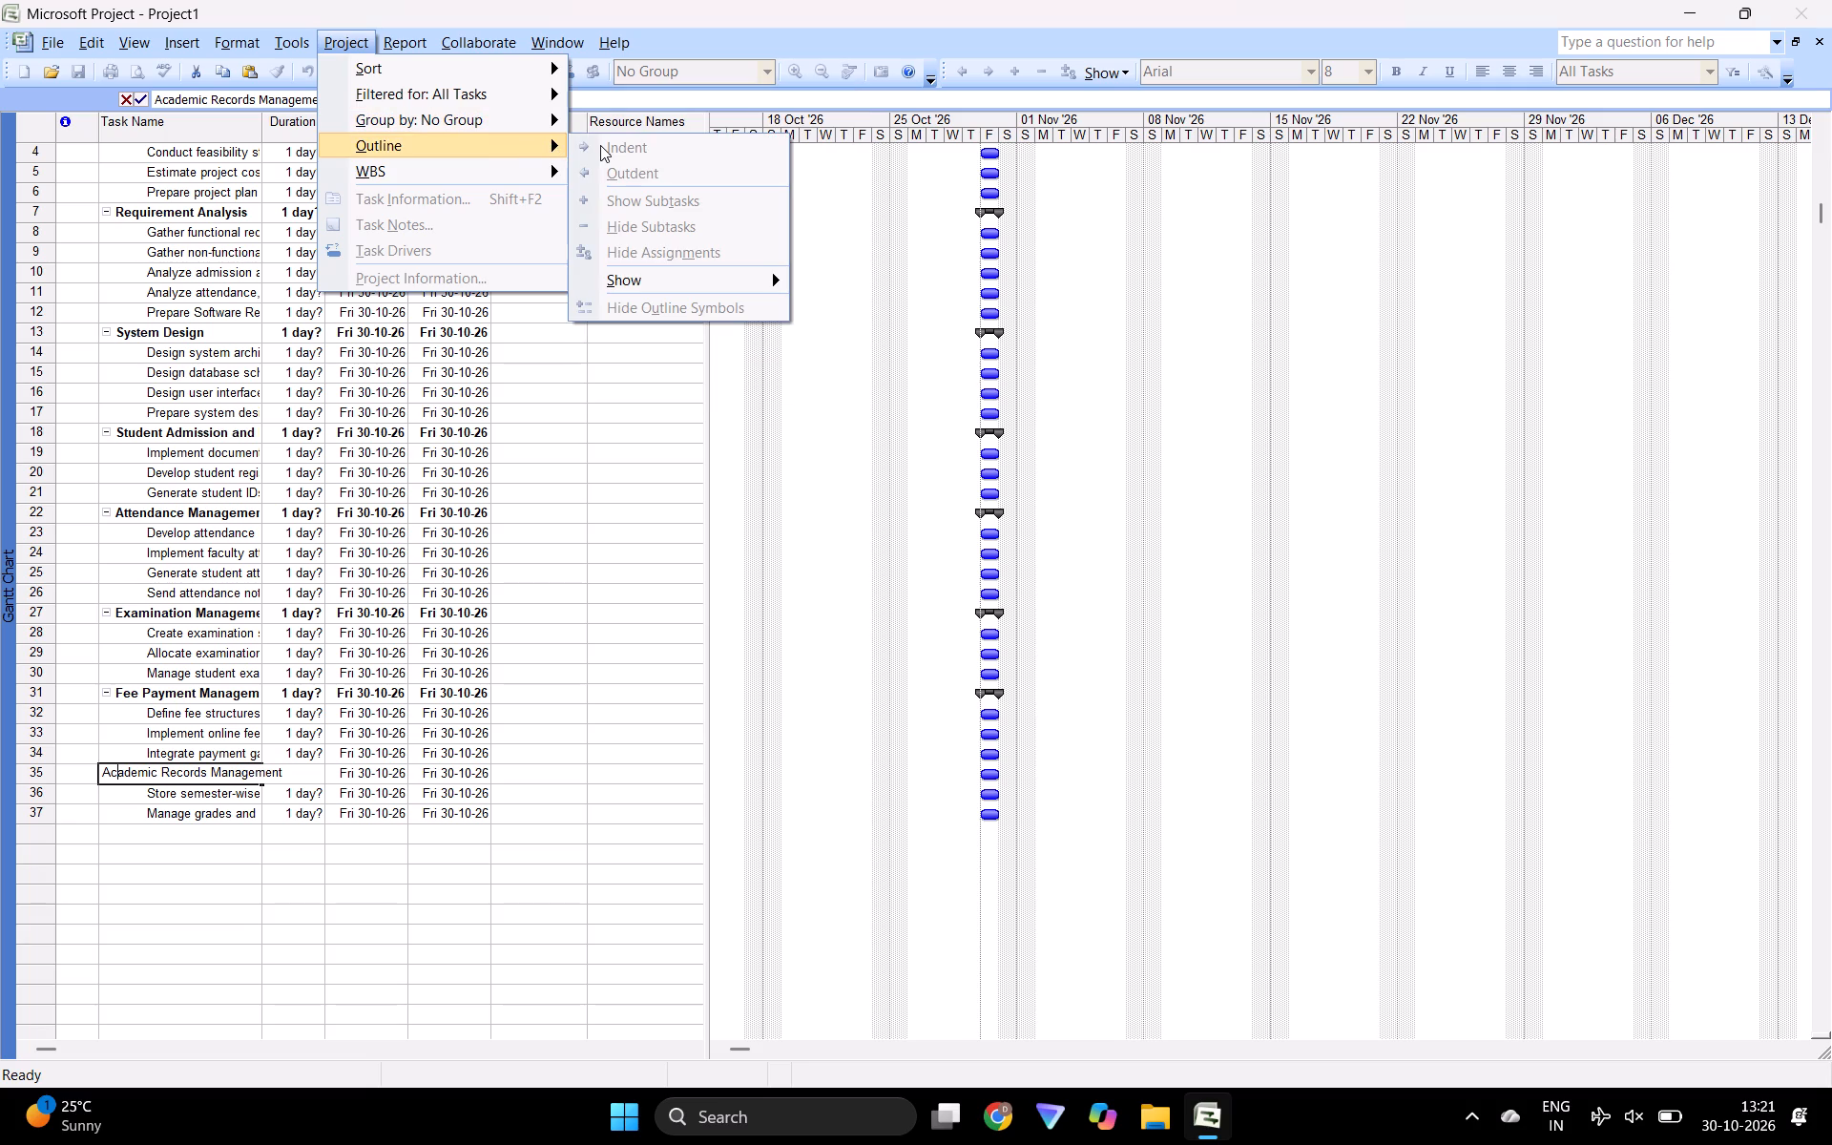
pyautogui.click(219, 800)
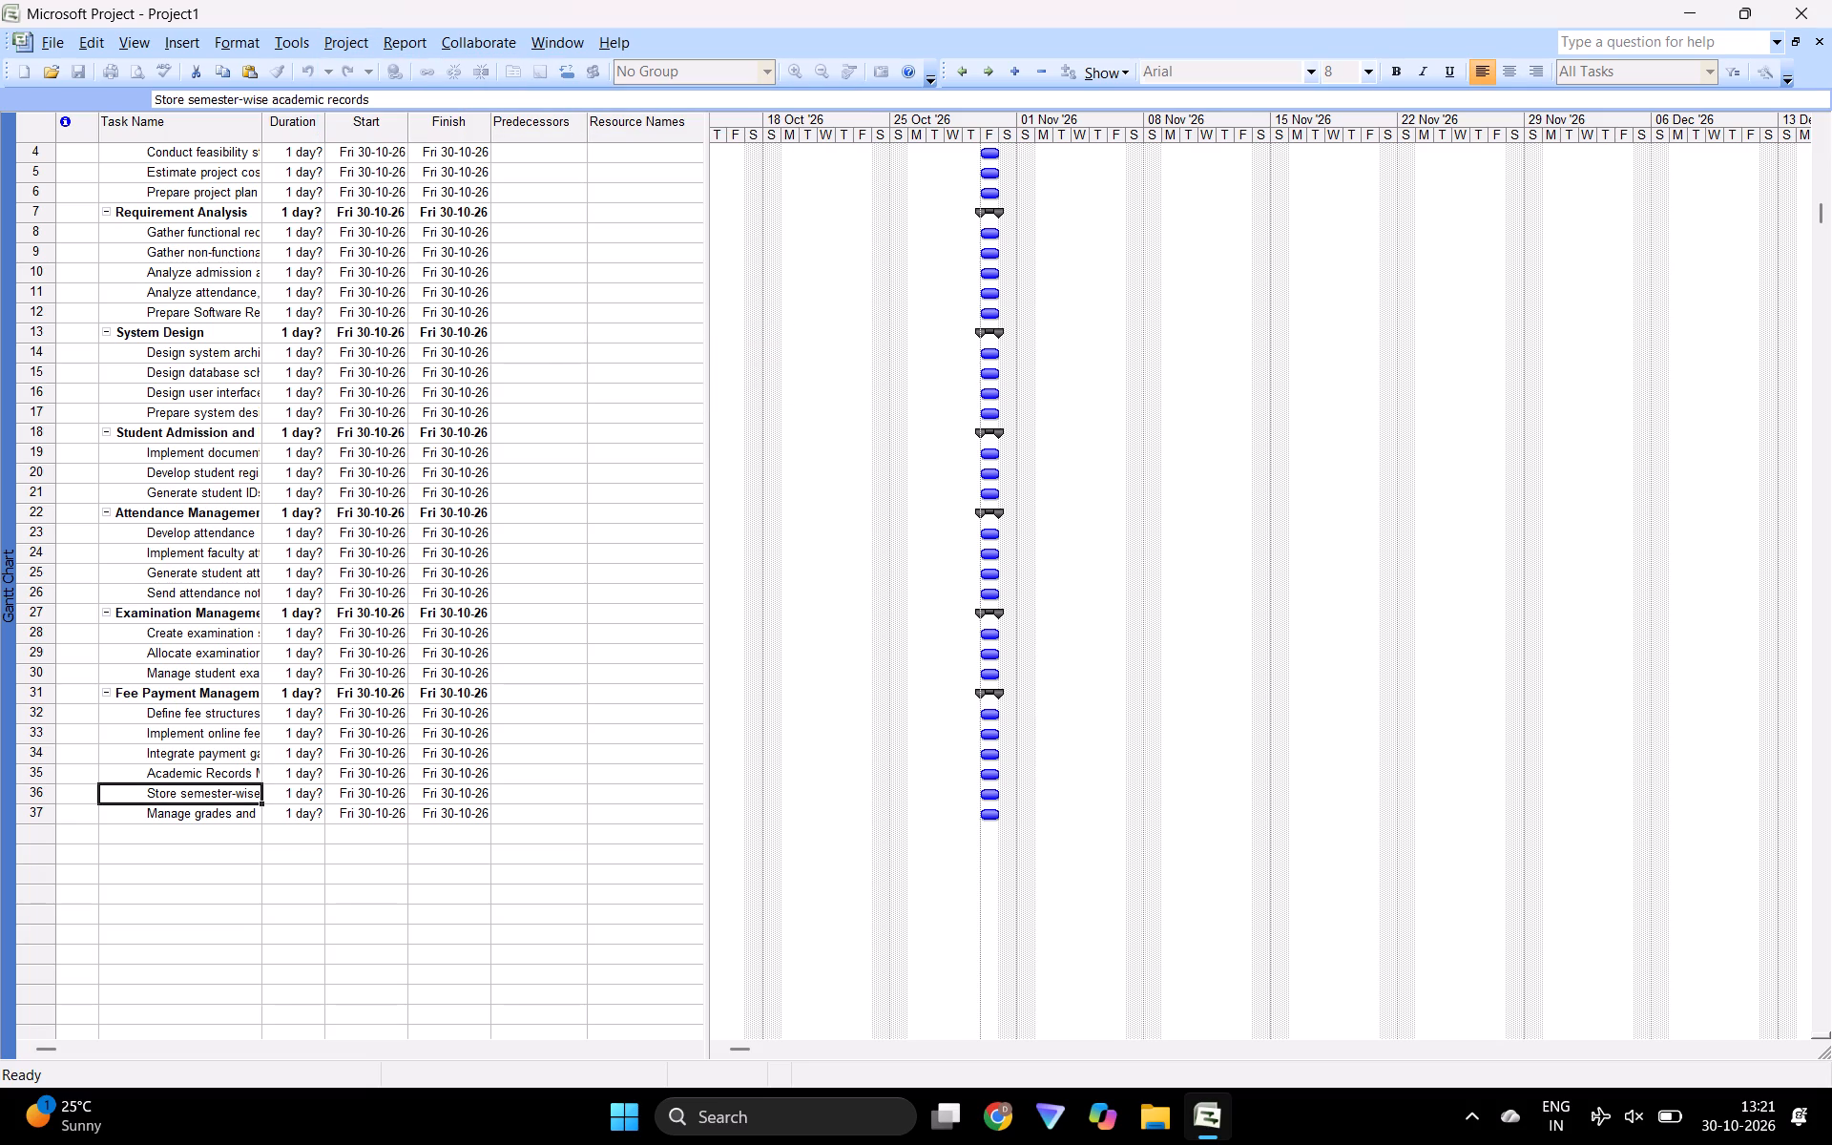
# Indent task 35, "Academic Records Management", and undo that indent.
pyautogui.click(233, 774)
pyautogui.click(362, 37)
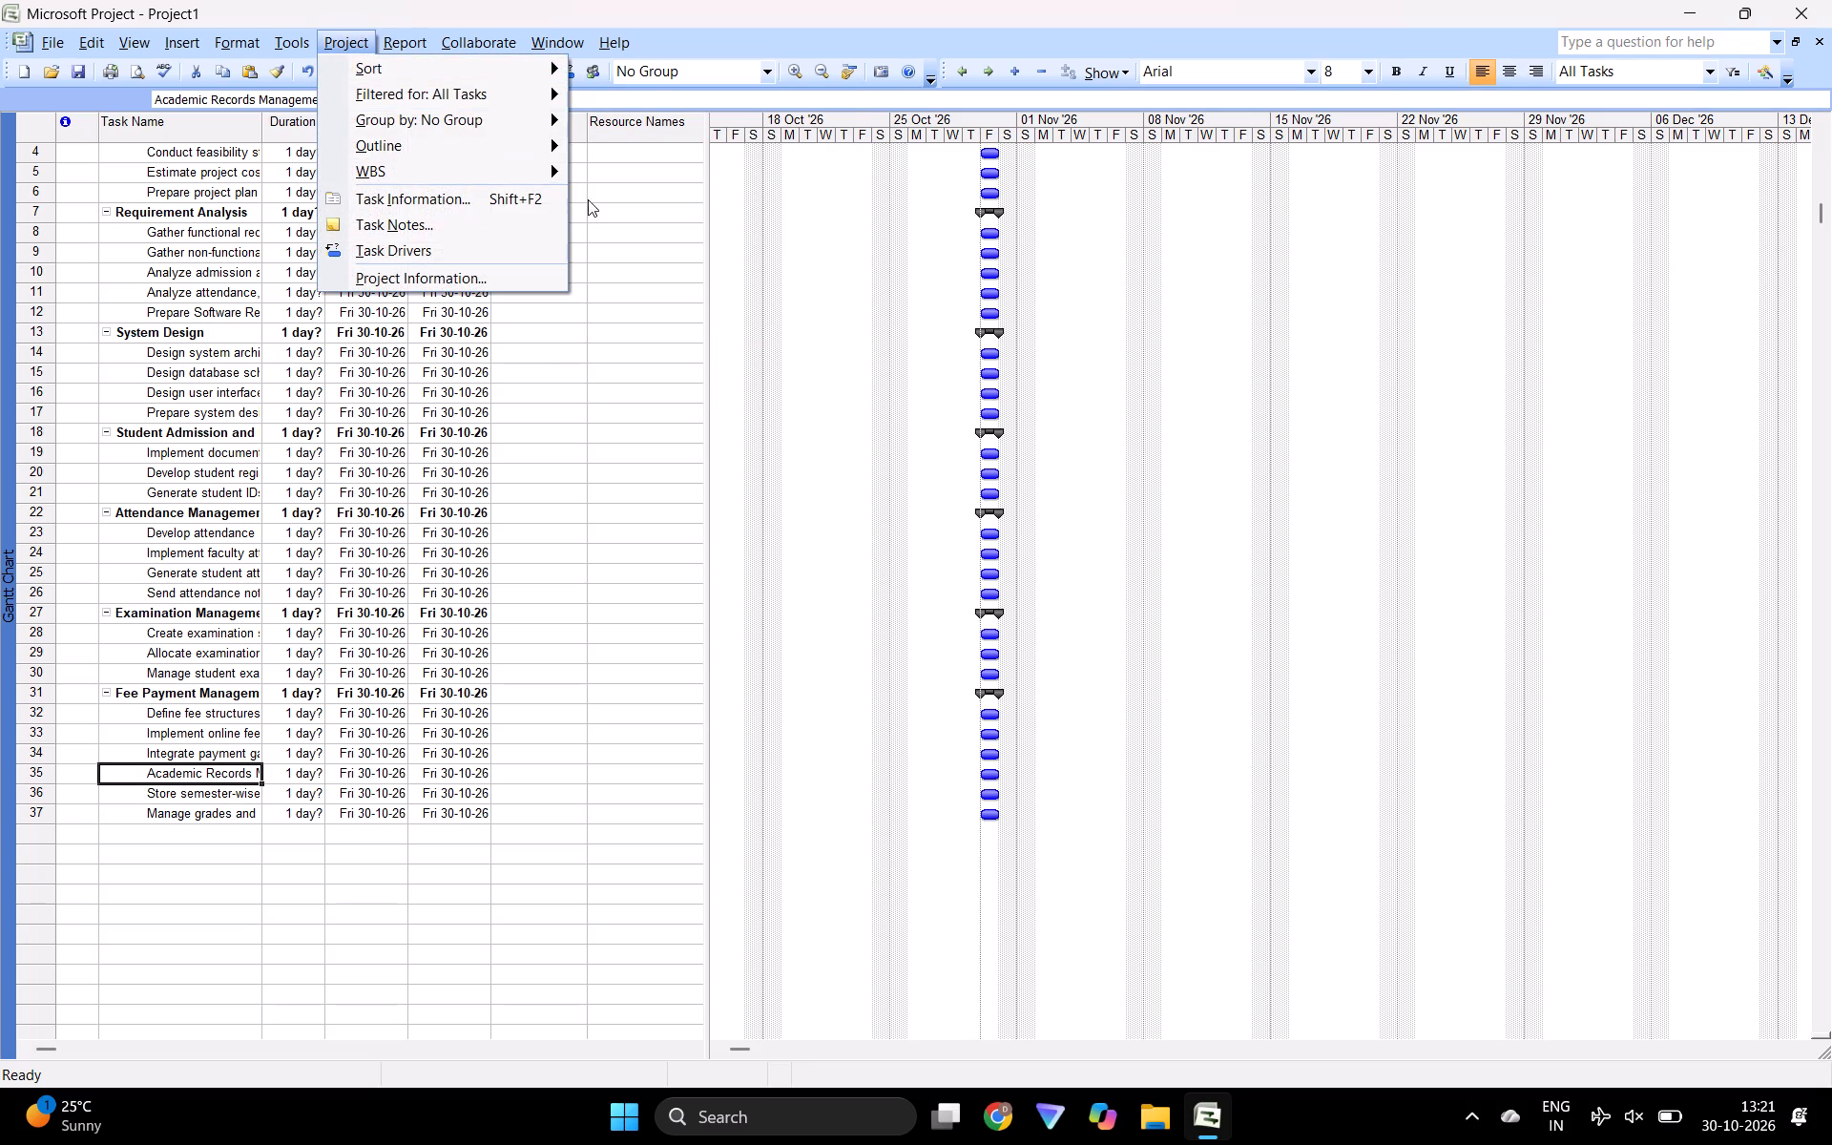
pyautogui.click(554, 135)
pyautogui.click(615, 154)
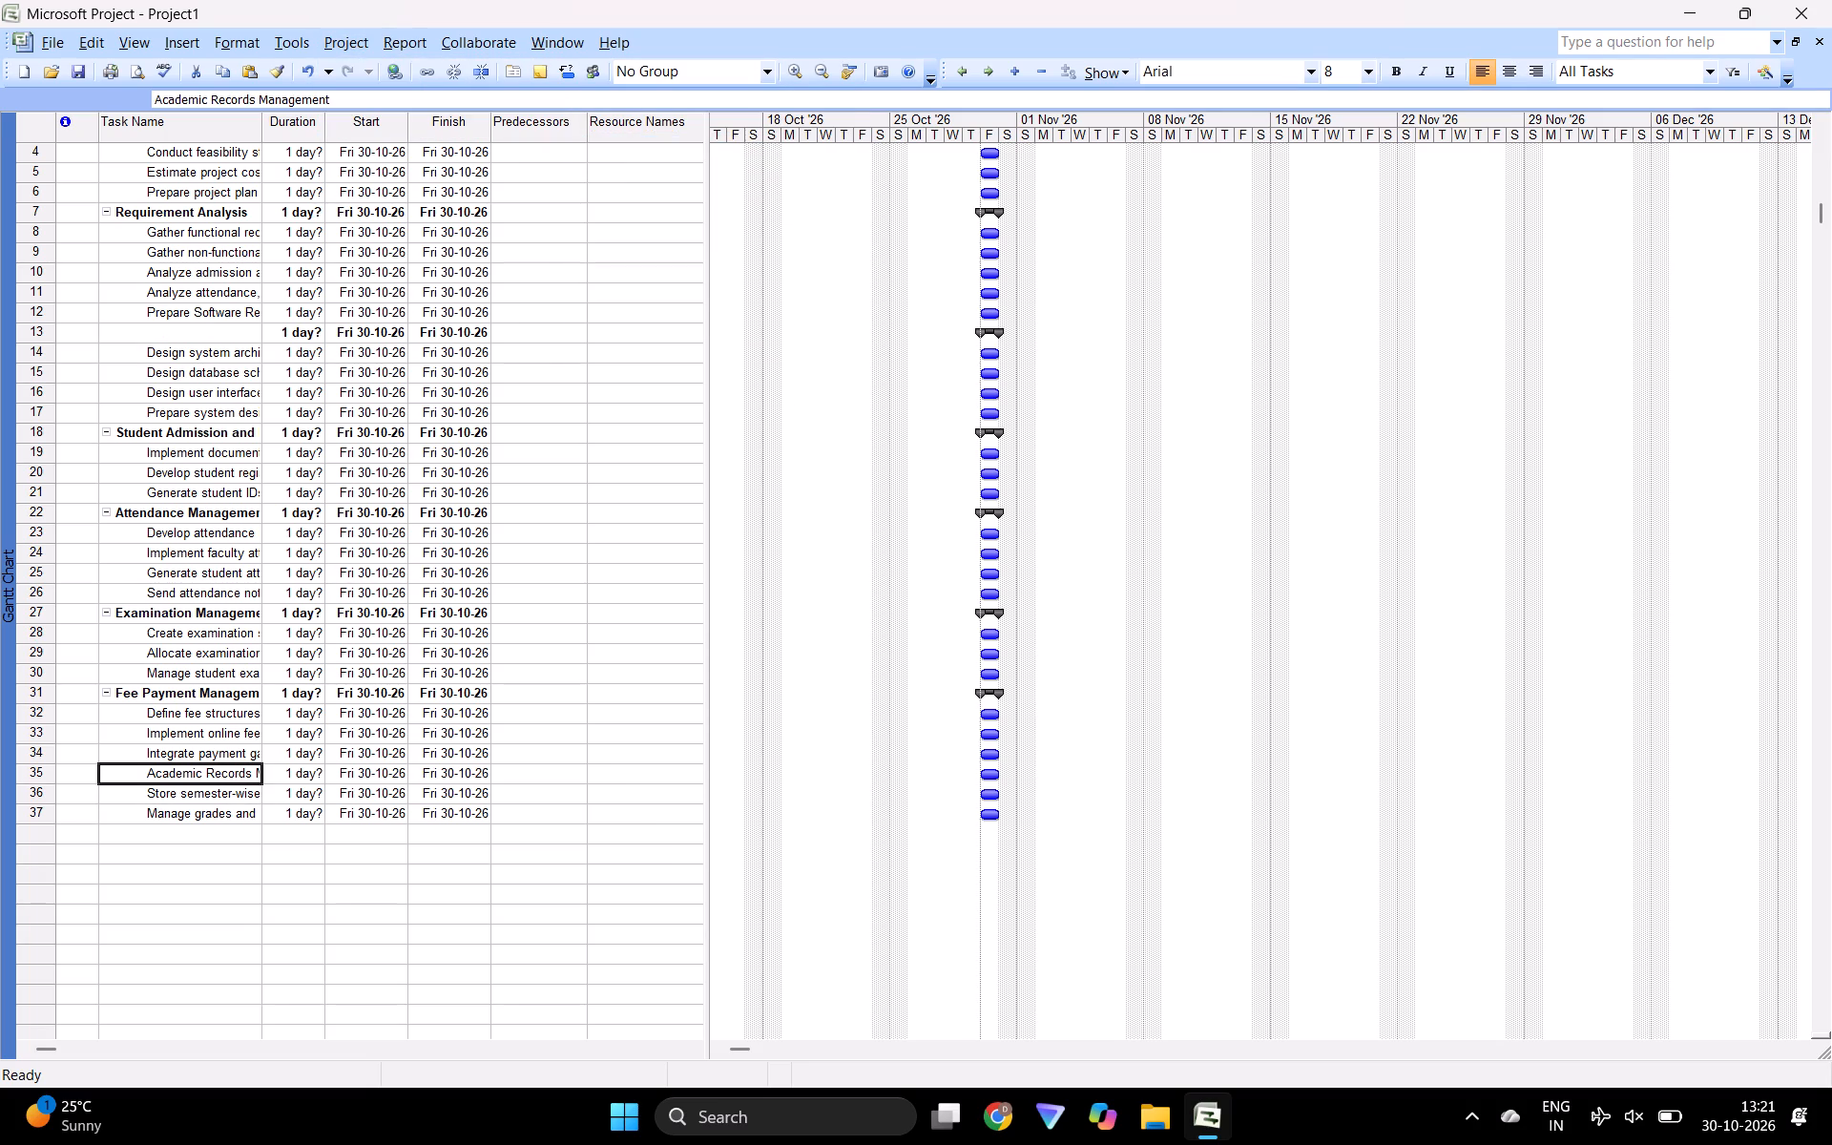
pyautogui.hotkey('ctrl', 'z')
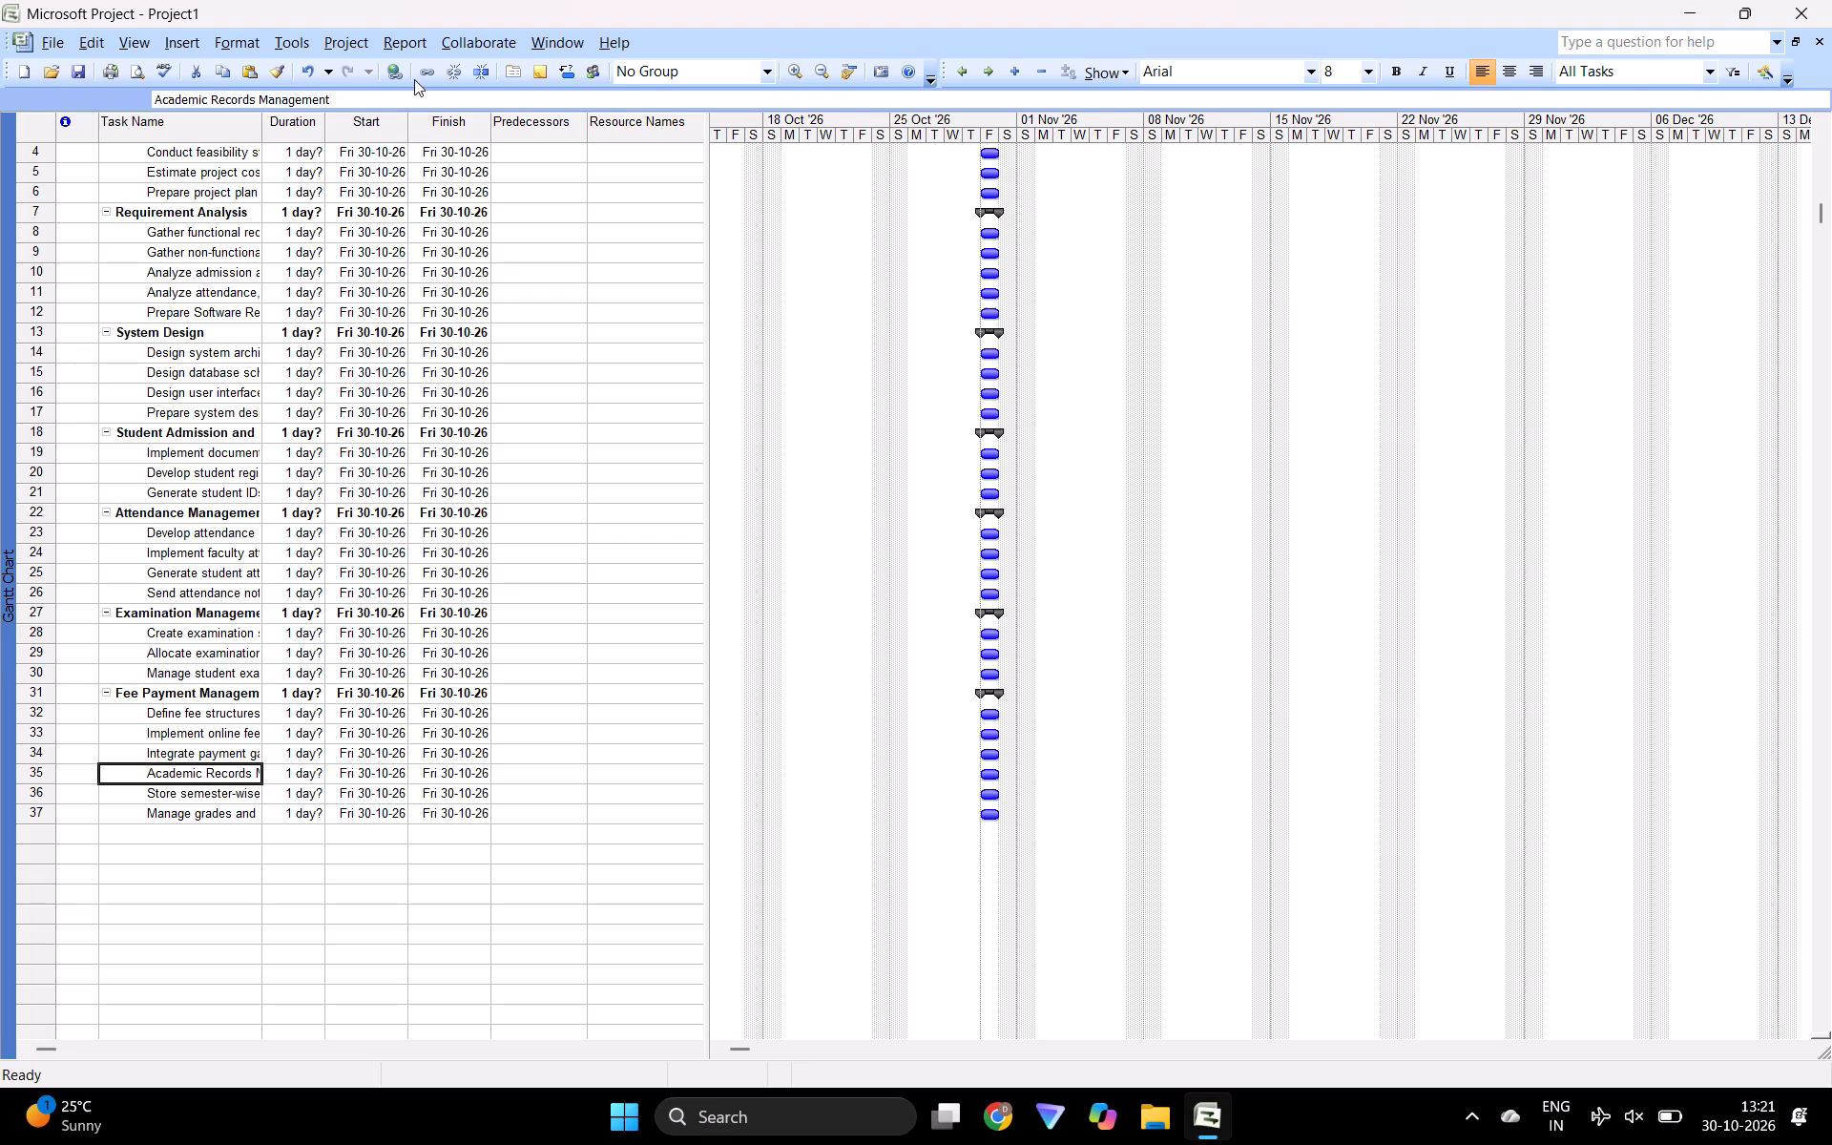
# Outdent task 35, "Academic Records Management", to make it a top-level summary task over the tasks below it.
pyautogui.click(330, 29)
pyautogui.click(333, 38)
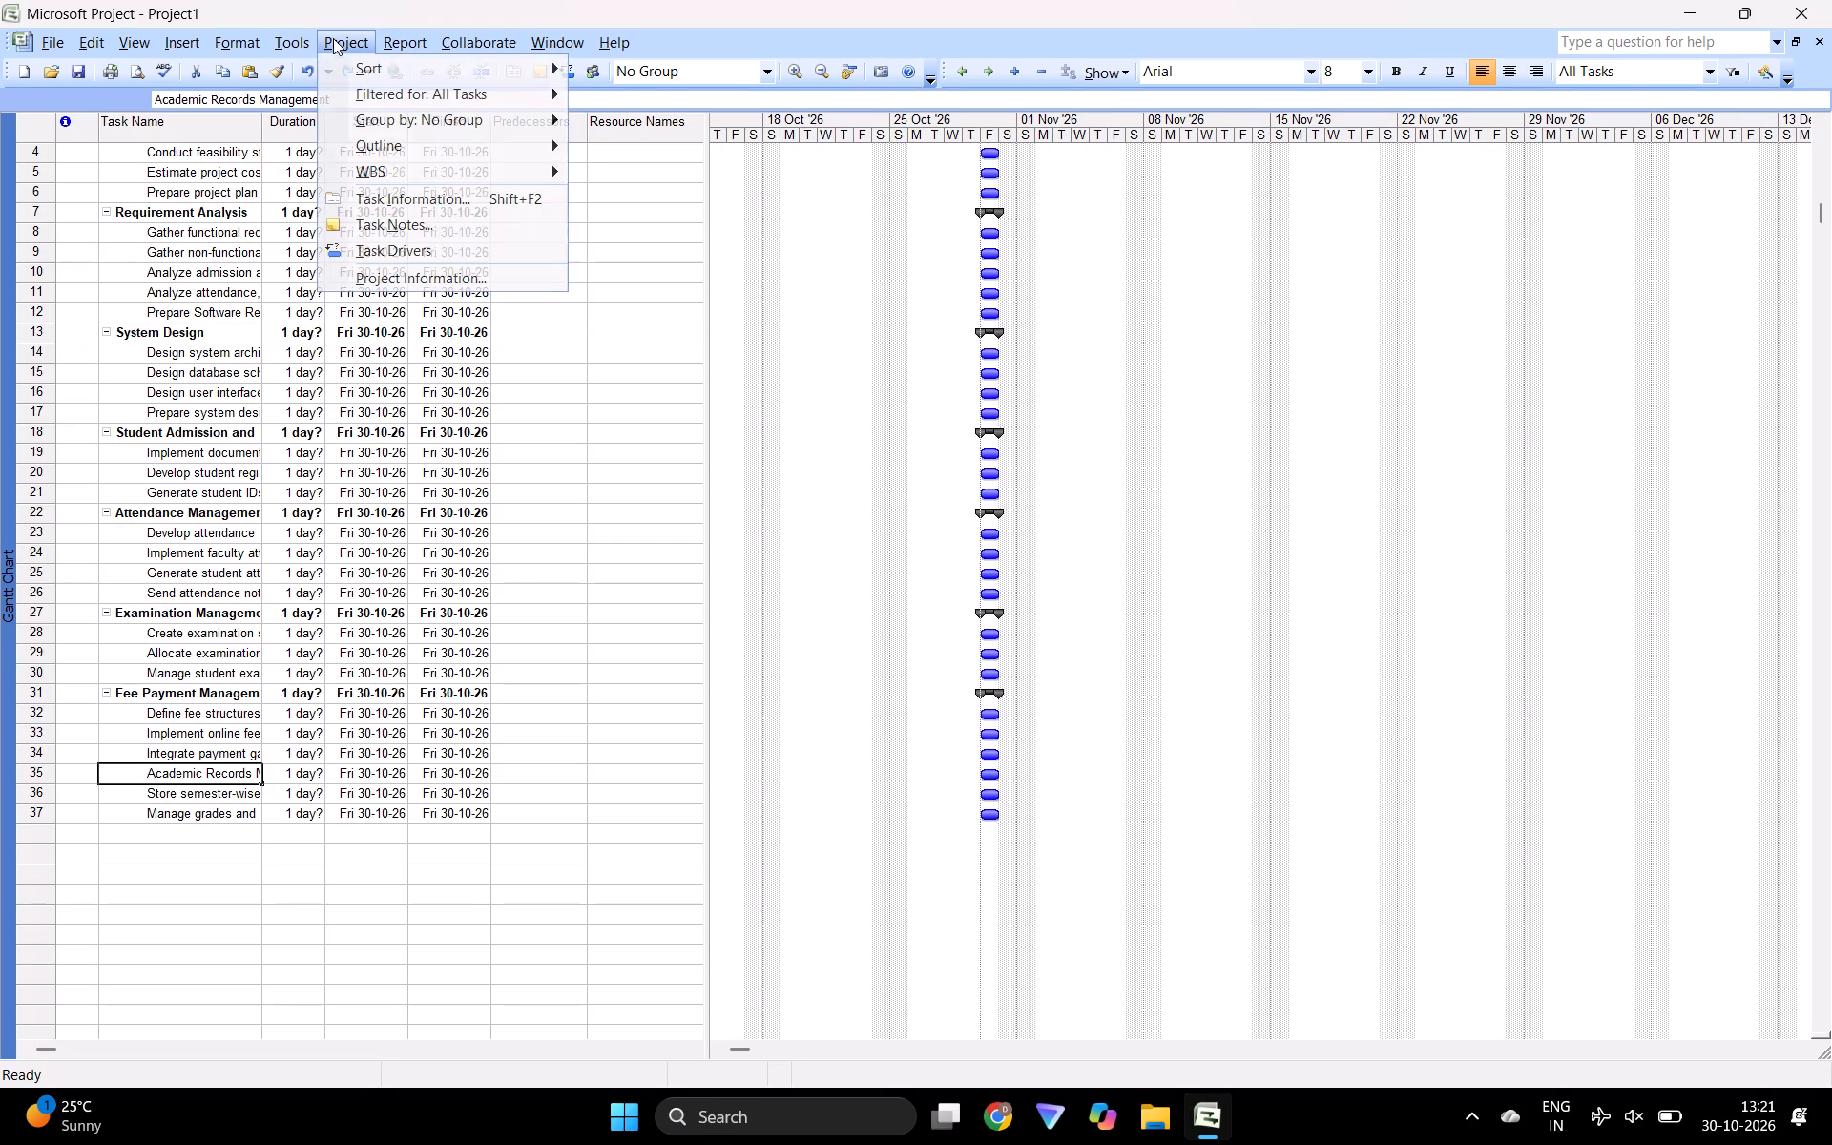
pyautogui.click(538, 150)
pyautogui.click(613, 171)
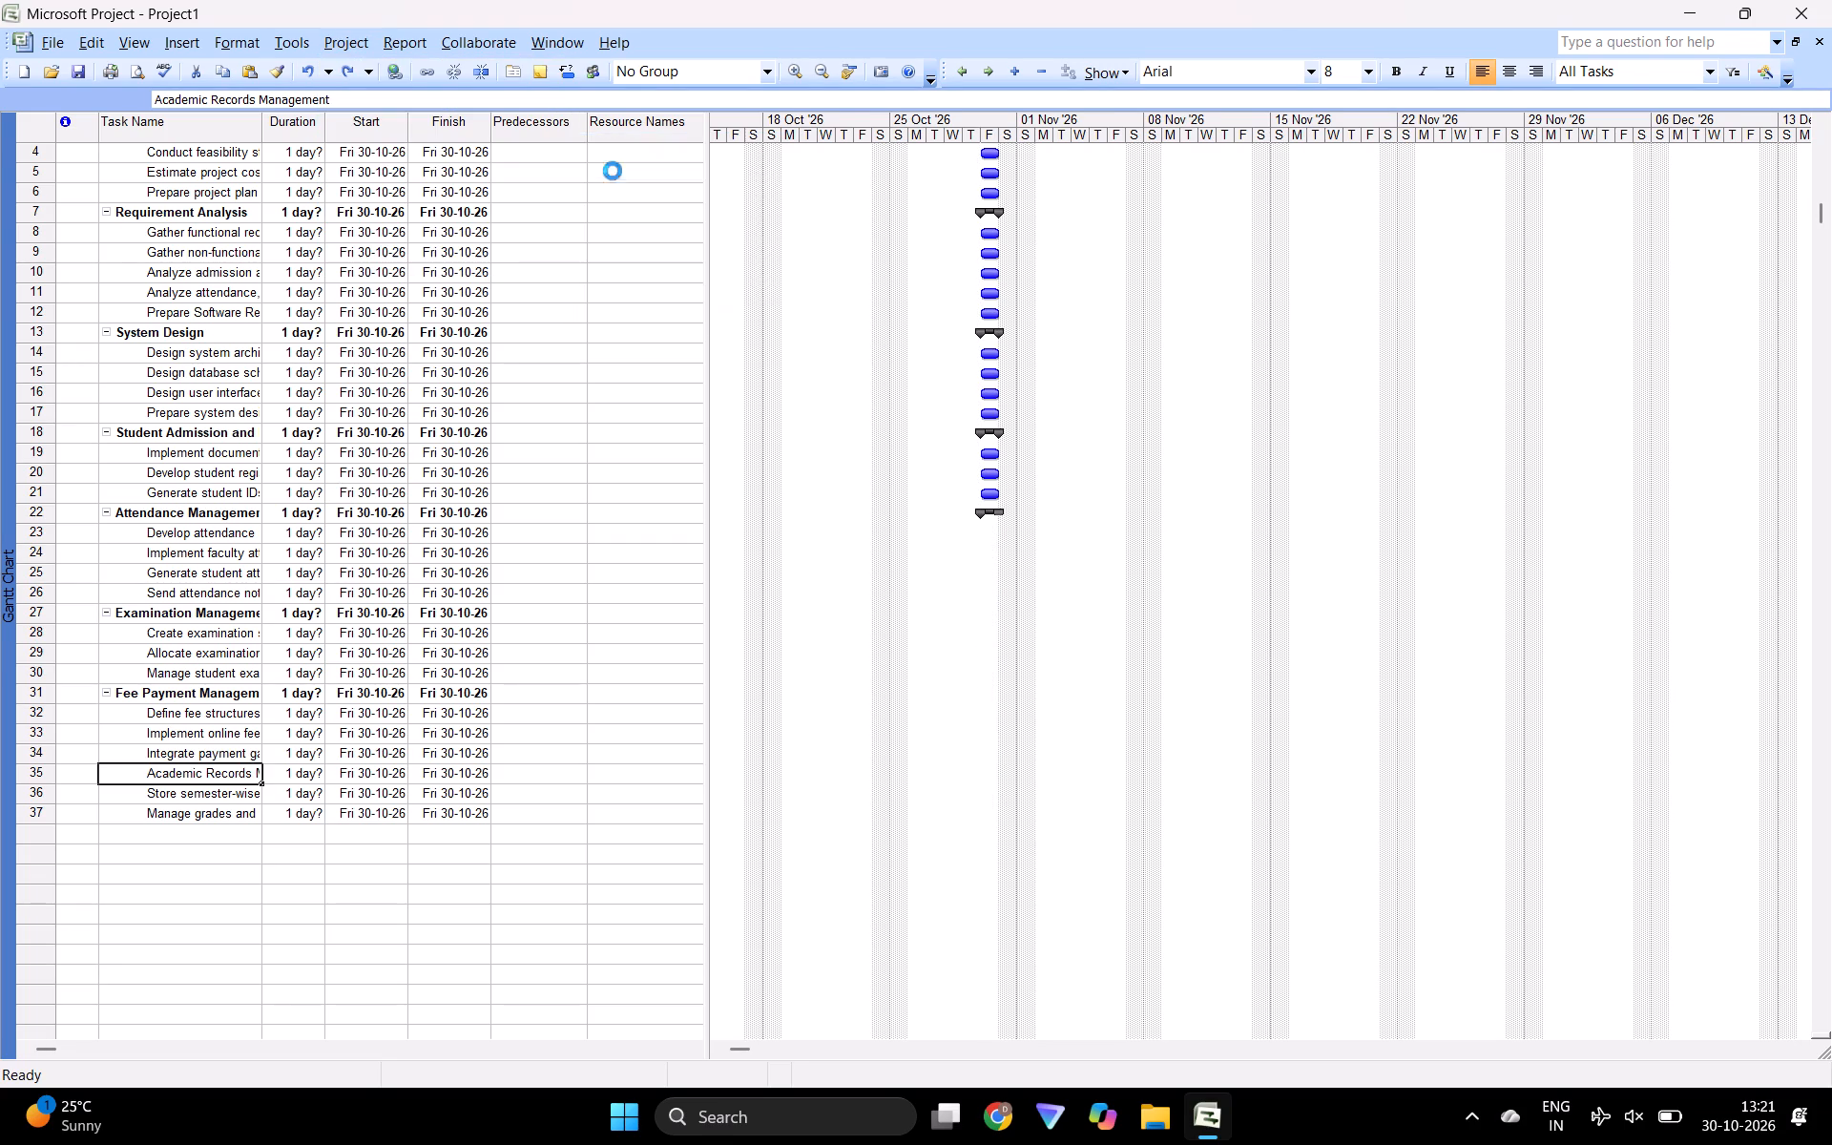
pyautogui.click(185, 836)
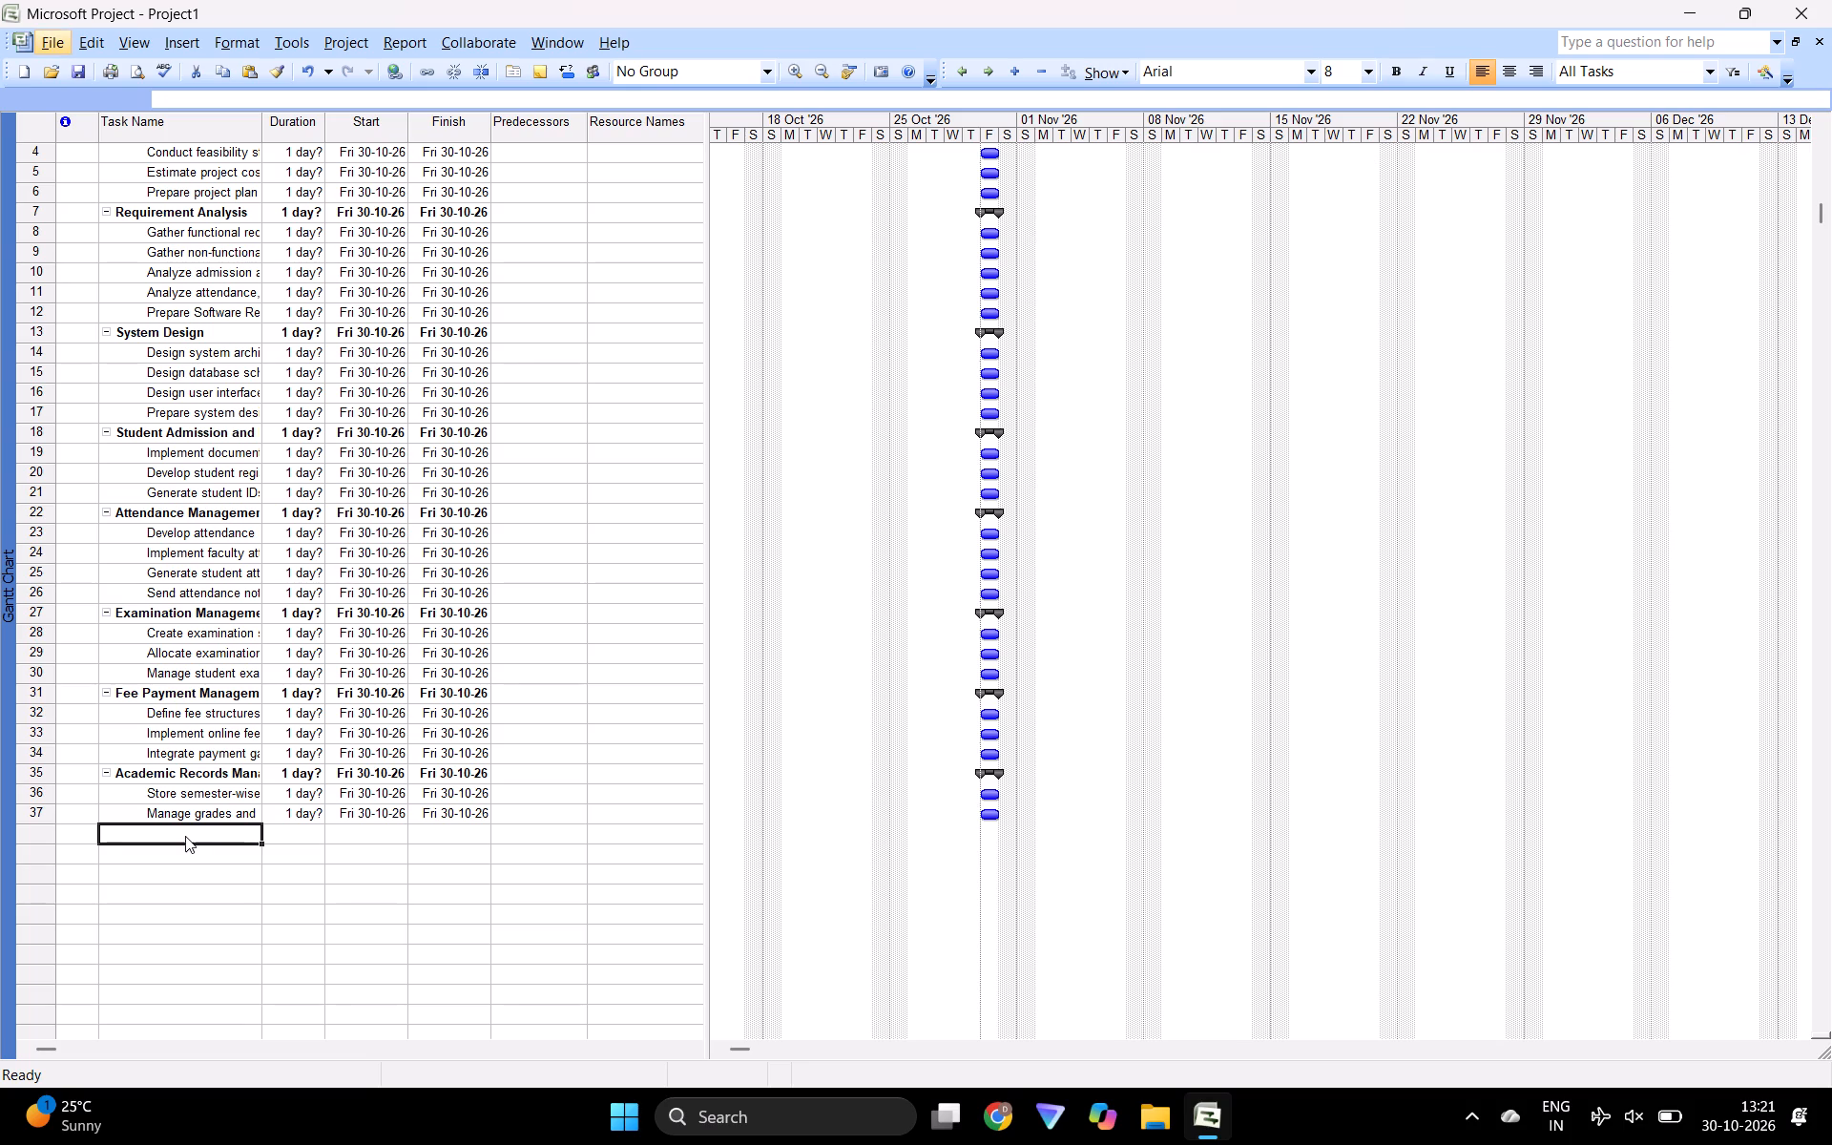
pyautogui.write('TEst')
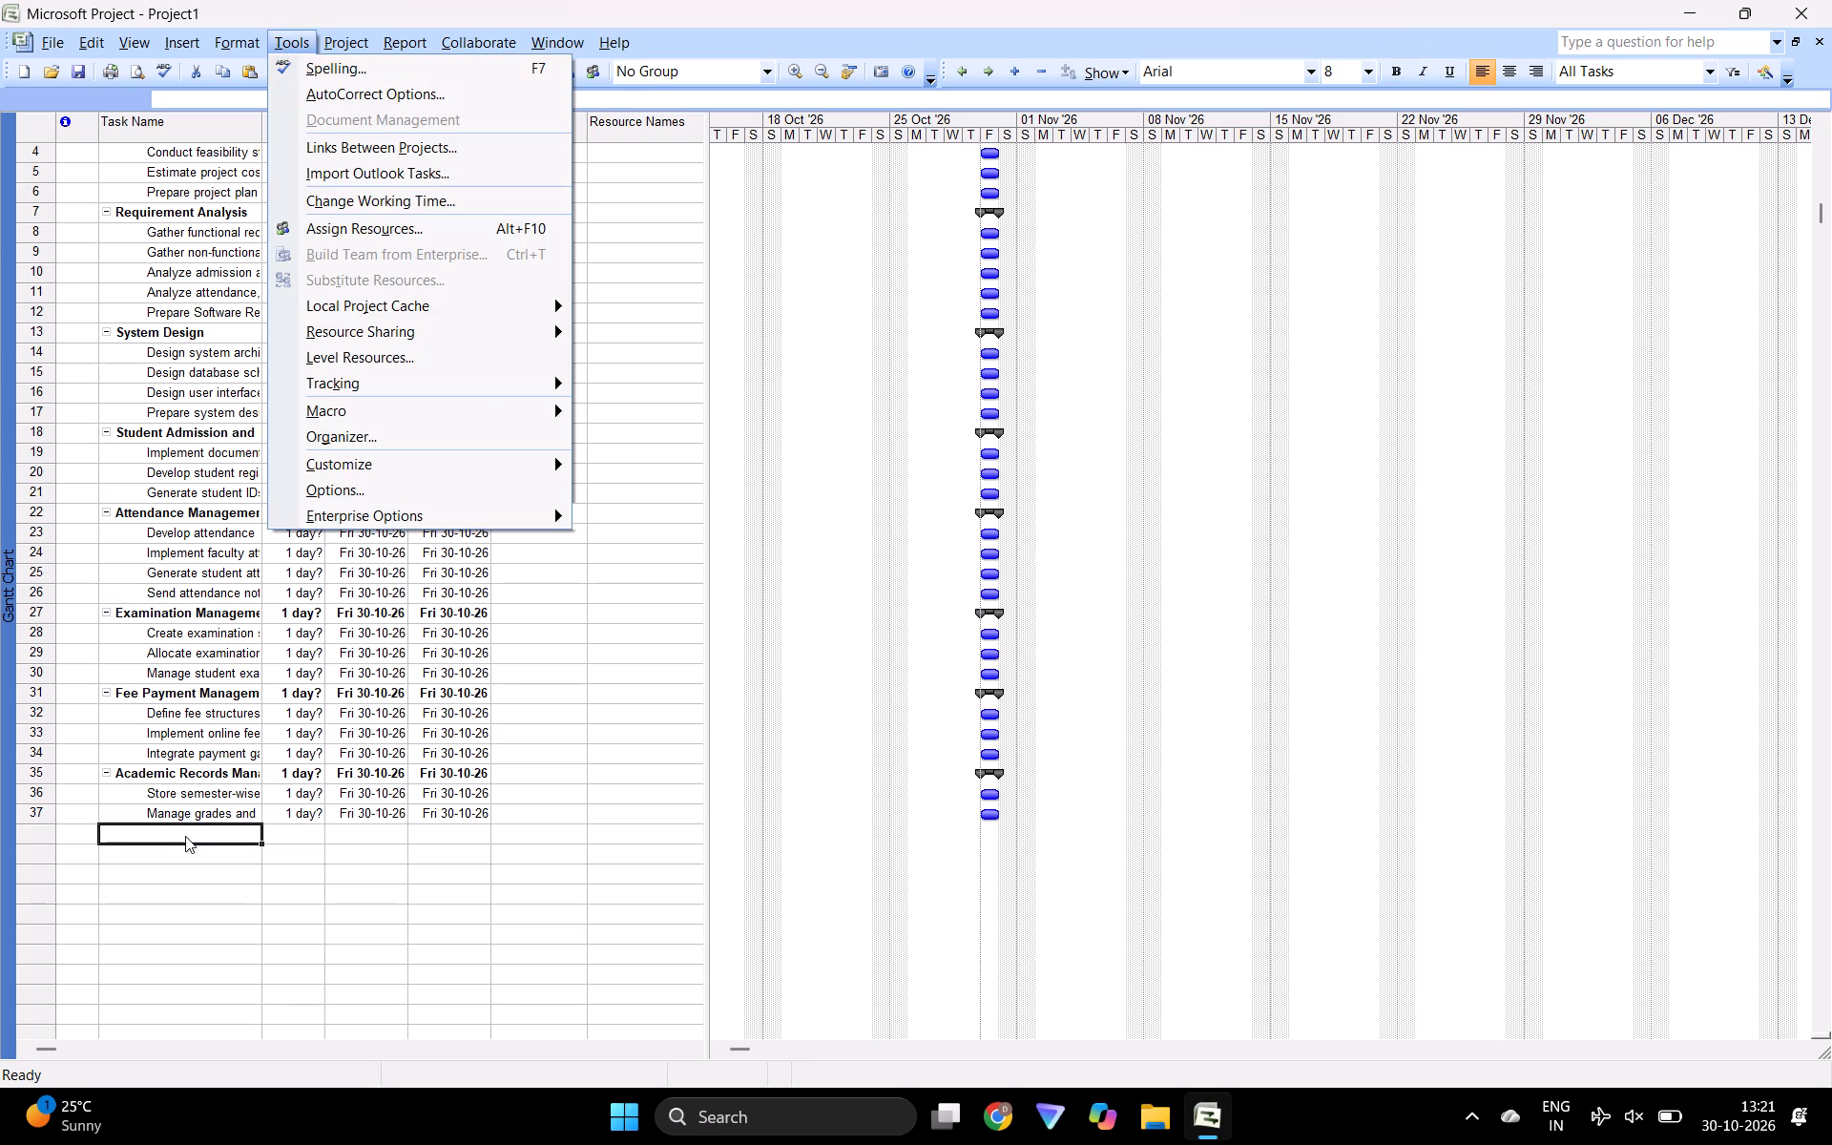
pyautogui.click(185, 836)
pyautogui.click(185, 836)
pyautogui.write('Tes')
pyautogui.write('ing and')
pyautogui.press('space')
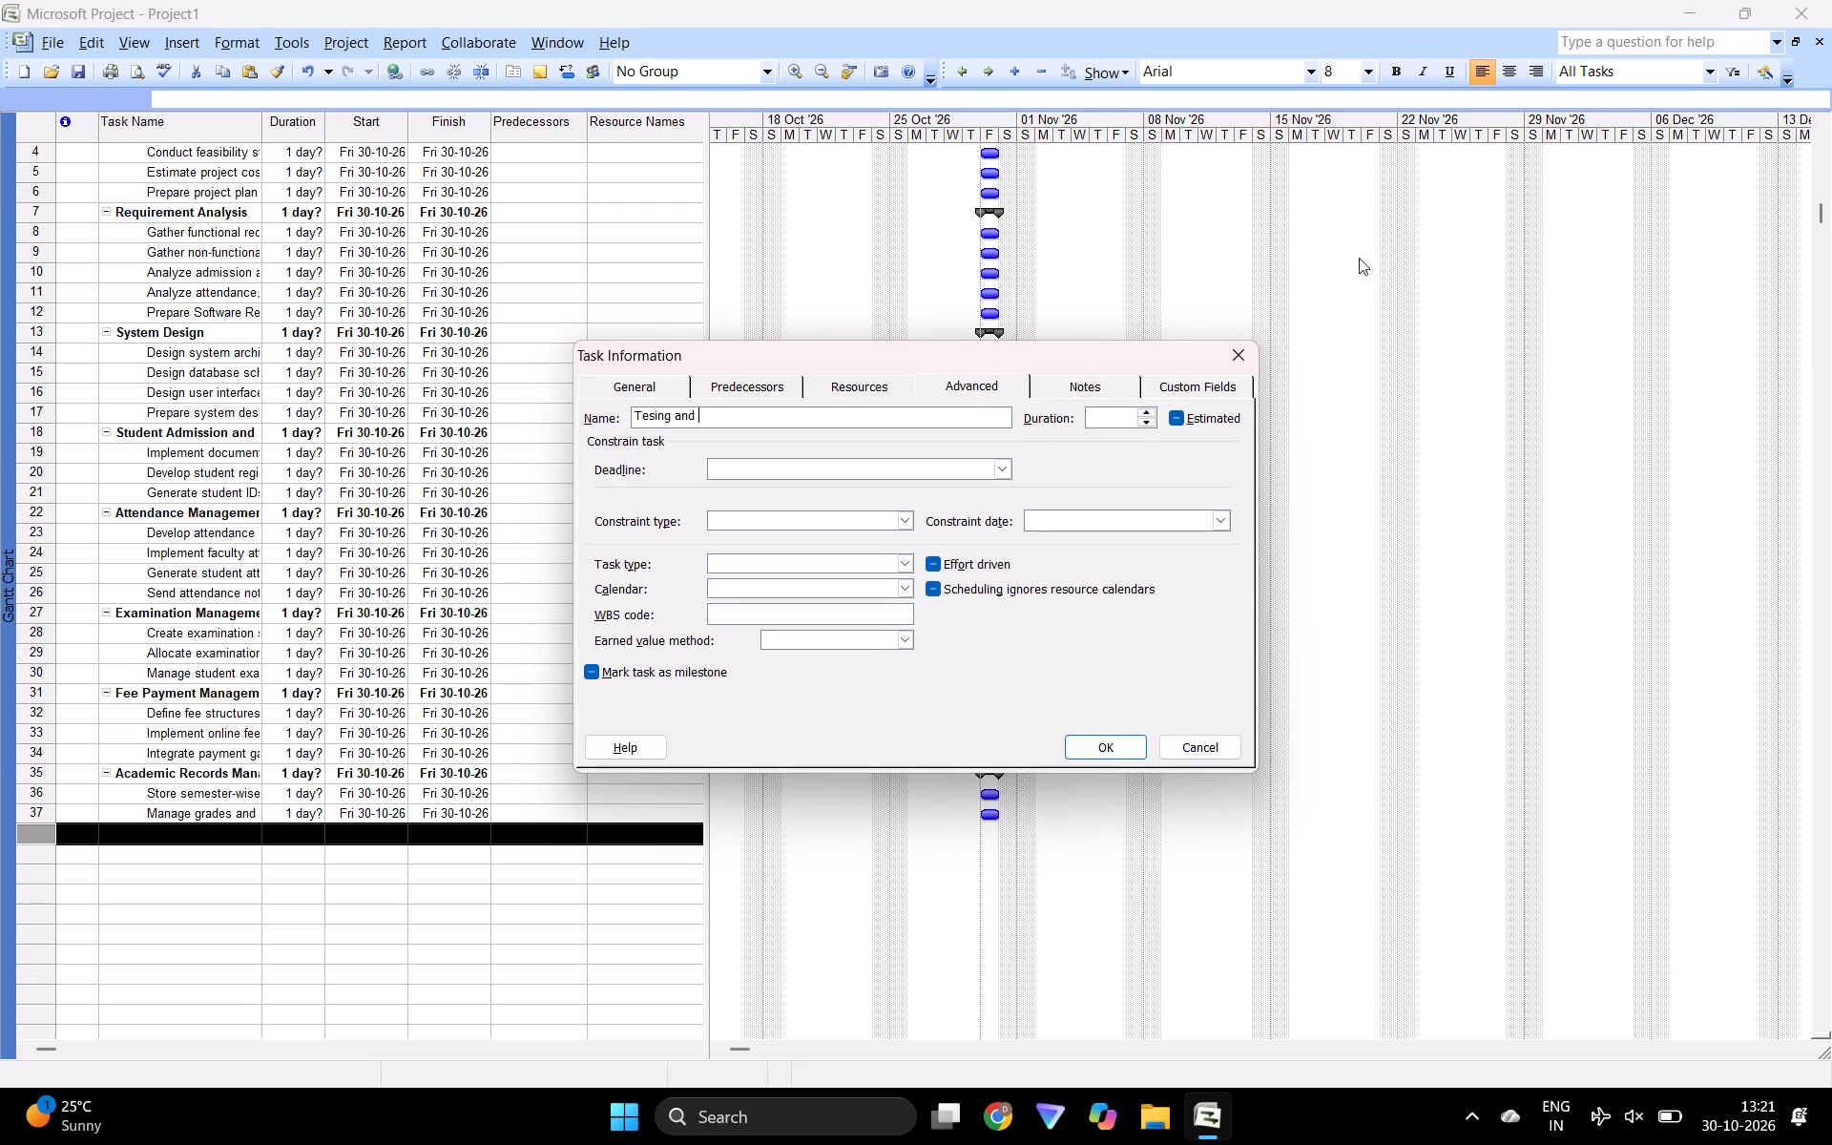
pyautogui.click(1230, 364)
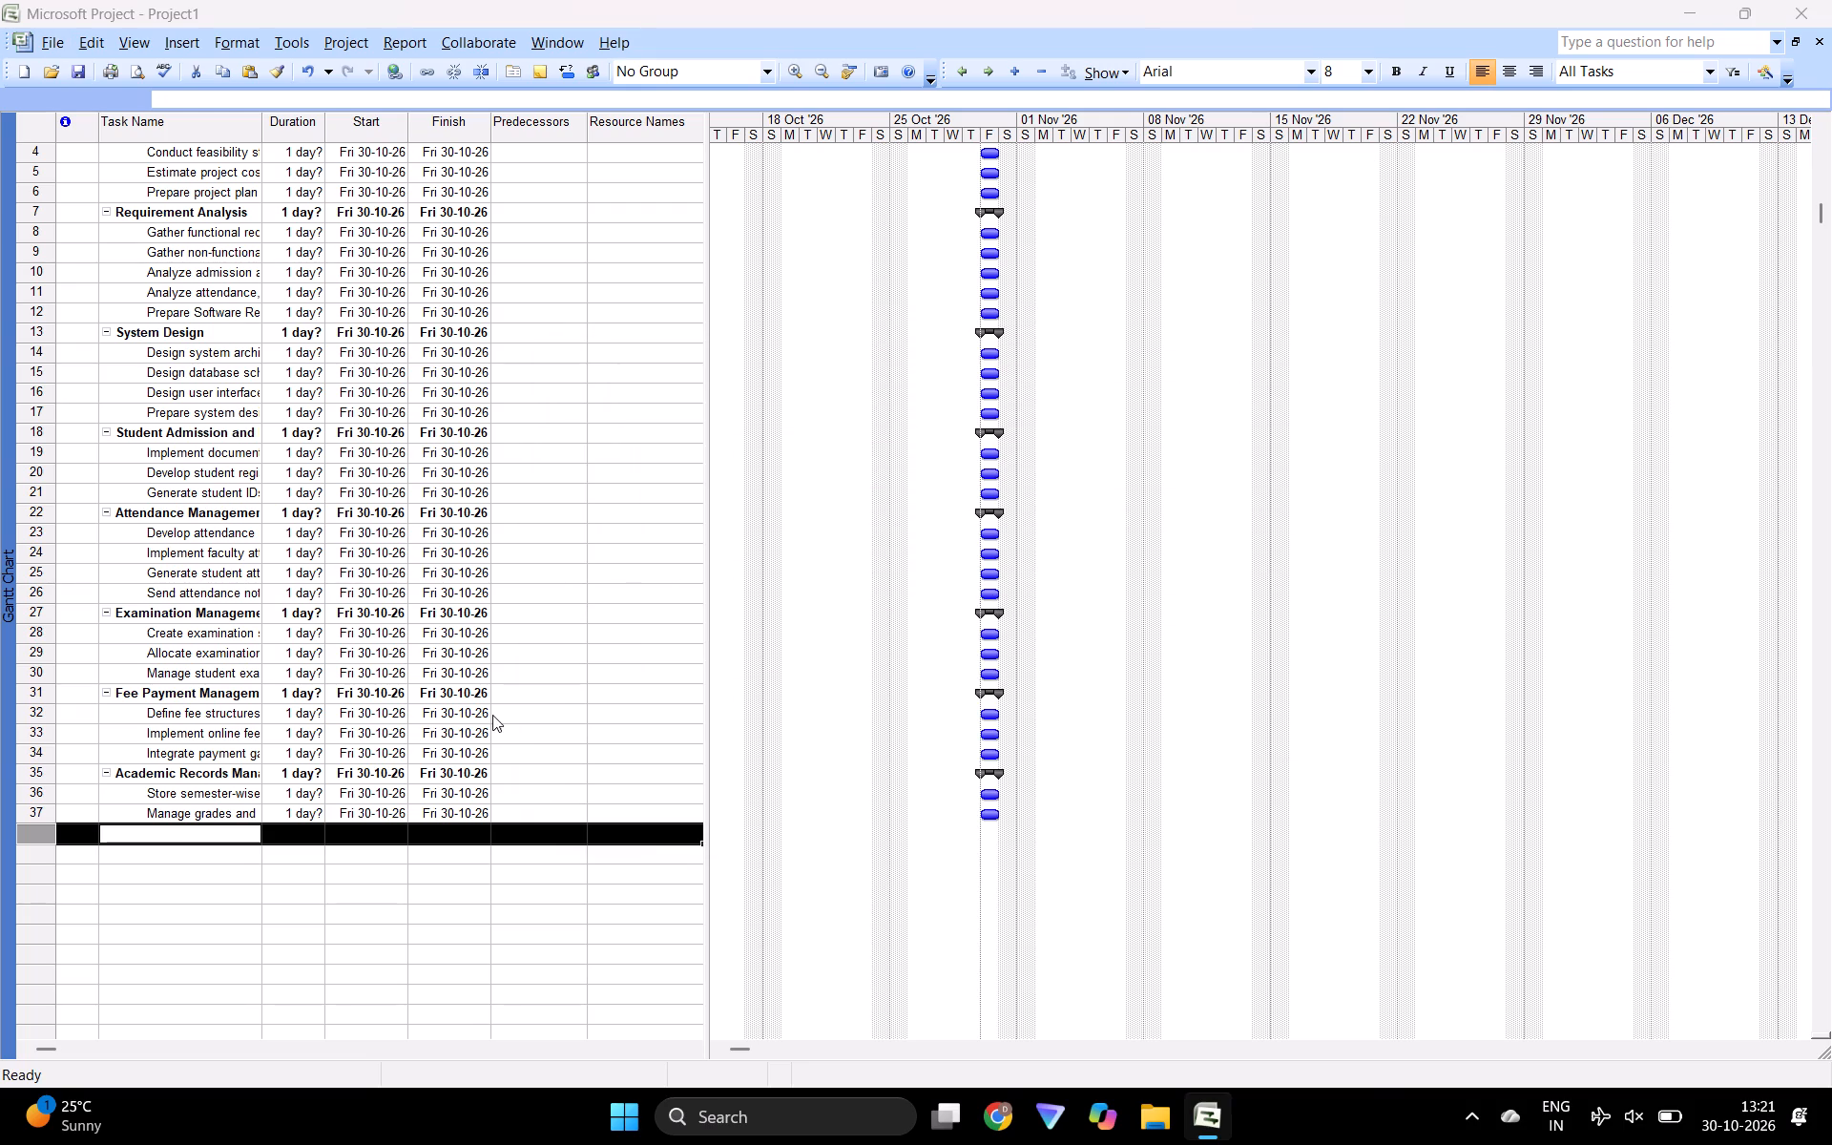
# Open Notepad, copy "System Integration and Testing" from Task 9 of p2.txt, and paste it into Project as a new task below task 37.
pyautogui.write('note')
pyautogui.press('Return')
pyautogui.scroll(-1, 605, 627)
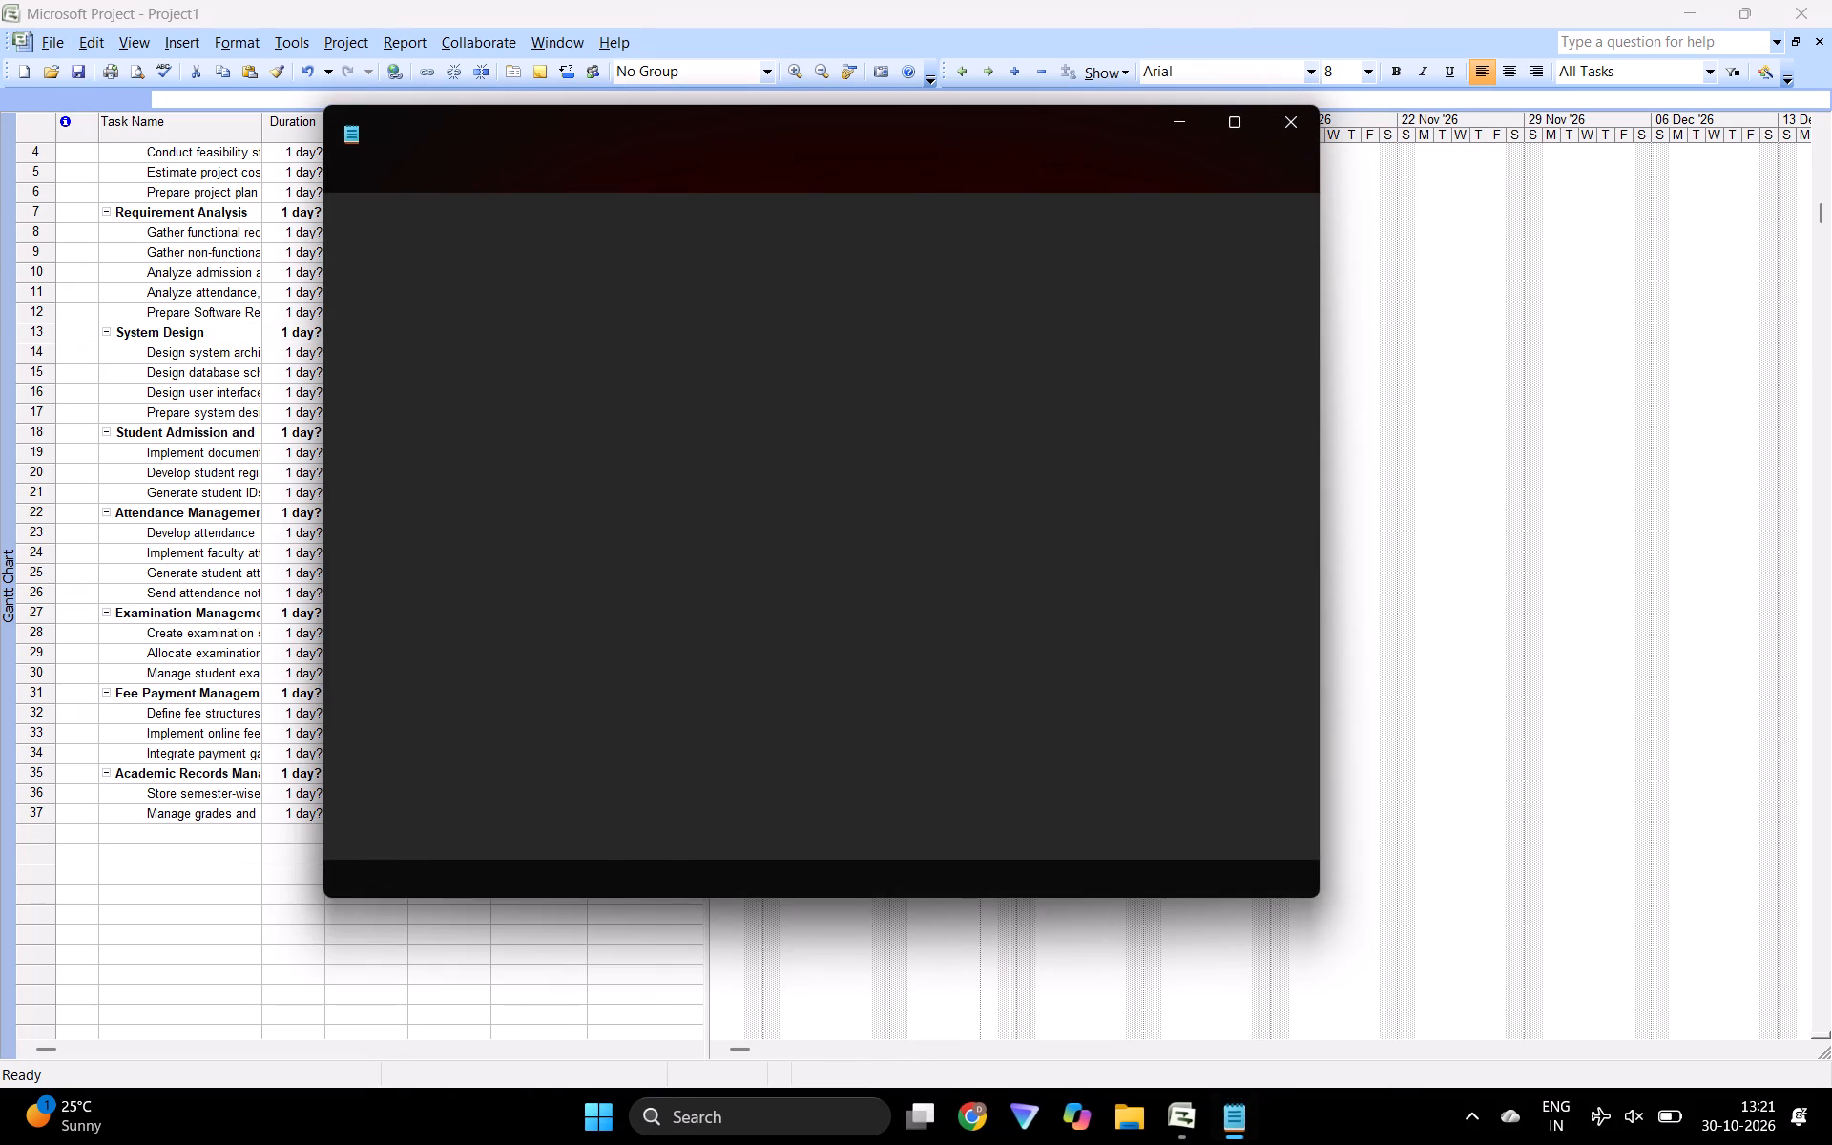
pyautogui.scroll(-2, 605, 627)
pyautogui.moveTo(420, 663); pyautogui.dragTo(707, 662)
pyautogui.hotkey('ctrl', 'c')
pyautogui.hotkey('alt', 'Tab')
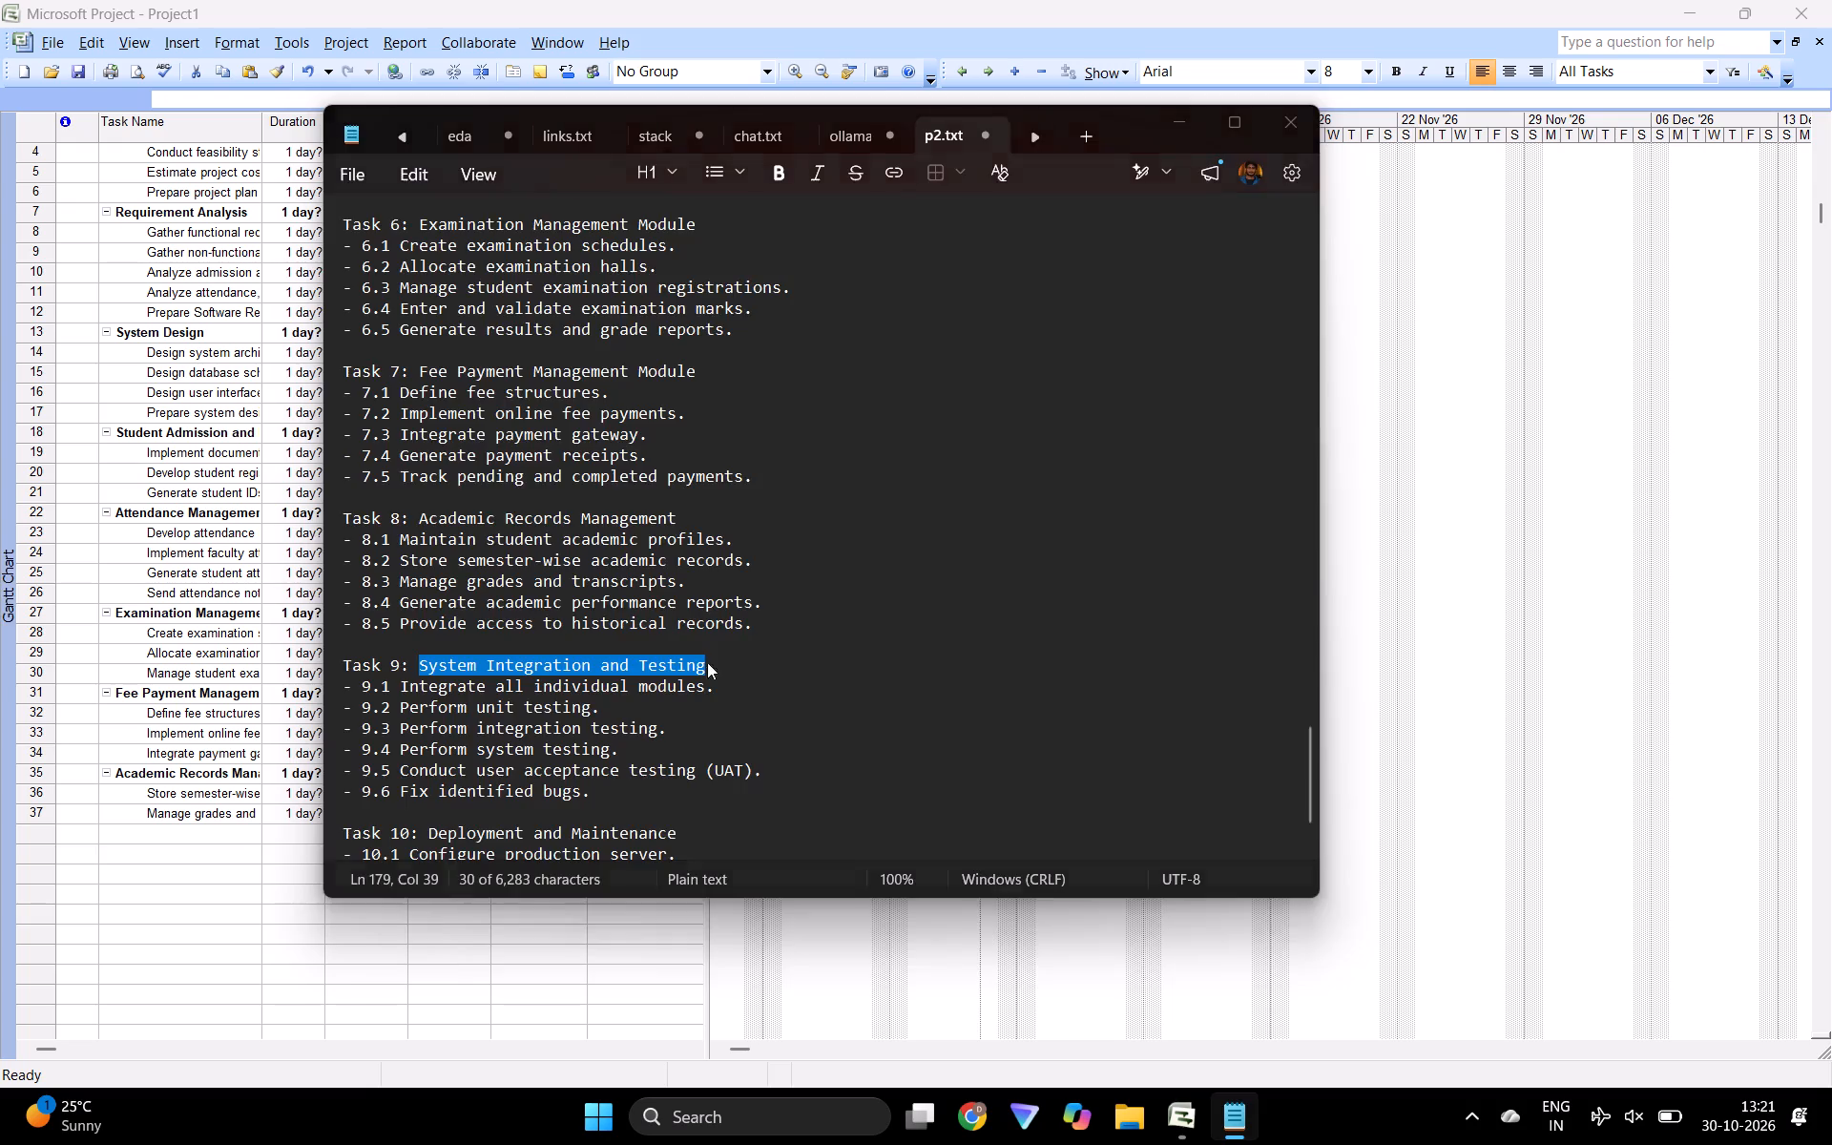
pyautogui.hotkey('ctrl', 'v')
pyautogui.press('Return')
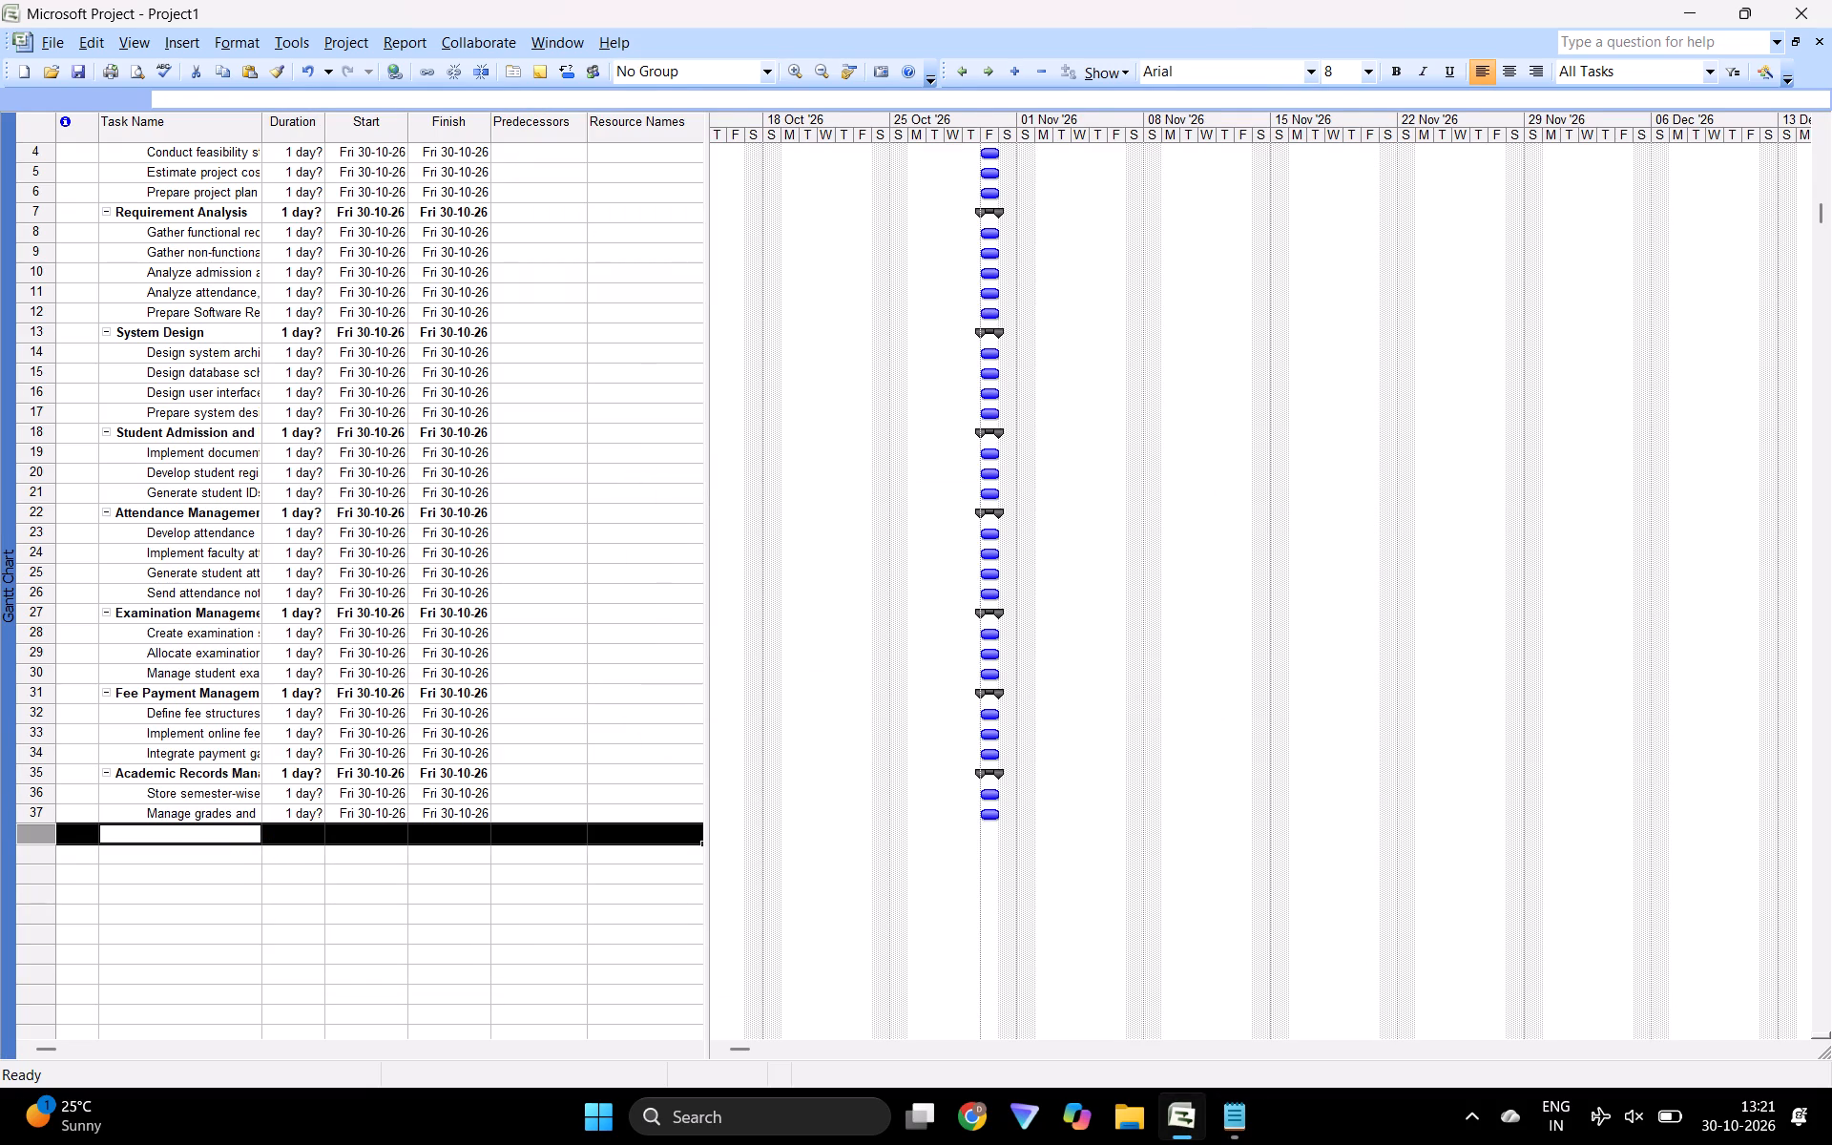
pyautogui.click(231, 842)
pyautogui.hotkey('ctrl', 'v')
pyautogui.press('Return')
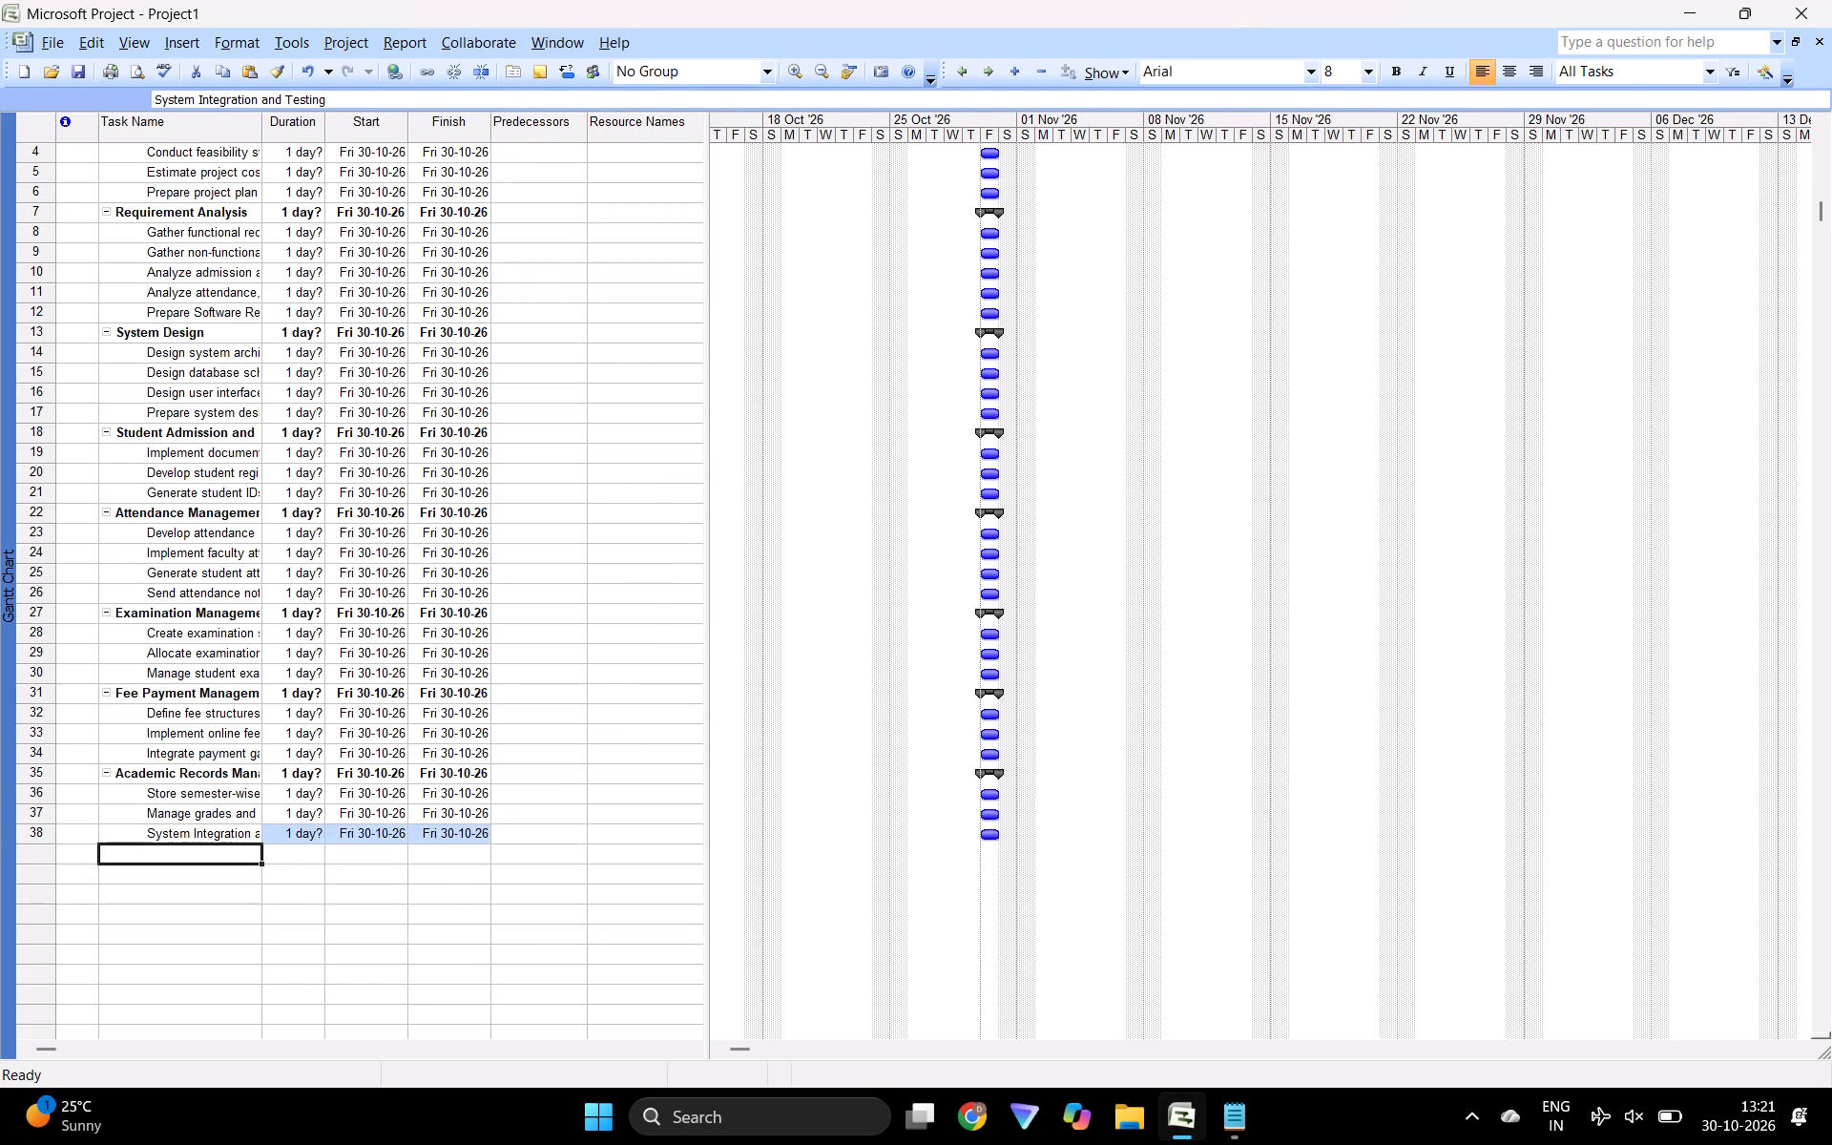
# Copy item 9.1, "Integrate all individual modules", from p2.txt in Notepad, leaving the outline intact, and paste it as the next task in Project.
pyautogui.hotkey('alt', 'Tab')
pyautogui.moveTo(401, 683); pyautogui.dragTo(705, 688)
pyautogui.hotkey('ctrl', 'c')
pyautogui.press('Tab')
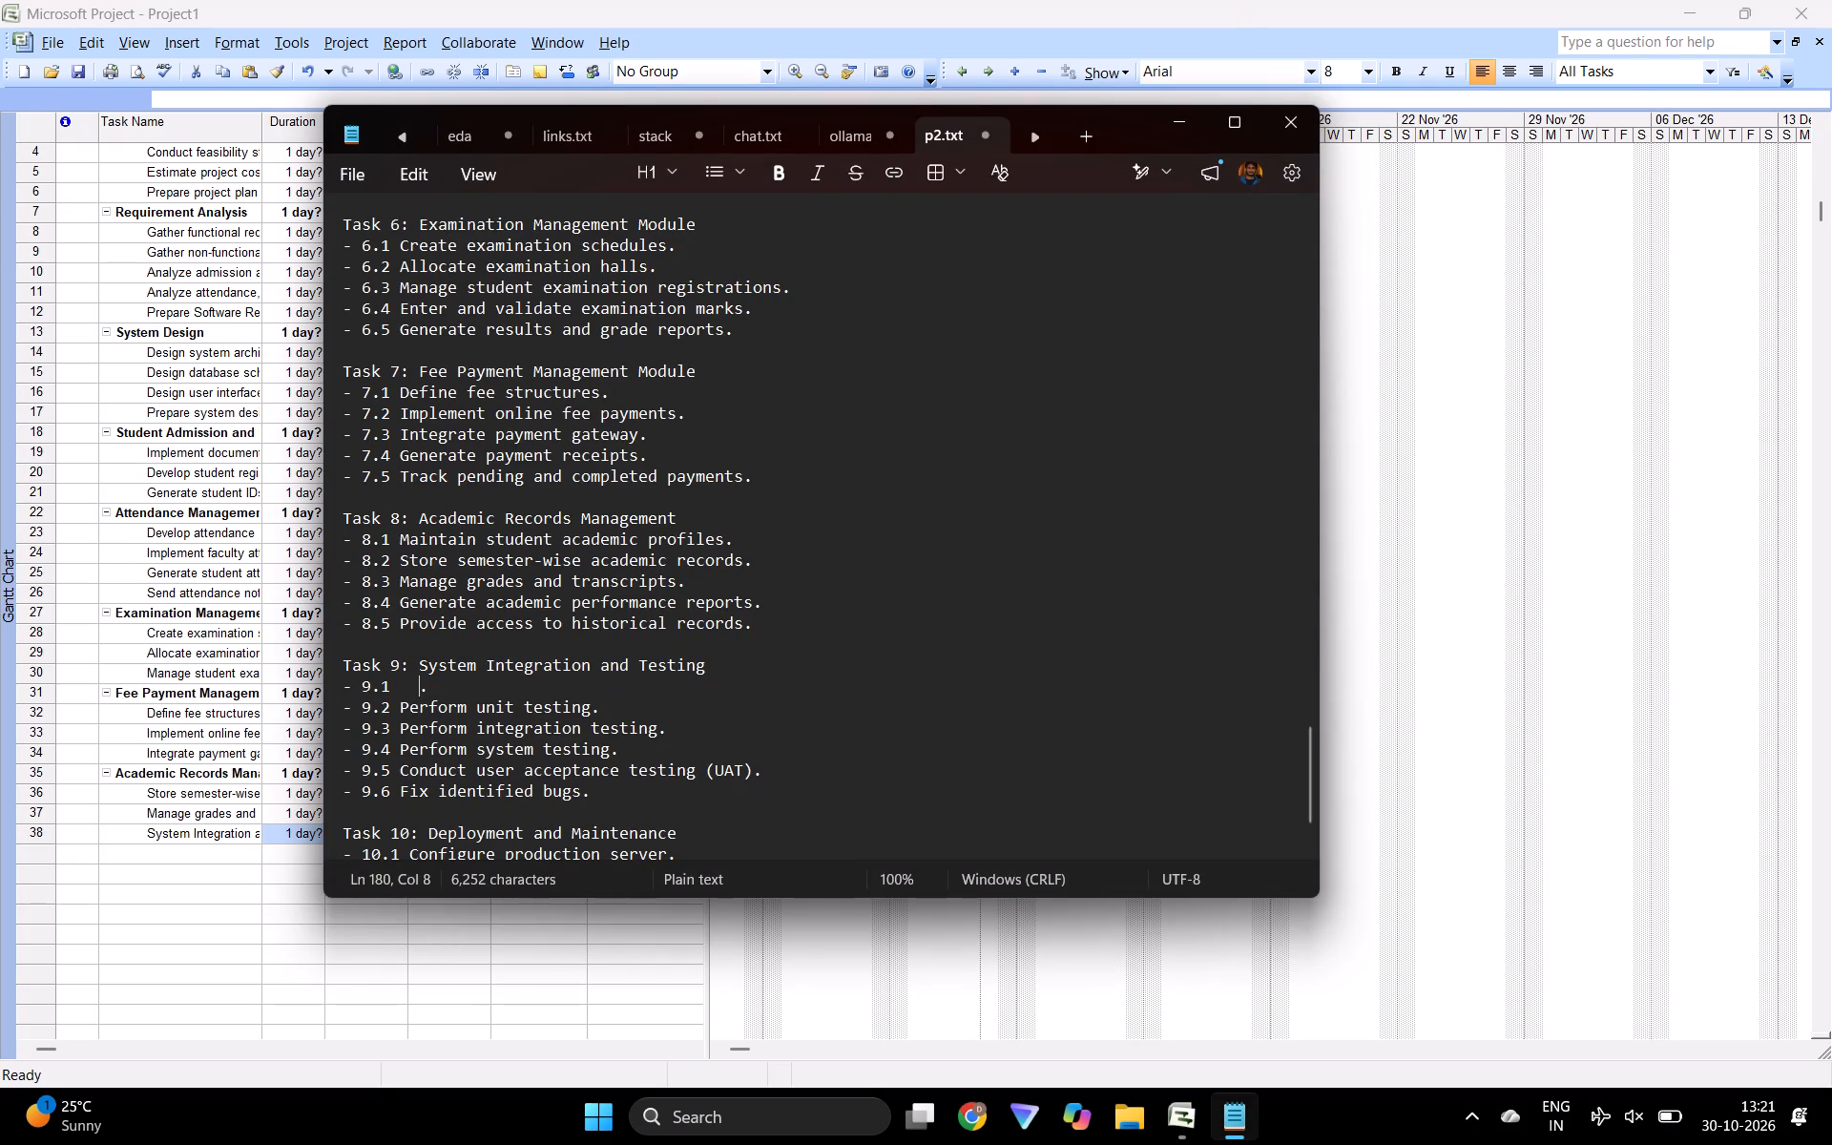
pyautogui.hotkey('ctrl', 'z')
pyautogui.hotkey('alt', 'Tab')
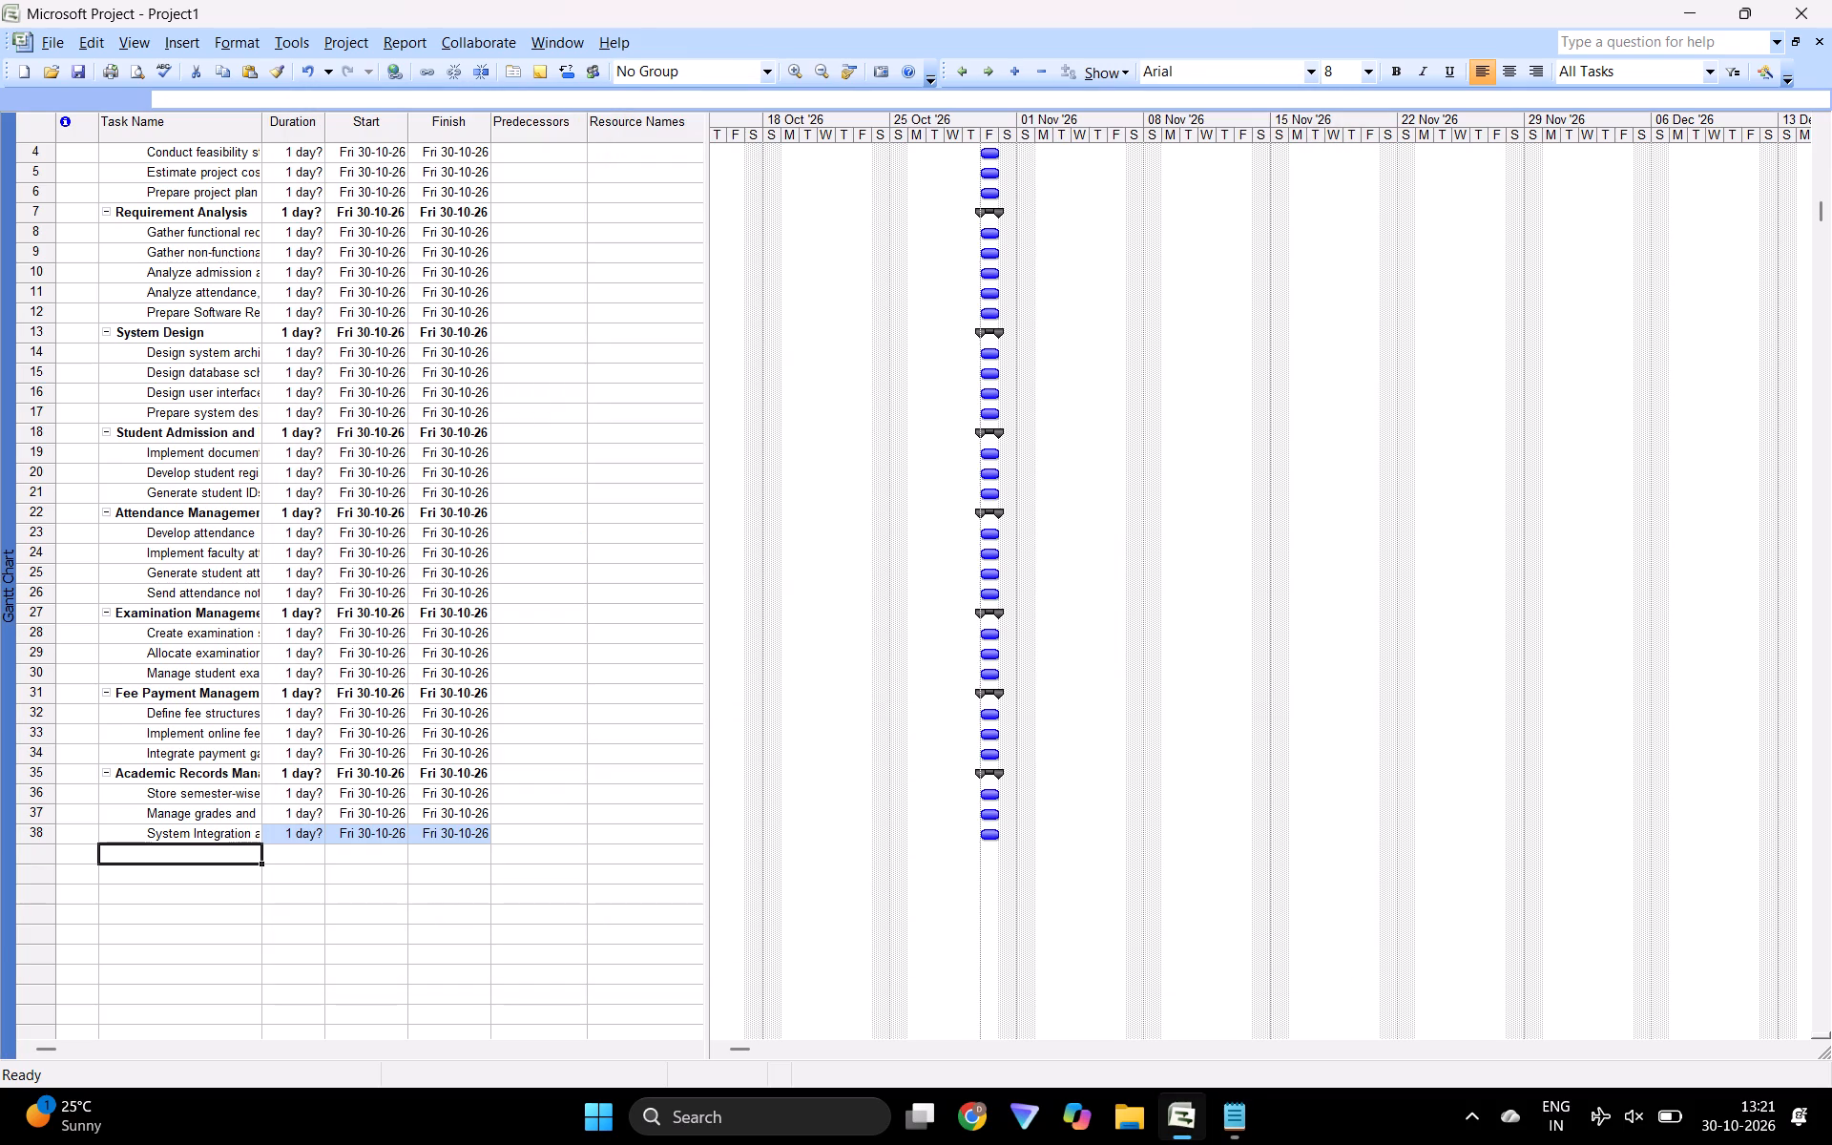
pyautogui.hotkey('ctrl', 'v')
pyautogui.press('Return')
# Copy item 9.2, "Perform unit testing", from p2.txt in Notepad and paste it as the next task in Project.
pyautogui.hotkey('alt', 'Tab')
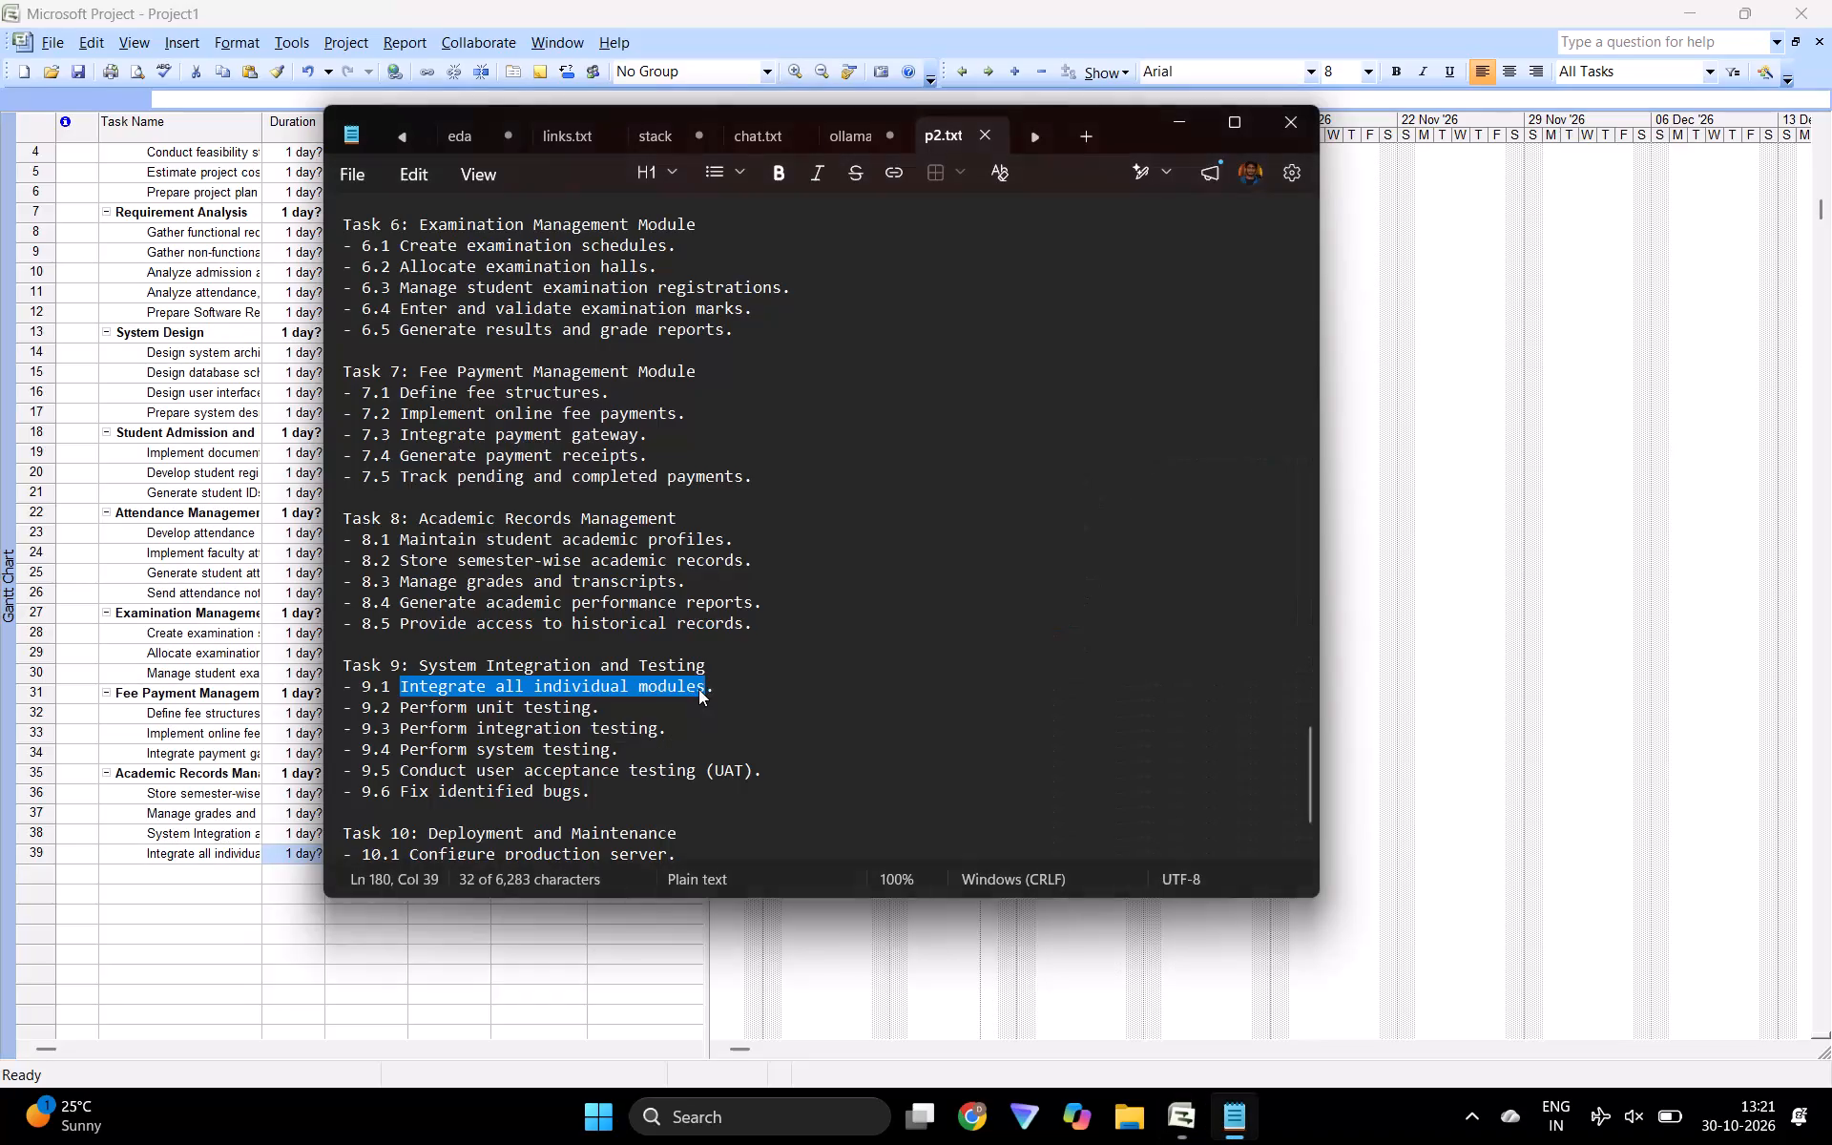
pyautogui.moveTo(402, 704); pyautogui.dragTo(597, 704)
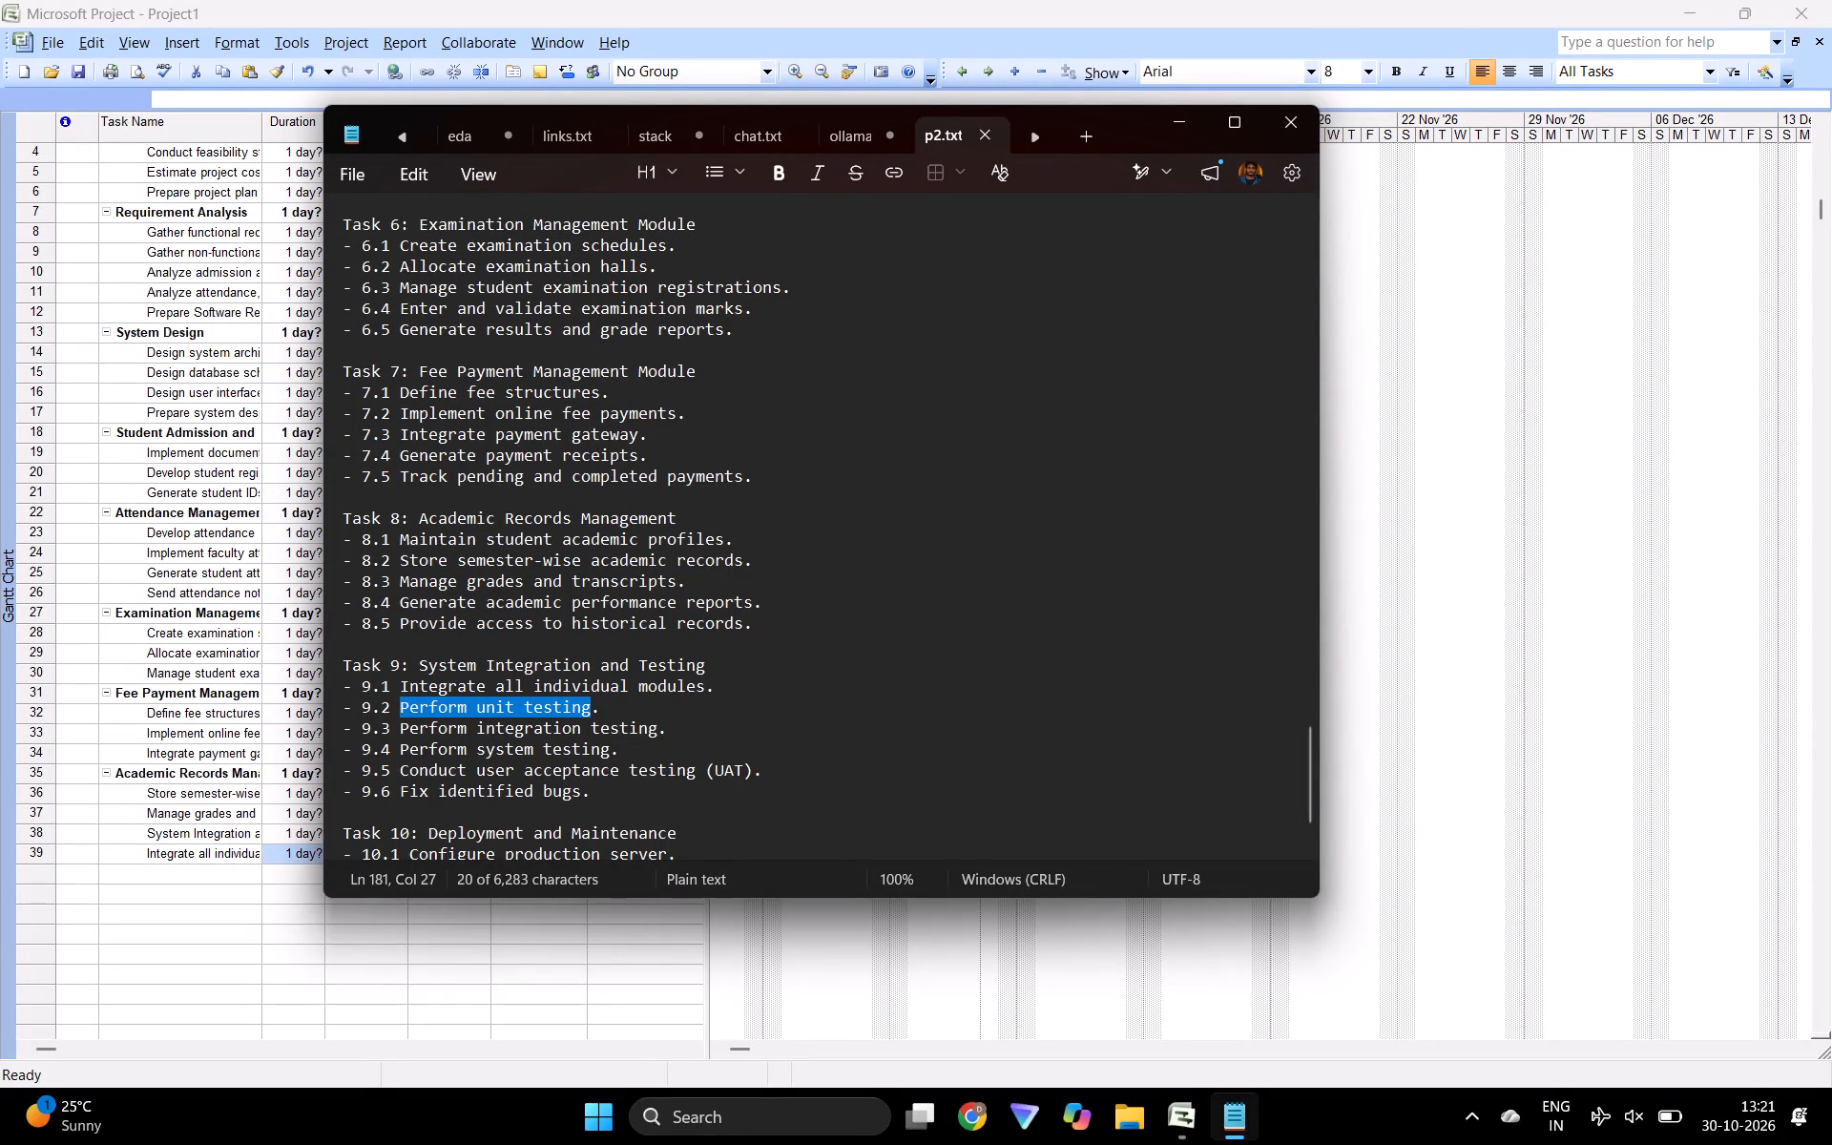
pyautogui.moveTo(597, 704); pyautogui.dragTo(594, 704)
pyautogui.hotkey('ctrl', 'c')
pyautogui.hotkey('alt', 'Tab')
pyautogui.hotkey('ctrl', 'v')
pyautogui.press('Return')
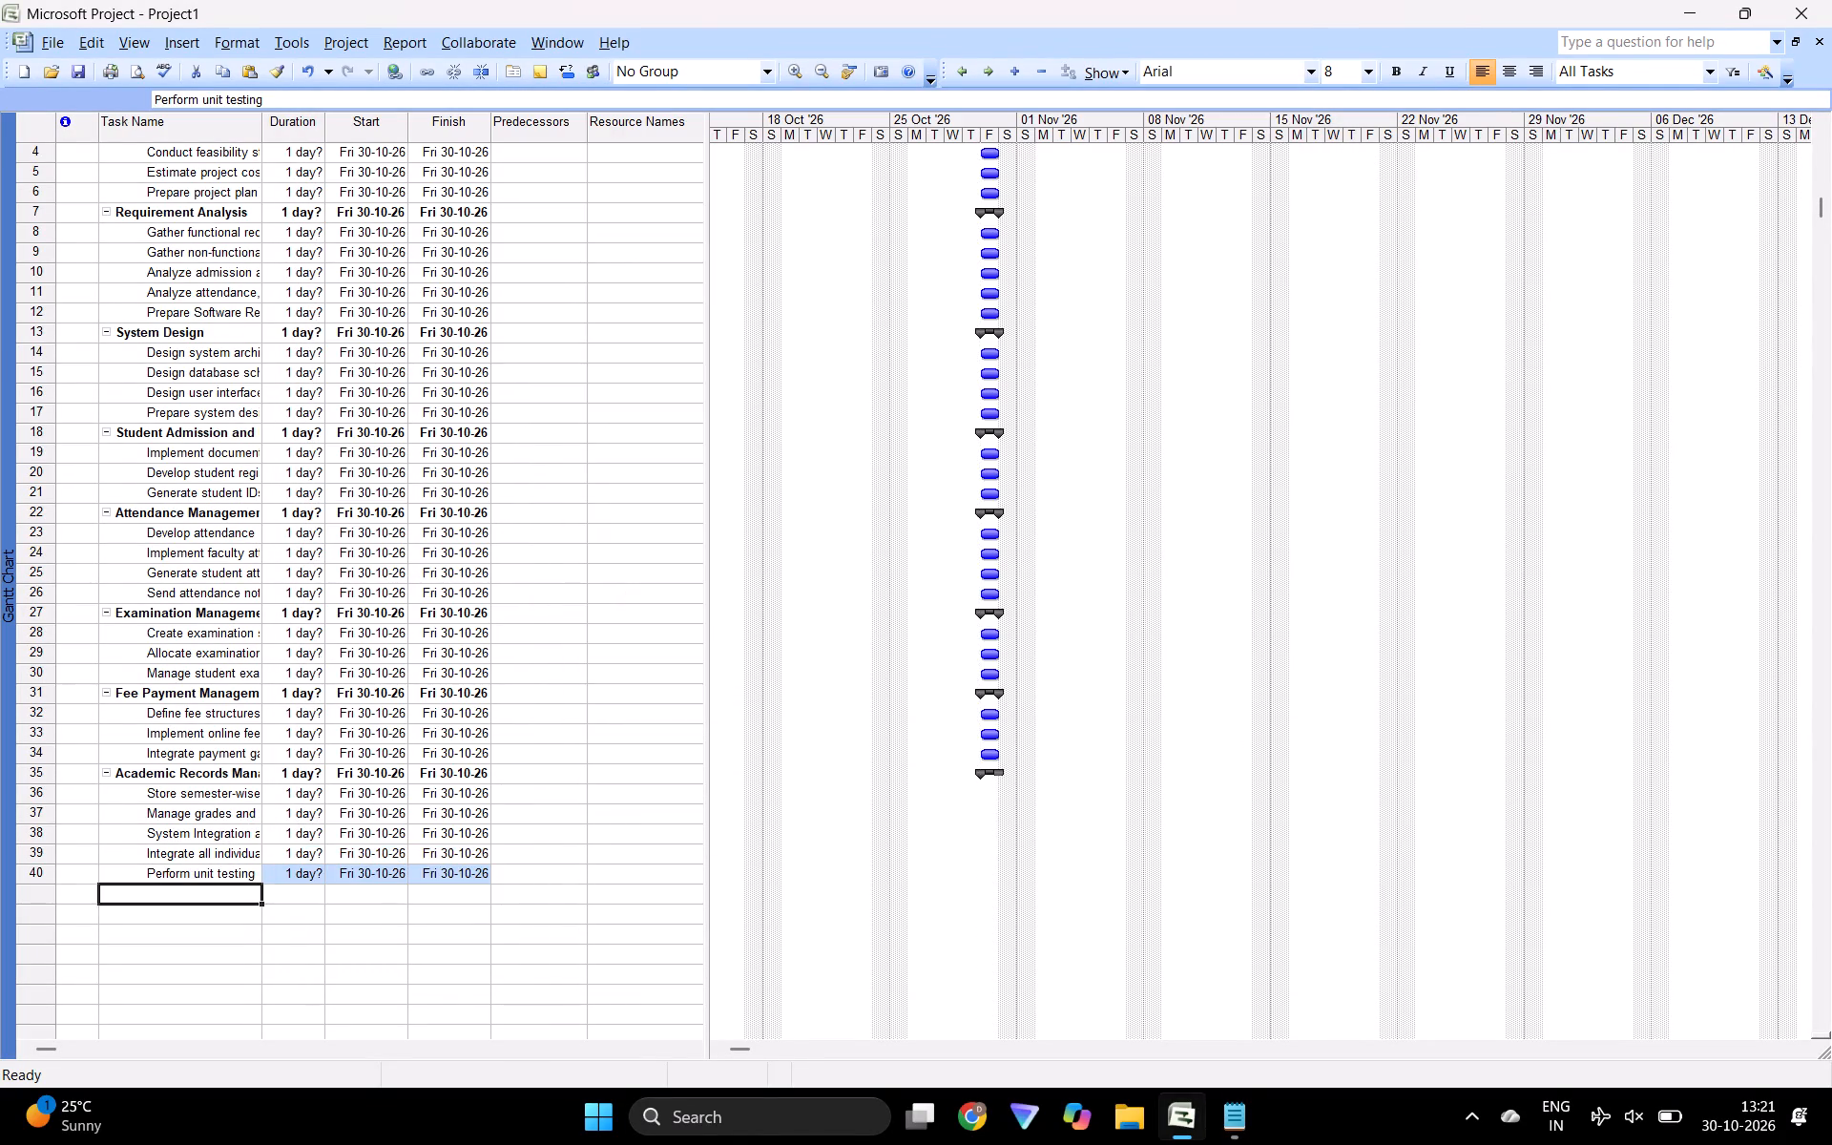
# Copy item 9.3, "Perform integration testing", from p2.txt in Notepad and paste it as the next task in Project.
pyautogui.hotkey('alt', 'Tab')
pyautogui.moveTo(400, 728); pyautogui.dragTo(610, 728)
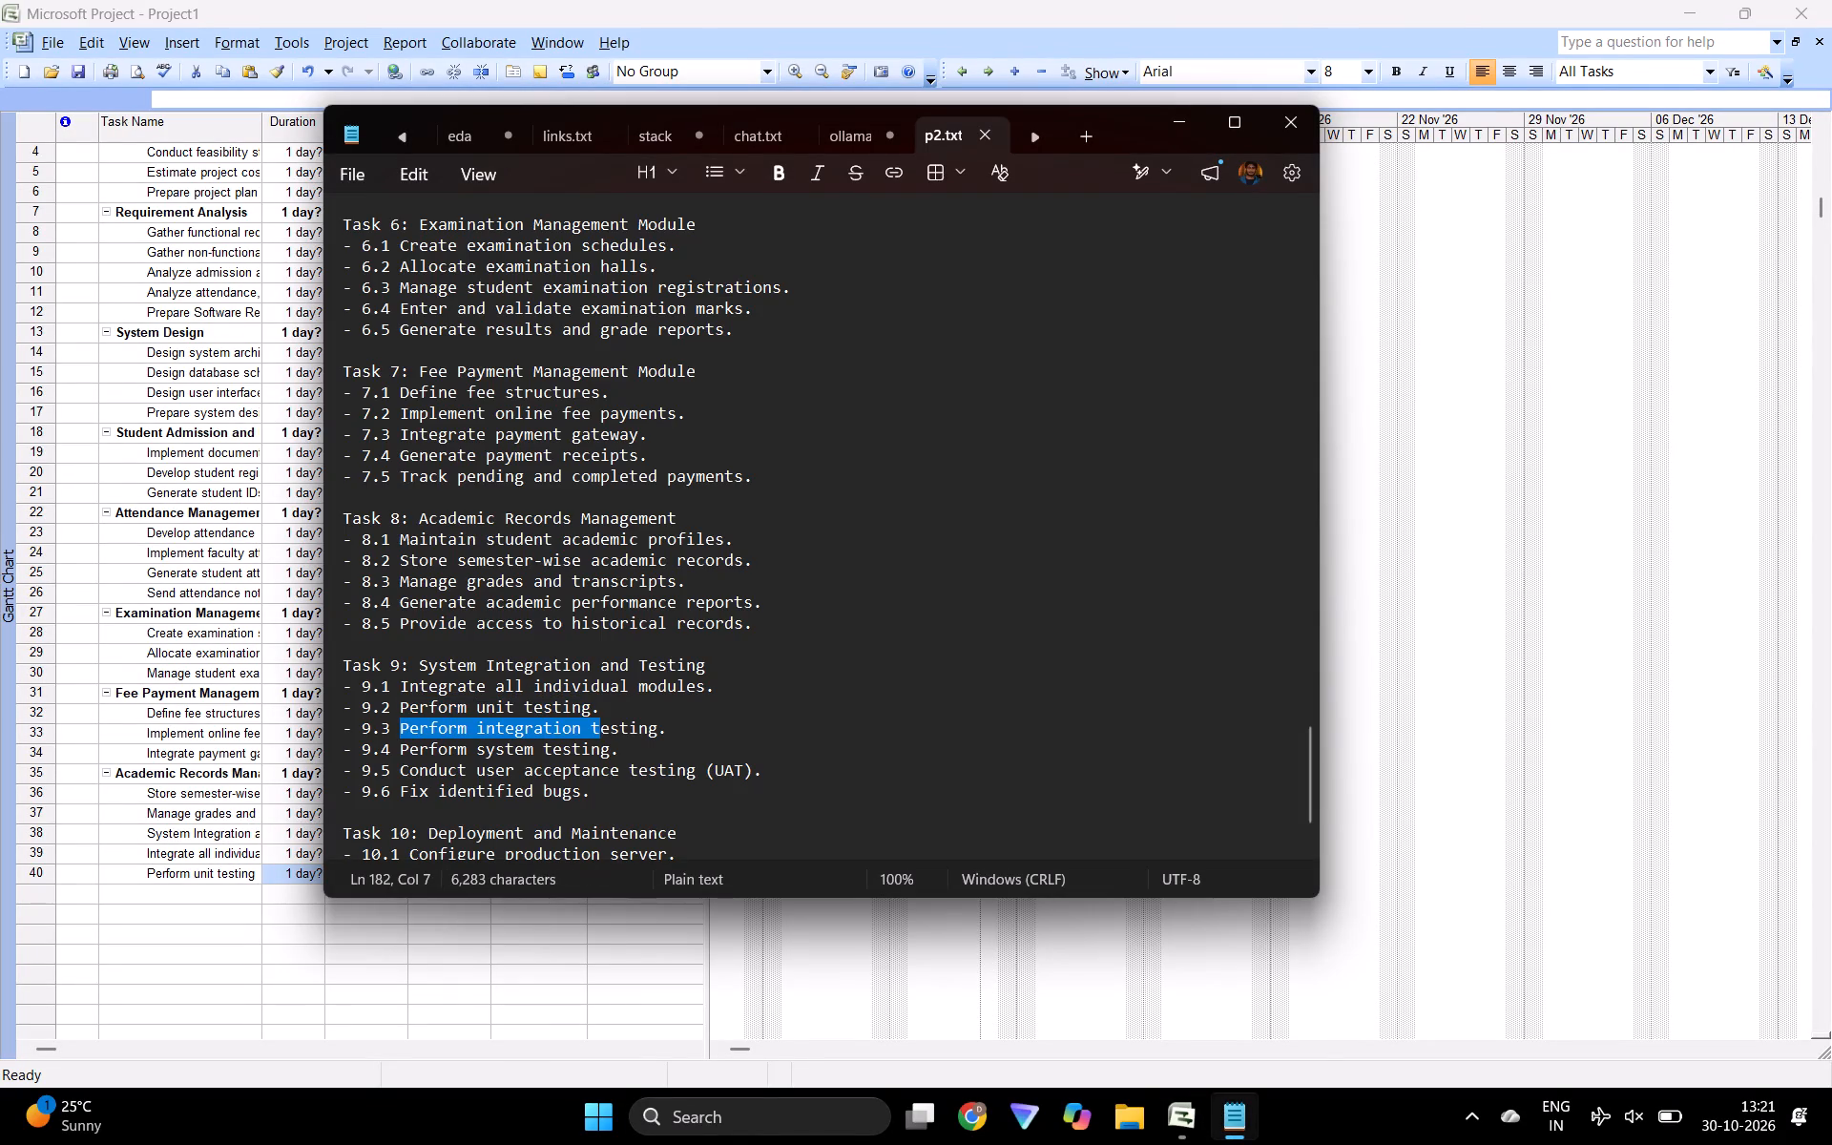
pyautogui.moveTo(610, 728); pyautogui.dragTo(656, 725)
pyautogui.hotkey('ctrl', 'c')
pyautogui.hotkey('alt', 'Tab')
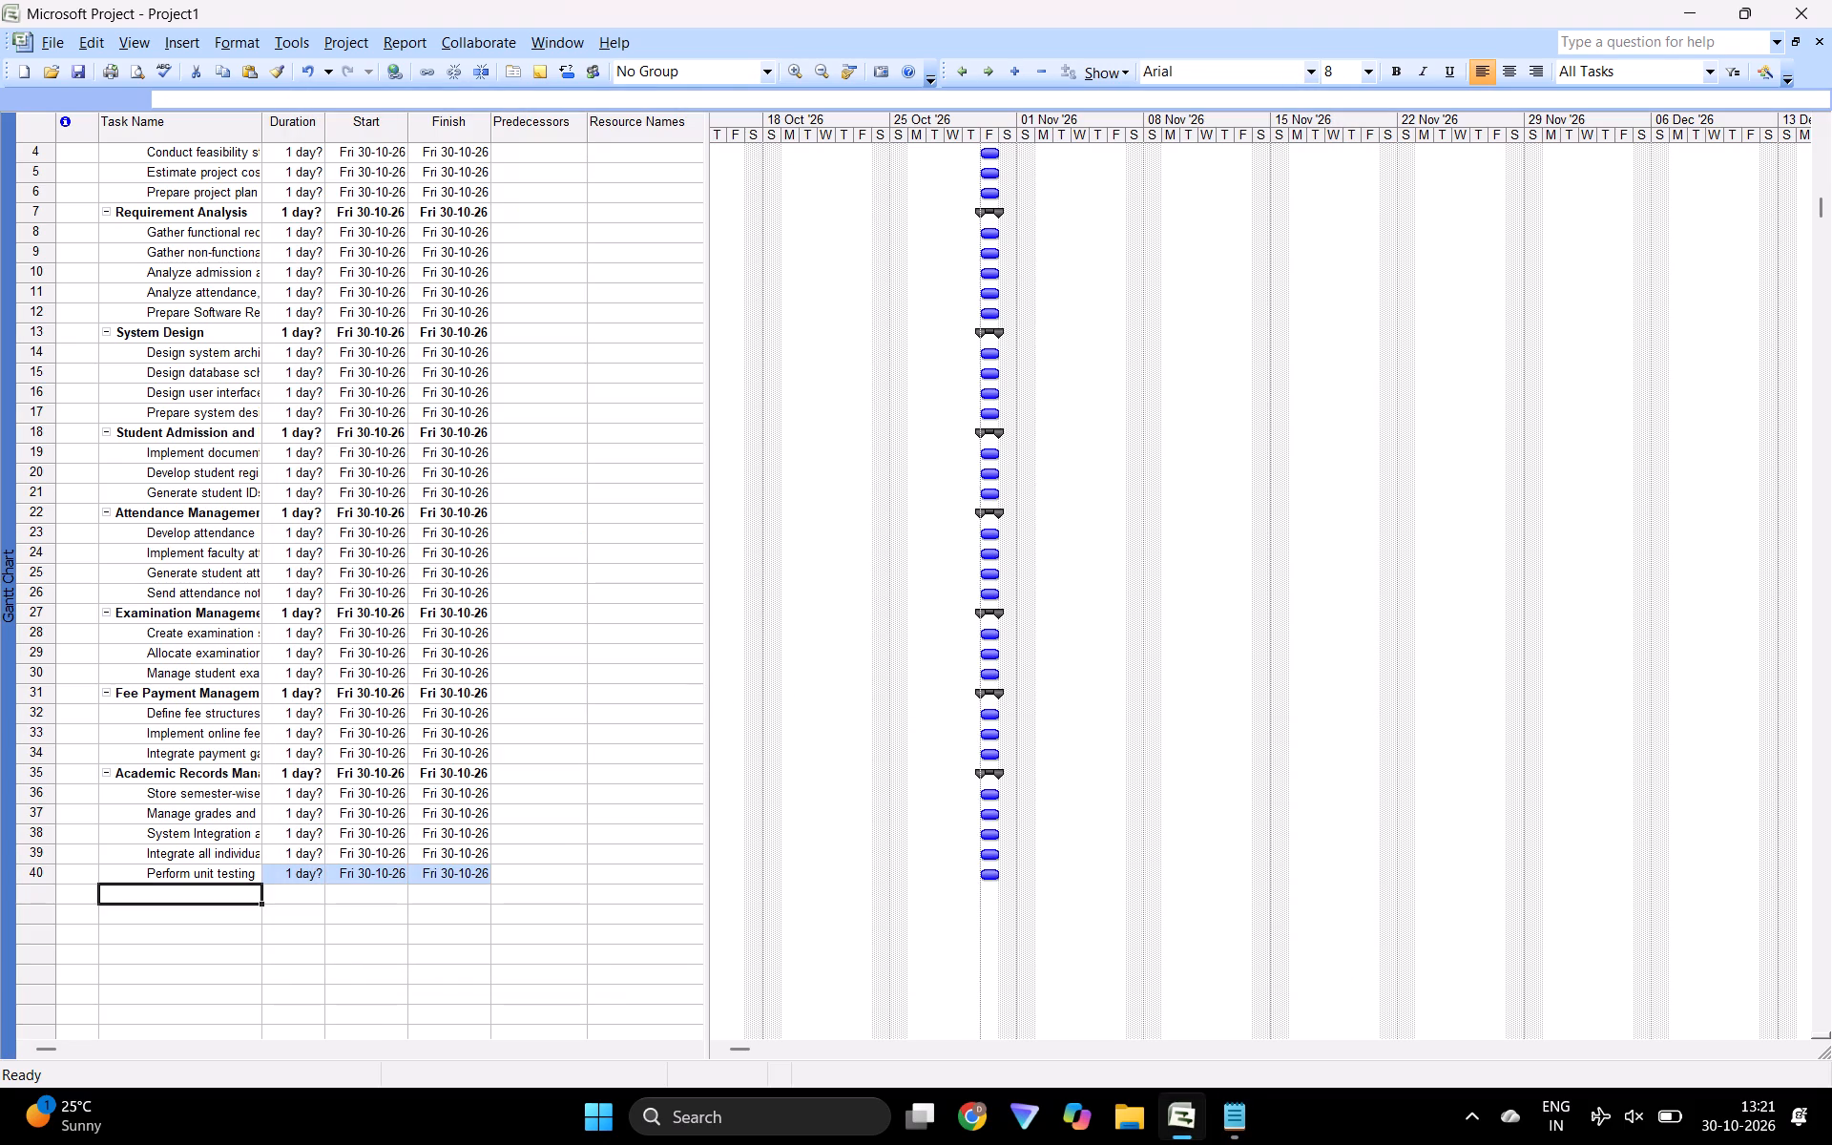
pyautogui.hotkey('ctrl', 'v')
pyautogui.press('Return')
# Copy the Task 10 heading, "Deployment and Maintenance", from p2.txt in Notepad and paste it as the next task in Project.
pyautogui.hotkey('alt', 'Tab')
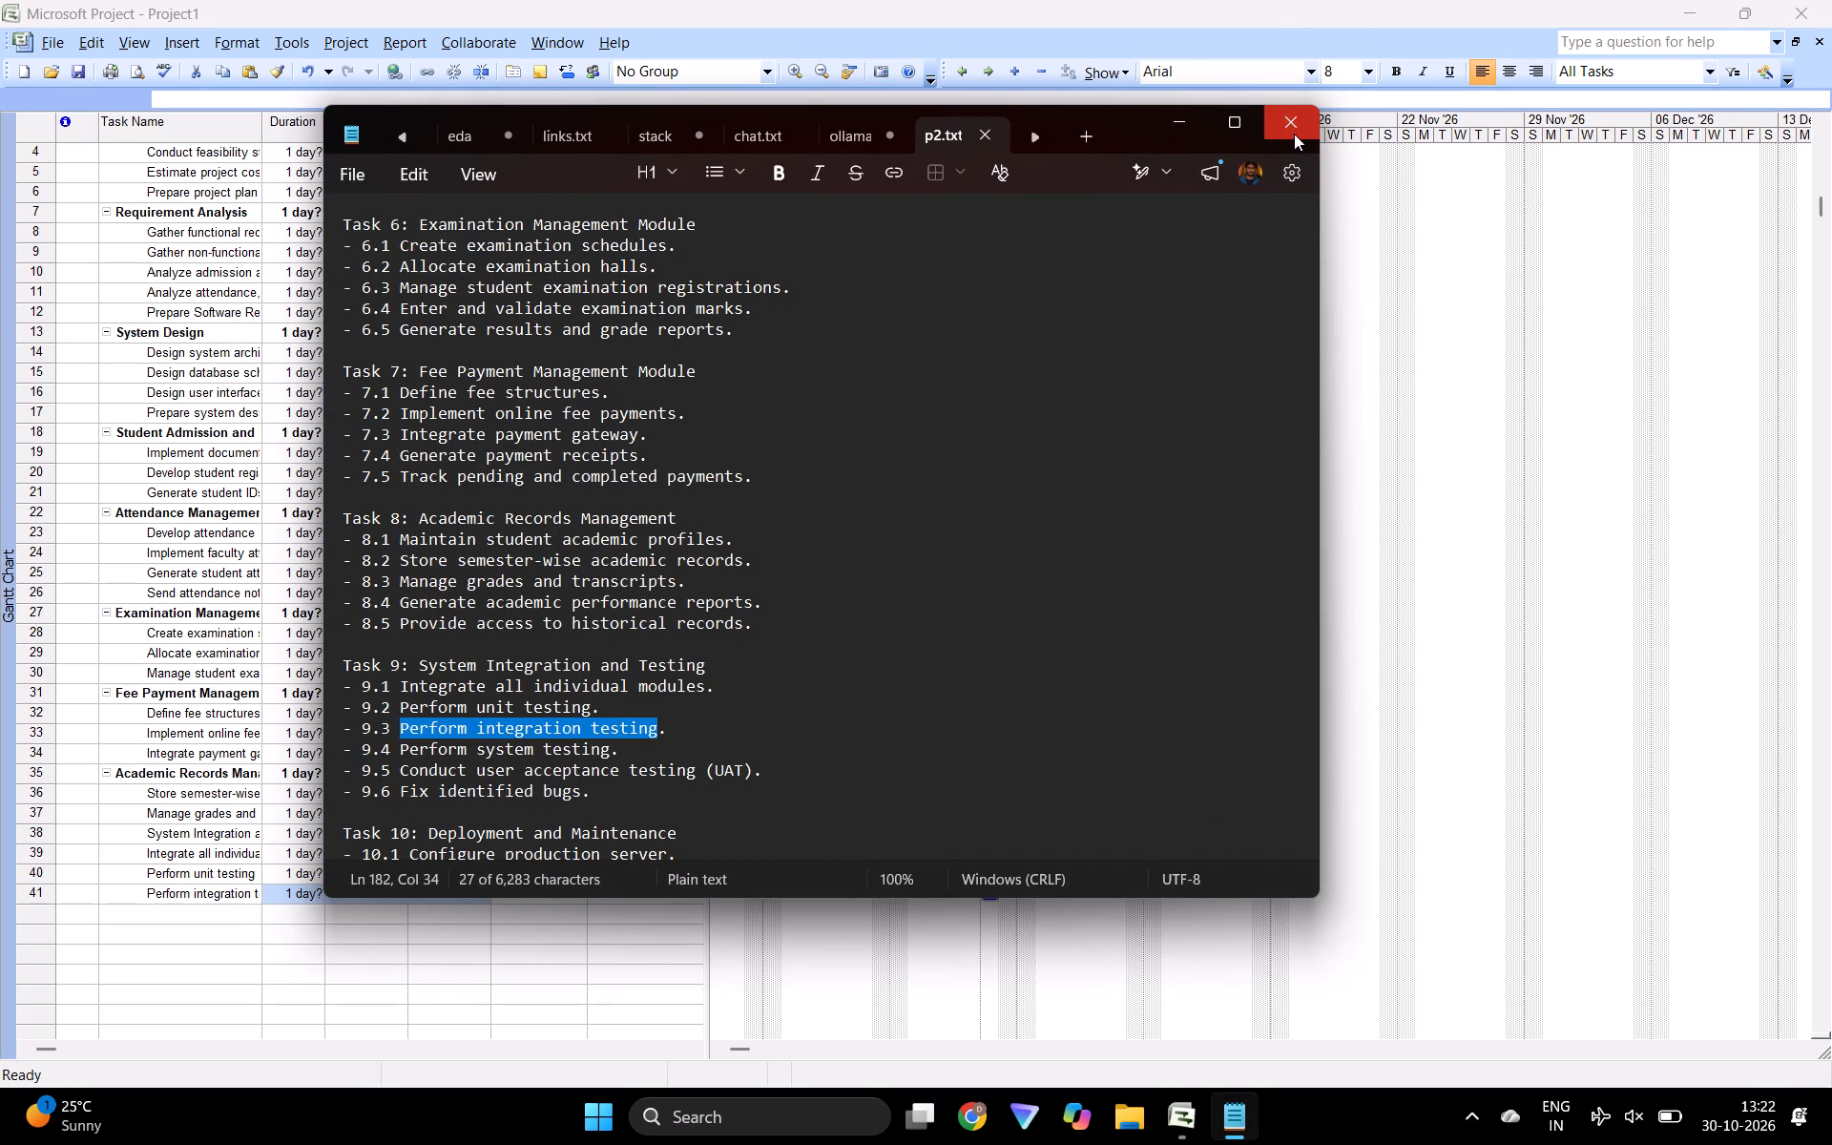
pyautogui.scroll(-2, 667, 580)
pyautogui.moveTo(424, 725); pyautogui.dragTo(677, 722)
pyautogui.hotkey('ctrl', 'c')
pyautogui.hotkey('alt', 'Tab')
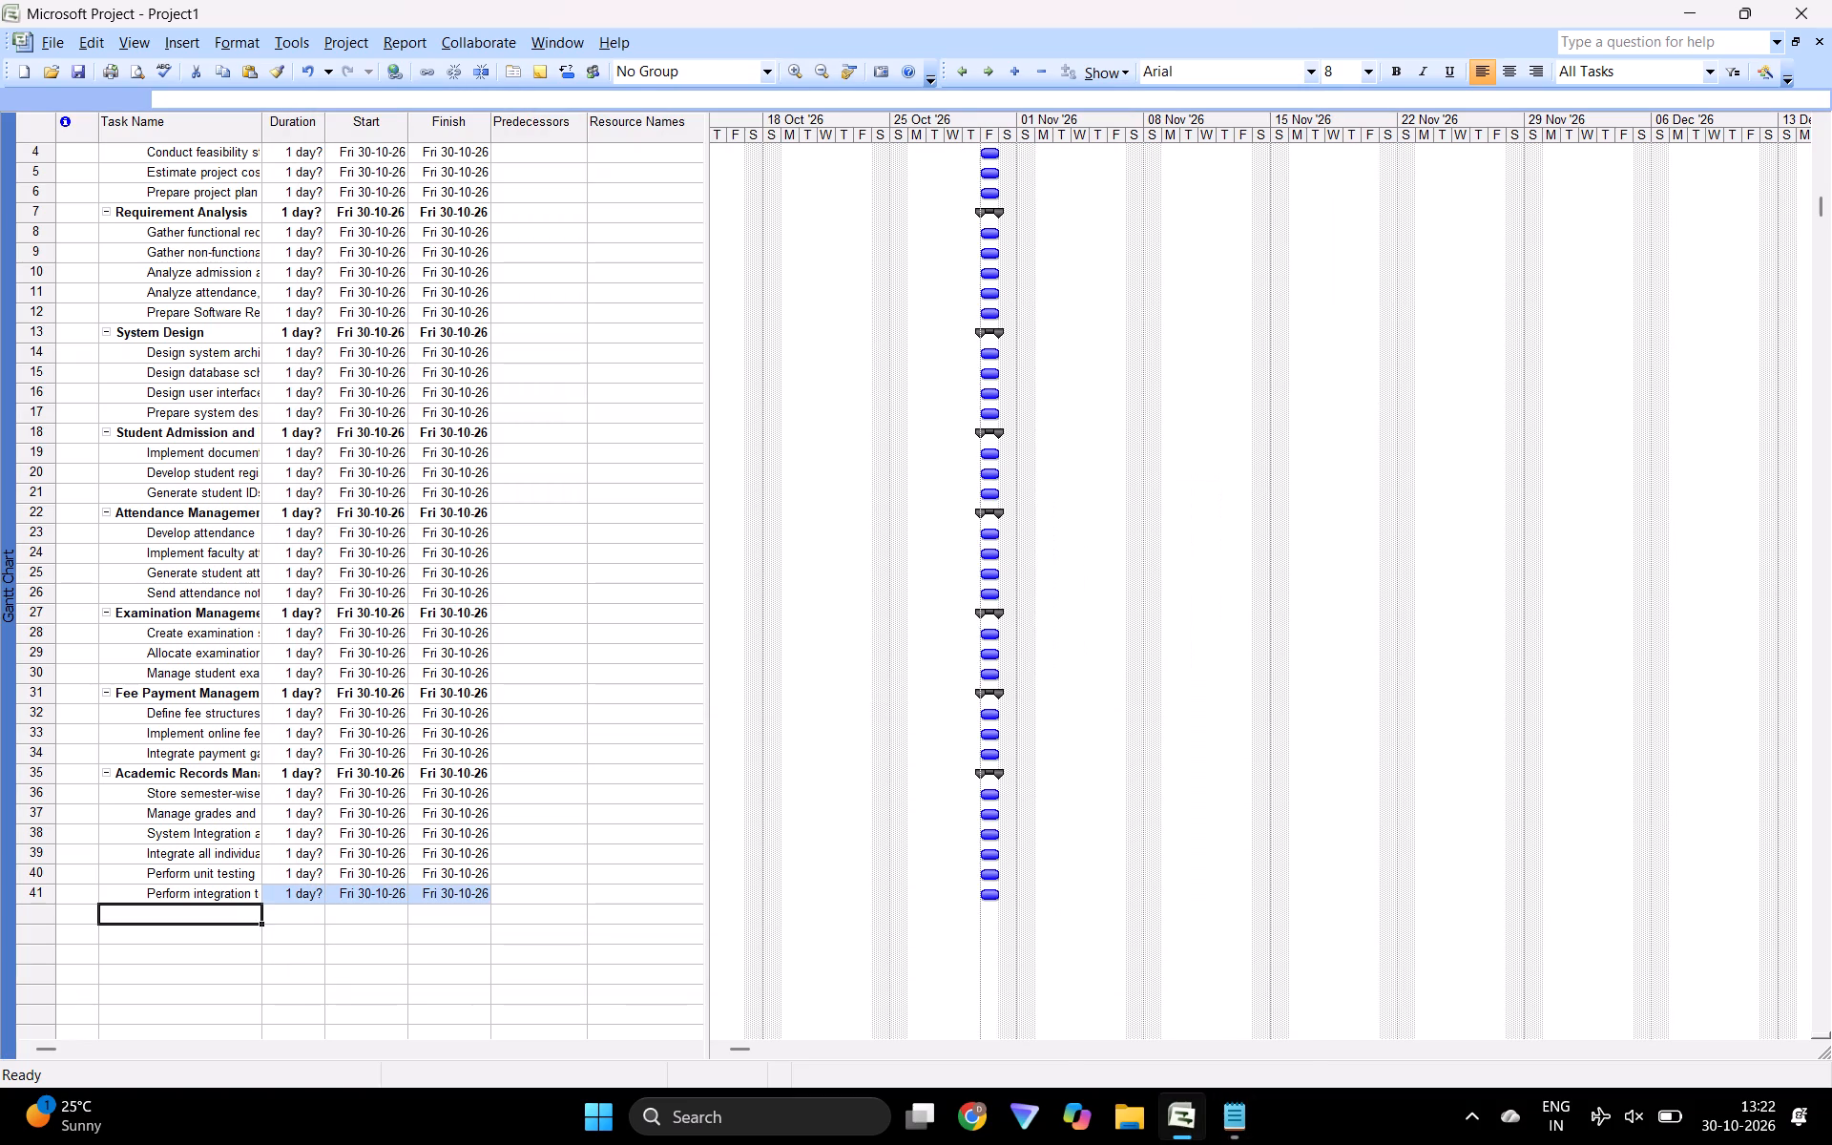
pyautogui.hotkey('ctrl', 'v')
pyautogui.press('Return')
# Copy item 10.1, "Configure production server", from p2.txt in Notepad and paste it as the next task in Project.
pyautogui.hotkey('alt', 'Tab')
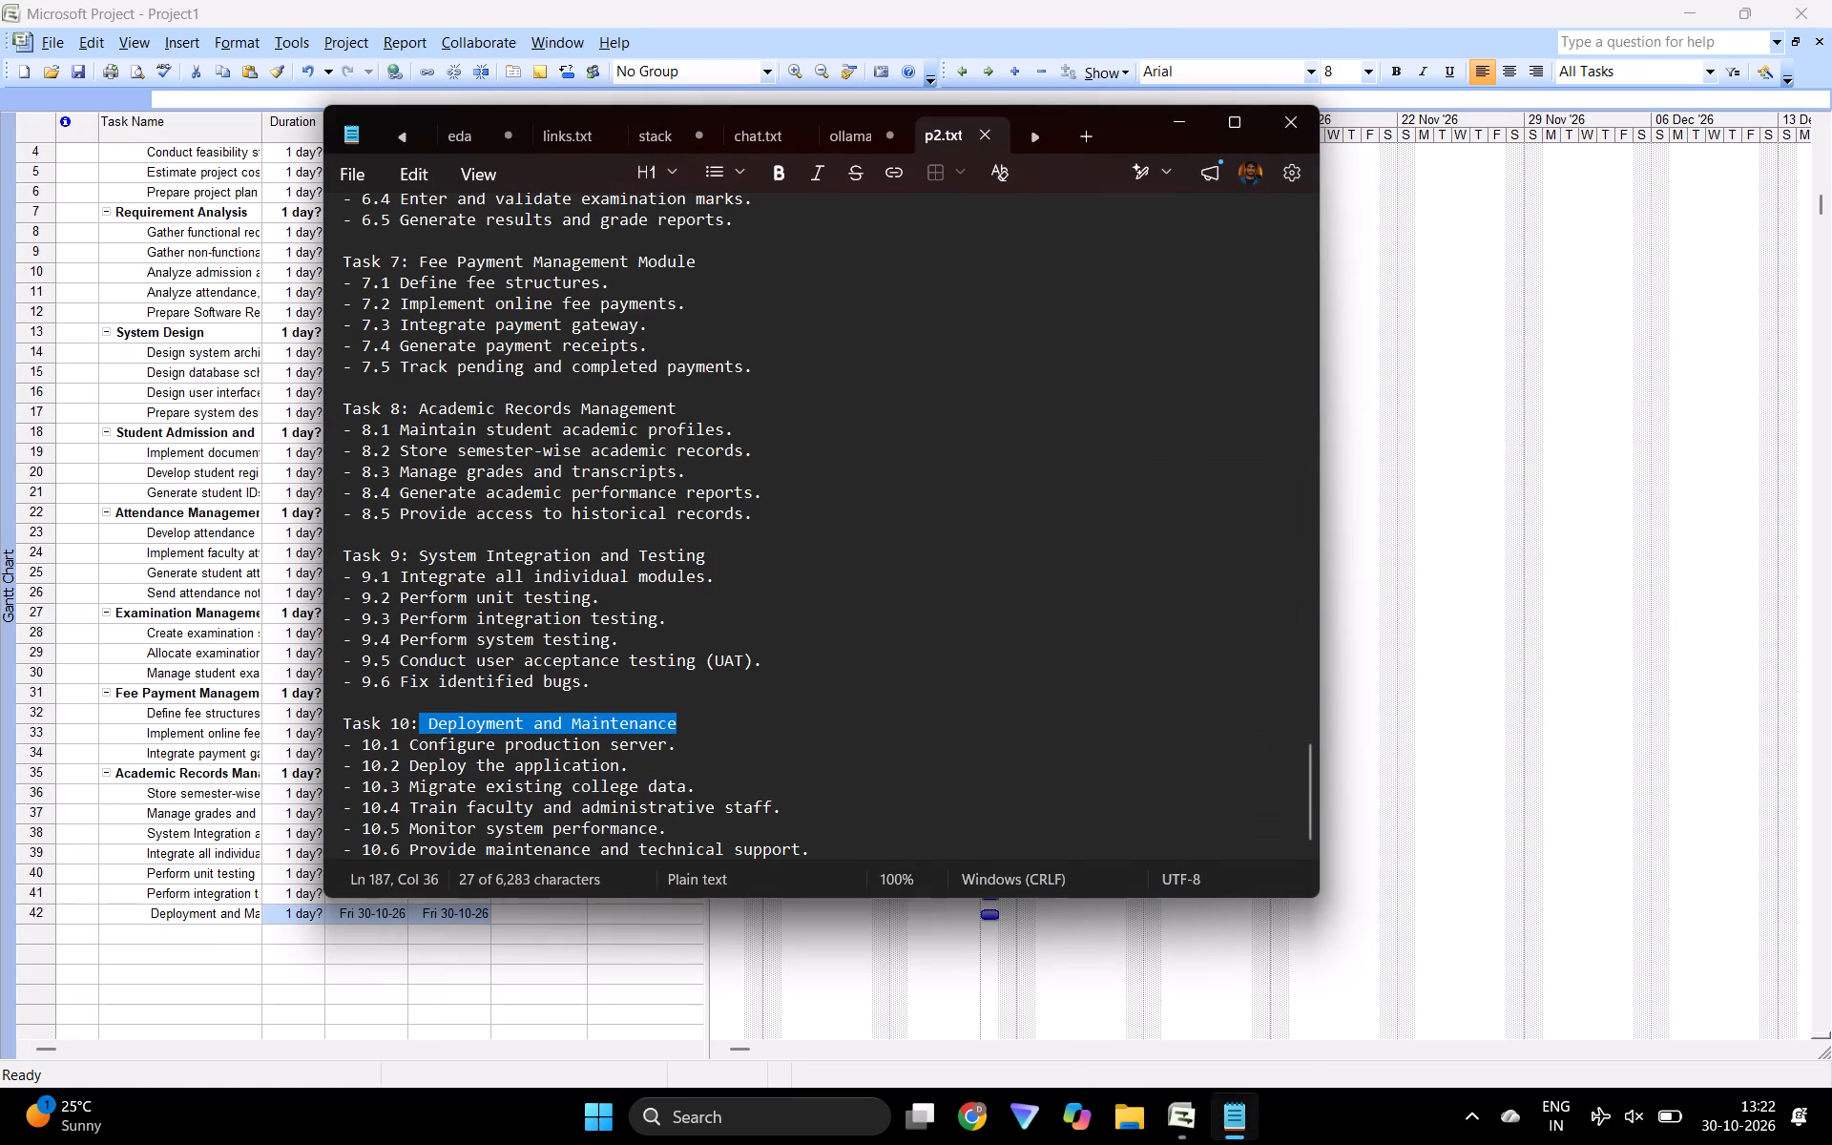
pyautogui.moveTo(410, 747); pyautogui.dragTo(656, 744)
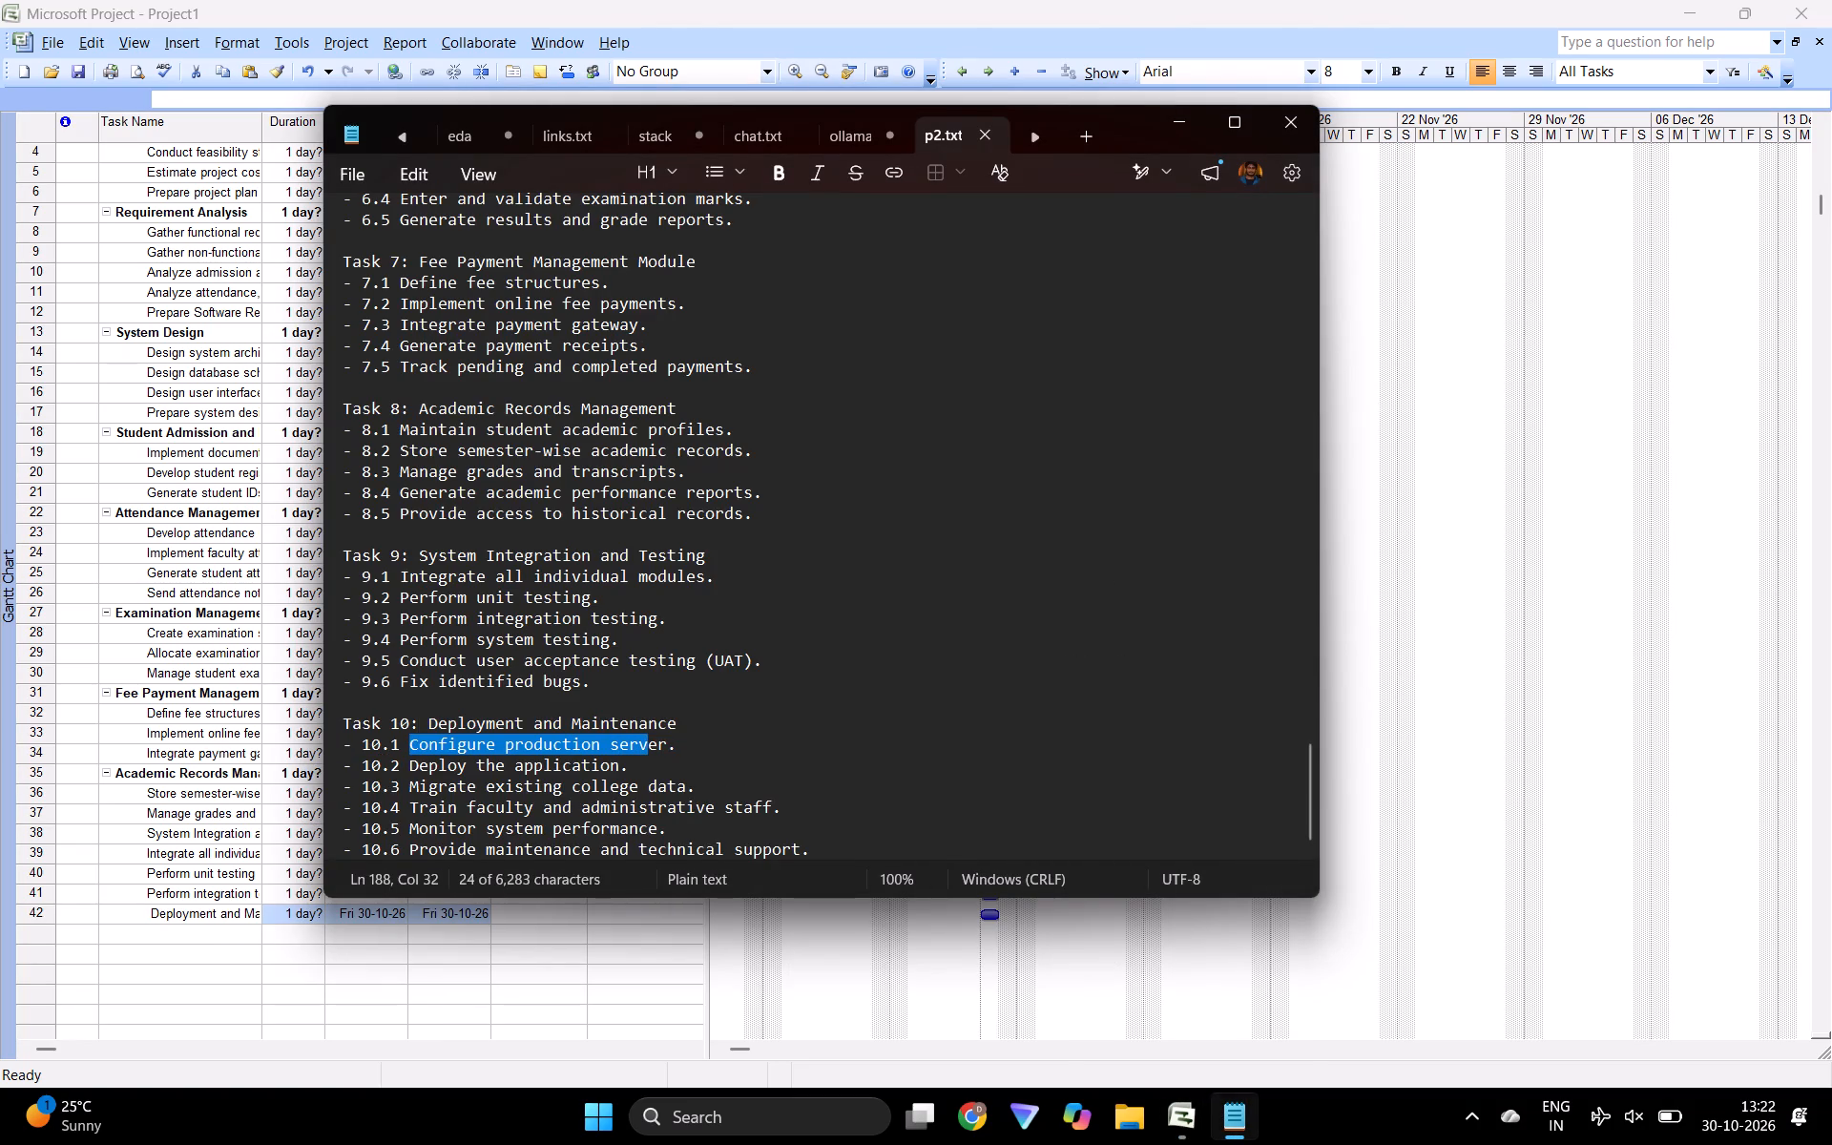
pyautogui.moveTo(656, 744); pyautogui.dragTo(671, 744)
pyautogui.hotkey('ctrl', 'c')
pyautogui.hotkey('alt', 'Tab')
pyautogui.hotkey('ctrl', 'v')
pyautogui.press('Return')
# Copy item 10.2, "Deploy the application", from p2.txt, close Notepad, and paste it as the next task in Project.
pyautogui.hotkey('alt', 'Tab')
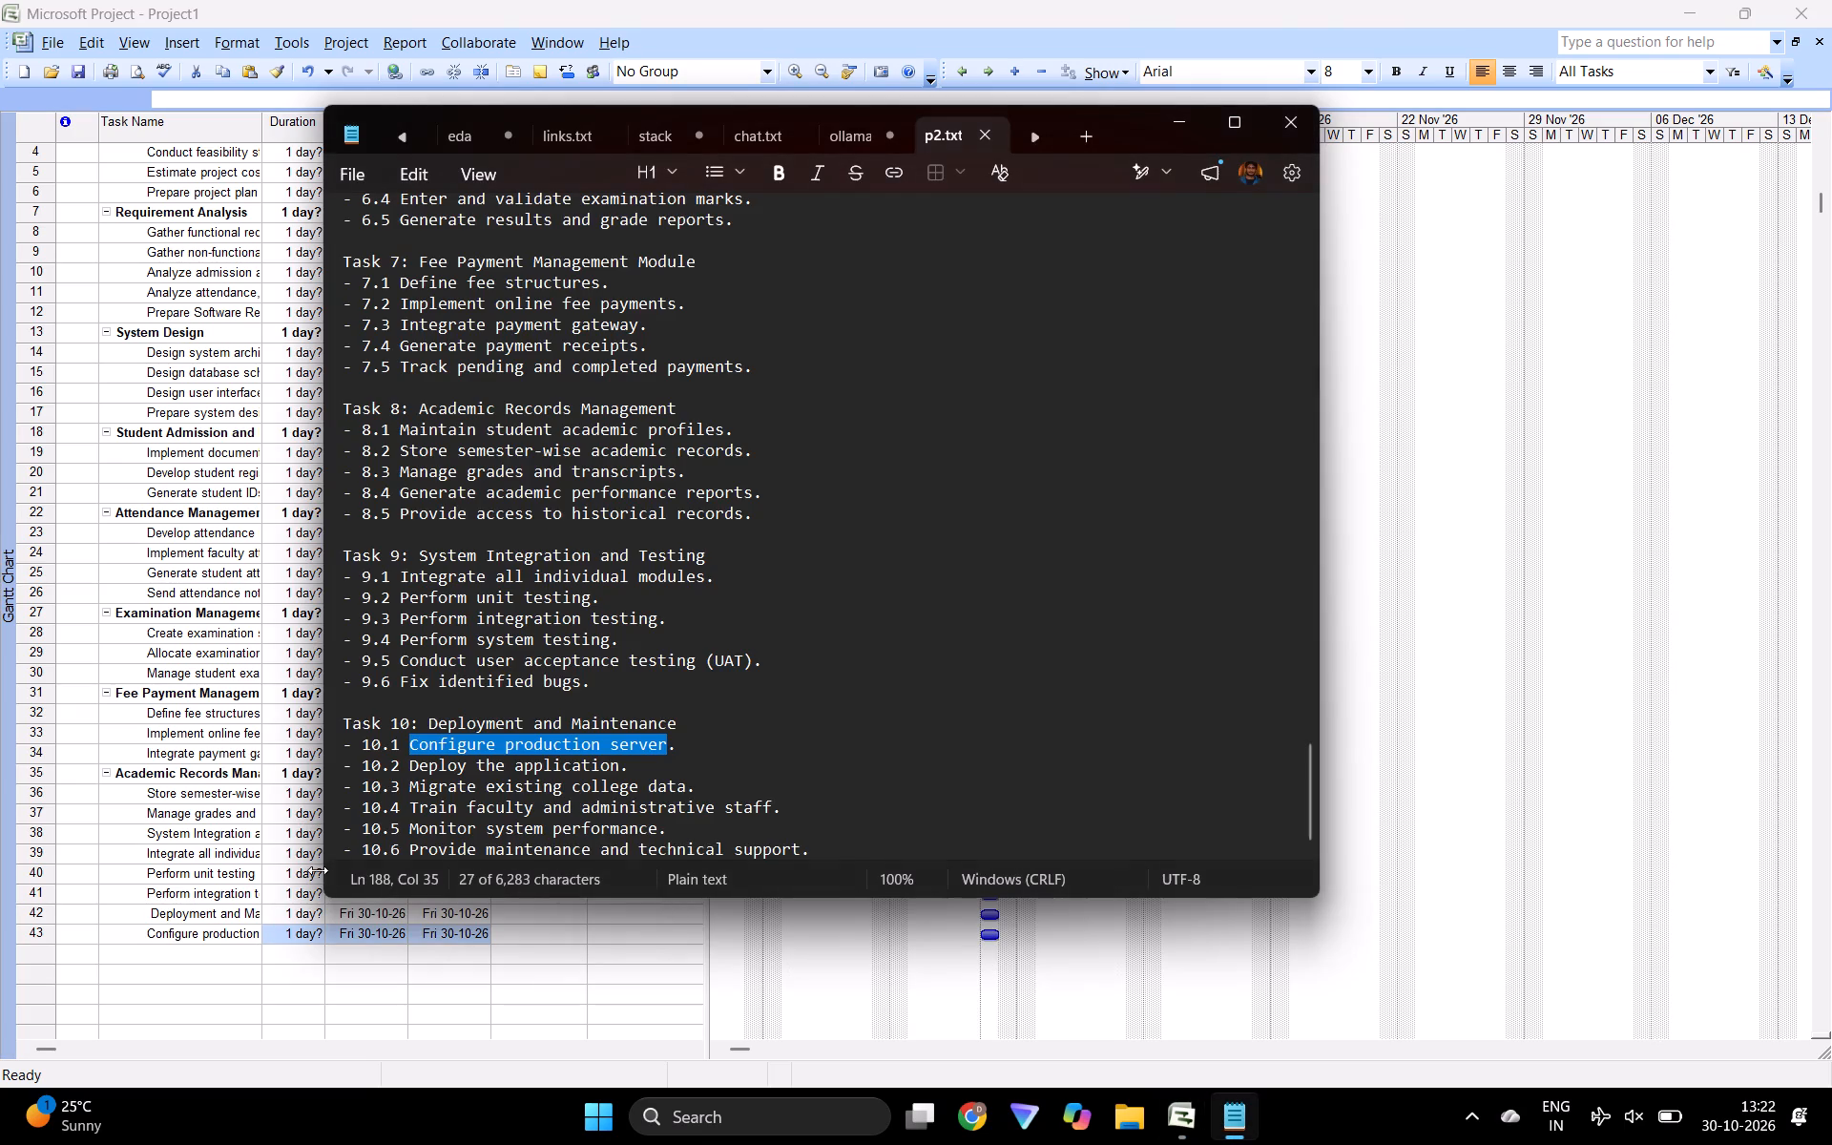
pyautogui.click(417, 763)
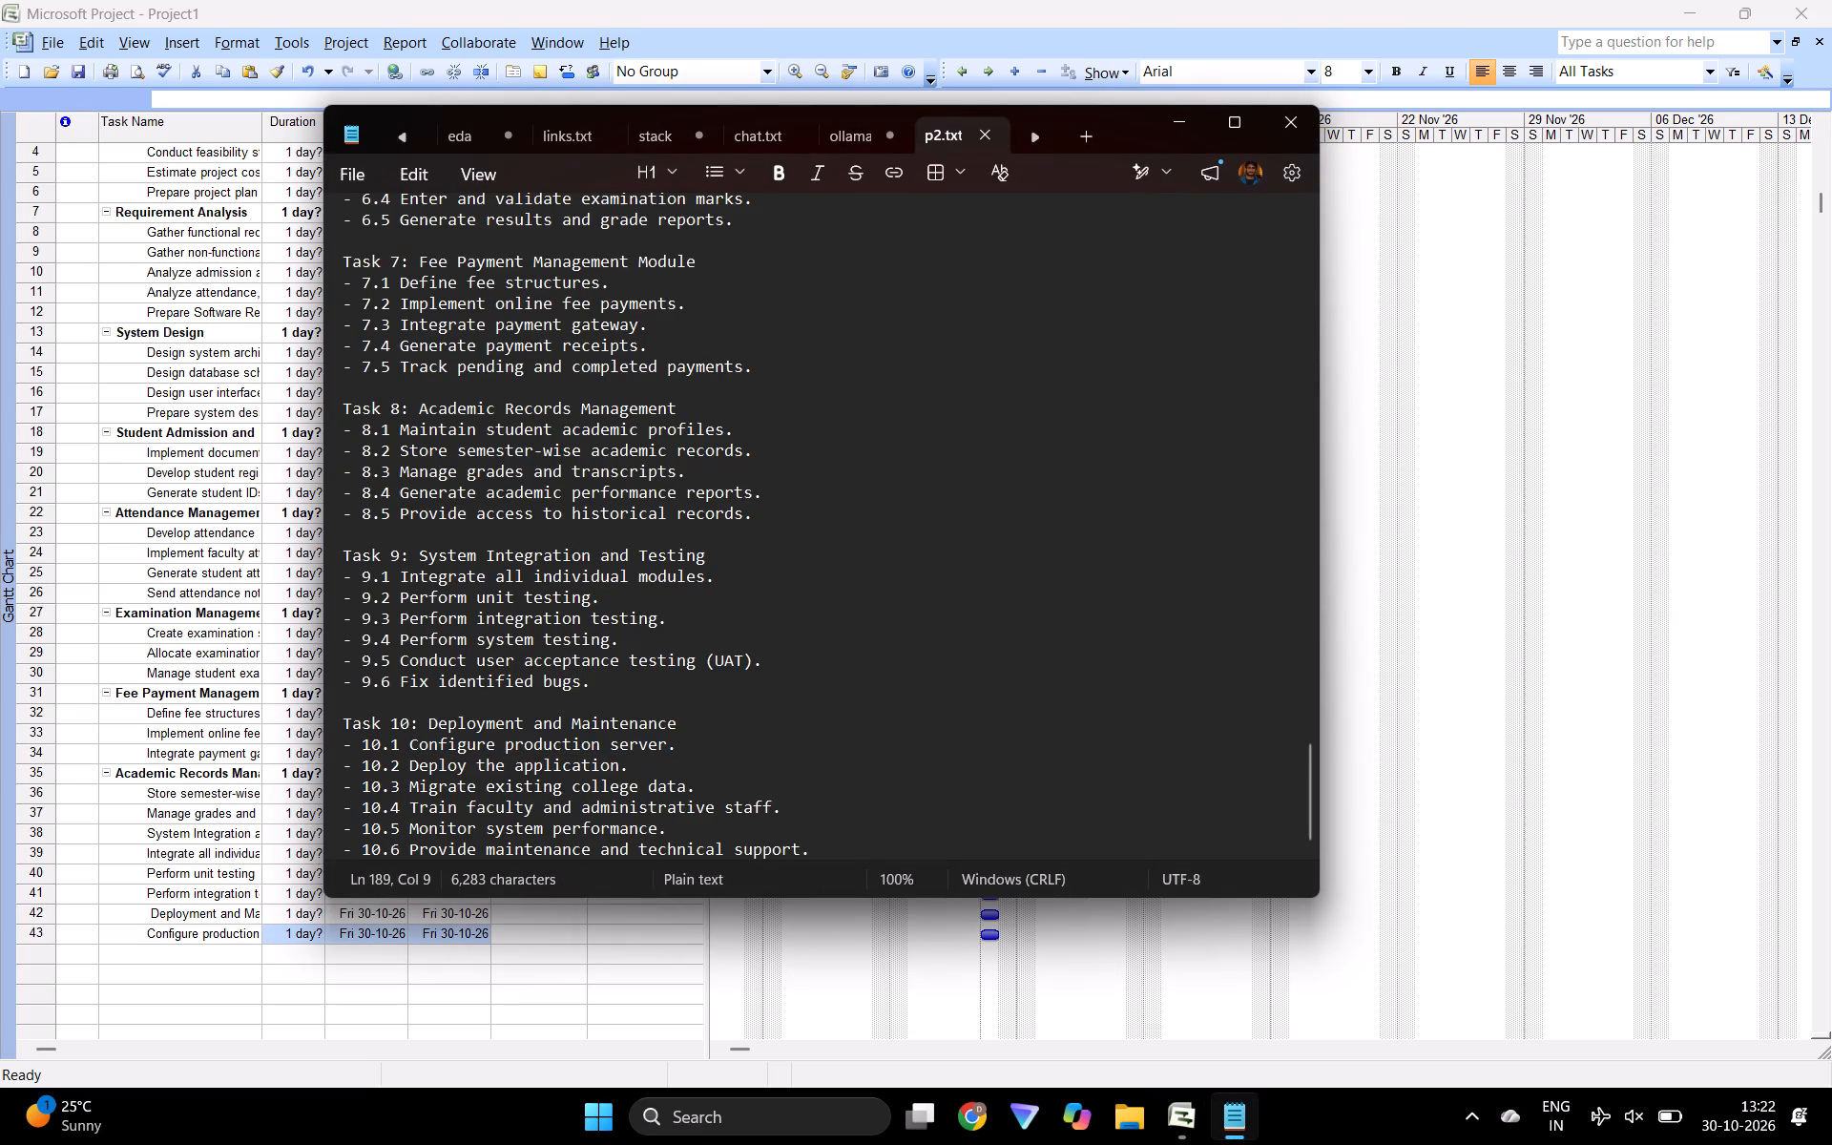
pyautogui.moveTo(413, 764); pyautogui.dragTo(623, 766)
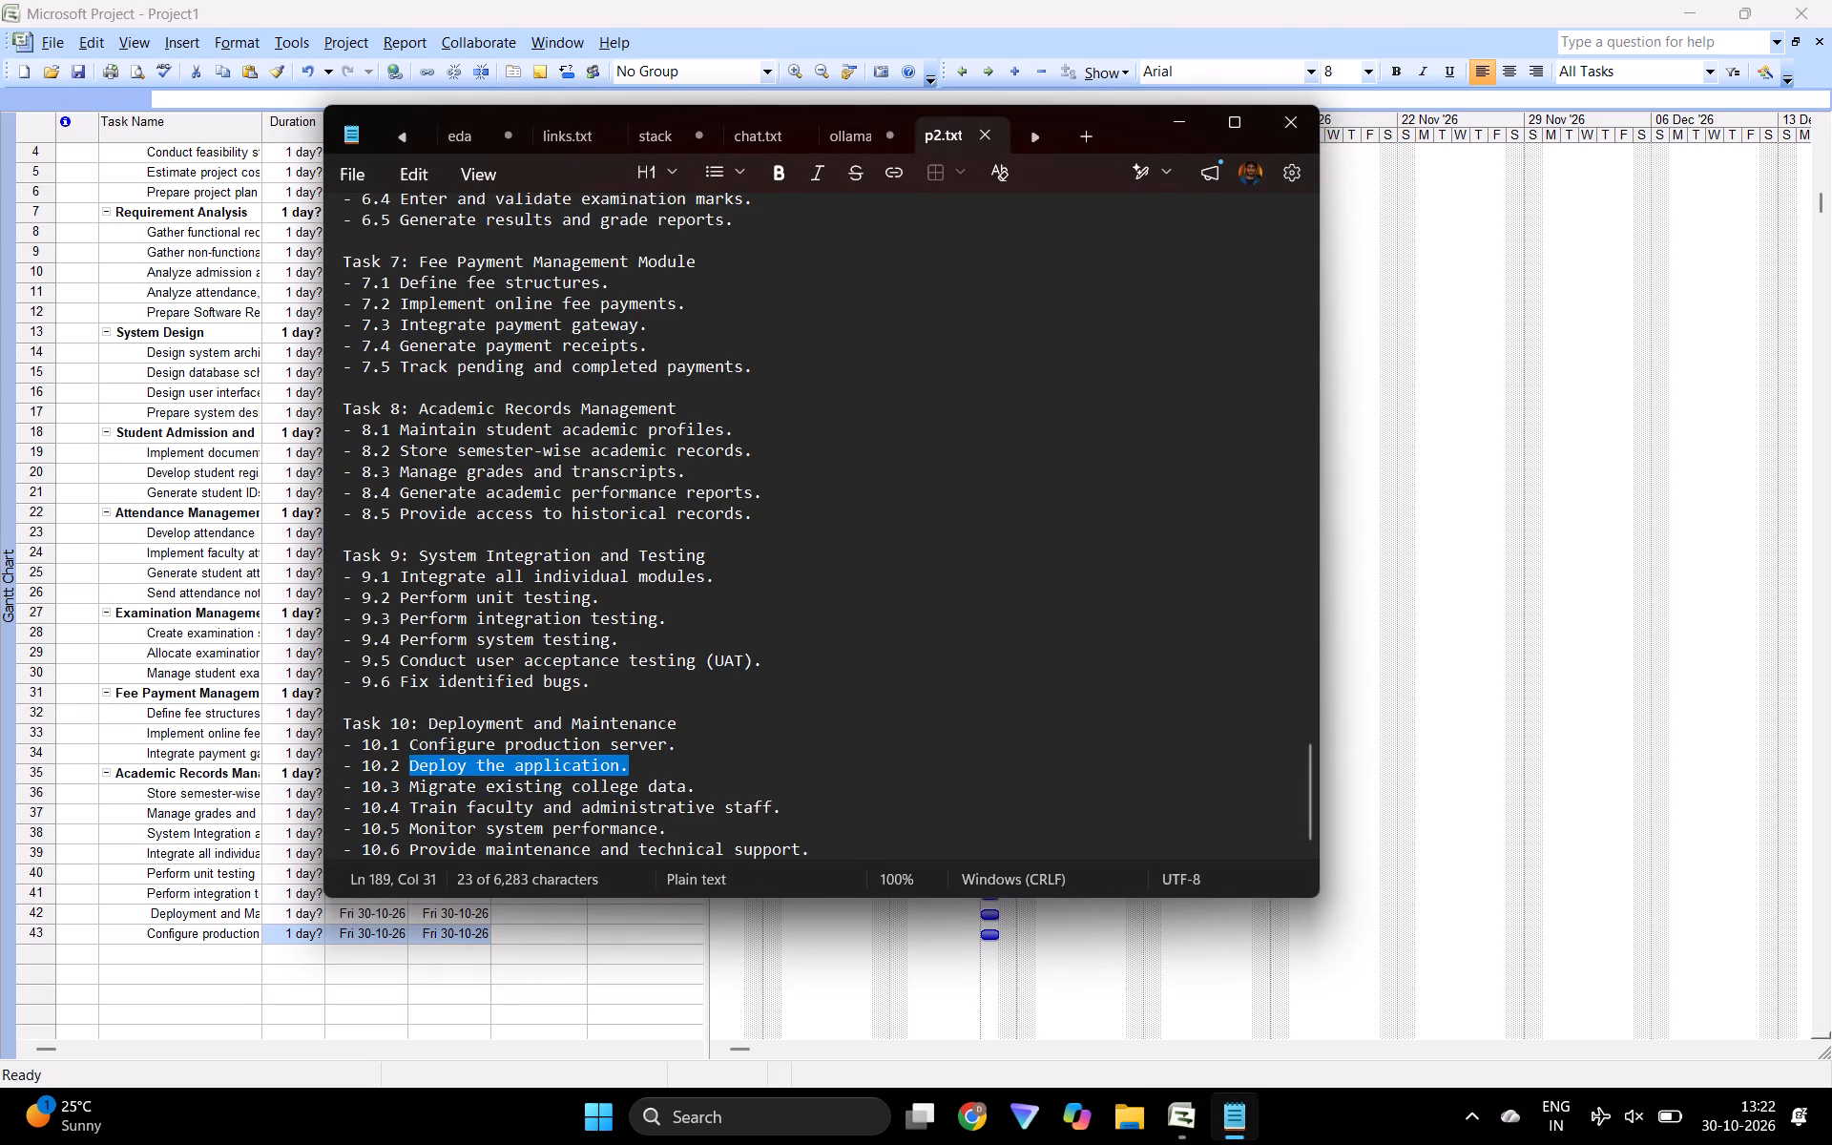
pyautogui.moveTo(623, 766); pyautogui.dragTo(621, 766)
pyautogui.hotkey('ctrl', 'c')
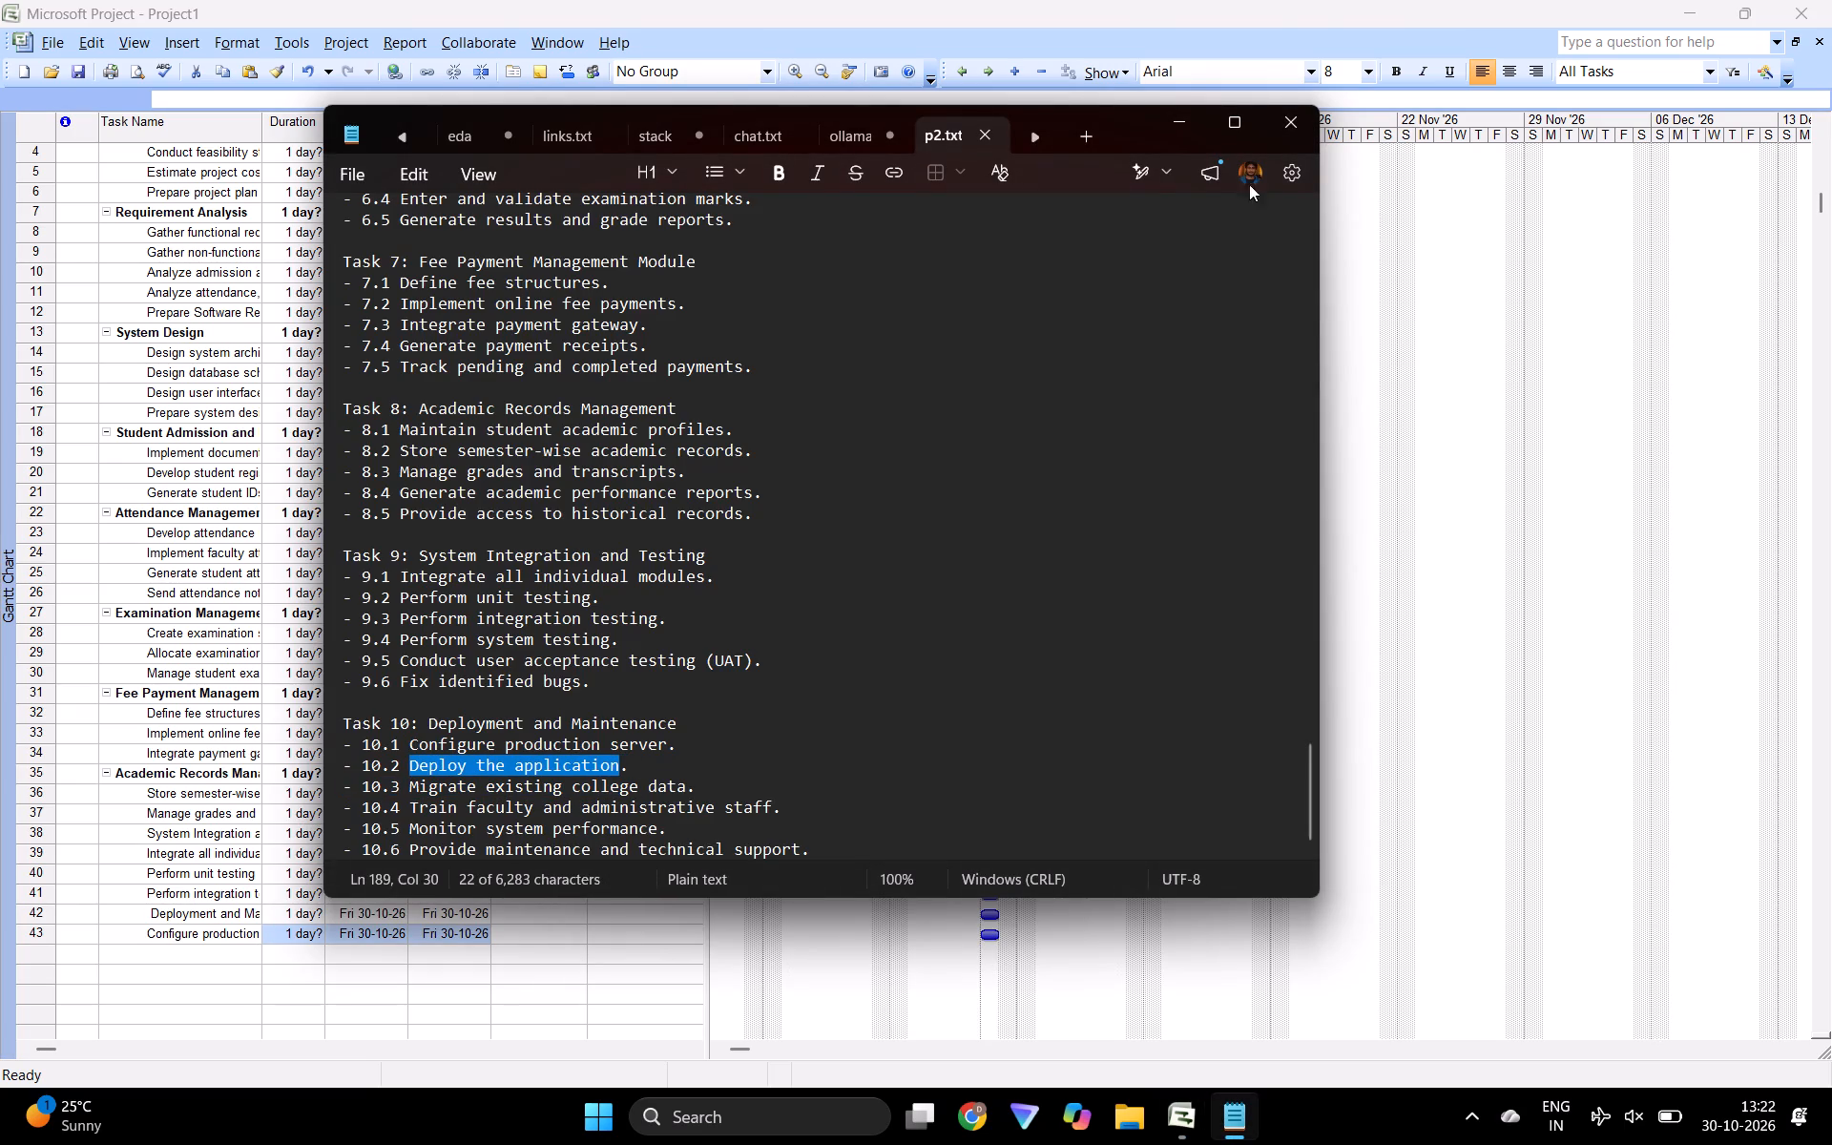
pyautogui.click(1280, 126)
pyautogui.hotkey('ctrl', 'v')
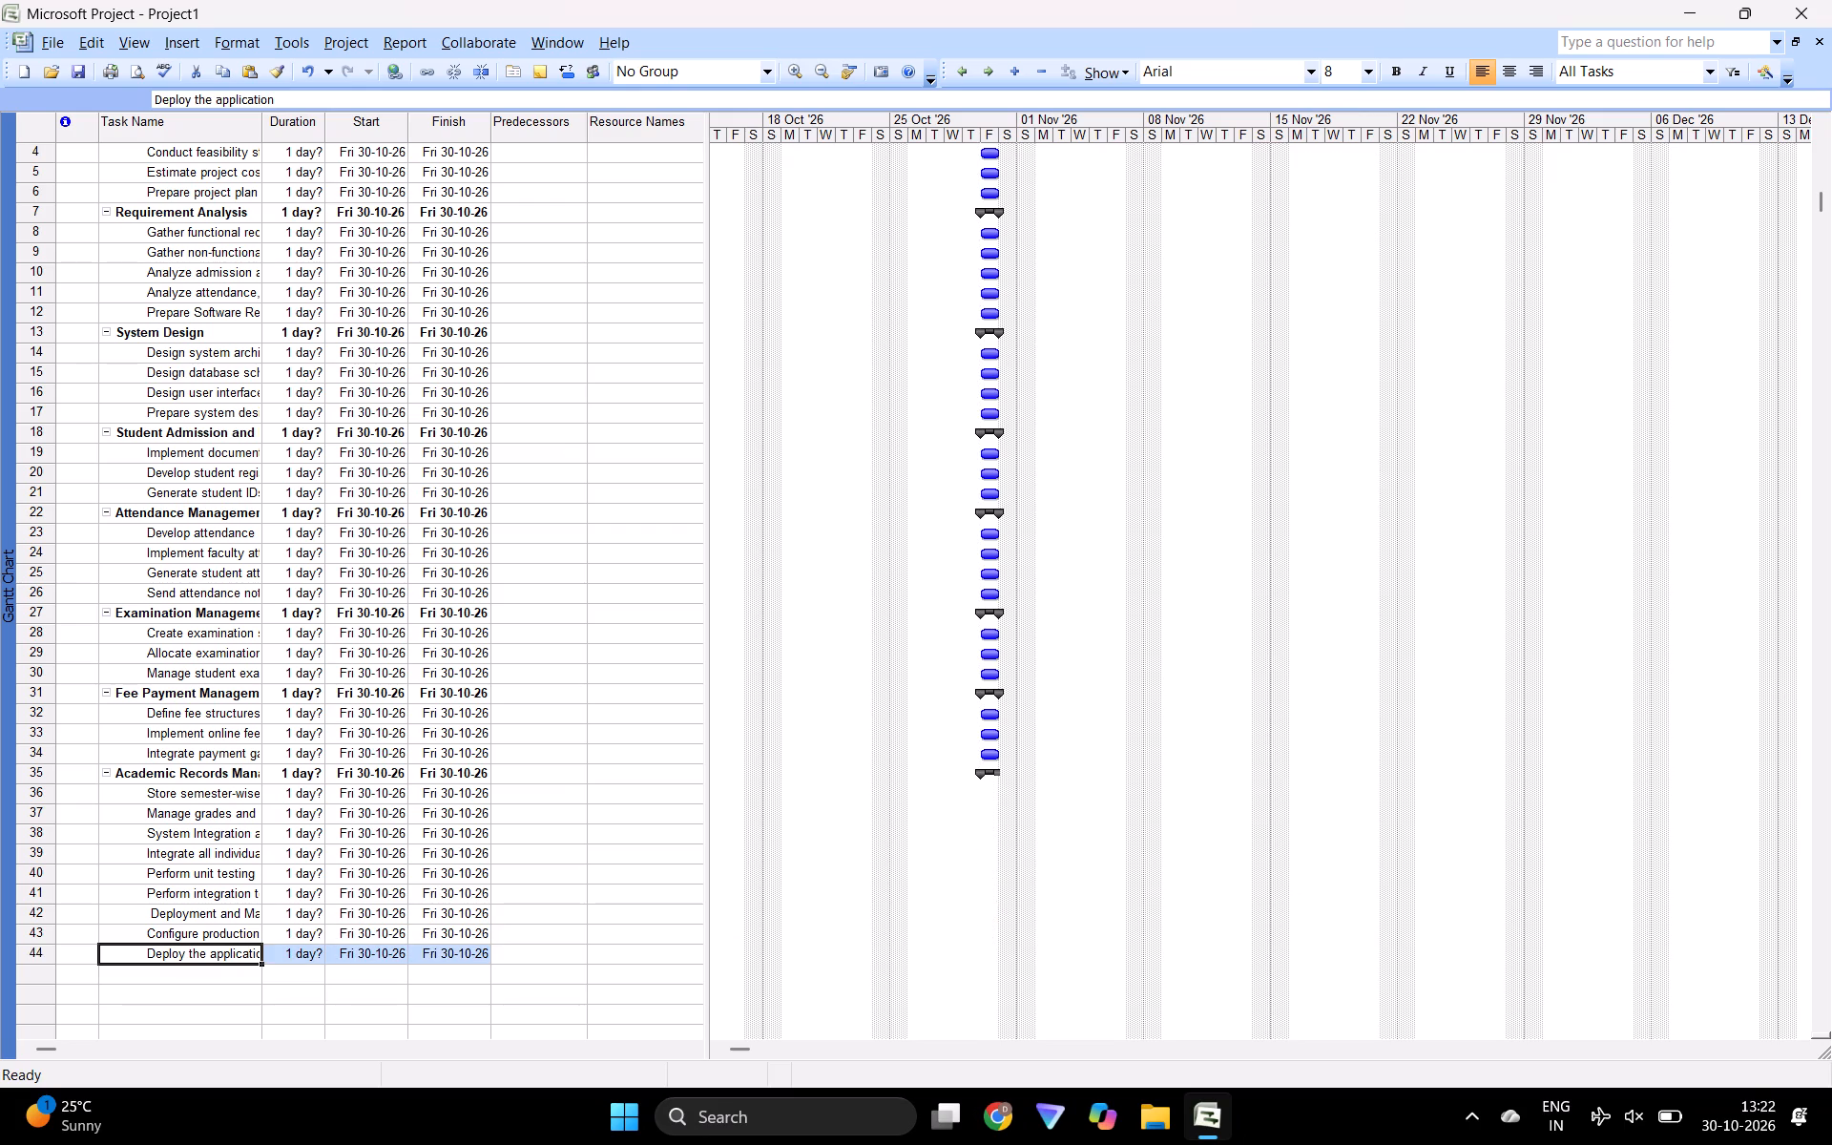
# Outdent task 38, "System Integration and Testing", to make it a top-level summary task over the tasks below it.
pyautogui.click(141, 837)
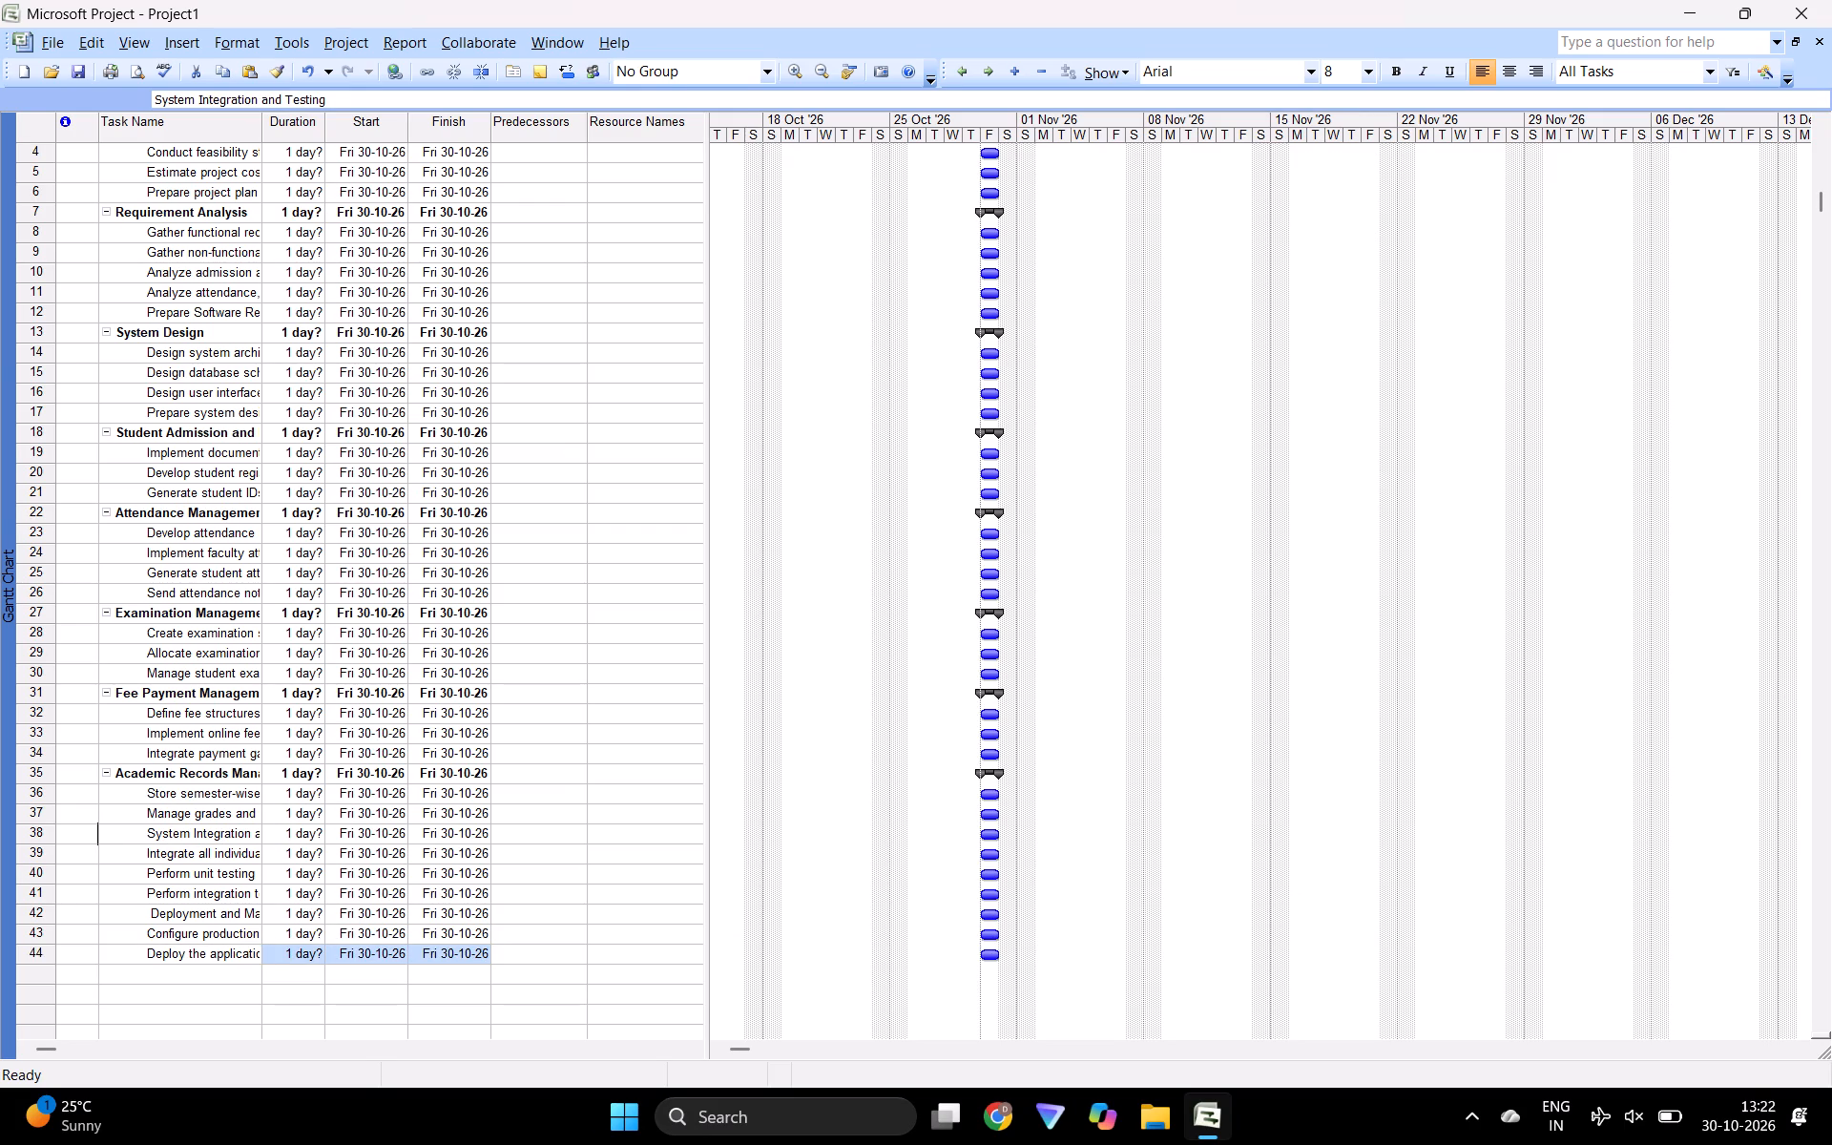
pyautogui.click(341, 31)
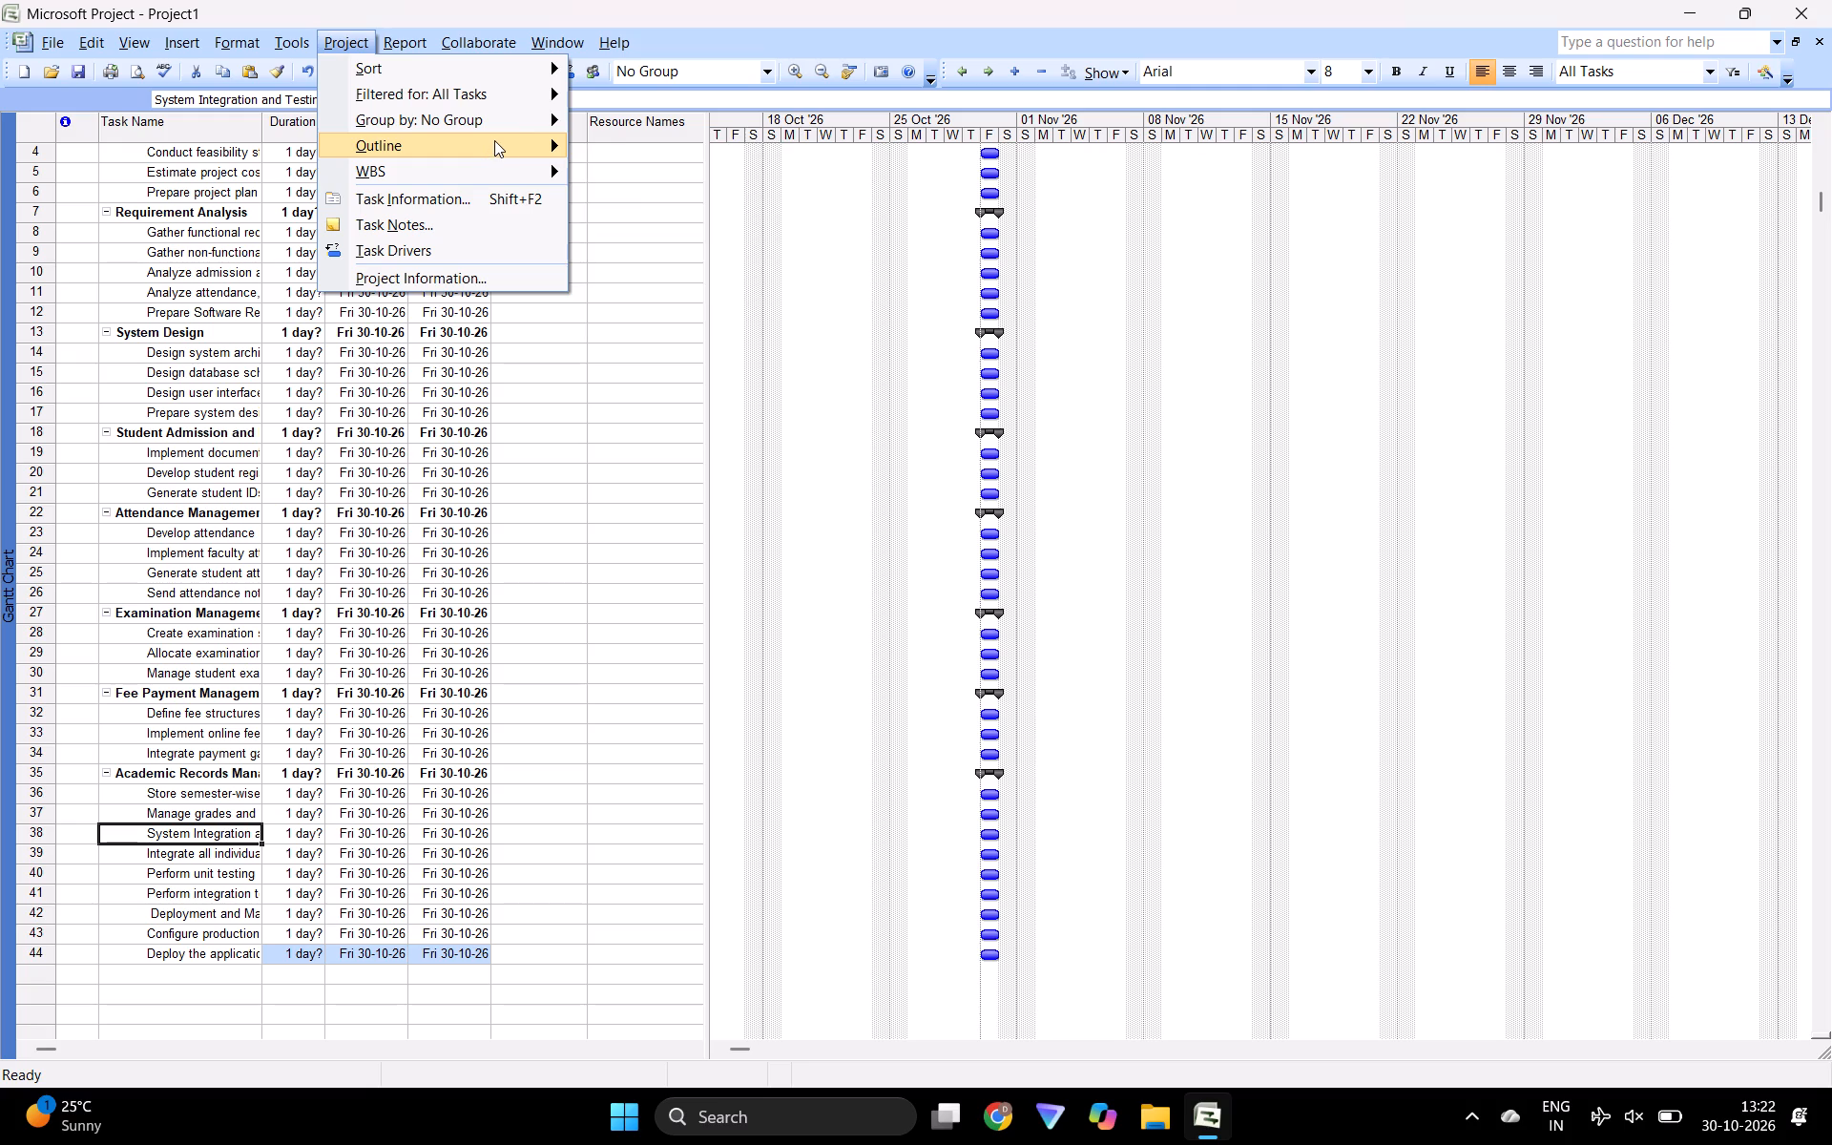
pyautogui.click(494, 140)
pyautogui.click(639, 162)
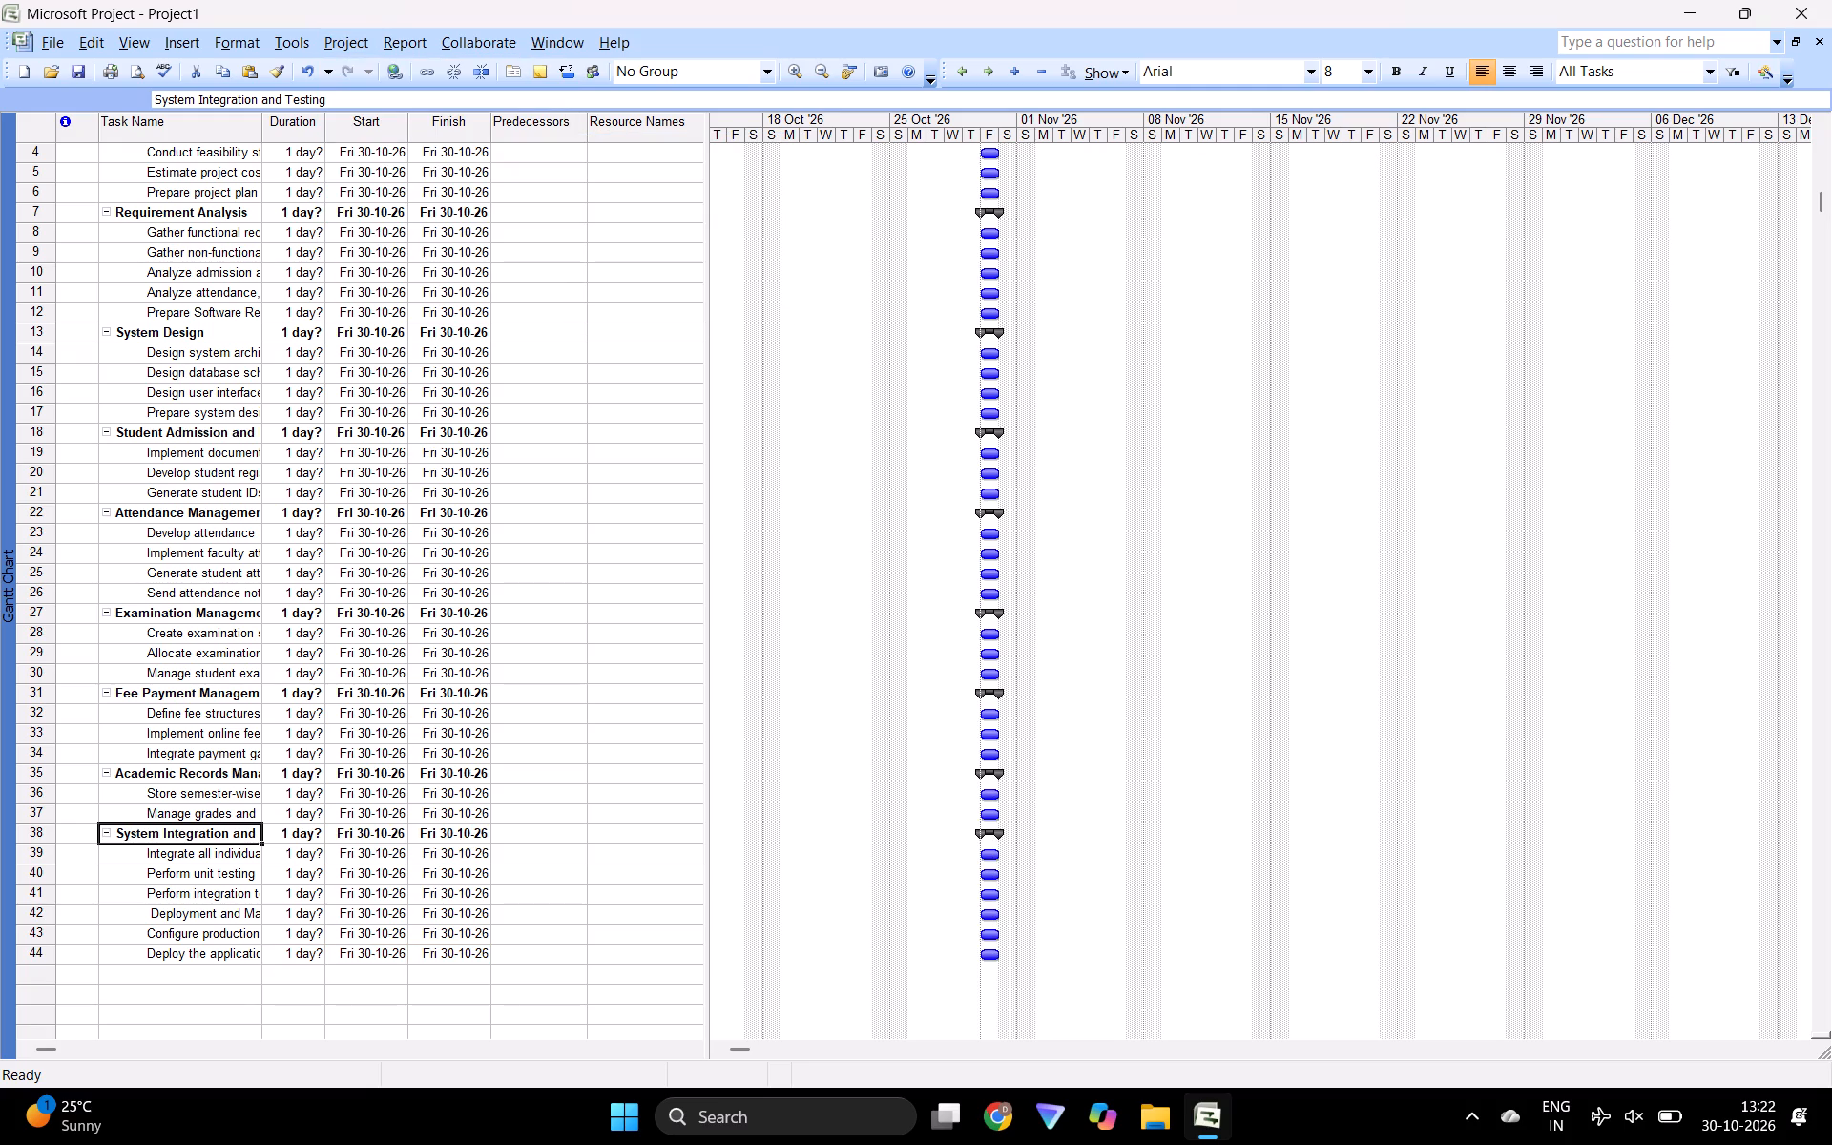
# Outdent task 42, "Deployment and Maintenance", to make it a top-level summary task over the two deployment tasks below it.
pyautogui.click(137, 925)
pyautogui.click(144, 917)
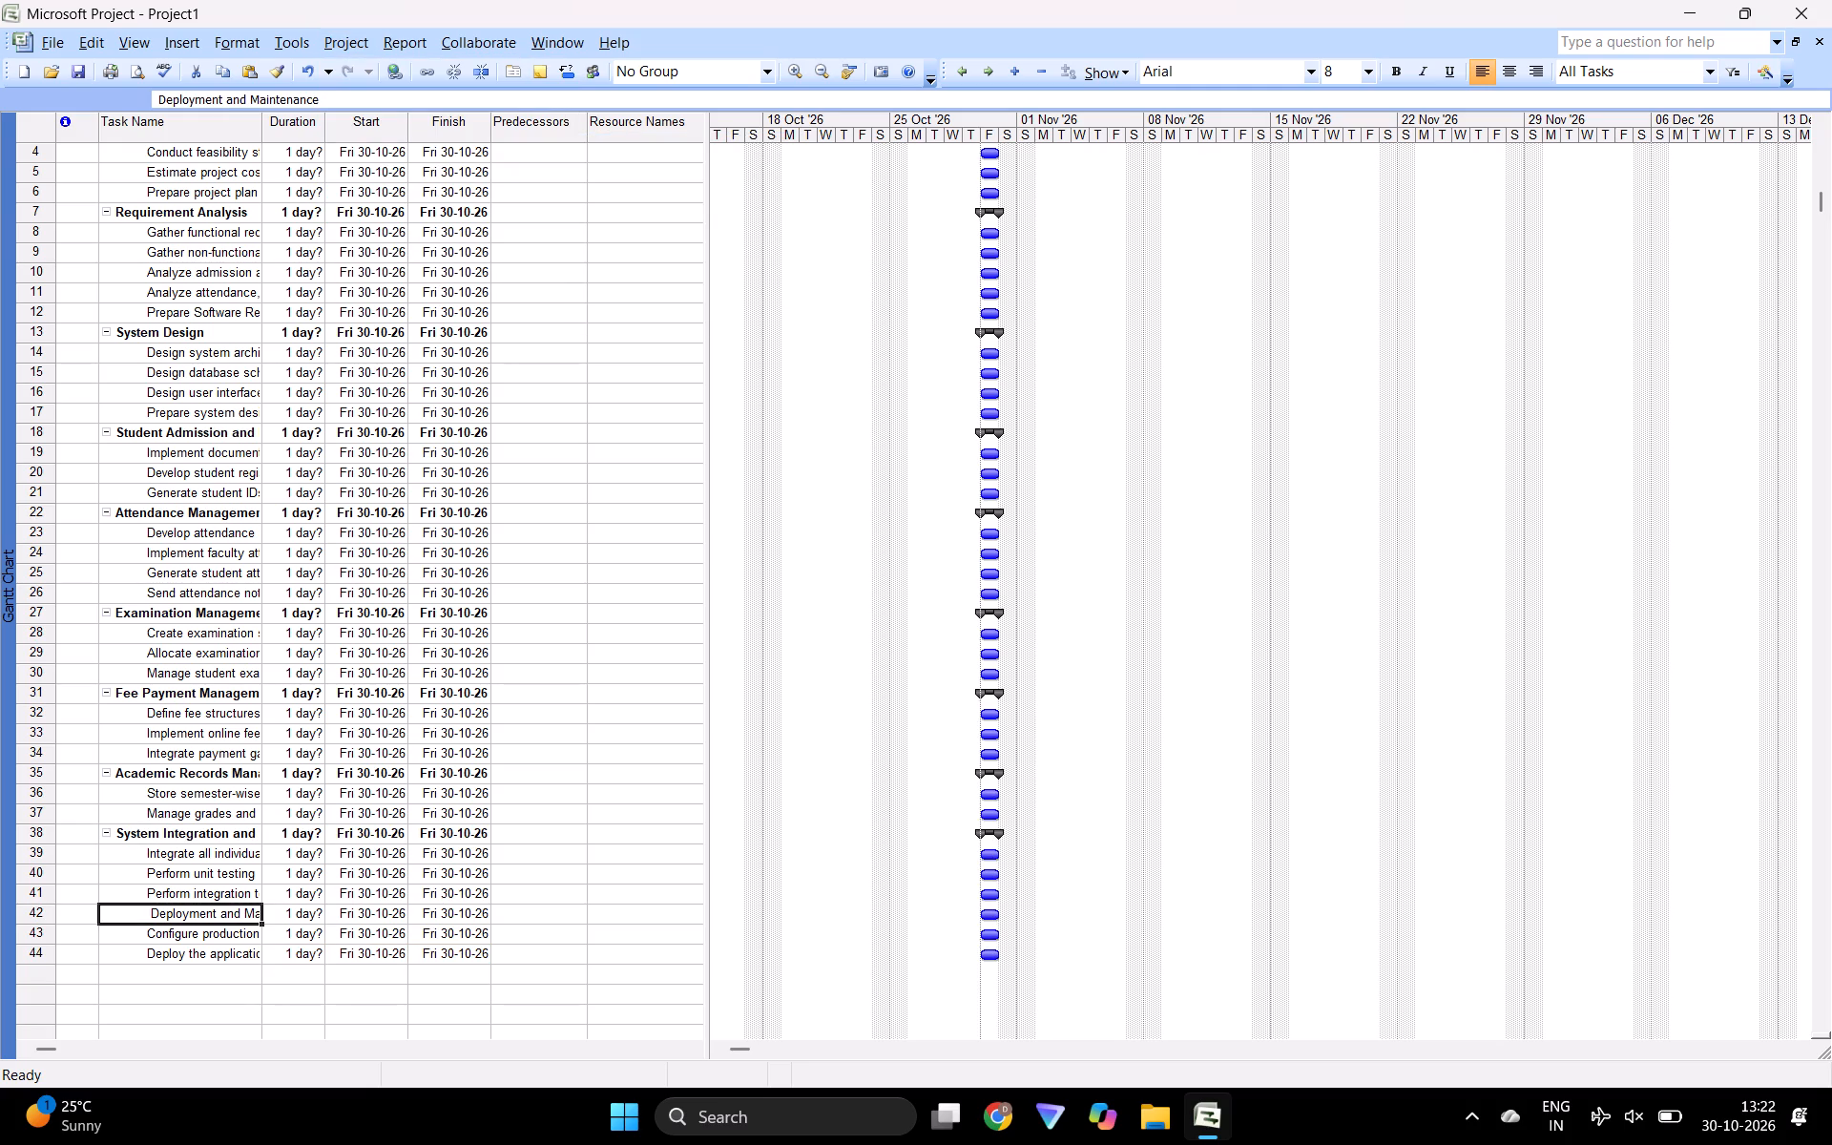
pyautogui.click(363, 36)
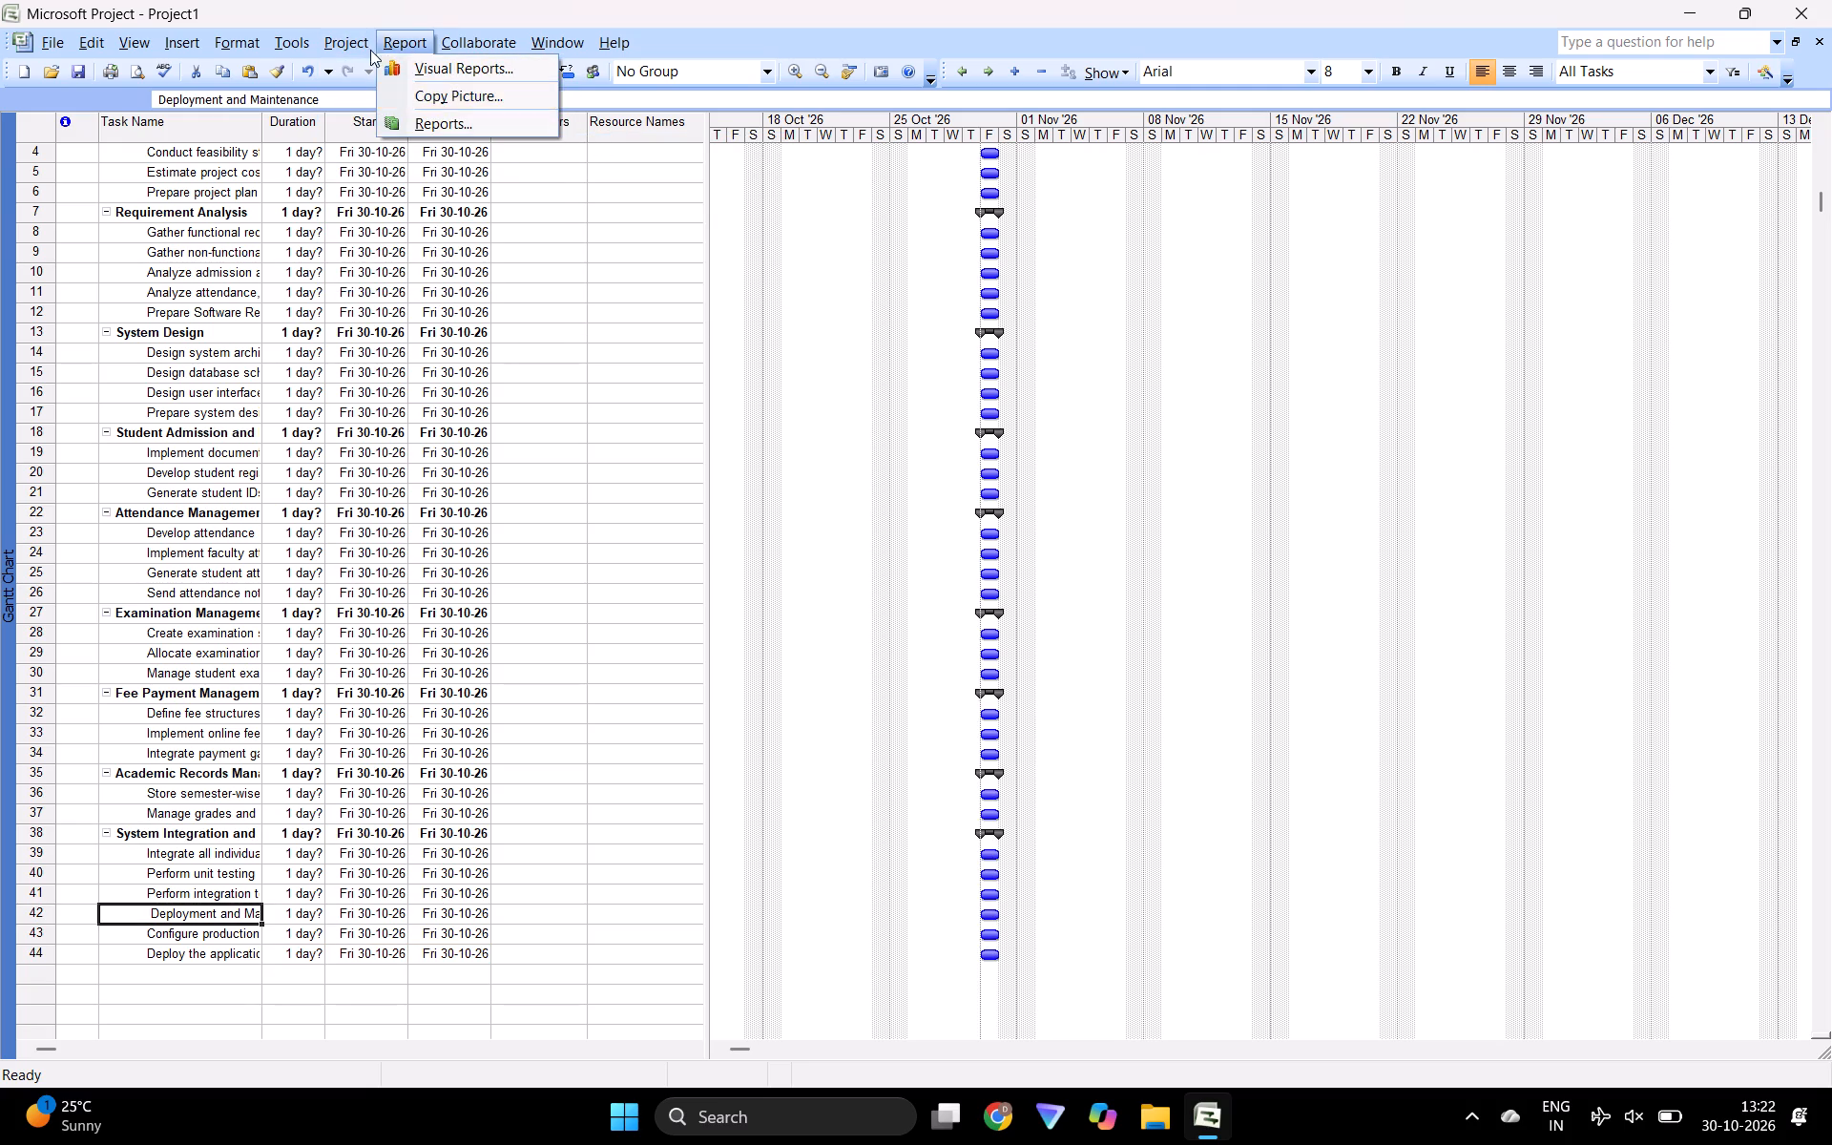
pyautogui.click(541, 144)
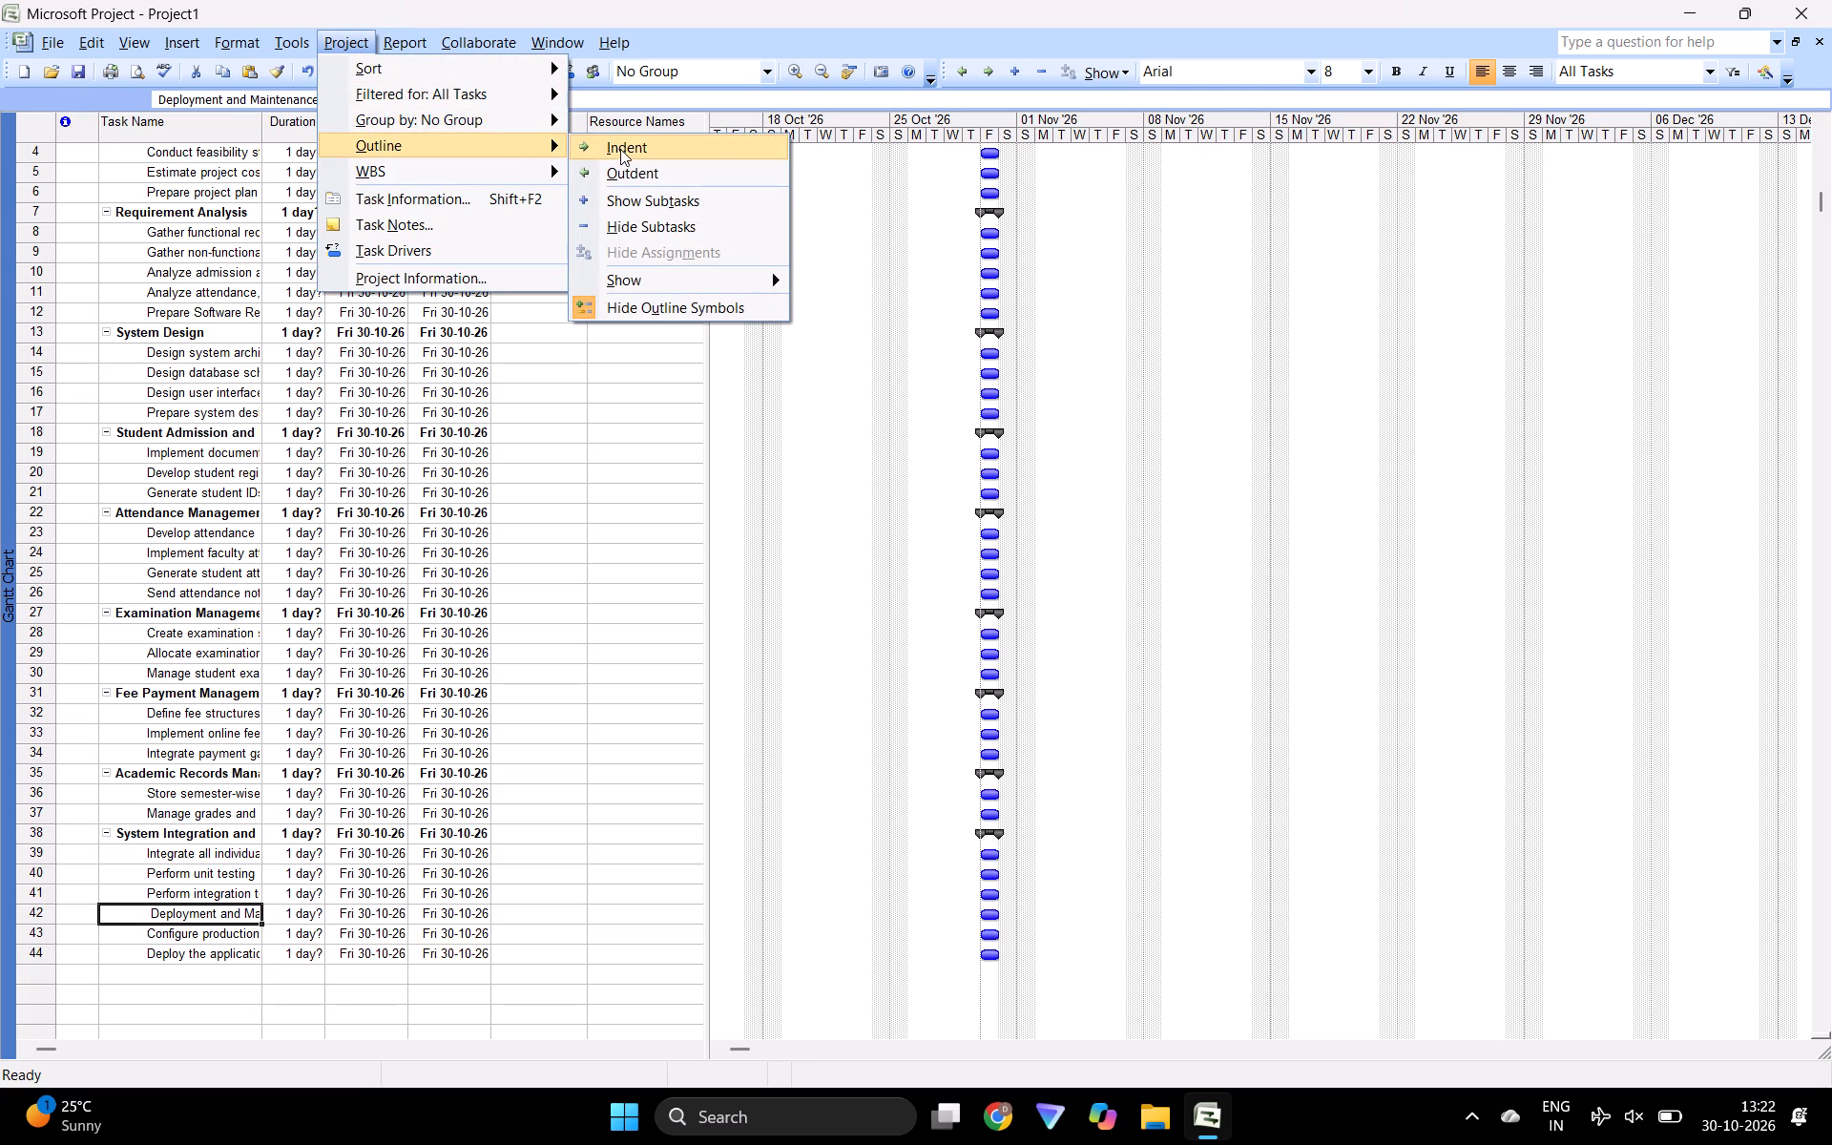
pyautogui.click(632, 181)
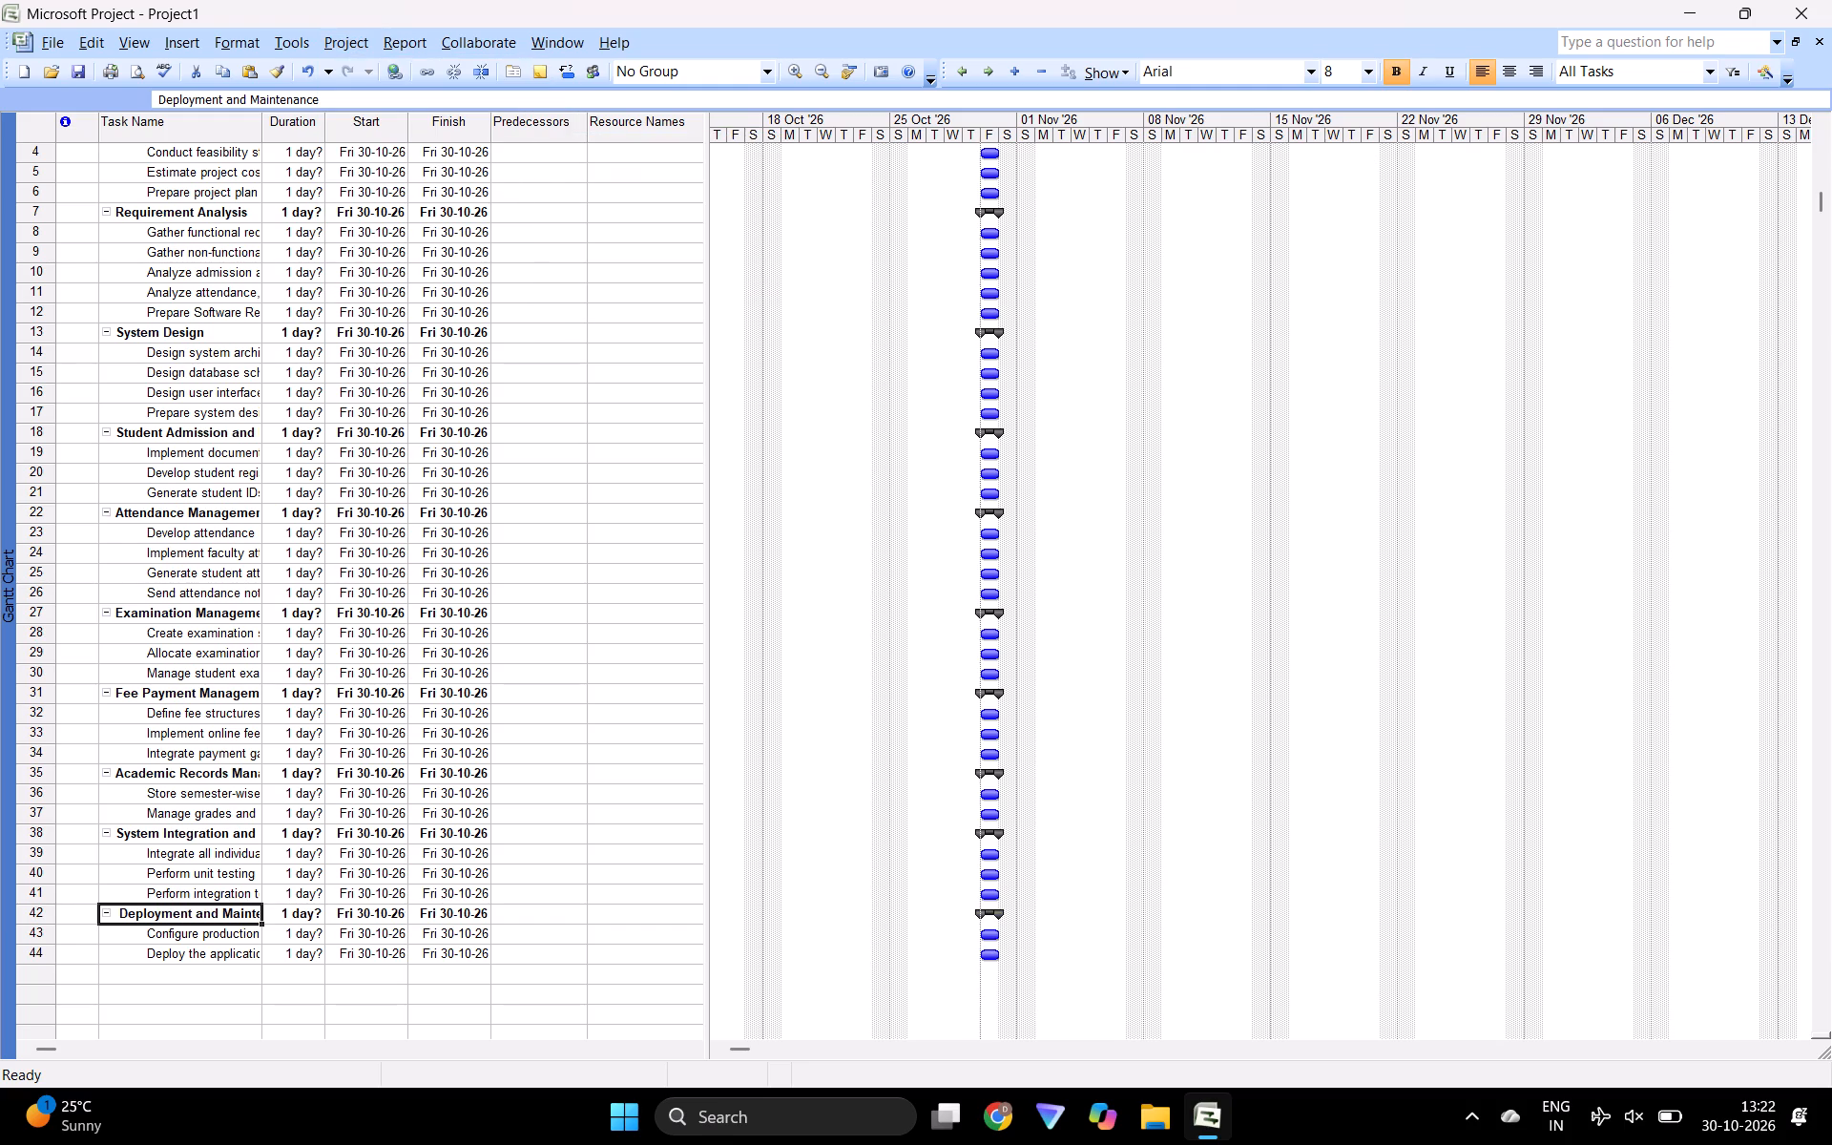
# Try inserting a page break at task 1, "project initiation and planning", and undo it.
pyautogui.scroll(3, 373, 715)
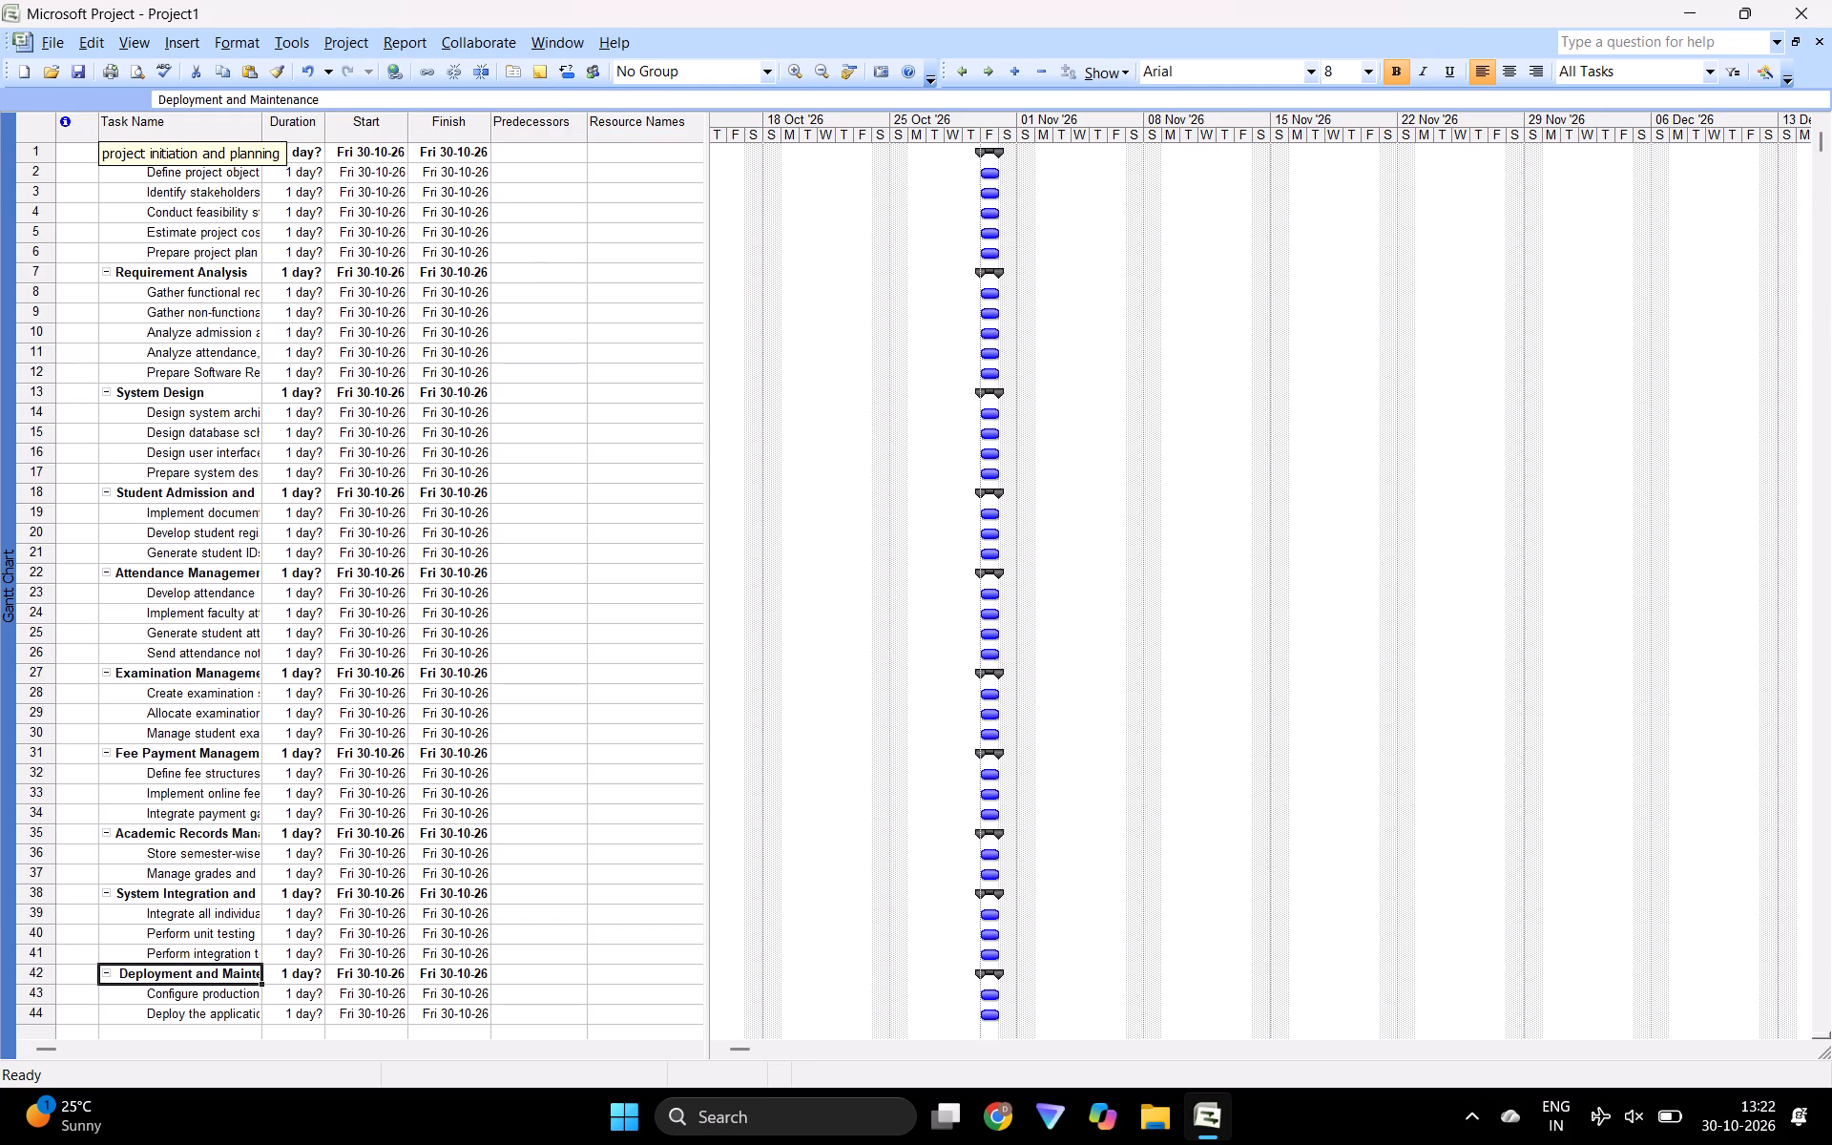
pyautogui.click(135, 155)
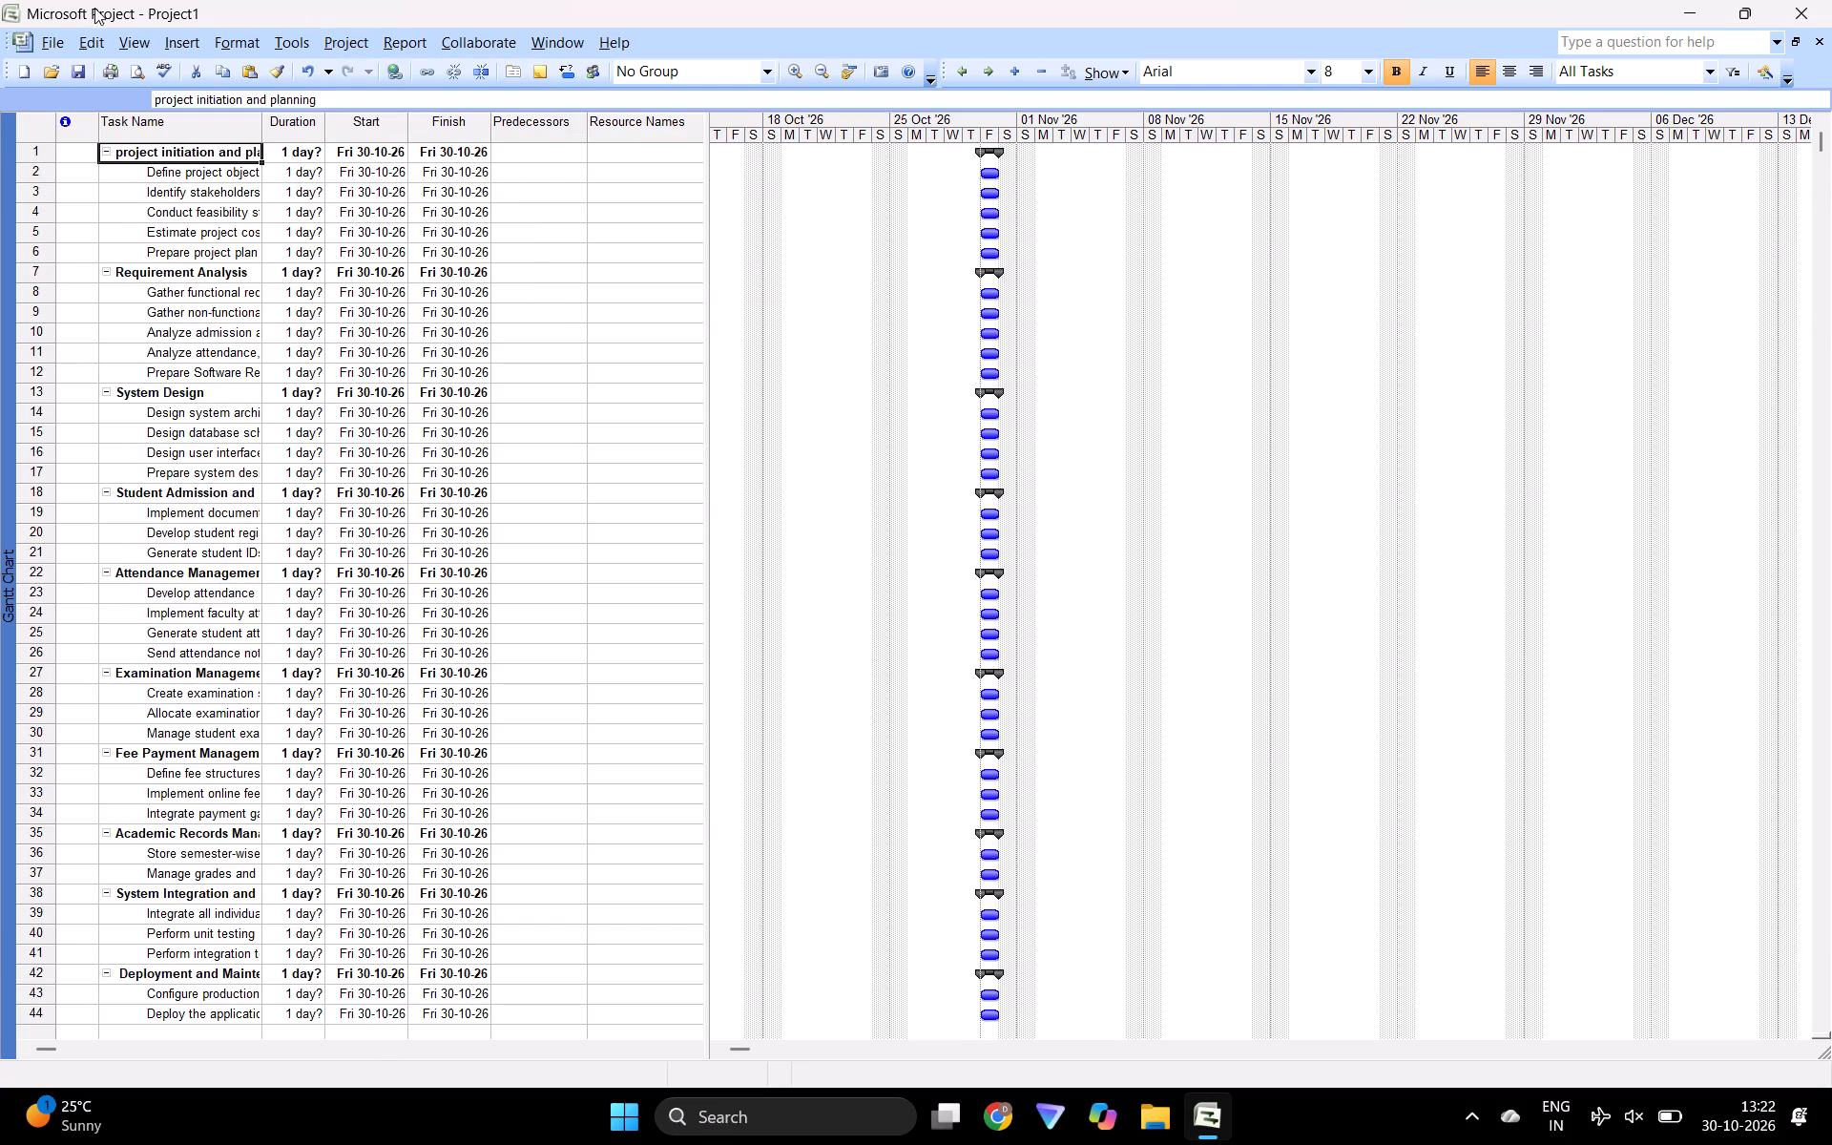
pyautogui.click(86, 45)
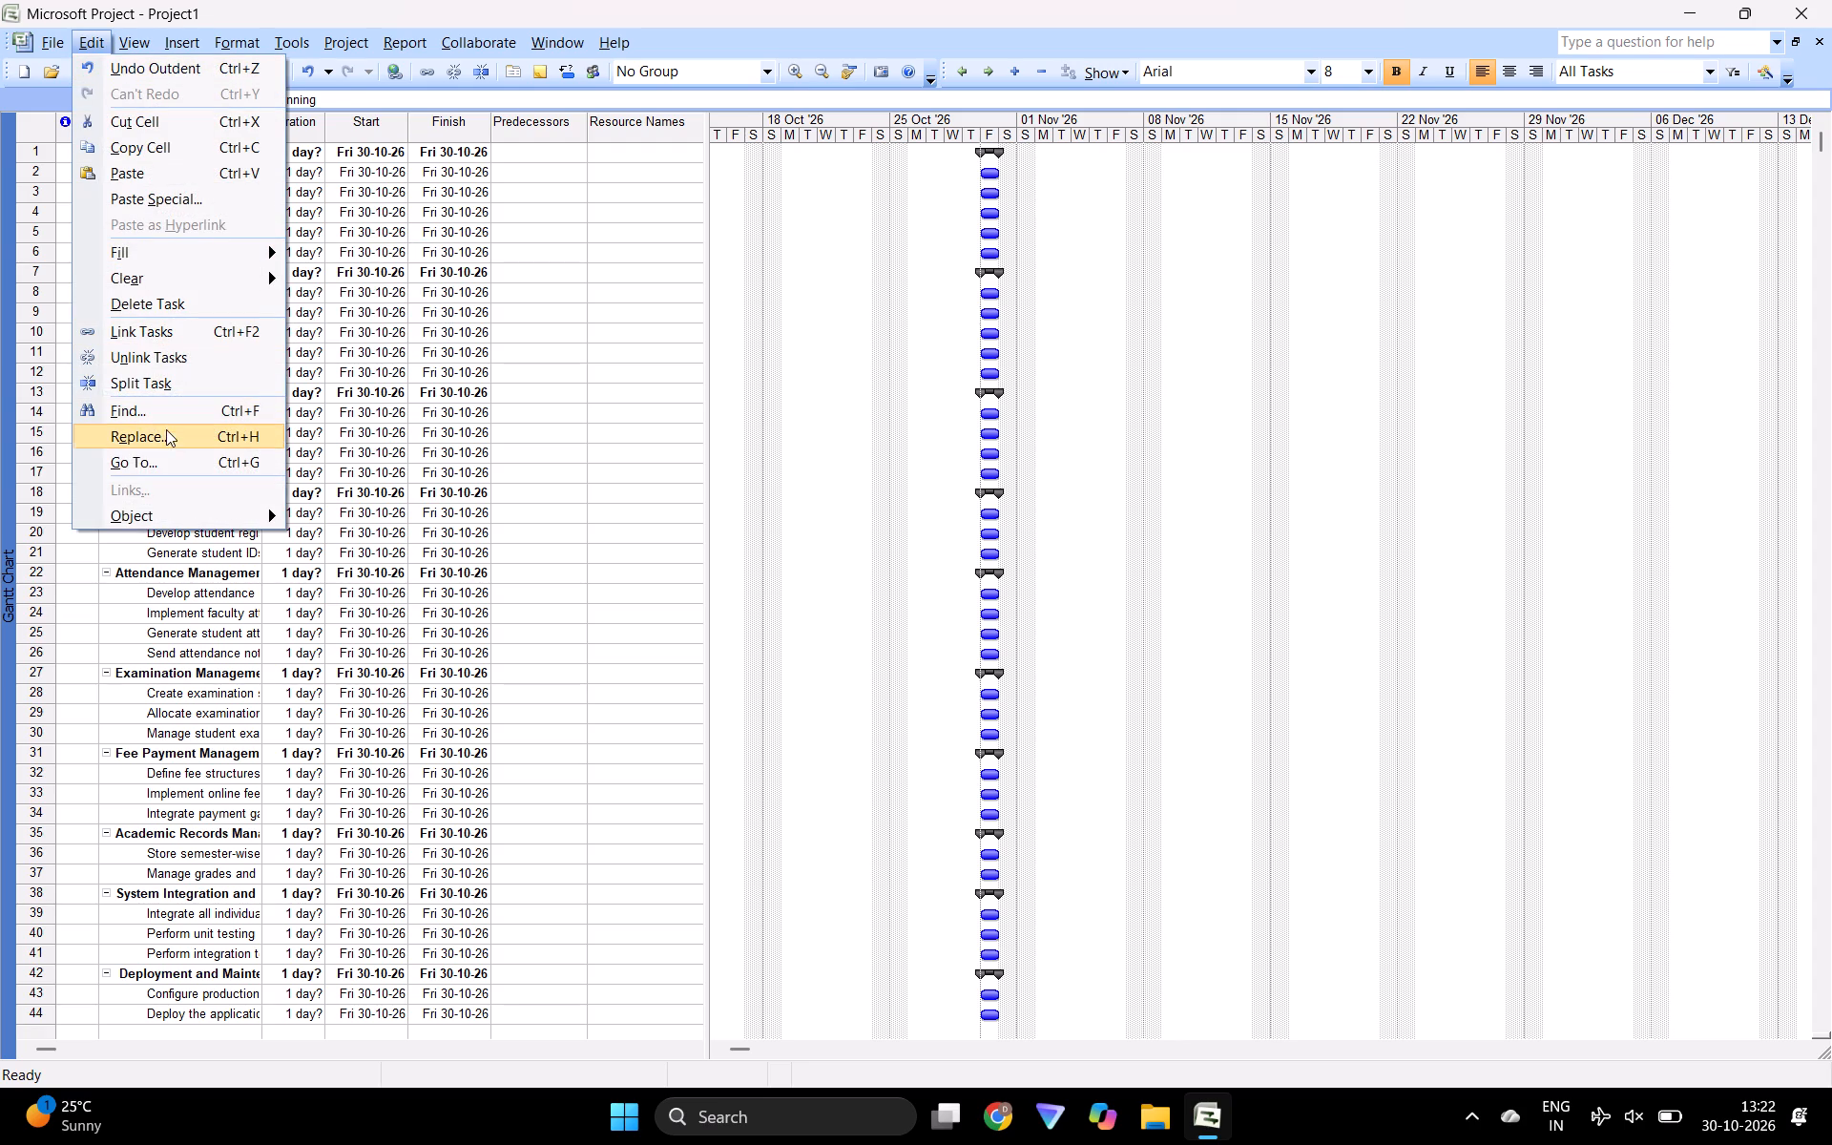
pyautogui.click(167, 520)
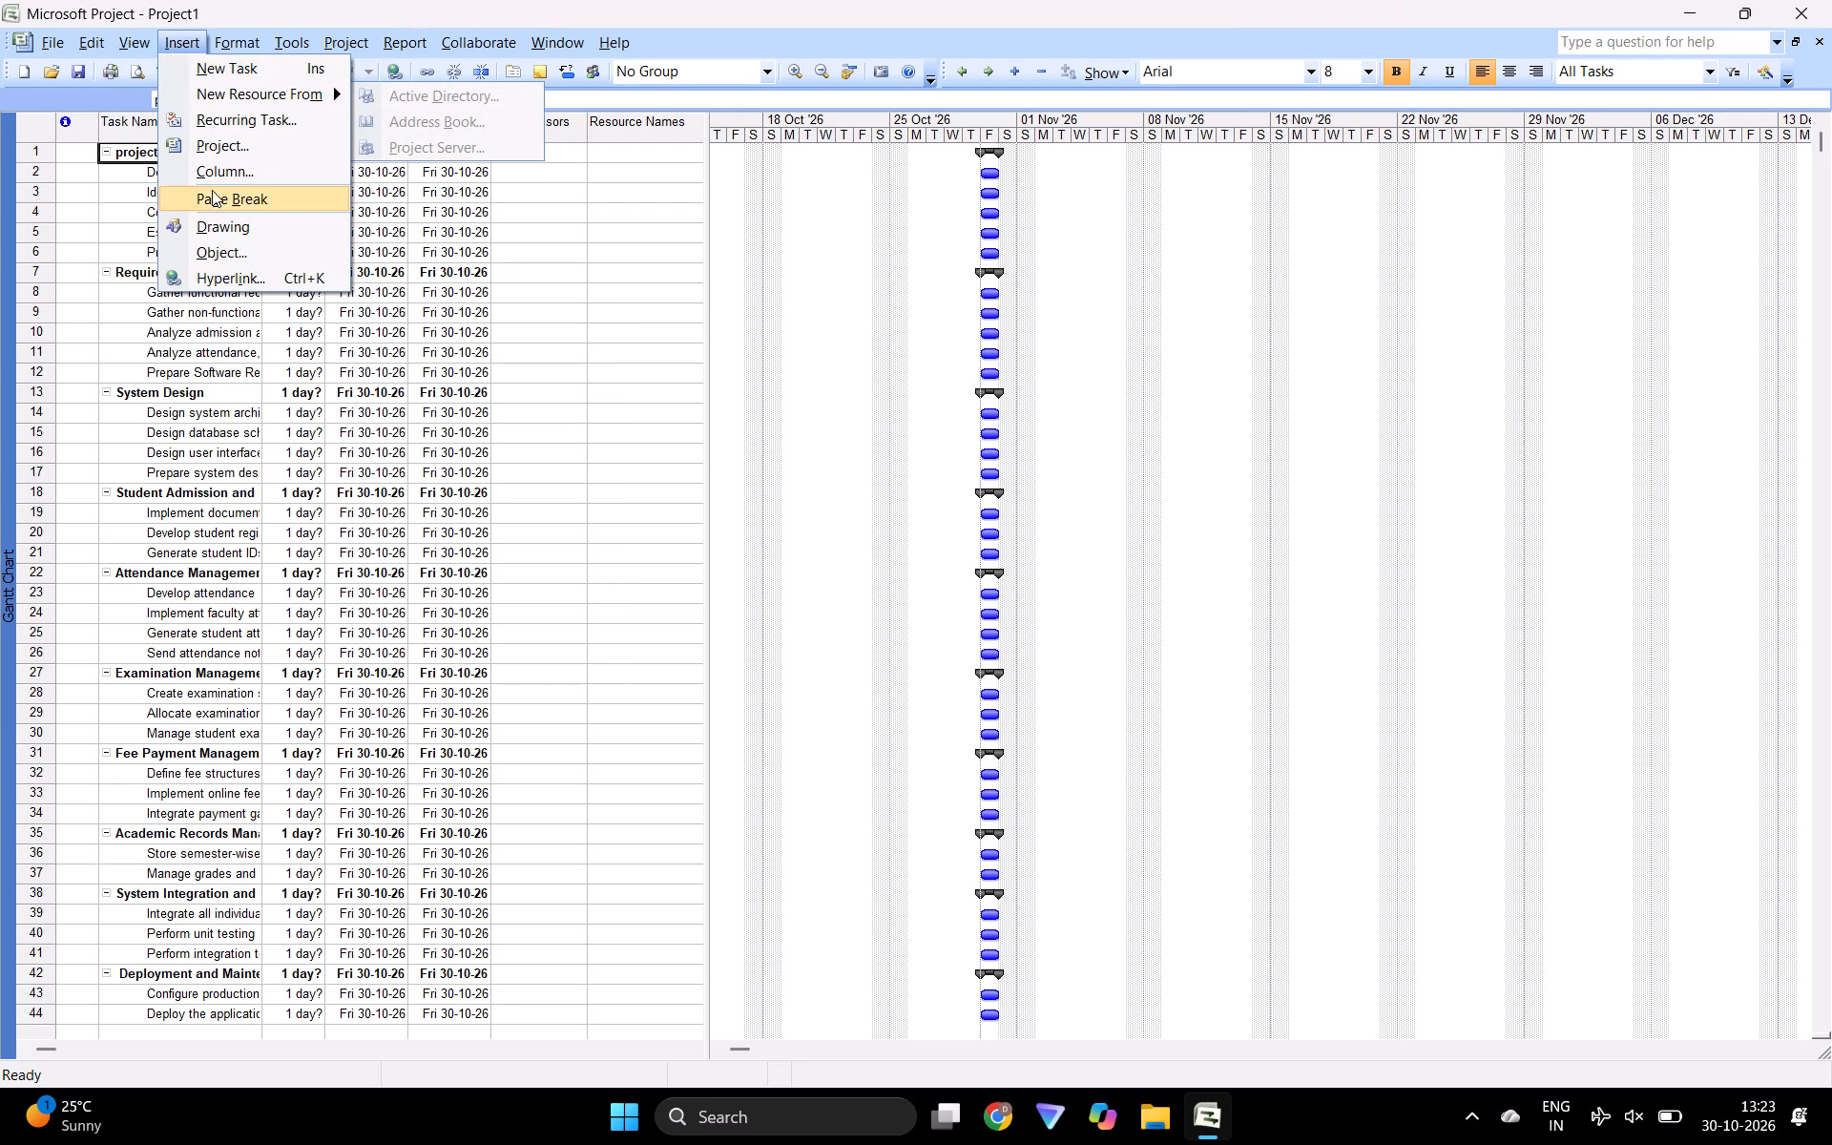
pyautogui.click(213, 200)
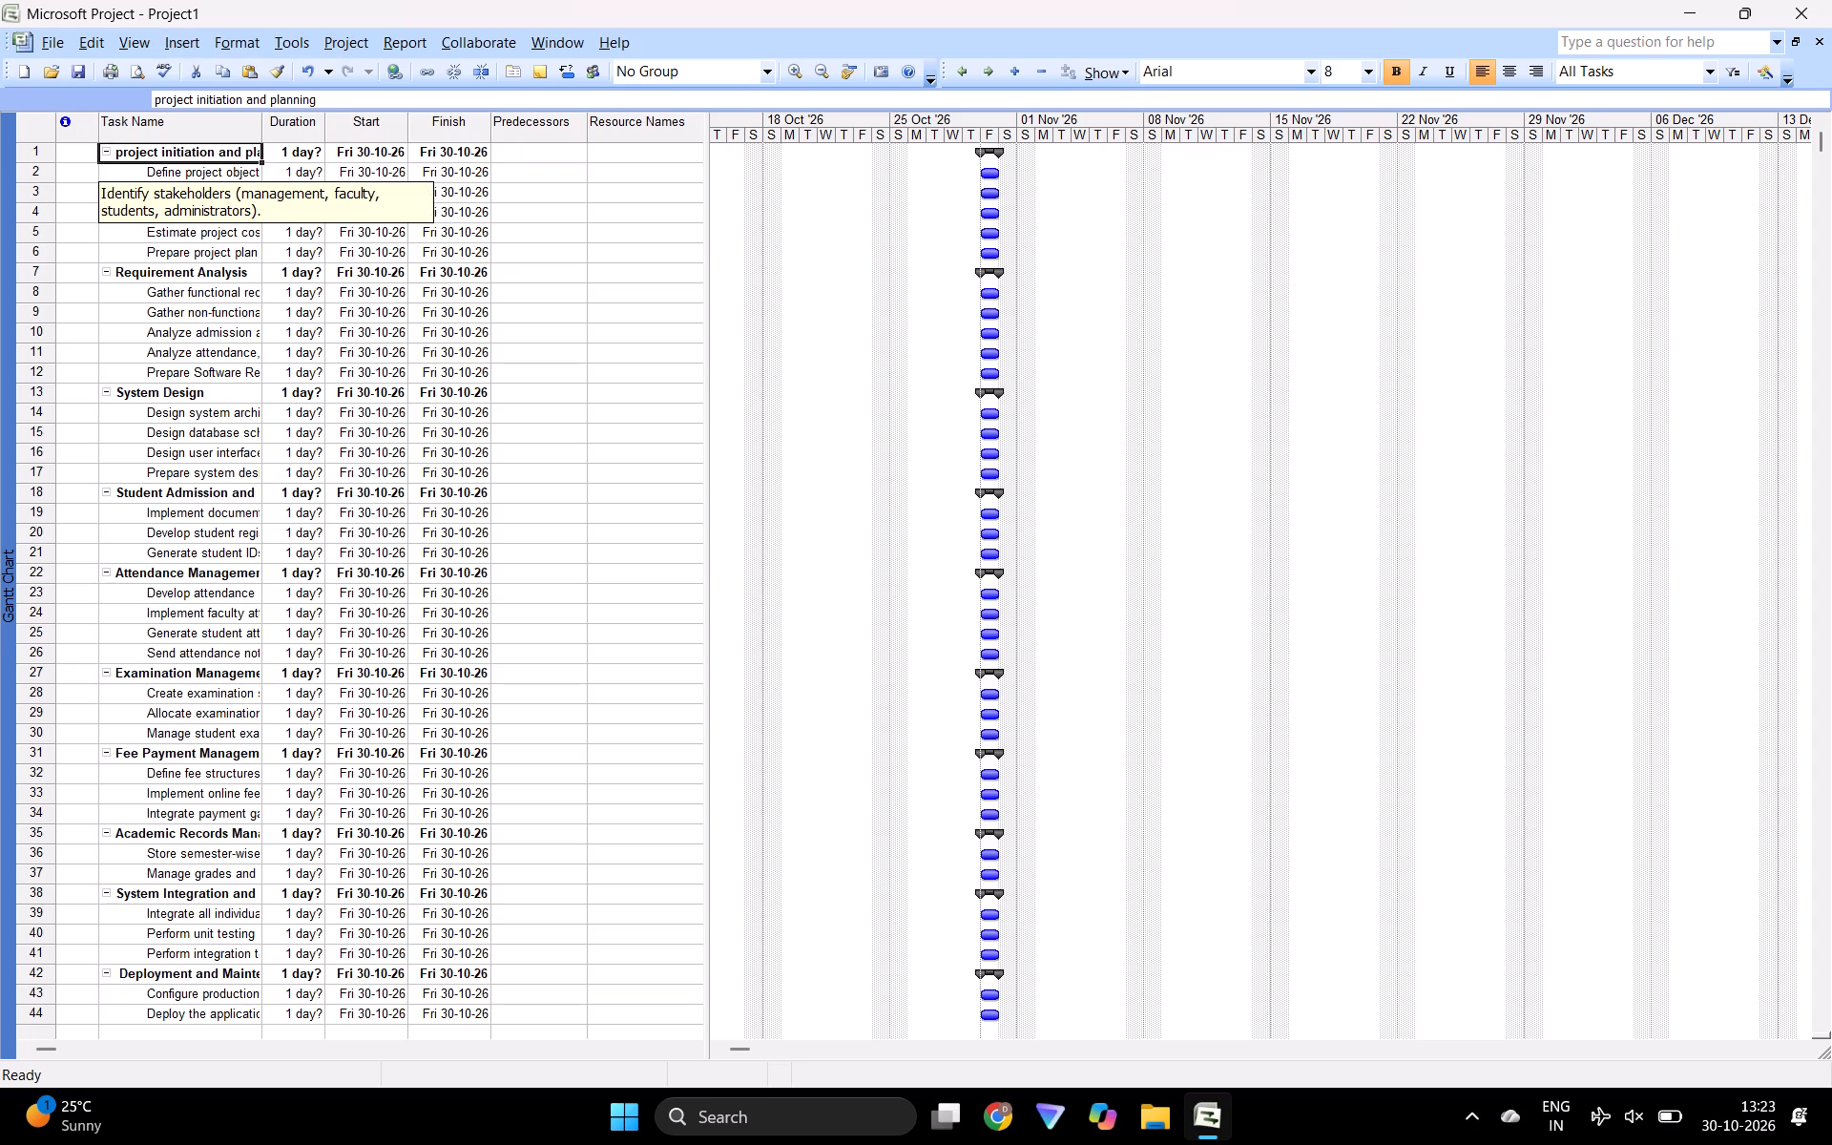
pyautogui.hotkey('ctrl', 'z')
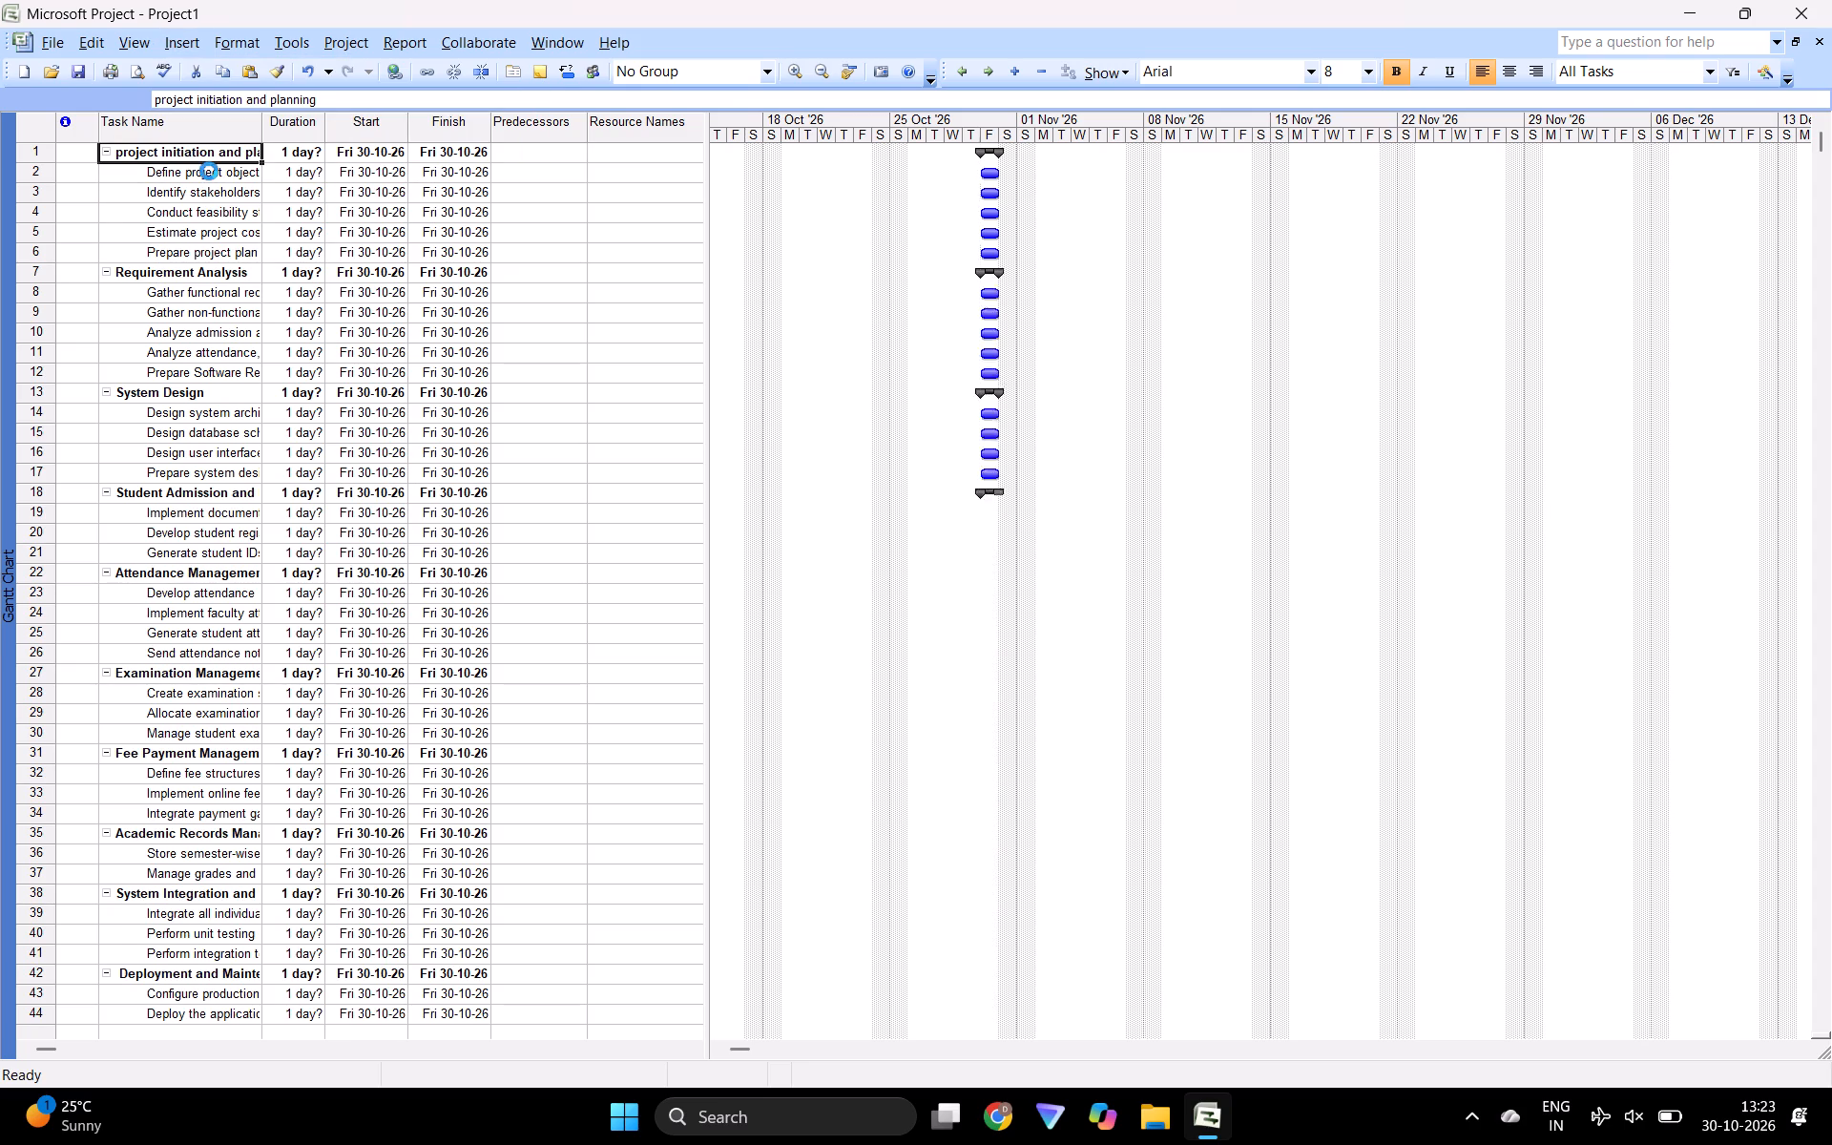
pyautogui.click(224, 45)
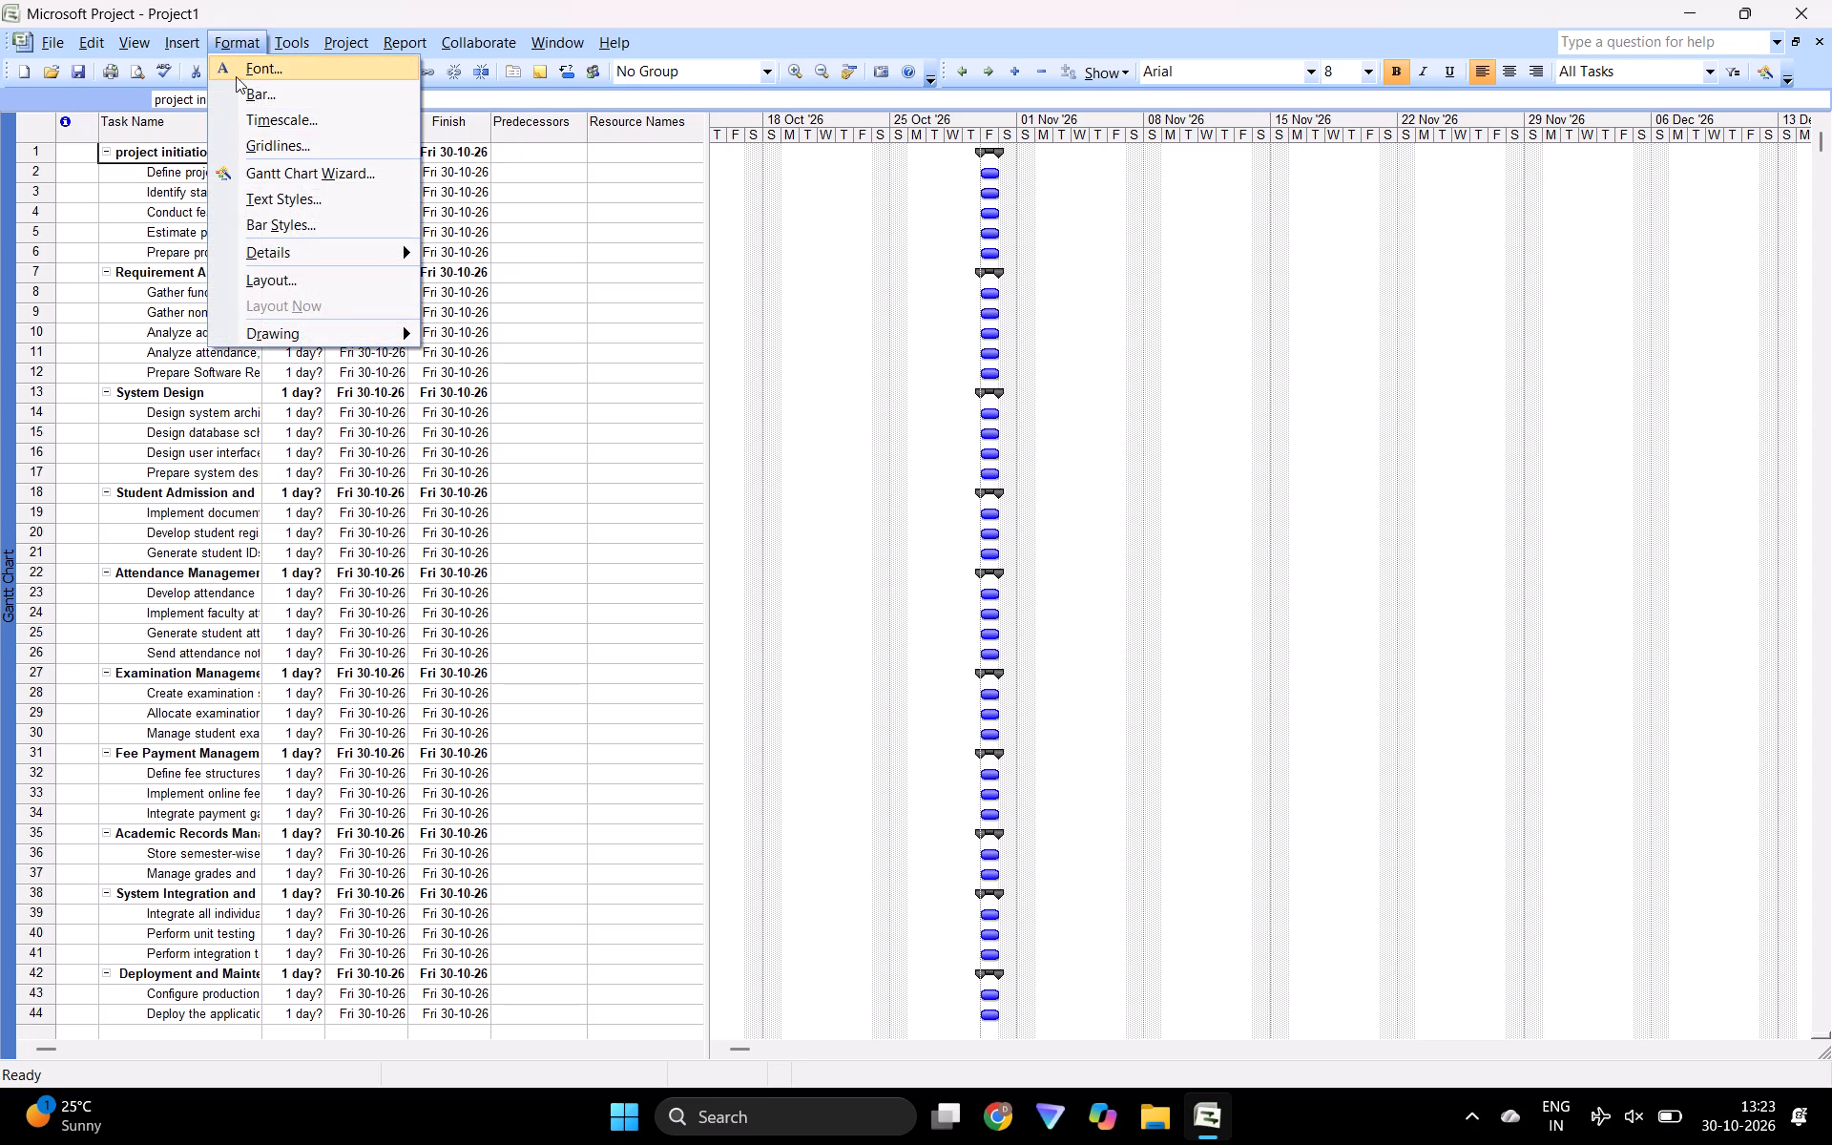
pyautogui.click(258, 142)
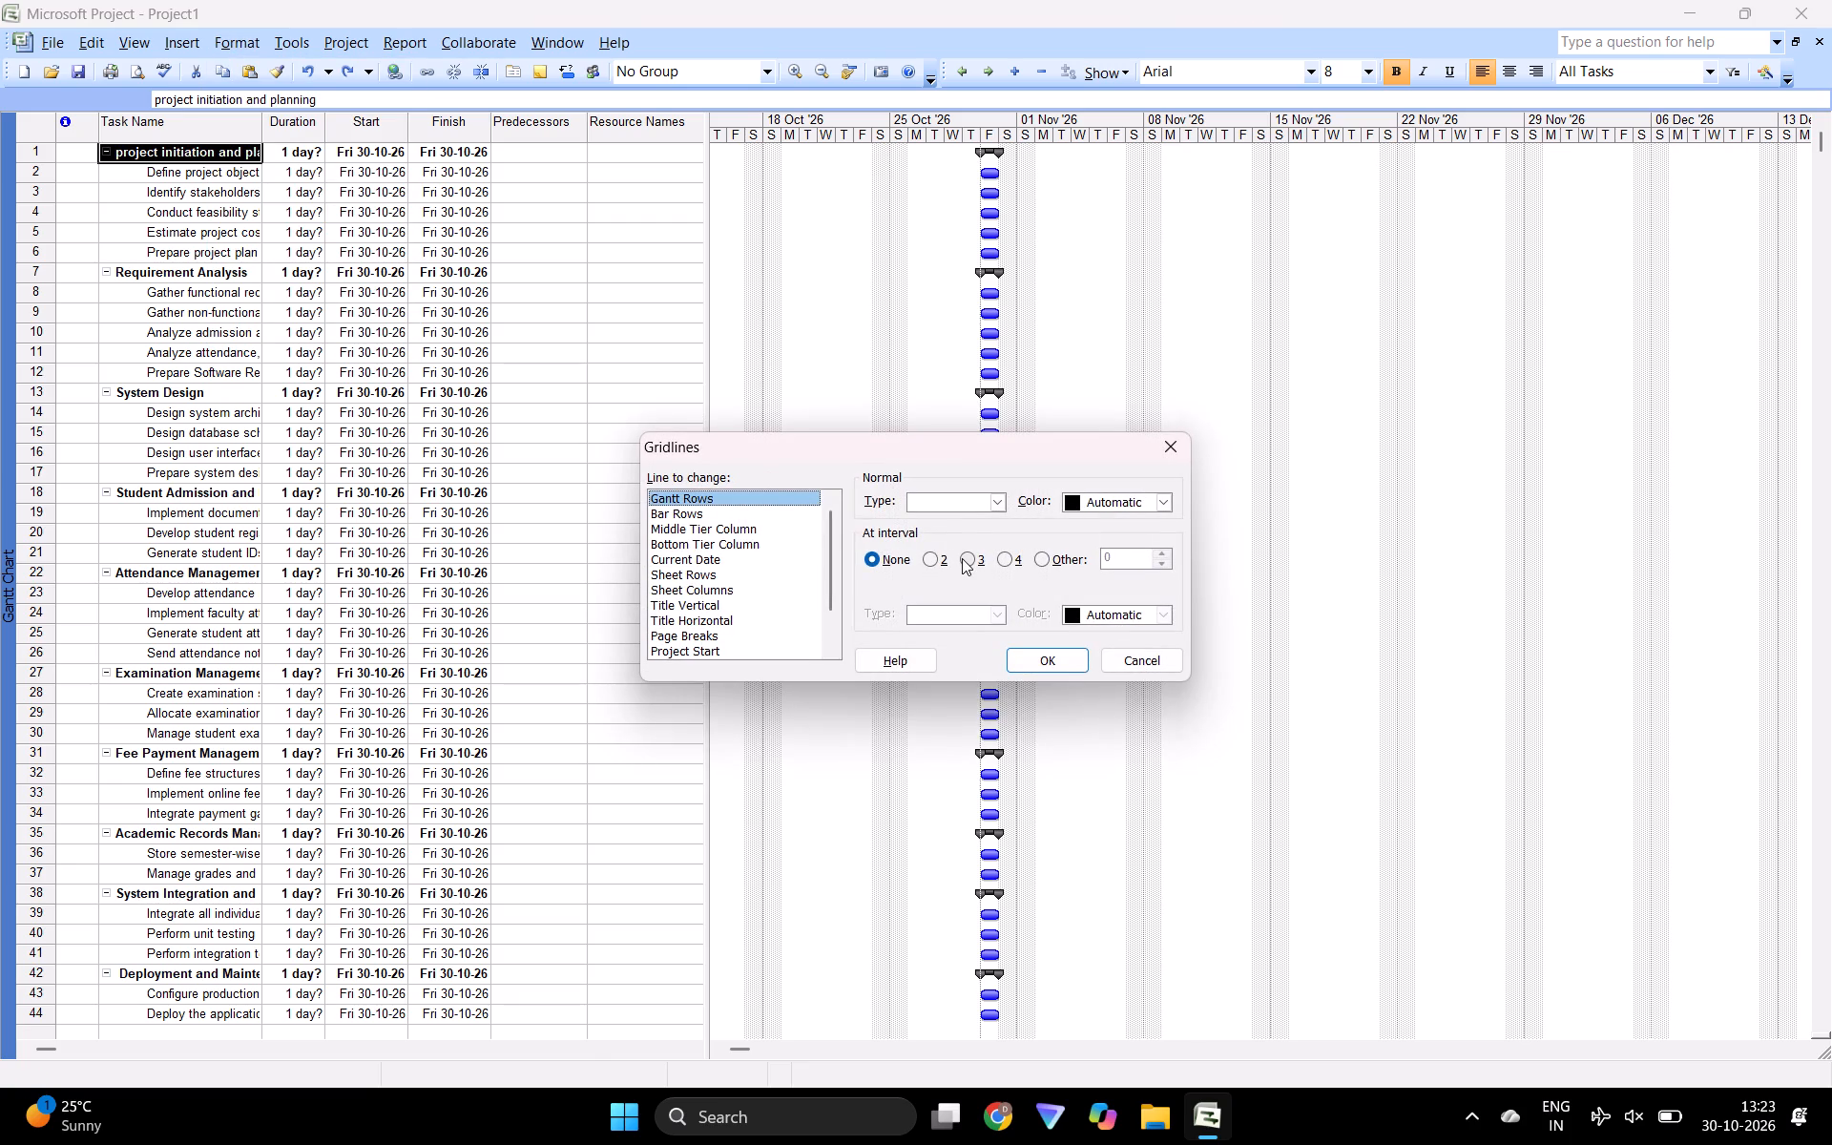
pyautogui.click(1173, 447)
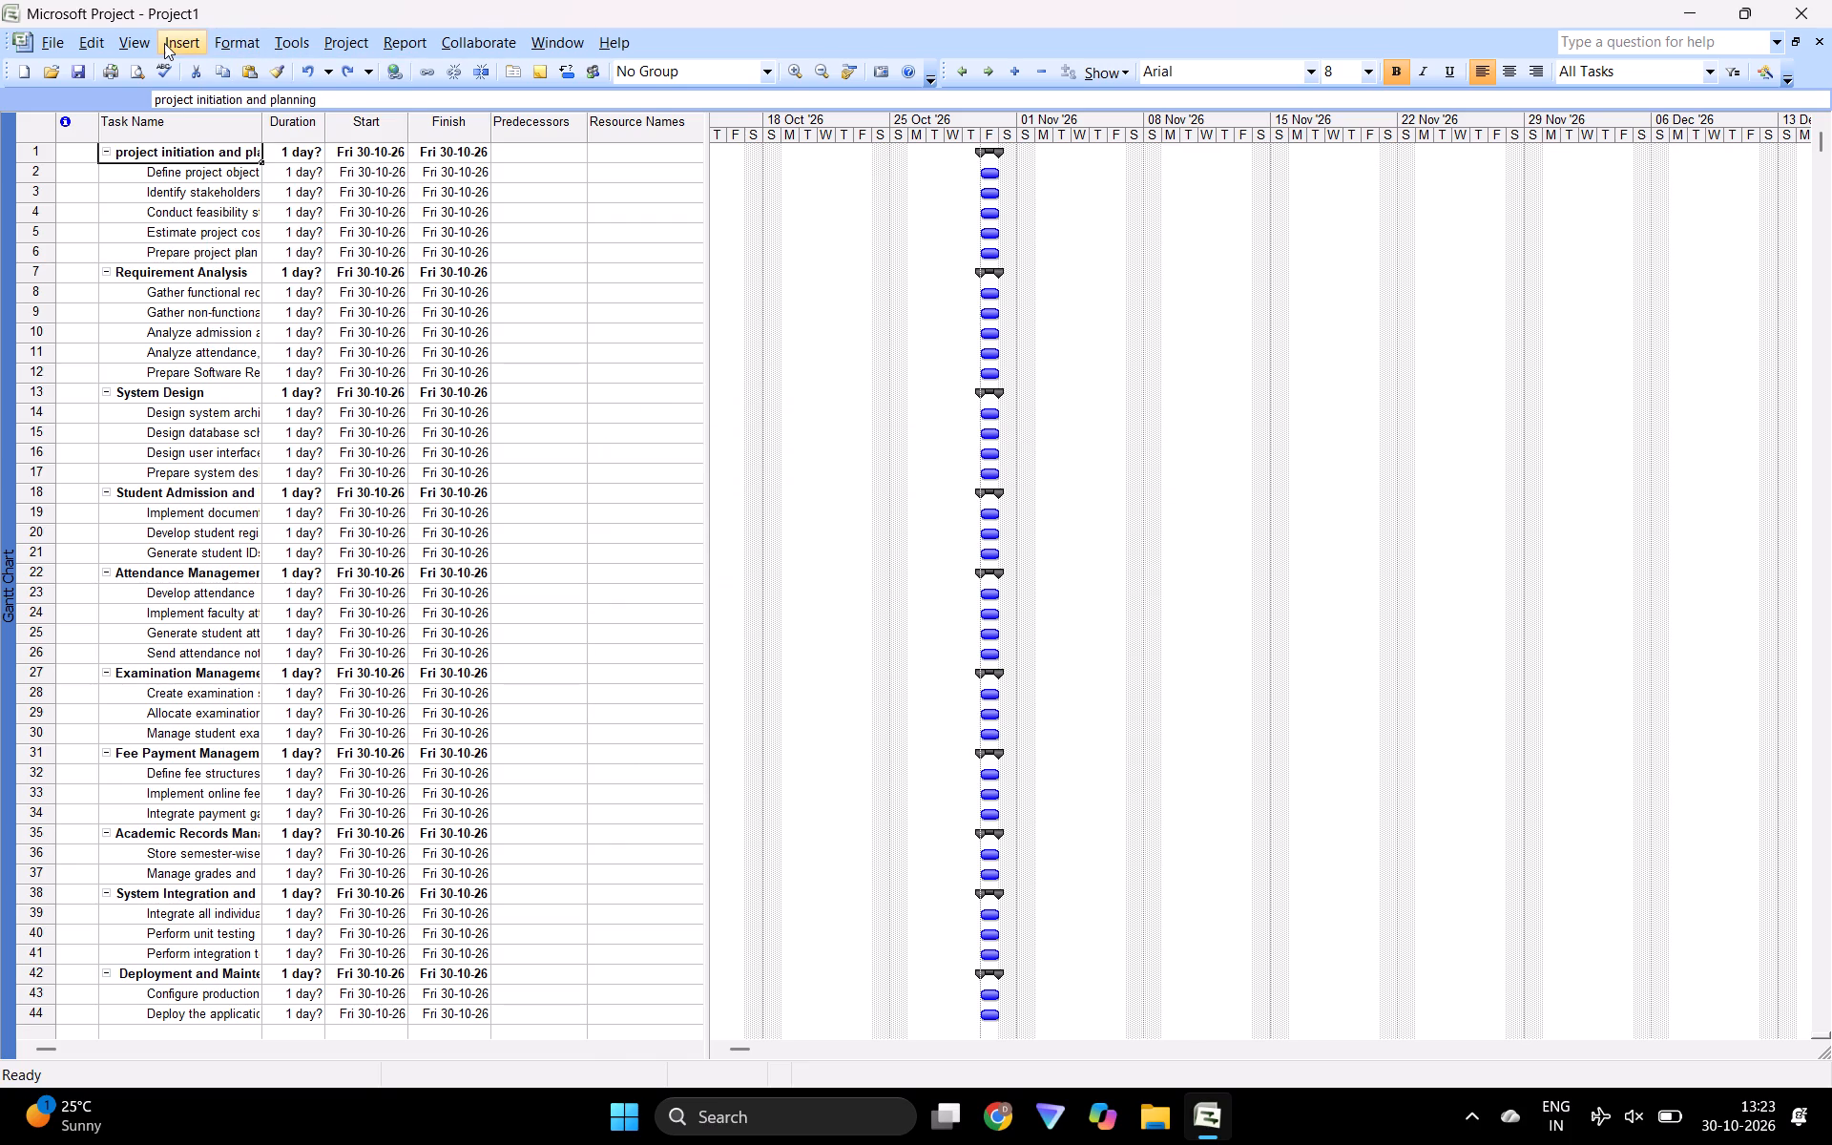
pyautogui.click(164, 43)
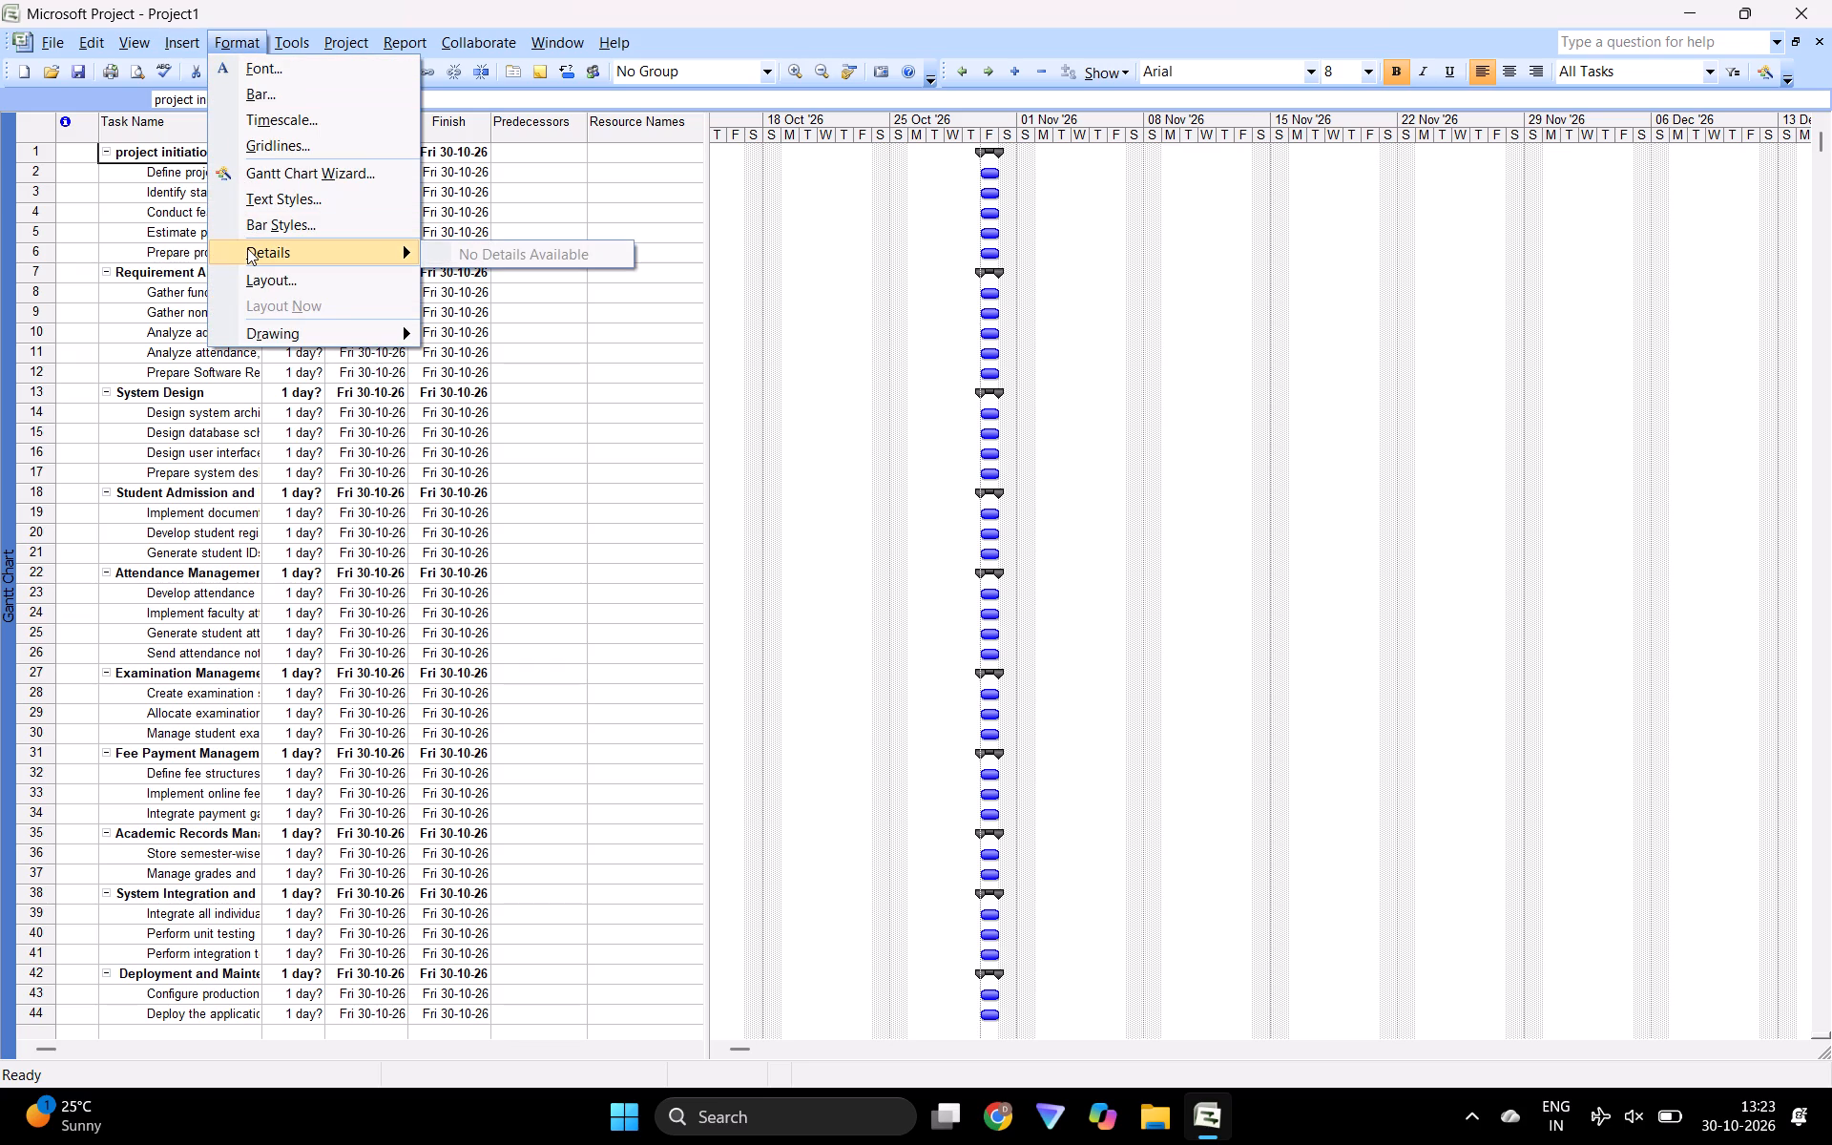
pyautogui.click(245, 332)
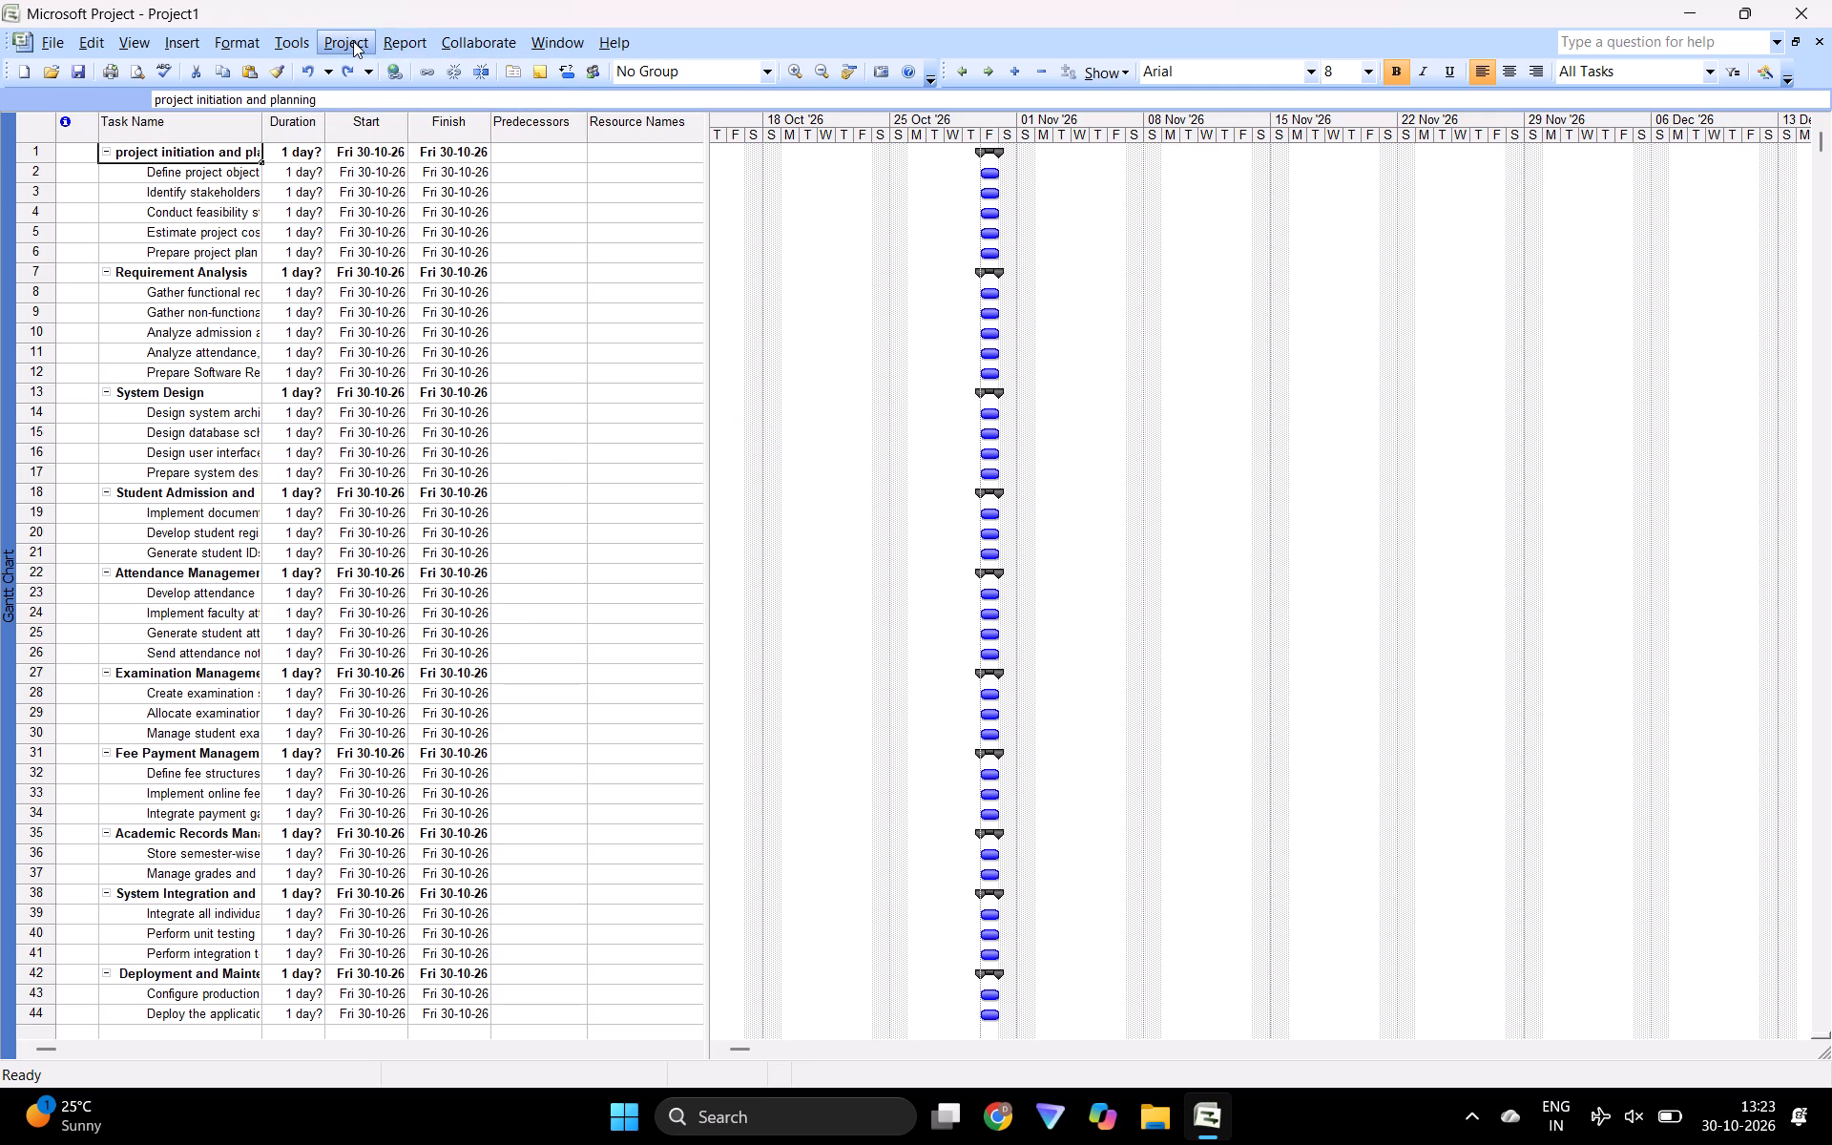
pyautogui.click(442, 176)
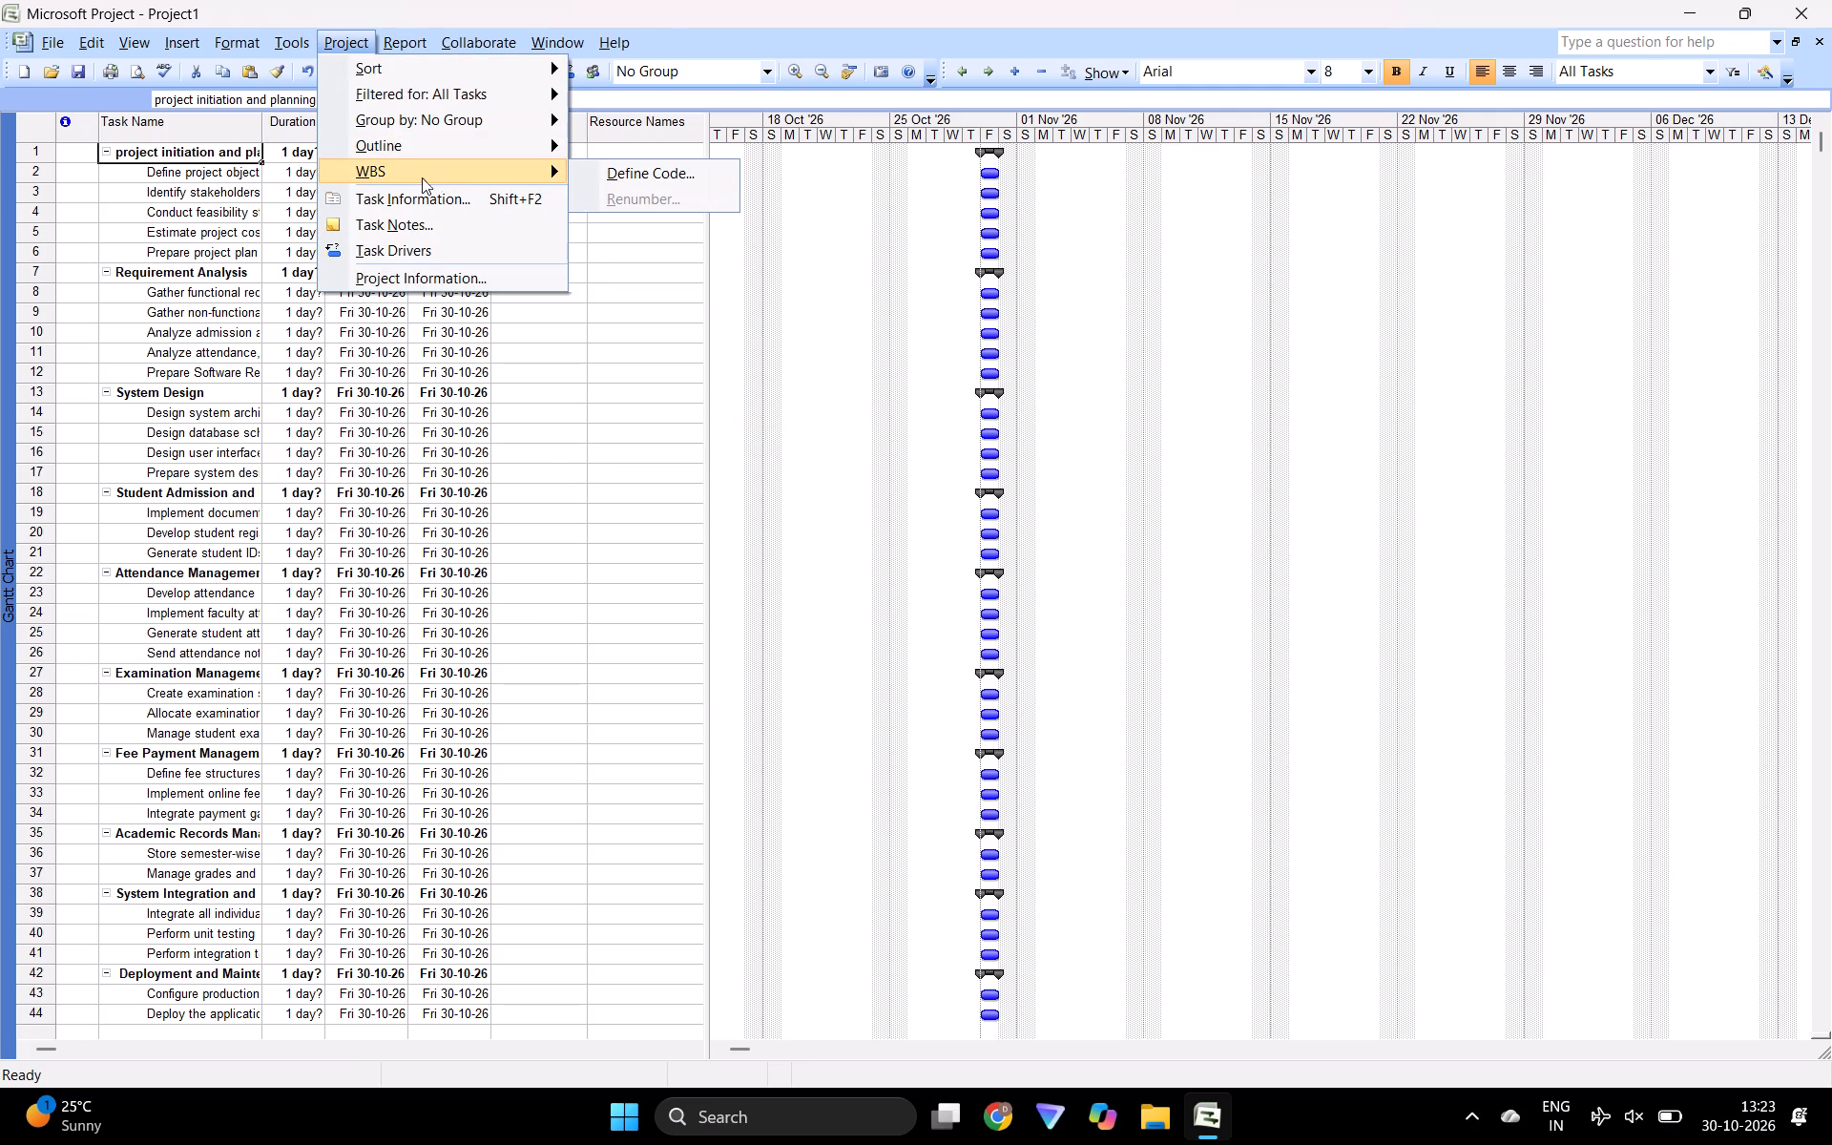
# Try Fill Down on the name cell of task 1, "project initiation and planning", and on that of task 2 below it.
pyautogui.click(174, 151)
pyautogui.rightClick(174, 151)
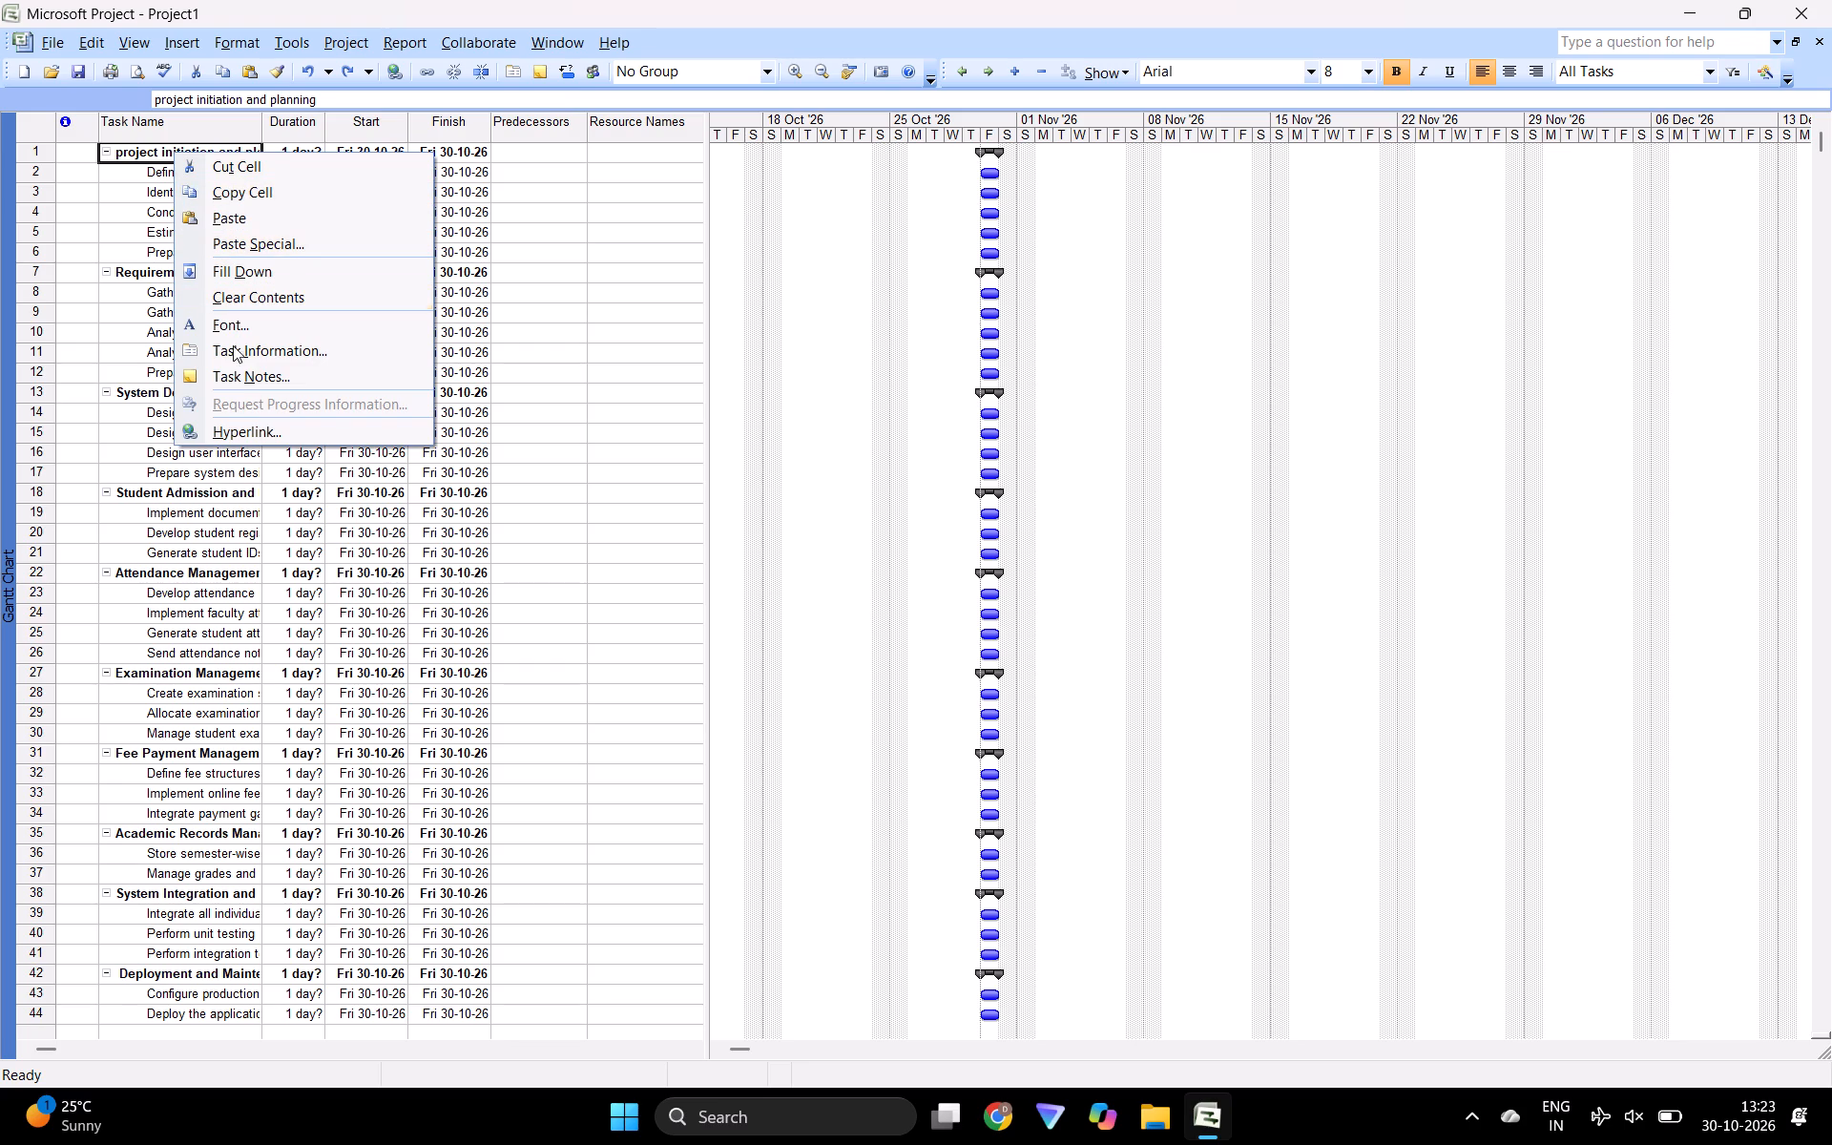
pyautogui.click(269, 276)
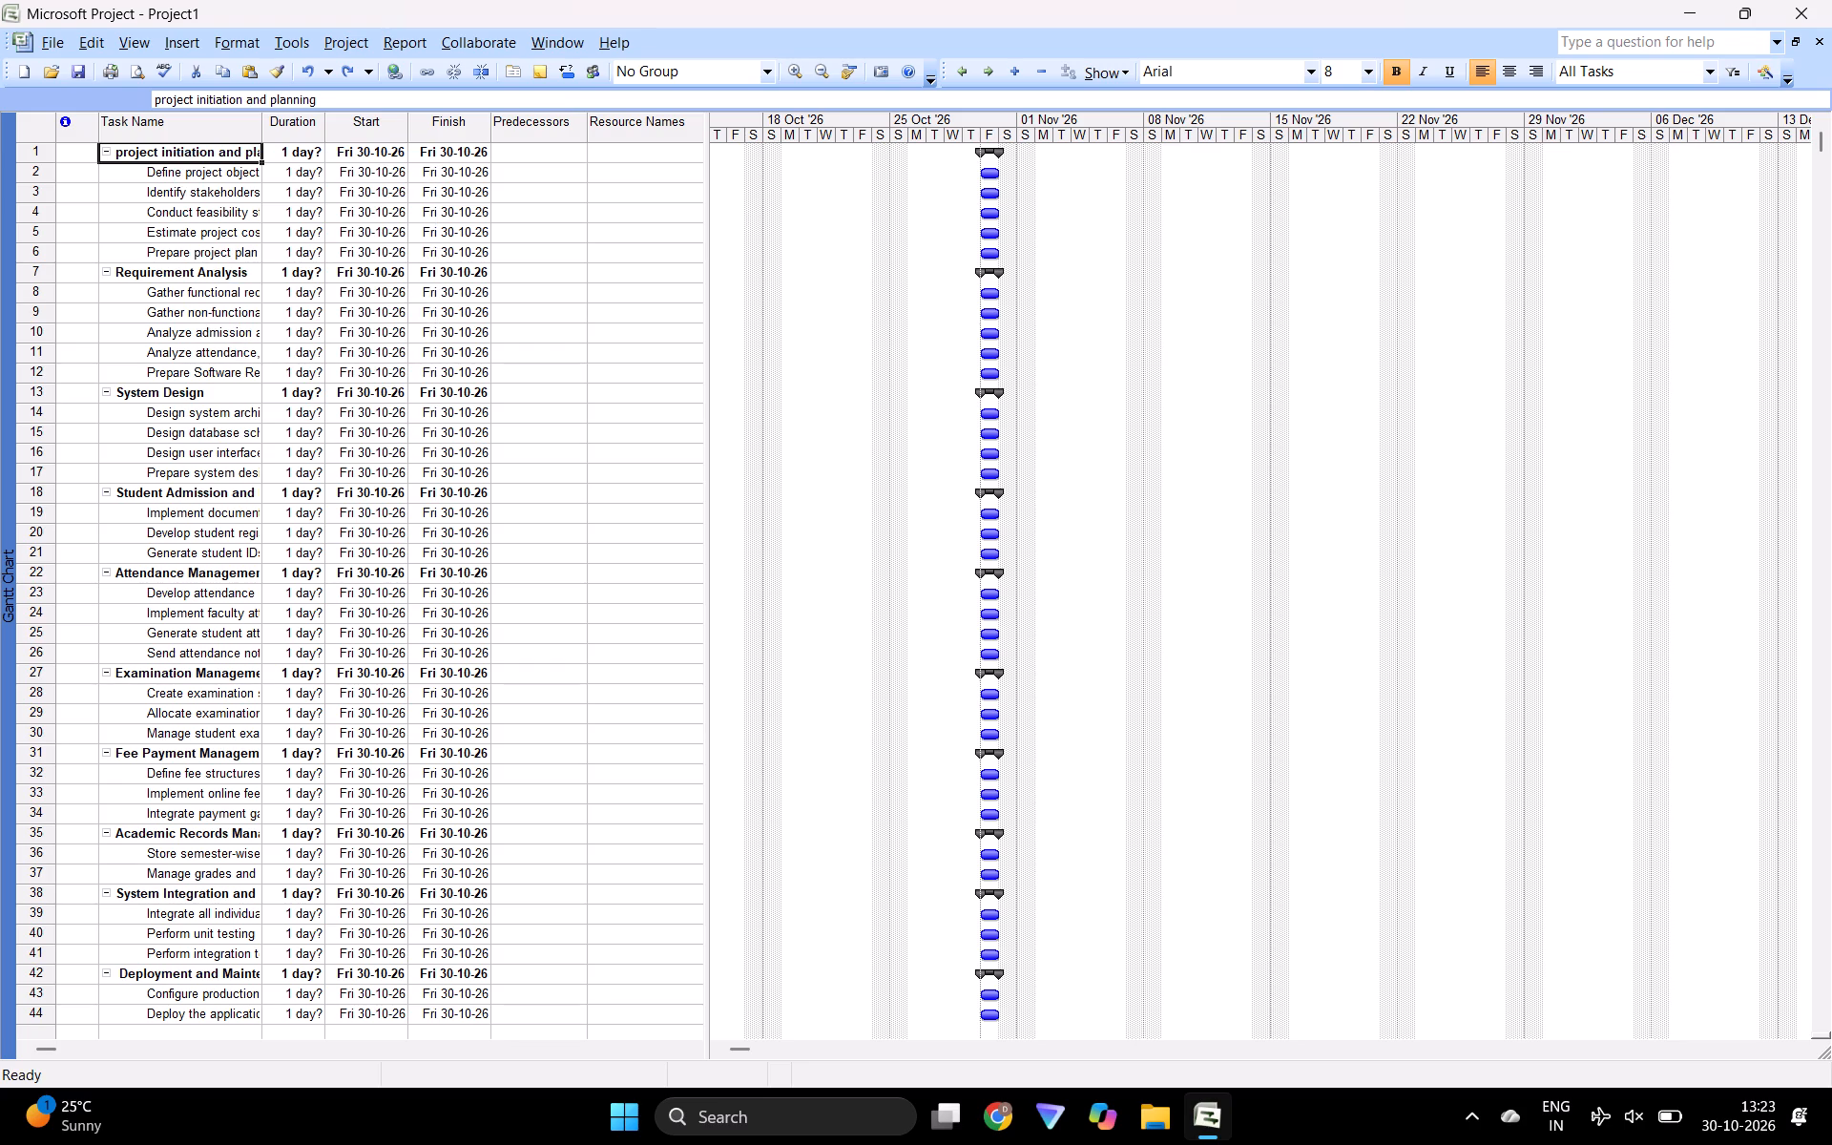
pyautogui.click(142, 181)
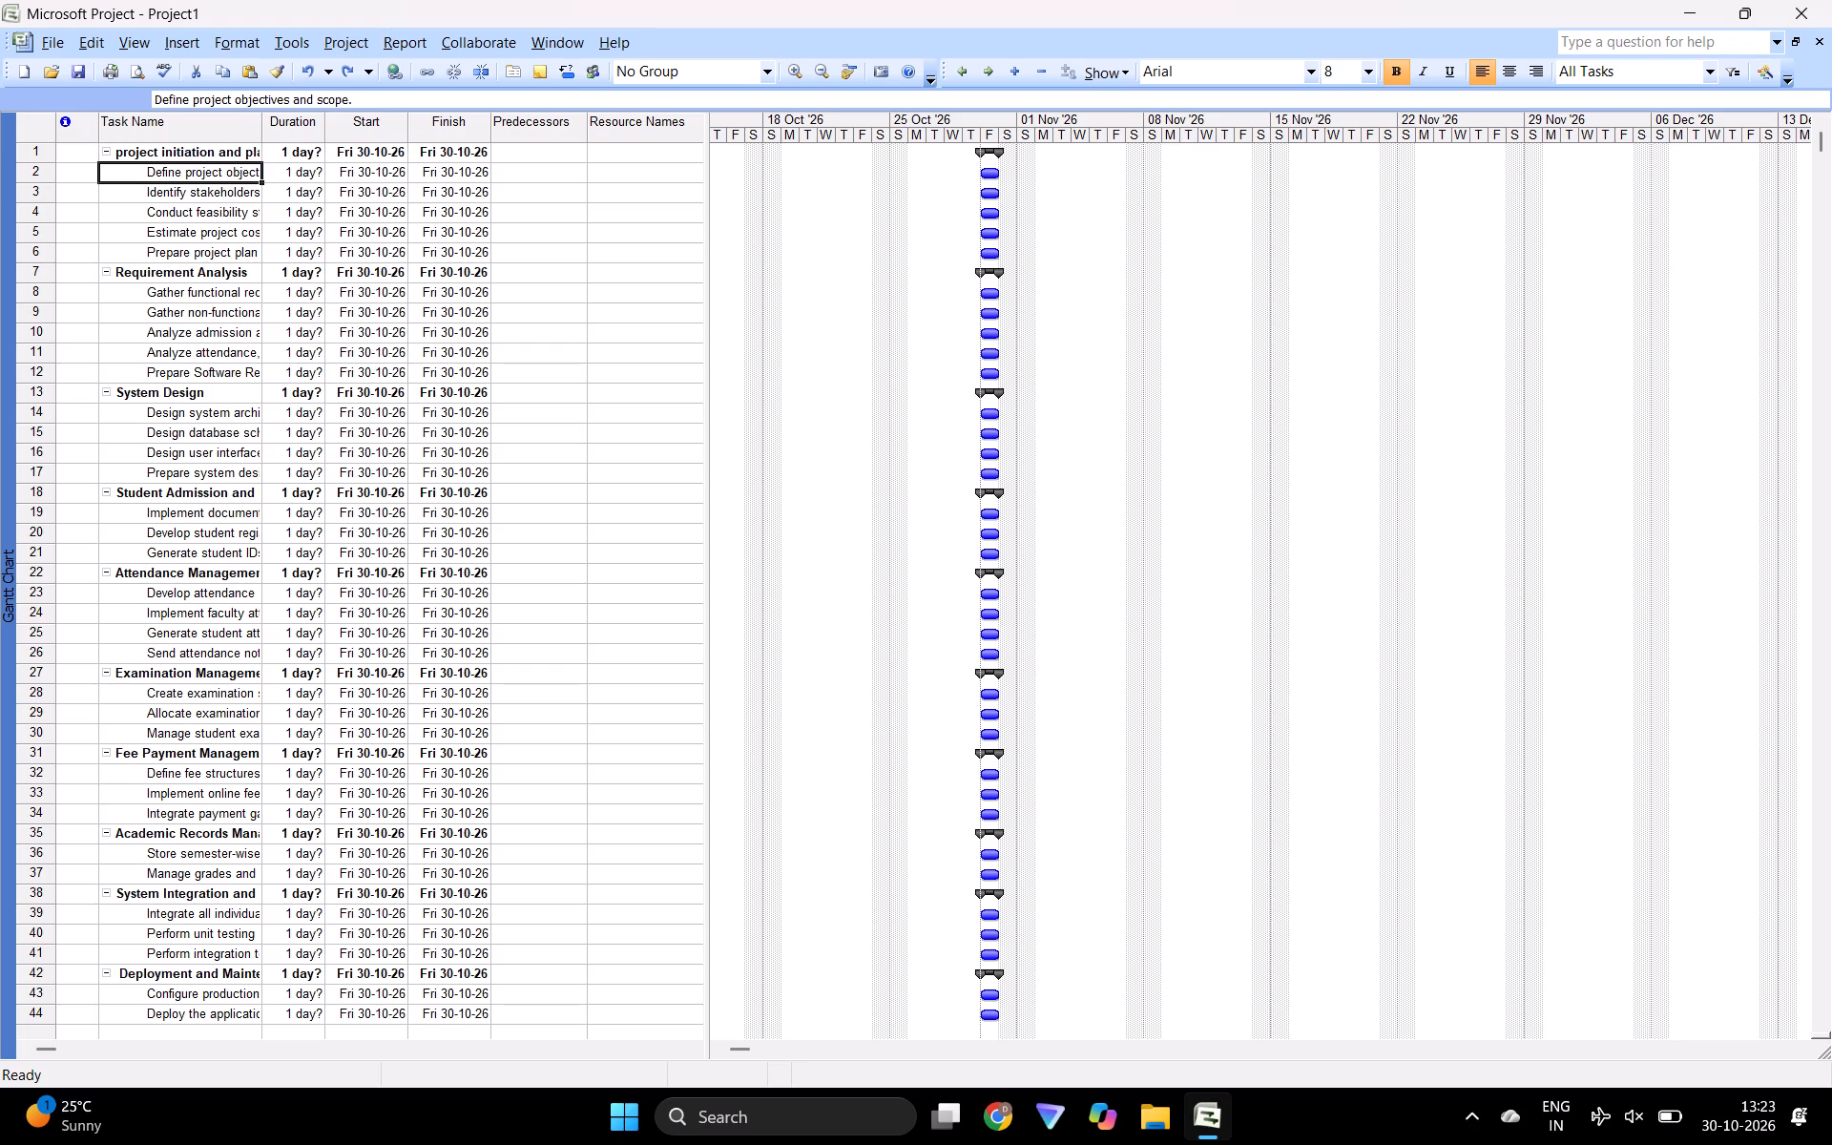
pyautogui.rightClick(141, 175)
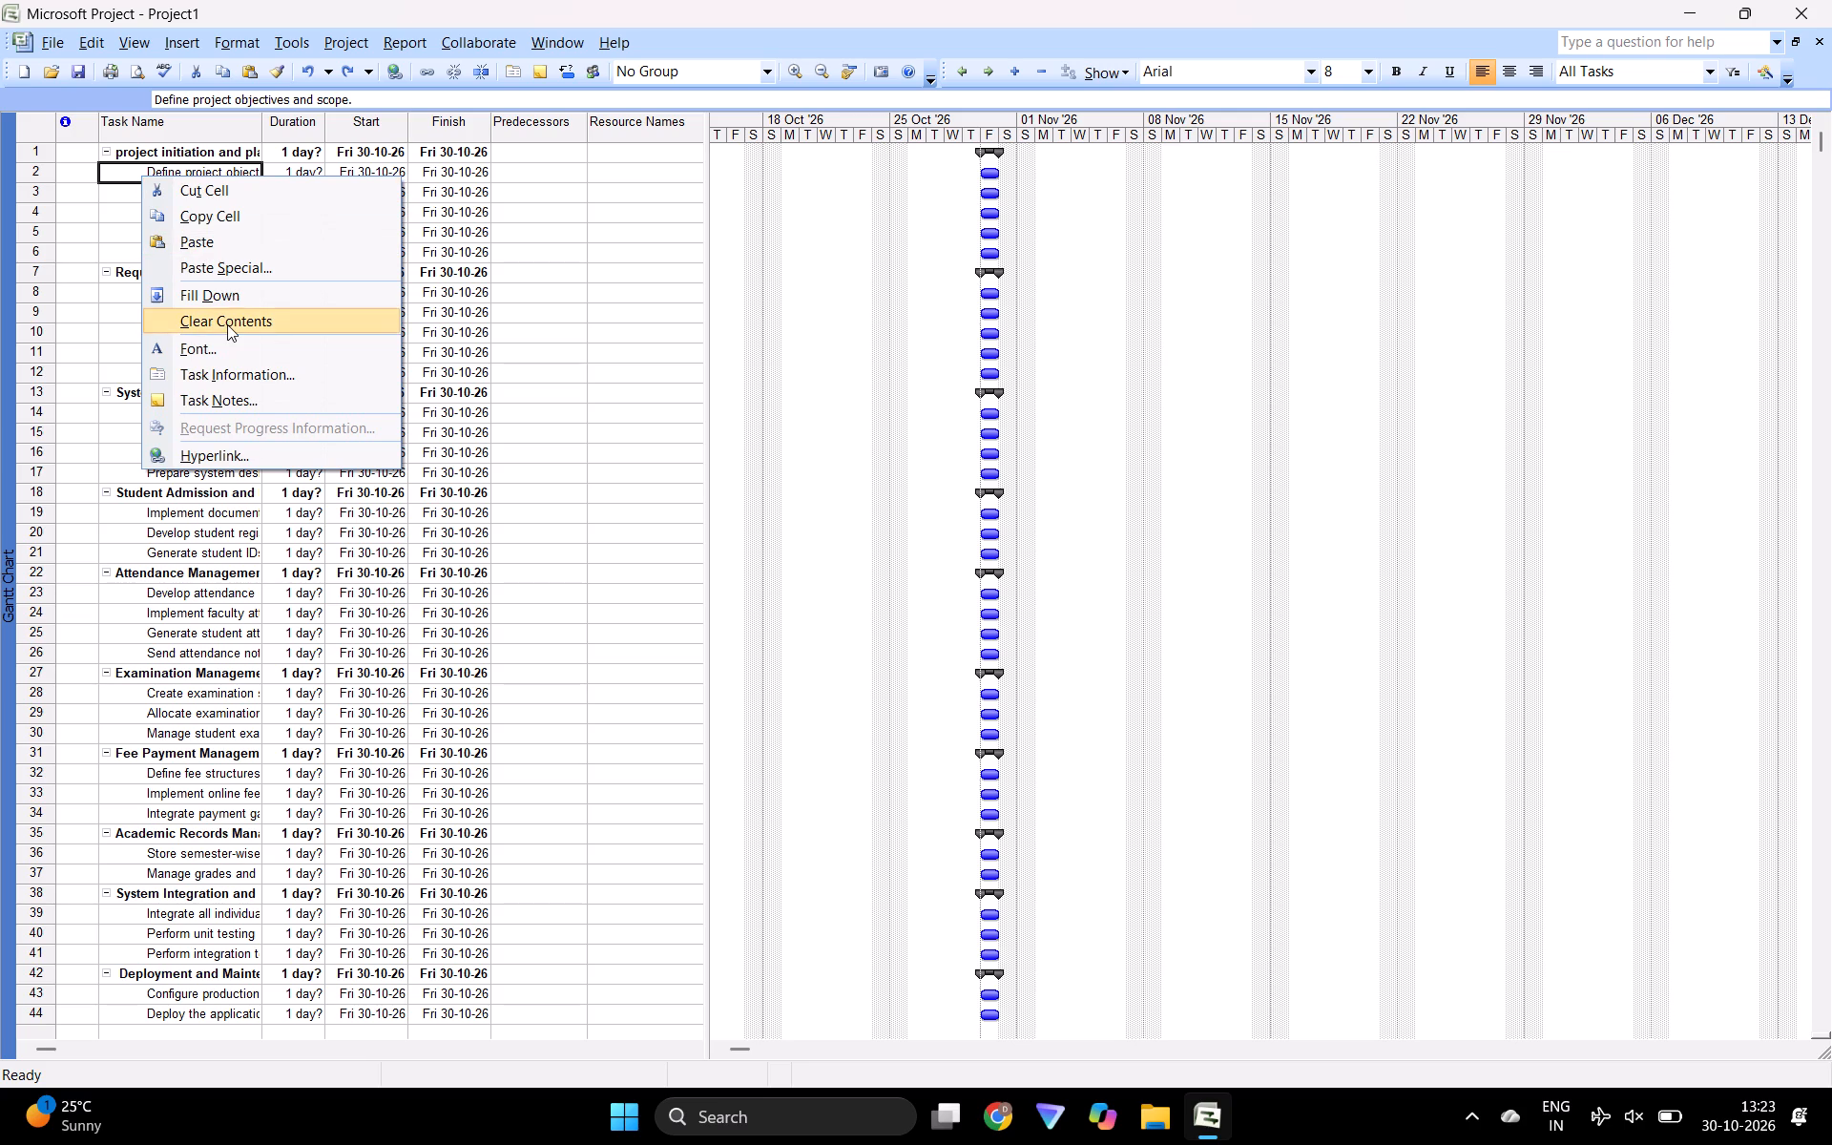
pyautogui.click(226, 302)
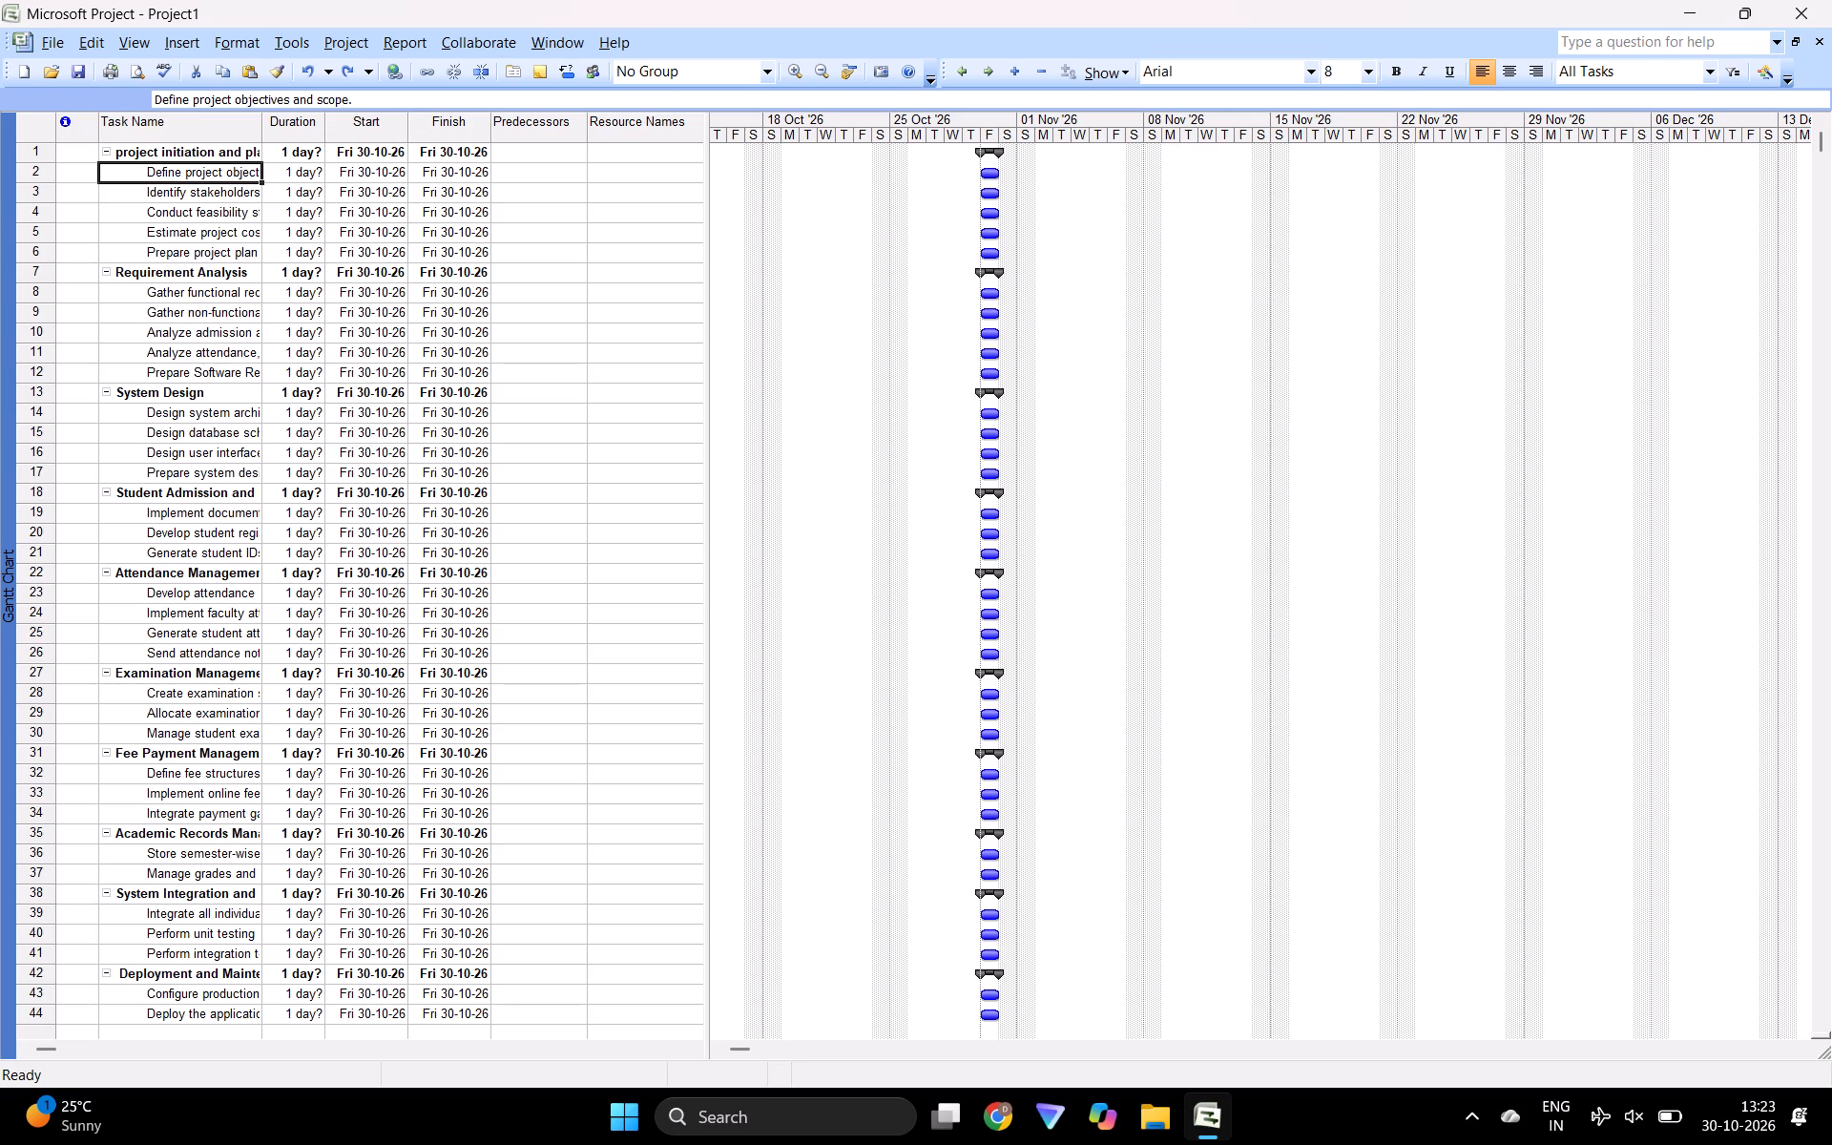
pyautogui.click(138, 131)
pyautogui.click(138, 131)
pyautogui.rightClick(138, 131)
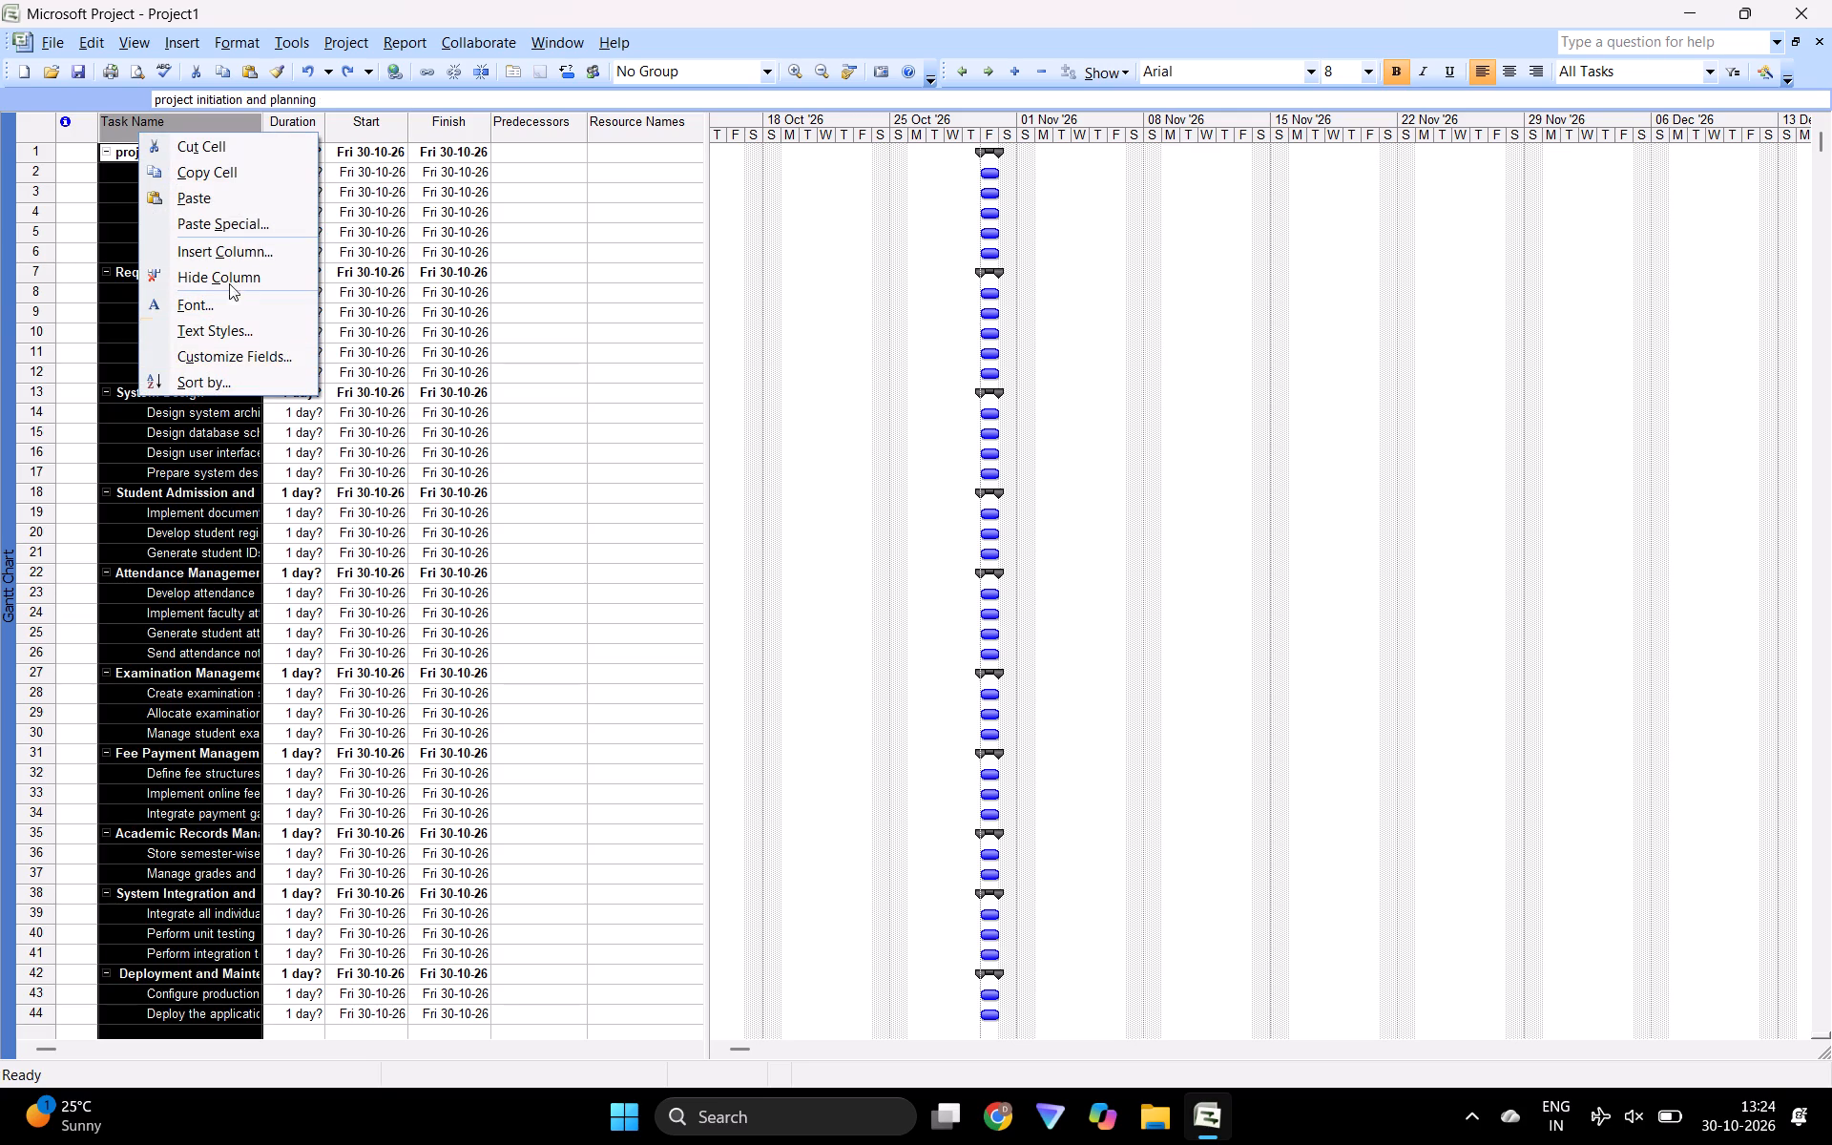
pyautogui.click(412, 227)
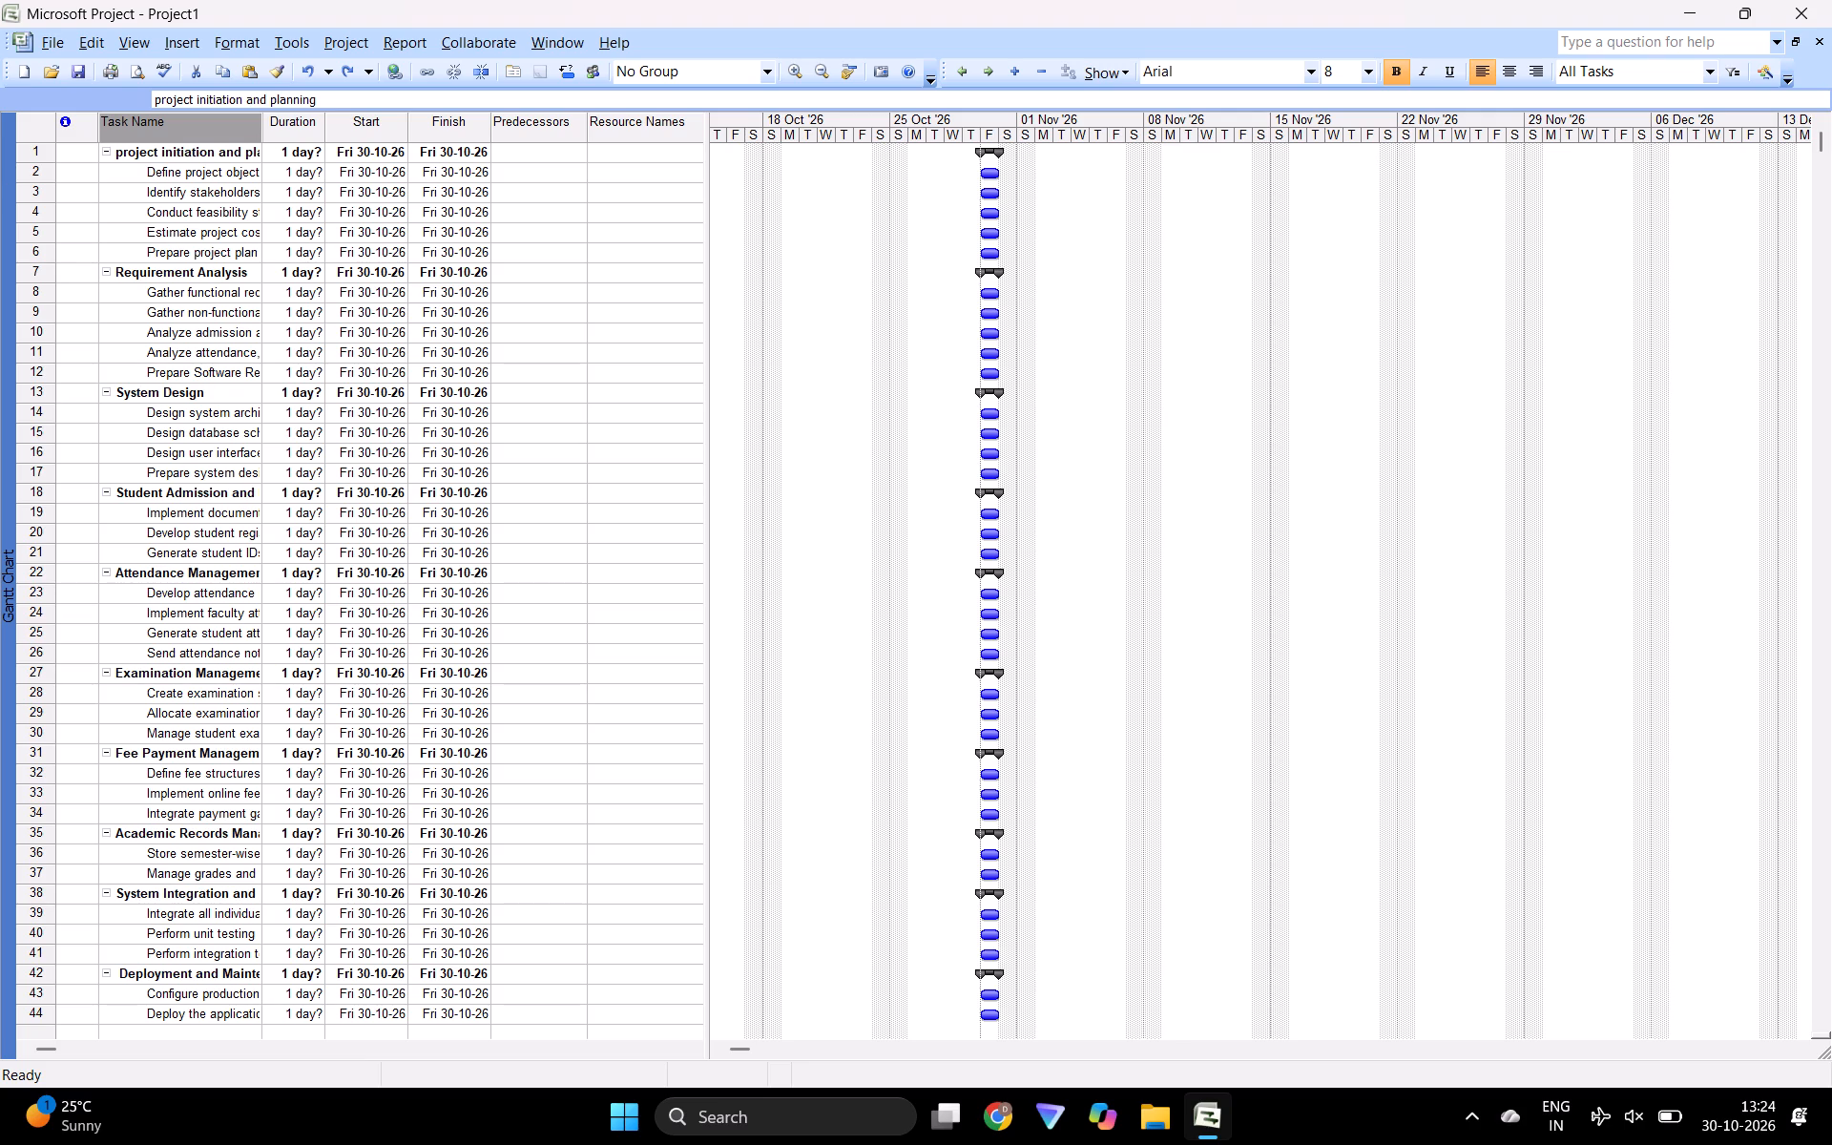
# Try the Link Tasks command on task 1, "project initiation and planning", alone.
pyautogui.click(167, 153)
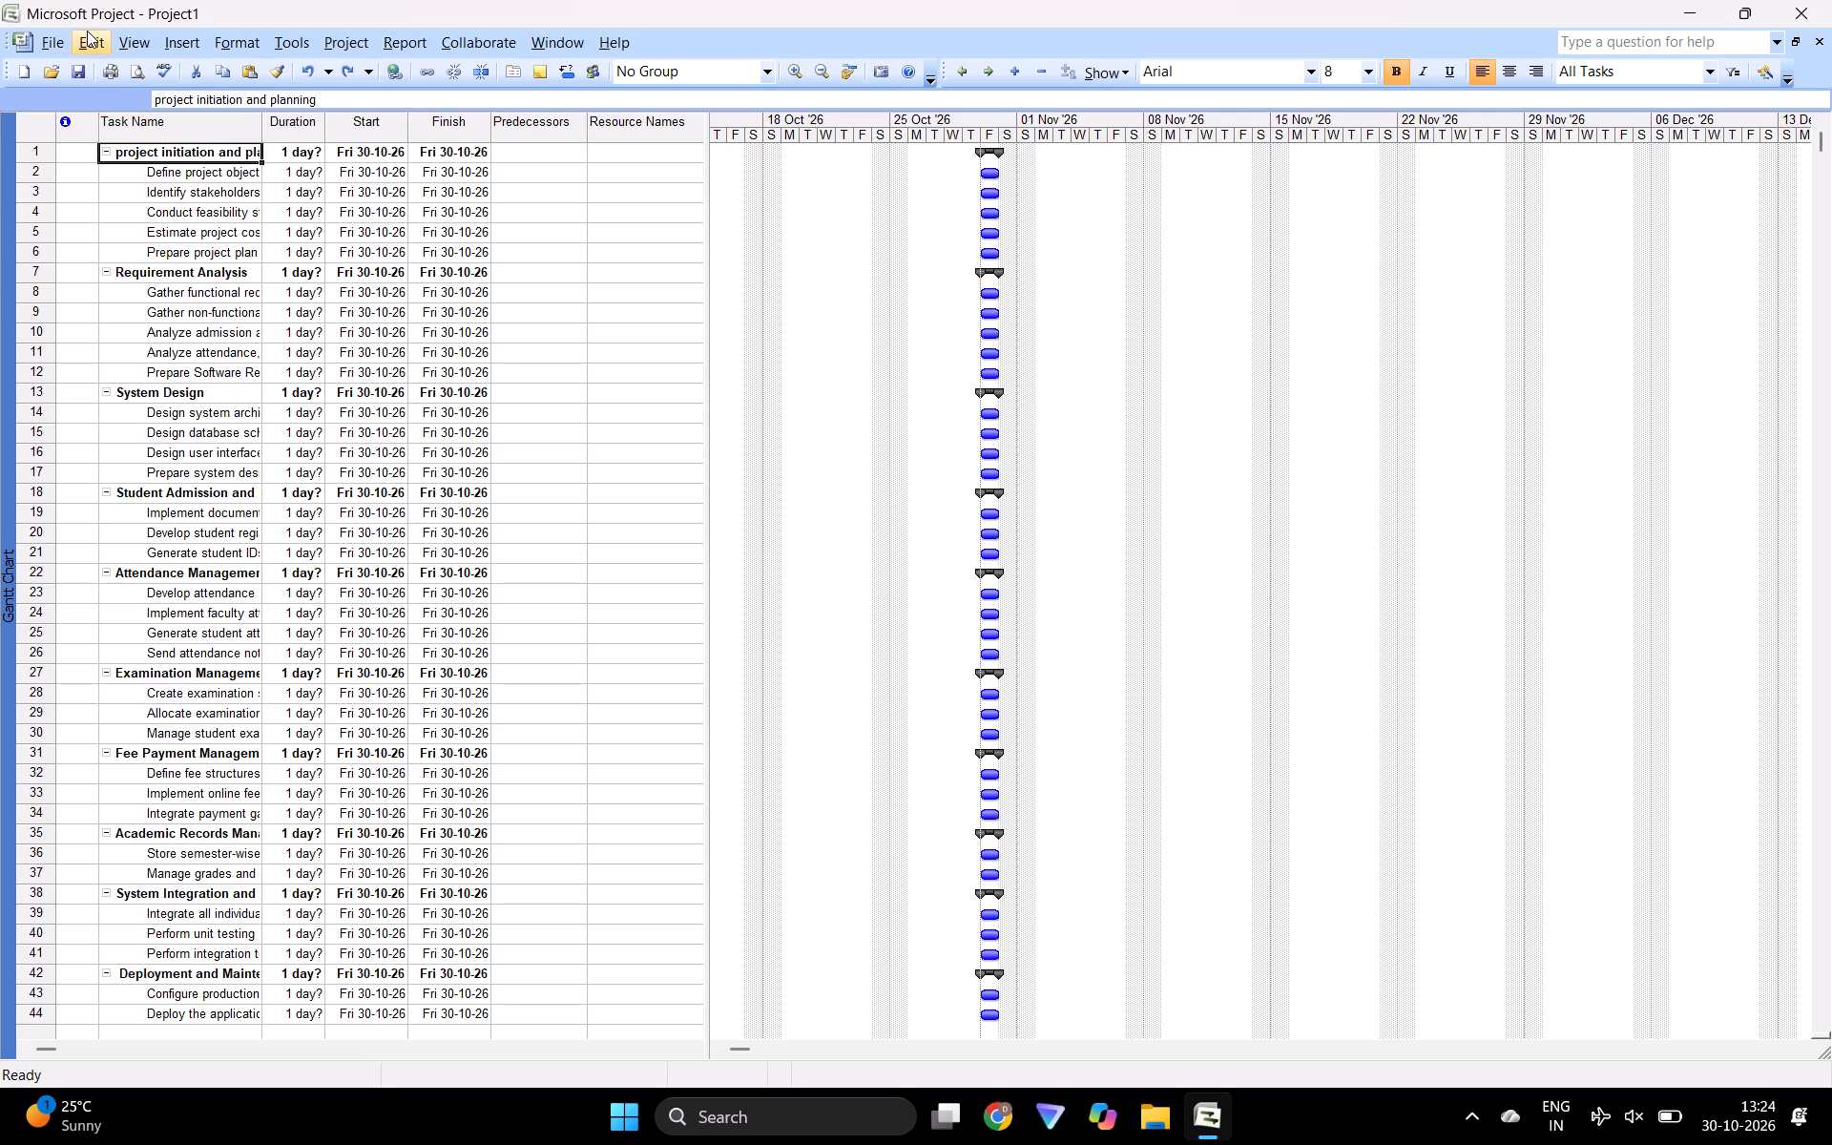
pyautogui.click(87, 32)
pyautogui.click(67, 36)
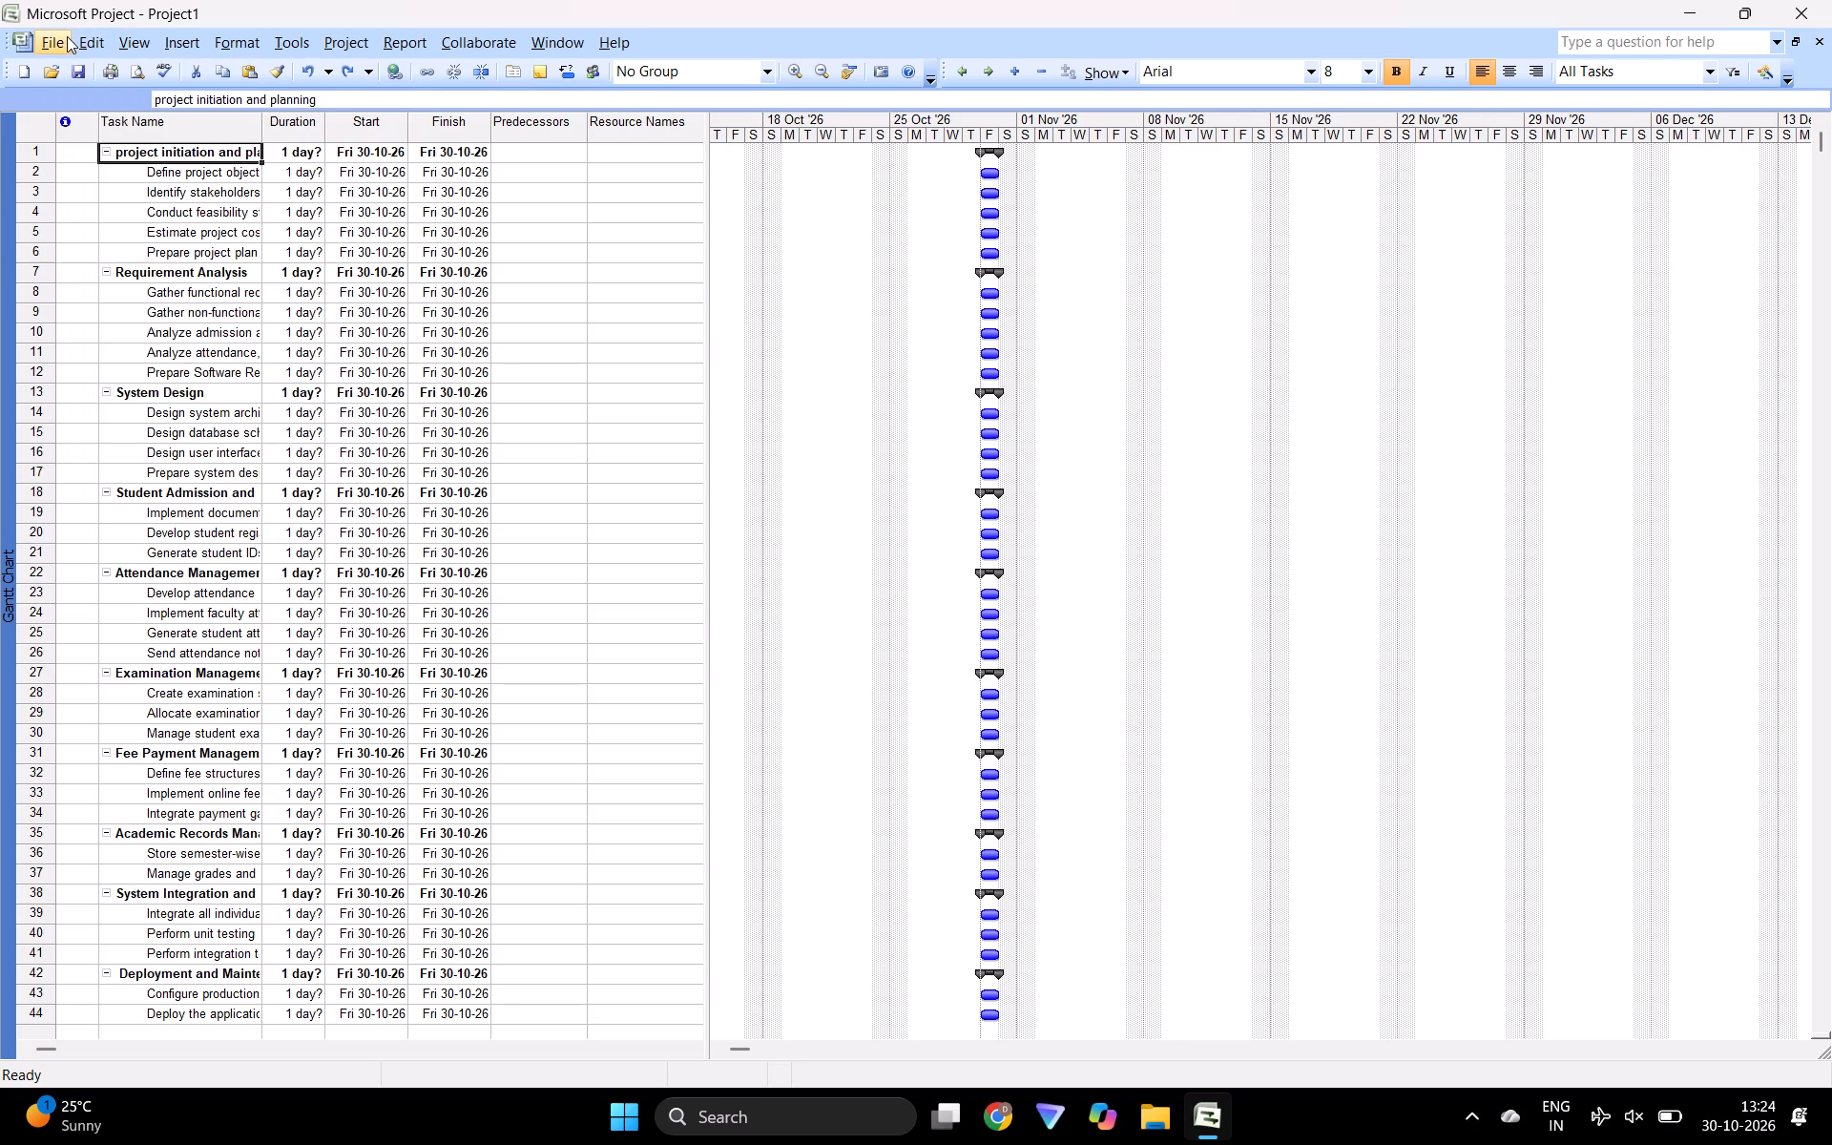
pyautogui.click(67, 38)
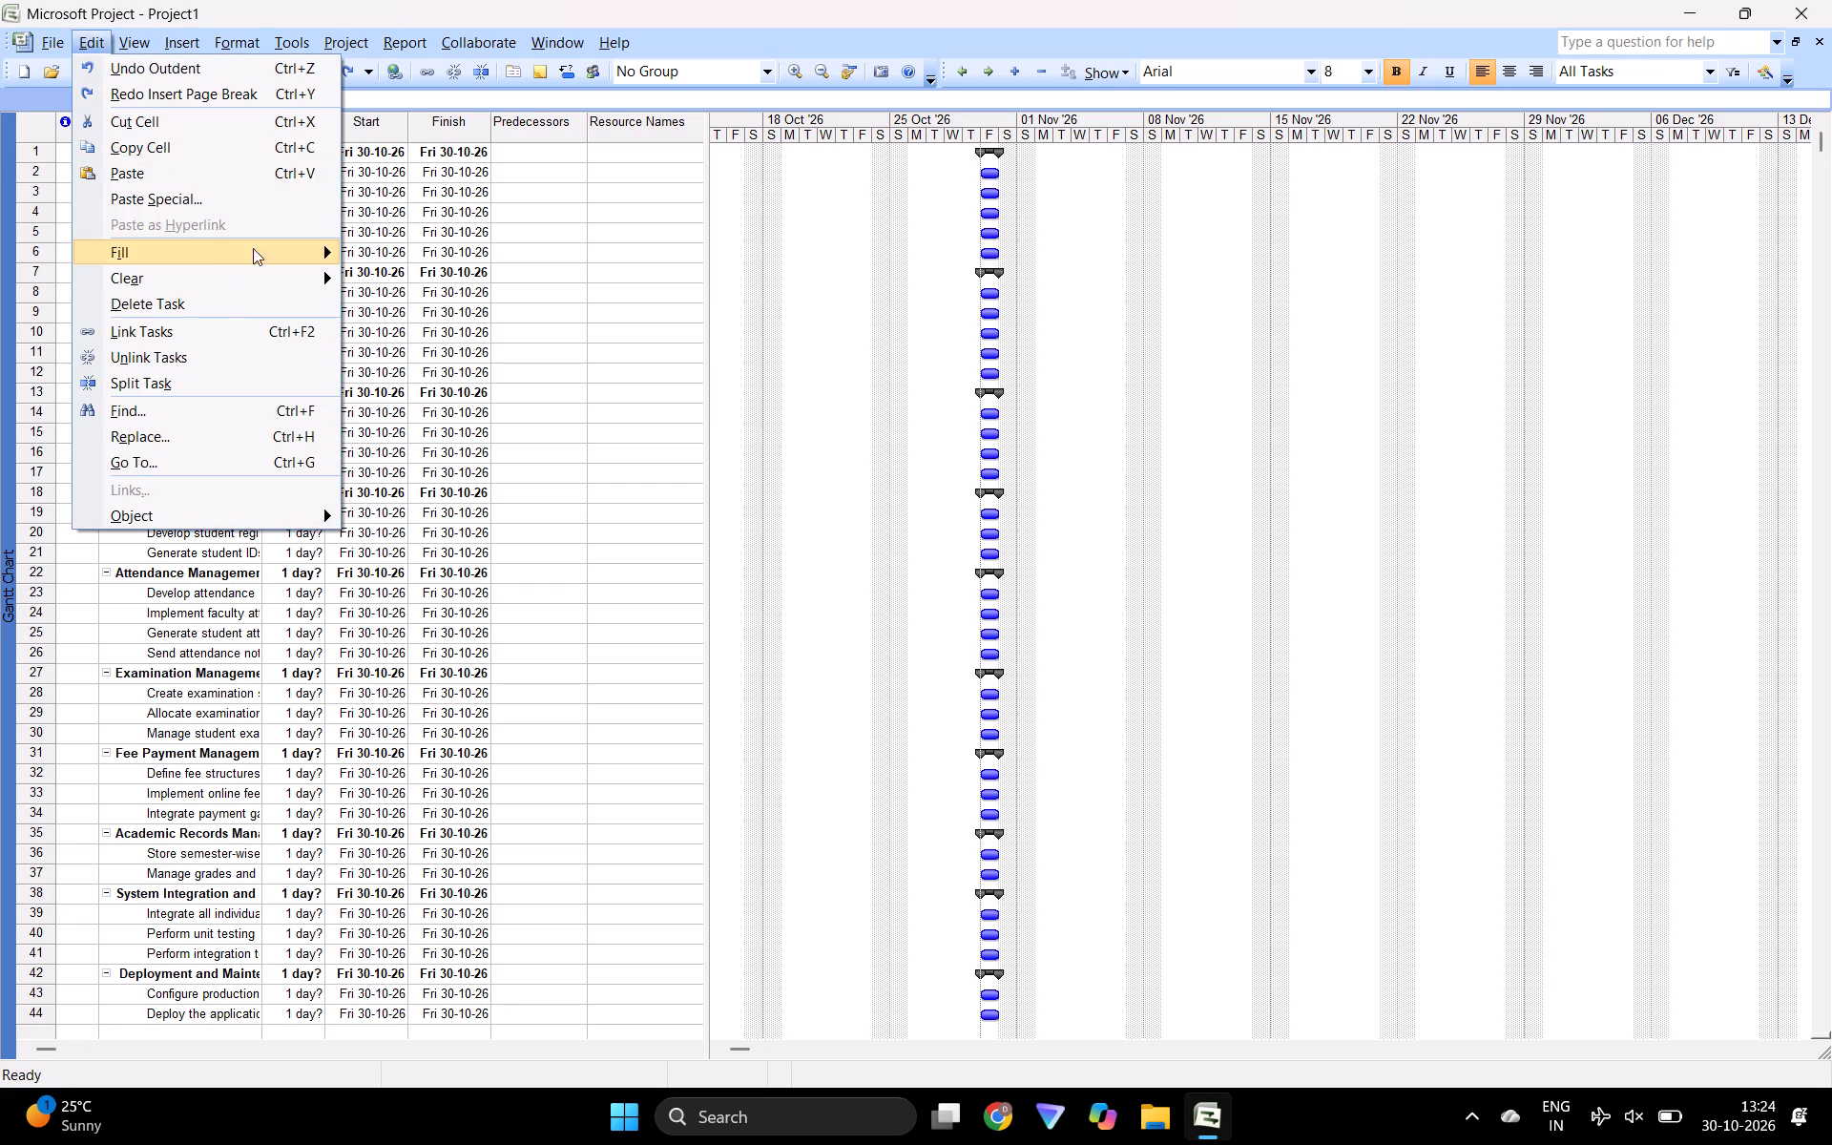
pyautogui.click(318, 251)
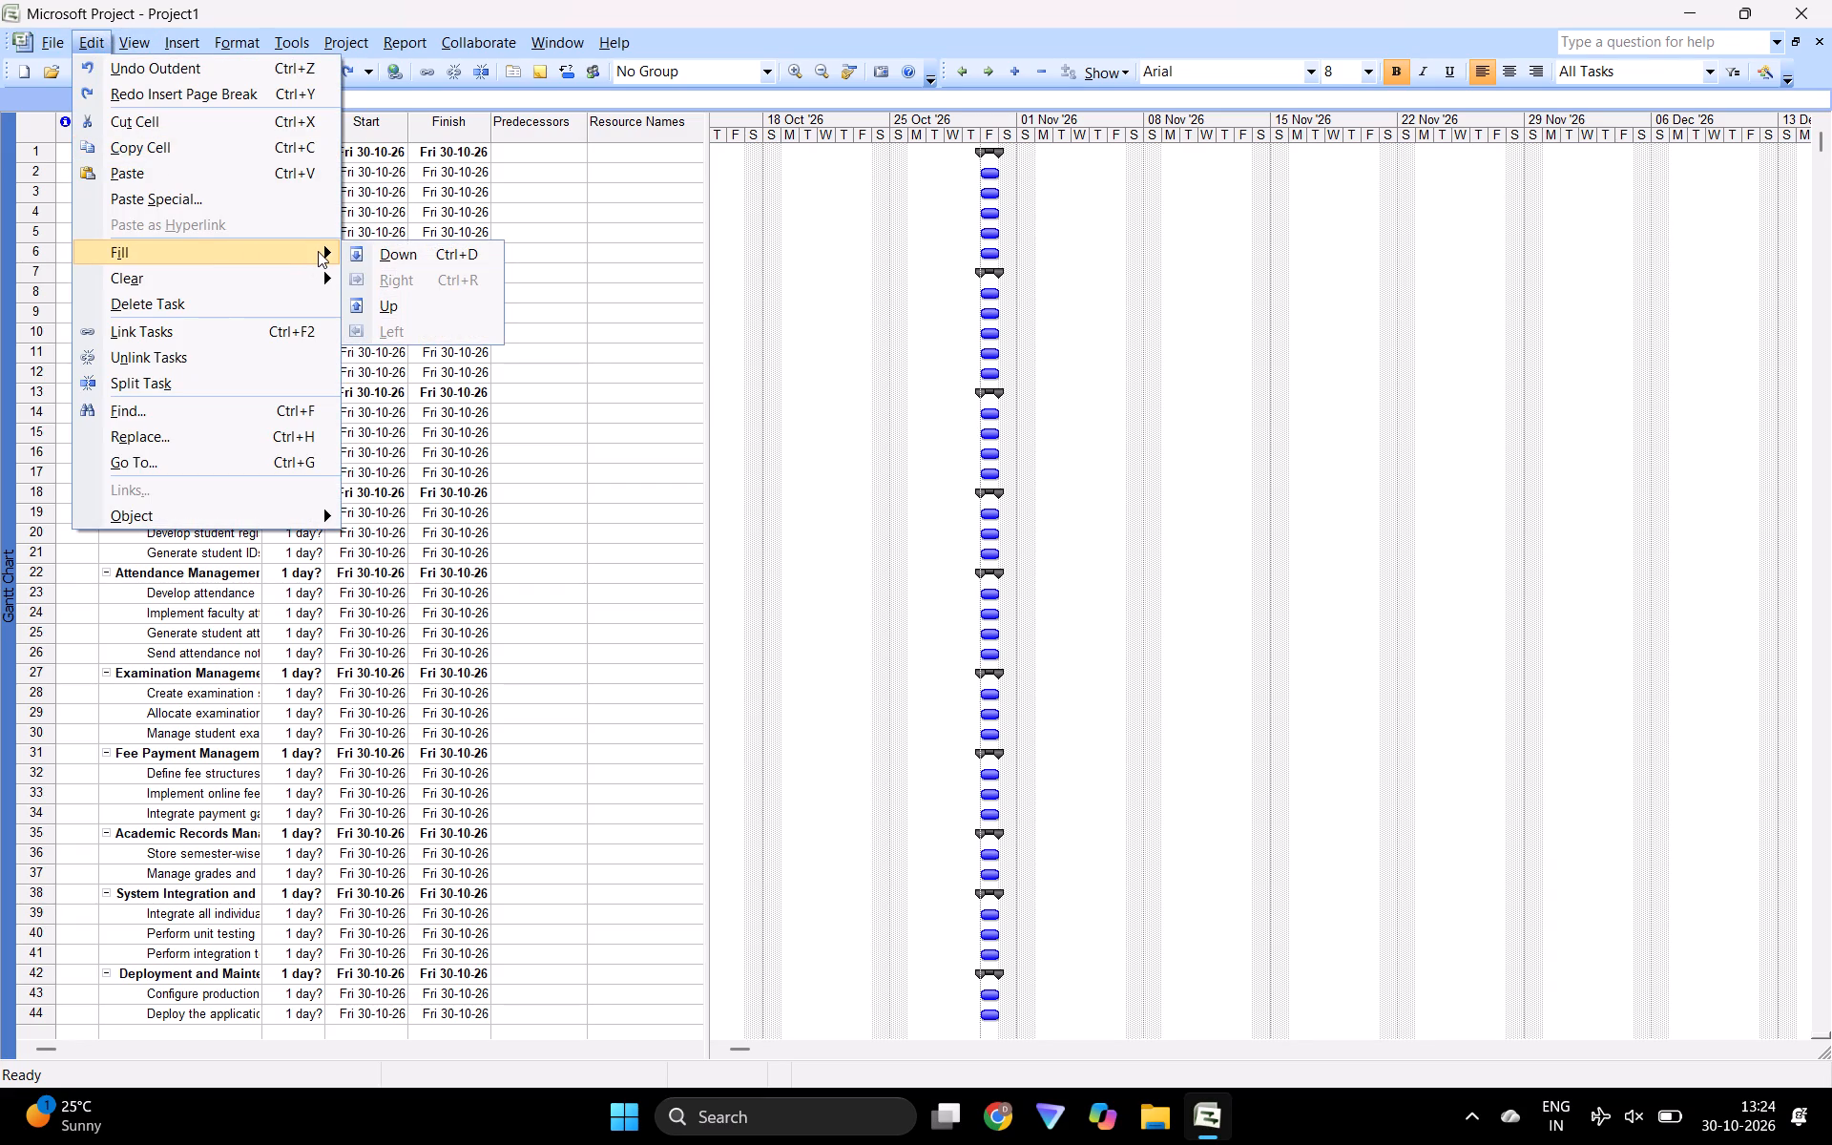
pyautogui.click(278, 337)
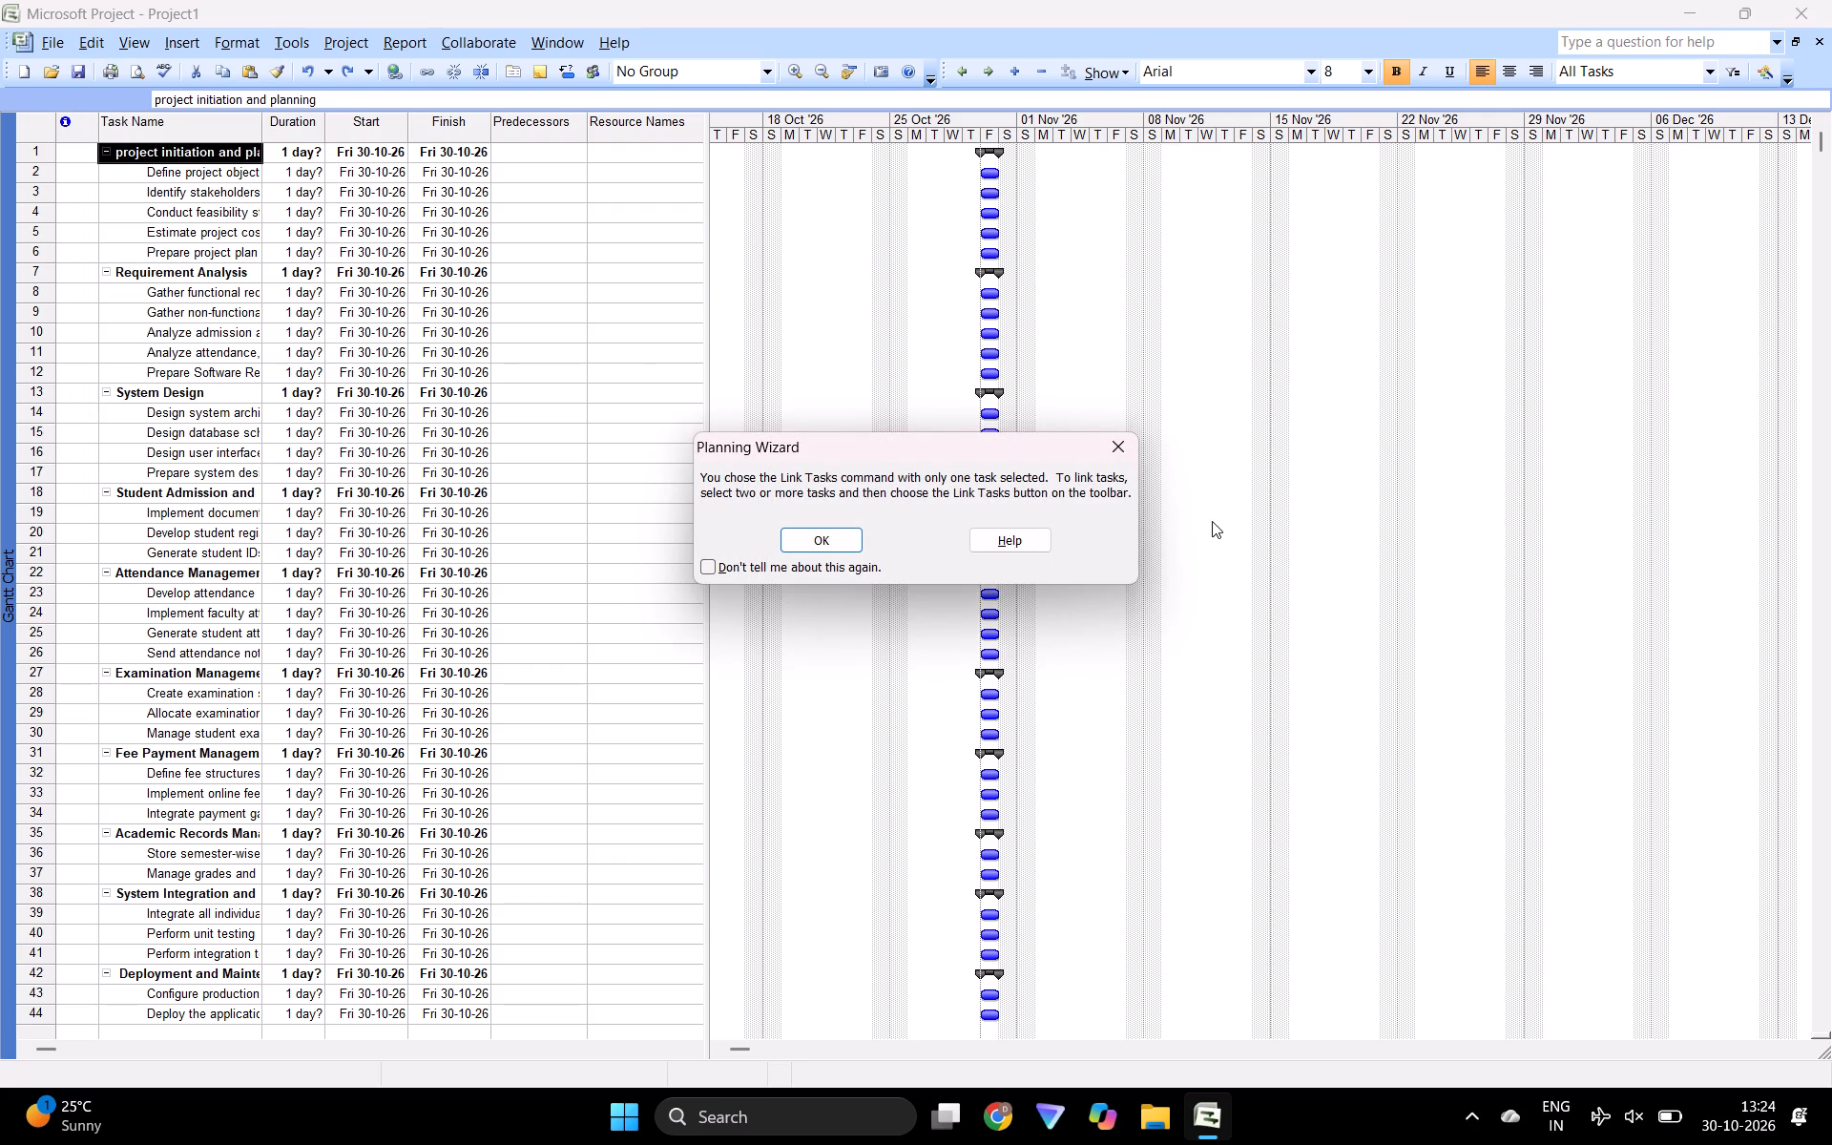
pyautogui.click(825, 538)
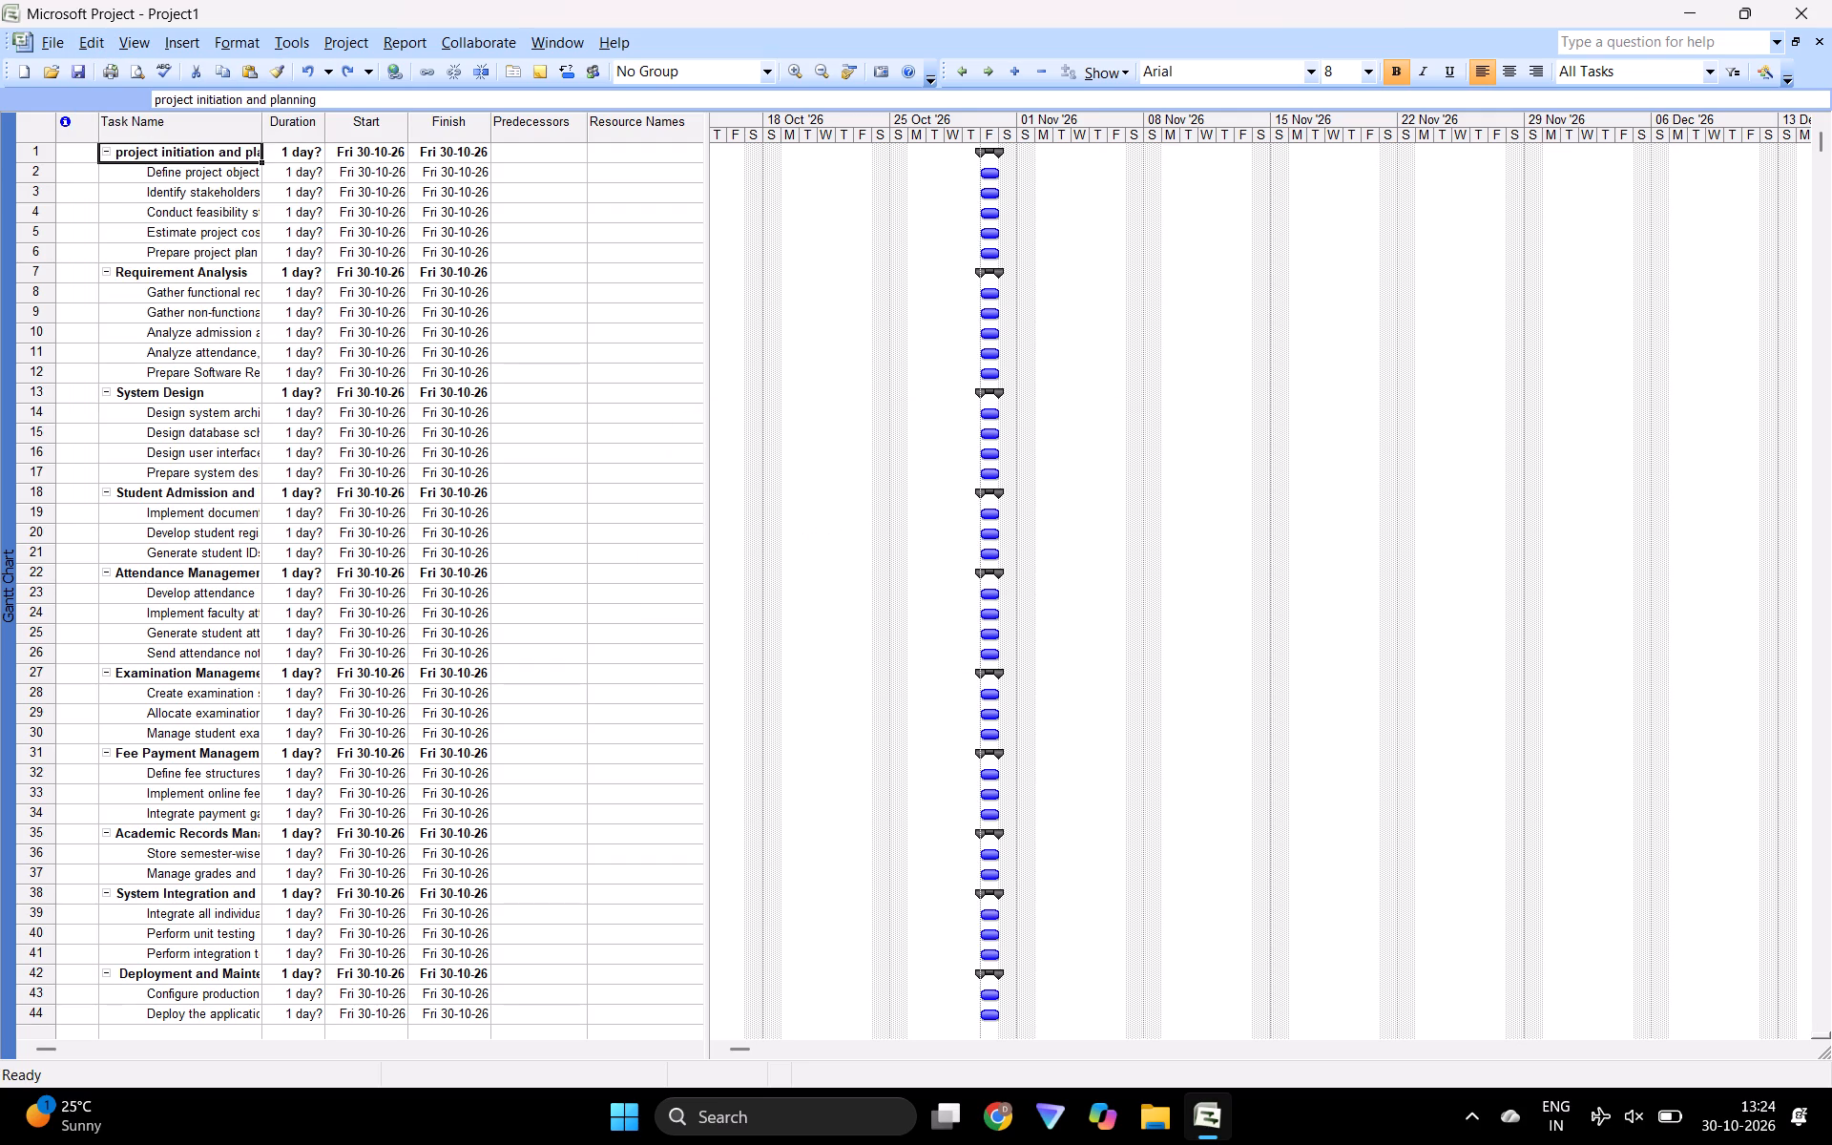
# Undo the outdent of task 42, "Deployment and Maintenance".
pyautogui.hotkey('ctrl', 'z')
# Examine the full list of additional views available for the project without applying one.
pyautogui.click(100, 41)
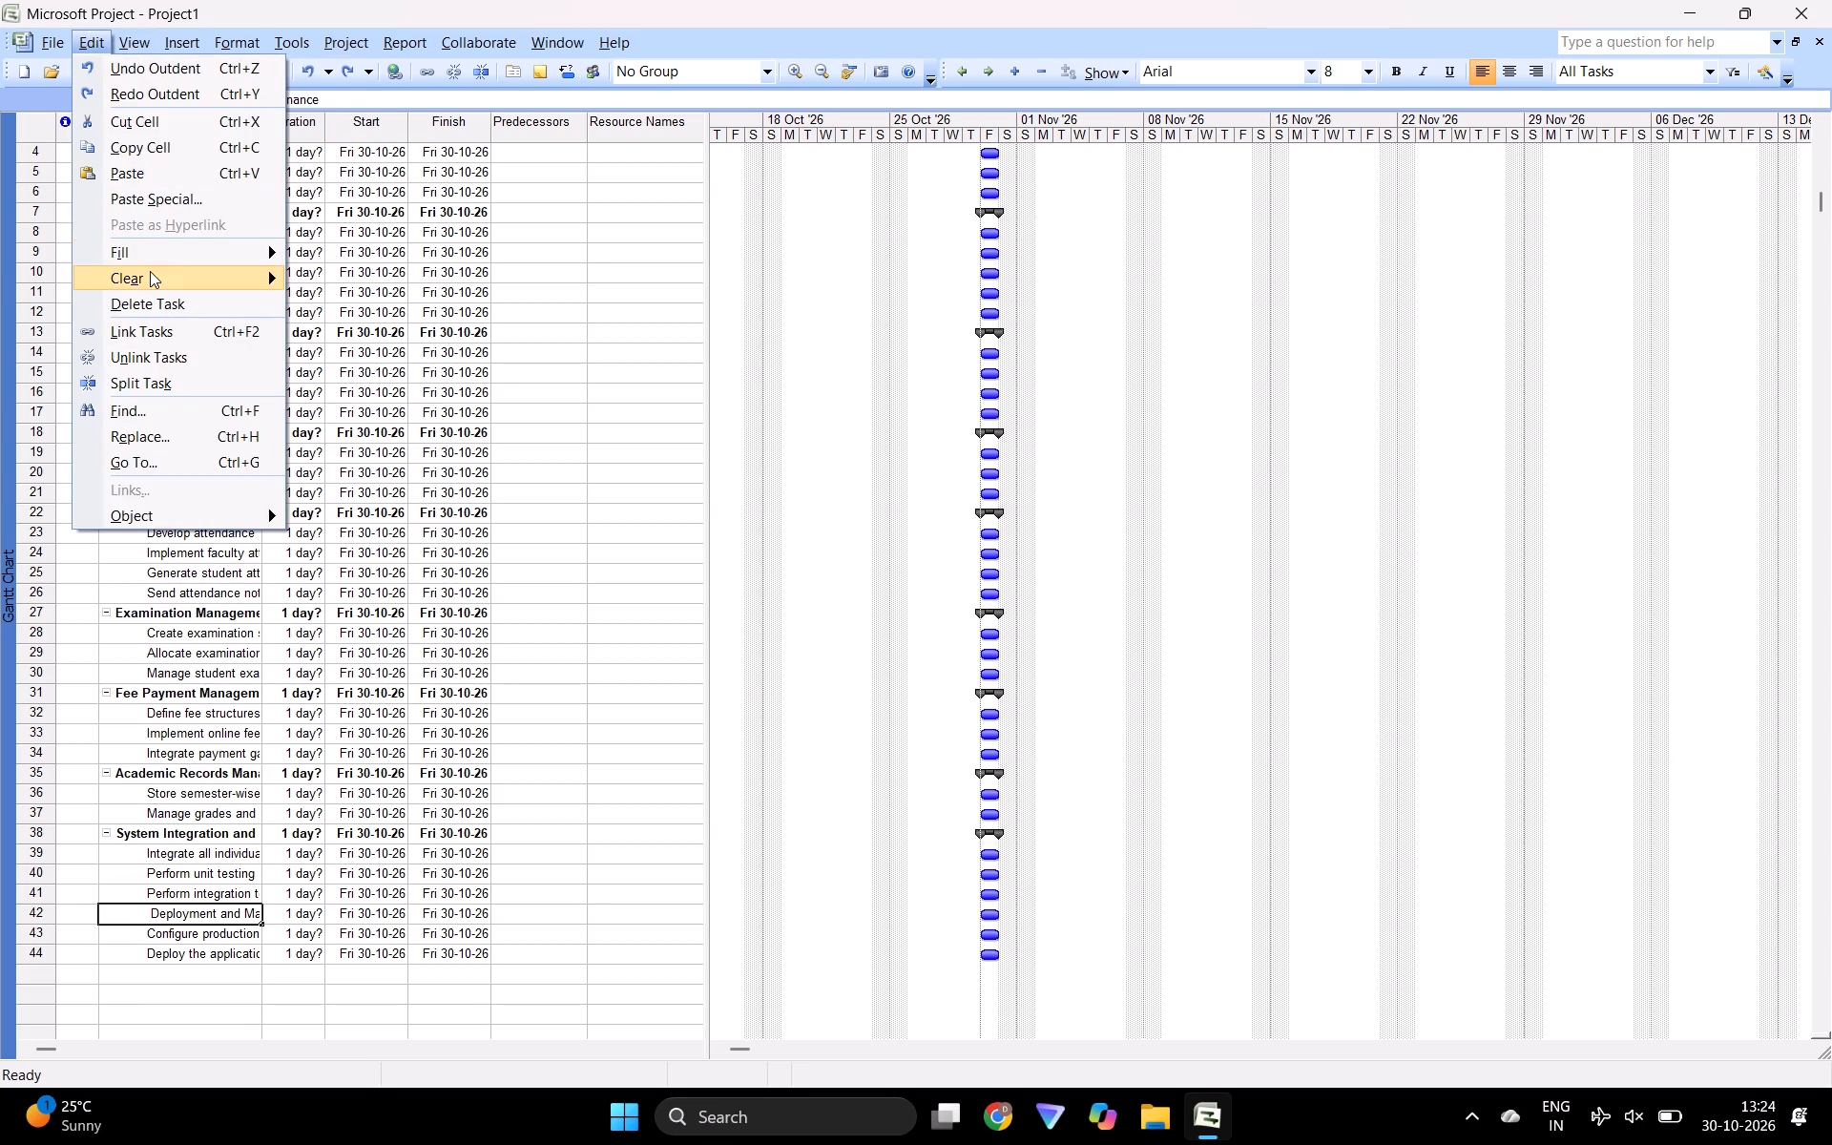
pyautogui.click(121, 508)
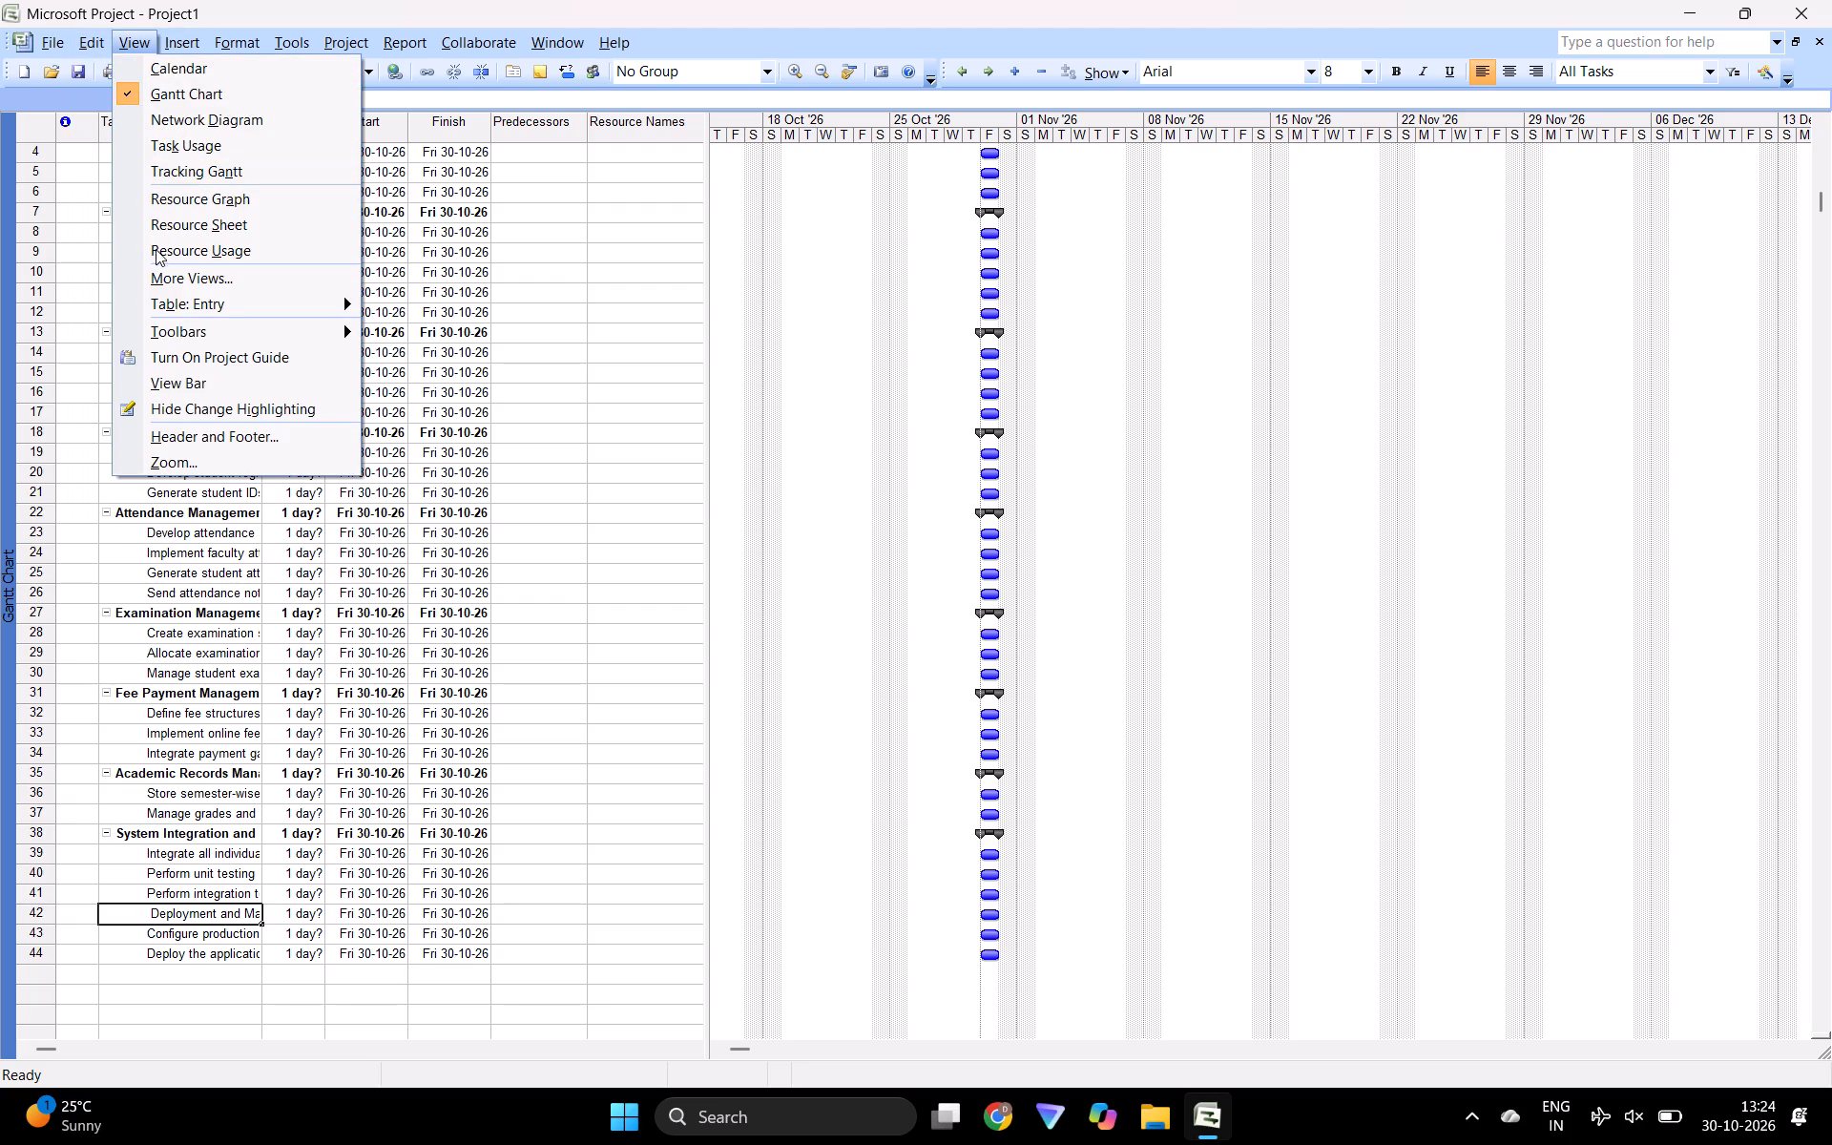
pyautogui.click(160, 277)
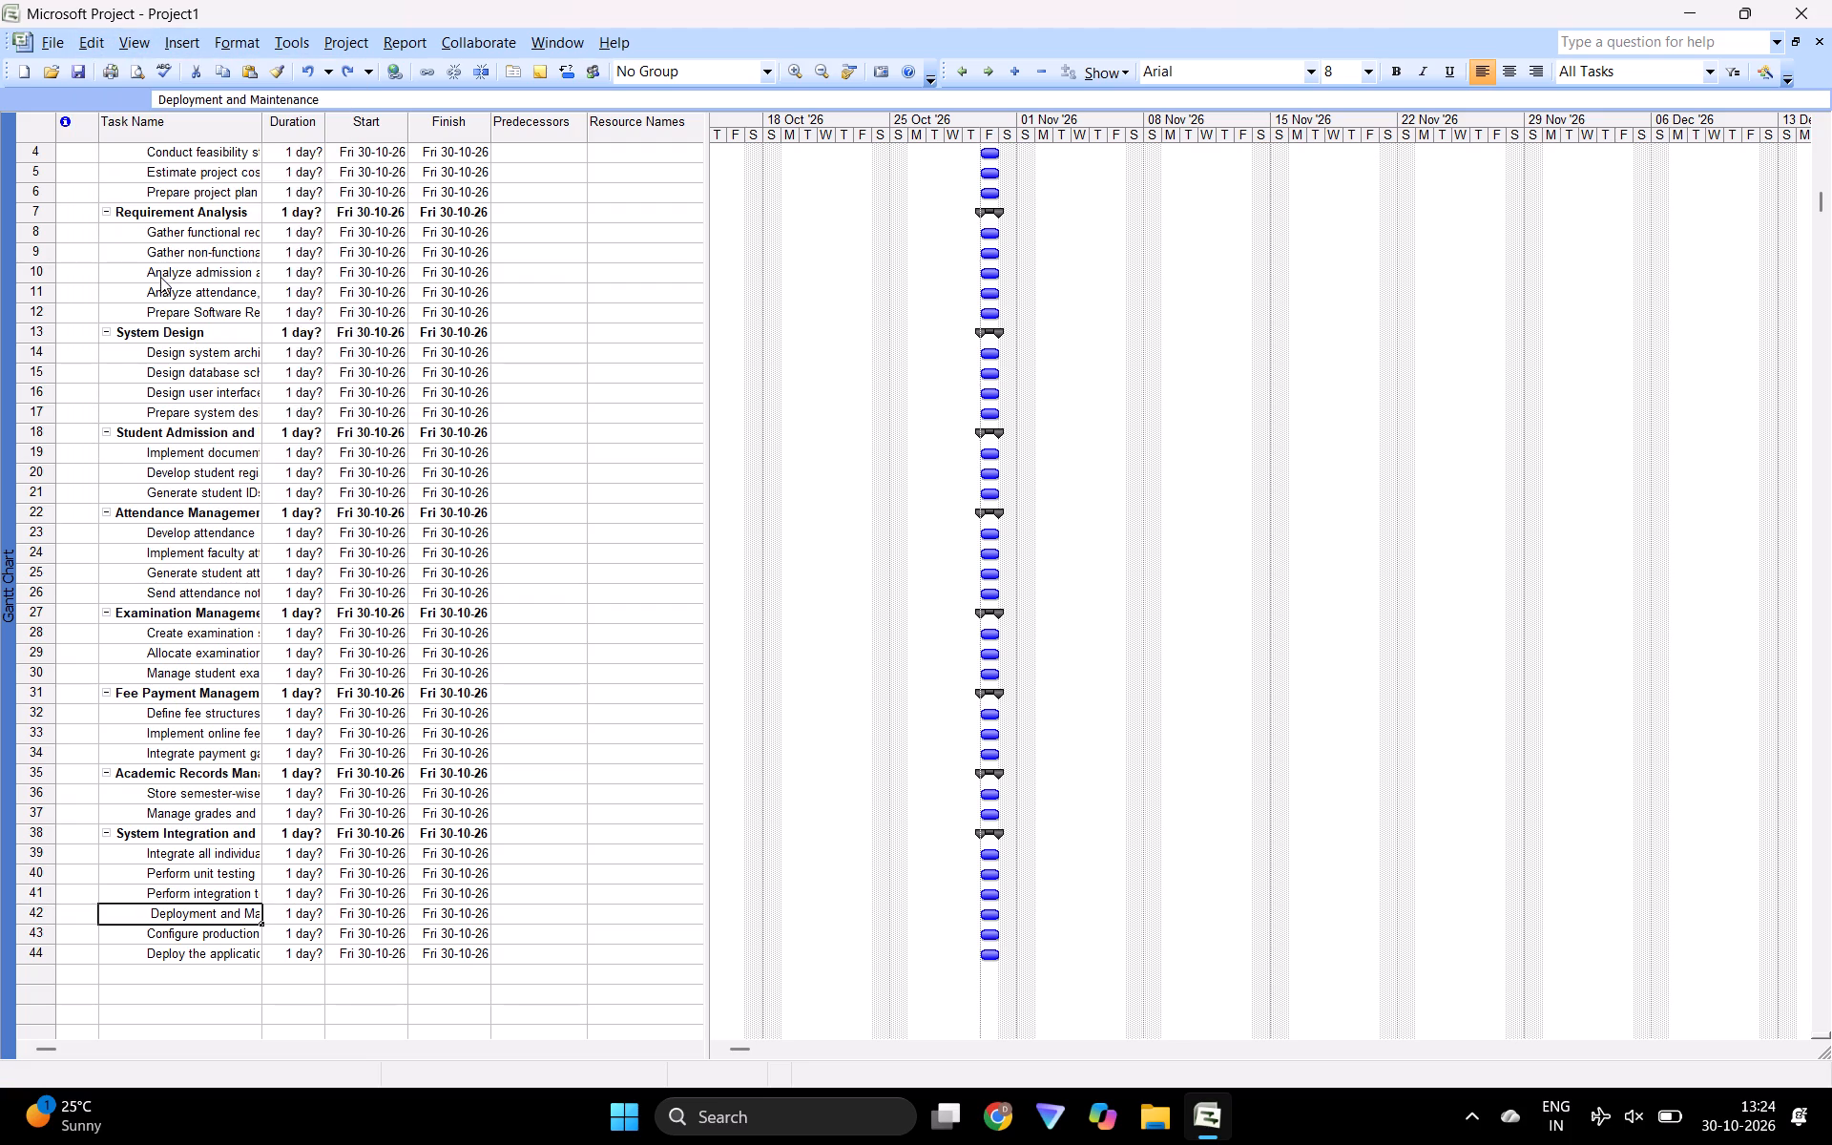
pyautogui.scroll(-1, 354, 297)
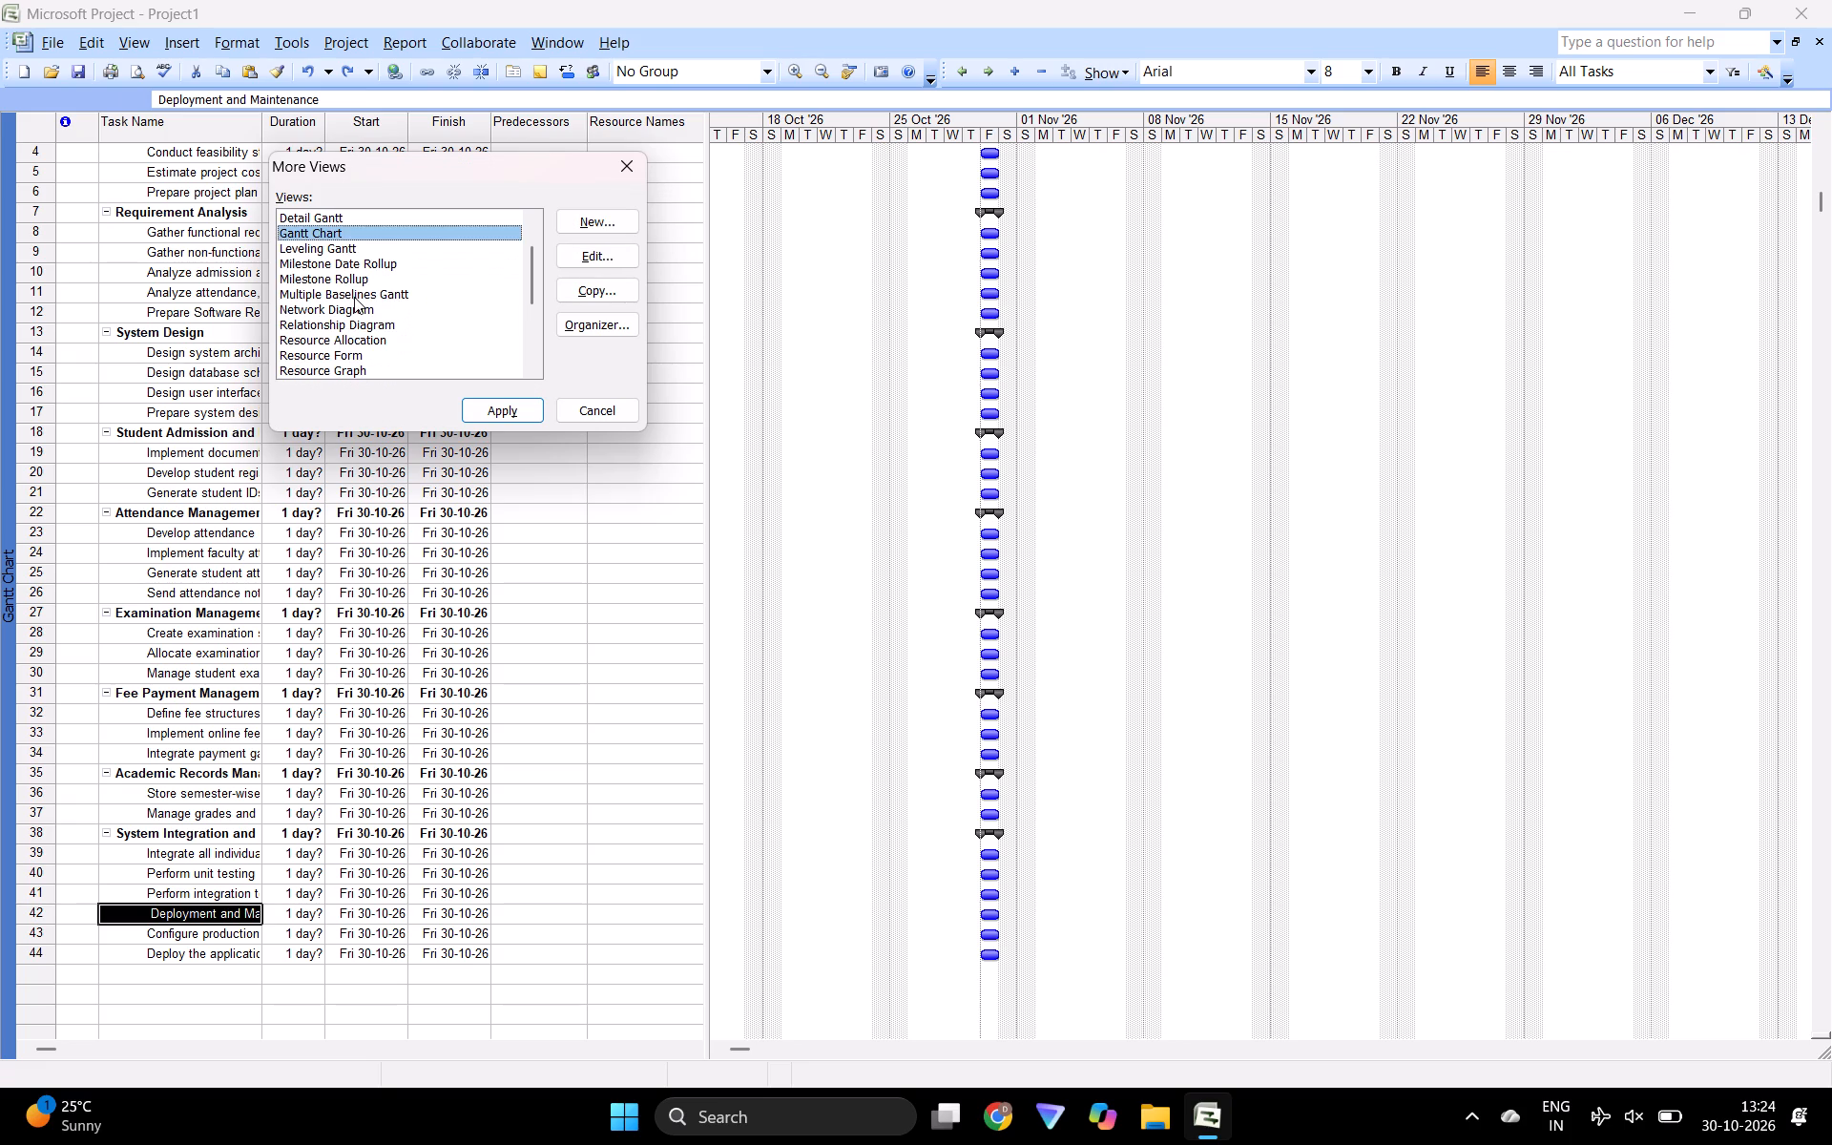
pyautogui.scroll(-4, 354, 297)
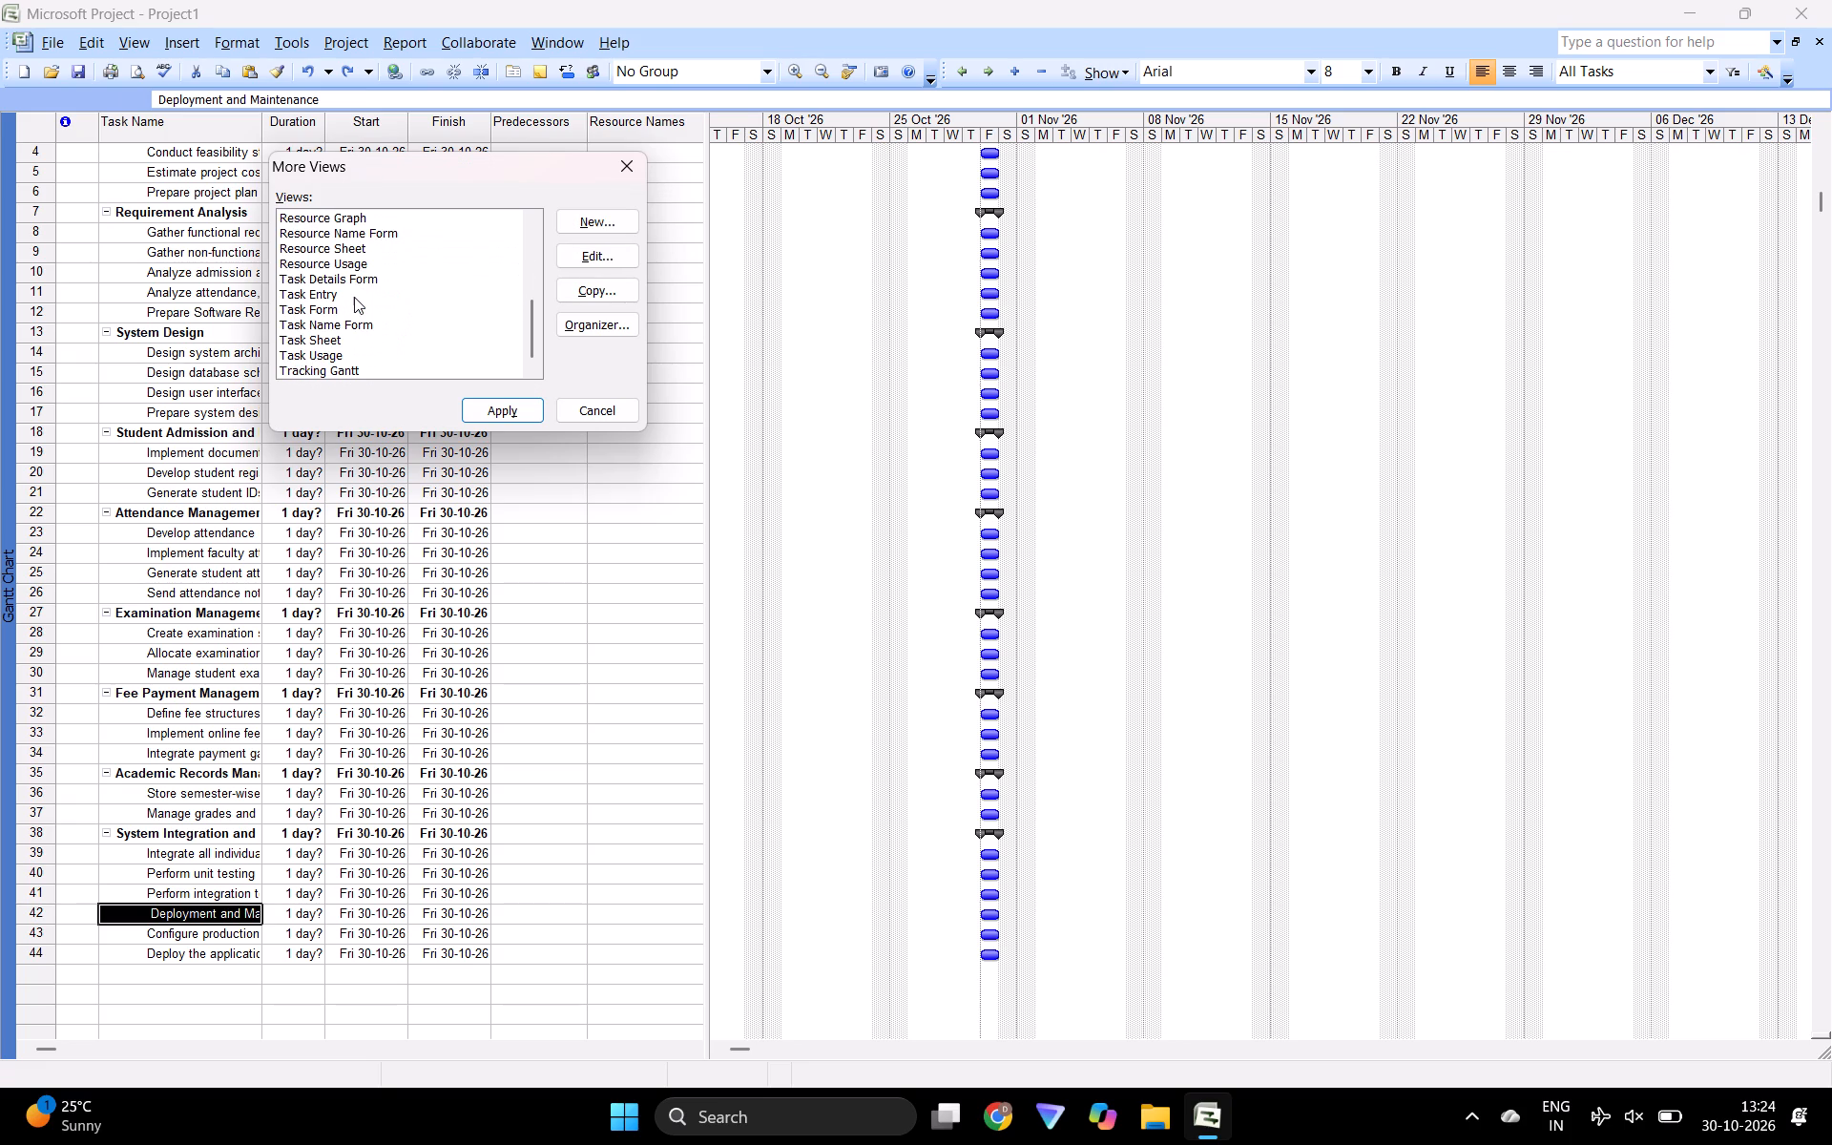
pyautogui.scroll(-4, 354, 297)
pyautogui.scroll(1, 354, 297)
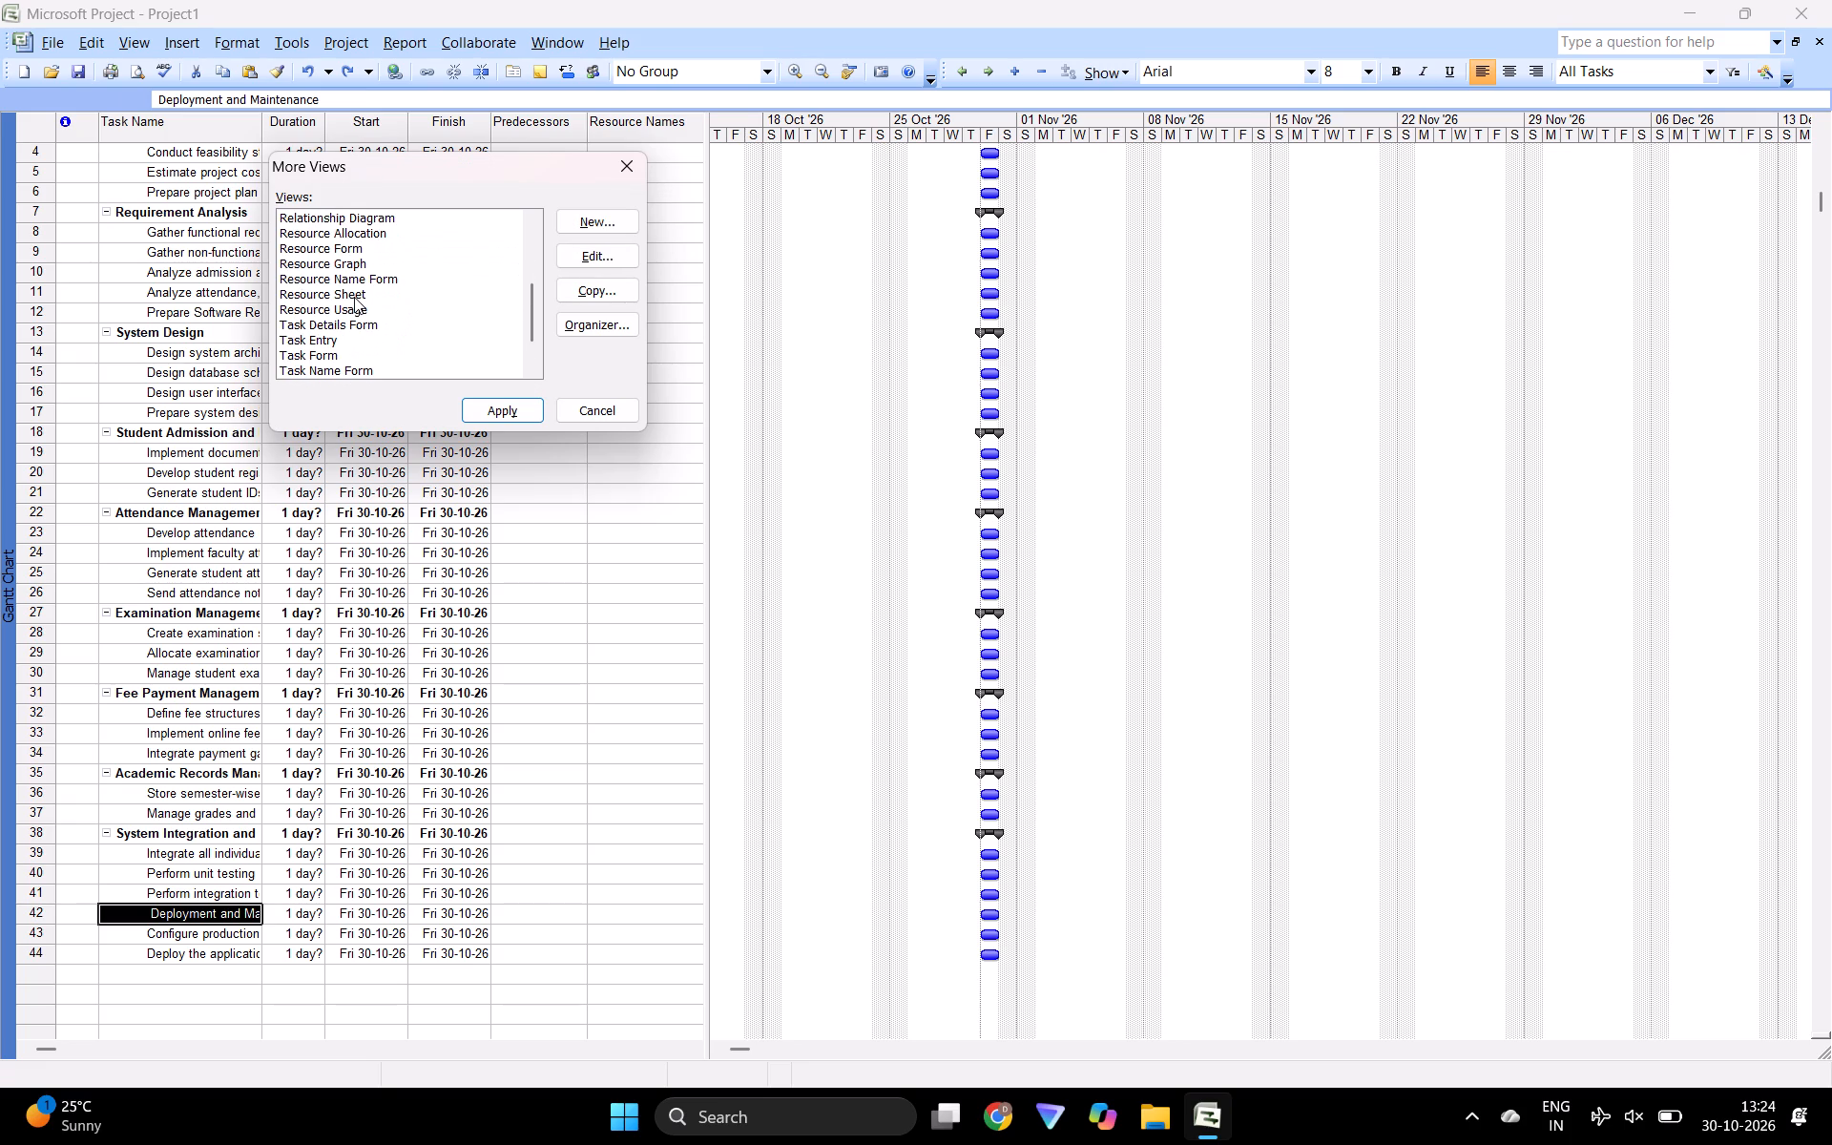
pyautogui.scroll(2, 354, 297)
pyautogui.scroll(-1, 354, 297)
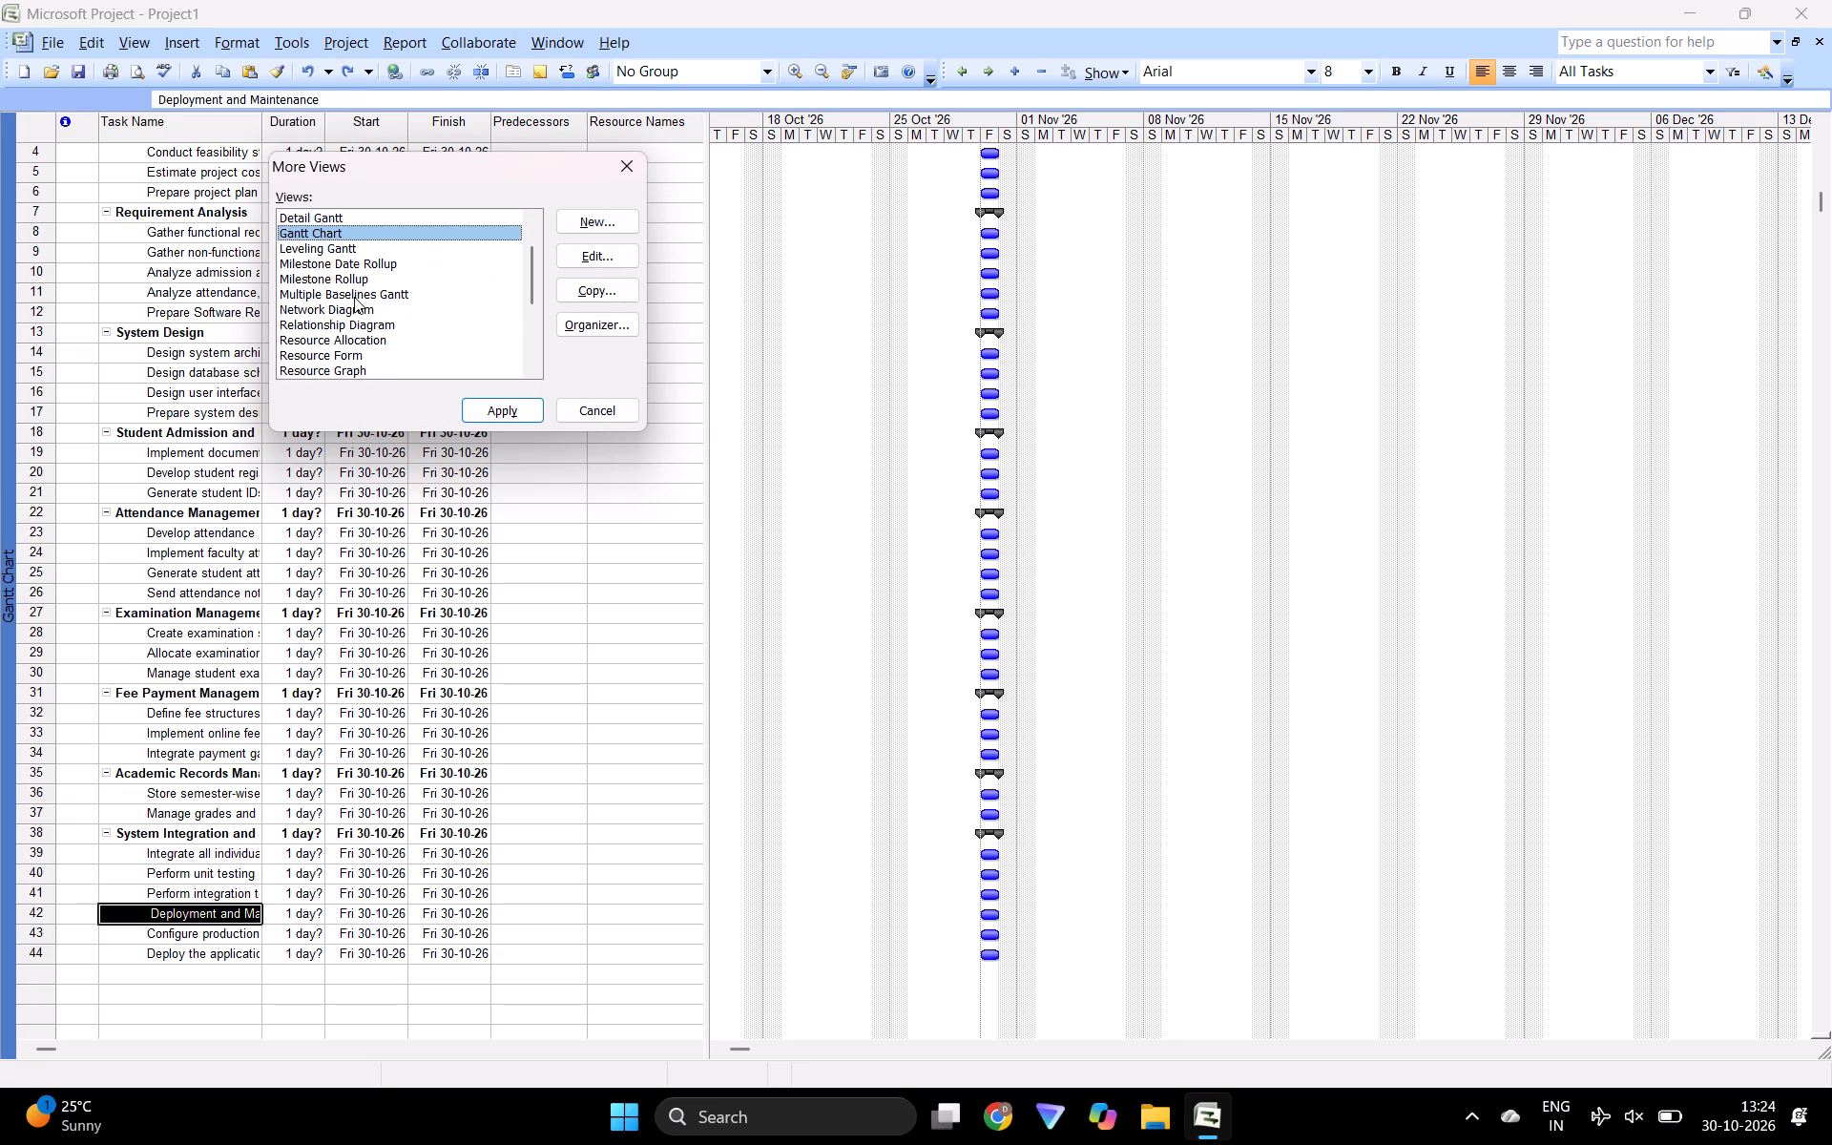
pyautogui.click(628, 176)
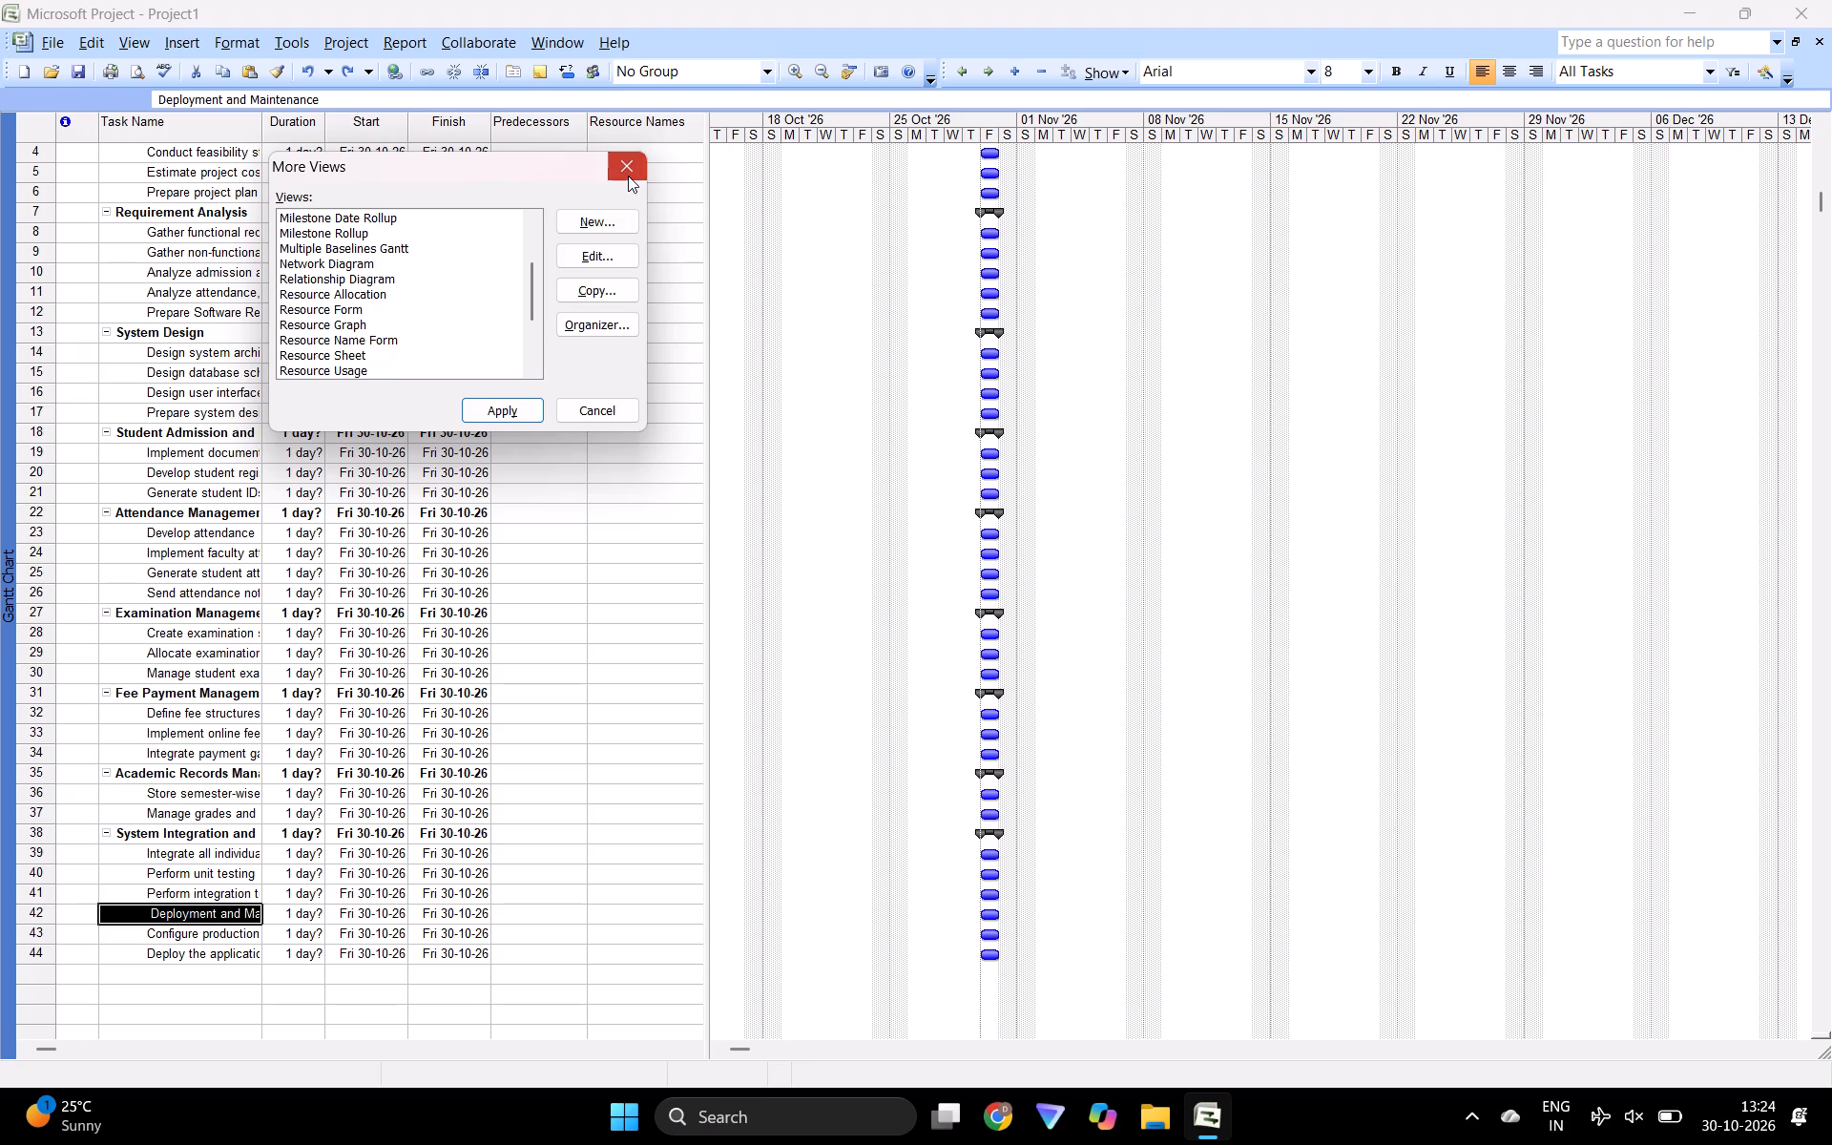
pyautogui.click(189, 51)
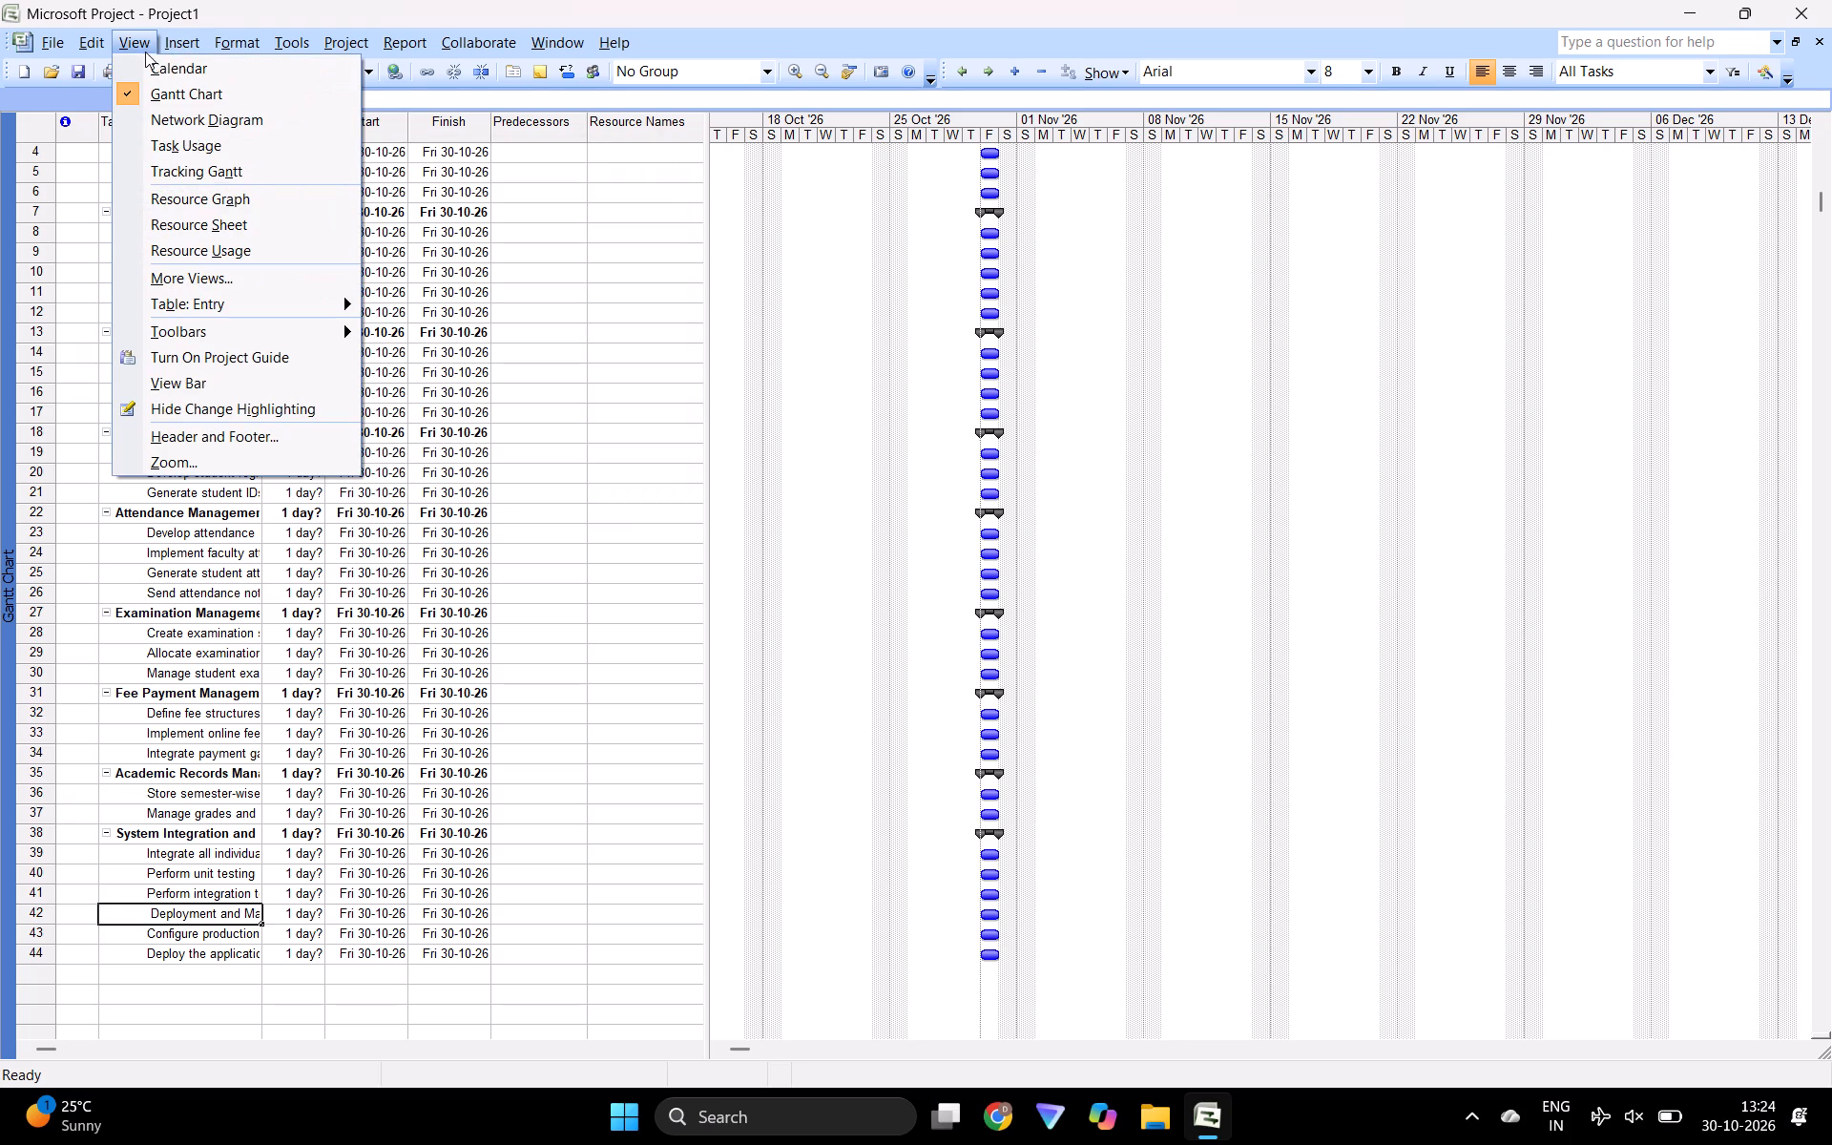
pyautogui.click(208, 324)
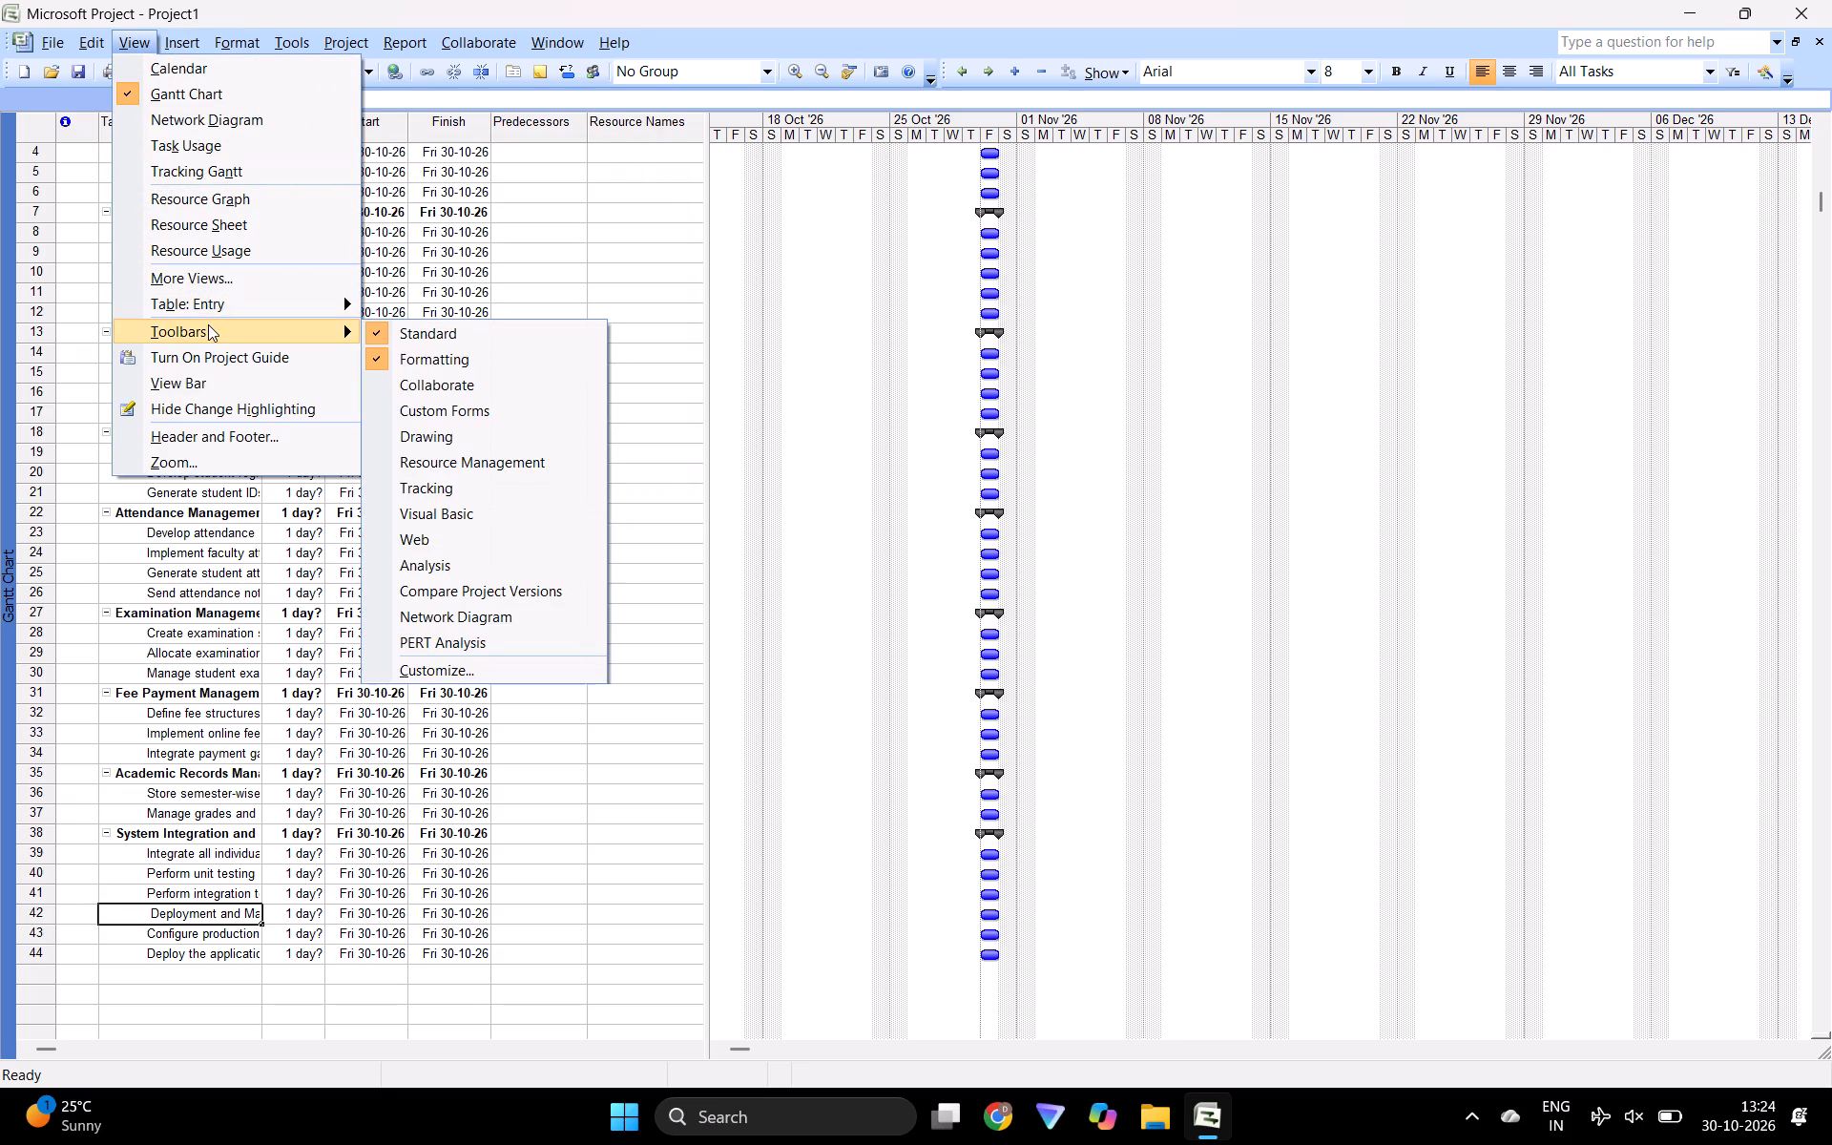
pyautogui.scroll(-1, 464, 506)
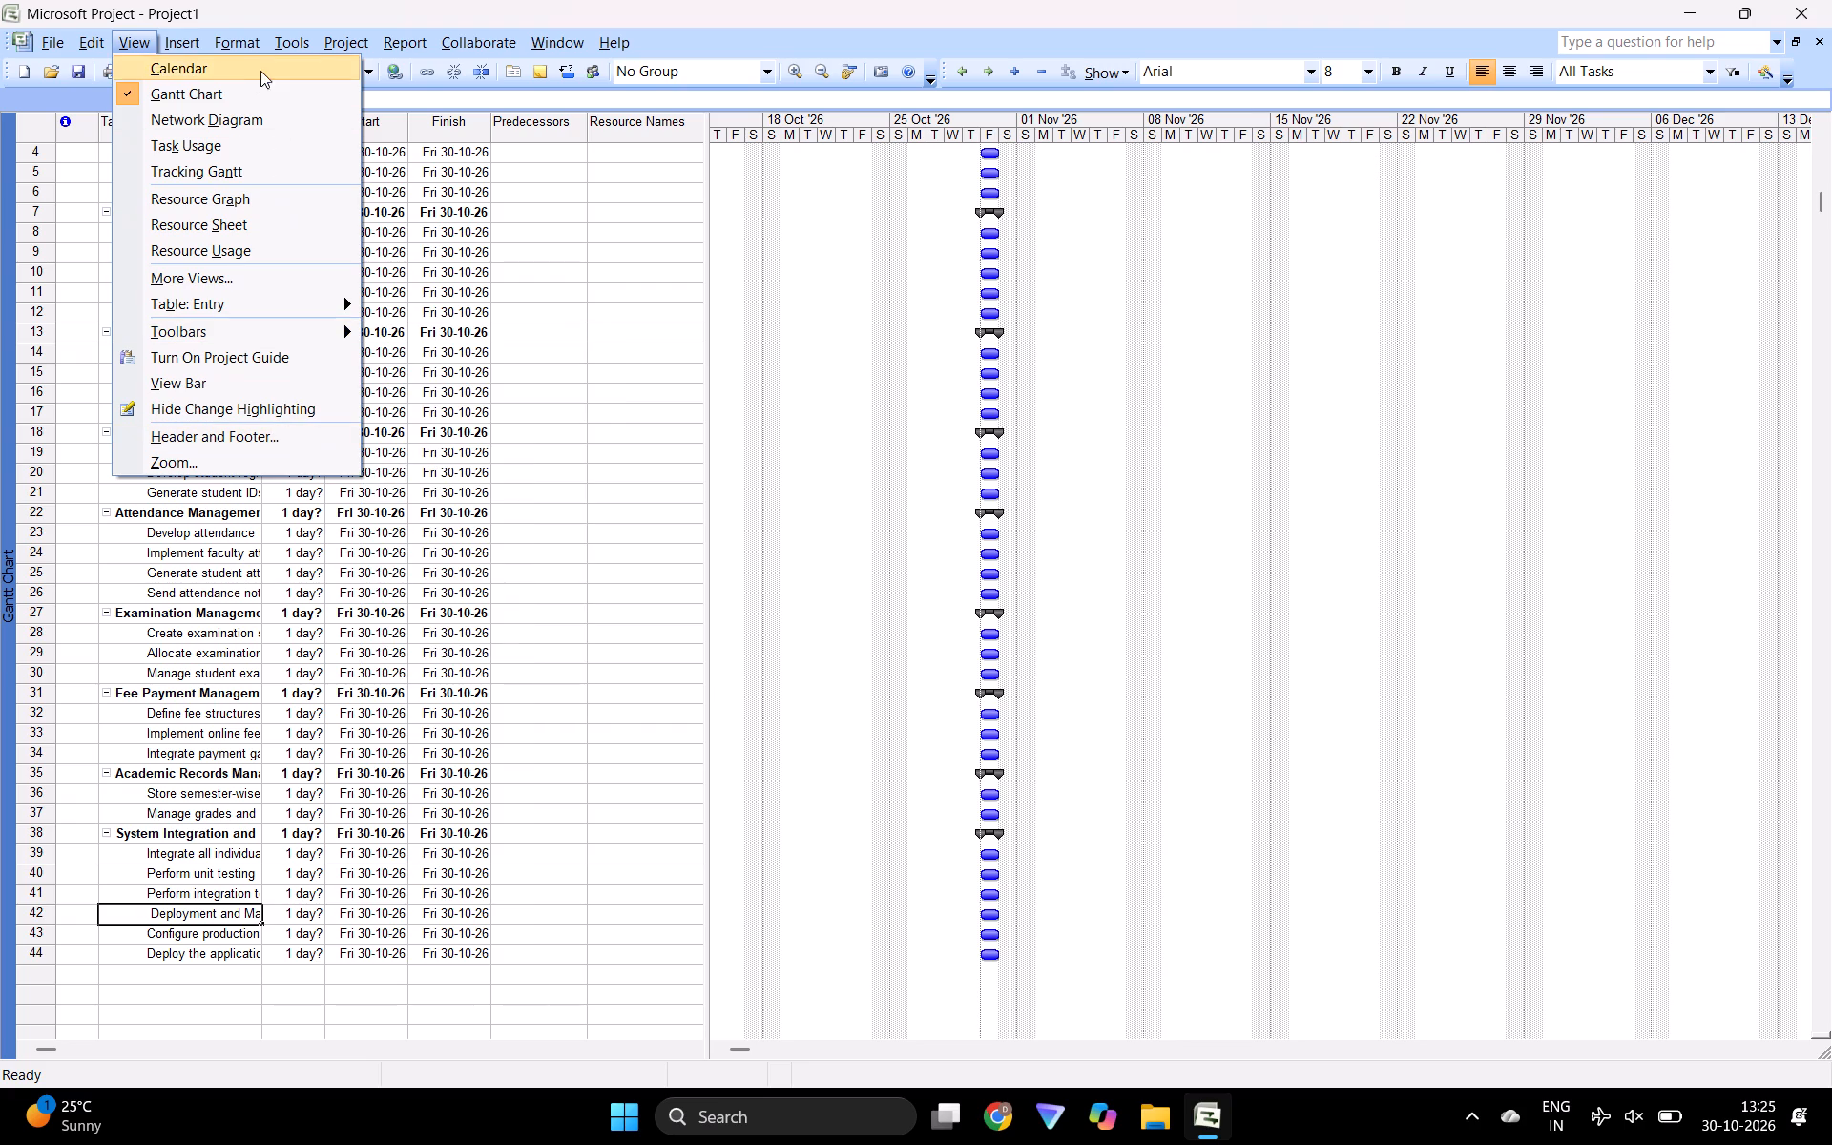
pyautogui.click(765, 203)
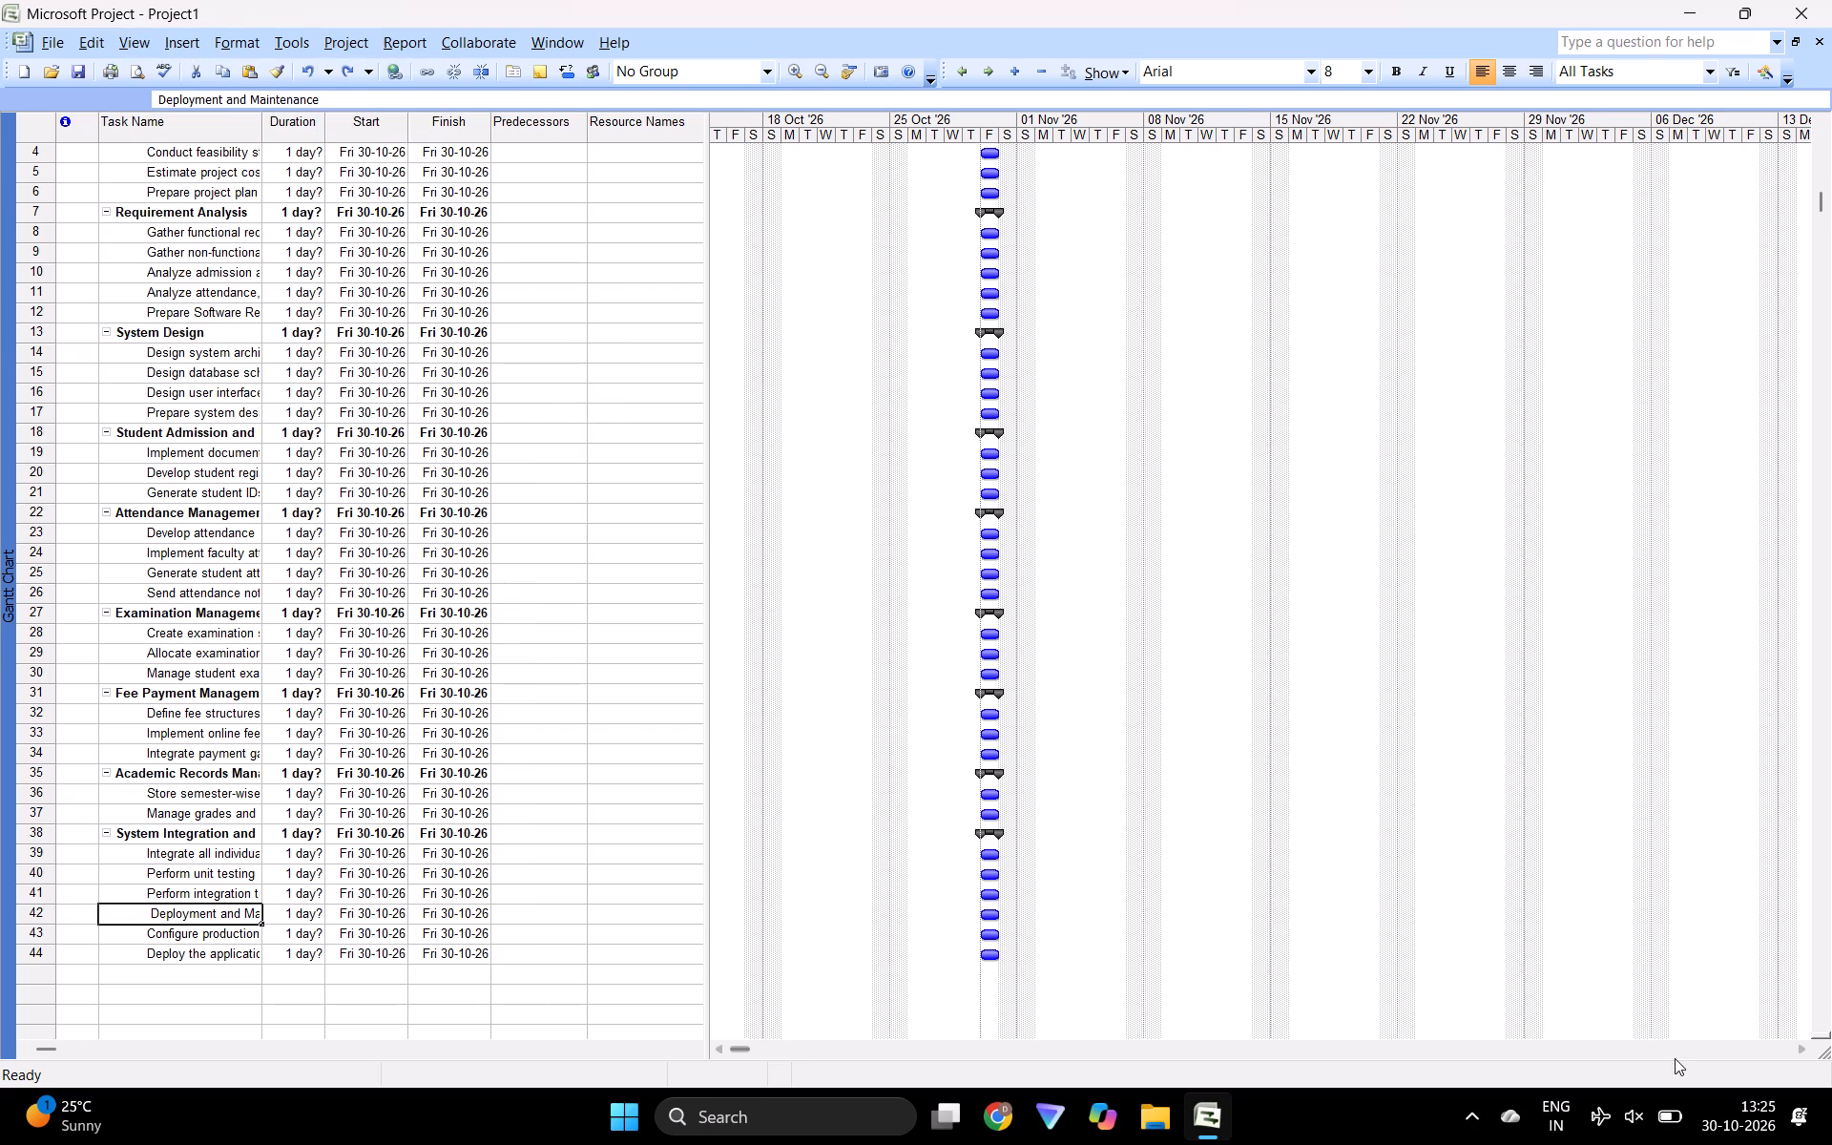
pyautogui.click(1651, 1123)
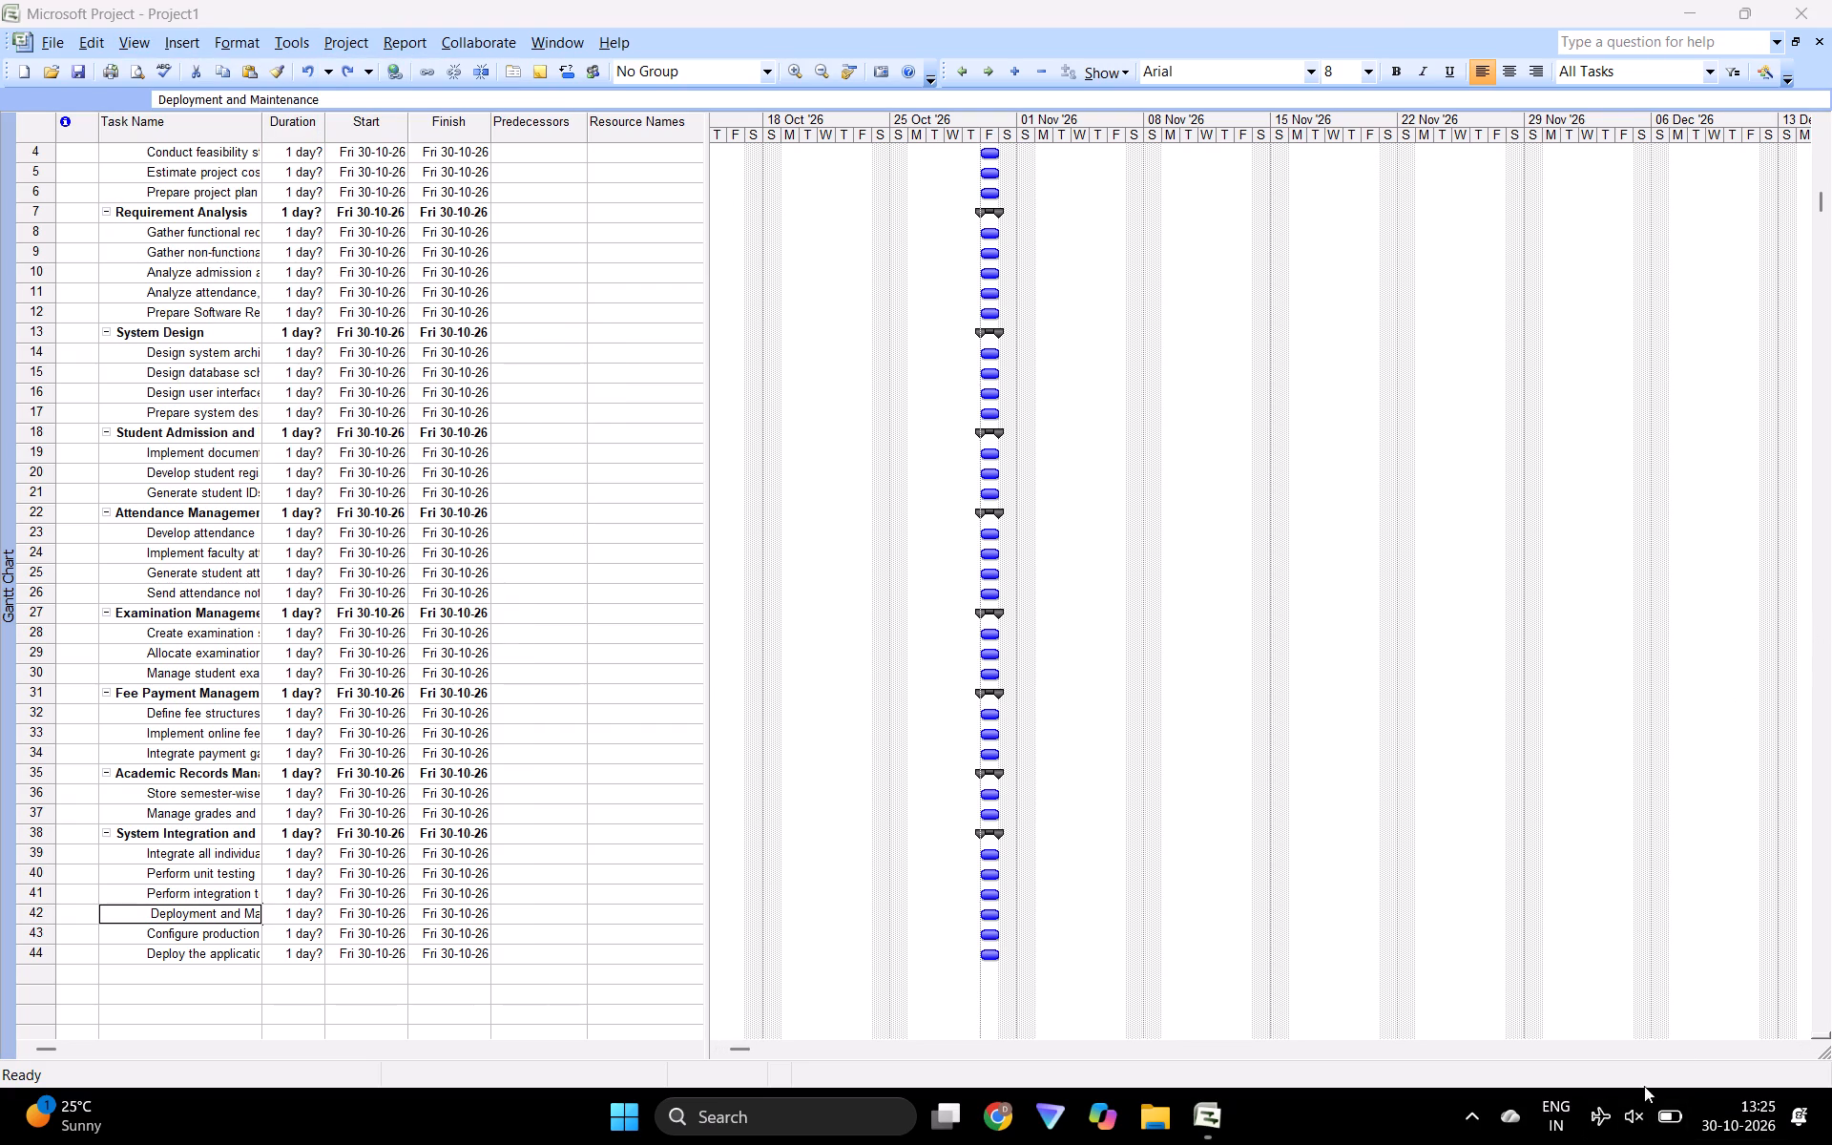
pyautogui.click(1636, 1102)
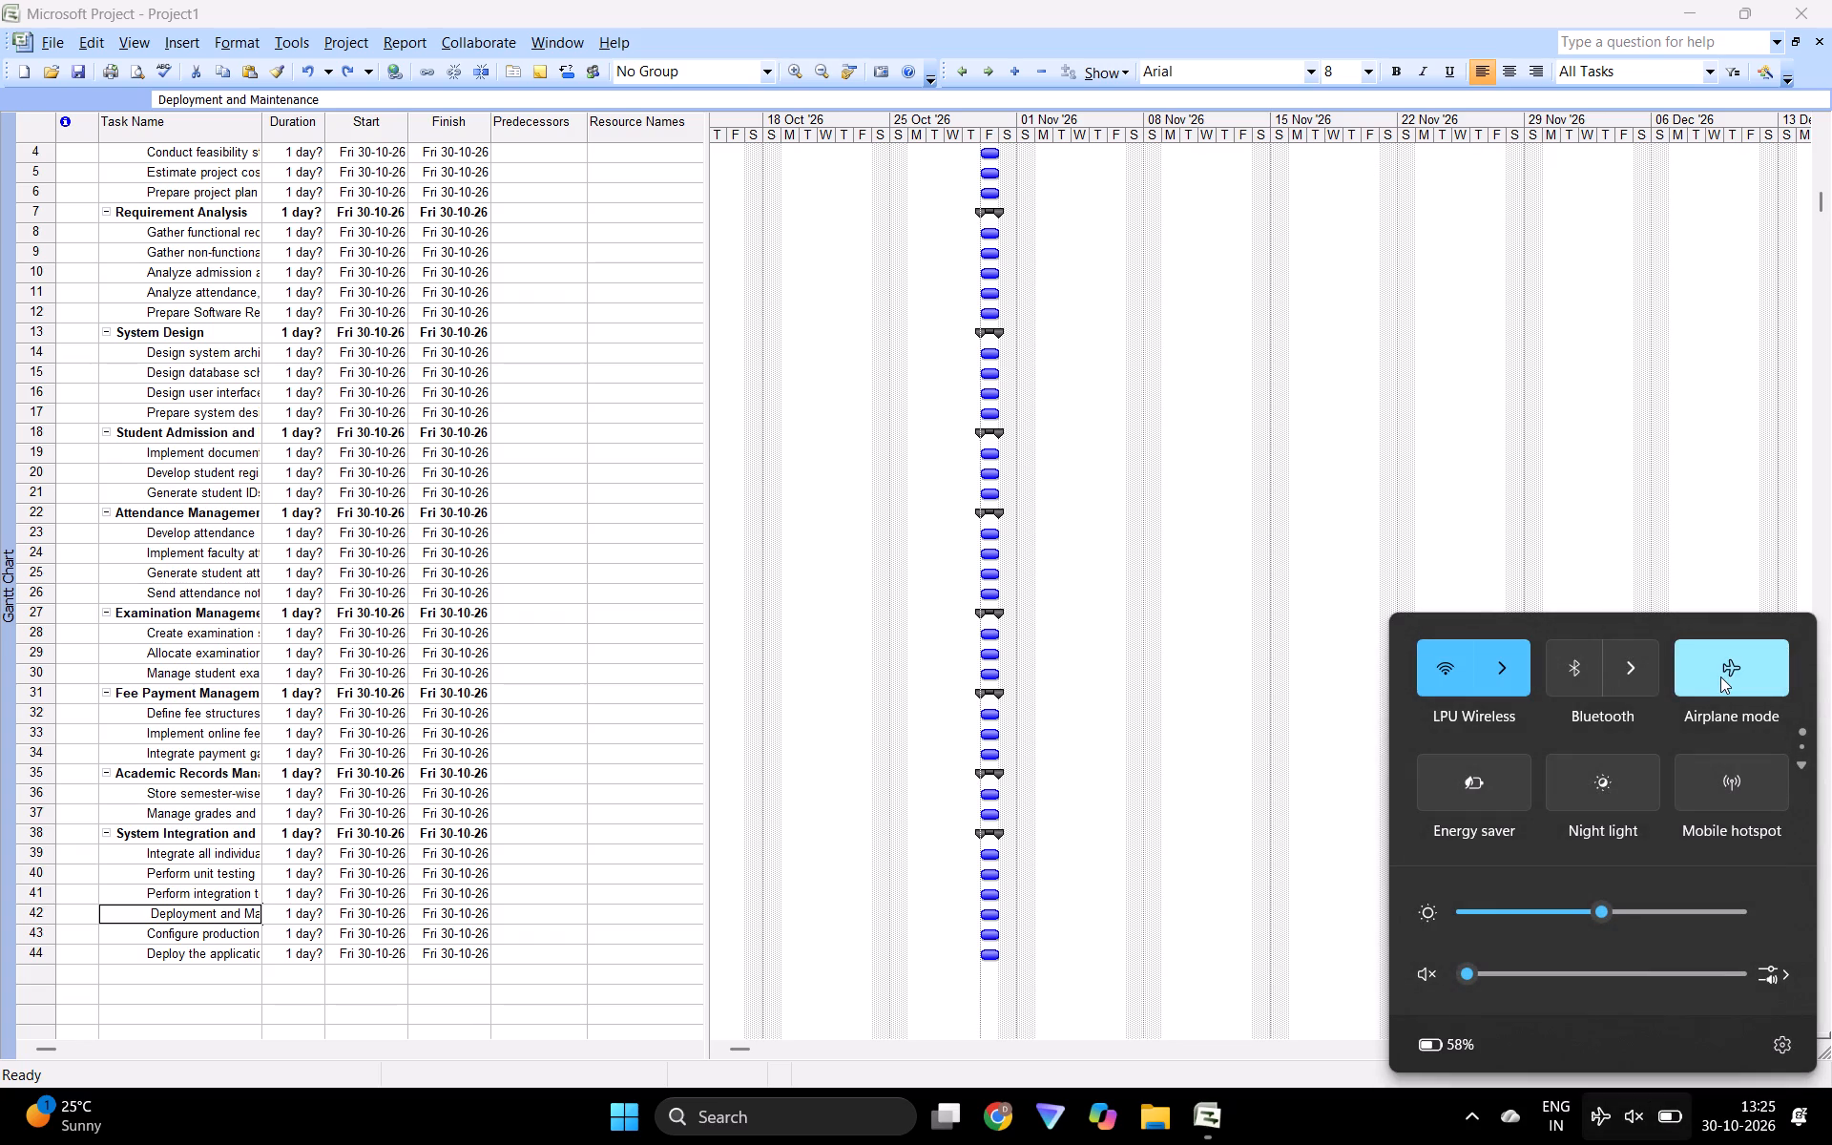
pyautogui.click(1720, 677)
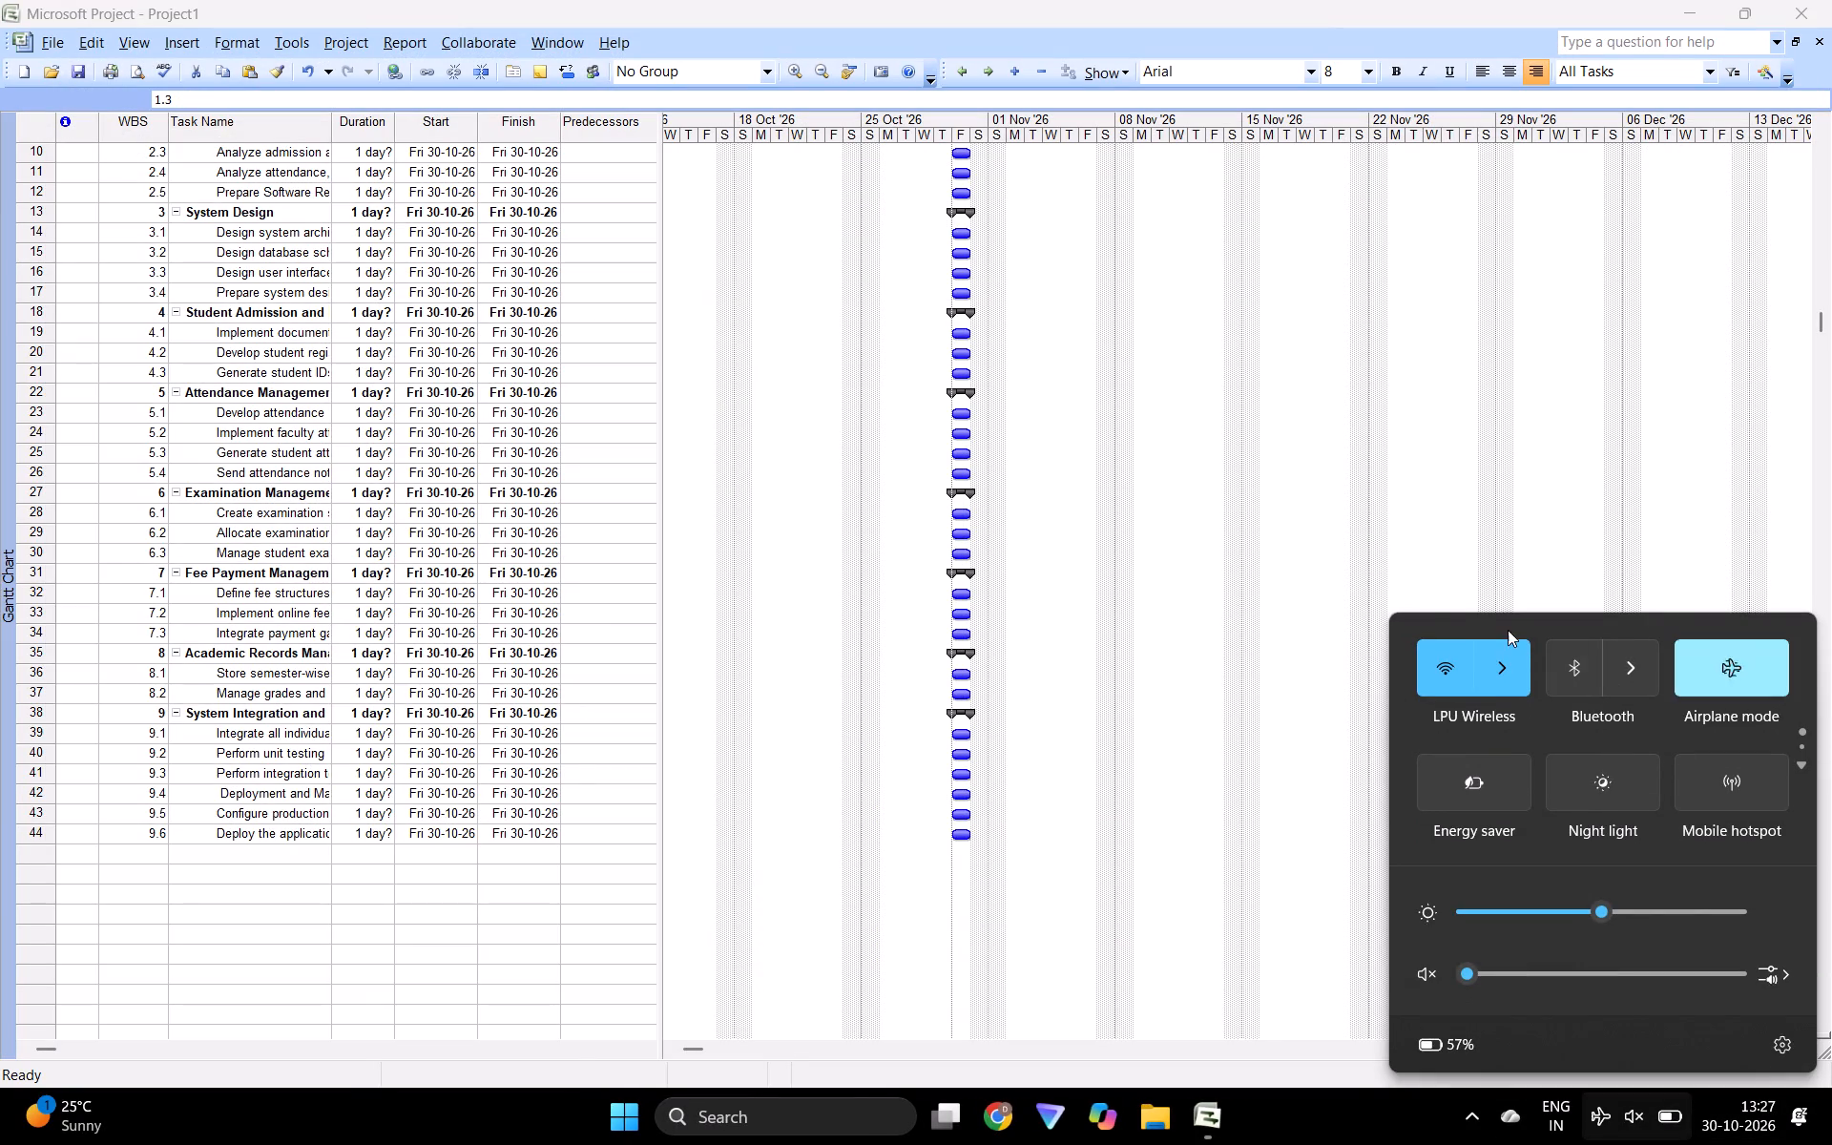
pyautogui.click(482, 565)
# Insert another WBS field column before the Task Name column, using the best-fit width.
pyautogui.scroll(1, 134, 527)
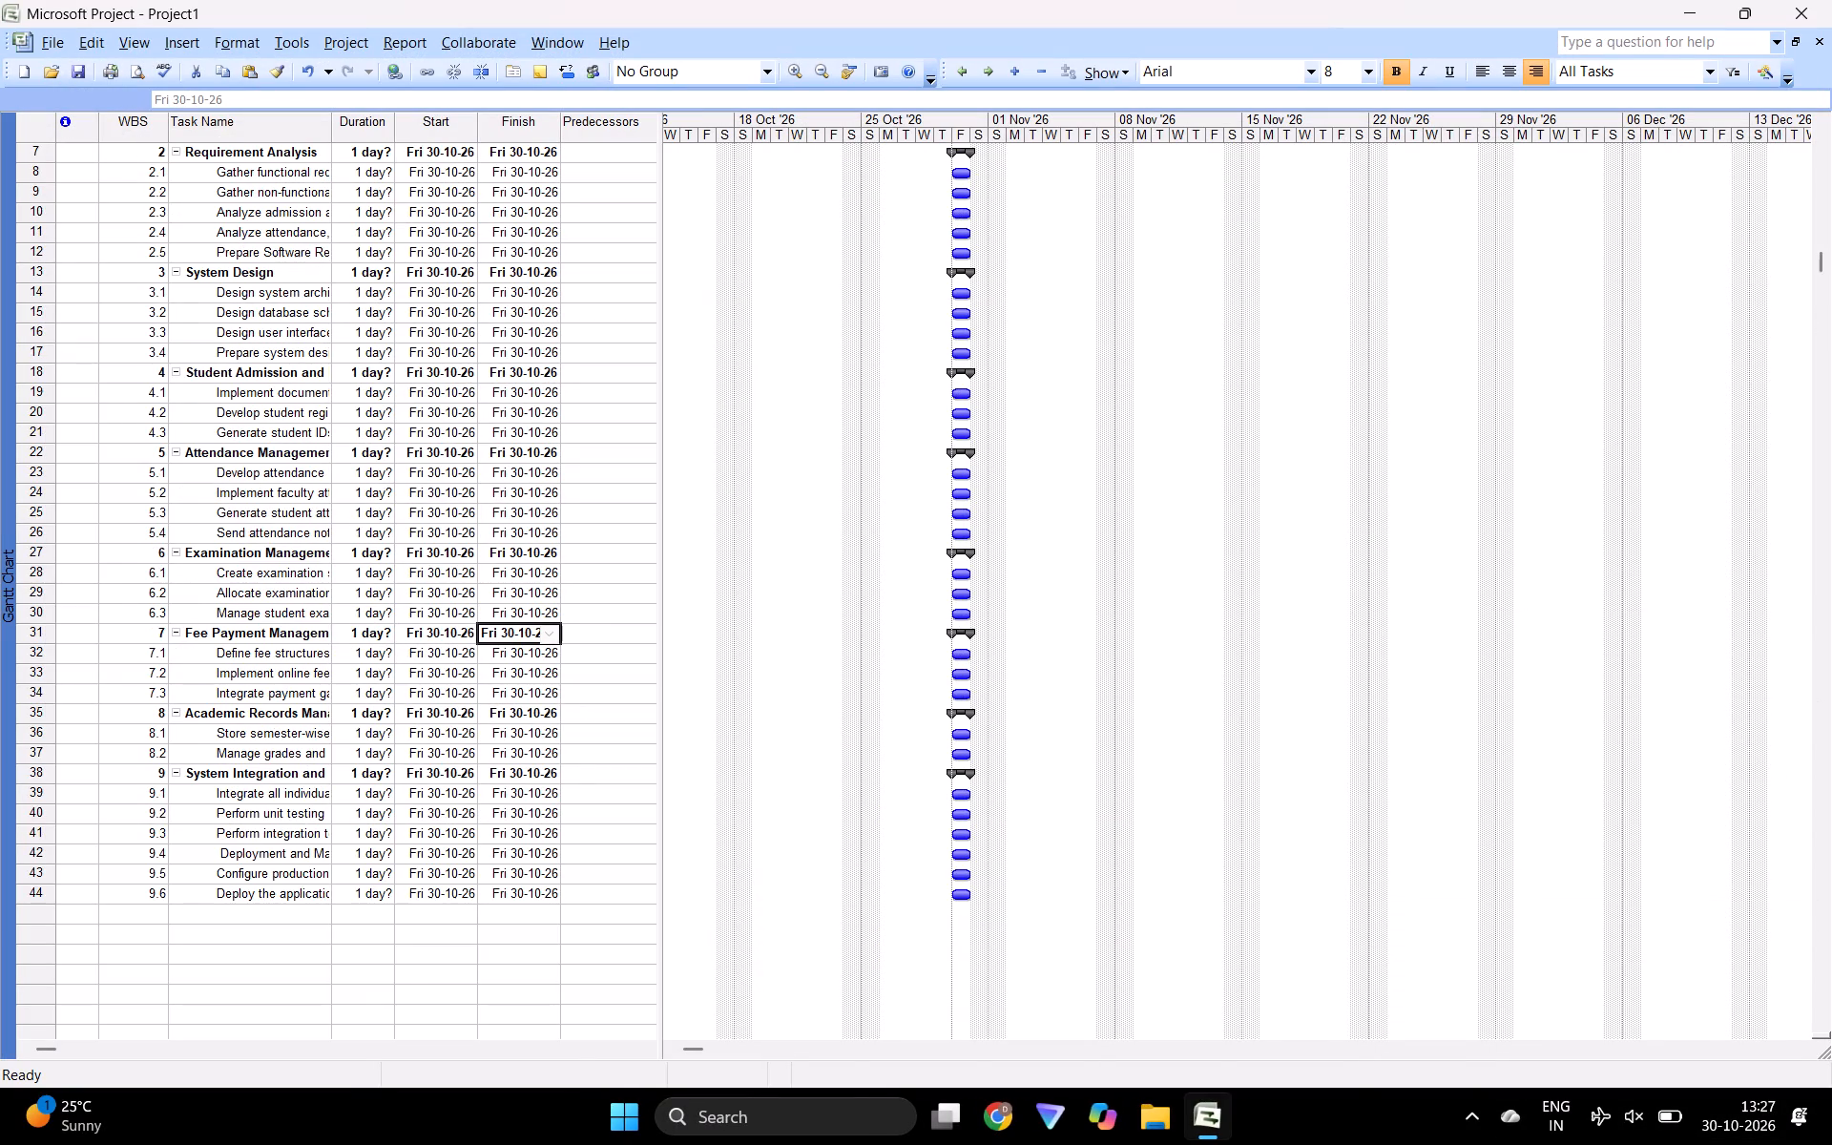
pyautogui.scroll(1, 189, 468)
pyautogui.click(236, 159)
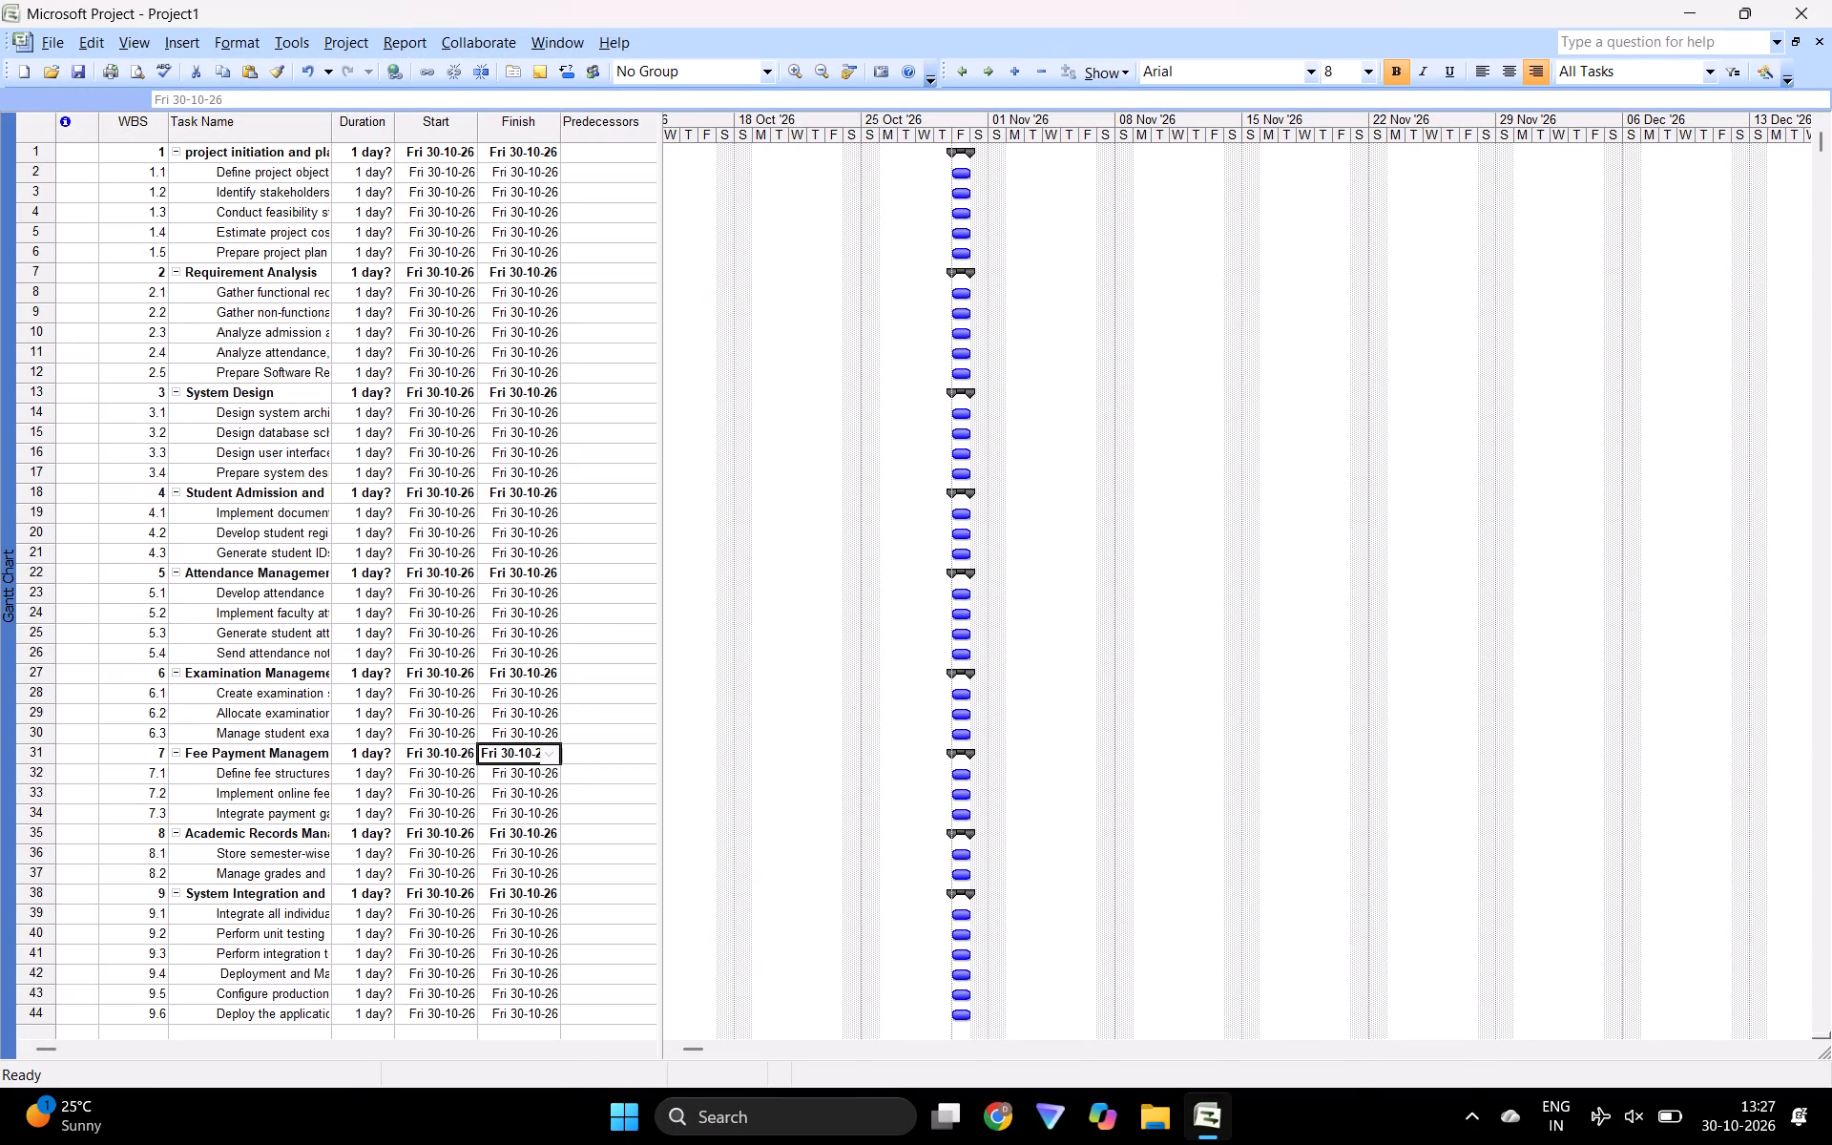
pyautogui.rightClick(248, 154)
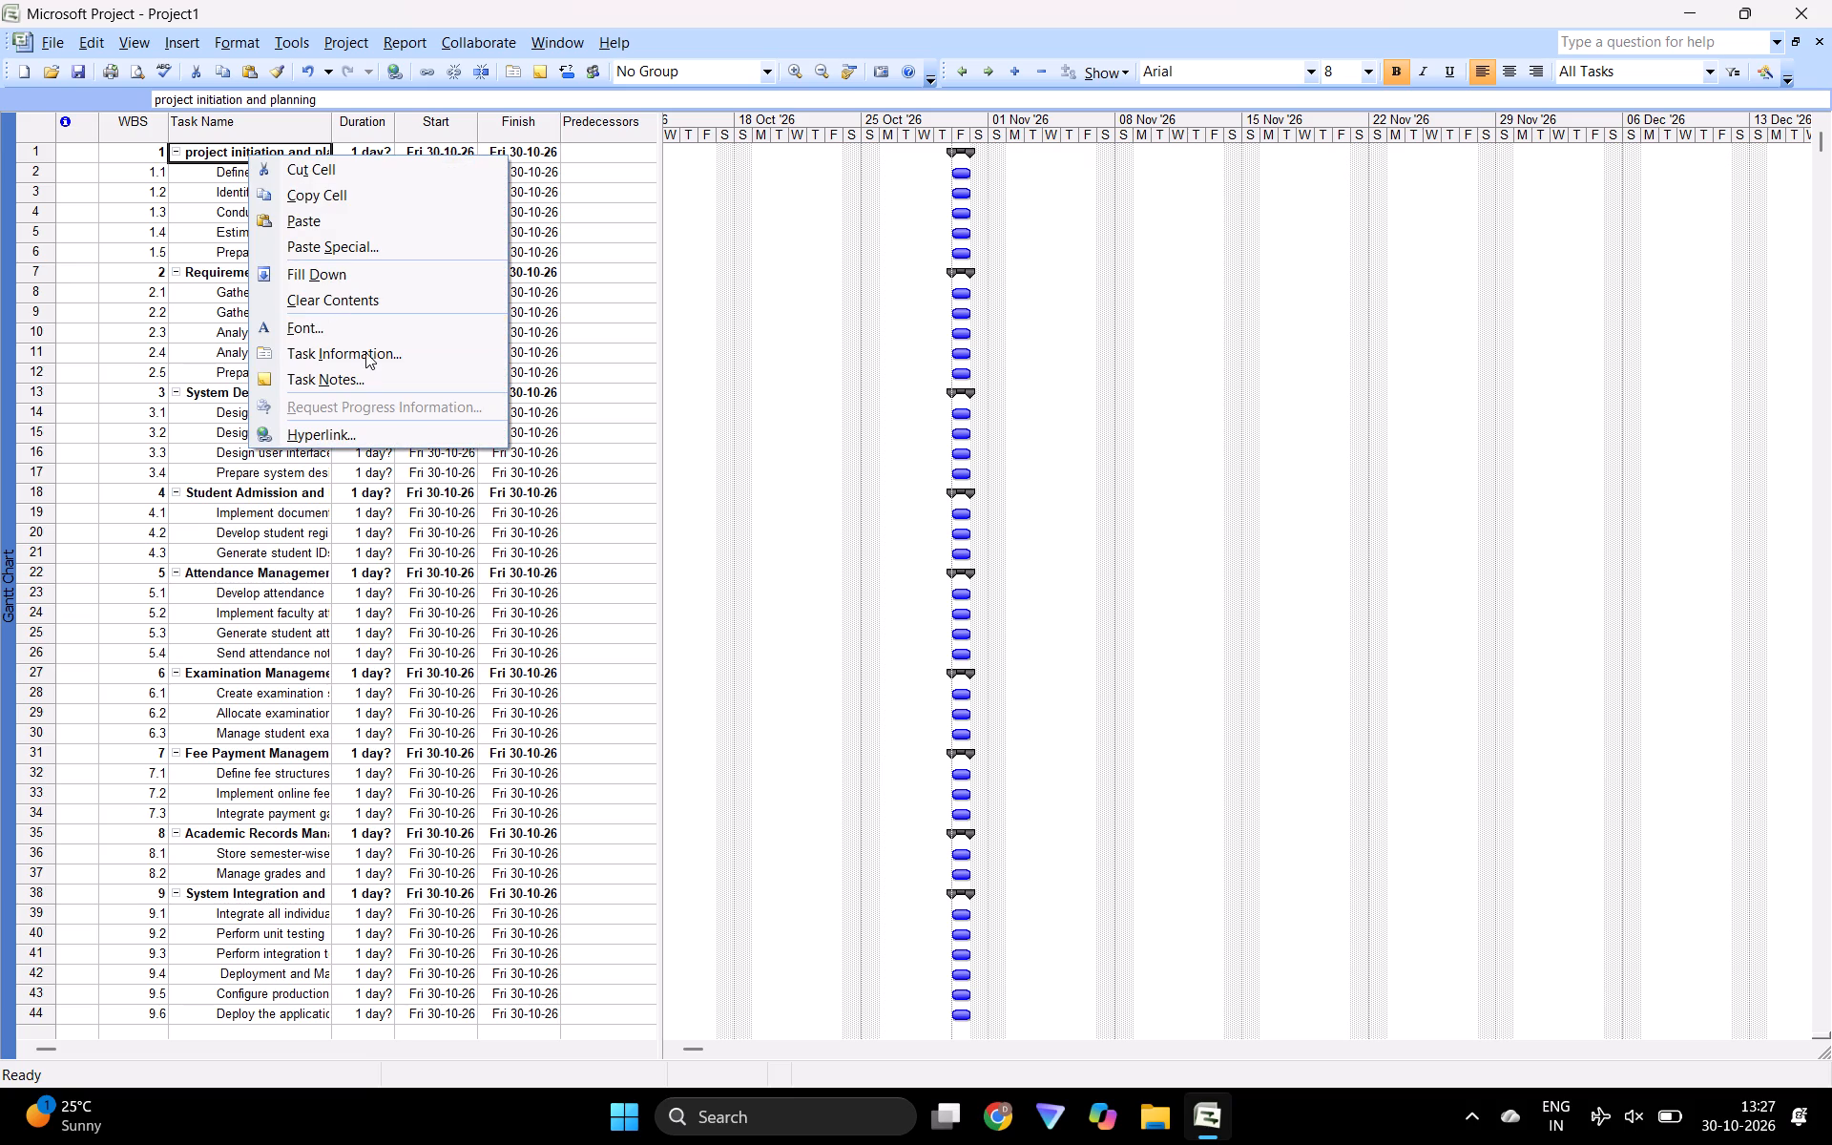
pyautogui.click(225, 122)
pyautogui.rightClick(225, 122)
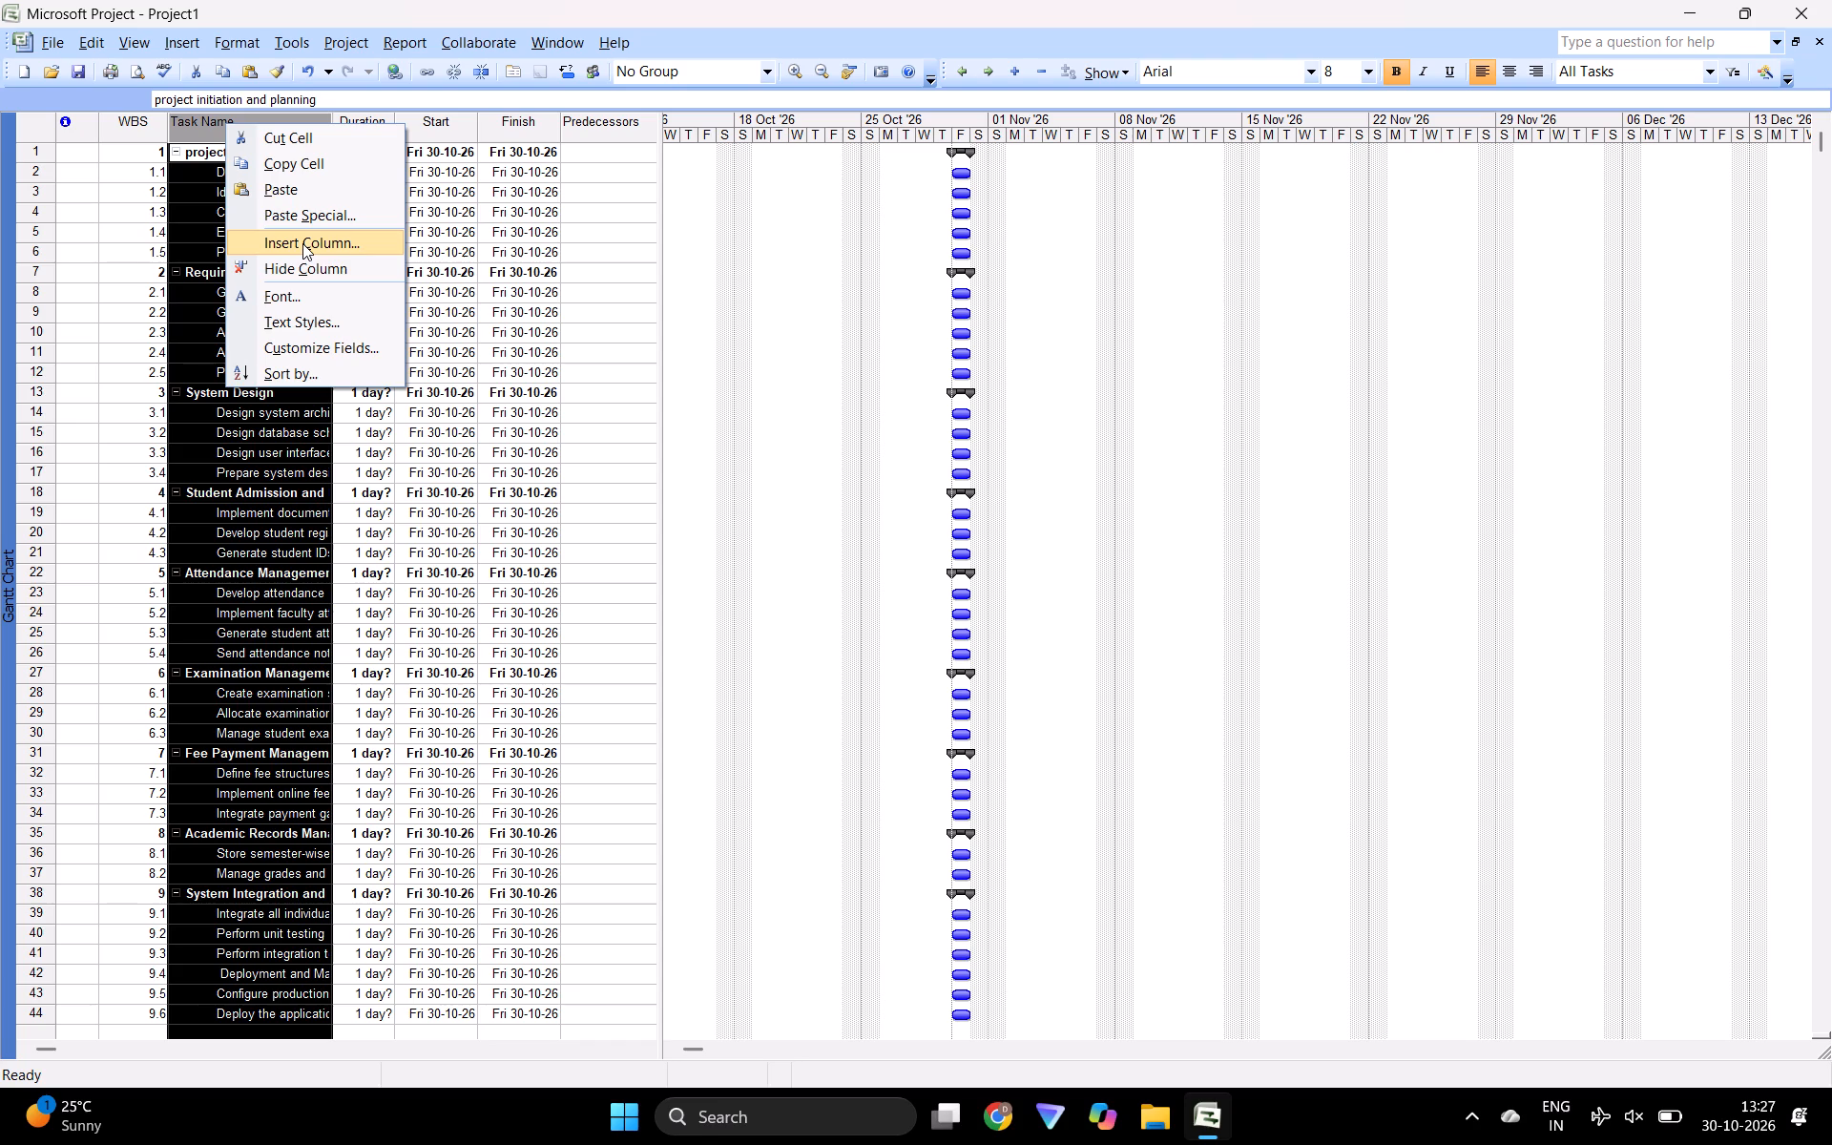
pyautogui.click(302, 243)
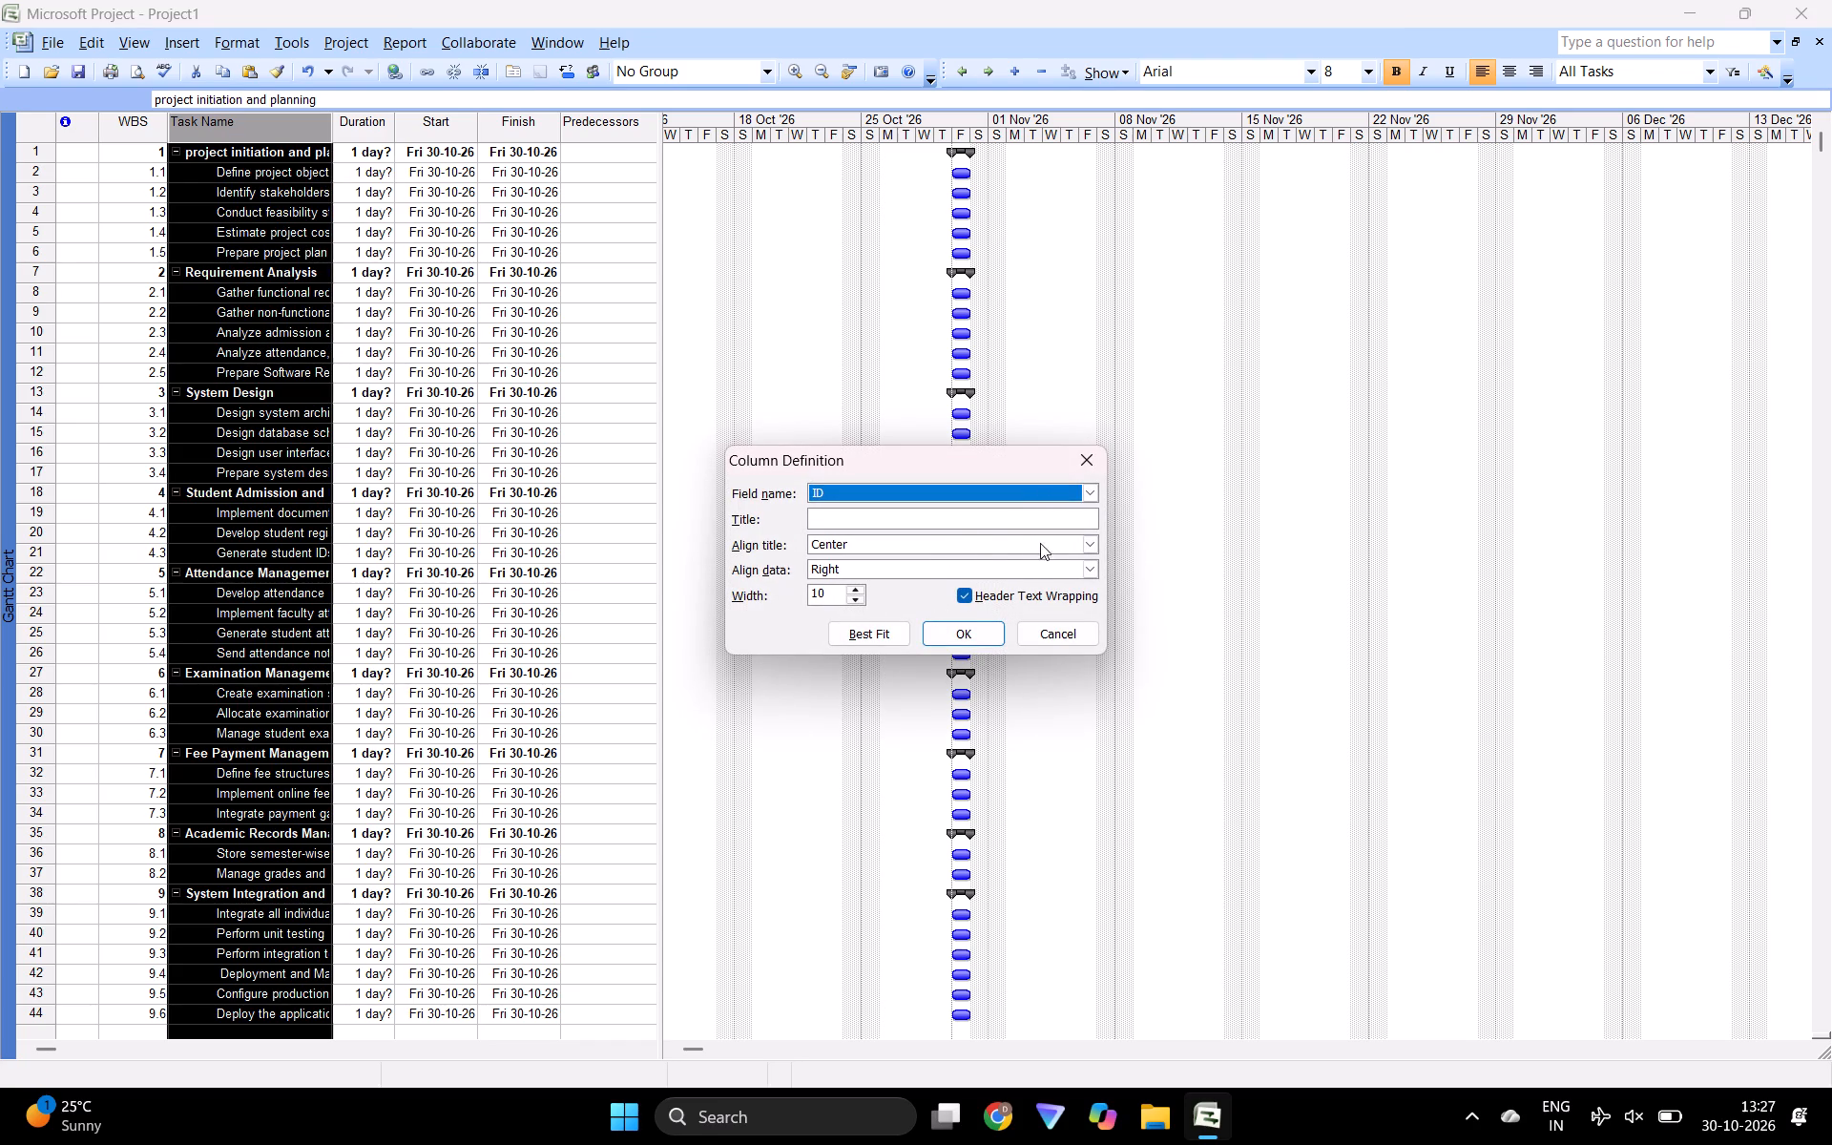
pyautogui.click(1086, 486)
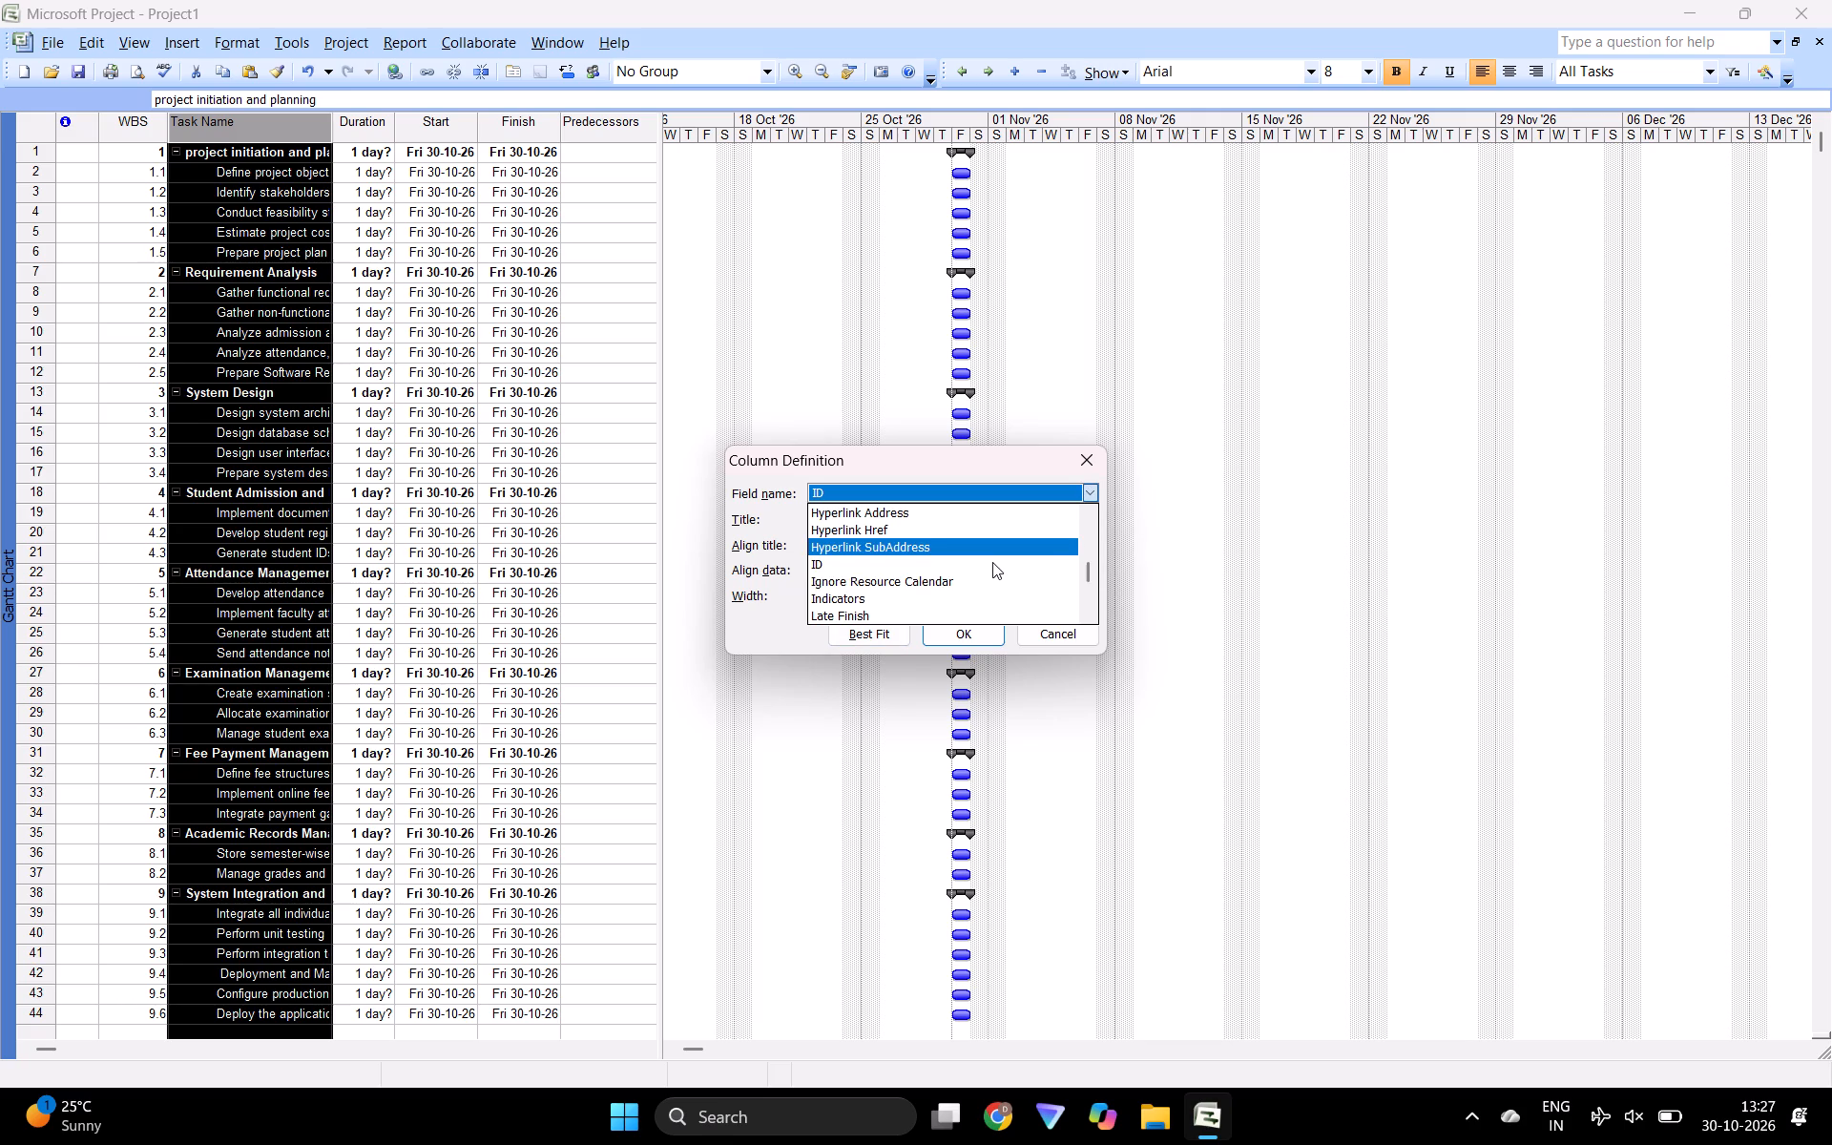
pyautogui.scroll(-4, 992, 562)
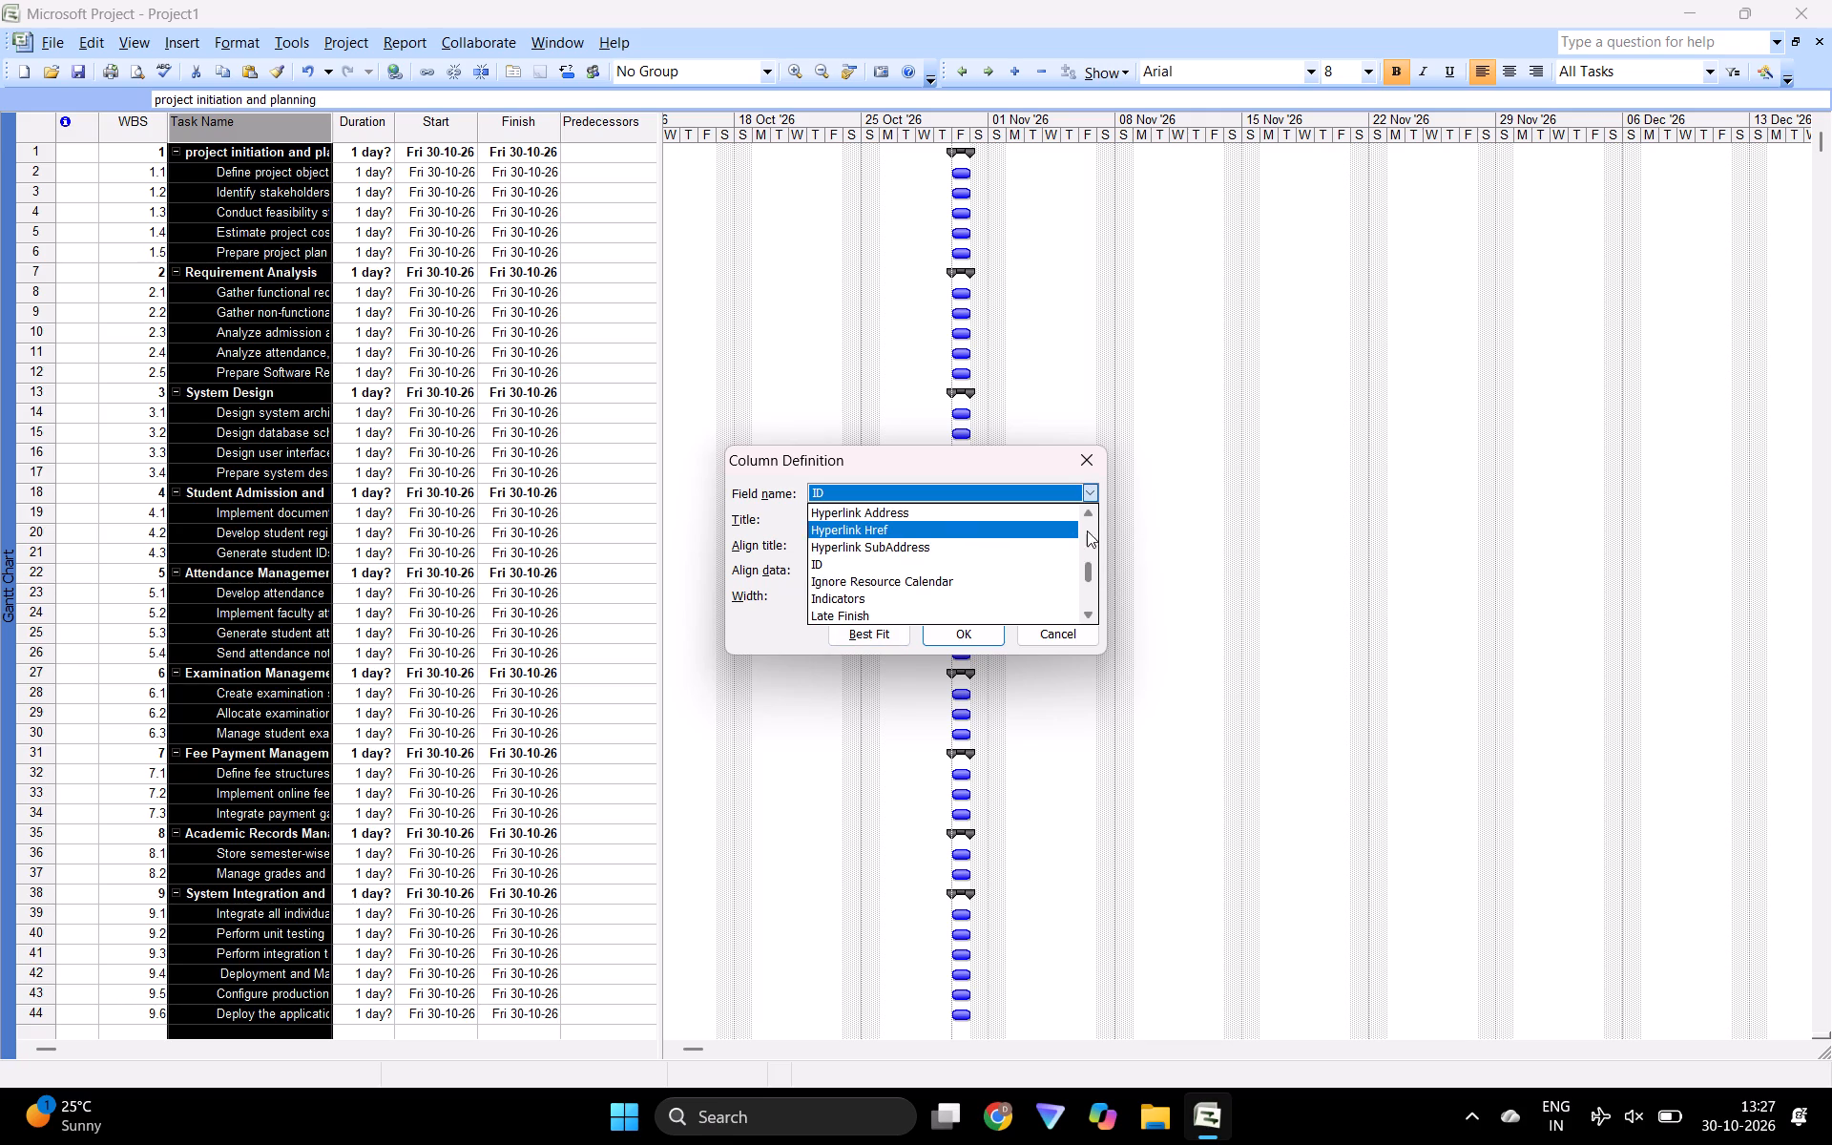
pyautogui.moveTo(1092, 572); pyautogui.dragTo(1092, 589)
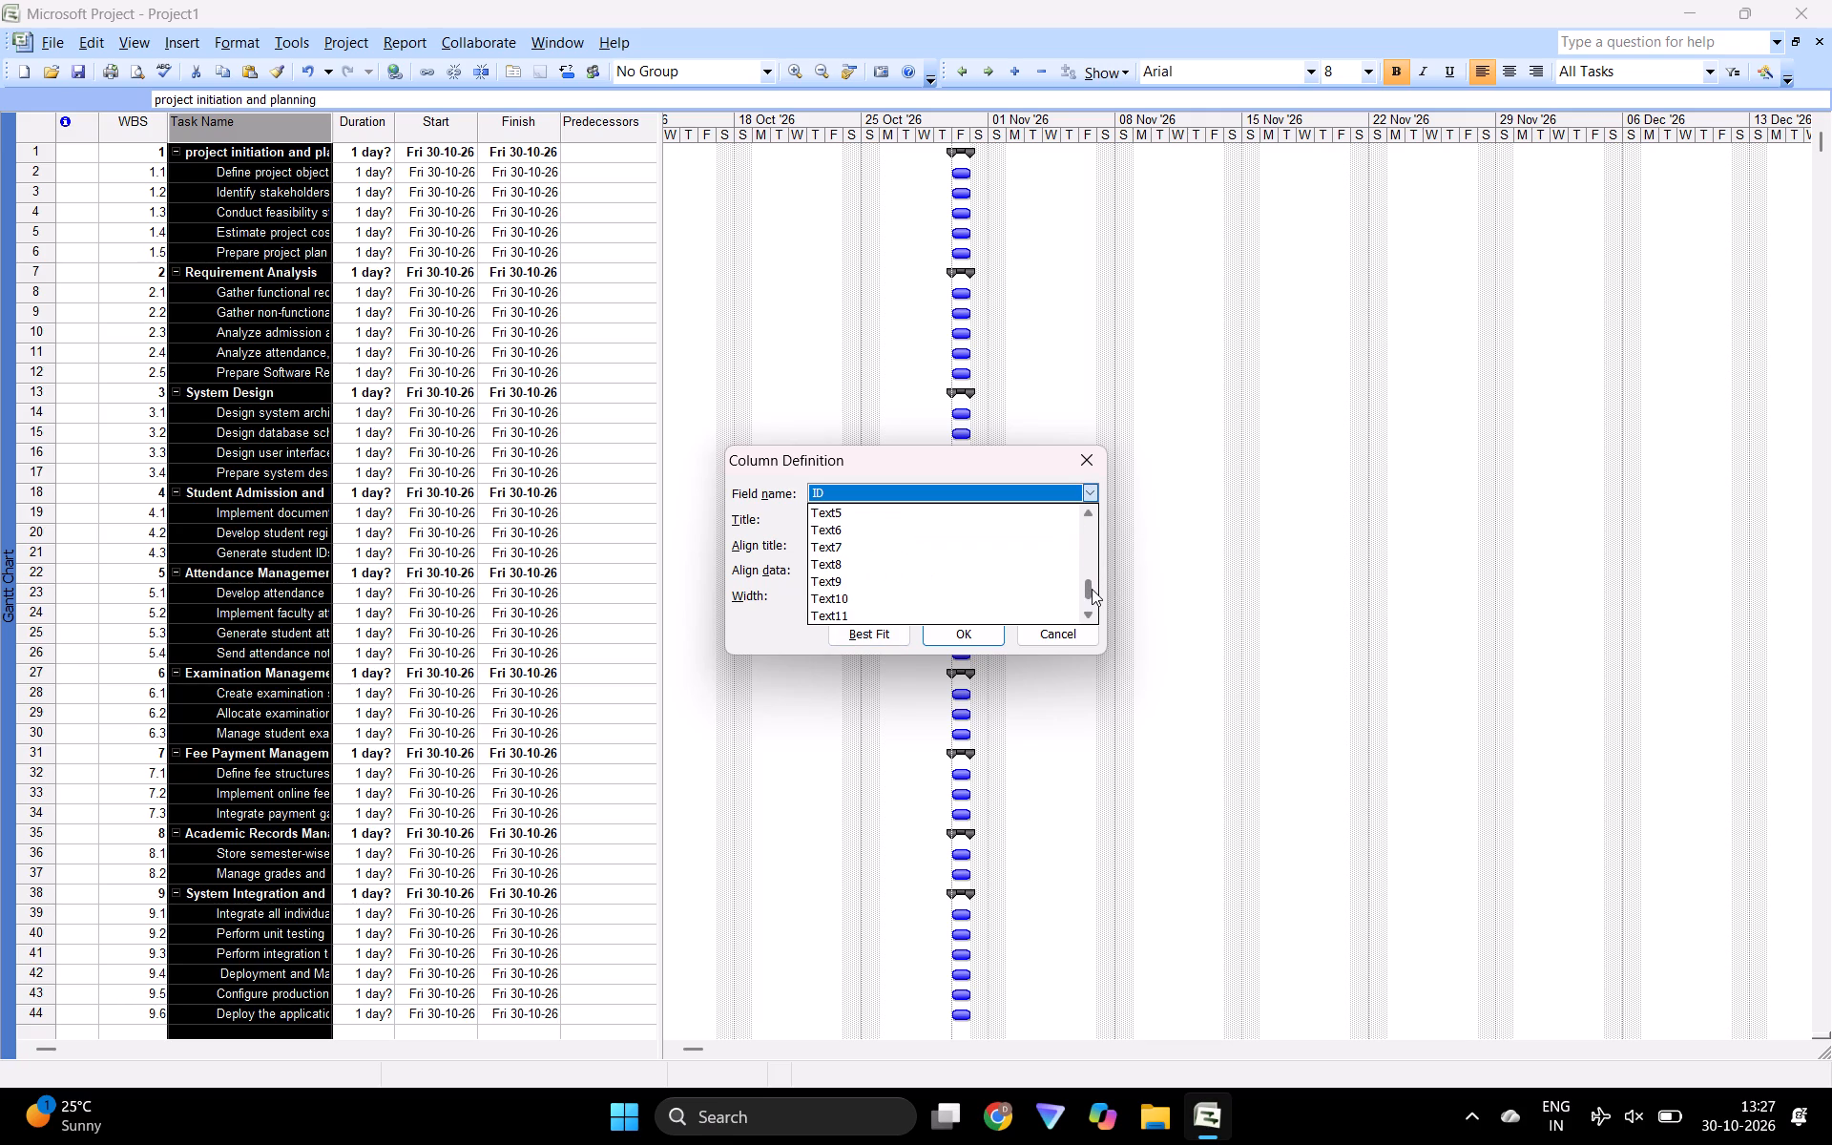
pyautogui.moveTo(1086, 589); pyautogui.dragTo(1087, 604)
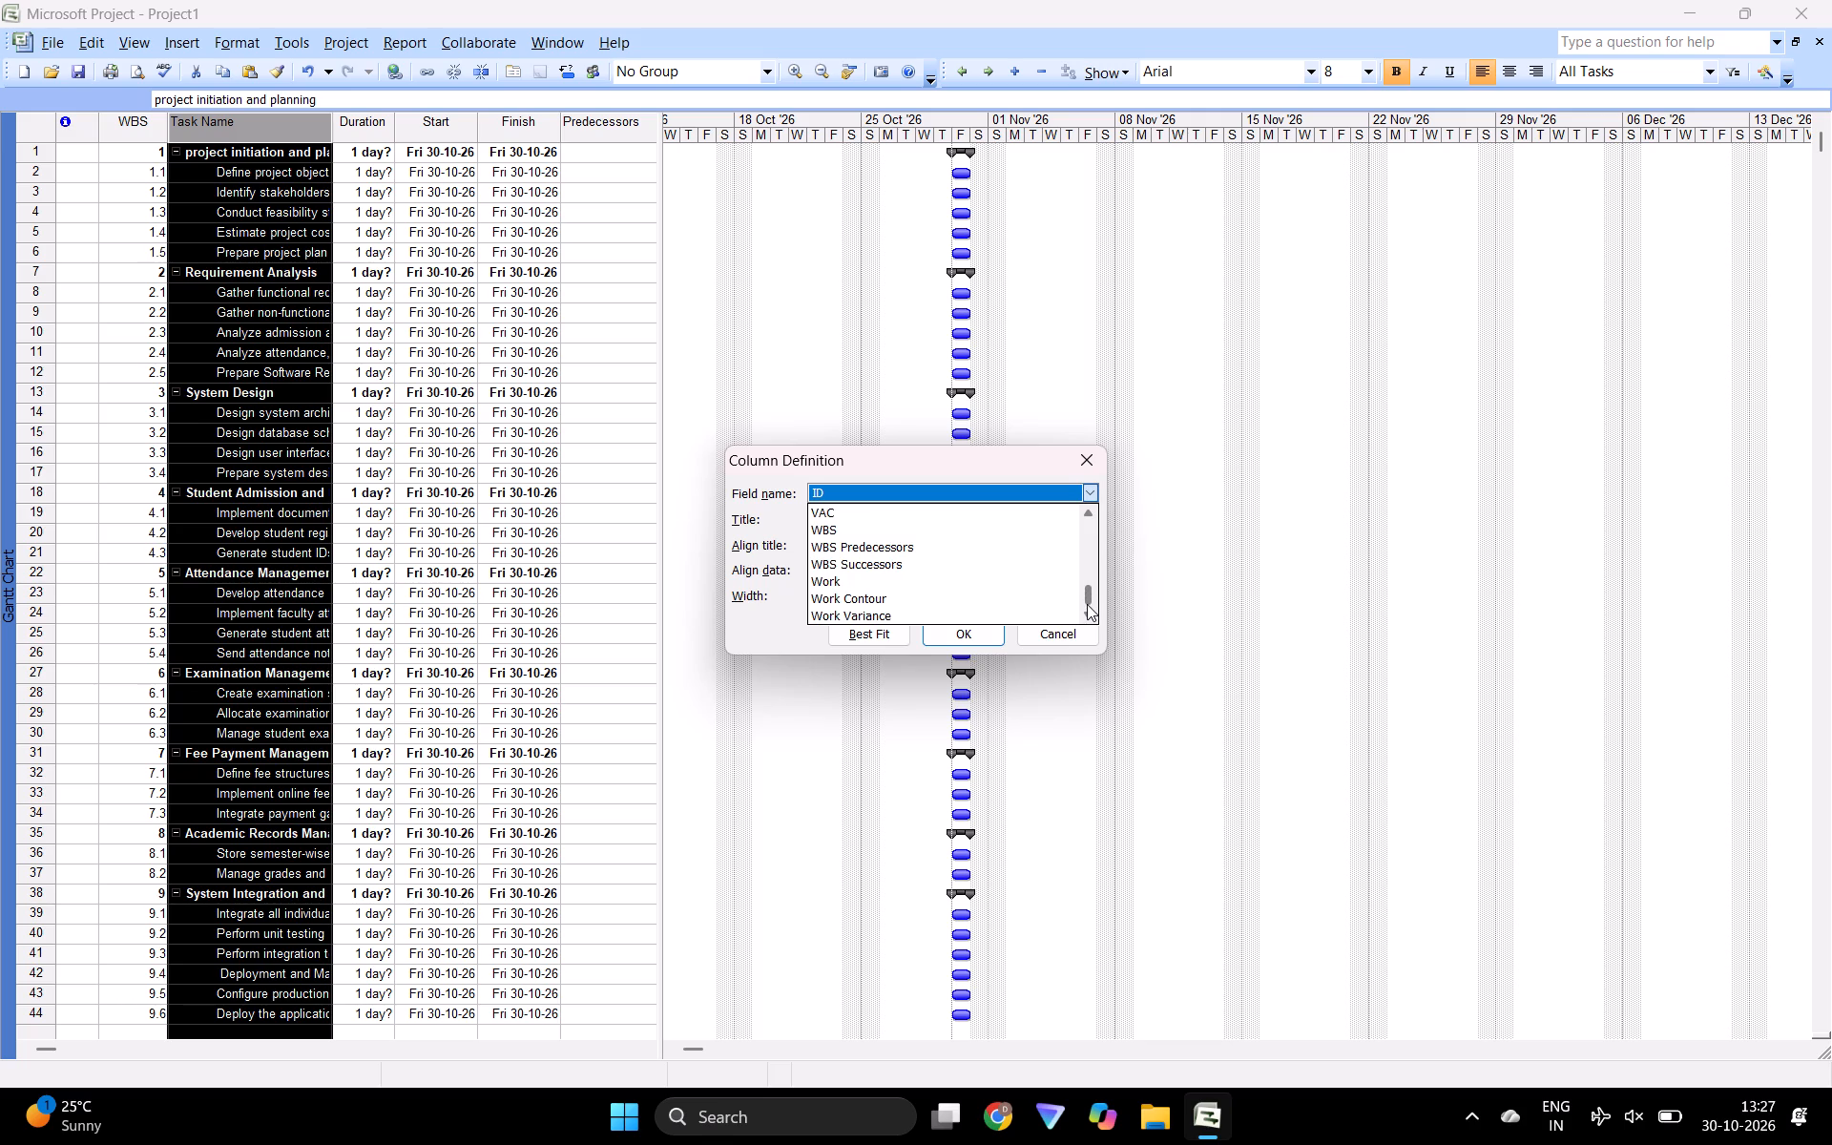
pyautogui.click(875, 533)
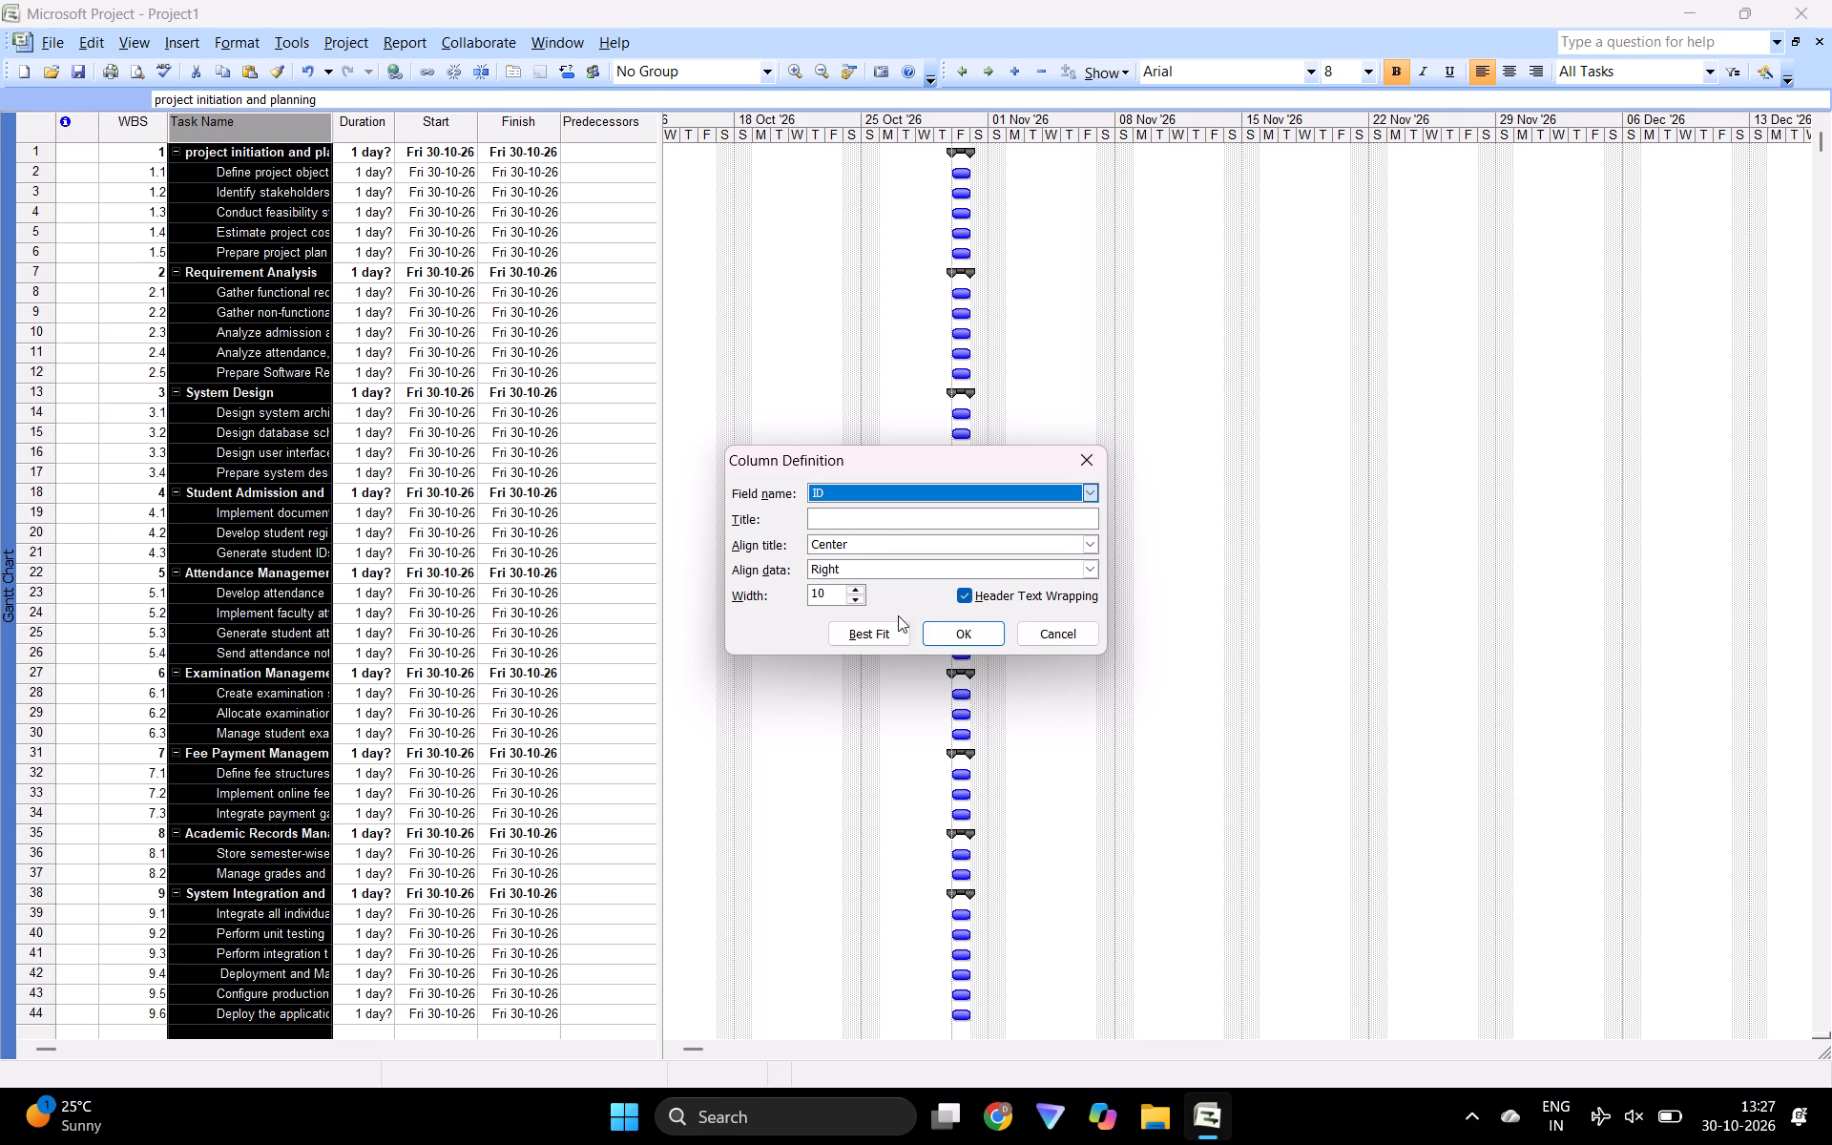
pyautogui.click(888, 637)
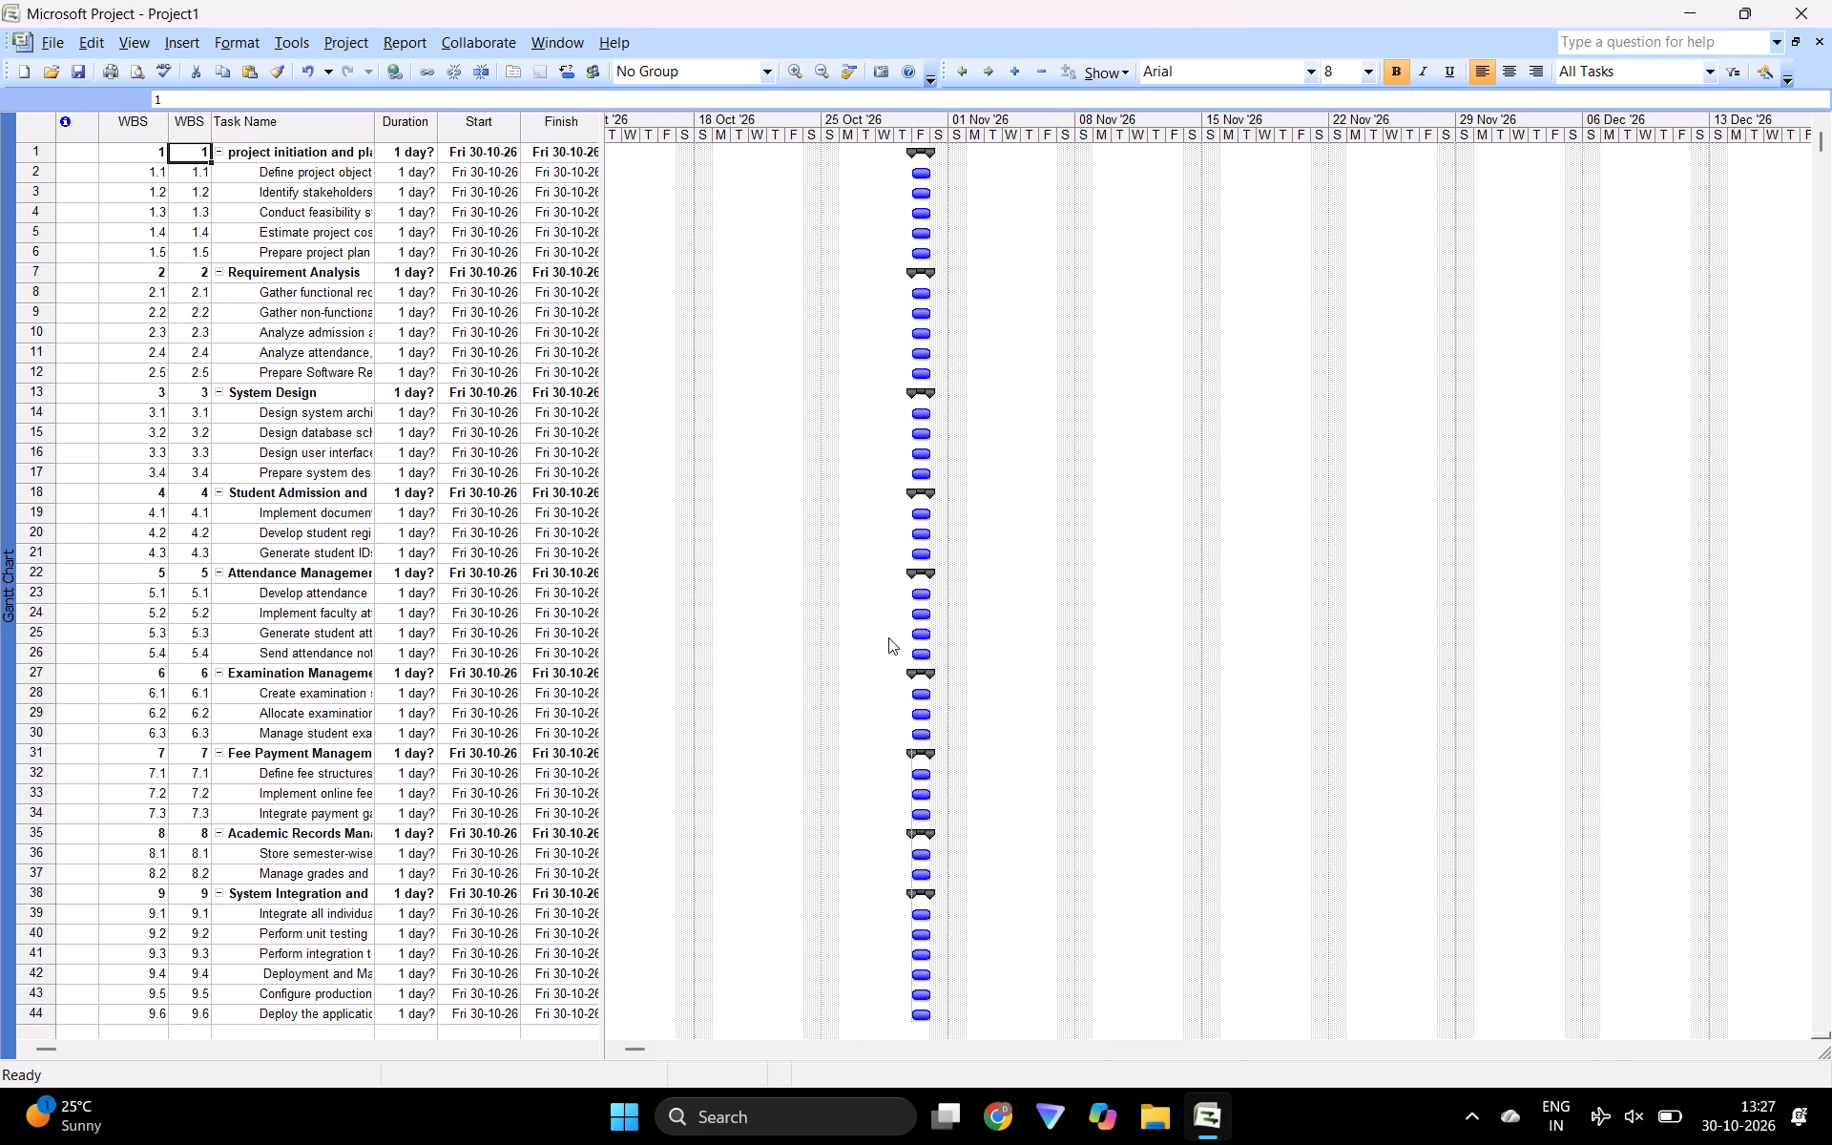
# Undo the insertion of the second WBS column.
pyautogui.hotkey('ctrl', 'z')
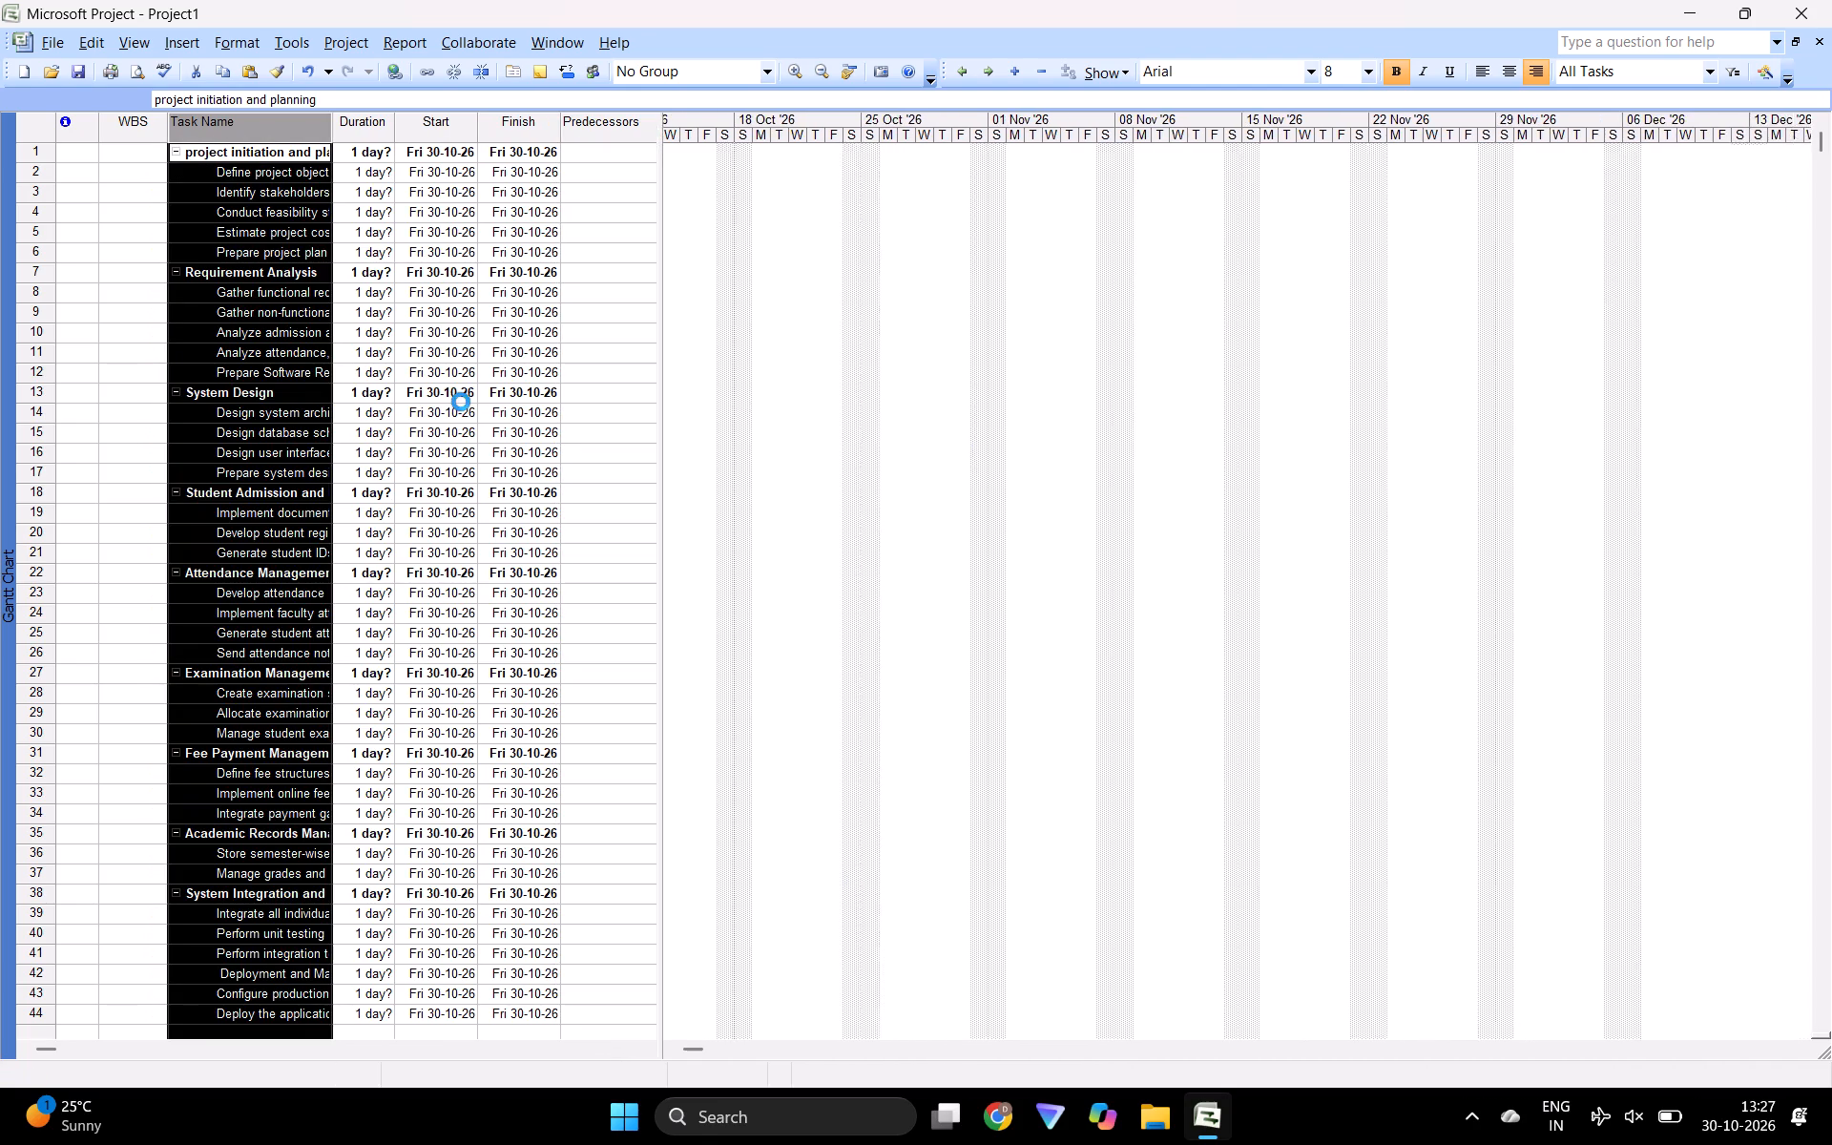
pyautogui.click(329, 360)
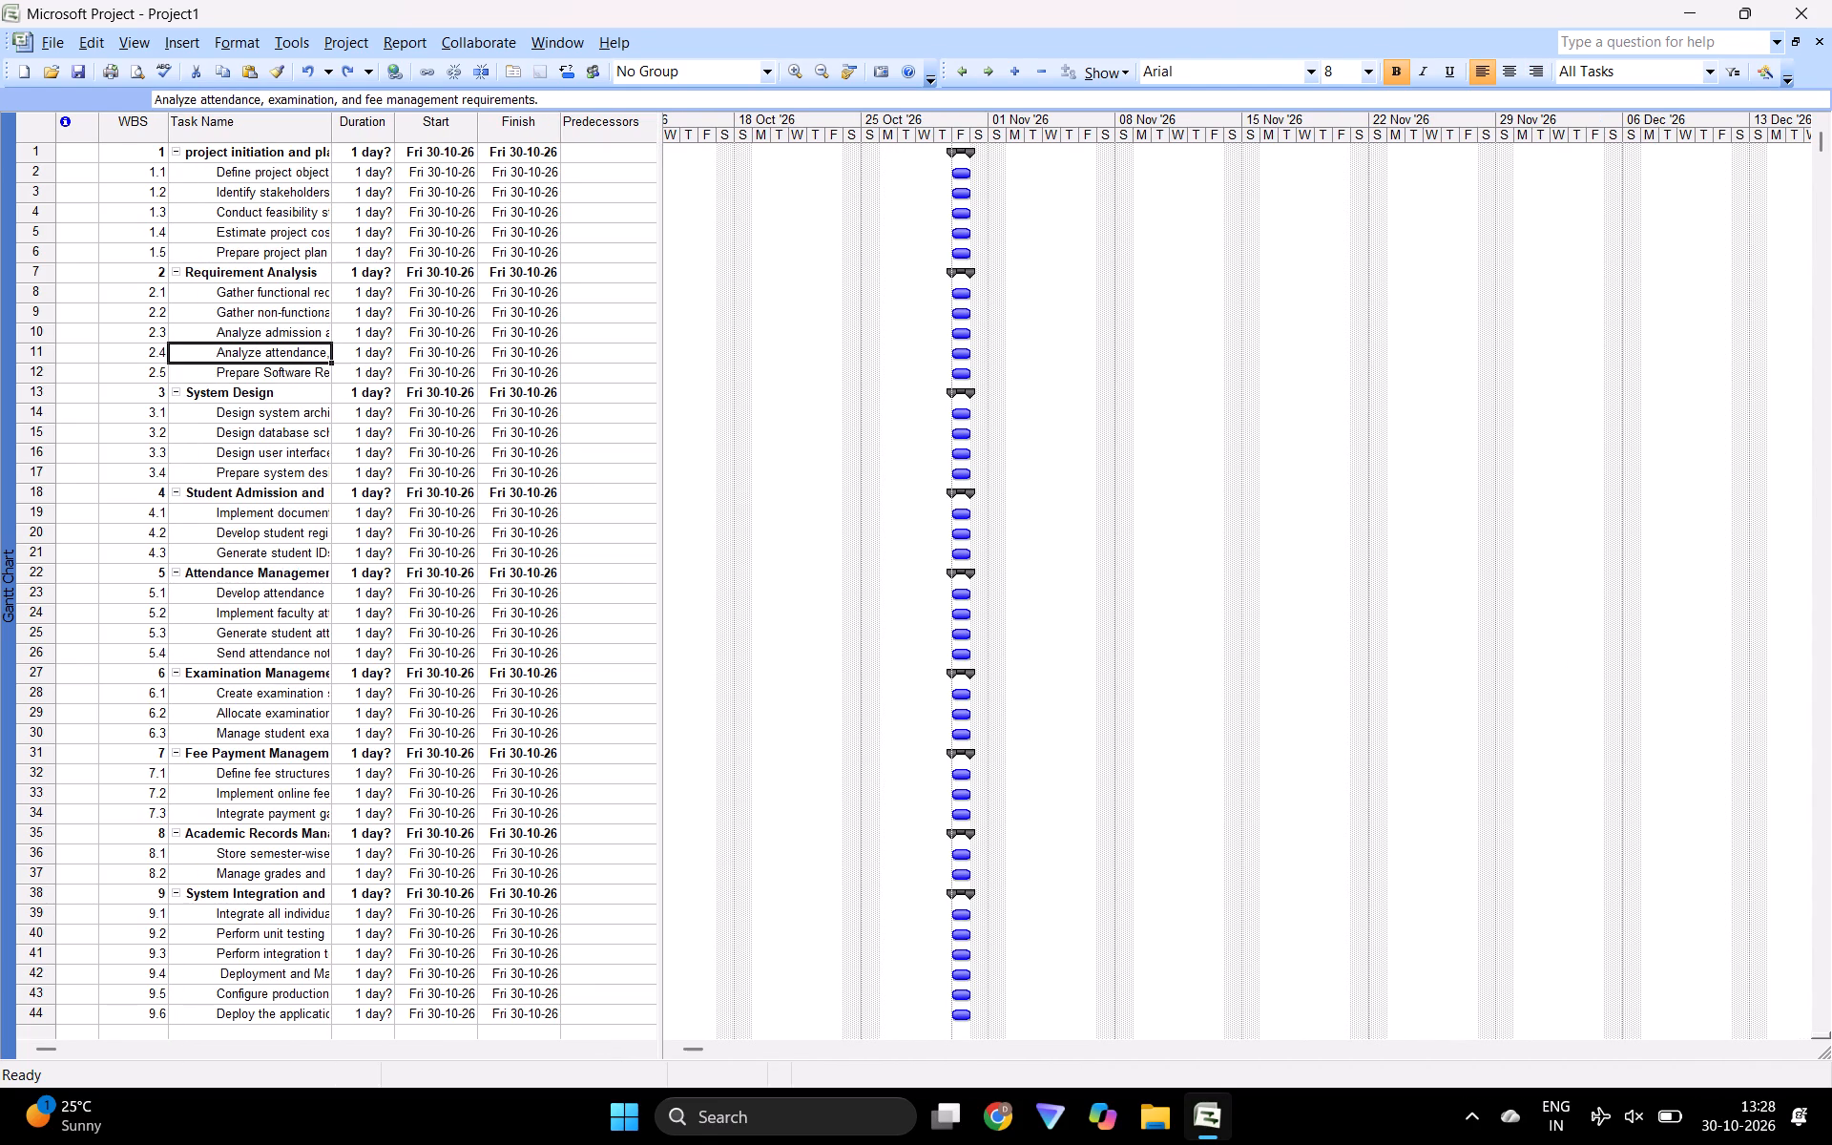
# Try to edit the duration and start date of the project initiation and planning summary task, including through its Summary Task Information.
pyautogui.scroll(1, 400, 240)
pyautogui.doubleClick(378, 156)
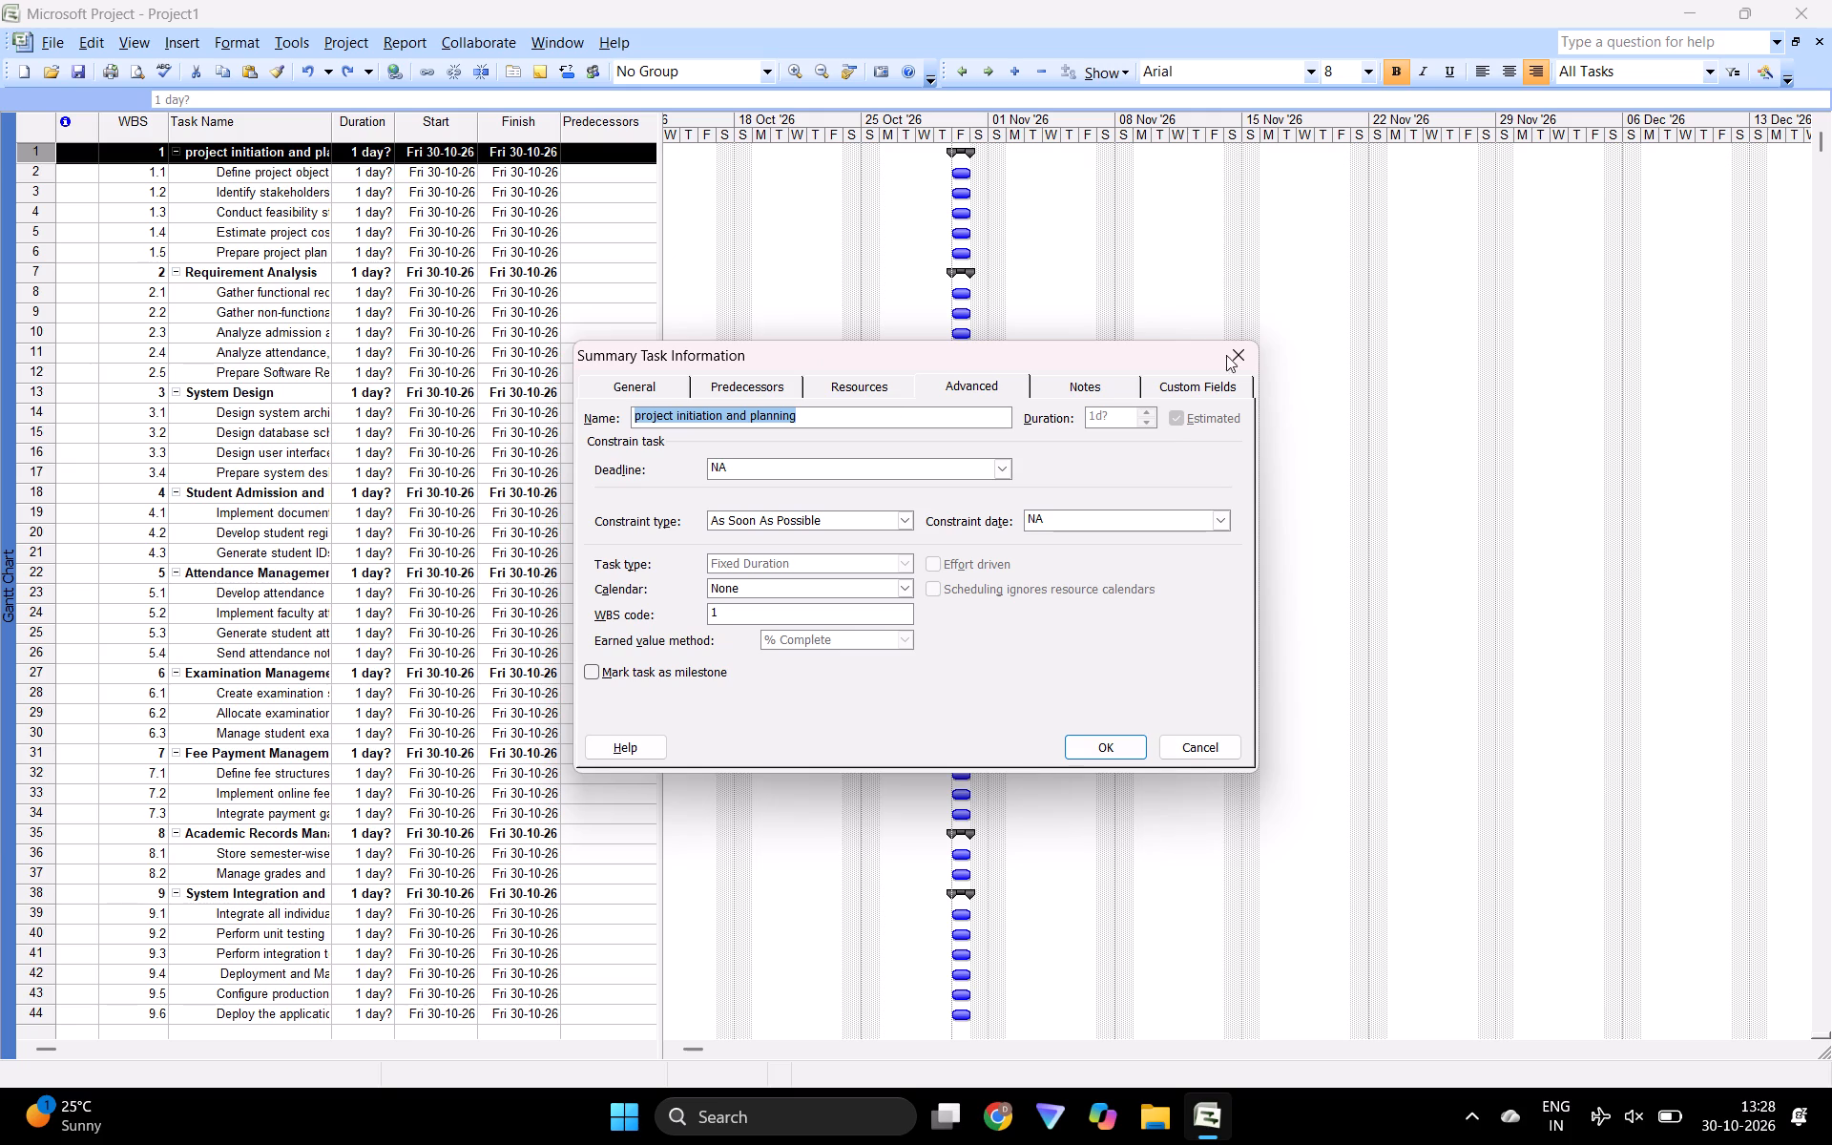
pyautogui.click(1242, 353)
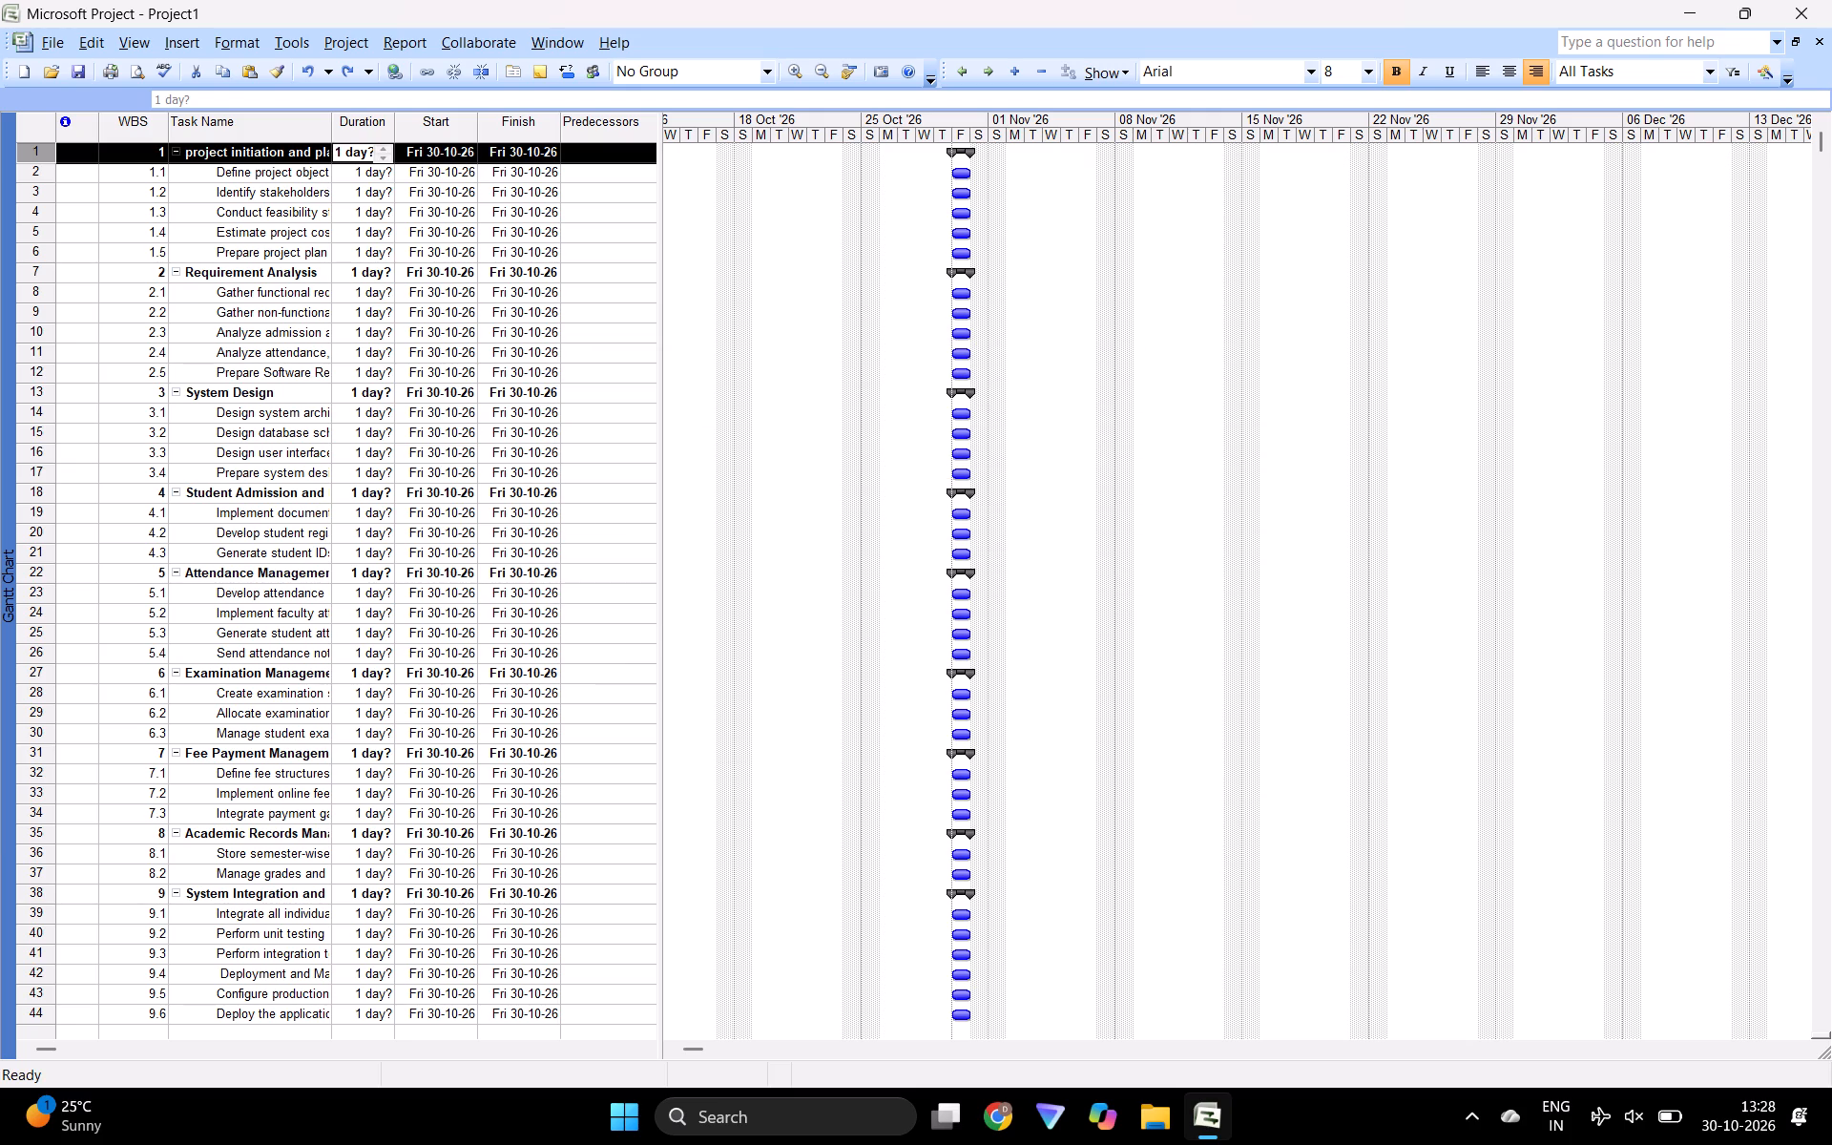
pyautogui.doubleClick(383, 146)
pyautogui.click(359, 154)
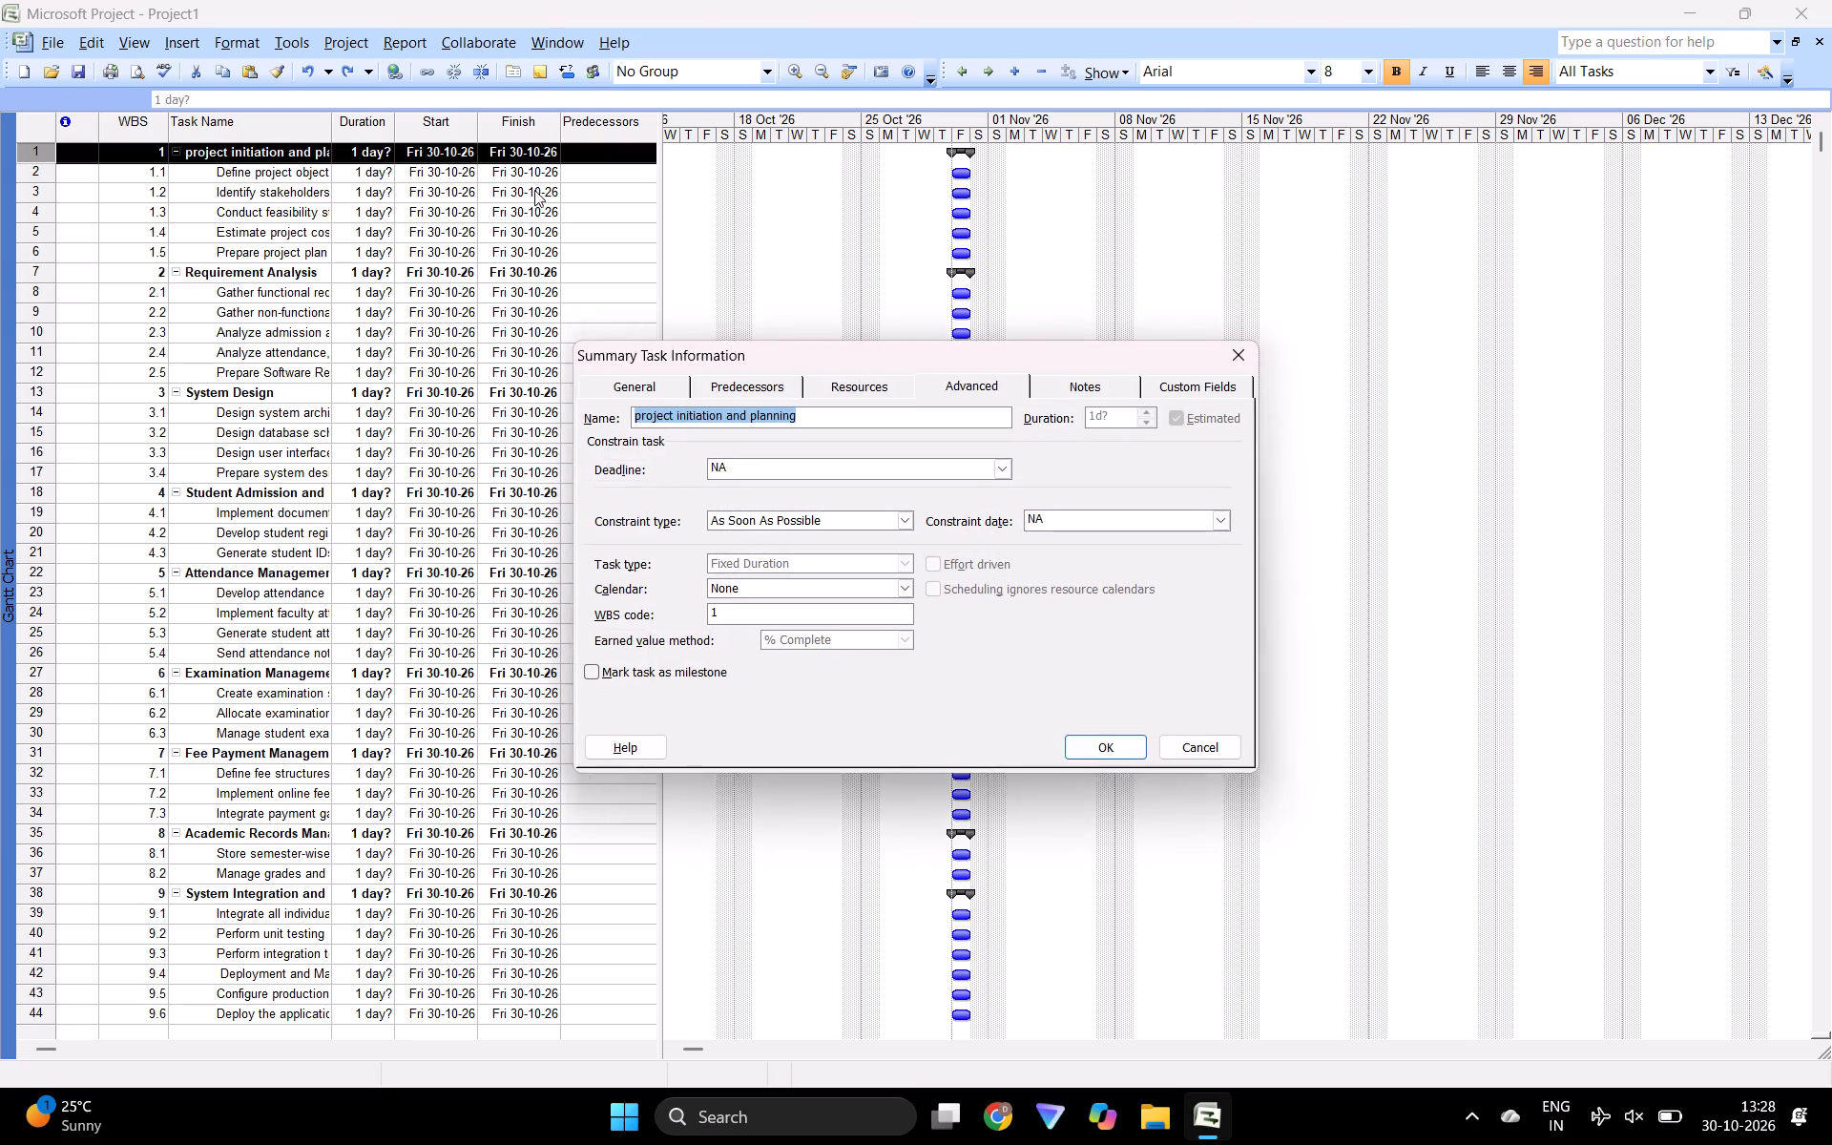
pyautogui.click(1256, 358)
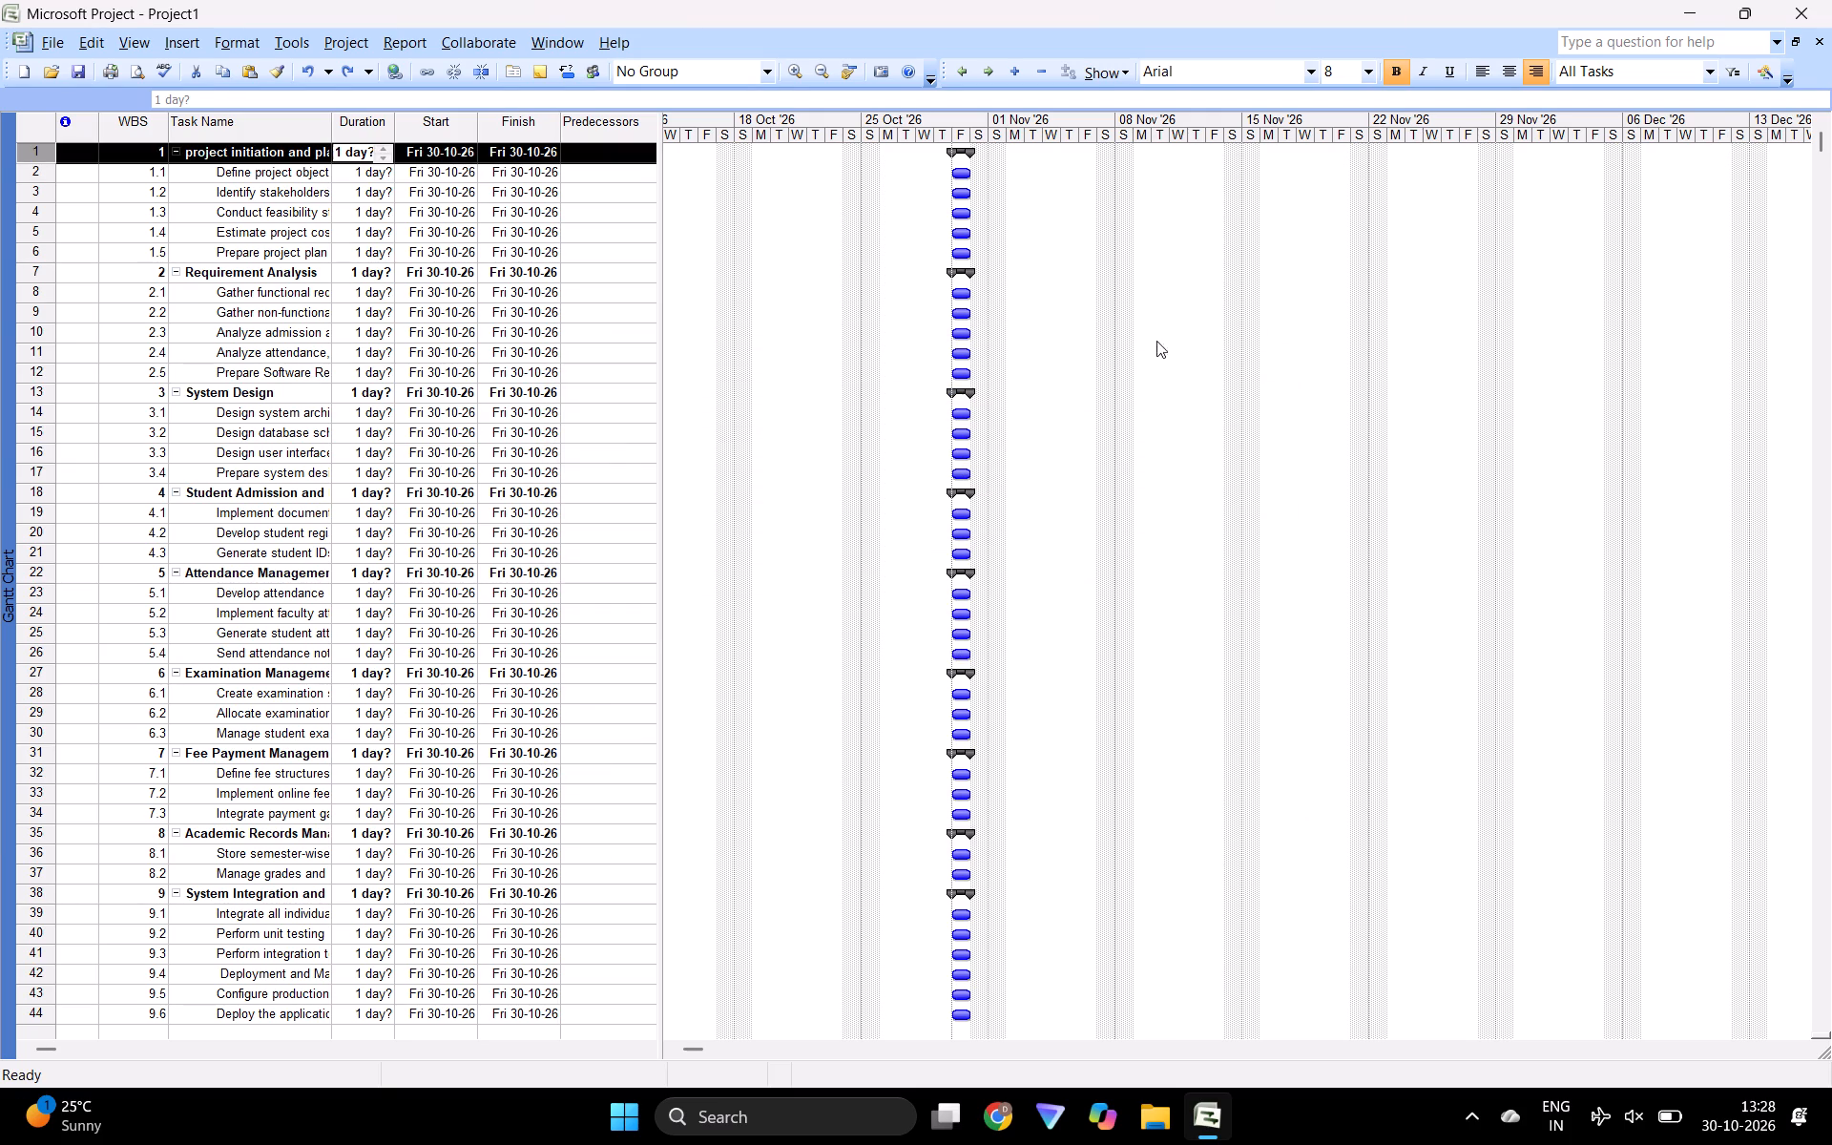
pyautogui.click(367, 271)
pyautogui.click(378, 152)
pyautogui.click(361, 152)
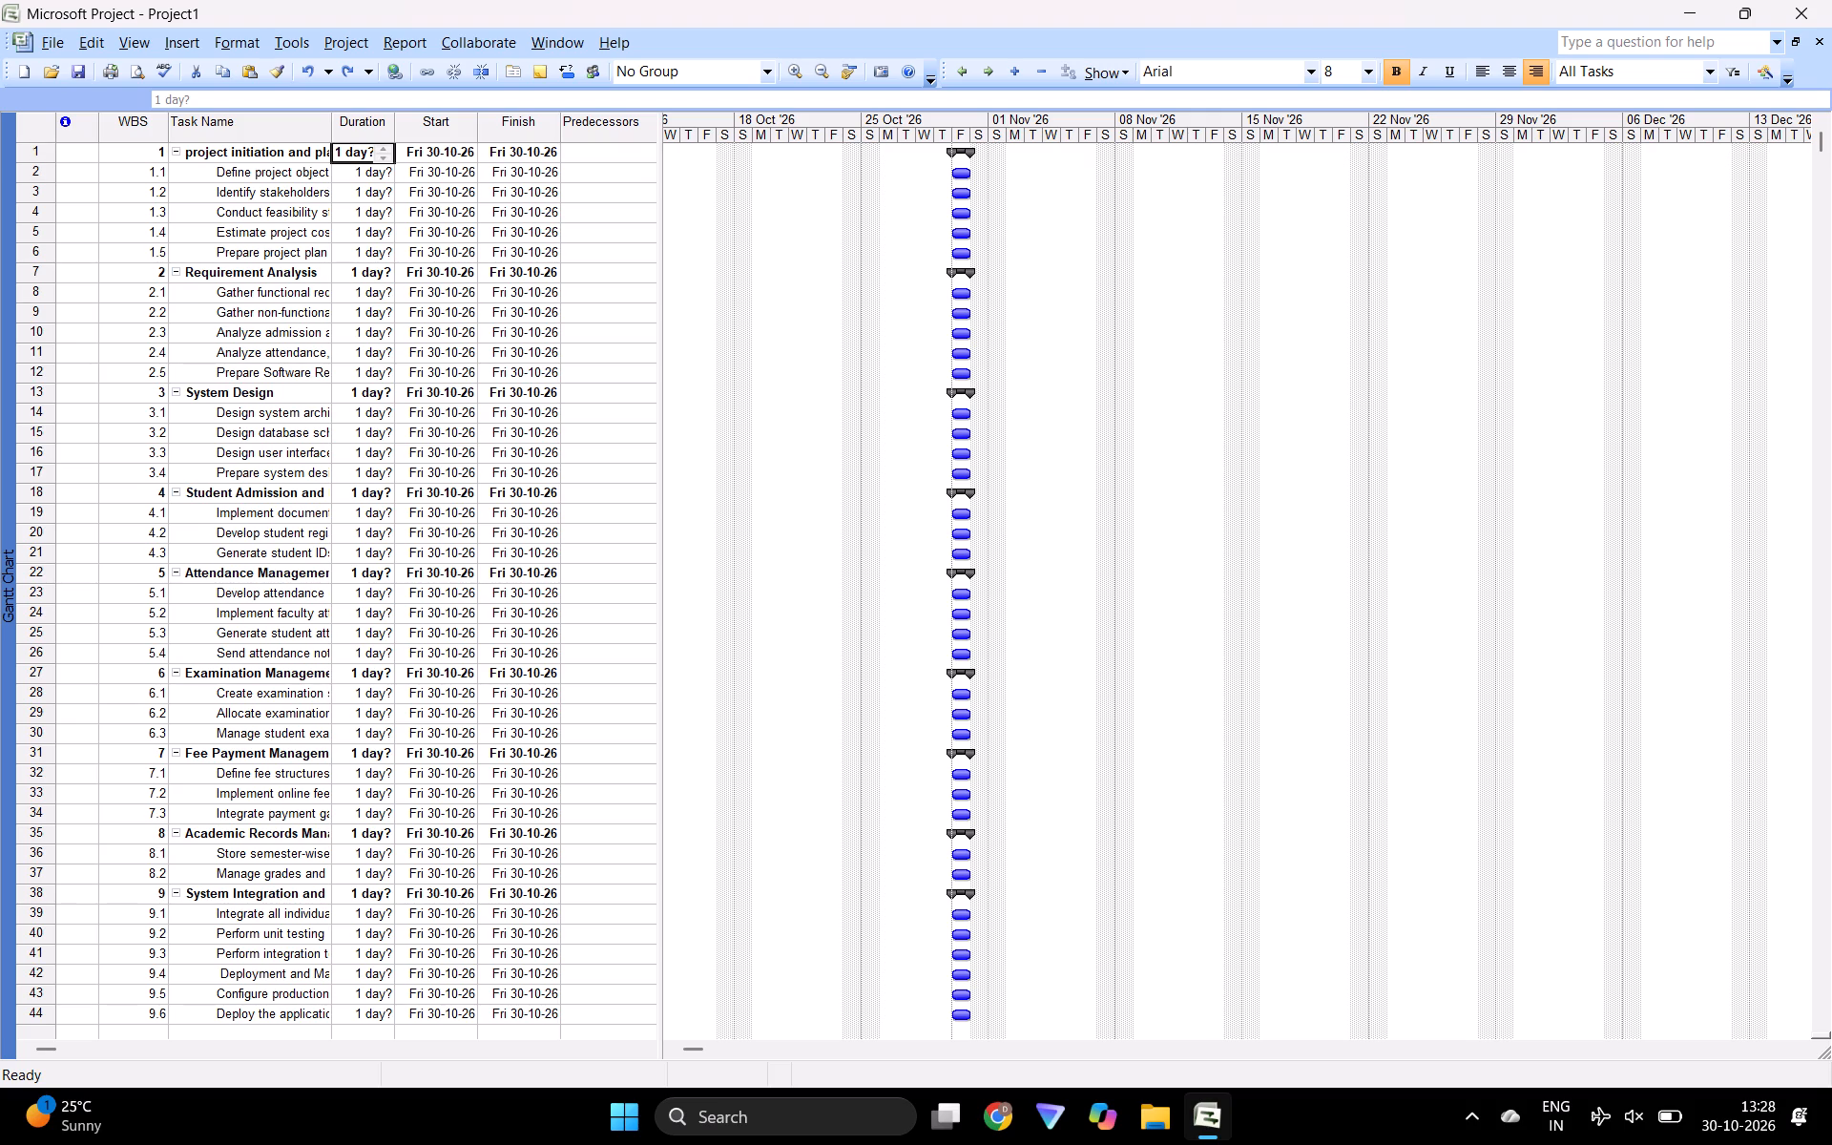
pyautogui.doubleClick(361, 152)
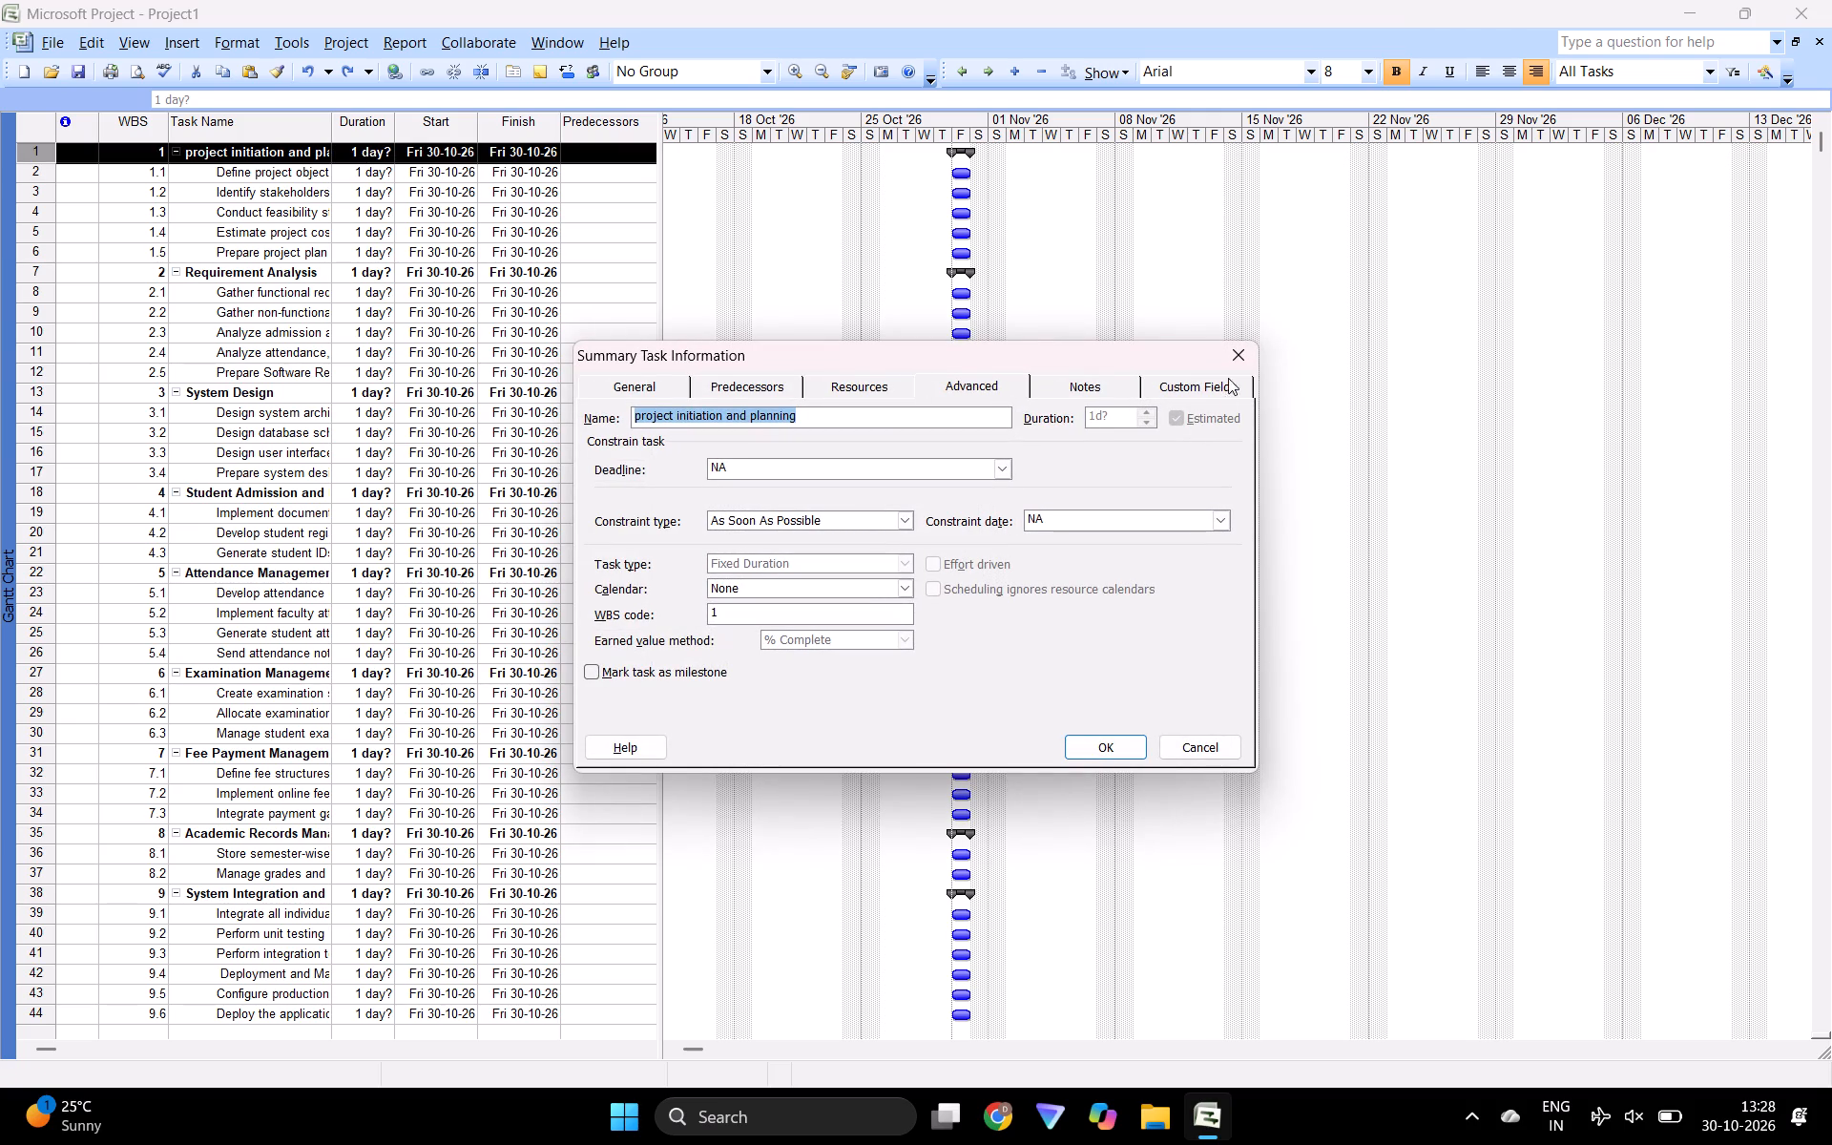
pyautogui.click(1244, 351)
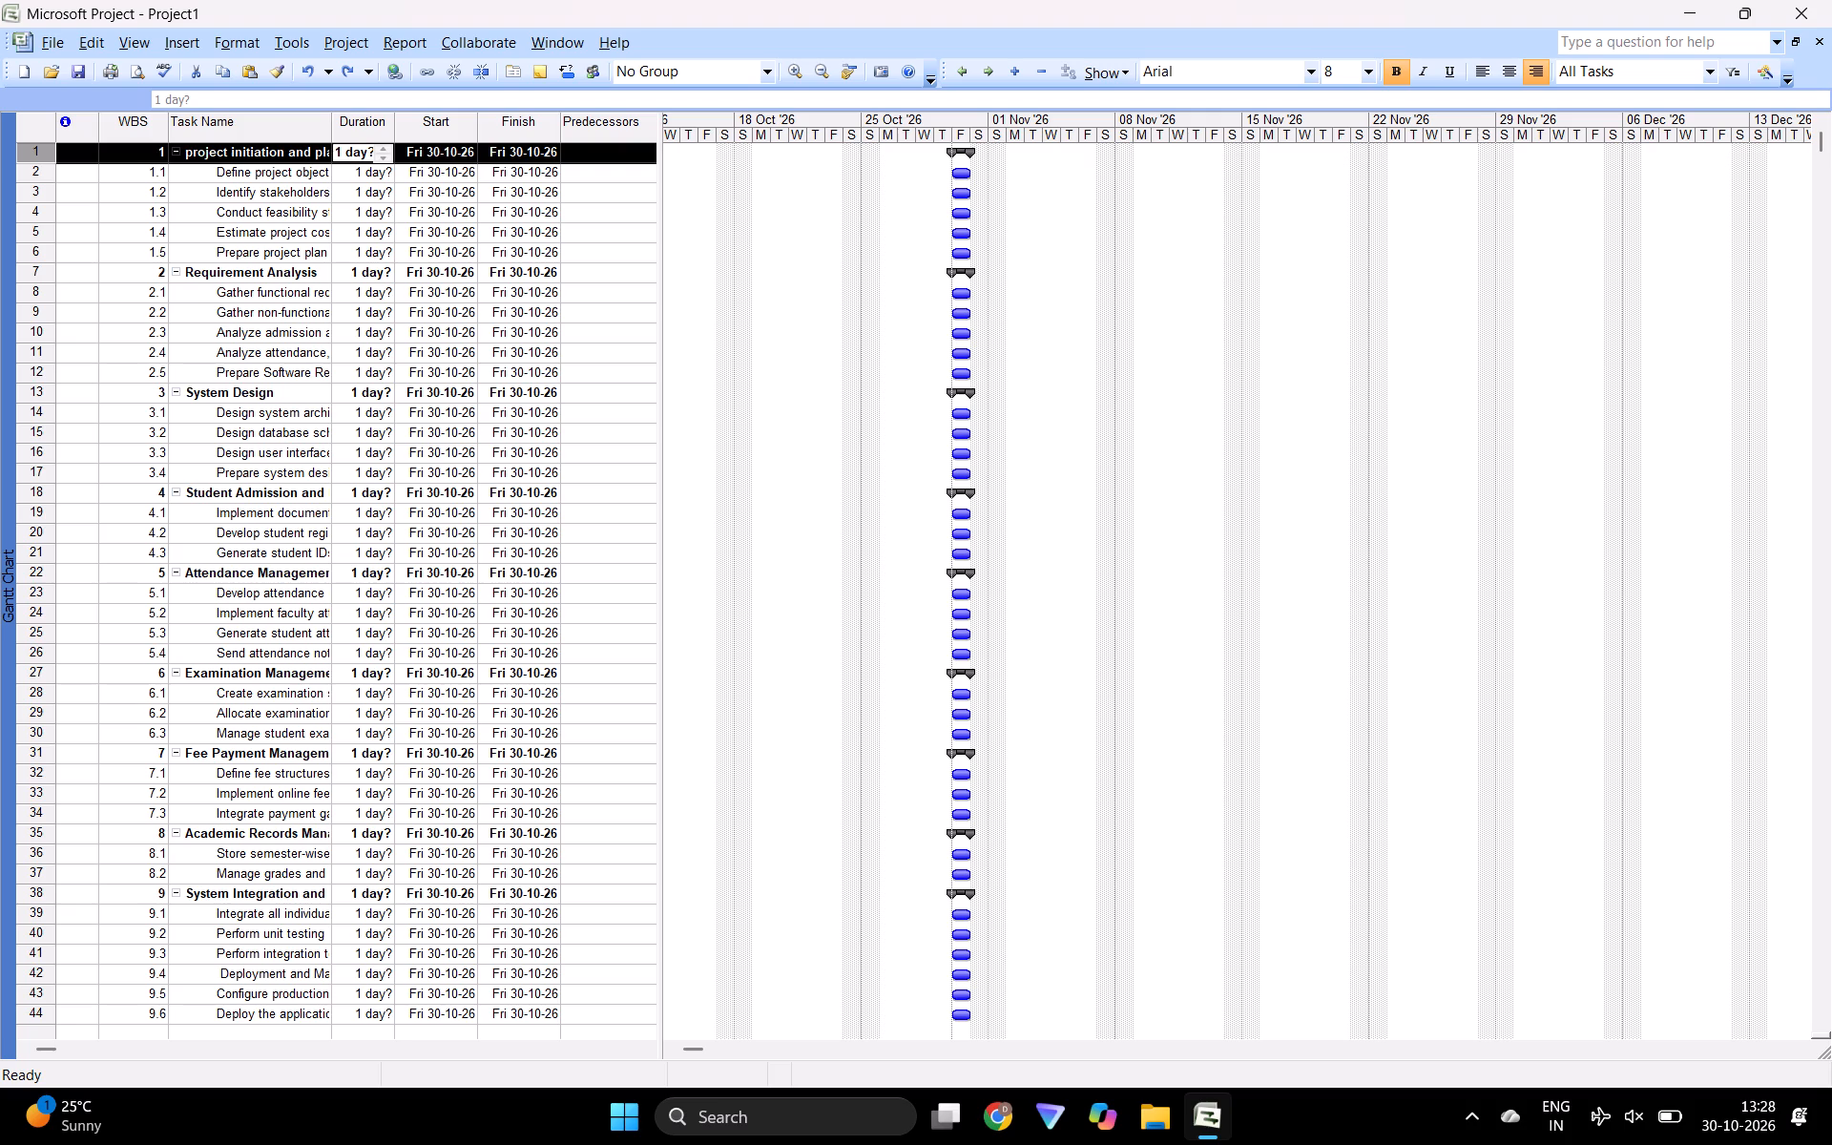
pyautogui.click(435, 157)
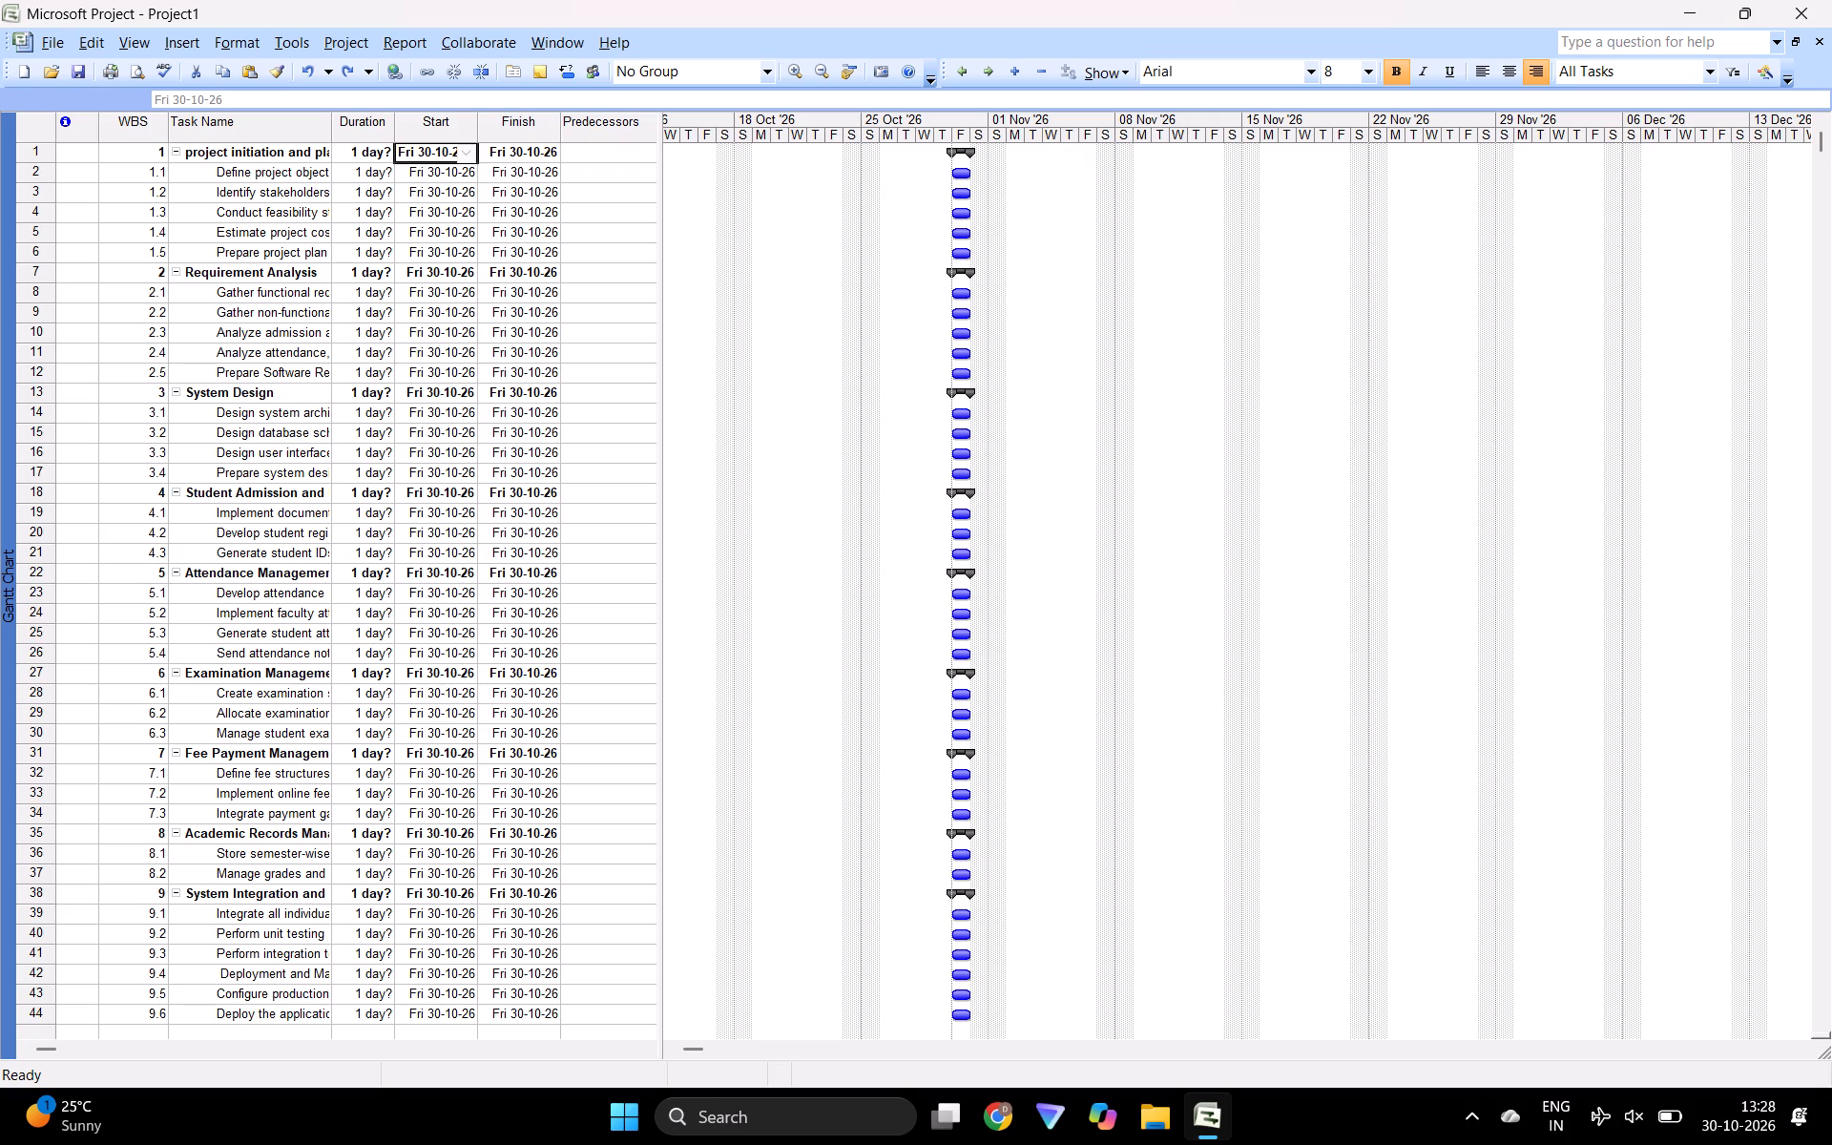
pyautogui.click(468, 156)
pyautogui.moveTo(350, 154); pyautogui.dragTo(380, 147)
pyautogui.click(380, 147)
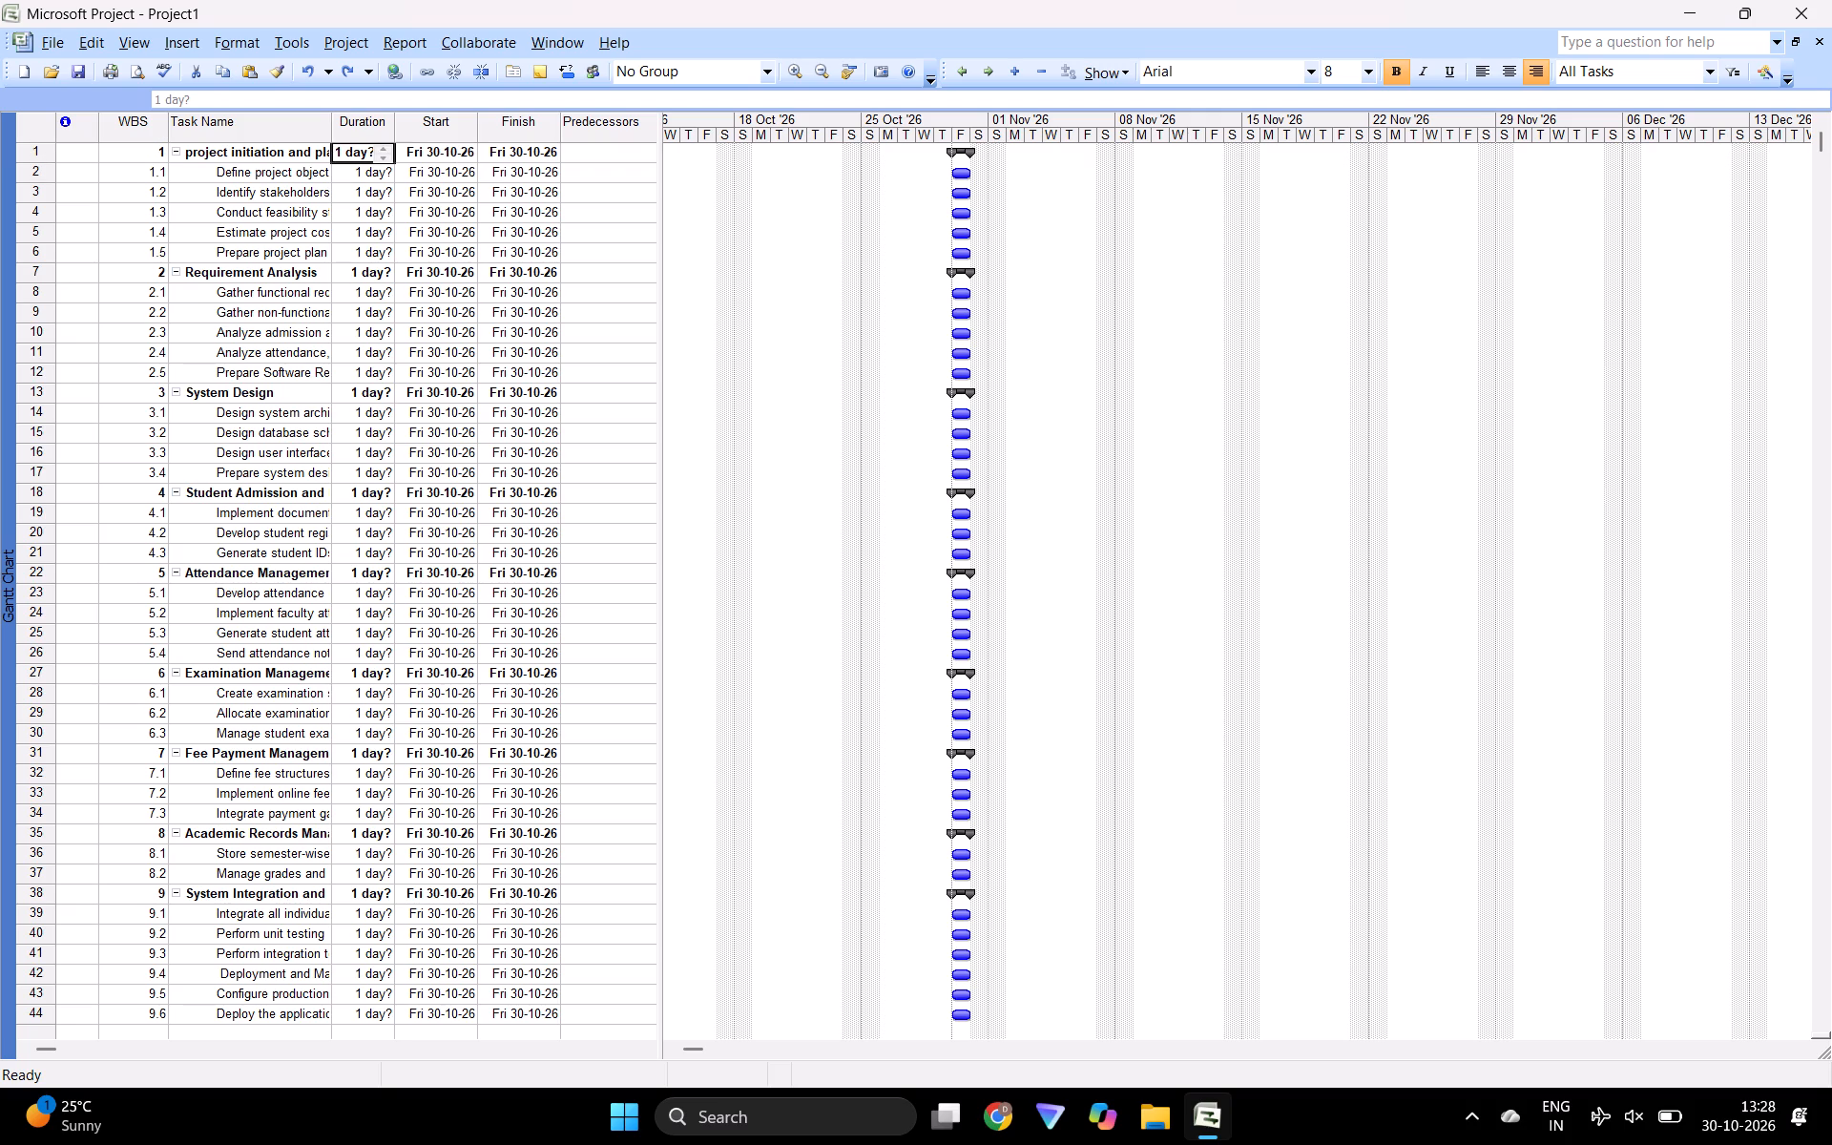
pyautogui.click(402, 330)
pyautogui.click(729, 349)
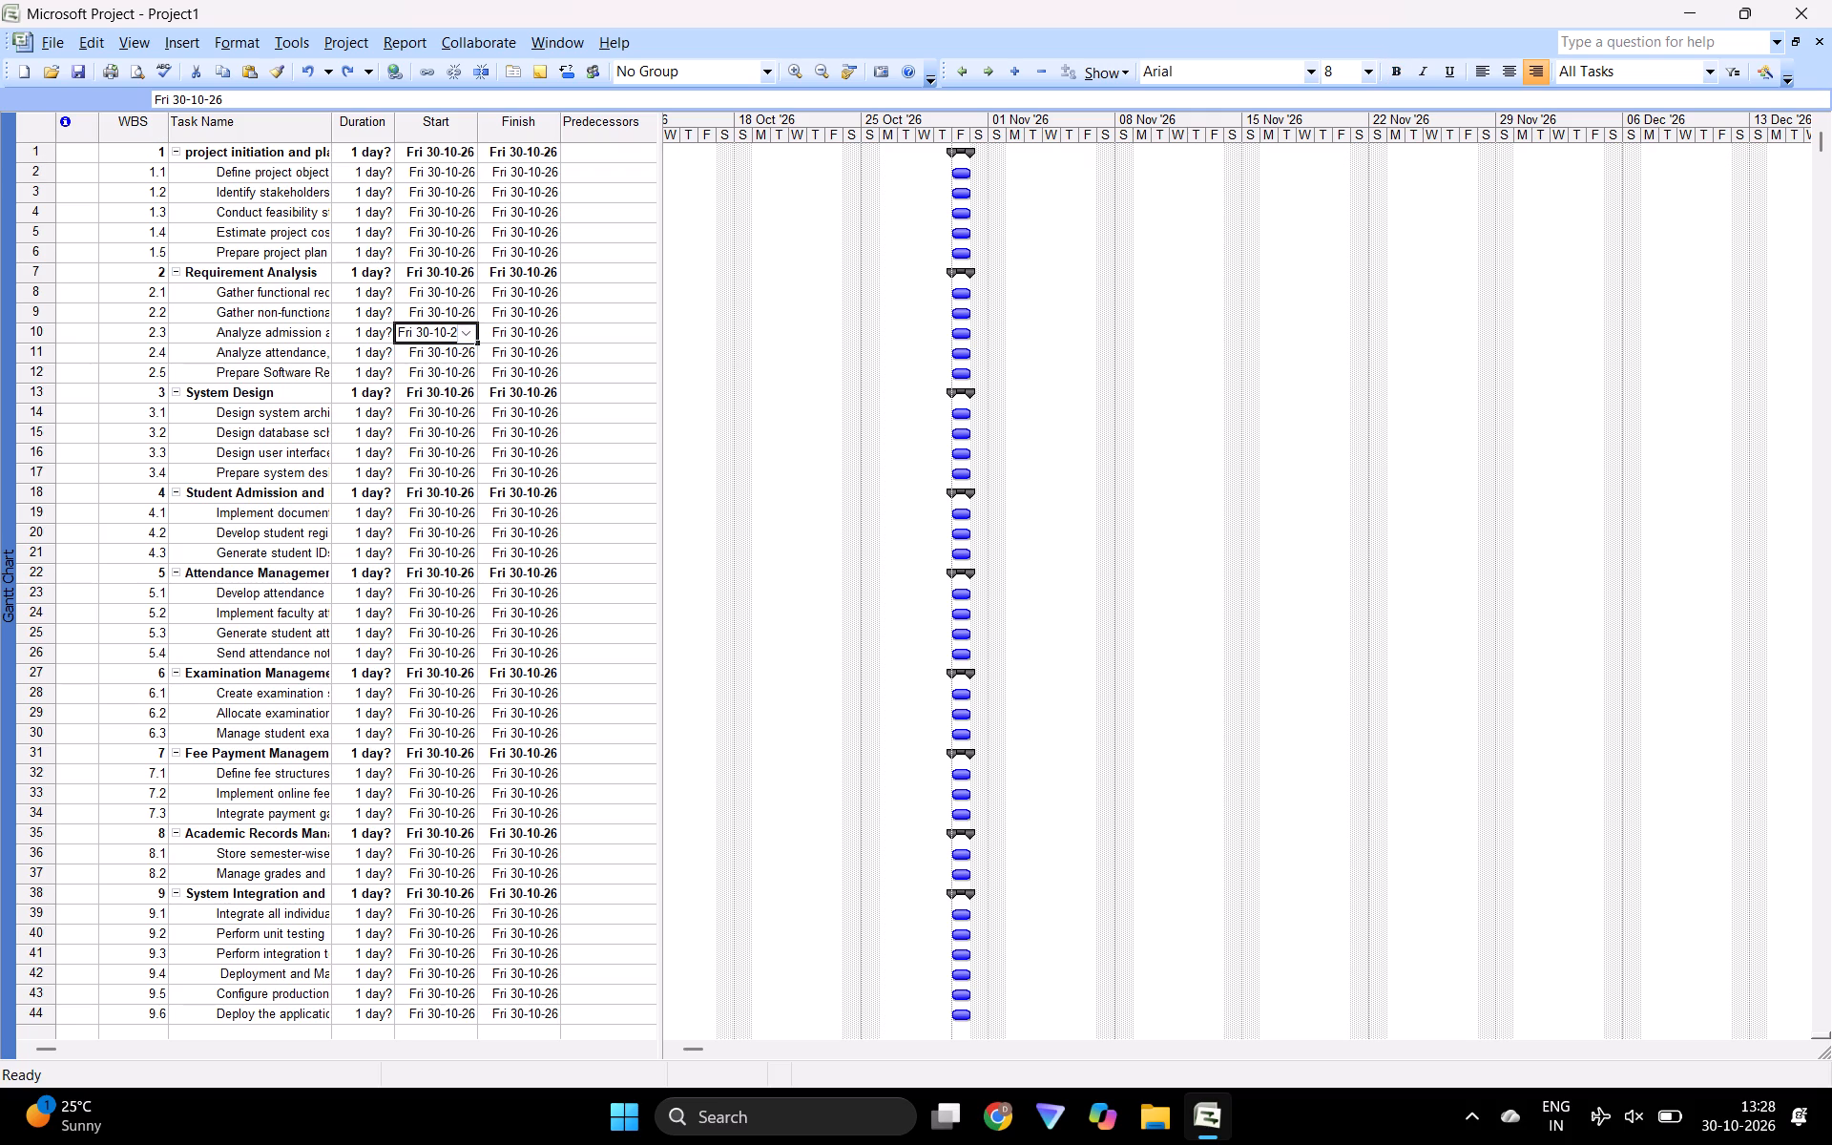
# Set the deadline of the System Design summary task to Tue 01-12-26 in its Summary Task Information.
pyautogui.click(371, 395)
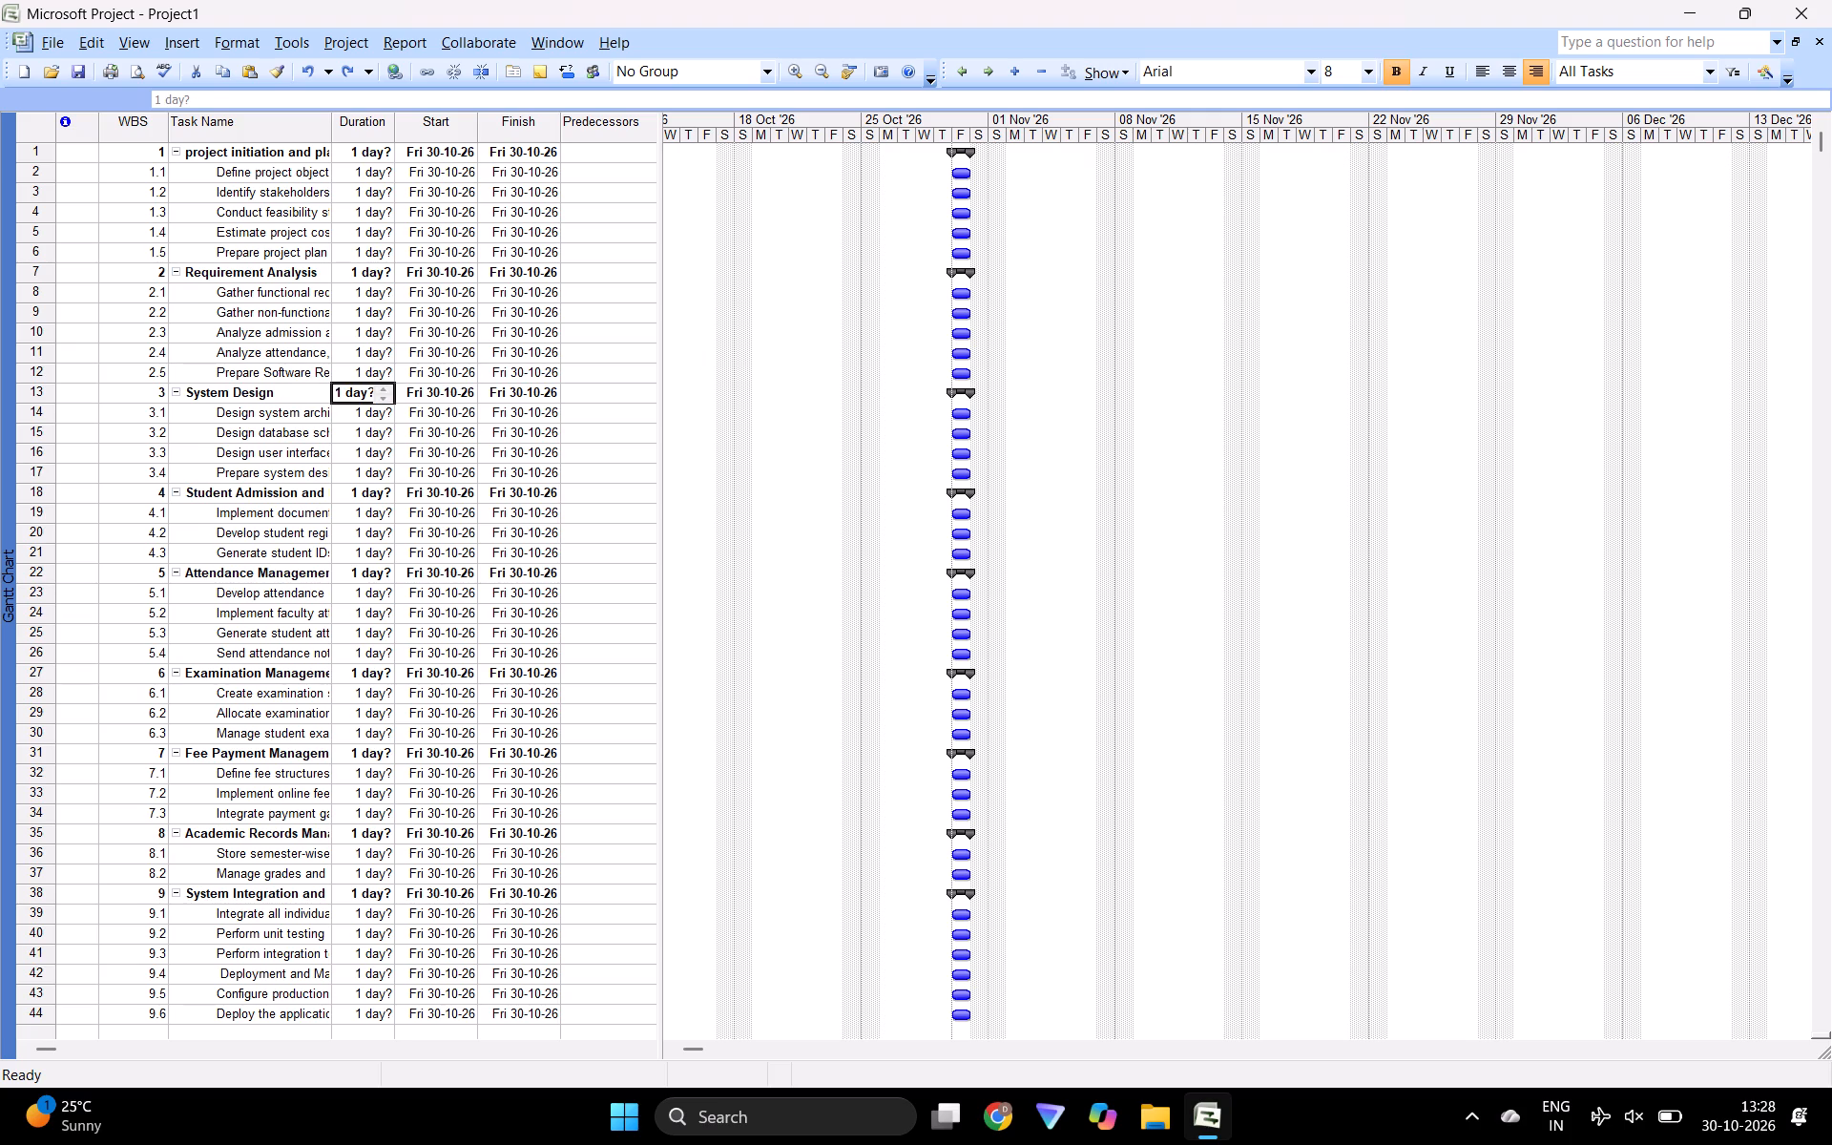
pyautogui.doubleClick(277, 402)
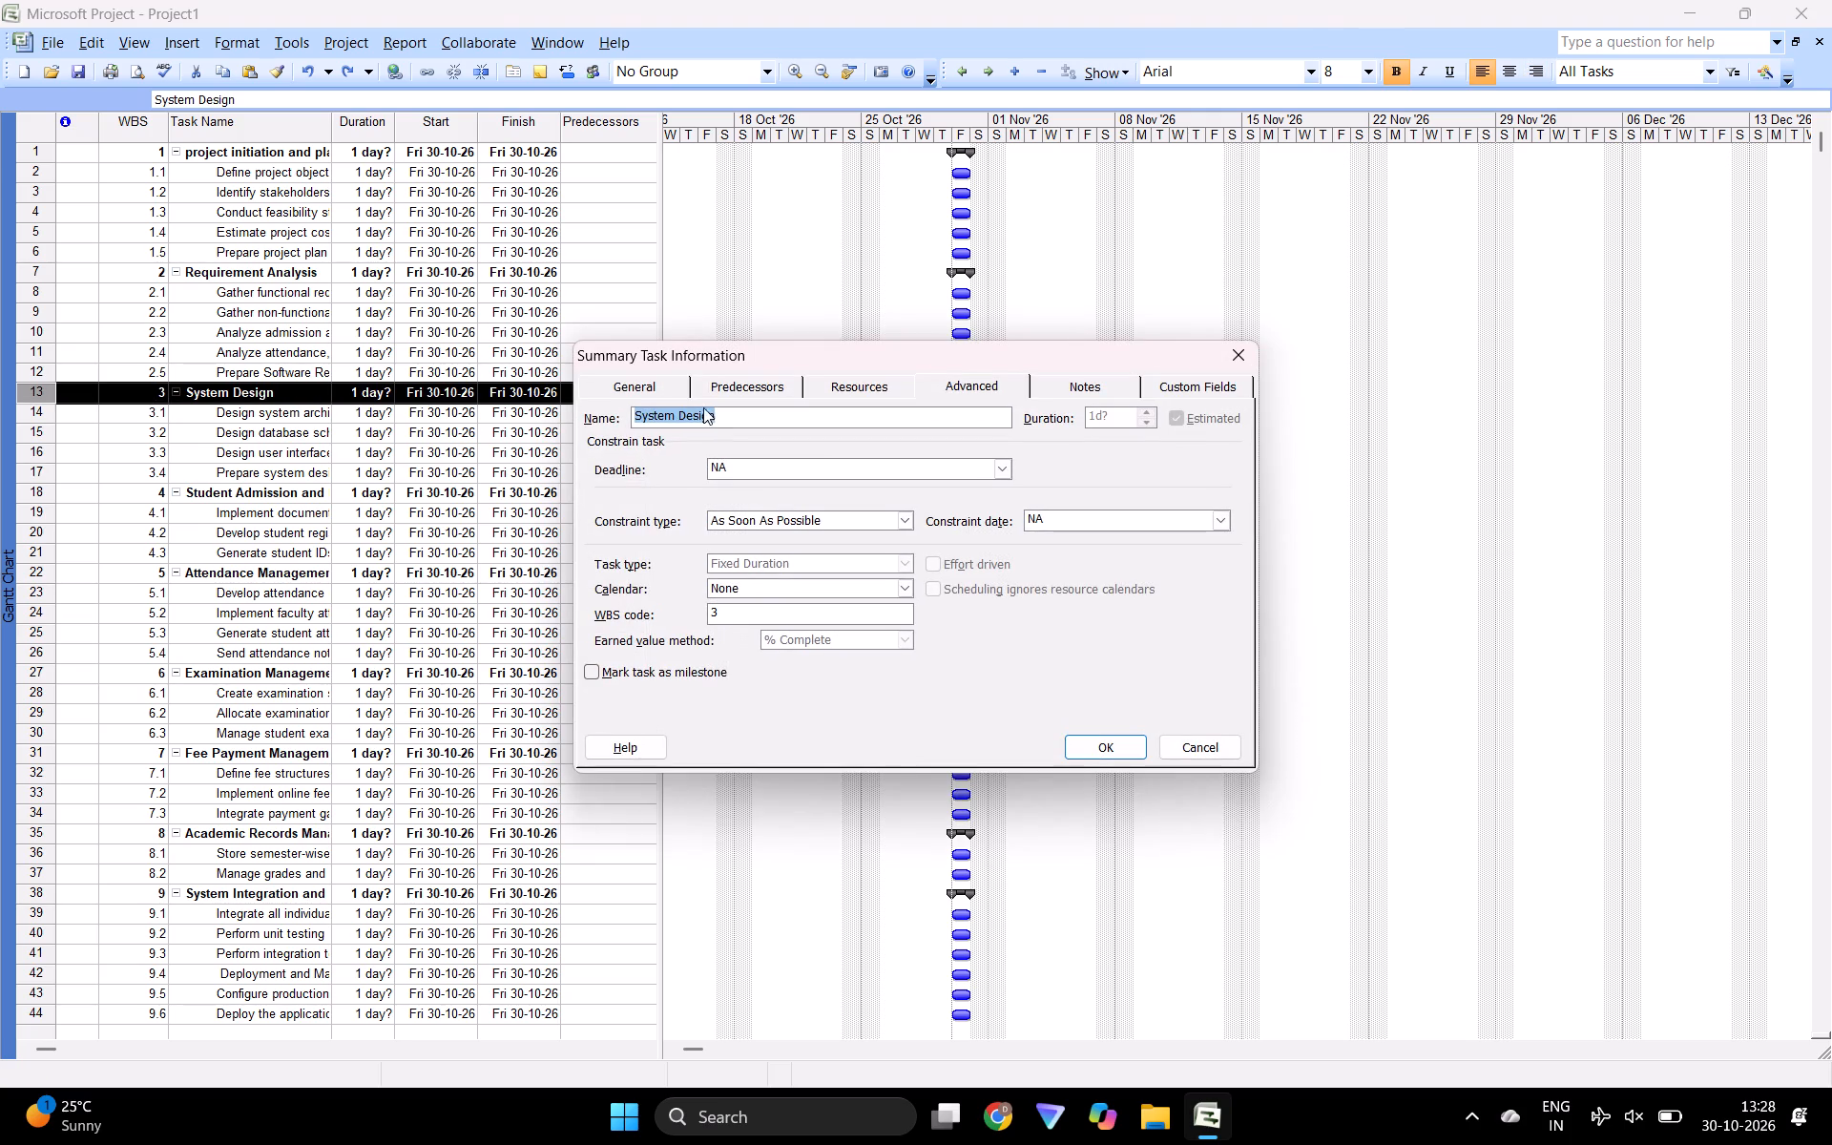
pyautogui.click(883, 615)
pyautogui.click(1141, 415)
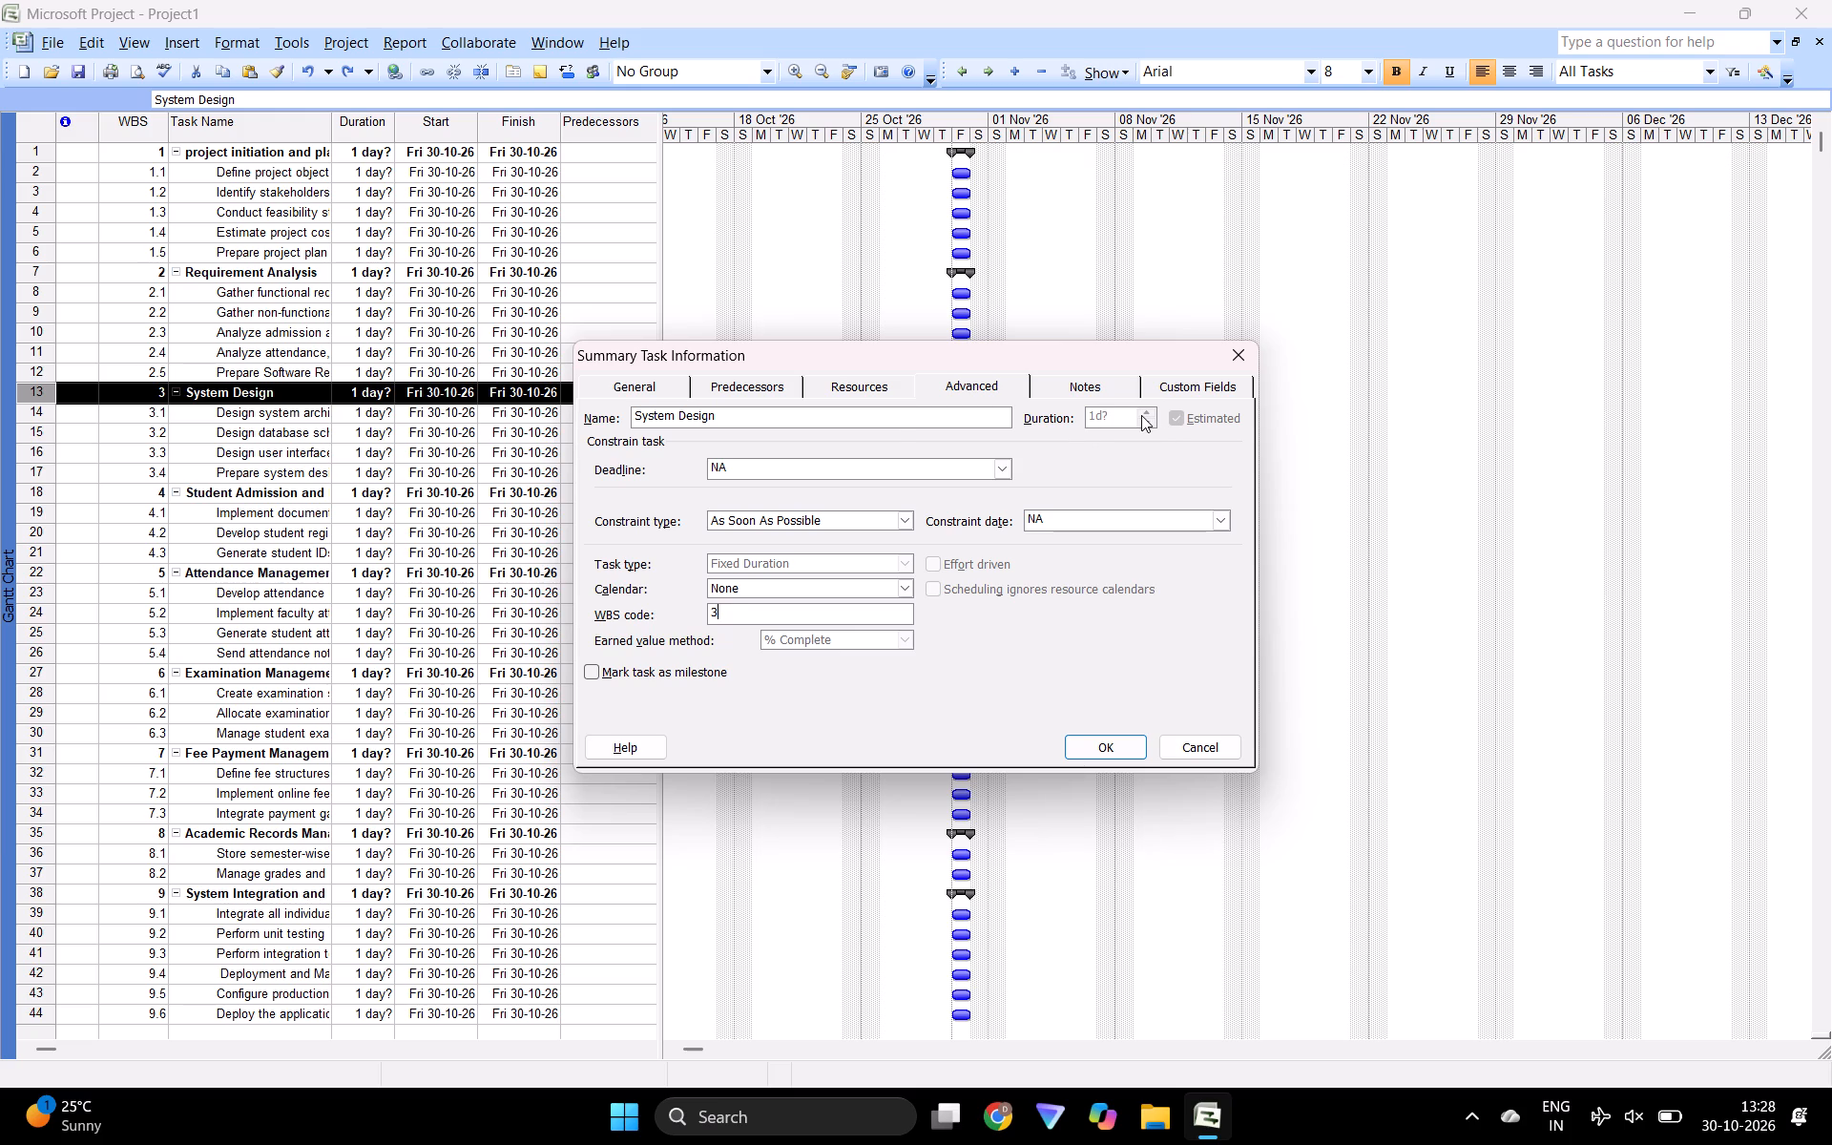
pyautogui.click(918, 471)
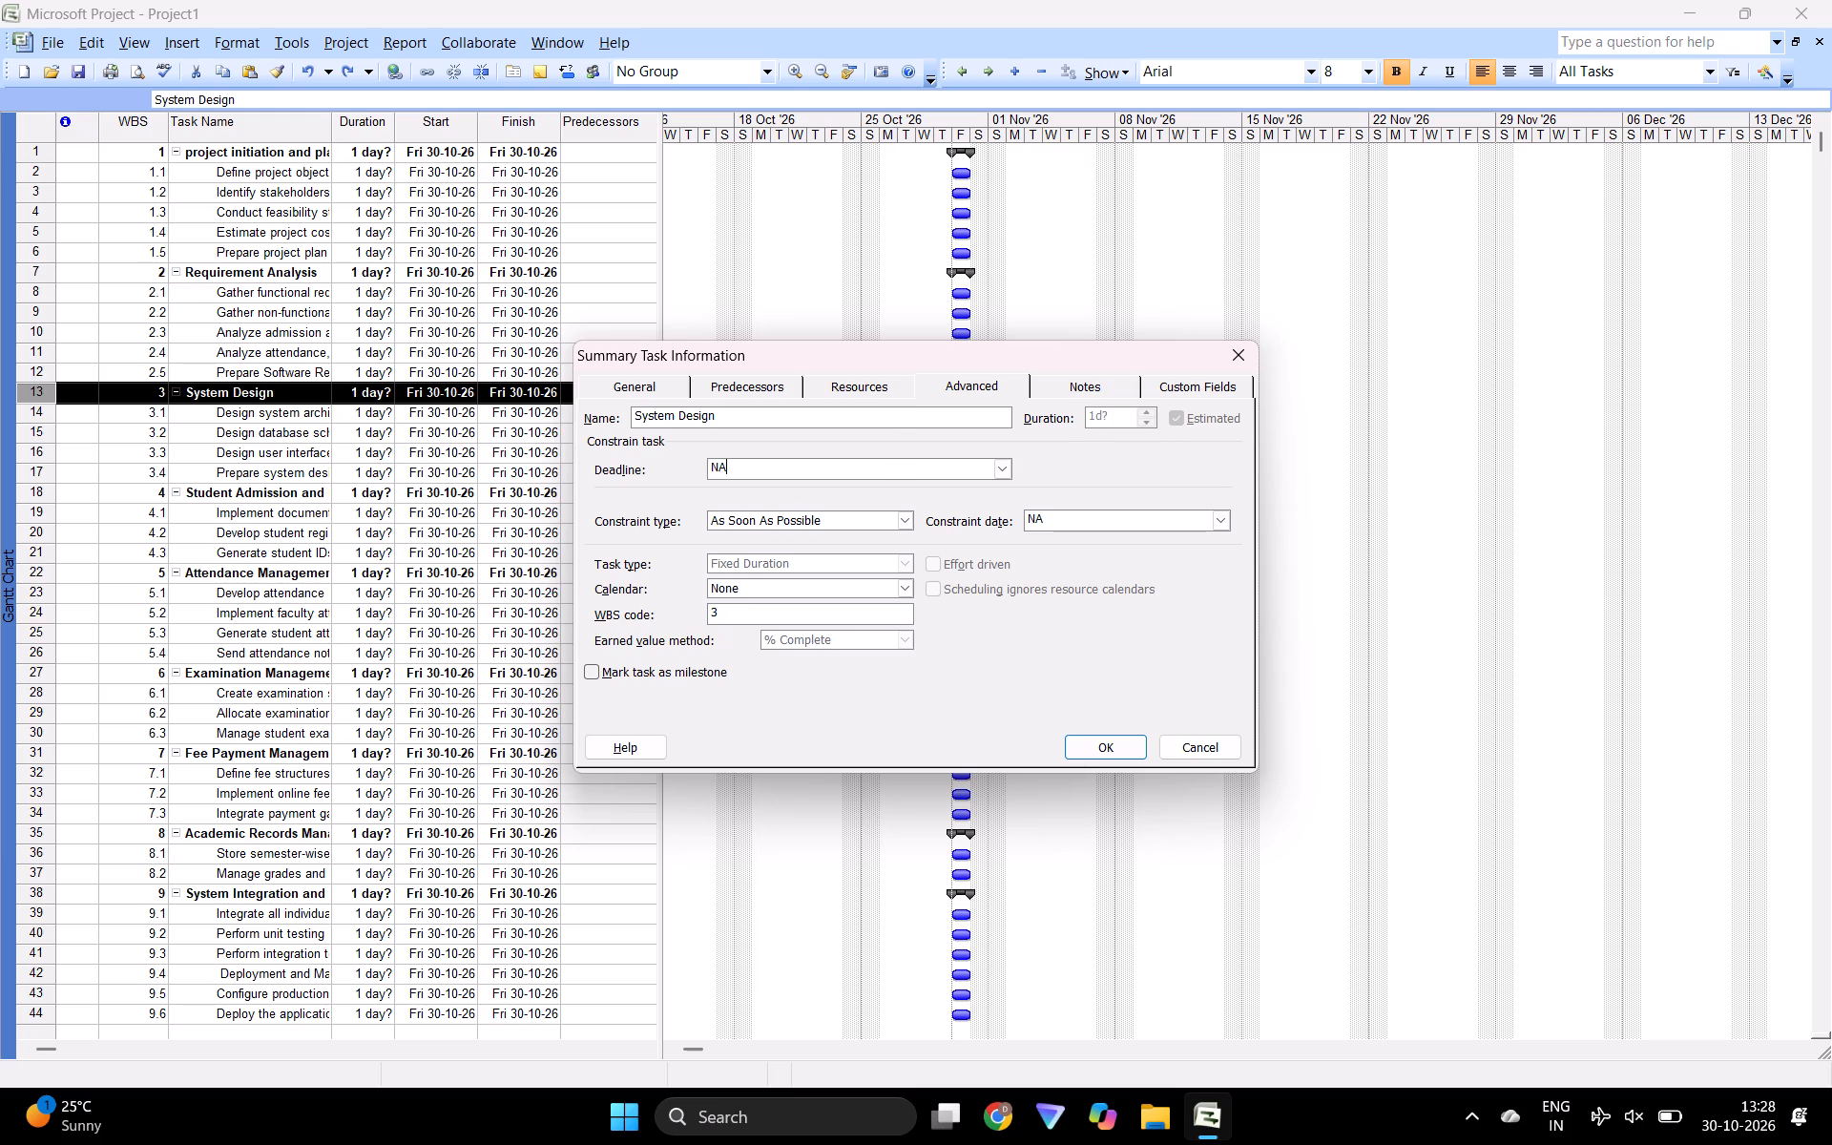
pyautogui.click(998, 471)
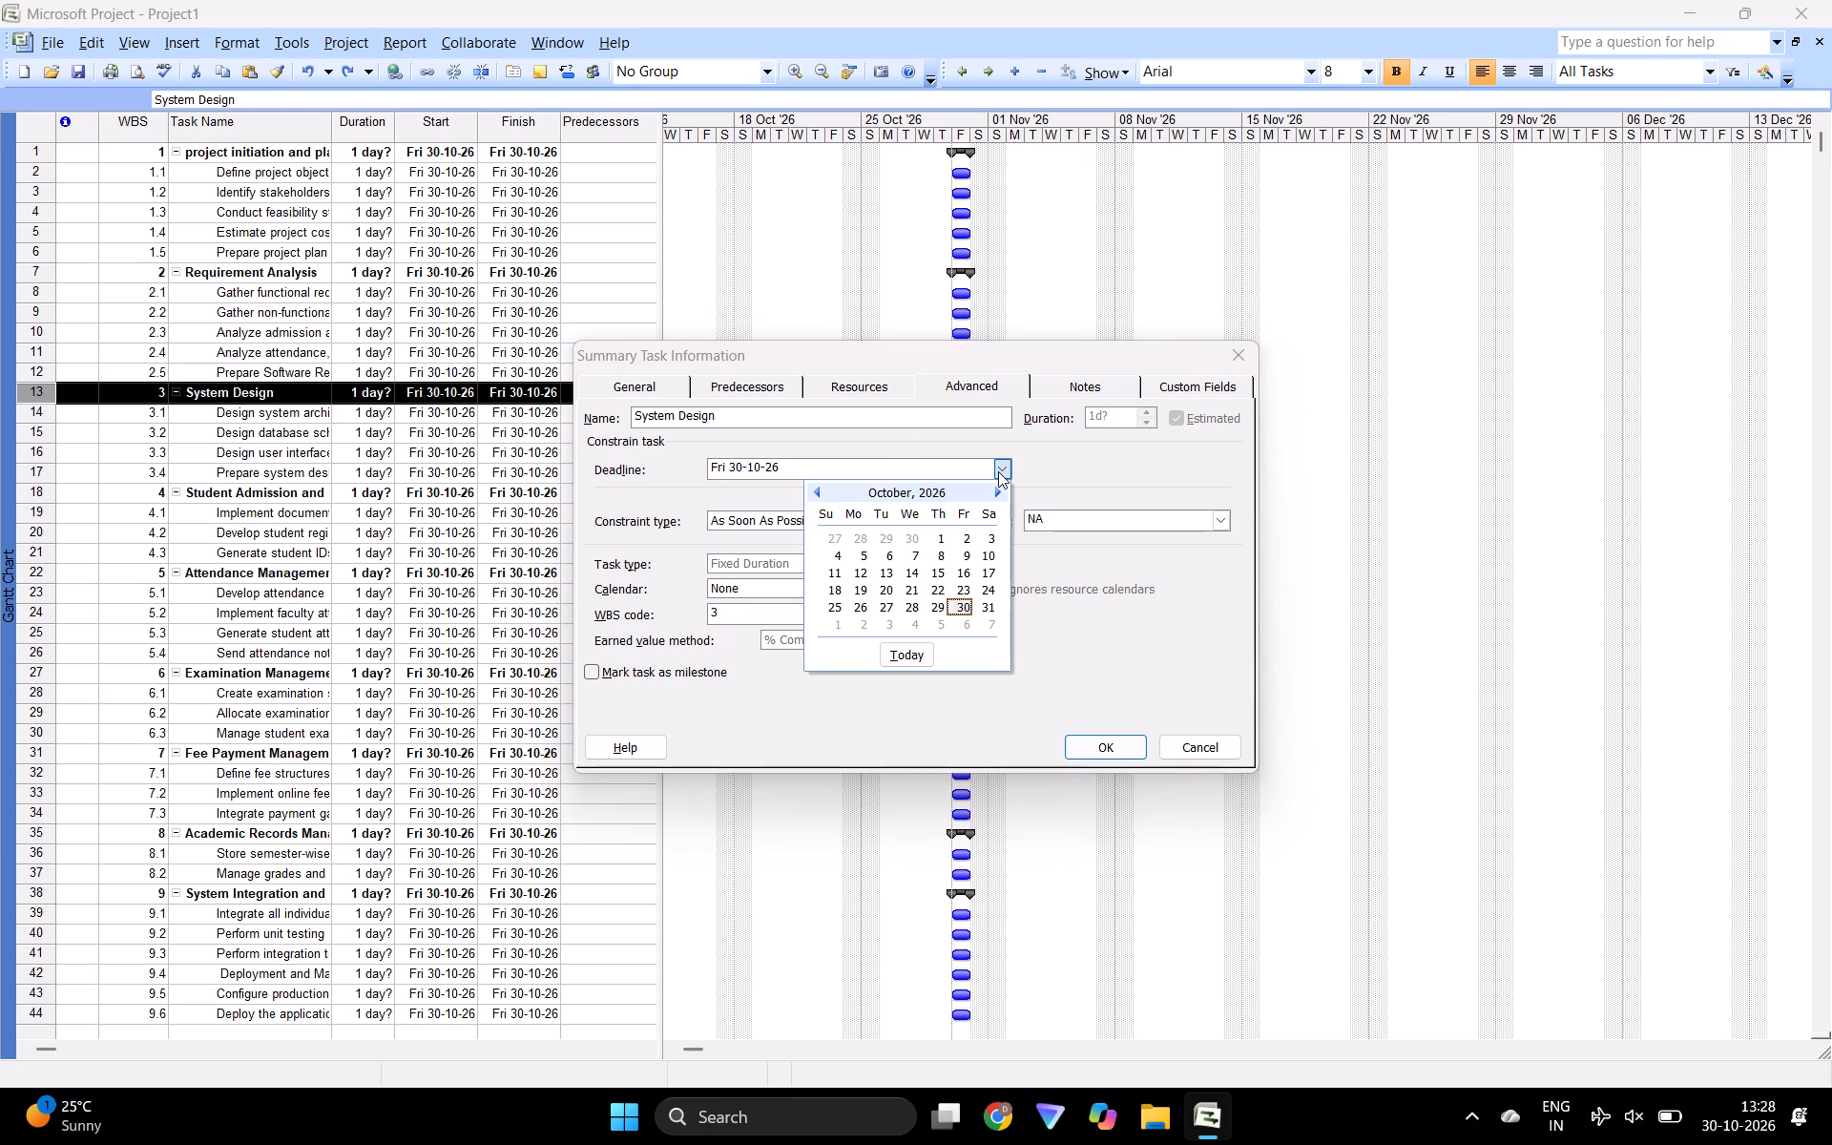
pyautogui.click(998, 471)
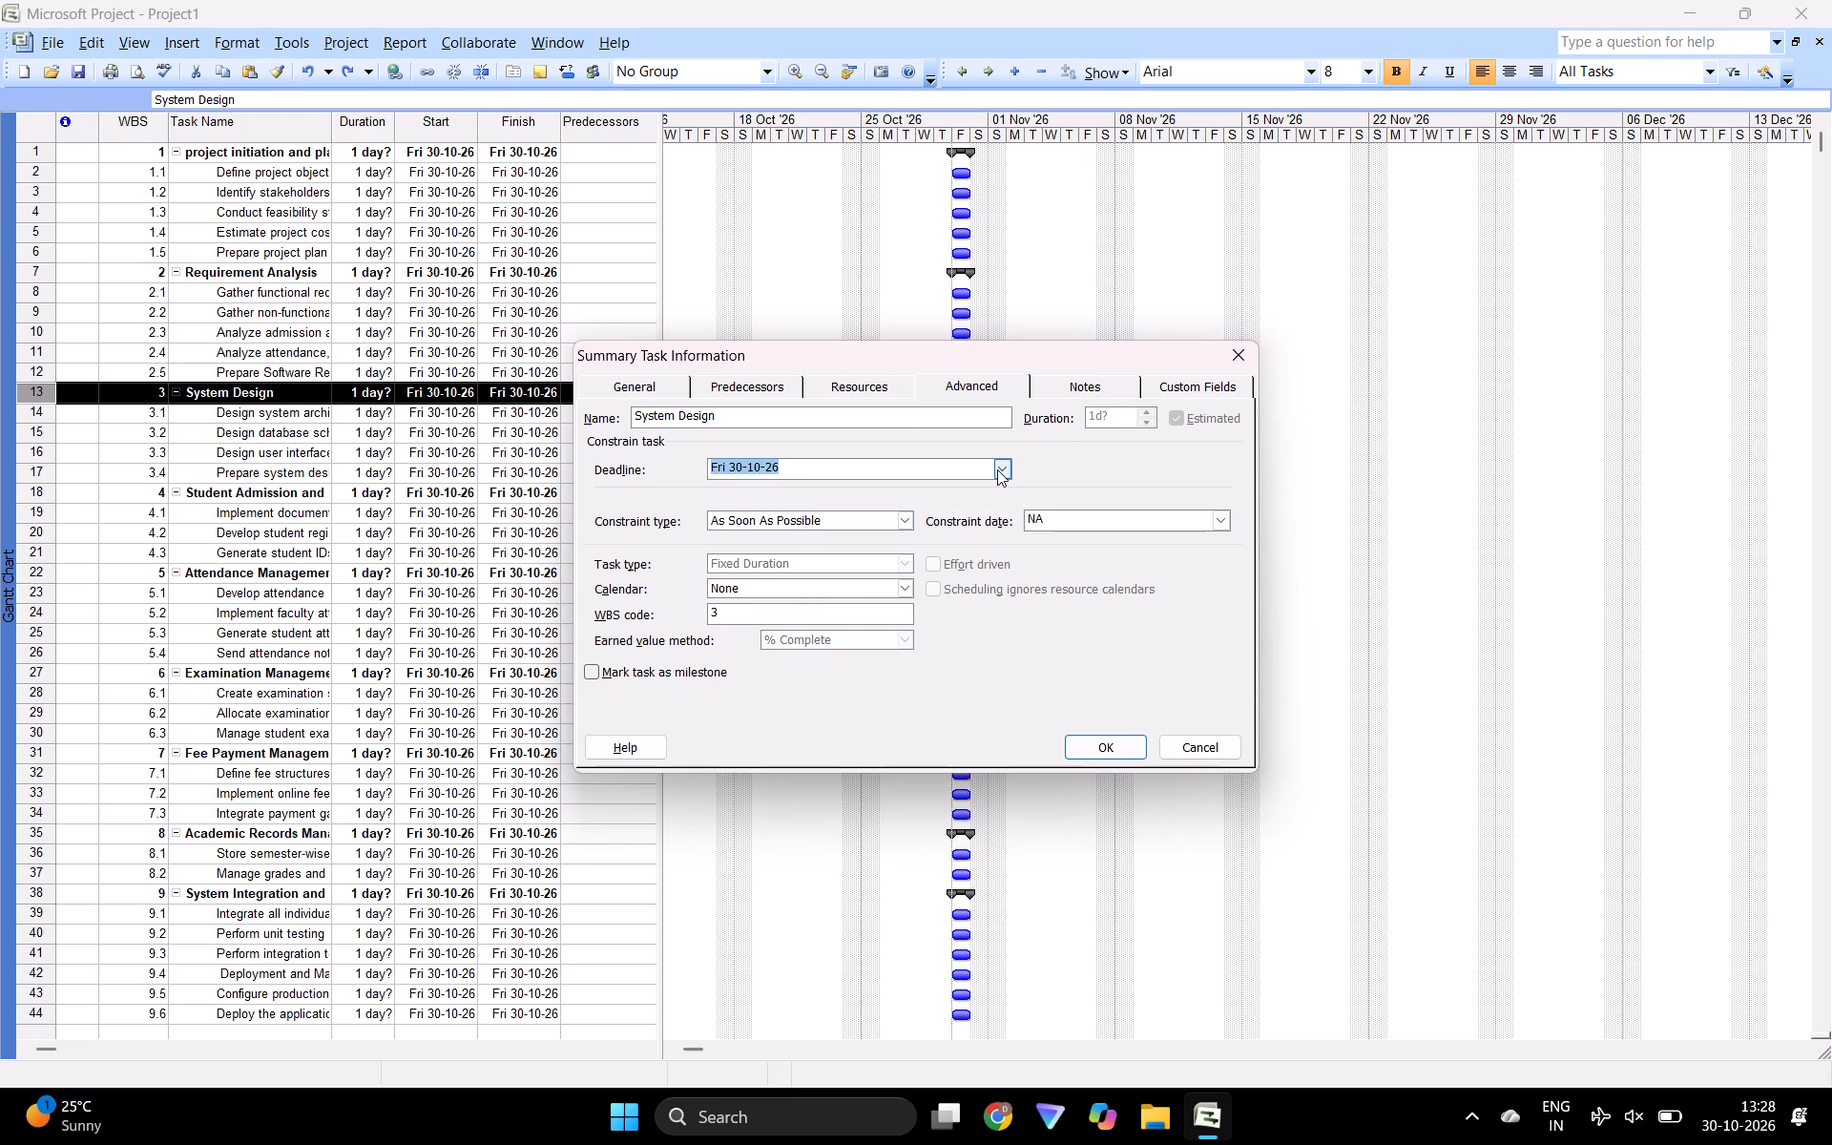
pyautogui.click(997, 471)
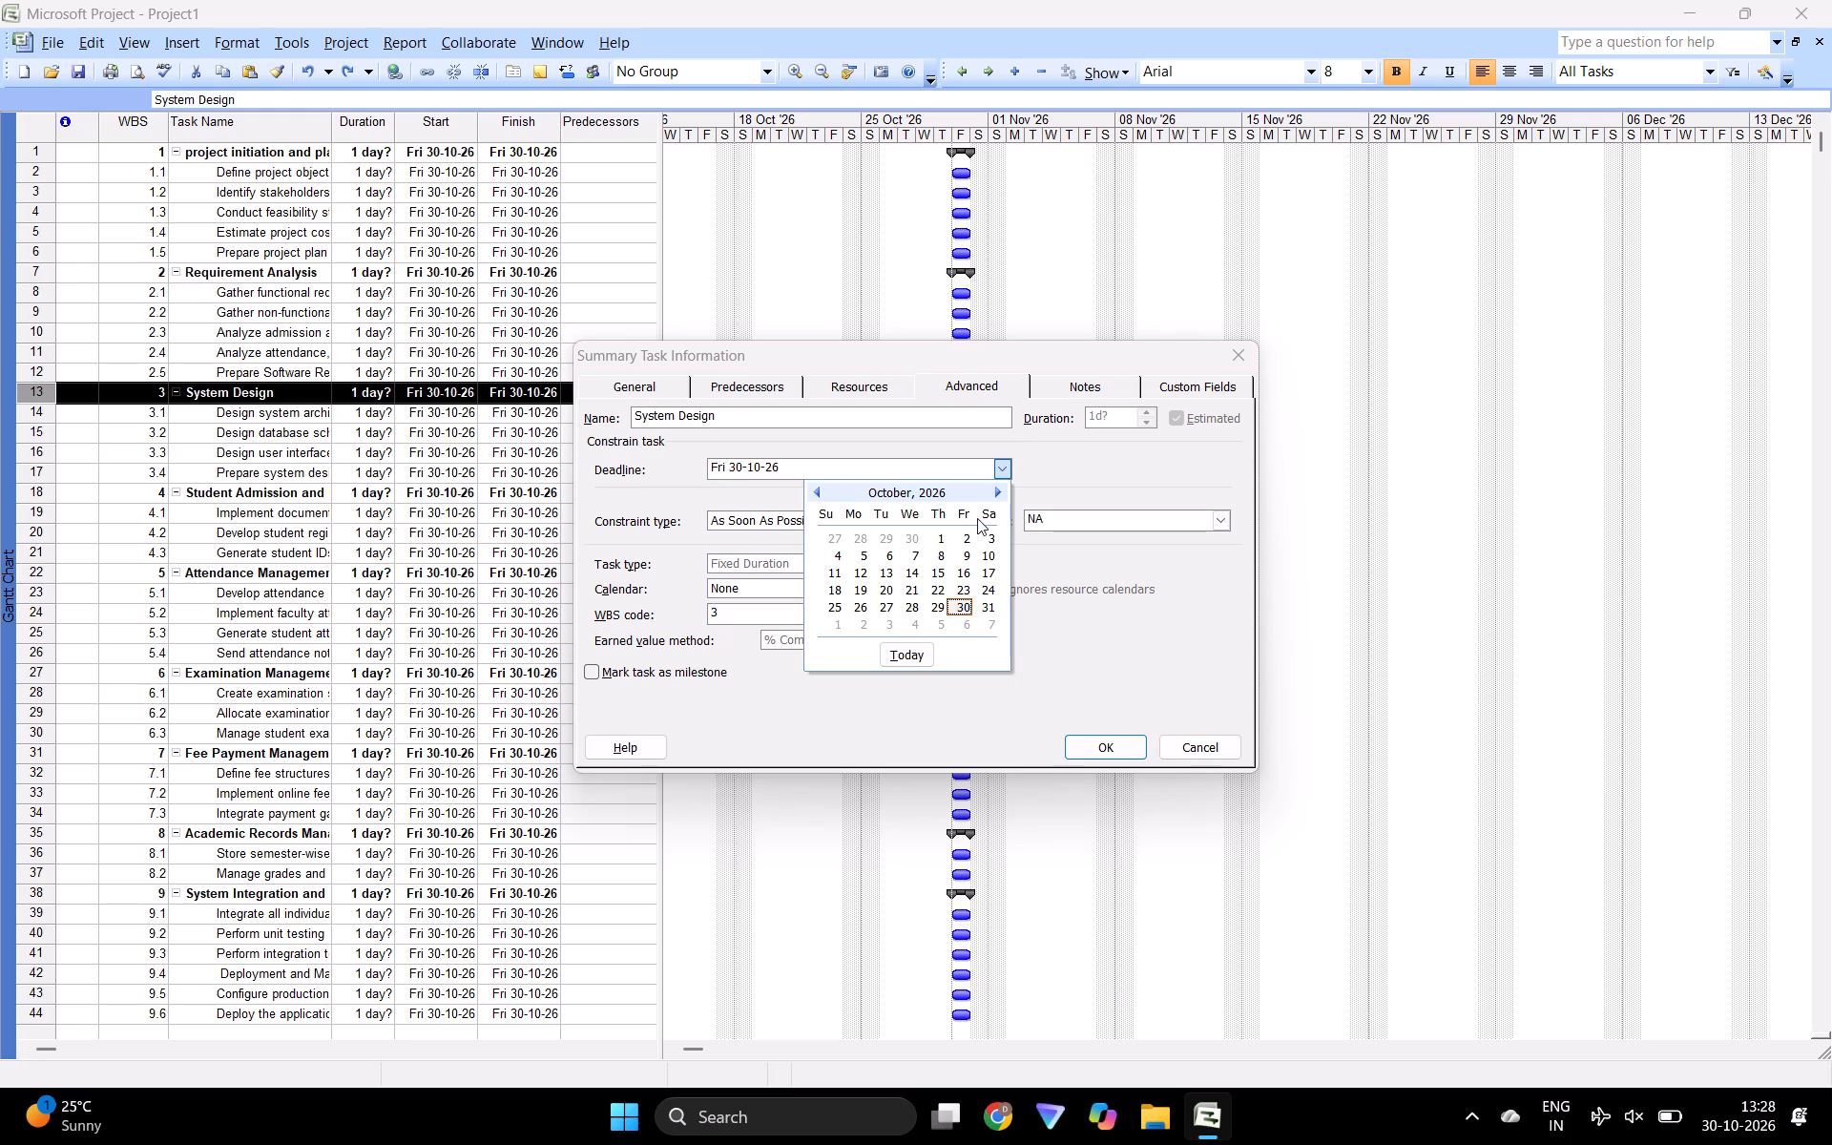
pyautogui.doubleClick(996, 489)
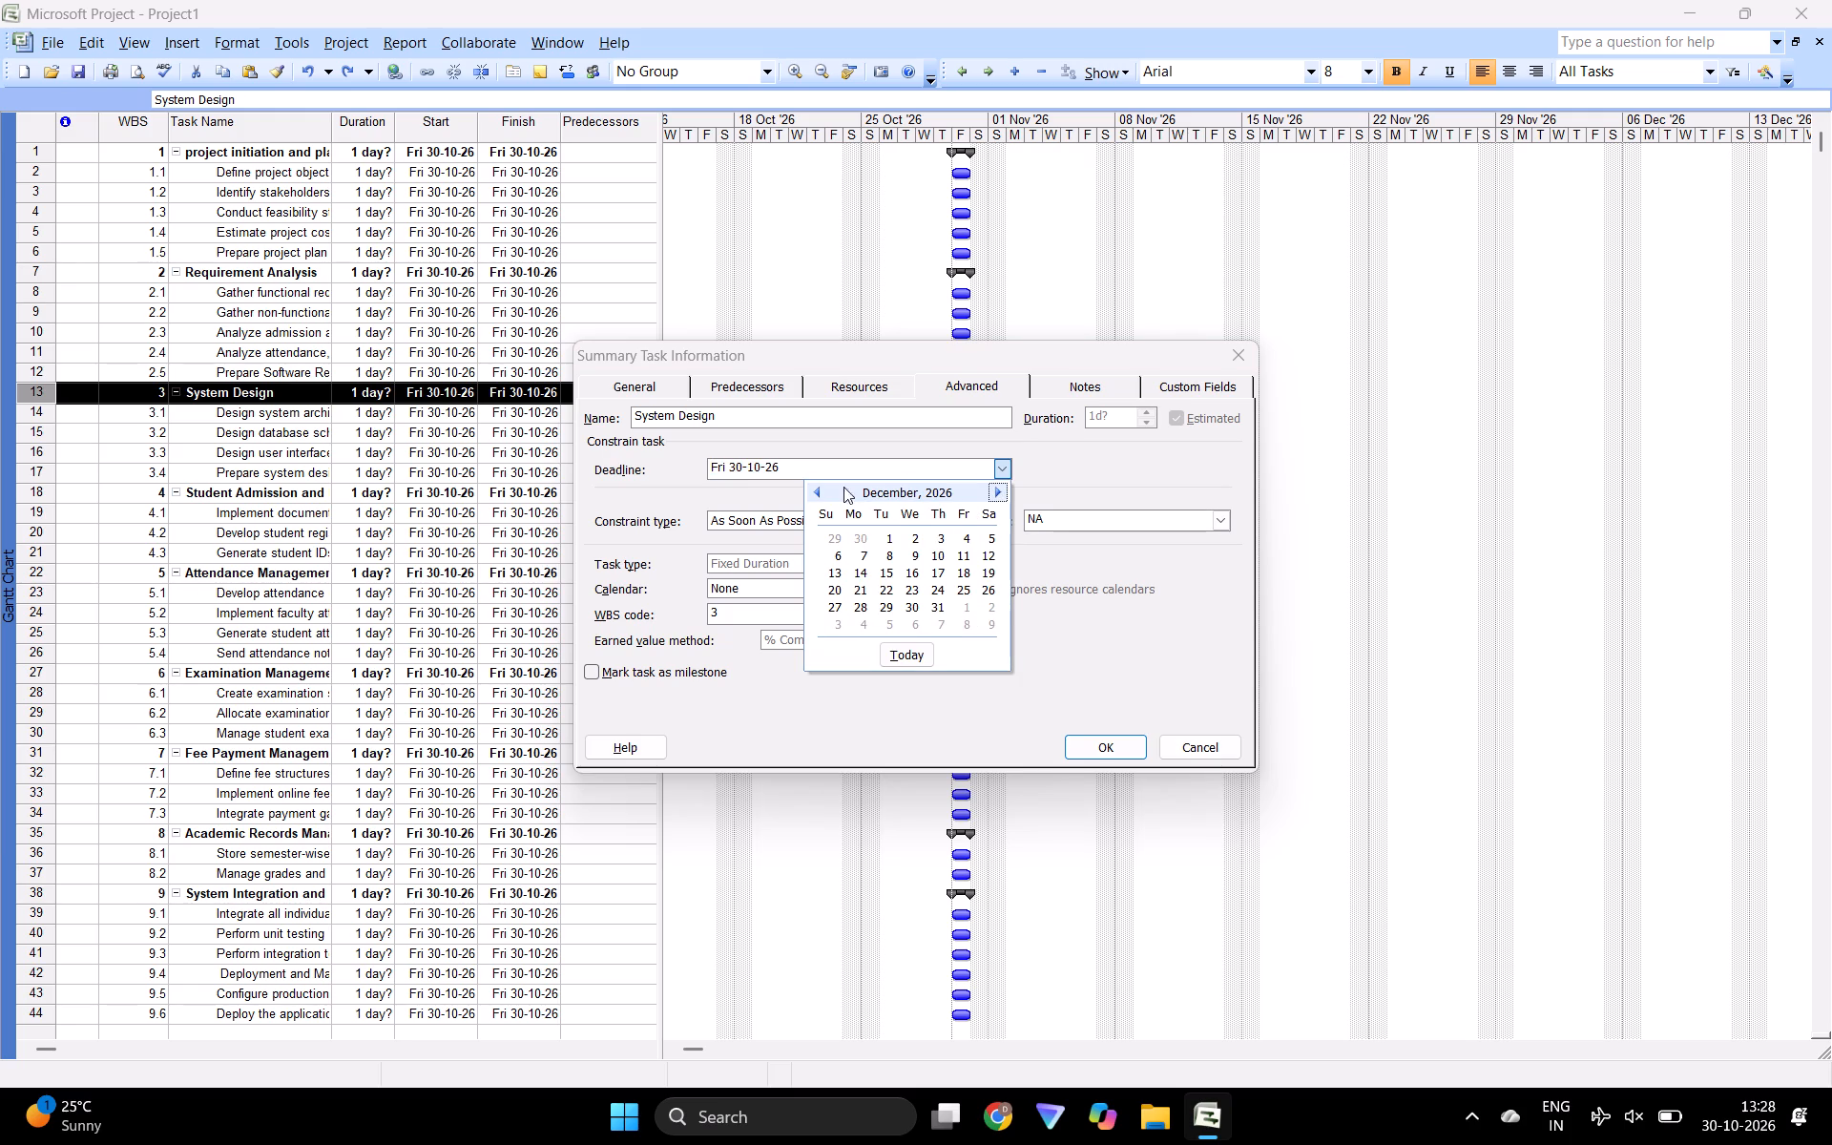
pyautogui.click(888, 537)
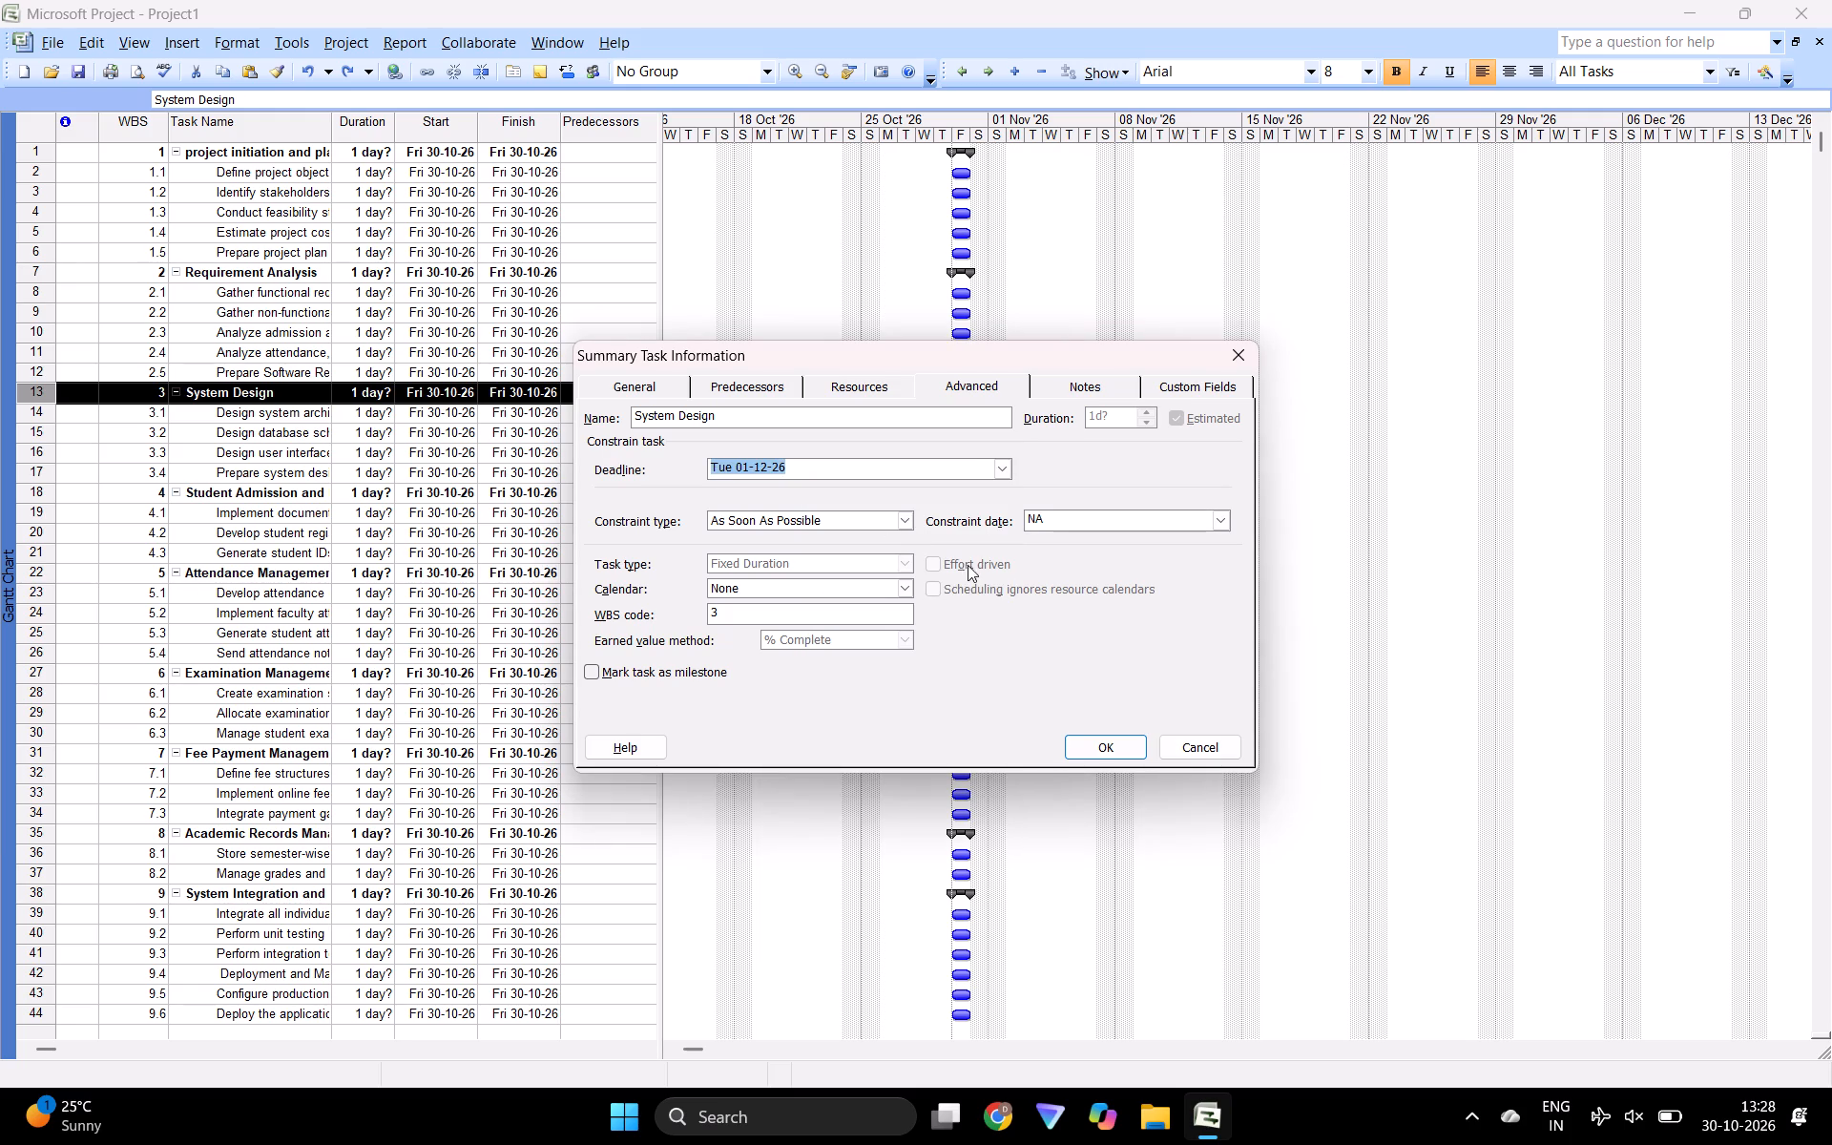
pyautogui.click(1075, 748)
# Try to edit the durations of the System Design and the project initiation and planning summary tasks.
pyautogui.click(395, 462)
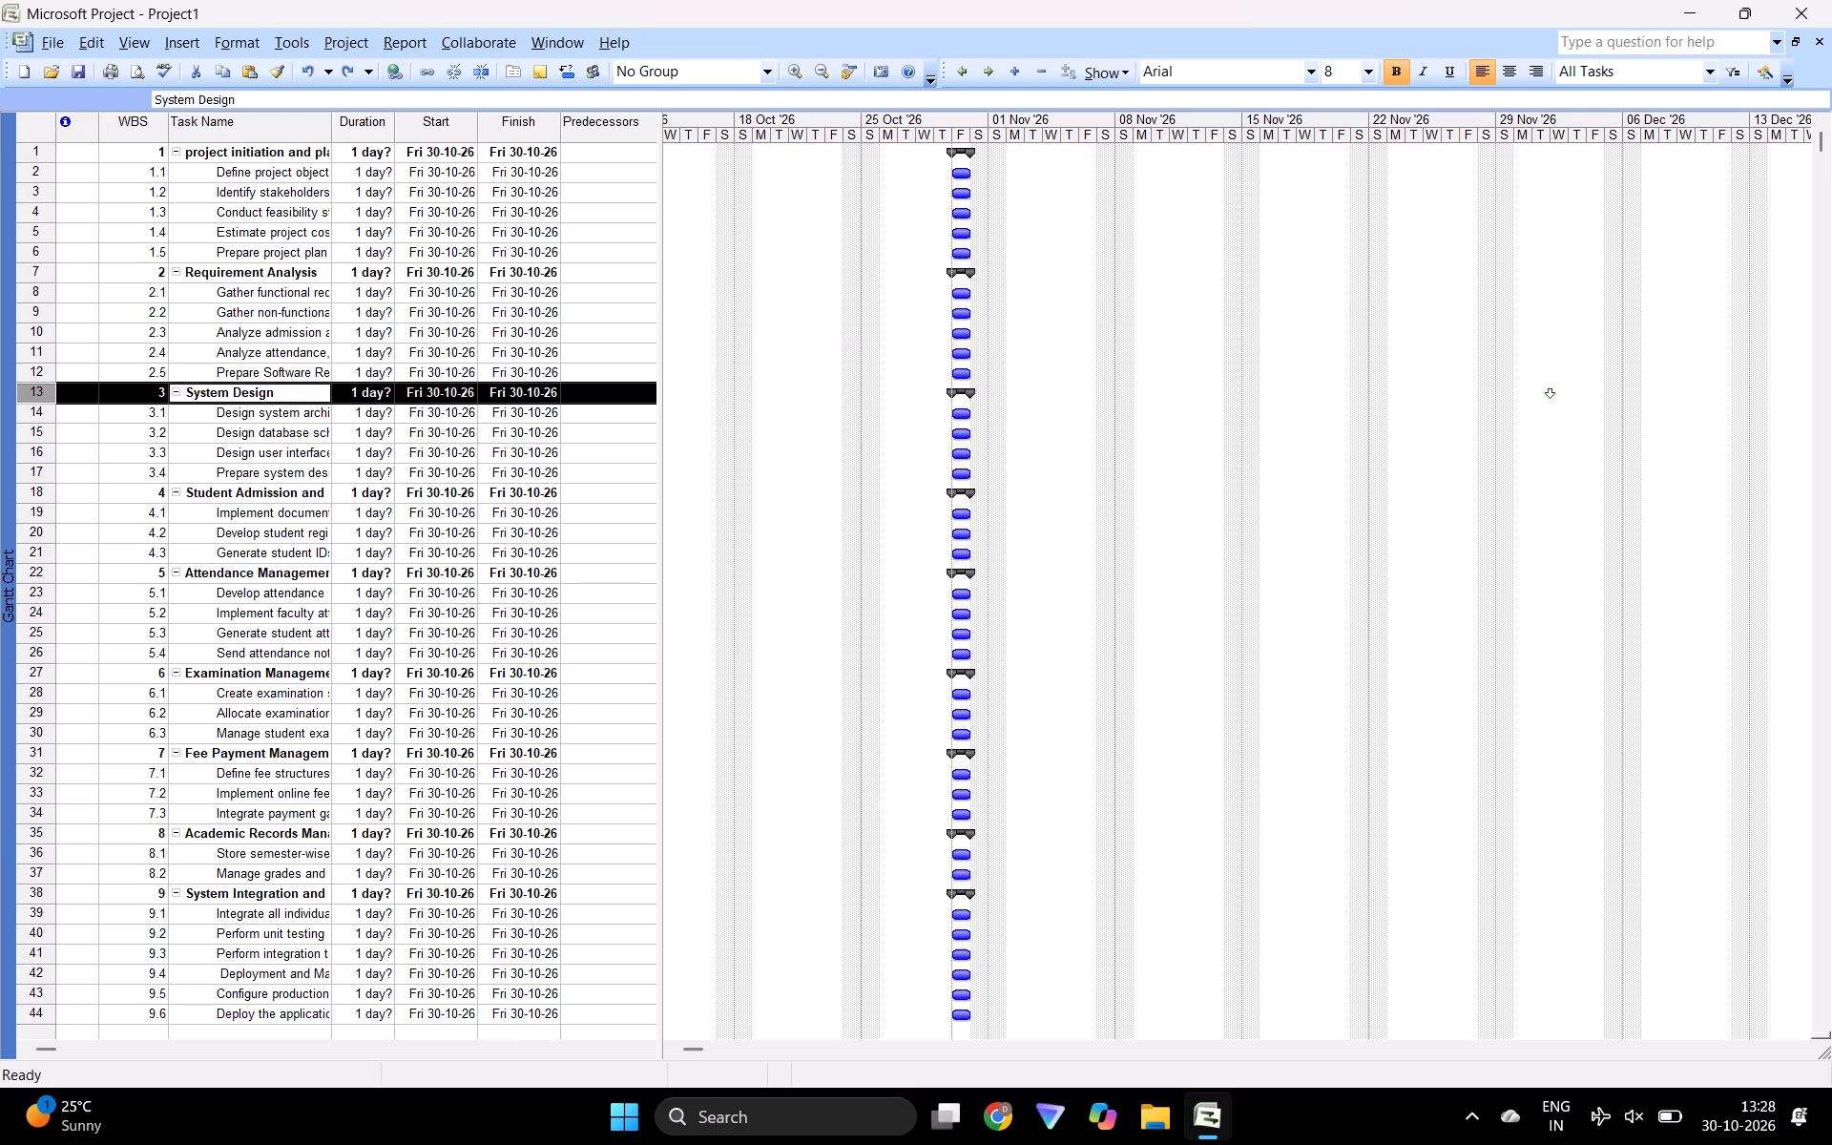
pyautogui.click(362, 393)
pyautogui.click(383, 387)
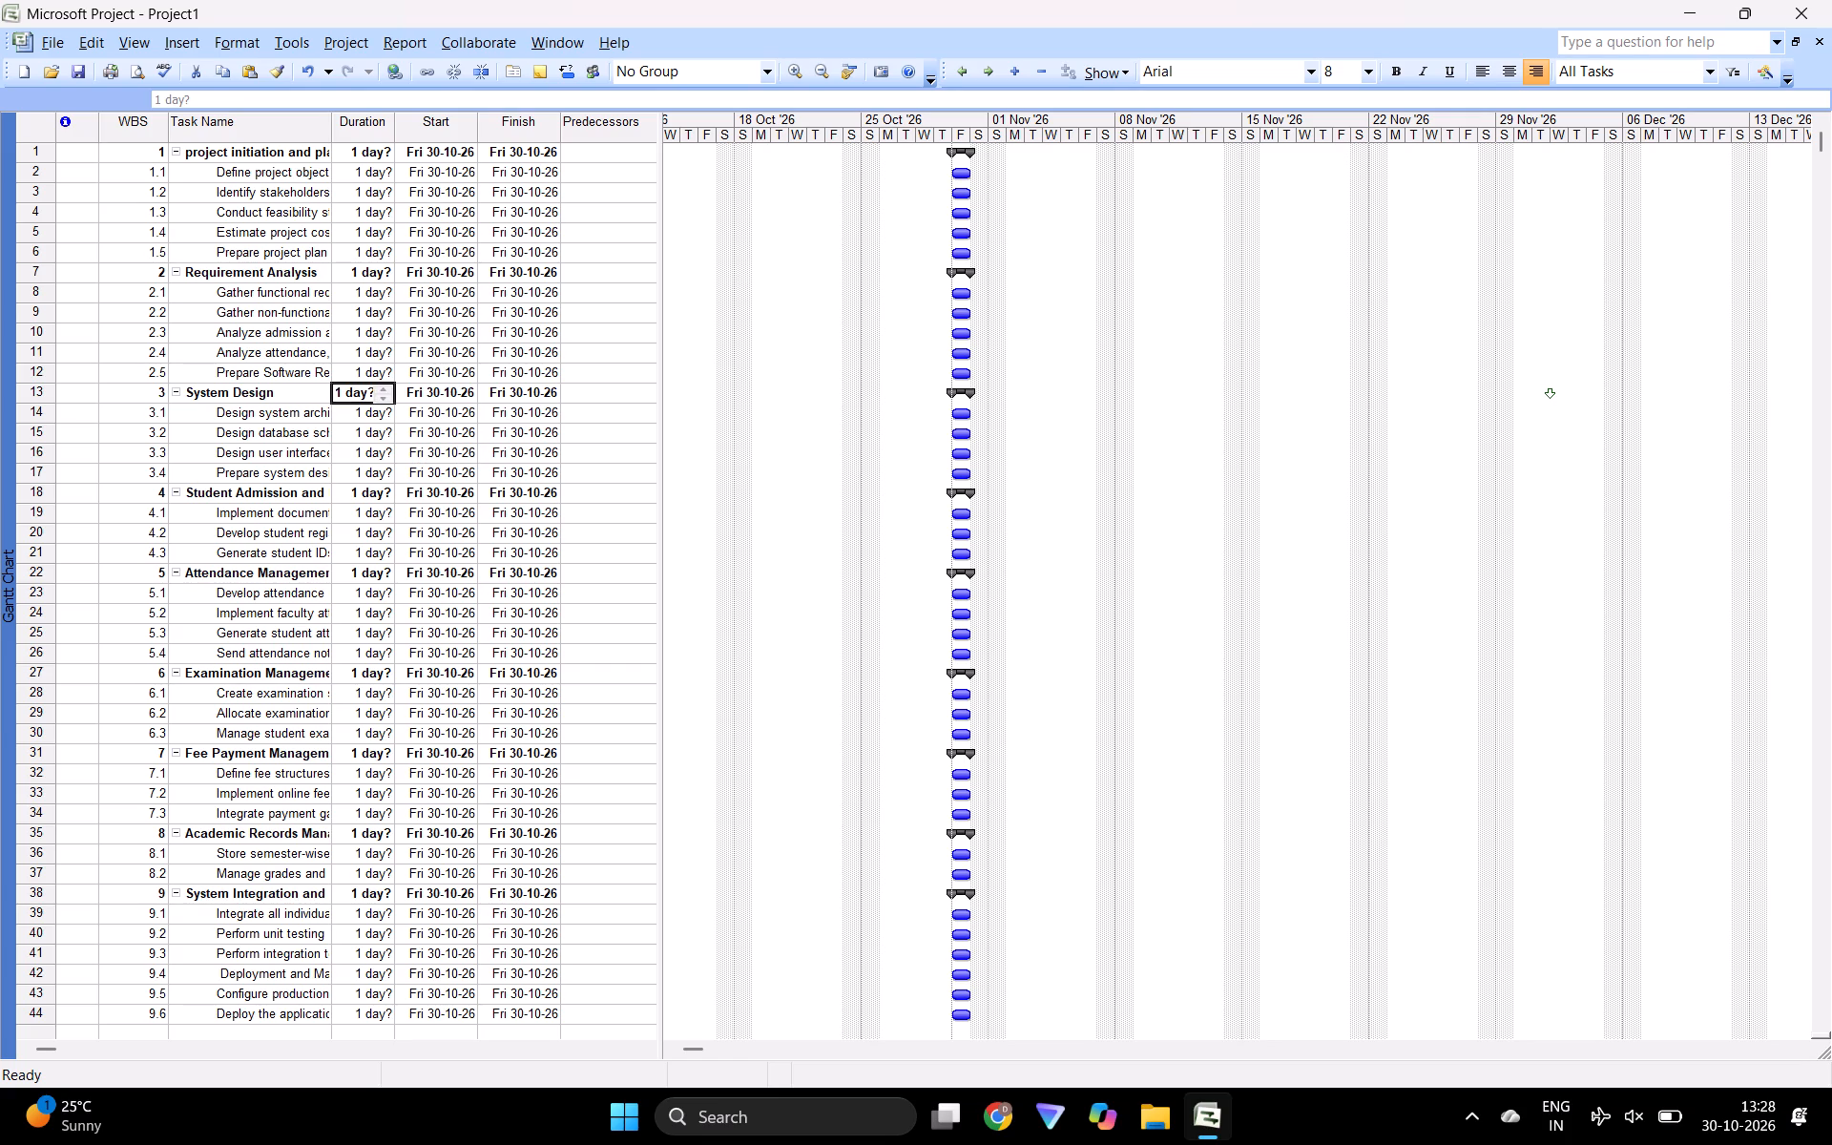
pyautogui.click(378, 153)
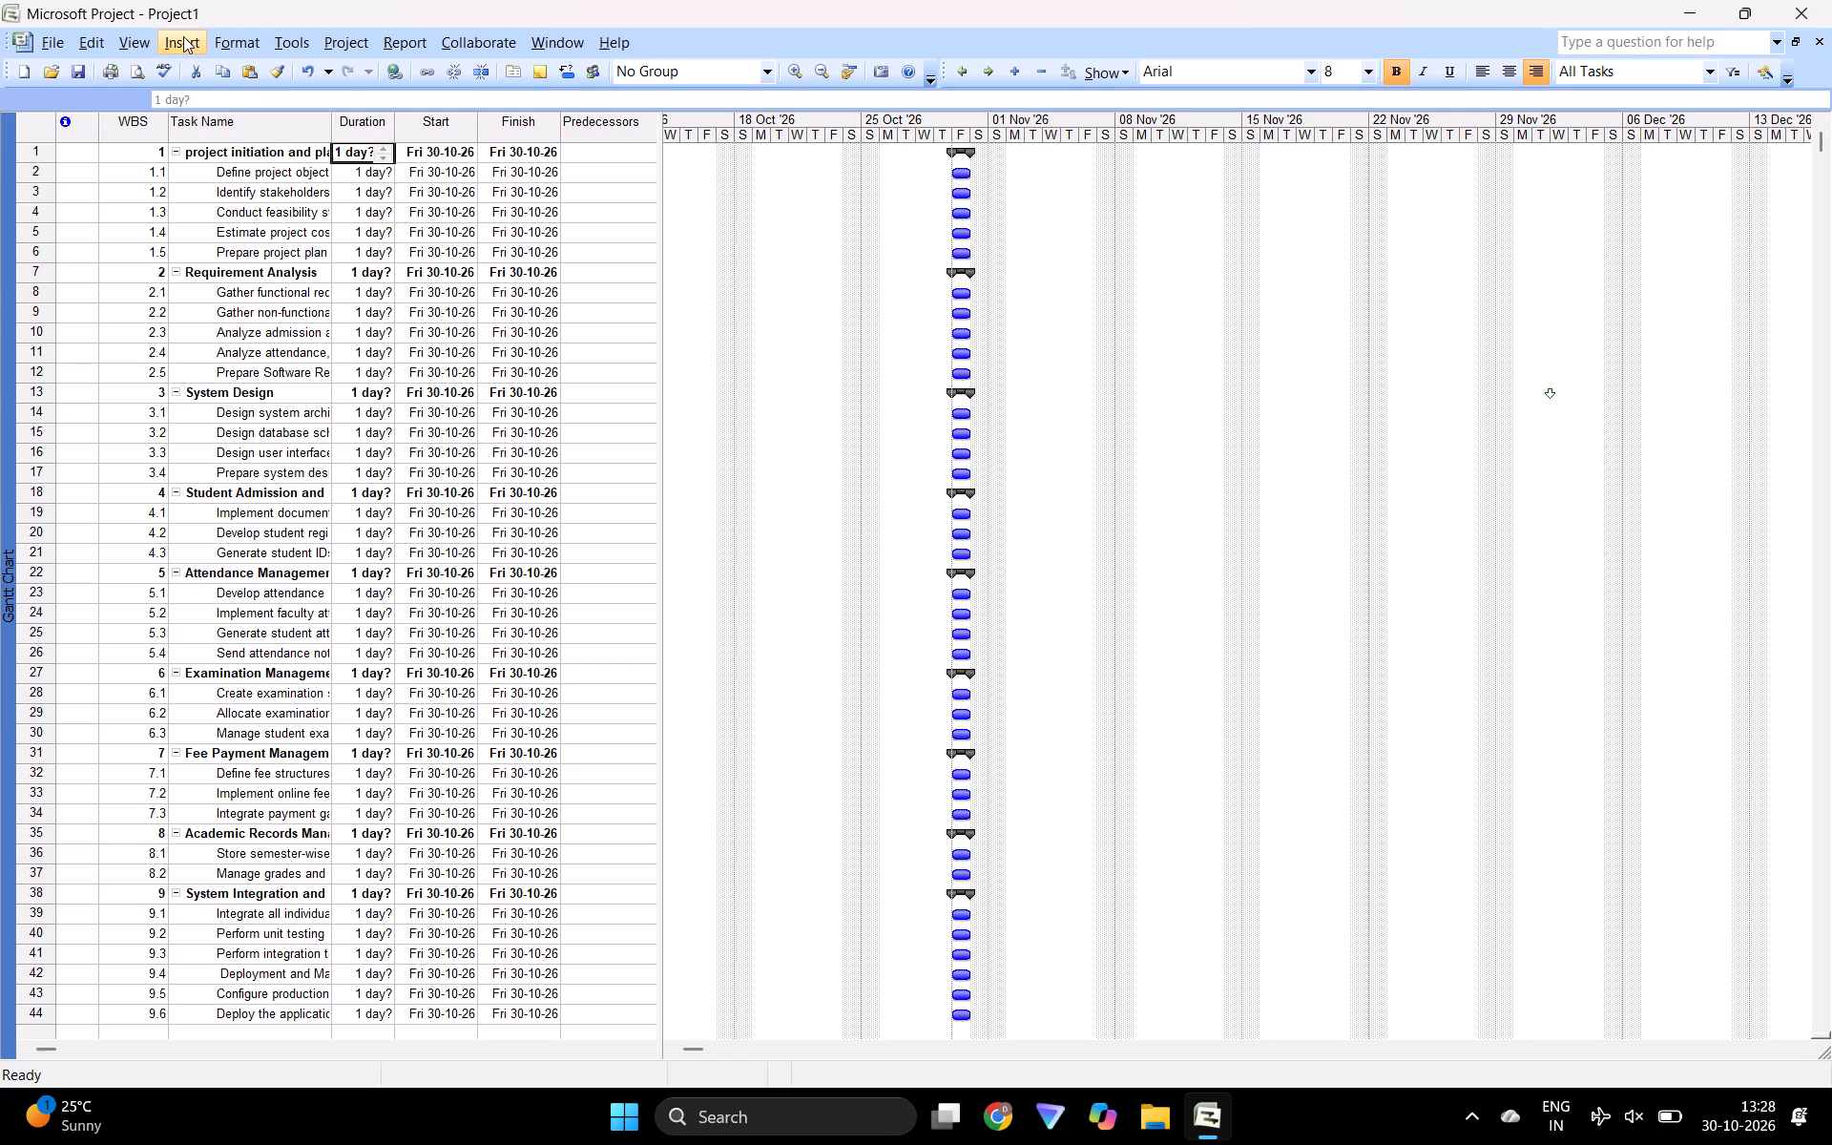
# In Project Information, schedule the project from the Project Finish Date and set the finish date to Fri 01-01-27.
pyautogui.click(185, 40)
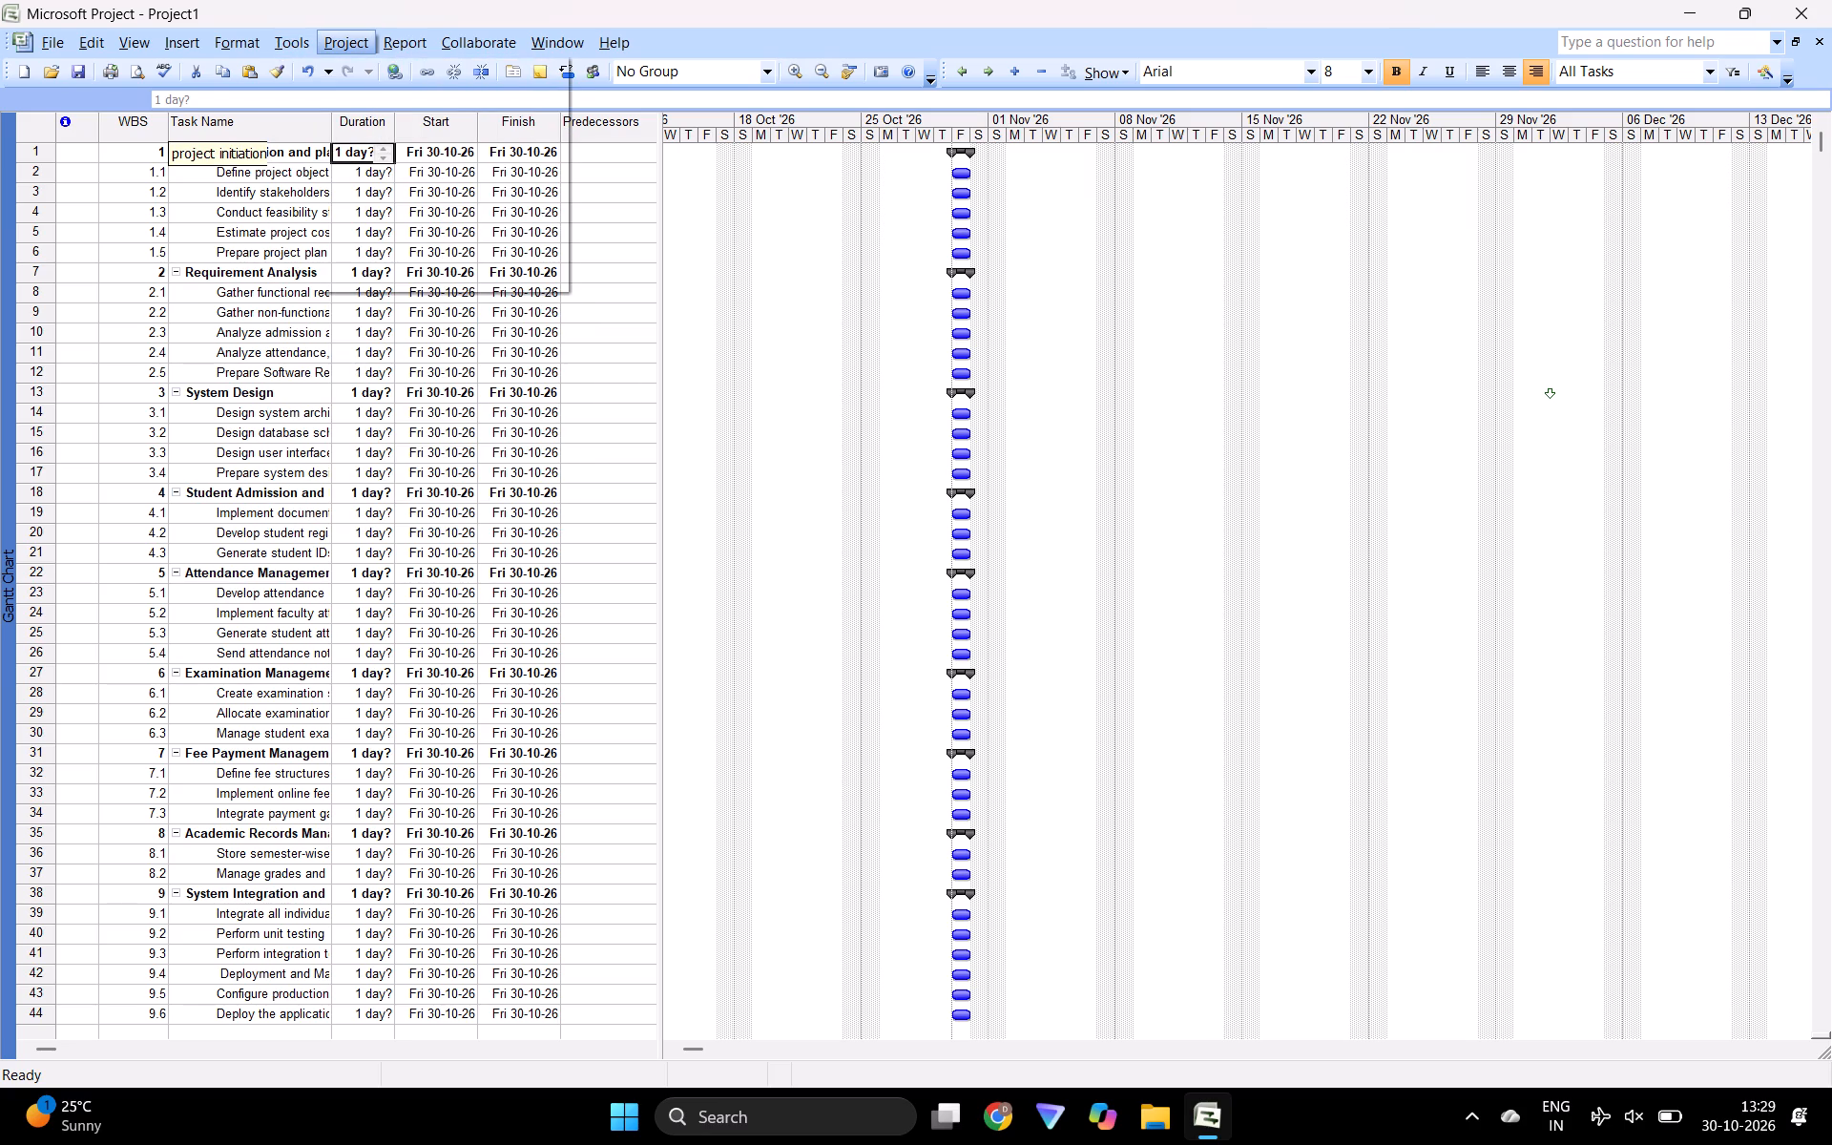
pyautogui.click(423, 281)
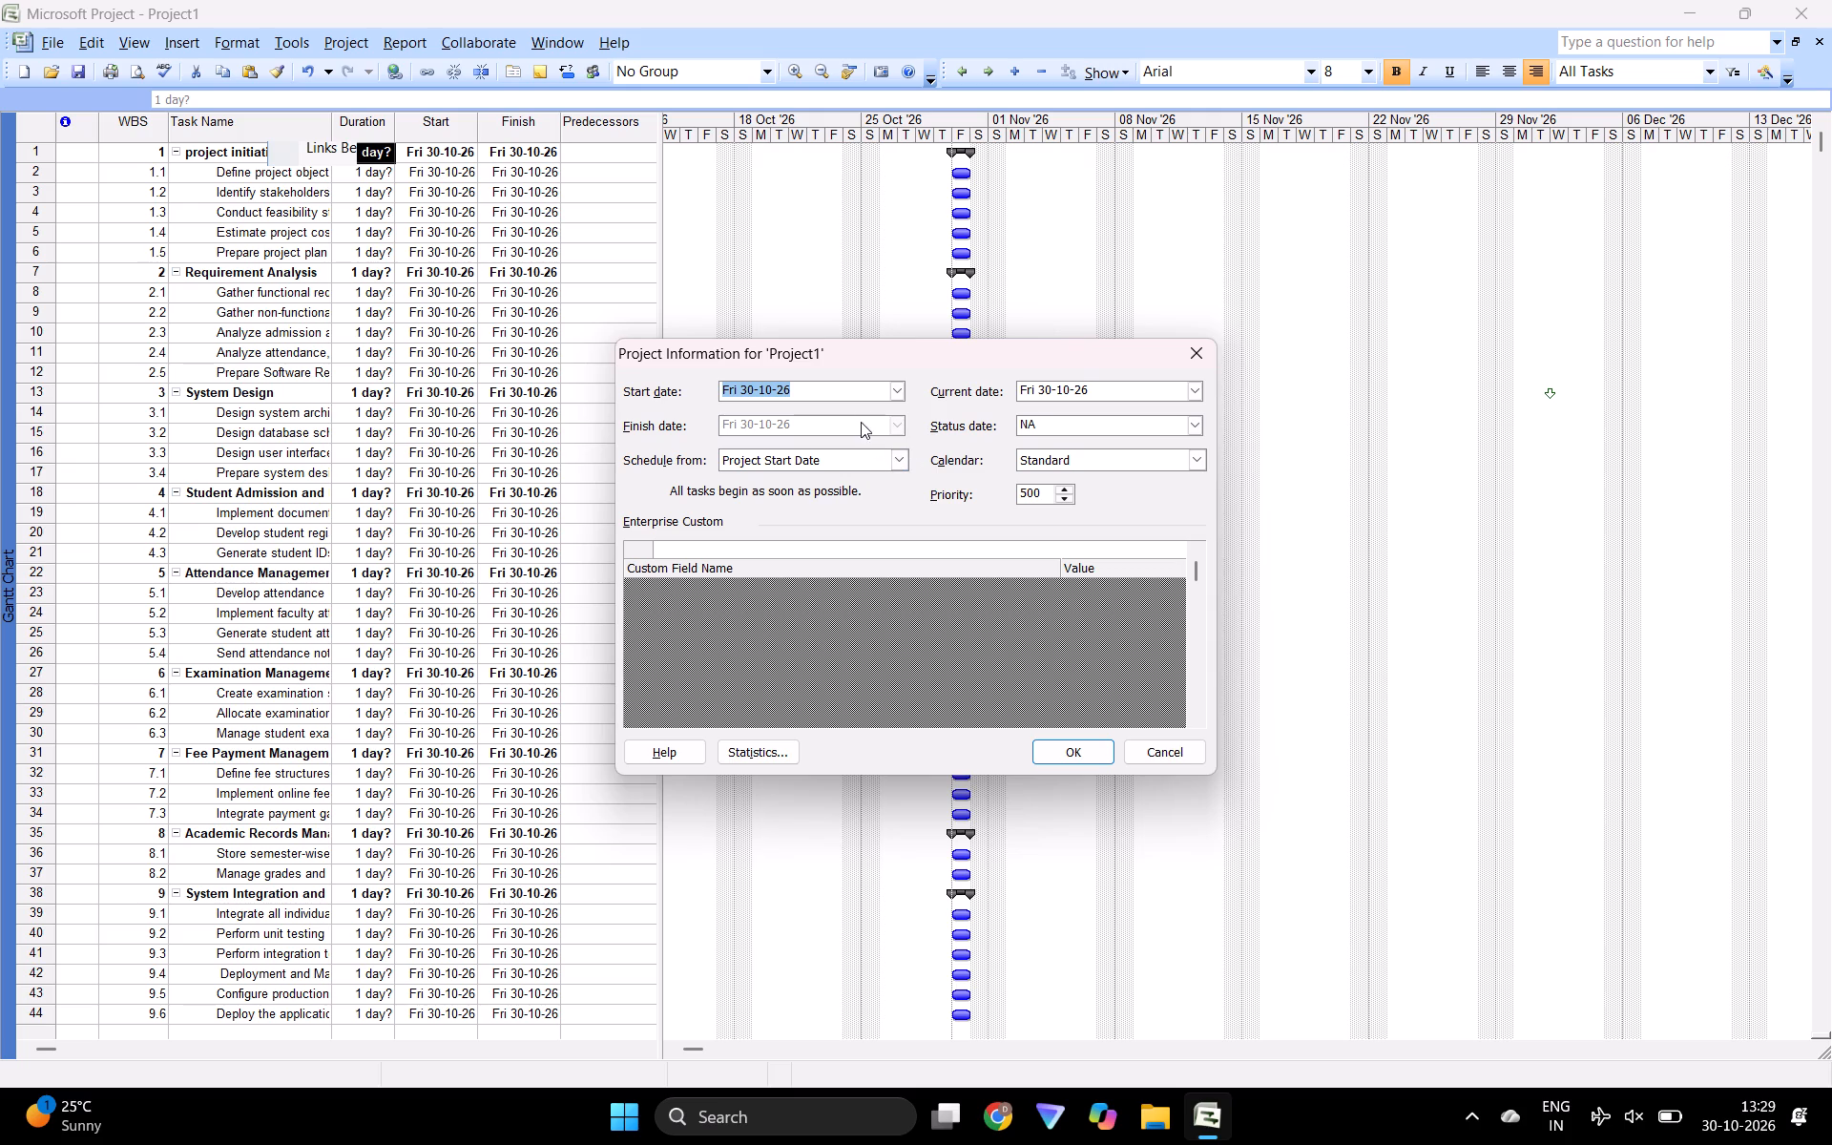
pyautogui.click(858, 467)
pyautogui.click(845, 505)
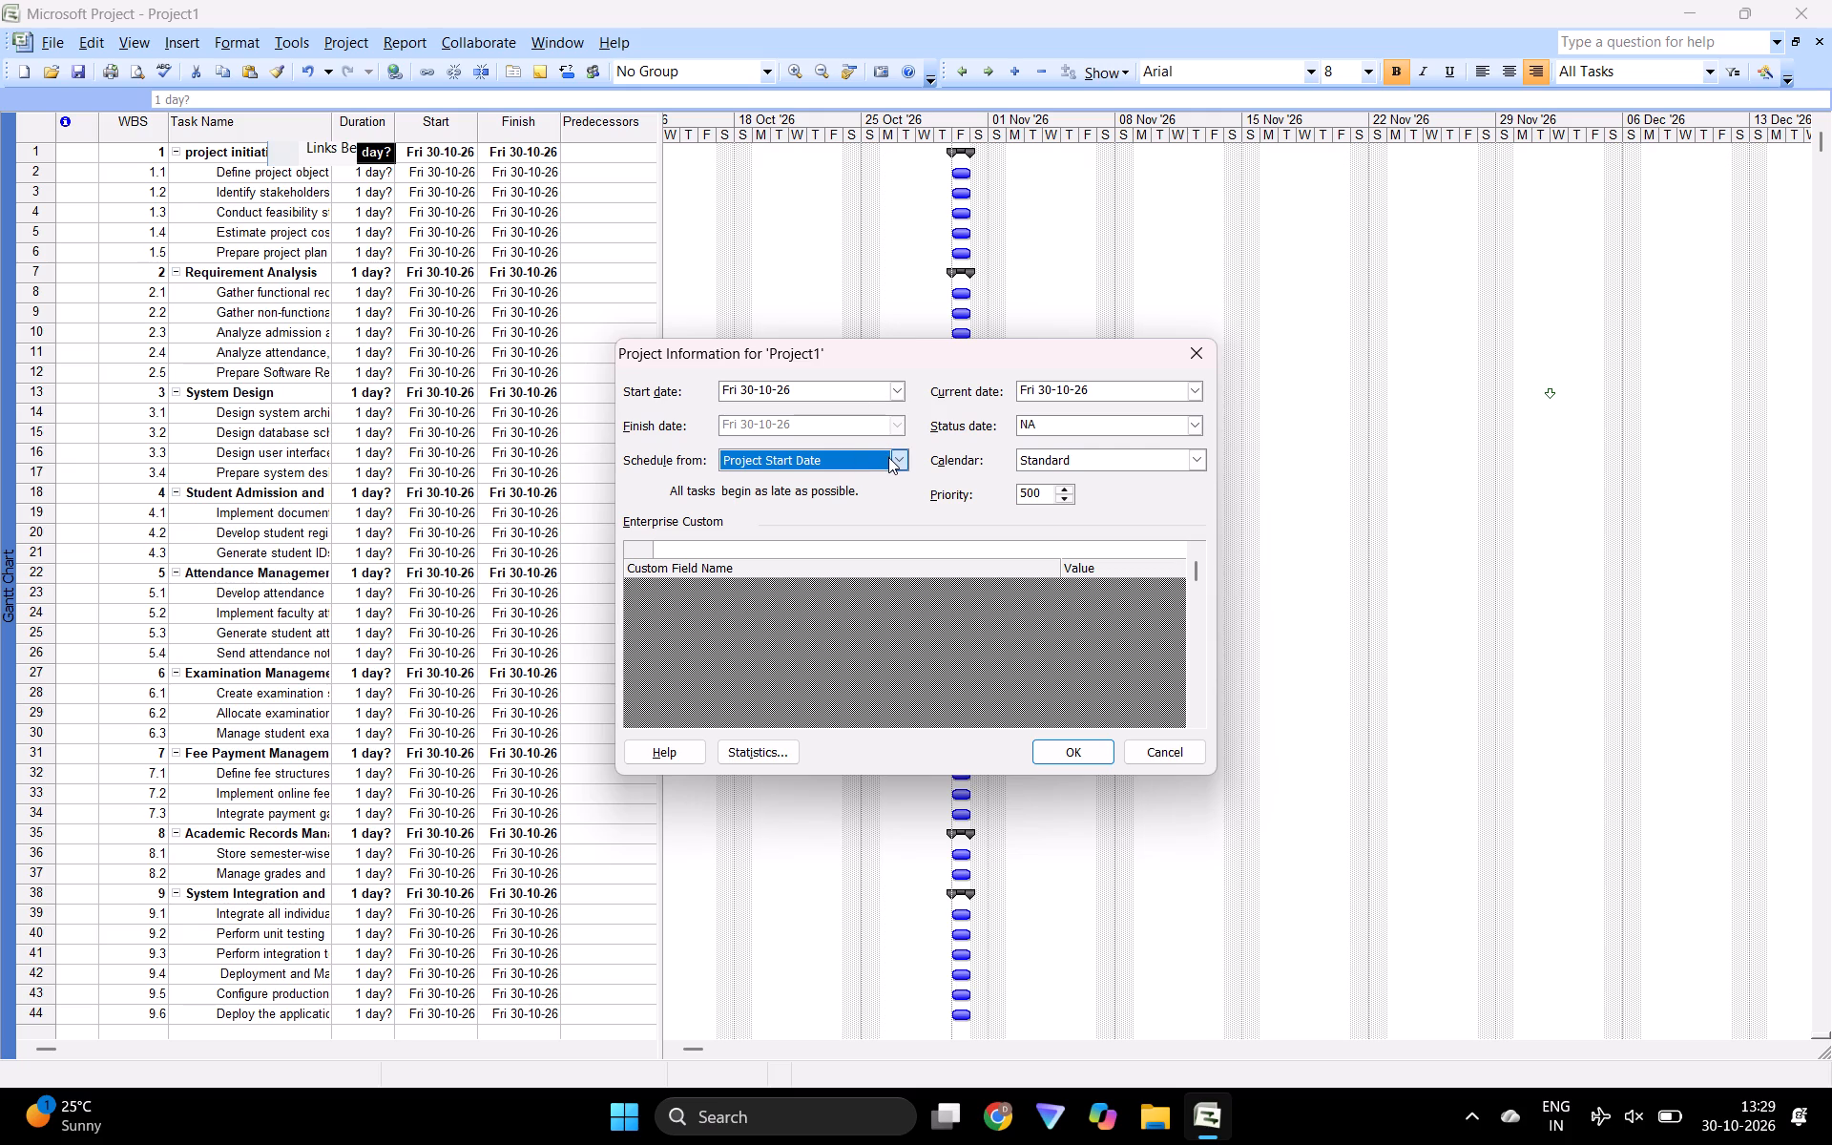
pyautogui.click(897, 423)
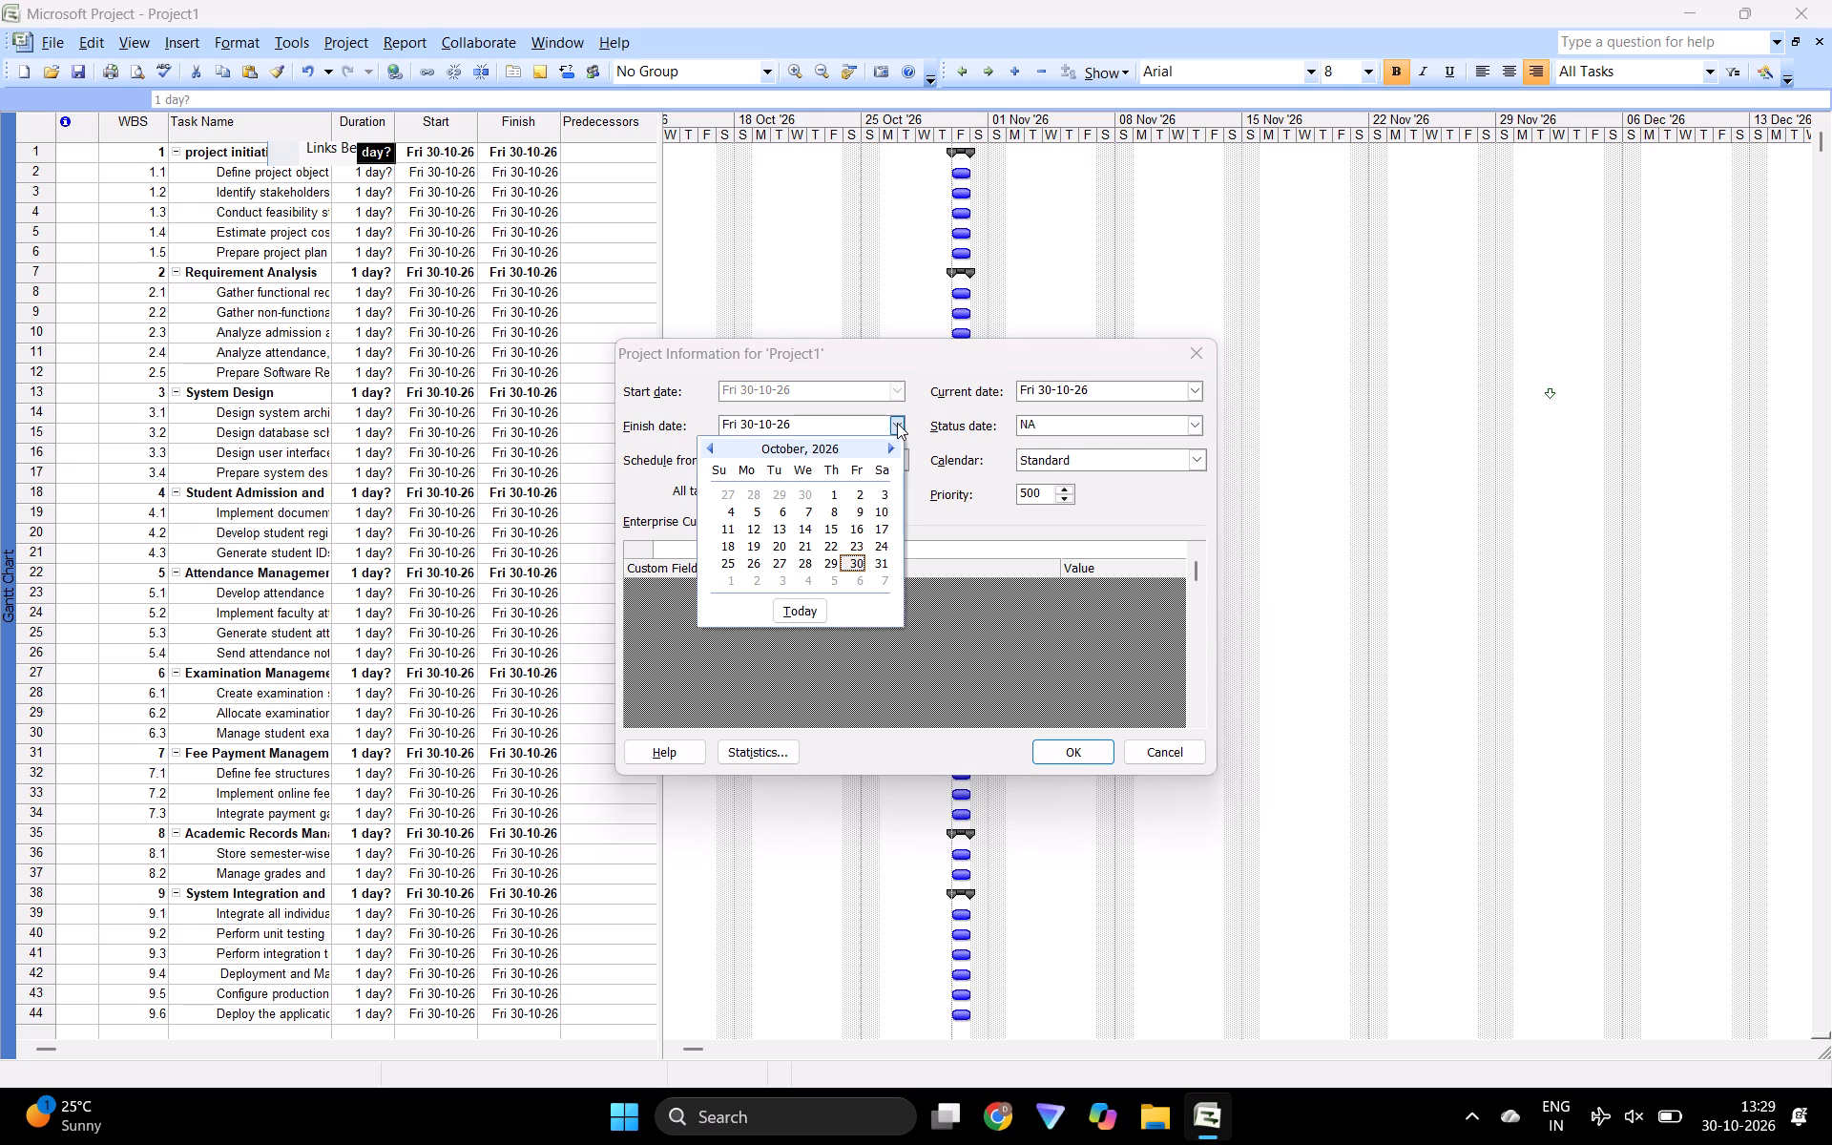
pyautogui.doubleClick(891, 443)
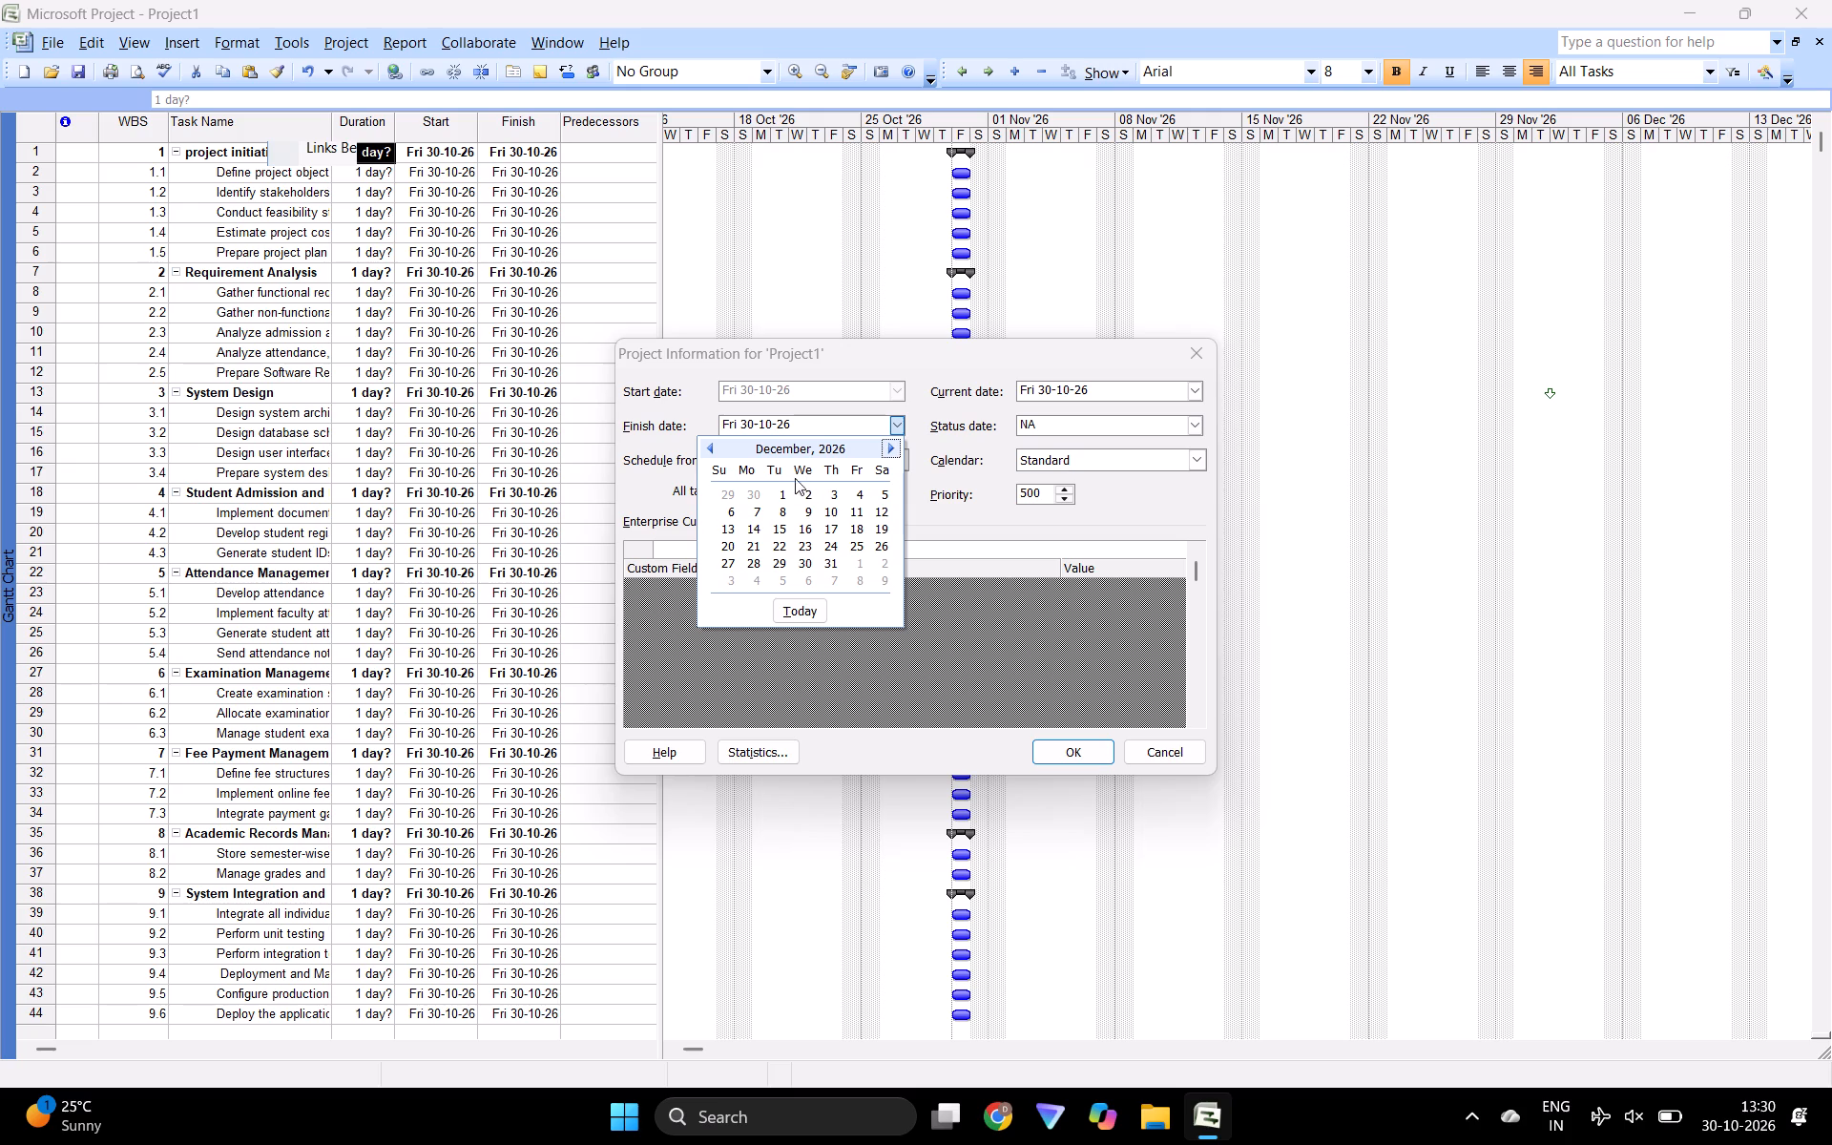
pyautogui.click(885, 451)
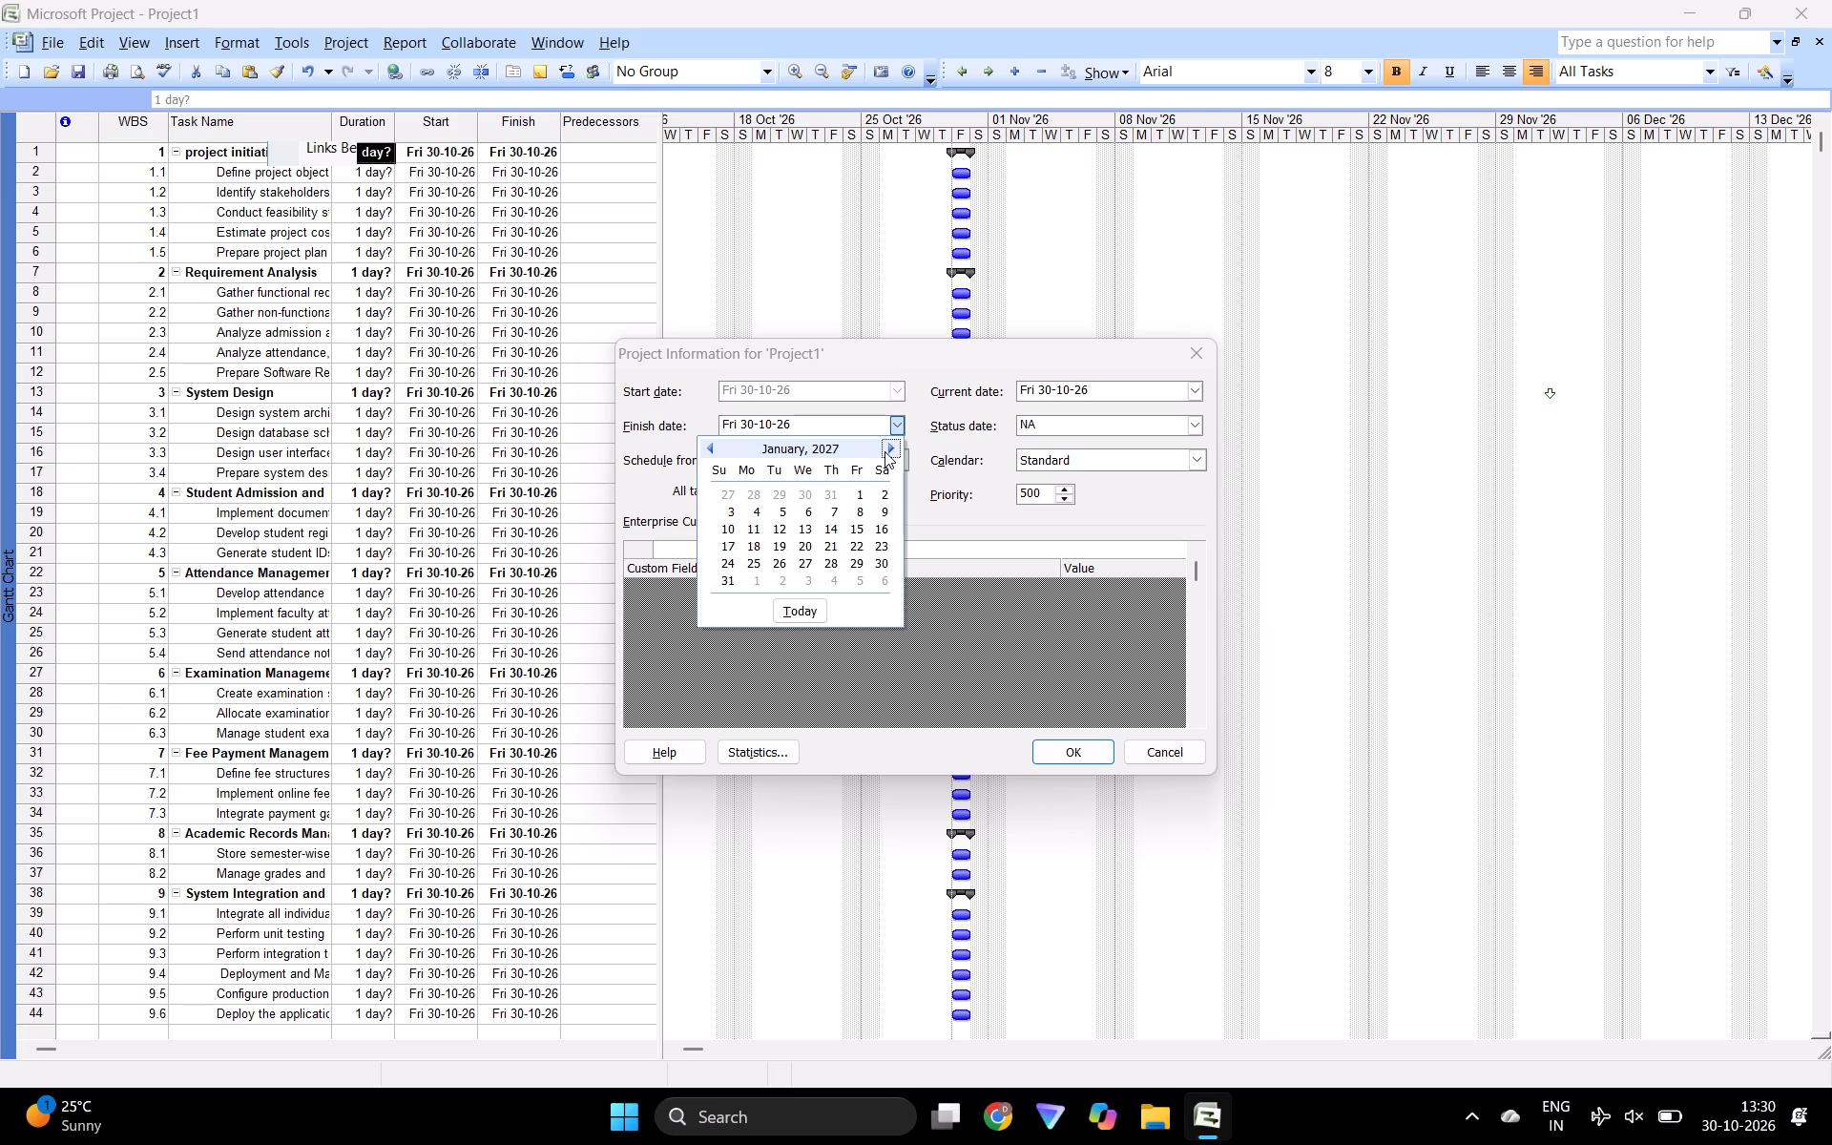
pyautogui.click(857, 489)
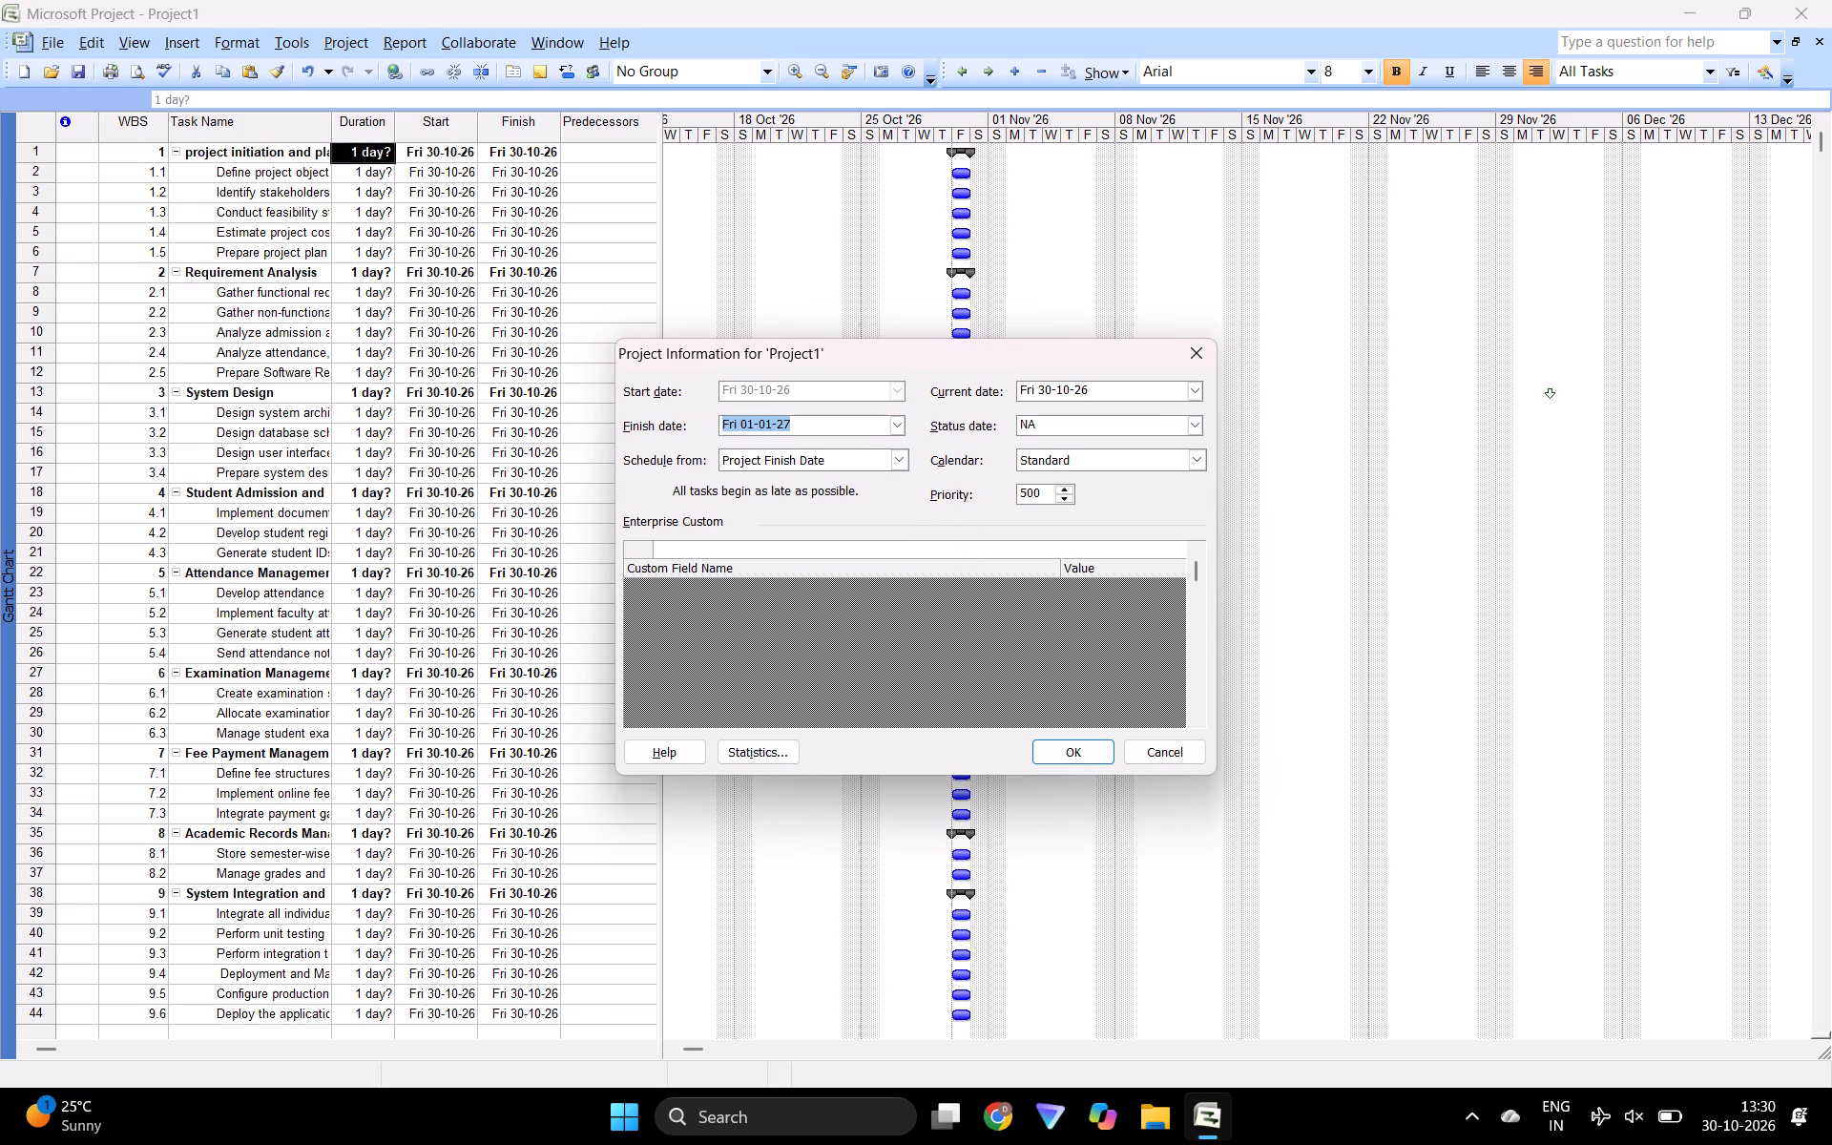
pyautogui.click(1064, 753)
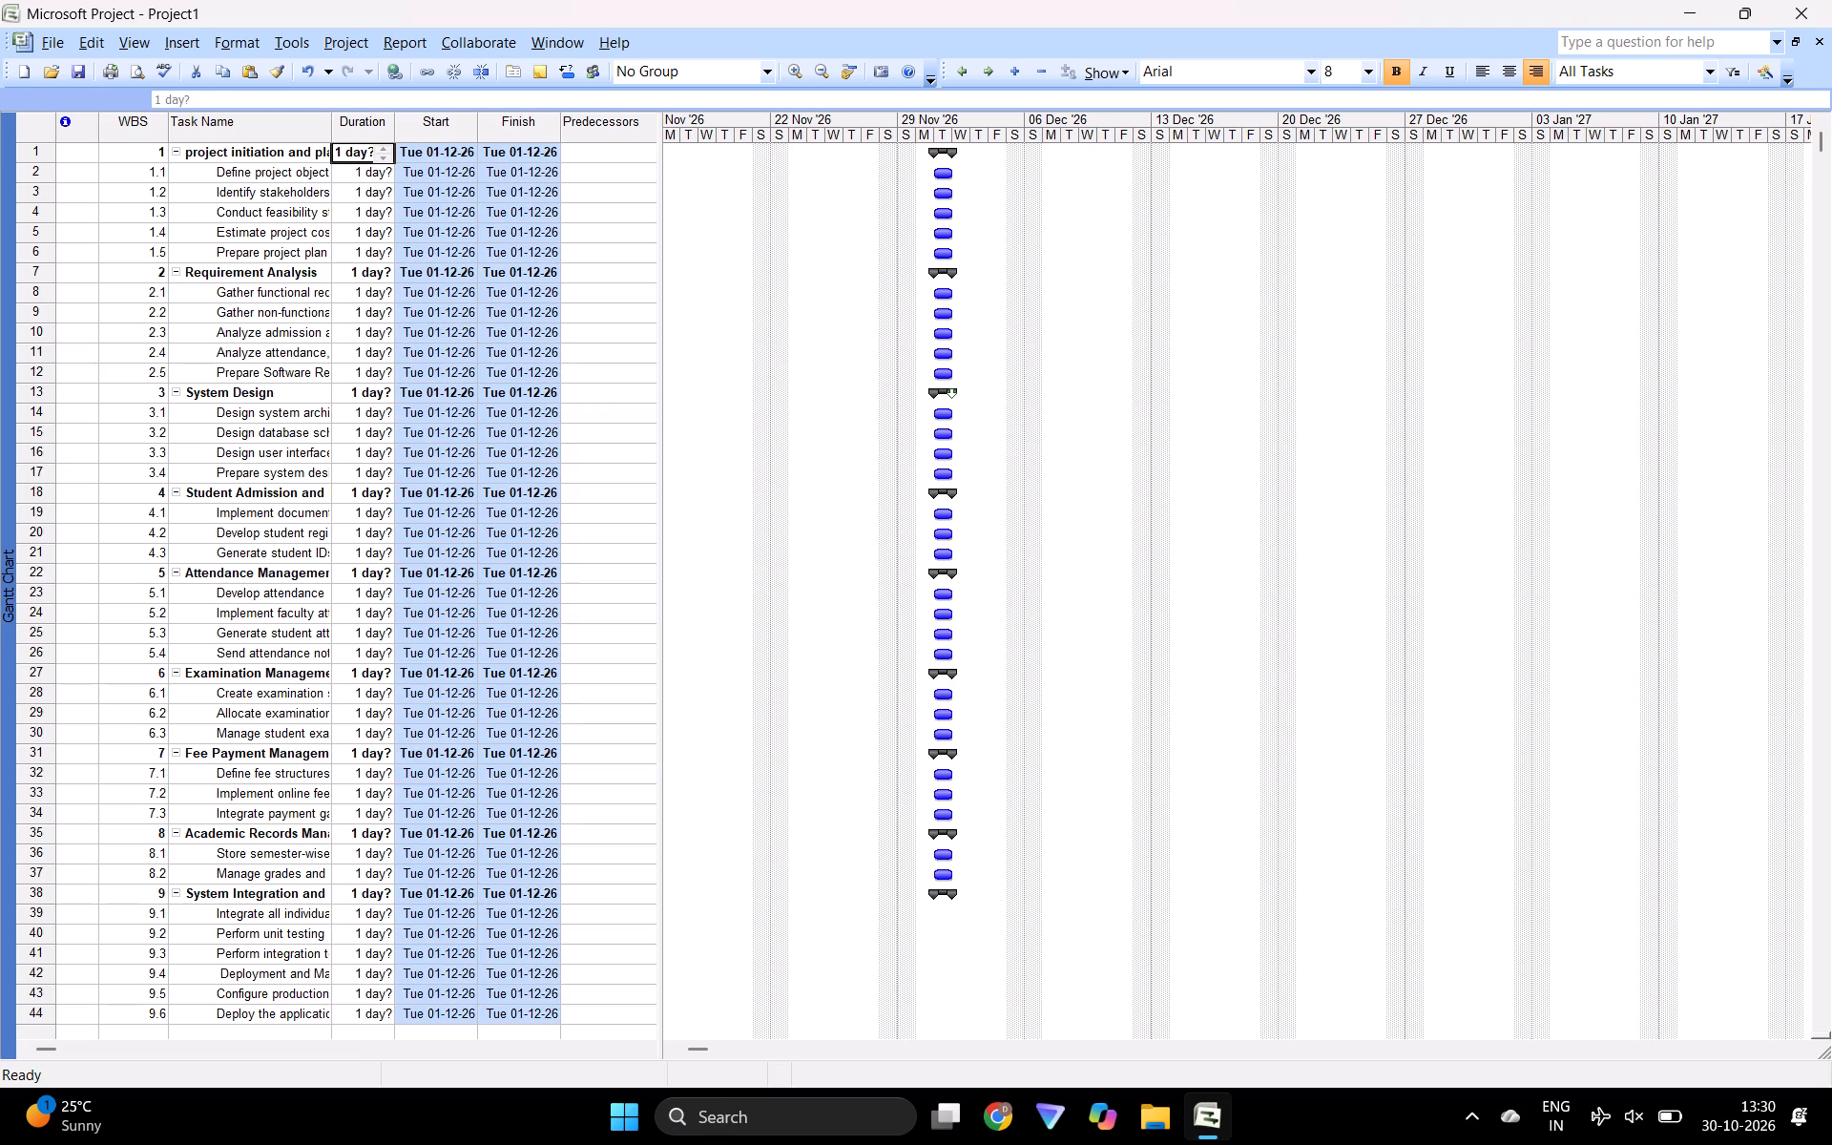
# In Project Information, schedule the project from the Project Start Date and set the start date to Mon 02-11-26.
pyautogui.click(596, 320)
pyautogui.click(358, 153)
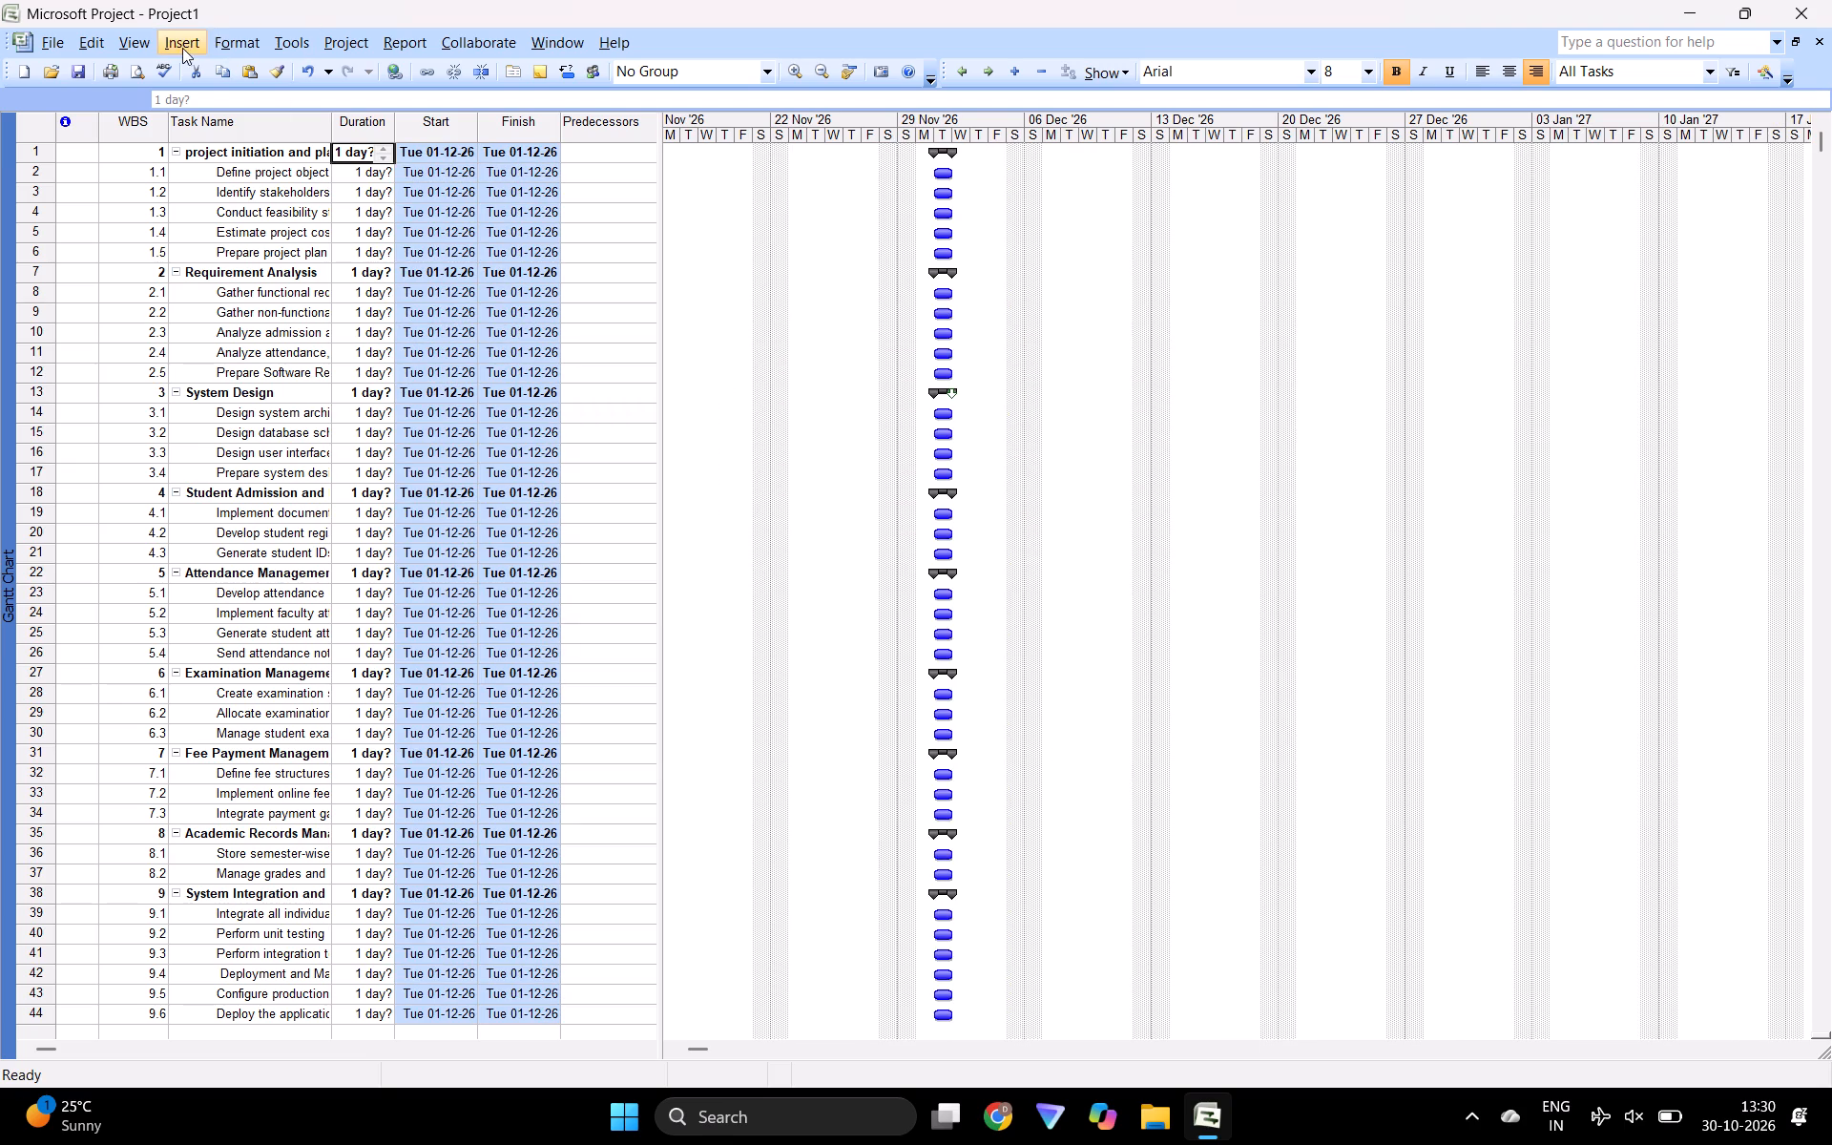
pyautogui.click(348, 42)
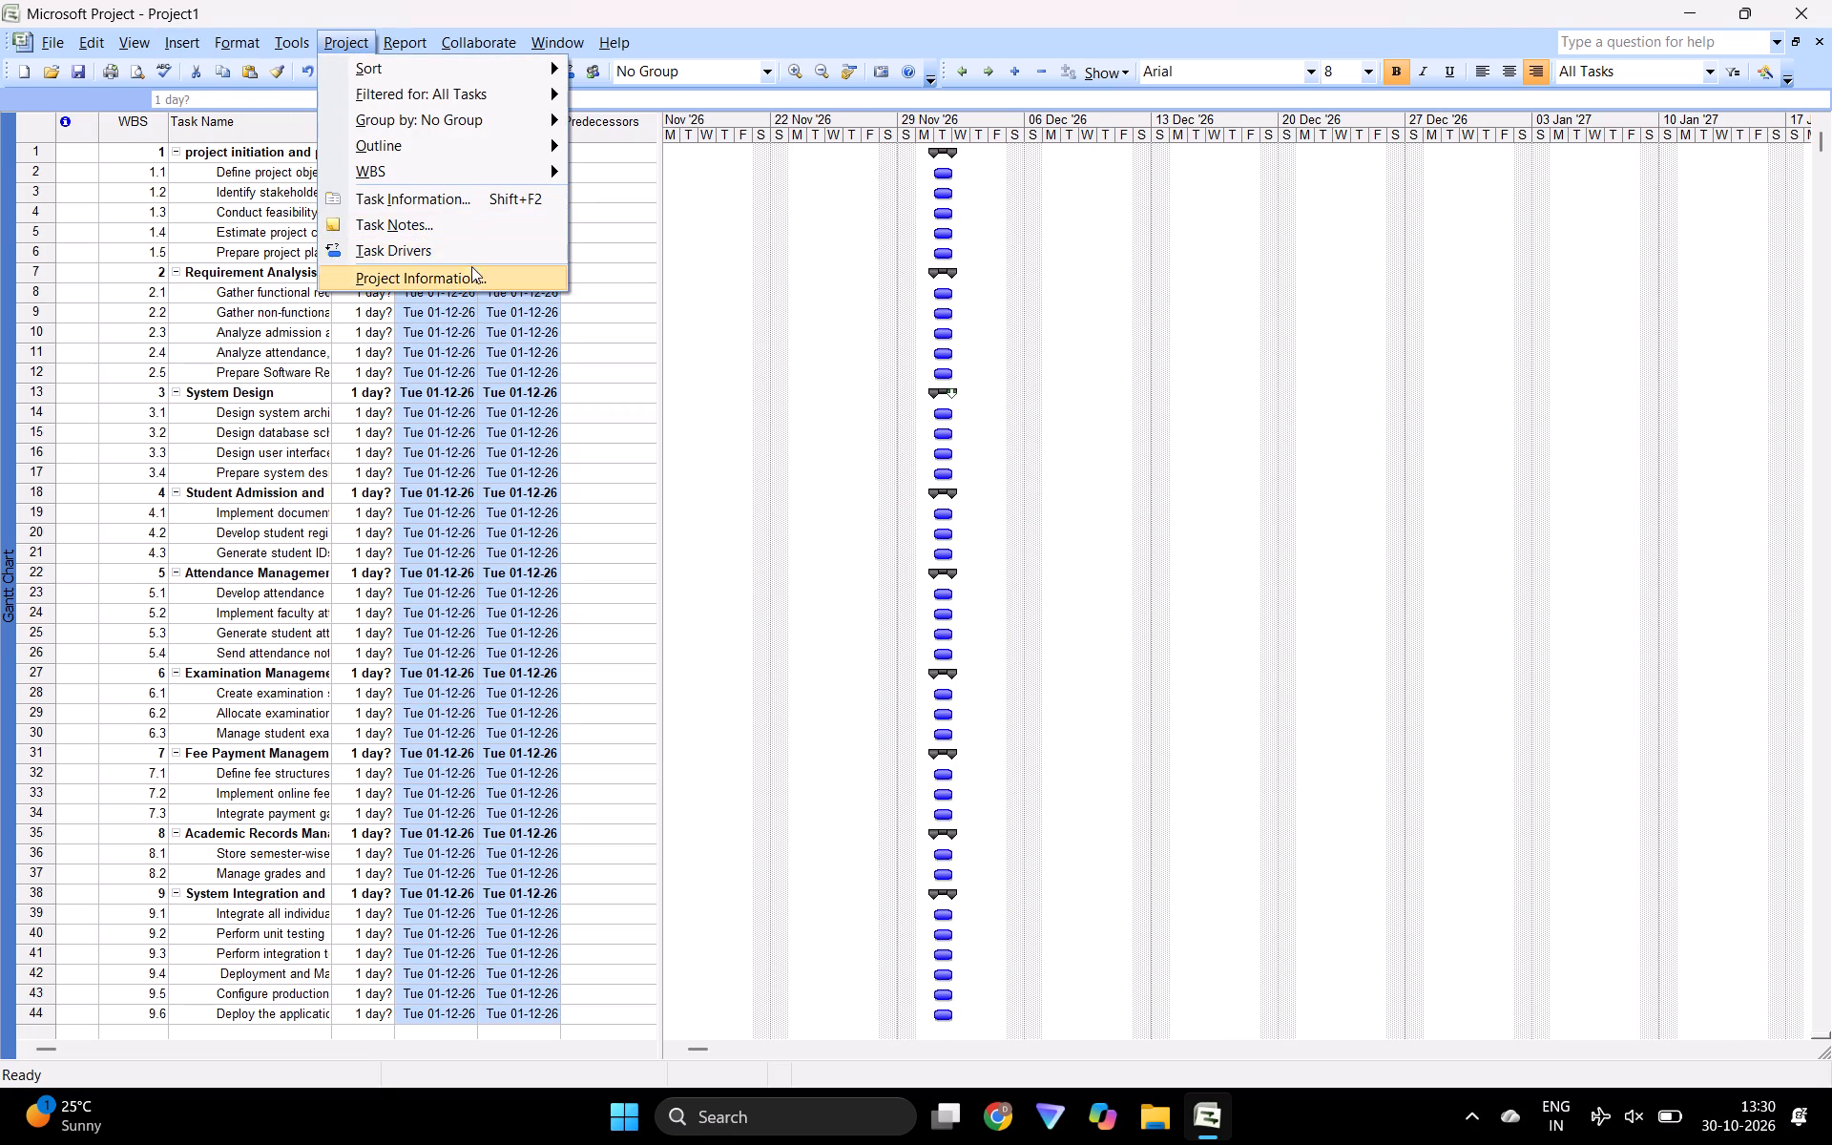
pyautogui.click(467, 284)
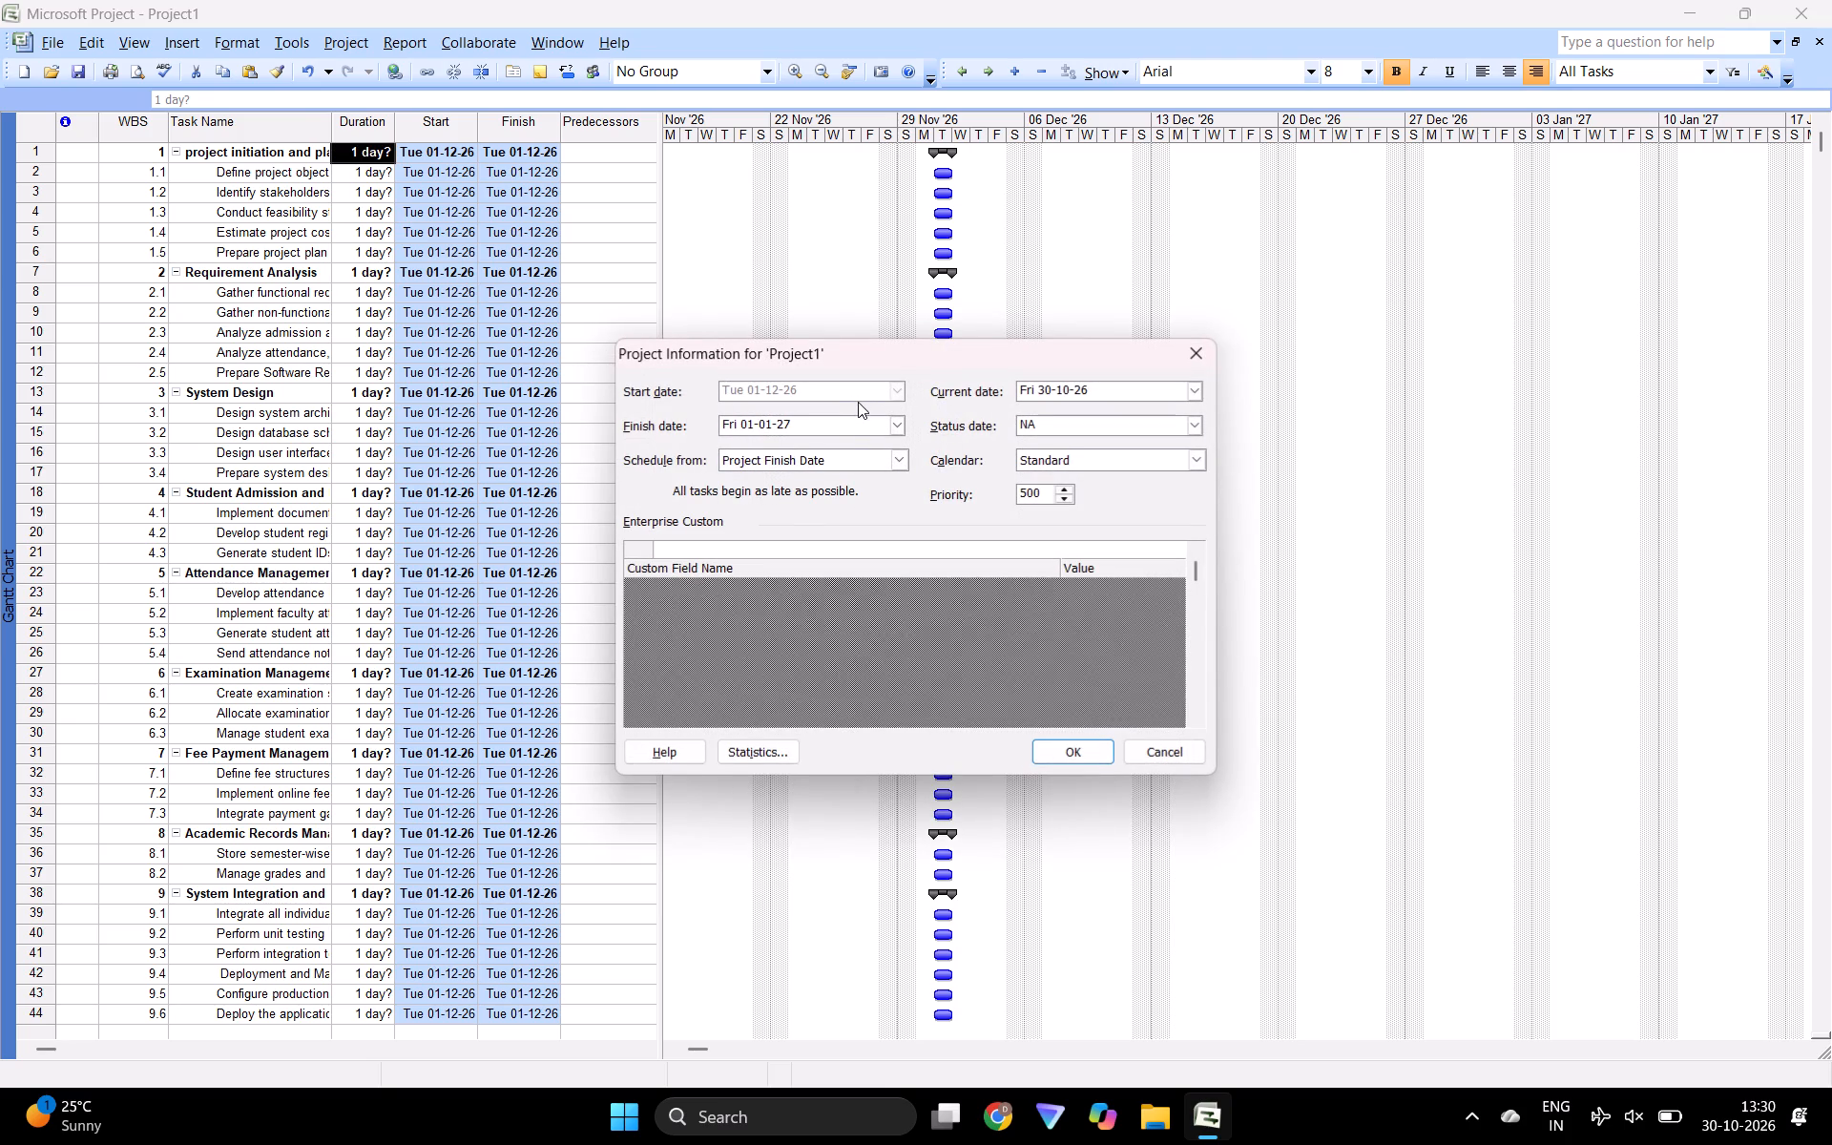
pyautogui.click(846, 448)
pyautogui.click(835, 478)
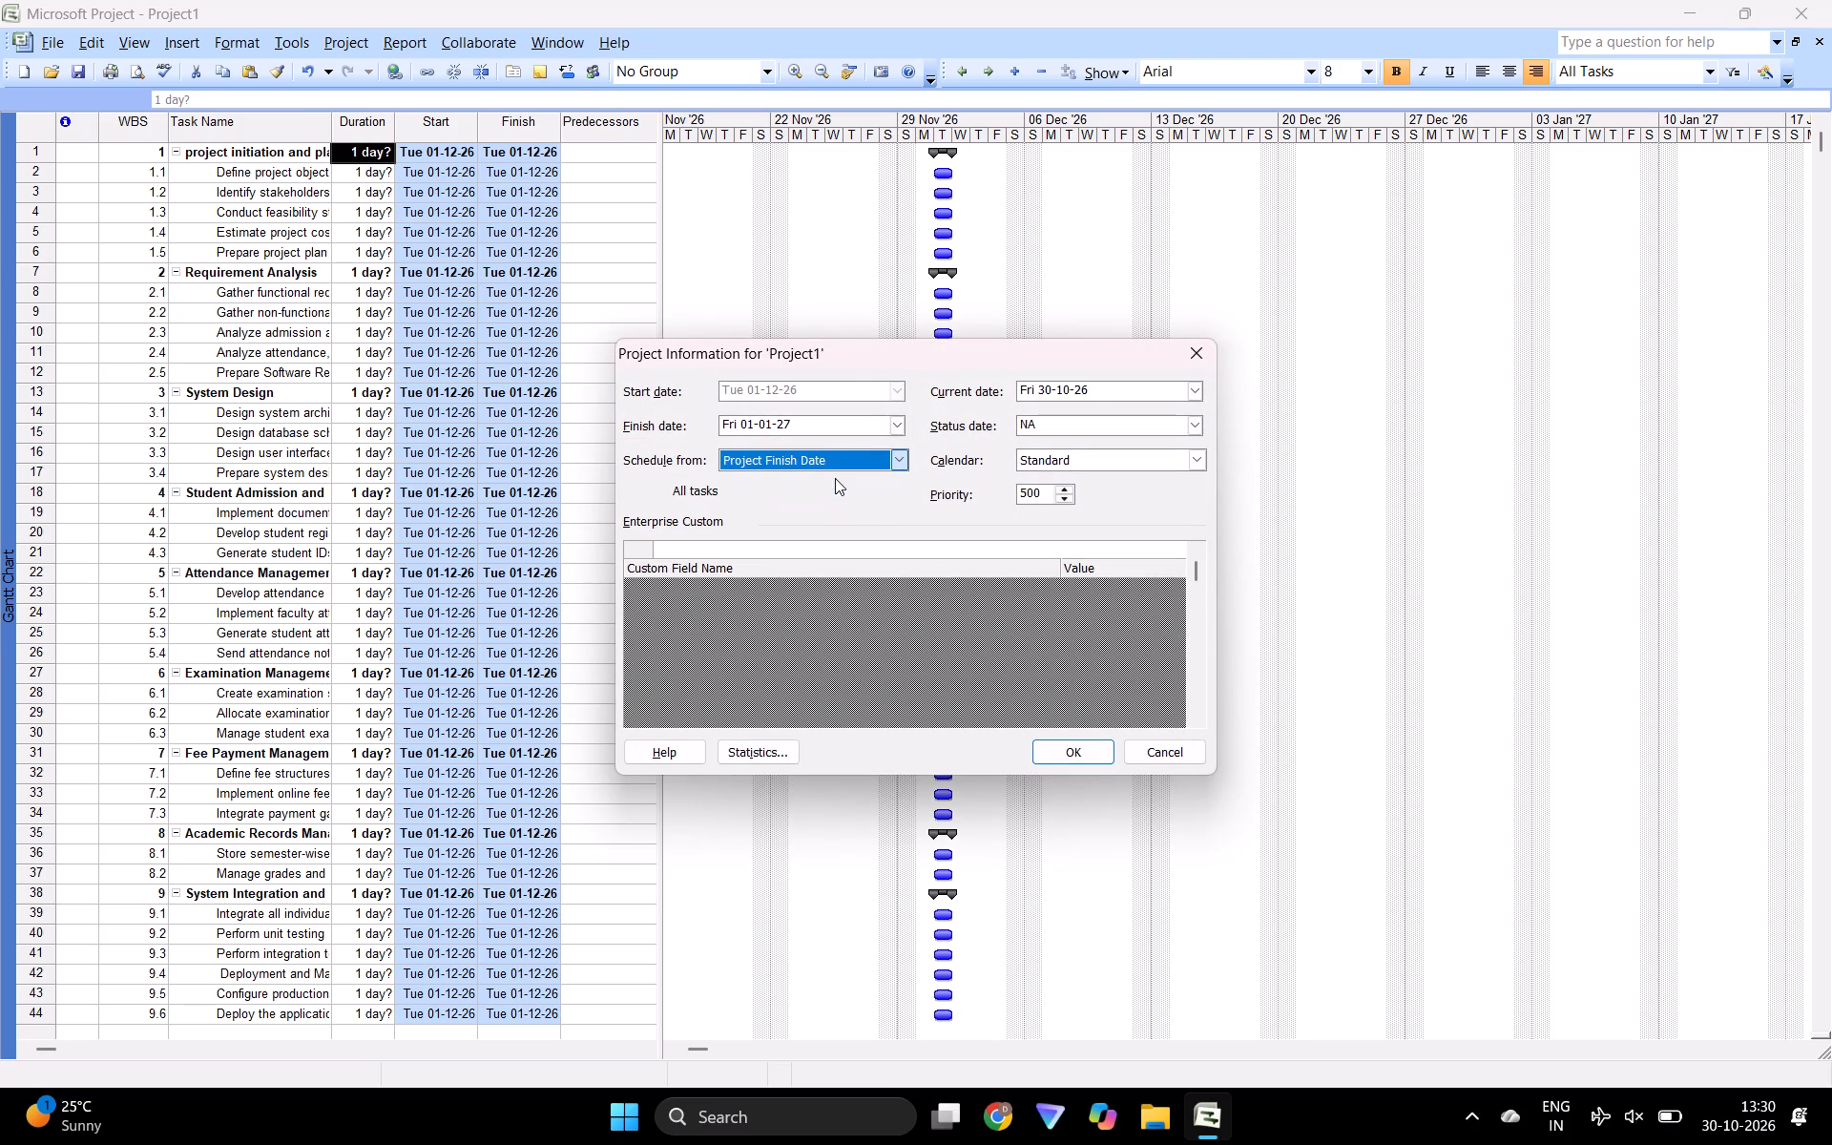
pyautogui.click(900, 390)
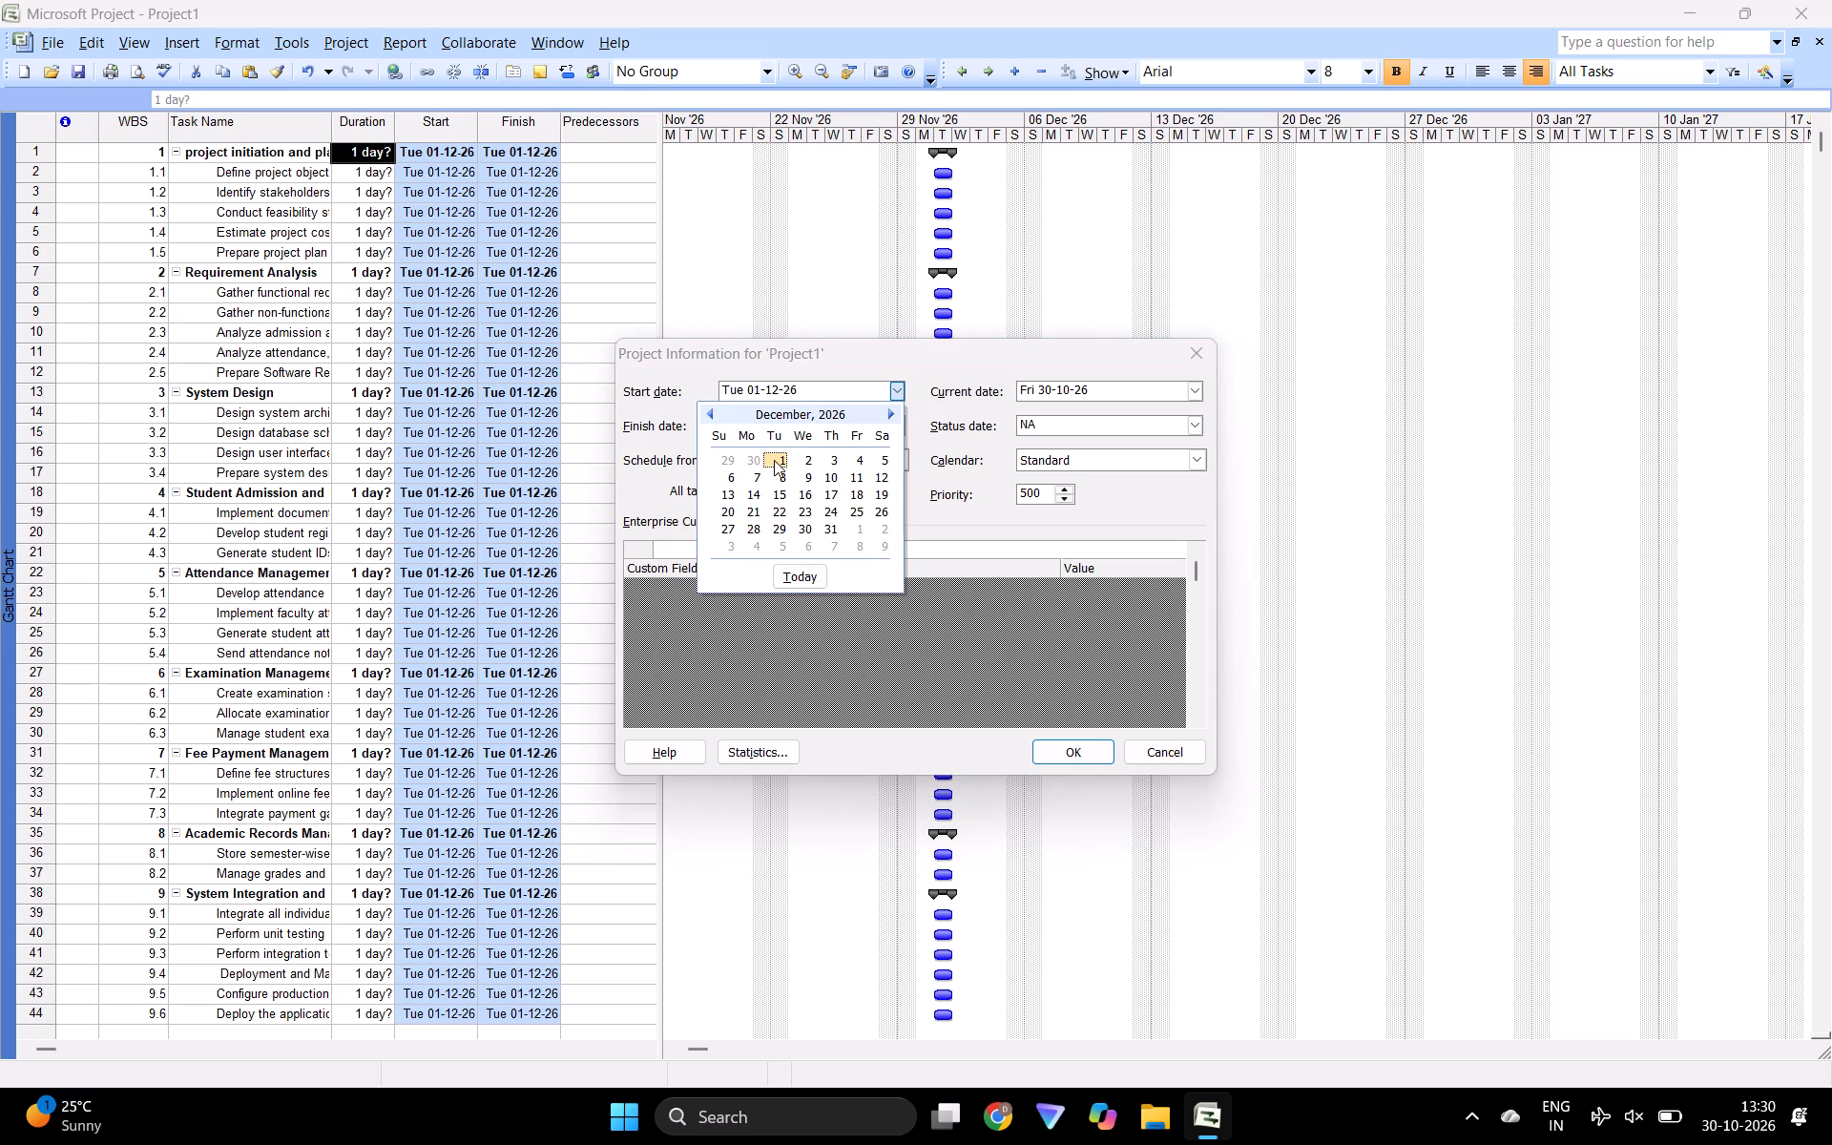
pyautogui.click(720, 410)
pyautogui.click(710, 413)
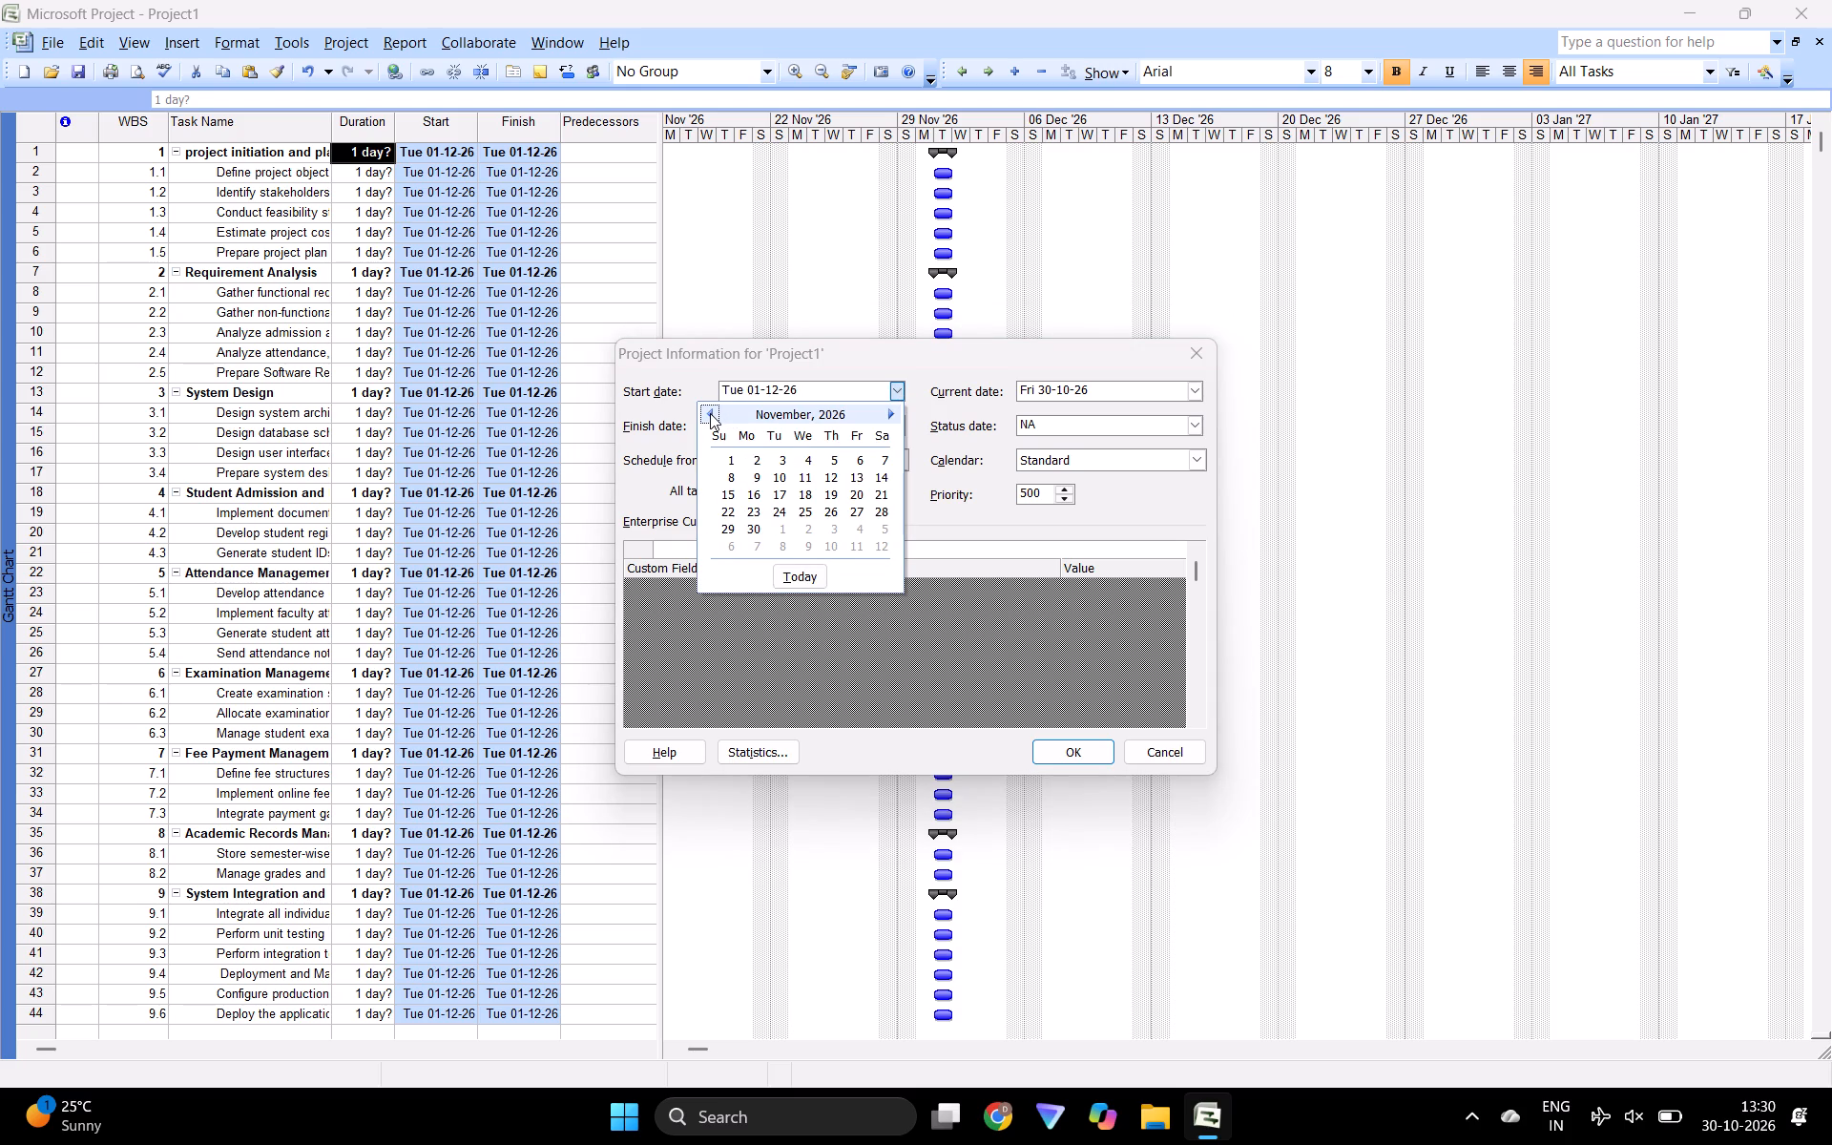
pyautogui.click(739, 451)
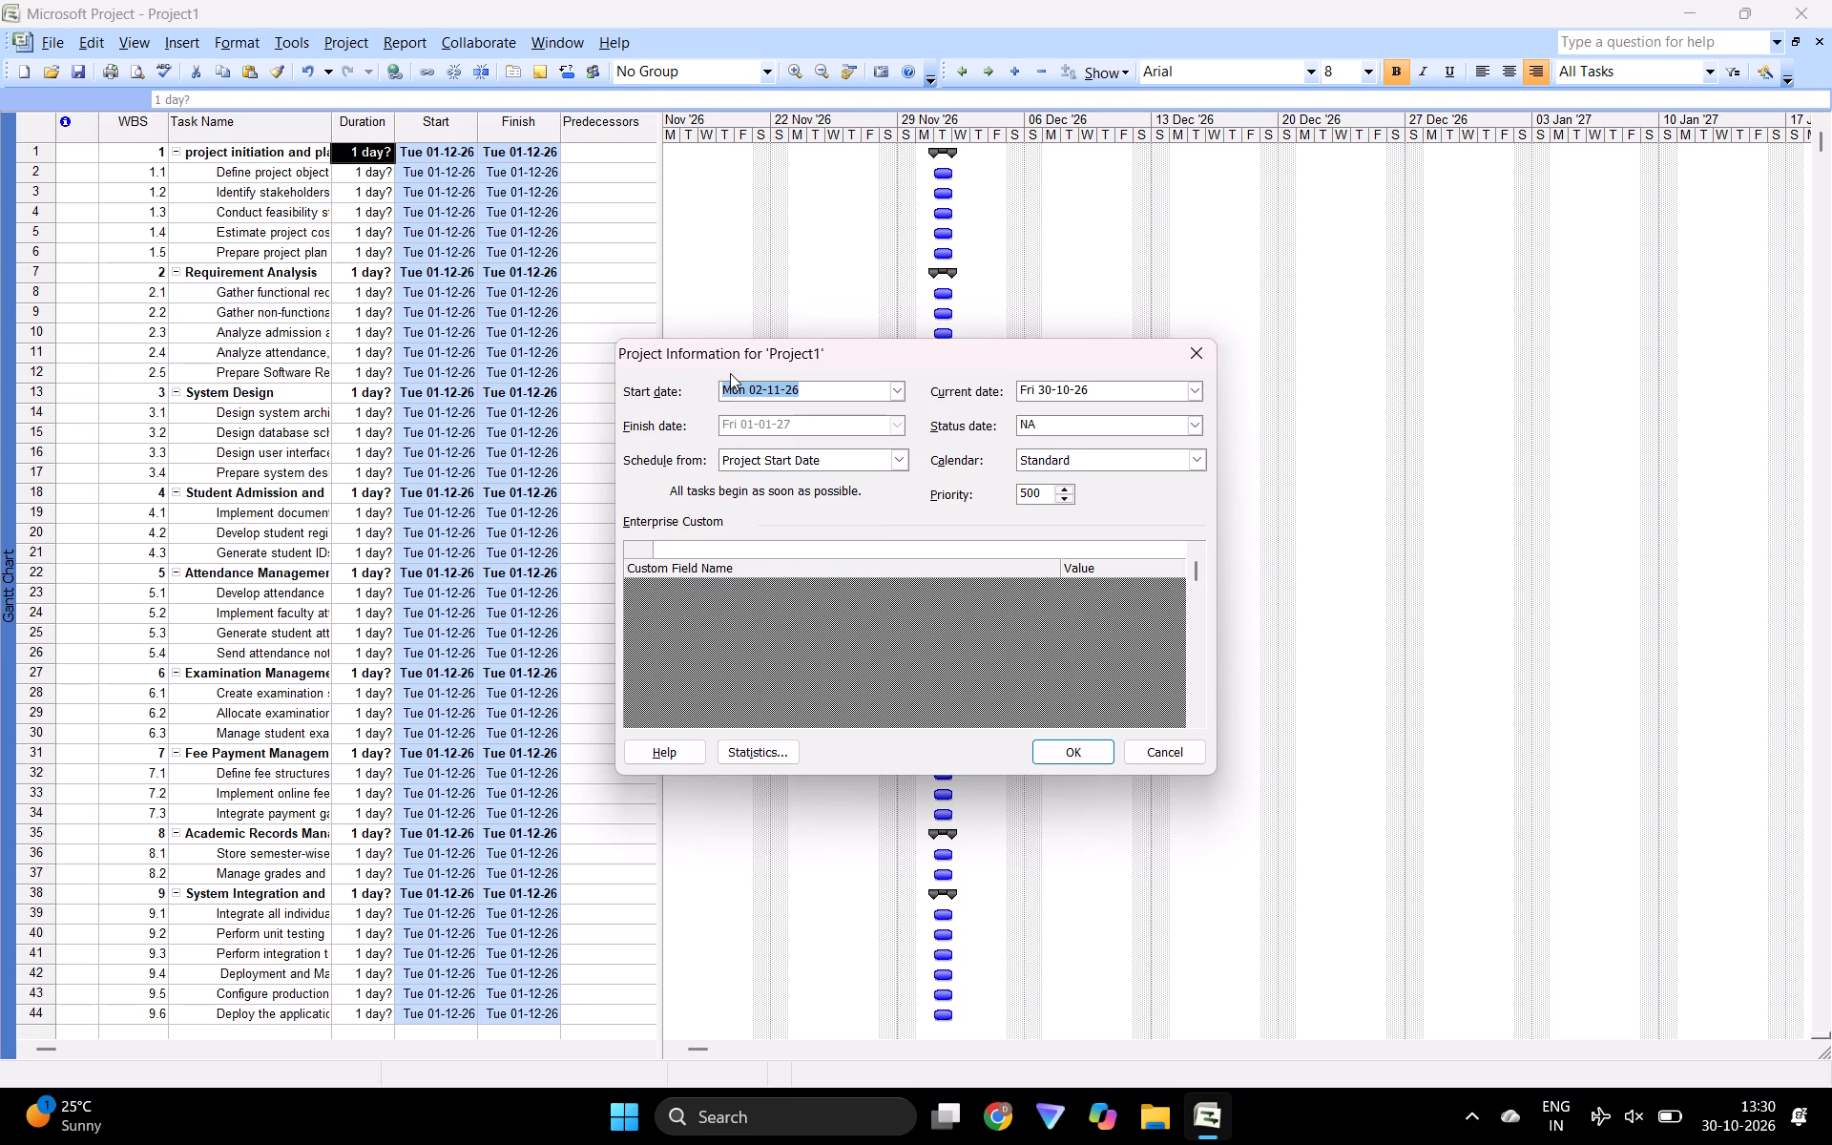
pyautogui.click(1076, 752)
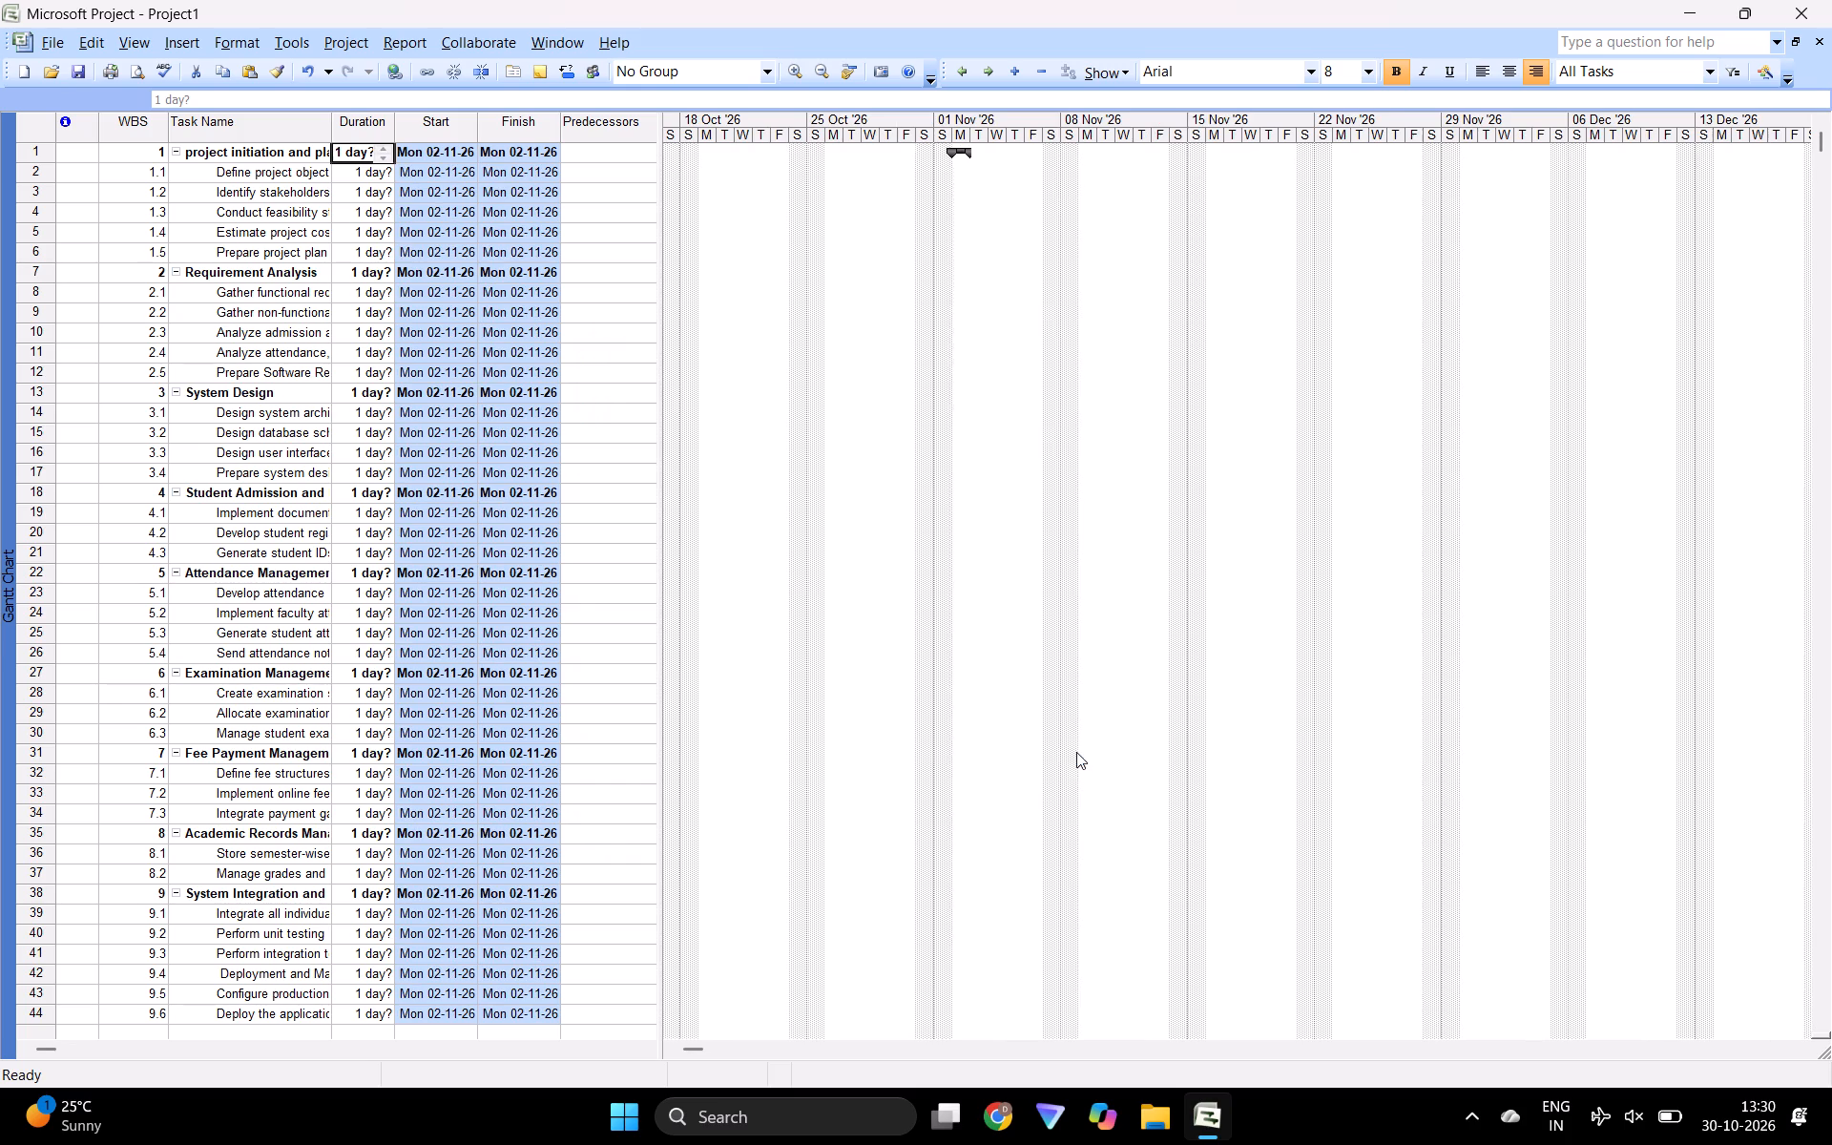
# Set the project initiation and planning subtask durations to 2 days for 1.1 through 1.4 and 1 day for 1.5.
pyautogui.click(354, 198)
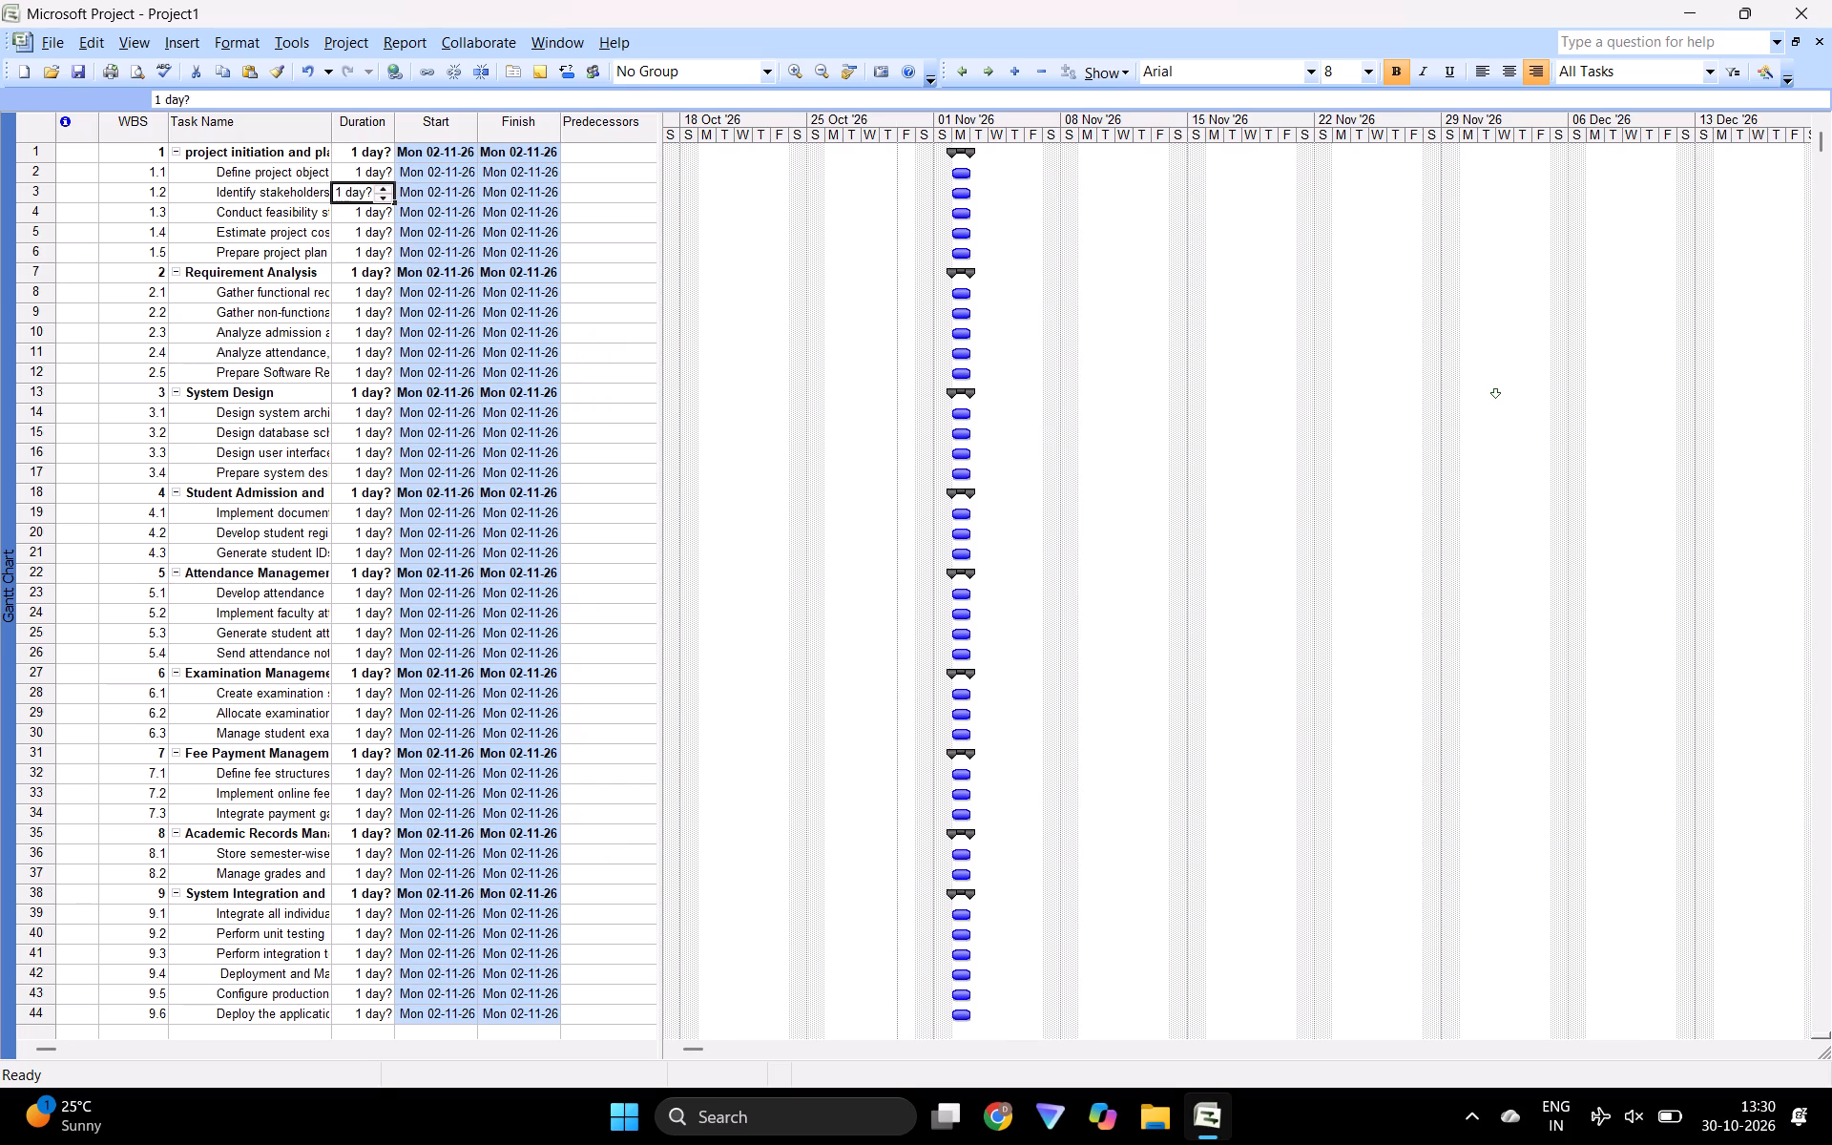
pyautogui.click(382, 173)
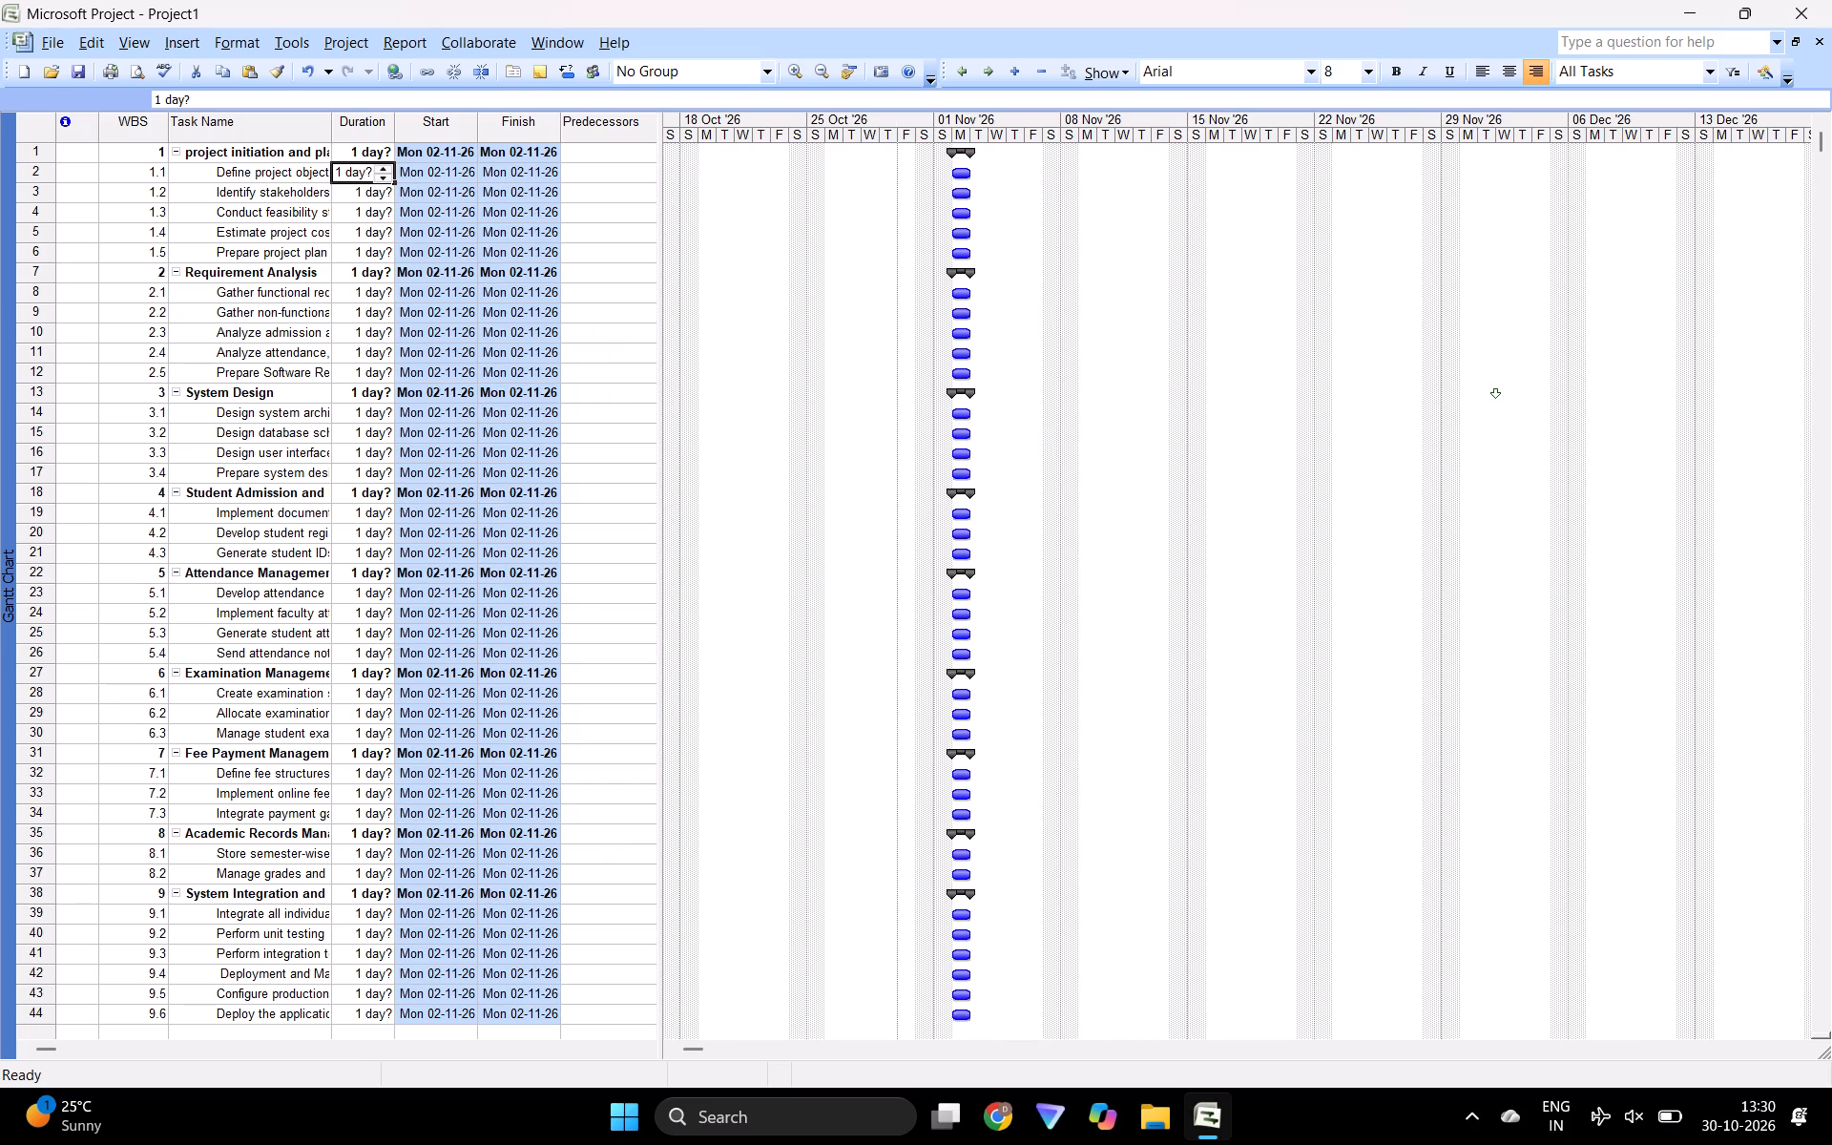
pyautogui.doubleClick(388, 170)
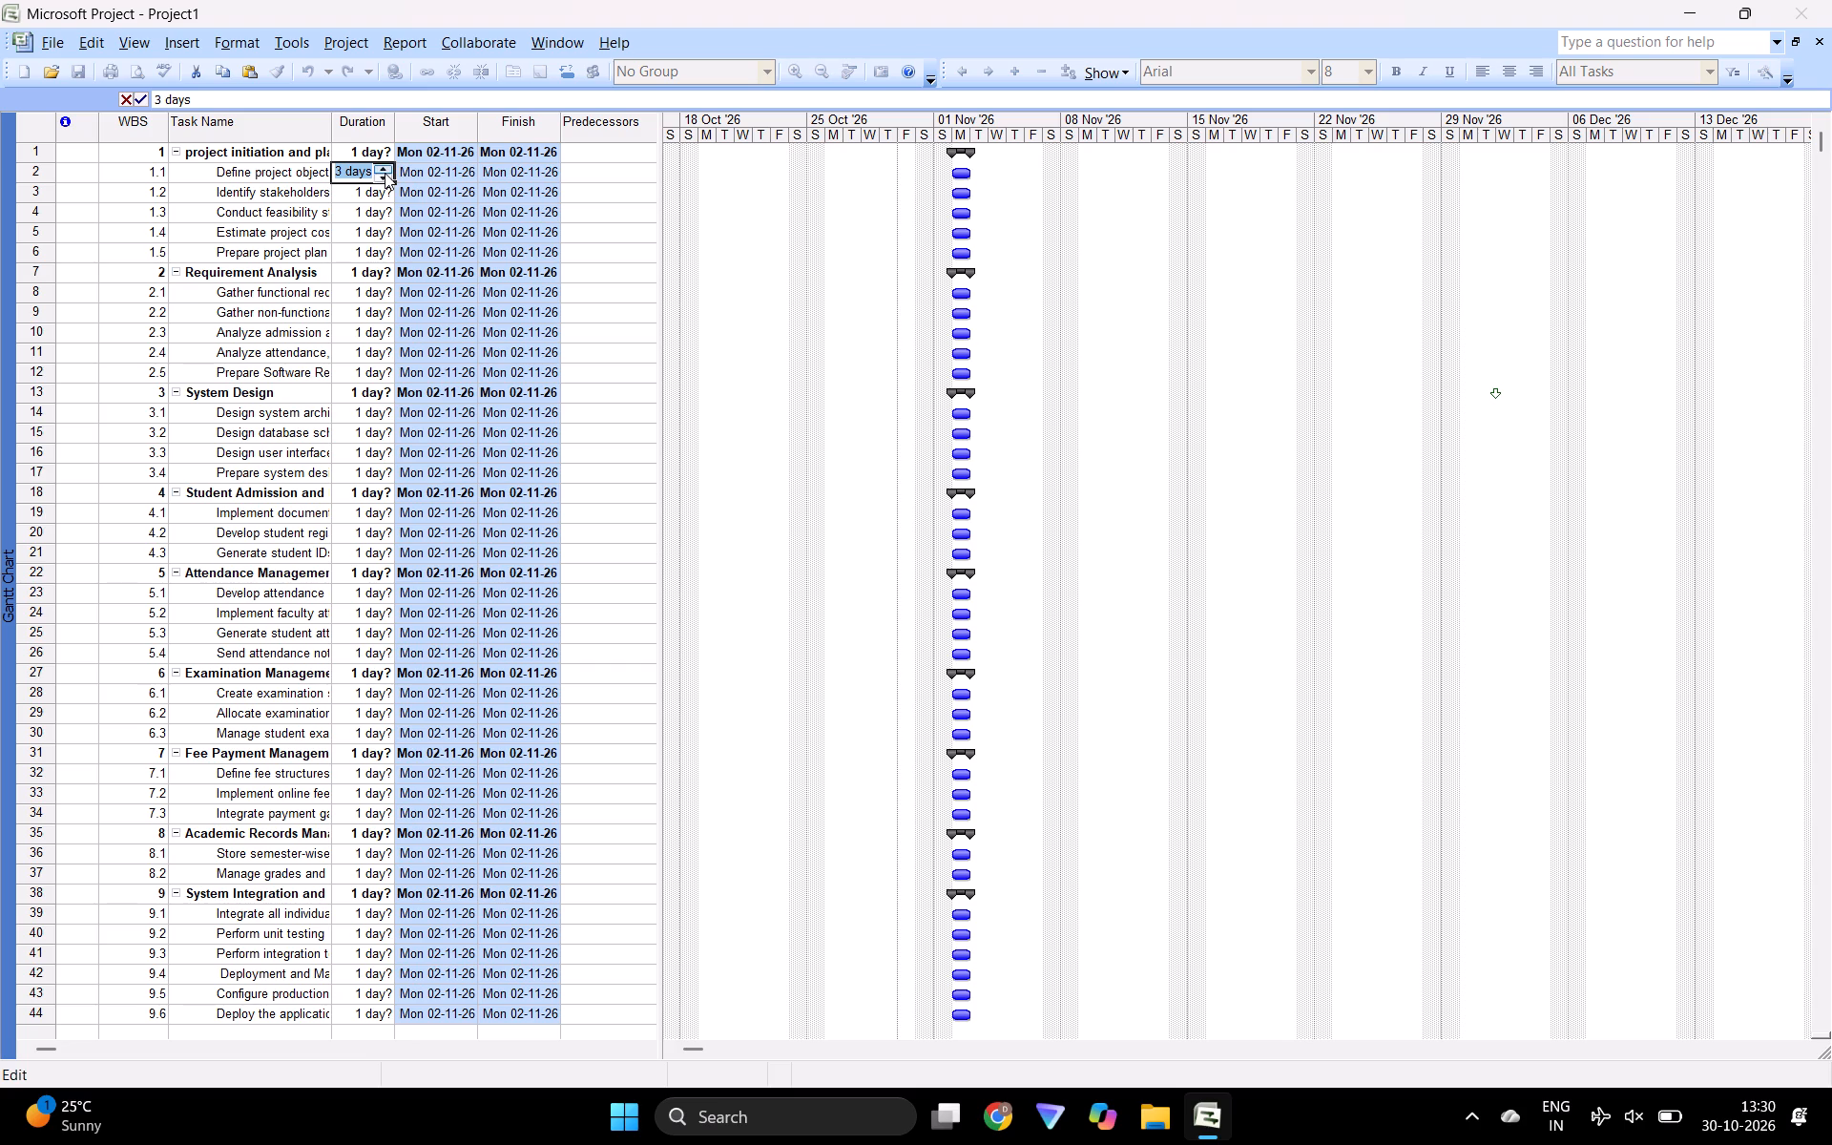
pyautogui.click(385, 173)
pyautogui.doubleClick(384, 177)
pyautogui.click(374, 194)
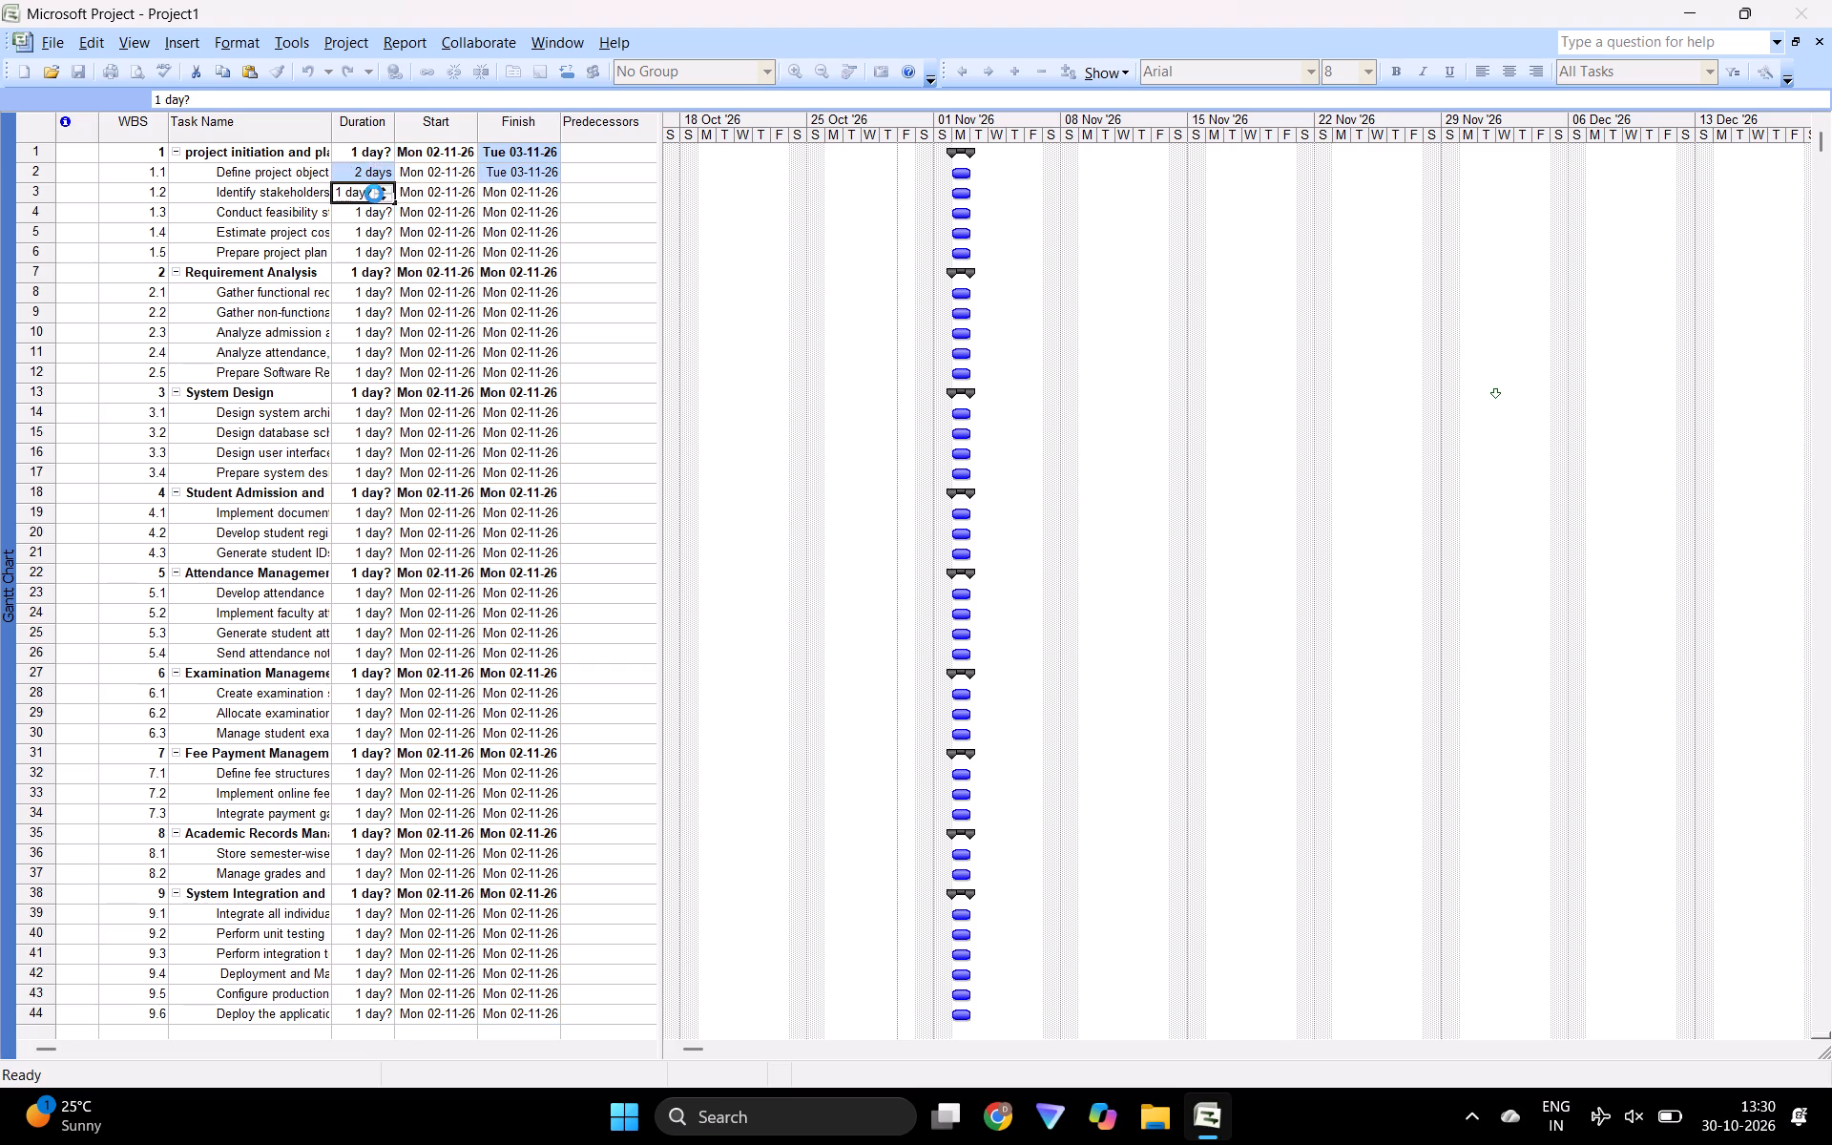
pyautogui.click(388, 192)
pyautogui.click(381, 219)
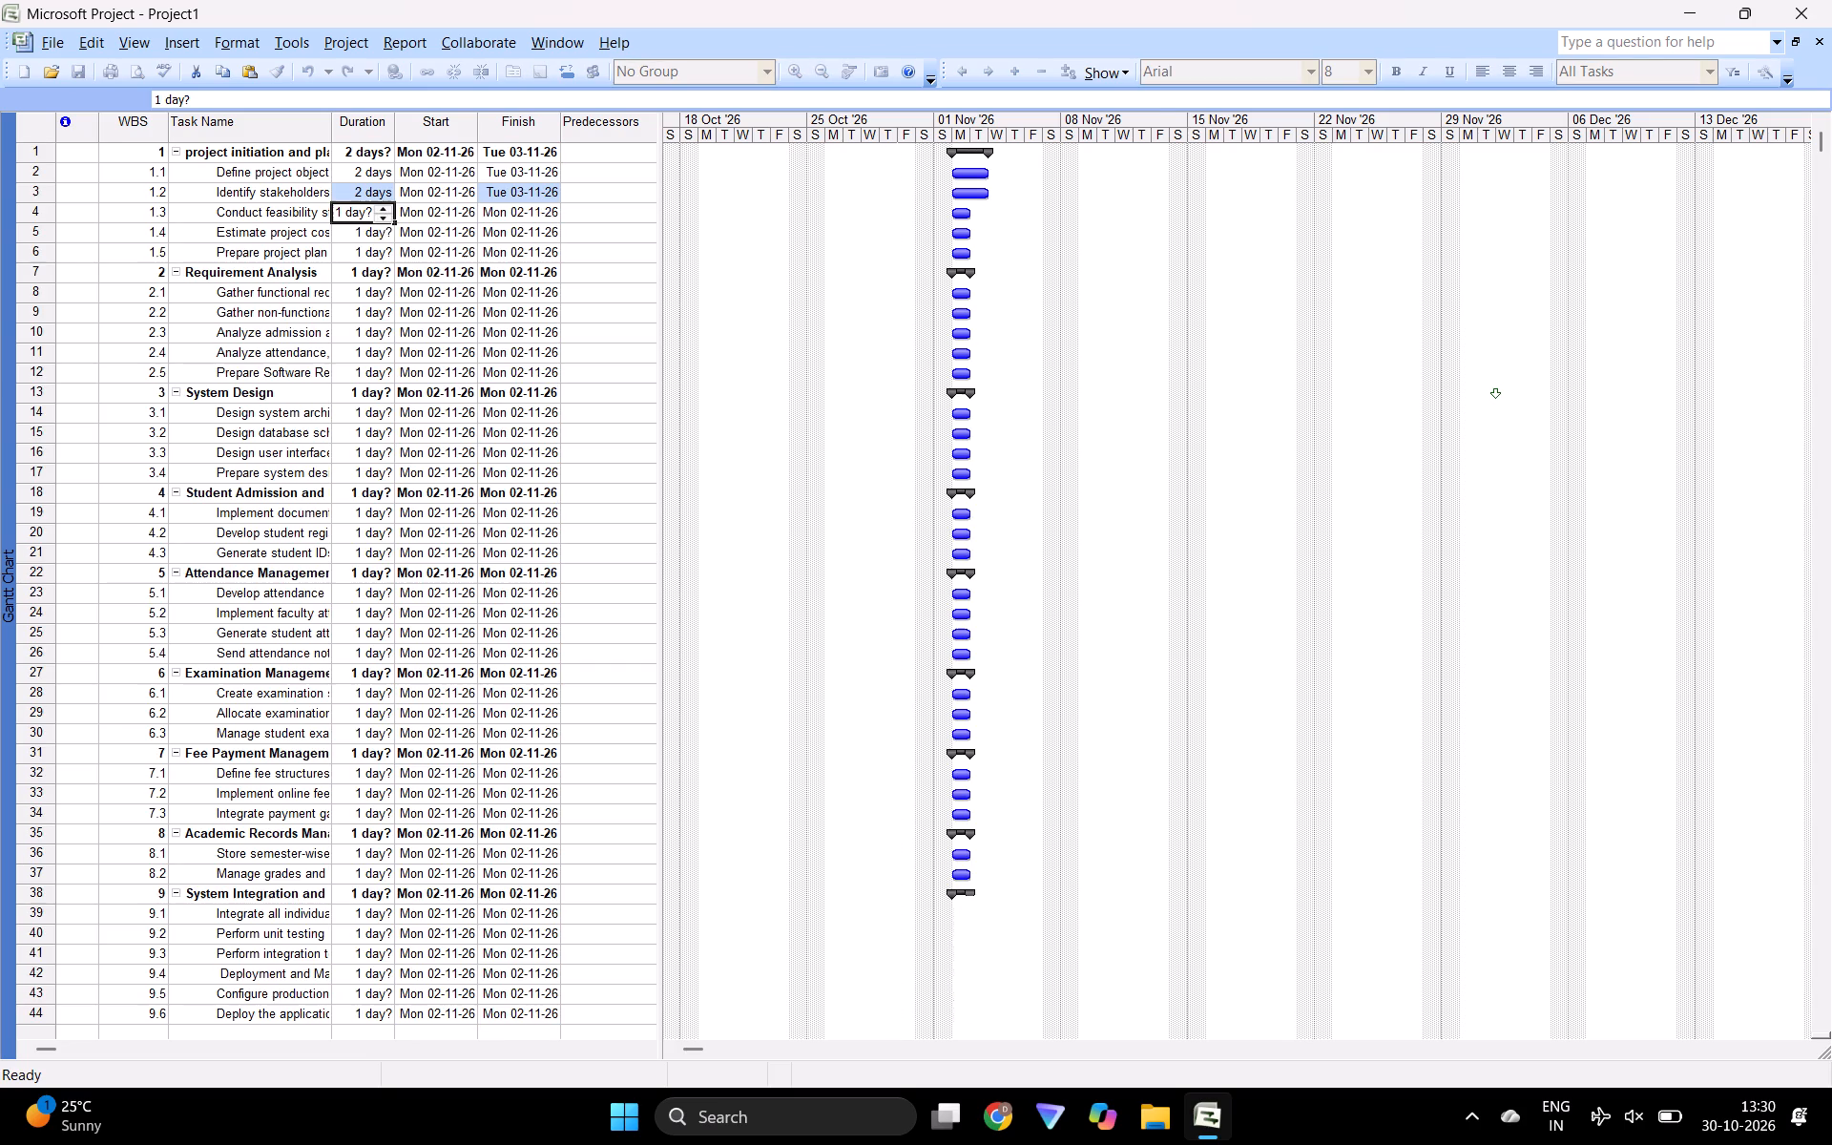
pyautogui.click(384, 213)
pyautogui.moveTo(380, 240); pyautogui.dragTo(384, 233)
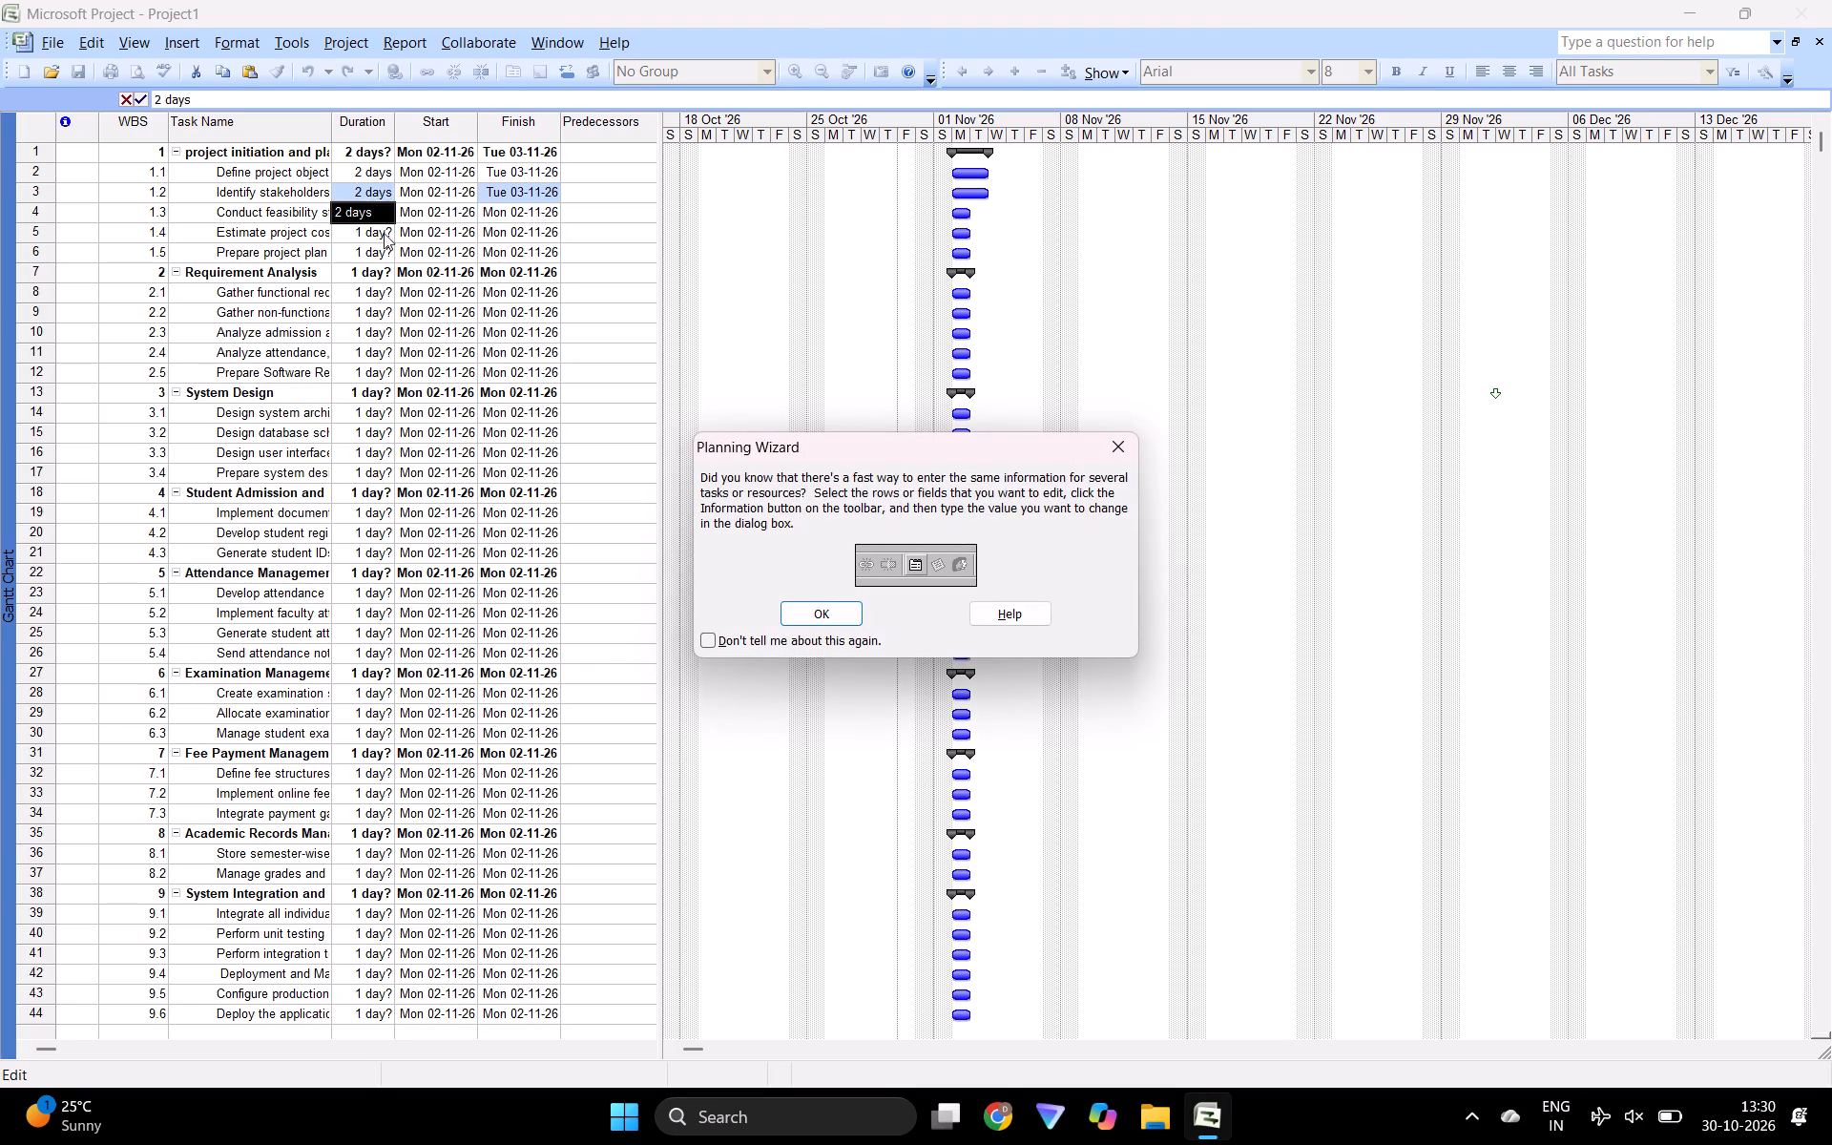
pyautogui.moveTo(384, 233); pyautogui.dragTo(817, 610)
pyautogui.click(826, 608)
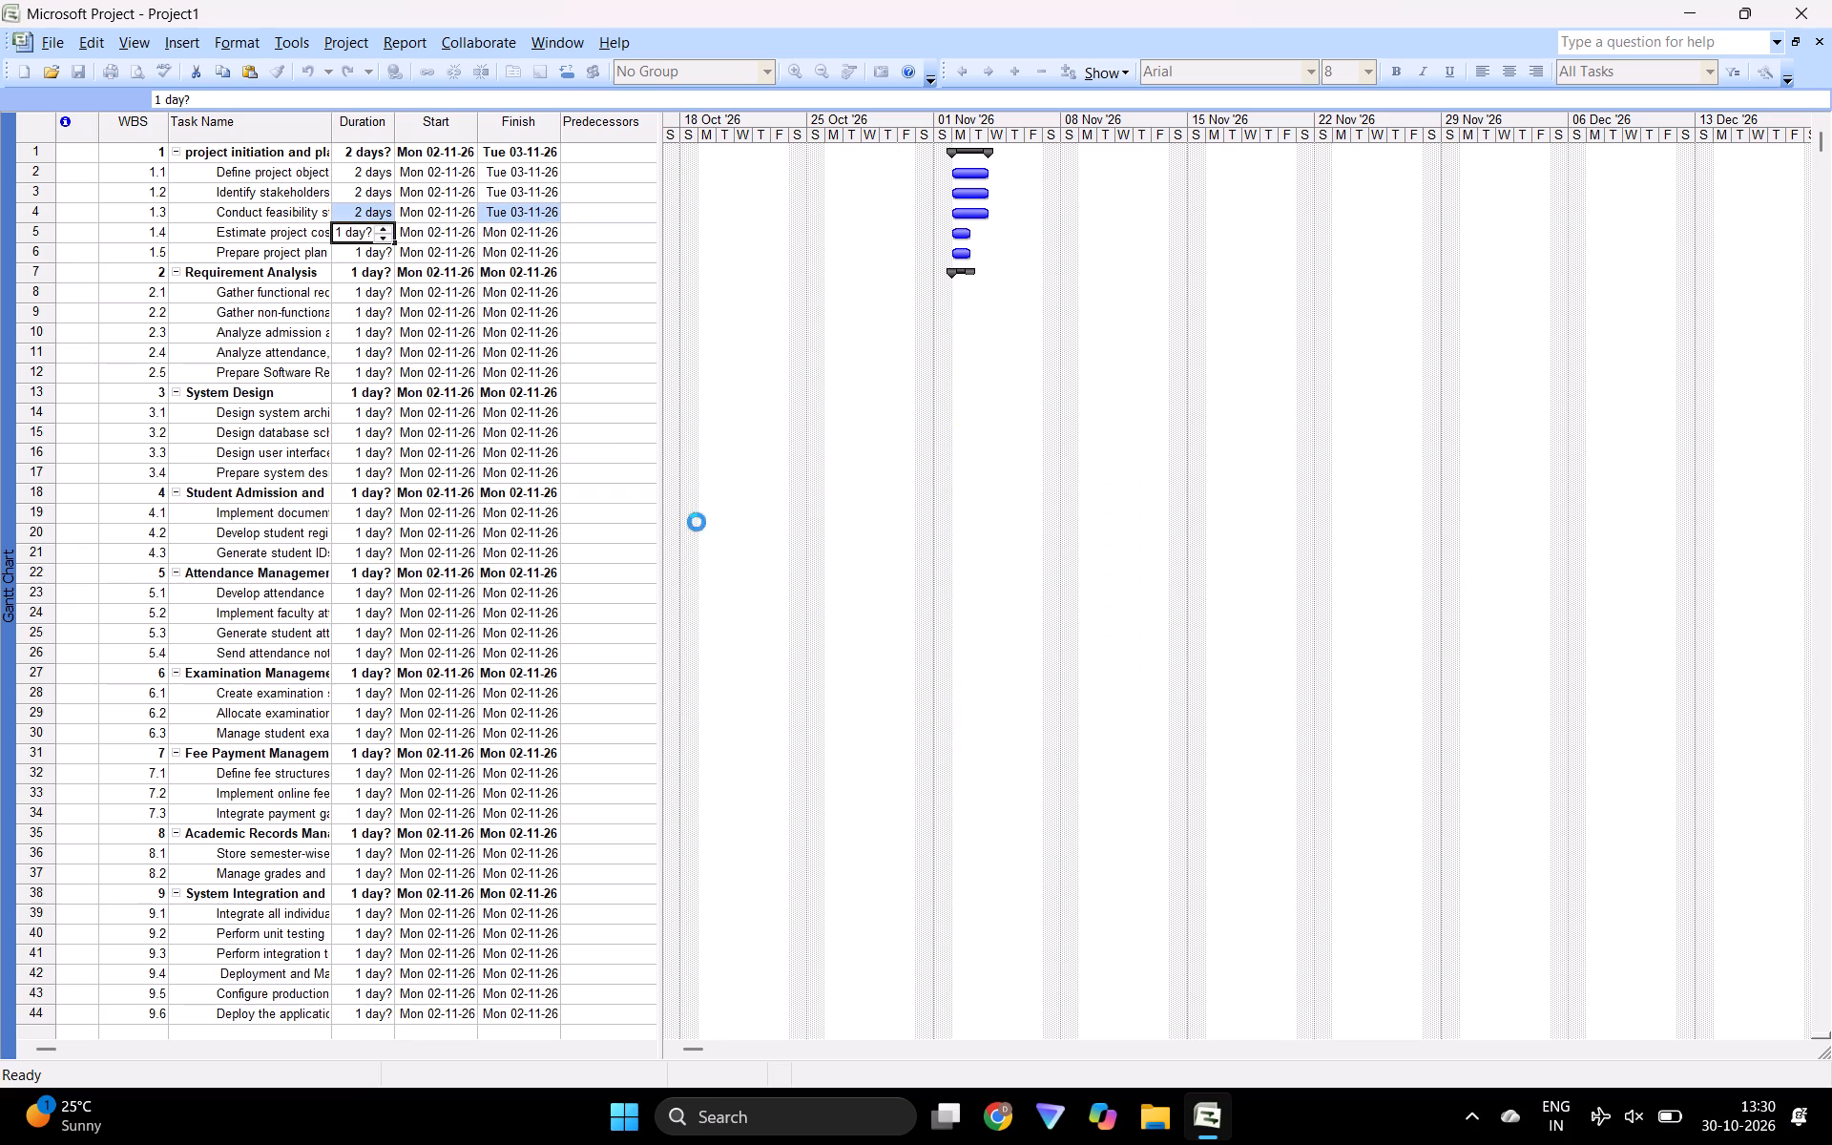
pyautogui.click(383, 230)
pyautogui.click(379, 255)
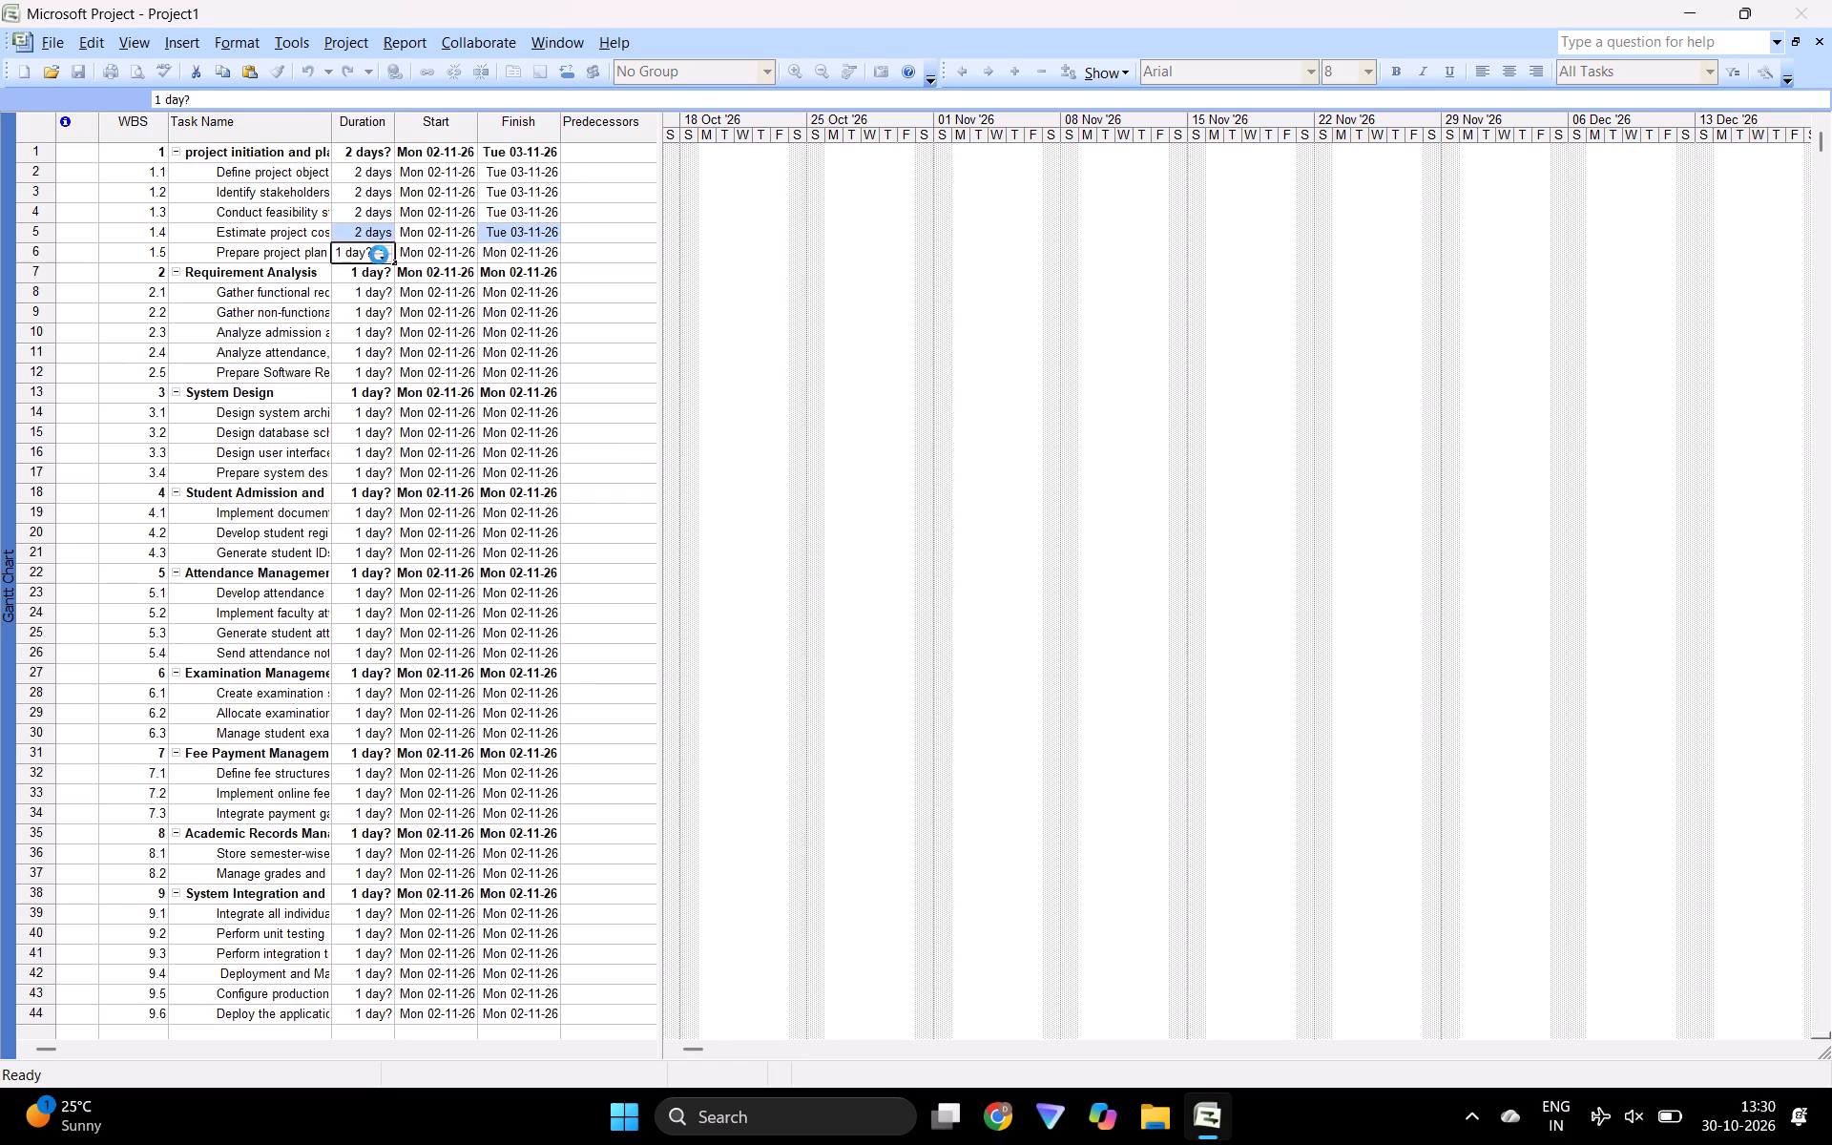
pyautogui.moveTo(384, 249); pyautogui.dragTo(383, 258)
pyautogui.click(383, 258)
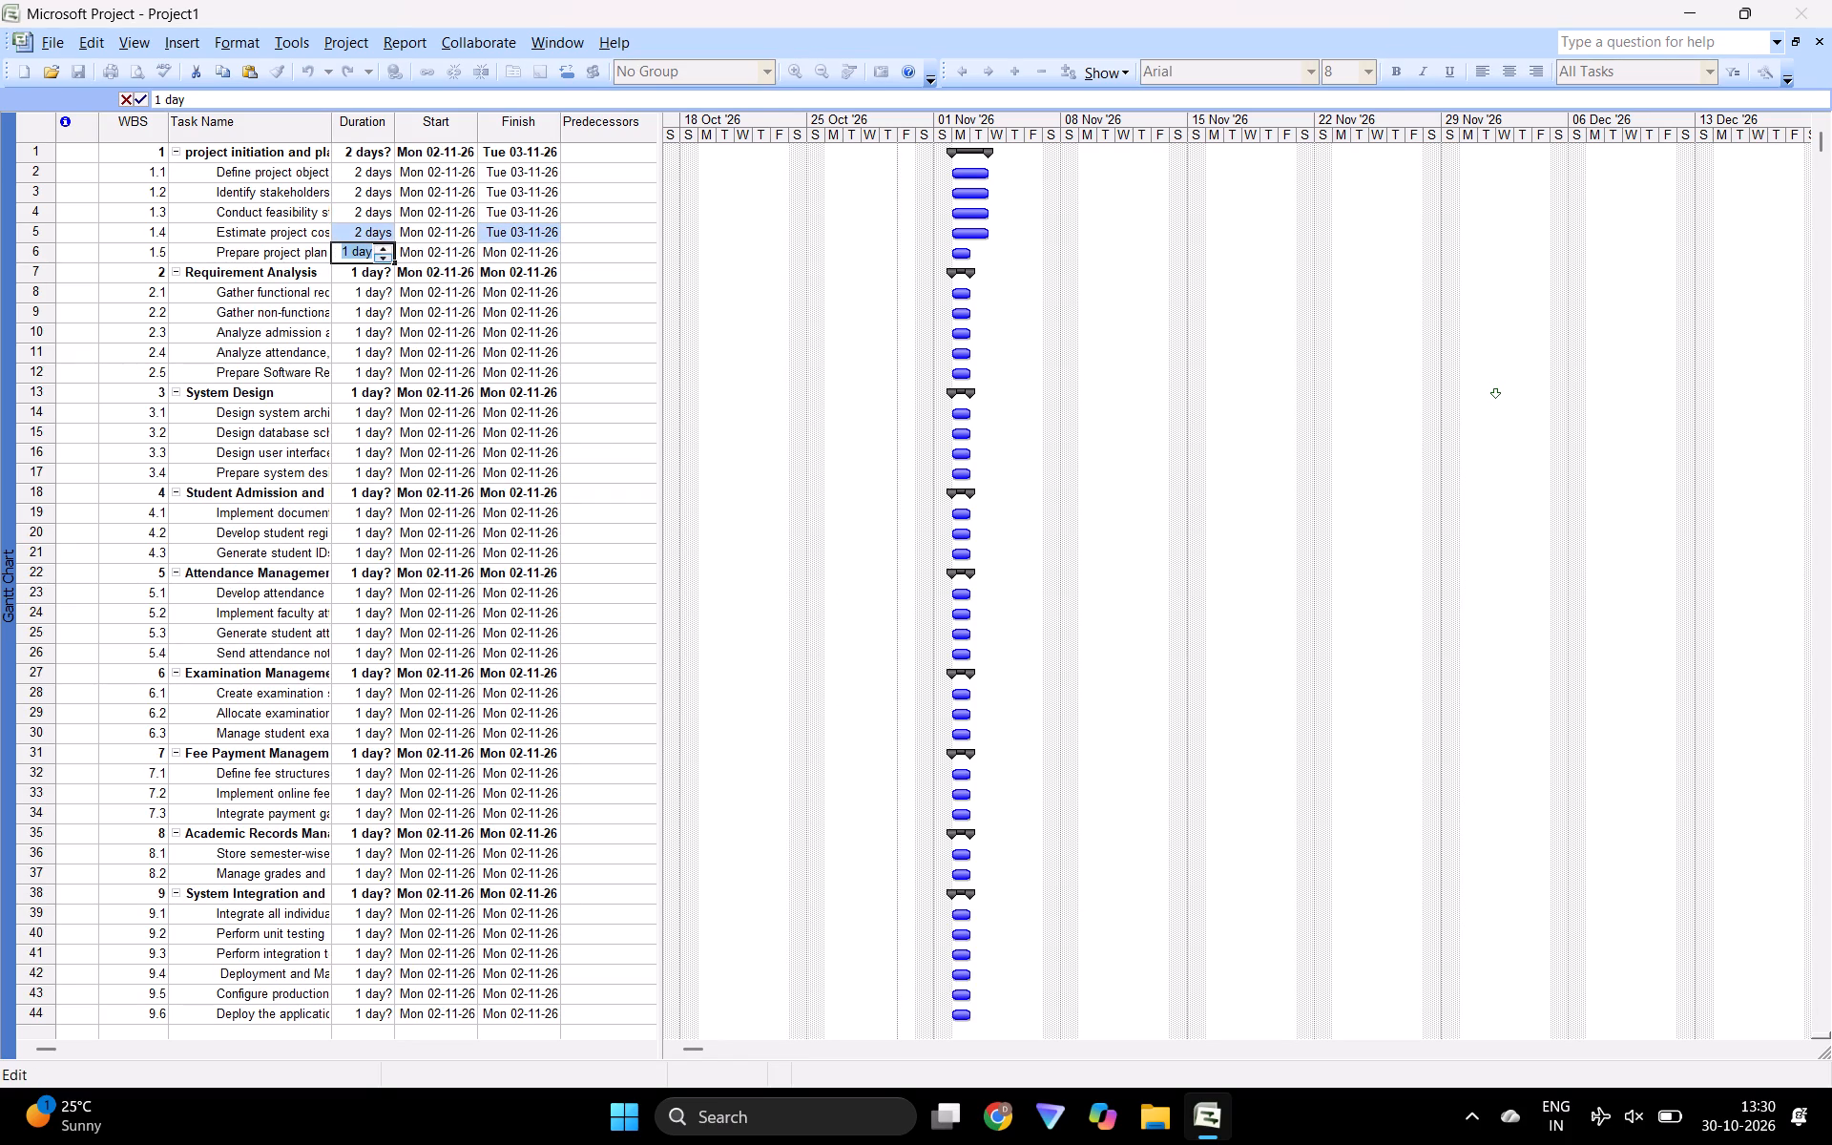
# Set the Requirement Analysis subtask durations to 2 days for 2.1, 2.2 and 2.4, and 1 day for 2.5.
pyautogui.click(385, 296)
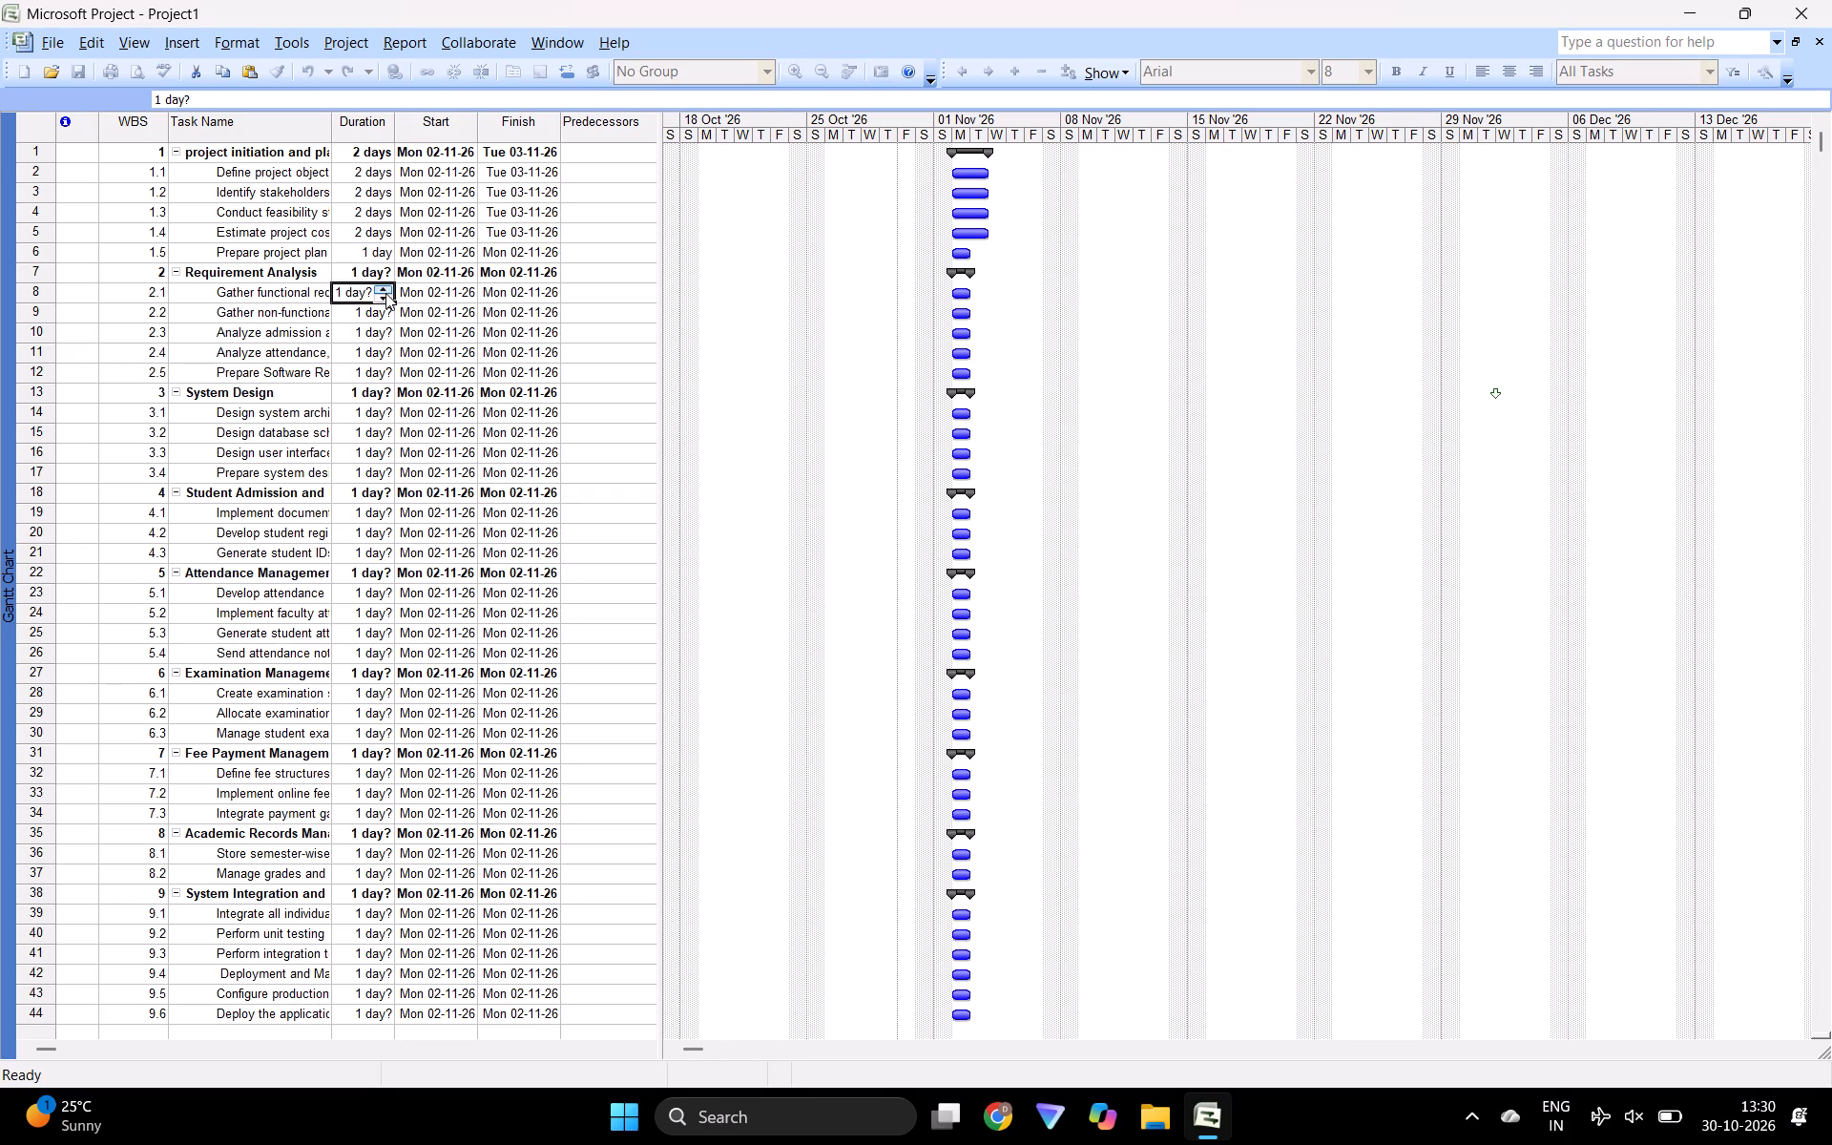
pyautogui.click(385, 289)
pyautogui.click(384, 319)
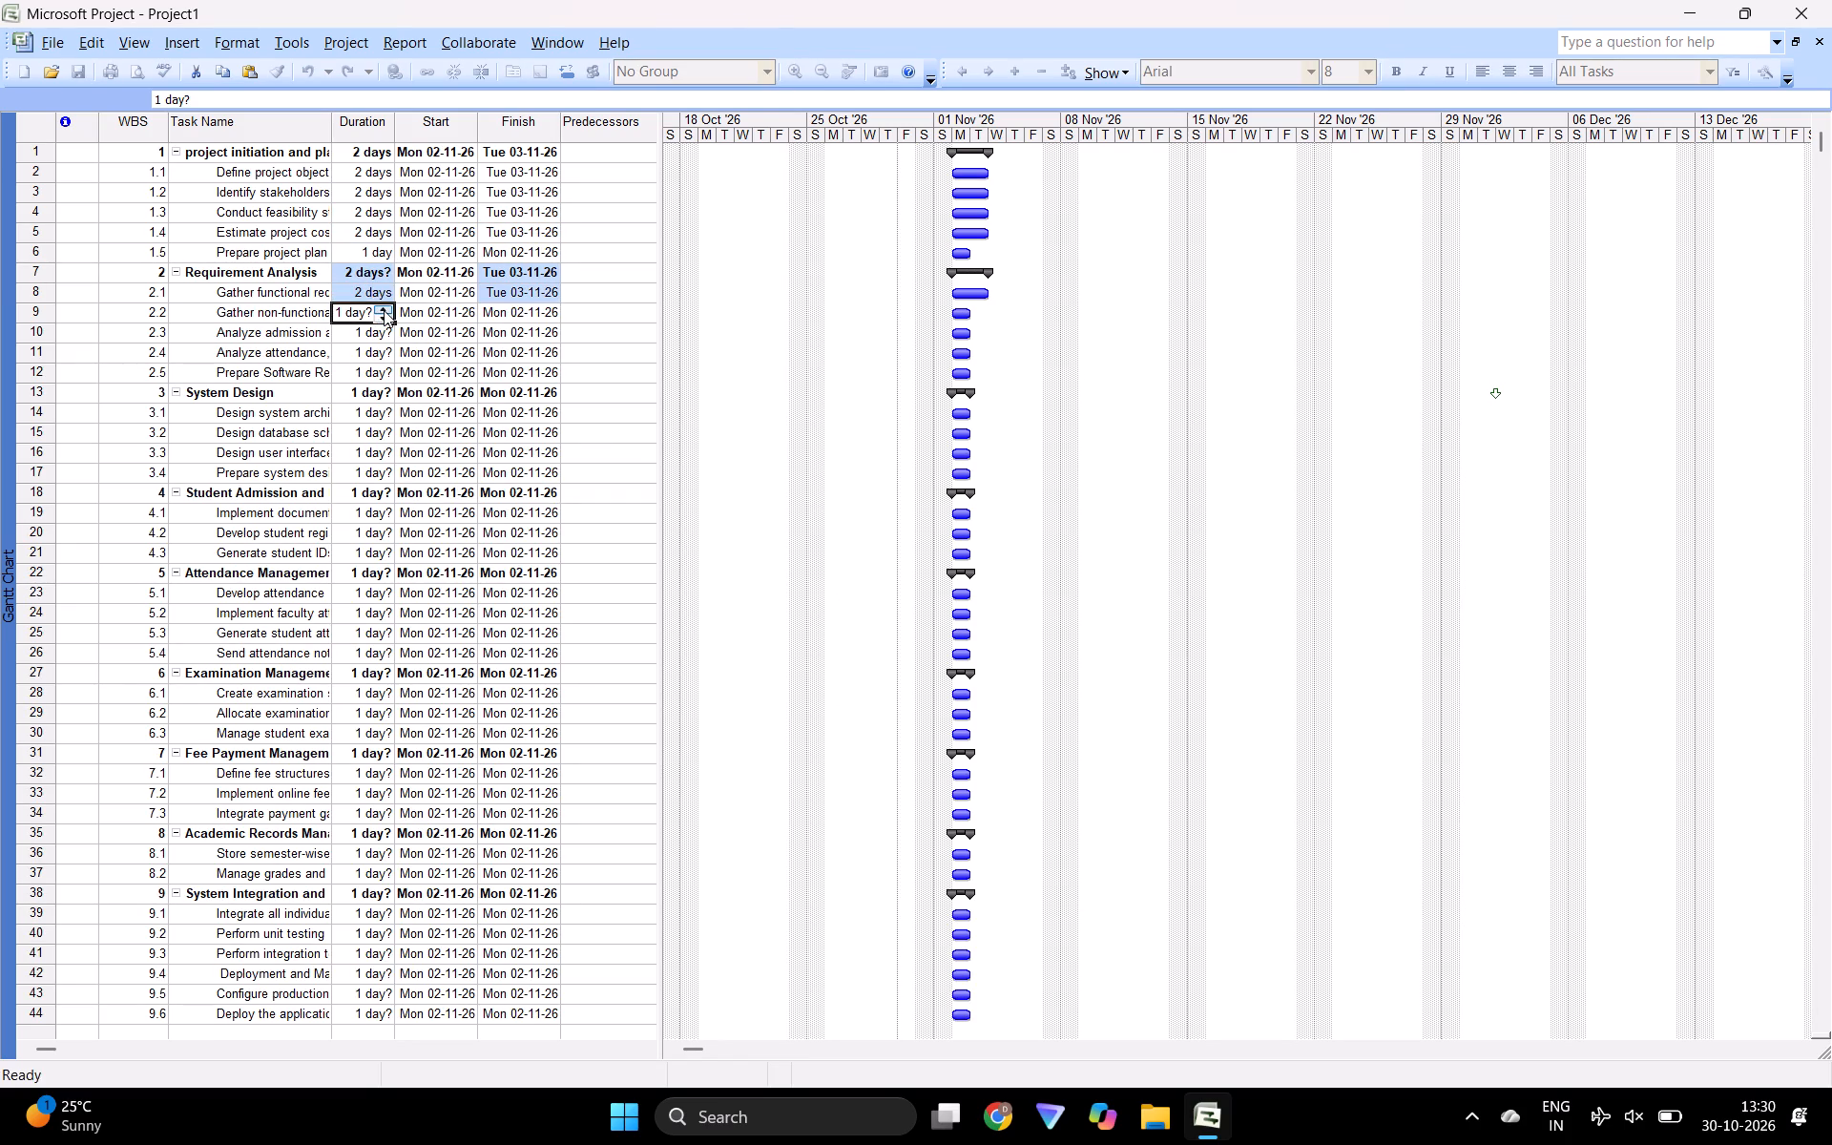
pyautogui.click(384, 310)
pyautogui.click(382, 346)
pyautogui.click(386, 345)
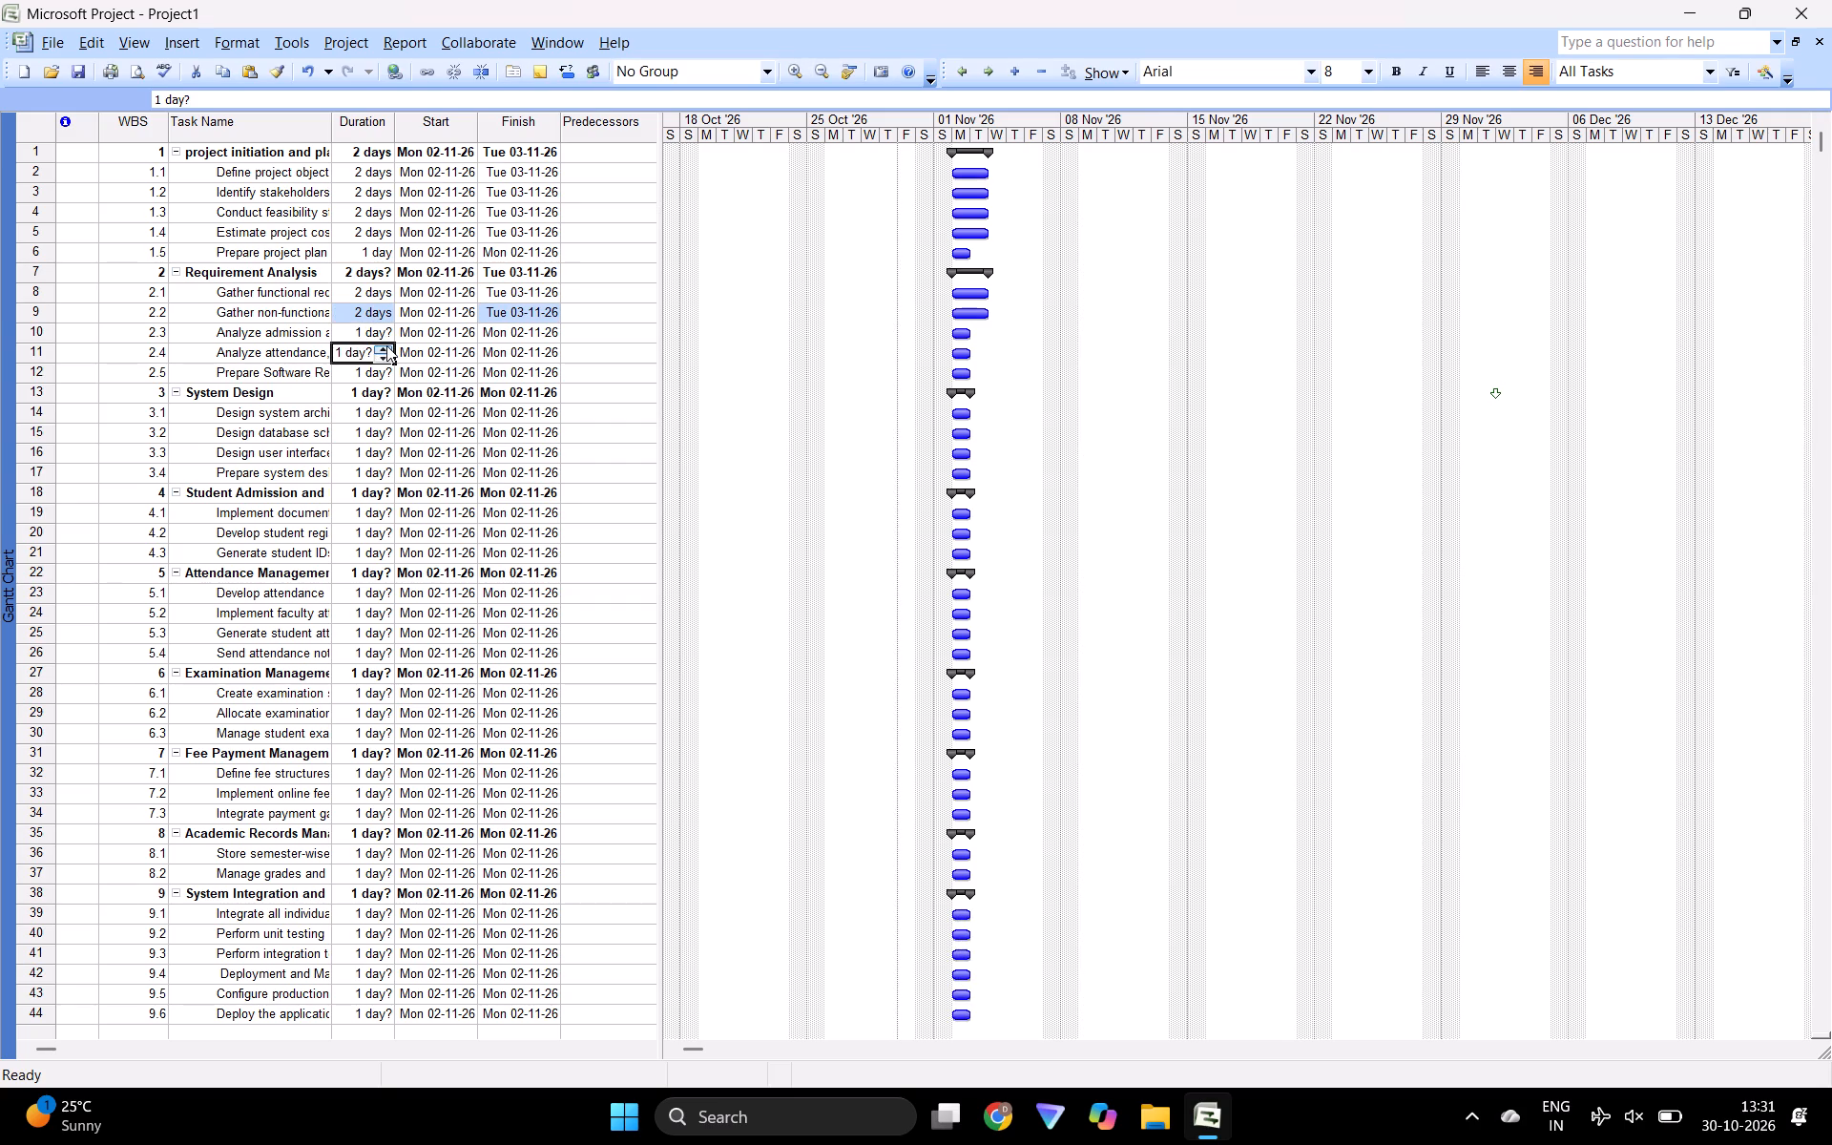
pyautogui.click(384, 327)
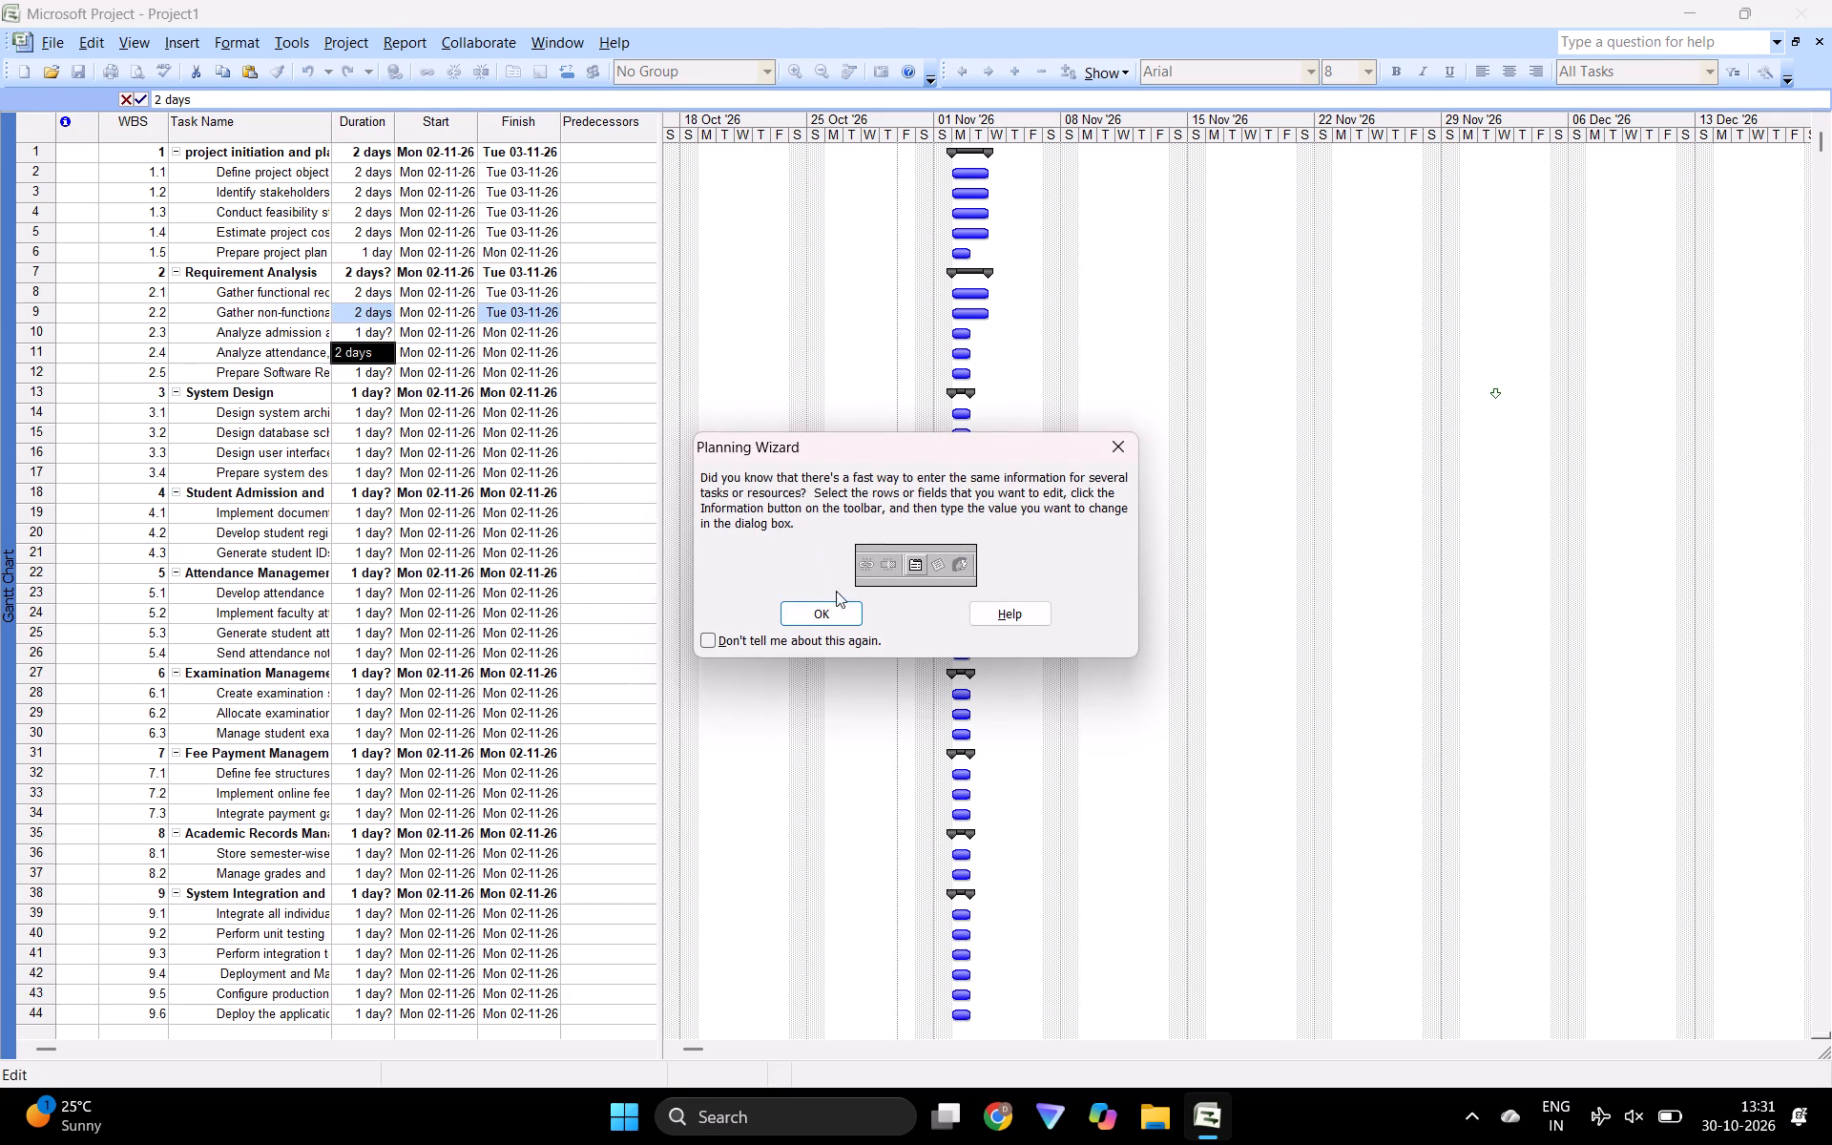
pyautogui.click(834, 608)
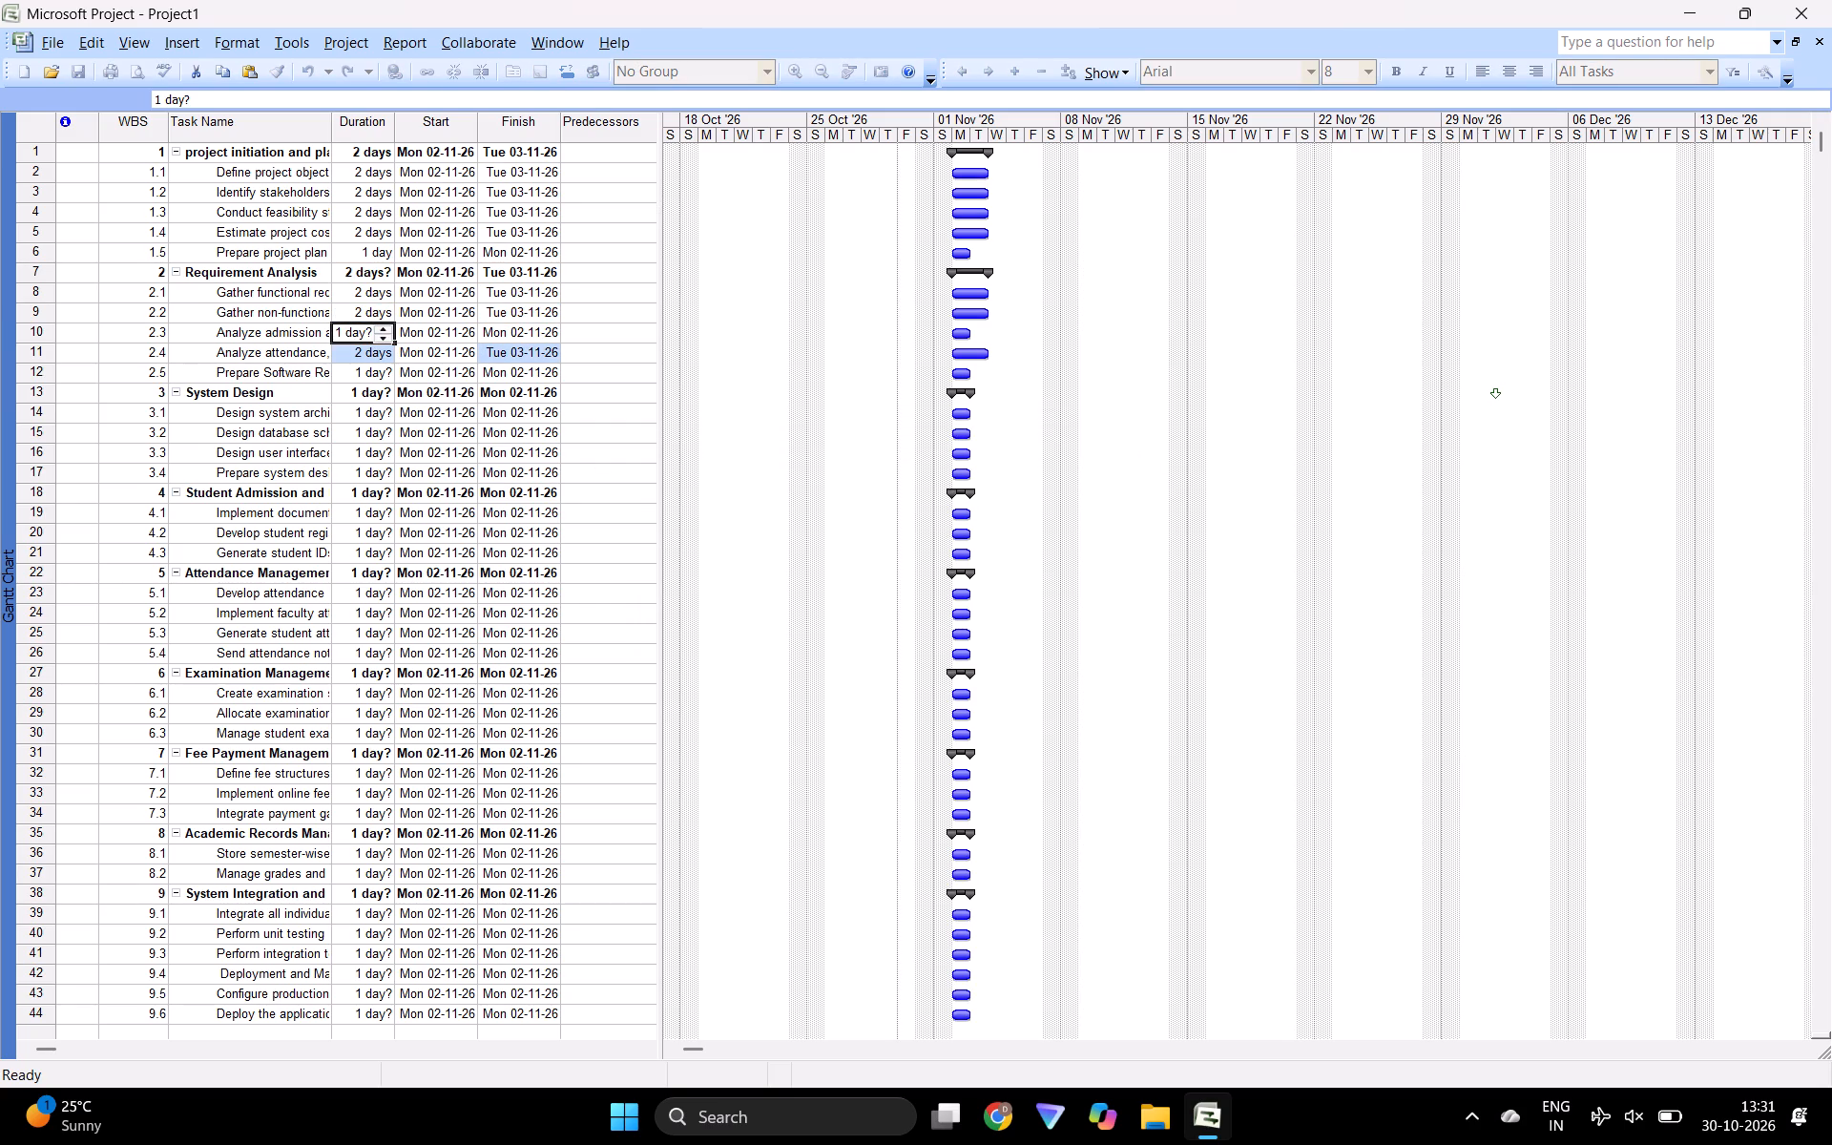
pyautogui.click(385, 320)
pyautogui.click(382, 365)
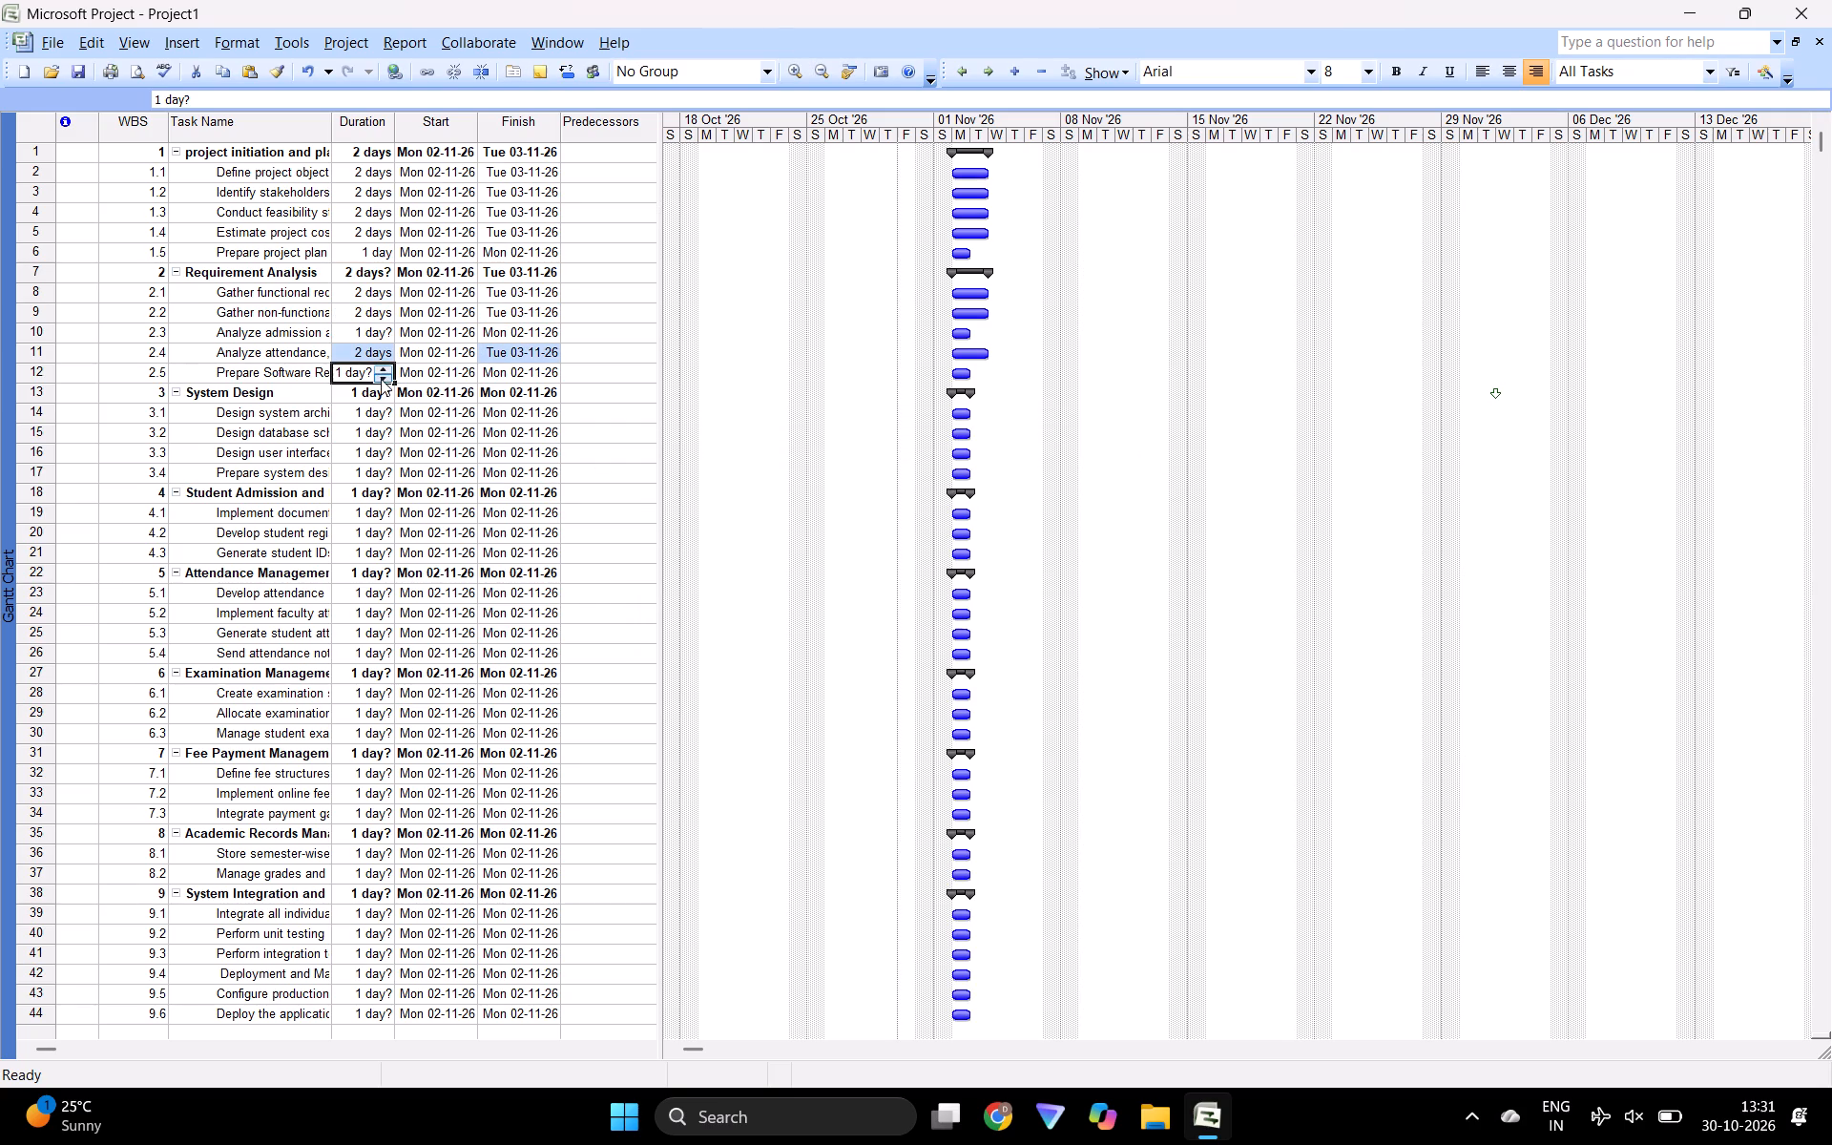
pyautogui.click(380, 378)
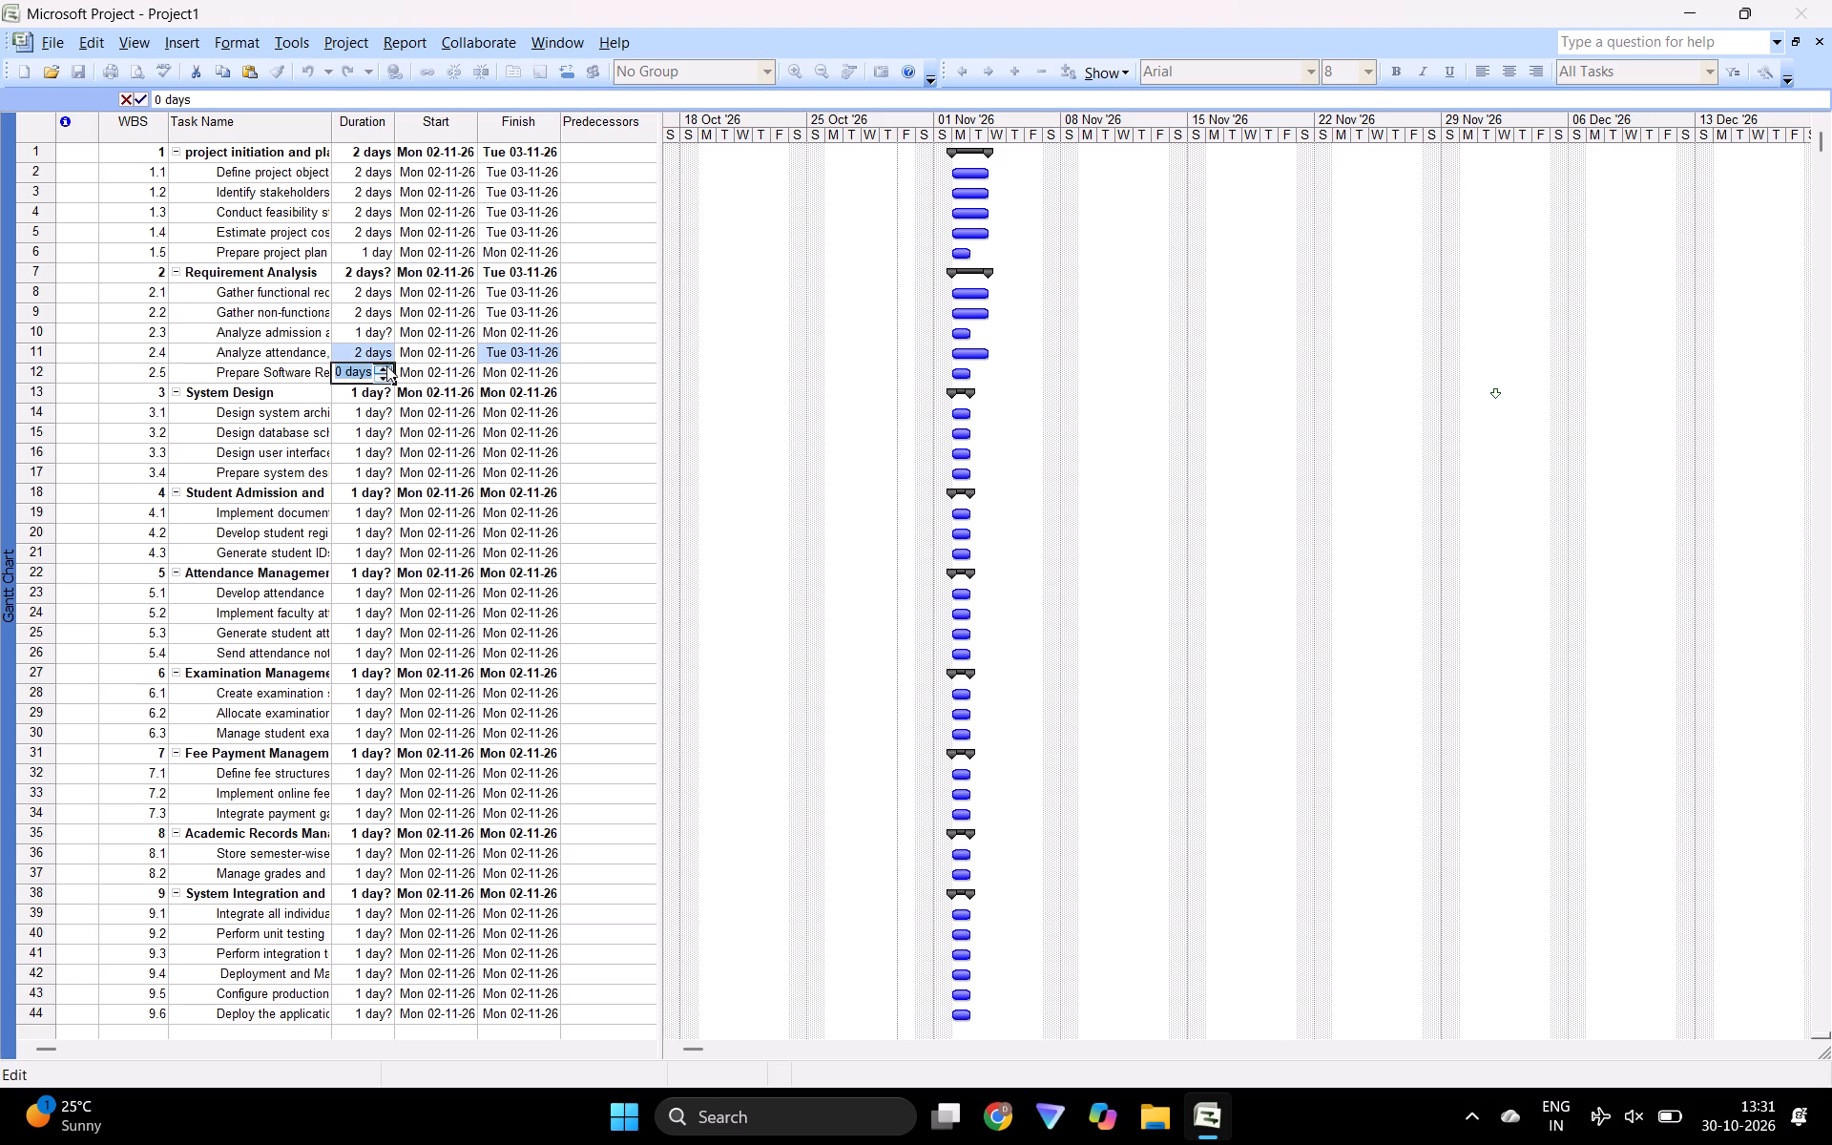
pyautogui.click(385, 365)
# Set the System Design subtask durations to 2 days for 3.1, 3.2 and 3.4, and 0 days for 3.3.
pyautogui.click(377, 417)
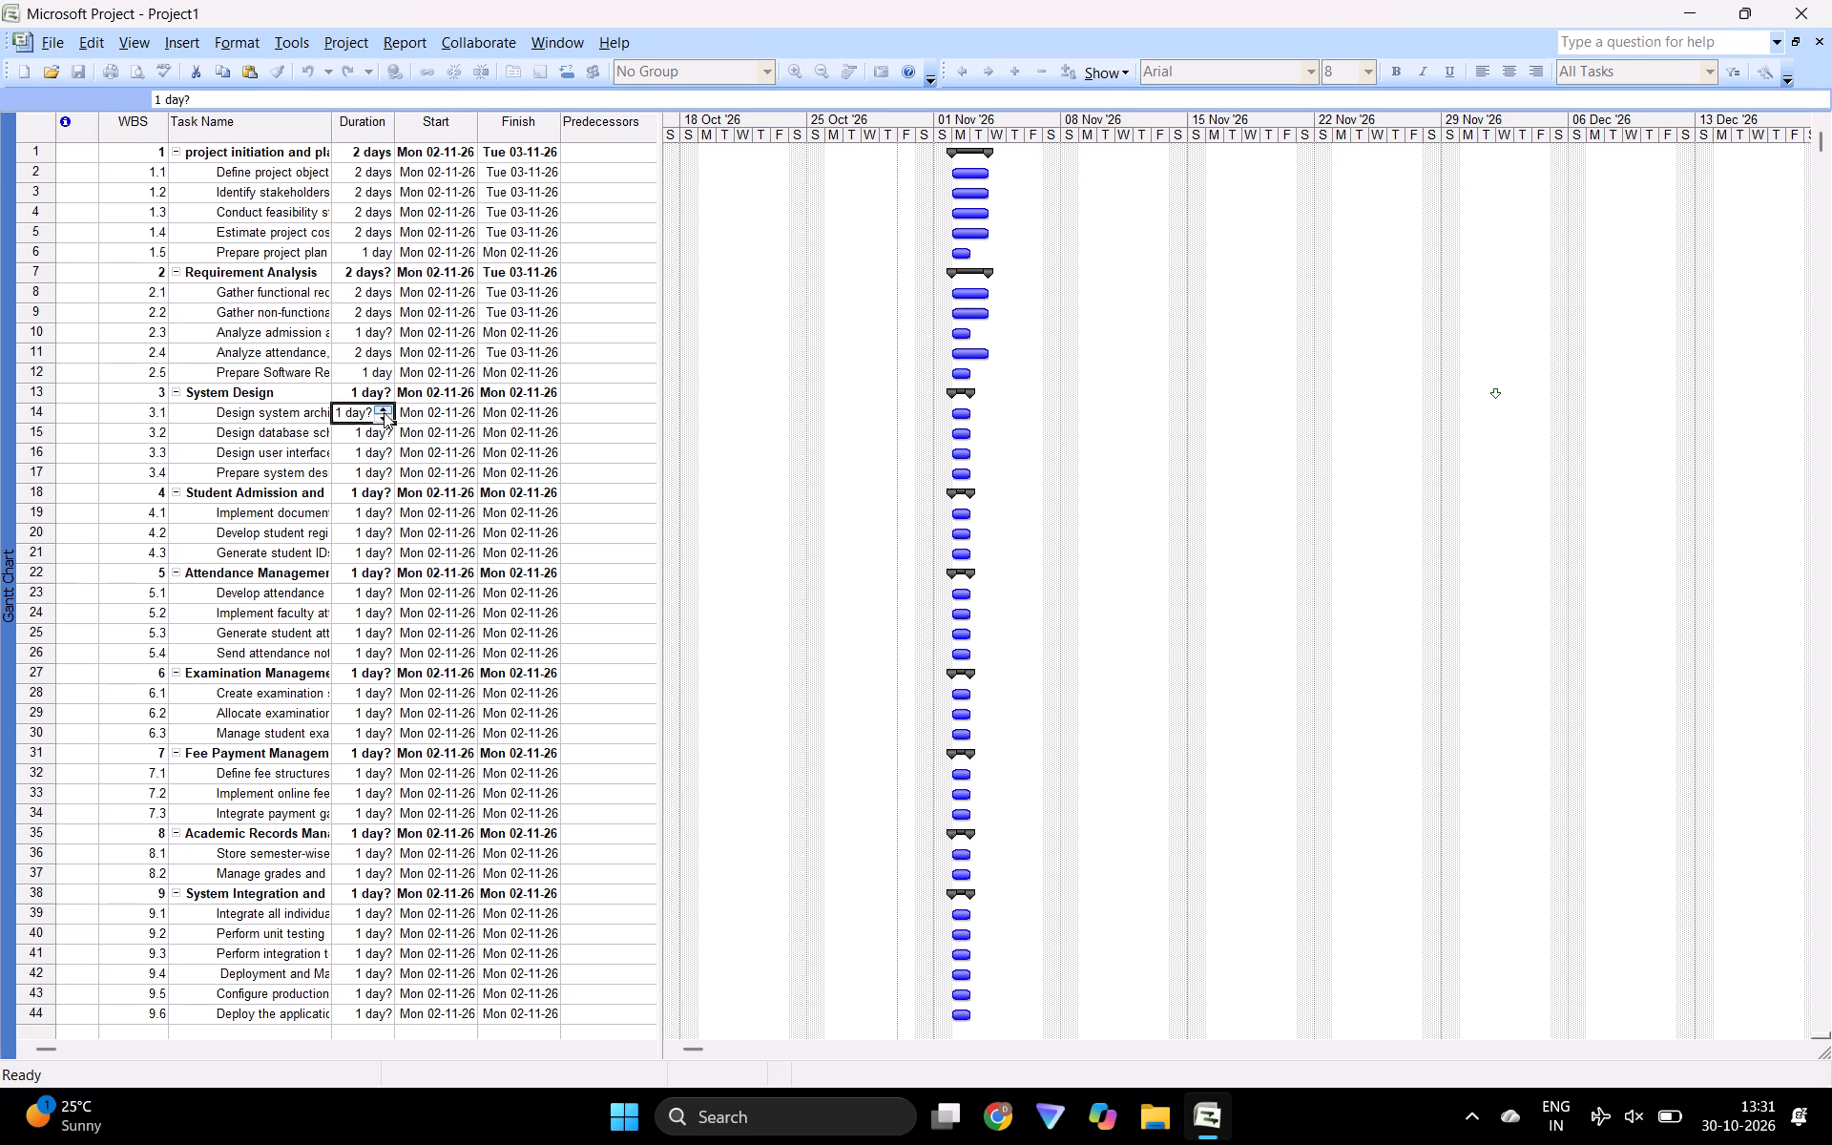
pyautogui.click(384, 412)
pyautogui.click(384, 431)
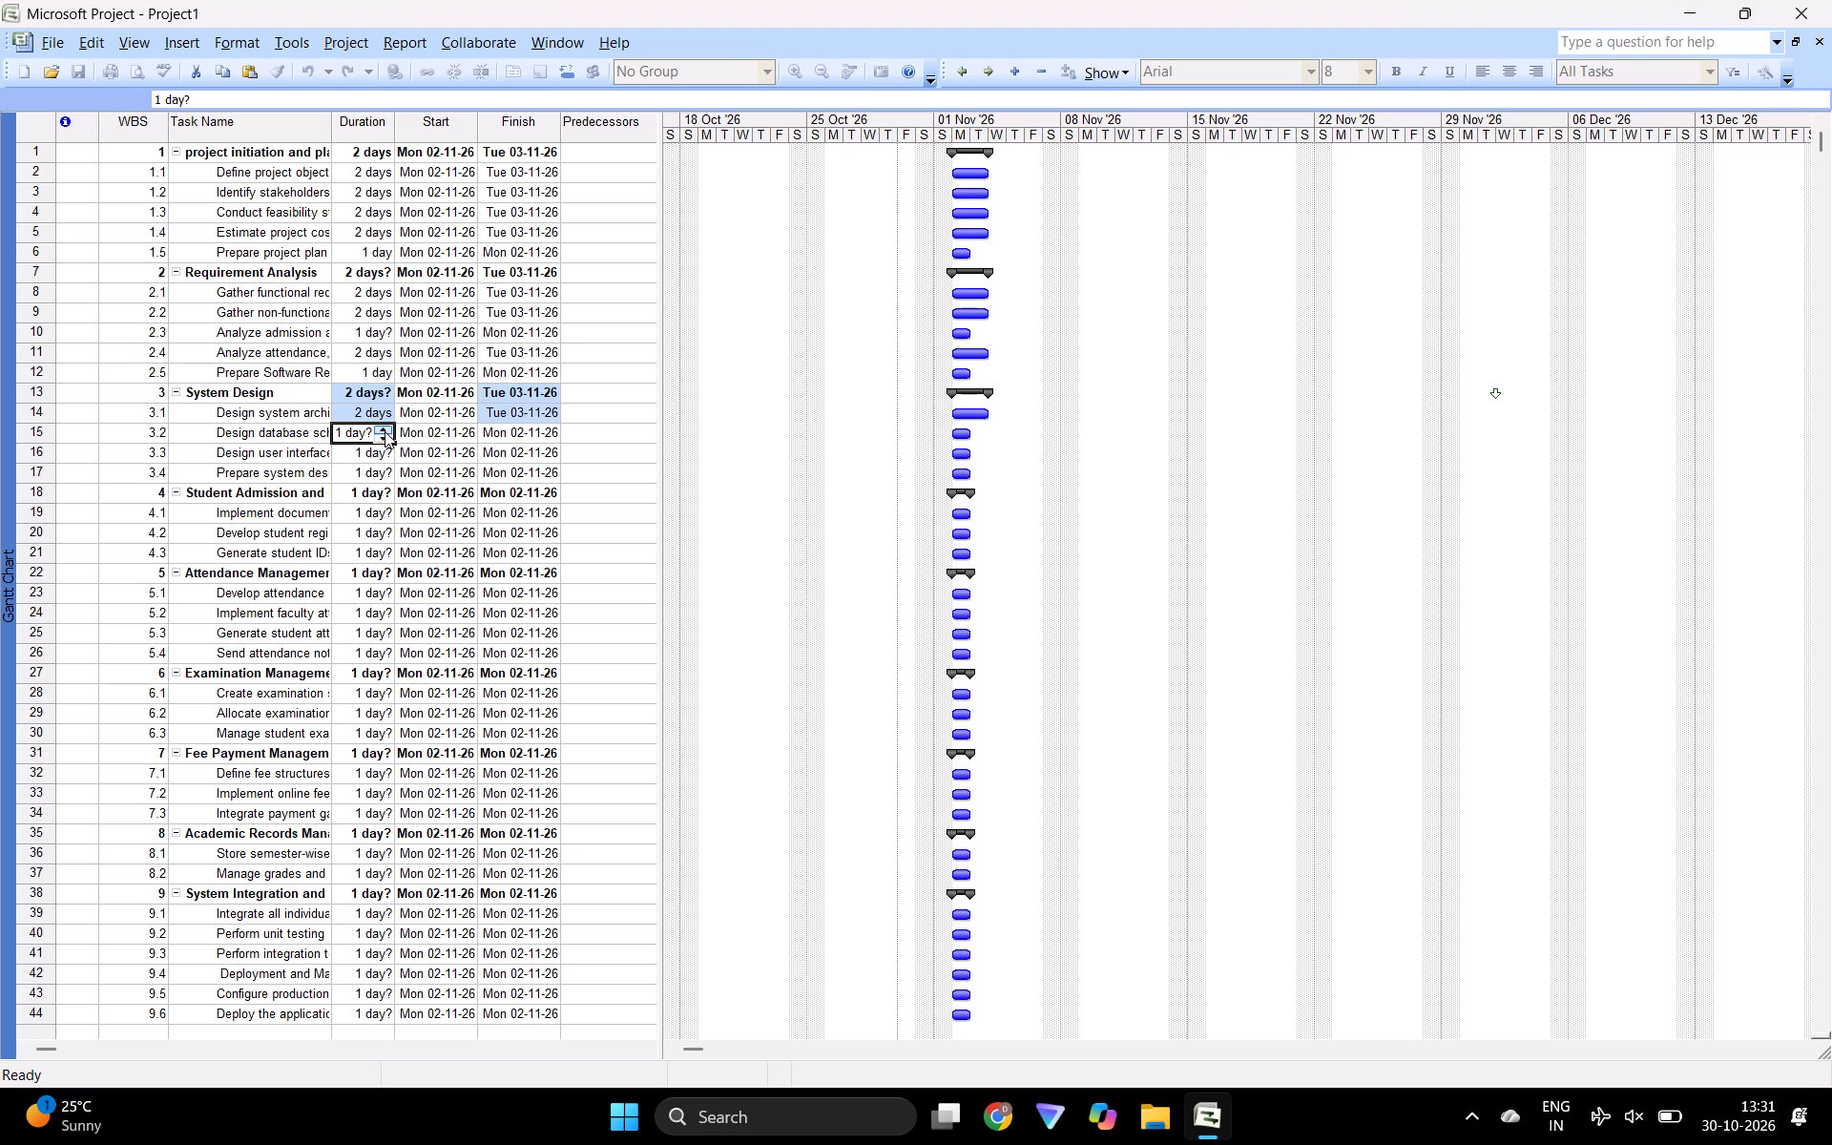
pyautogui.click(385, 431)
pyautogui.click(383, 475)
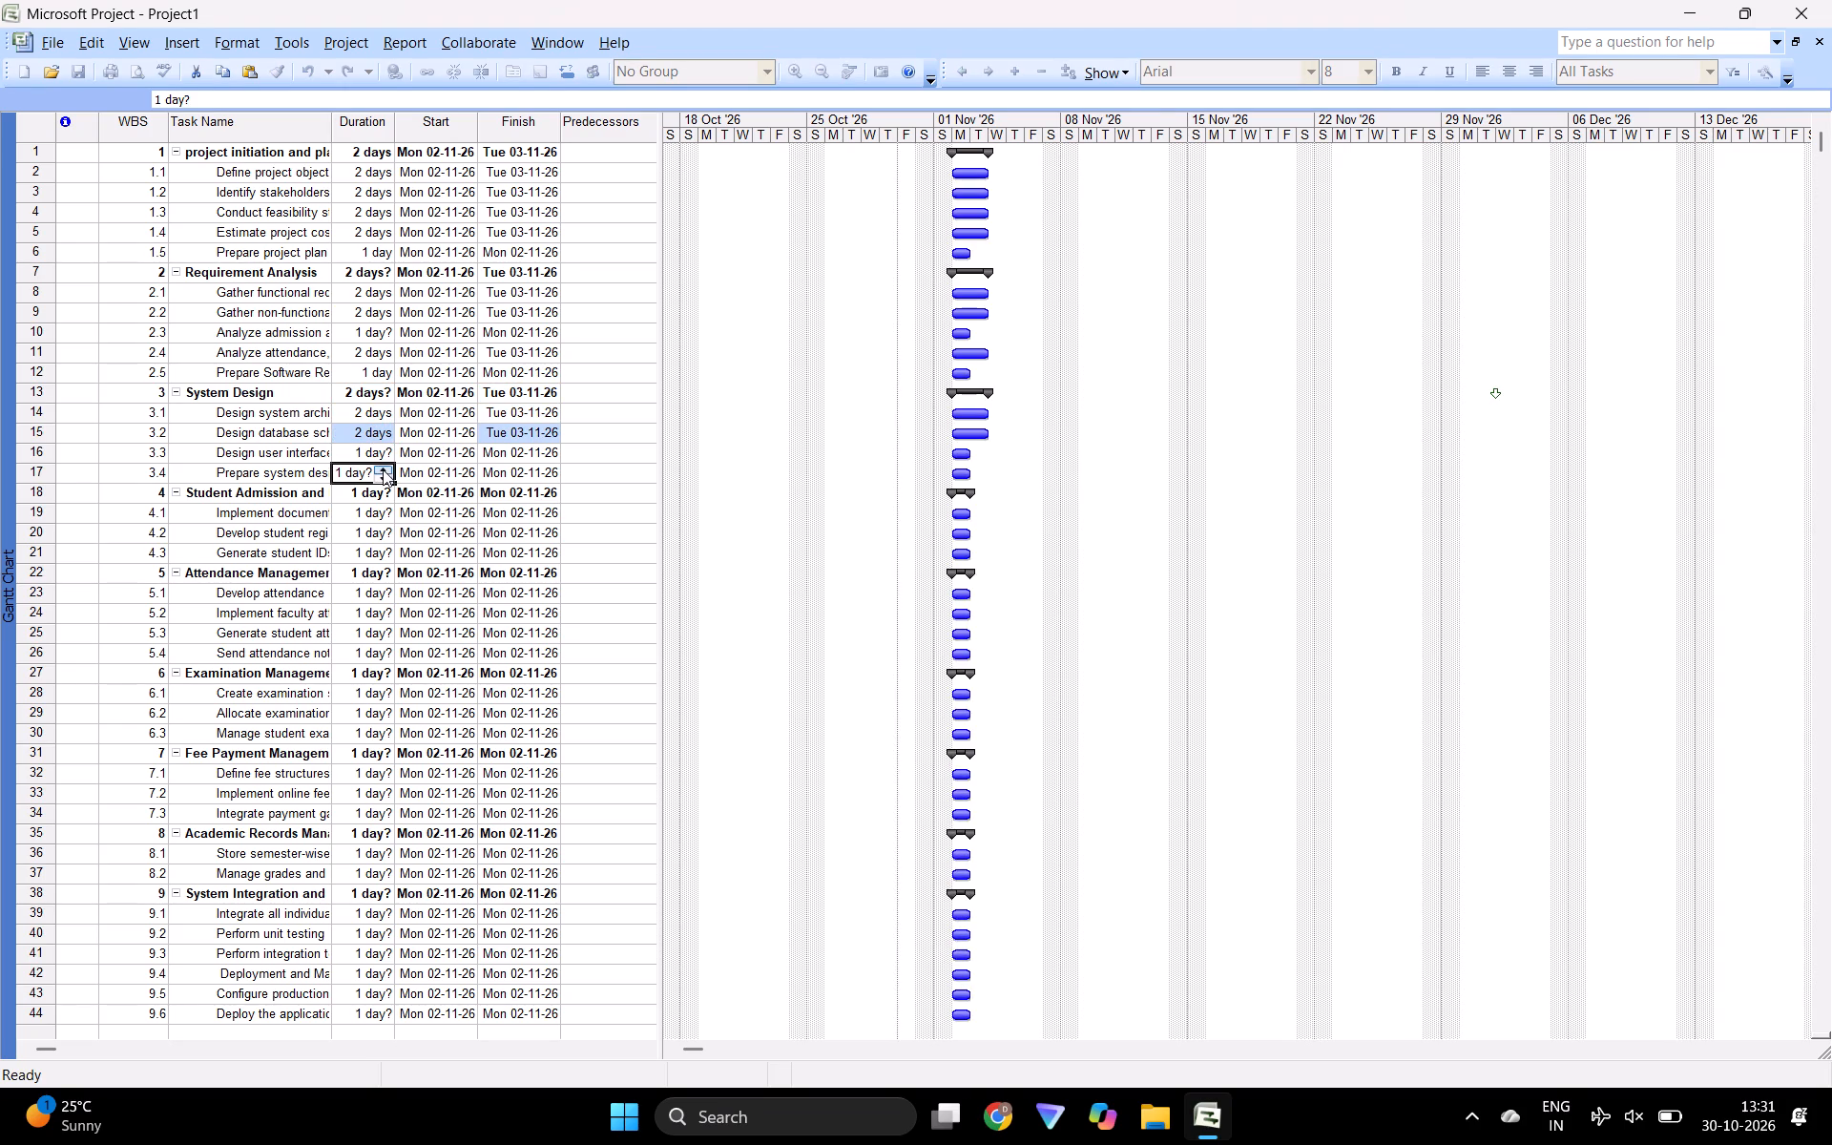
pyautogui.click(383, 471)
pyautogui.moveTo(381, 454); pyautogui.dragTo(399, 459)
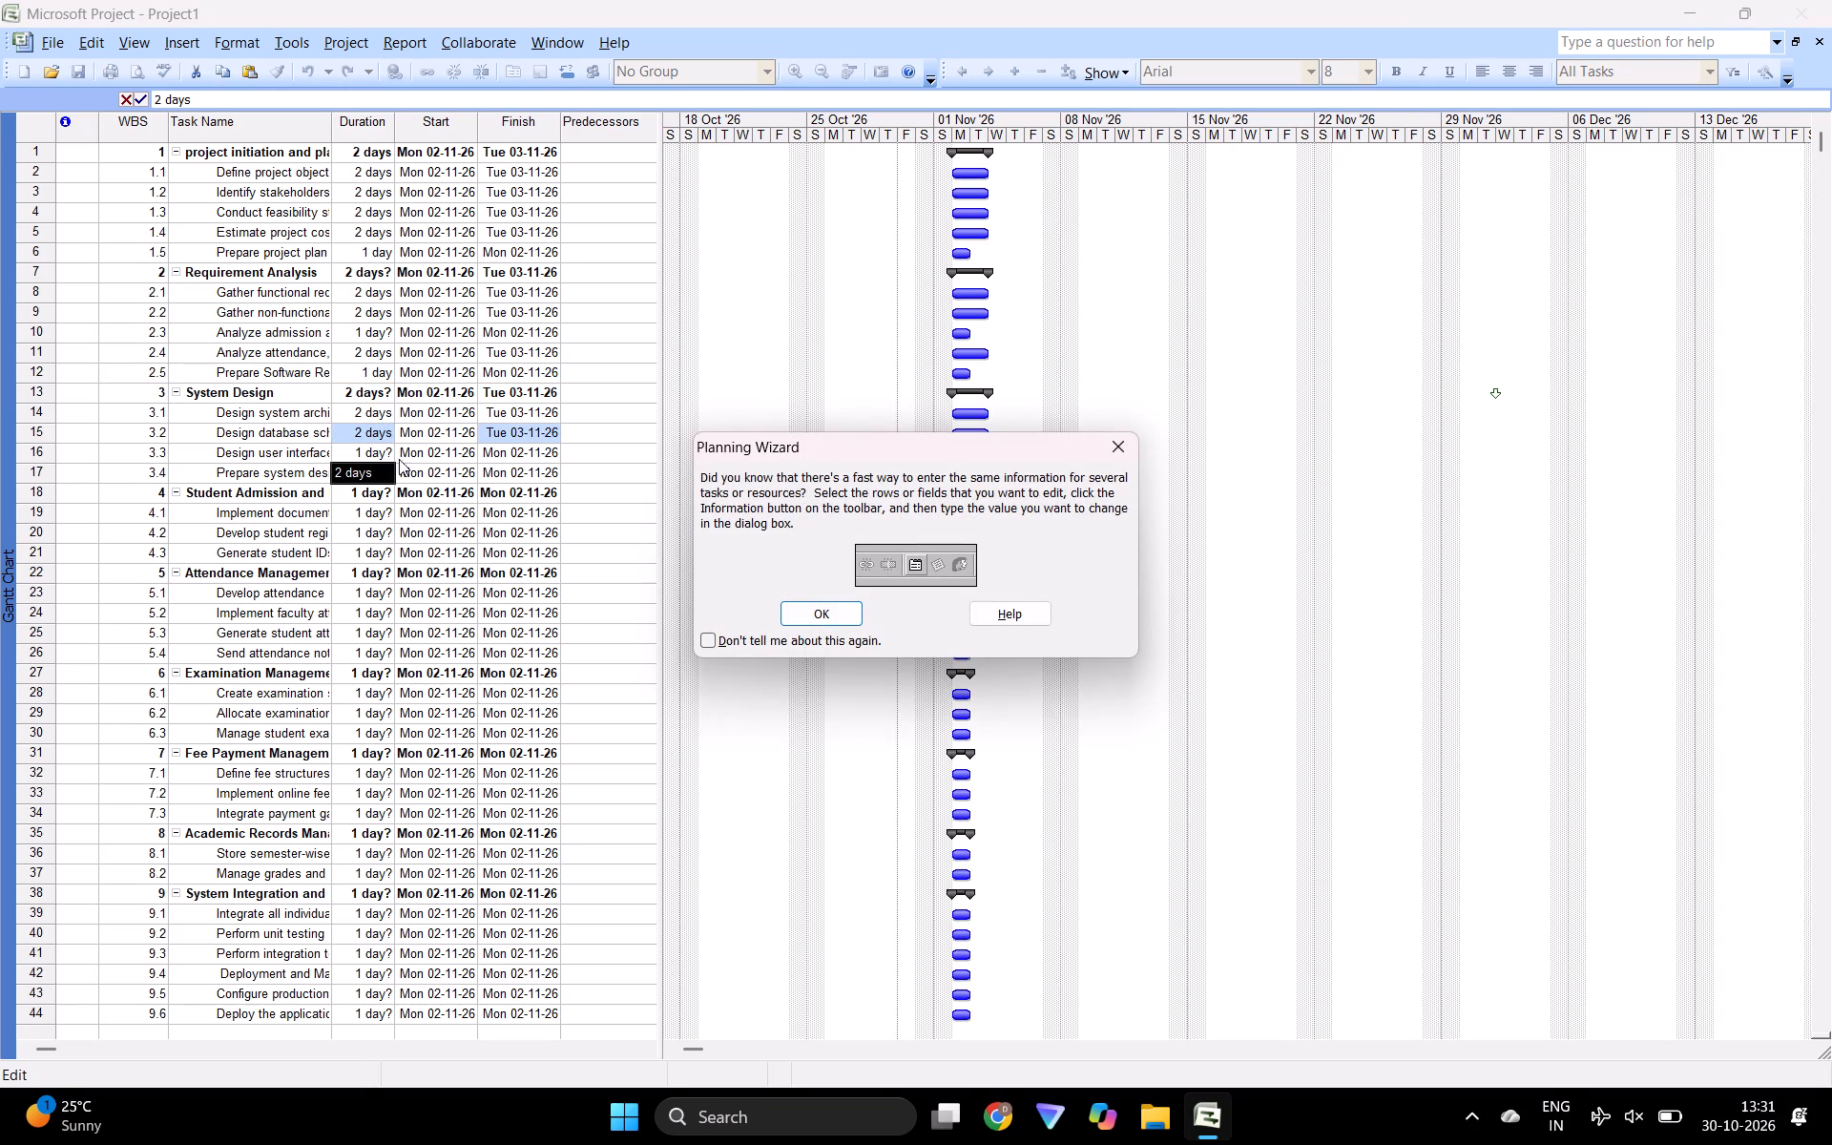
pyautogui.moveTo(399, 459); pyautogui.dragTo(836, 616)
pyautogui.click(836, 616)
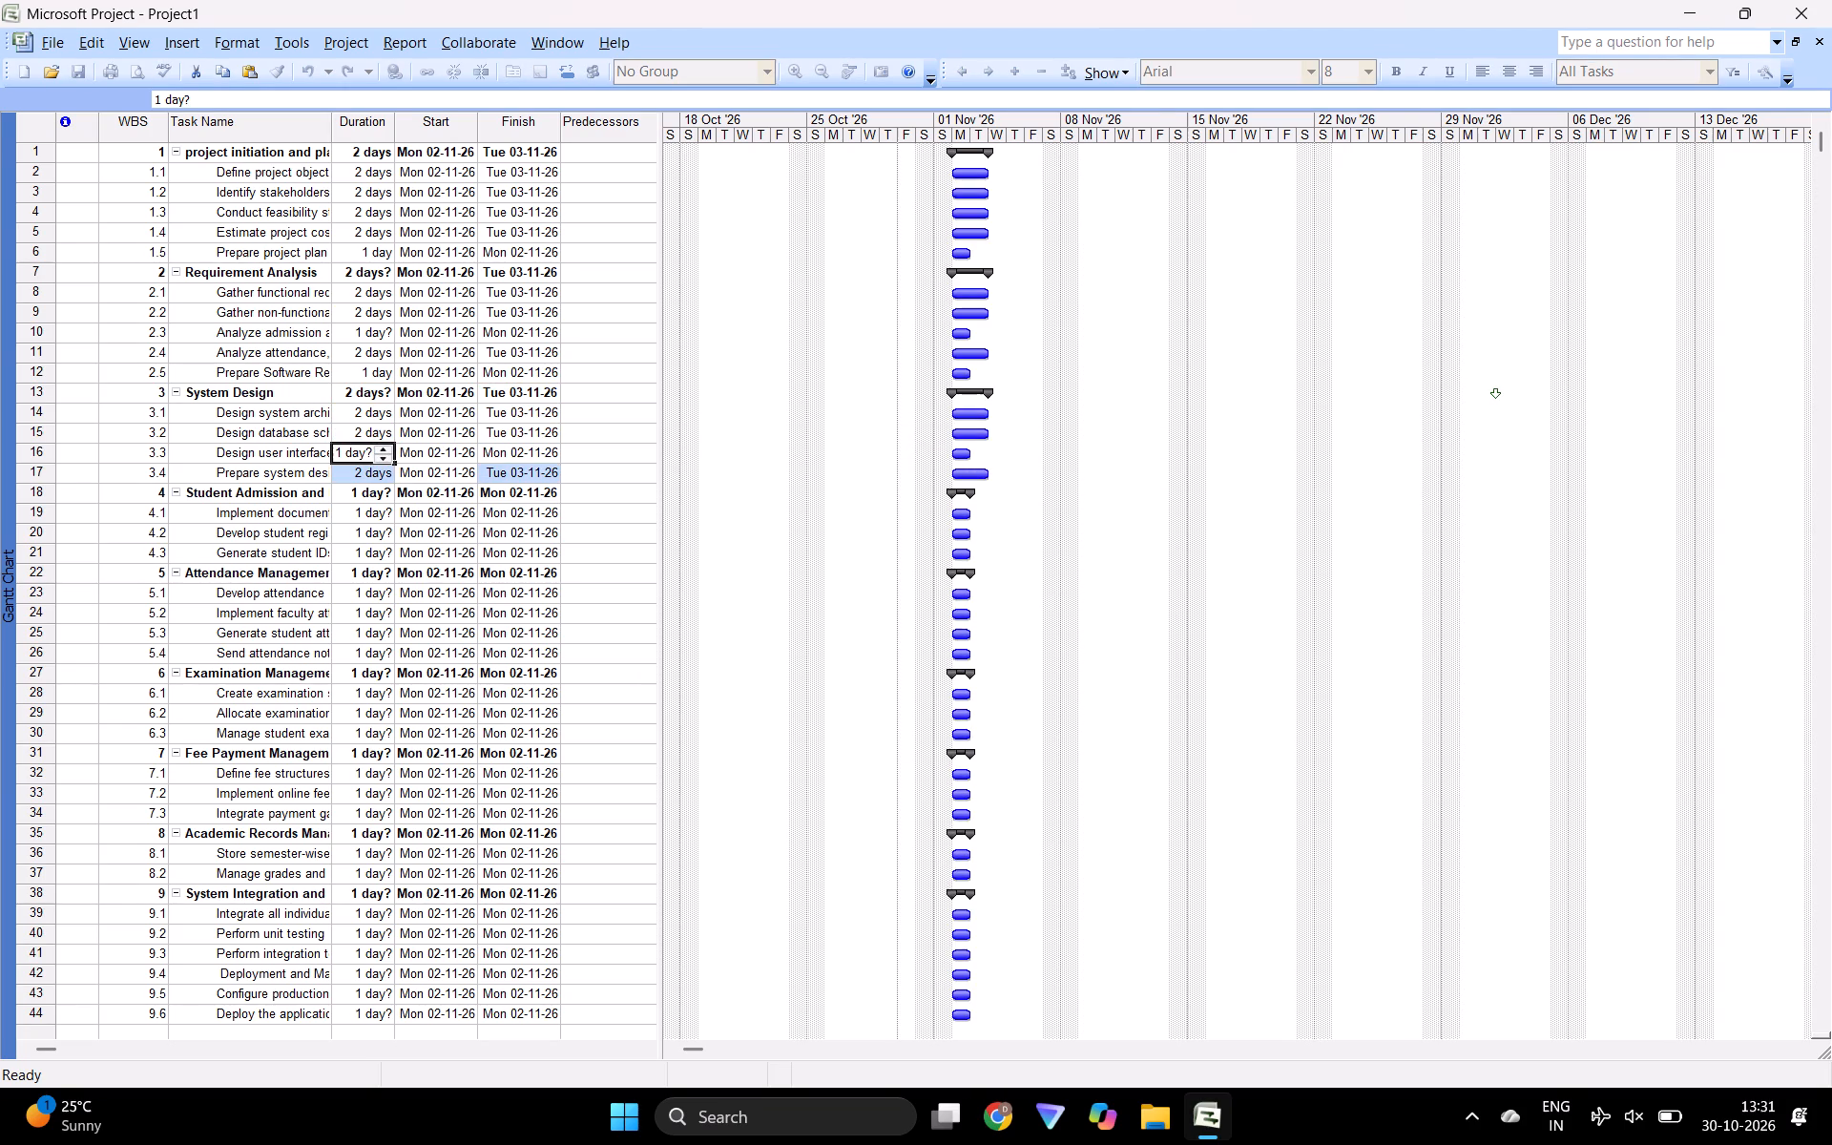
pyautogui.click(379, 465)
pyautogui.click(379, 461)
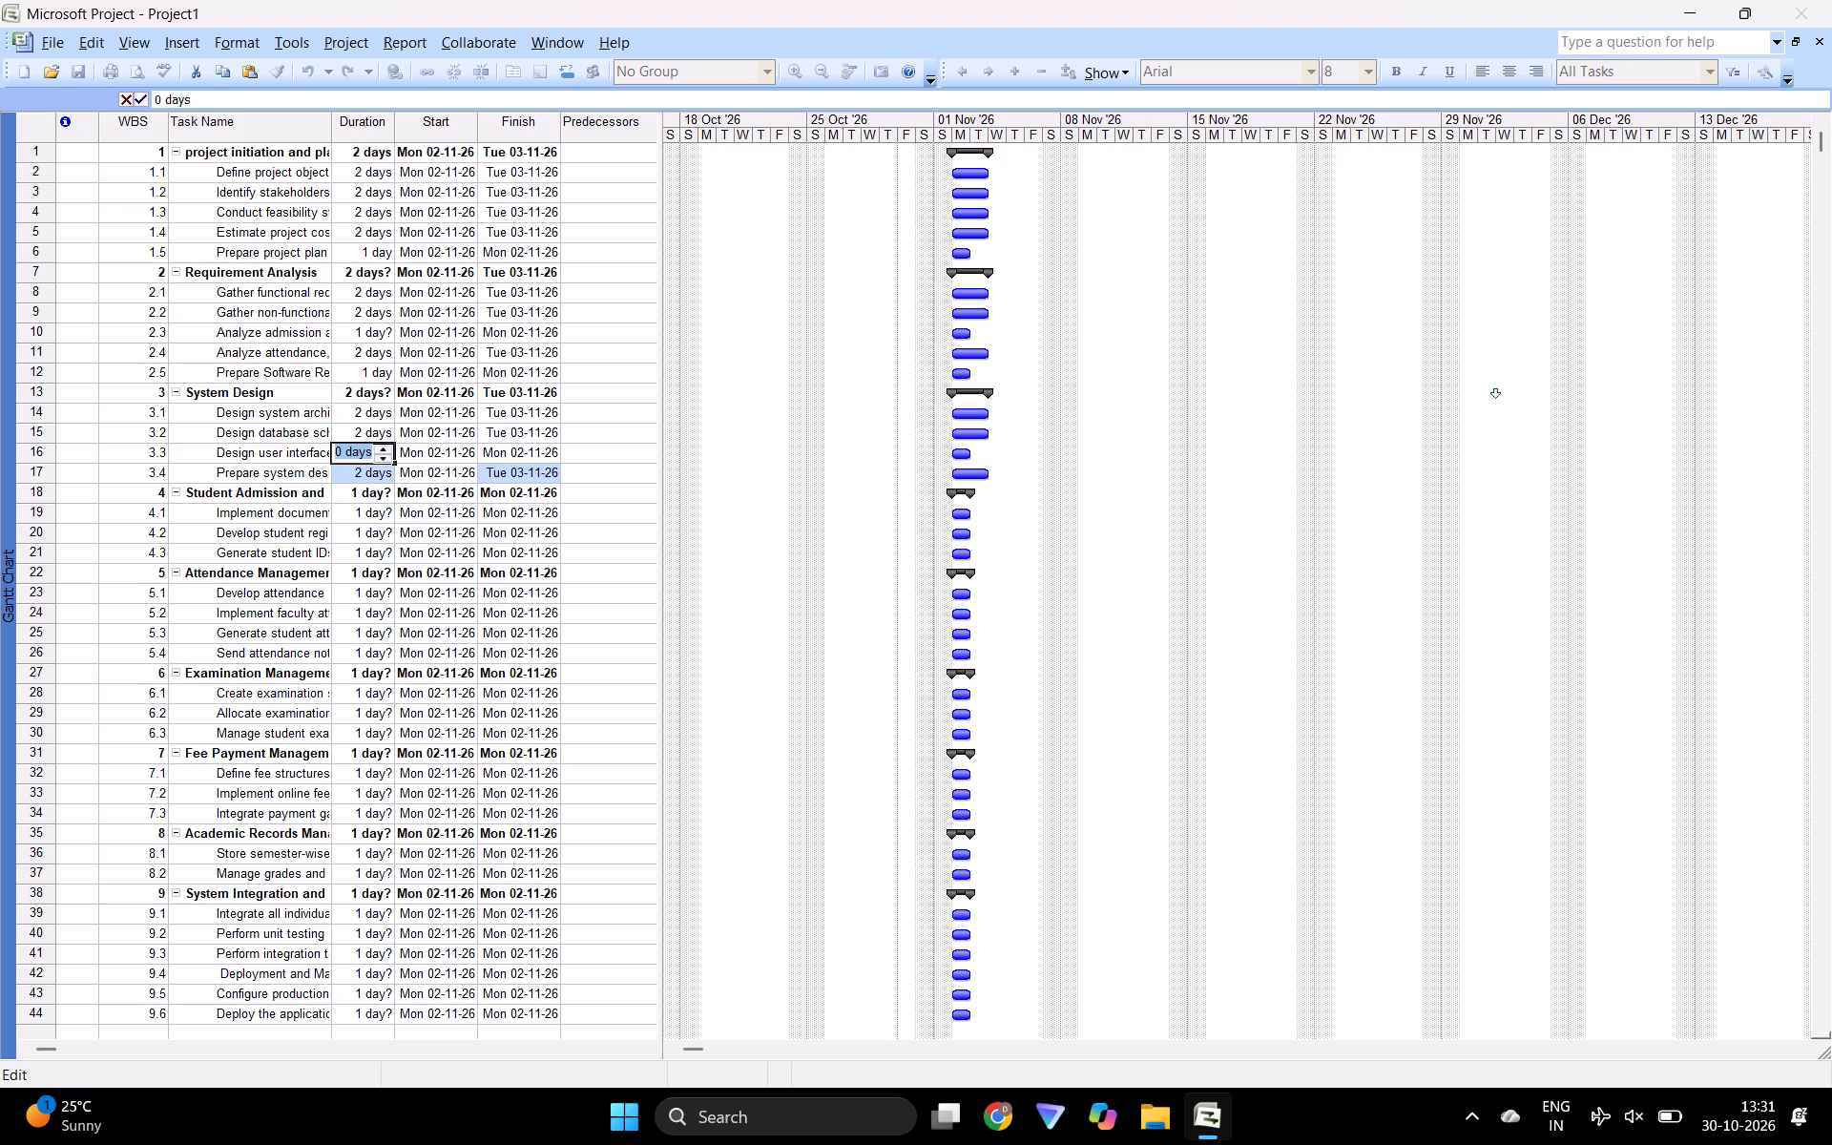
# Under the Student Admission summary task, set the duration of subtask 4.1 to 3 days and 4.2 to 2 days.
pyautogui.click(379, 518)
pyautogui.click(382, 510)
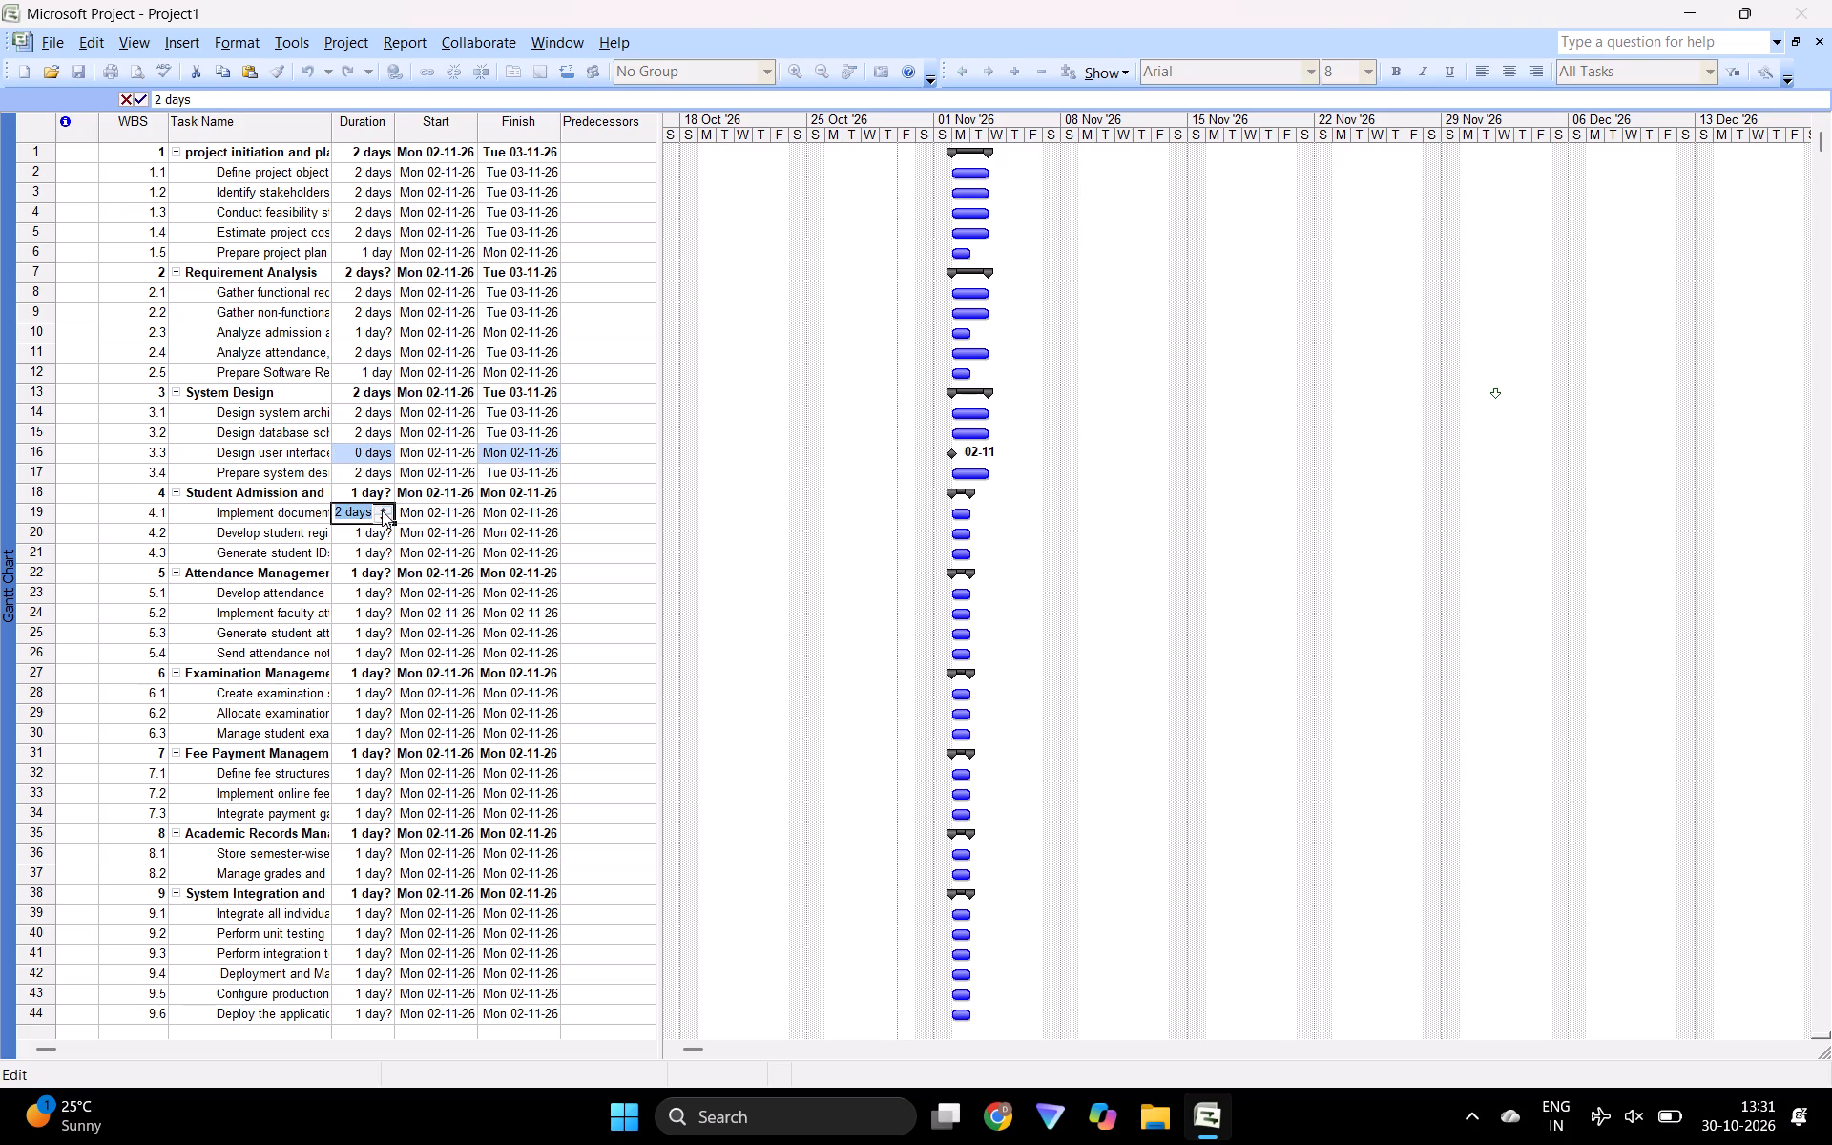
pyautogui.click(382, 510)
pyautogui.click(369, 533)
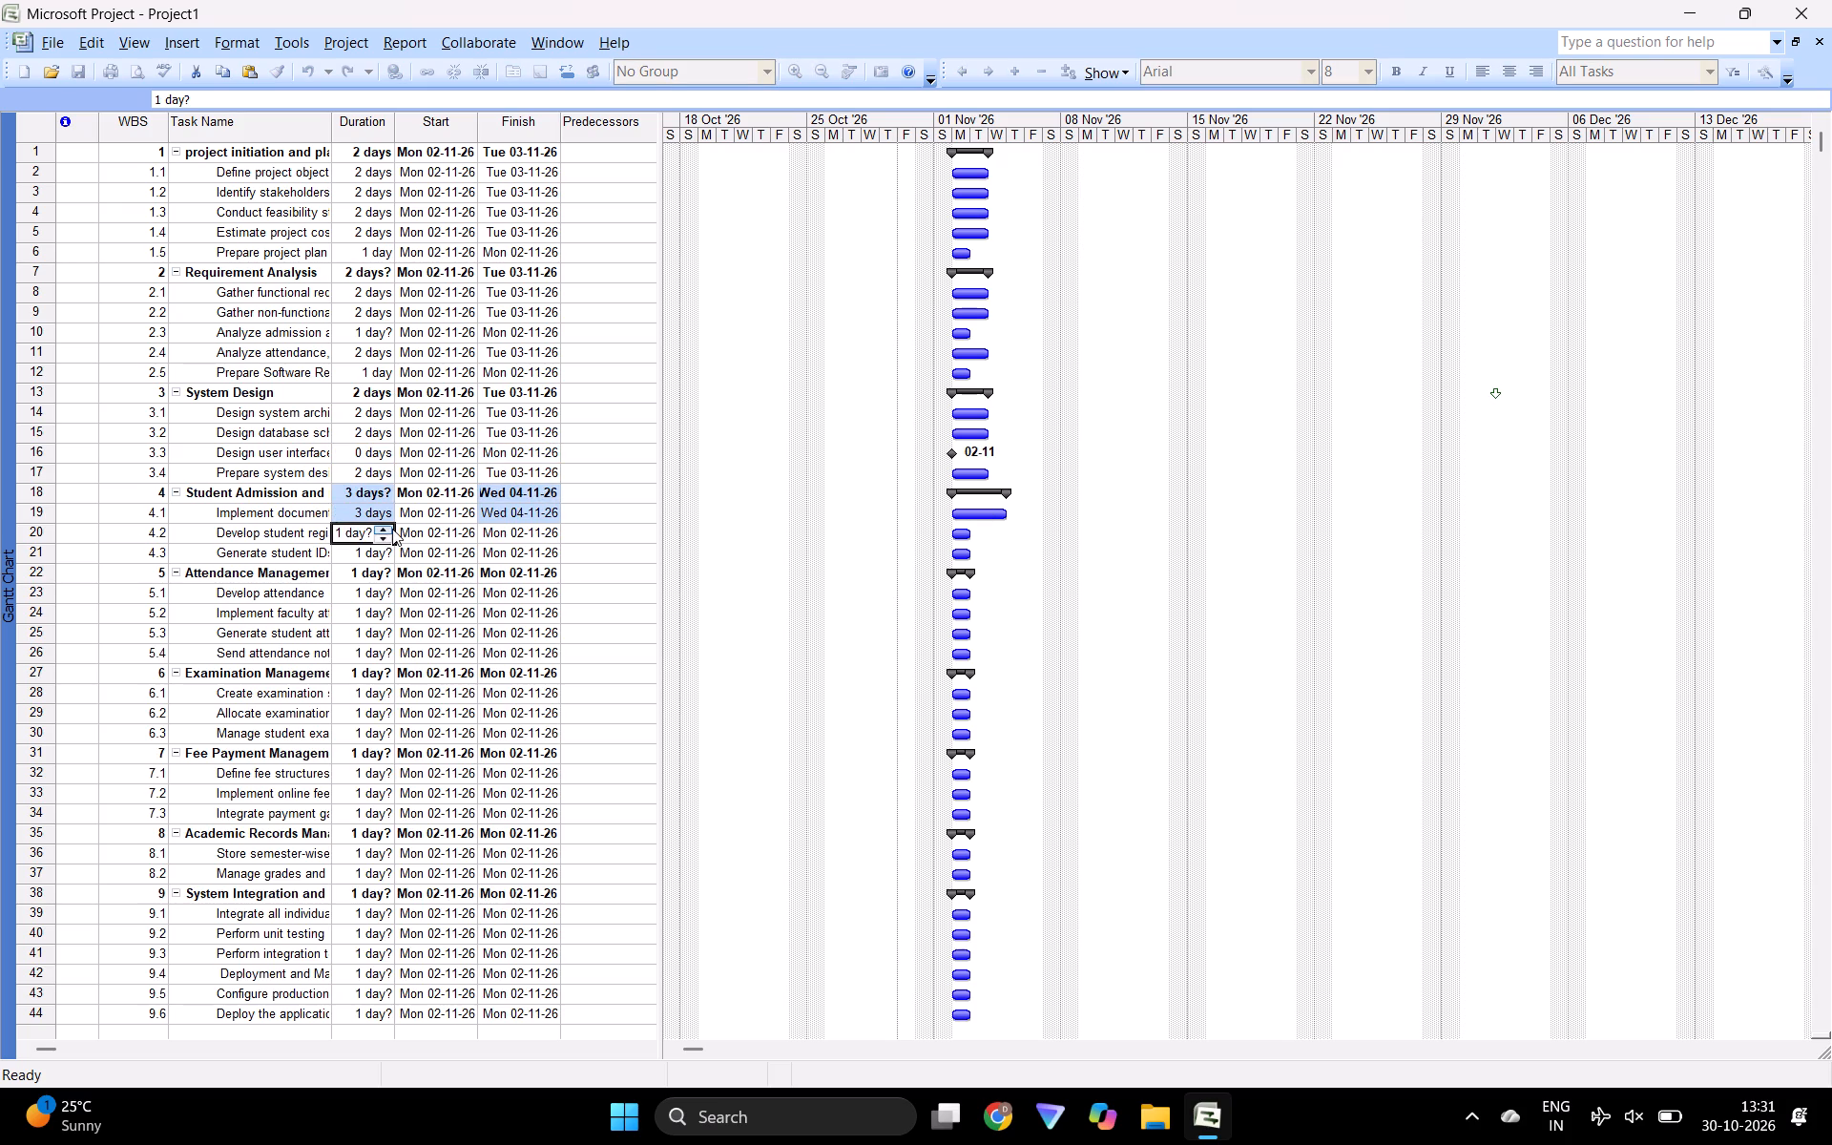
pyautogui.click(392, 530)
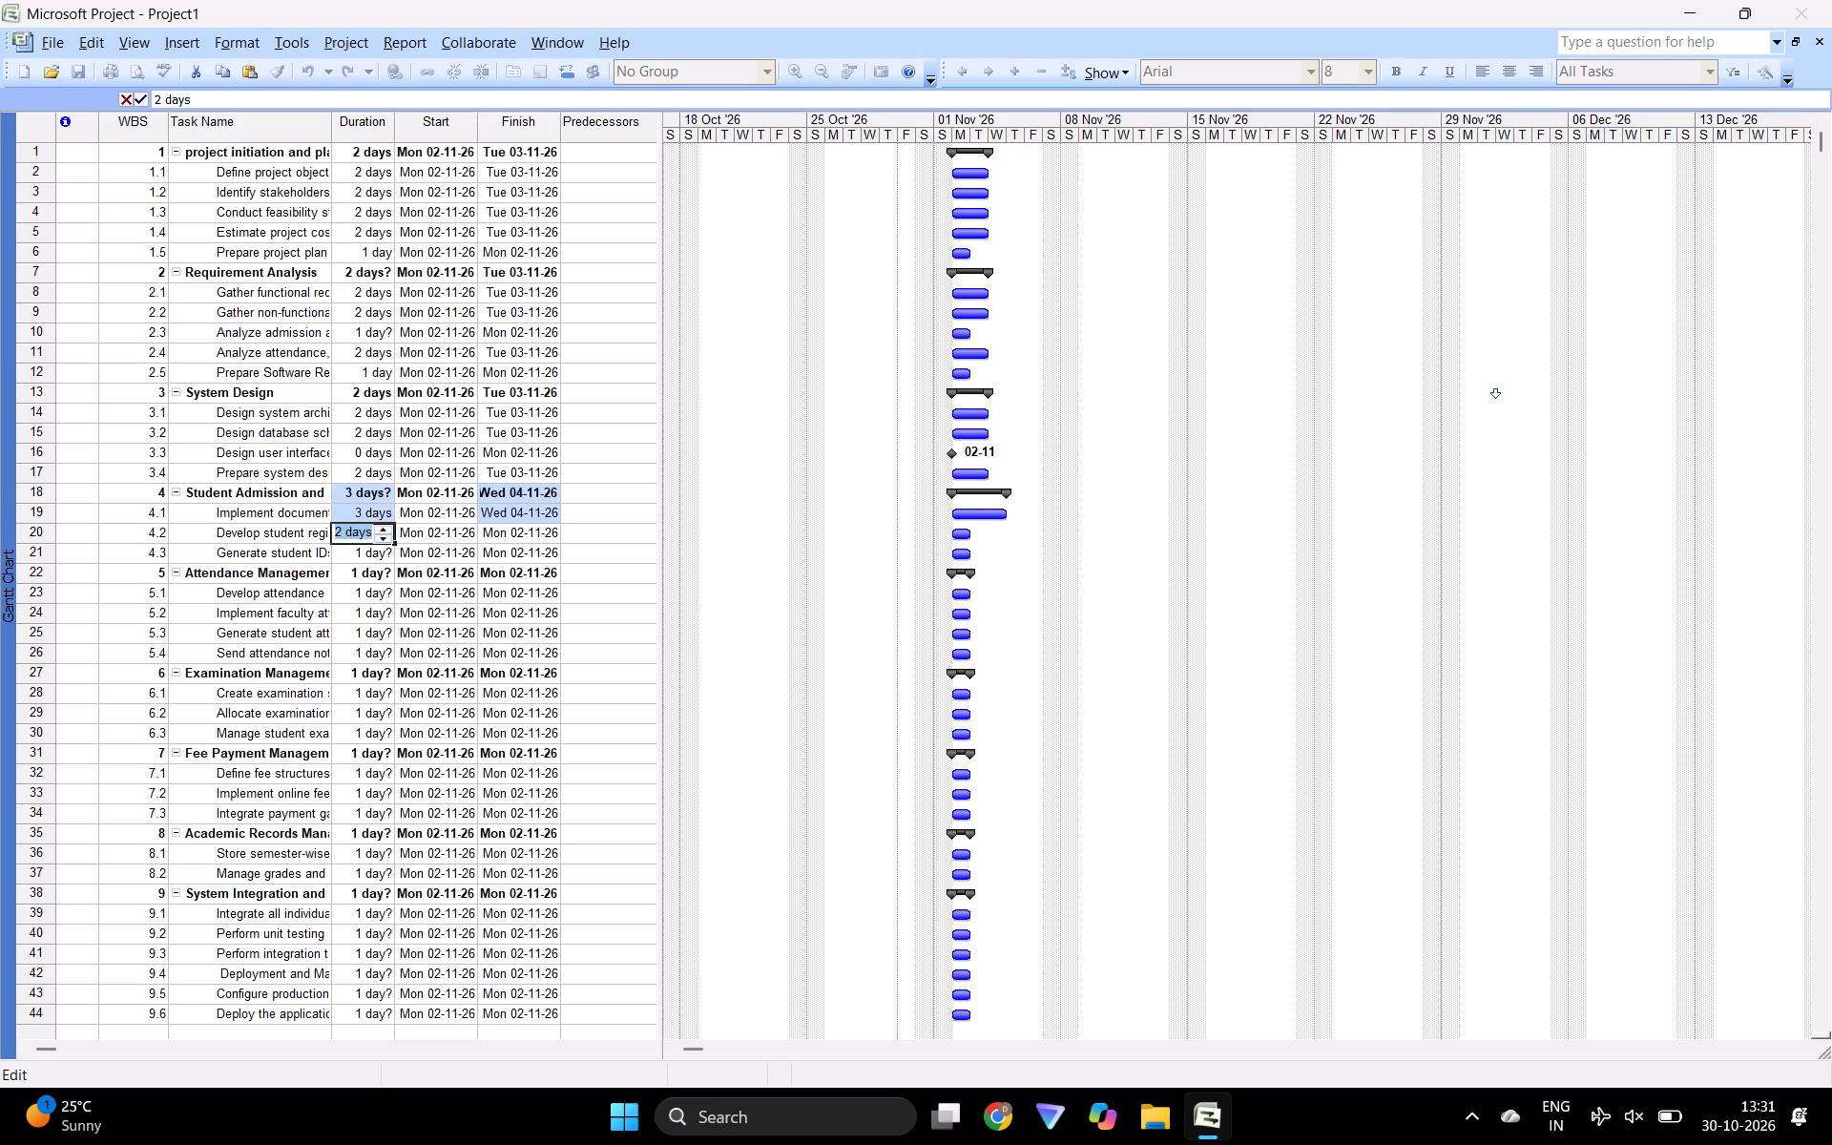
pyautogui.click(366, 564)
# Set the Attendance Management subtask durations to 4 days for 5.1, 2 days for 5.2, and 1 day each for 5.3 and 5.4.
pyautogui.click(378, 605)
pyautogui.click(383, 596)
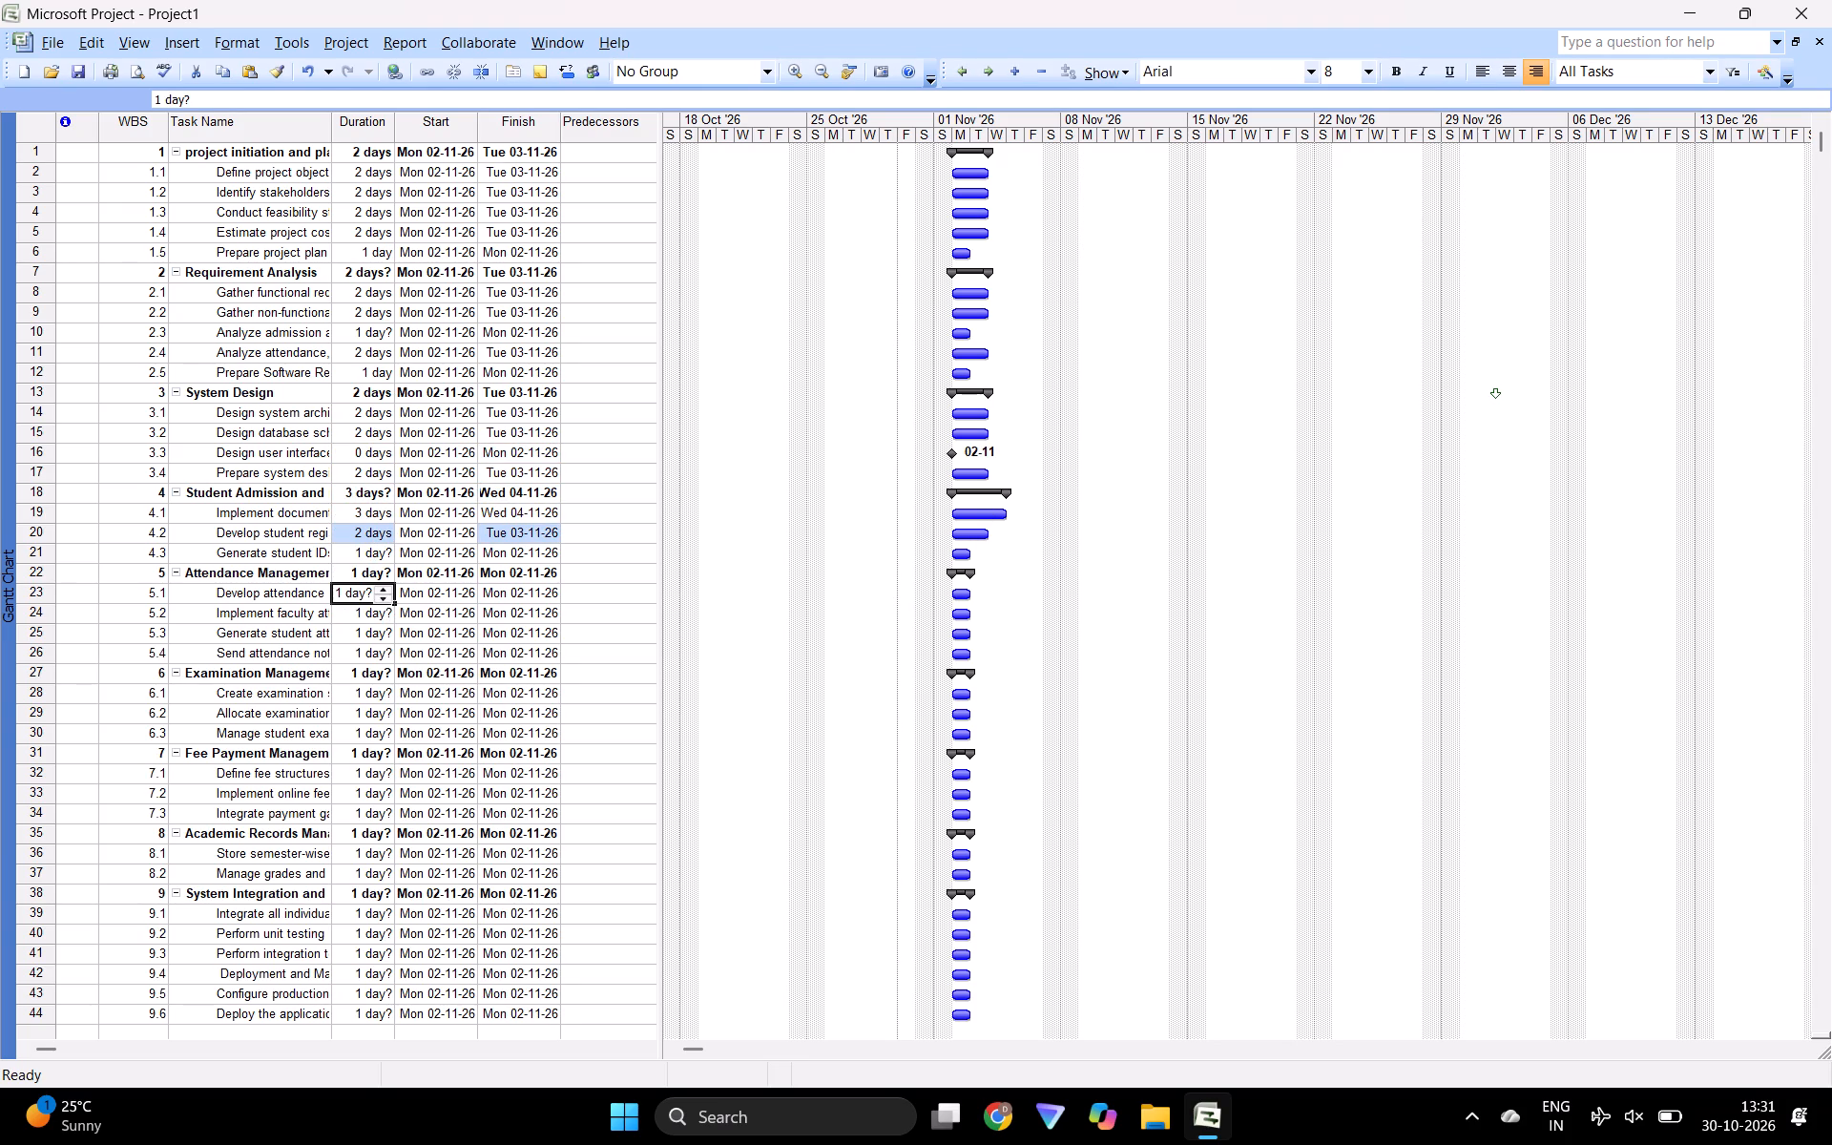
pyautogui.tripleClick(384, 591)
pyautogui.click(365, 614)
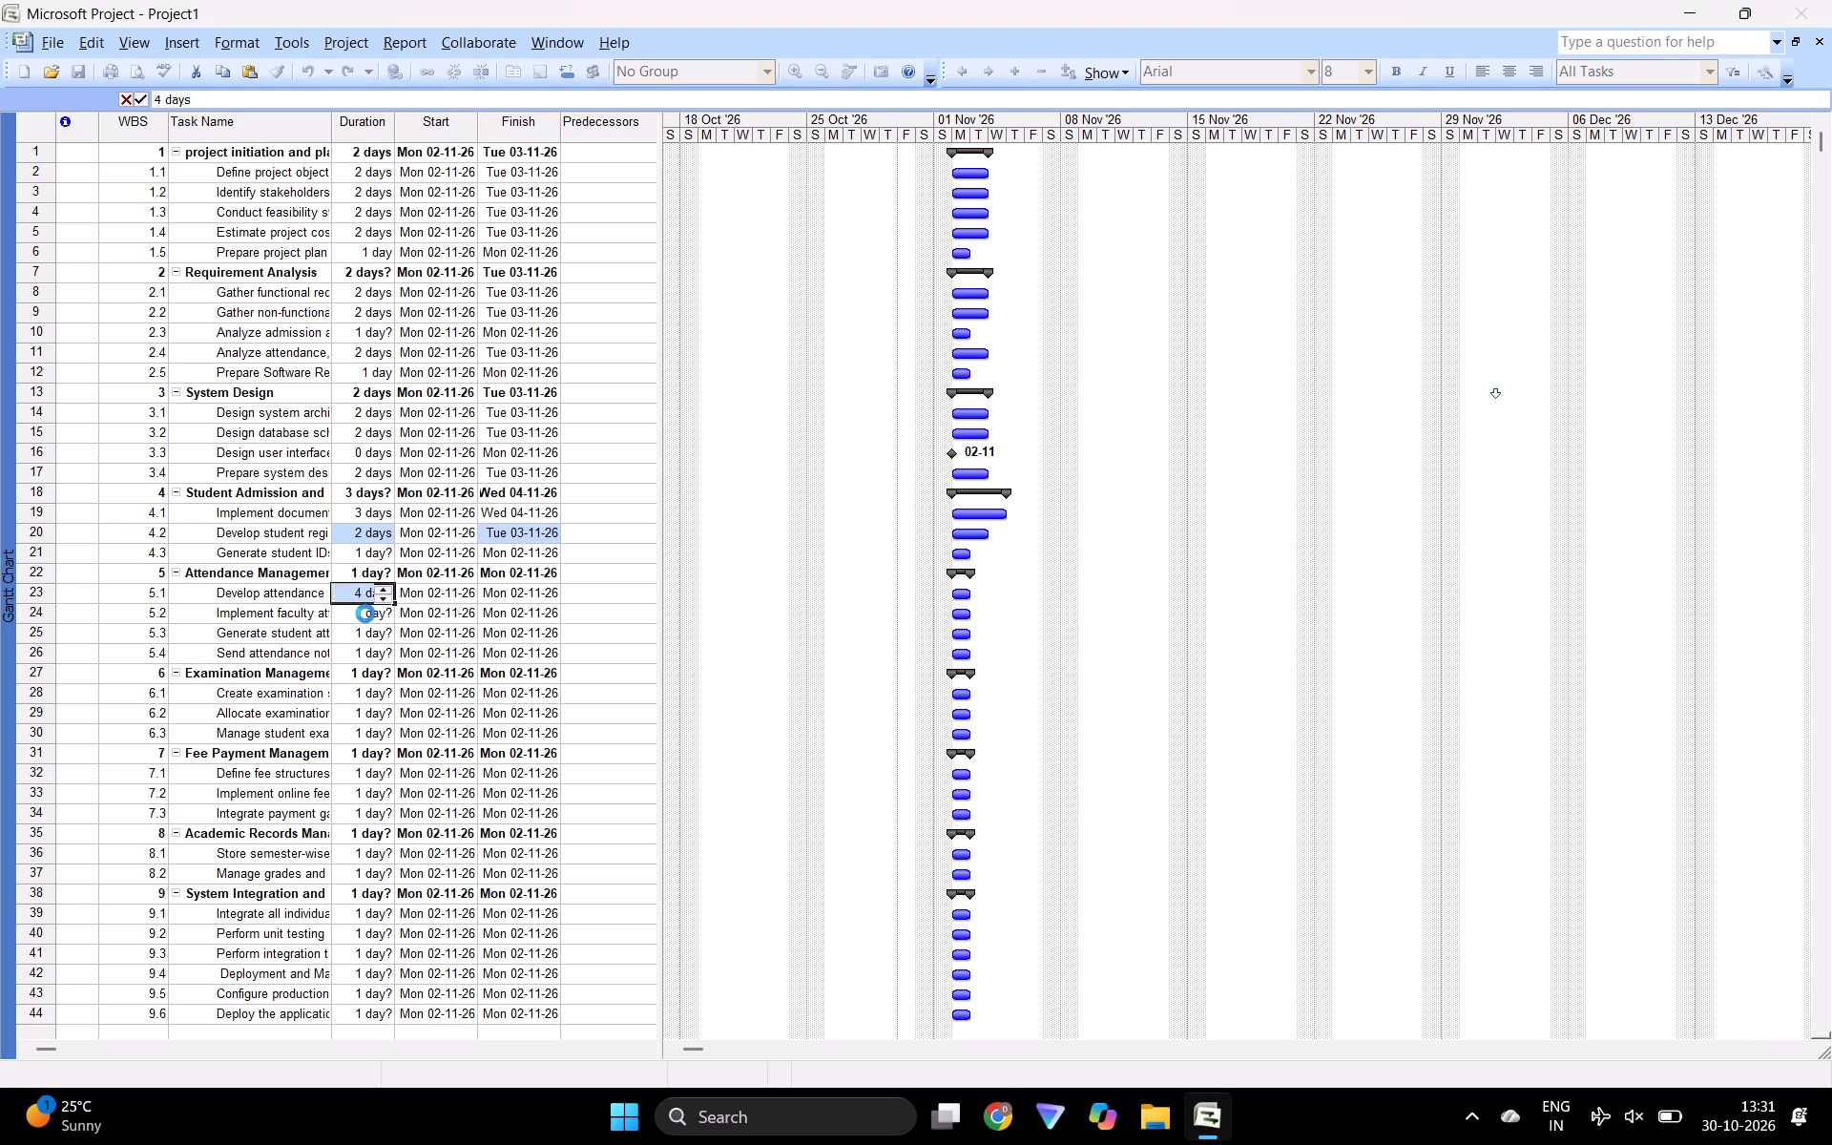
pyautogui.click(386, 614)
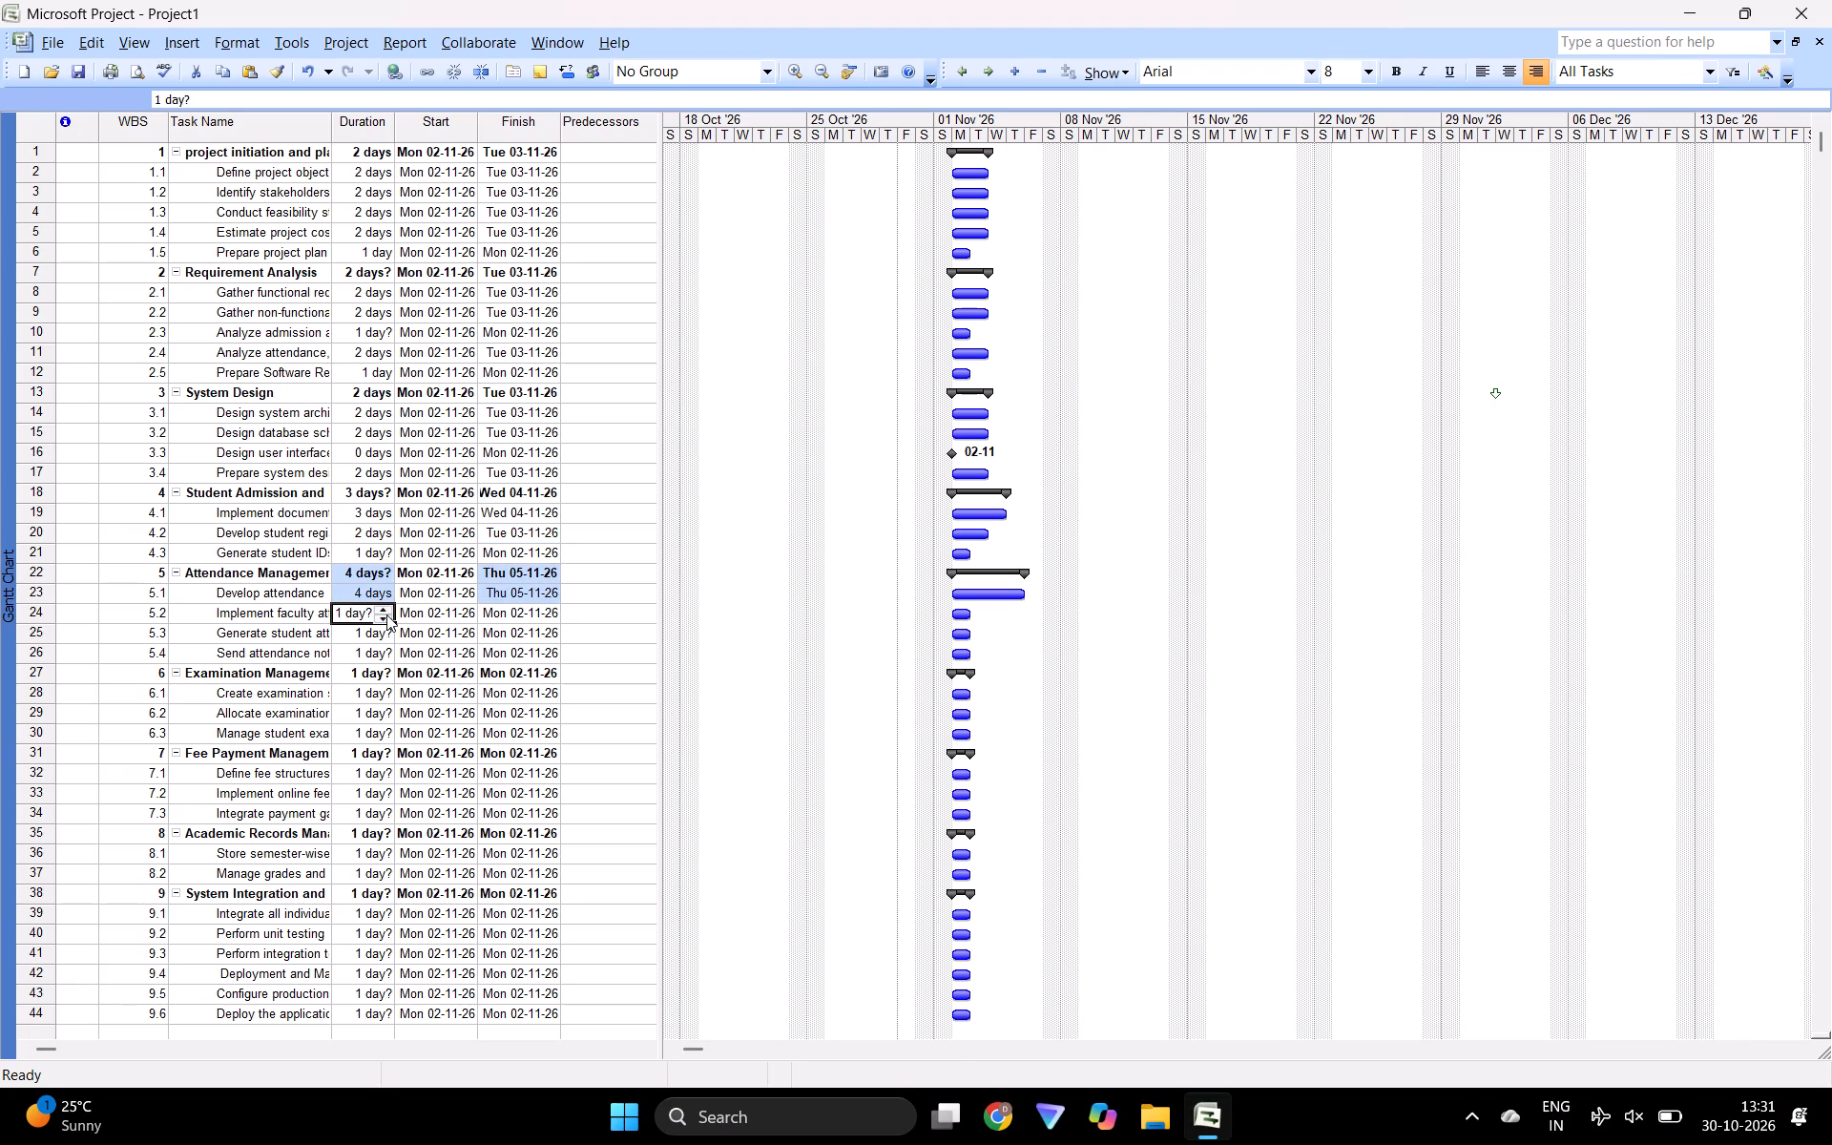
pyautogui.click(386, 611)
pyautogui.moveTo(369, 634); pyautogui.dragTo(384, 634)
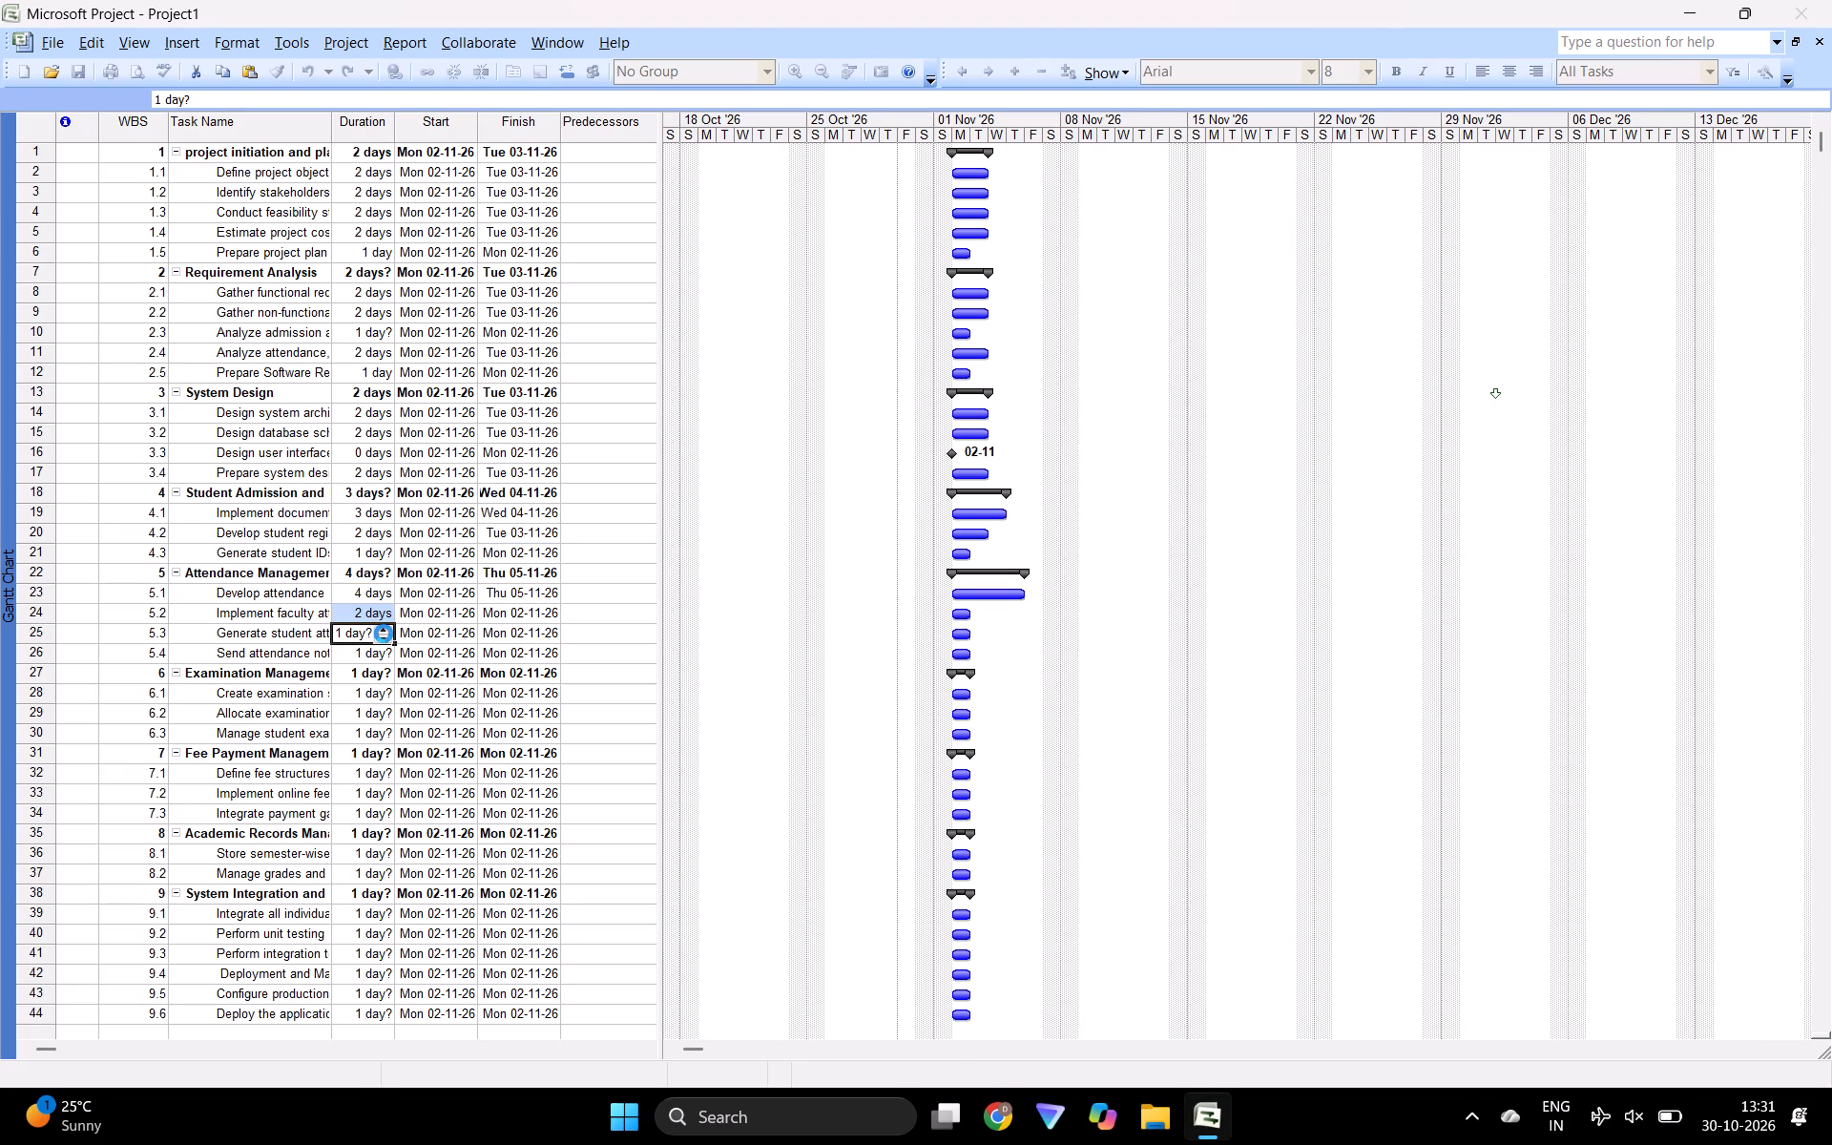
pyautogui.moveTo(384, 634); pyautogui.dragTo(388, 641)
pyautogui.click(388, 638)
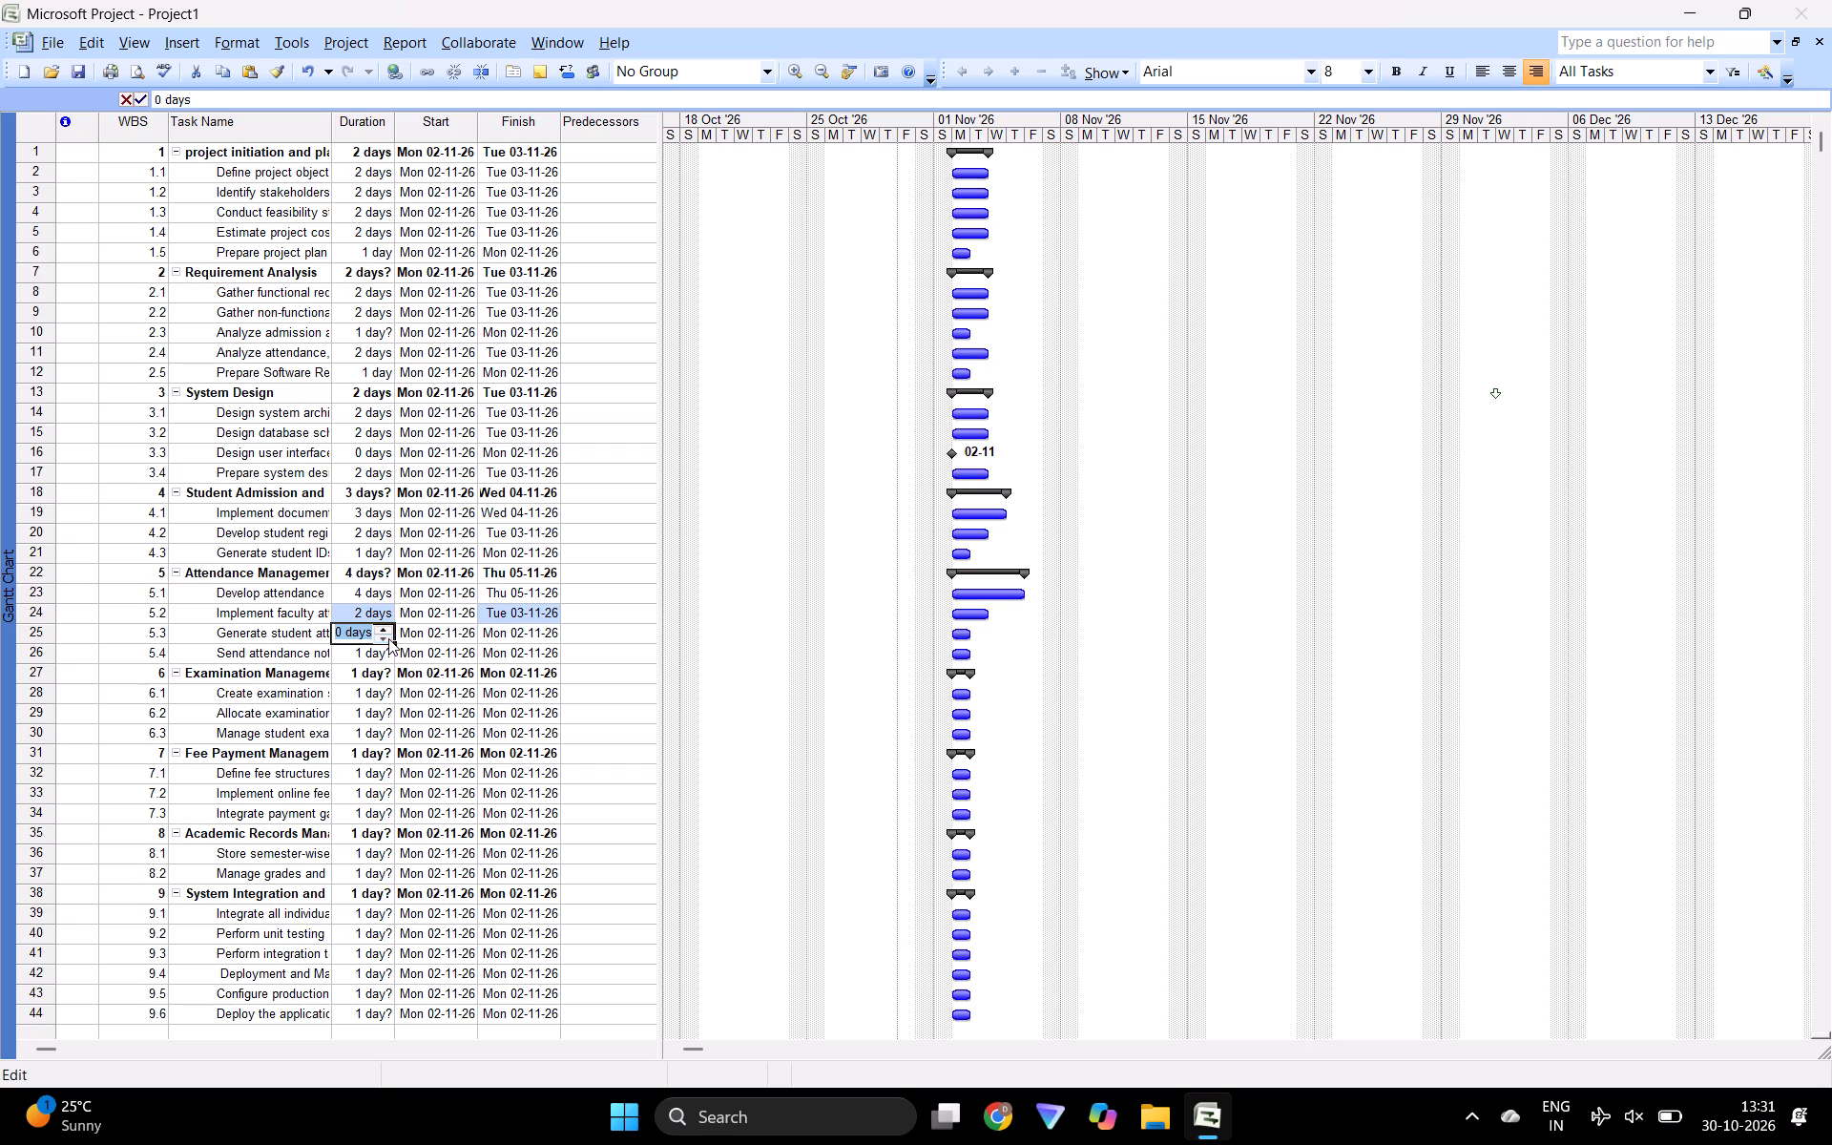
pyautogui.click(387, 631)
pyautogui.click(376, 667)
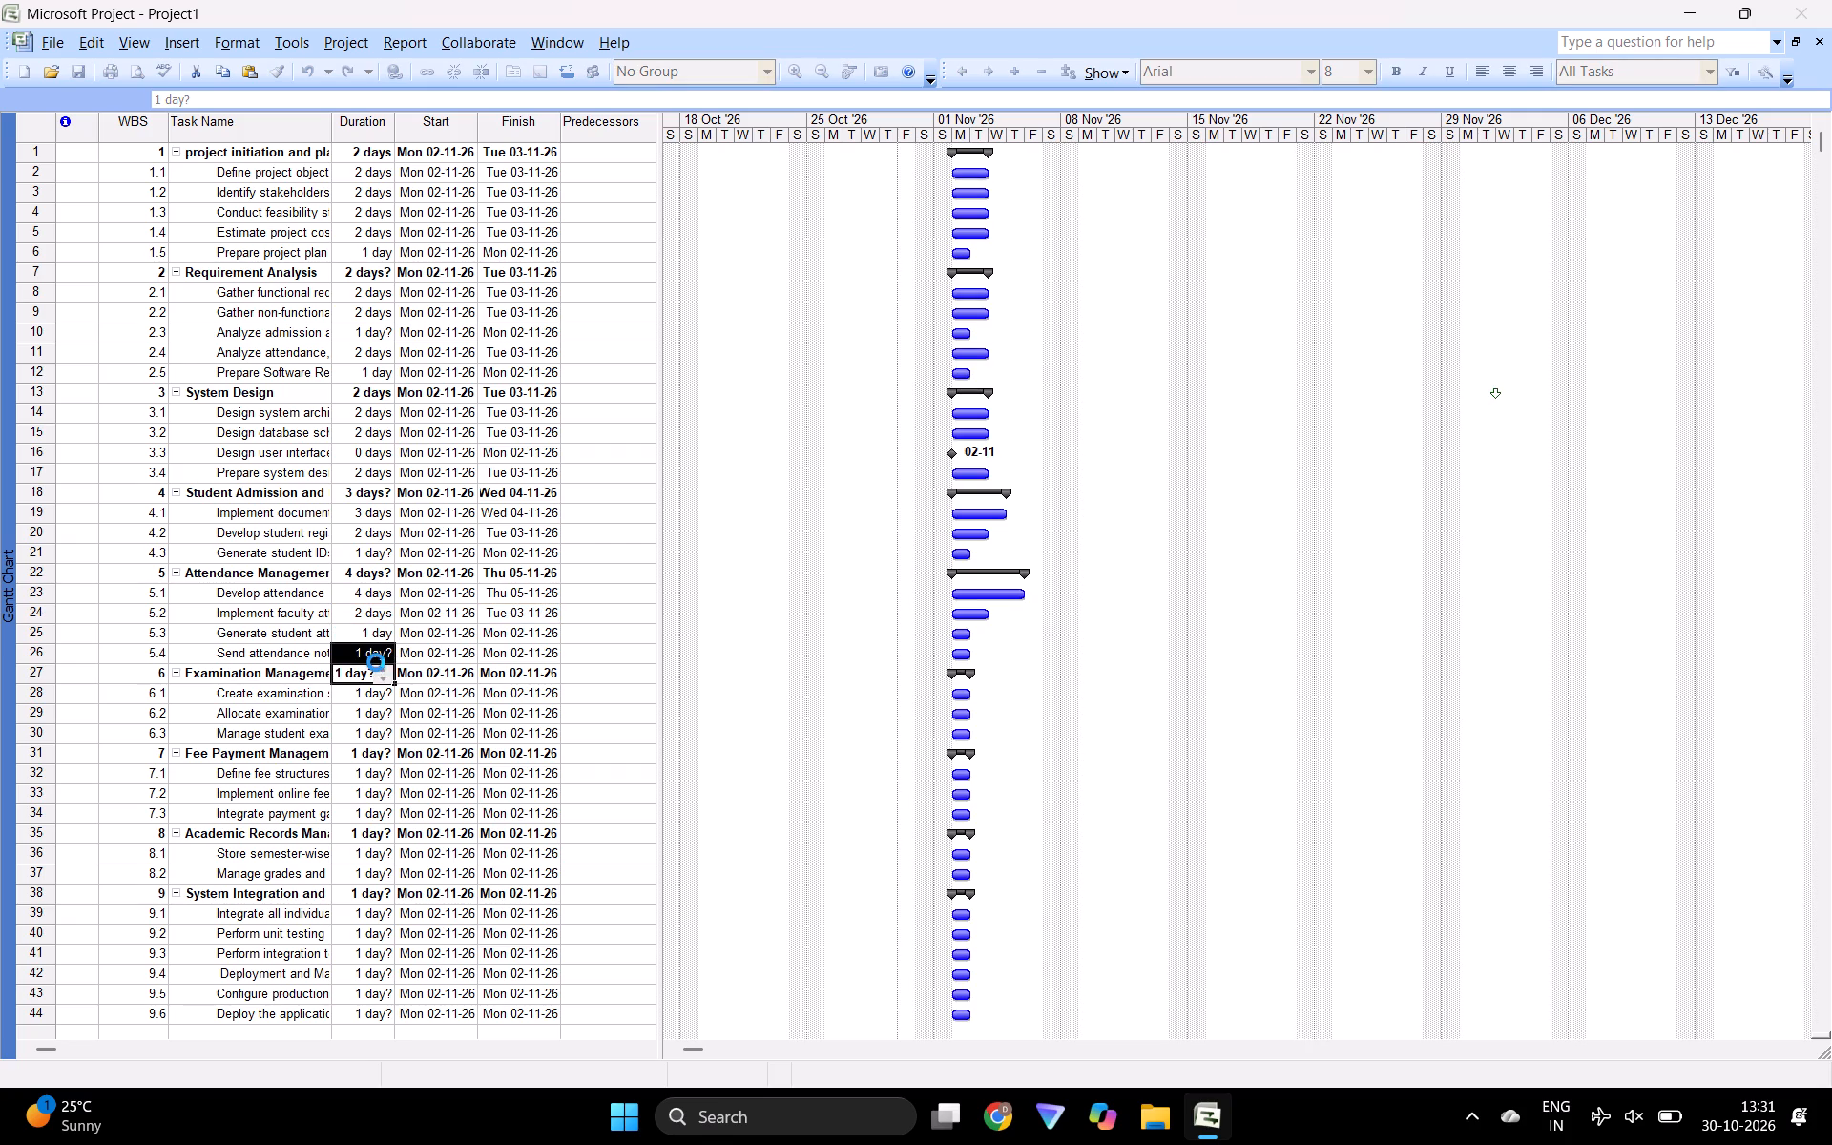
pyautogui.click(378, 657)
pyautogui.click(382, 649)
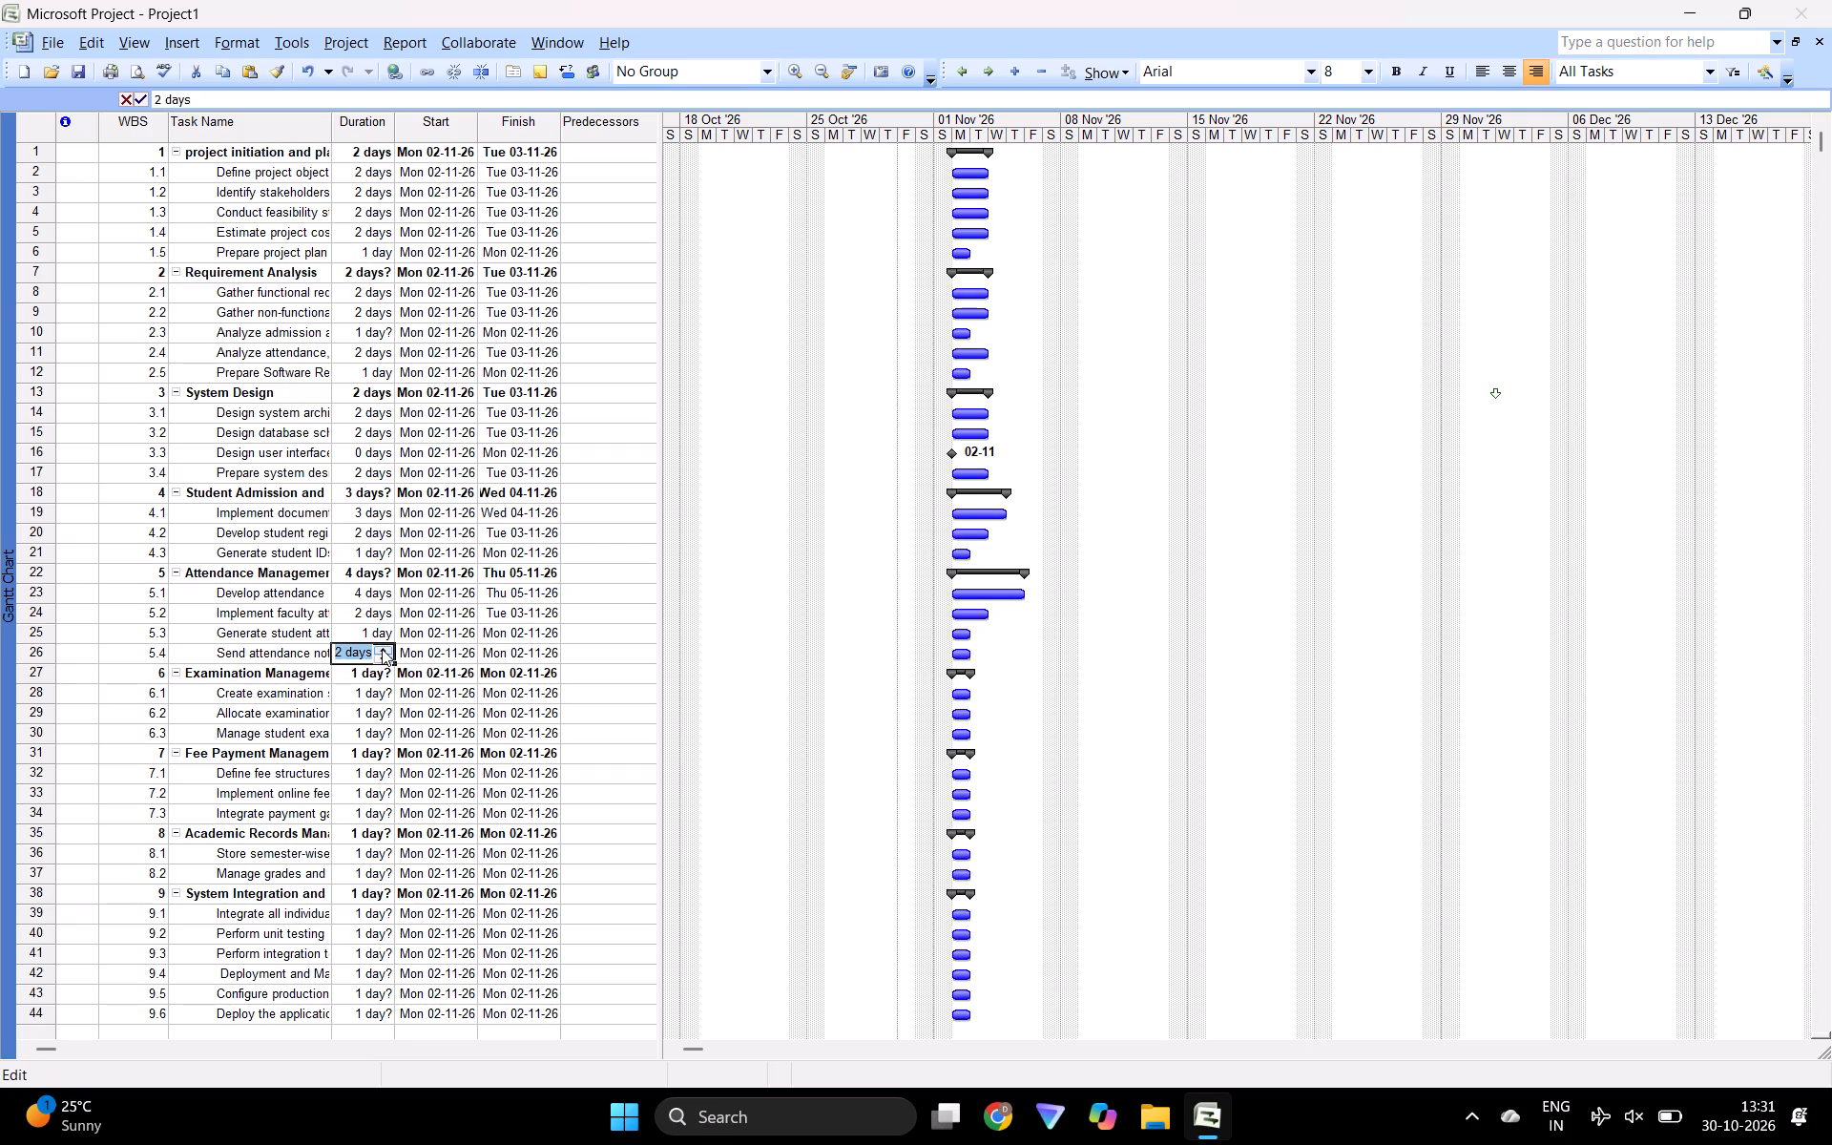
pyautogui.click(382, 655)
pyautogui.click(383, 661)
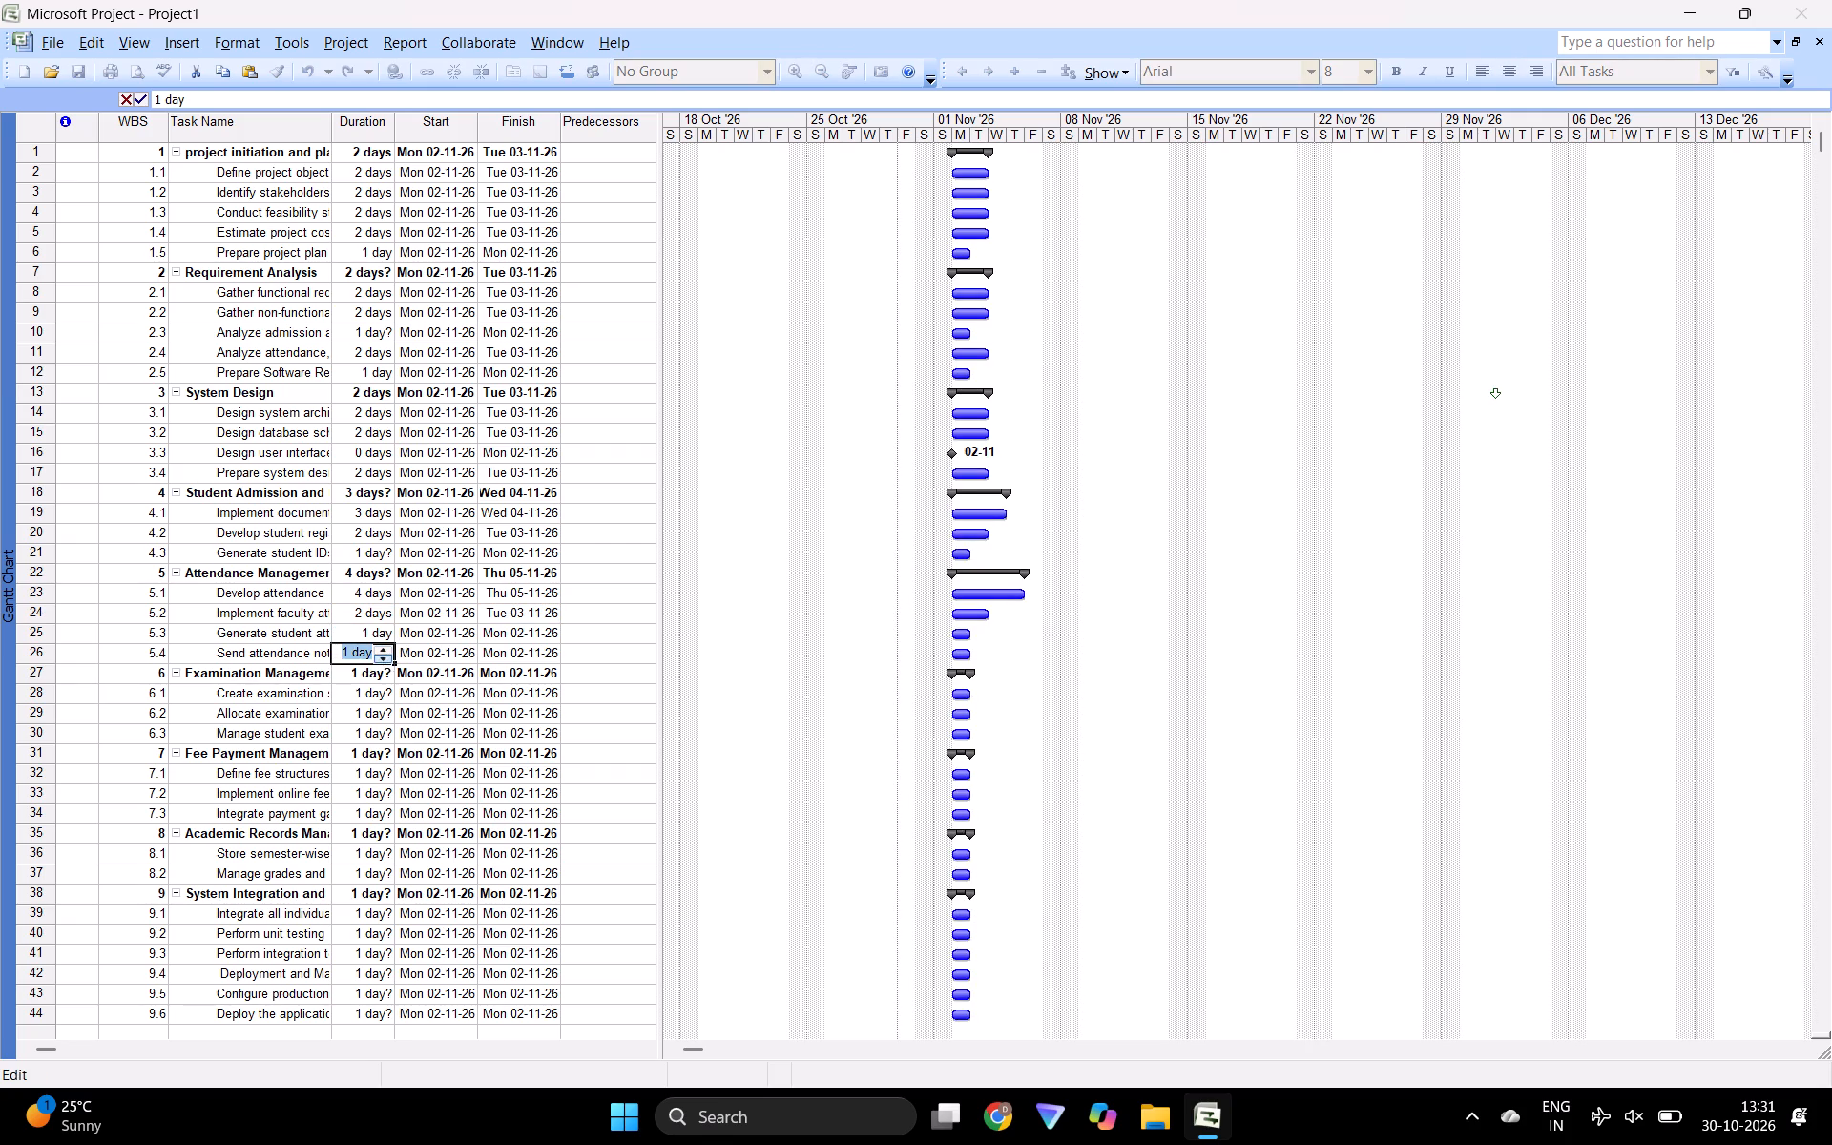
# Set the Examination Management subtask durations to 2 days for 6.1 and 1 day each for 6.2 and 6.3.
pyautogui.scroll(-1, 374, 768)
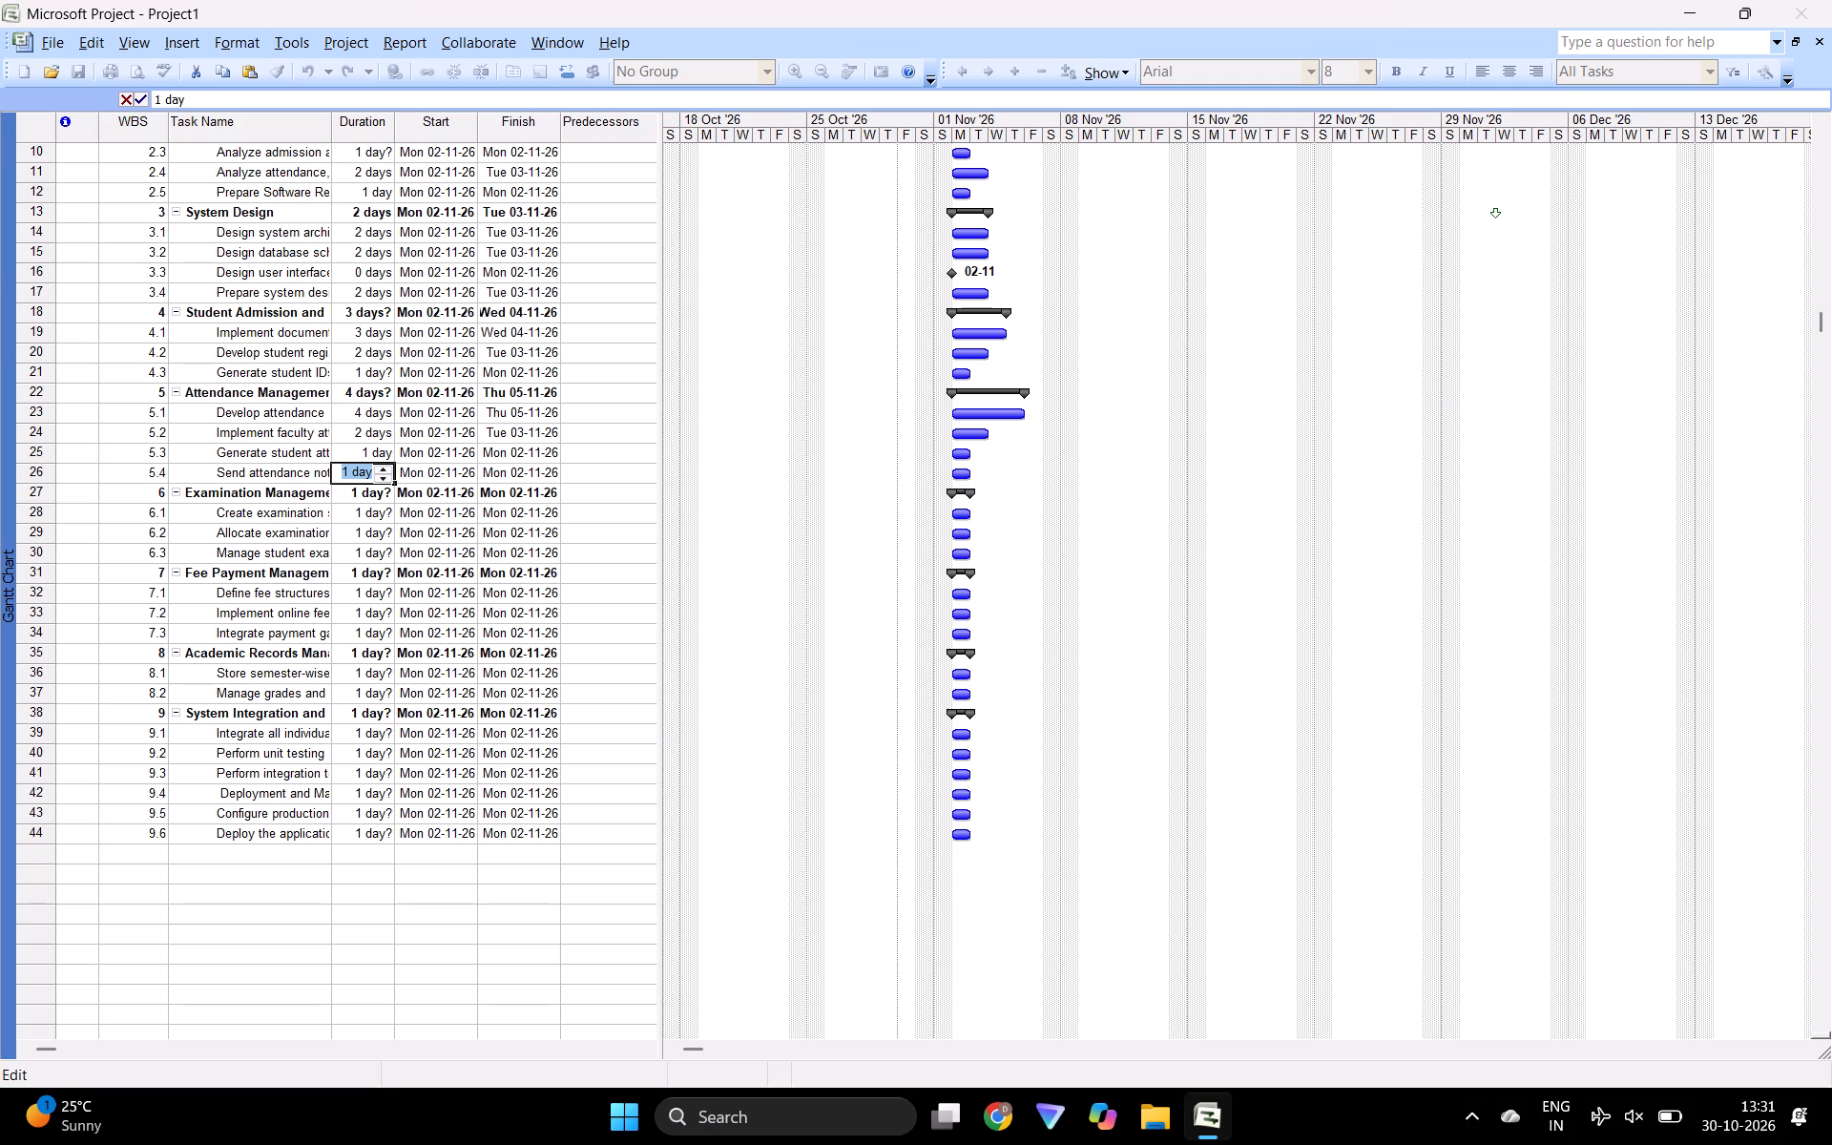
pyautogui.moveTo(128, 572); pyautogui.dragTo(255, 651)
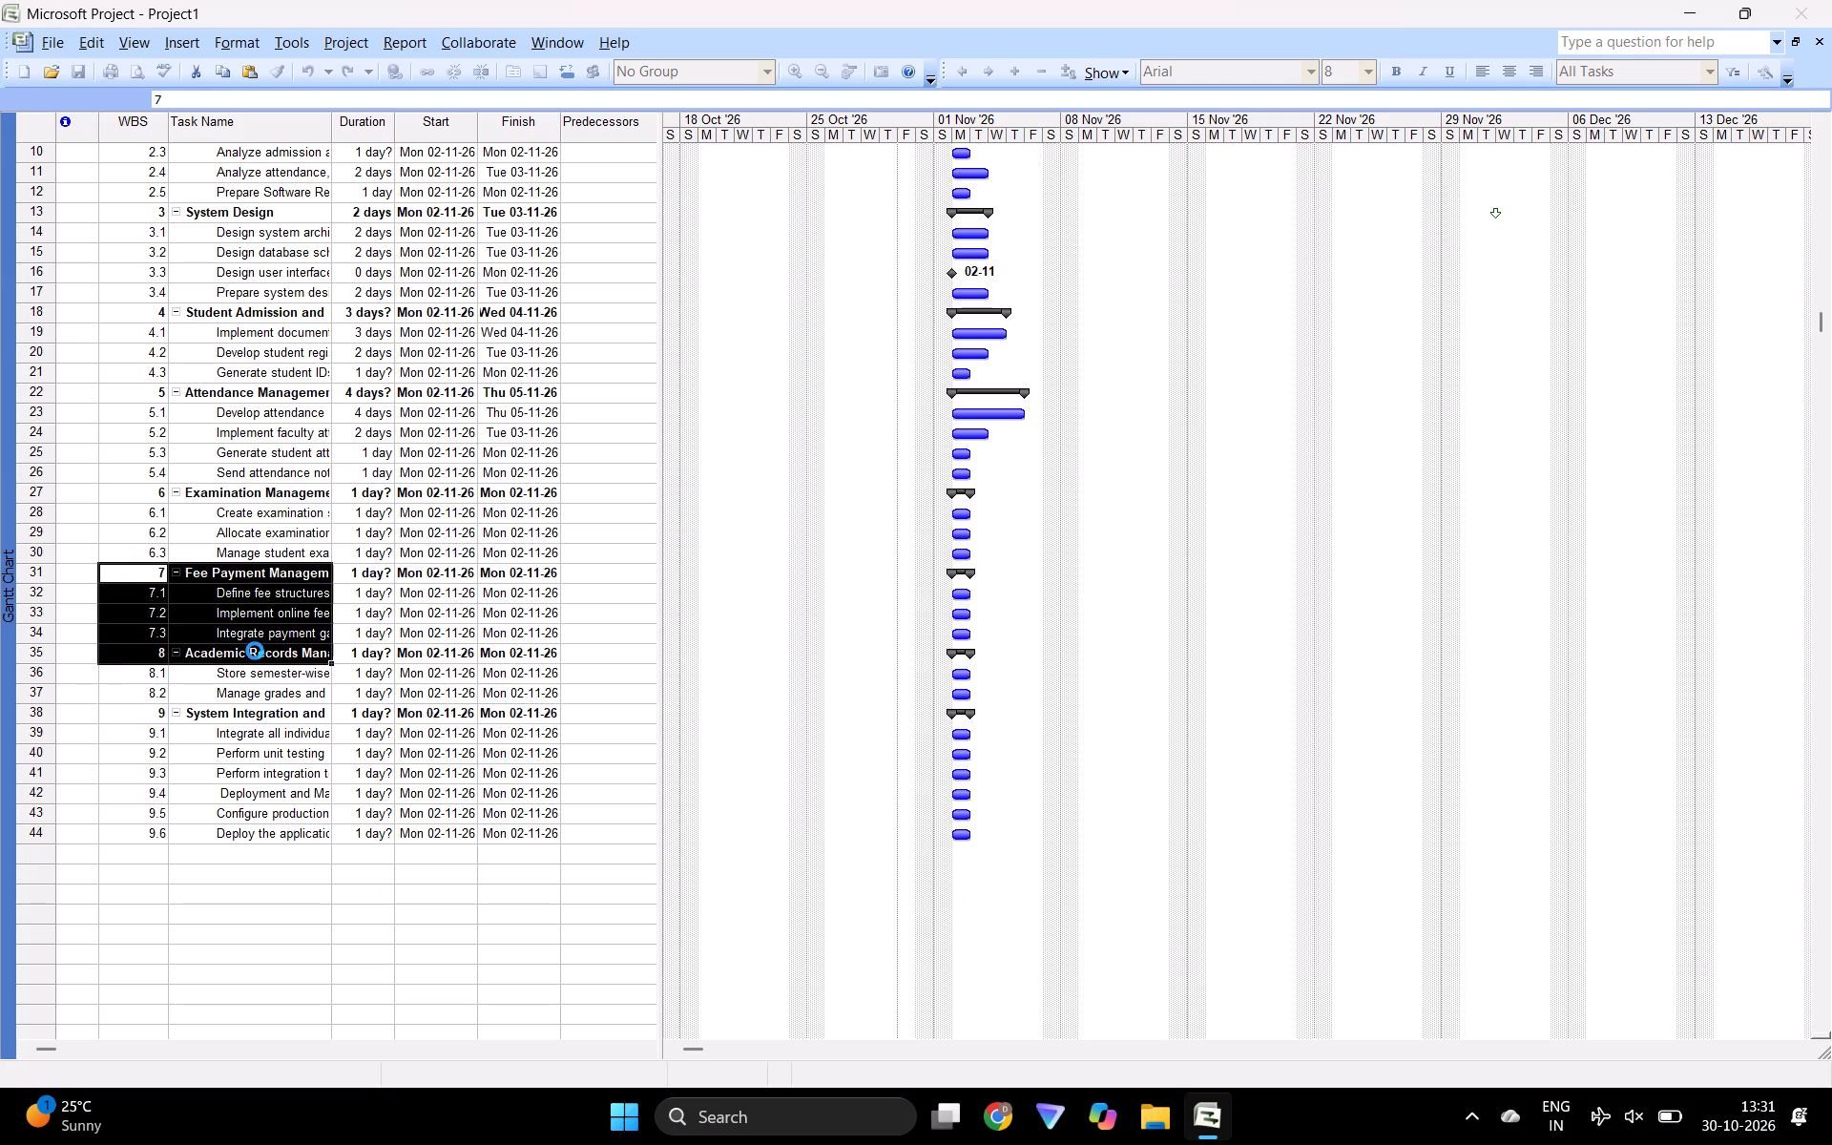
pyautogui.moveTo(255, 651); pyautogui.dragTo(289, 677)
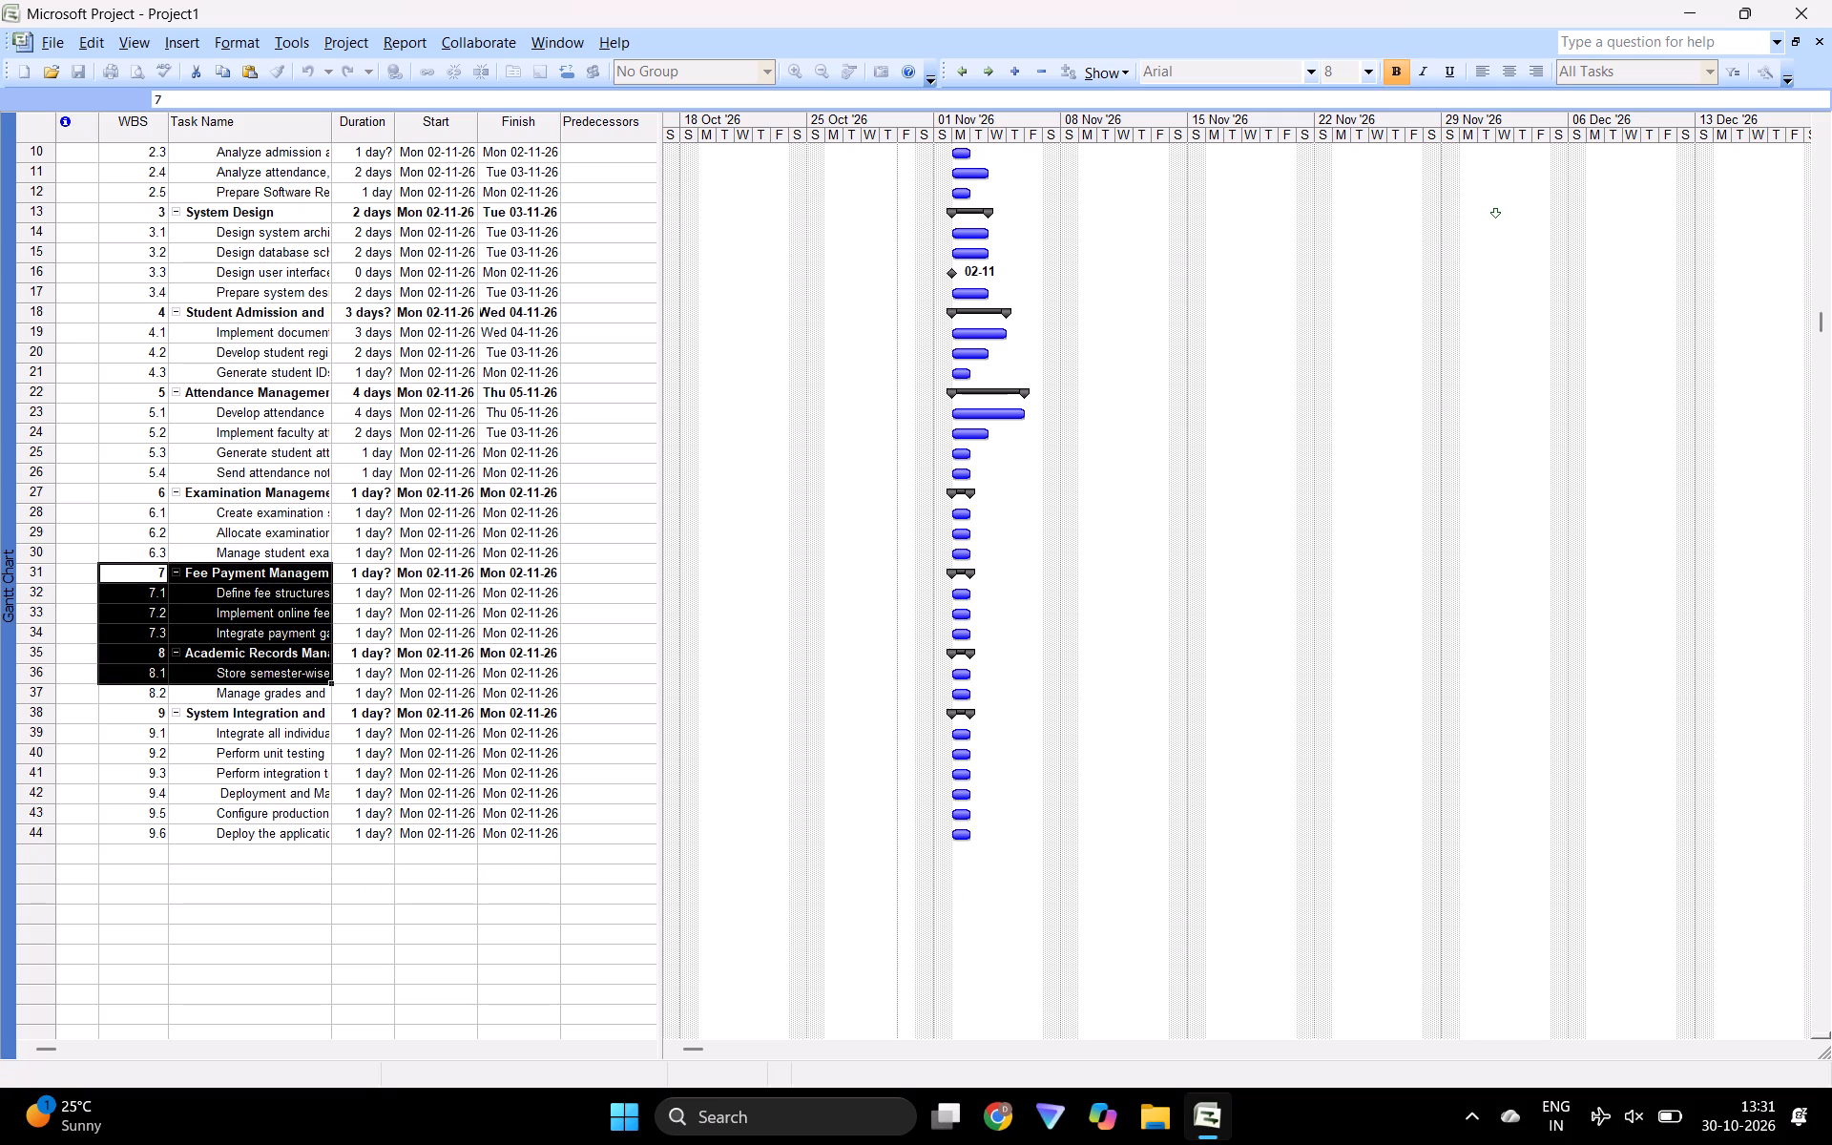
pyautogui.click(369, 507)
pyautogui.click(386, 506)
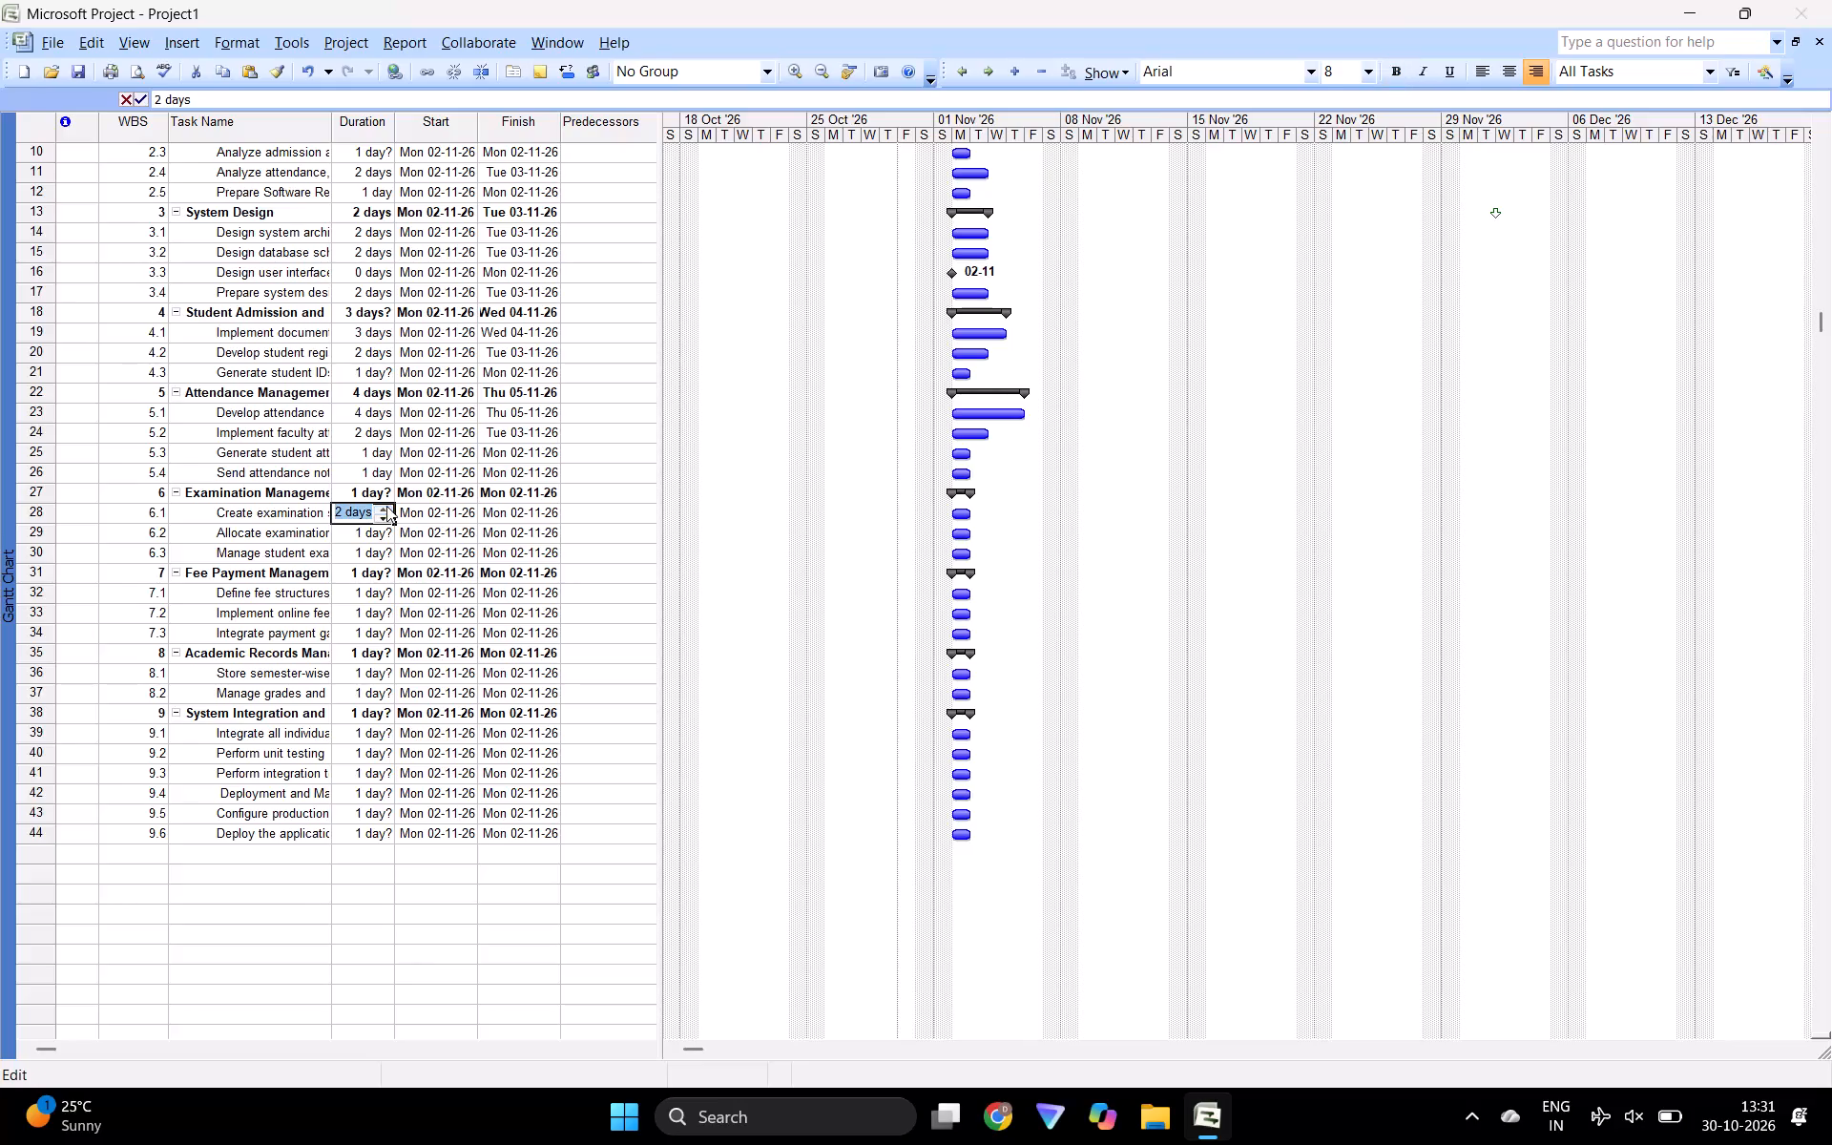
pyautogui.click(378, 532)
pyautogui.moveTo(386, 535); pyautogui.dragTo(384, 528)
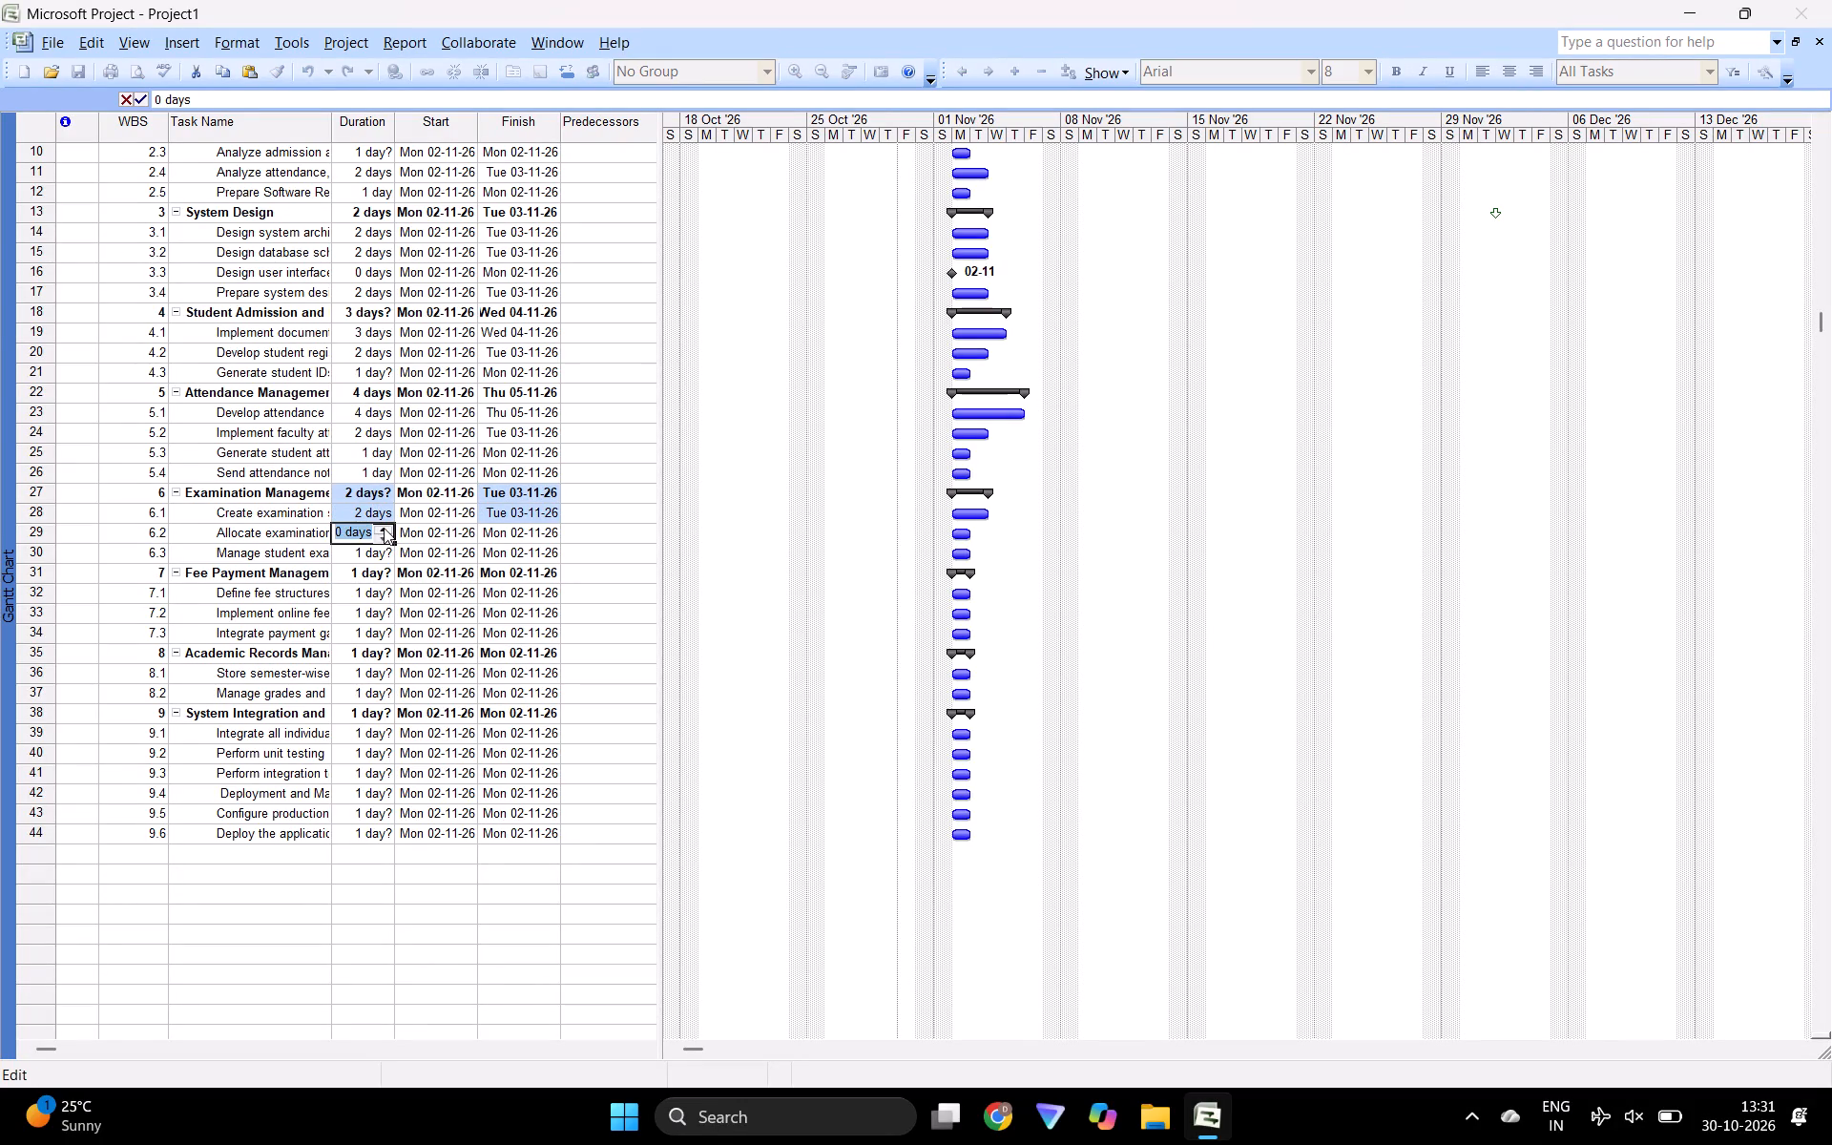
pyautogui.moveTo(384, 528); pyautogui.dragTo(382, 527)
pyautogui.moveTo(382, 527); pyautogui.dragTo(373, 553)
pyautogui.moveTo(373, 553); pyautogui.dragTo(386, 563)
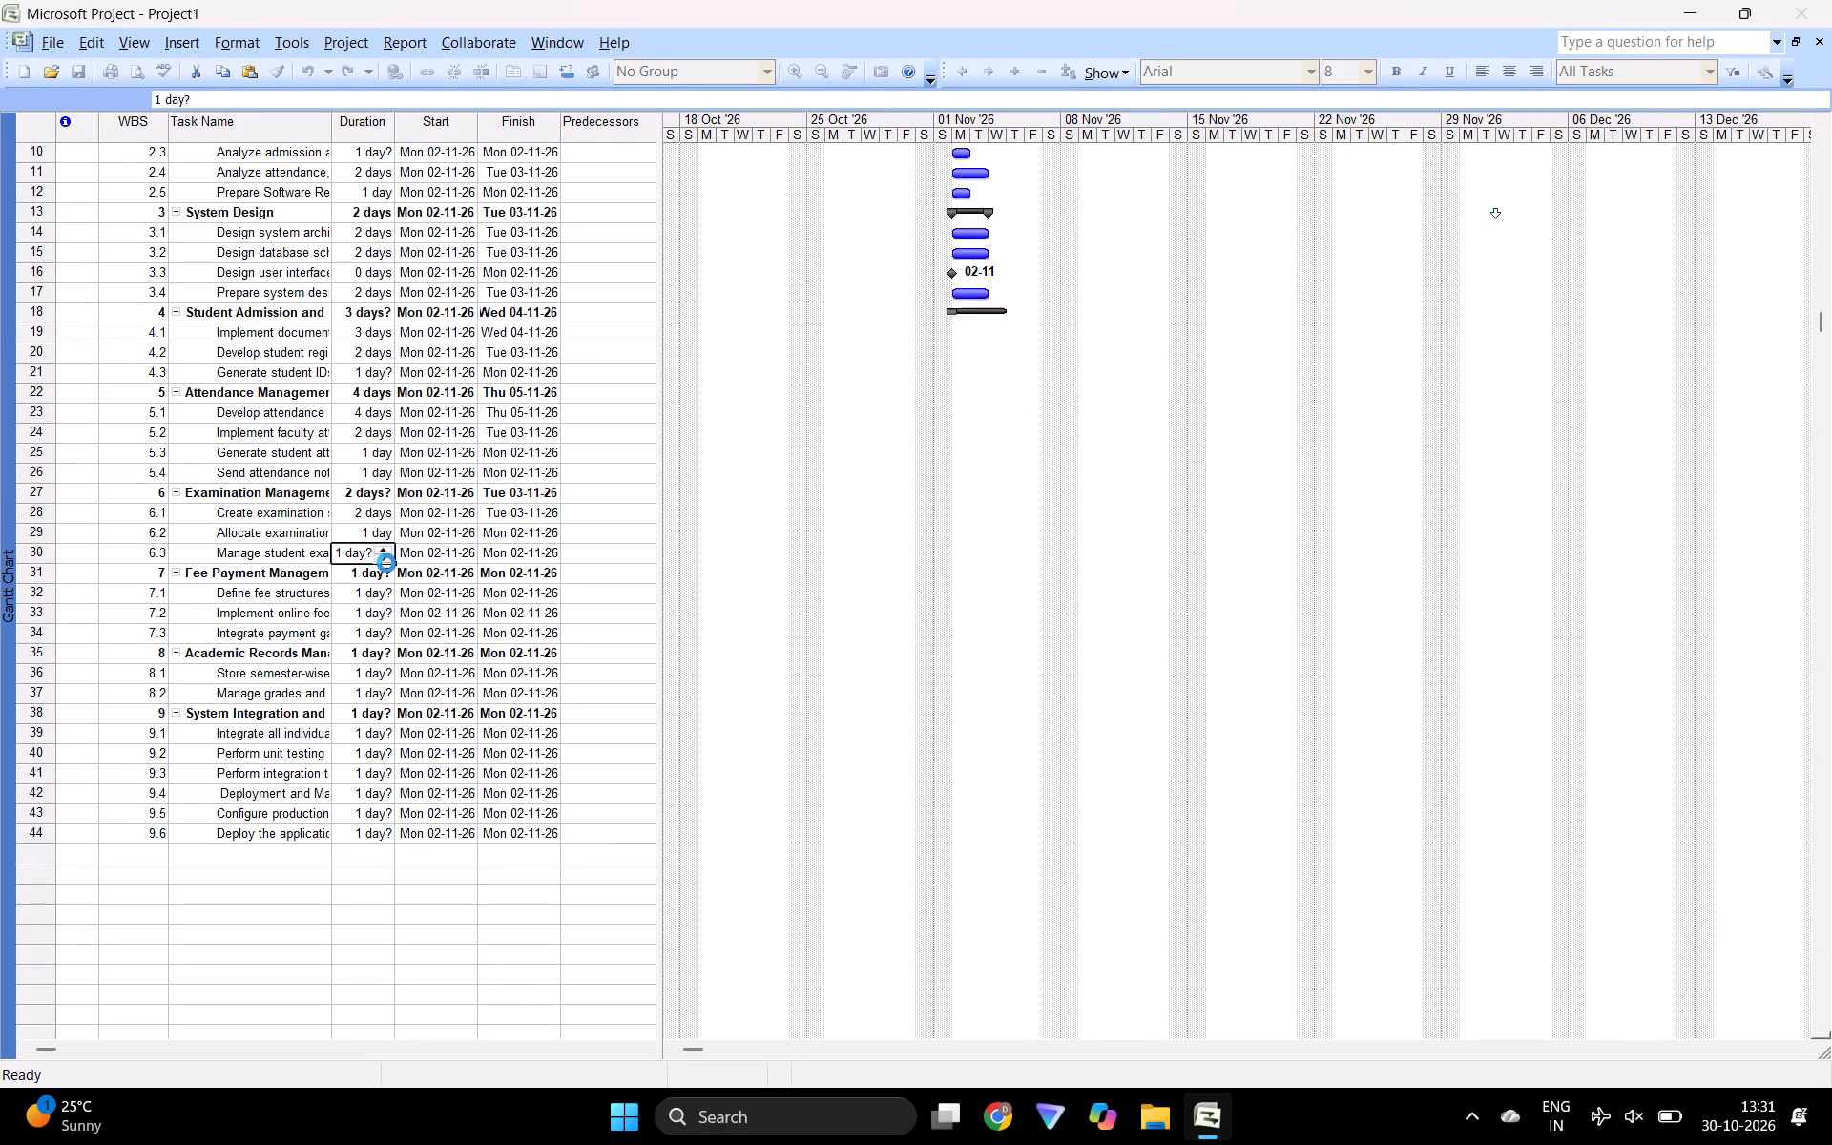
pyautogui.moveTo(387, 563); pyautogui.dragTo(385, 548)
pyautogui.click(385, 548)
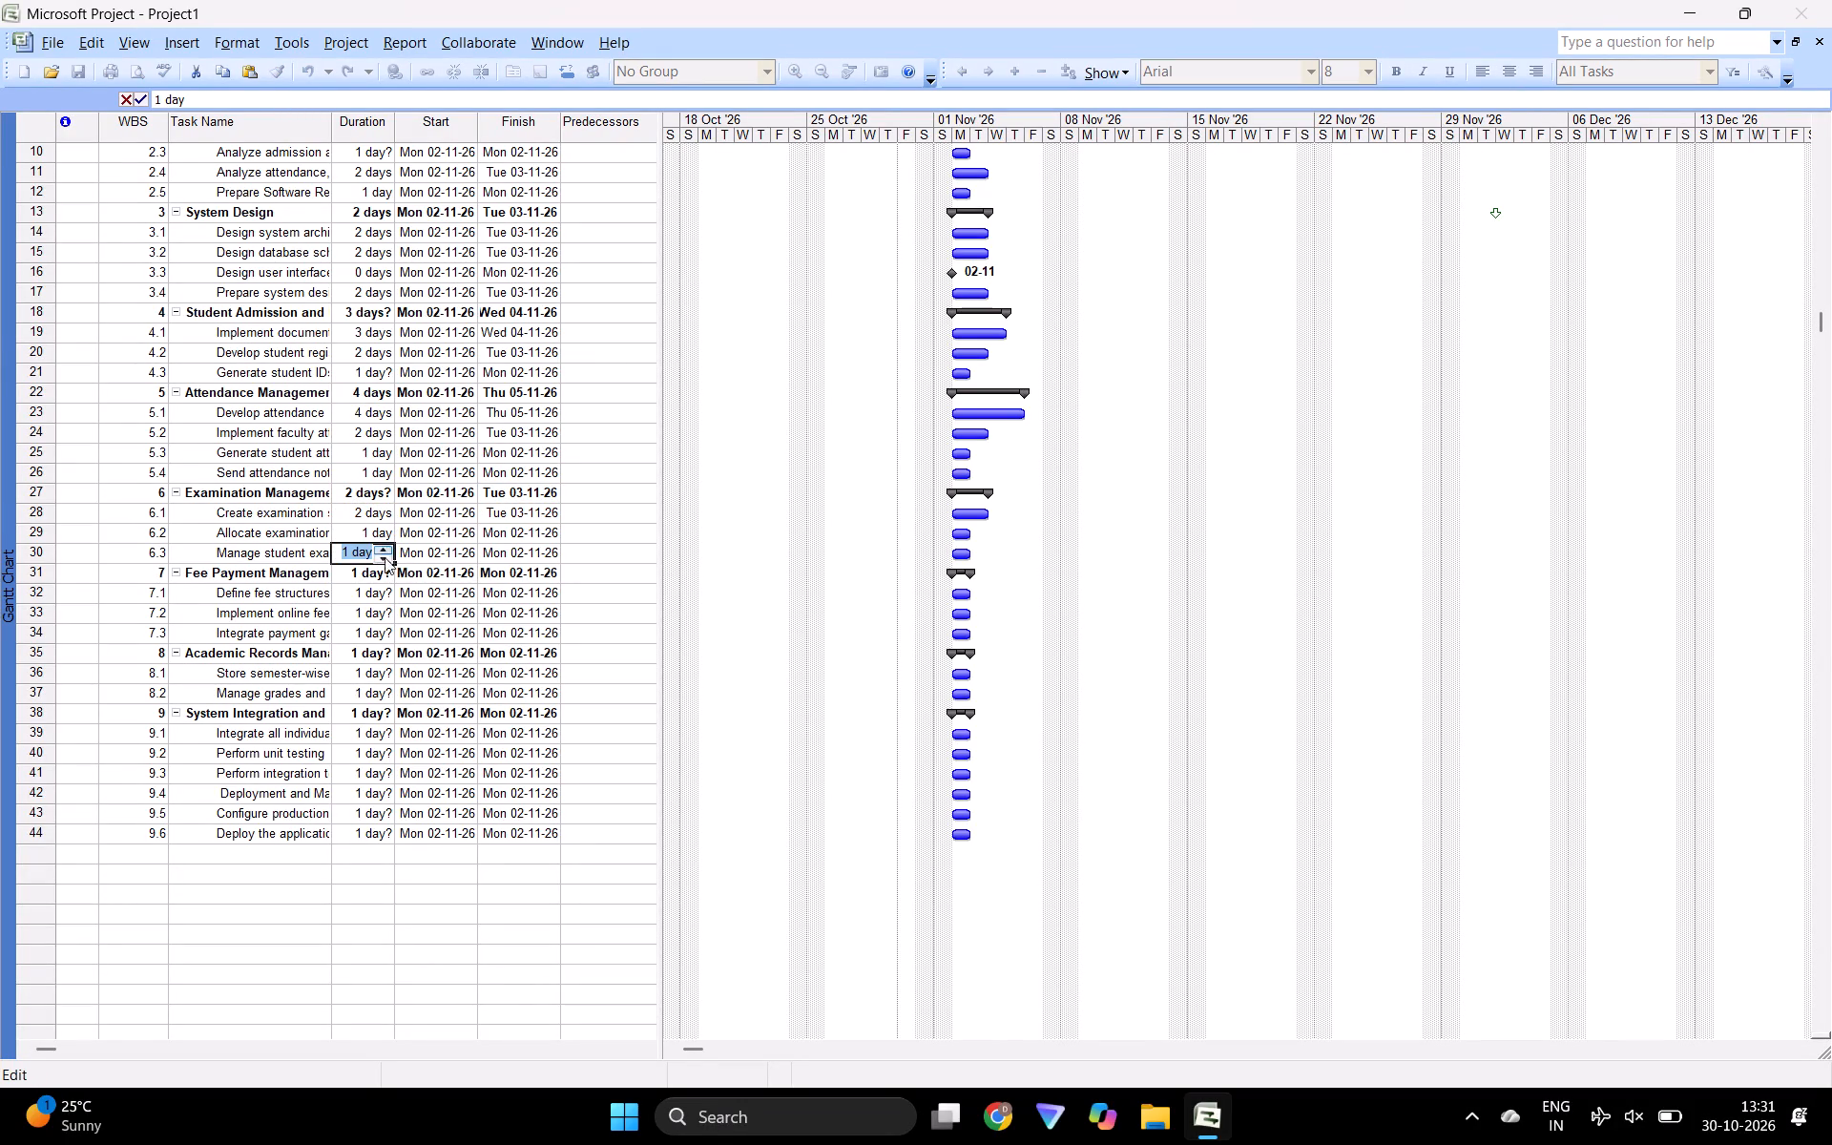
# Set the Fee Payment Management subtask durations to 4 days for 7.1 and 1 day each for 7.2 and 7.3.
pyautogui.moveTo(380, 593); pyautogui.dragTo(388, 593)
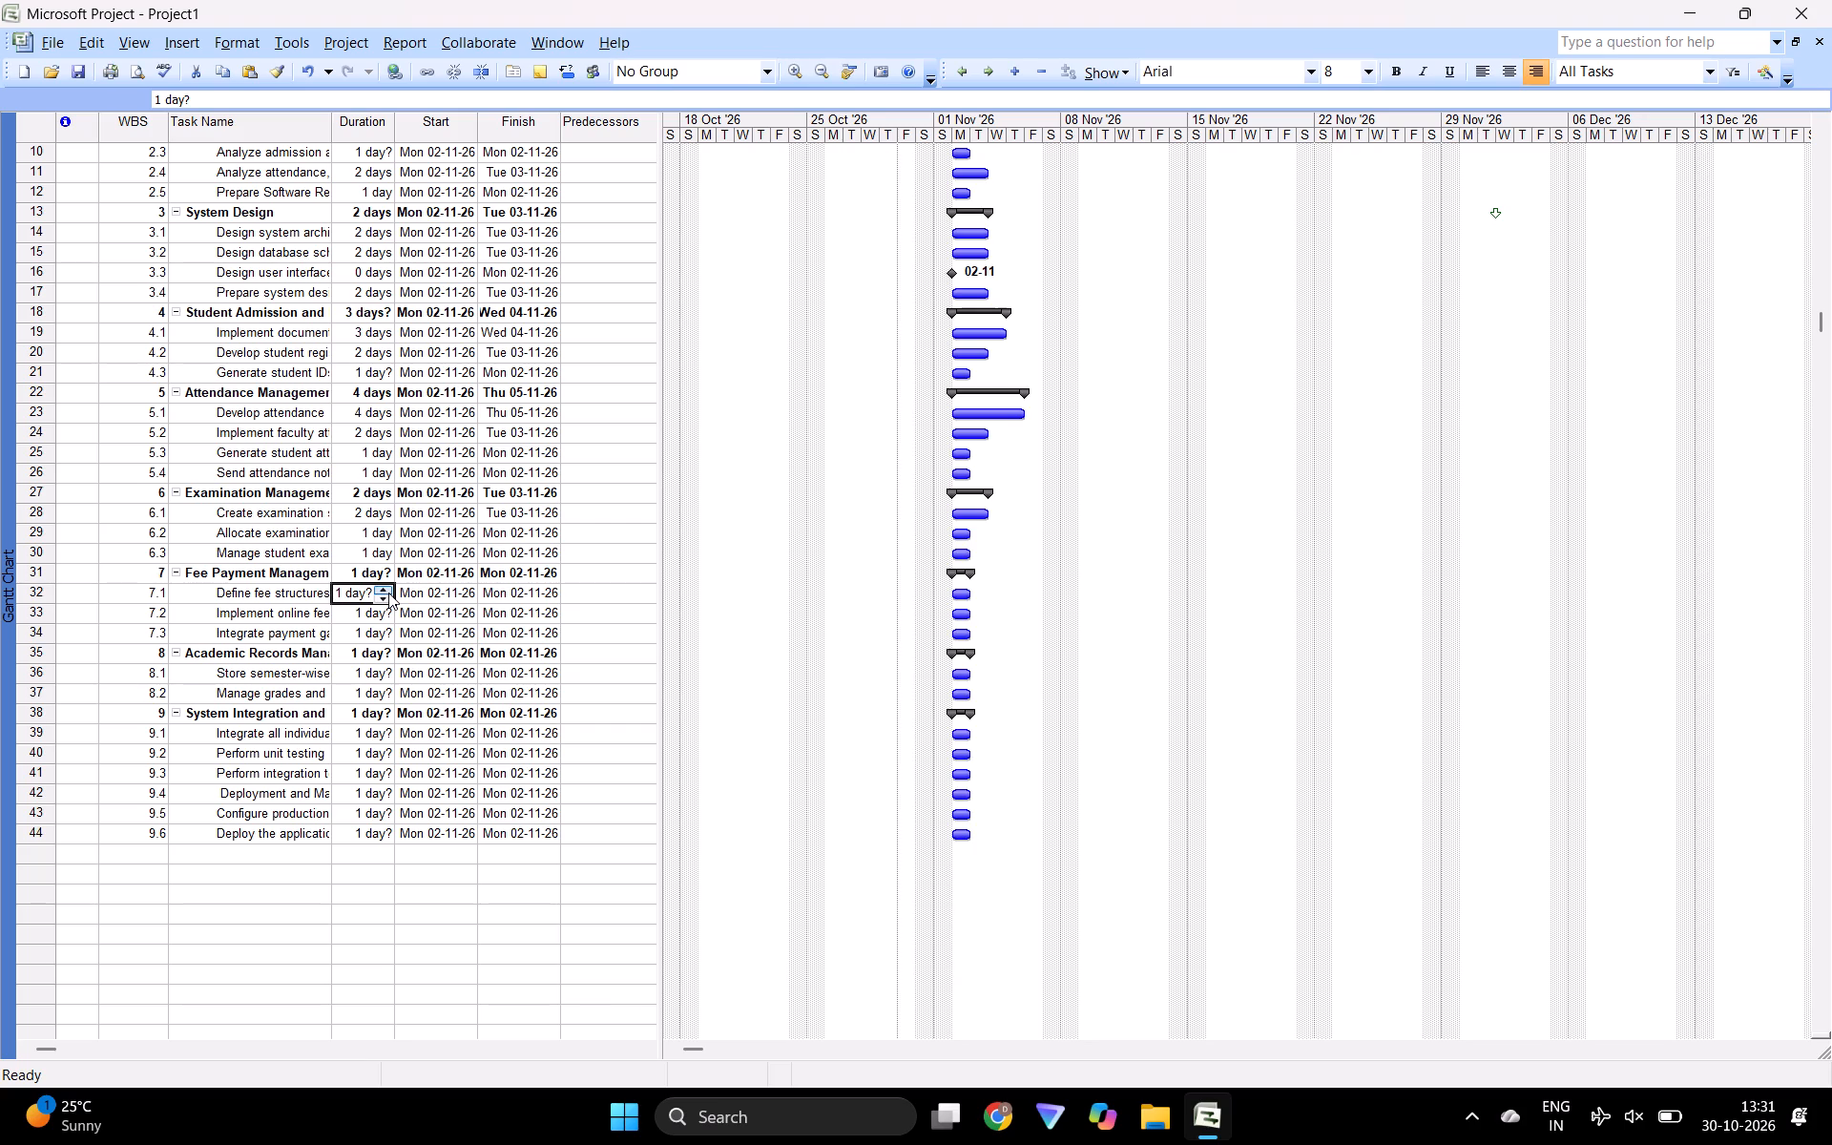
pyautogui.tripleClick(388, 593)
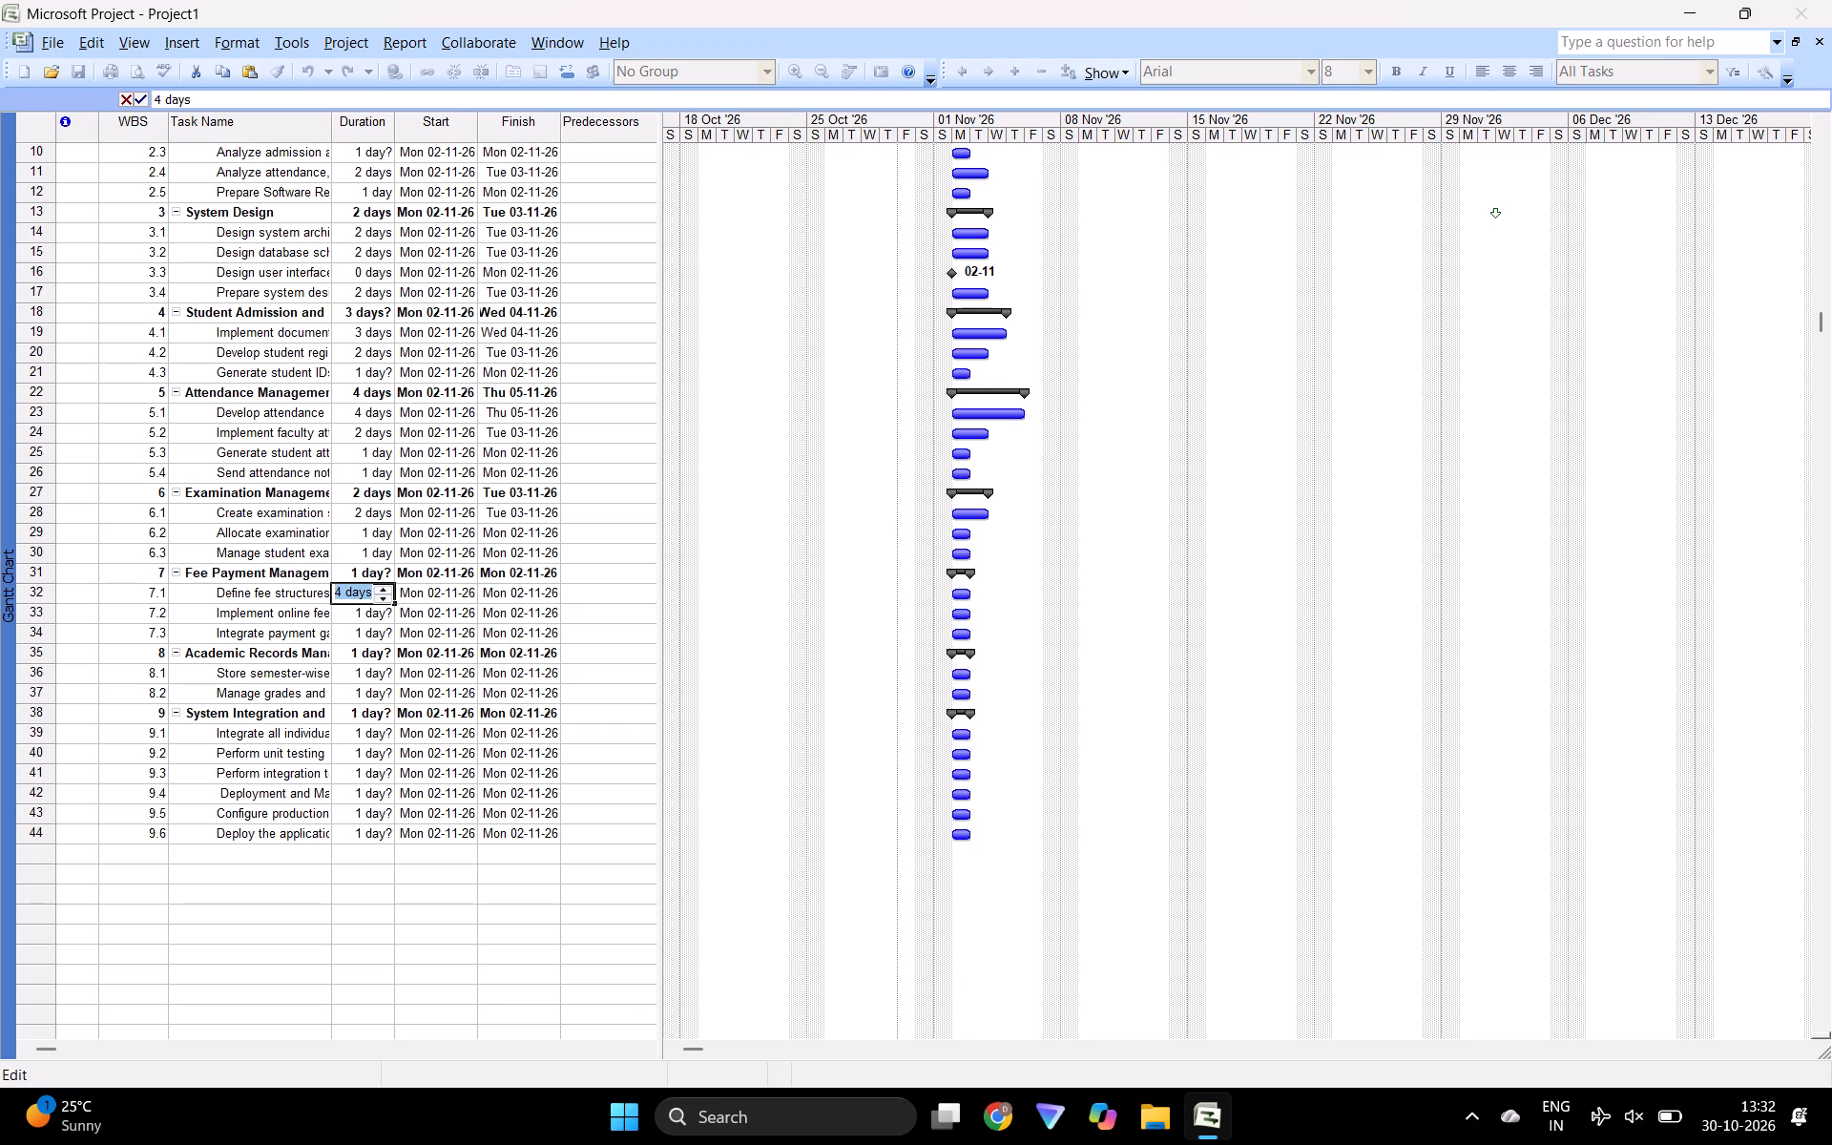
pyautogui.click(381, 613)
pyautogui.moveTo(383, 620); pyautogui.dragTo(382, 608)
pyautogui.click(382, 608)
pyautogui.moveTo(371, 636); pyautogui.dragTo(388, 637)
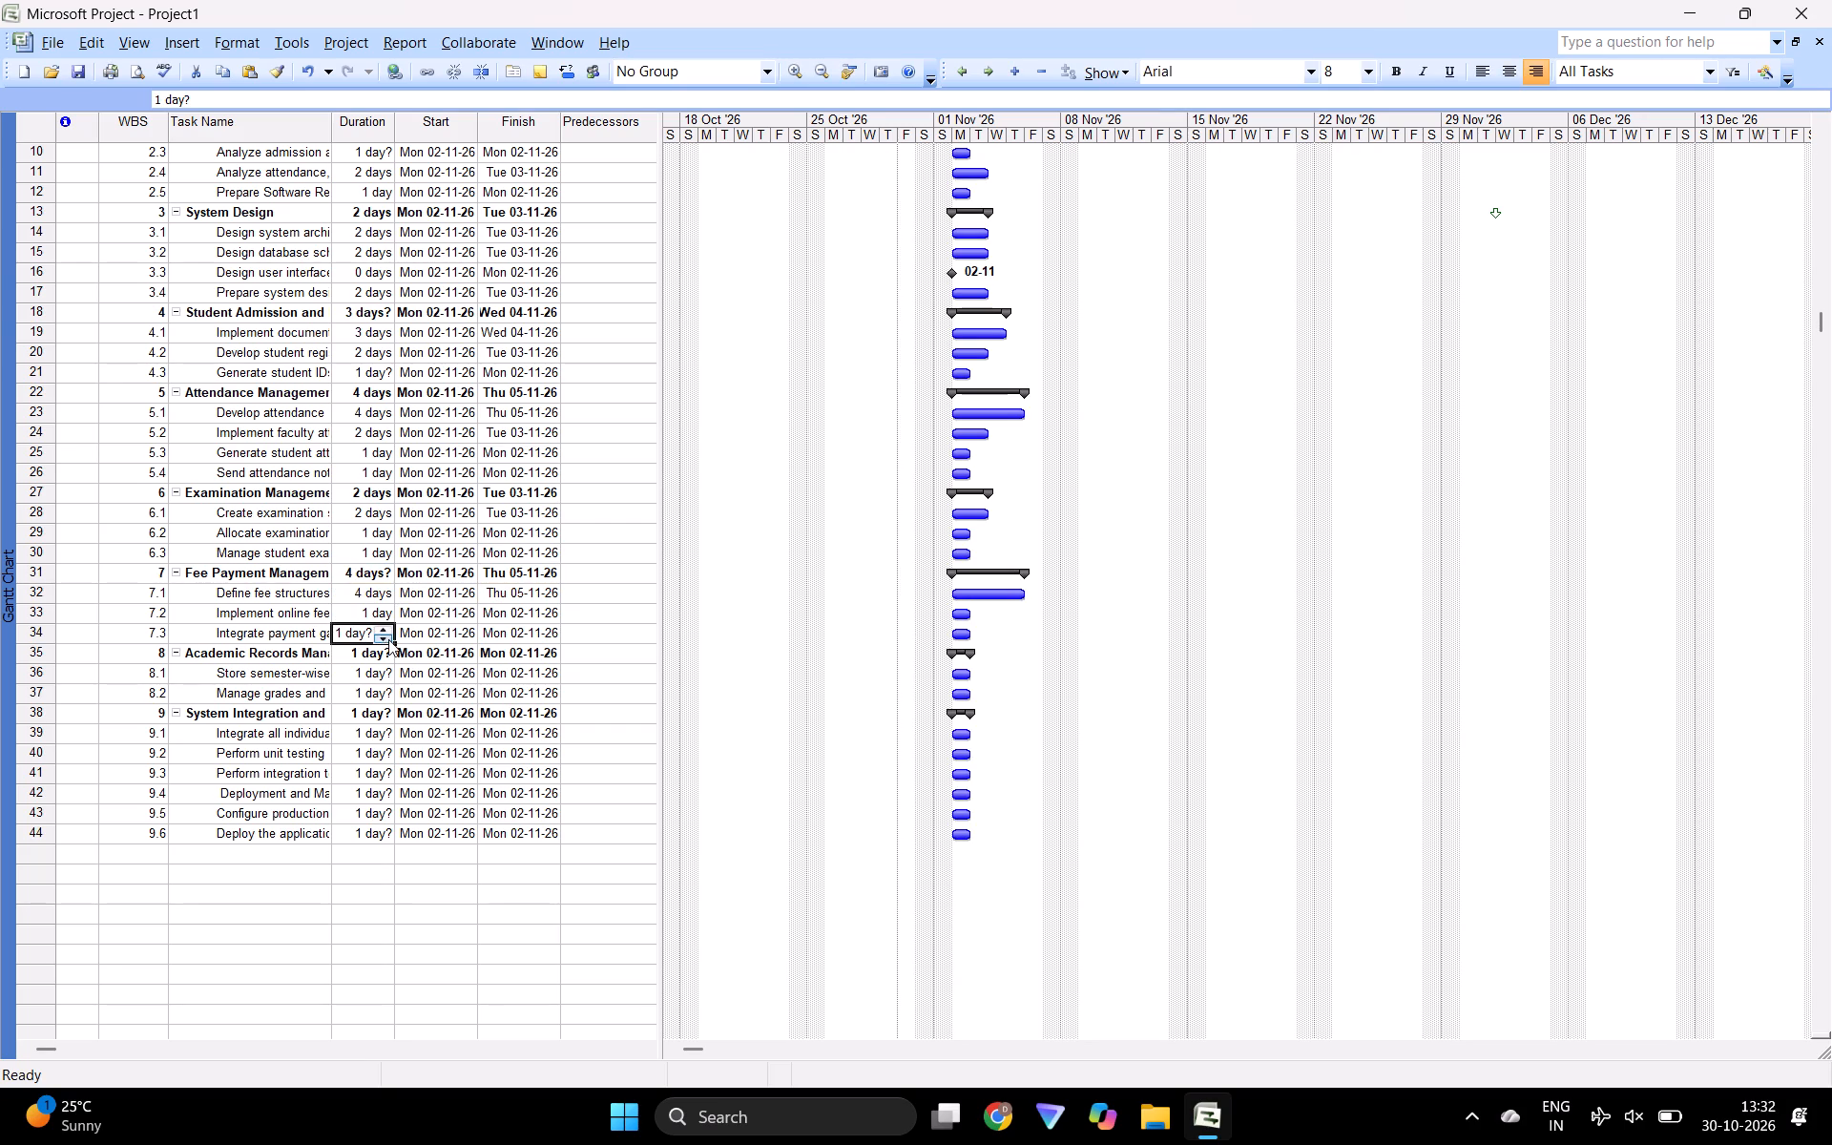
pyautogui.moveTo(385, 638); pyautogui.dragTo(383, 626)
pyautogui.click(383, 626)
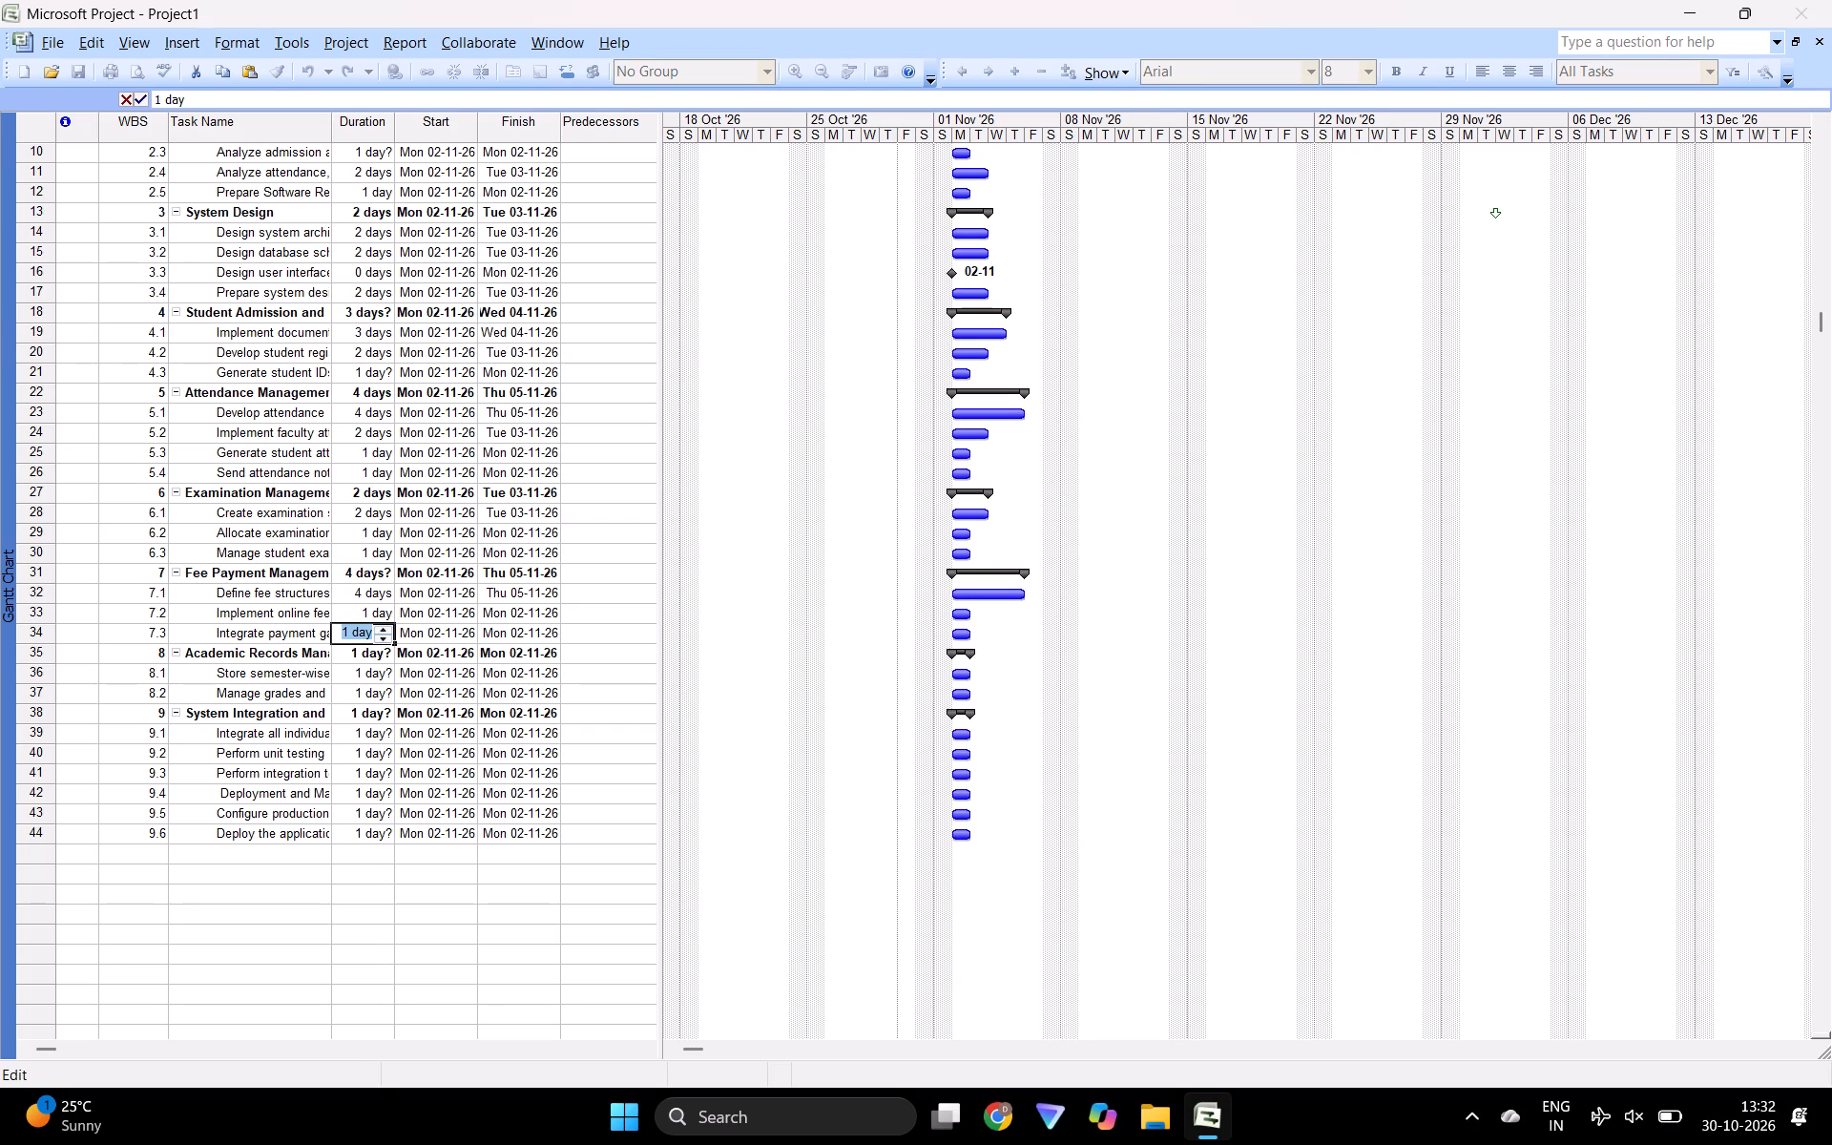
# Set the durations of both subtasks under the Academic Records summary task, 8.1 and 8.2, to 1 day each.
pyautogui.click(381, 673)
pyautogui.moveTo(385, 670); pyautogui.dragTo(380, 680)
pyautogui.moveTo(380, 680); pyautogui.dragTo(376, 703)
pyautogui.moveTo(377, 699); pyautogui.dragTo(801, 549)
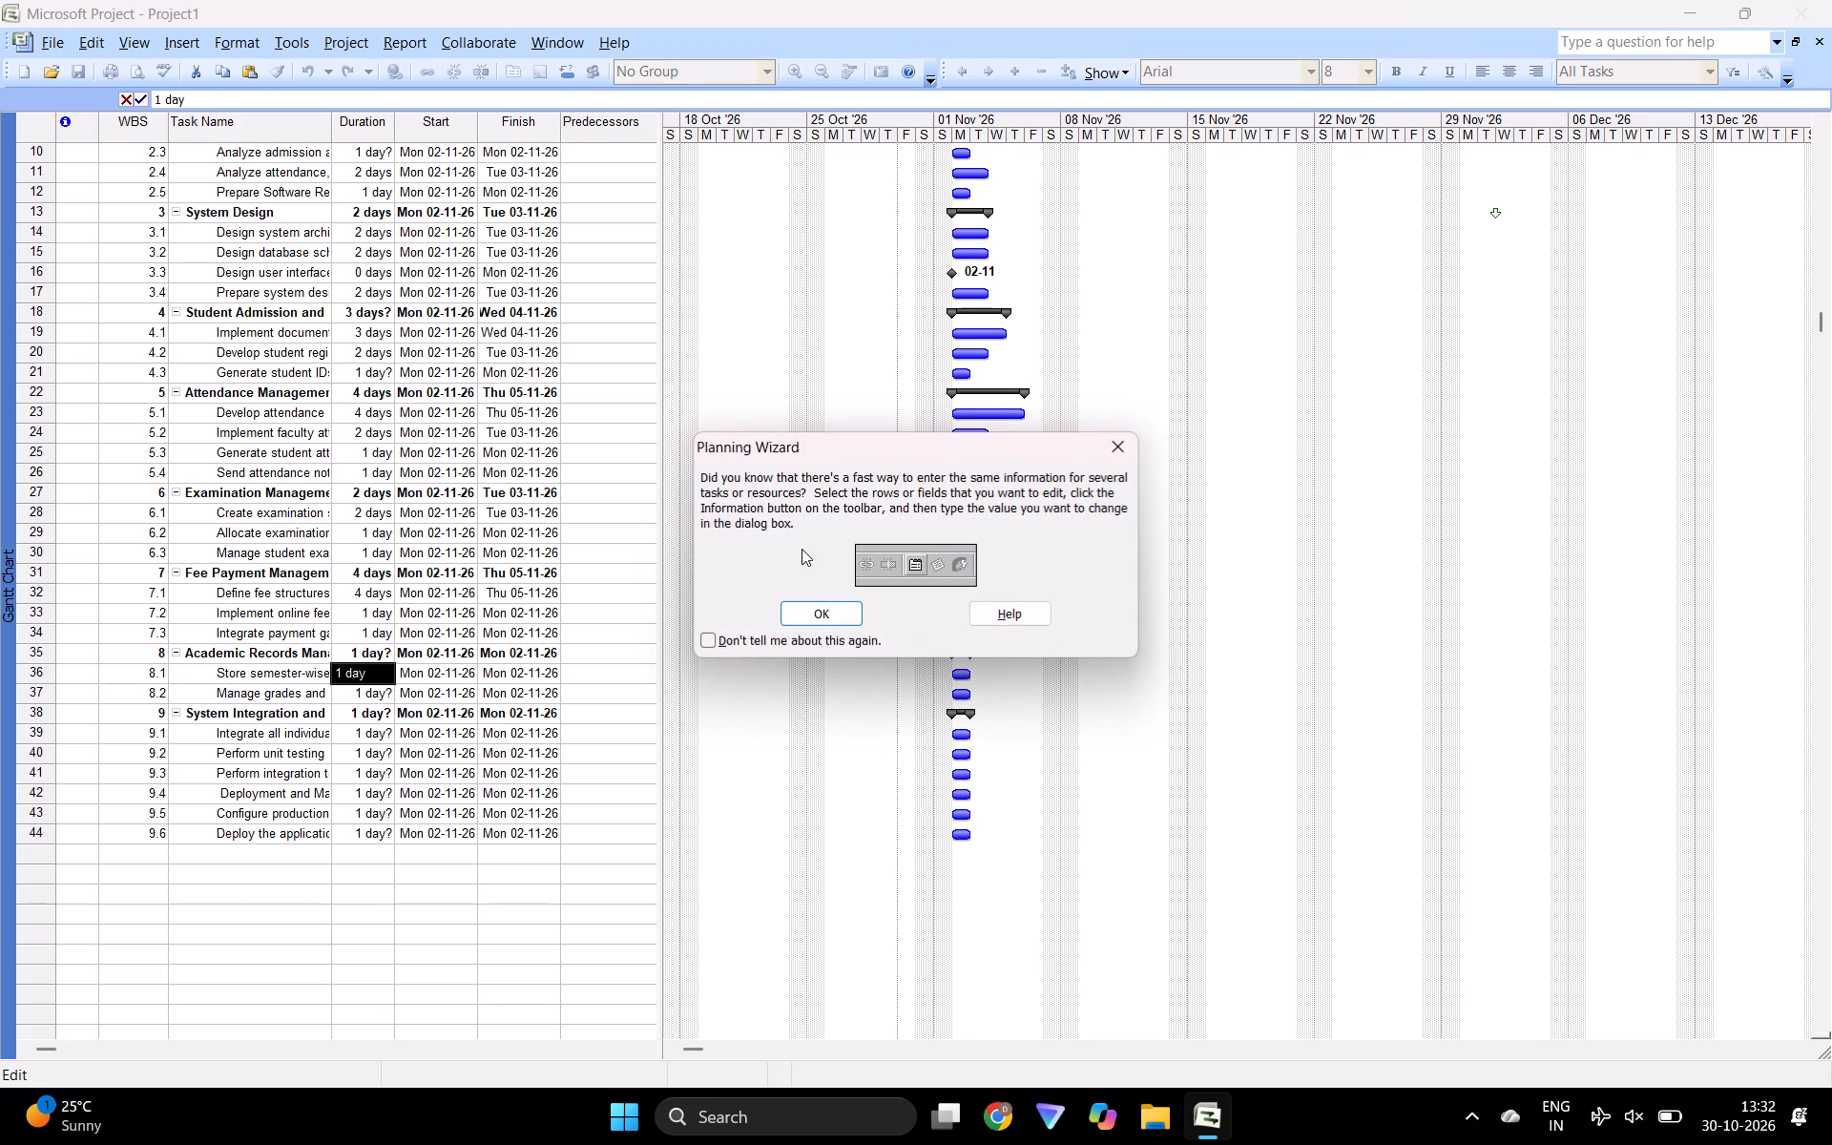
pyautogui.moveTo(801, 549); pyautogui.dragTo(801, 595)
pyautogui.click(800, 607)
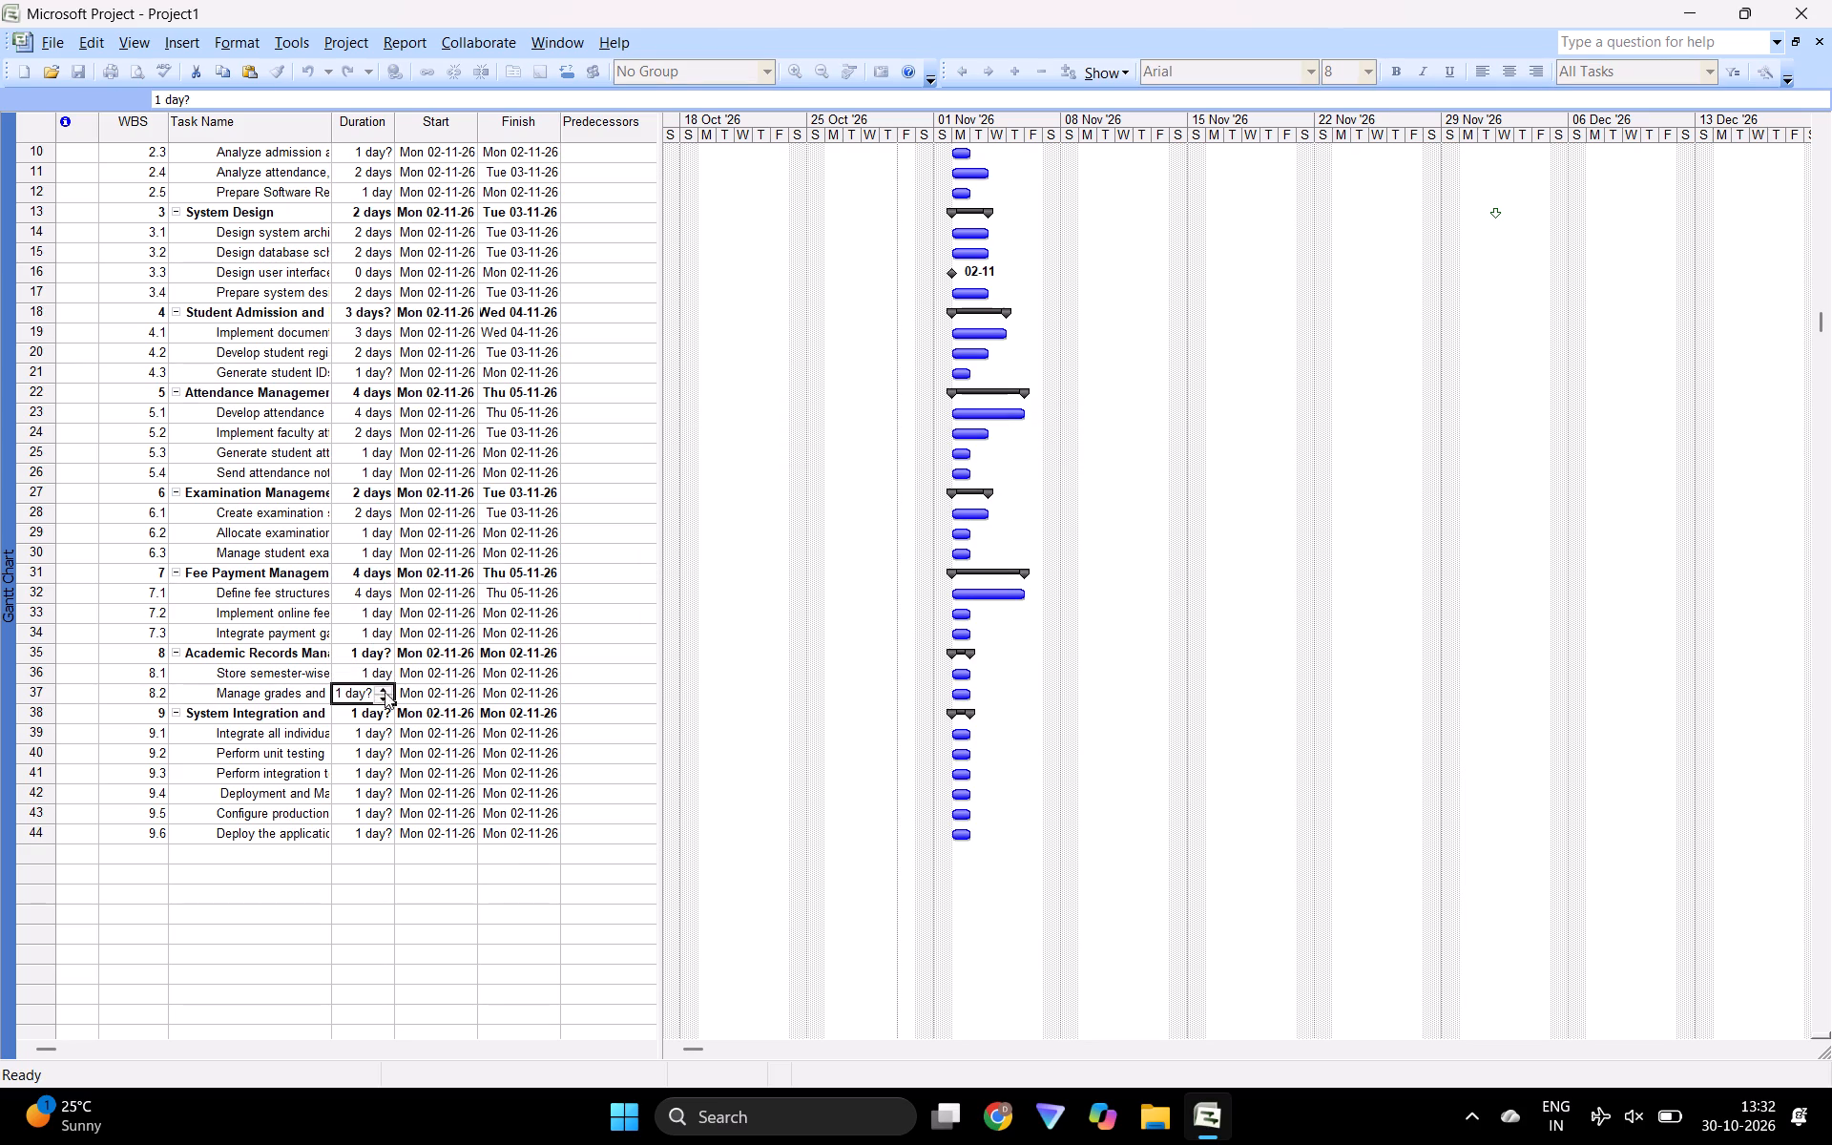
pyautogui.click(381, 690)
pyautogui.click(383, 697)
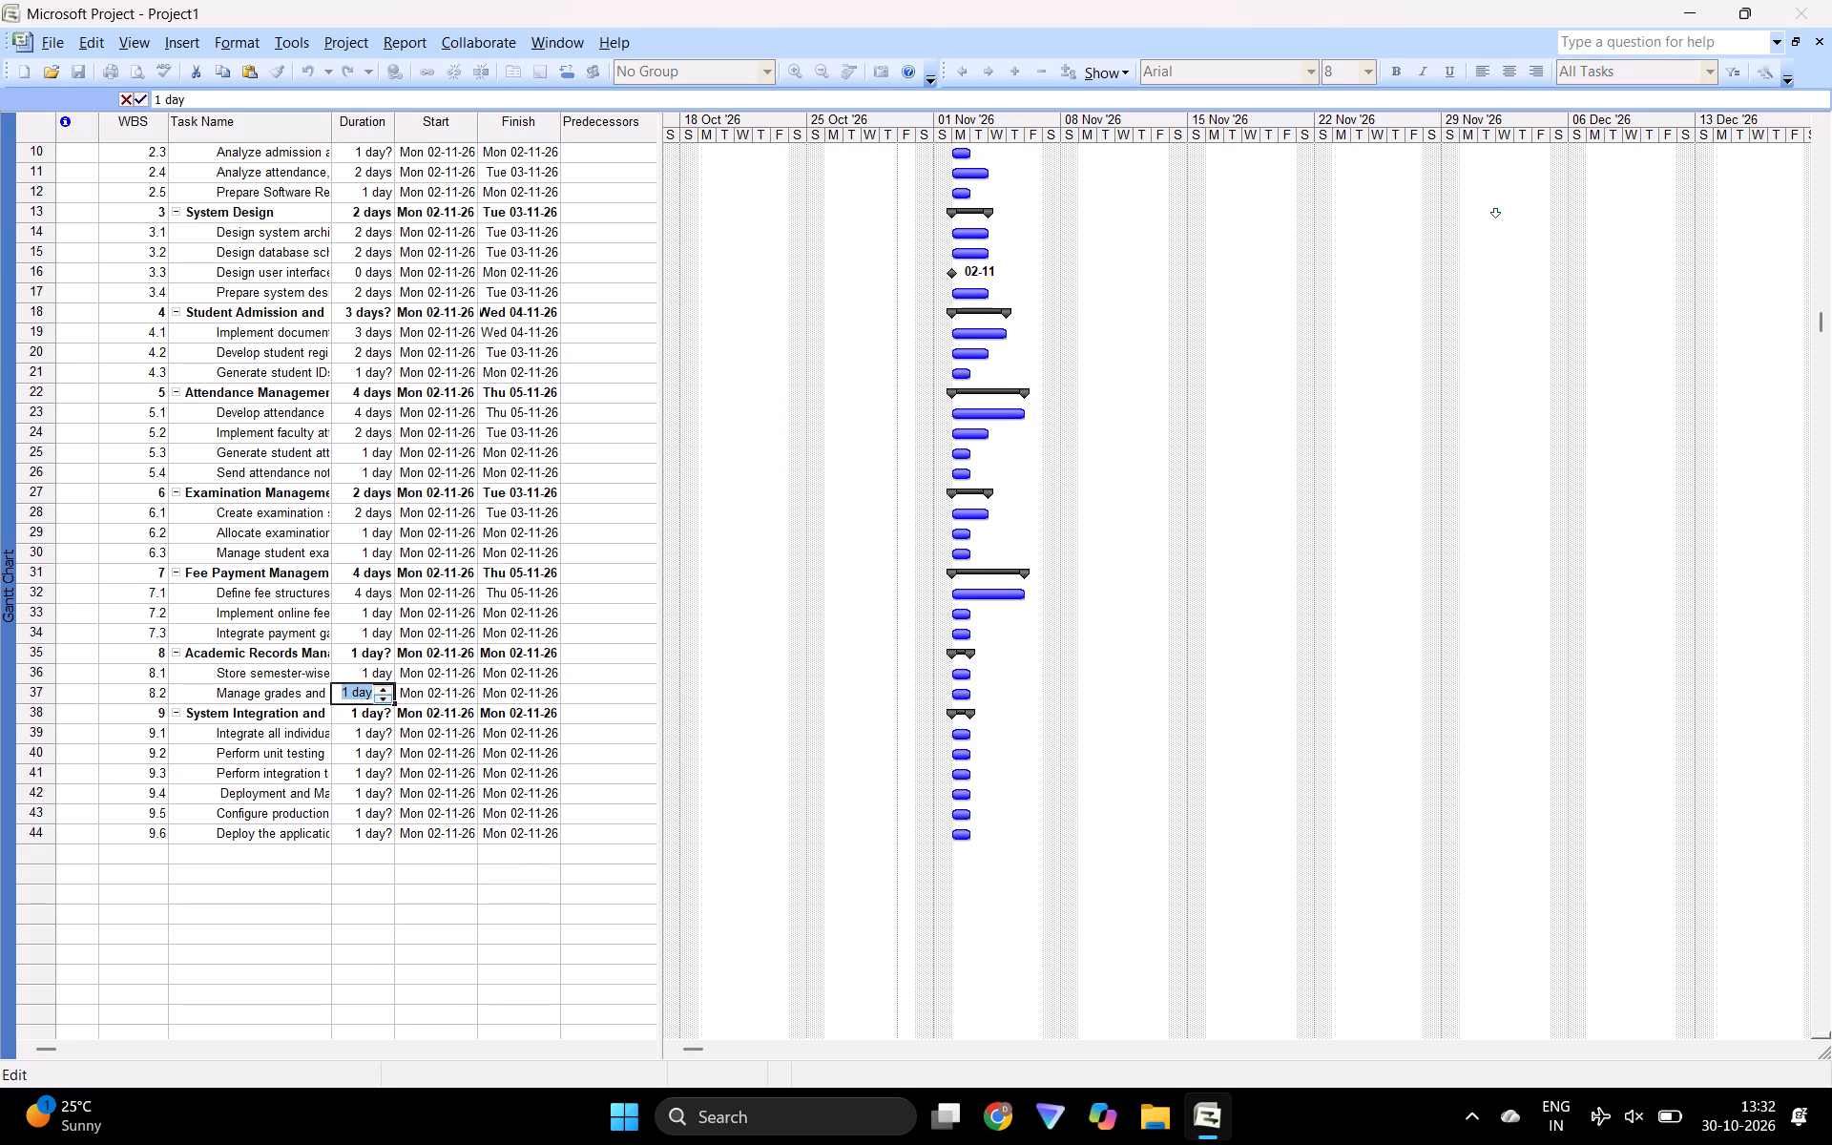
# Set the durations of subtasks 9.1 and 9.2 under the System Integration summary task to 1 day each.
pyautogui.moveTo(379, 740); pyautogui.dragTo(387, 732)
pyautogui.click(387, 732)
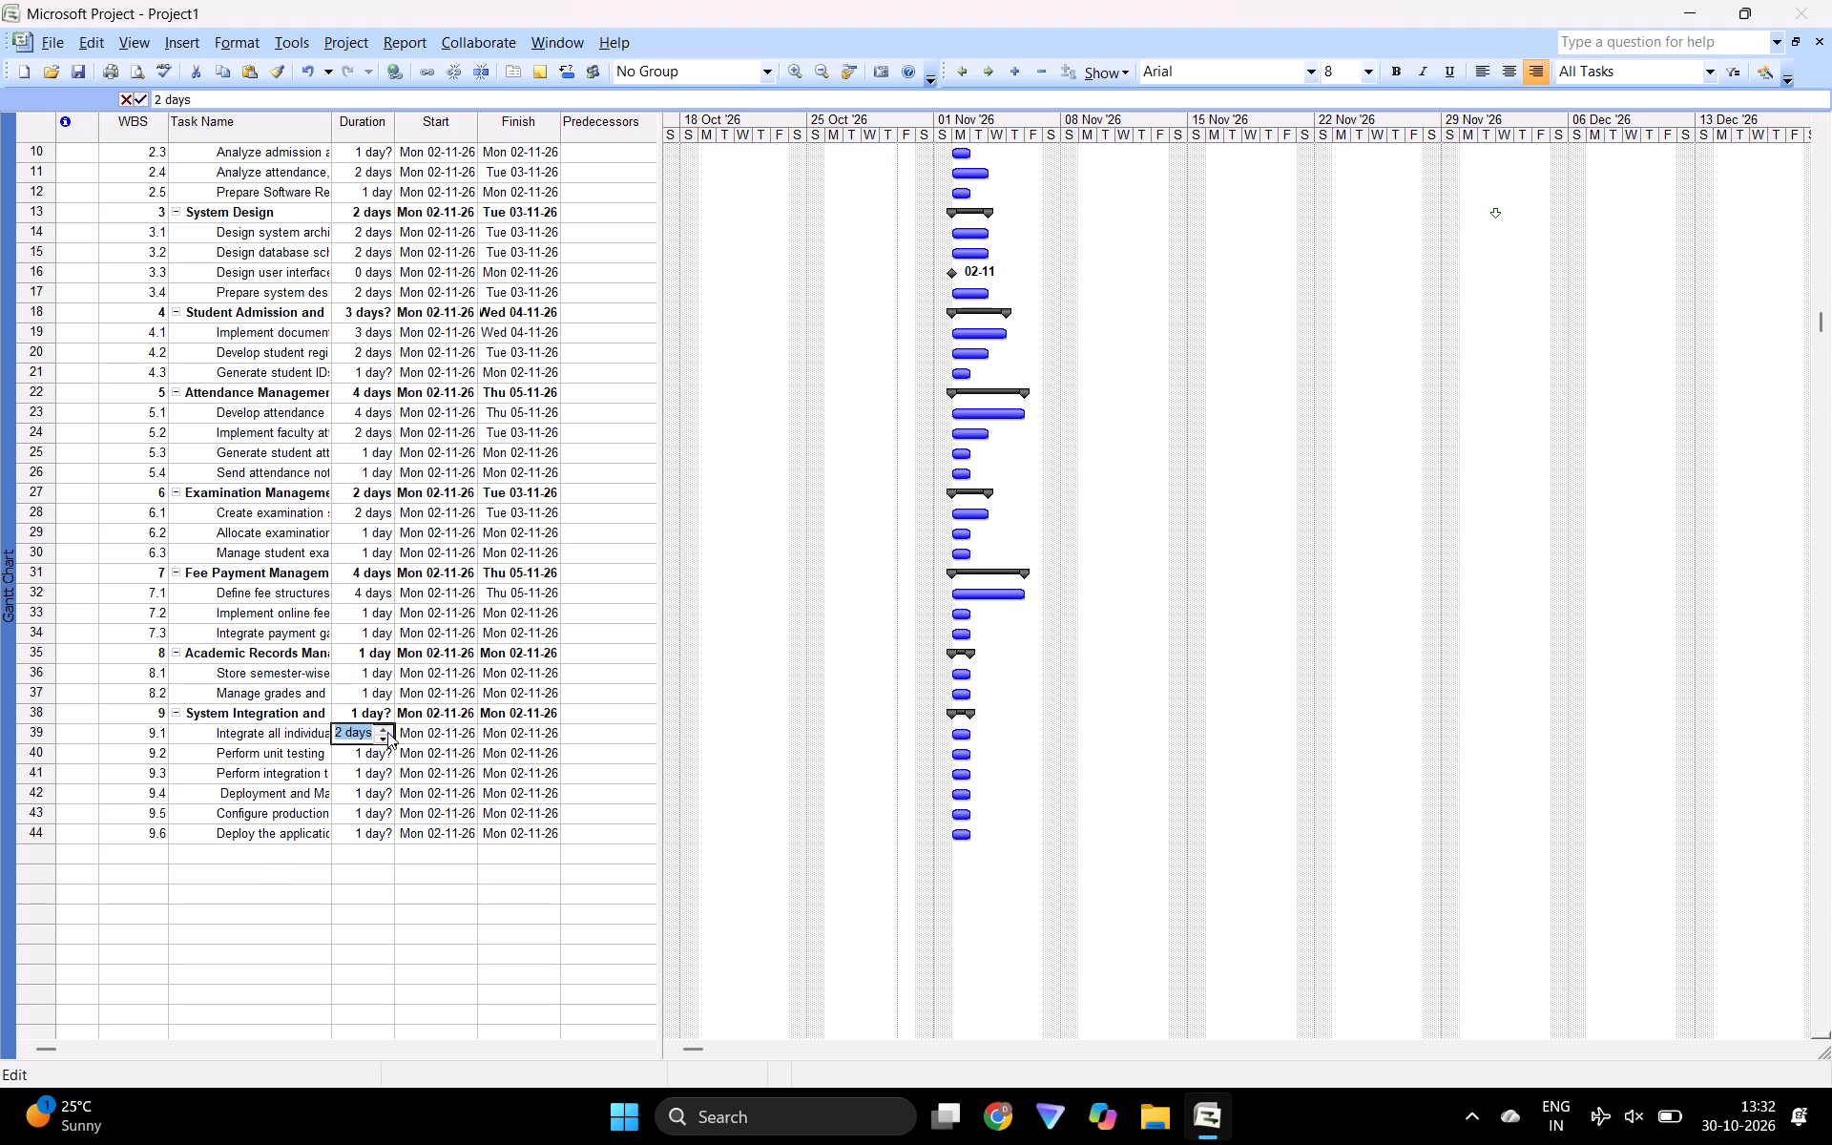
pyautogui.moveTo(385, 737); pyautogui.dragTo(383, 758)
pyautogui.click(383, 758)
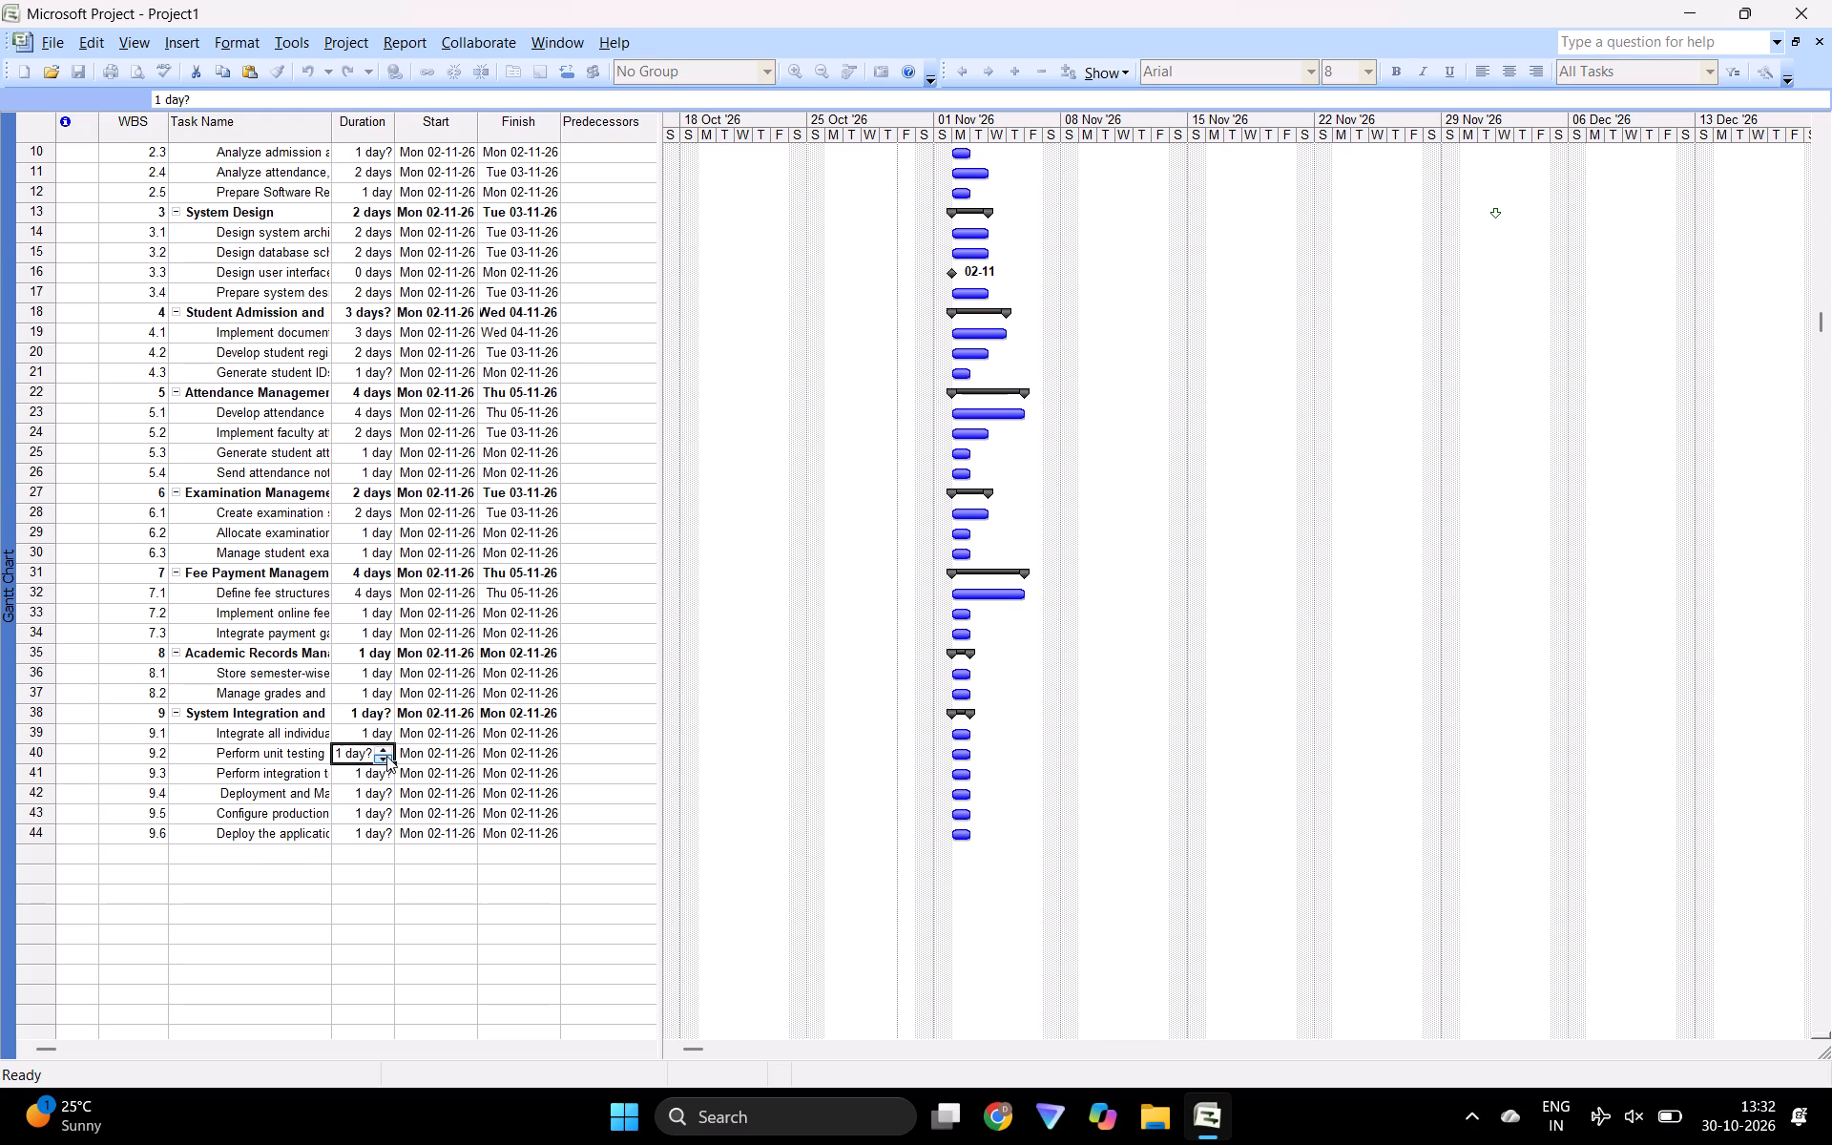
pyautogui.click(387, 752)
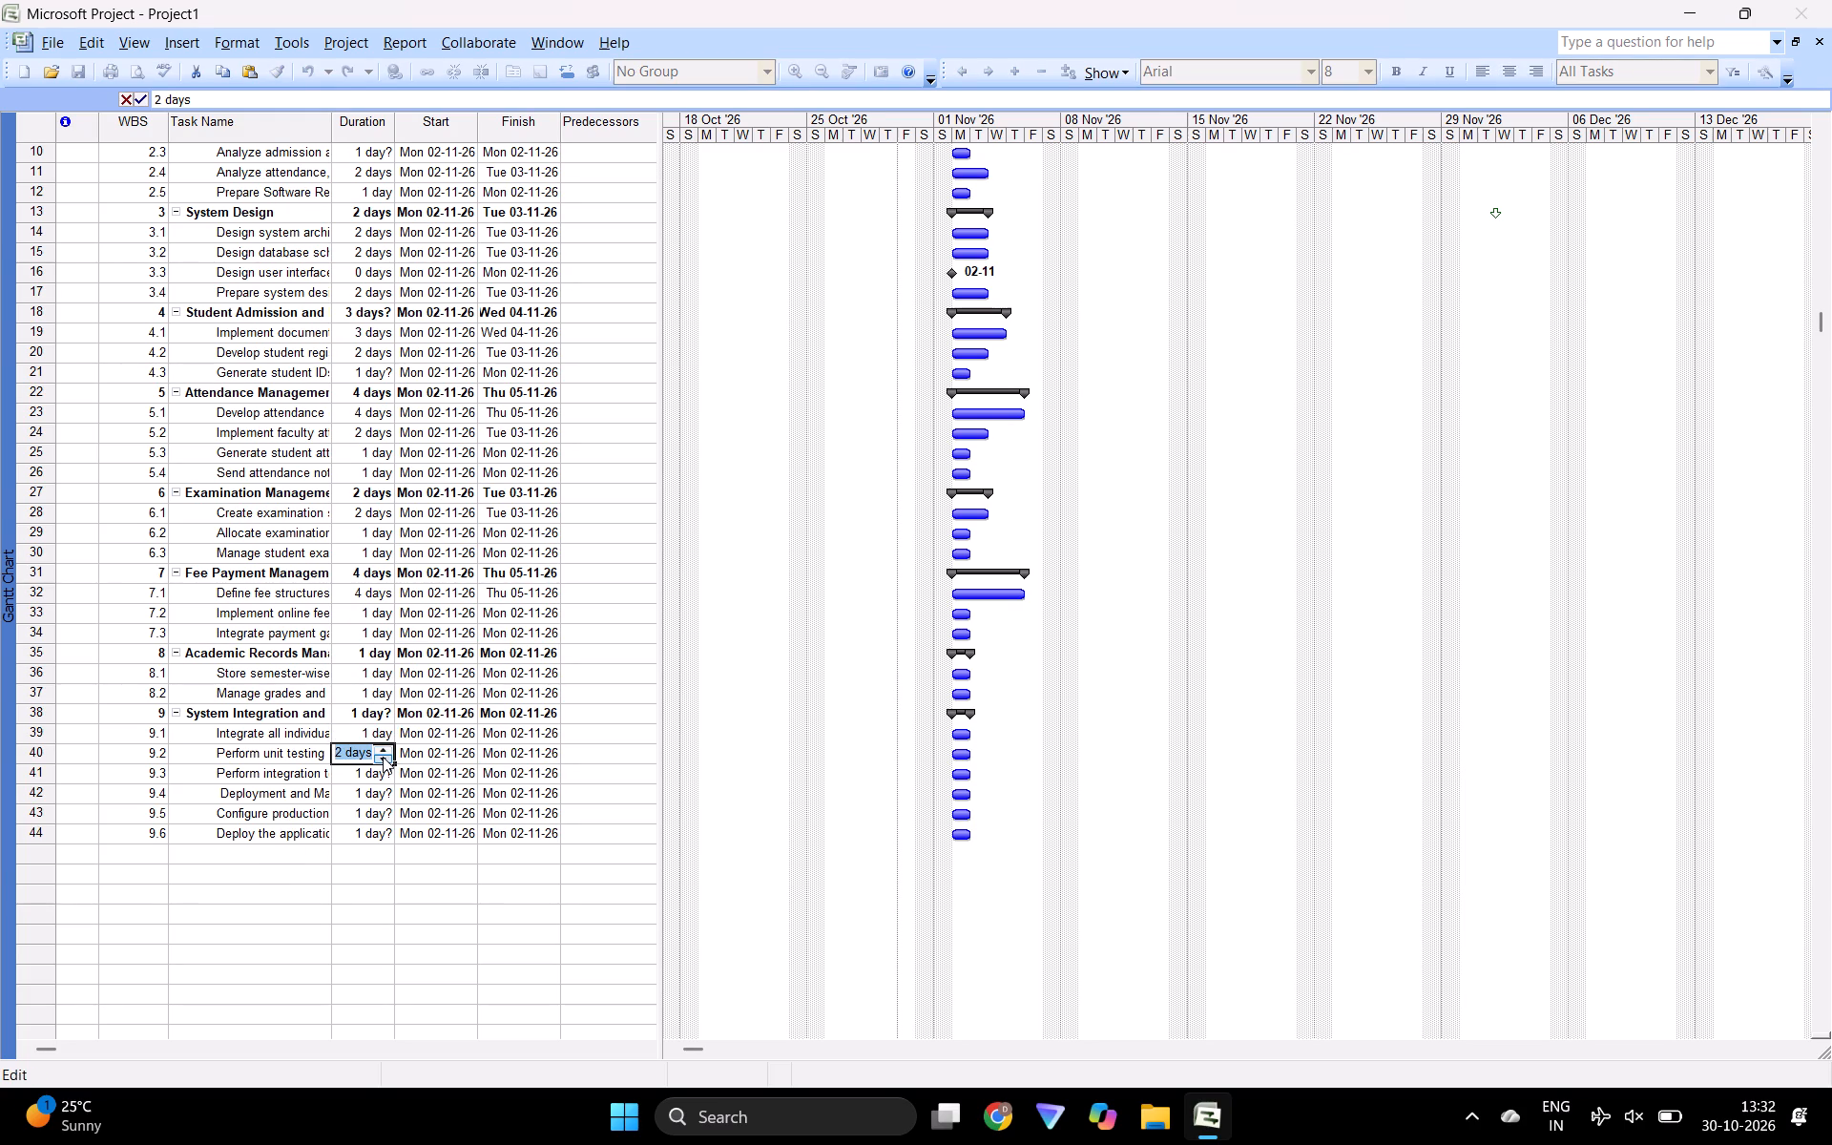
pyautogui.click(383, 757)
# Outdent the Deployment and Maintenance task one level so it becomes a summary task above its two following tasks.
pyautogui.click(273, 786)
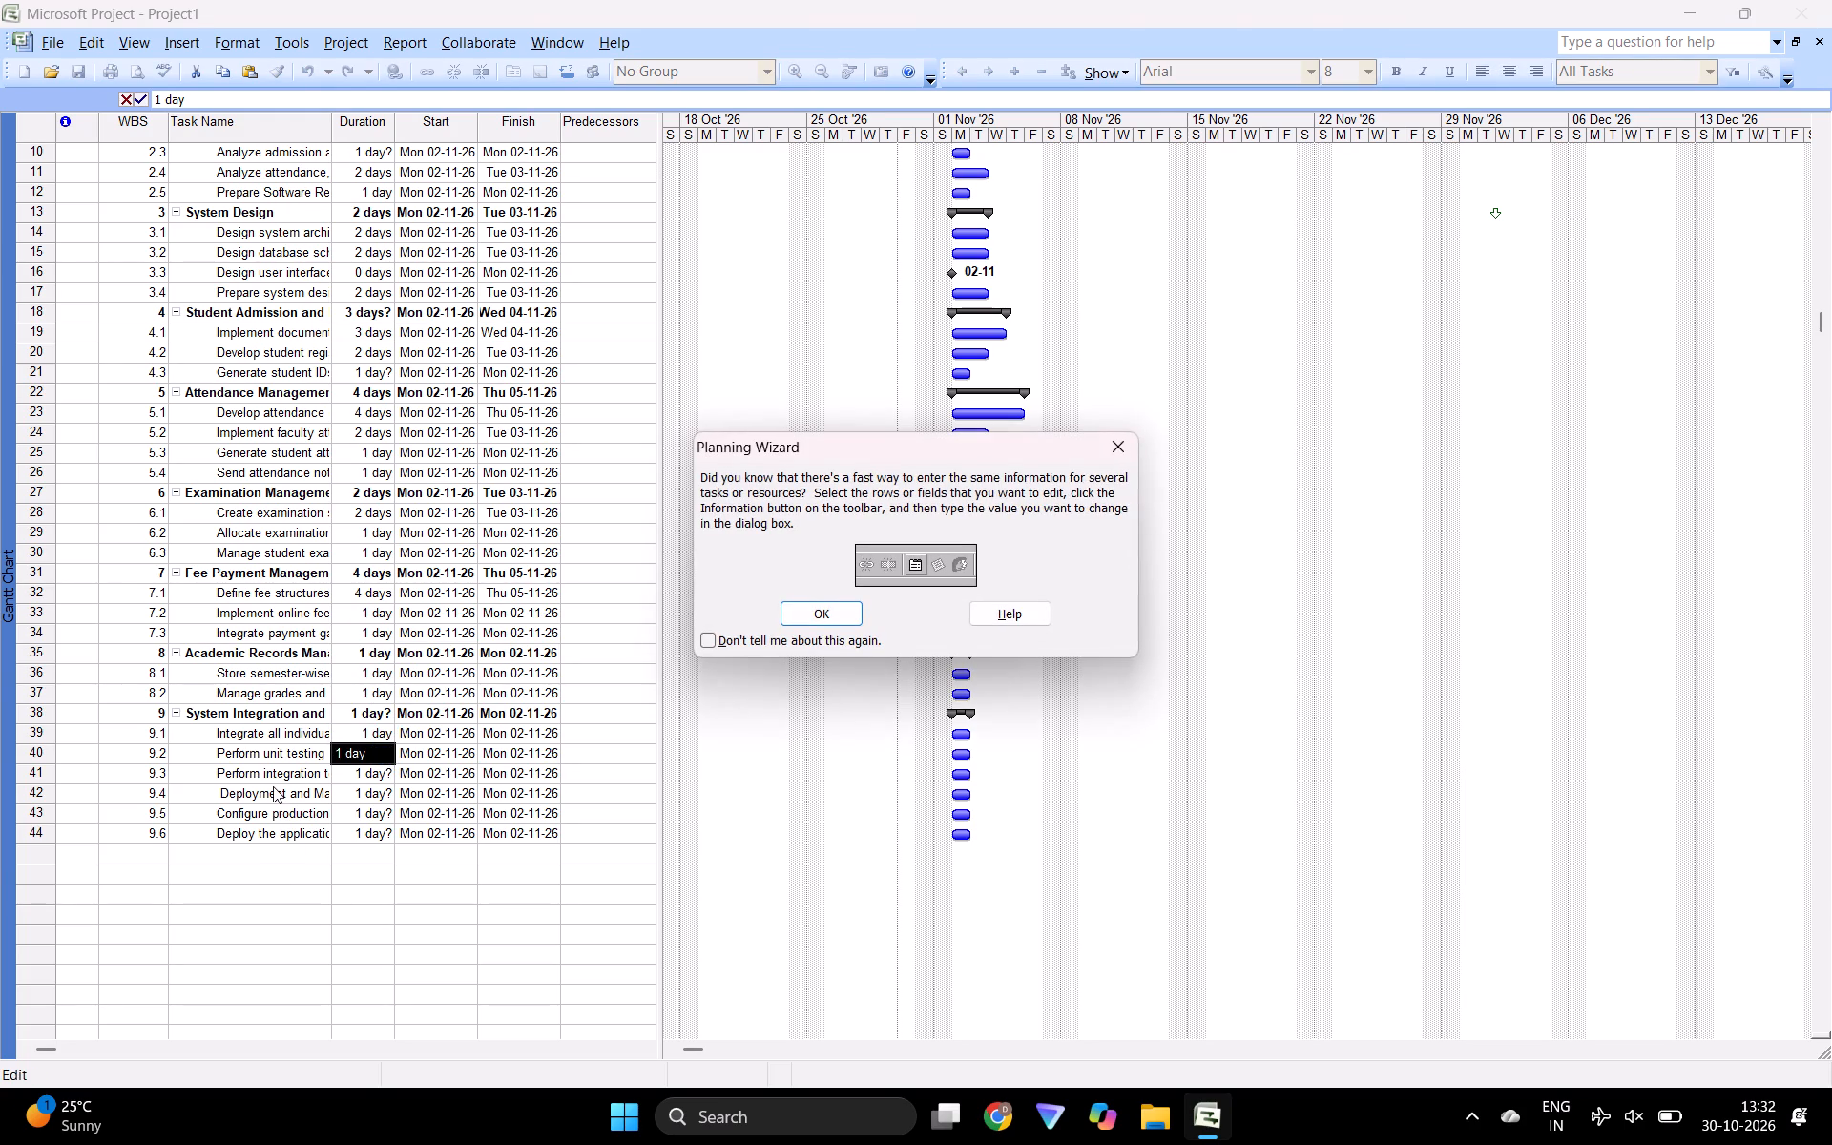
pyautogui.click(835, 627)
pyautogui.click(837, 621)
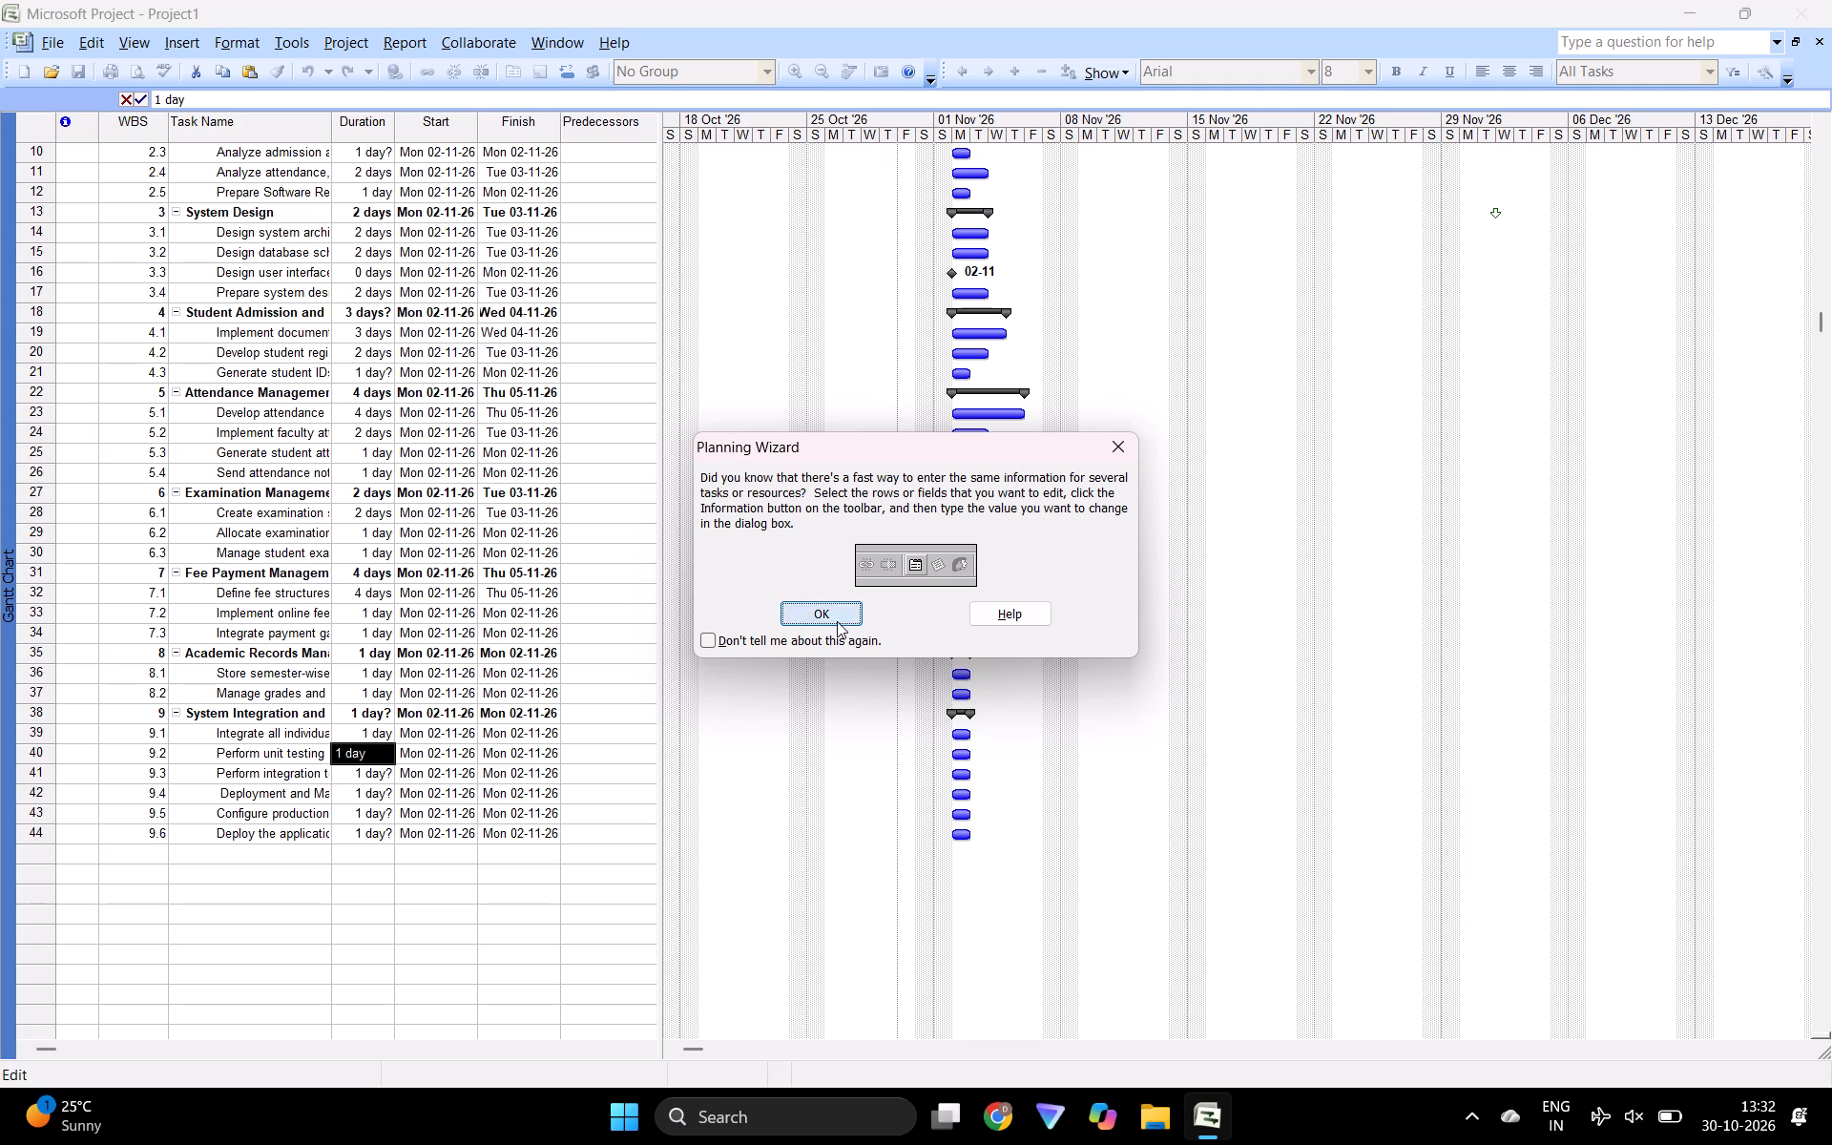
pyautogui.click(327, 44)
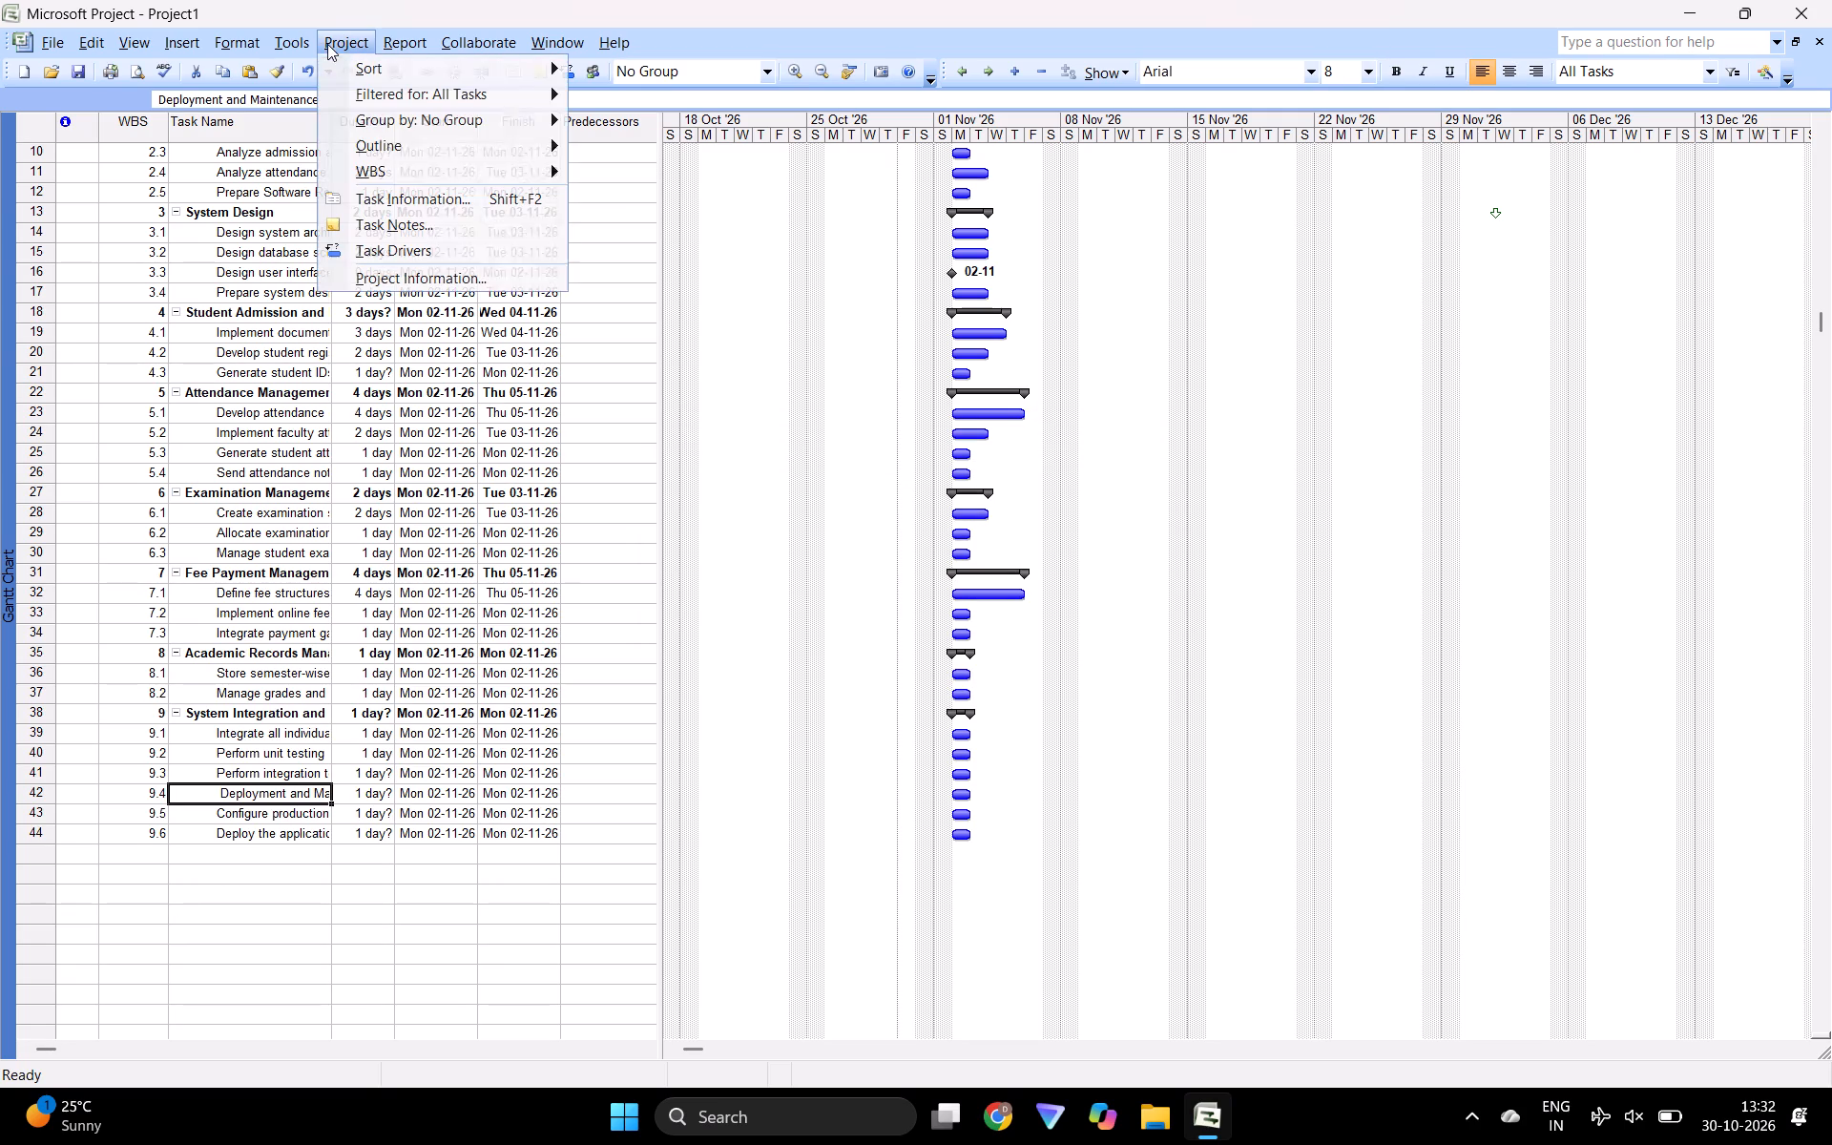
pyautogui.click(433, 150)
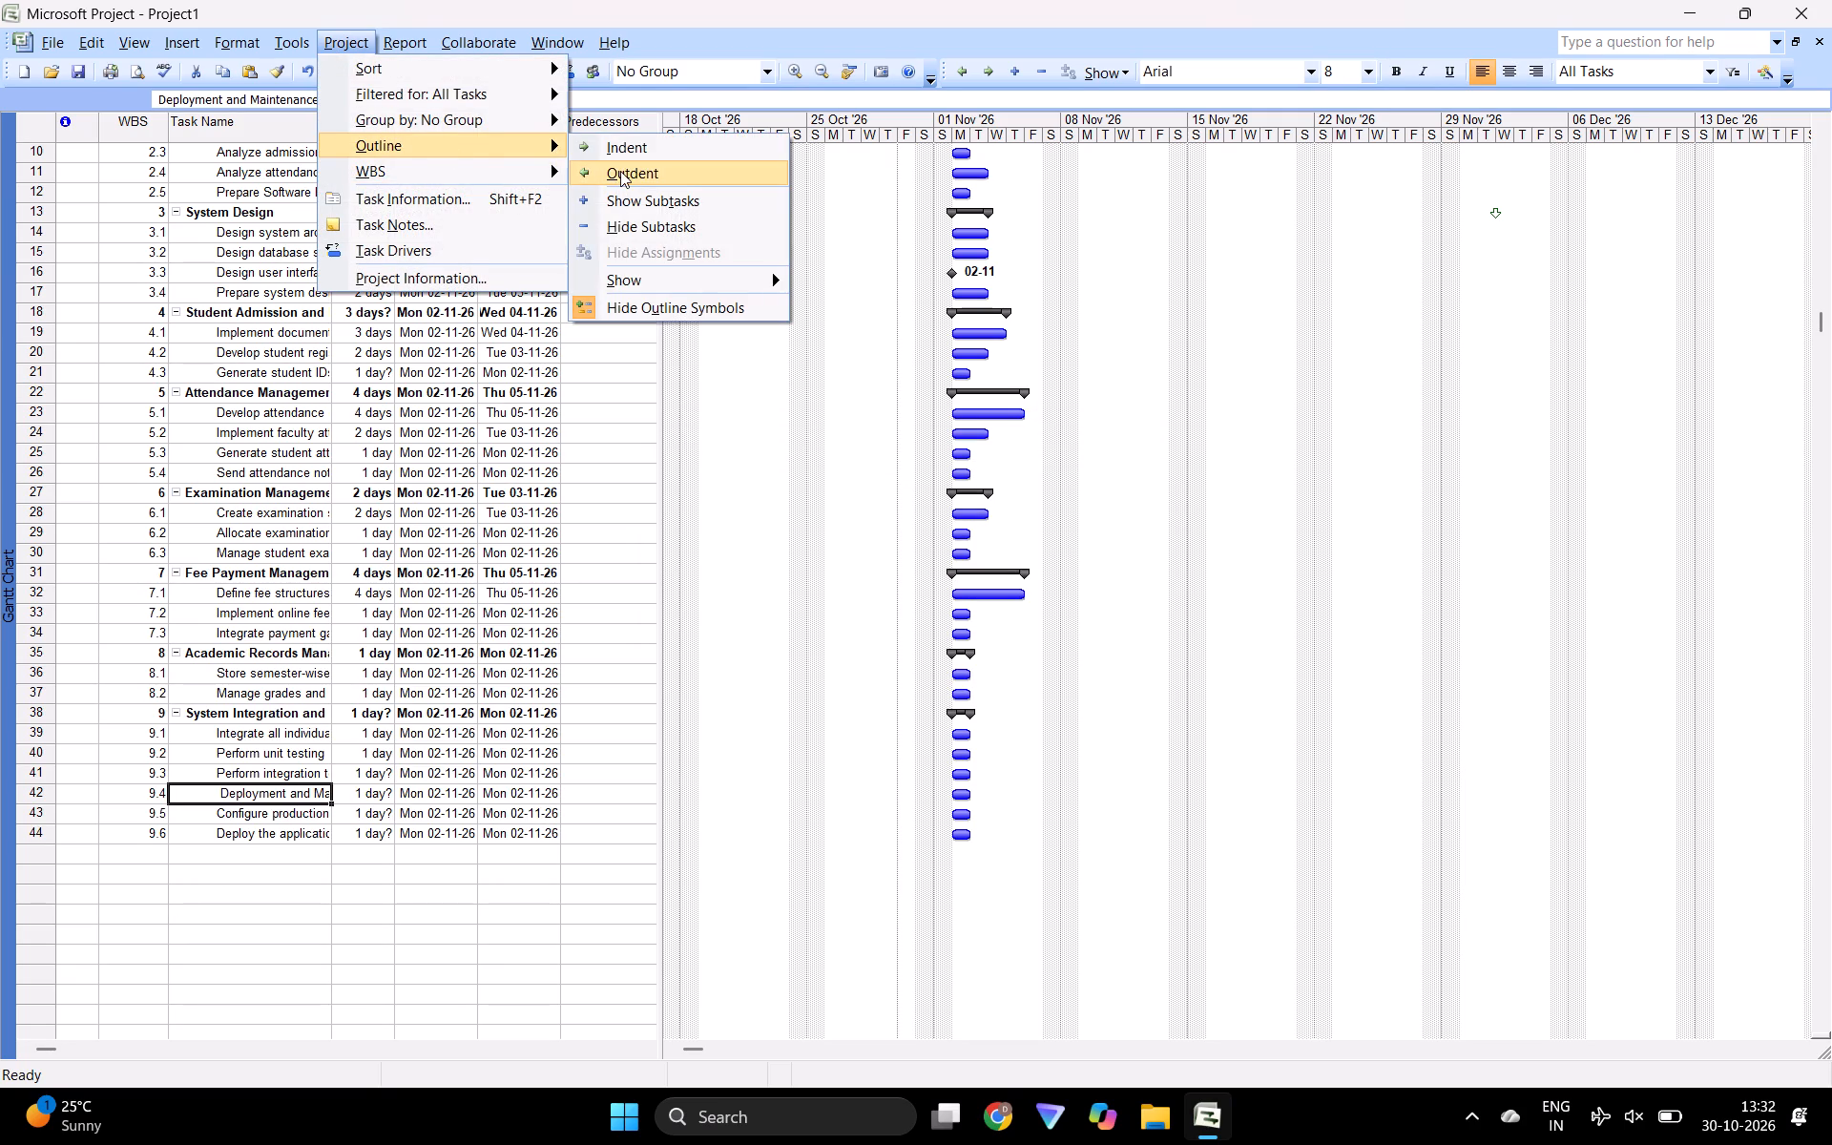
pyautogui.click(620, 171)
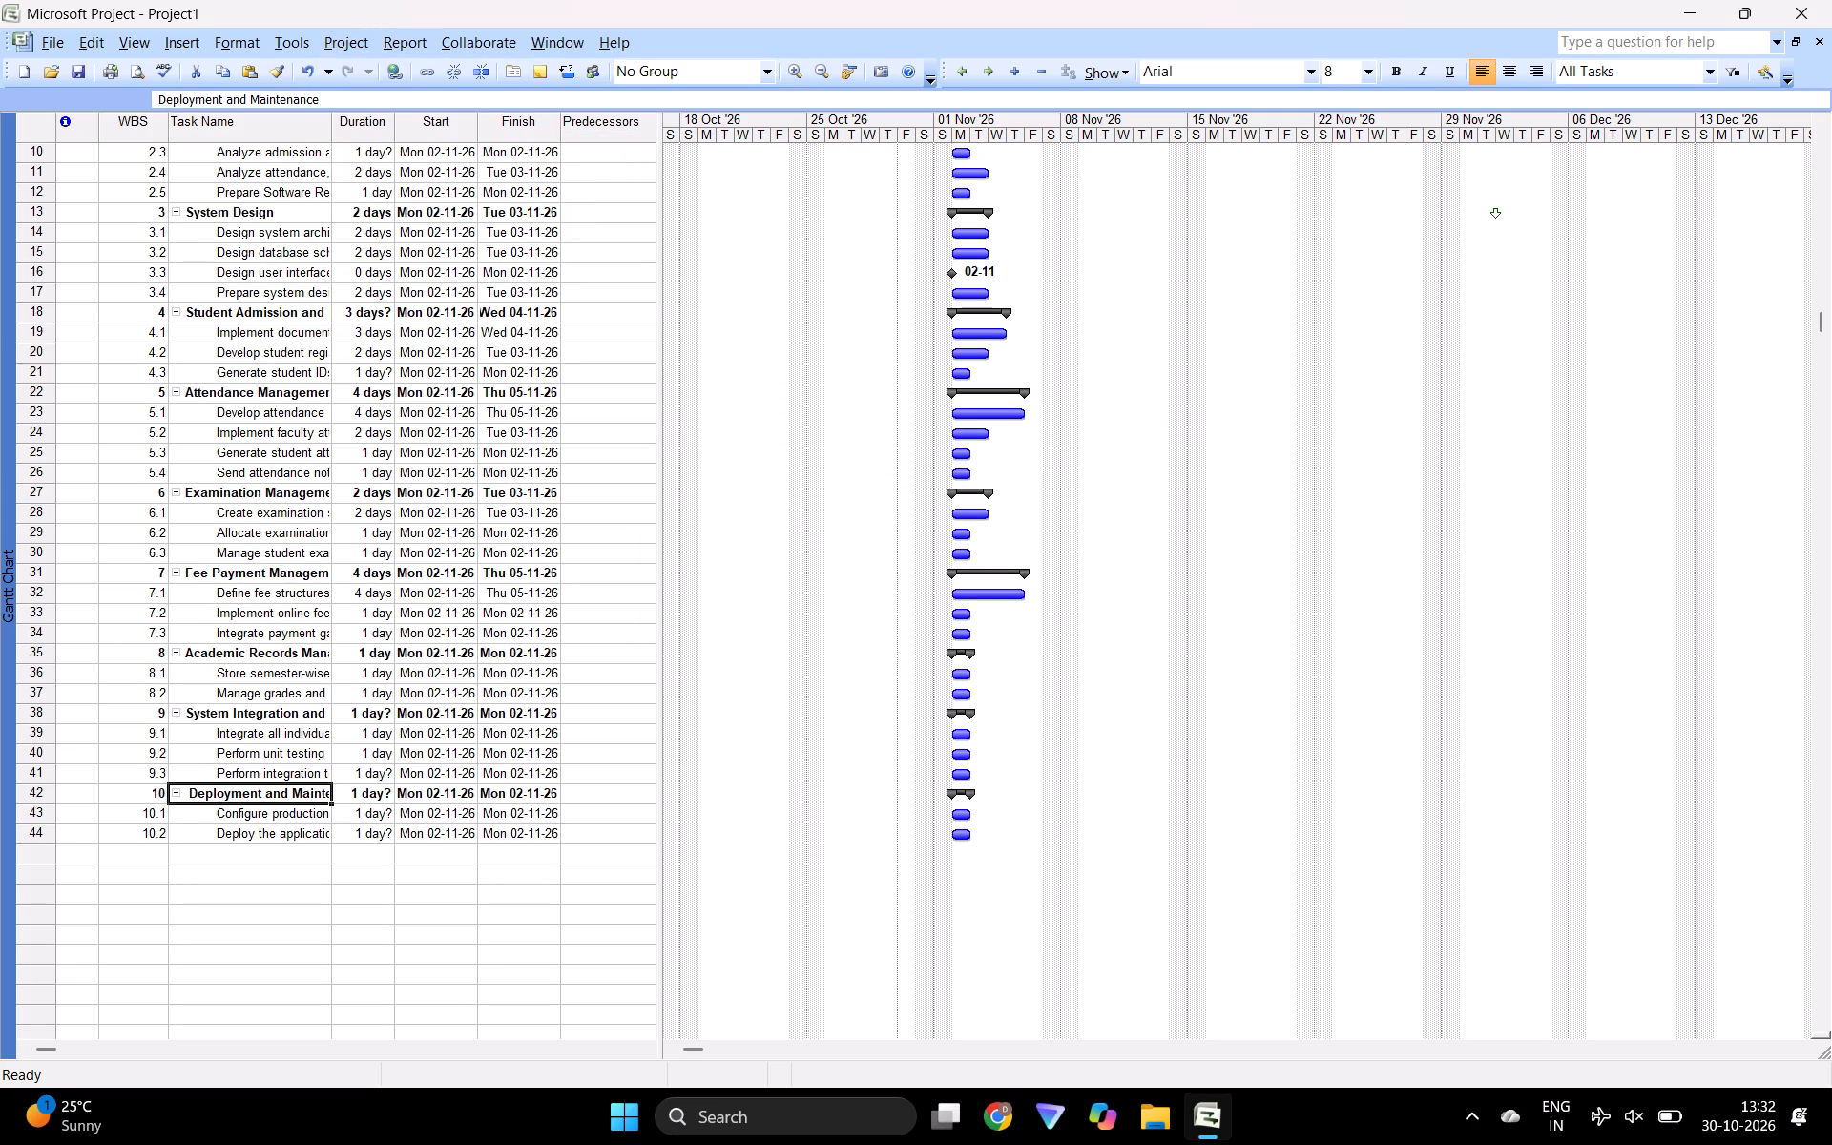
# Set the System Integration subtask durations to 5 days for 9.1, 2 days for 9.2, and 0 days for 9.3.
pyautogui.click(373, 738)
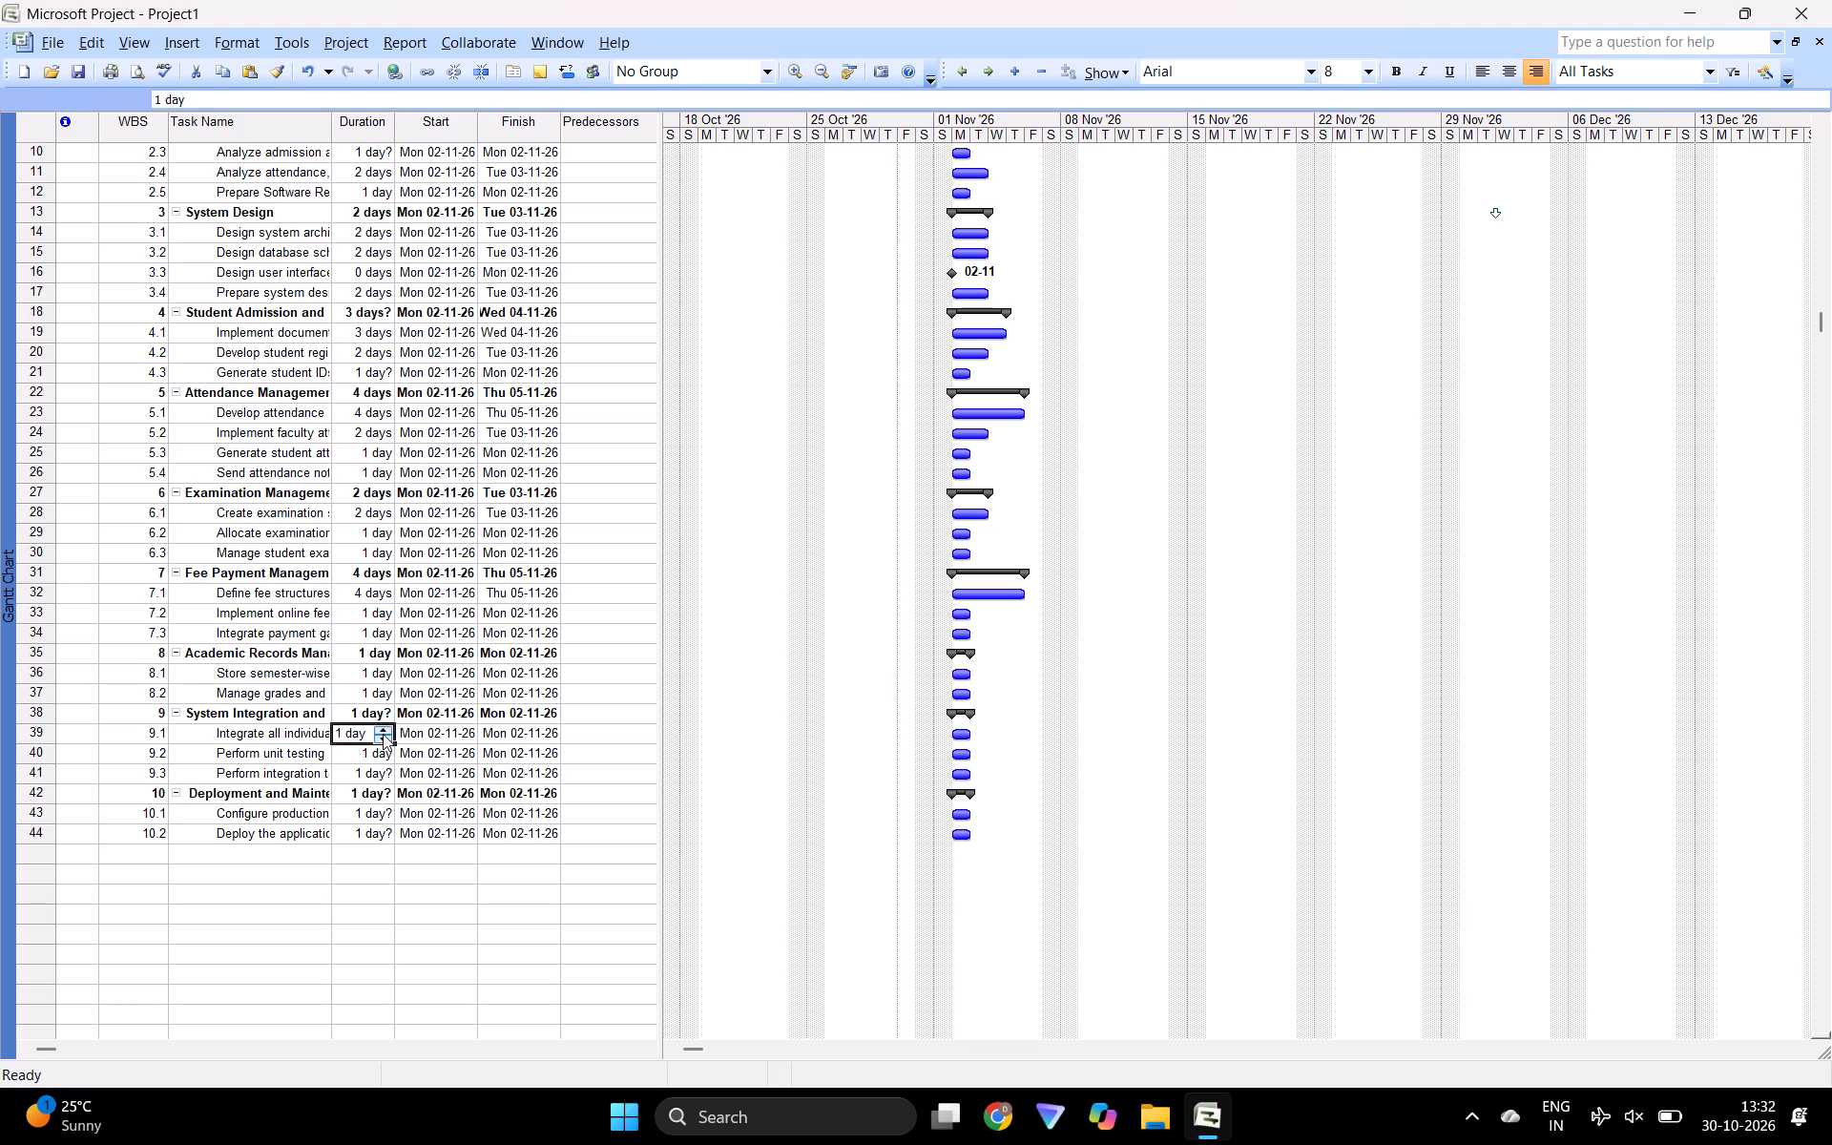
pyautogui.click(385, 731)
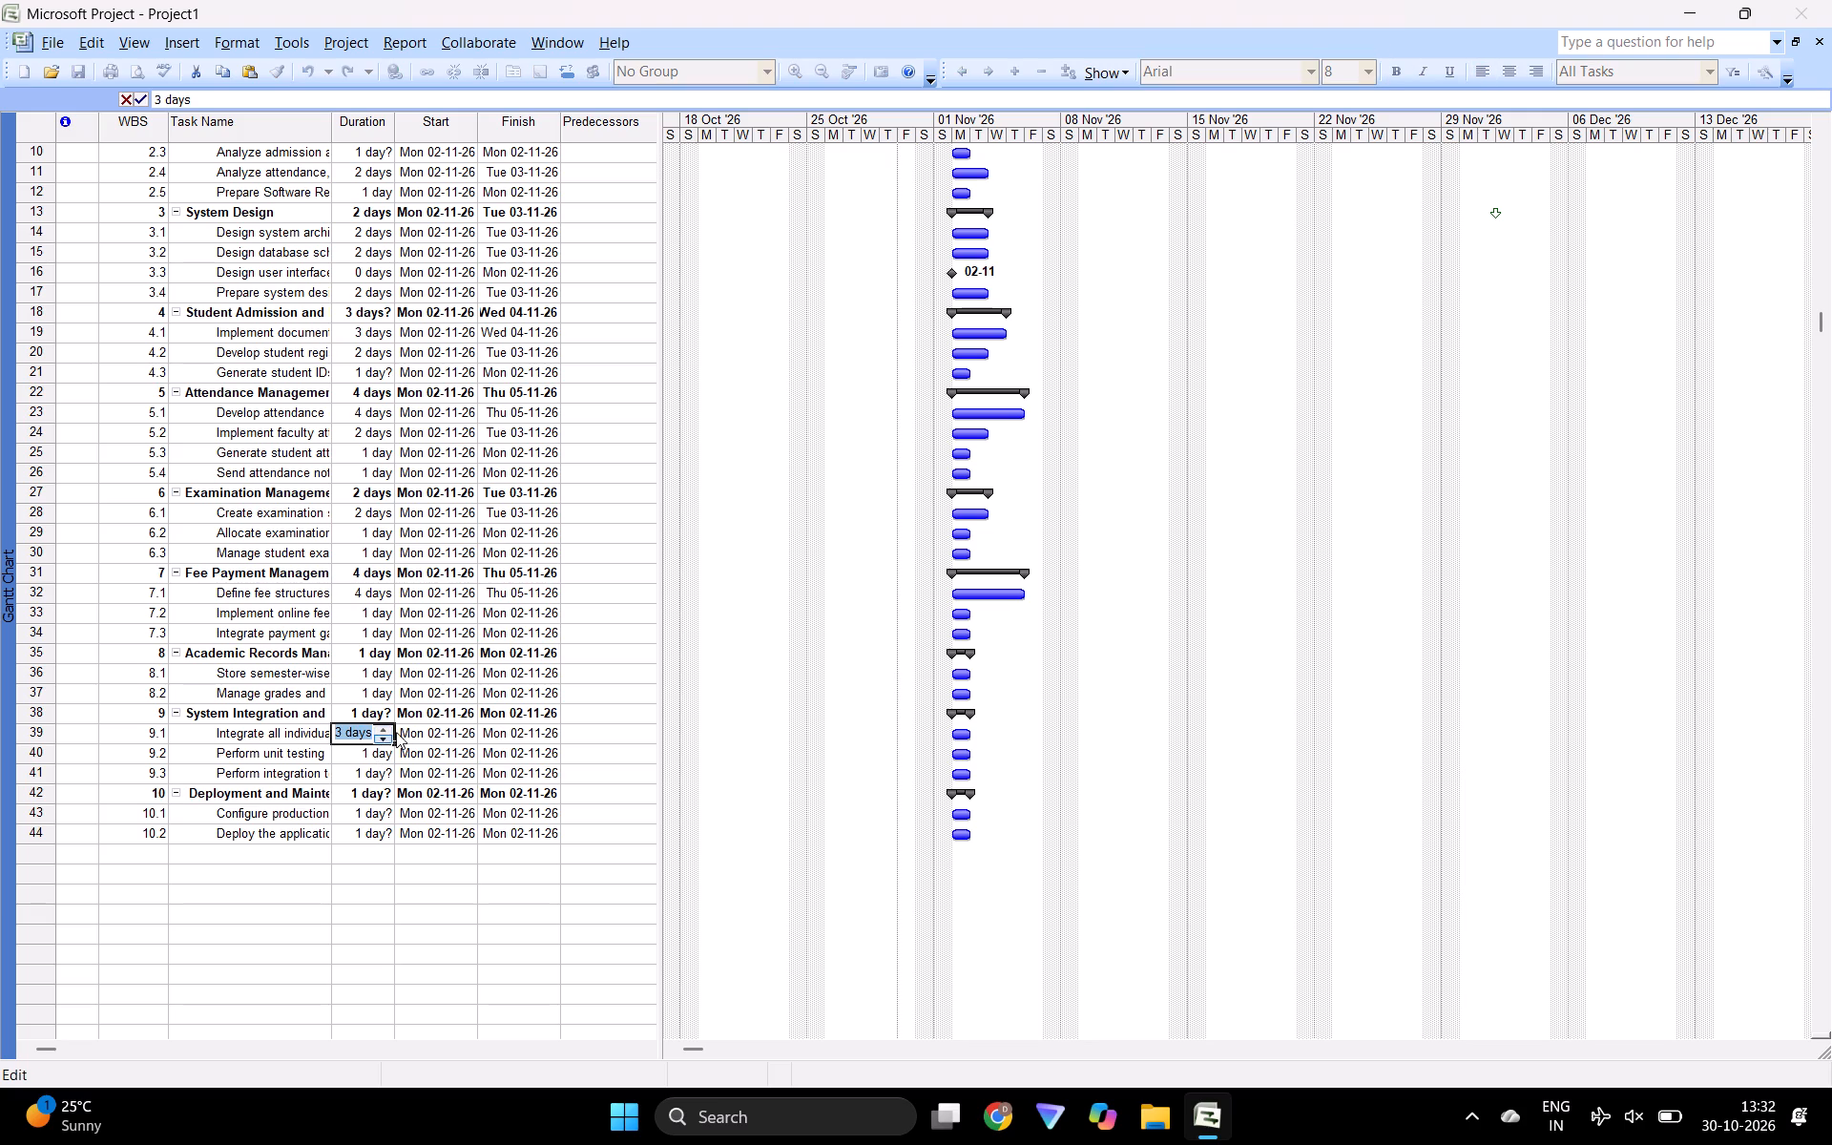
pyautogui.click(385, 725)
pyautogui.click(368, 753)
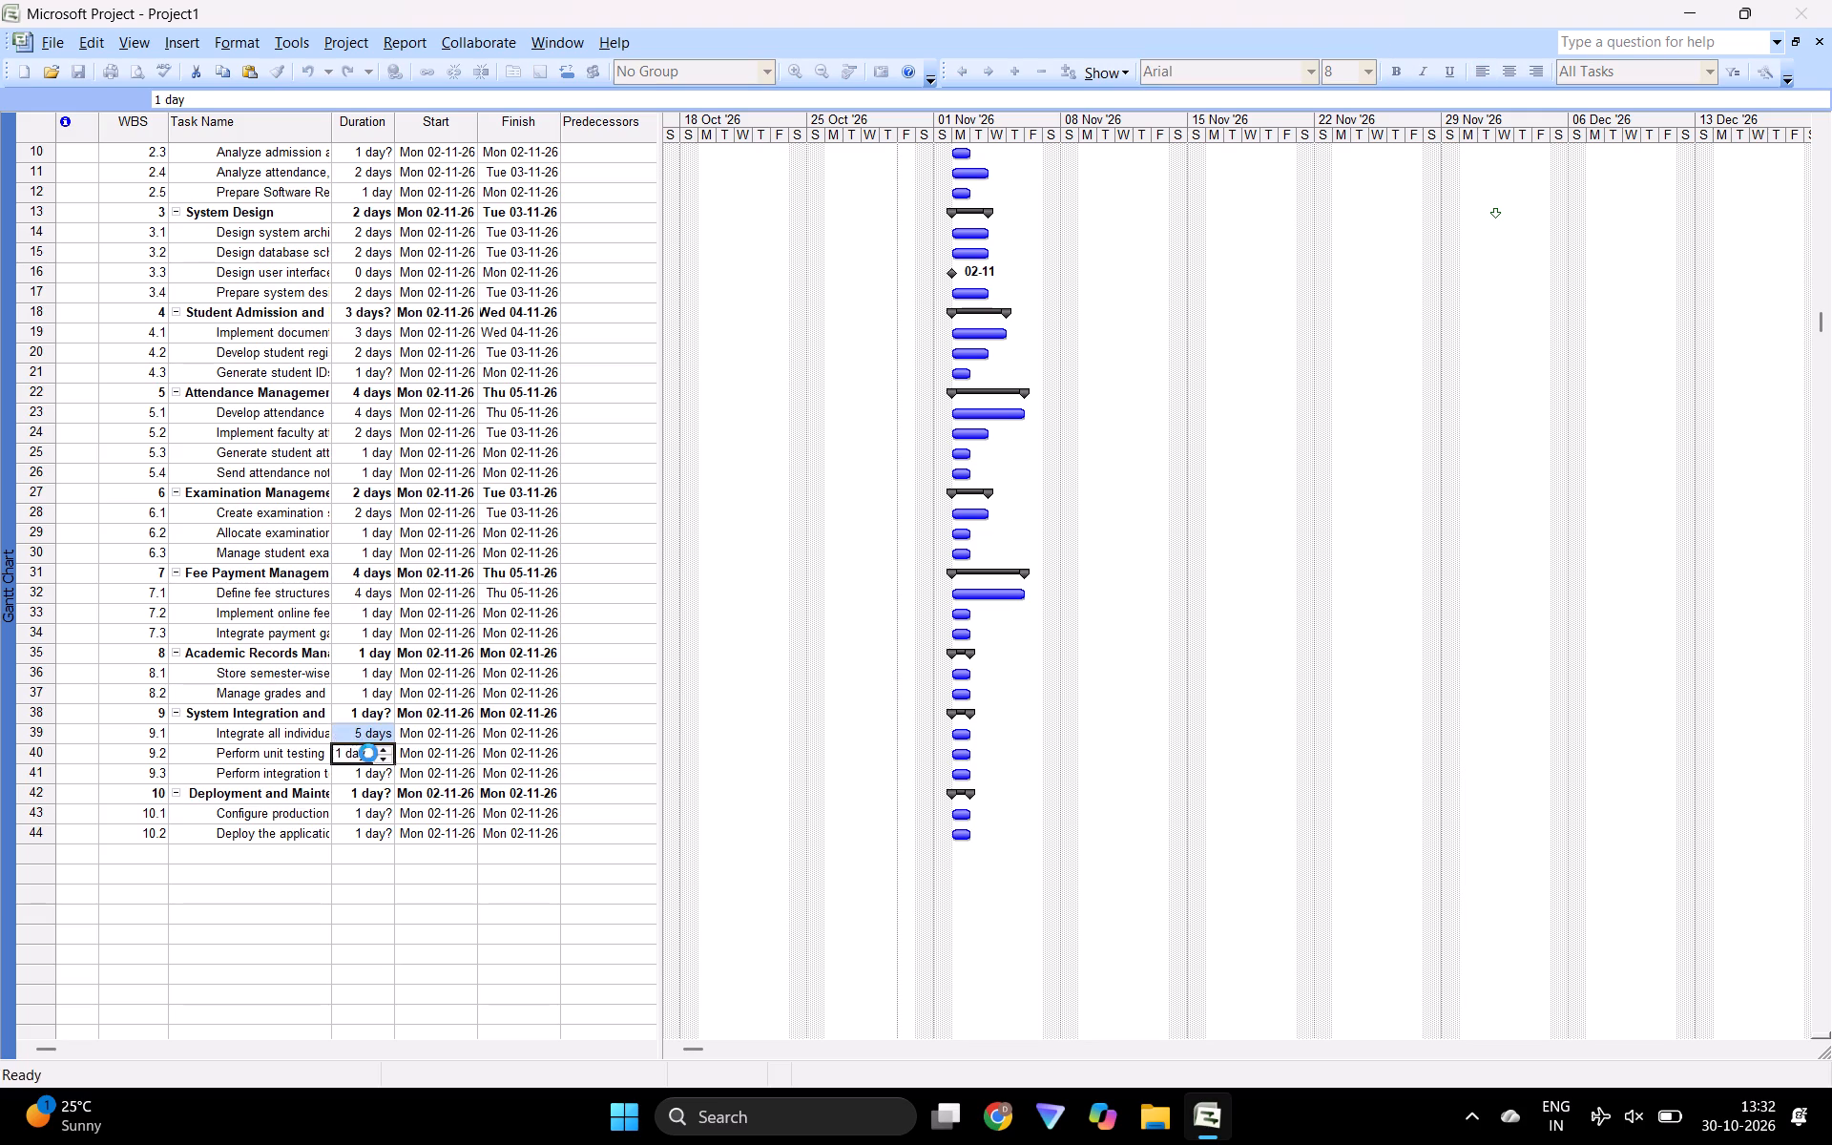
pyautogui.click(379, 747)
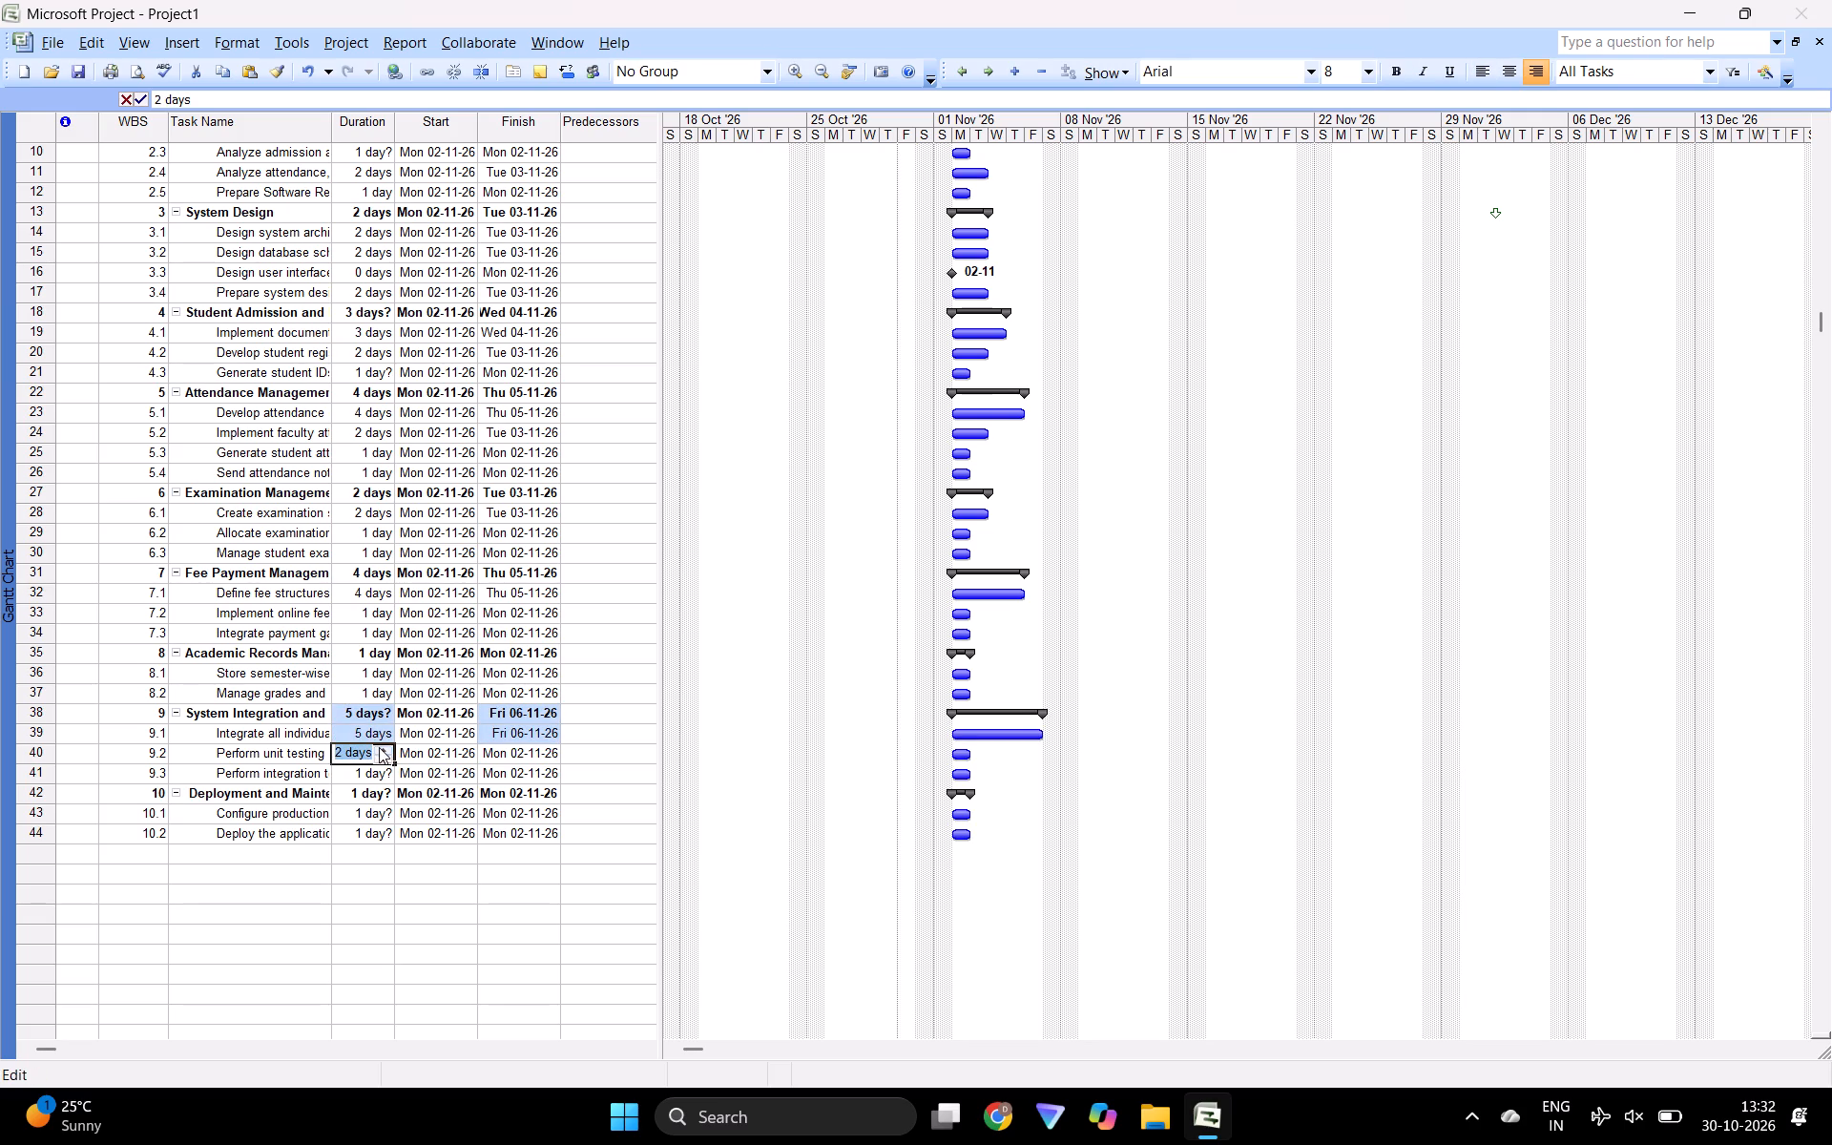
pyautogui.click(382, 777)
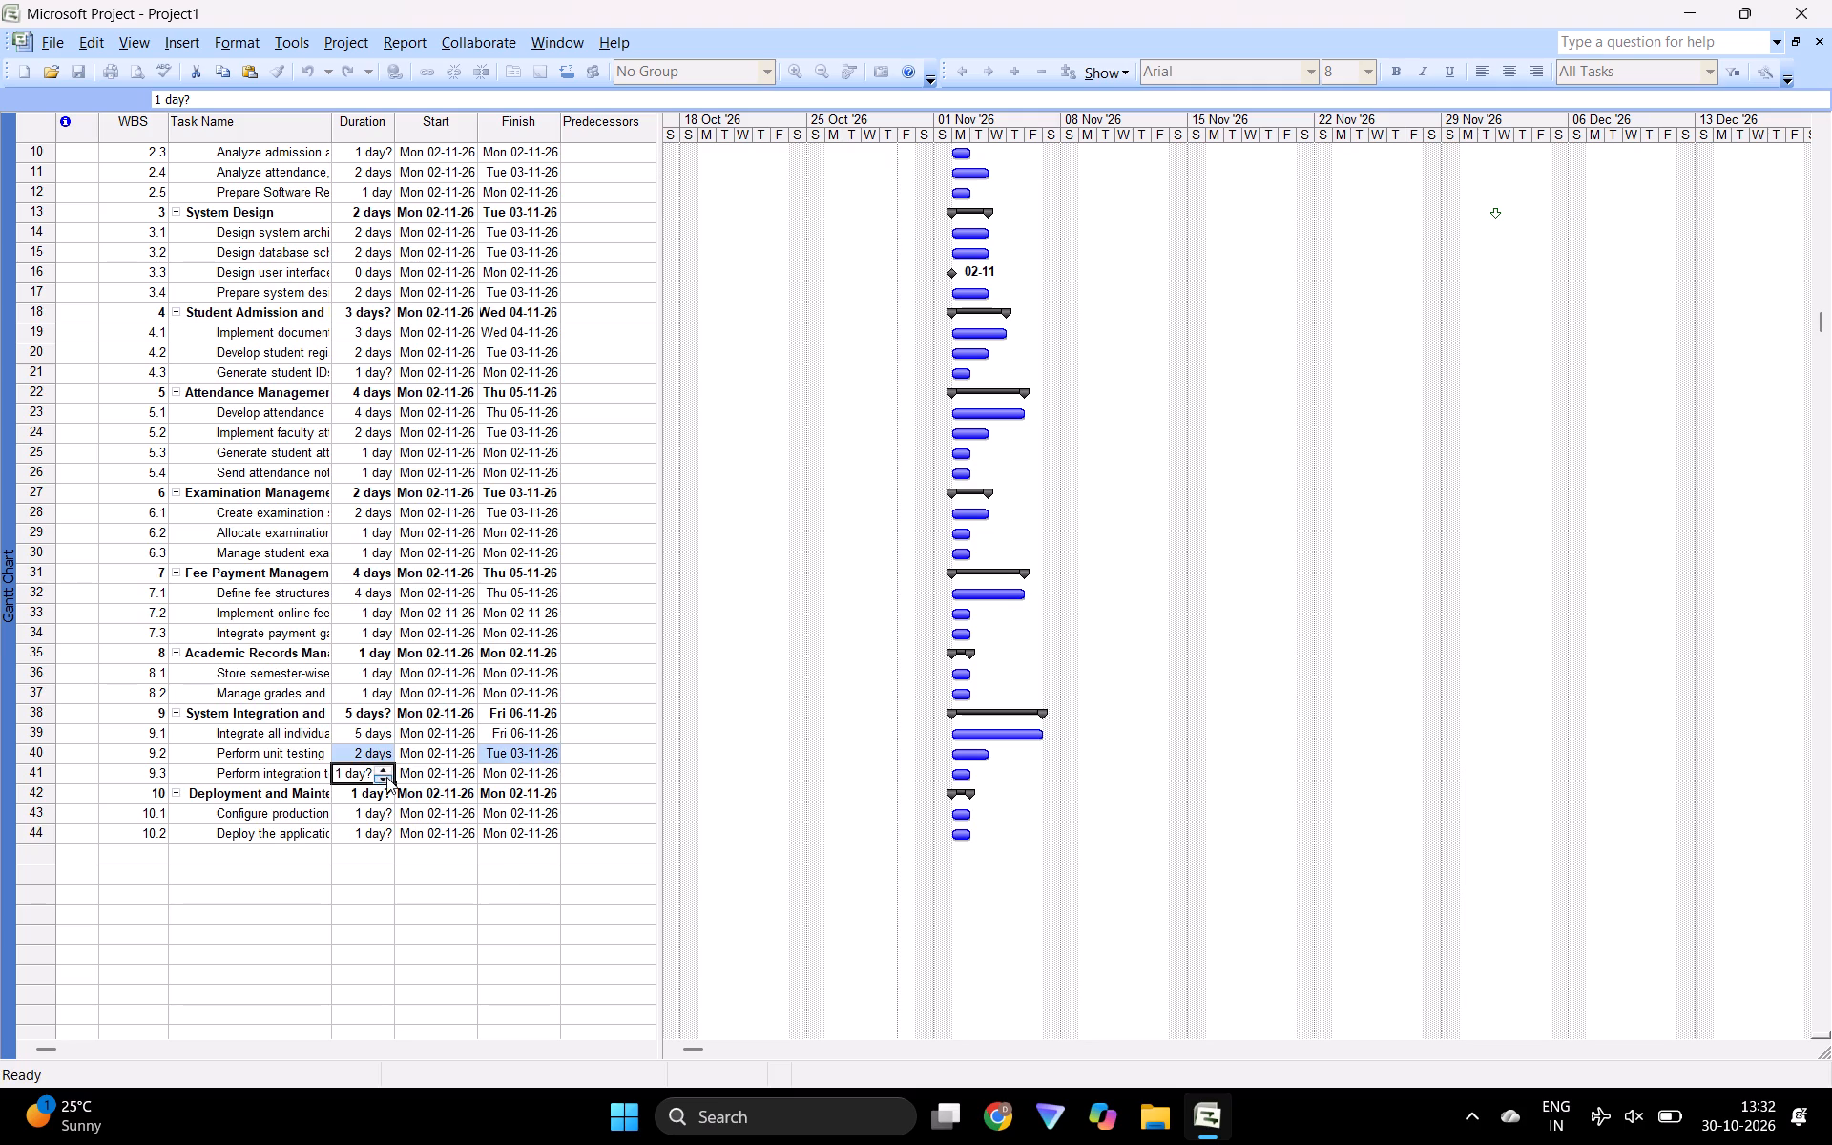
pyautogui.click(386, 779)
# Set the Deployment and Maintenance subtask durations to 5 days for 10.1 and 1 day for 10.2.
pyautogui.click(374, 813)
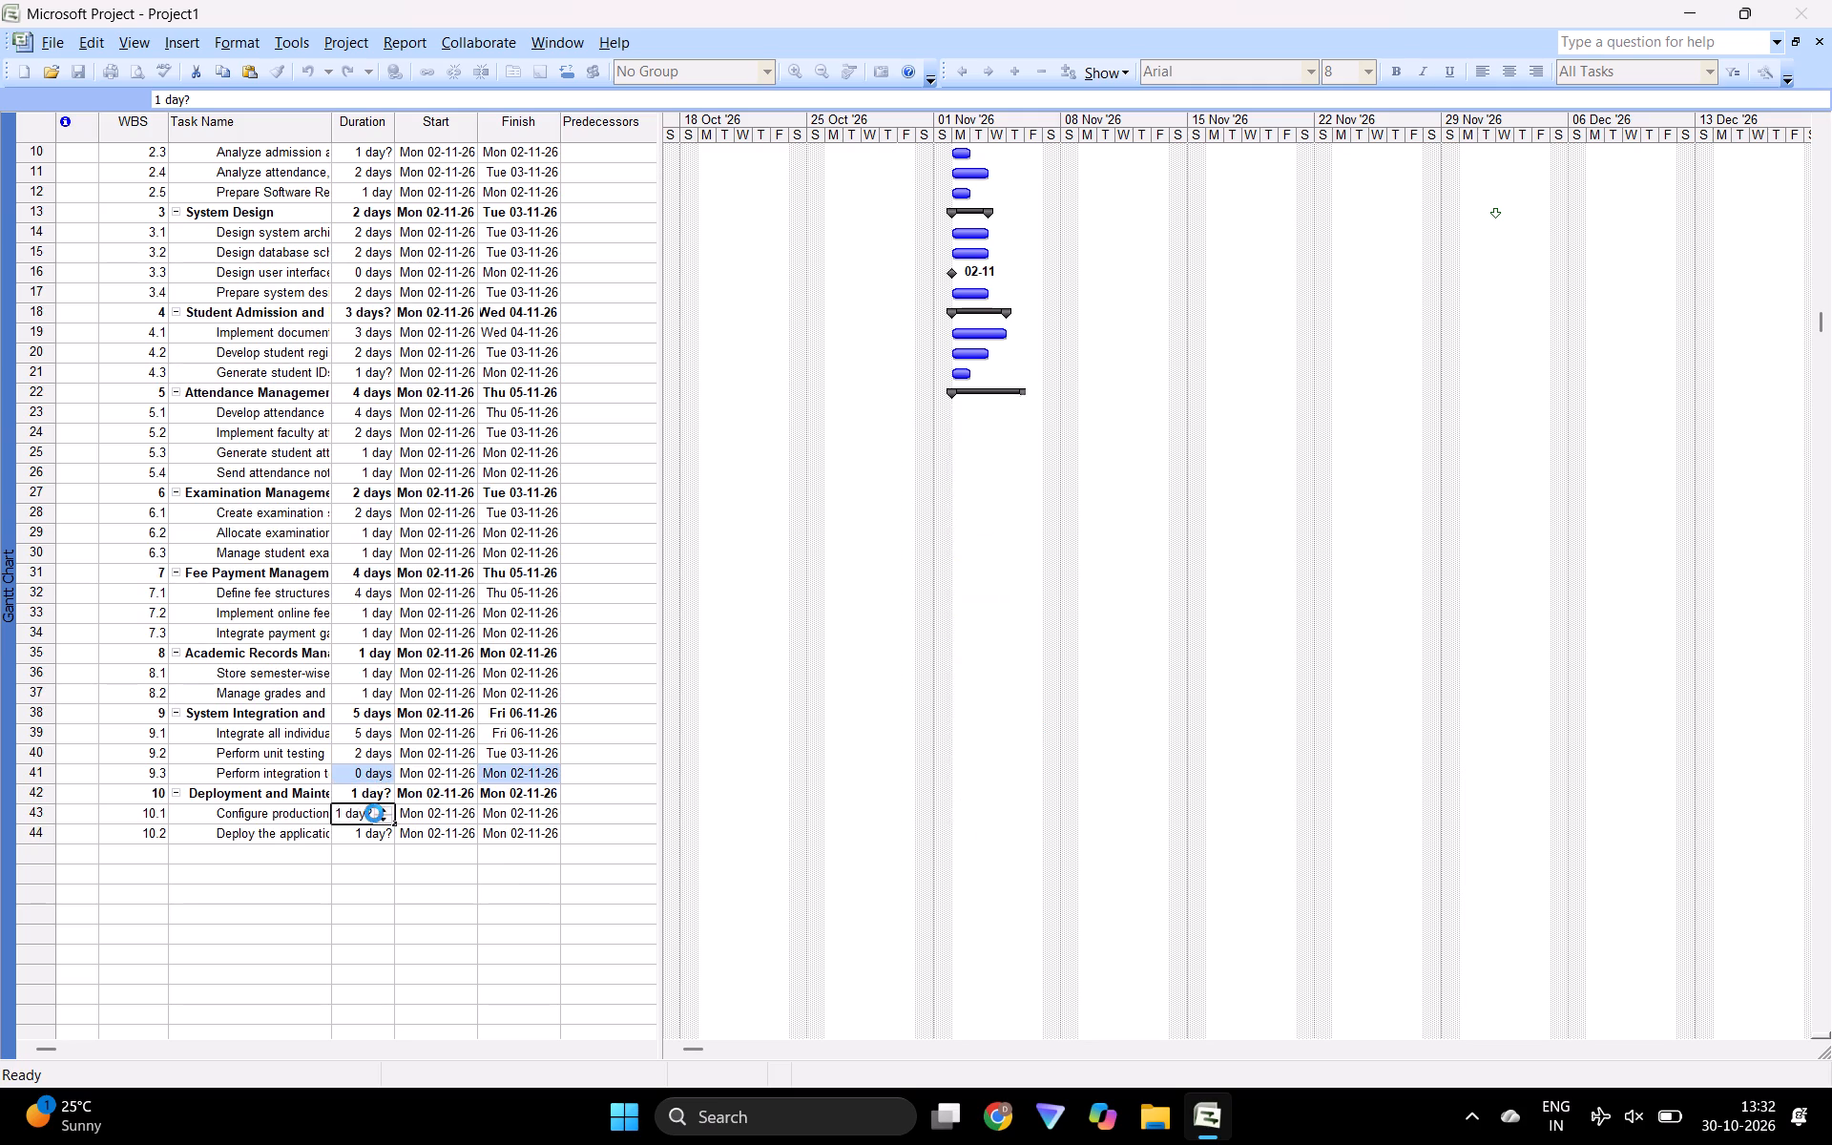
pyautogui.click(381, 810)
pyautogui.moveTo(368, 840); pyautogui.dragTo(386, 842)
pyautogui.click(386, 842)
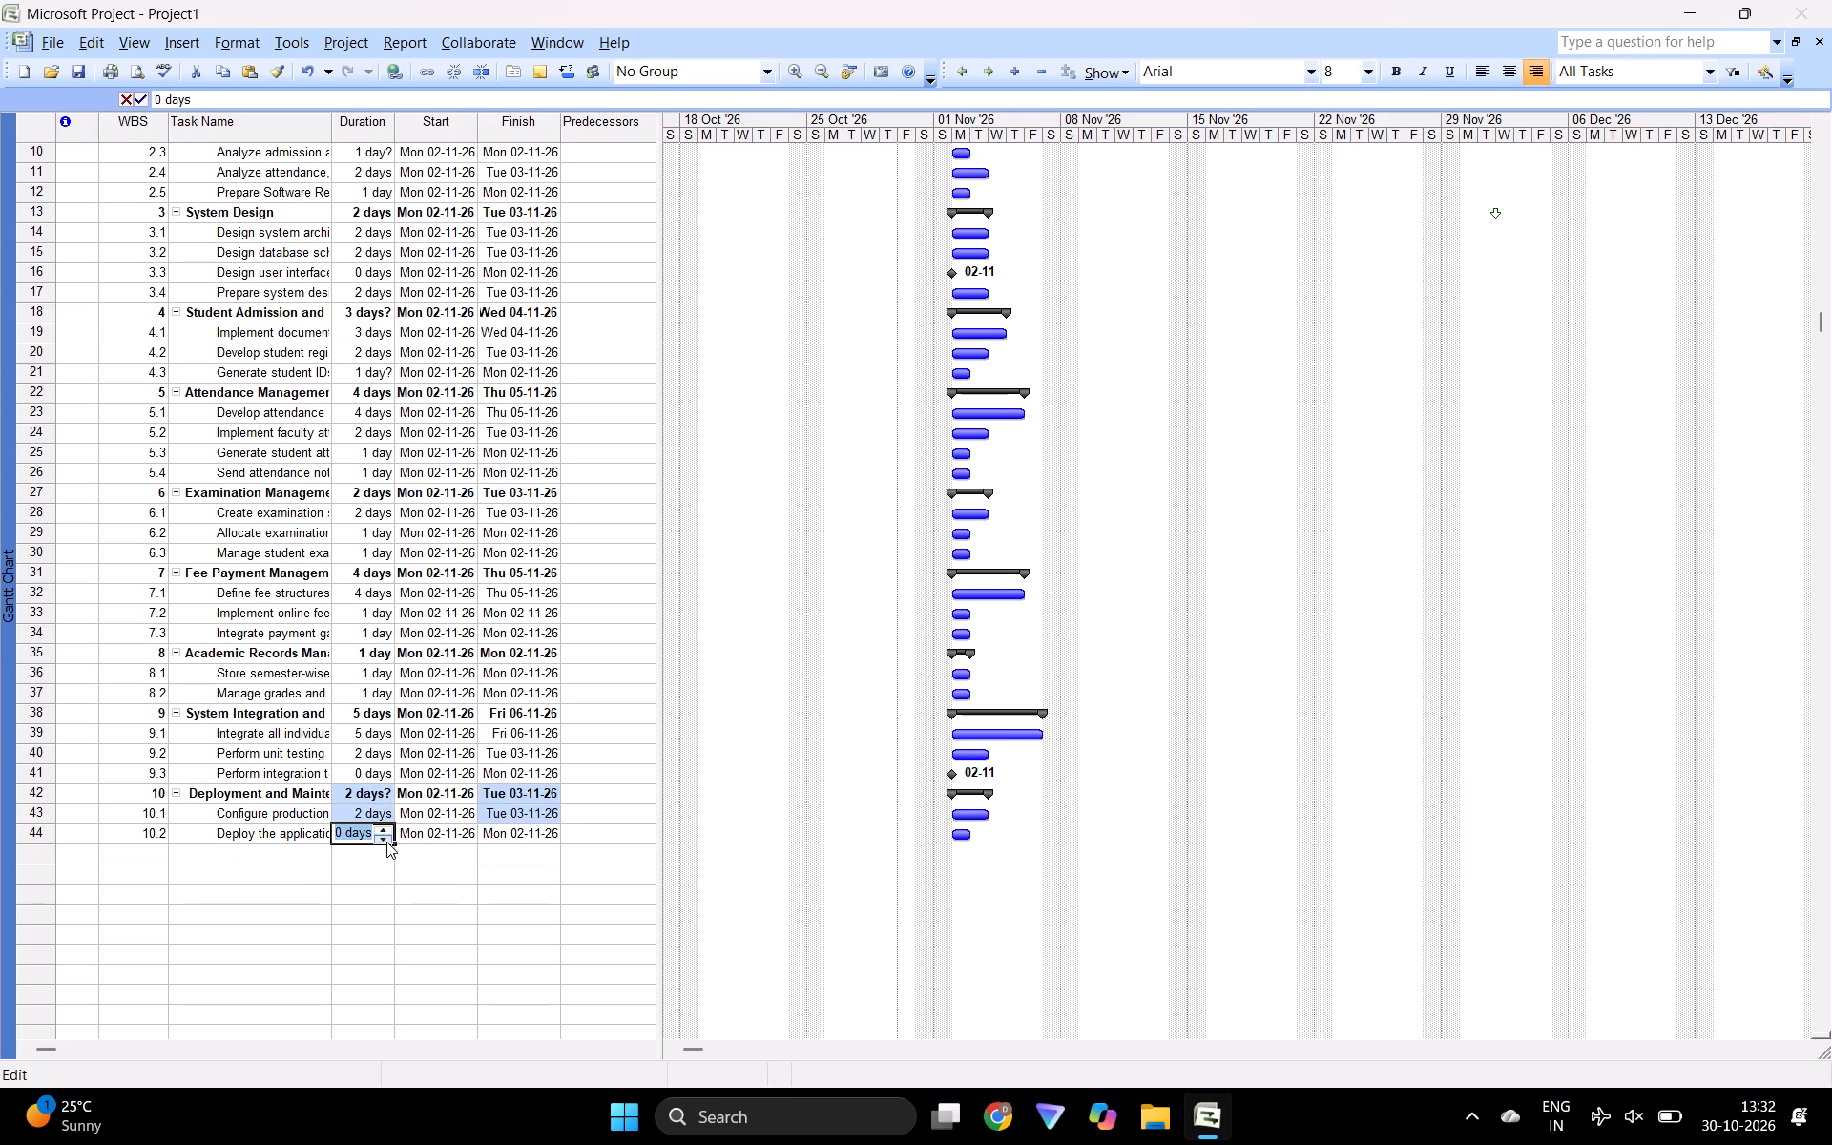
pyautogui.click(385, 829)
pyautogui.click(384, 812)
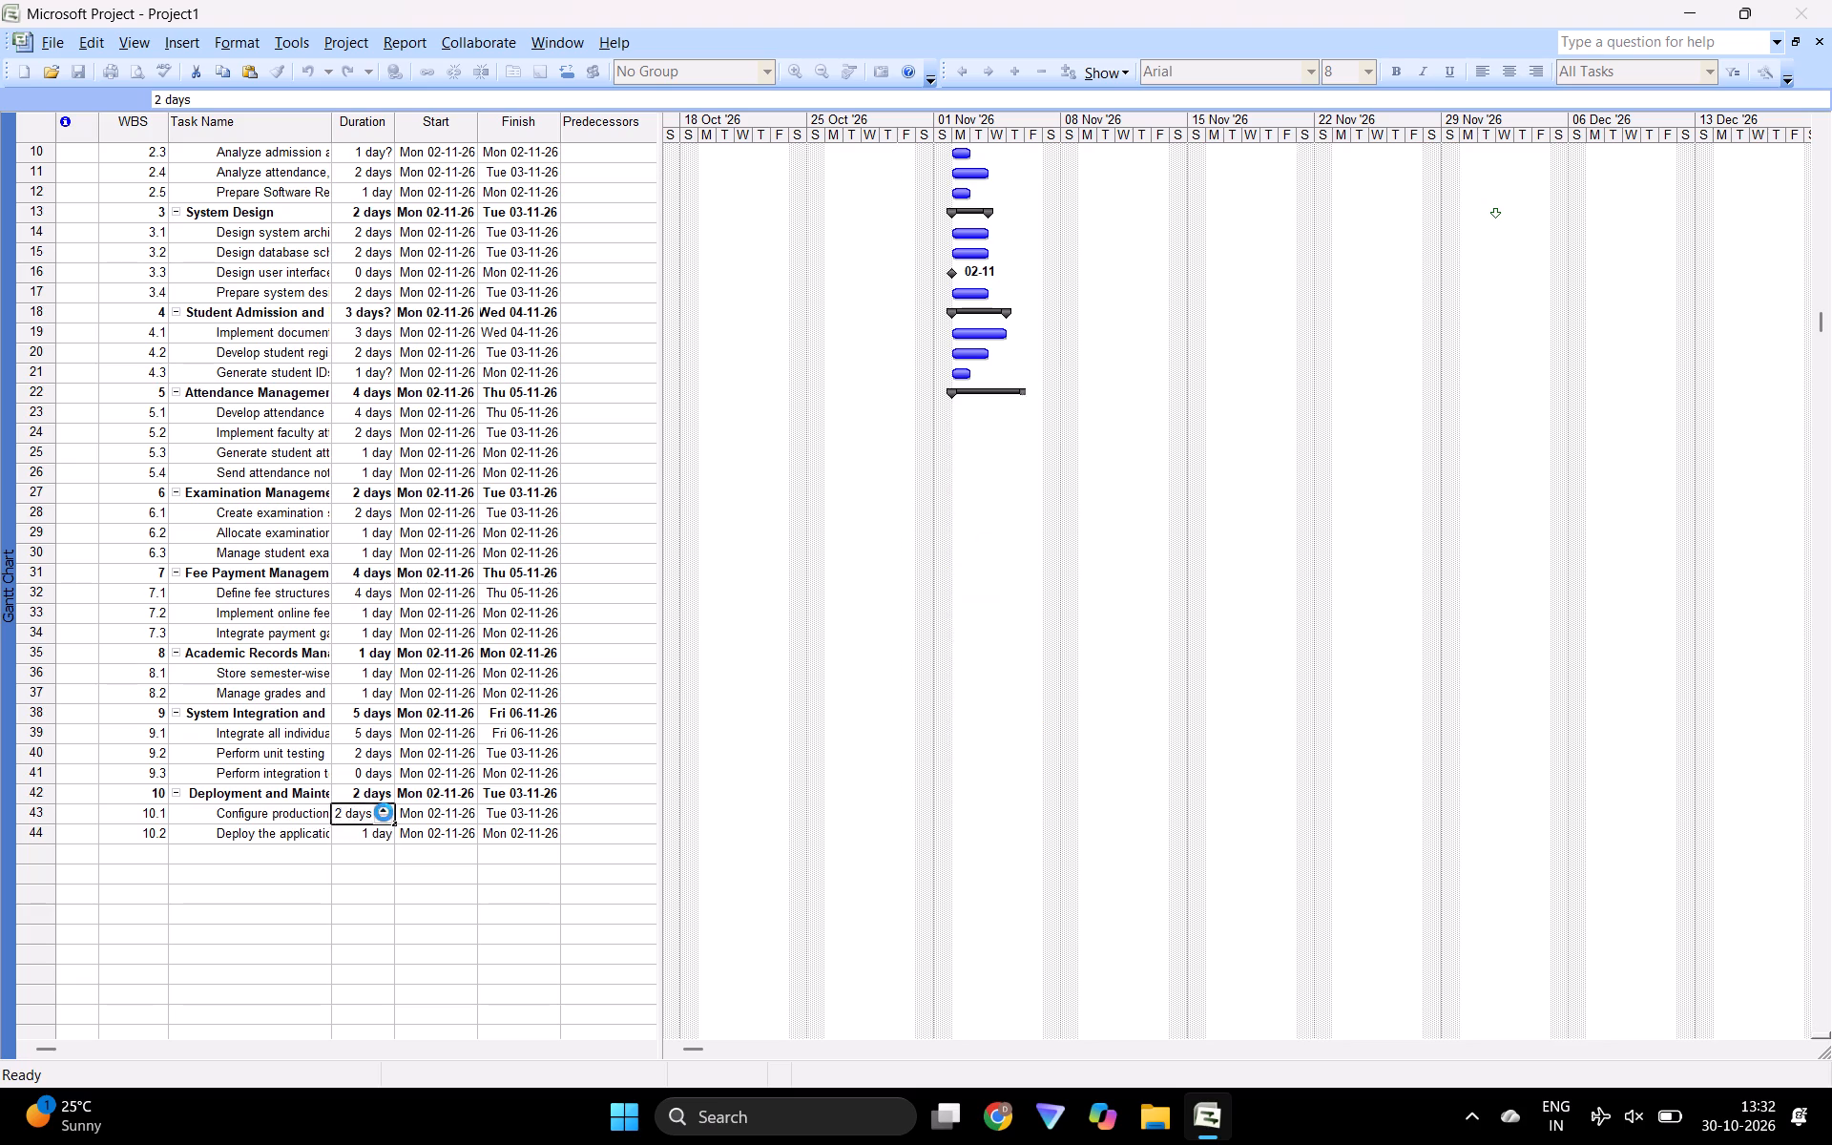
pyautogui.tripleClick(384, 812)
pyautogui.click(552, 751)
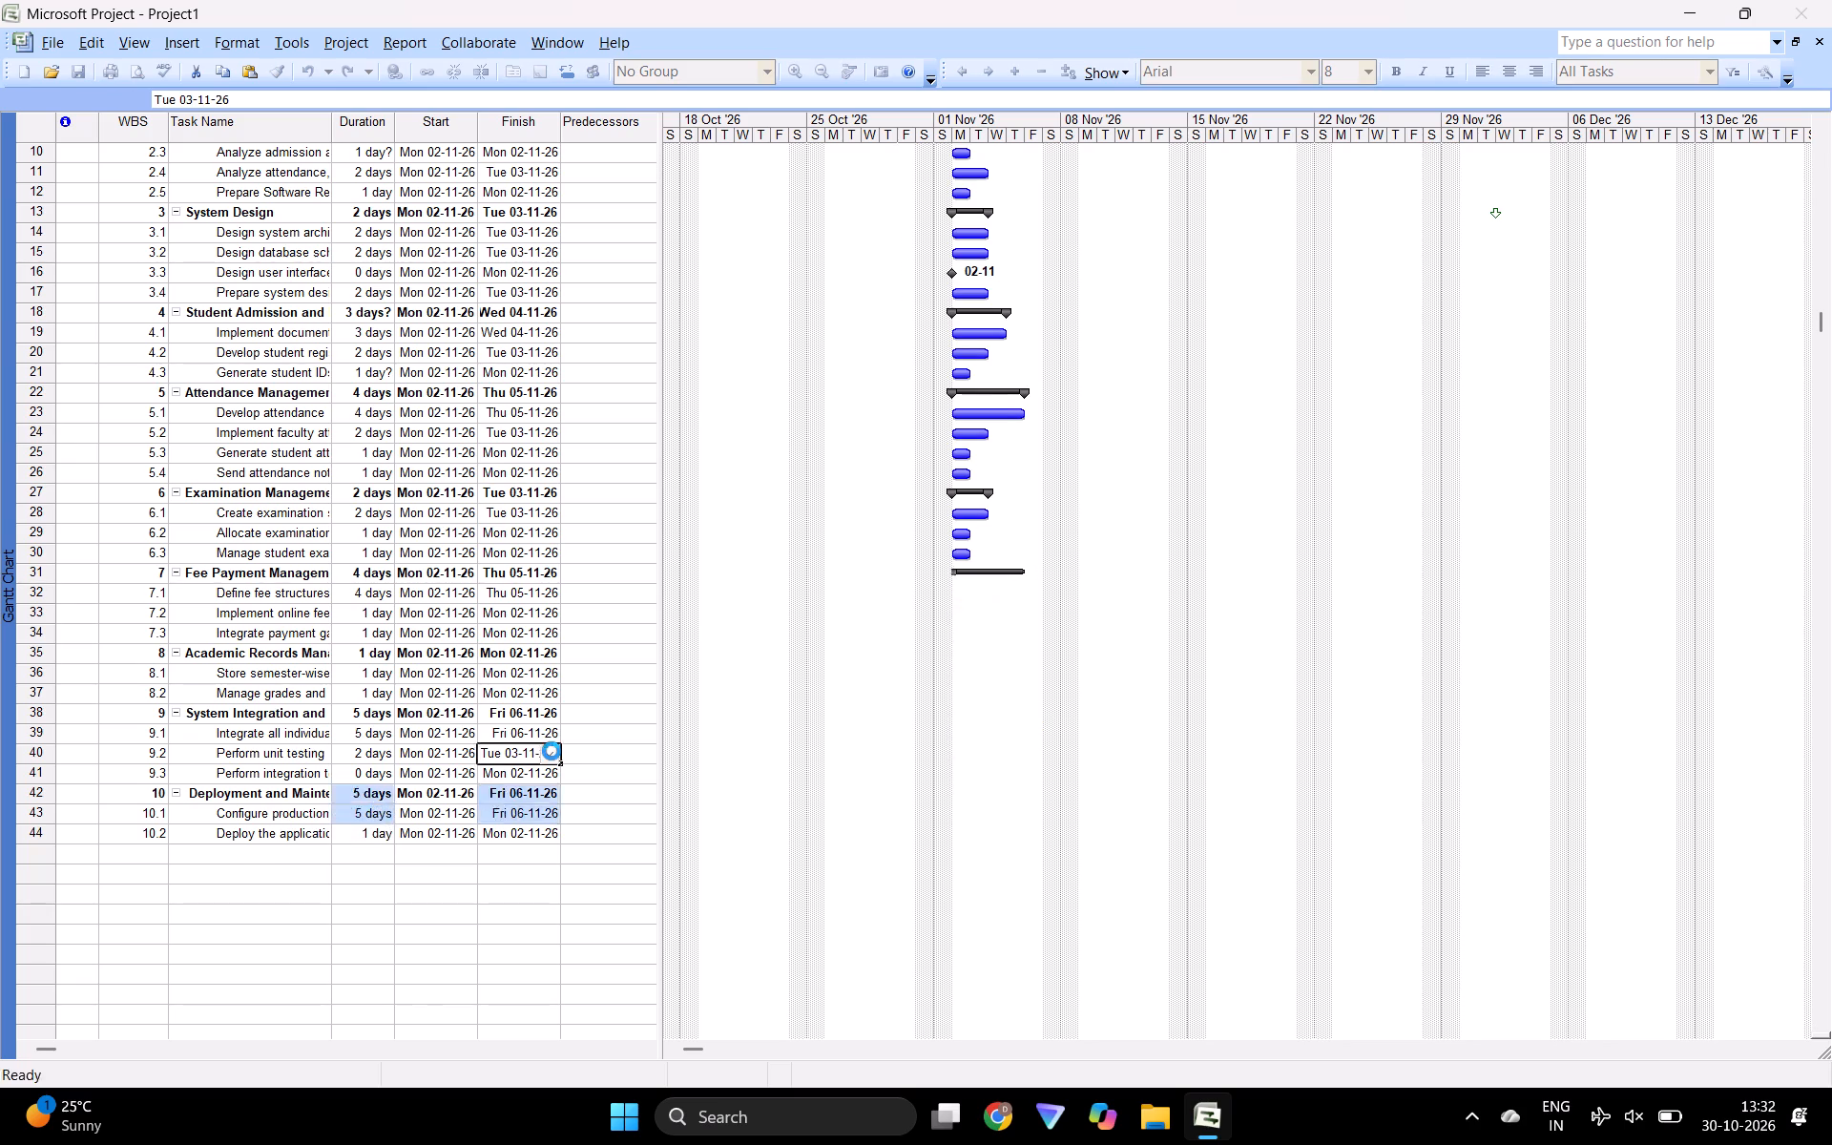
# Widen the task table beside the Gantt chart to expose the Predecessors and Resource Names columns.
pyautogui.scroll(16, 552, 751)
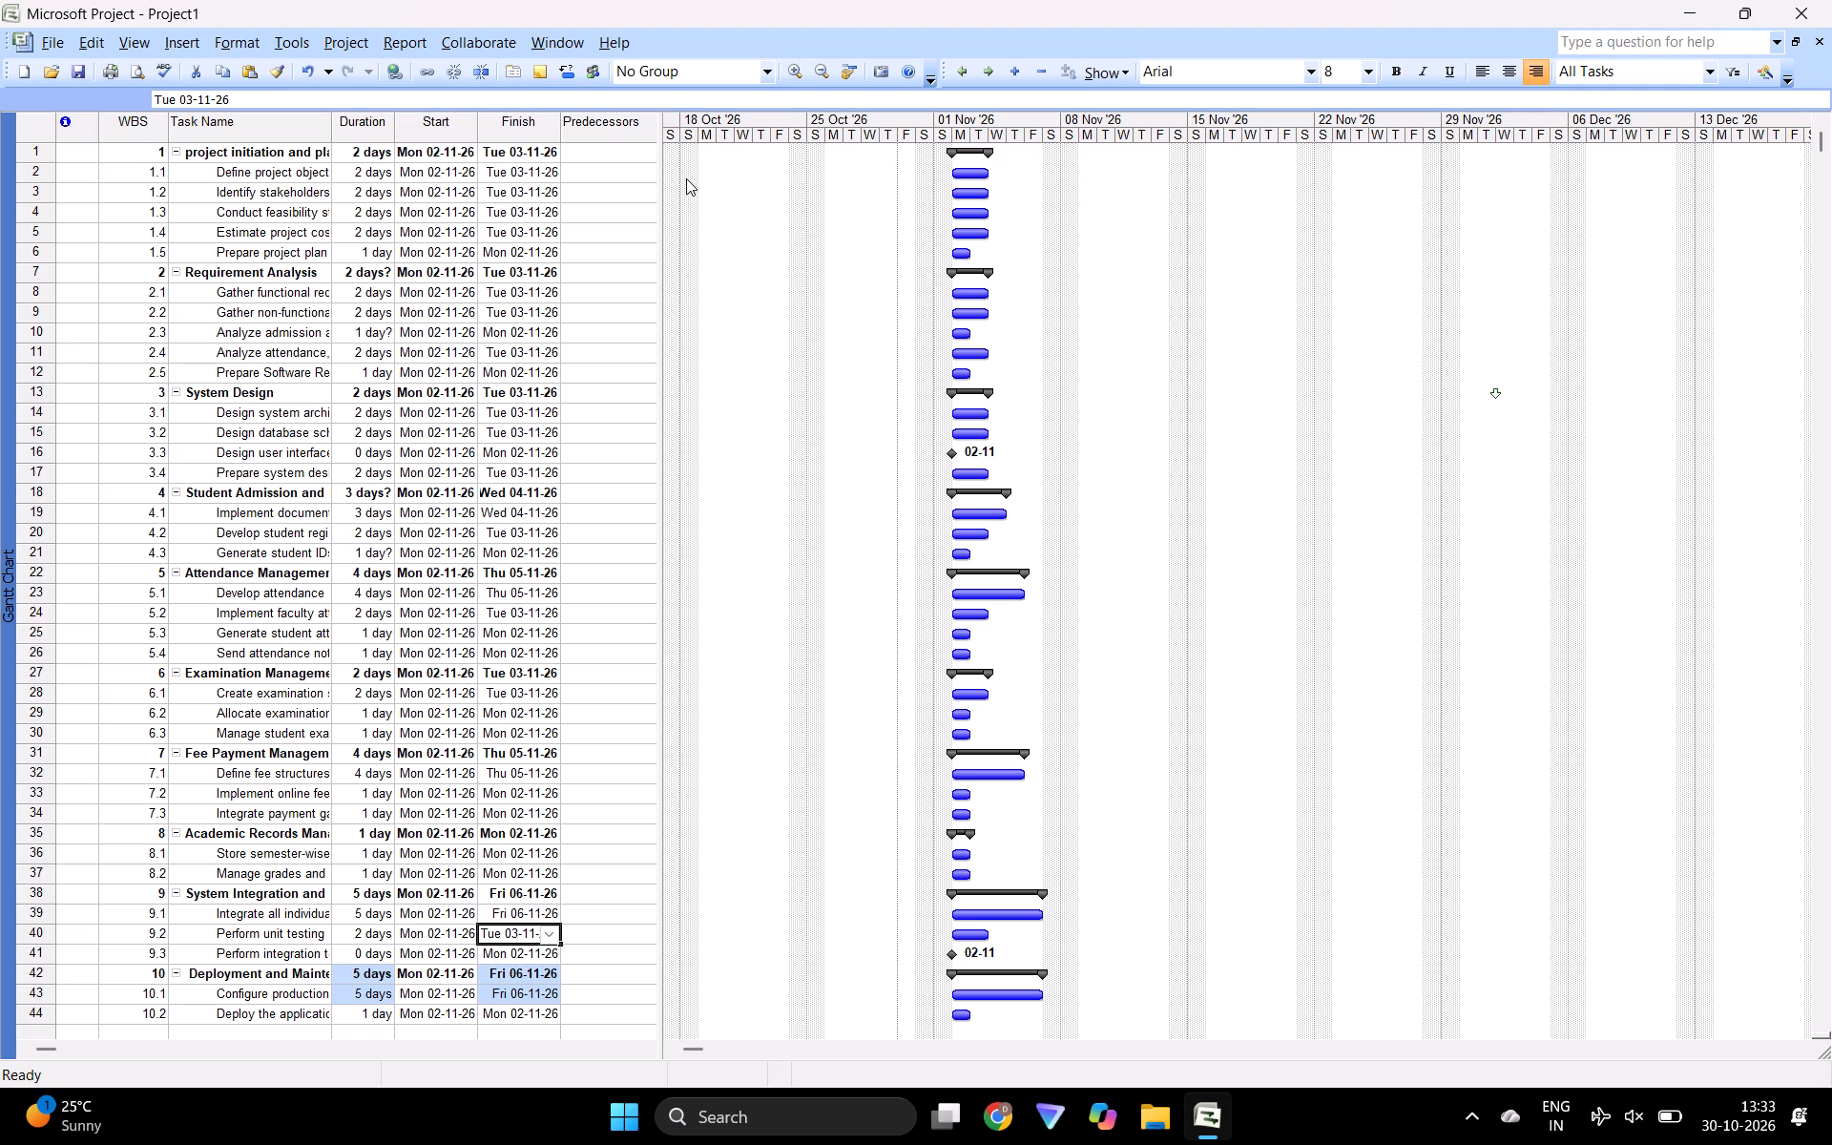
pyautogui.moveTo(661, 135); pyautogui.dragTo(822, 139)
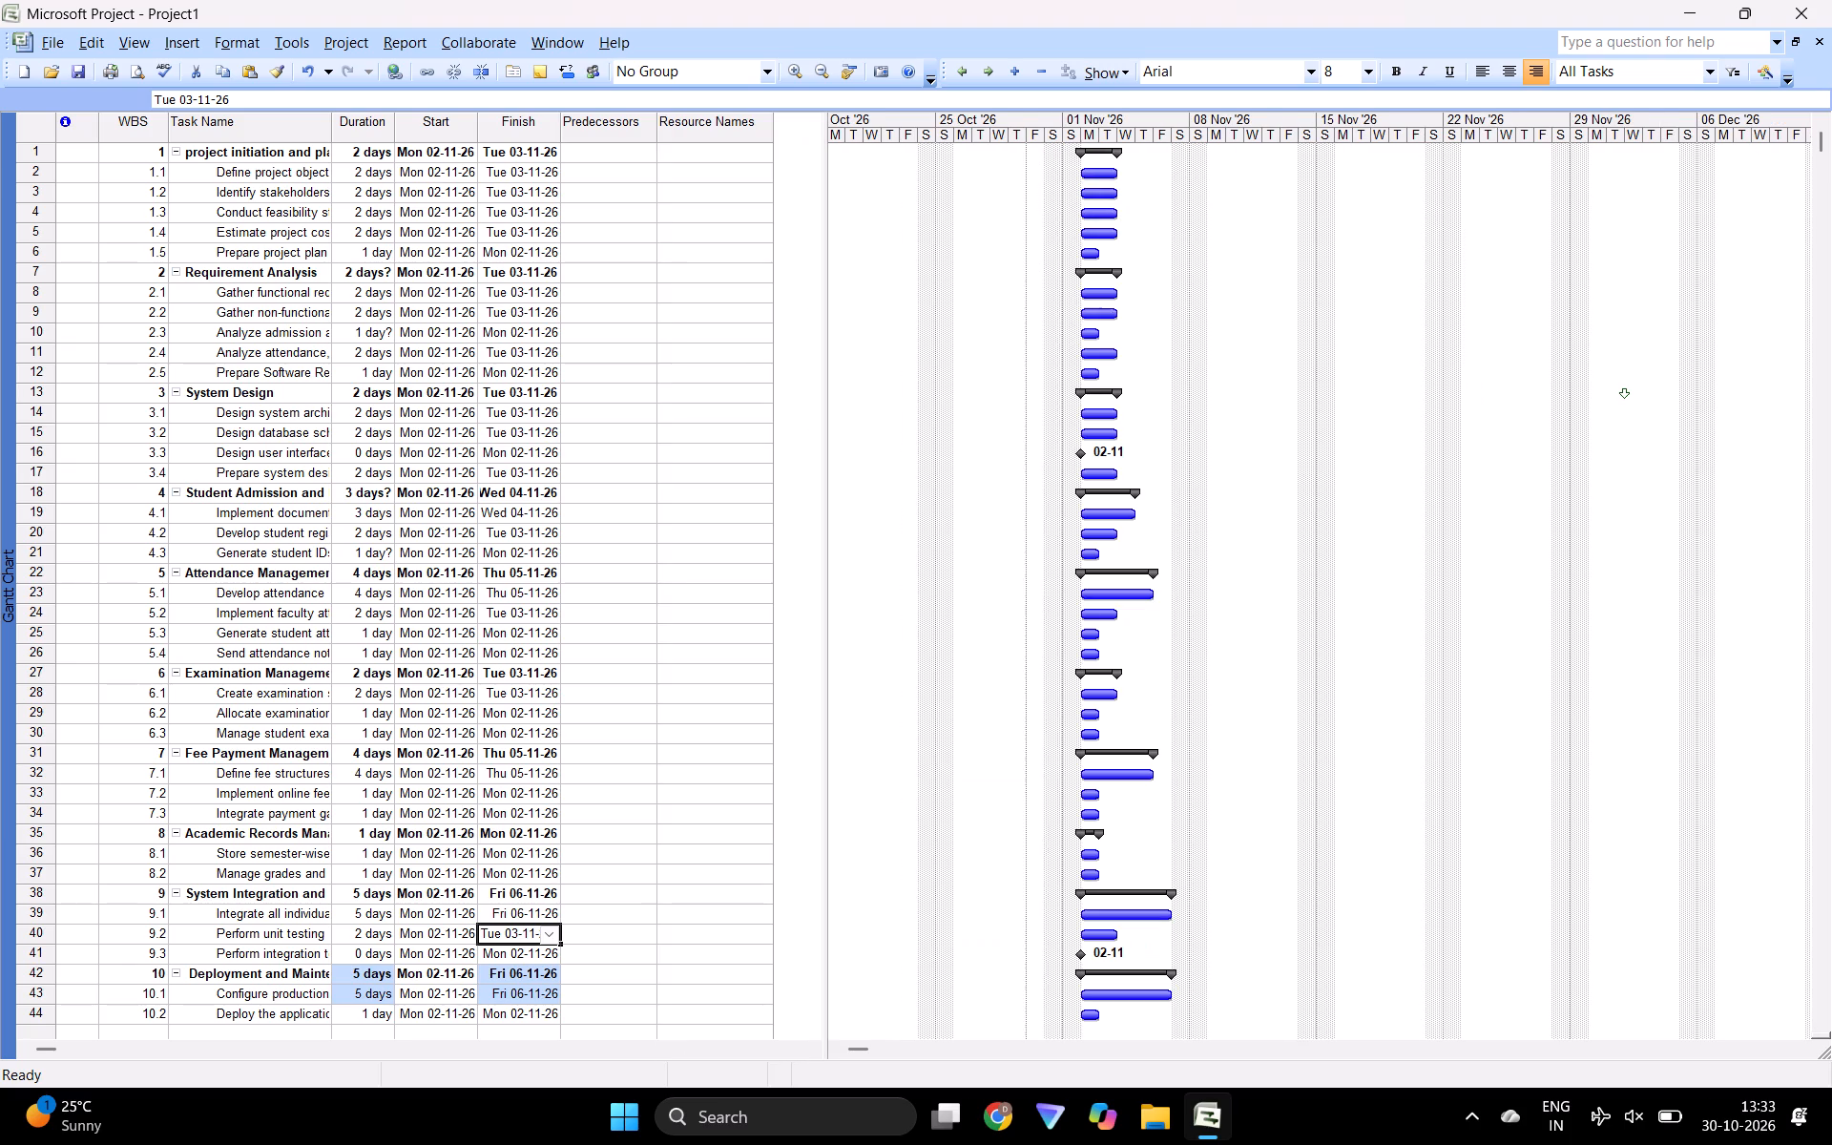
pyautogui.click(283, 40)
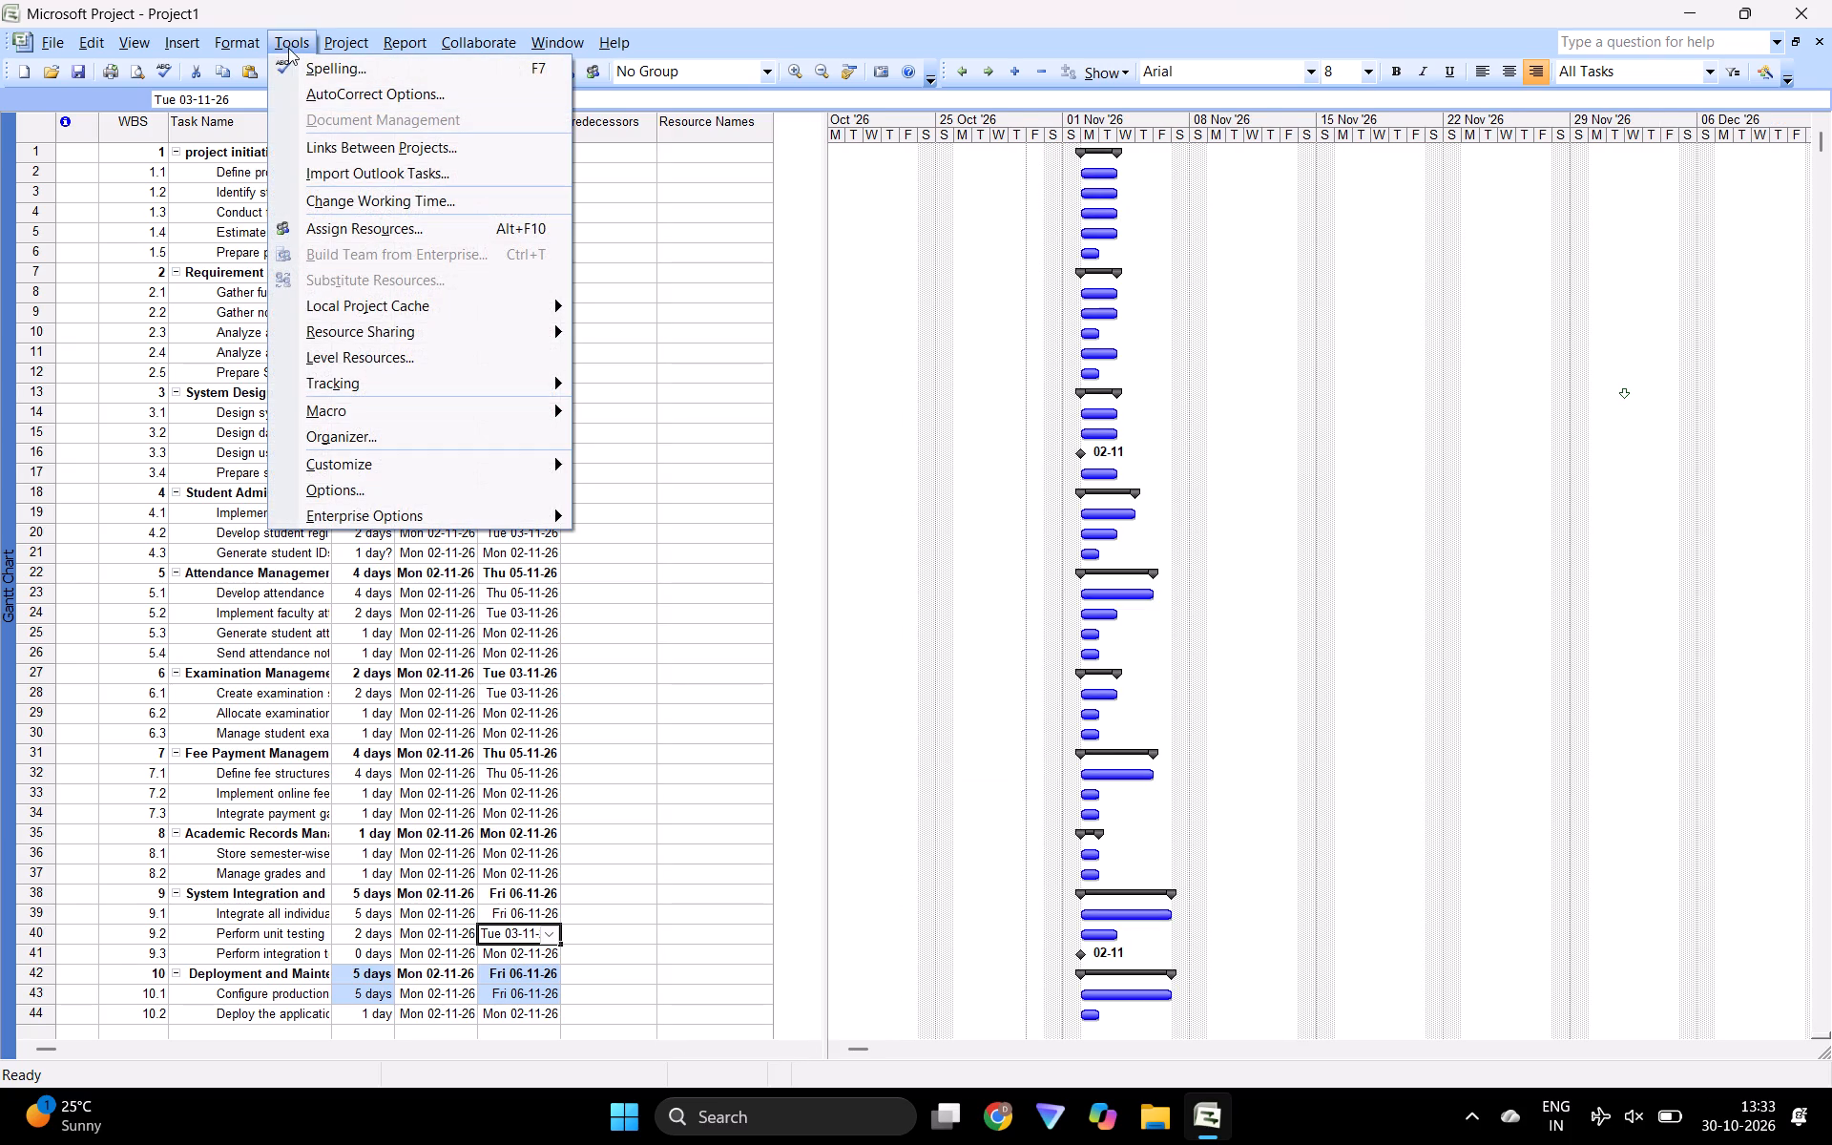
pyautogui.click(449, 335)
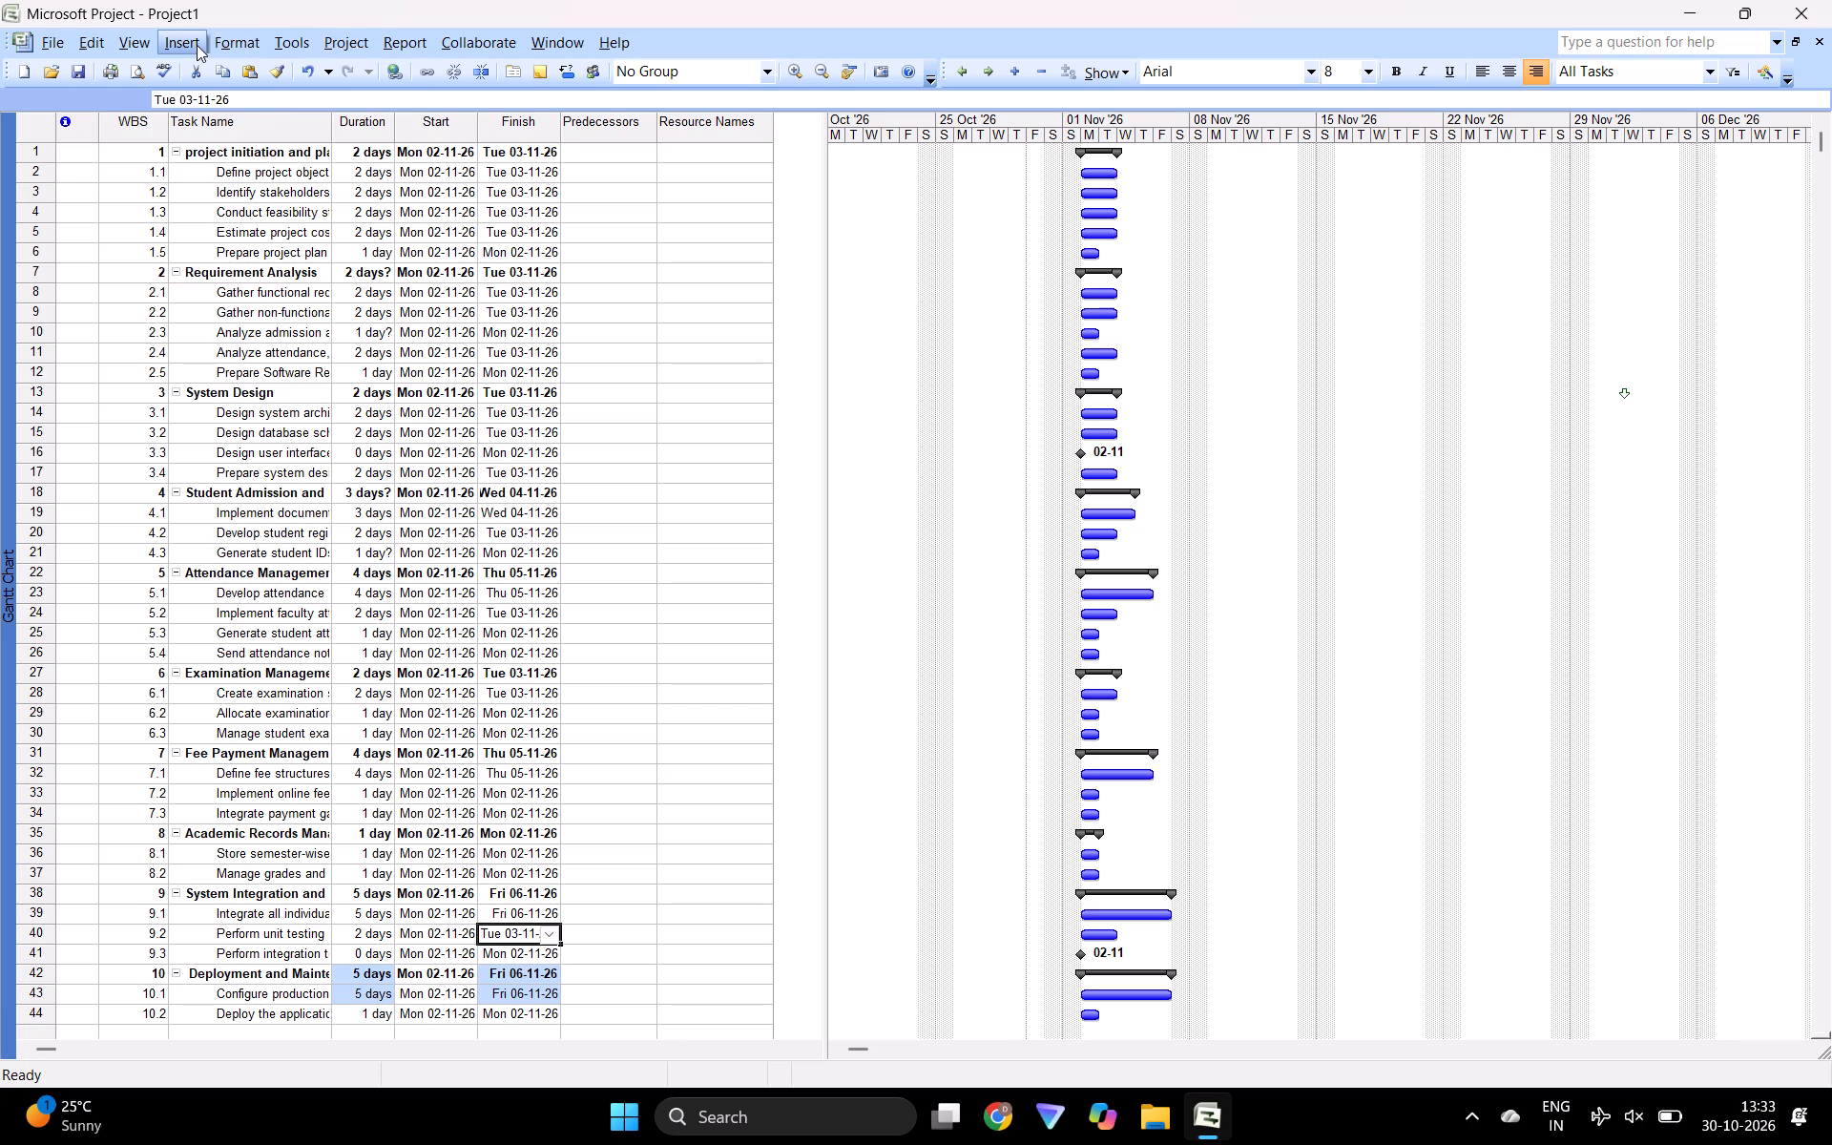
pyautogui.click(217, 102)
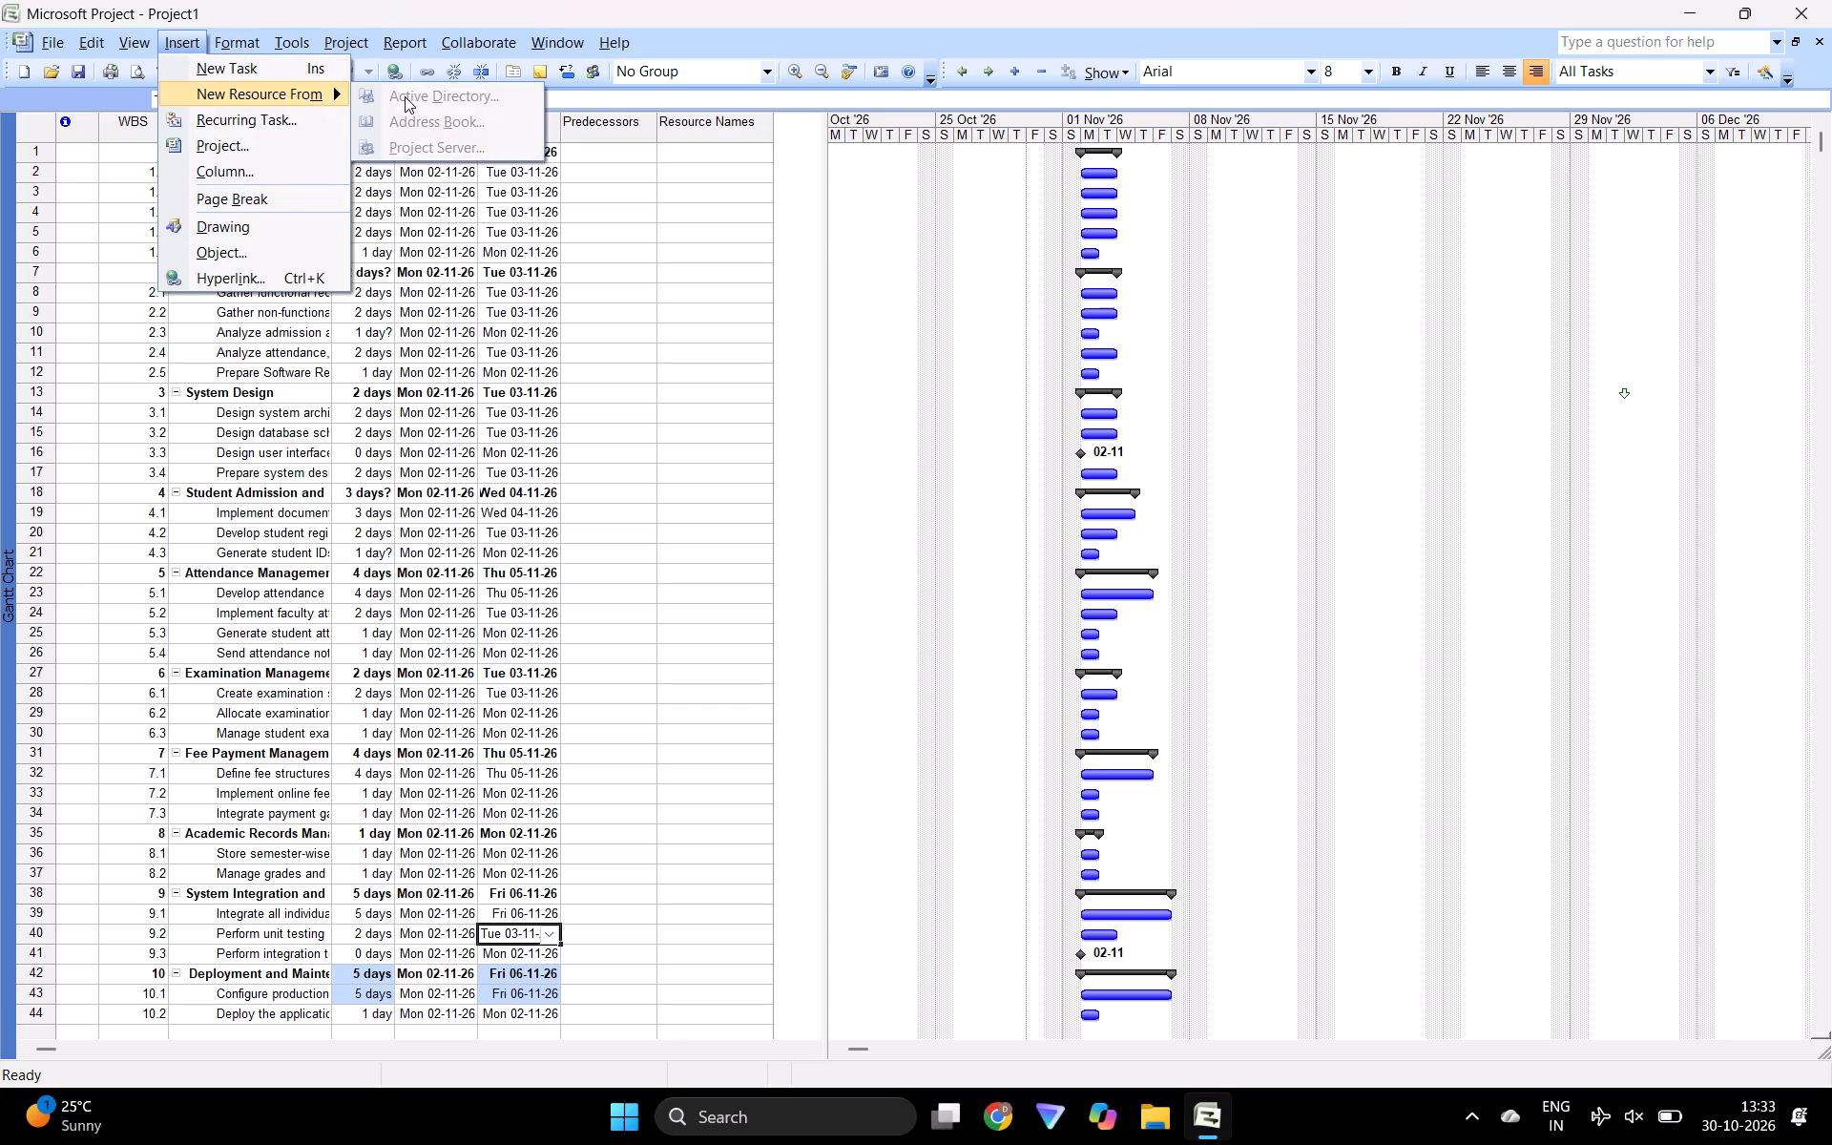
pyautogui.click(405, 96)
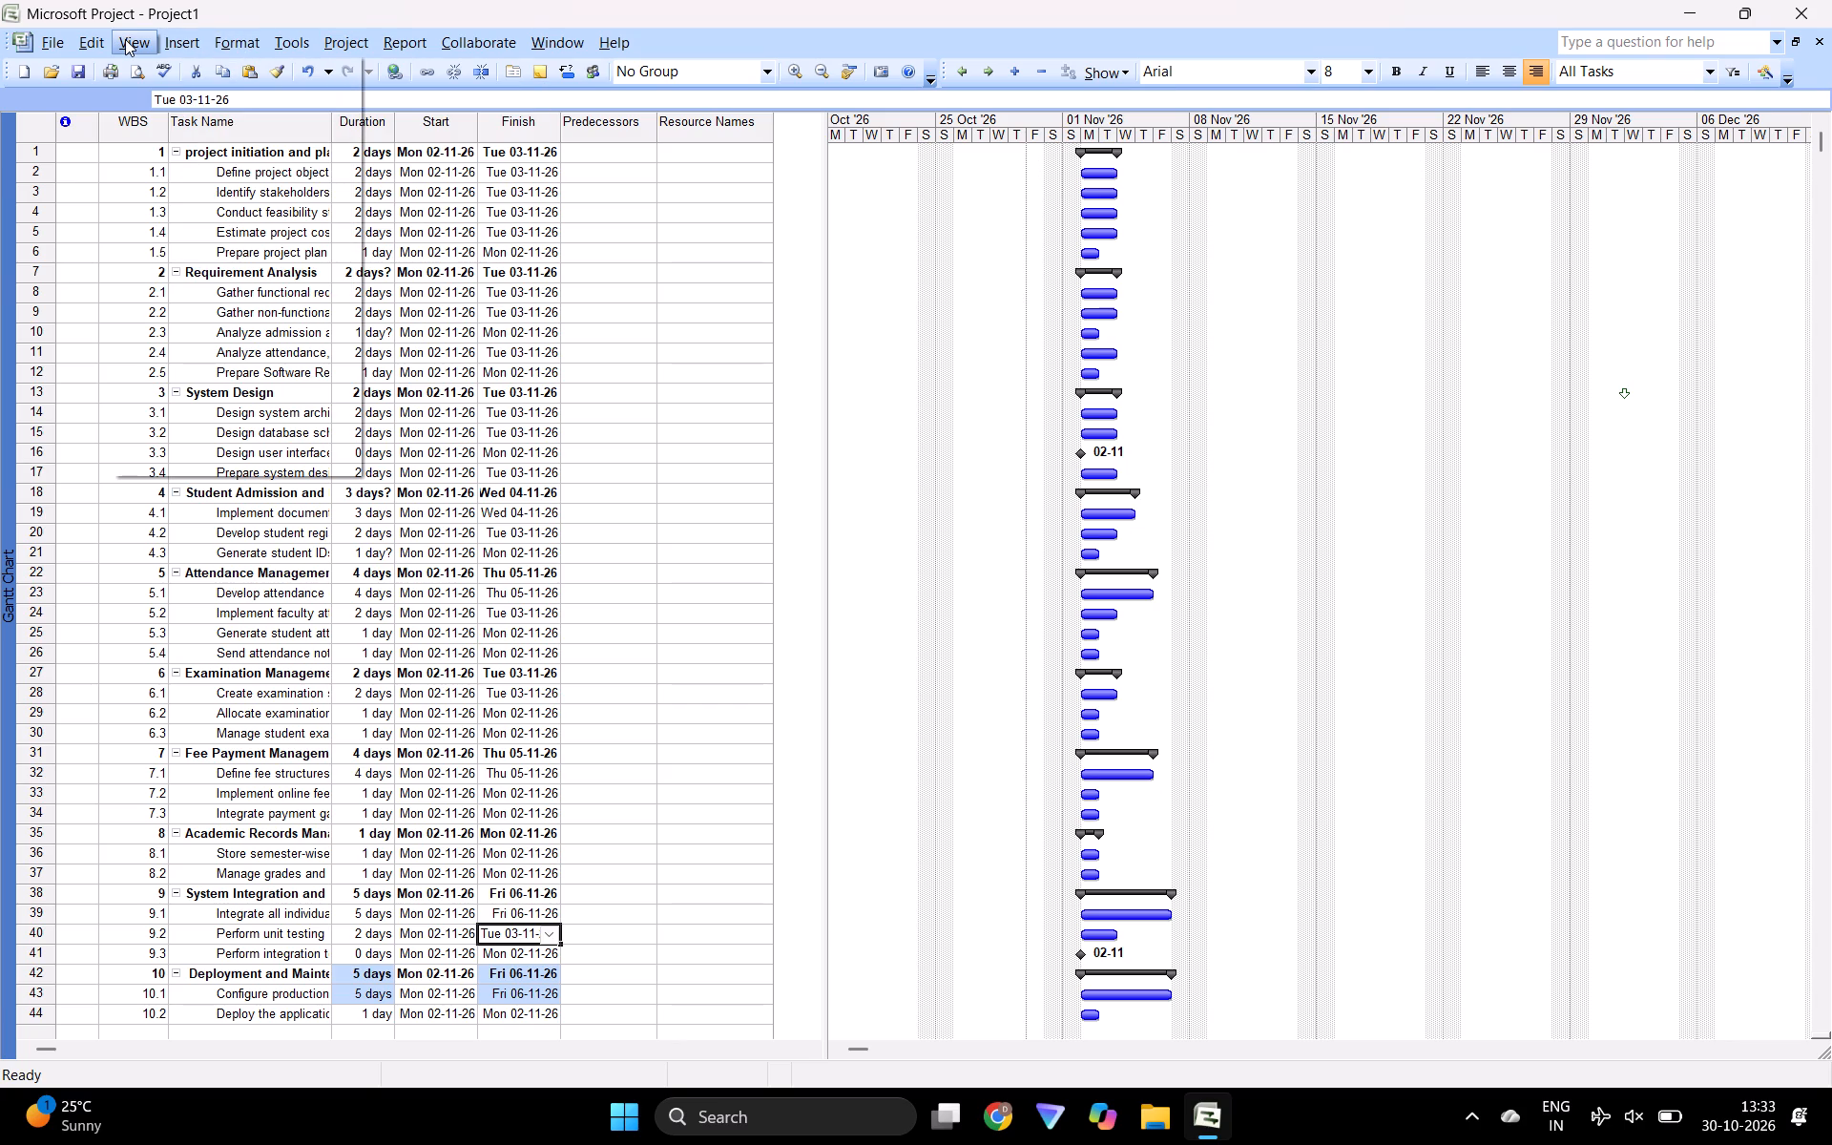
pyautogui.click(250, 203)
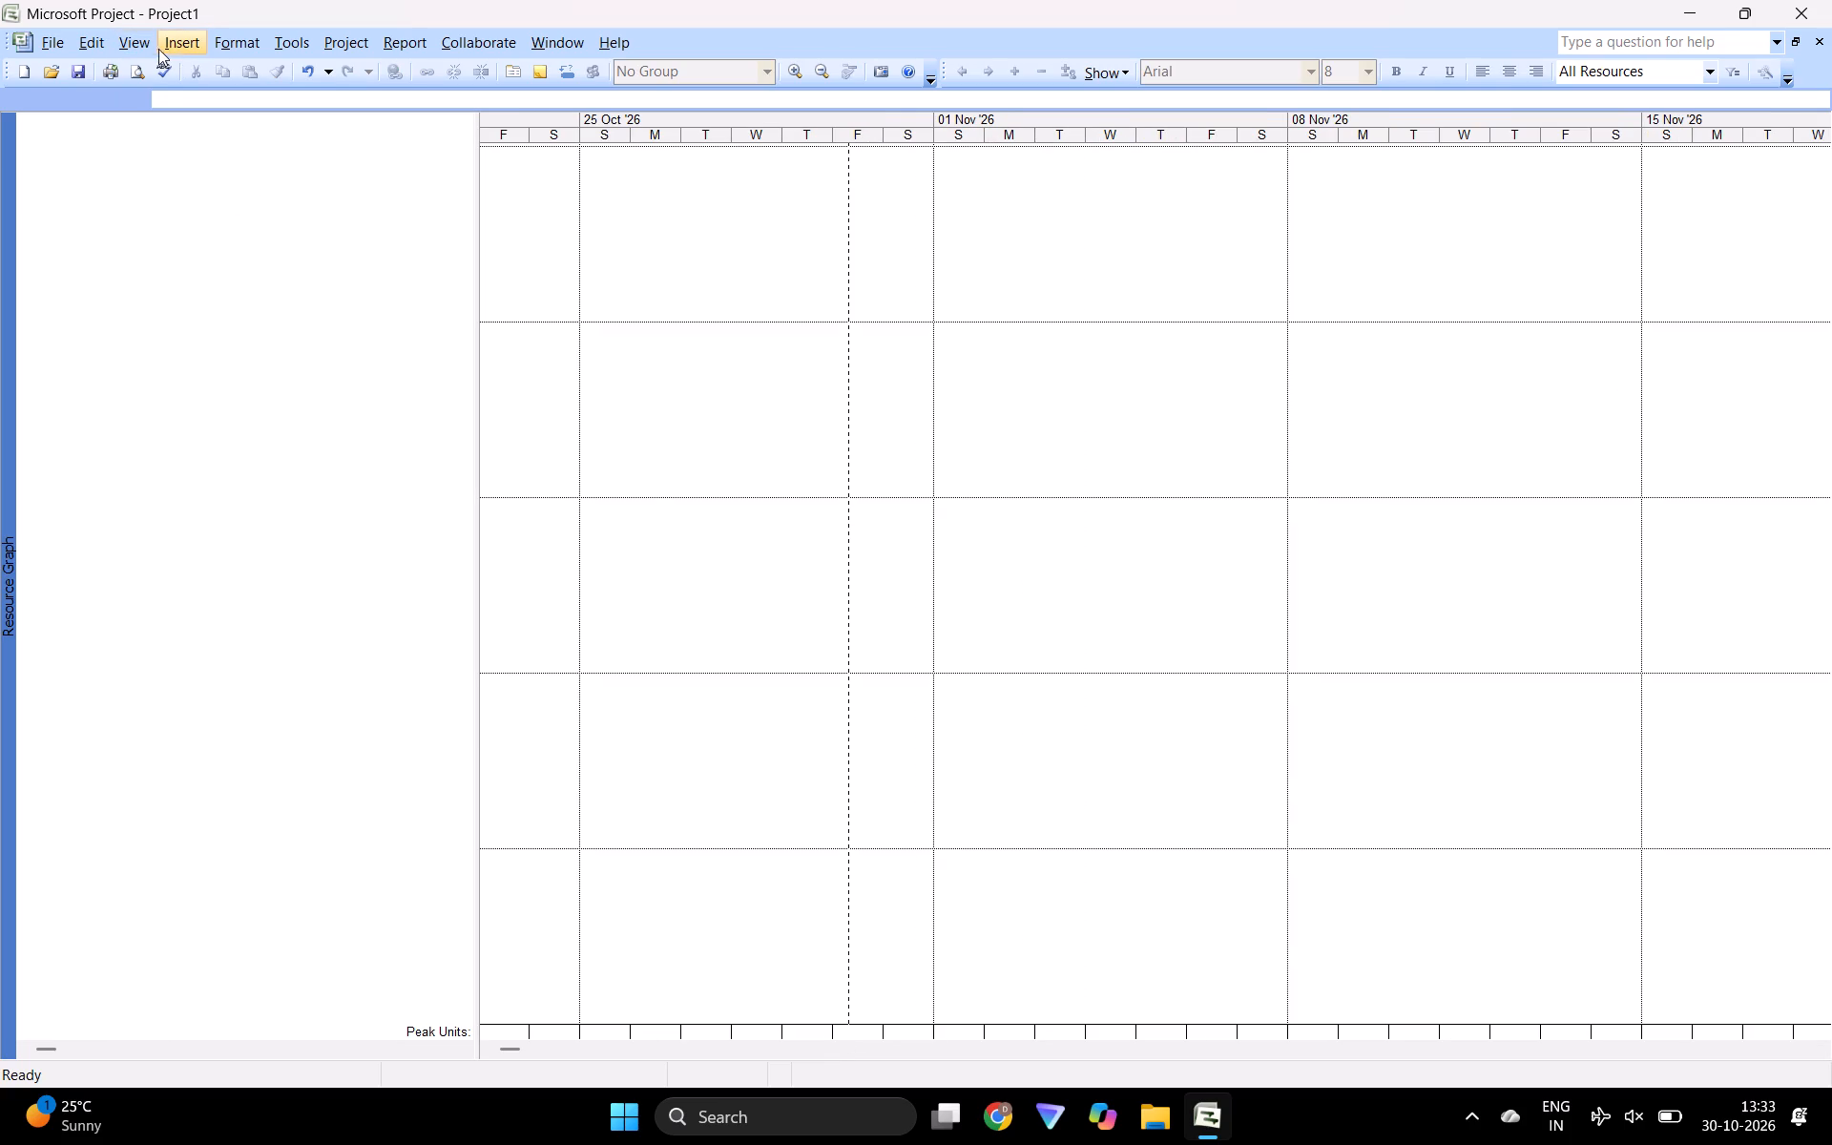
# Add five work resources in the Resource Sheet, named dhanush, ram, banner, abhi and krish.
pyautogui.click(148, 47)
pyautogui.click(219, 234)
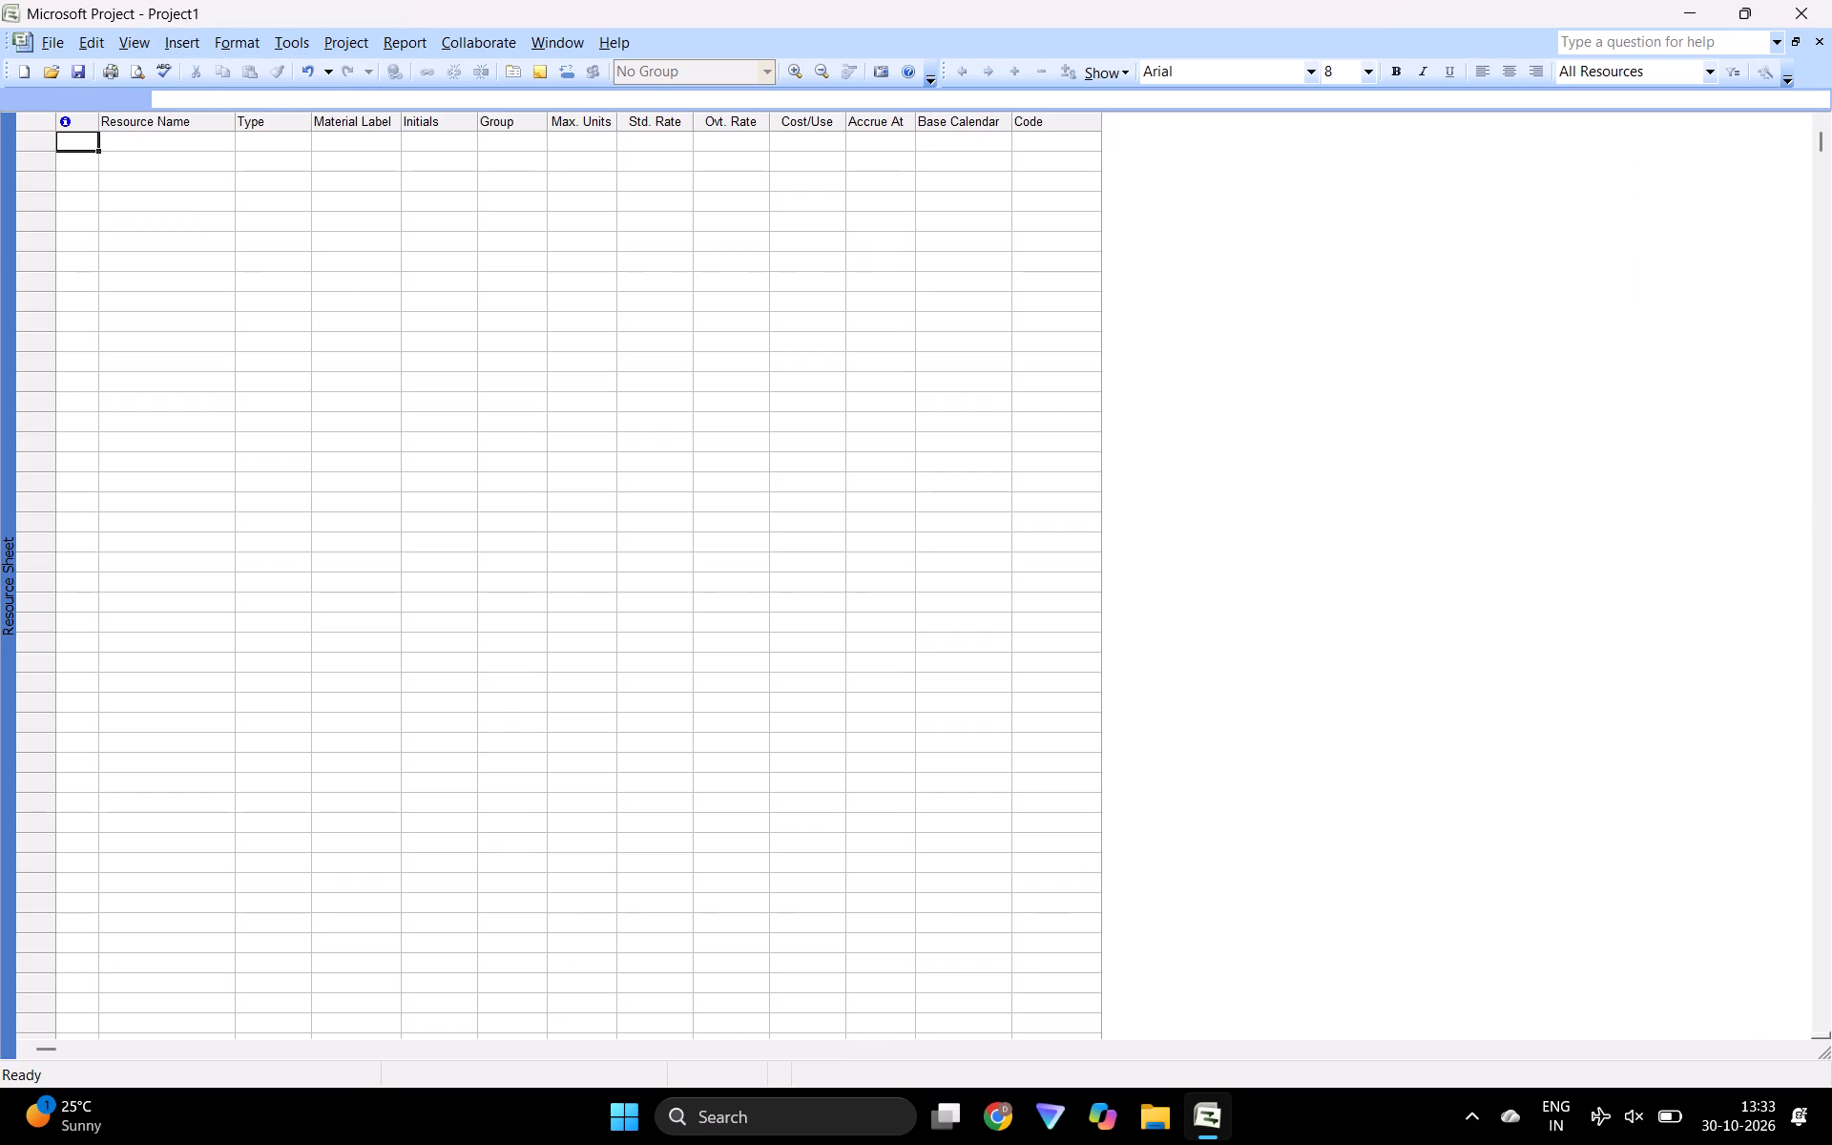
pyautogui.click(143, 150)
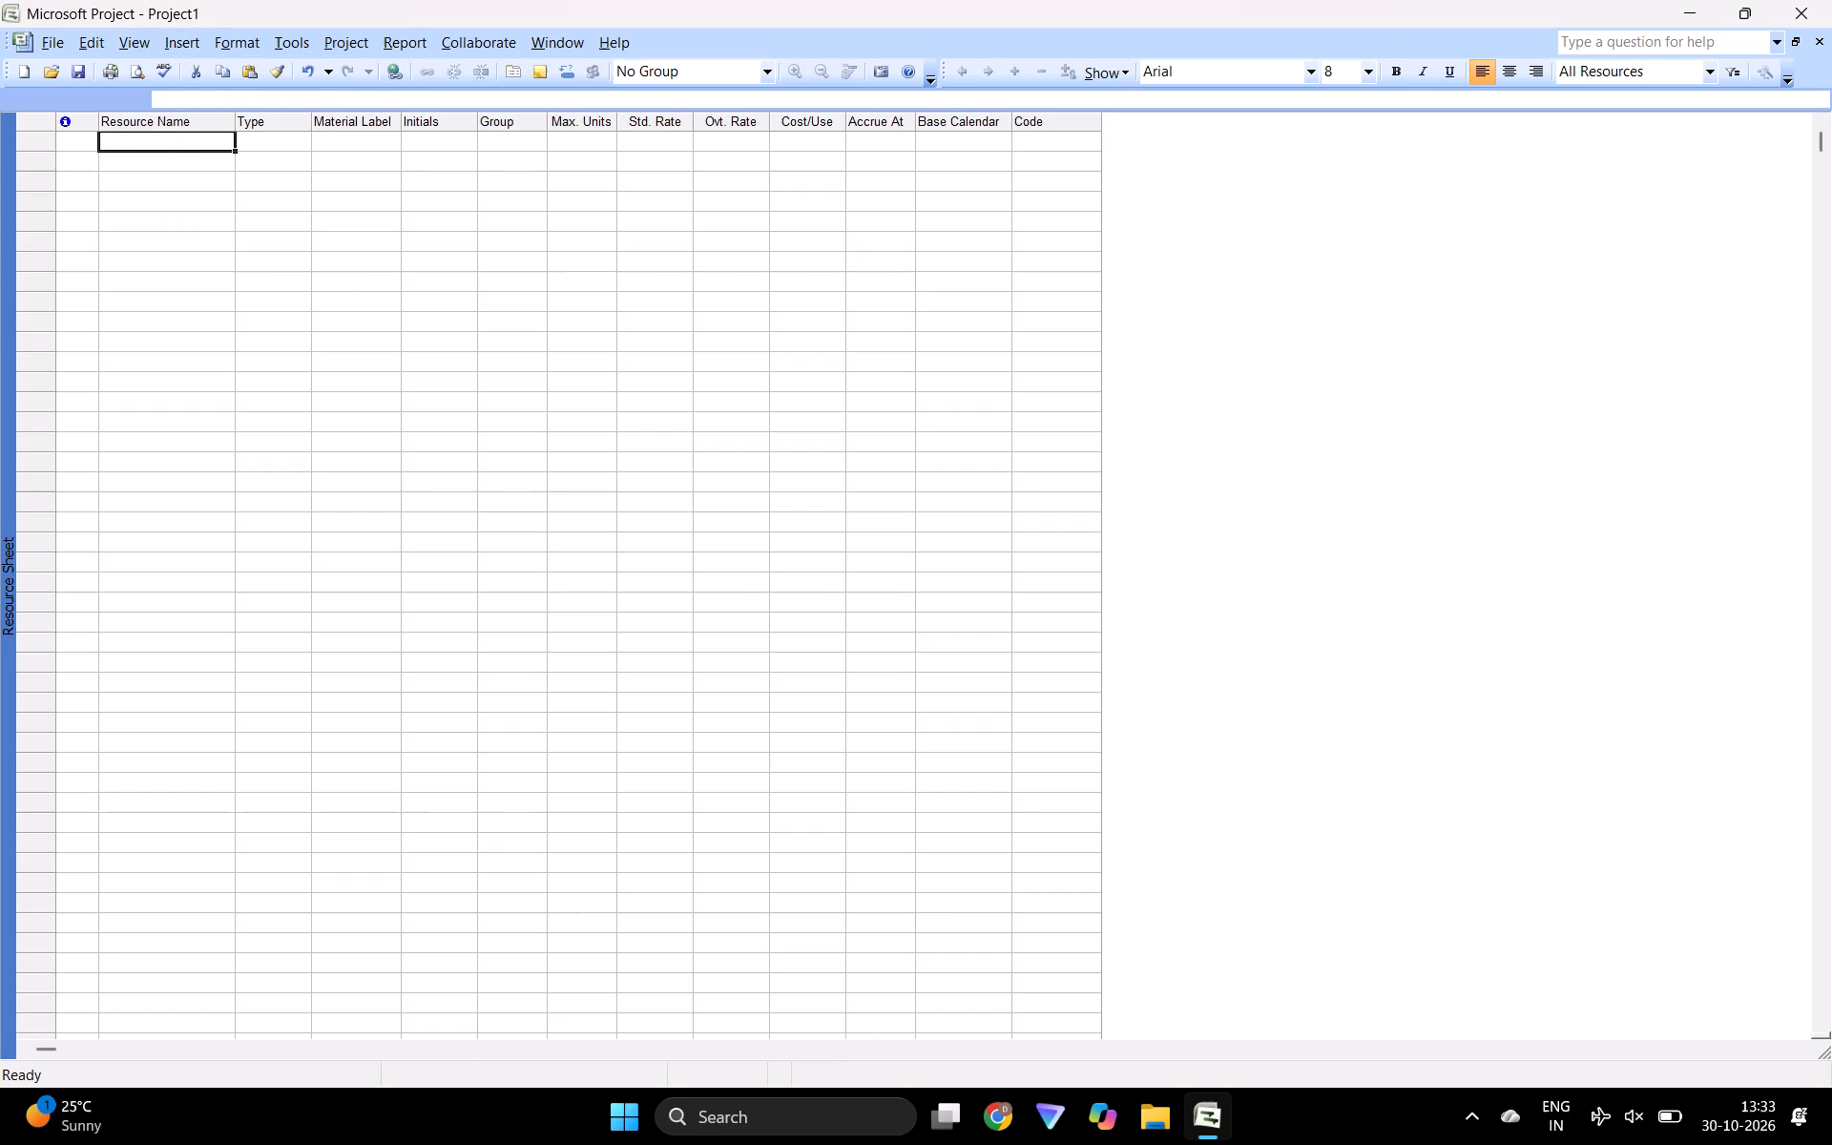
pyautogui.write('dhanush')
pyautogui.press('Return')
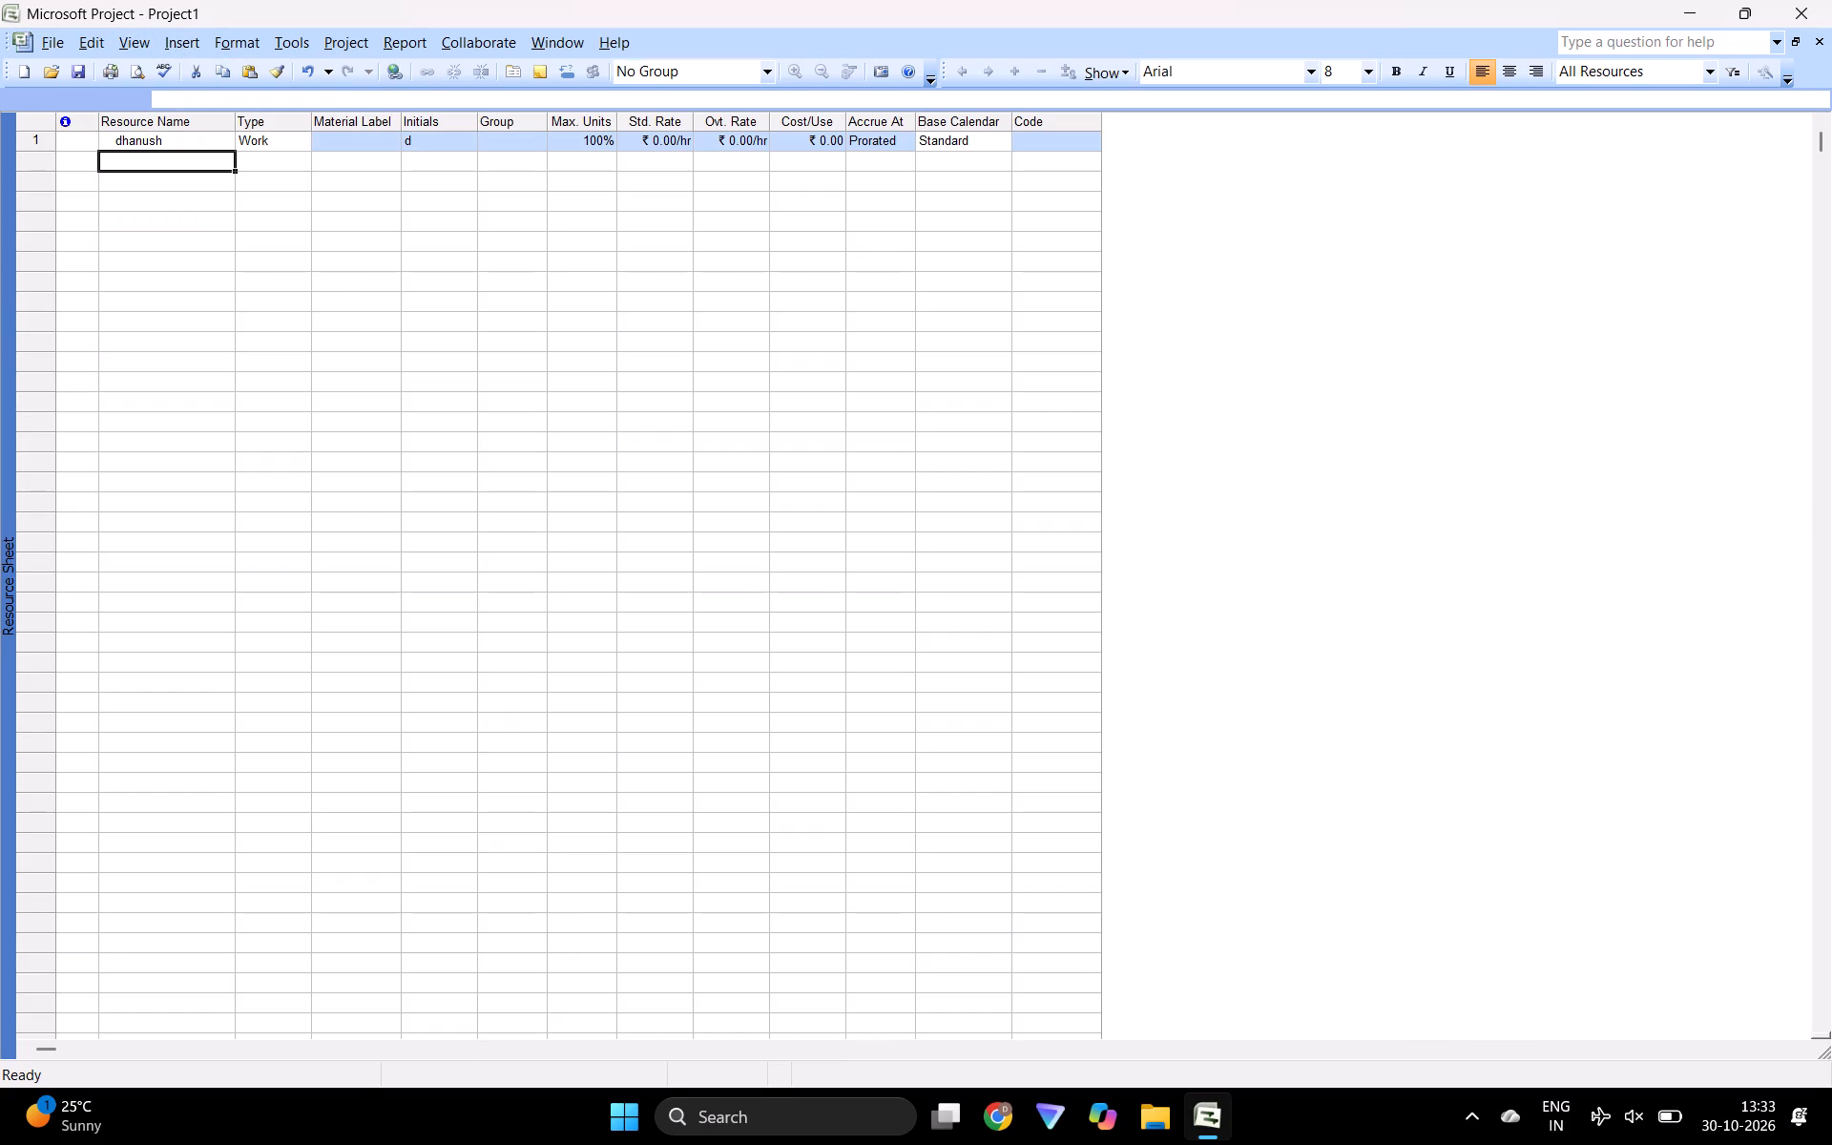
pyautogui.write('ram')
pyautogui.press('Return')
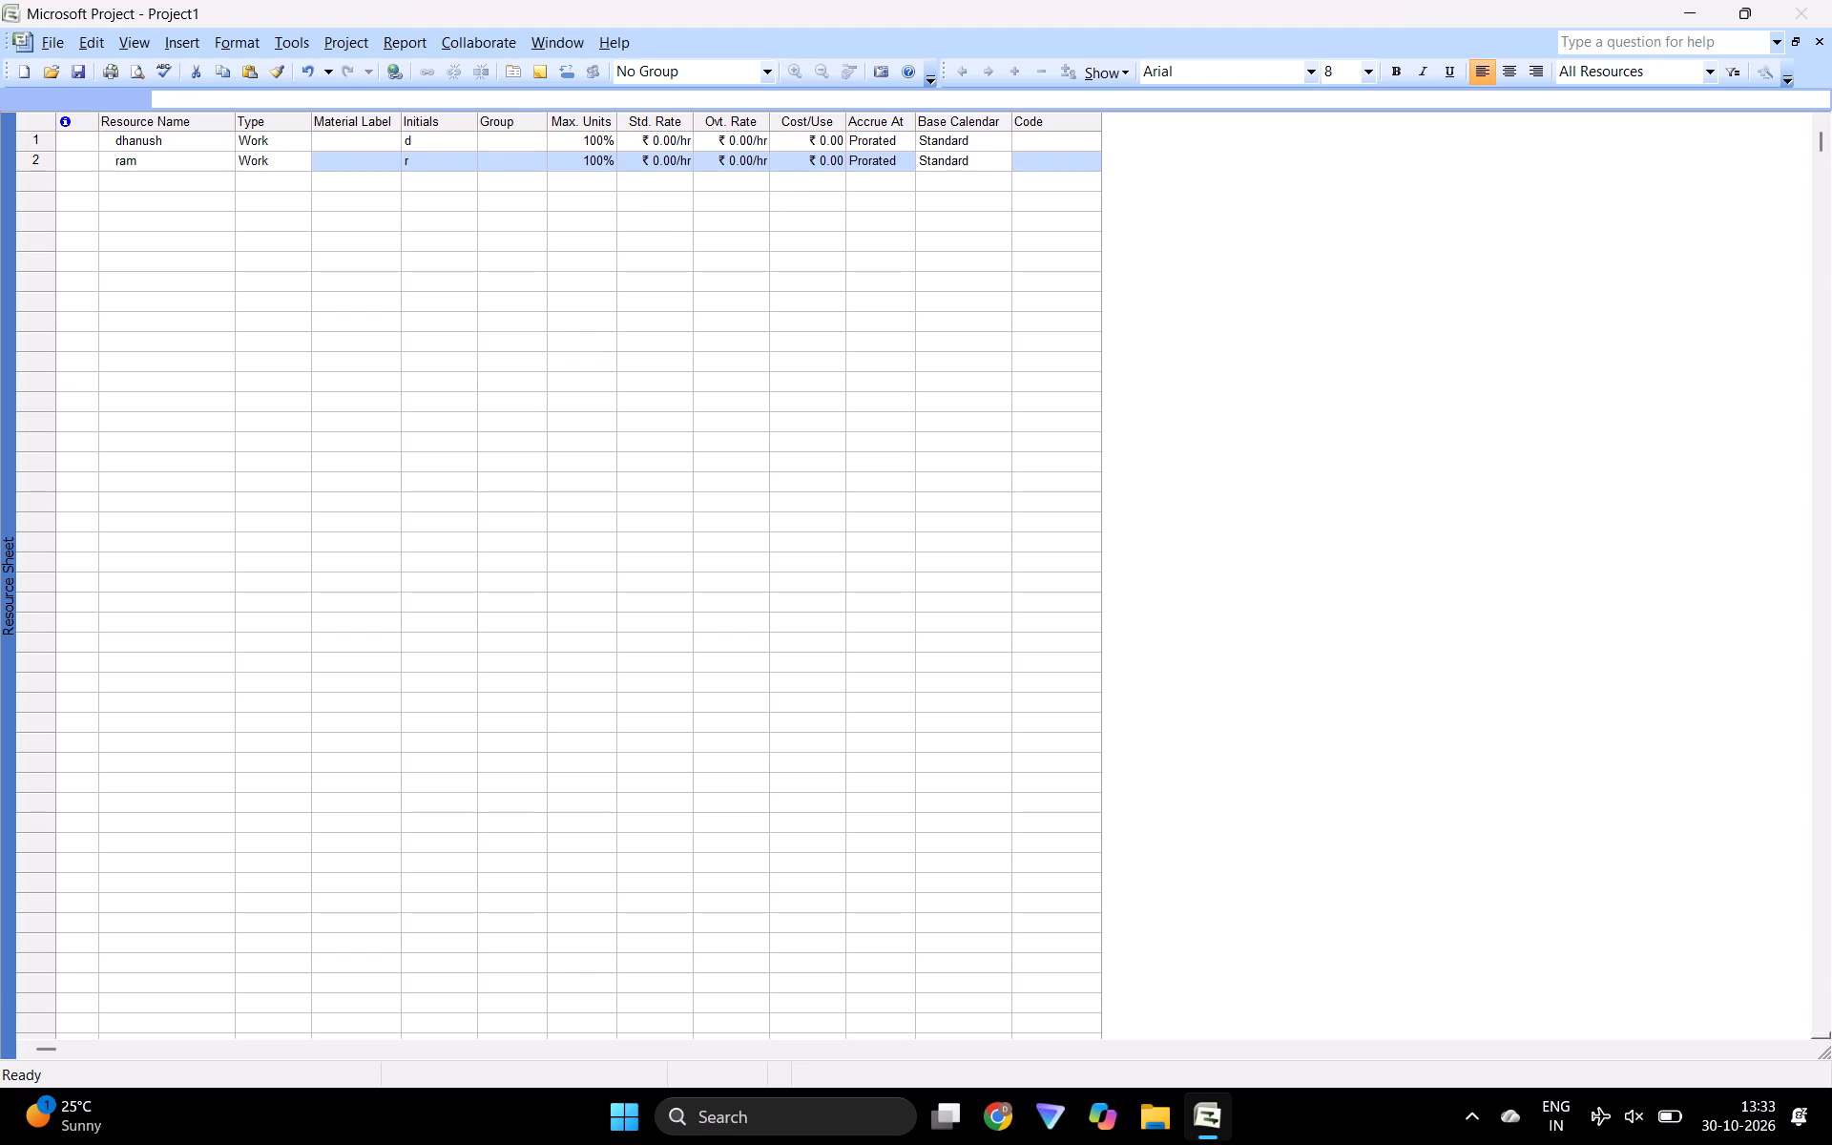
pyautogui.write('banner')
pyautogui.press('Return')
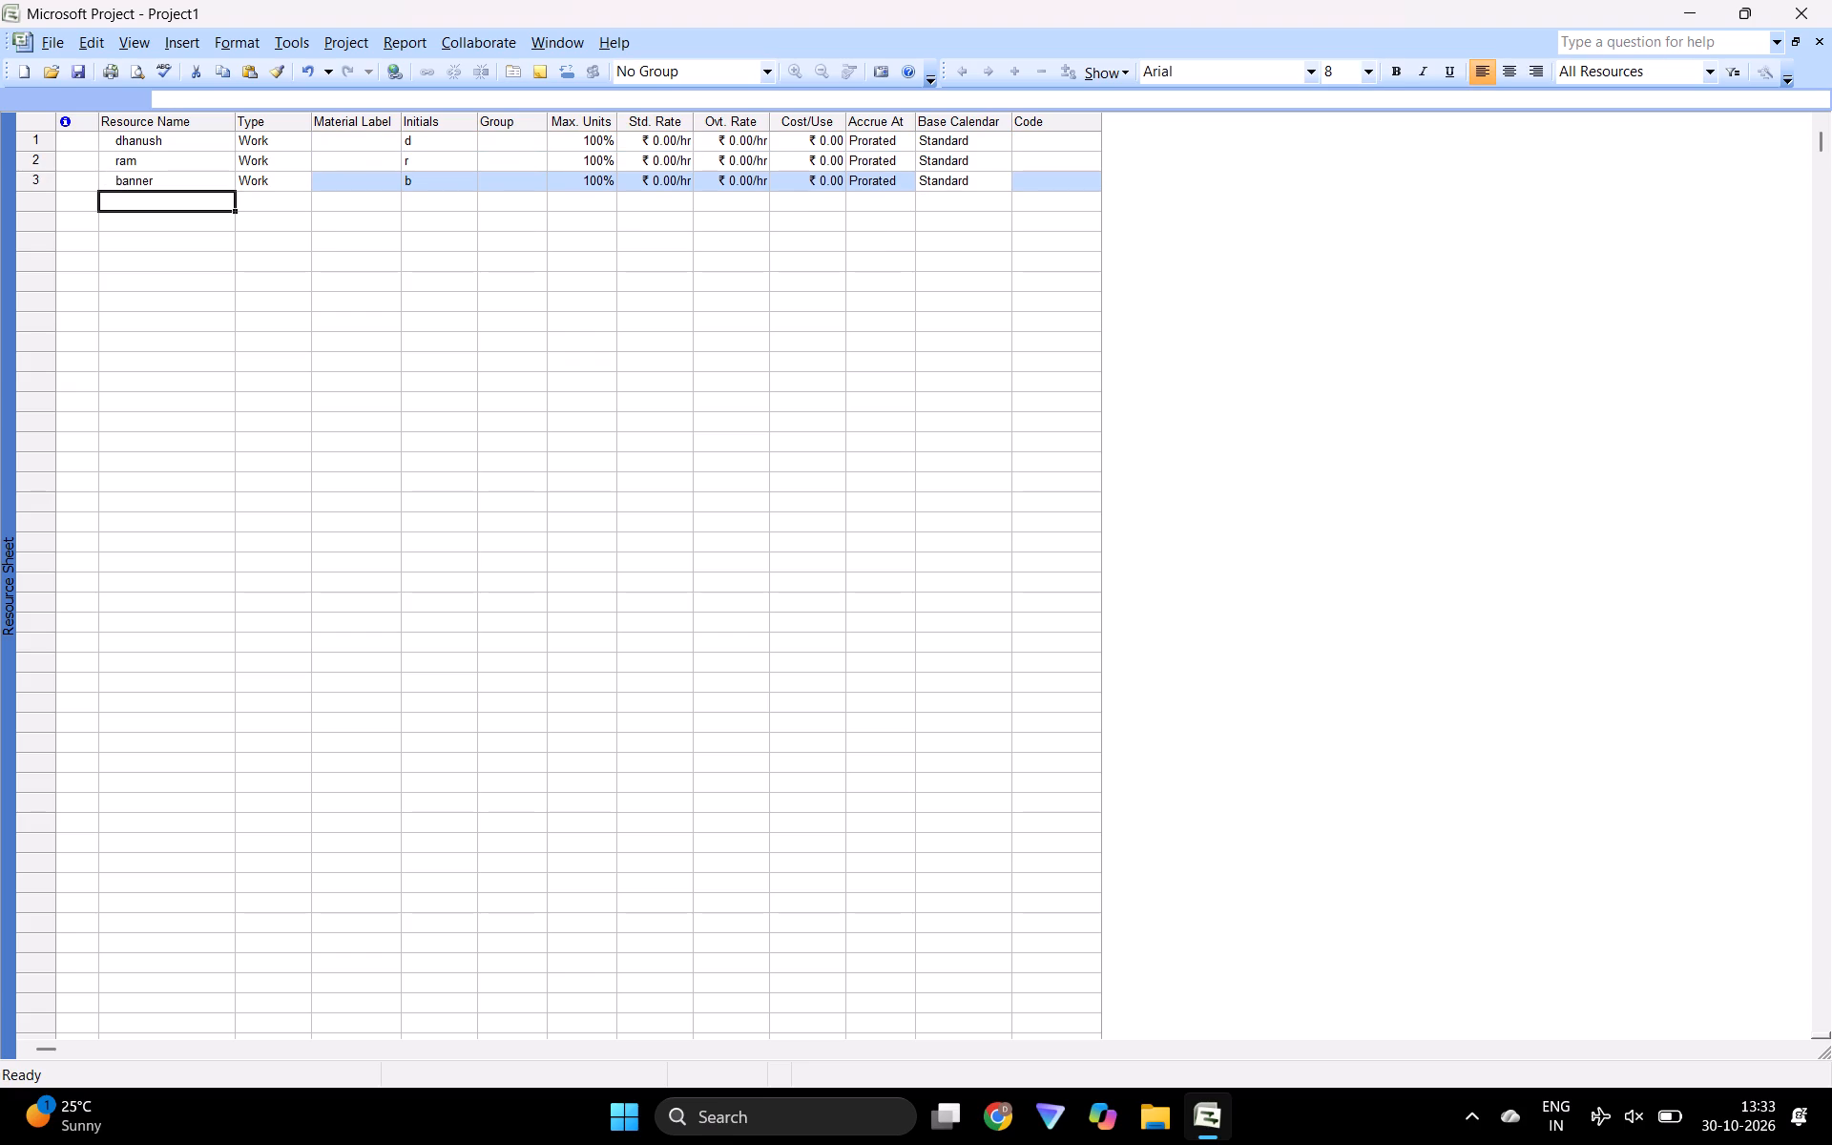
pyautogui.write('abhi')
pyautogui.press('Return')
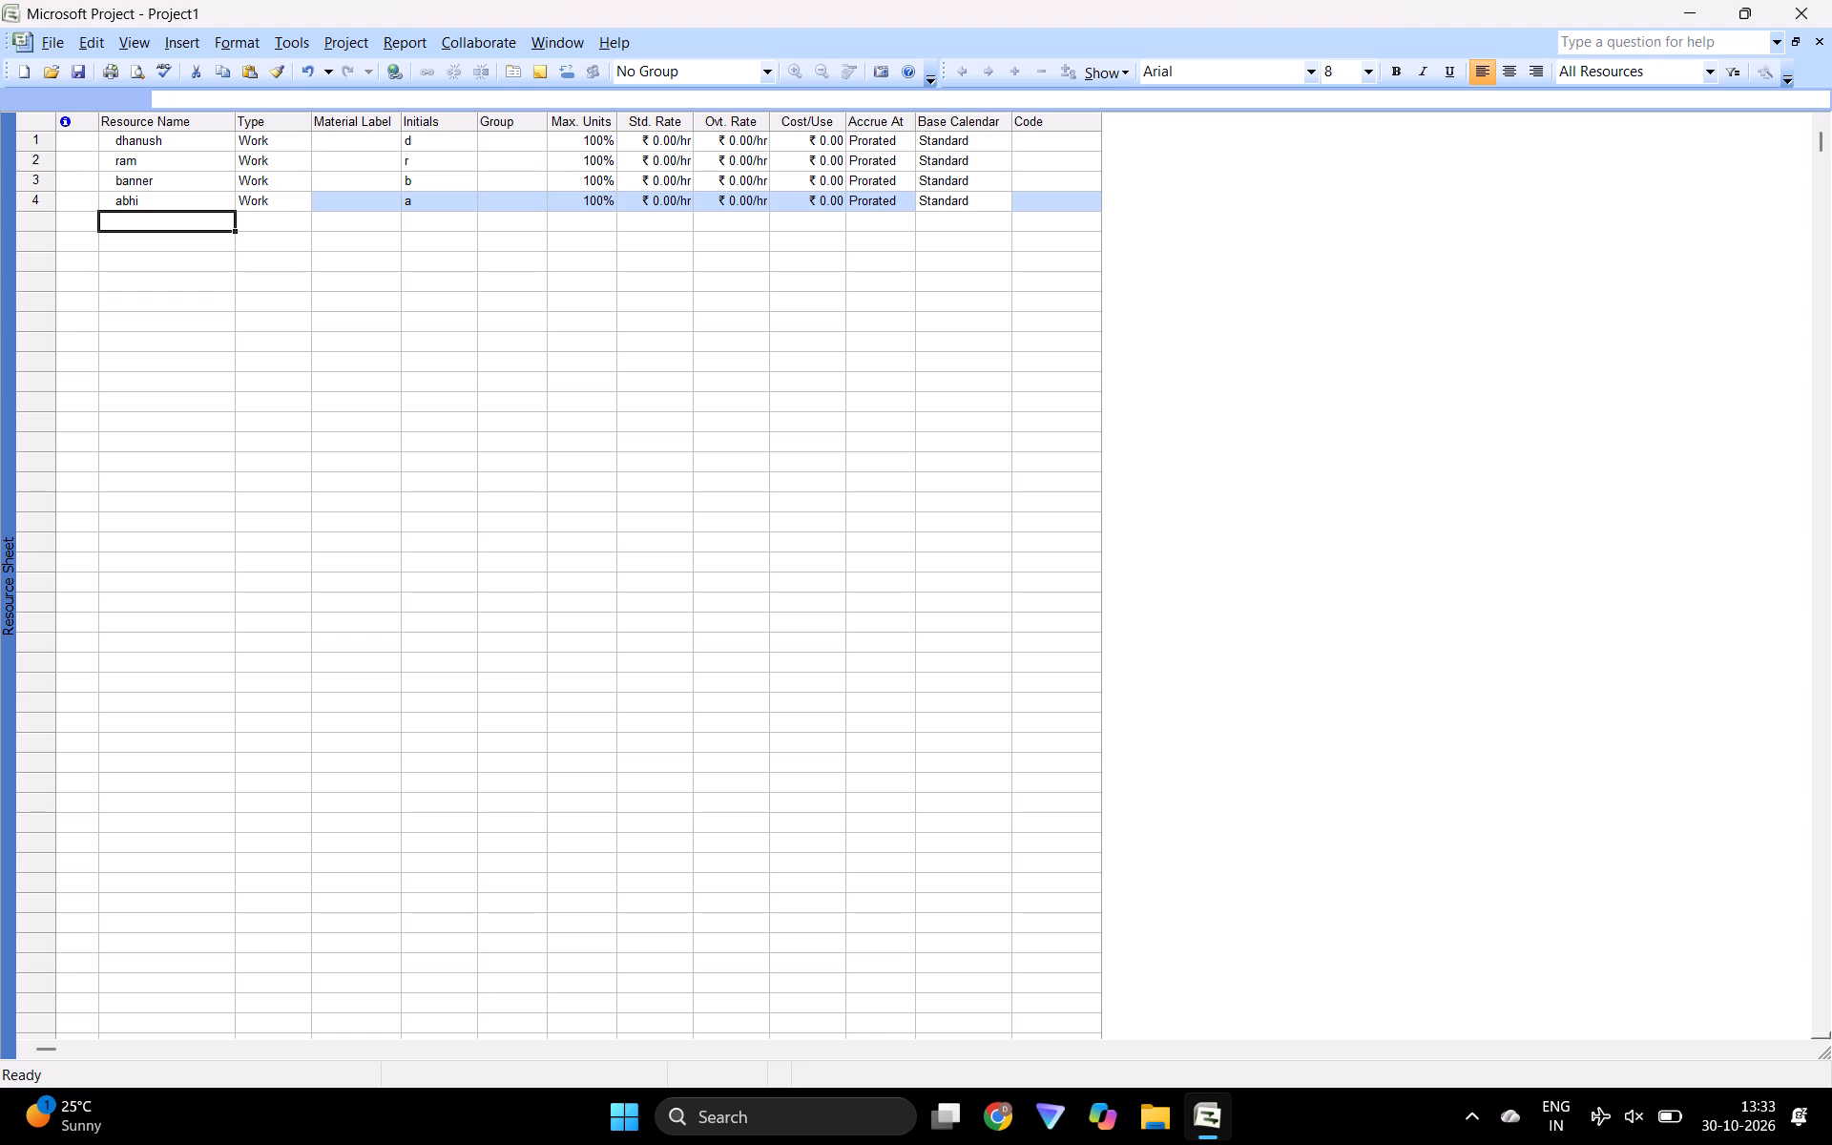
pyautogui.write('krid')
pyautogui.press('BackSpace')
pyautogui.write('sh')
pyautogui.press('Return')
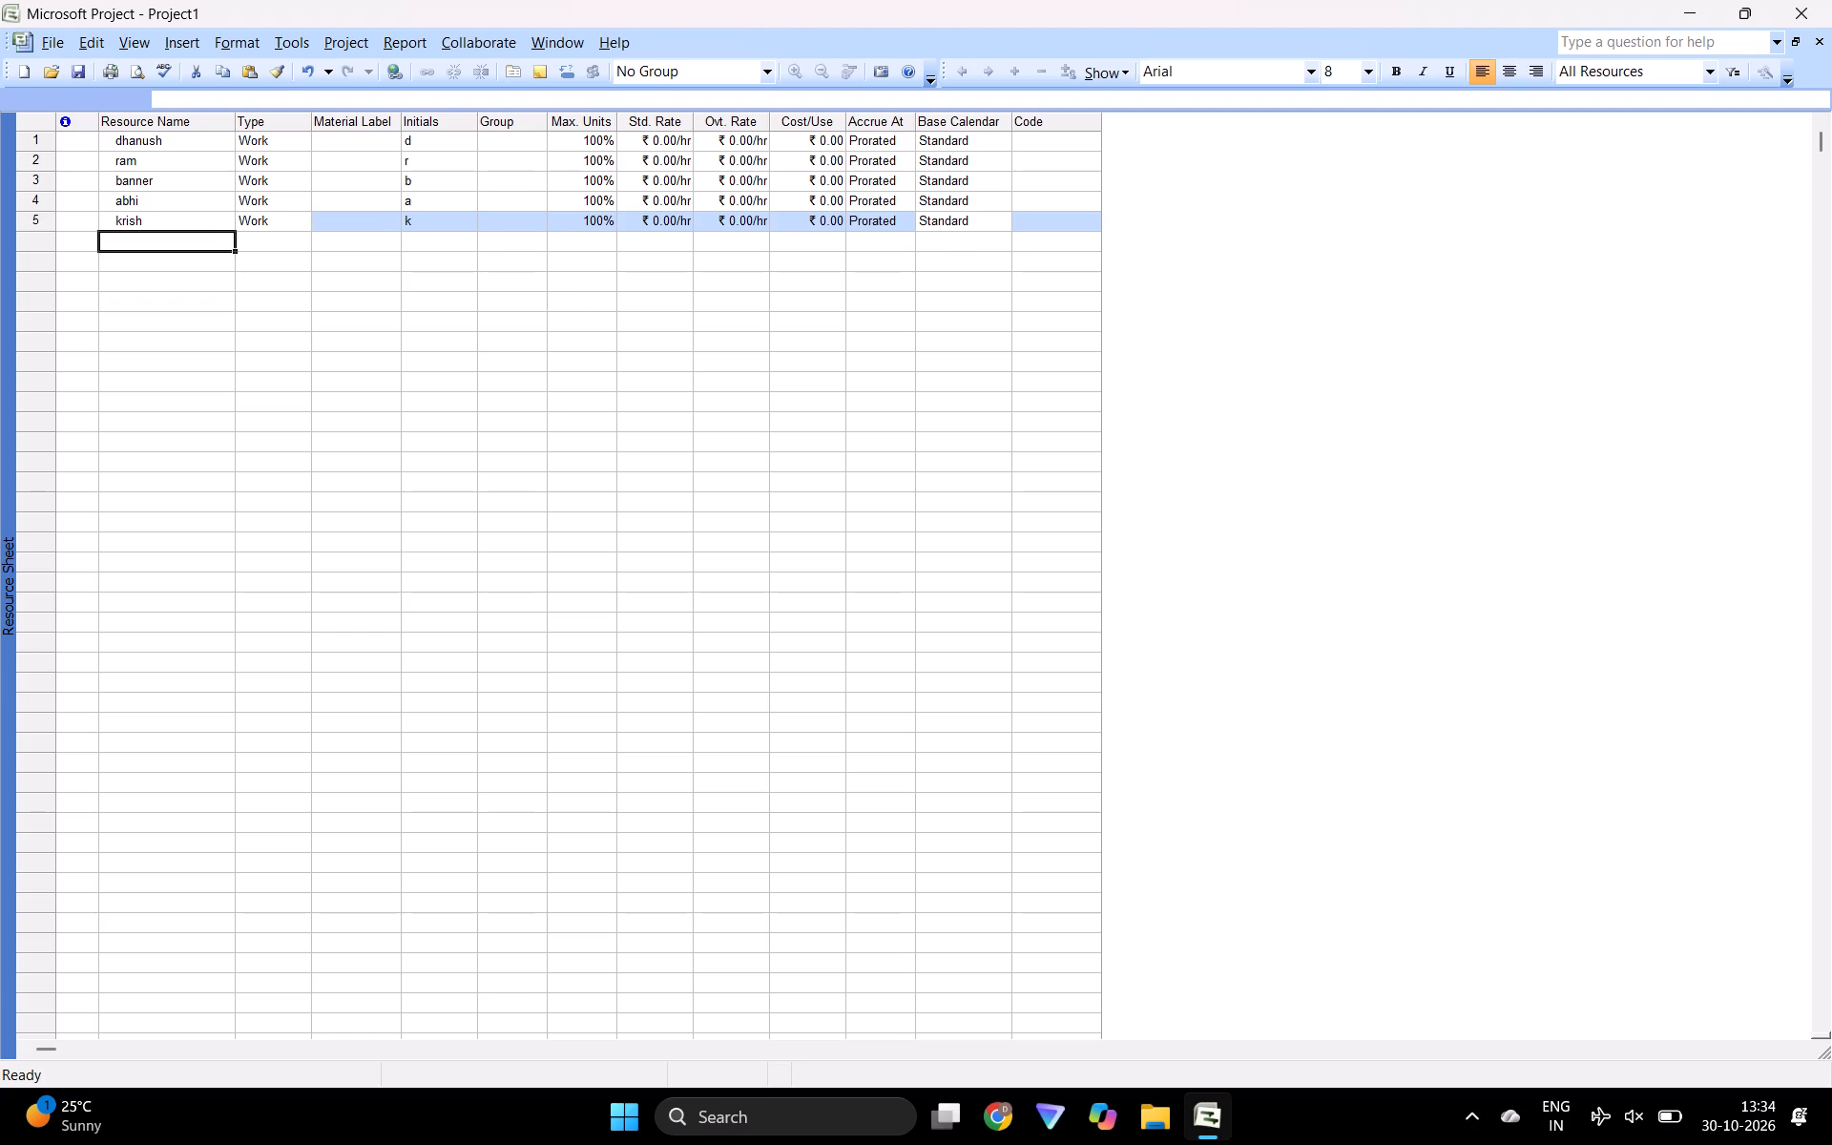
# Change the resource name of the first resource, dhanush, to 100 in its resource information.
pyautogui.doubleClick(739, 144)
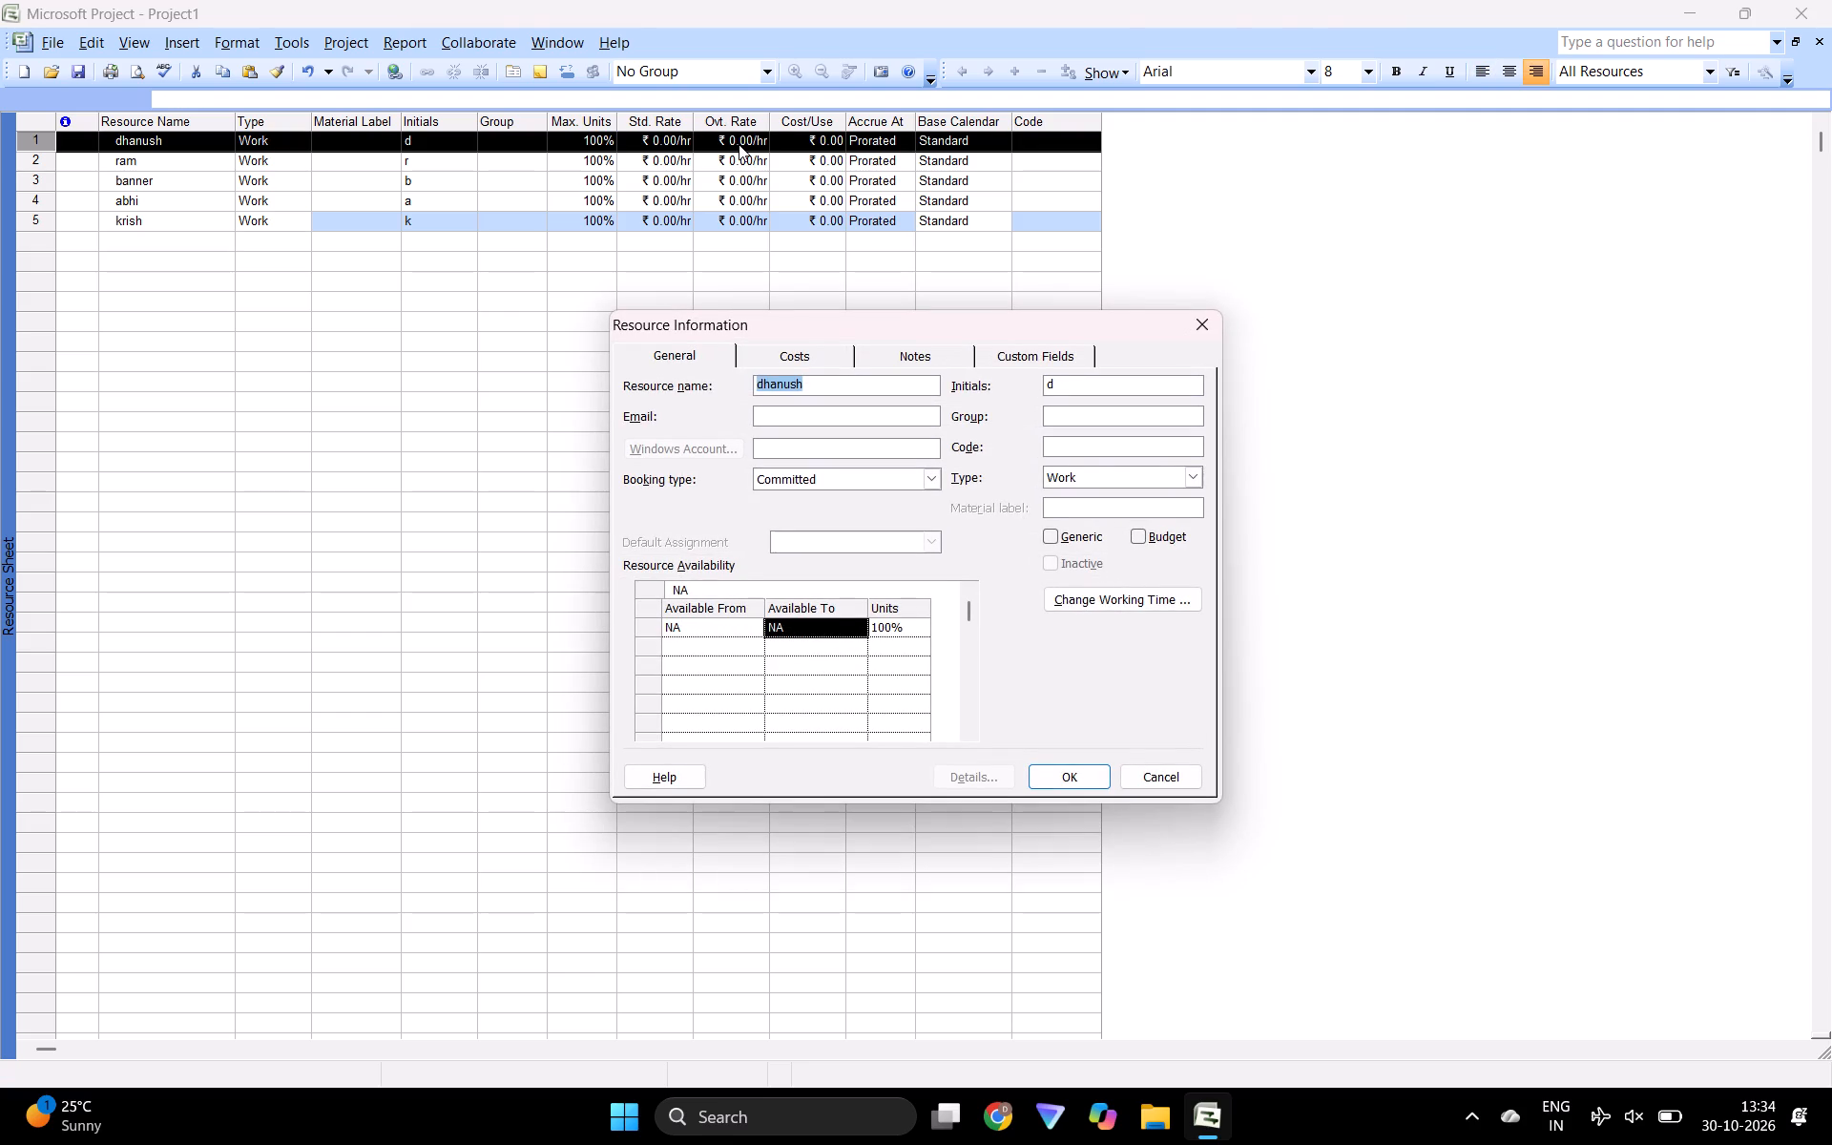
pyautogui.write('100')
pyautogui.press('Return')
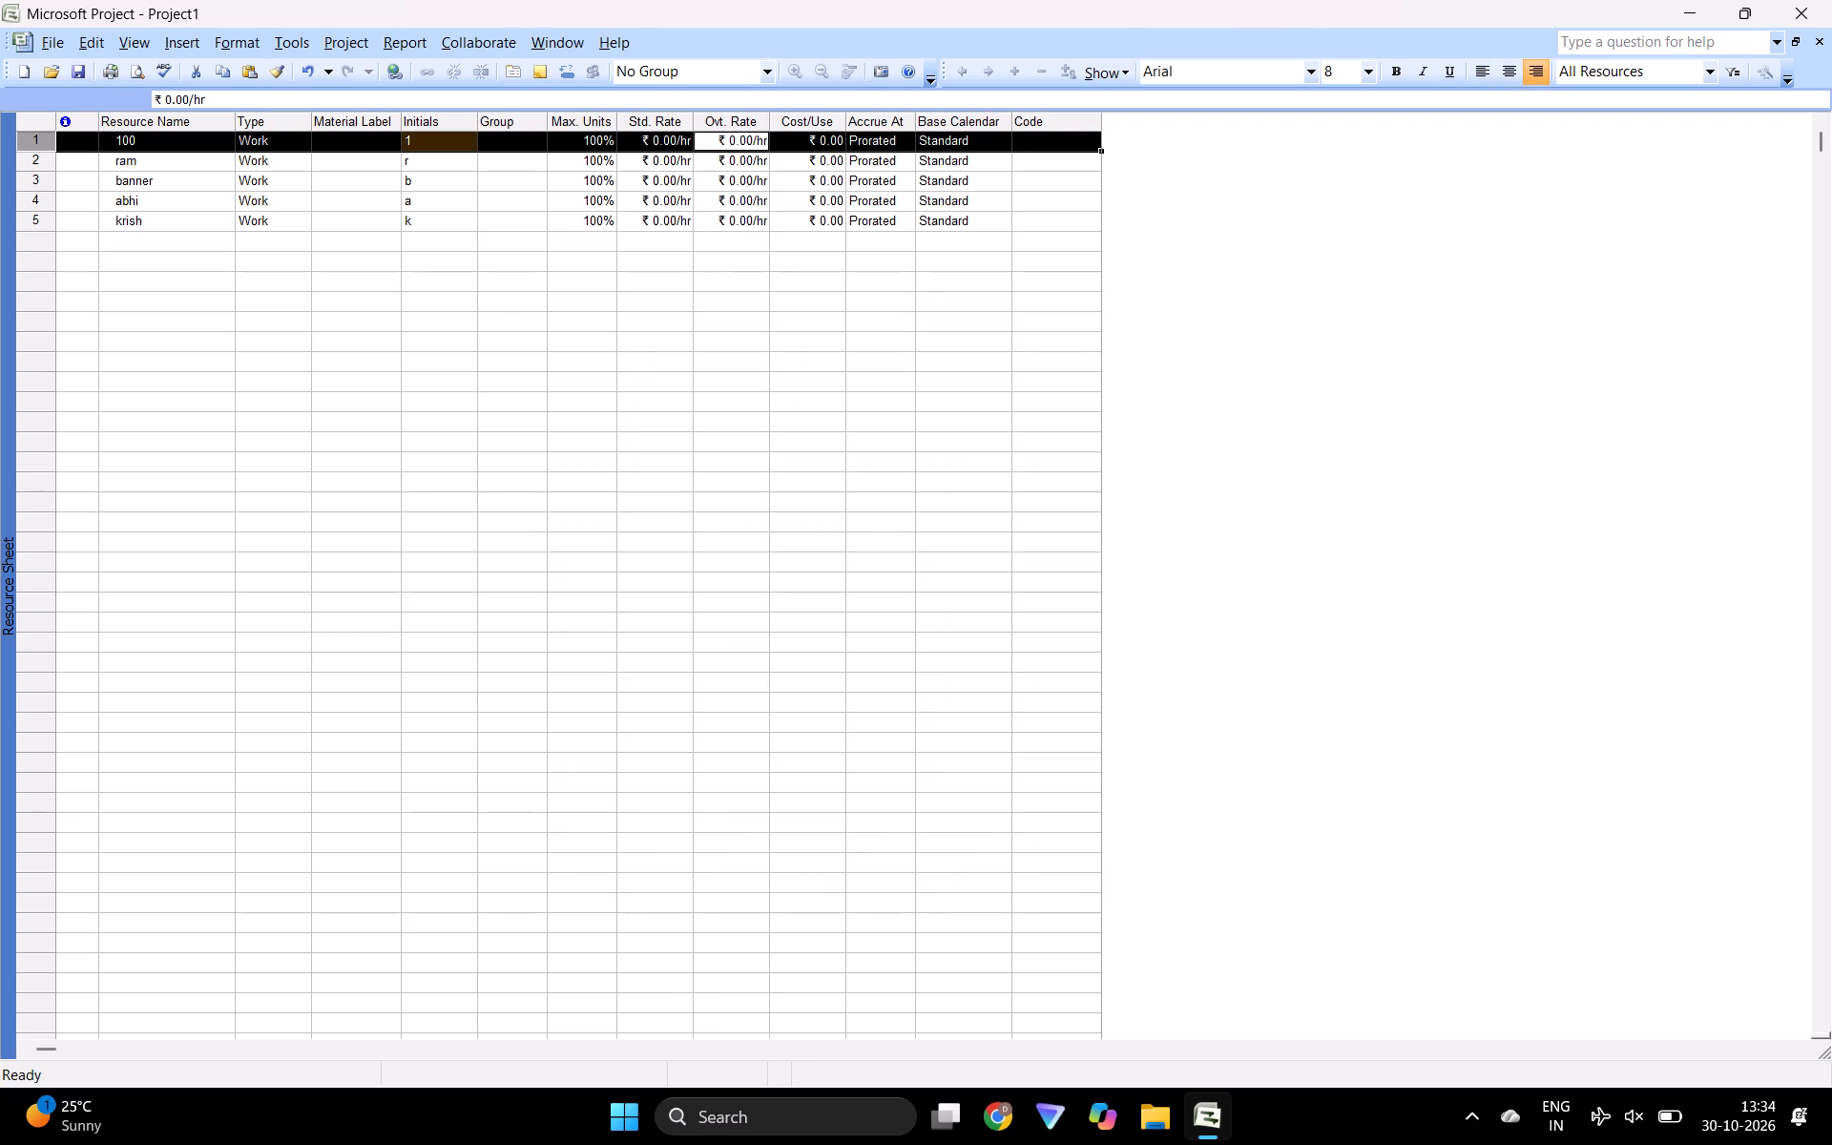
# Set the standard hourly rates of the five resources, in row order, to 100, 200, 300, 100 and 100.
pyautogui.click(648, 150)
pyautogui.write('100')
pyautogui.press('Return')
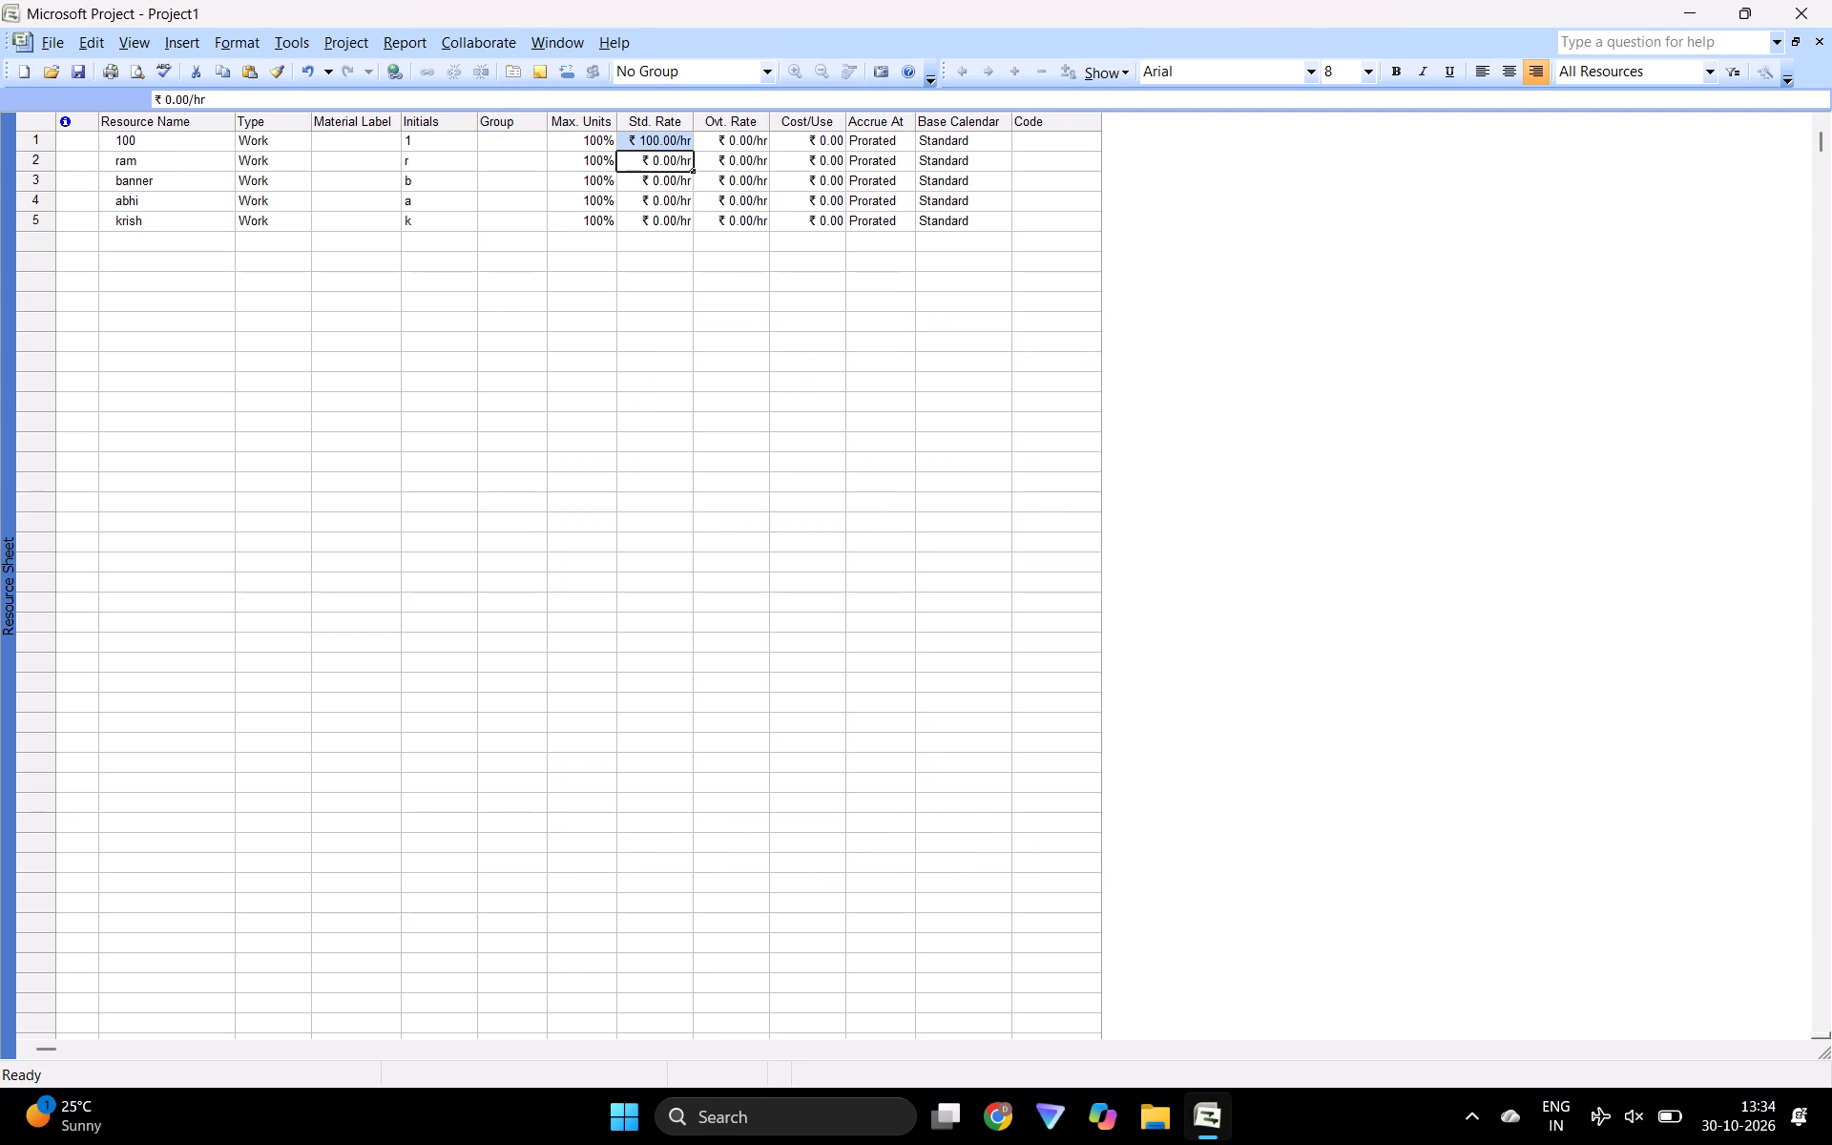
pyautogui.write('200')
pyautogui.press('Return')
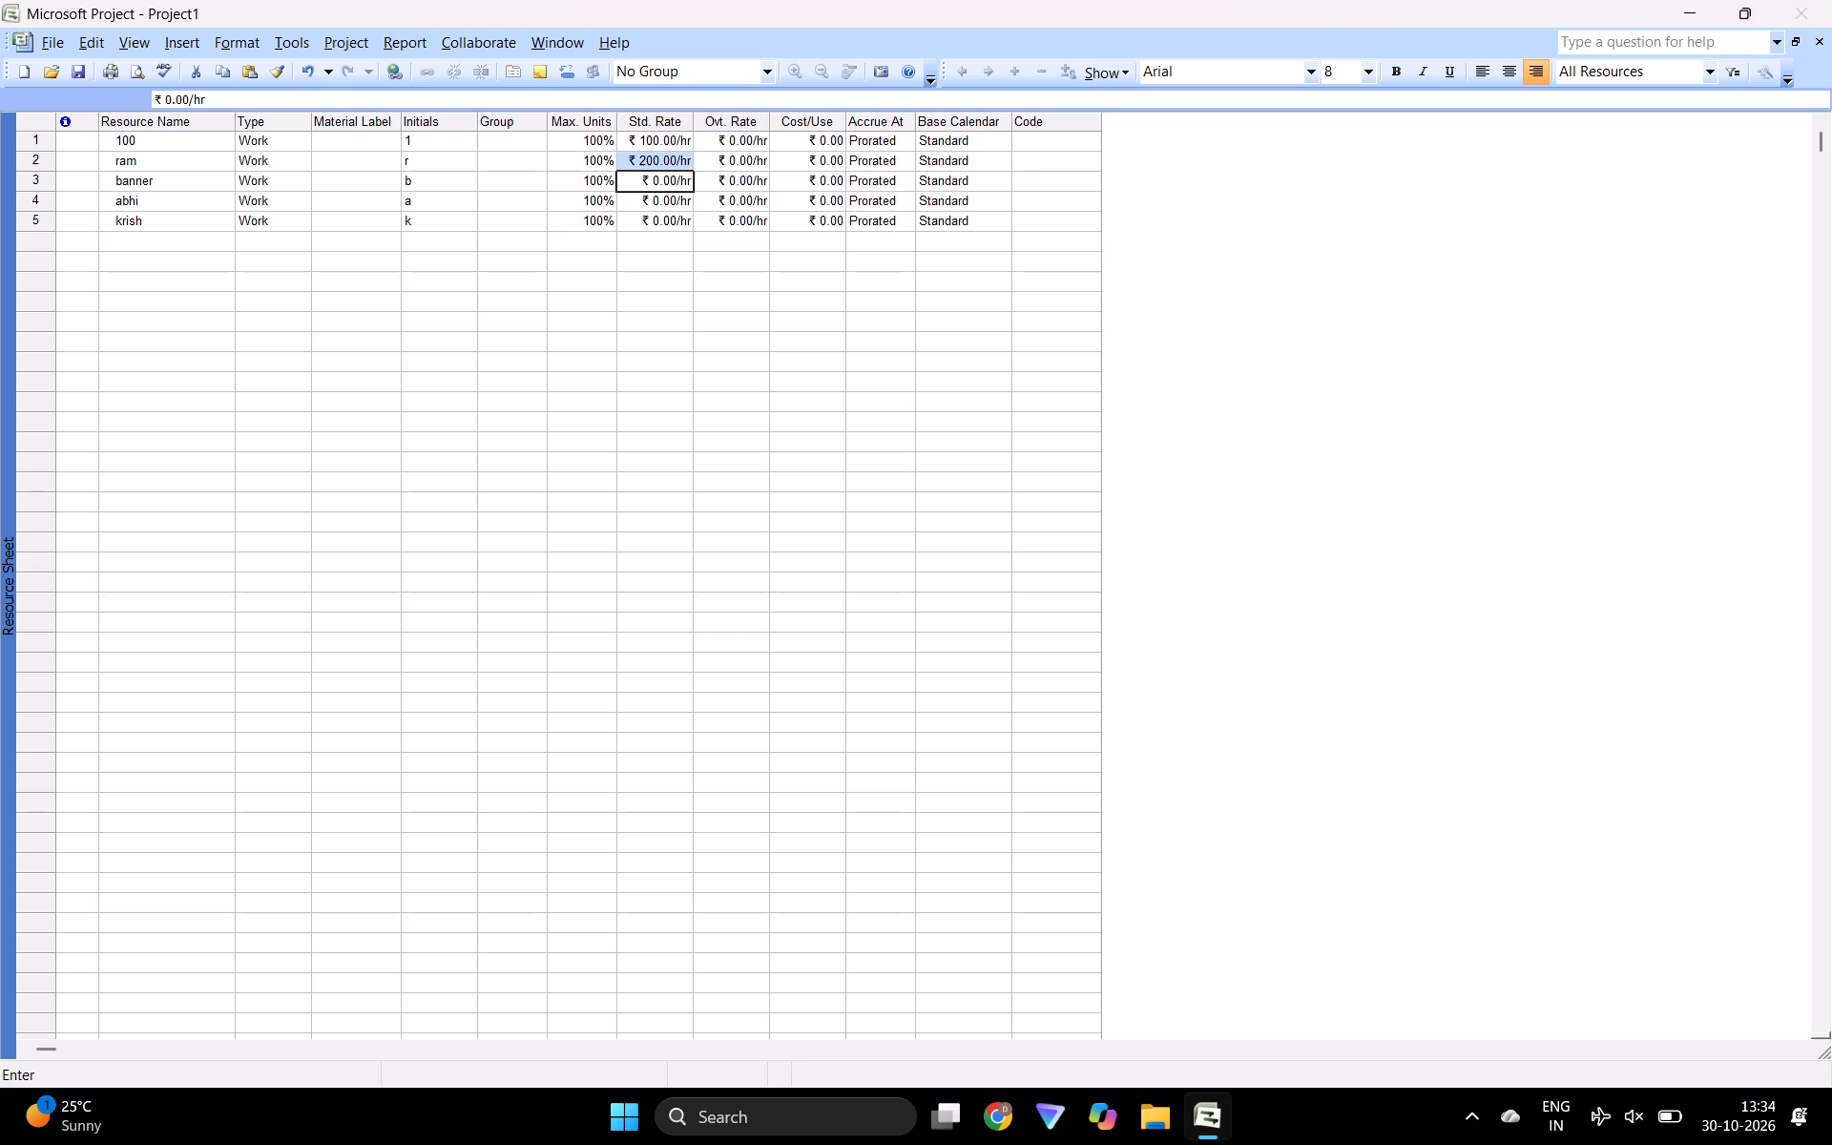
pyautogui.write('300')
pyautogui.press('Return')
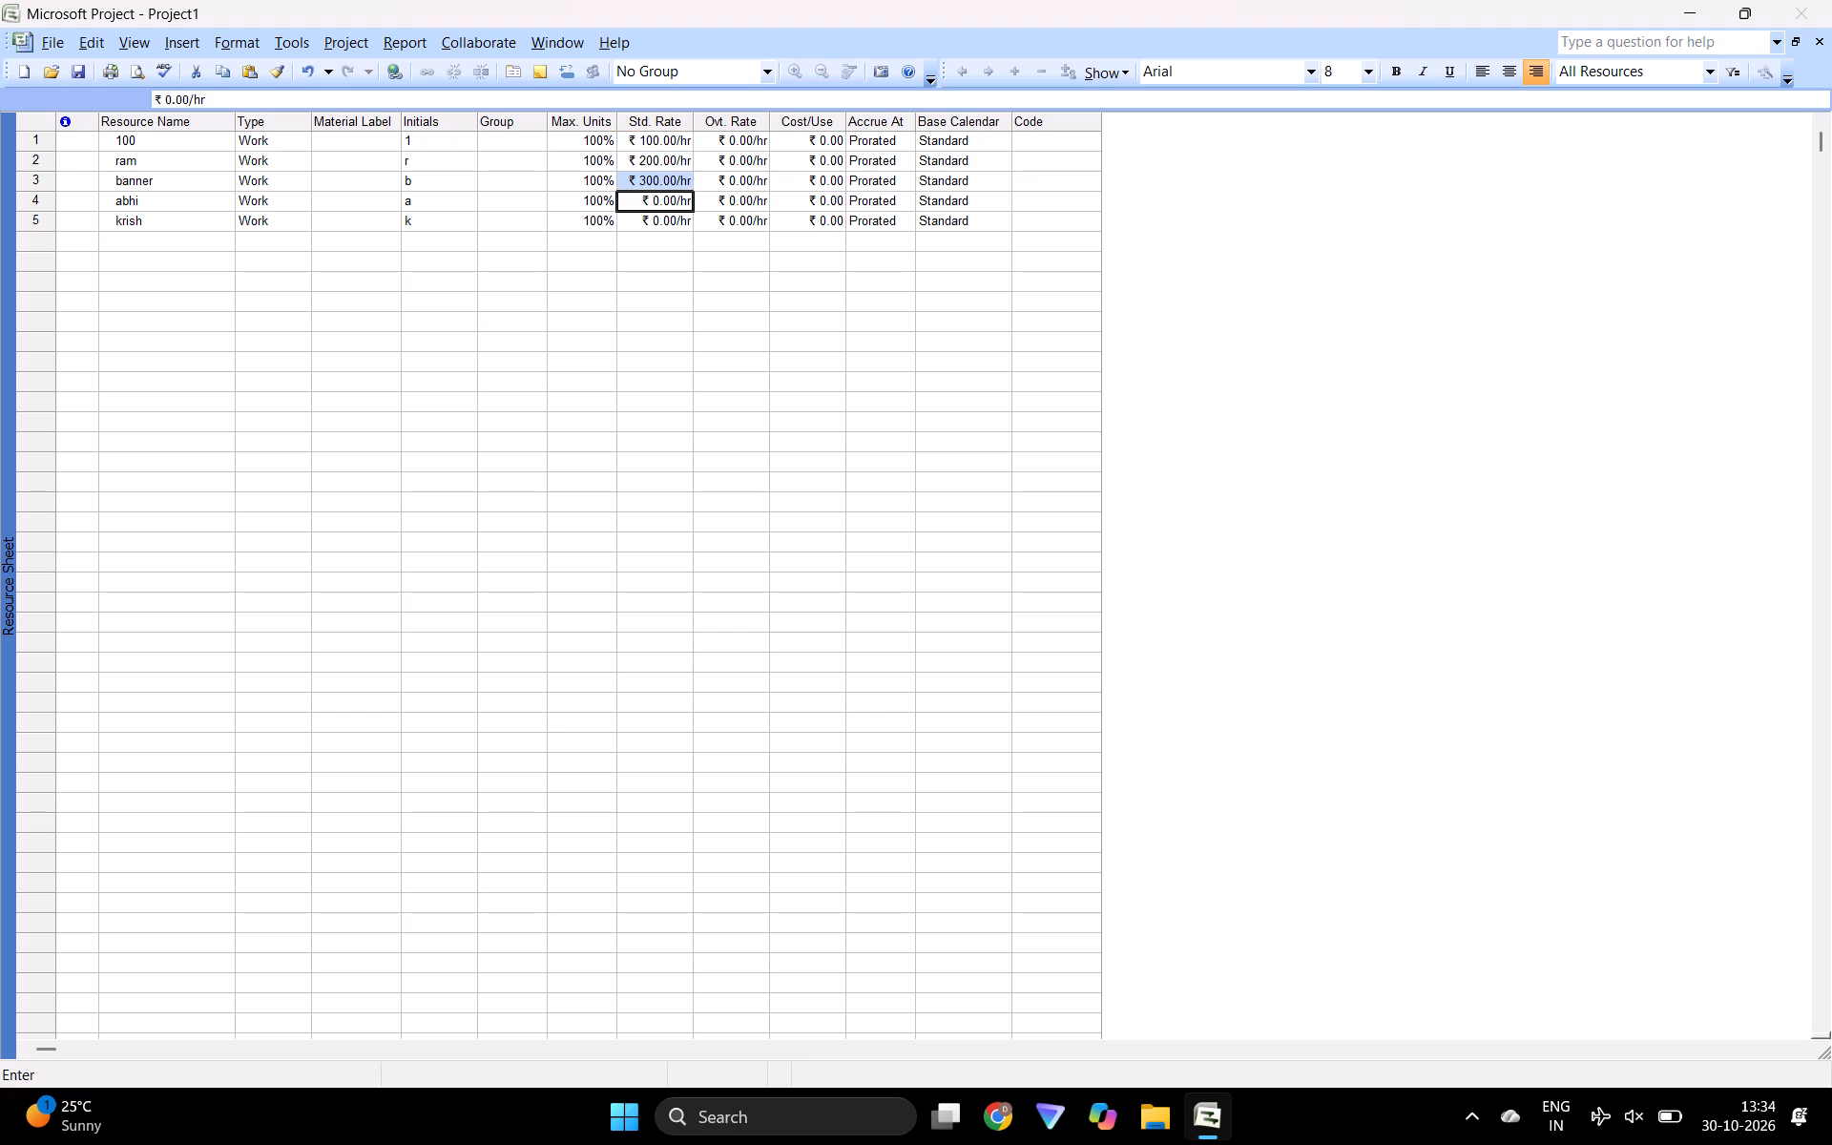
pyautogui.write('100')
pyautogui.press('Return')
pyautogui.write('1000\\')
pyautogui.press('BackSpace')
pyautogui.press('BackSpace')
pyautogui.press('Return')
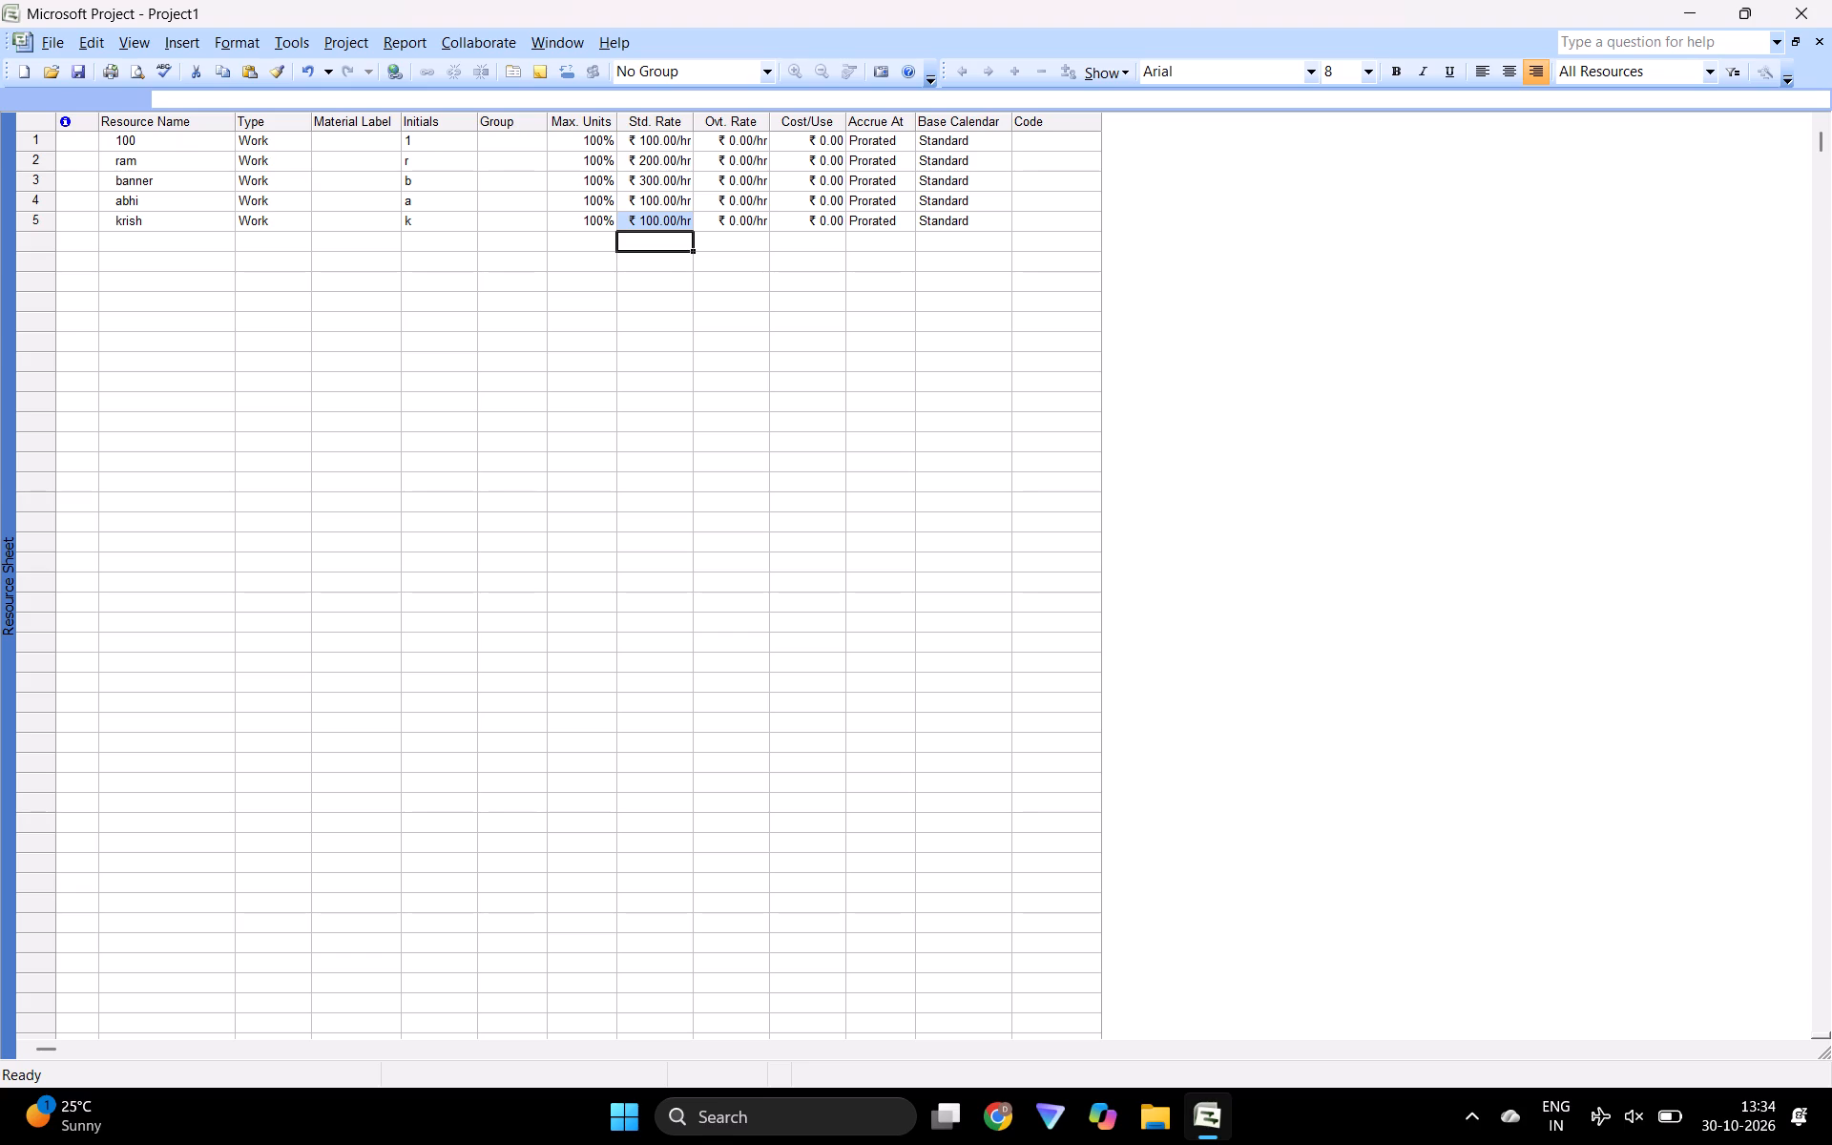
# Return to the Gantt Chart and assign abhi to summary task 1, project initiation, and banner to summary task 2, Requirement Analysis.
pyautogui.click(143, 39)
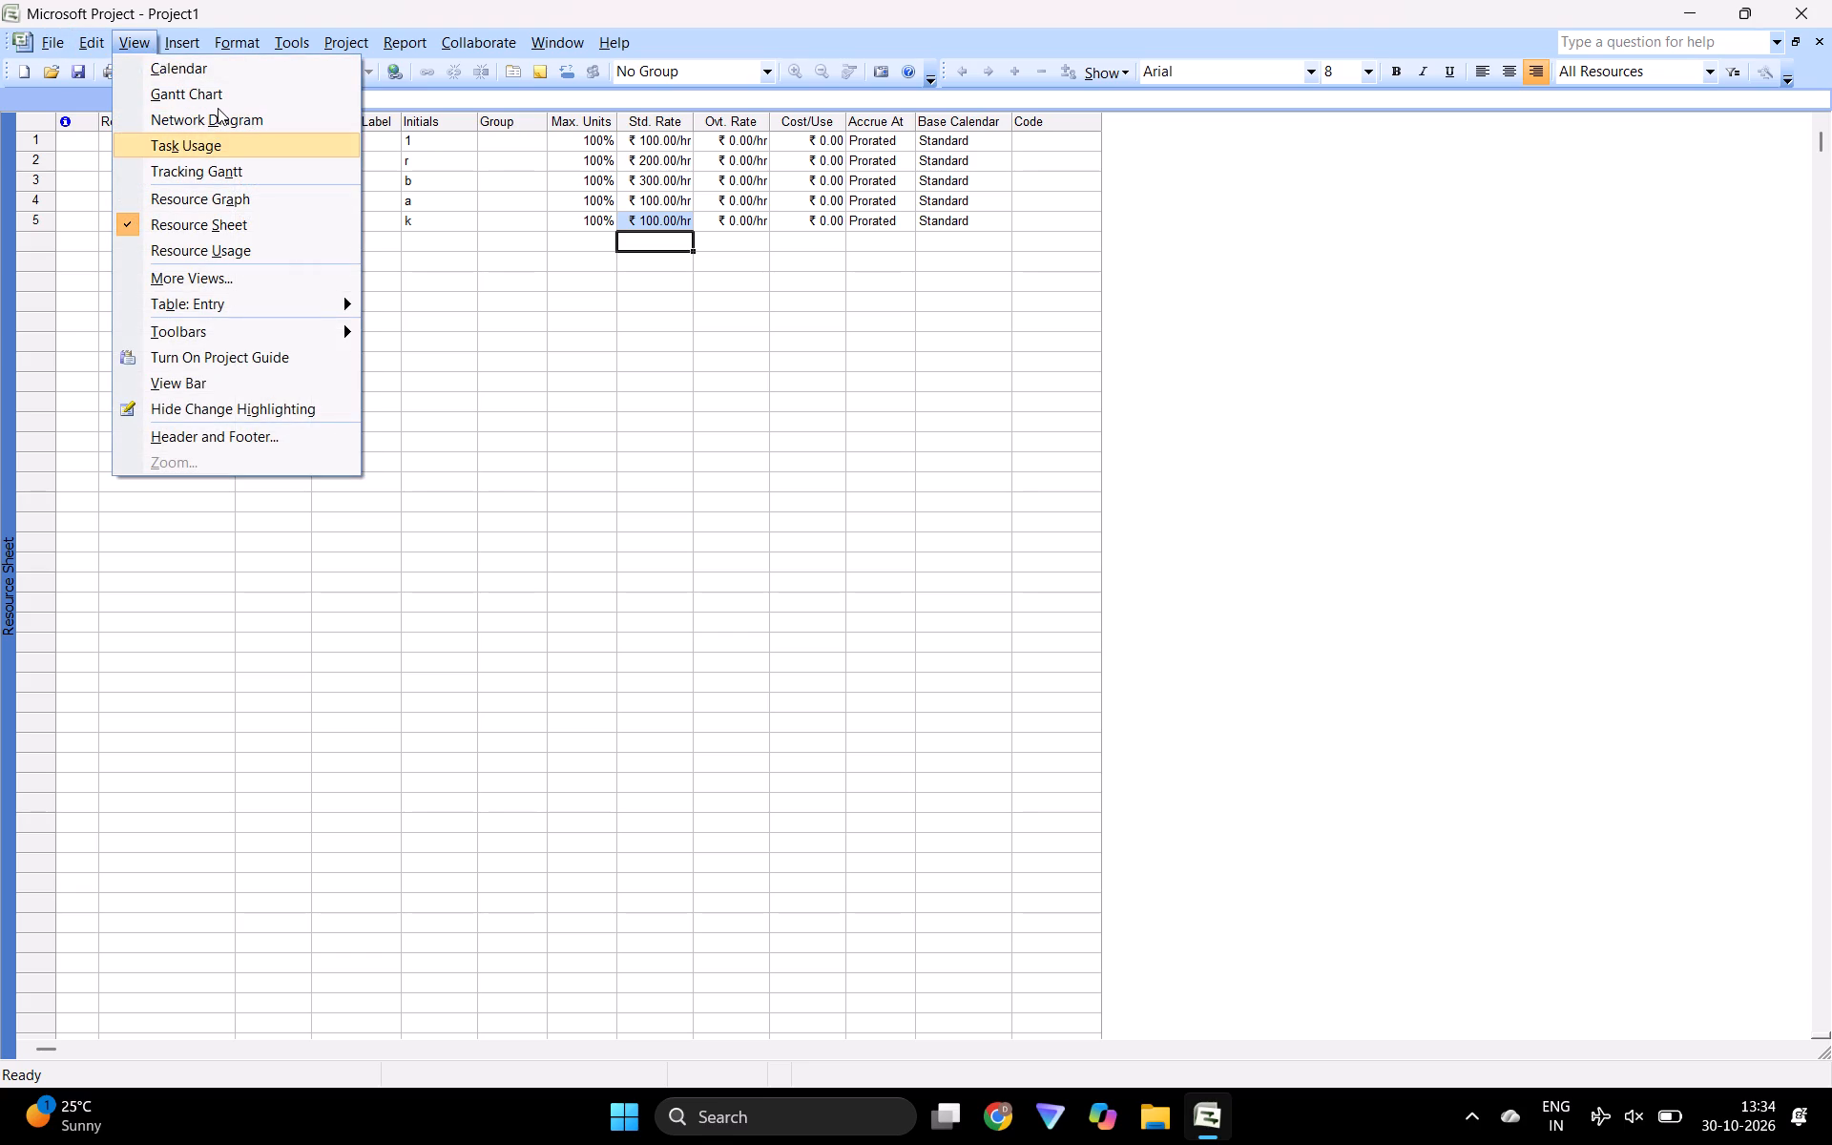
pyautogui.click(219, 97)
pyautogui.click(708, 154)
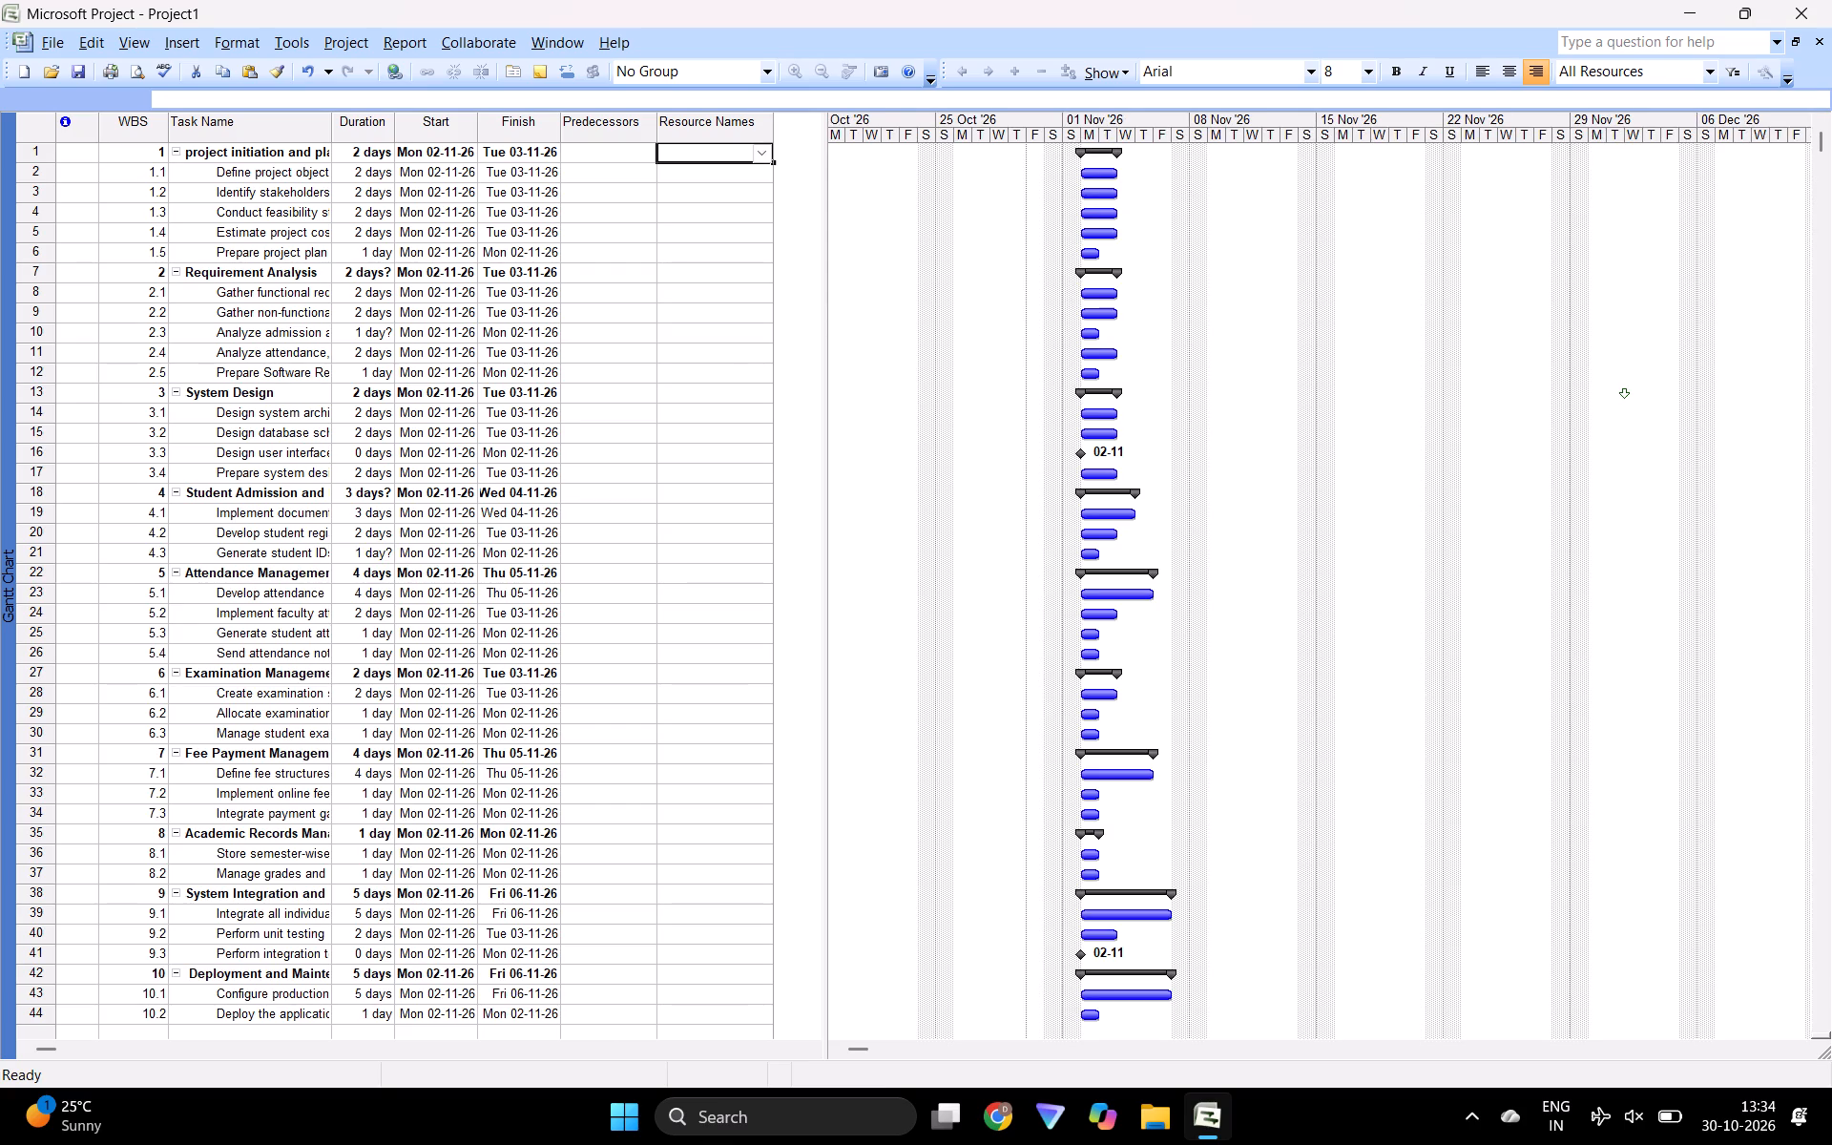
pyautogui.click(760, 156)
pyautogui.click(725, 193)
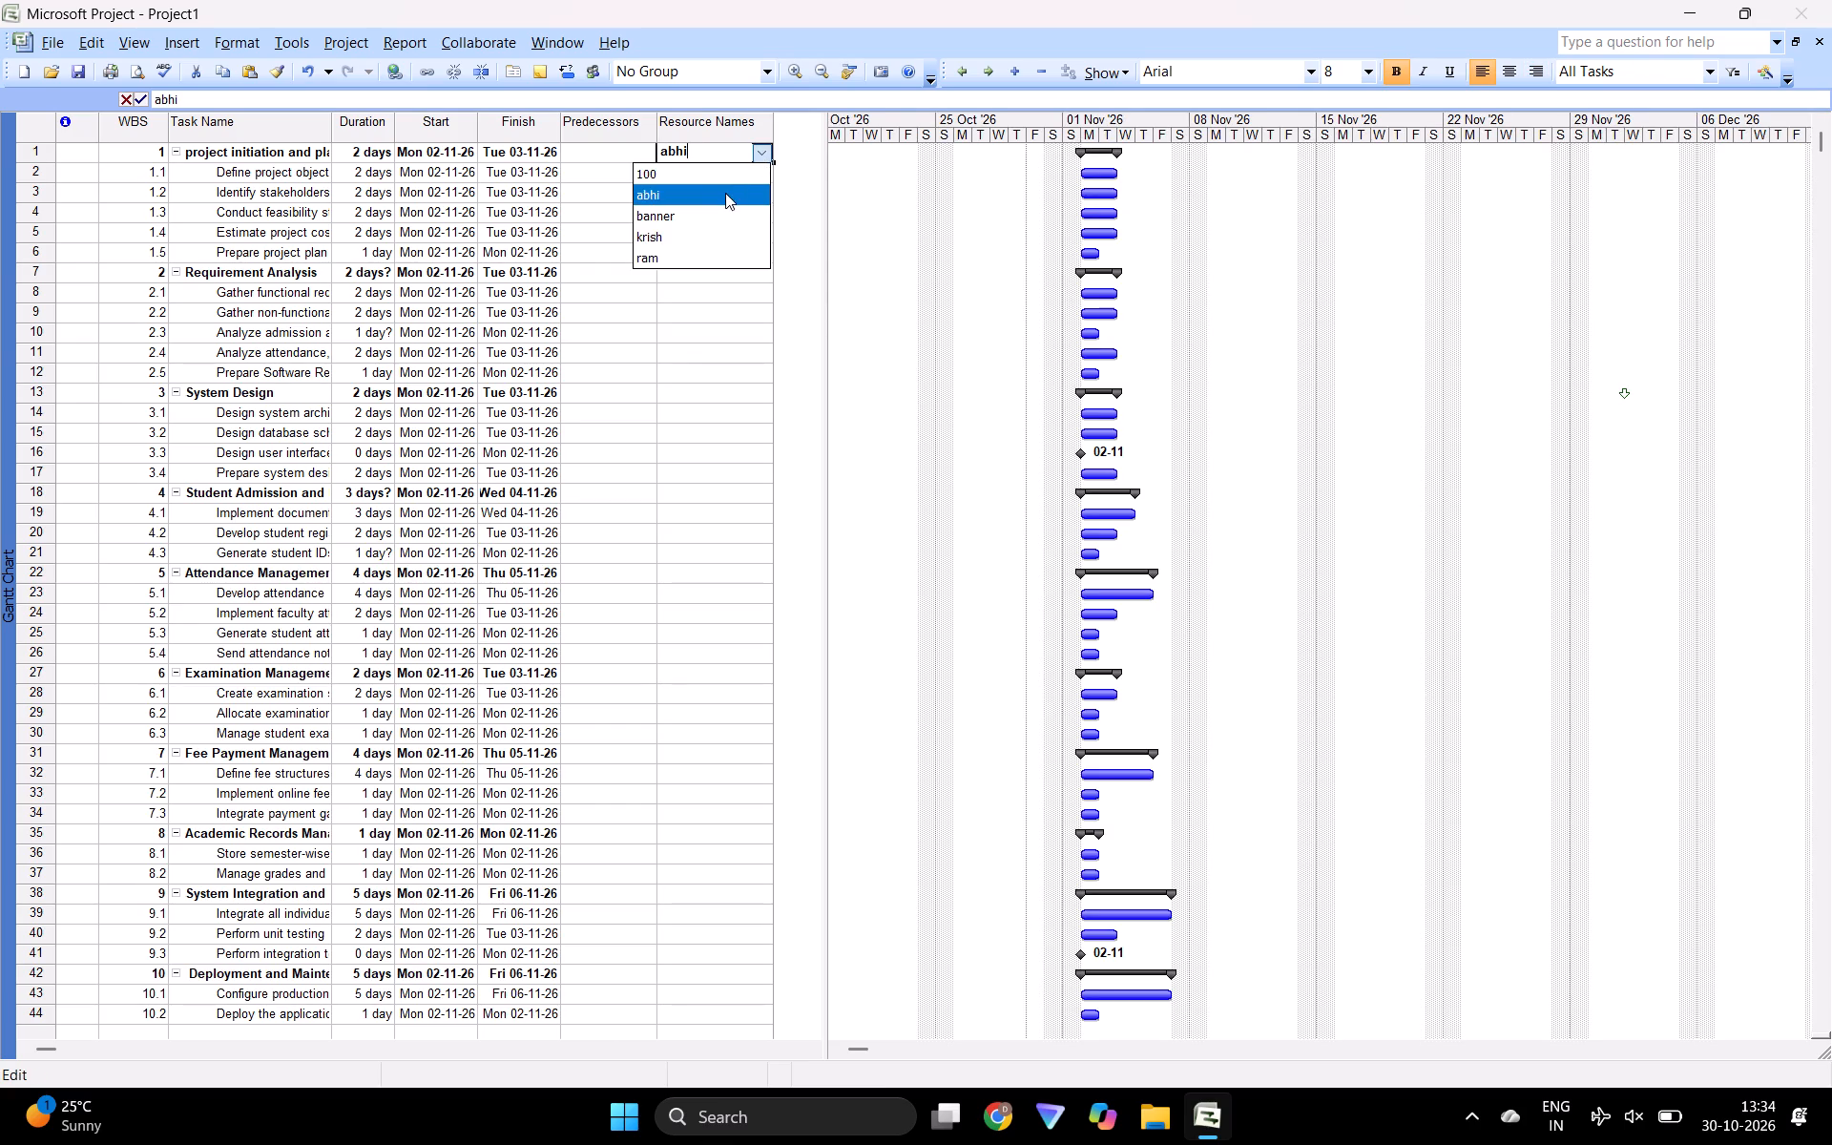
pyautogui.click(723, 274)
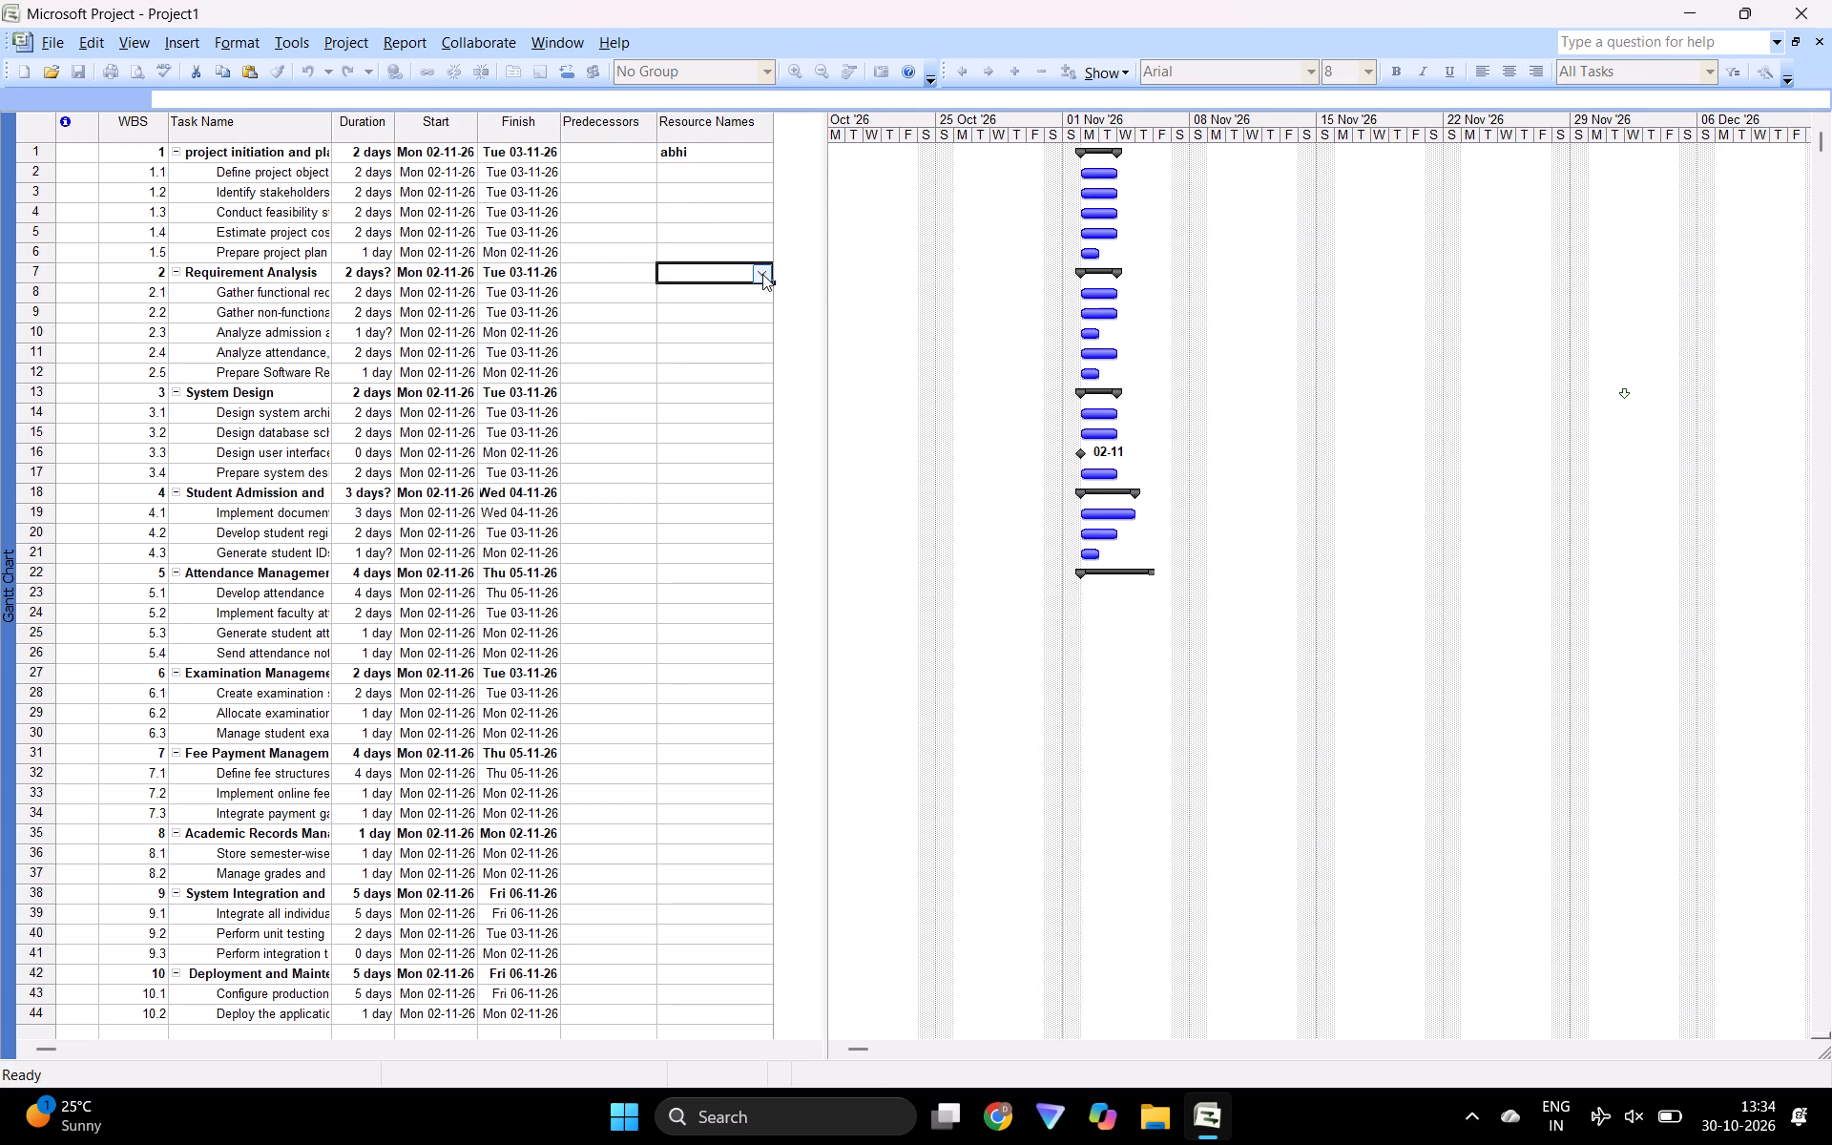
pyautogui.click(763, 274)
pyautogui.click(725, 326)
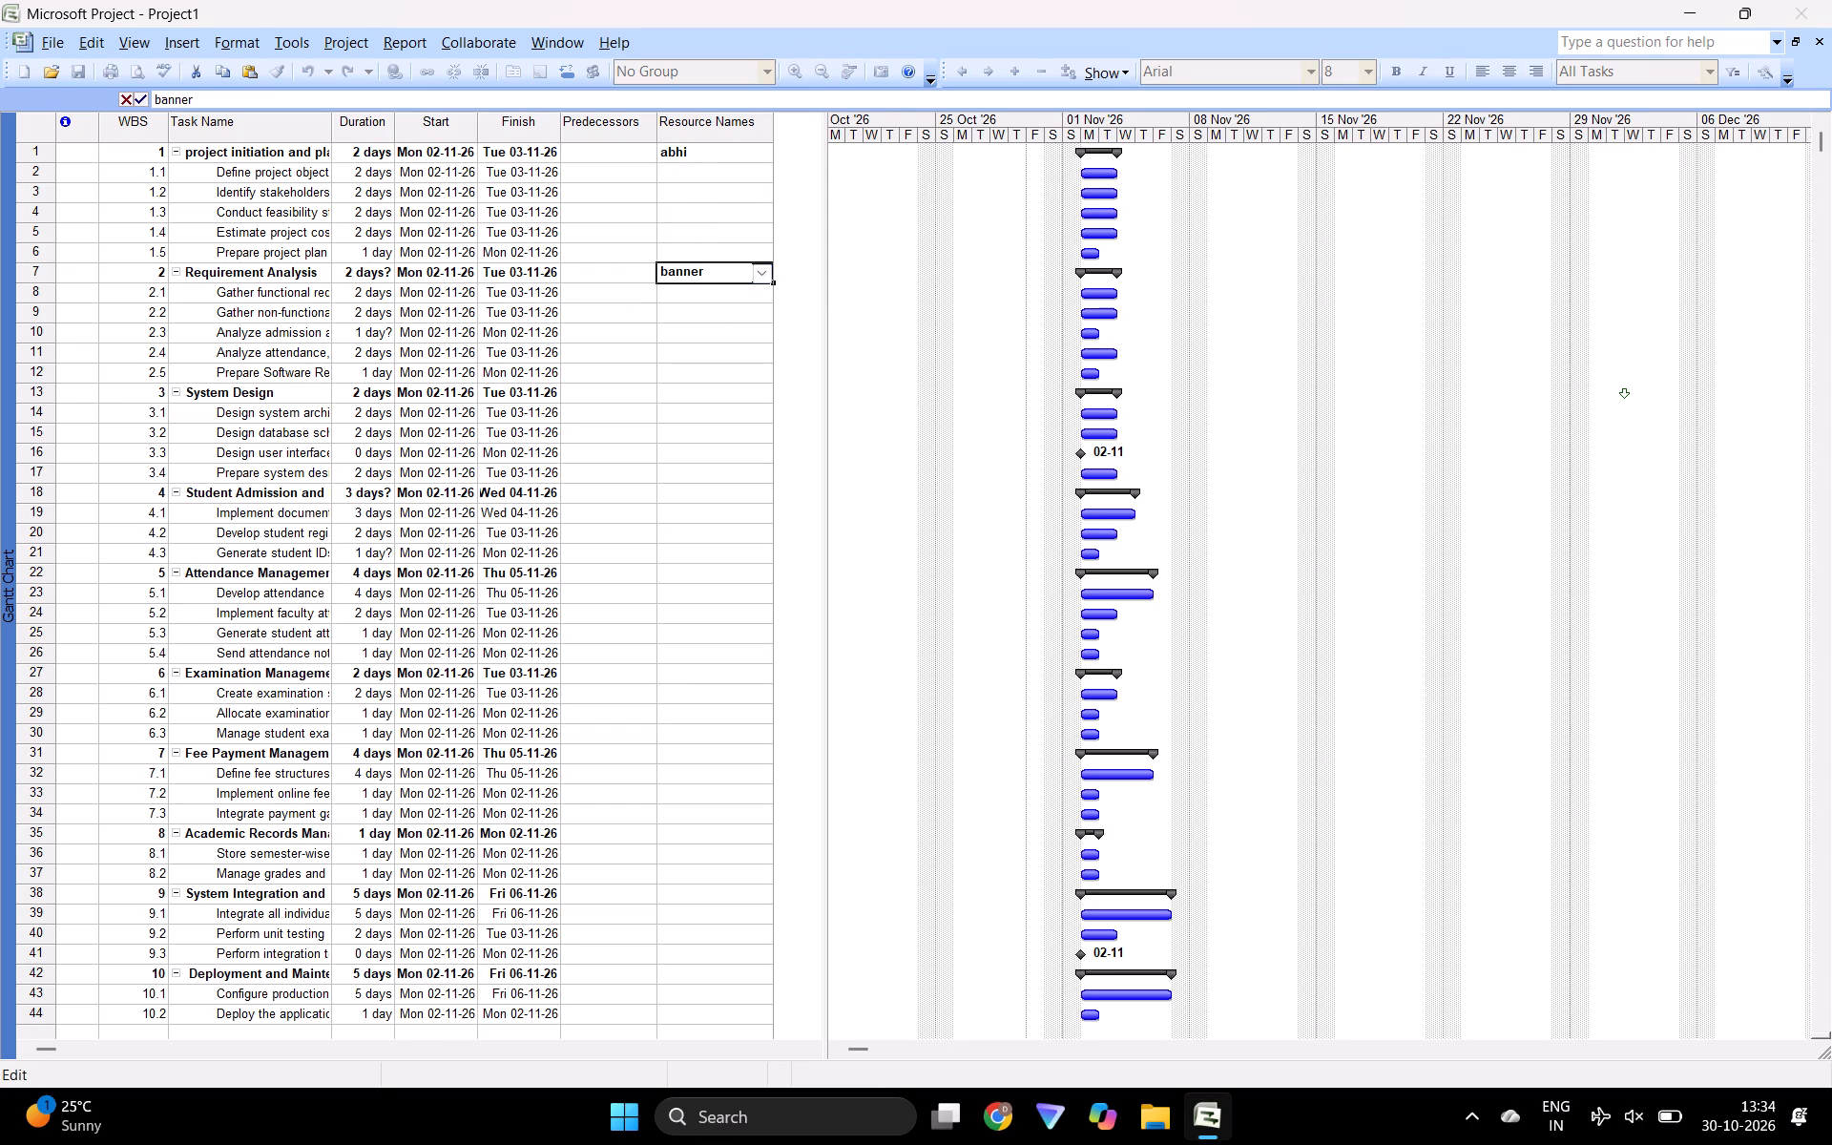
# Assign both abhi and krish to summary task 3, System Design.
pyautogui.click(717, 391)
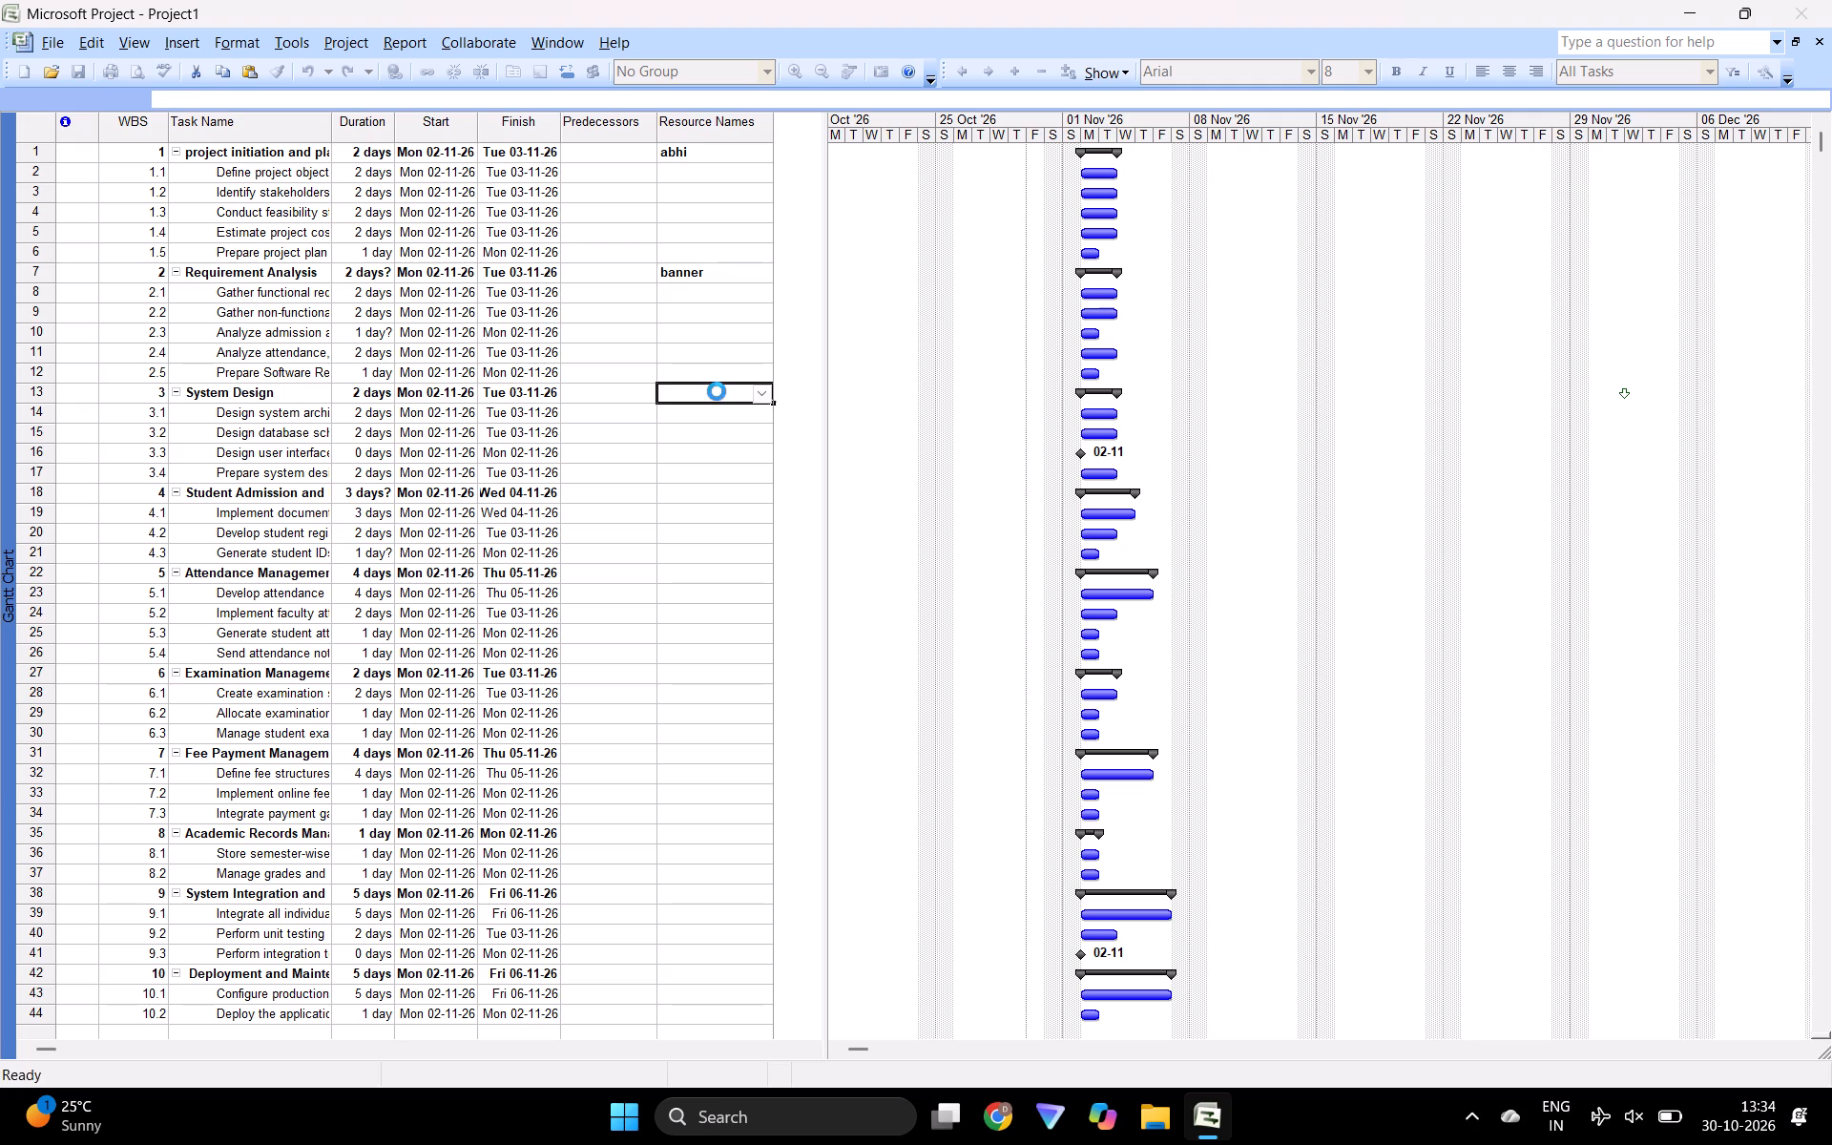
pyautogui.click(762, 402)
pyautogui.click(702, 437)
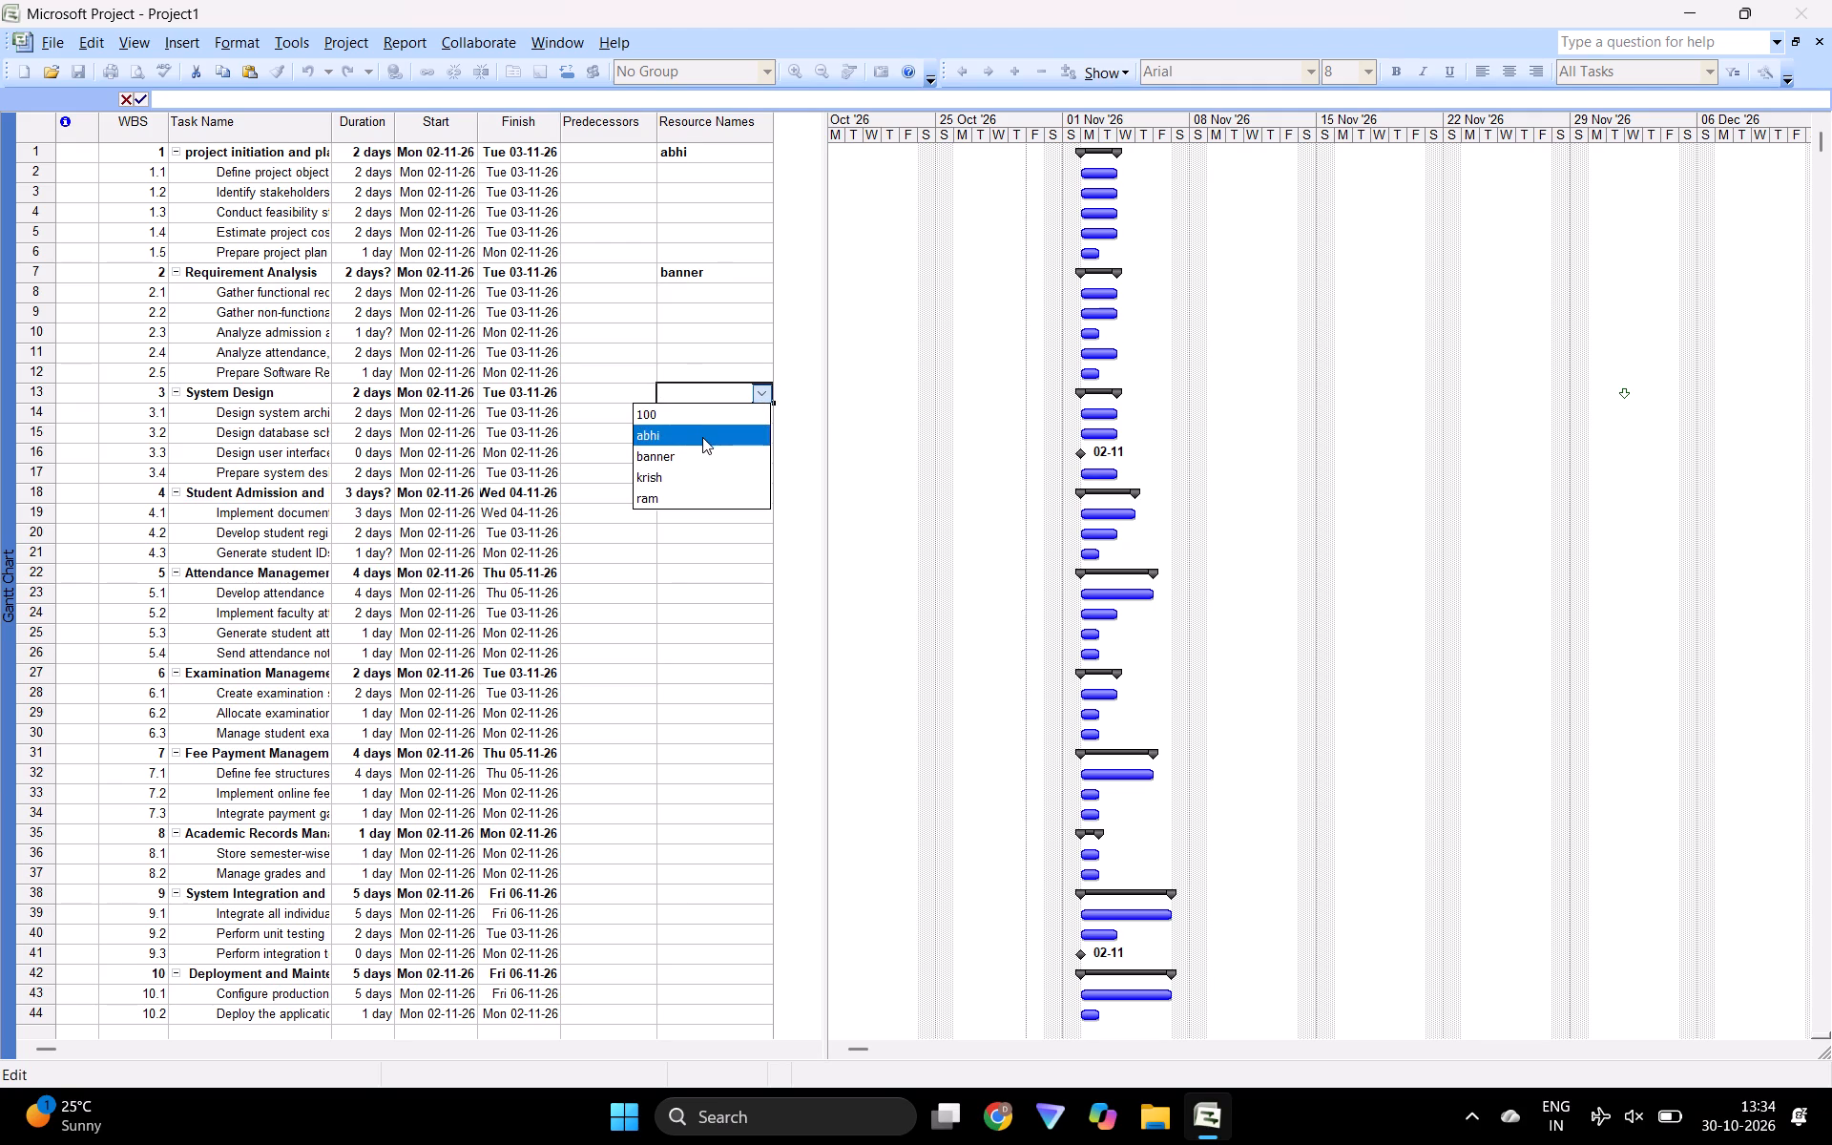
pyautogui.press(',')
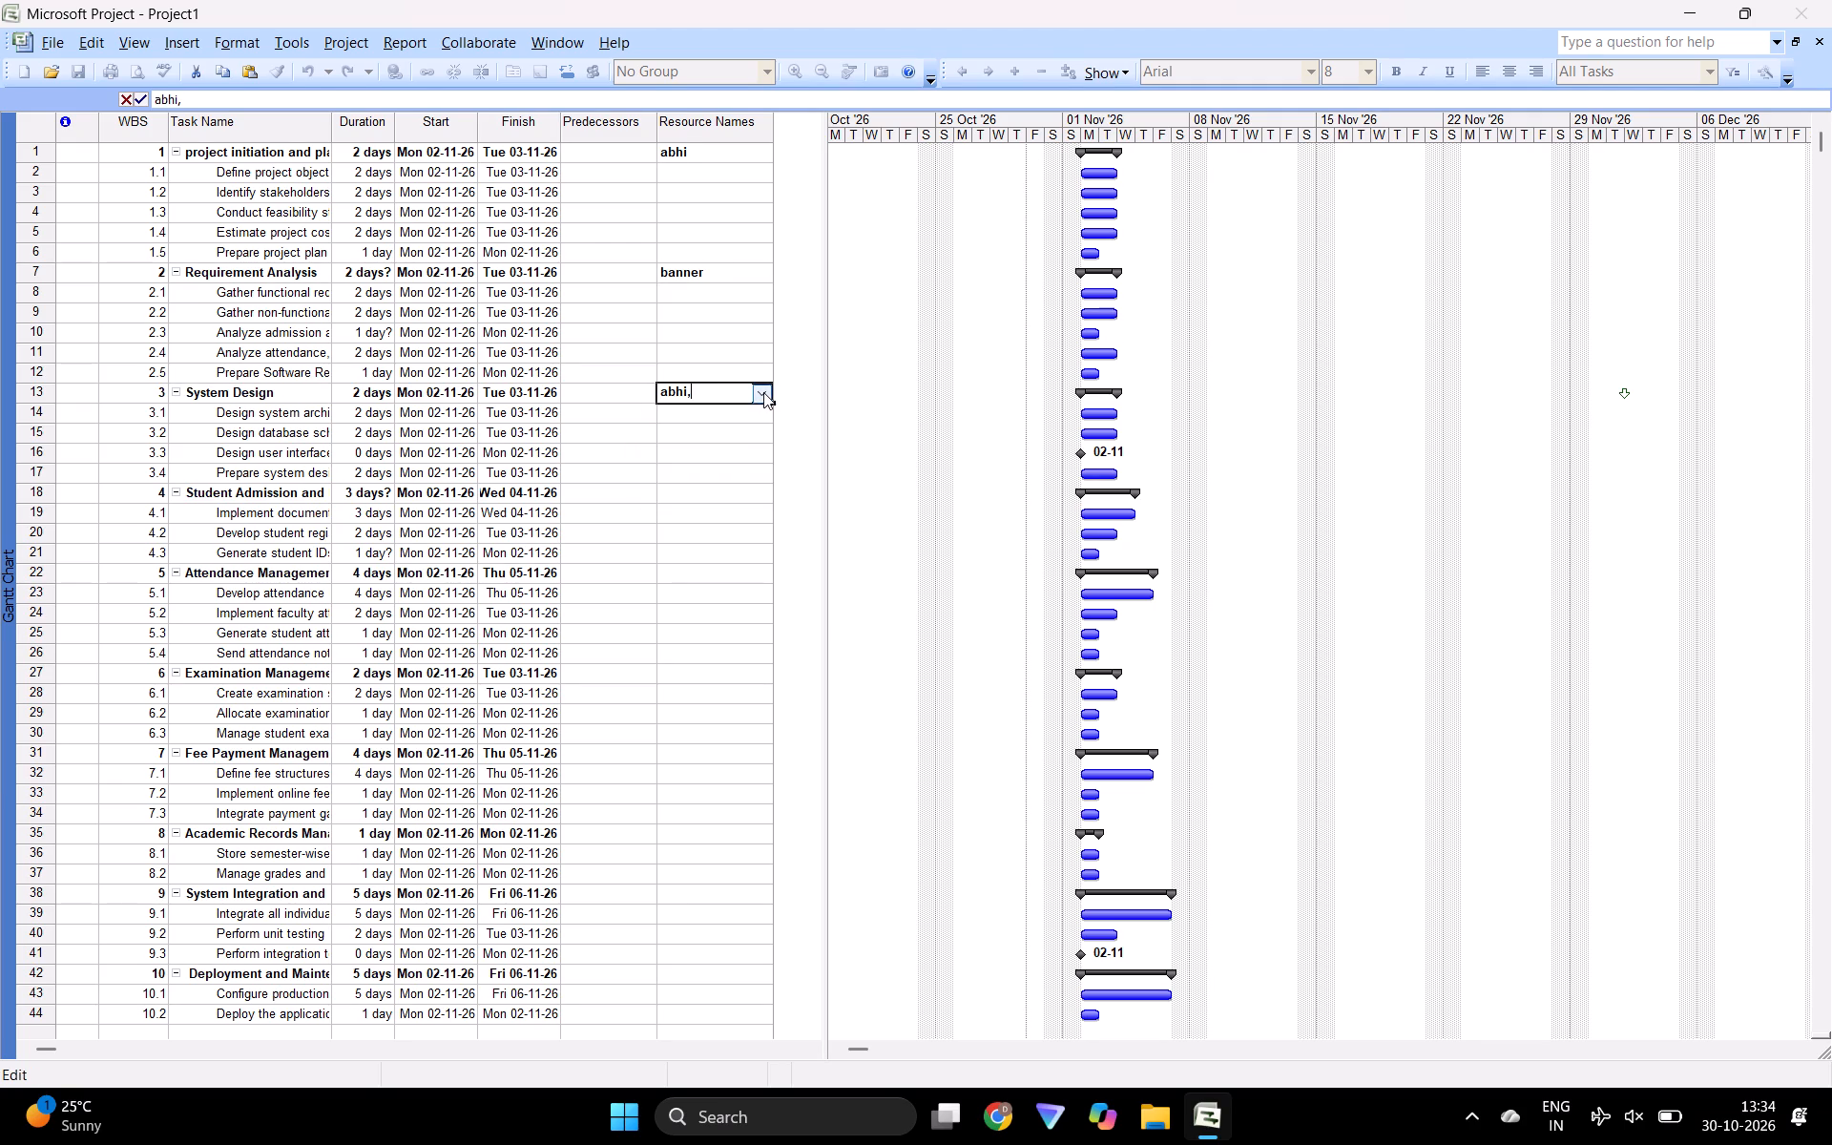
pyautogui.moveTo(763, 392); pyautogui.dragTo(697, 486)
pyautogui.click(697, 486)
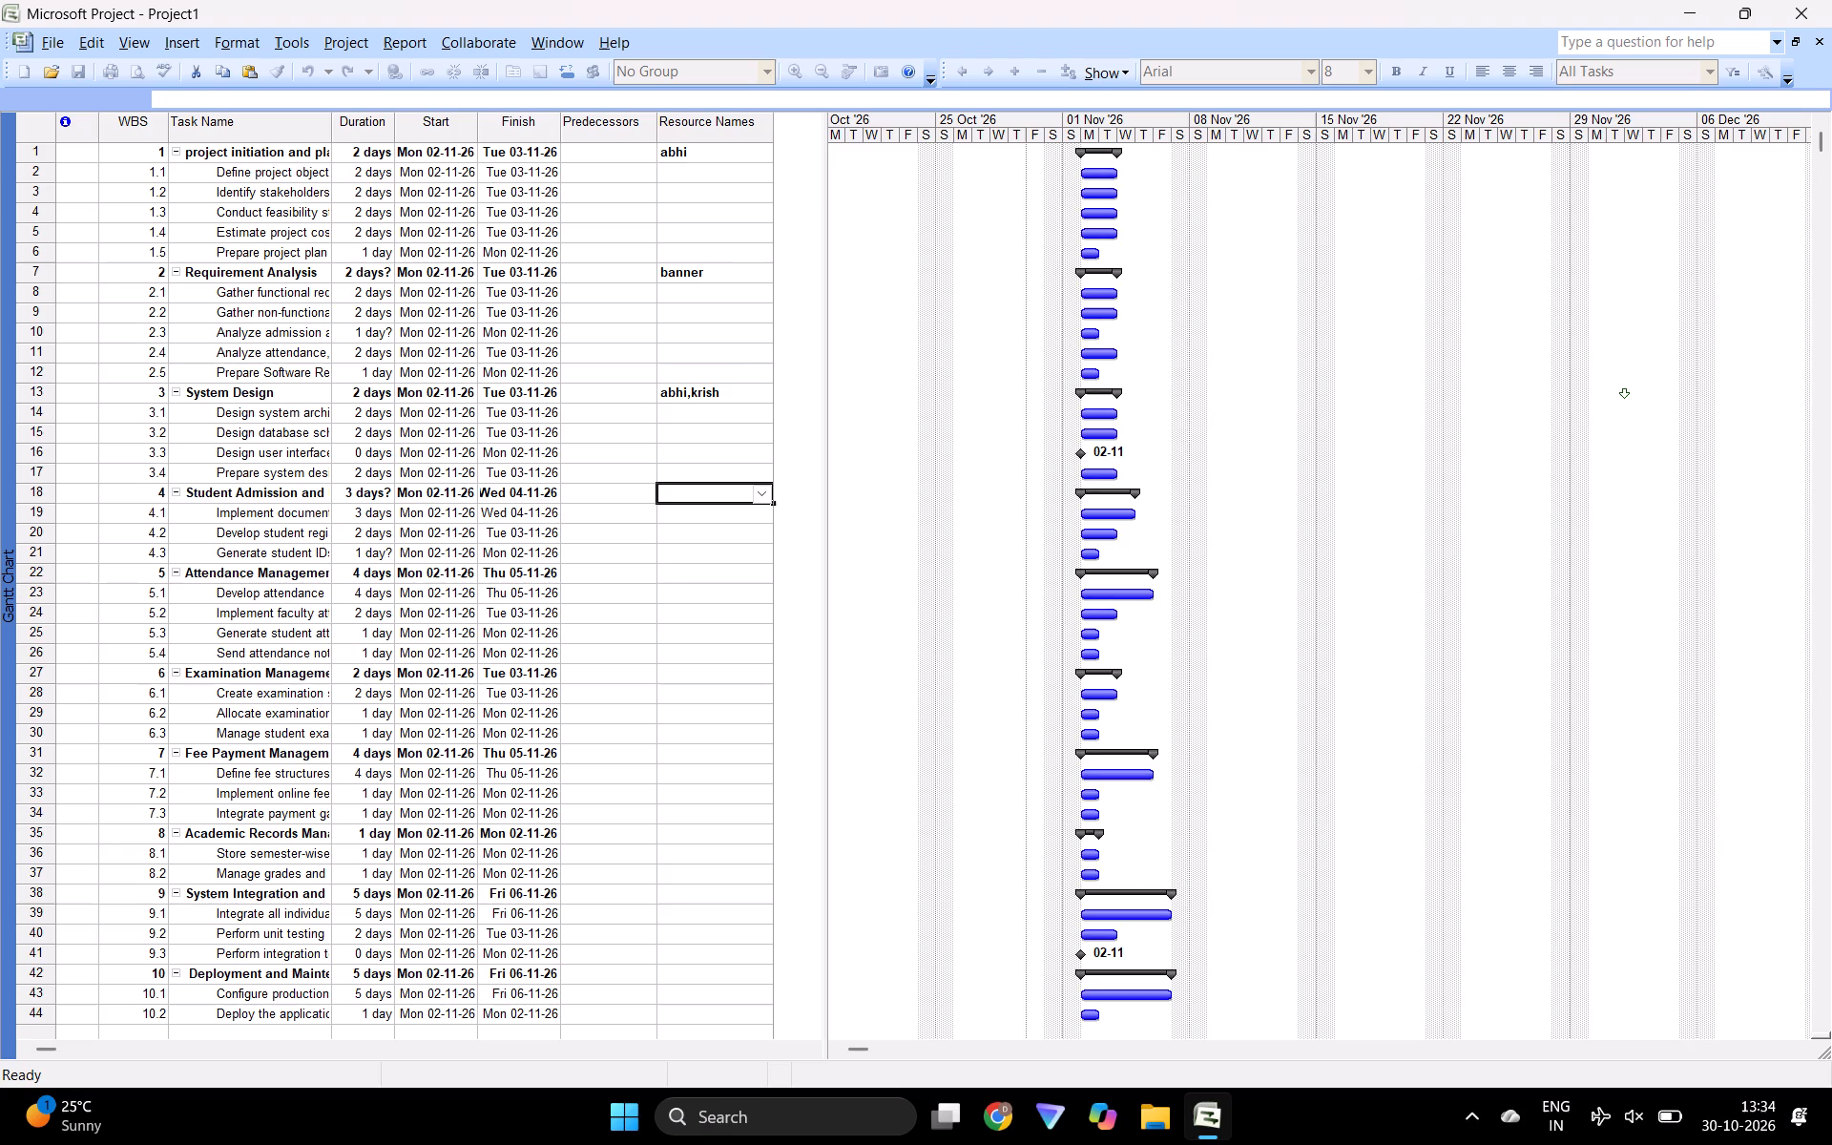
pyautogui.click(735, 404)
# Assign ram to summary task 4, Student Admission, and banner to summary task 5, Attendance Management.
pyautogui.click(718, 501)
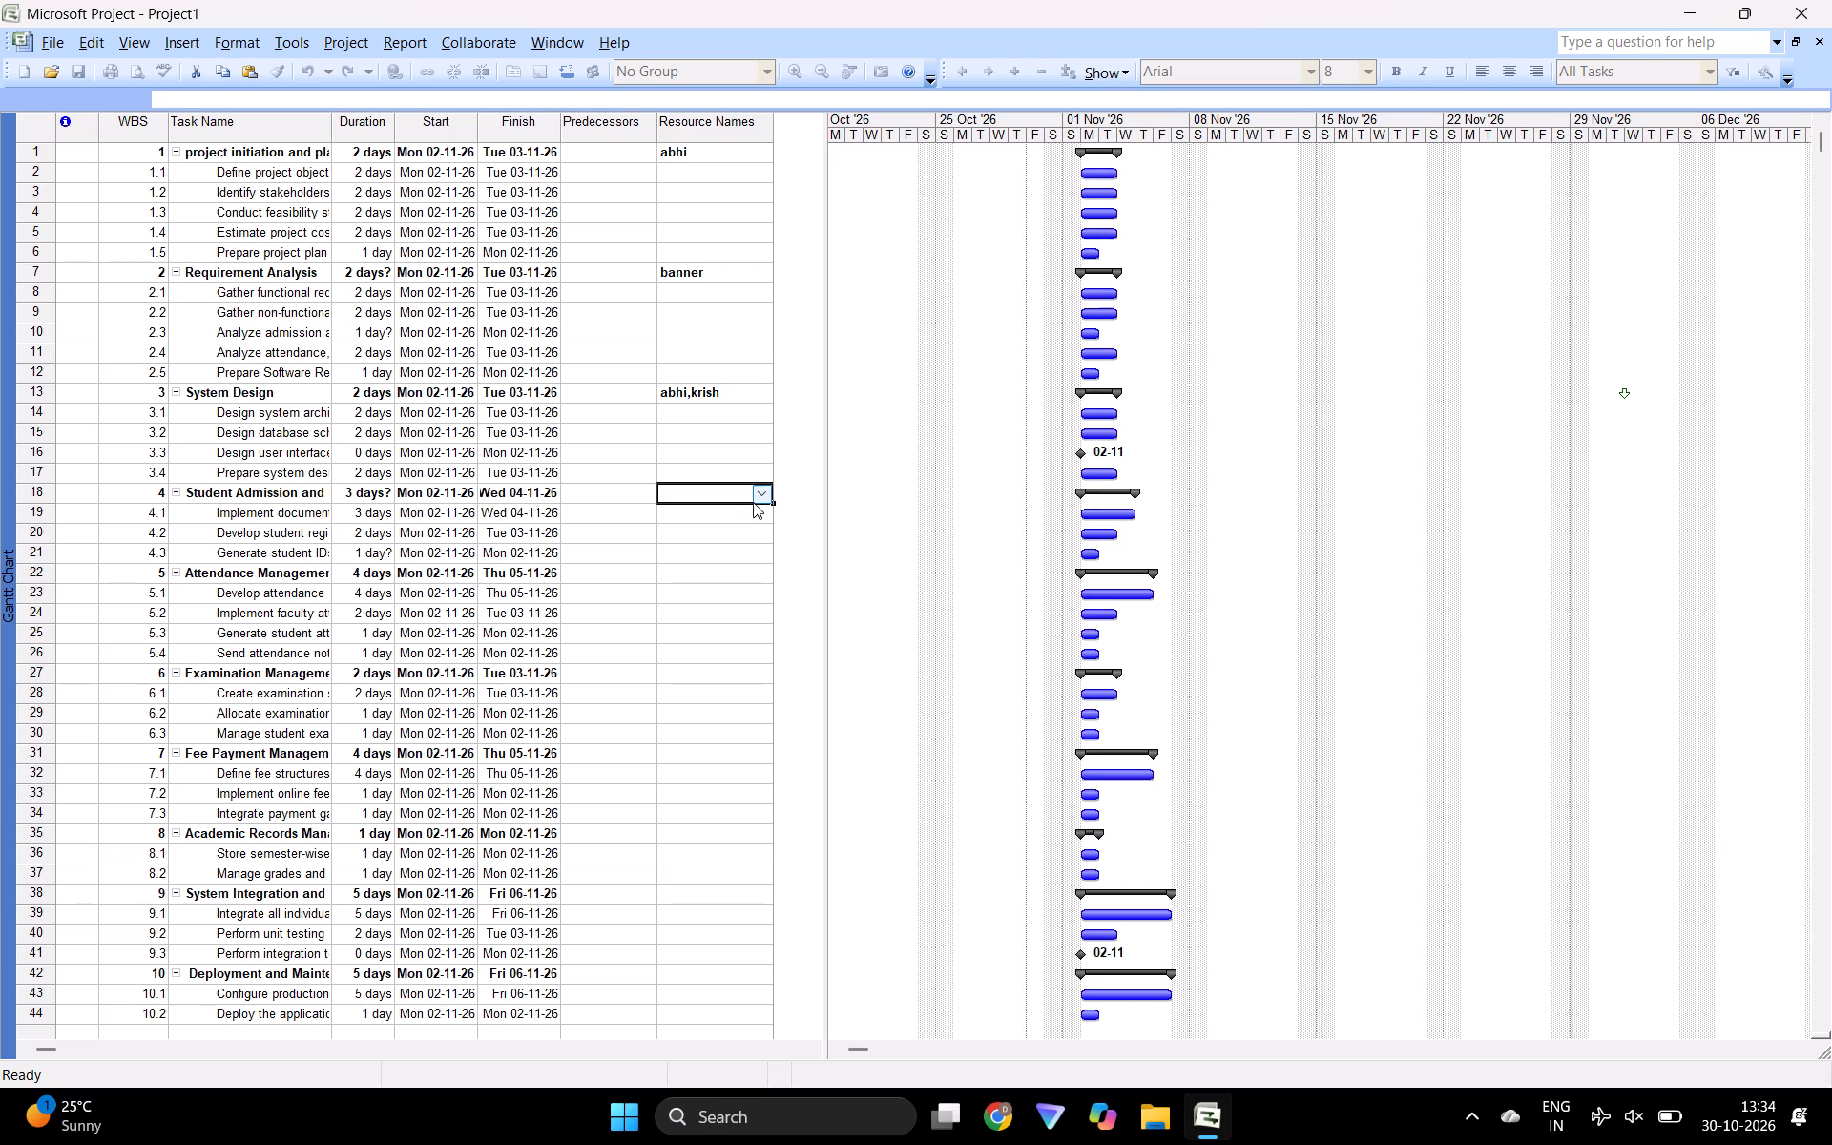
pyautogui.click(760, 496)
pyautogui.click(706, 602)
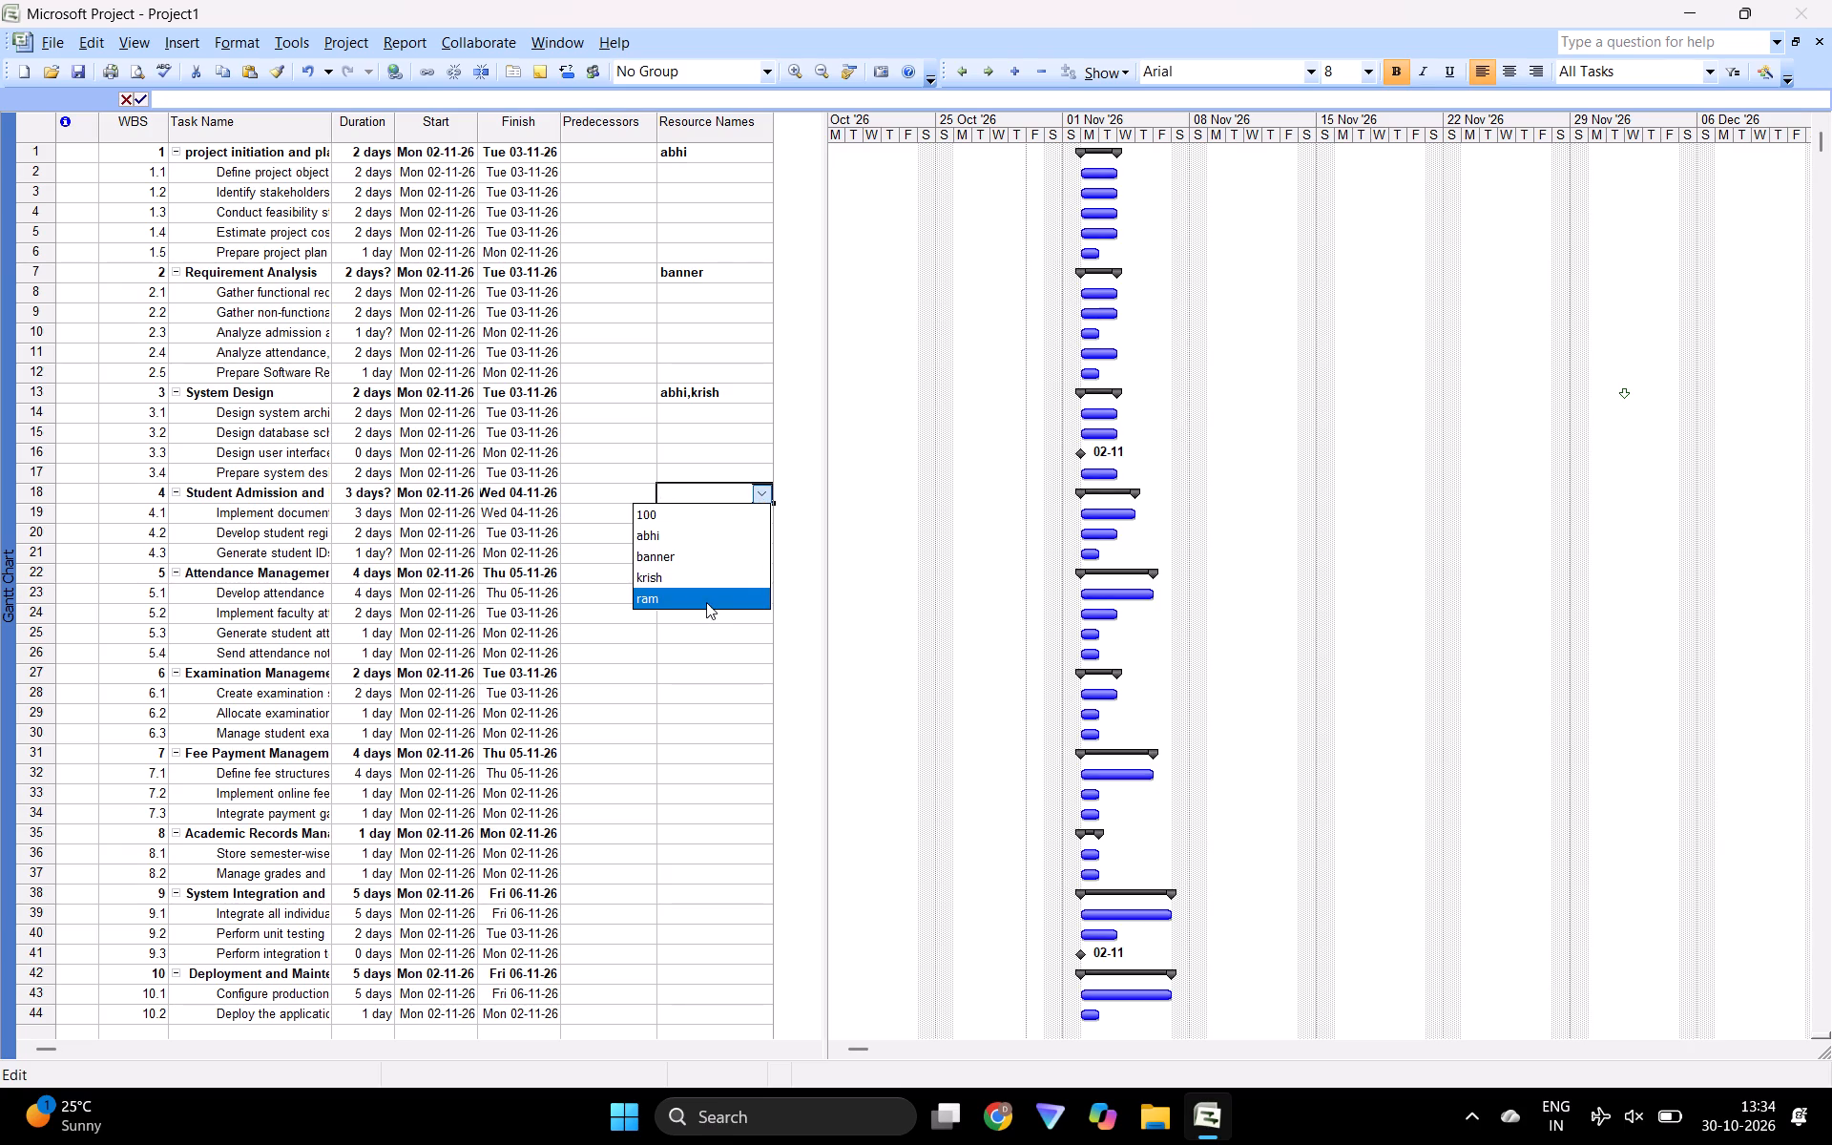
pyautogui.click(723, 572)
pyautogui.moveTo(761, 578); pyautogui.dragTo(726, 626)
pyautogui.click(726, 626)
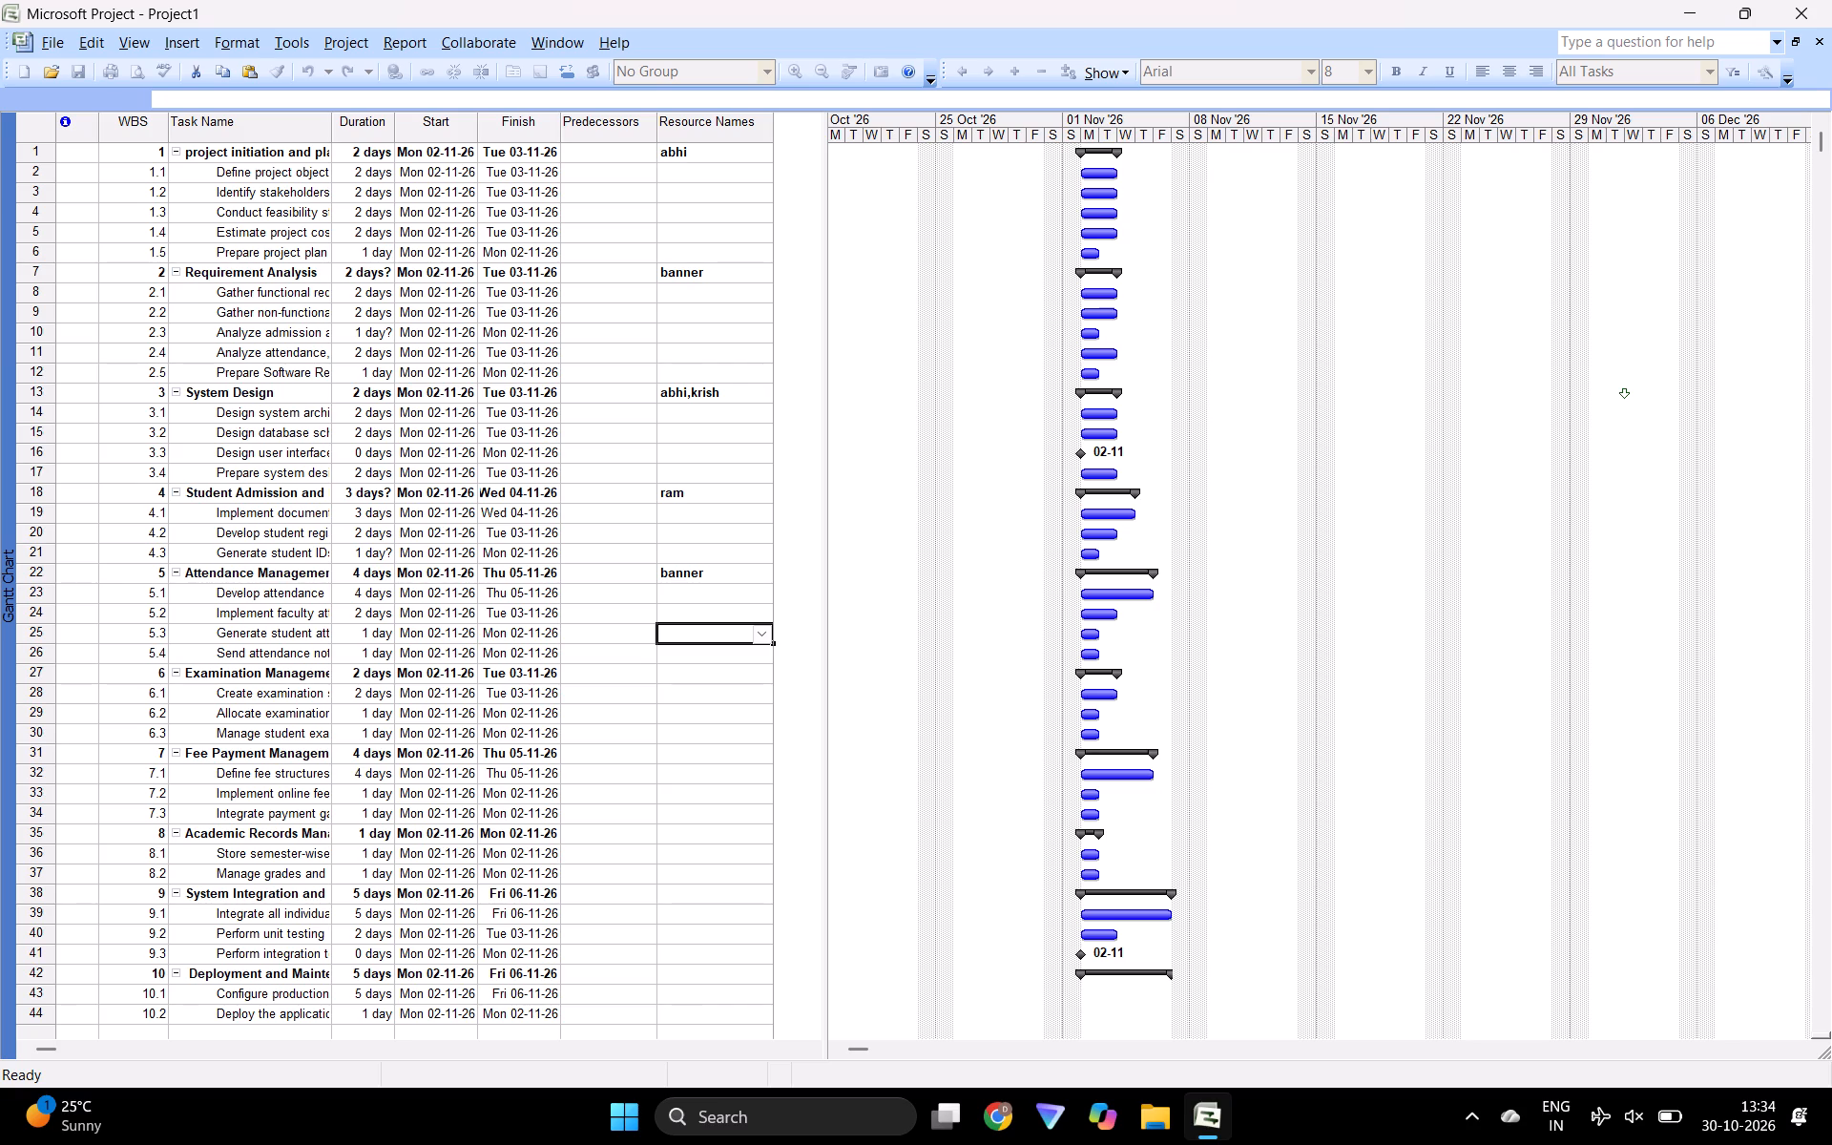
# Assign abhi to summary task 6, Examination Management, krish to 7, Fee Payment Management, and ram to 8, Academic Records Management.
pyautogui.moveTo(724, 682); pyautogui.dragTo(758, 675)
pyautogui.click(758, 675)
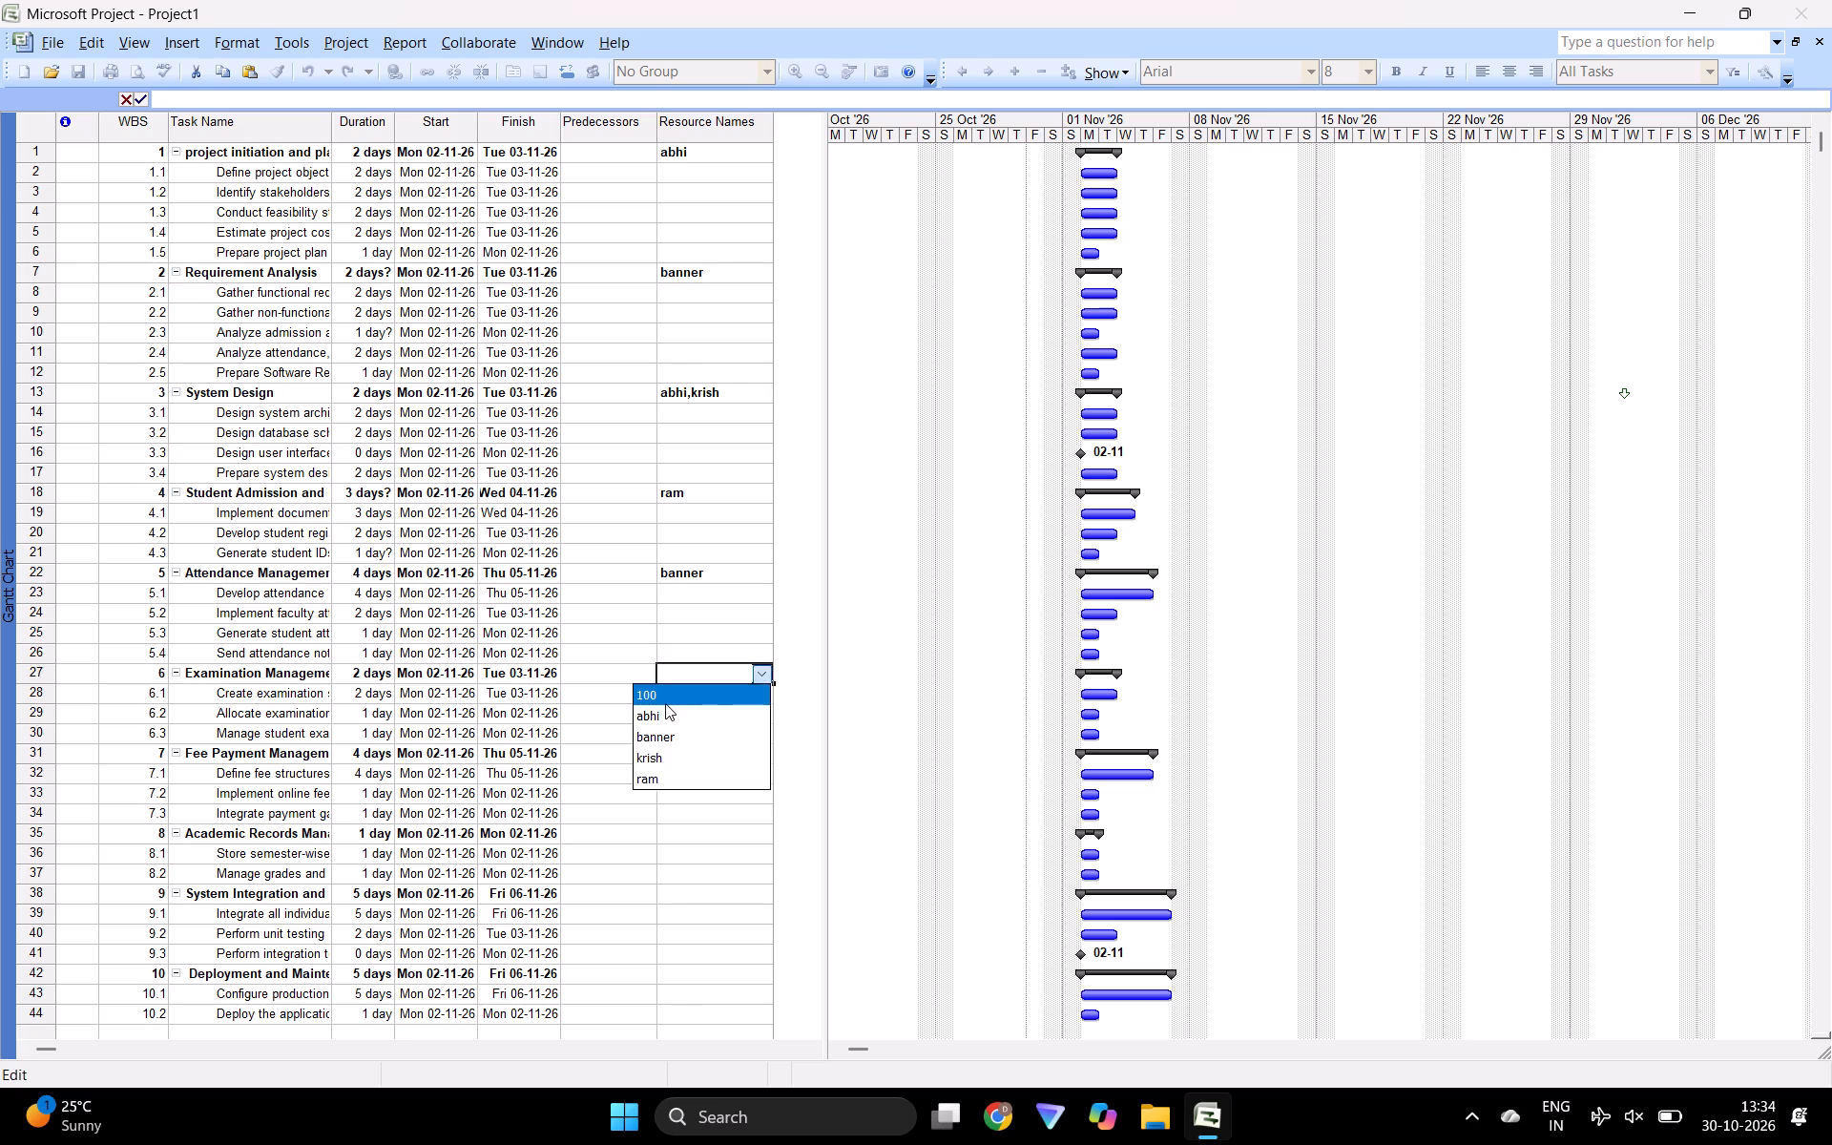
pyautogui.click(665, 705)
pyautogui.click(721, 760)
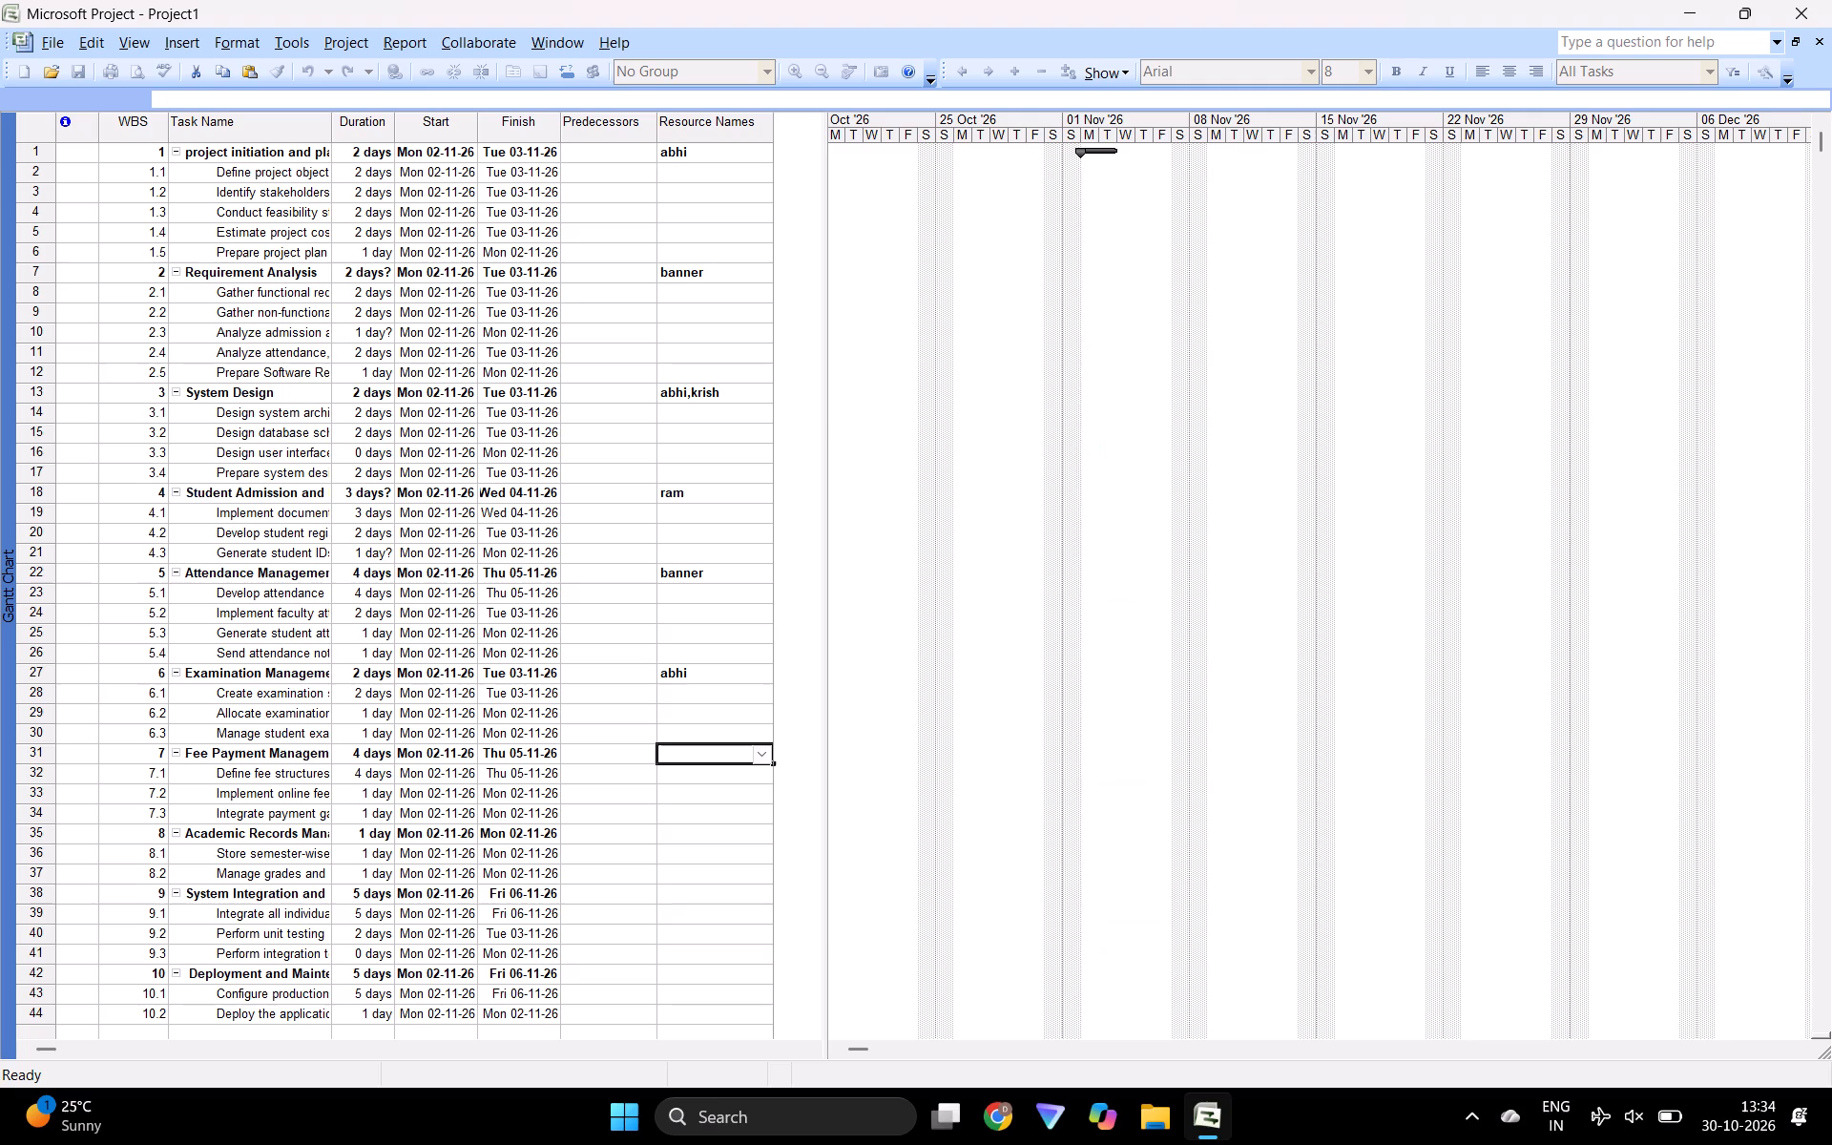
pyautogui.moveTo(770, 759); pyautogui.dragTo(709, 843)
pyautogui.click(709, 843)
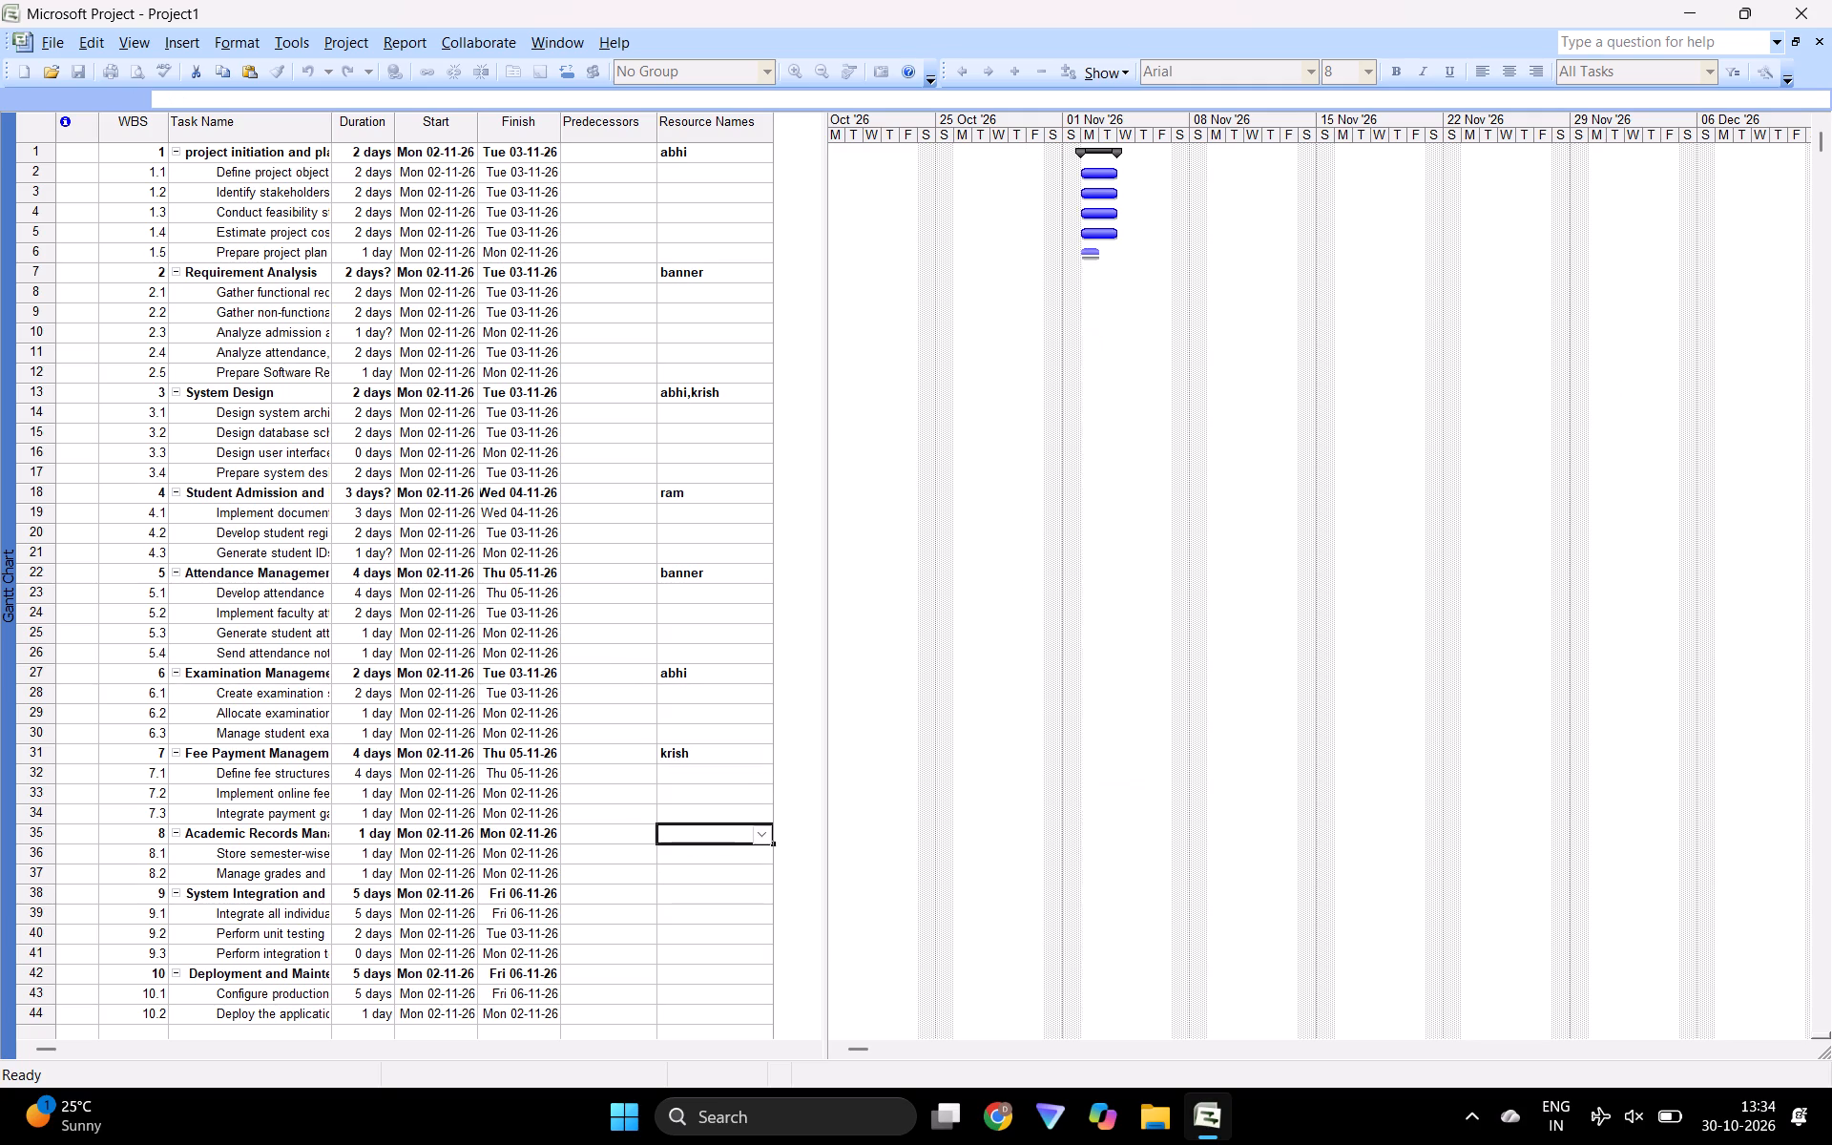
pyautogui.click(715, 838)
pyautogui.moveTo(762, 839); pyautogui.dragTo(663, 941)
pyautogui.click(663, 941)
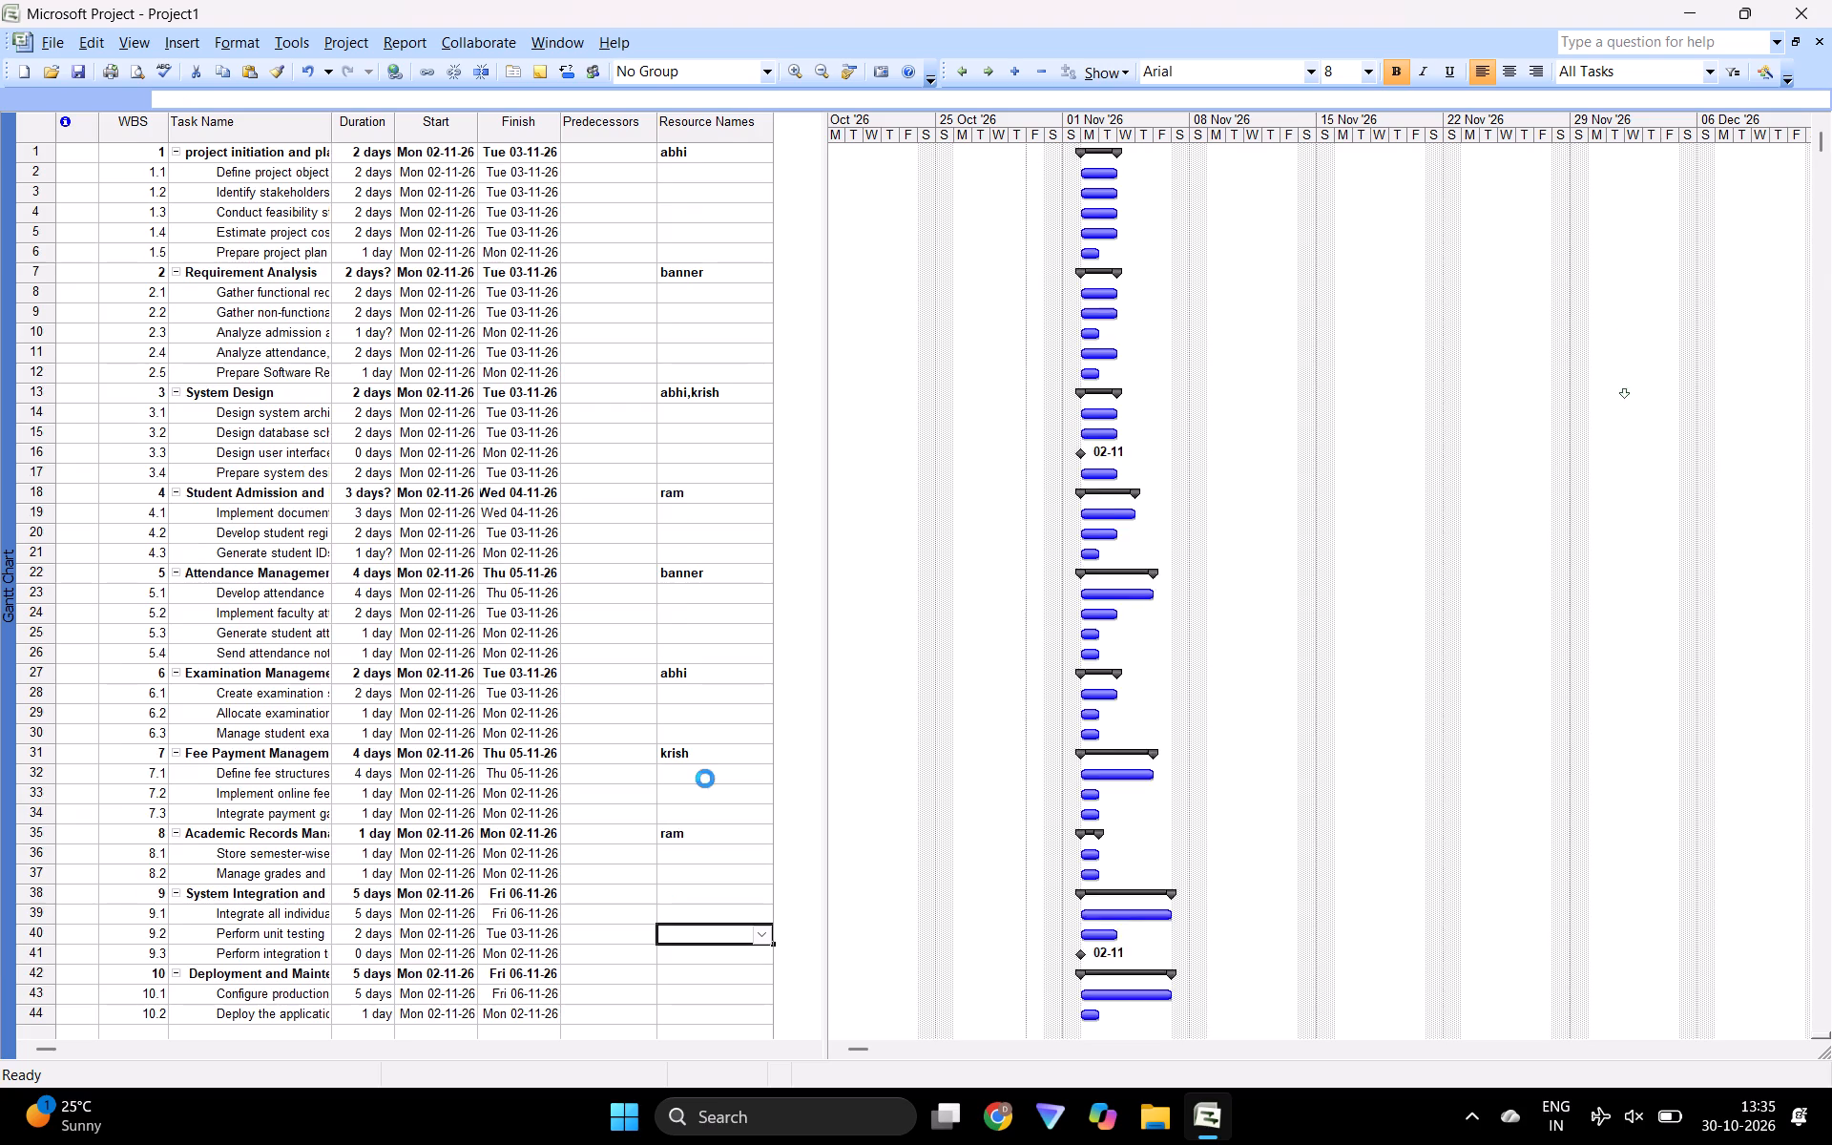
# Assign both abhi and banner to summary task 9, System Integration.
pyautogui.scroll(-1, 705, 779)
pyautogui.click(723, 776)
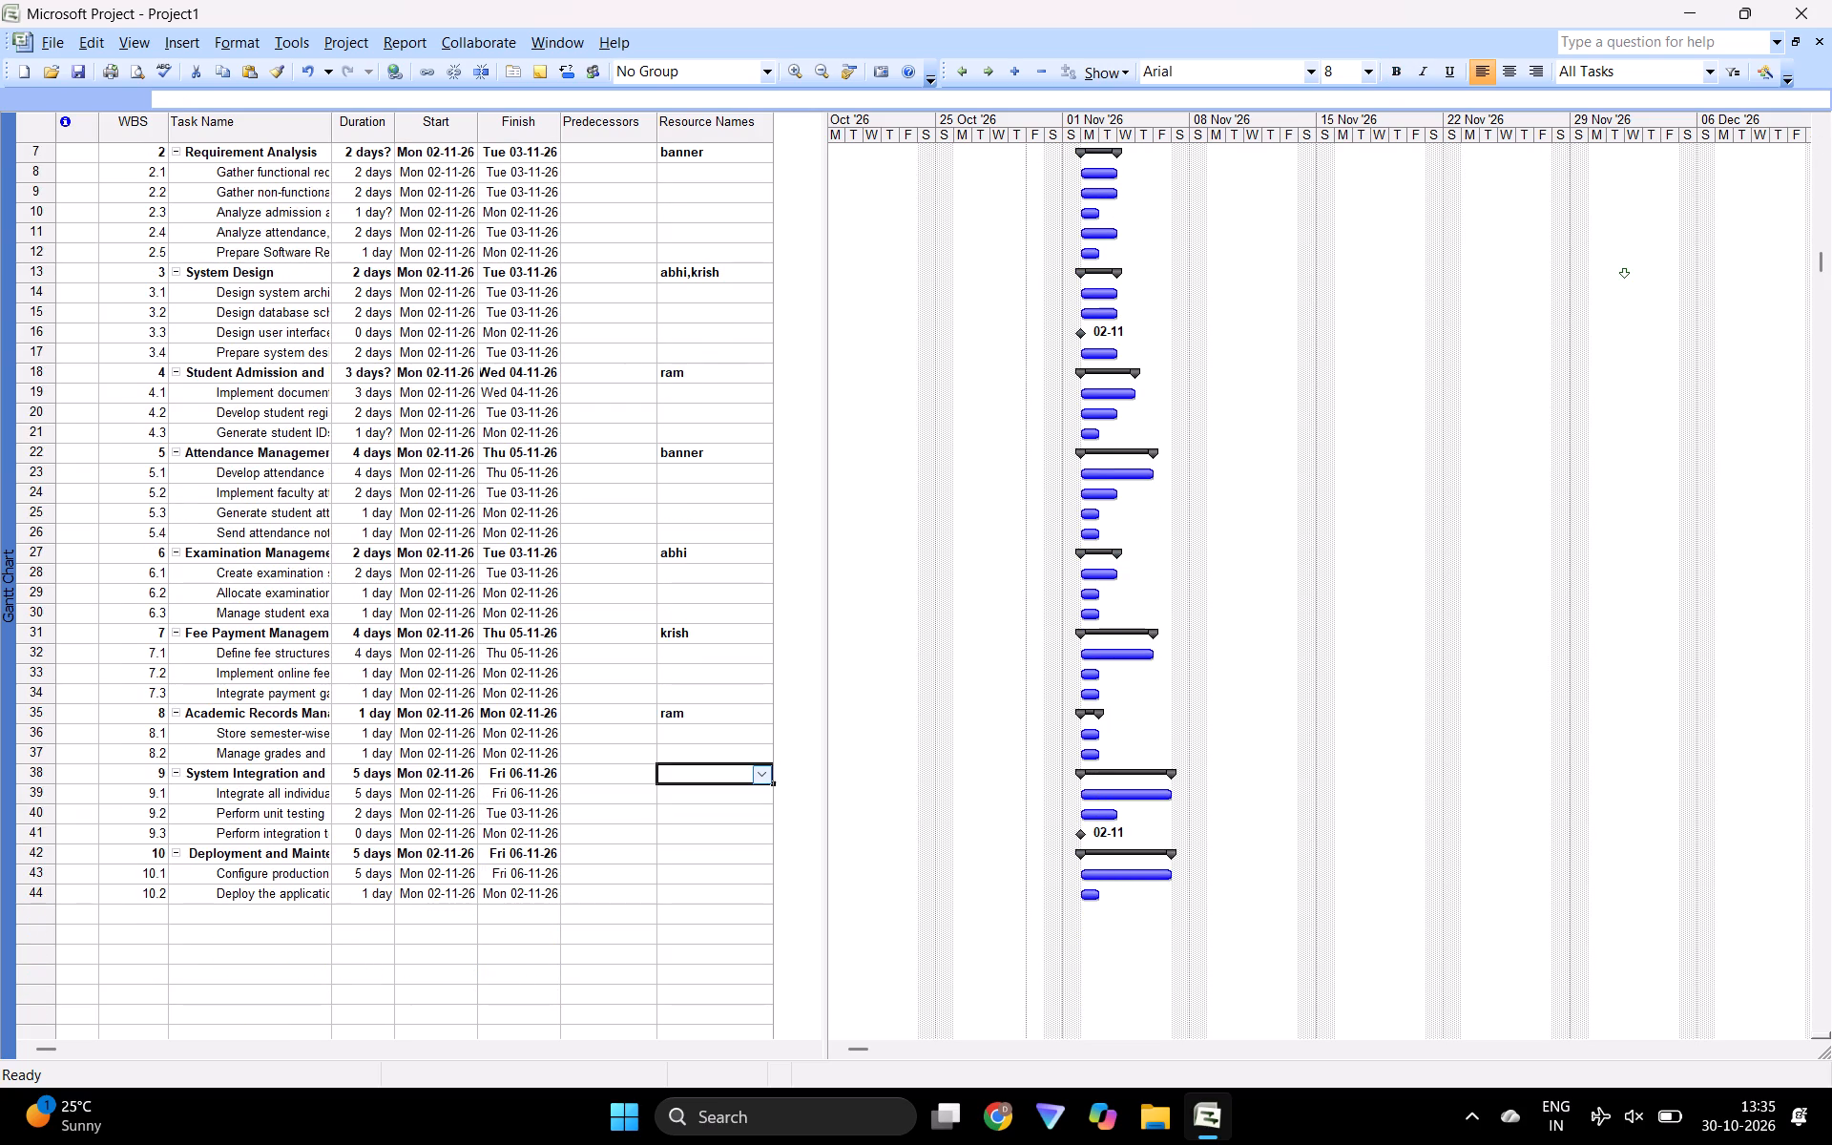
pyautogui.click(770, 771)
pyautogui.click(697, 819)
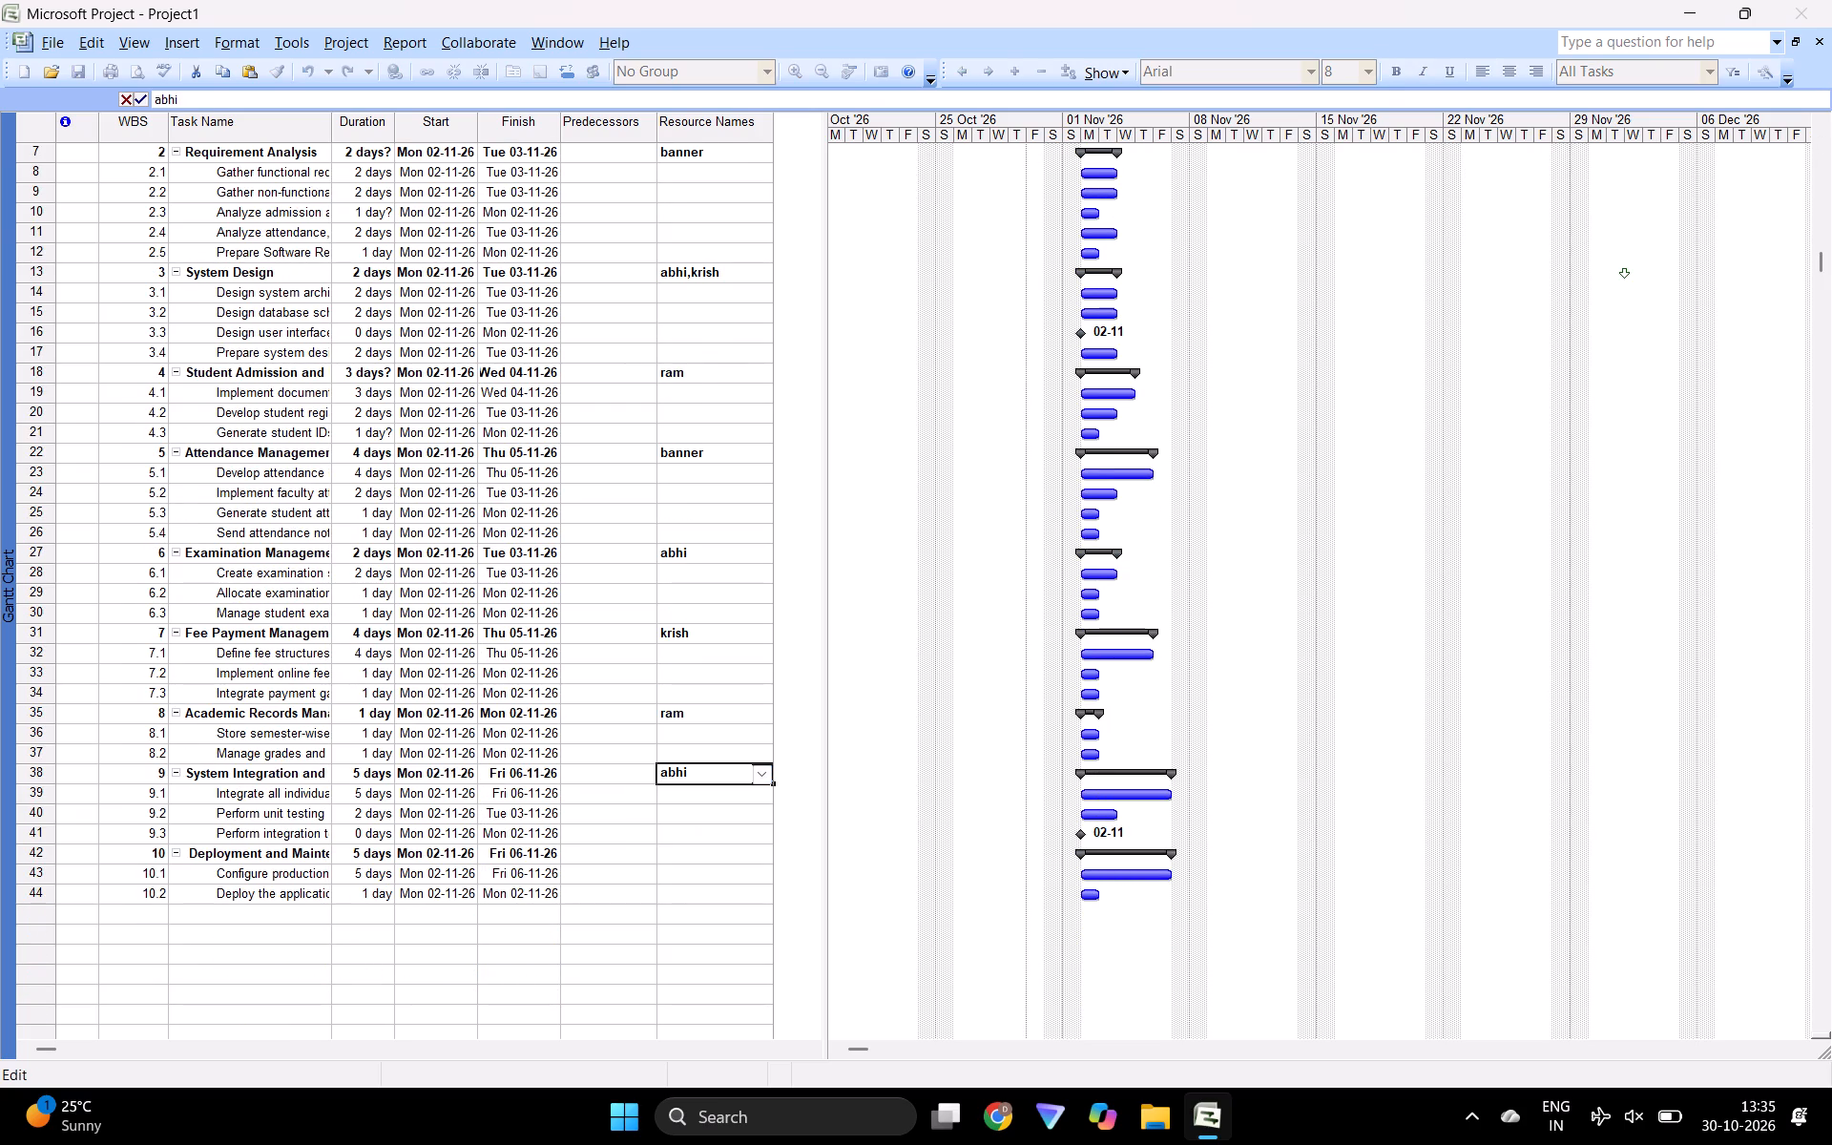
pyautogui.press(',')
pyautogui.moveTo(766, 778); pyautogui.dragTo(731, 822)
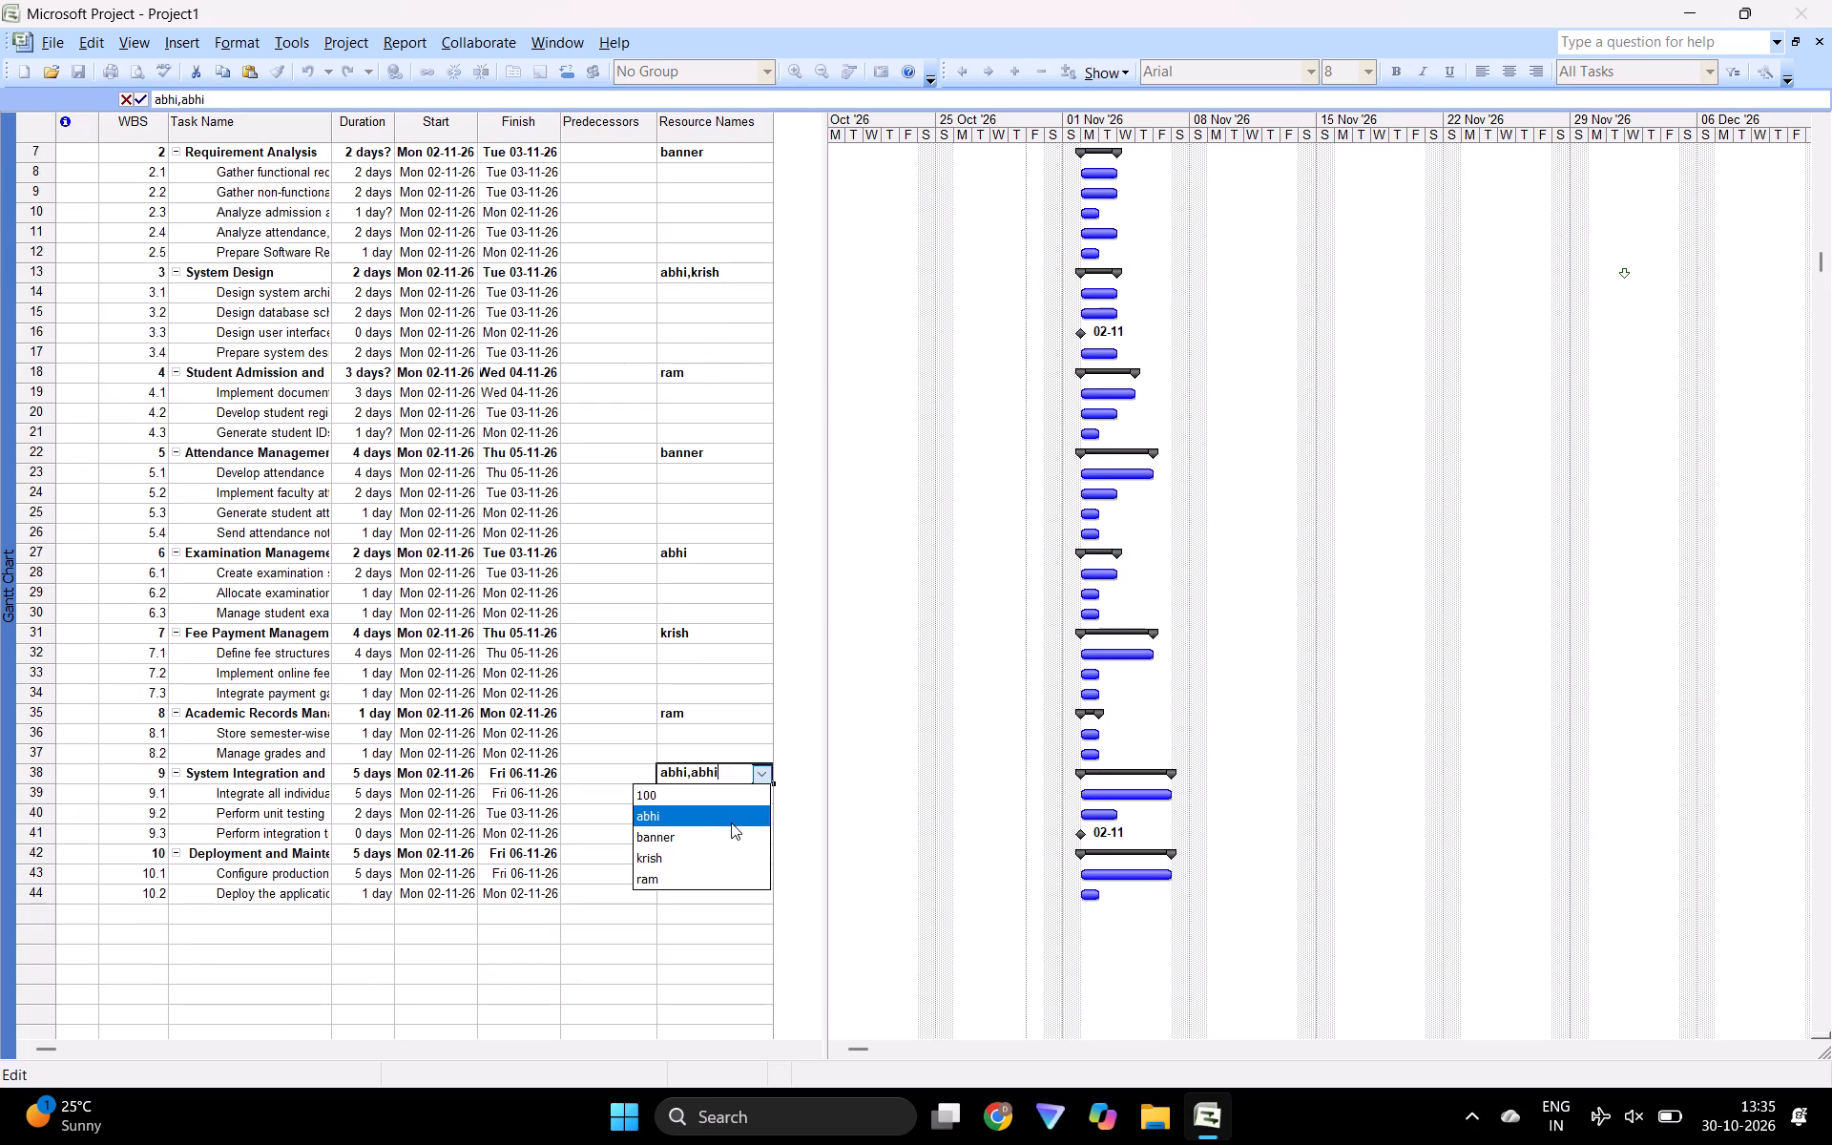
pyautogui.moveTo(731, 822); pyautogui.dragTo(721, 832)
pyautogui.click(721, 832)
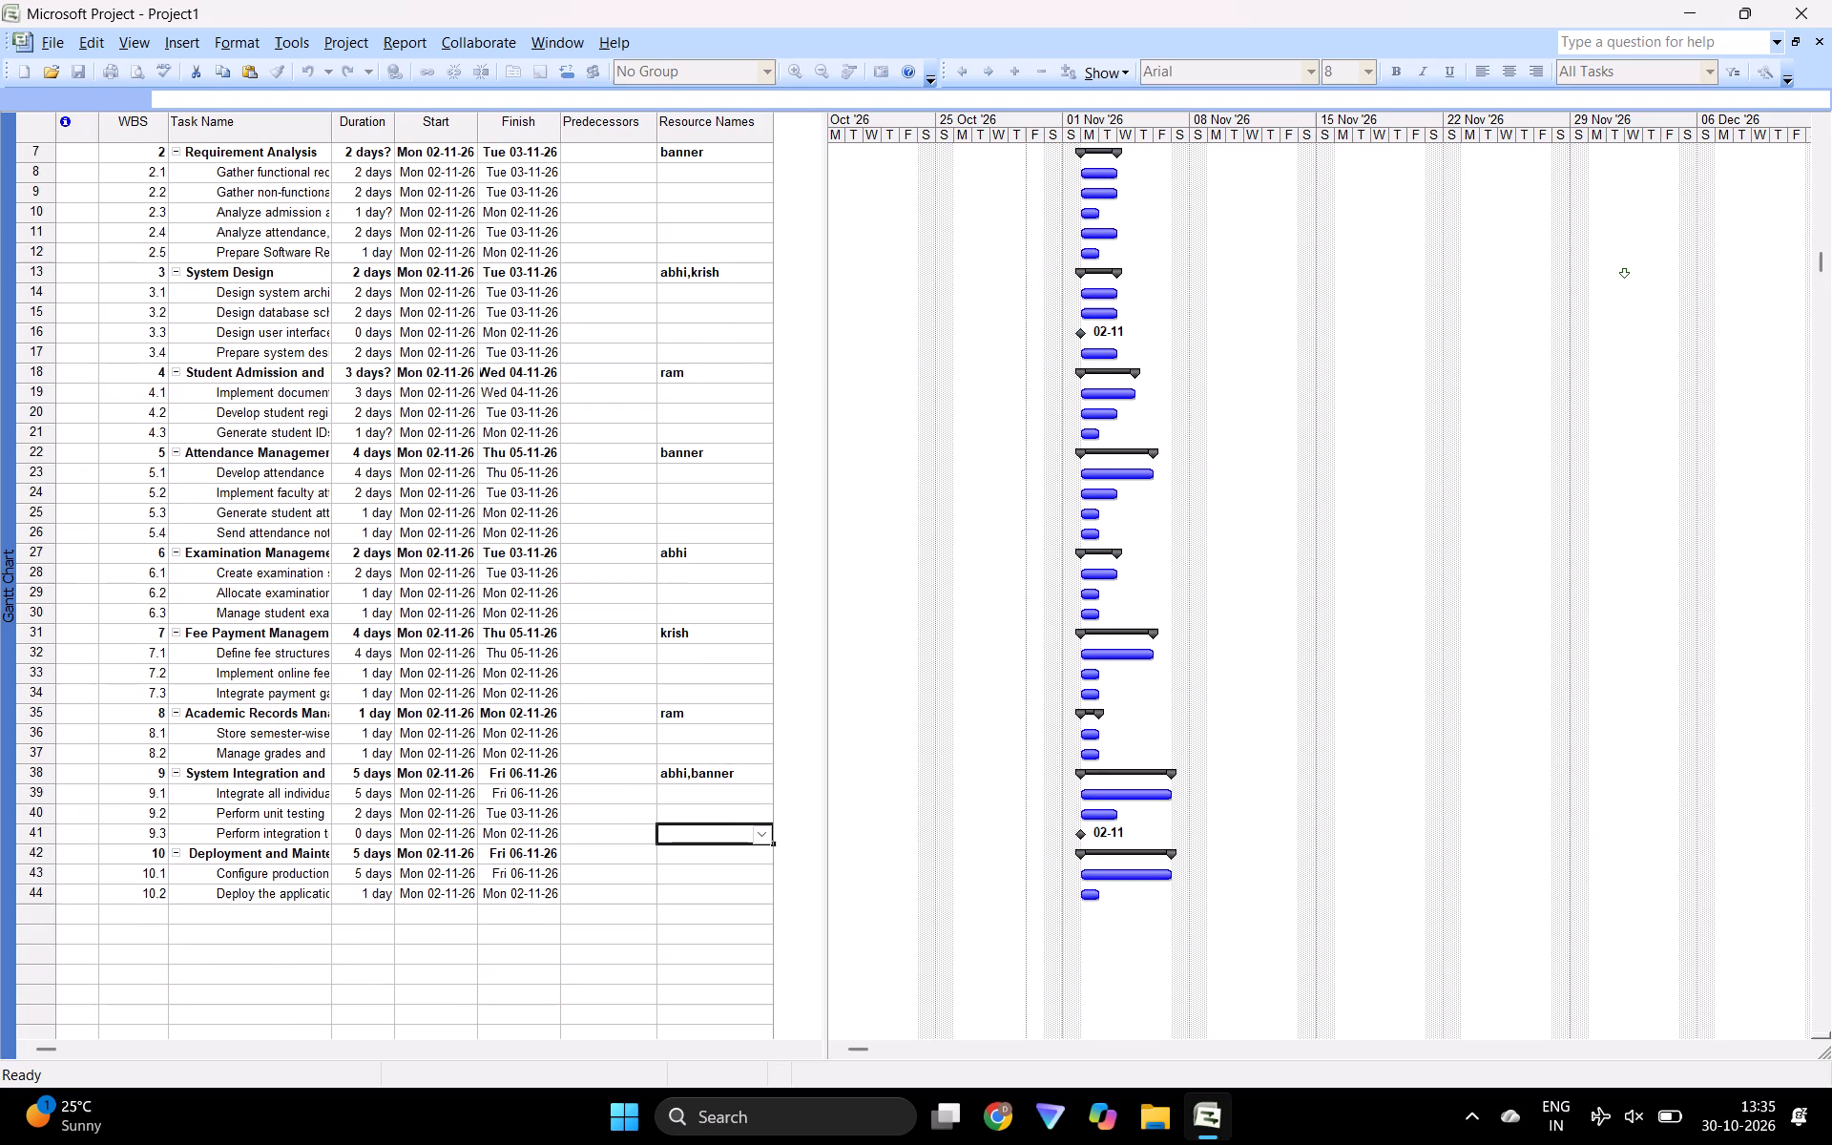
# Assign ram, banner and krish to summary task 10, Deployment and Maintenance.
pyautogui.click(705, 864)
pyautogui.moveTo(744, 853); pyautogui.dragTo(781, 855)
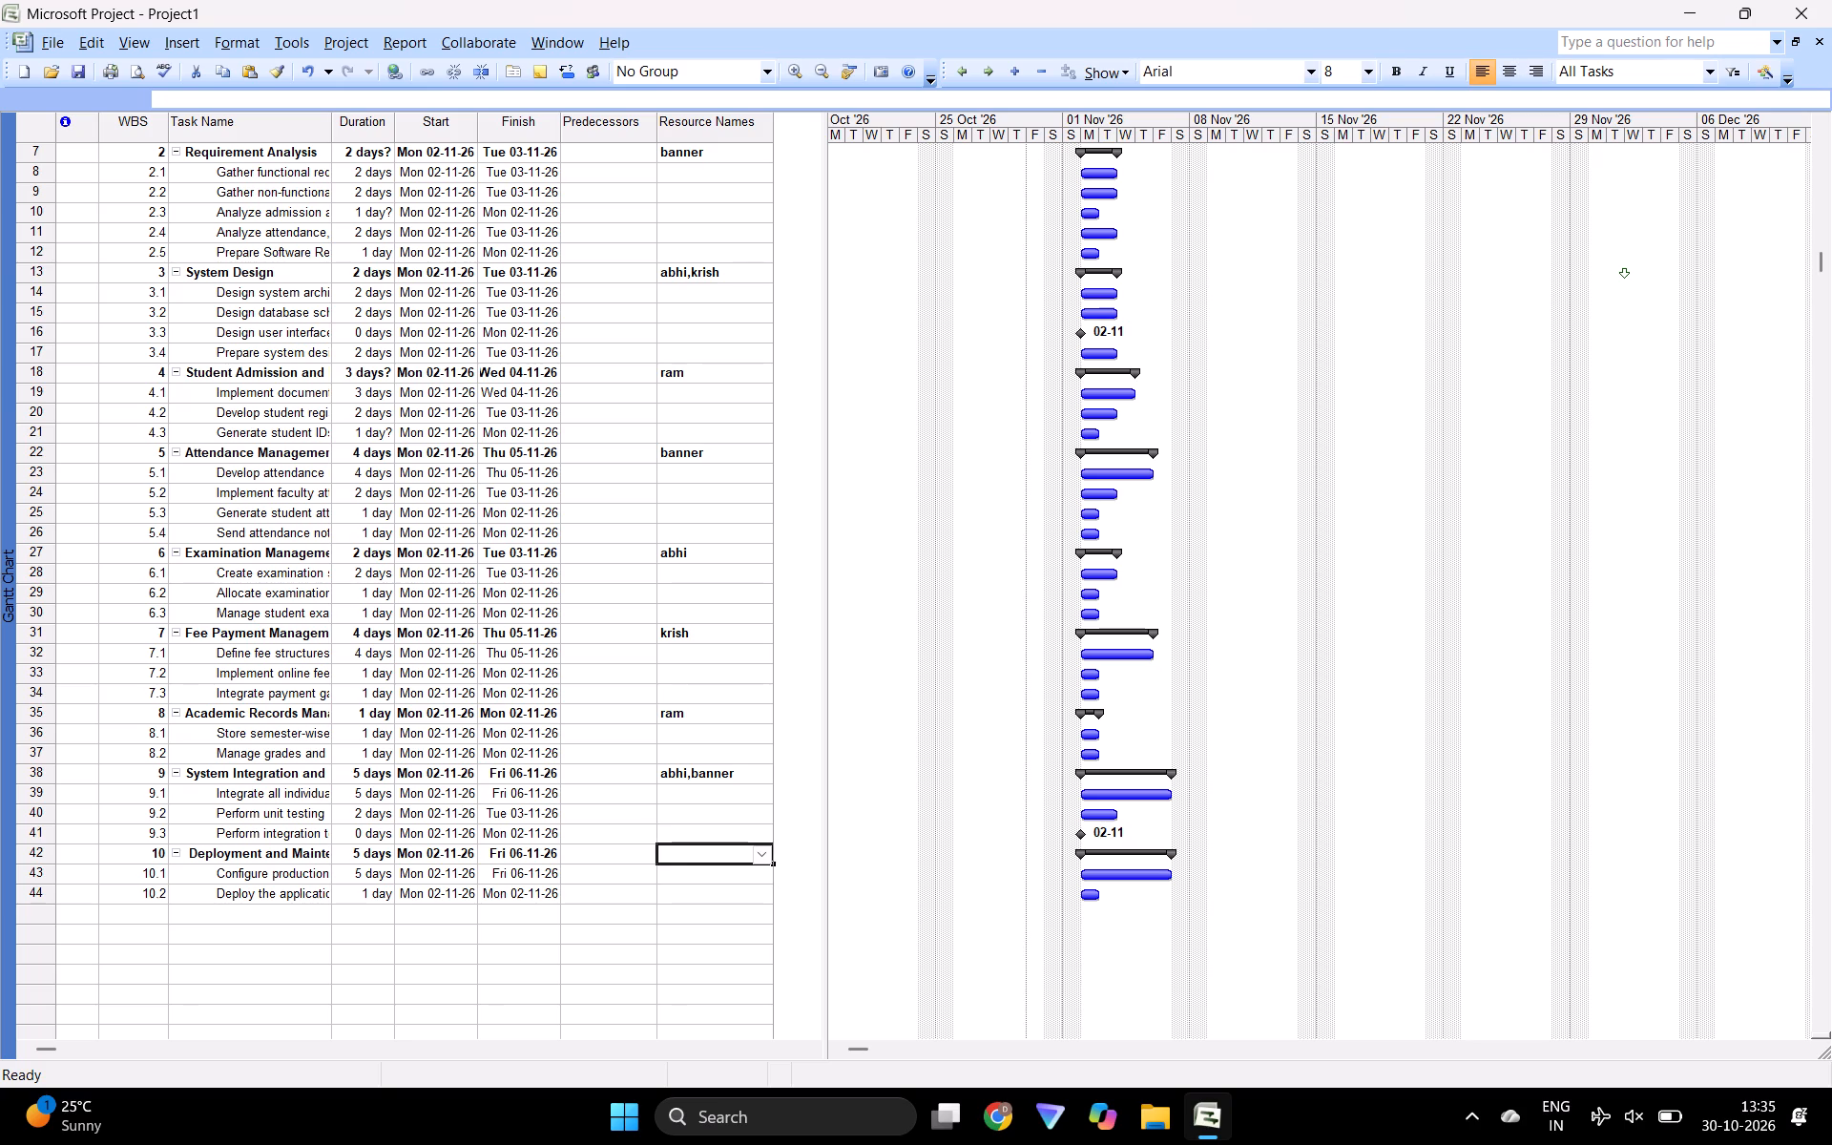
pyautogui.click(762, 857)
pyautogui.click(666, 949)
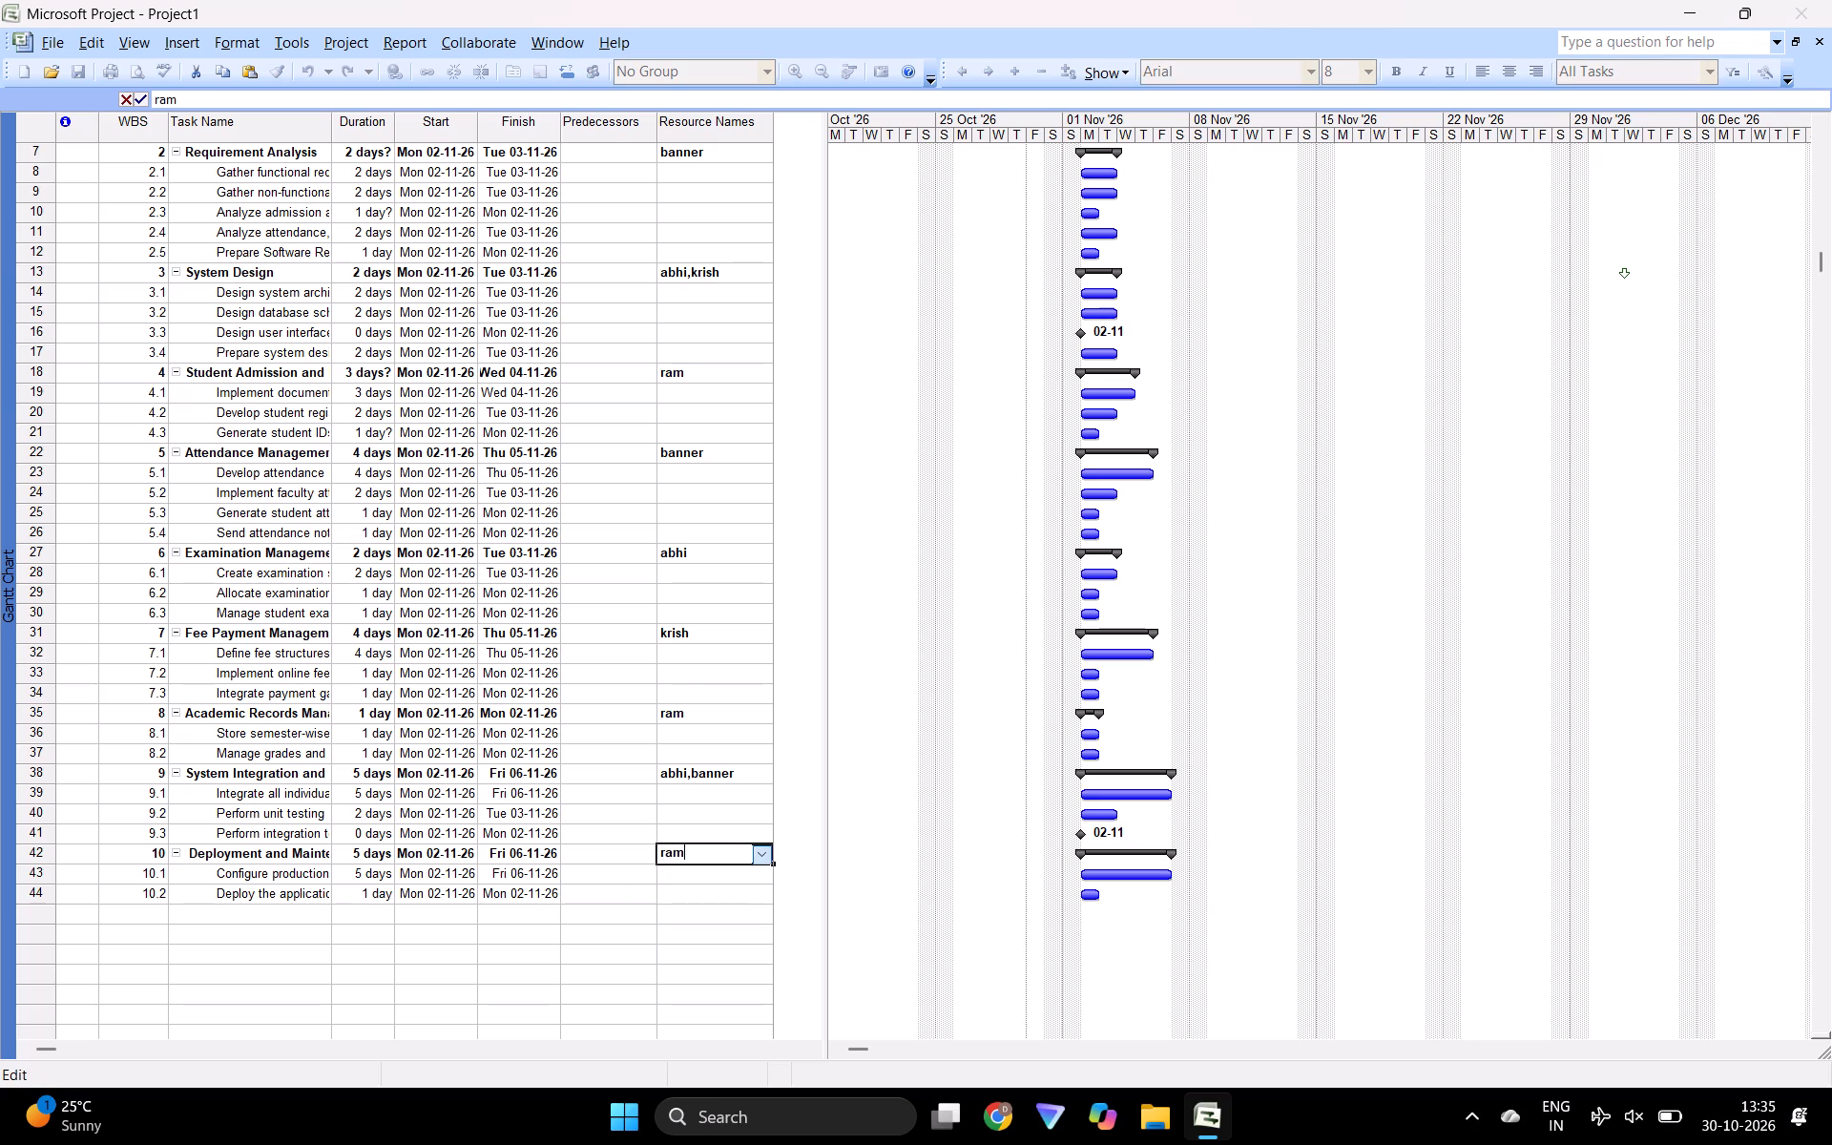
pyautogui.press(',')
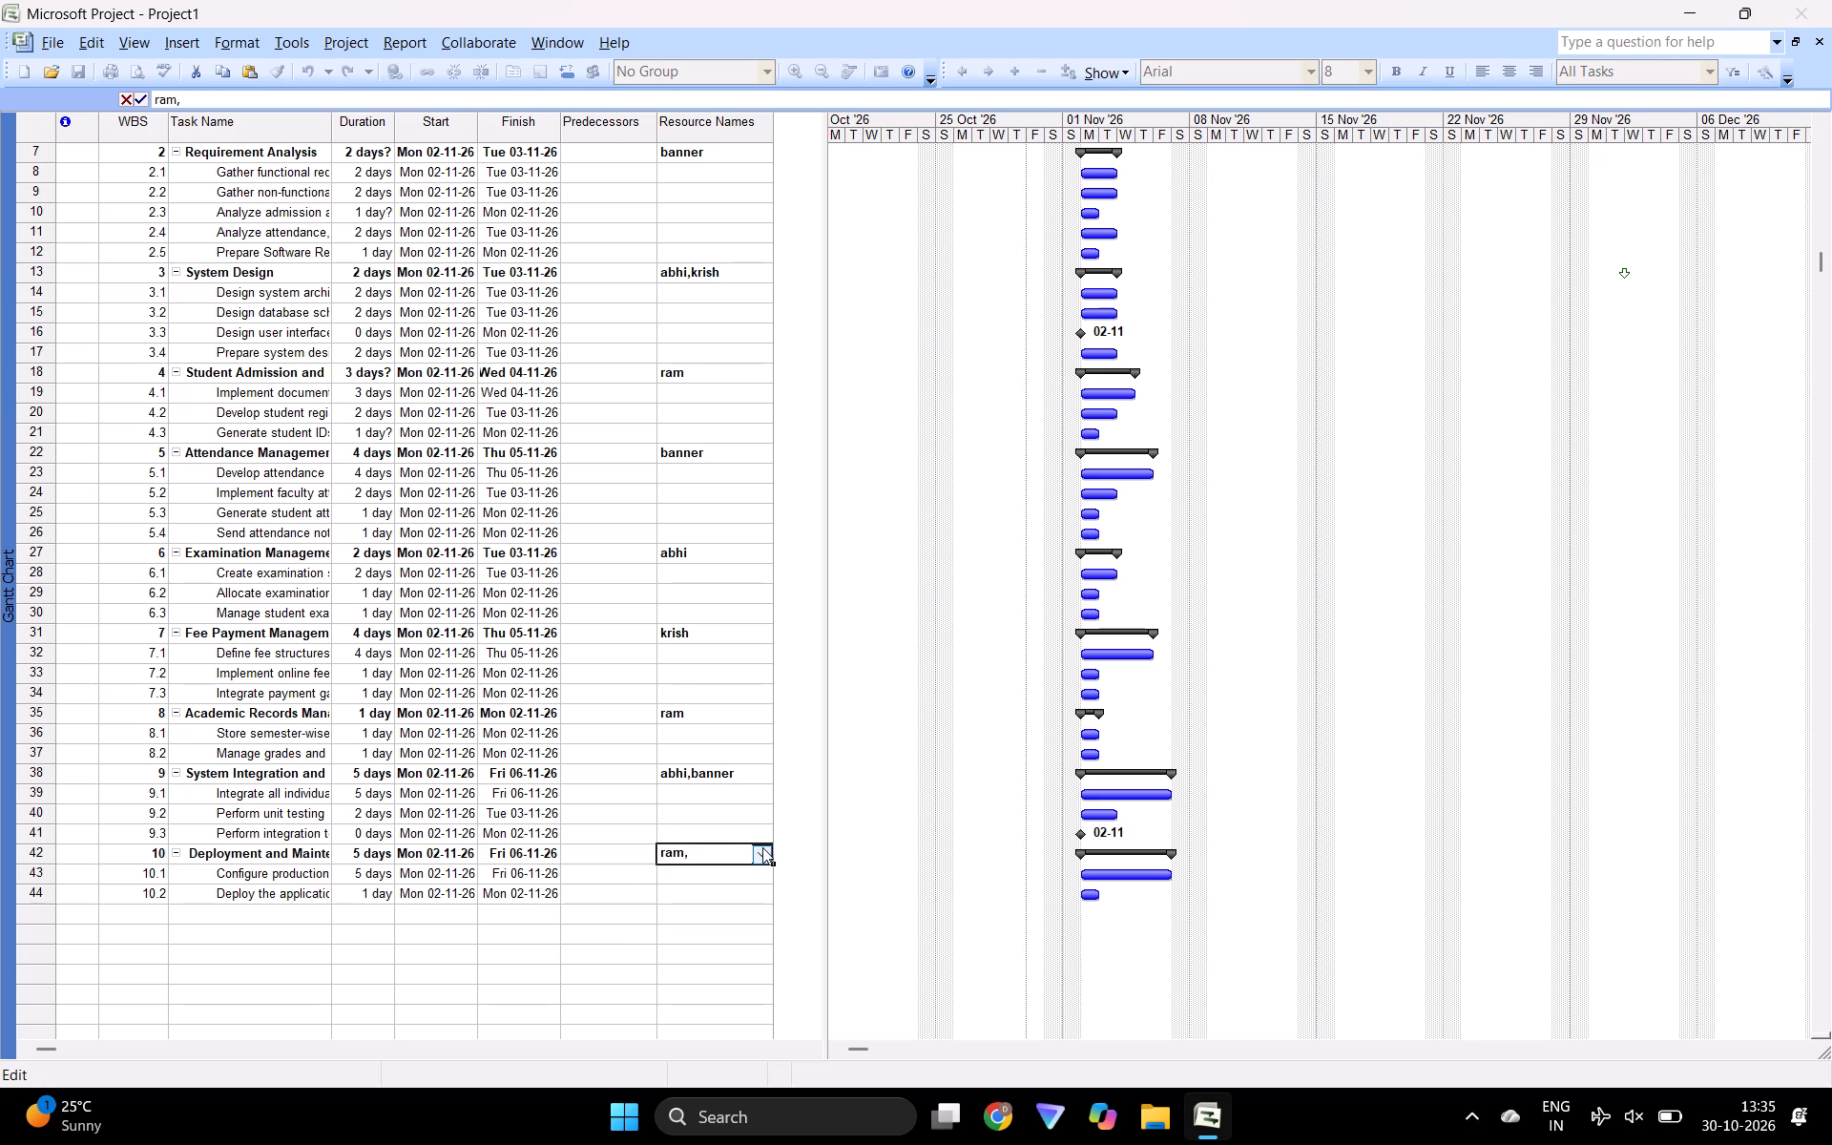
pyautogui.click(762, 850)
pyautogui.click(711, 913)
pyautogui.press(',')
pyautogui.moveTo(758, 858); pyautogui.dragTo(700, 925)
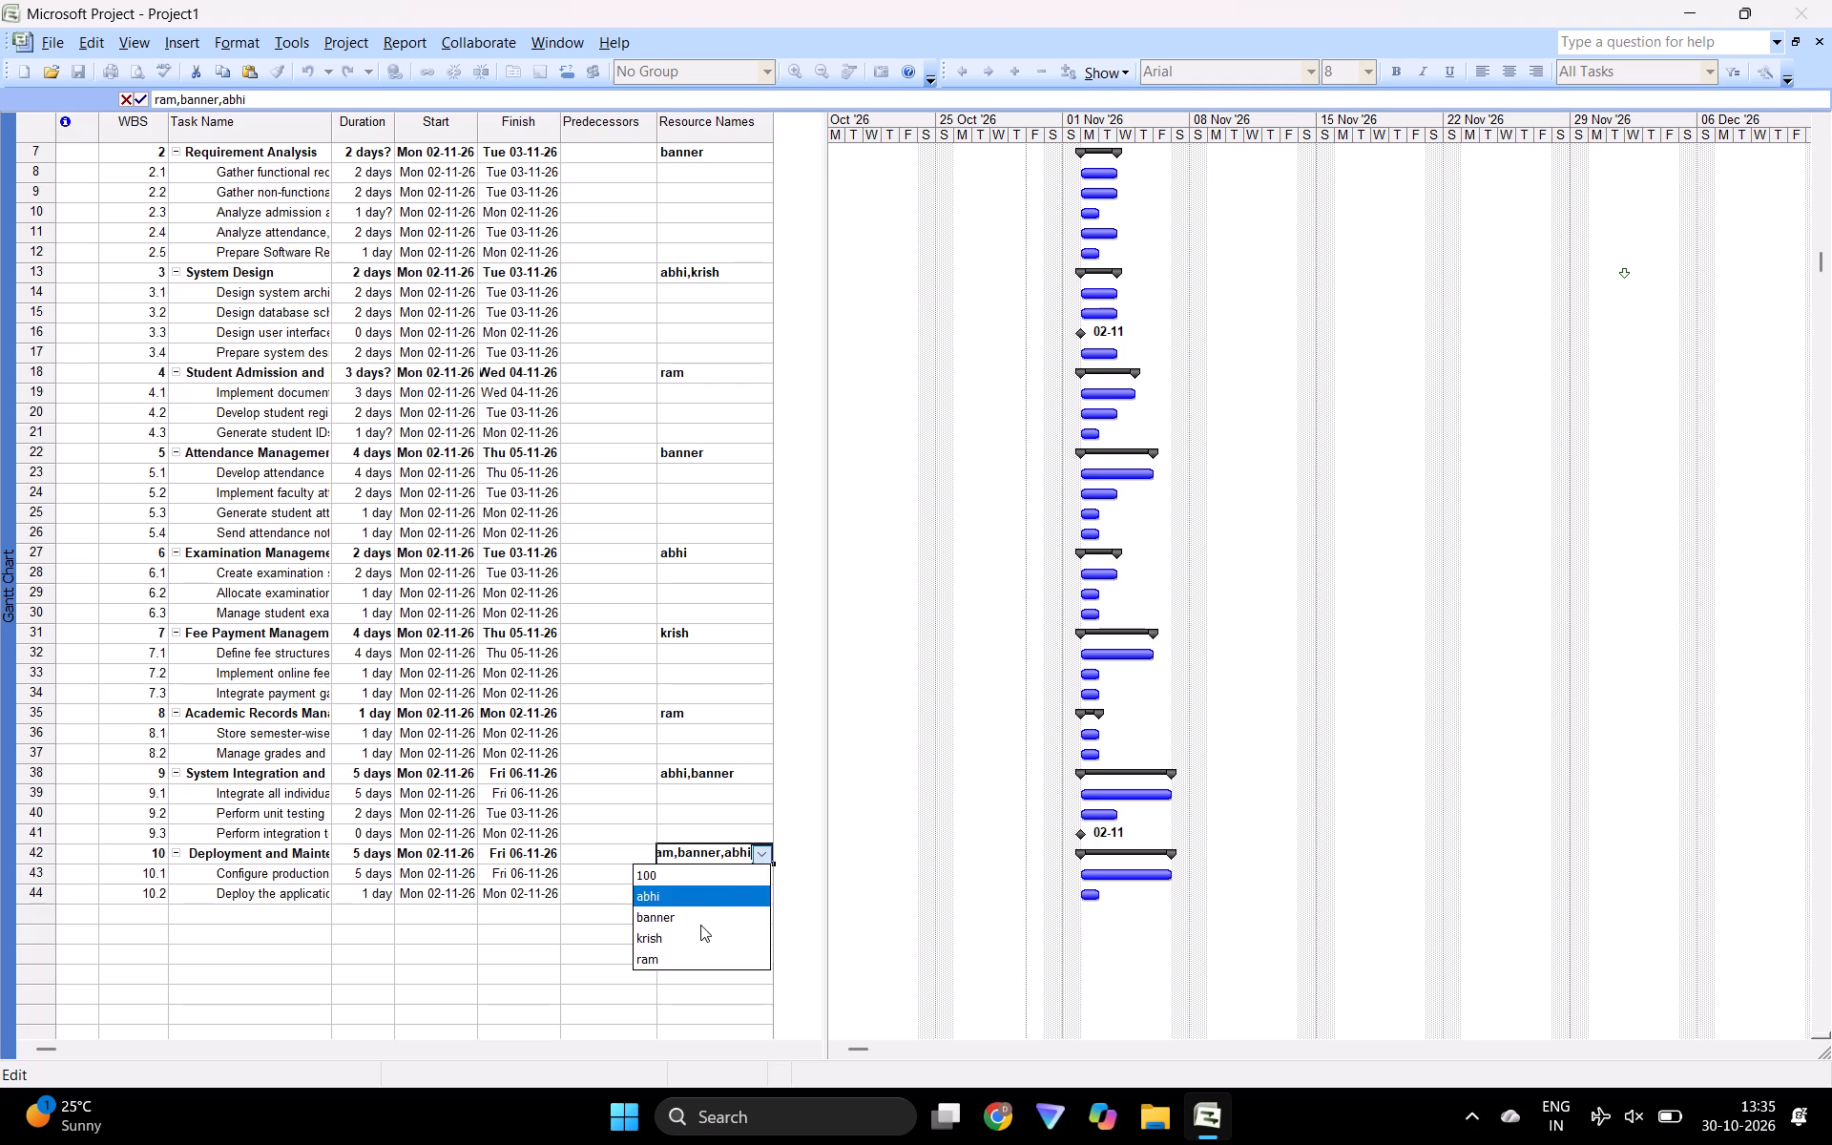
pyautogui.moveTo(700, 925); pyautogui.dragTo(691, 935)
pyautogui.click(691, 935)
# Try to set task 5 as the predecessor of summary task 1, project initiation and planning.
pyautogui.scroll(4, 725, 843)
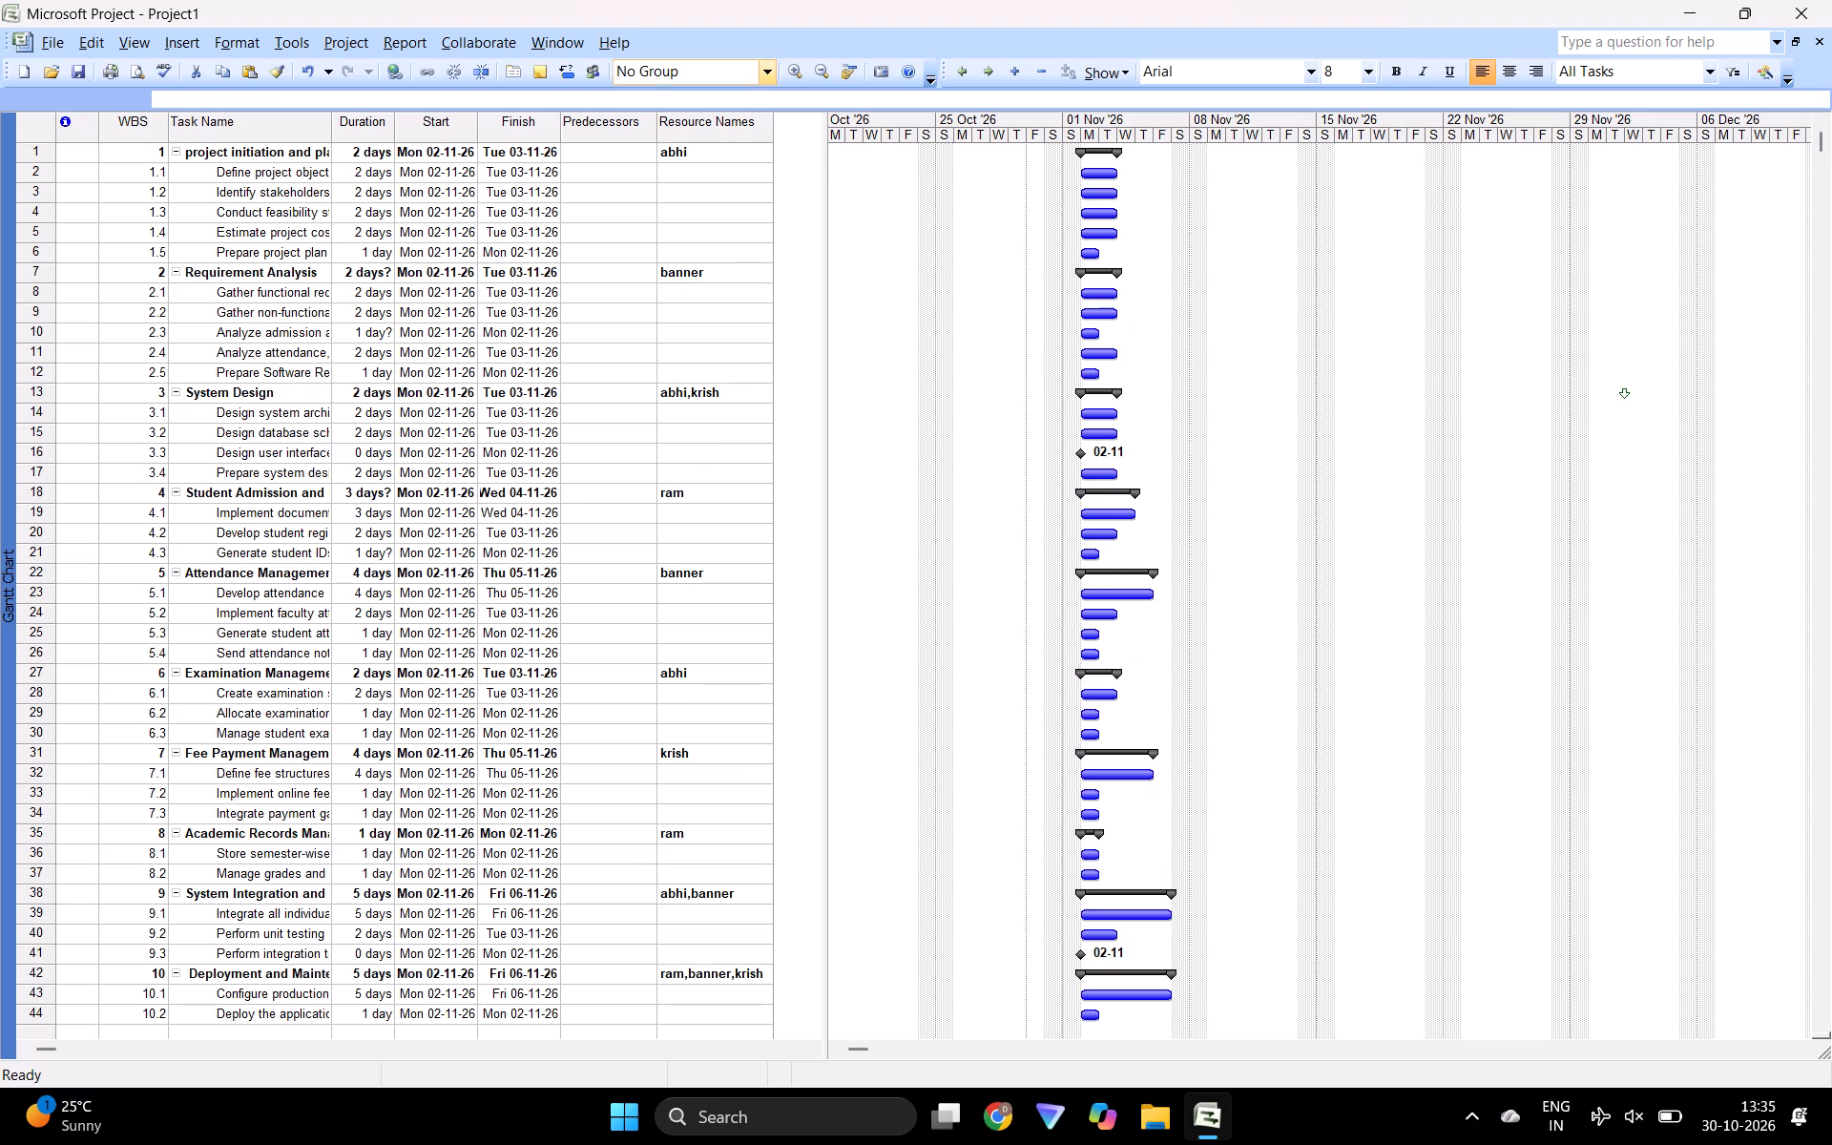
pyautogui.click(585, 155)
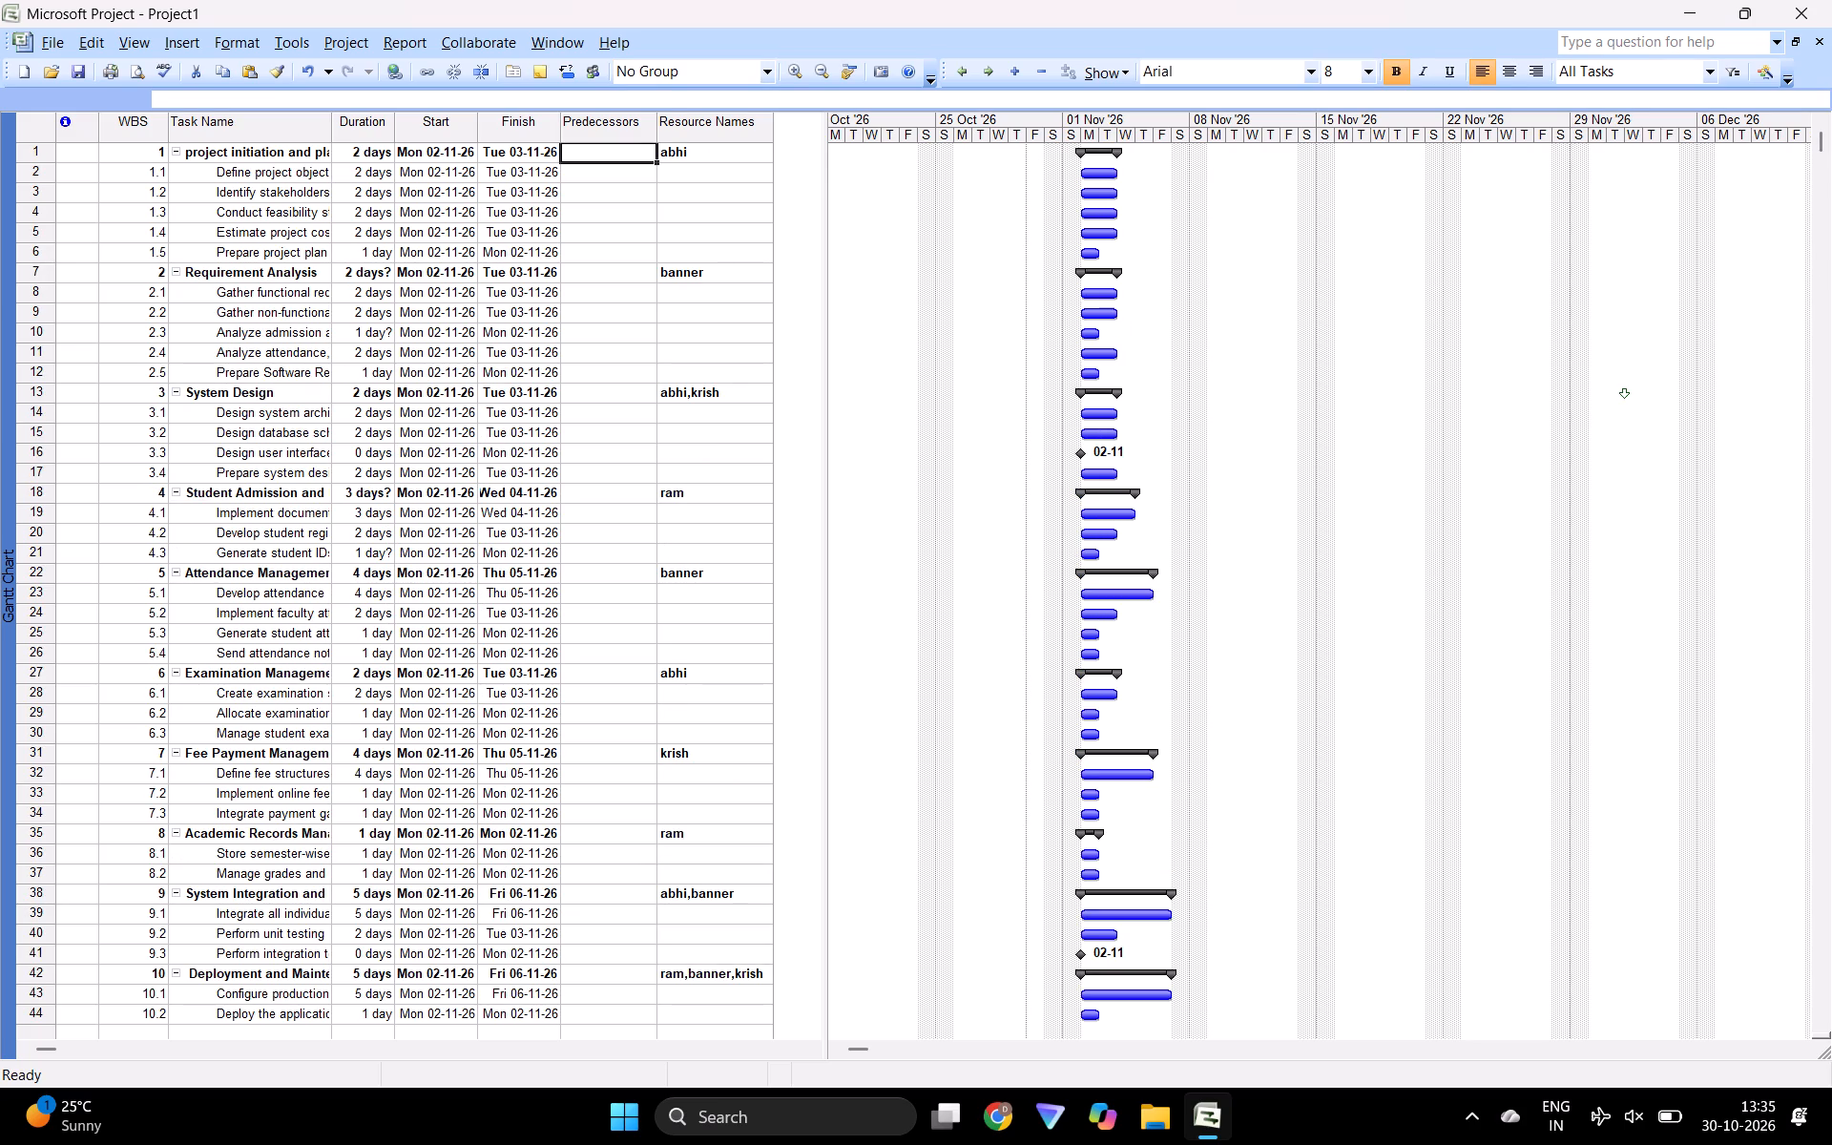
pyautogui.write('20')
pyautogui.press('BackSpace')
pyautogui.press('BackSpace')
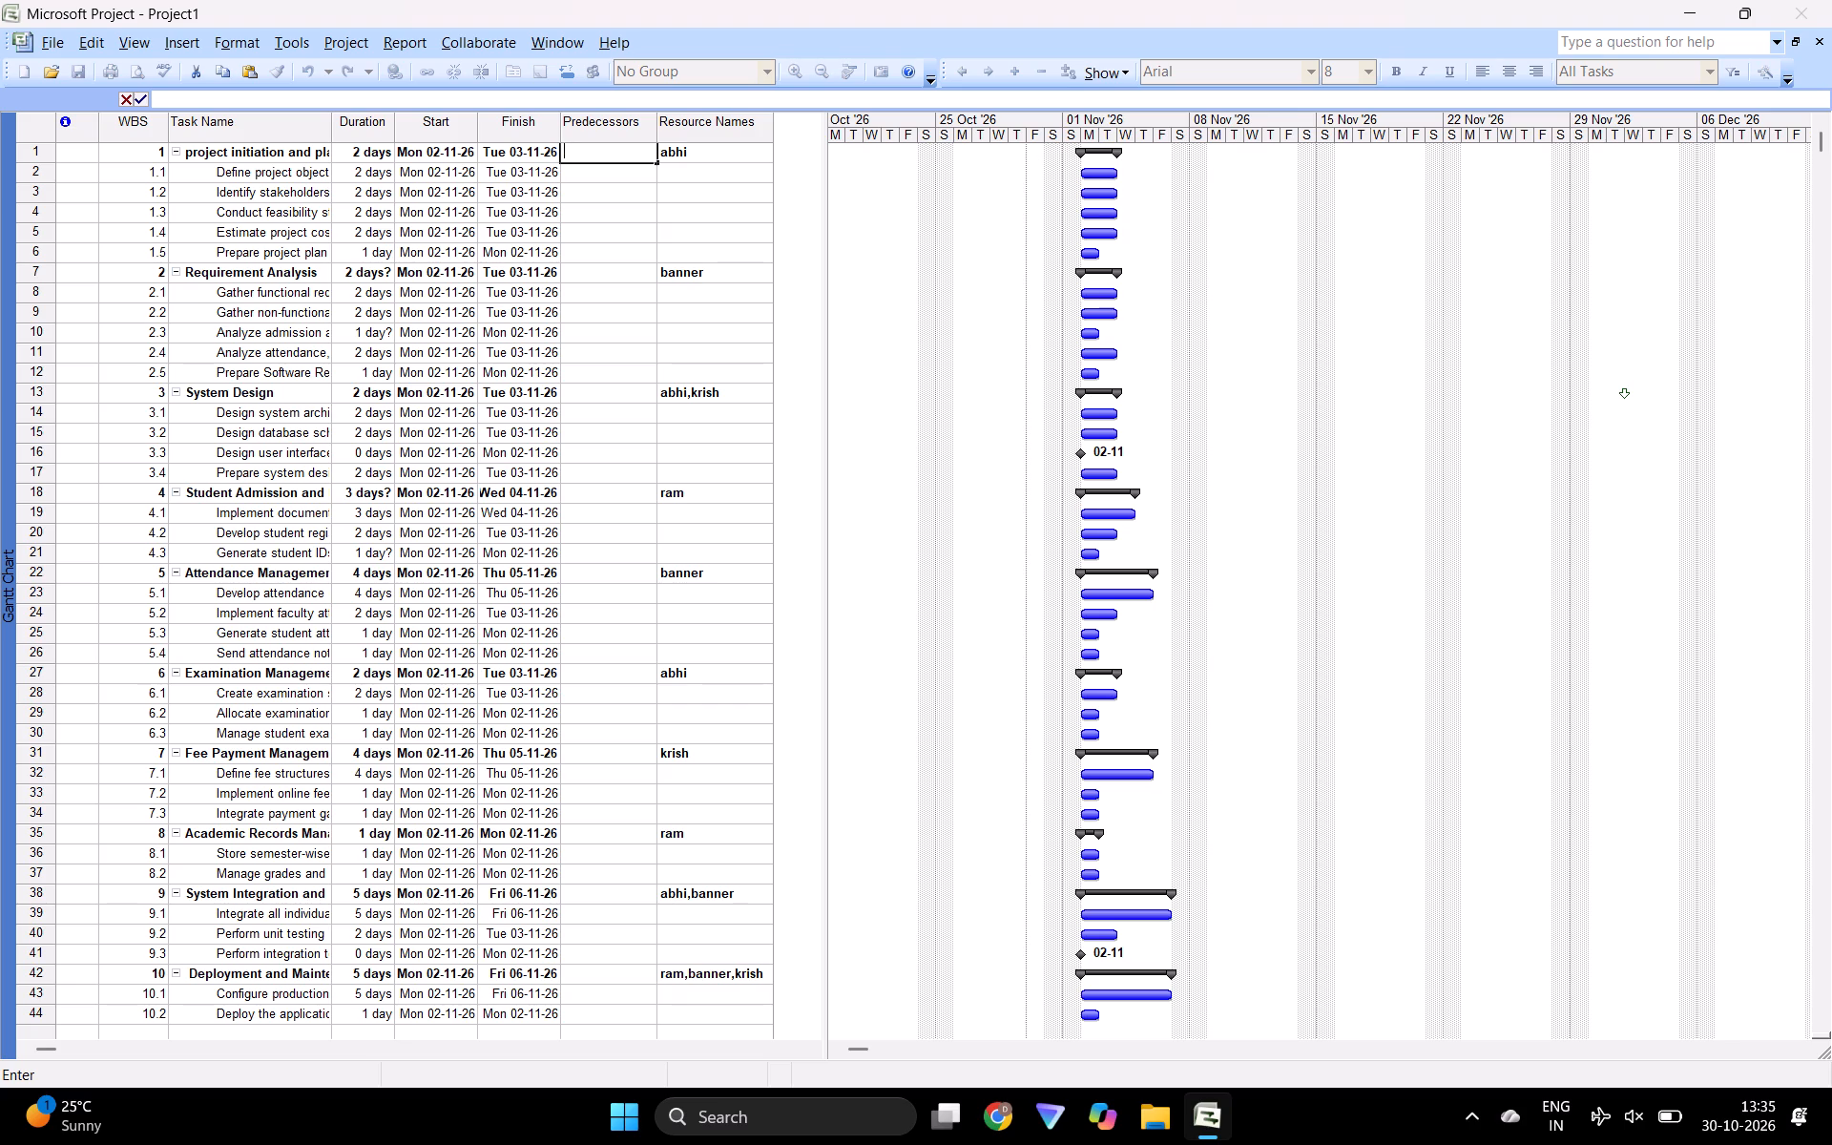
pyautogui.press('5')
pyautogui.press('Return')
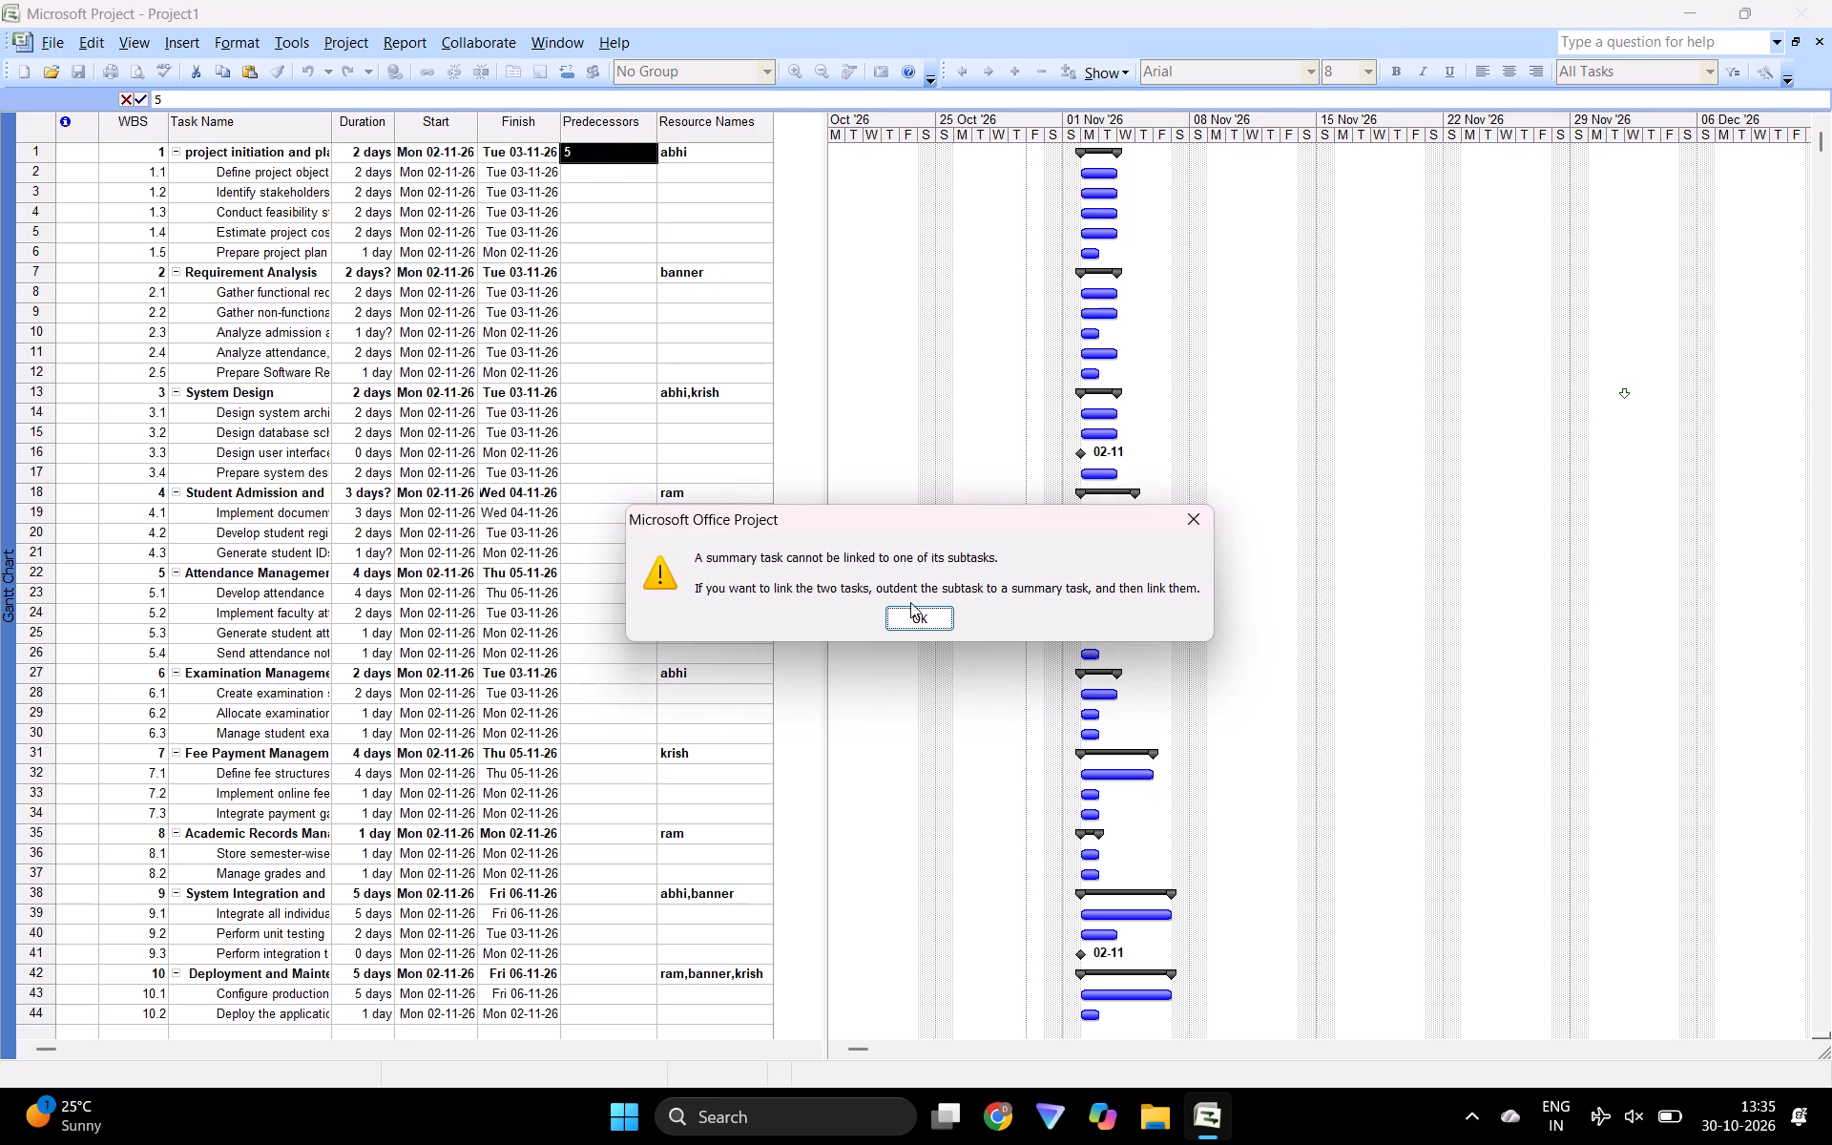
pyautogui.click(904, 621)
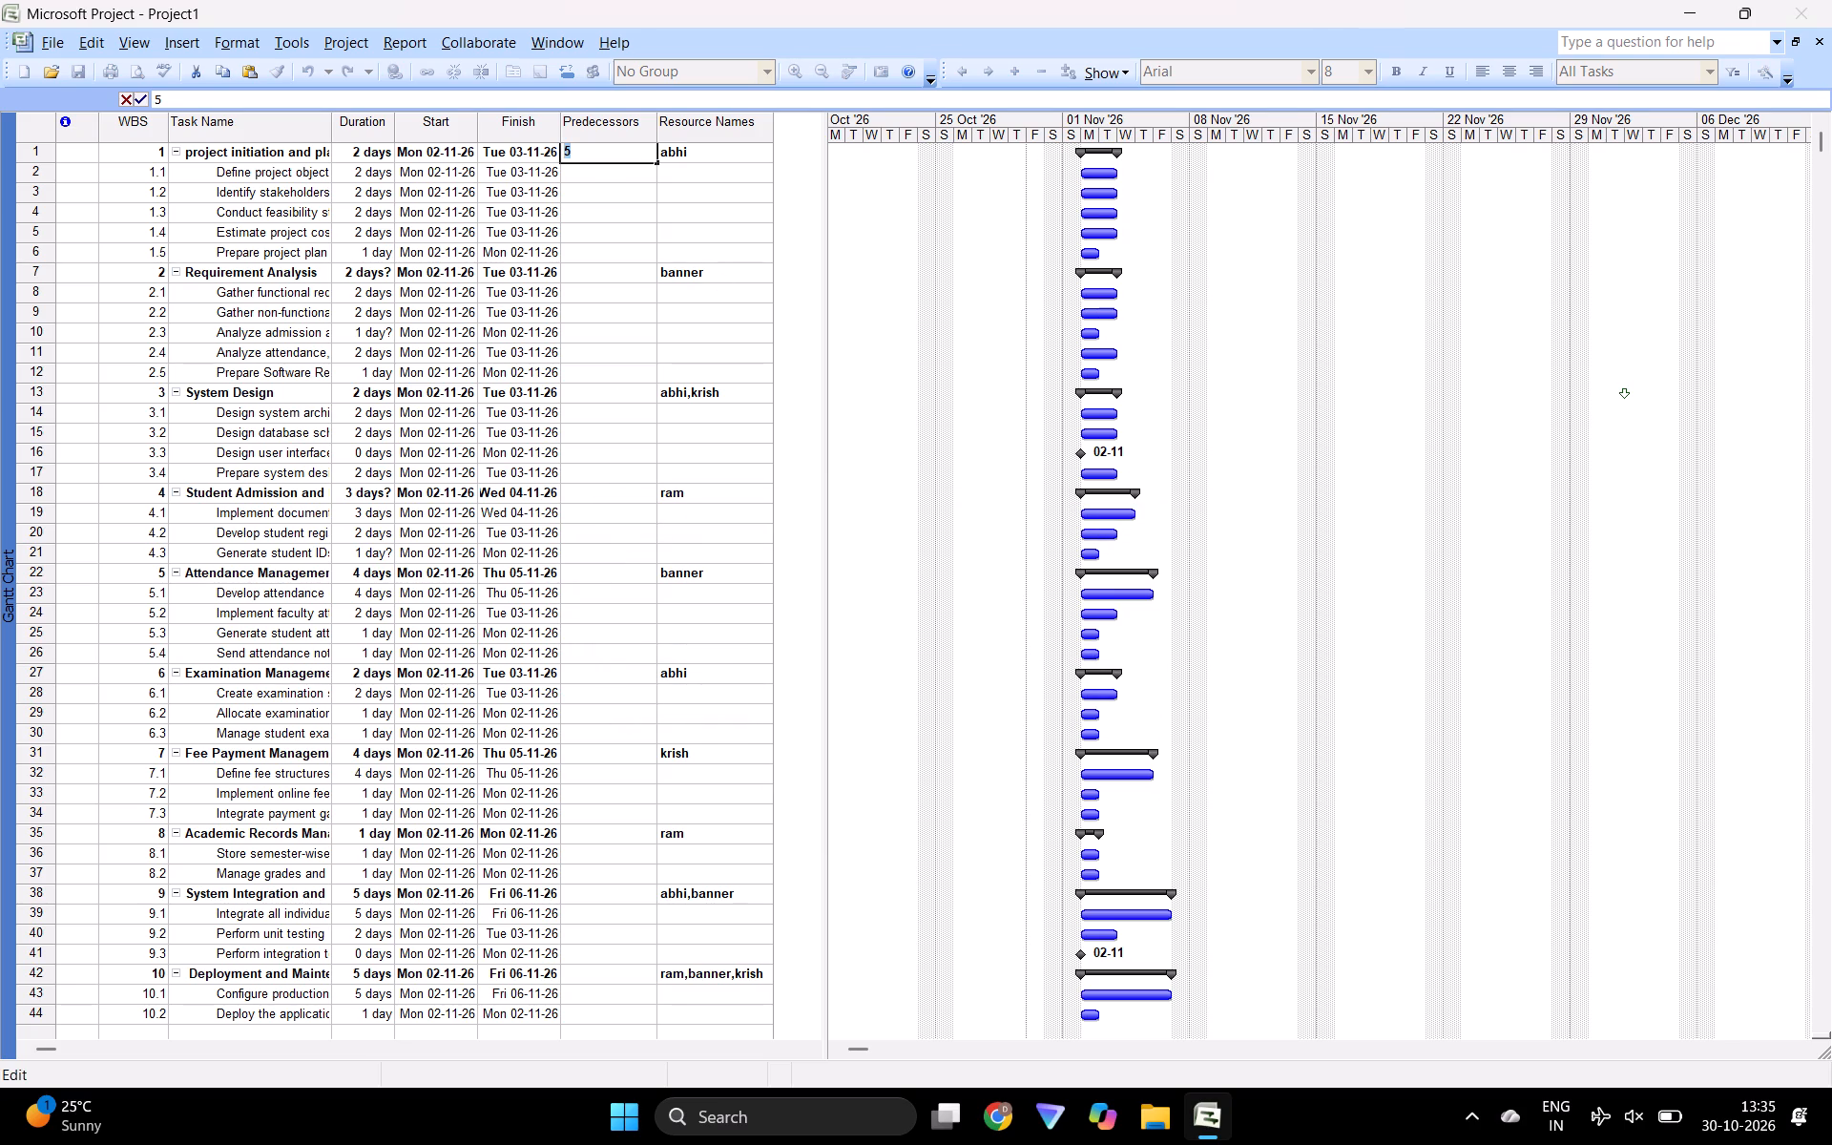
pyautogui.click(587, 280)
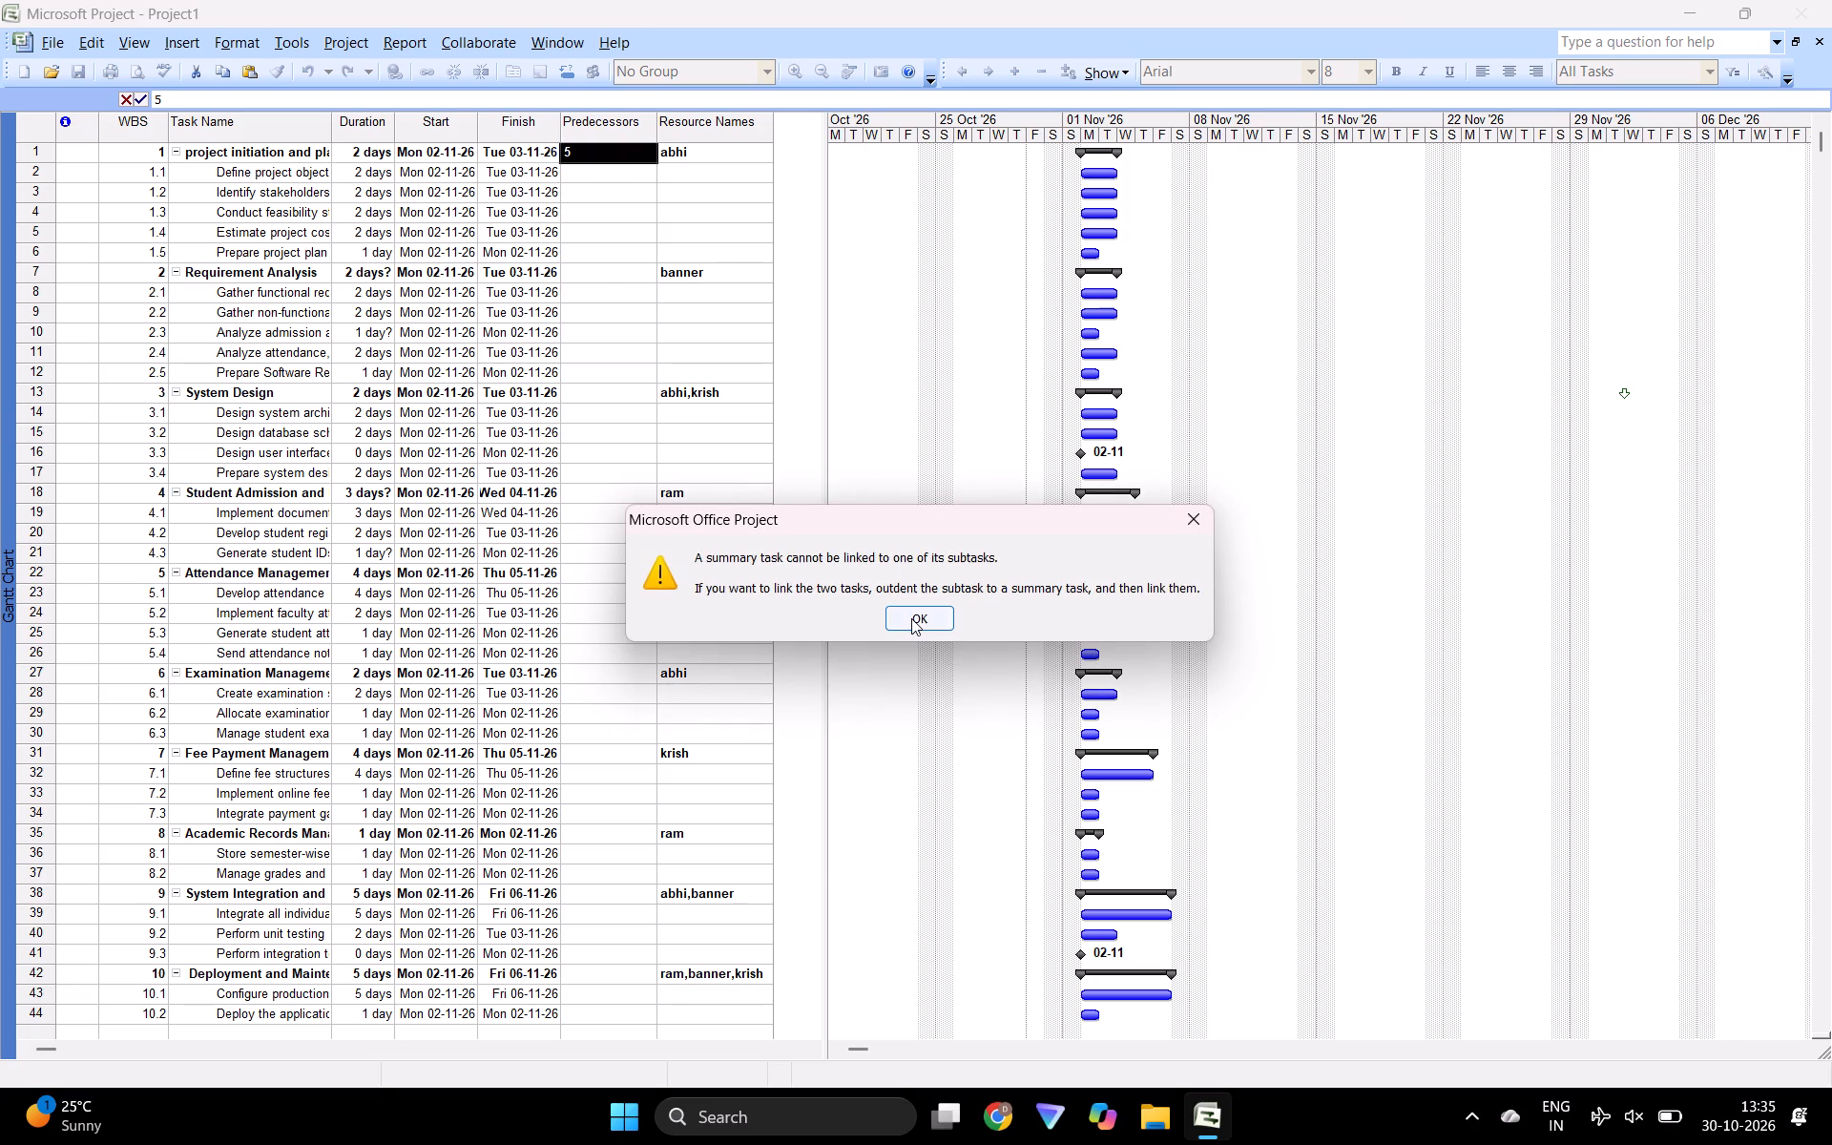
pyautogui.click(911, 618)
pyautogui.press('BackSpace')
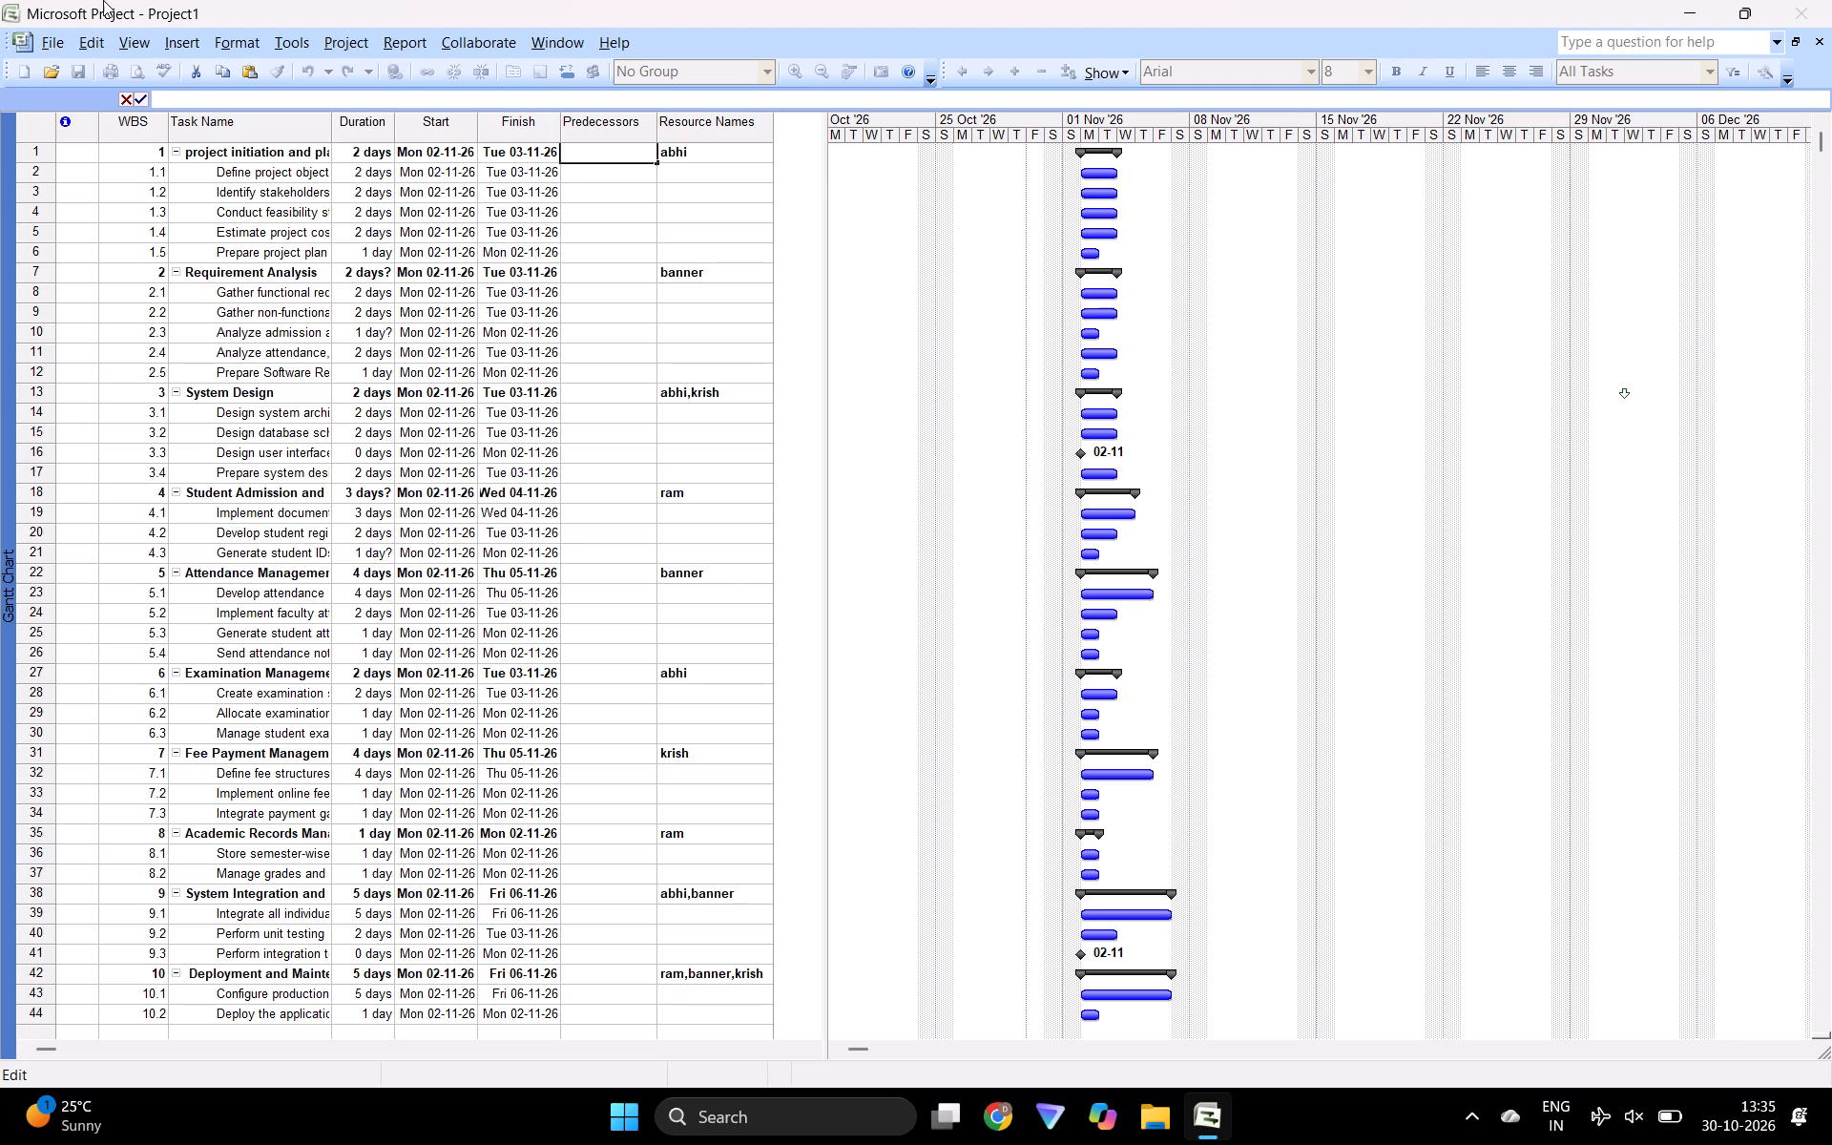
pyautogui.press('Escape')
# Switch to the Network Diagram view and link project initiation and planning to Requirement Analysis as its successor.
pyautogui.click(131, 38)
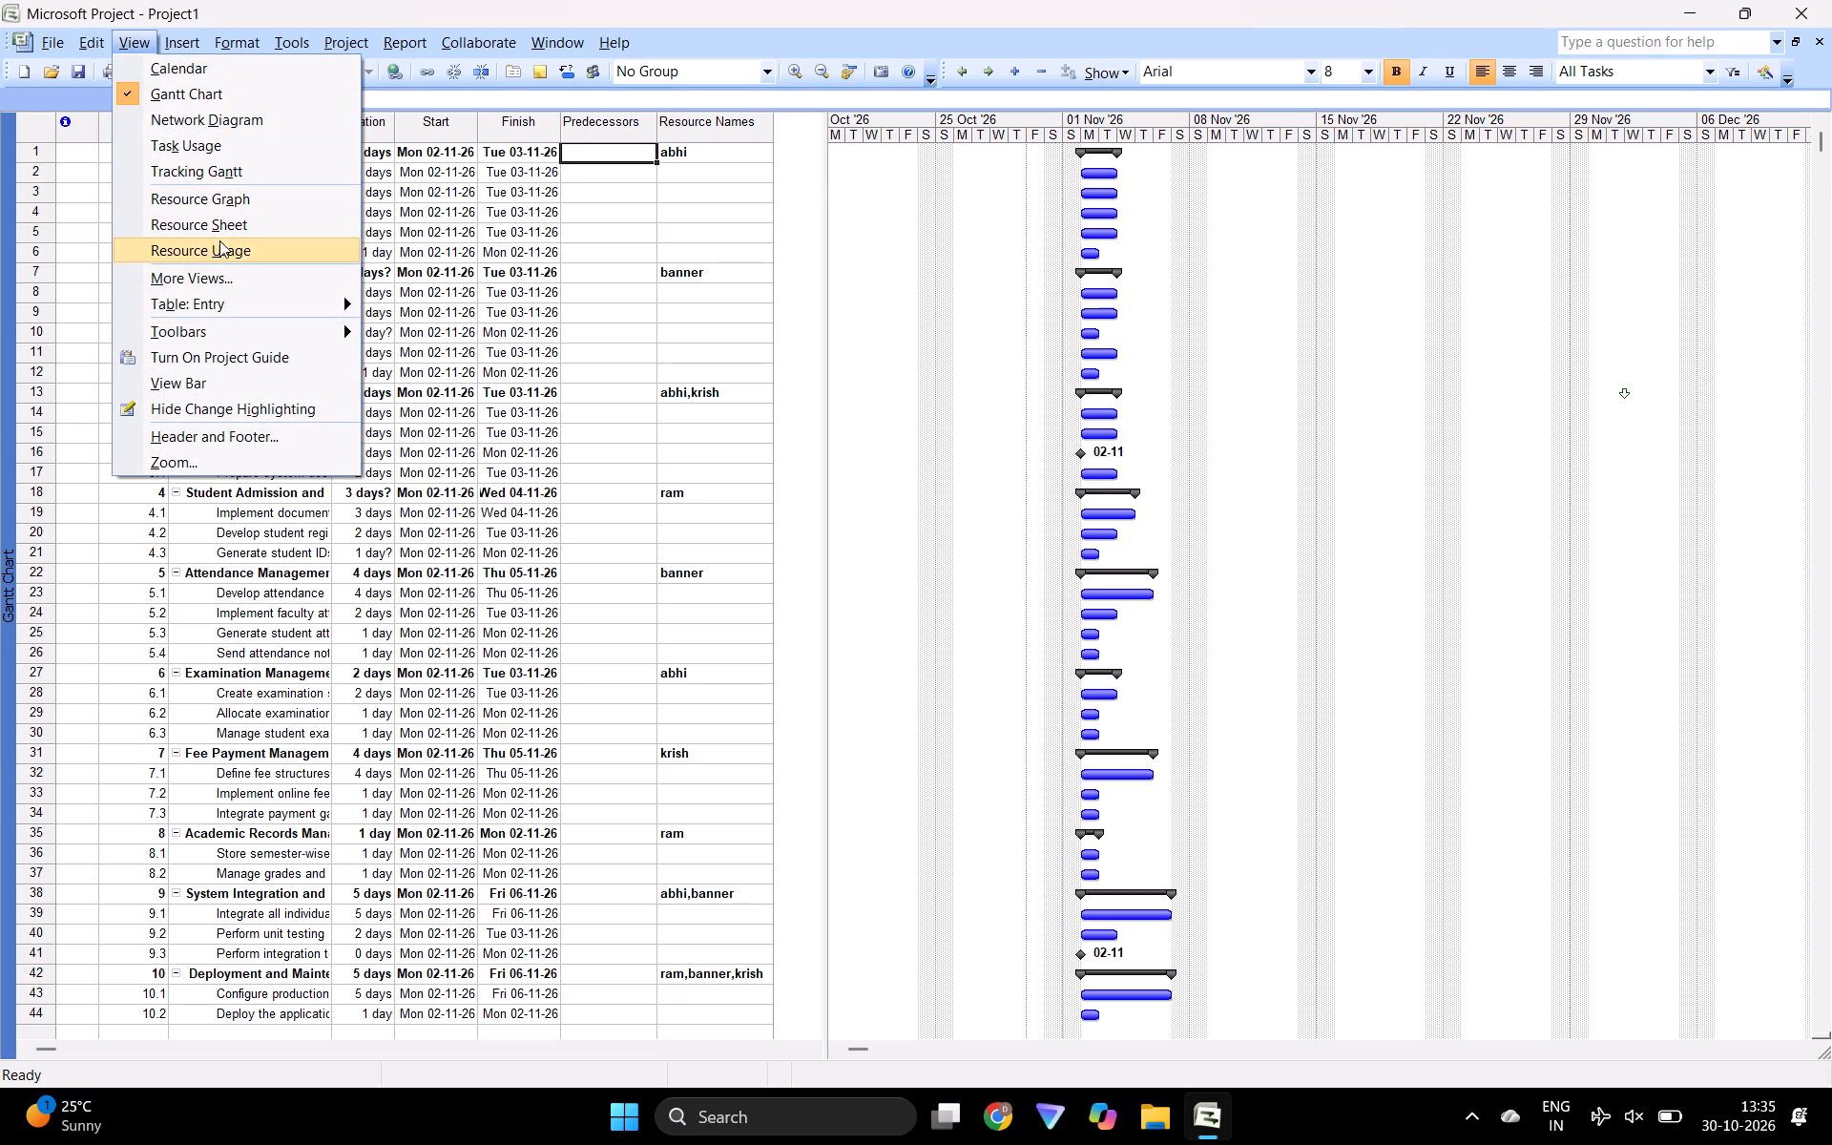
pyautogui.click(239, 121)
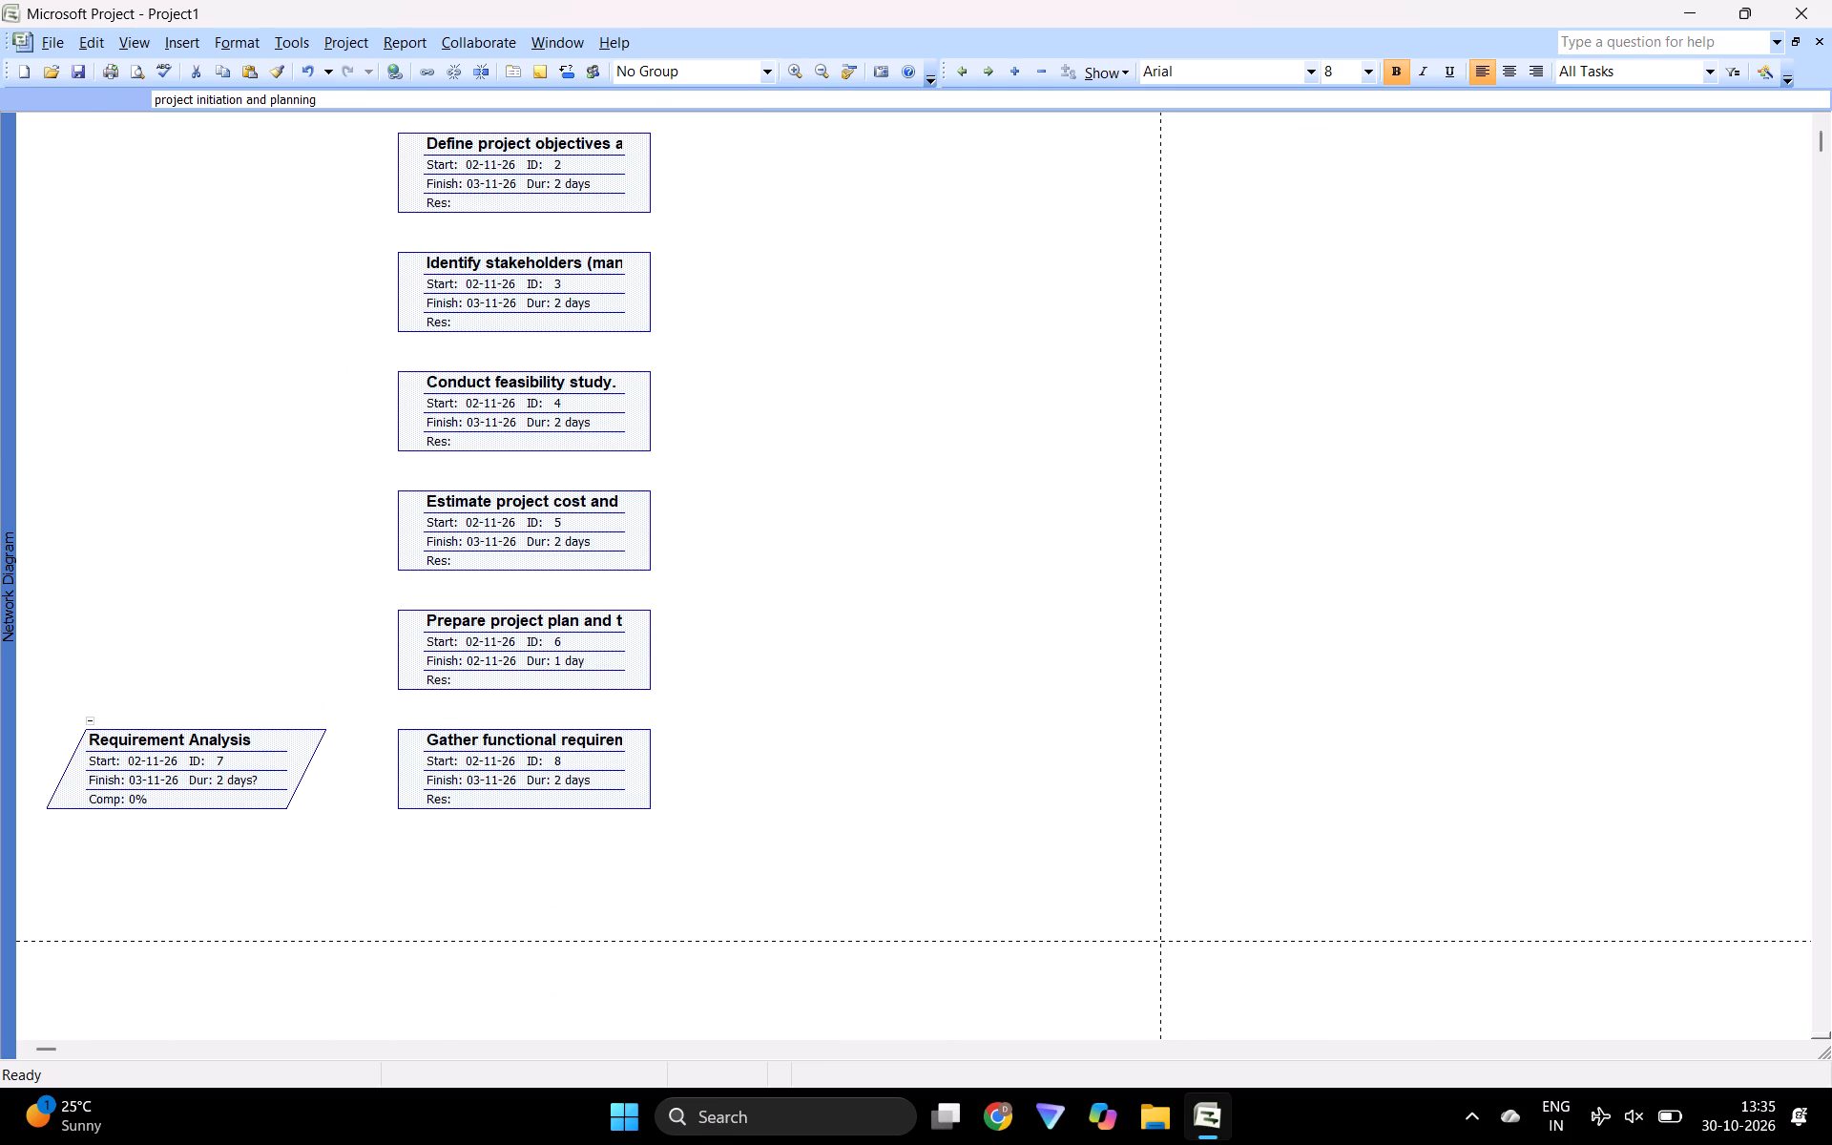
pyautogui.moveTo(222, 211); pyautogui.dragTo(209, 730)
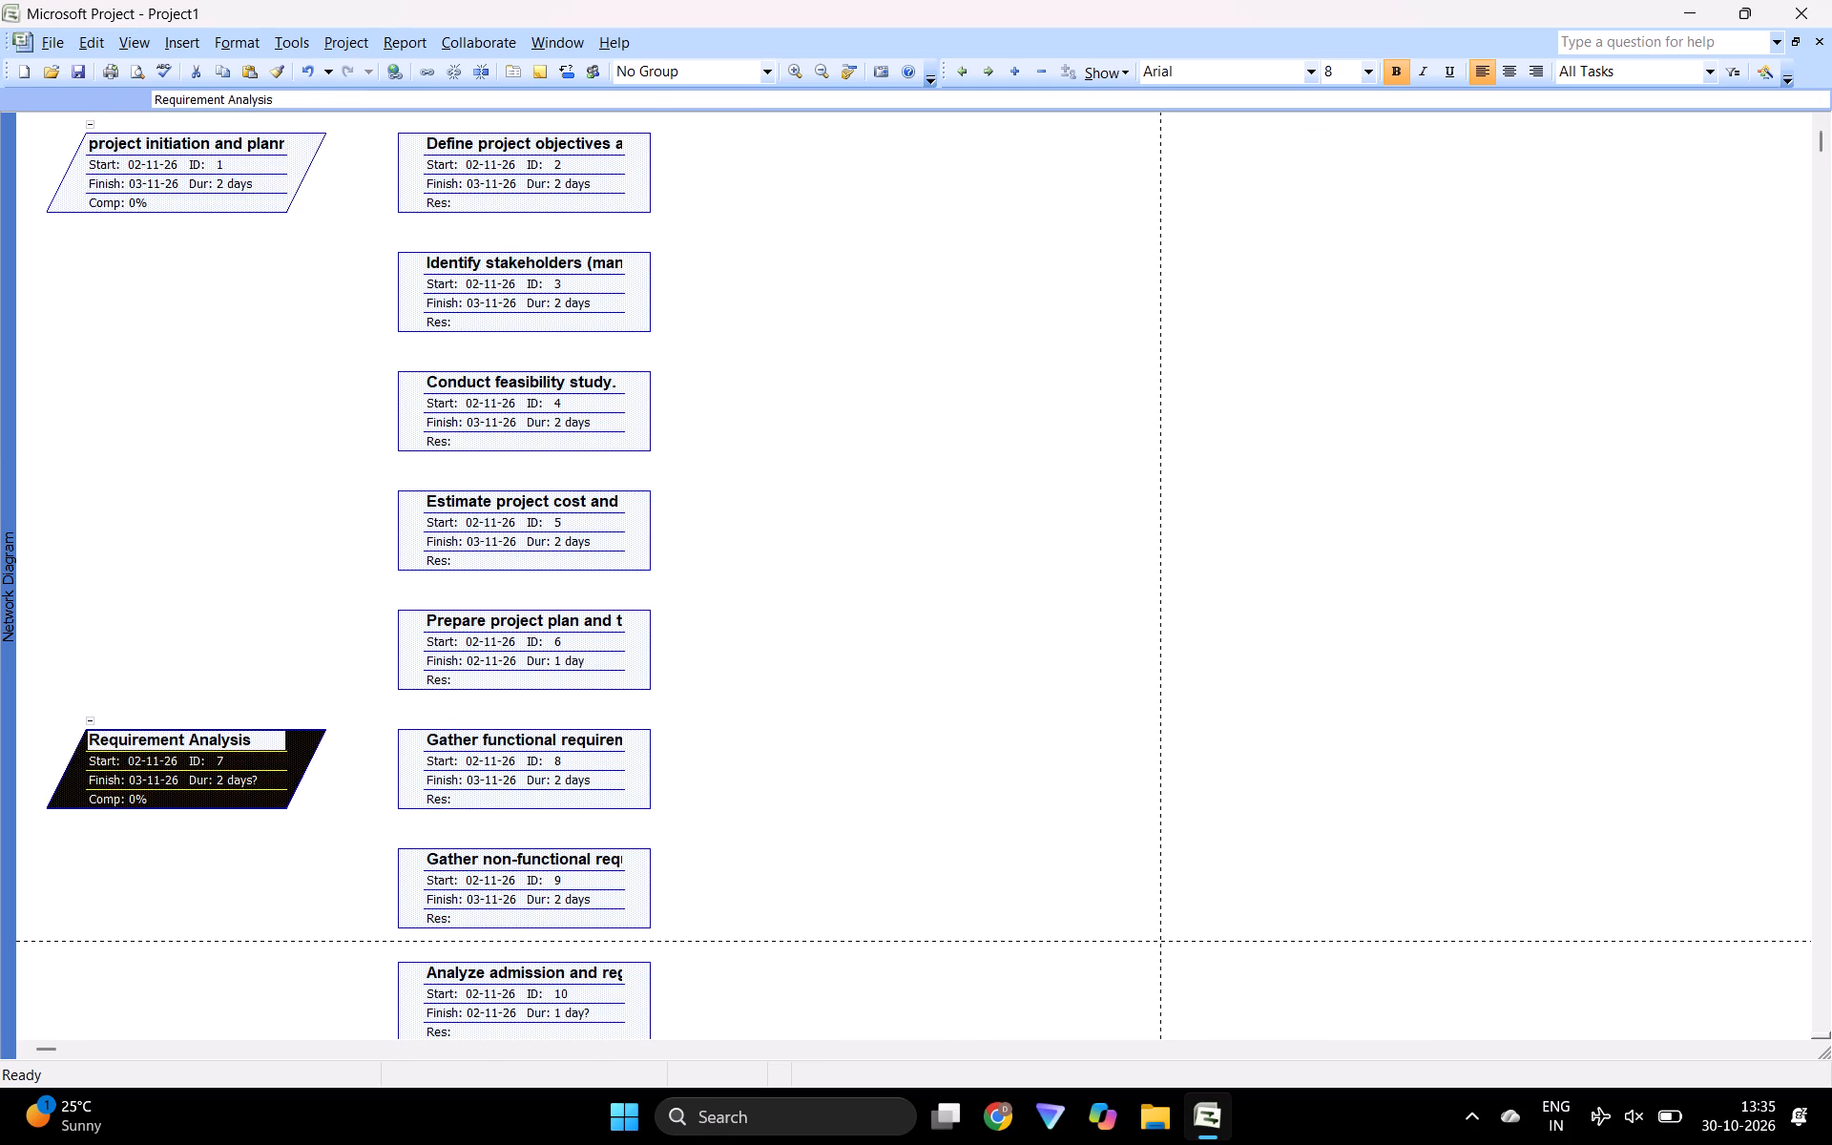
# Link Requirement Analysis to System Design, and System Design to the Student Admission and Registration Module, in the network diagram.
pyautogui.scroll(-5, 209, 730)
pyautogui.scroll(1, 209, 730)
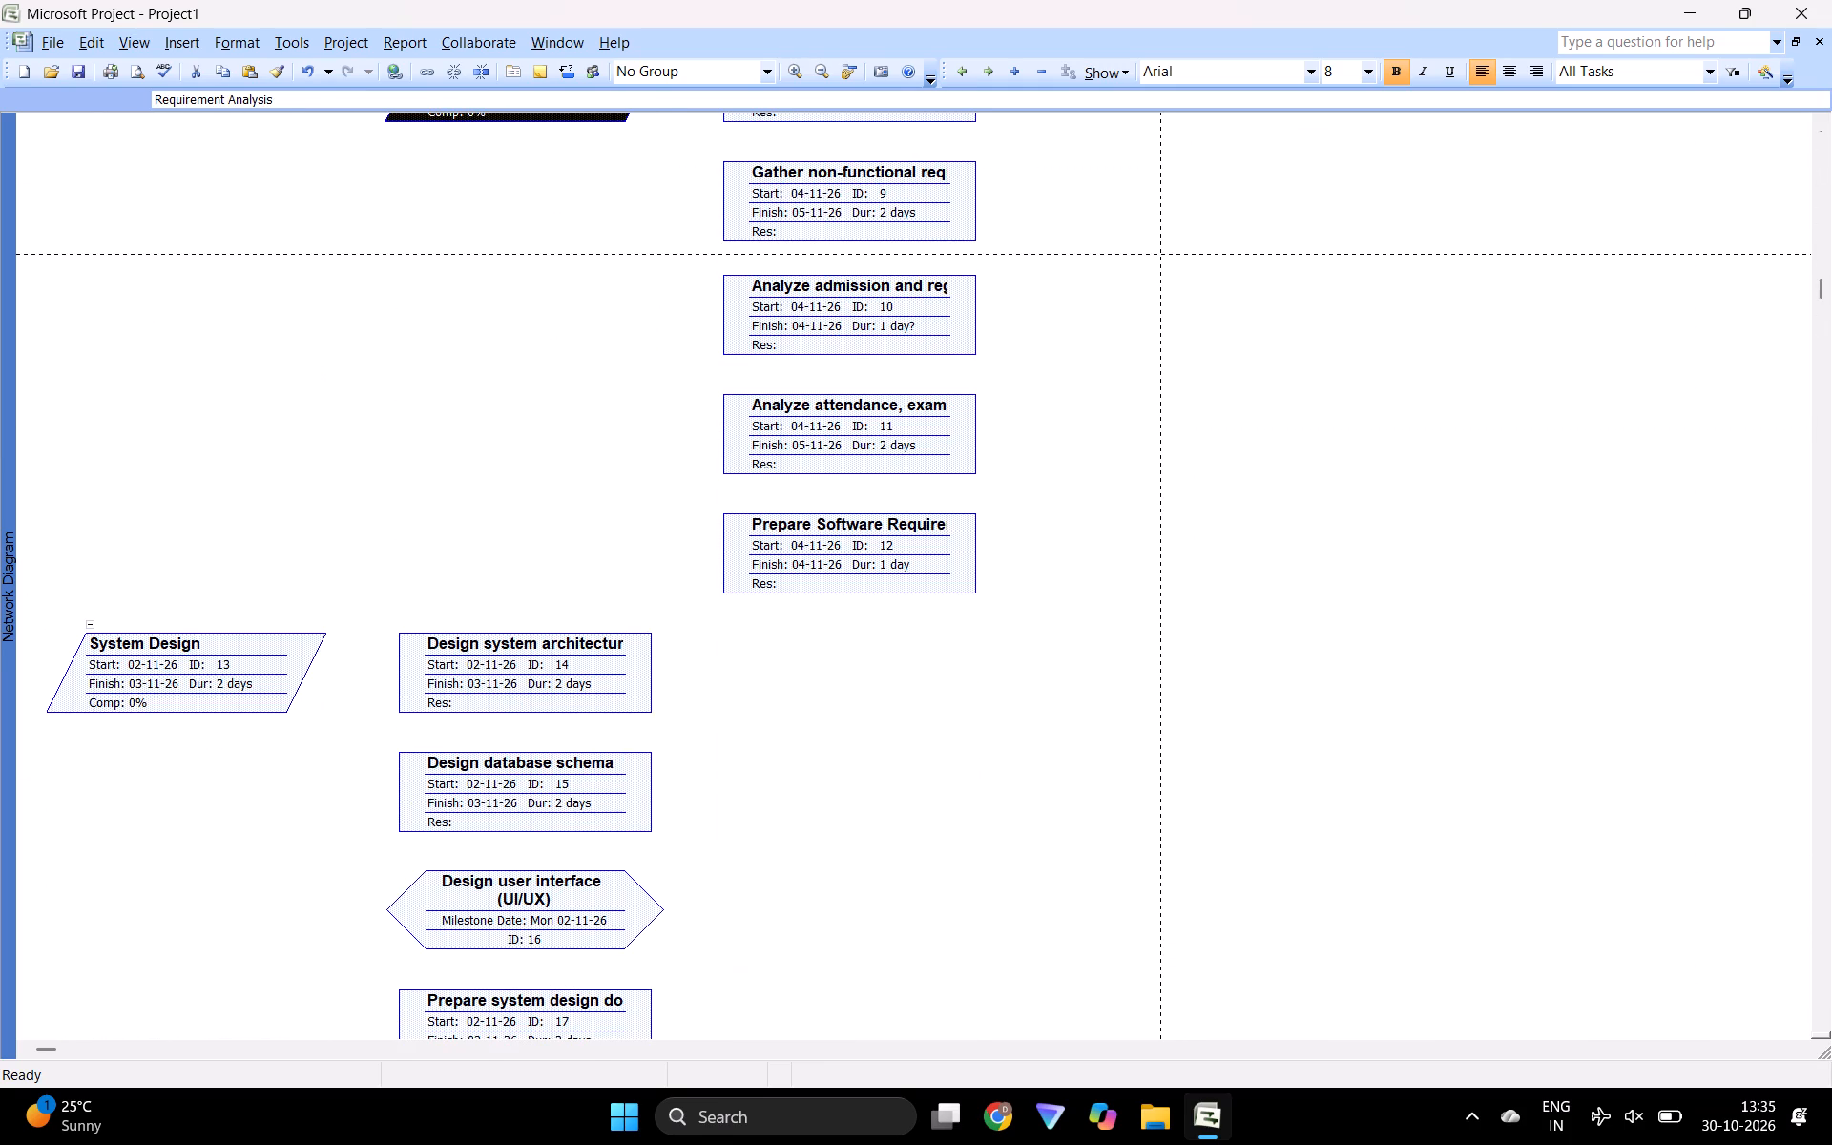
pyautogui.moveTo(503, 120); pyautogui.dragTo(235, 633)
pyautogui.scroll(-3, 235, 633)
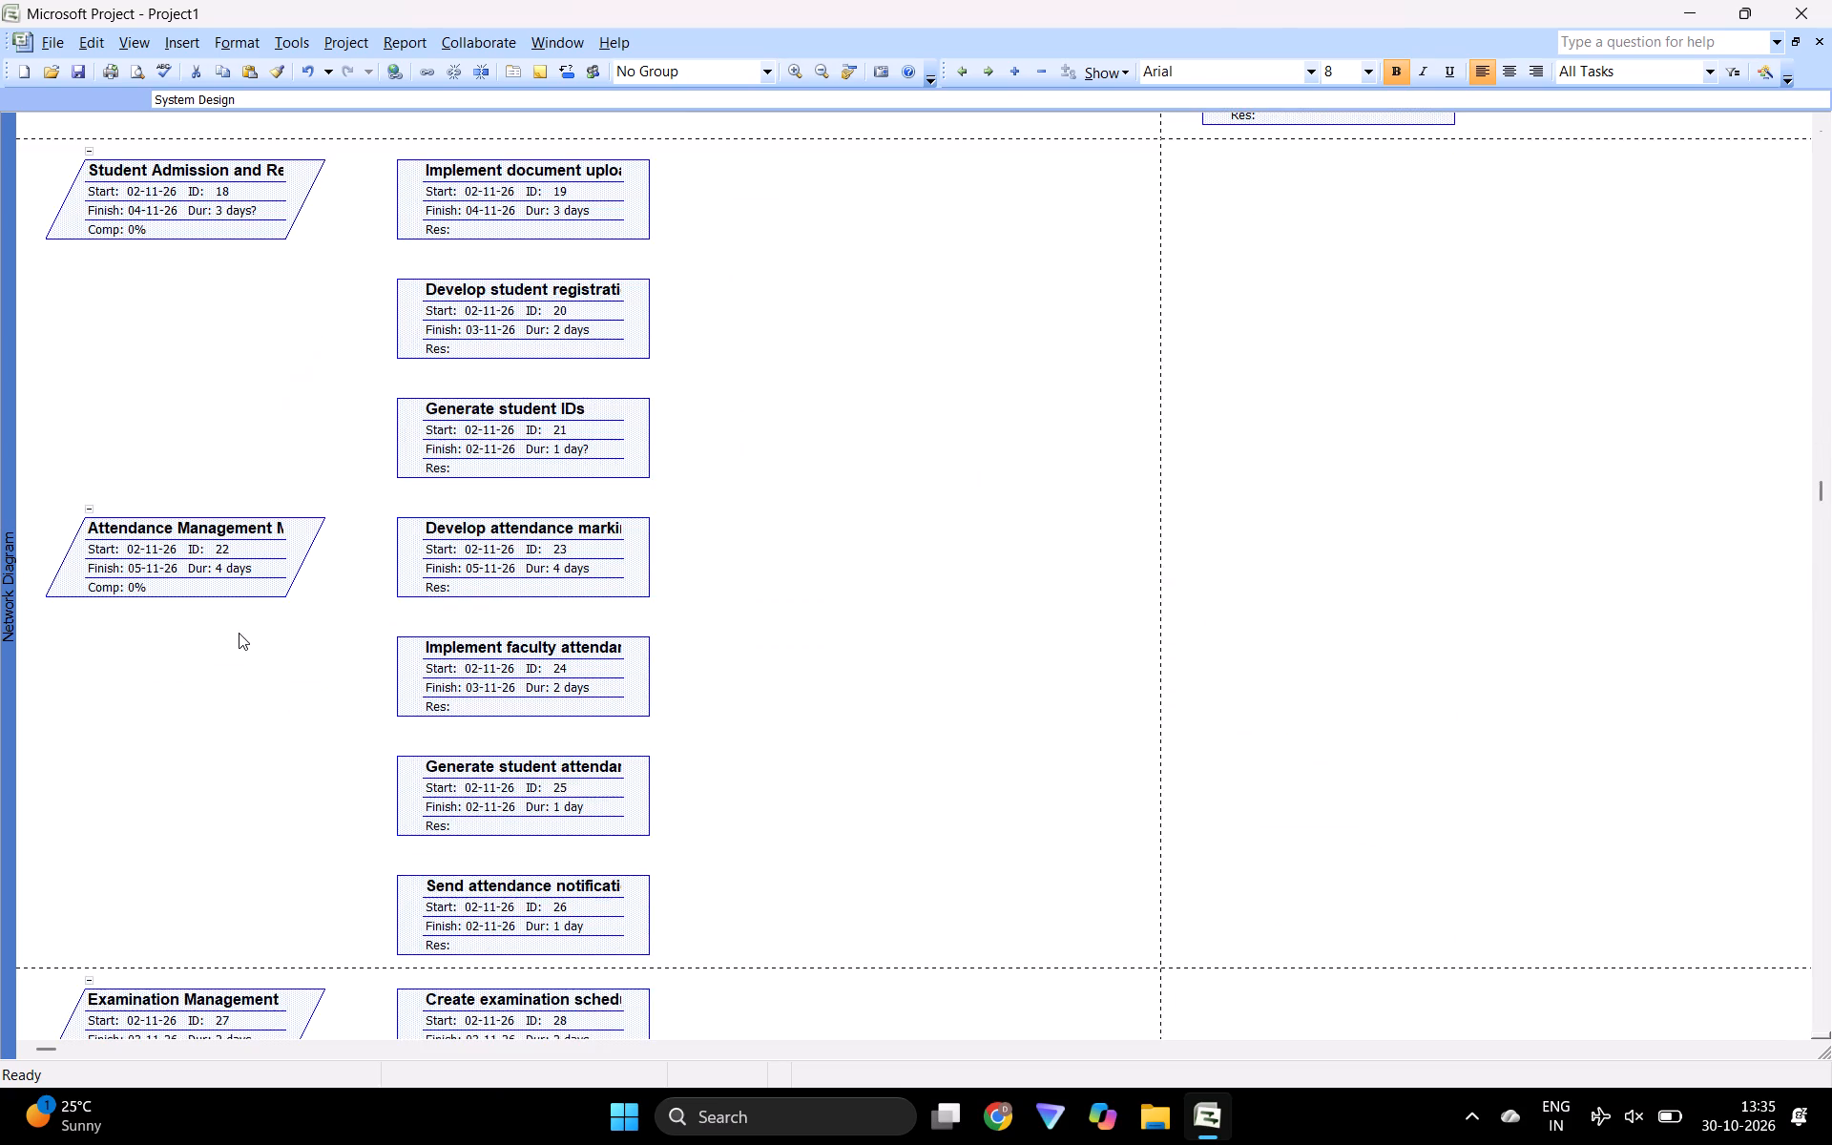
pyautogui.scroll(4, 239, 633)
pyautogui.moveTo(834, 538); pyautogui.dragTo(233, 870)
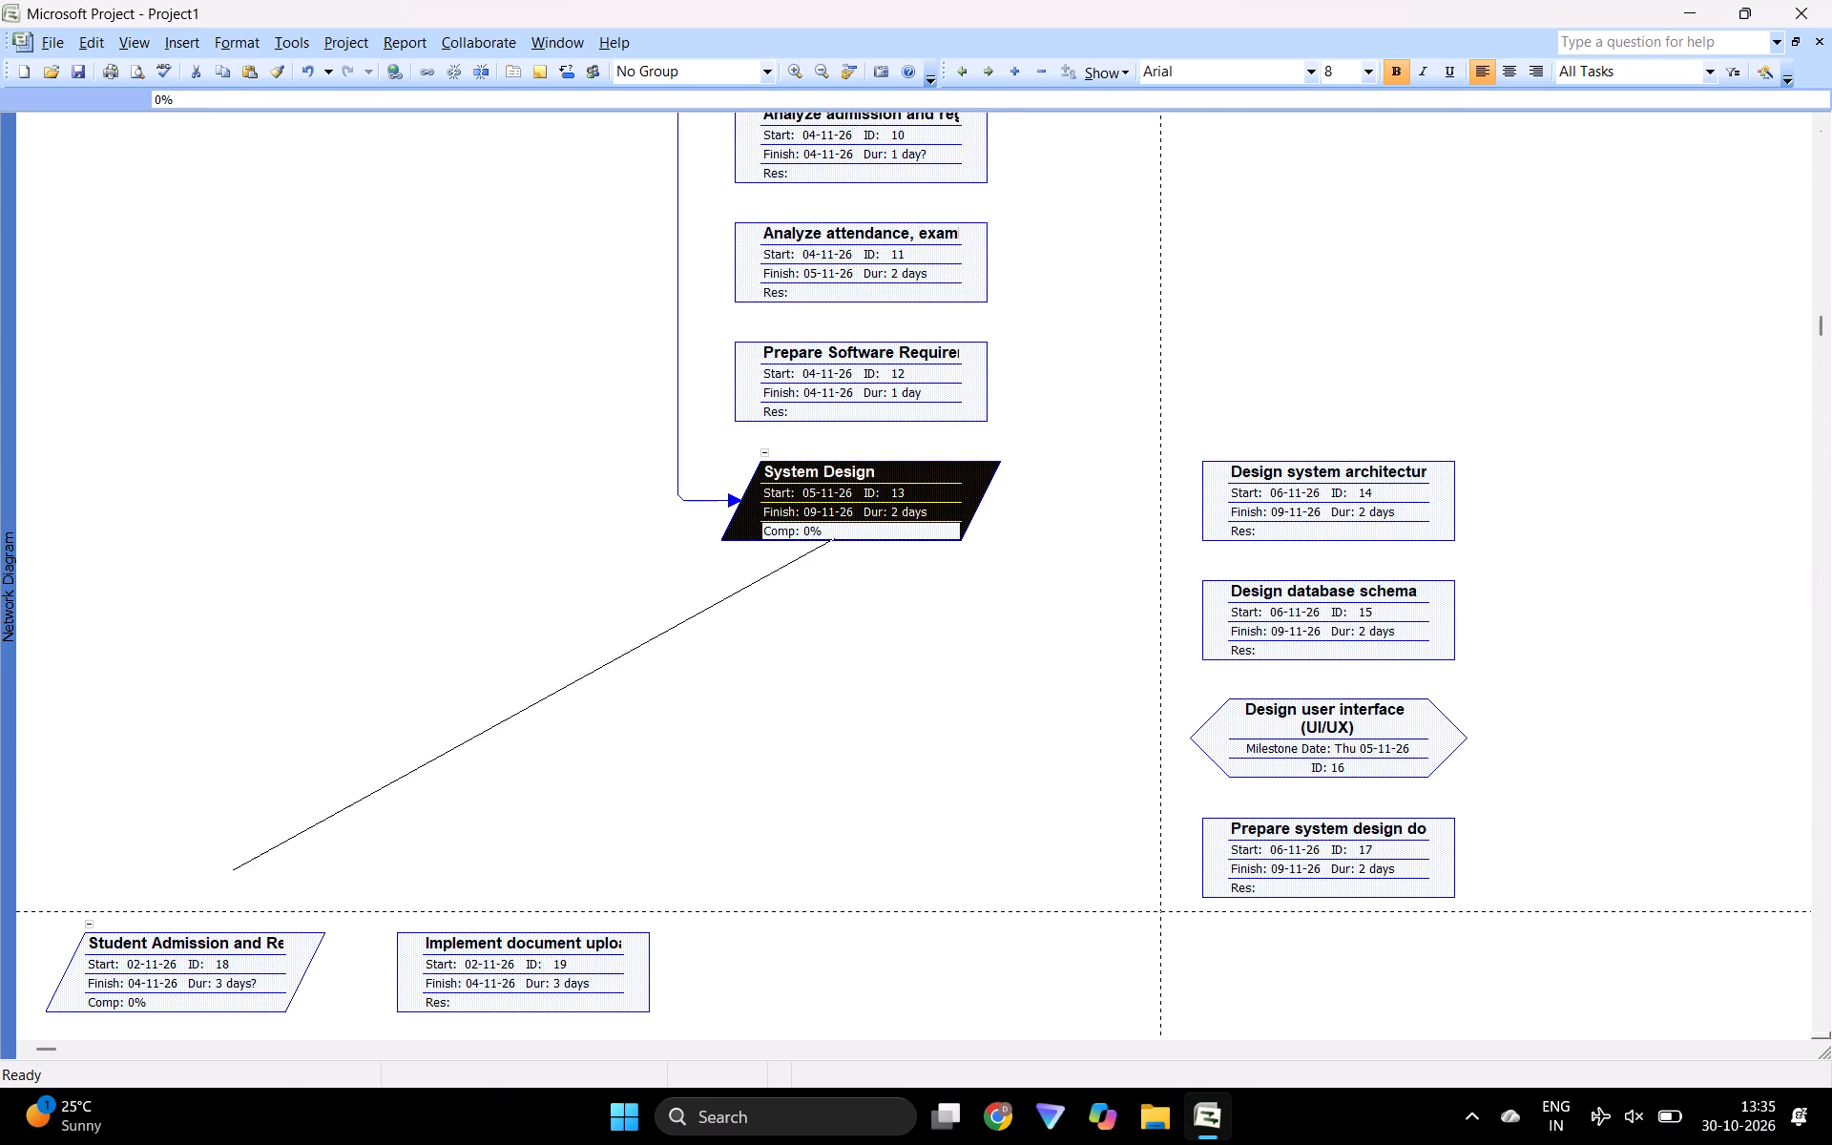
pyautogui.moveTo(233, 870); pyautogui.dragTo(230, 951)
# Link Student Admission and Registration to the Attendance Management Module, and Attendance Management to the Examination Management Module.
pyautogui.scroll(-4, 230, 951)
pyautogui.scroll(1, 230, 951)
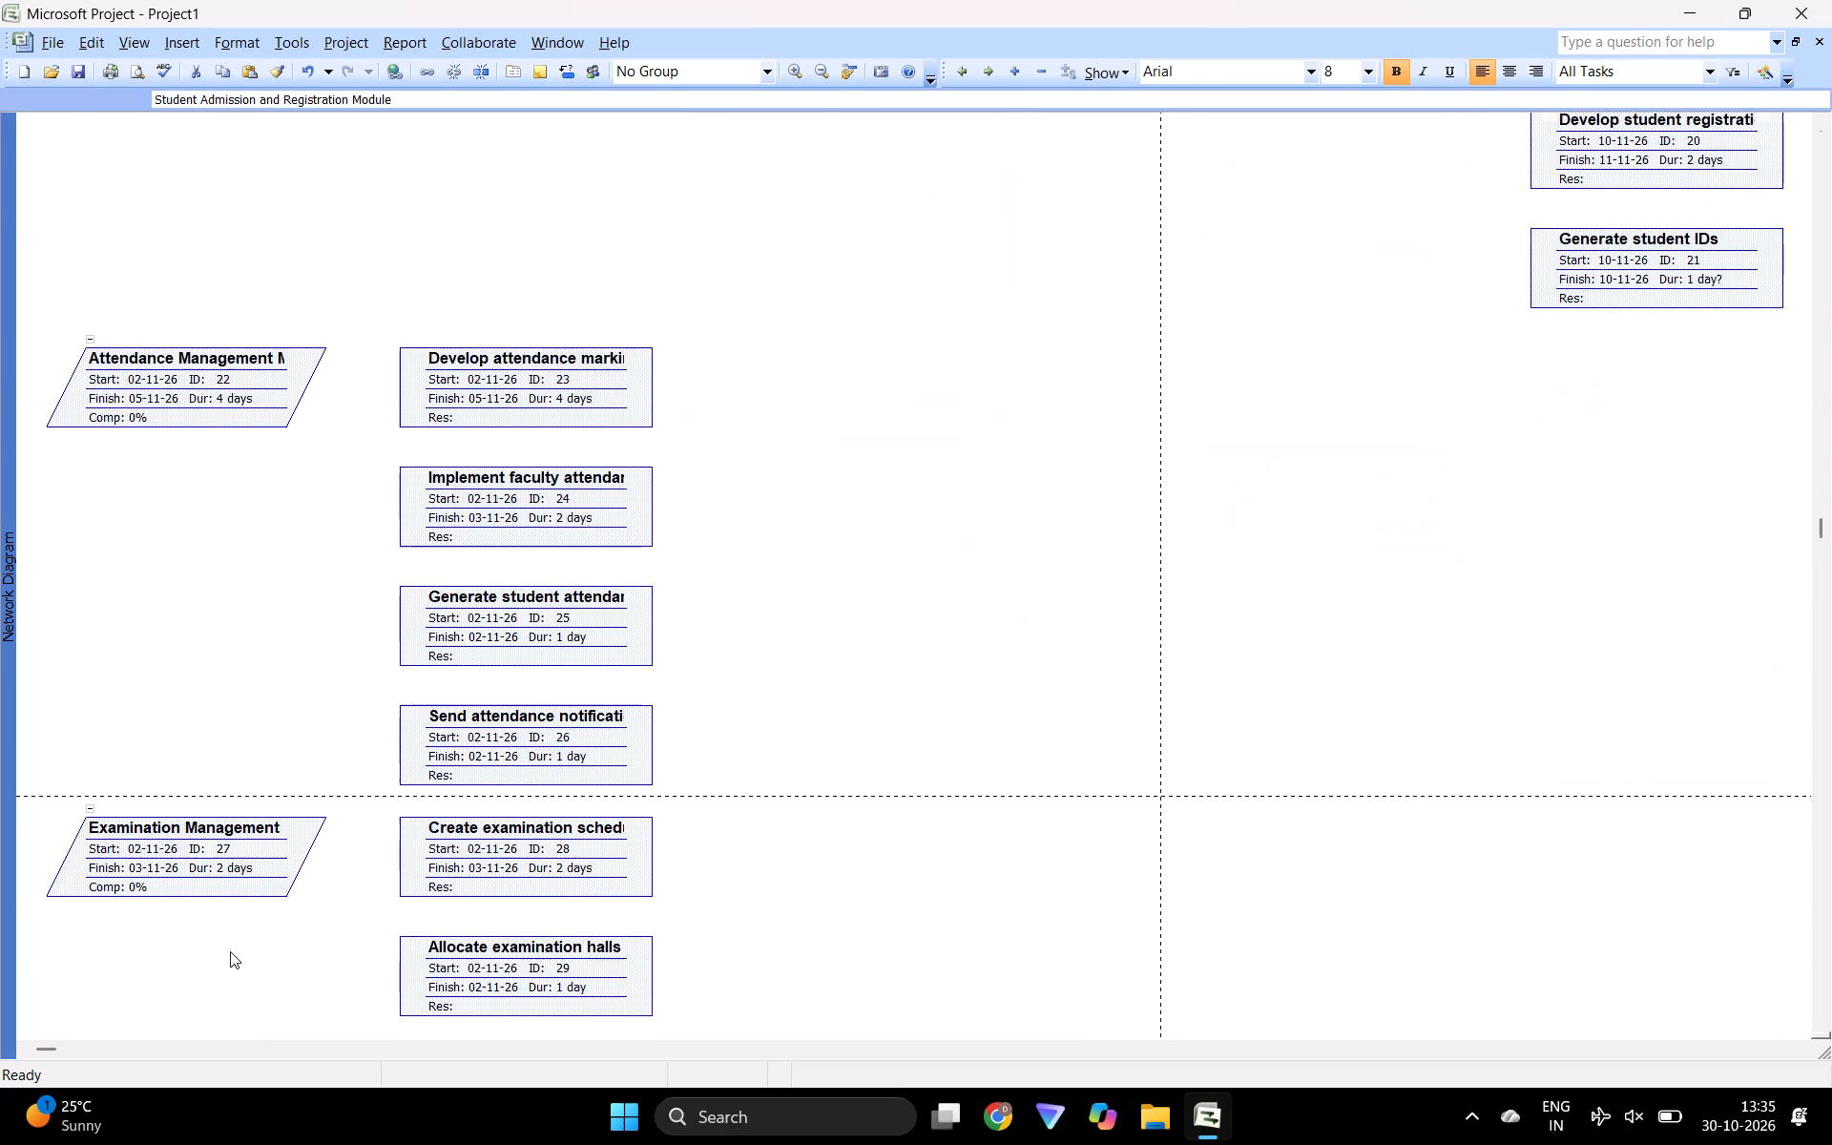
pyautogui.scroll(1, 230, 951)
pyautogui.moveTo(1290, 316); pyautogui.dragTo(158, 566)
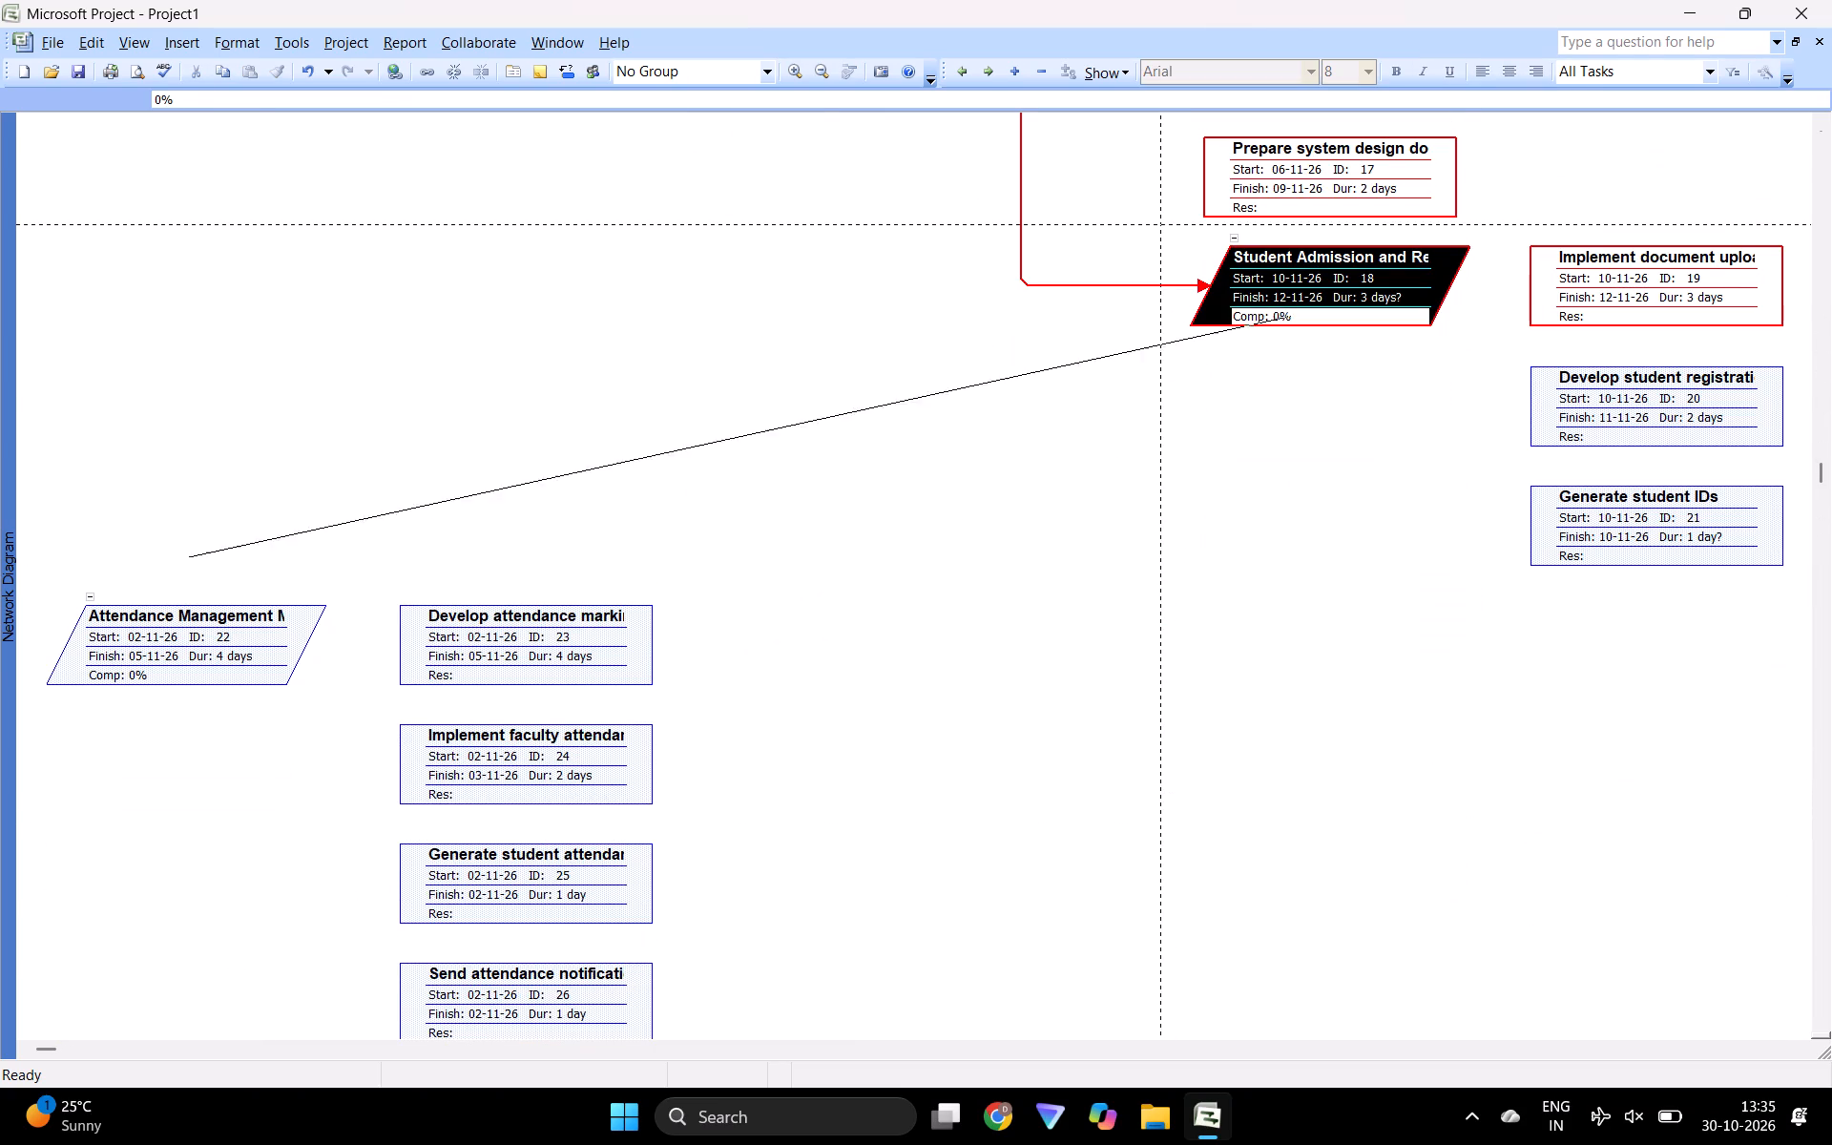
pyautogui.moveTo(158, 566); pyautogui.dragTo(137, 615)
pyautogui.scroll(-2, 909, 671)
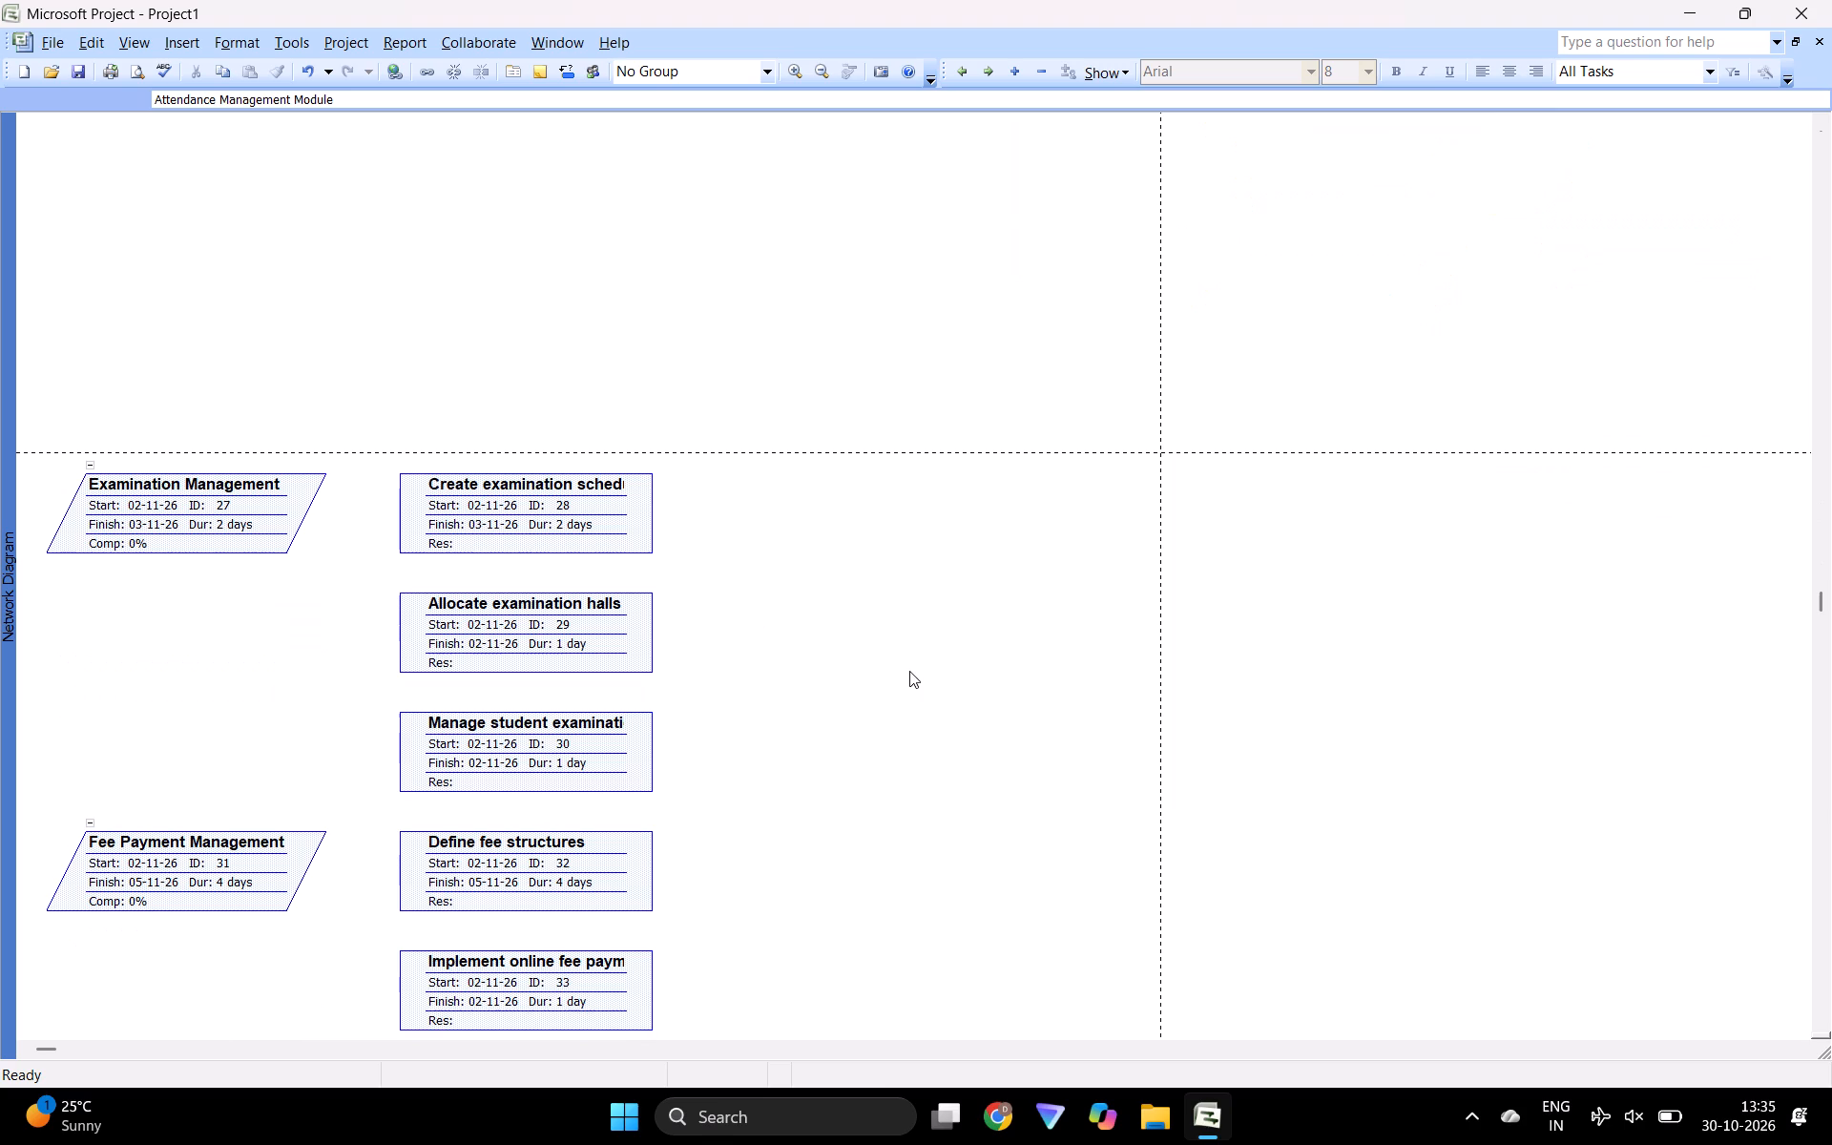
pyautogui.scroll(1, 1624, 396)
pyautogui.moveTo(1572, 493); pyautogui.dragTo(835, 708)
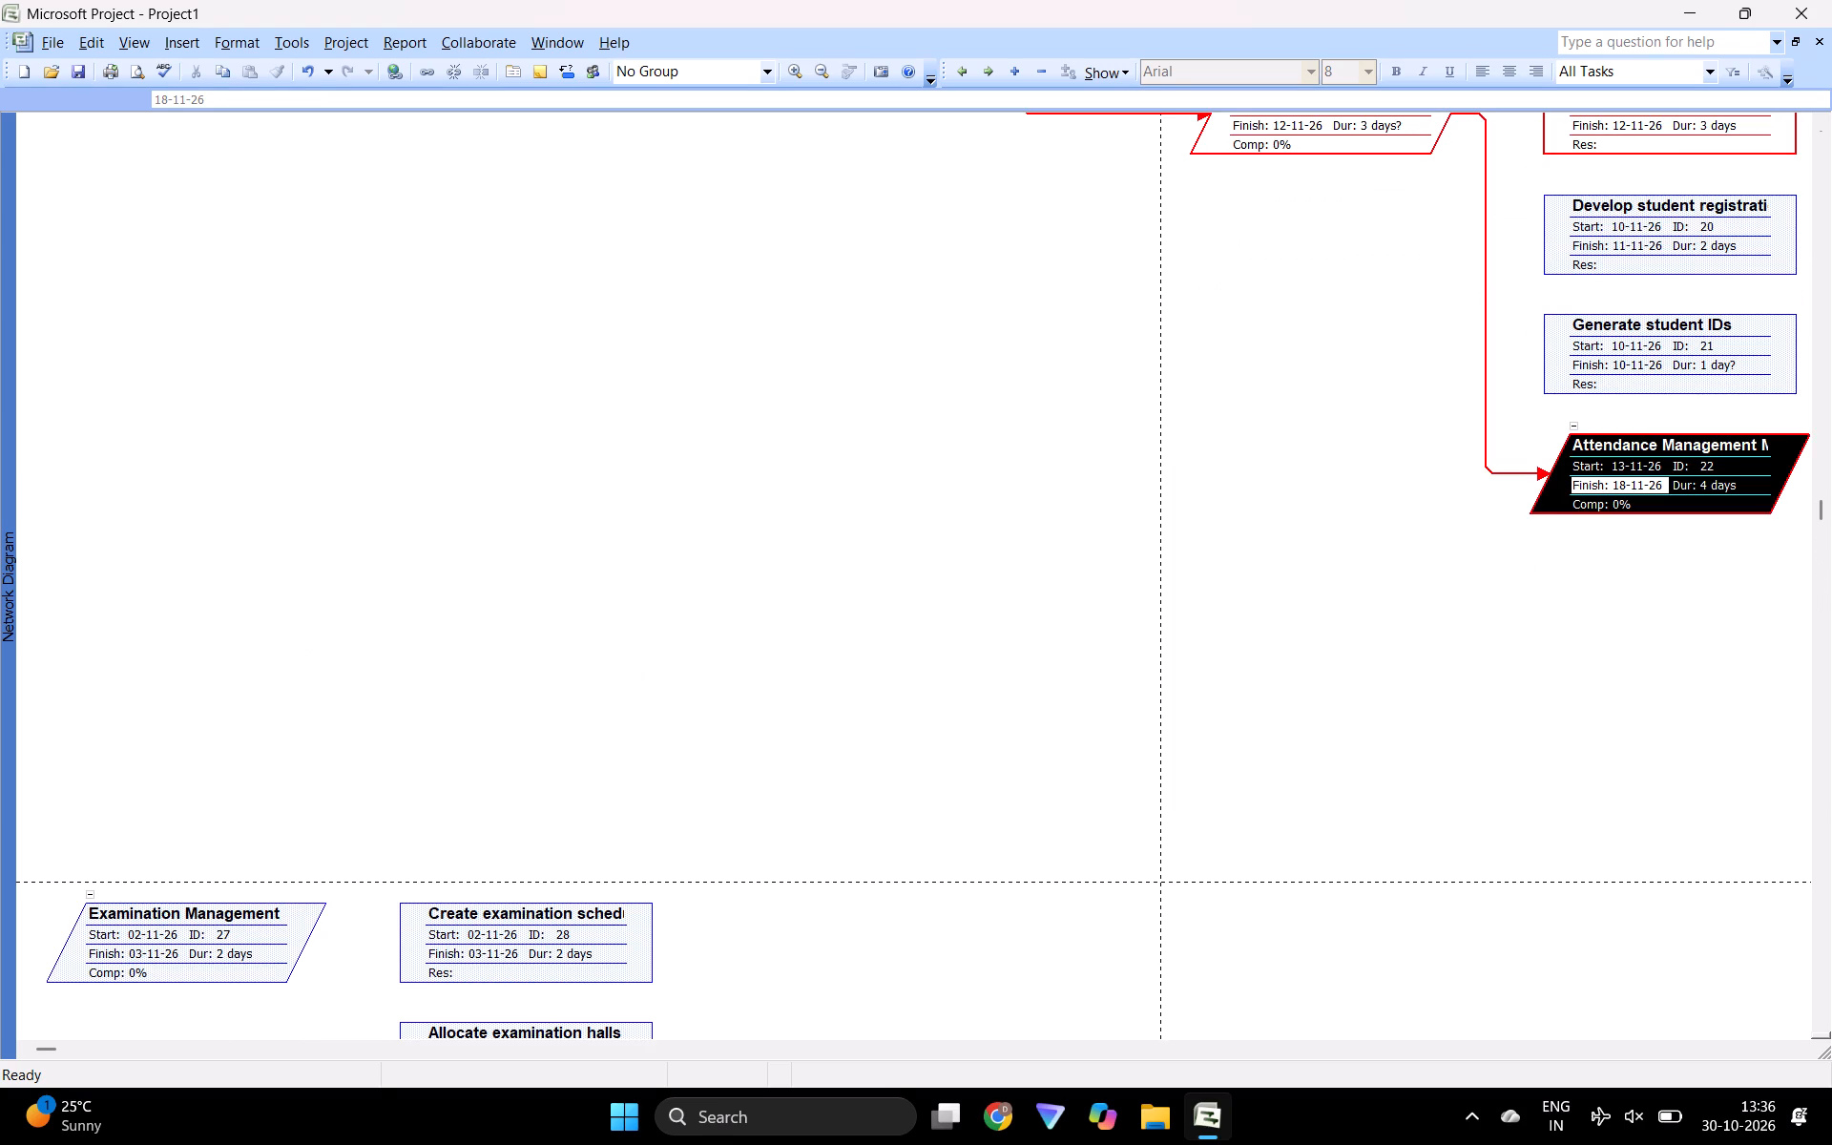
pyautogui.moveTo(835, 708); pyautogui.dragTo(131, 967)
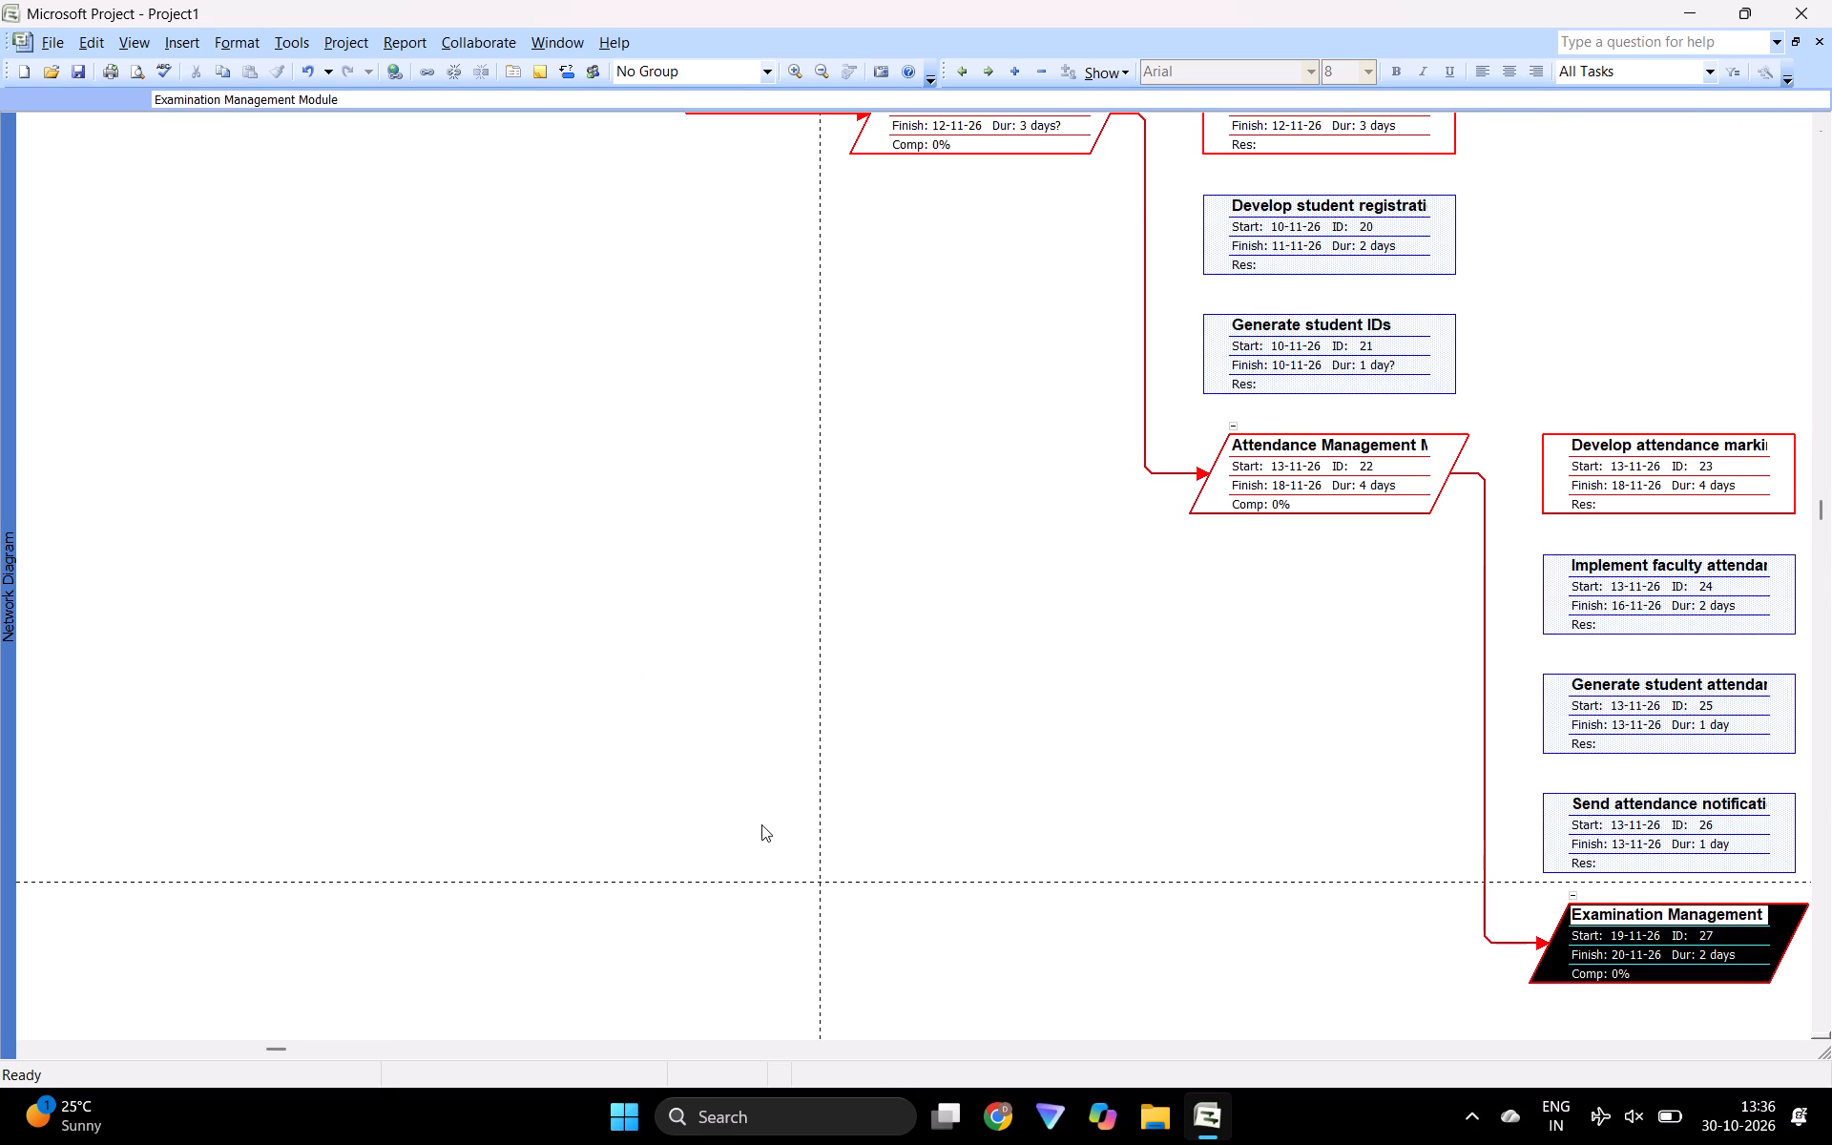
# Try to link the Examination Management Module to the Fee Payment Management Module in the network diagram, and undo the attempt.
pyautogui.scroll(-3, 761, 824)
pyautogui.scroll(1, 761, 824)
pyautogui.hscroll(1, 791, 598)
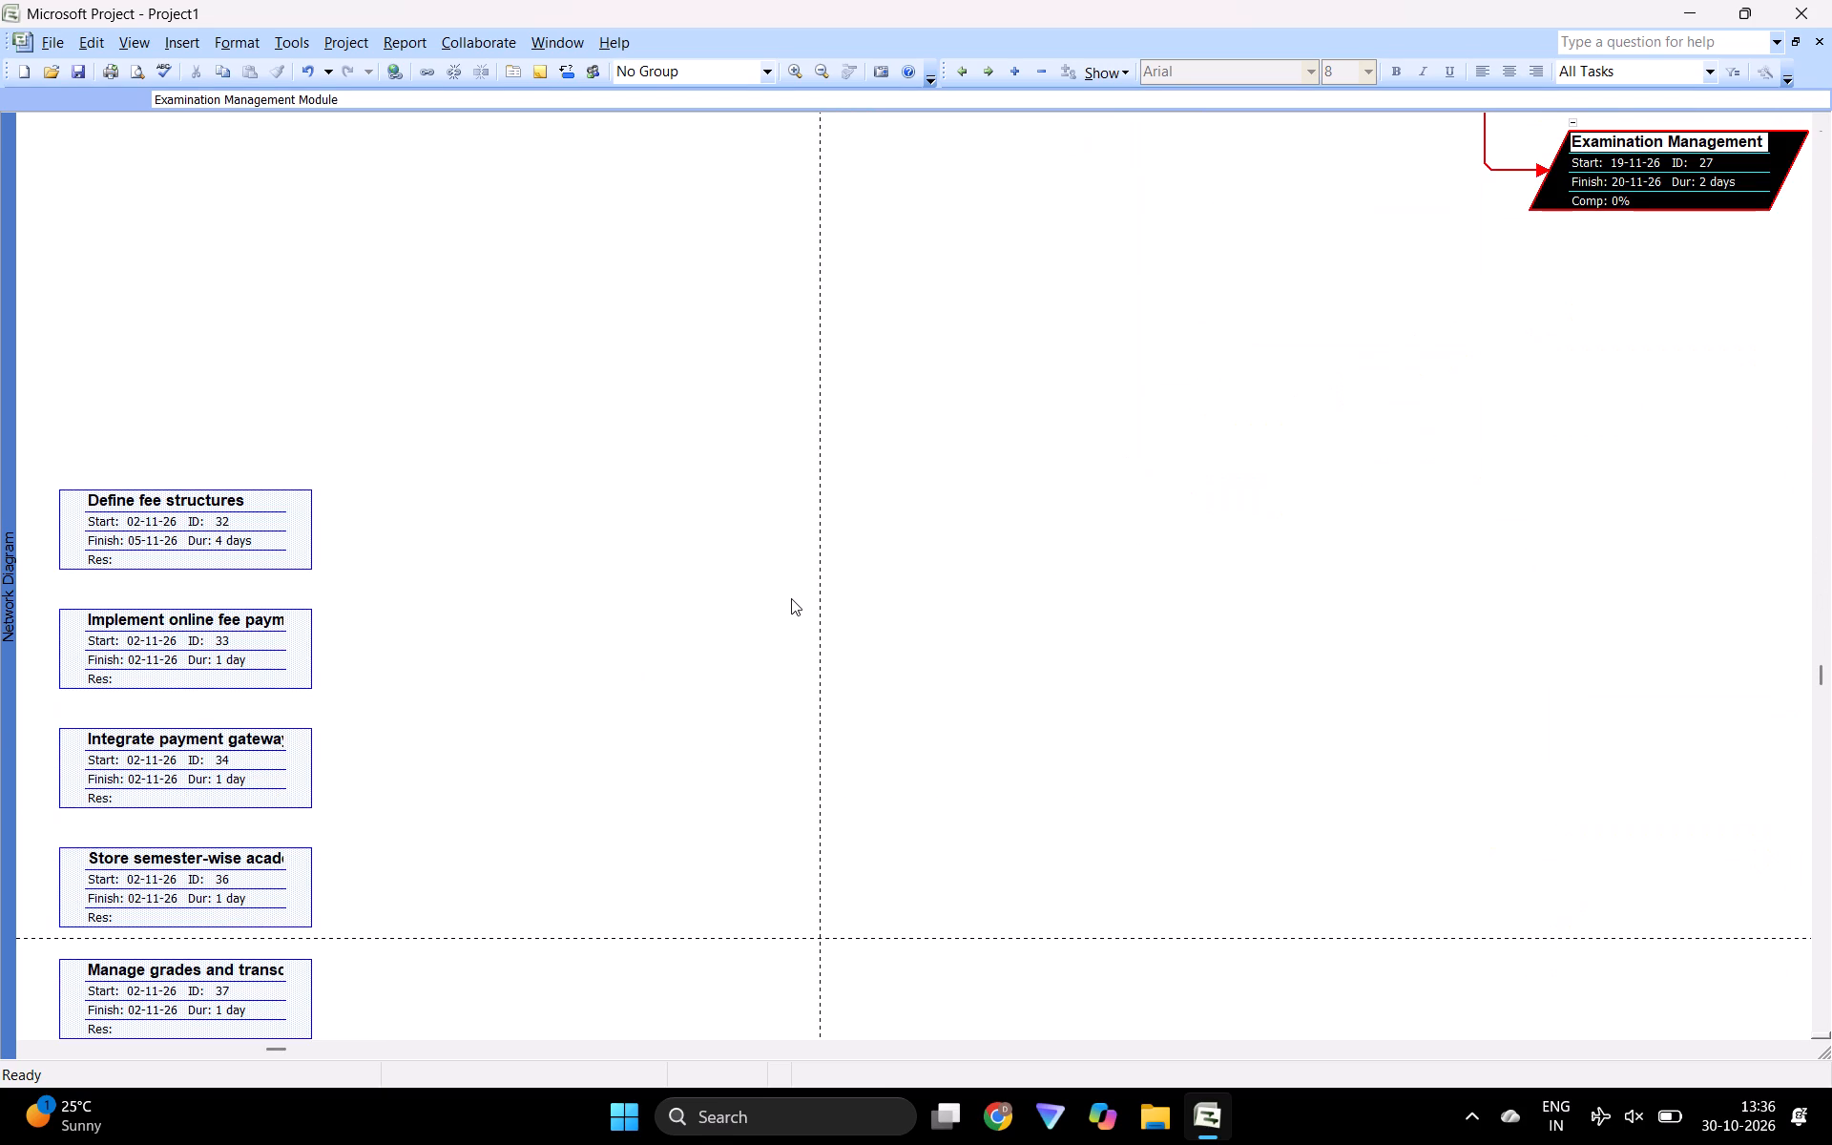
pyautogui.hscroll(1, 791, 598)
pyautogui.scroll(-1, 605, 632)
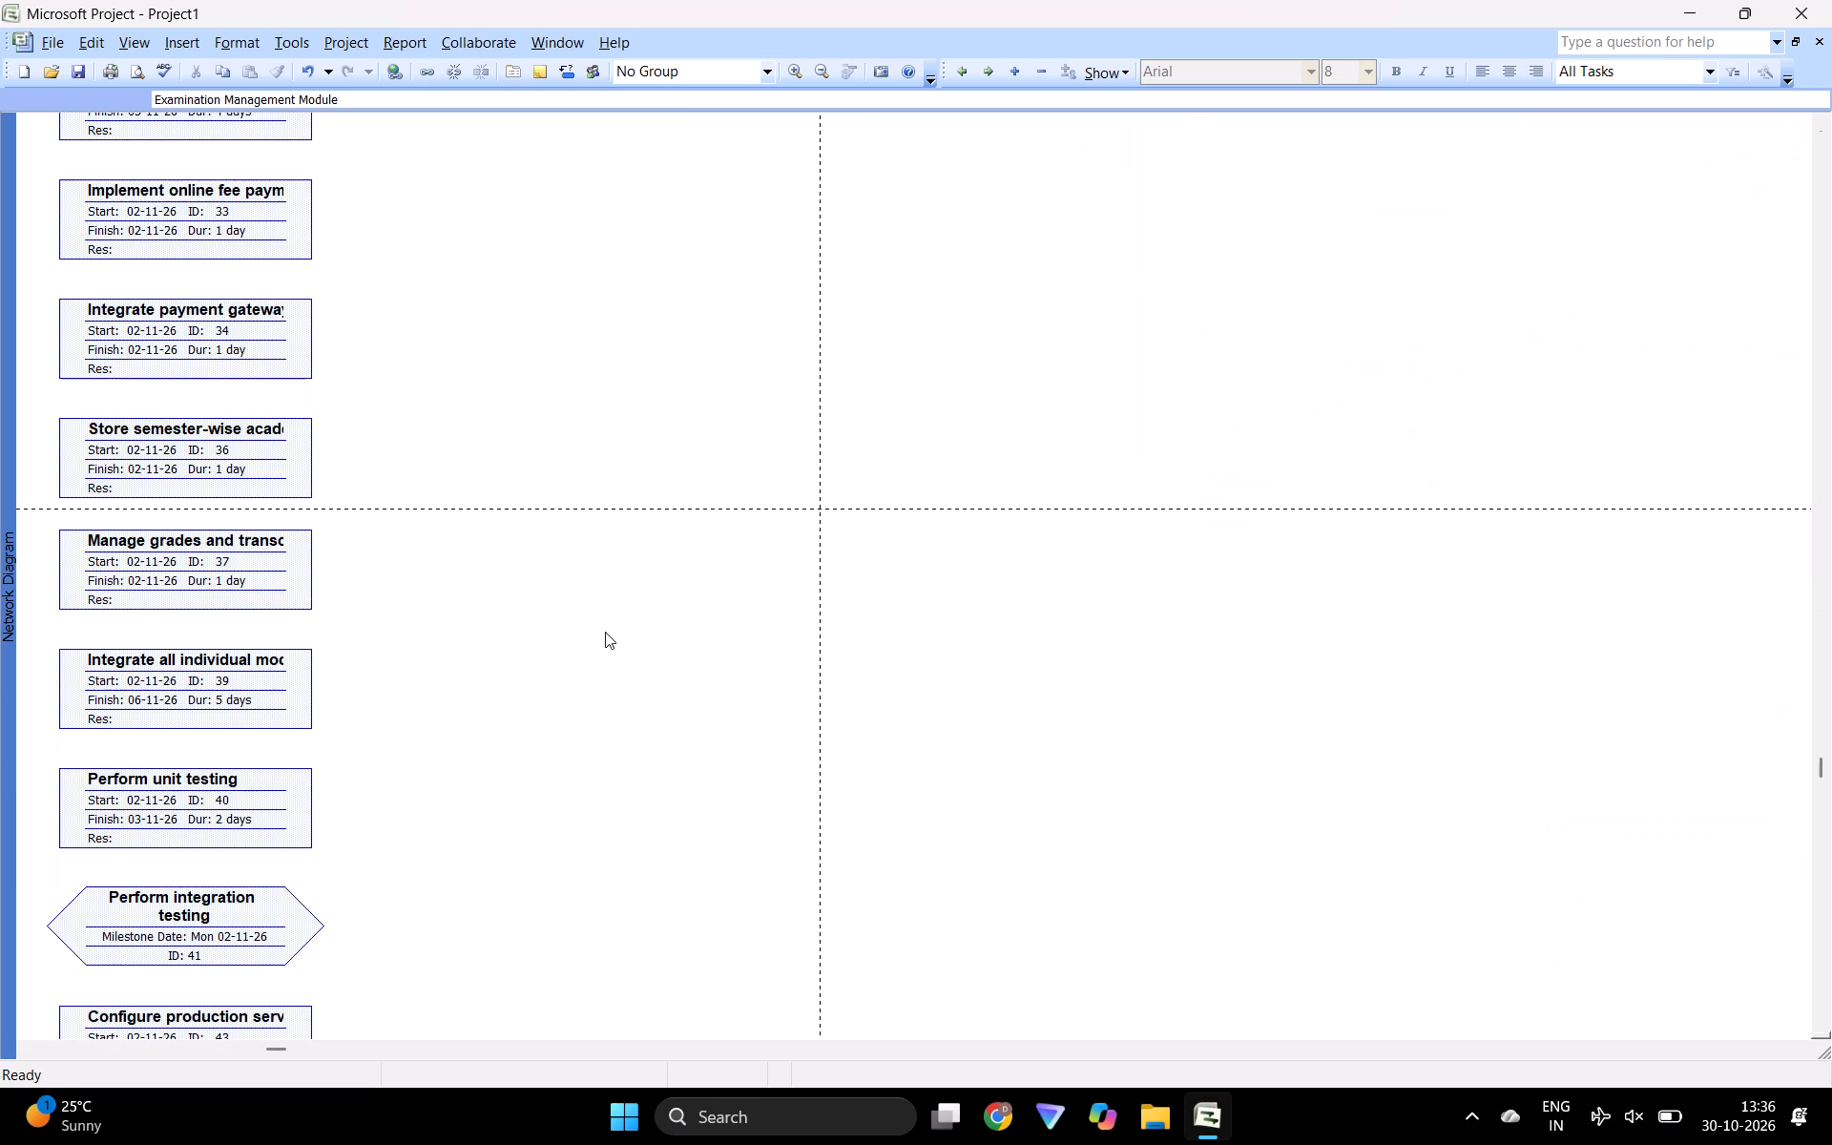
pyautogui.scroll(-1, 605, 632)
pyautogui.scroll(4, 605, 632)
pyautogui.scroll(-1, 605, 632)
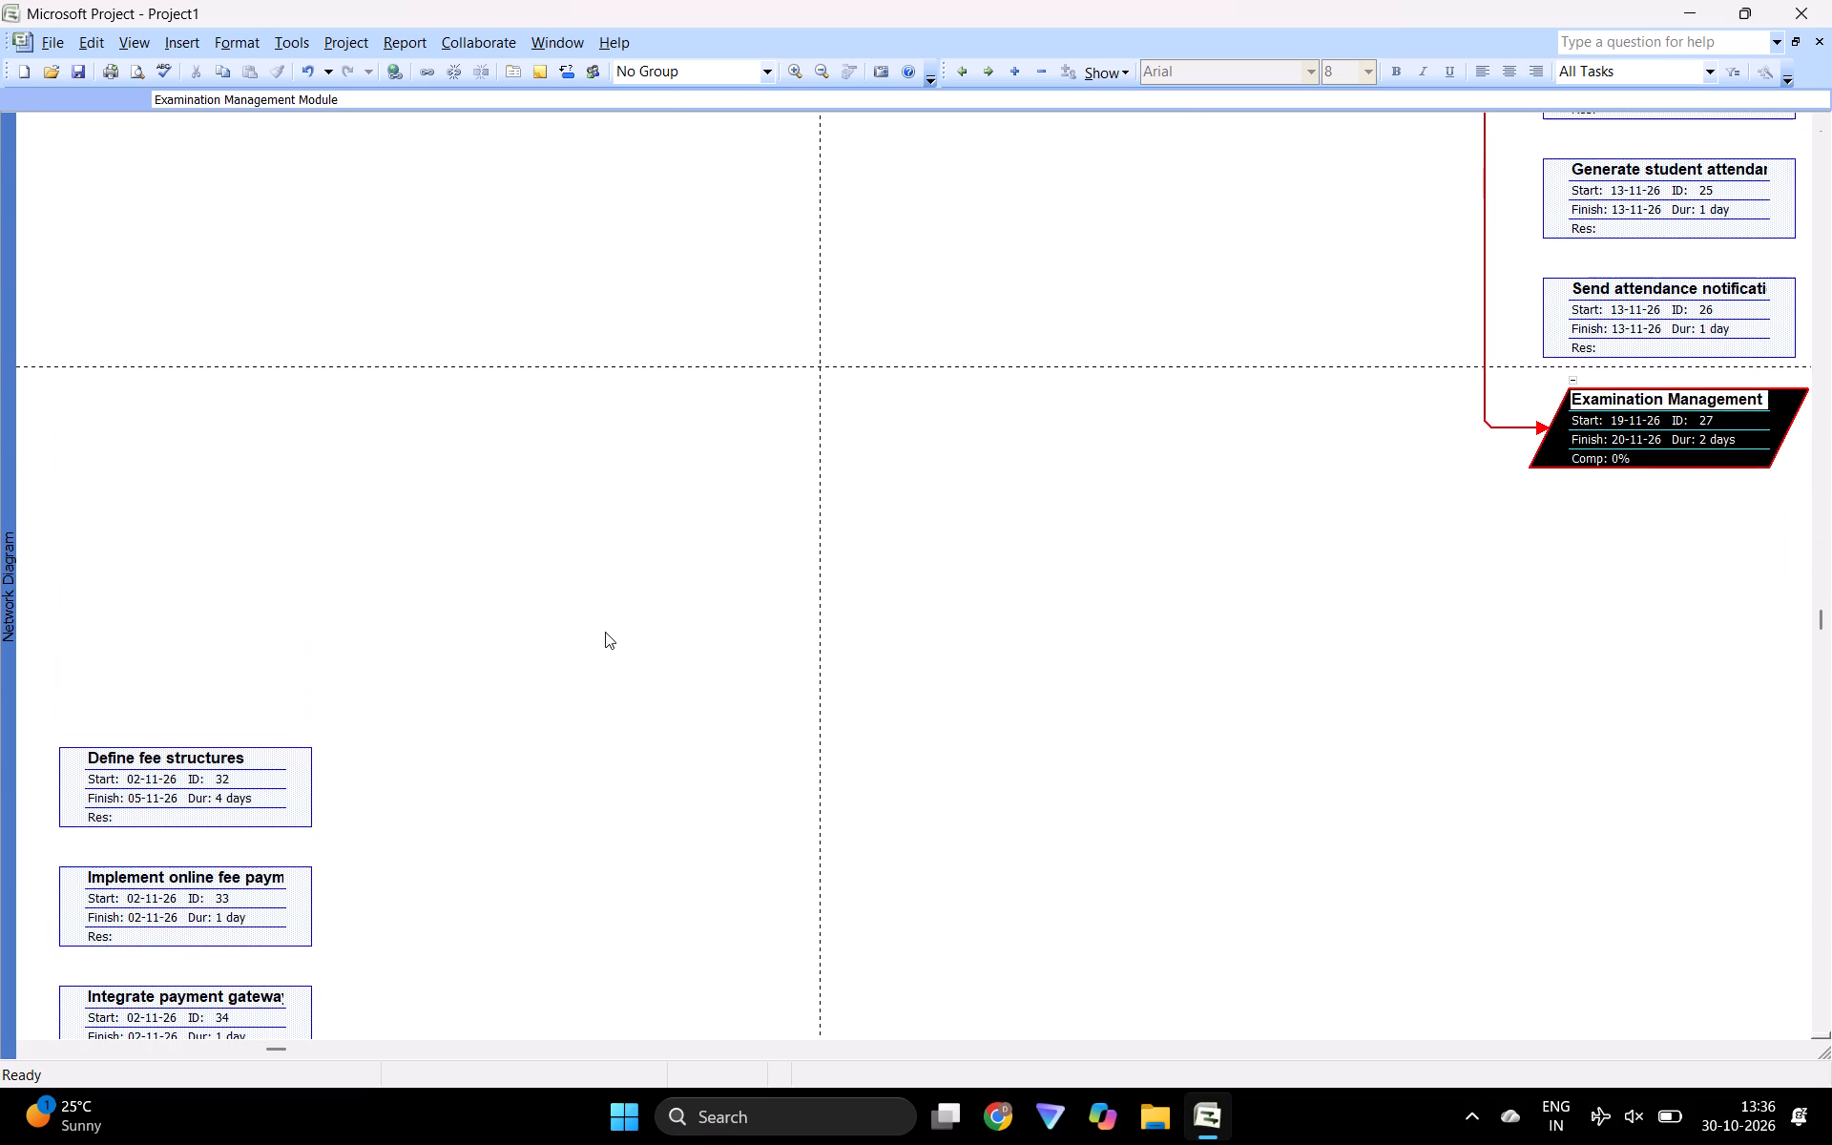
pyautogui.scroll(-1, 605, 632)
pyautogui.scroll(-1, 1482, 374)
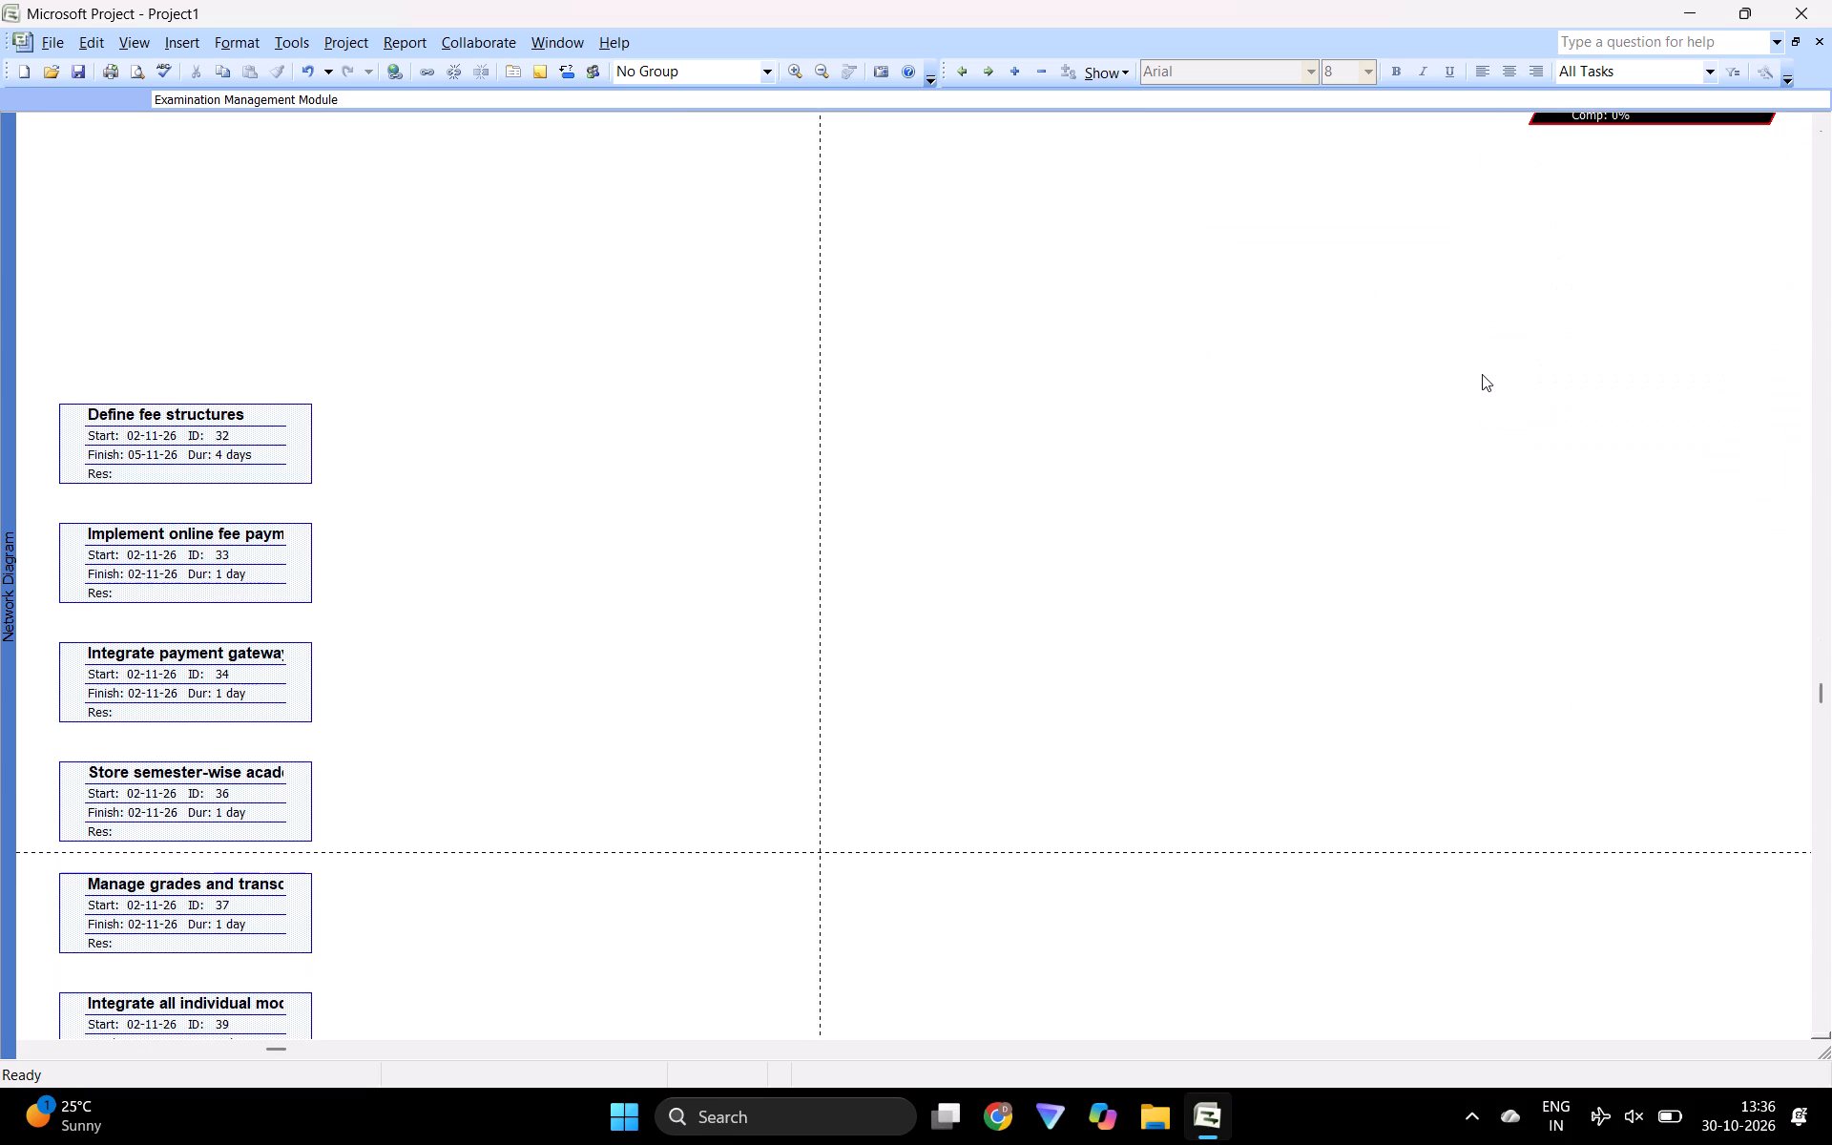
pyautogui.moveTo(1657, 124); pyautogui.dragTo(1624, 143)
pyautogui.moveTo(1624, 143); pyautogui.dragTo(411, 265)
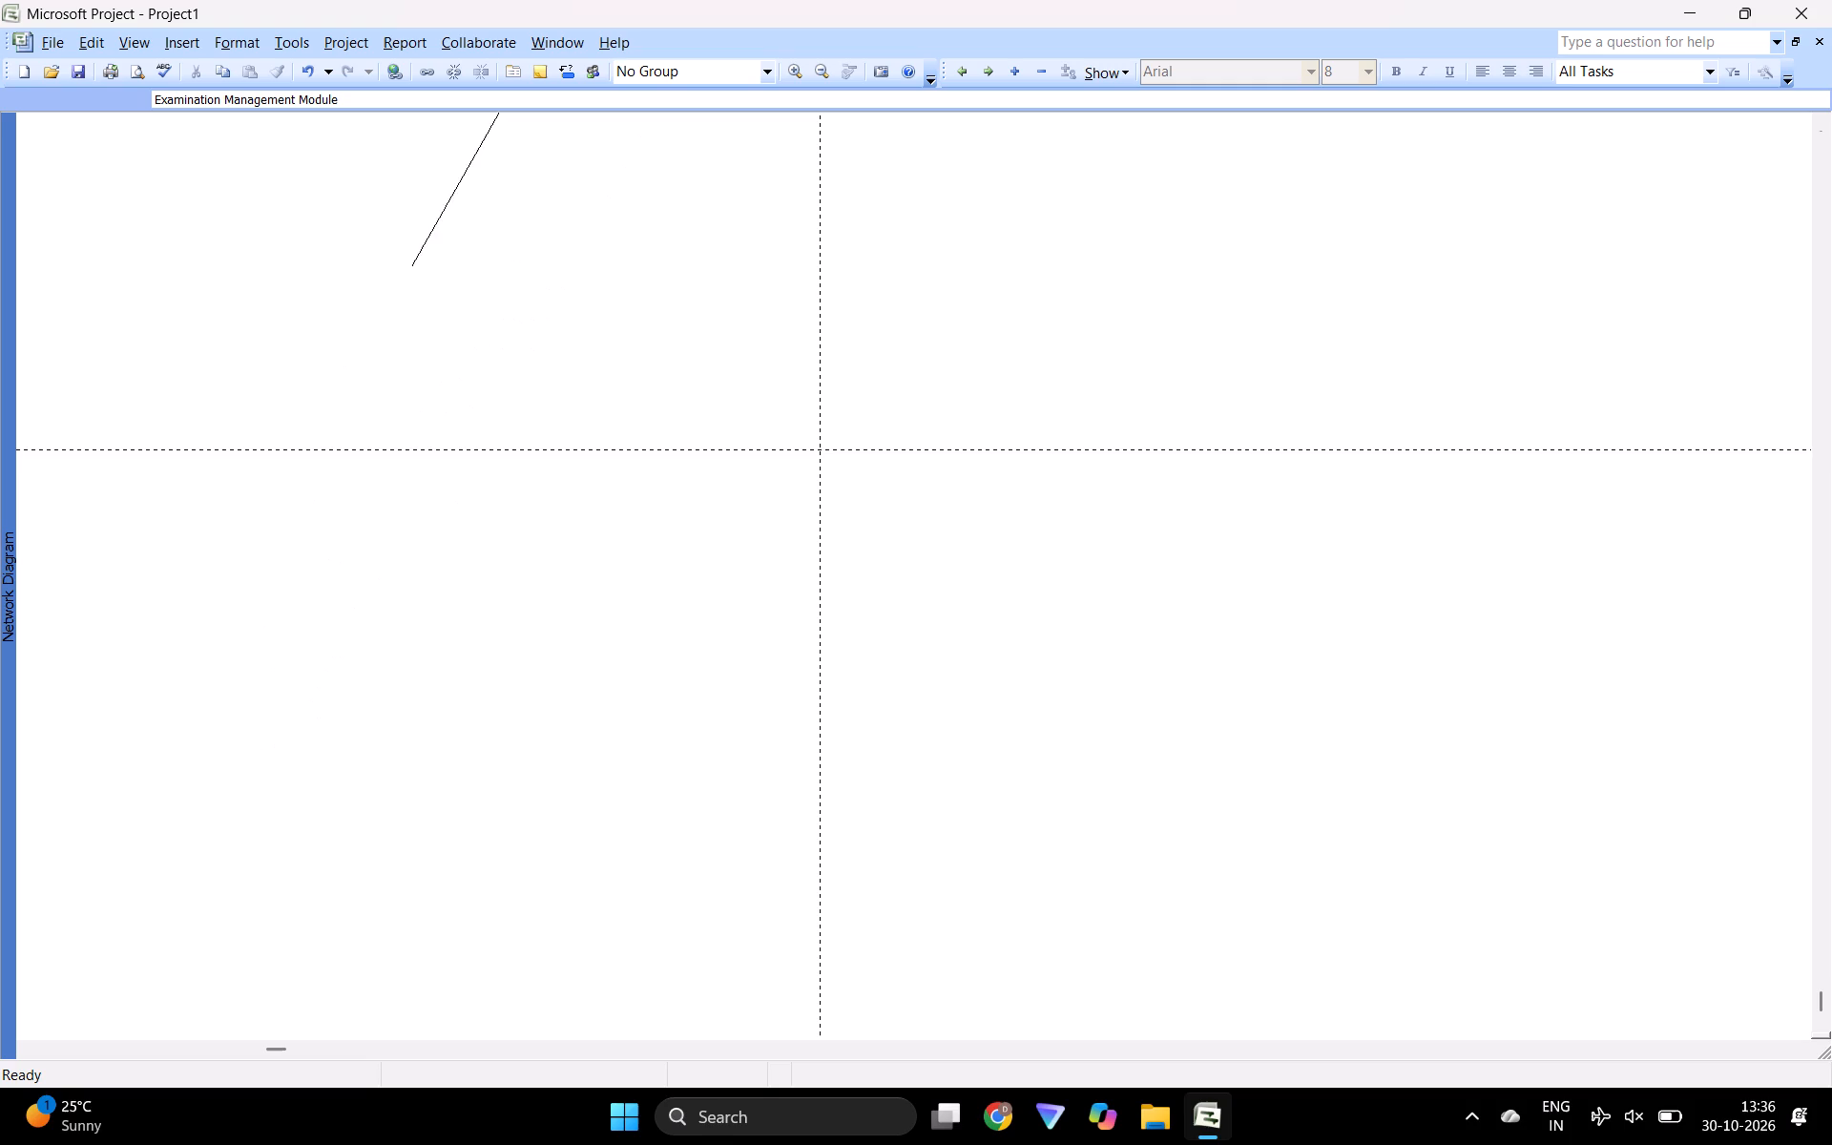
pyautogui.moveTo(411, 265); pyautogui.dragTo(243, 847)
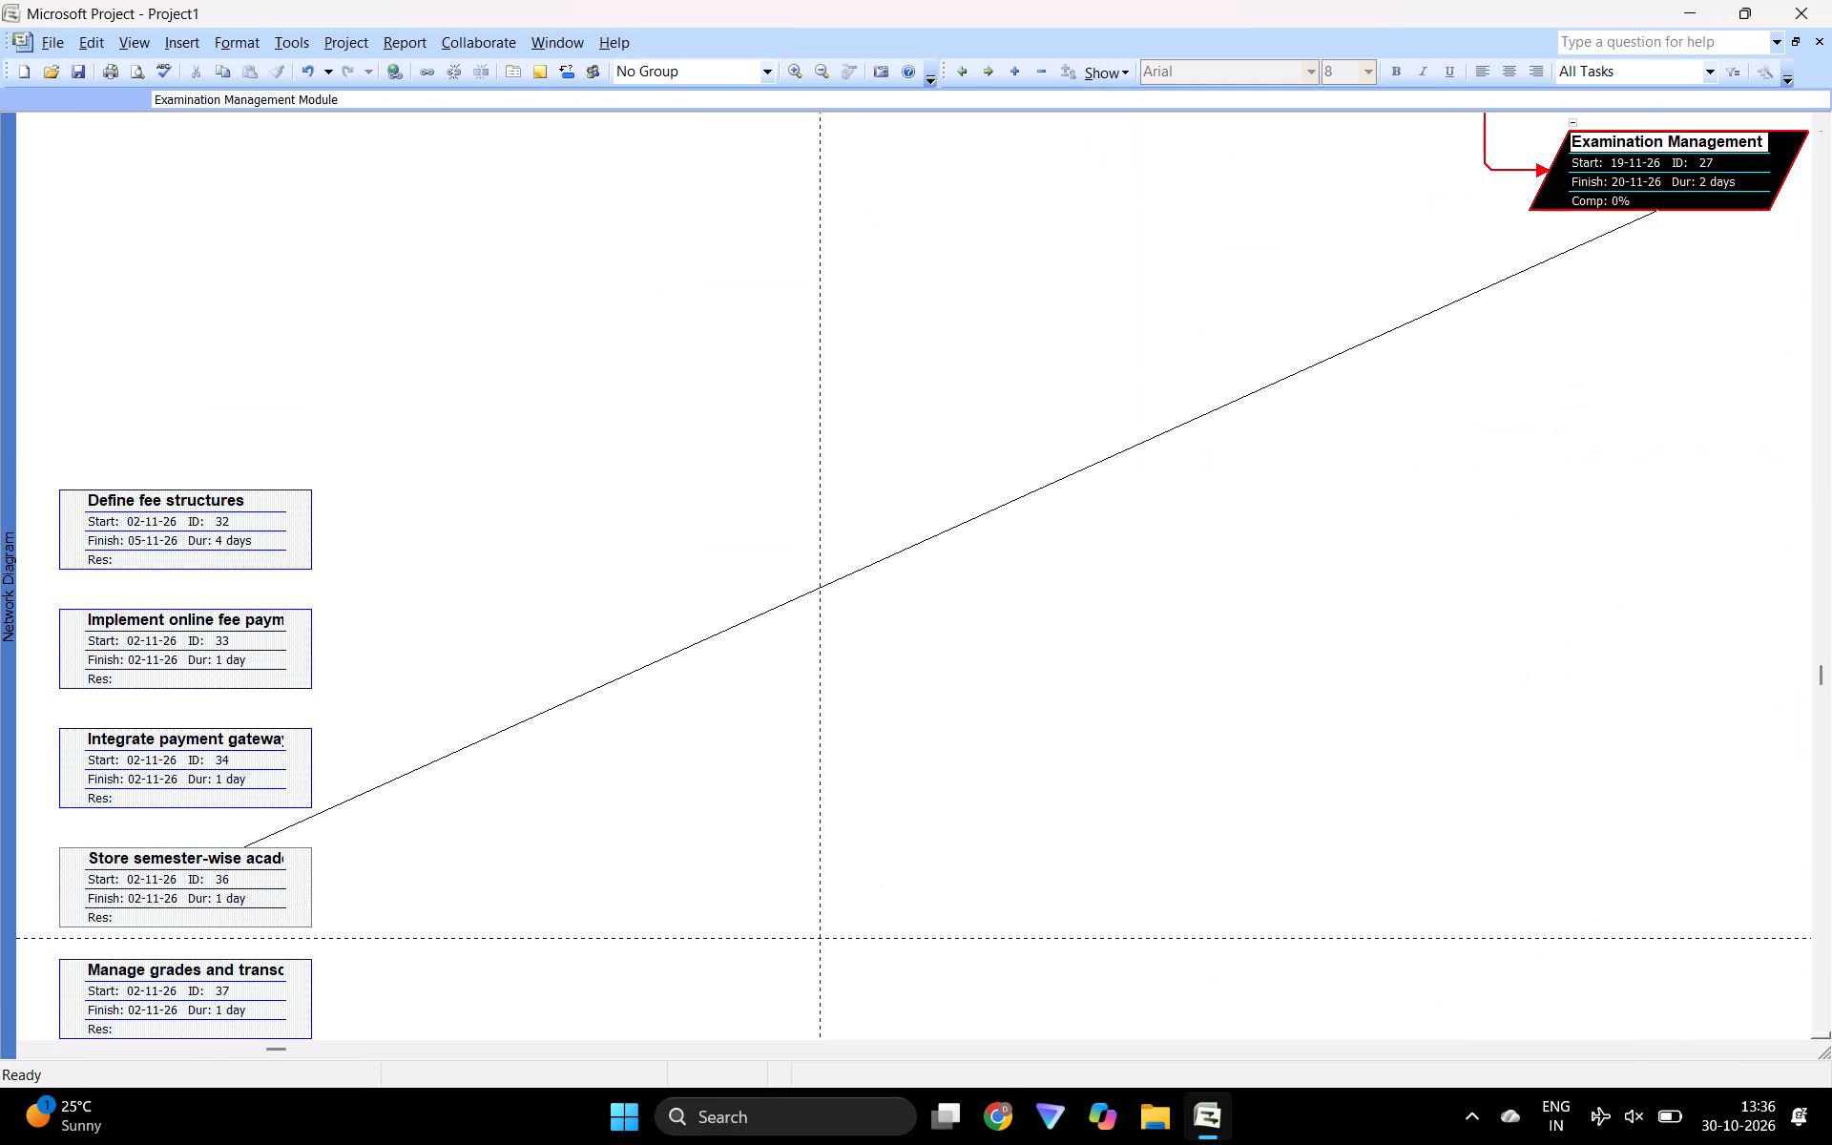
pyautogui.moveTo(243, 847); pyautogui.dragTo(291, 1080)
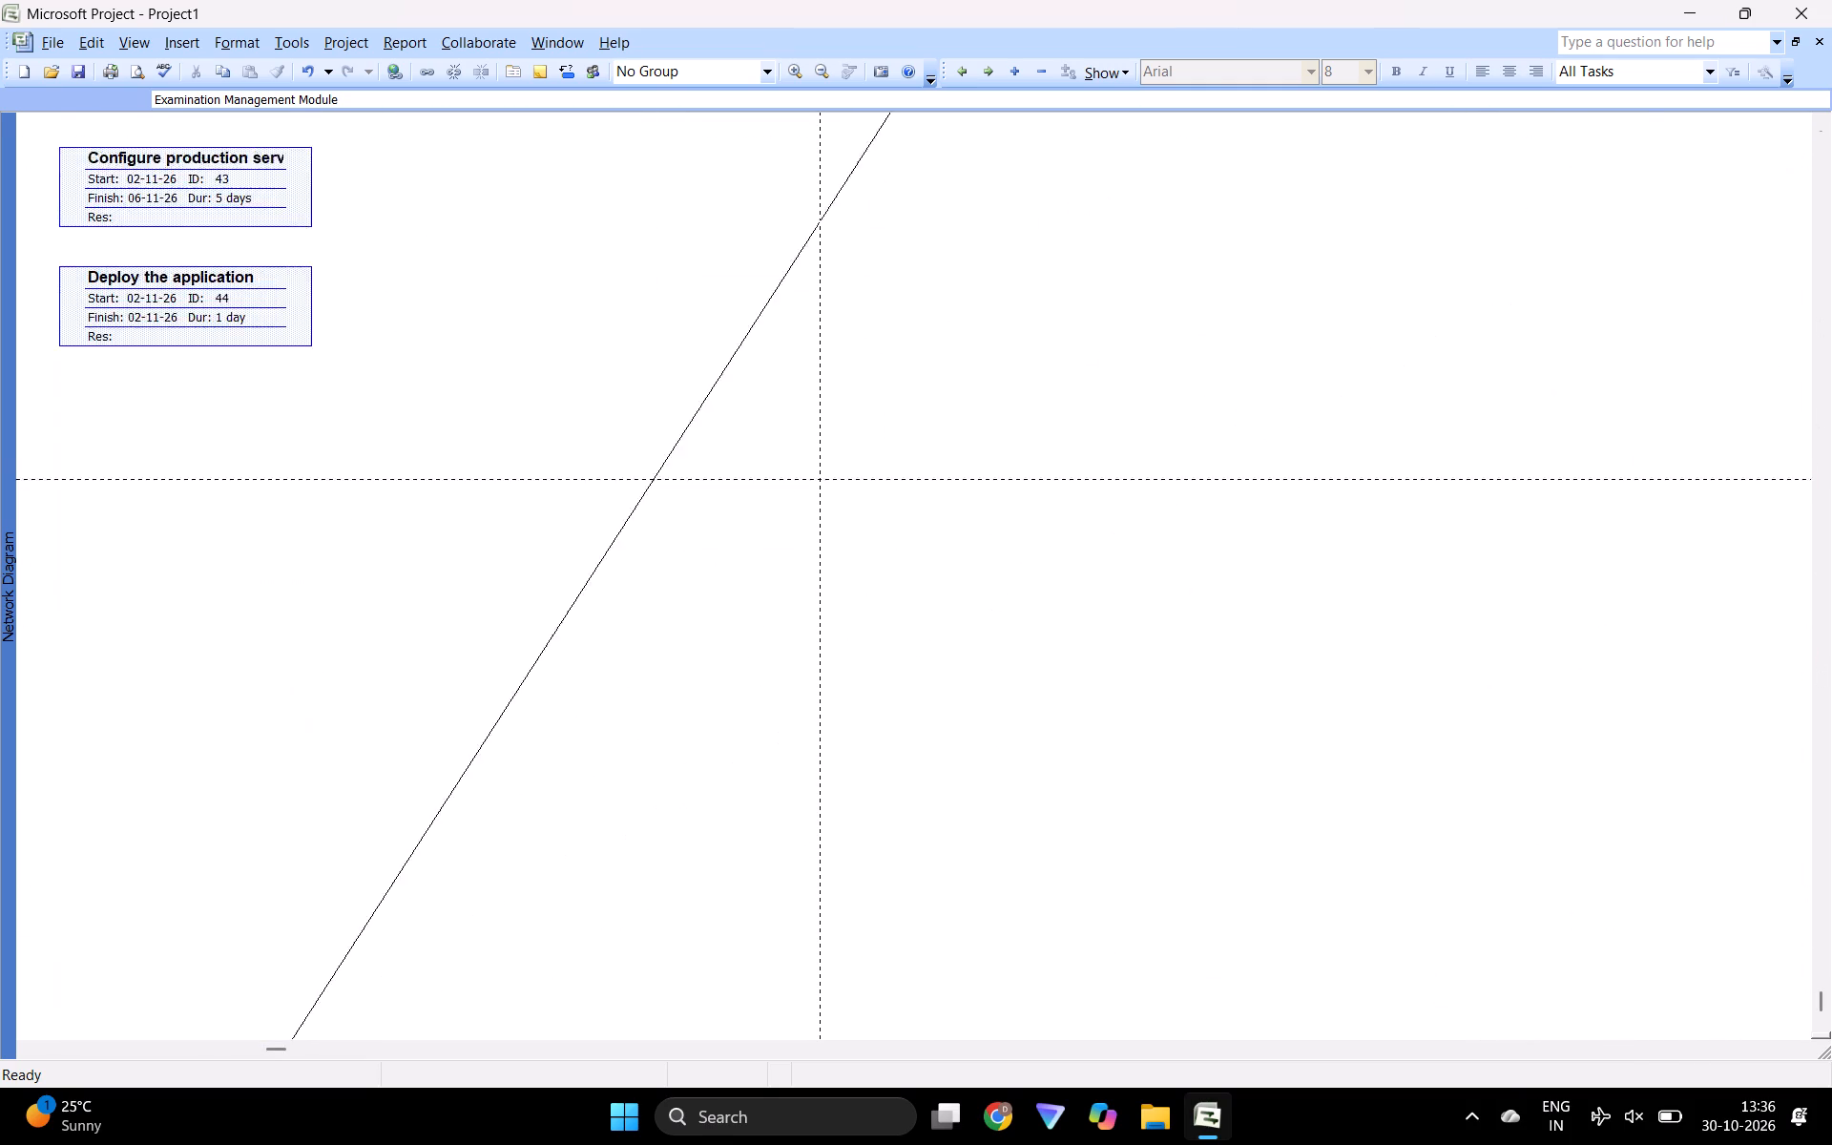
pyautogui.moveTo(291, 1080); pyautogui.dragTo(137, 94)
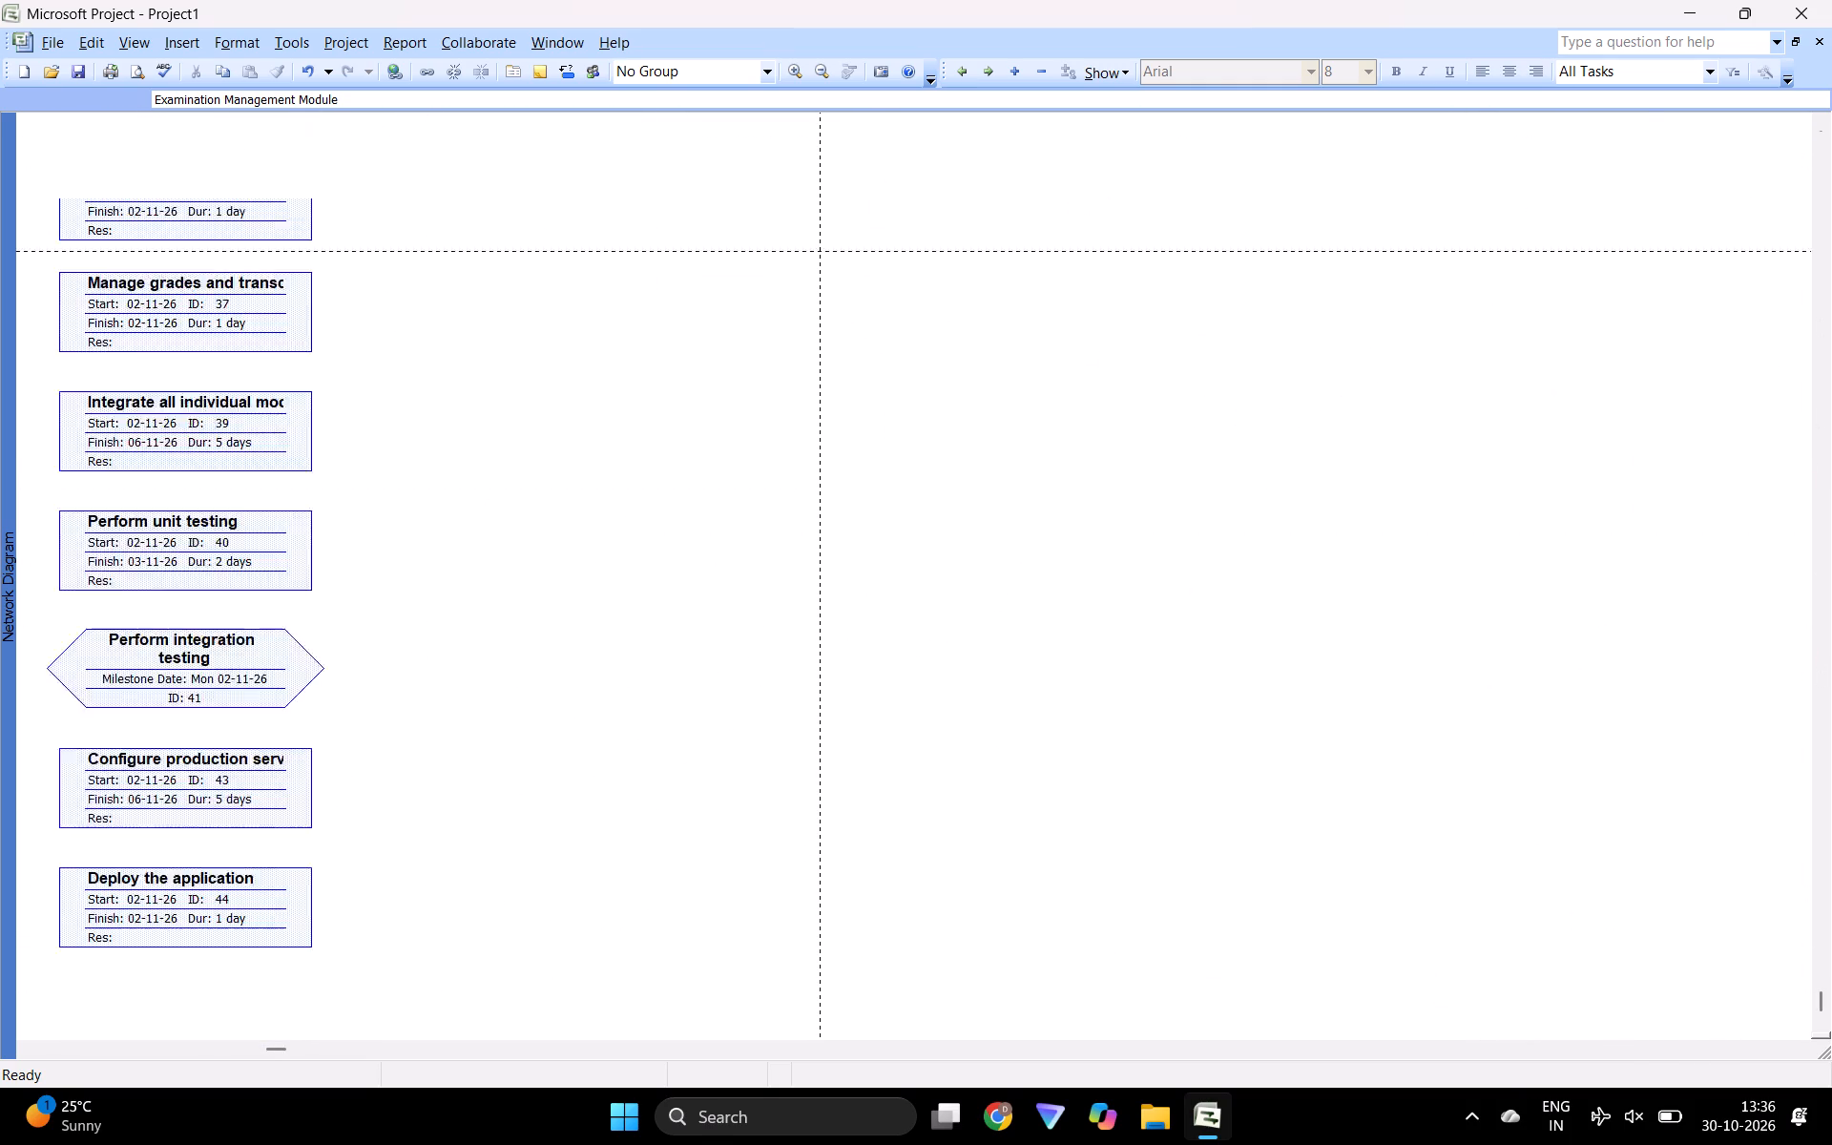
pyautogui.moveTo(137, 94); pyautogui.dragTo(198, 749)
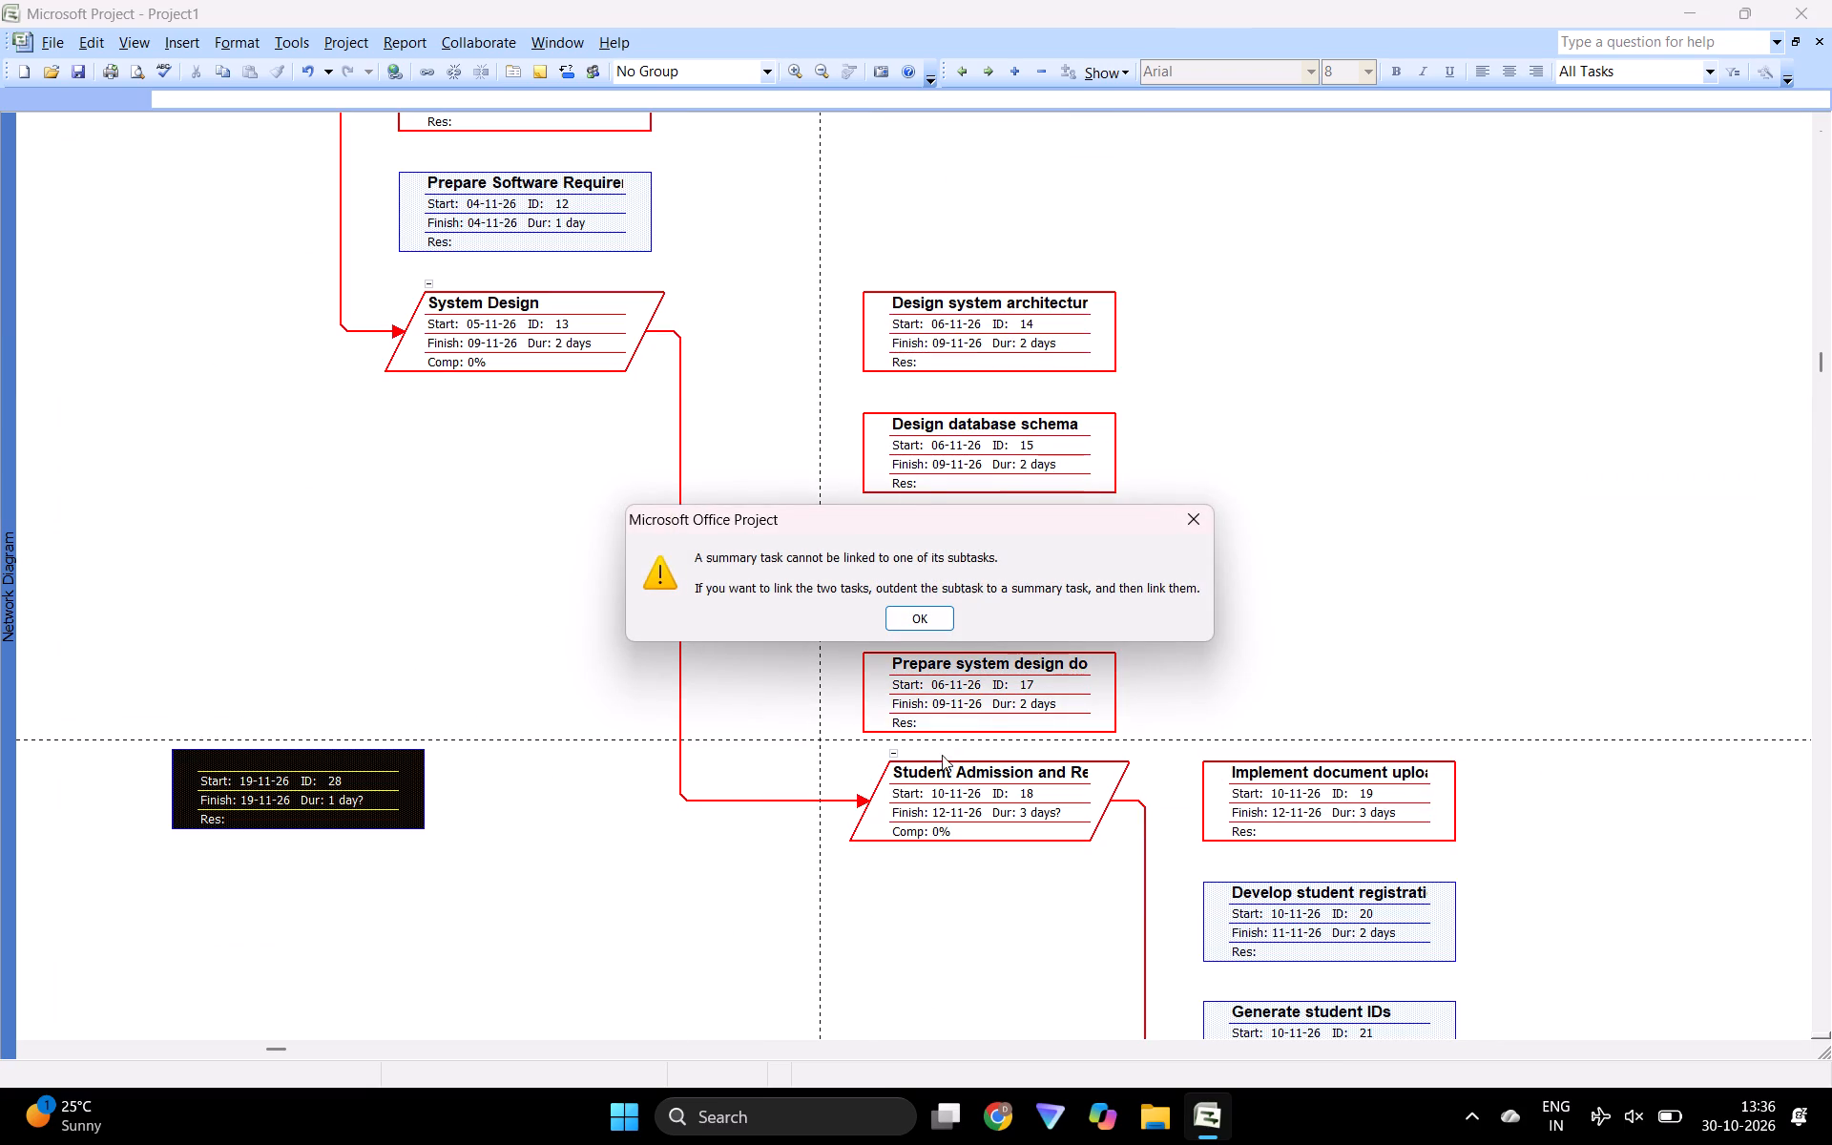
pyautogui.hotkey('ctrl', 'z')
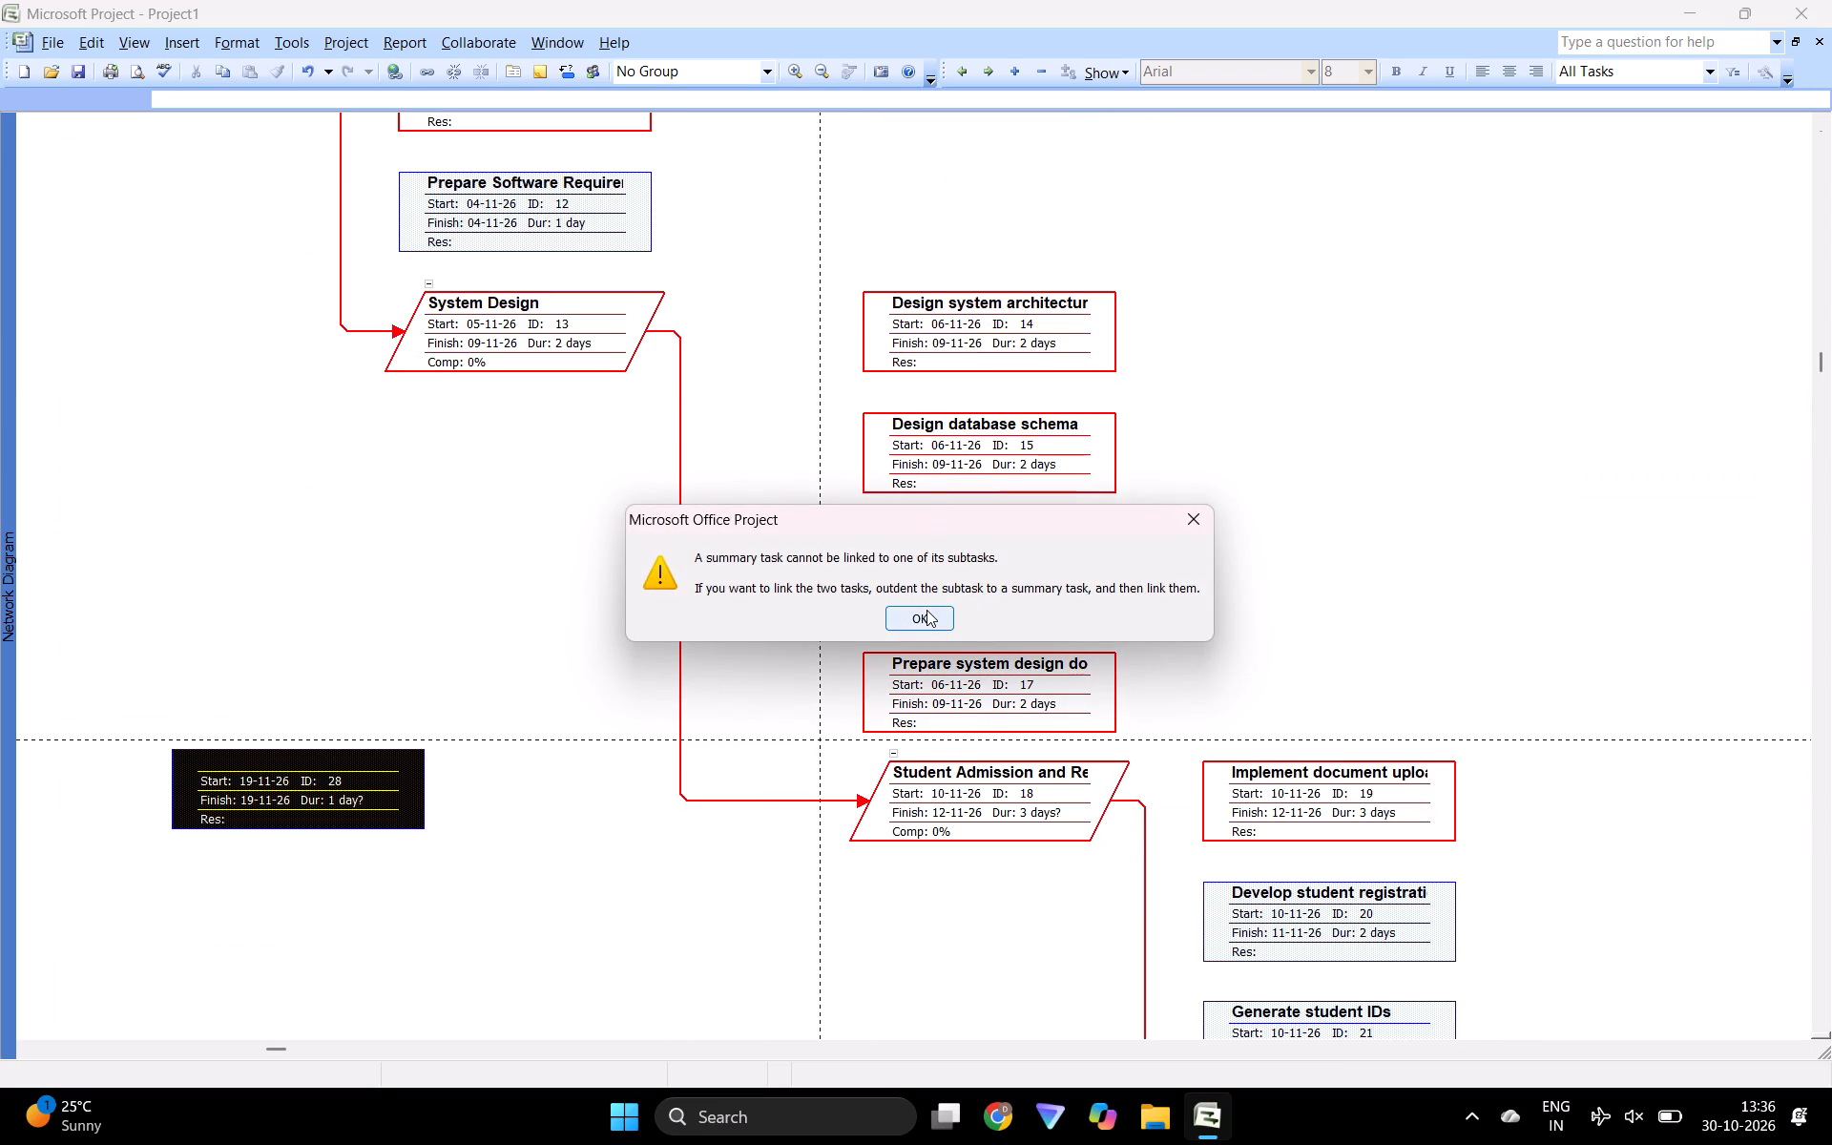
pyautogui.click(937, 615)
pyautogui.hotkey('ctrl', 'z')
# Try to link the Attendance Management Module to the Fee Payment Management Module in the network diagram.
pyautogui.scroll(-1, 819, 710)
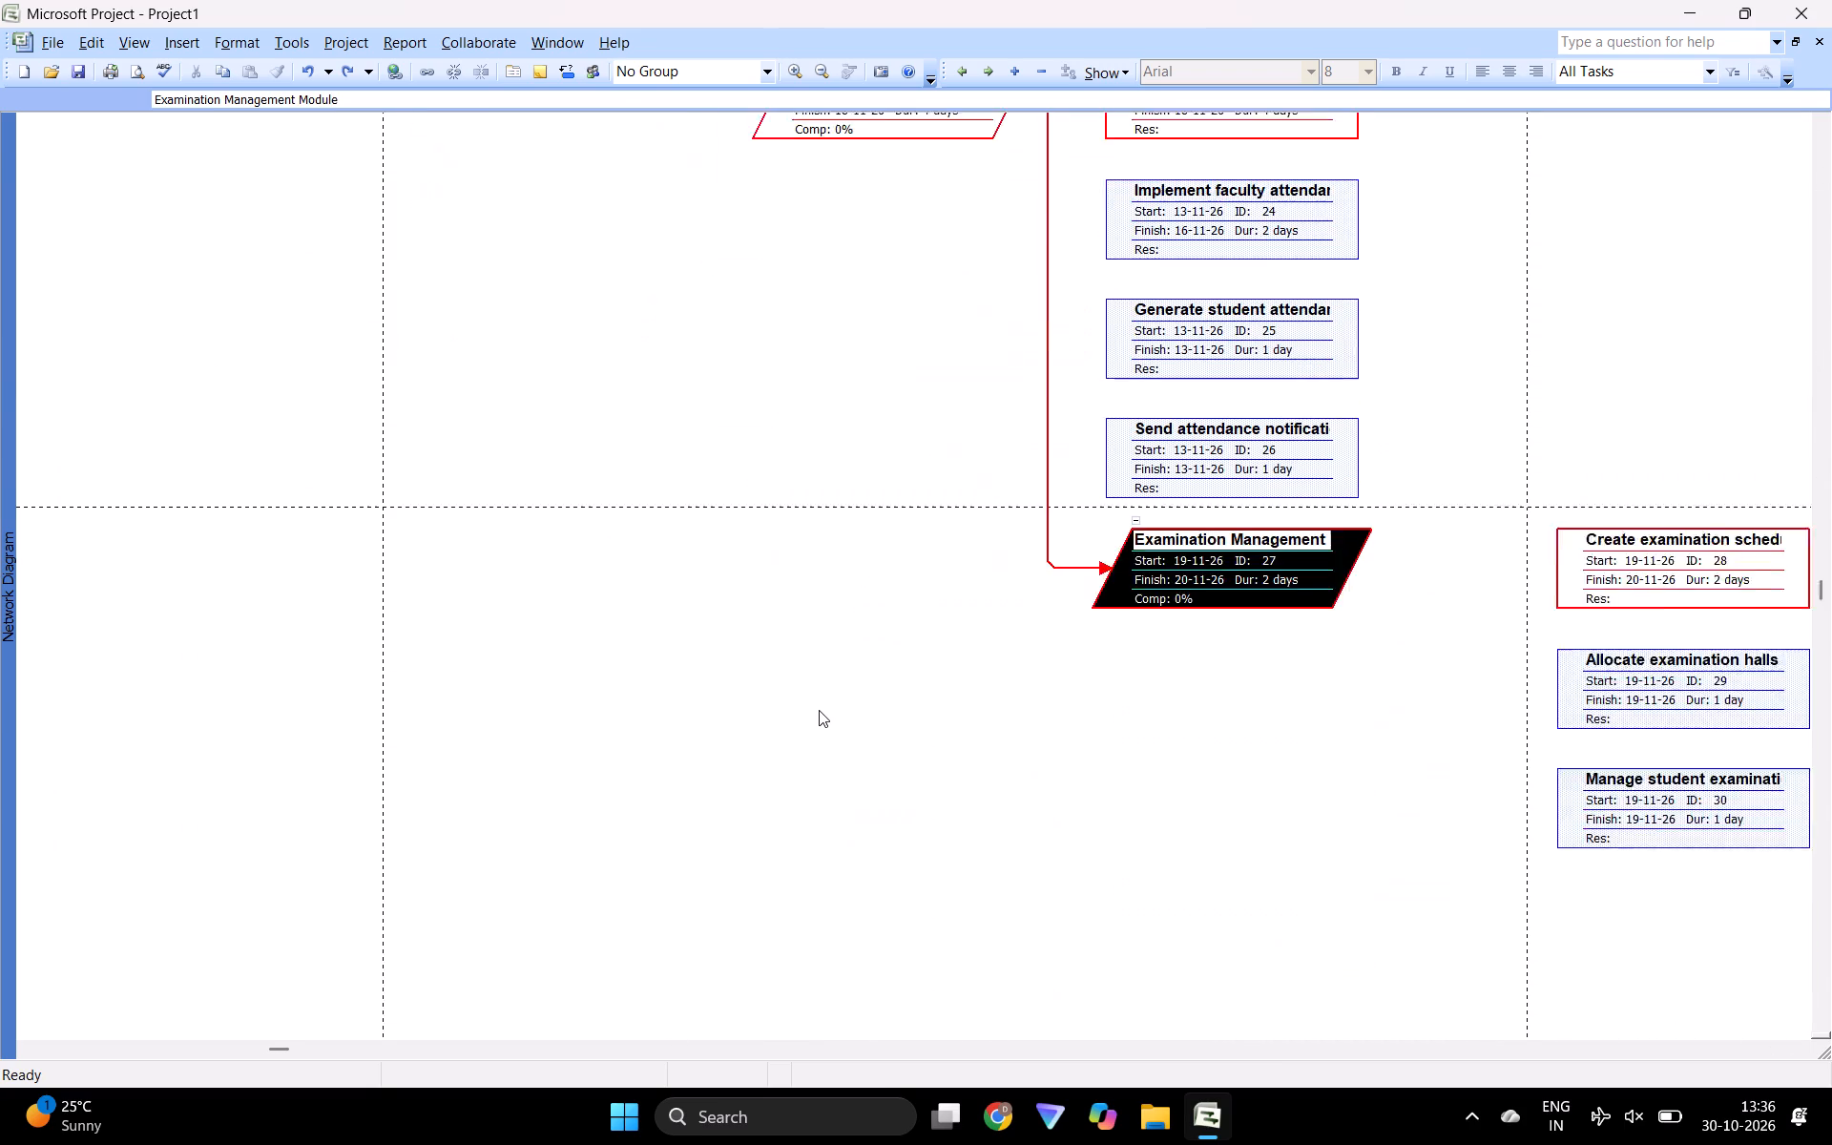
pyautogui.scroll(-6, 819, 710)
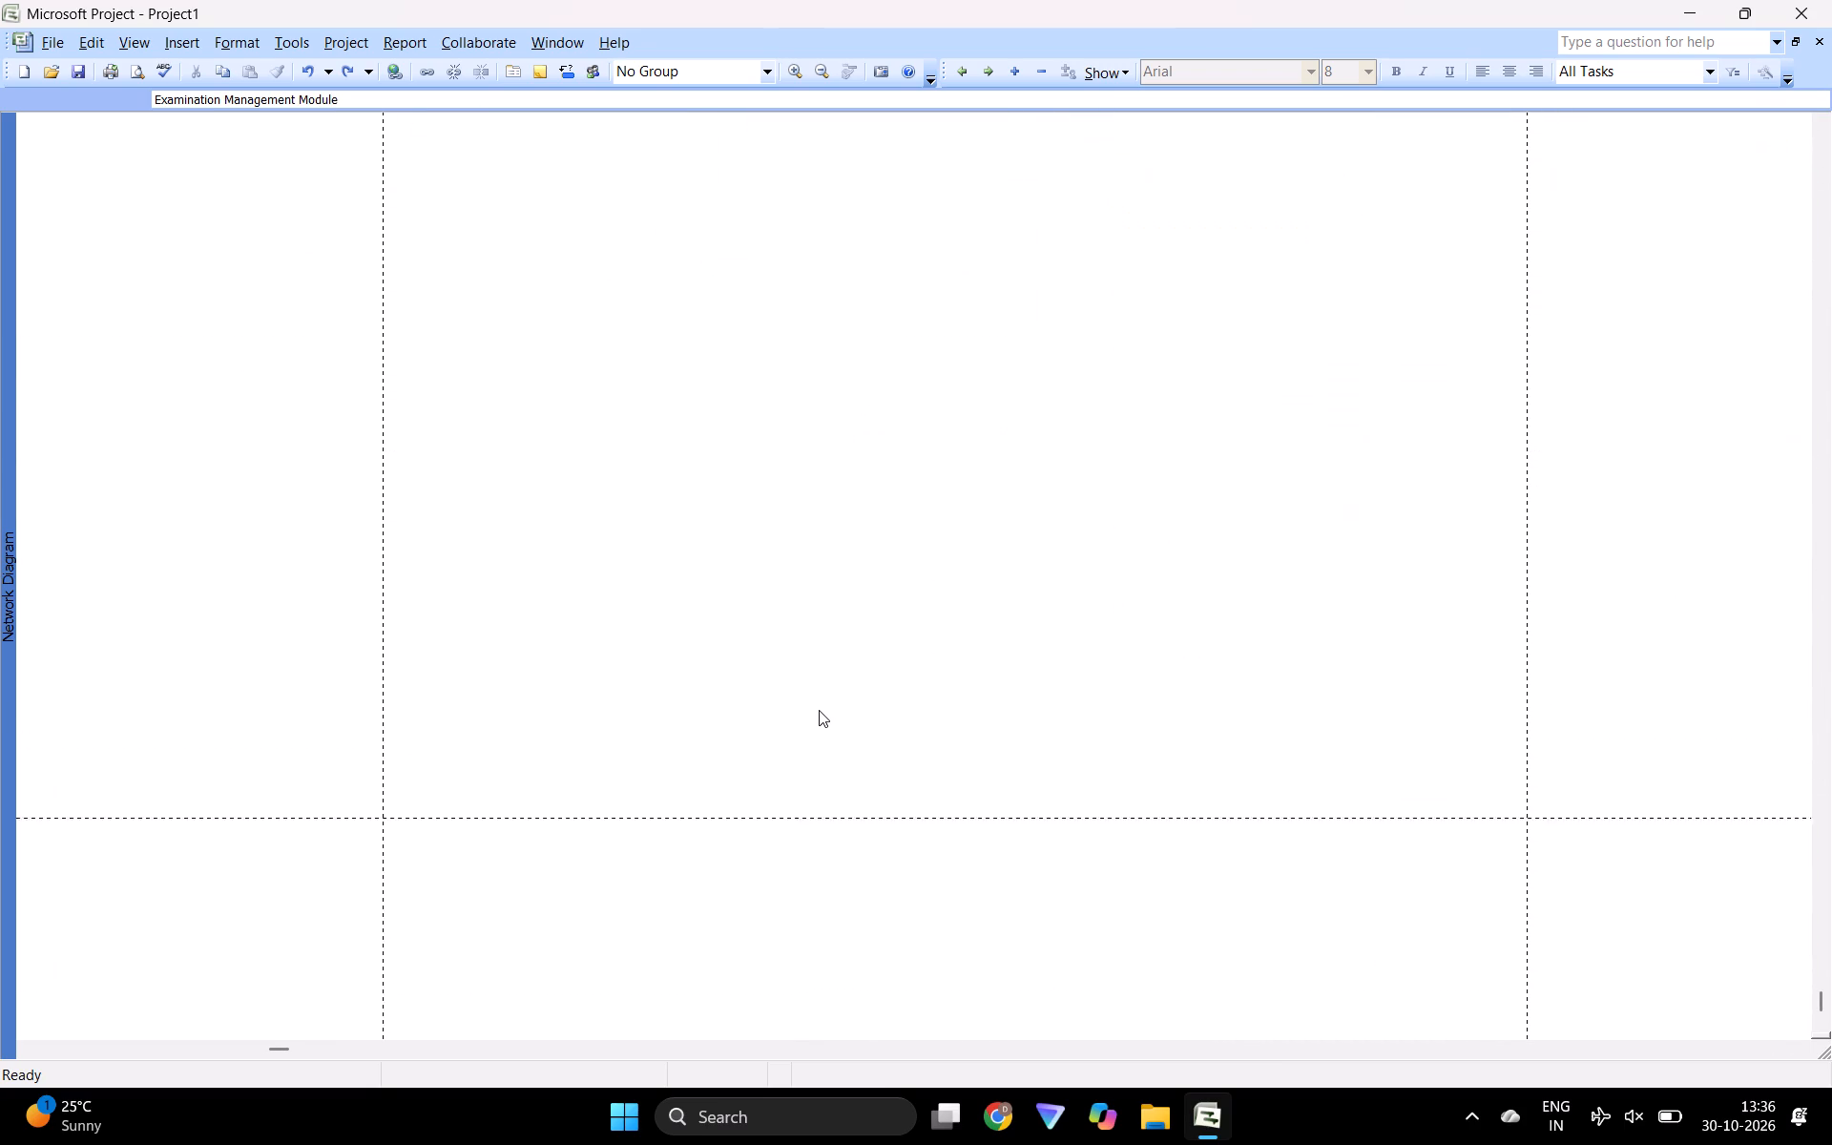
pyautogui.scroll(-5, 819, 710)
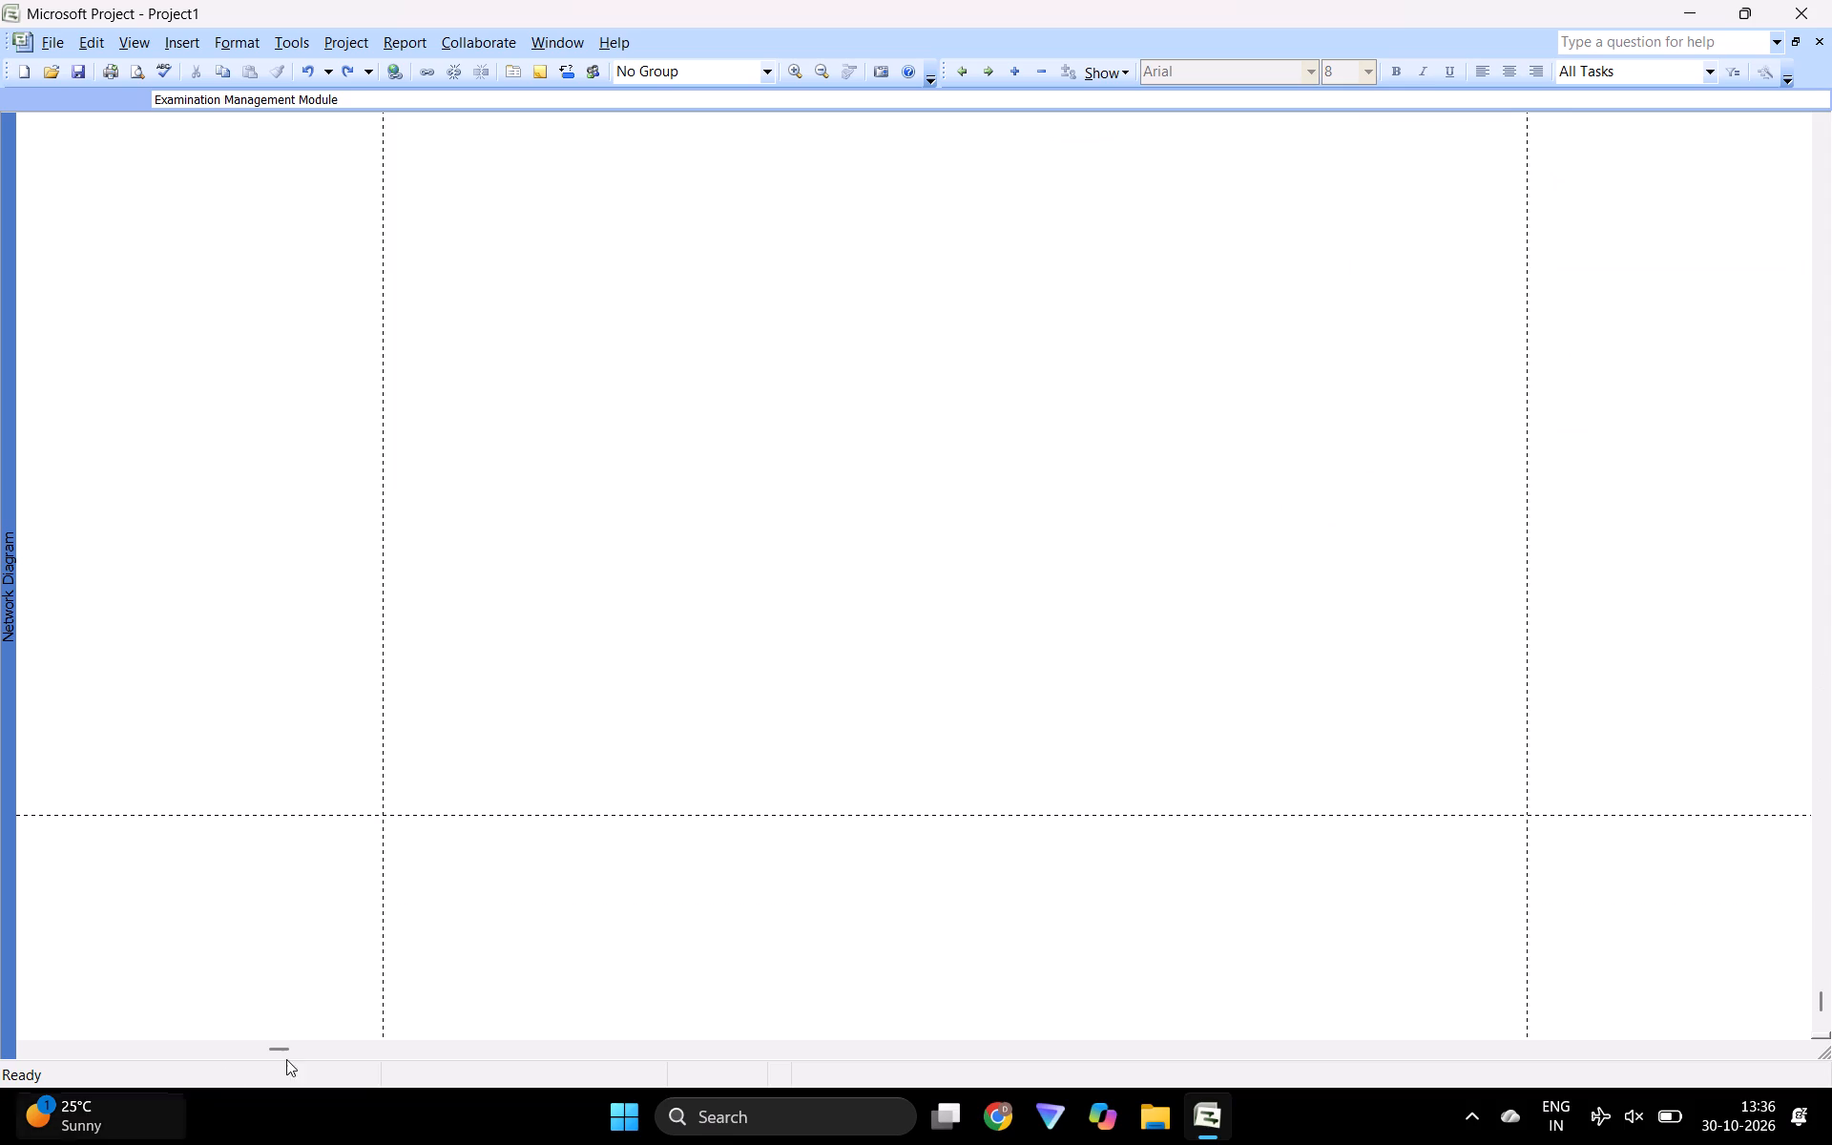
pyautogui.moveTo(275, 1051); pyautogui.dragTo(58, 1062)
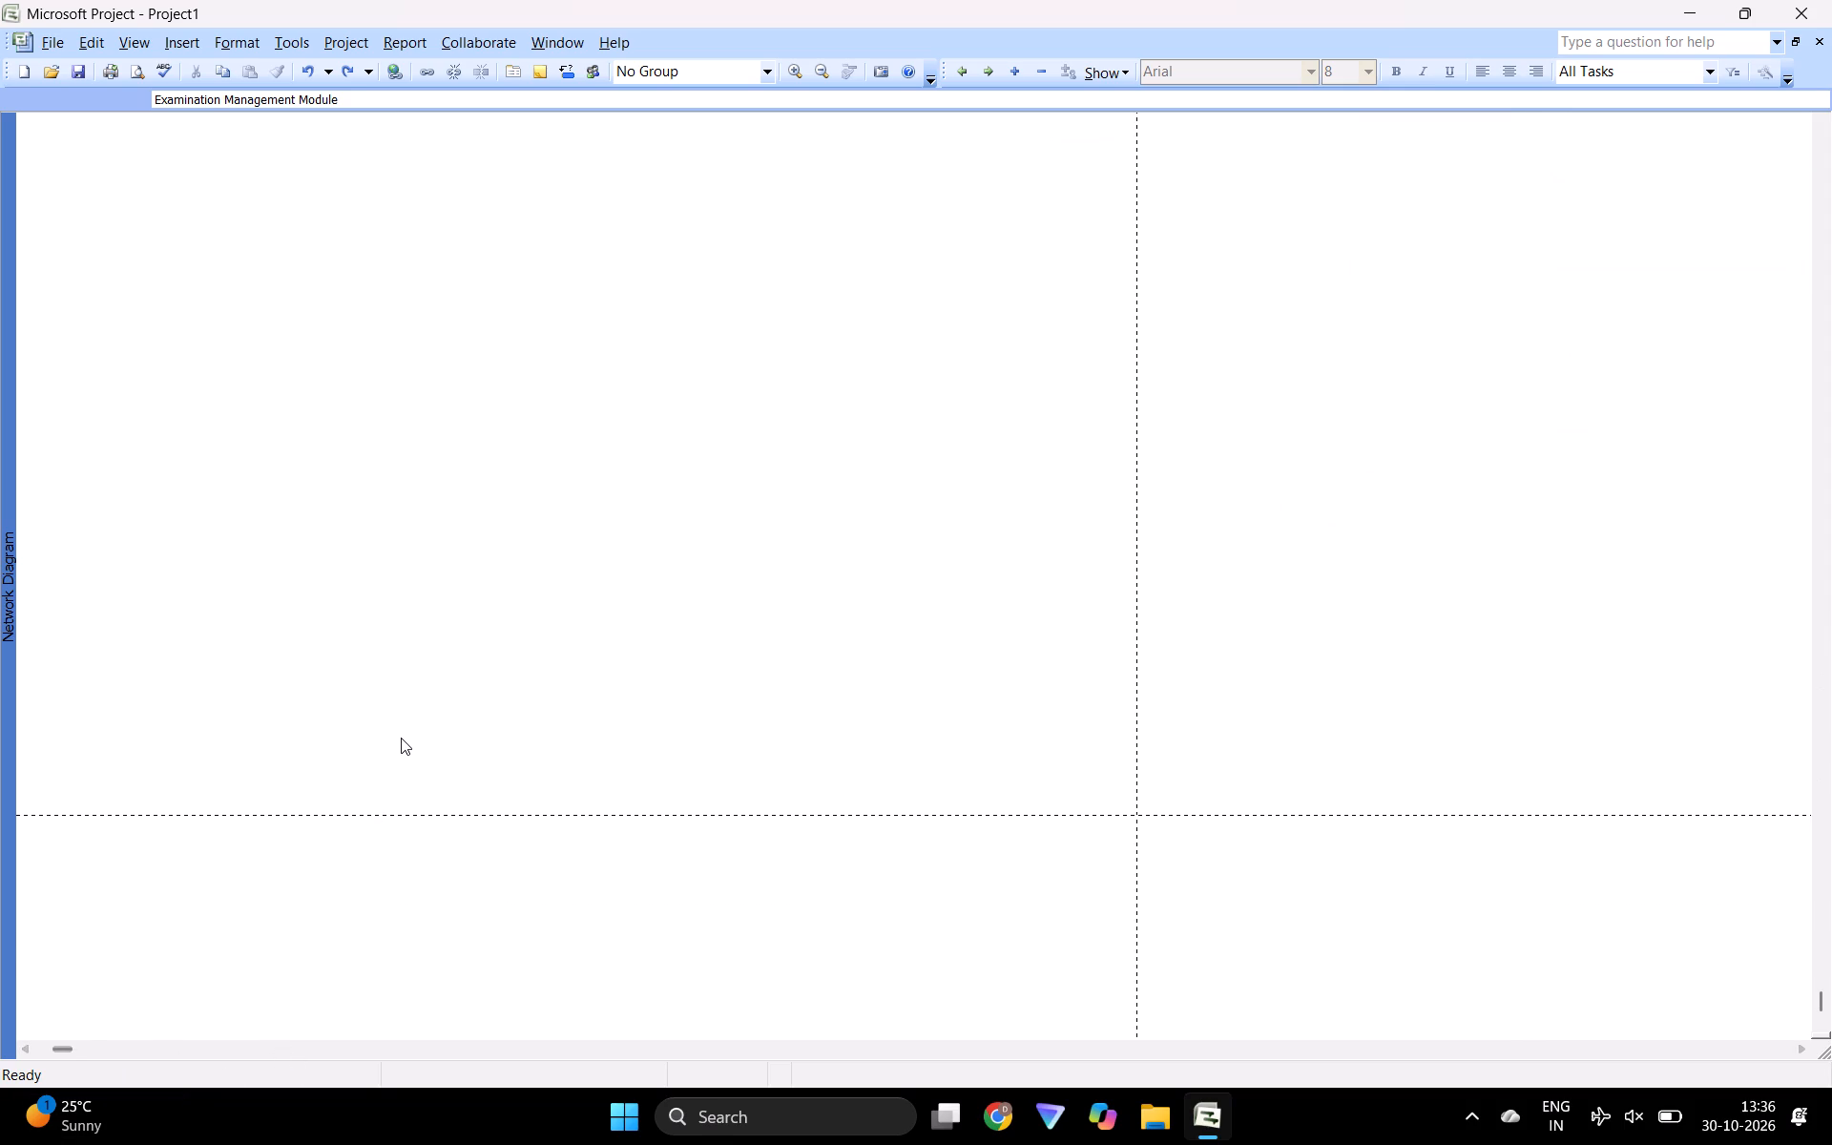
pyautogui.scroll(20, 401, 738)
pyautogui.hscroll(2, 401, 738)
pyautogui.scroll(1, 401, 738)
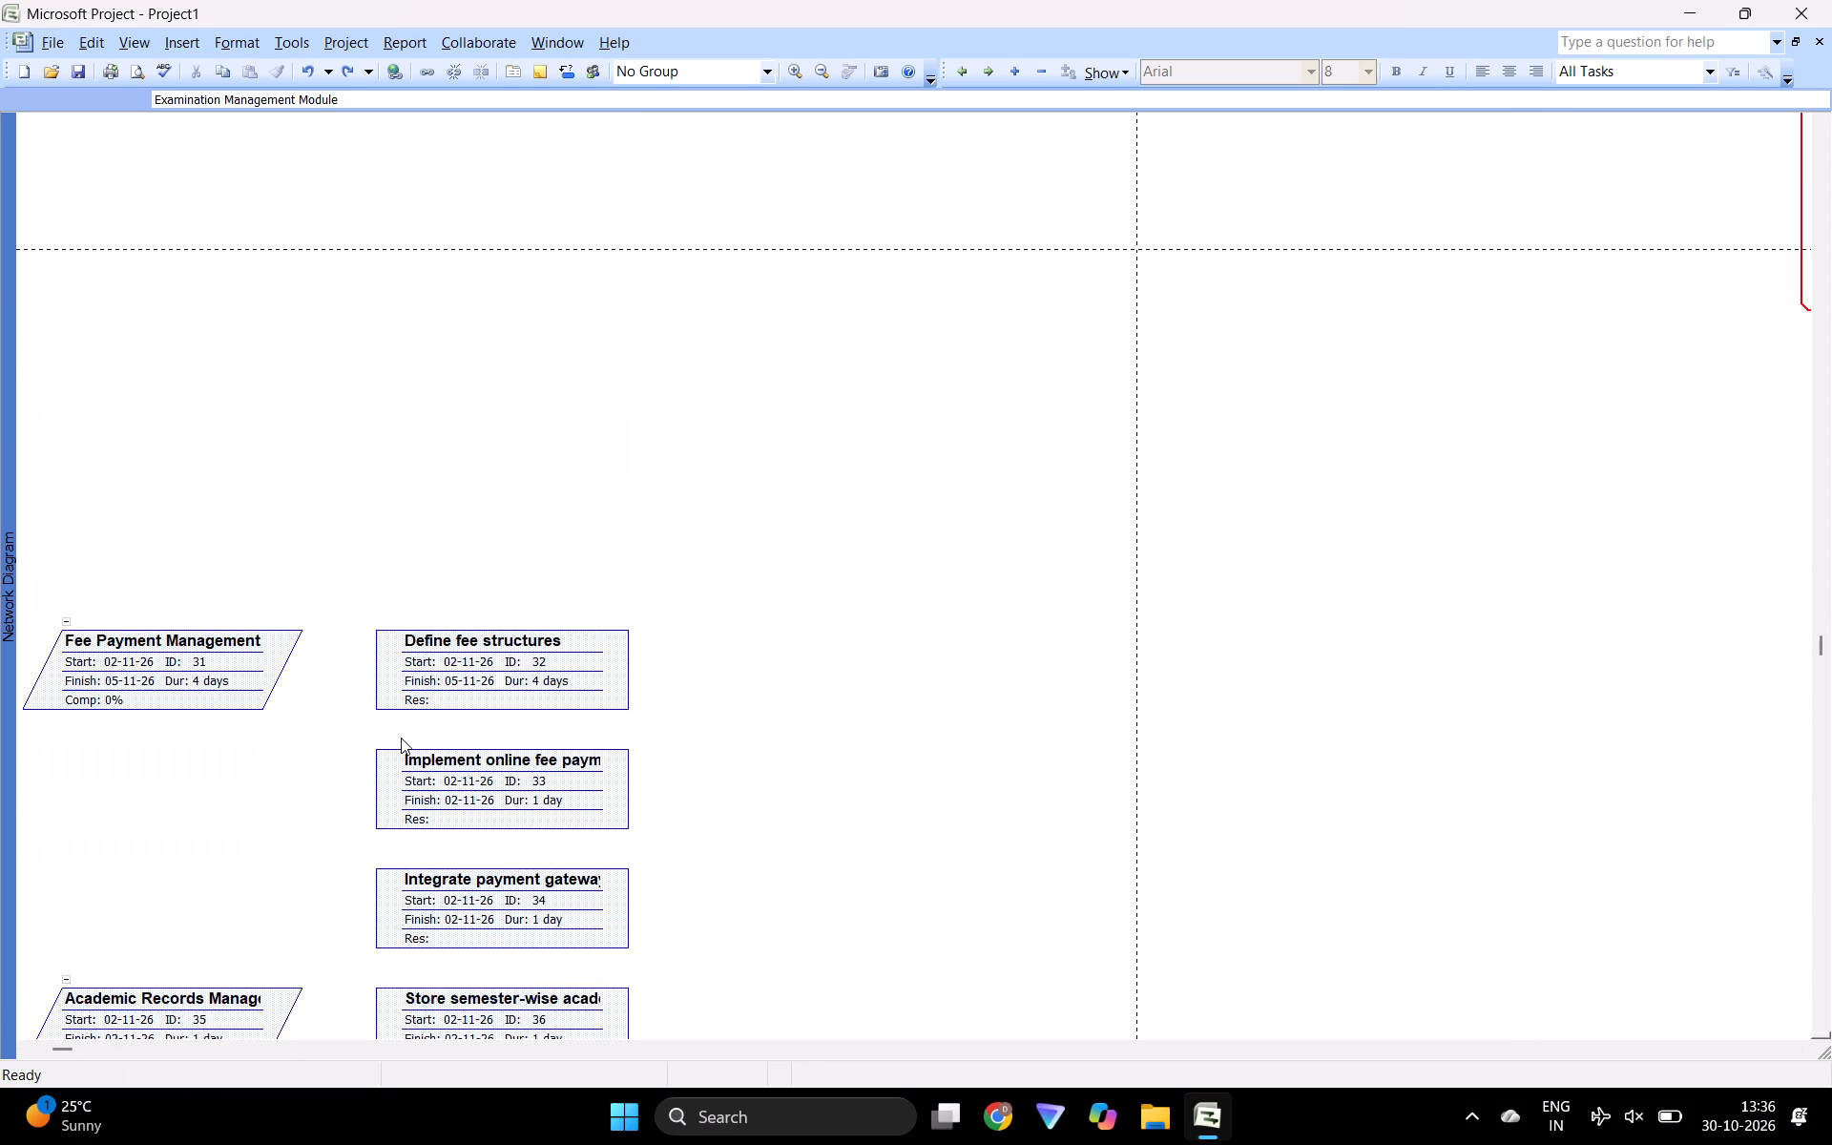
pyautogui.scroll(2, 401, 738)
pyautogui.scroll(-1, 1078, 497)
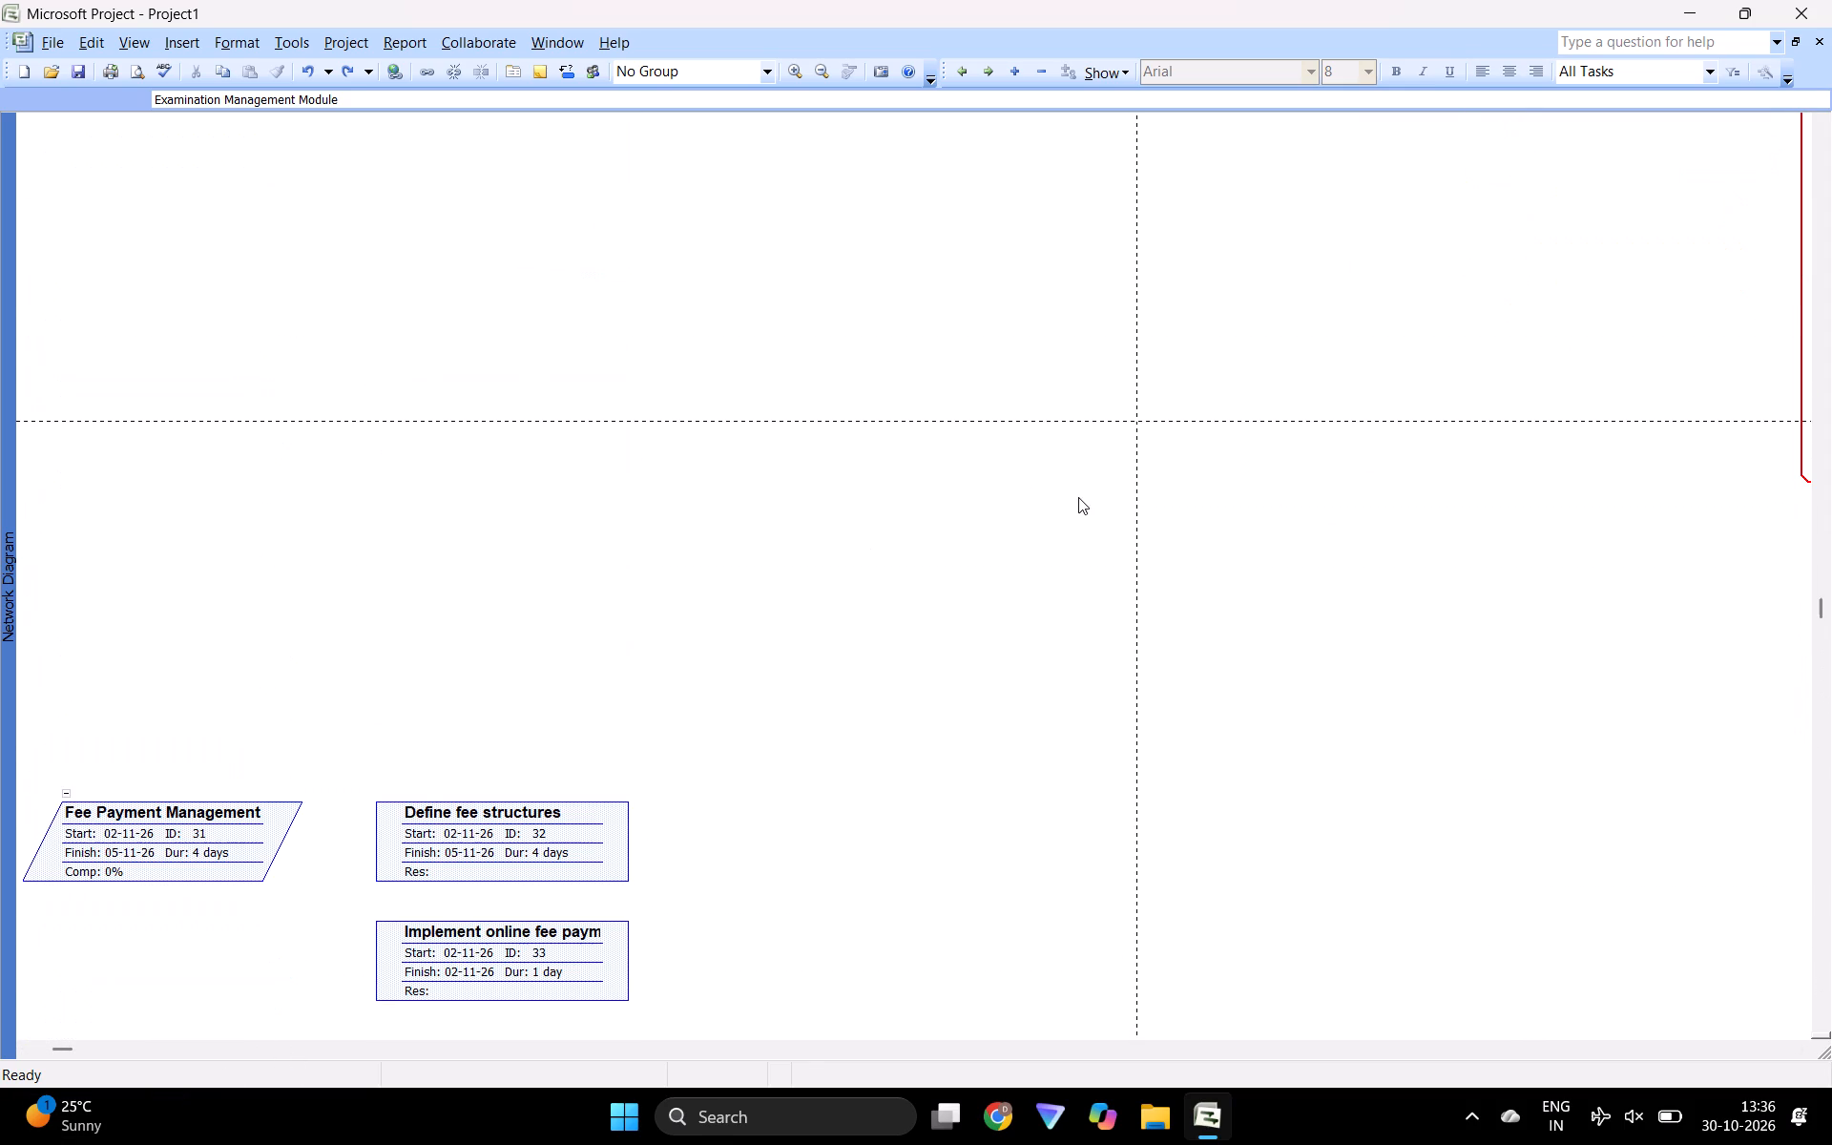
pyautogui.scroll(-1, 1078, 497)
pyautogui.scroll(1, 1630, 215)
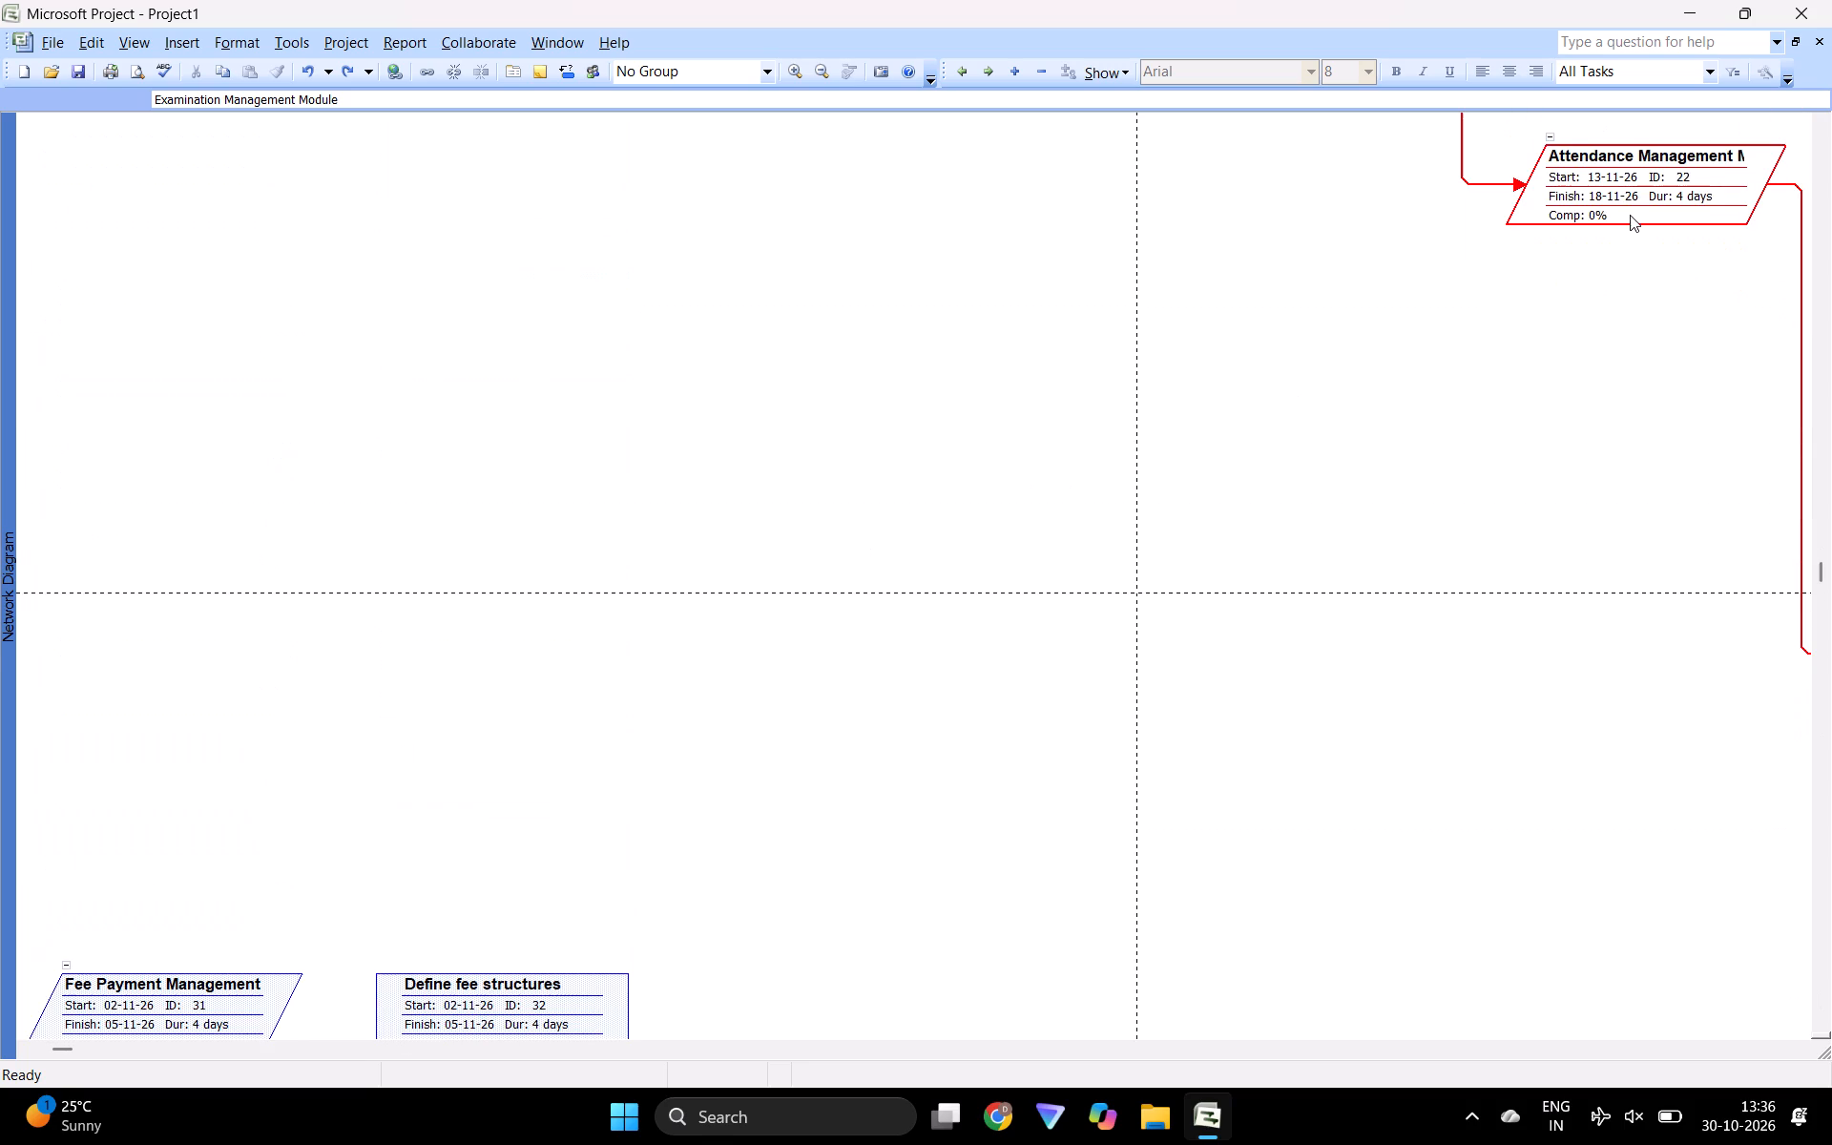
pyautogui.moveTo(1602, 226); pyautogui.dragTo(208, 969)
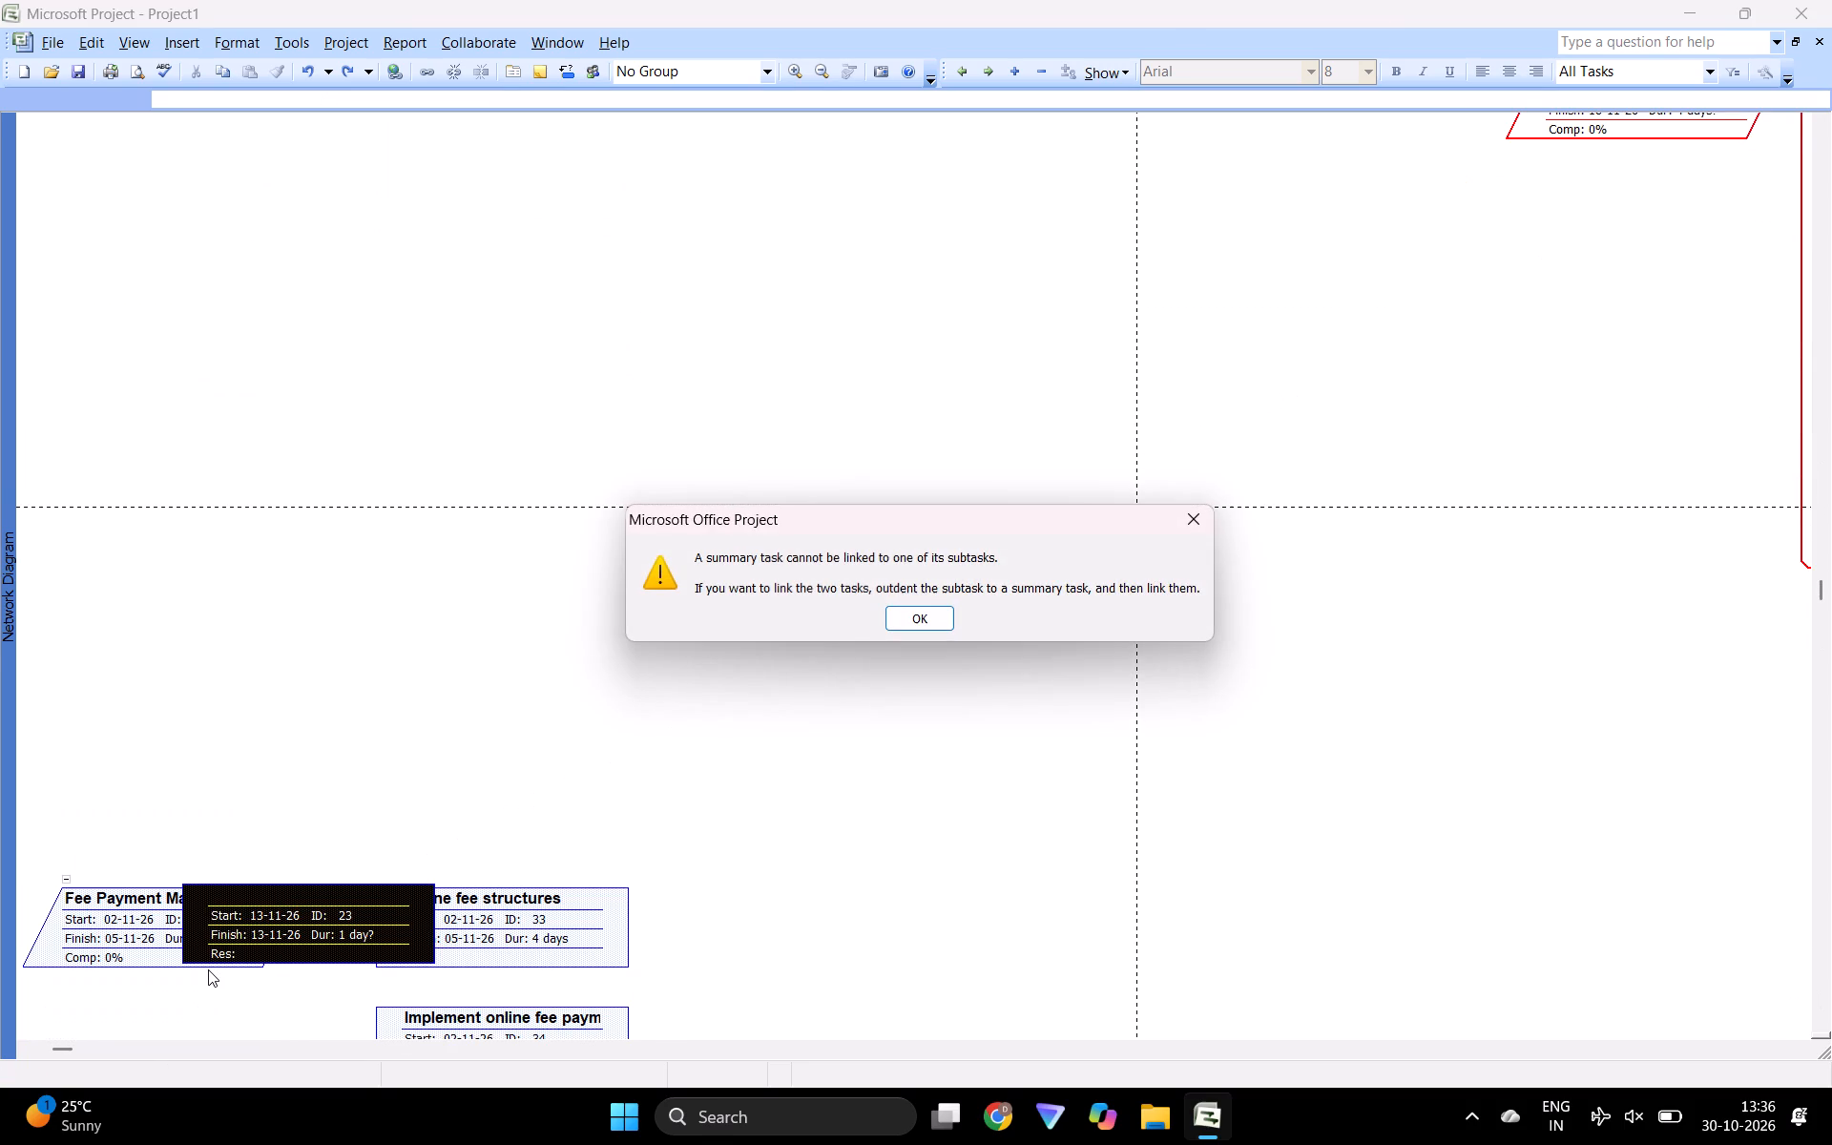
pyautogui.scroll(-1, 208, 969)
pyautogui.click(924, 619)
# Link the Examination Management Module to the Fee Payment Management Module as its successor in the network diagram.
pyautogui.scroll(-1, 816, 667)
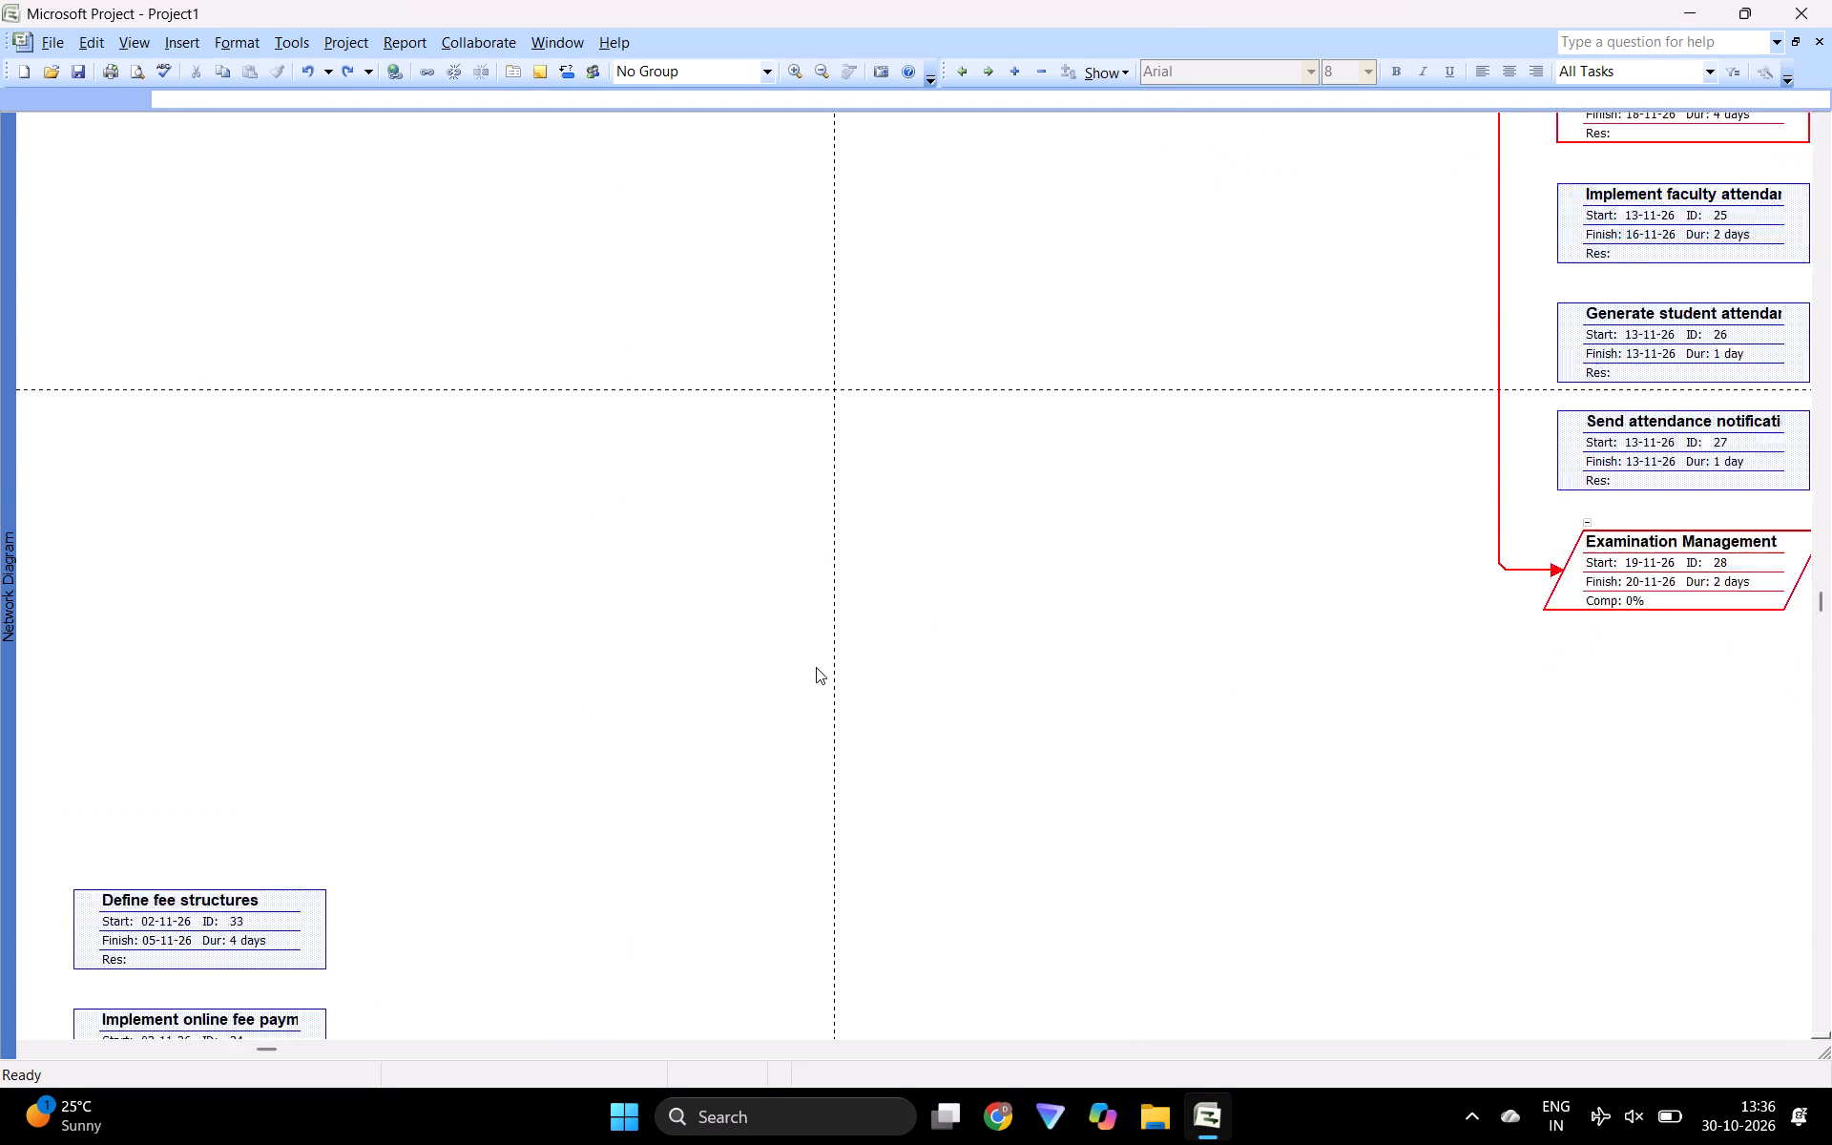
pyautogui.scroll(-2, 816, 667)
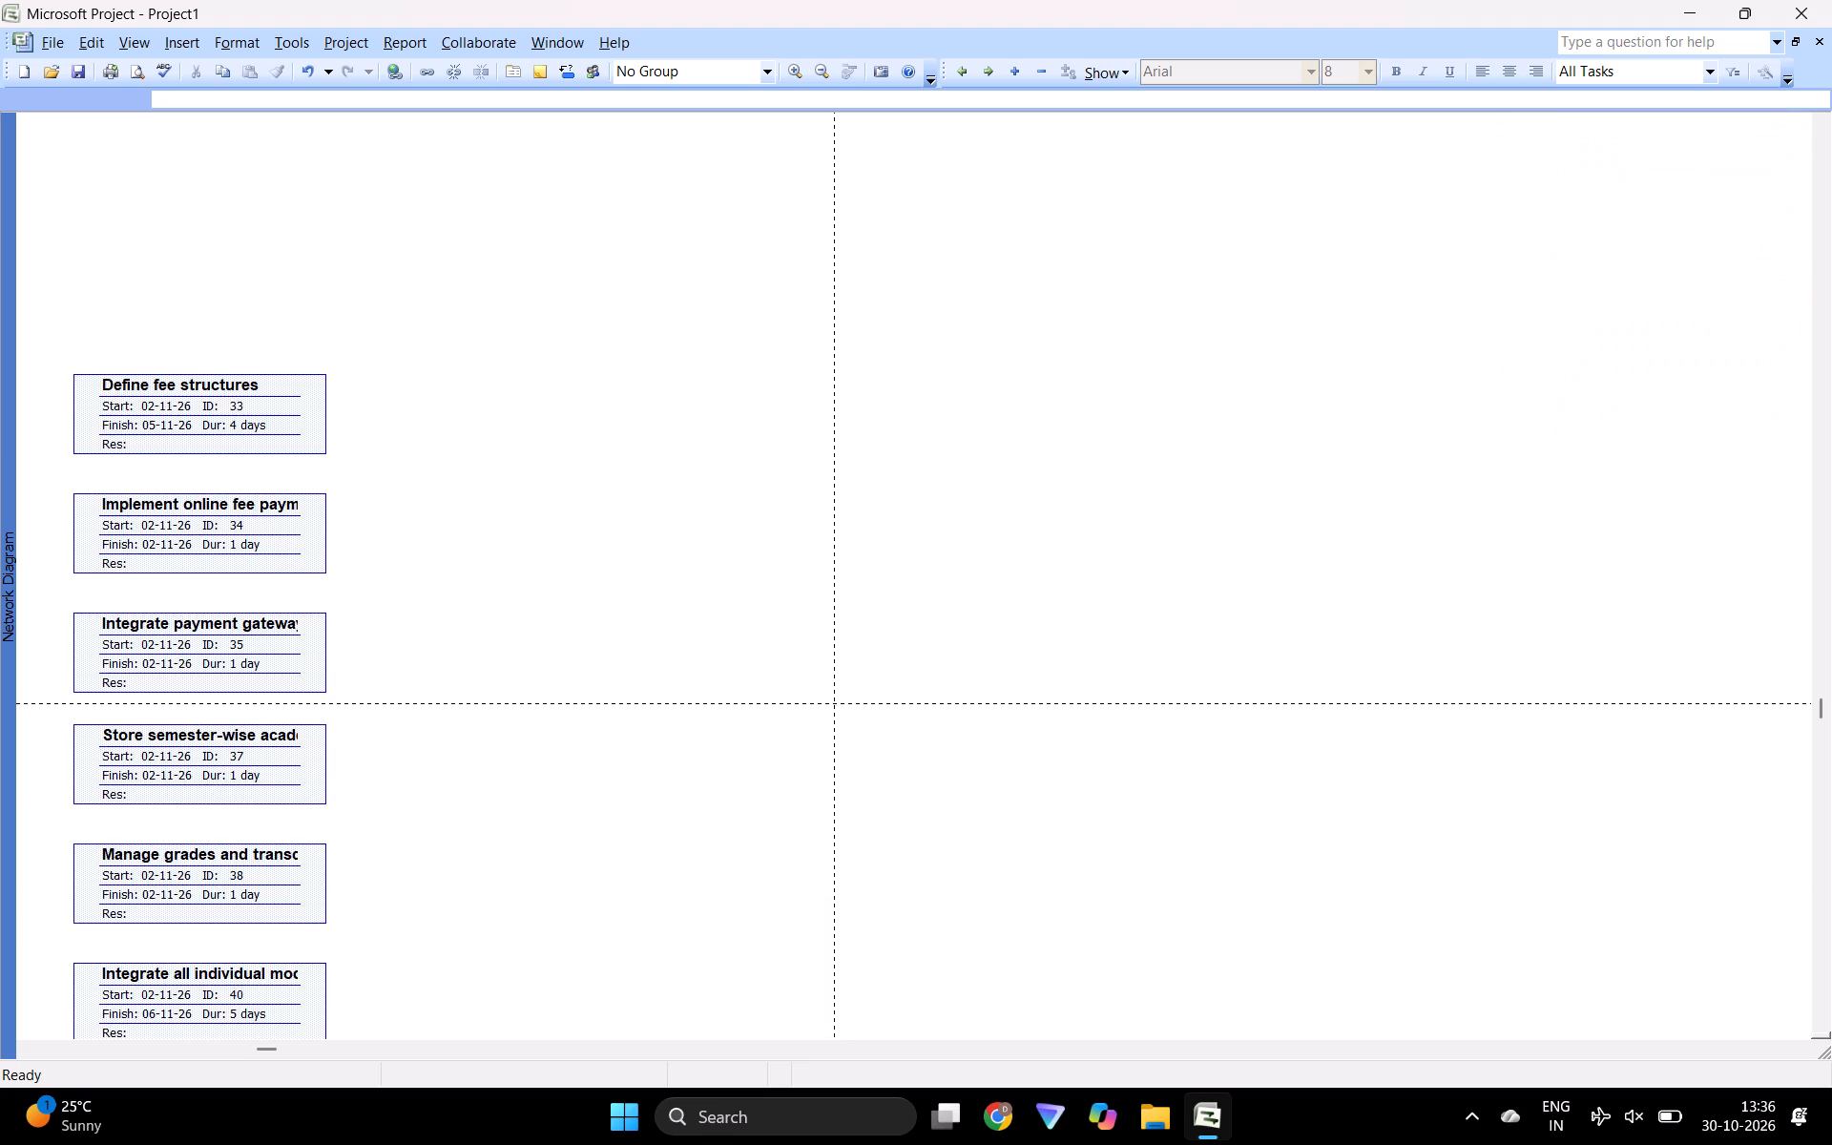
pyautogui.moveTo(269, 1047); pyautogui.dragTo(52, 1051)
pyautogui.moveTo(52, 1051); pyautogui.dragTo(38, 1052)
pyautogui.scroll(3, 718, 796)
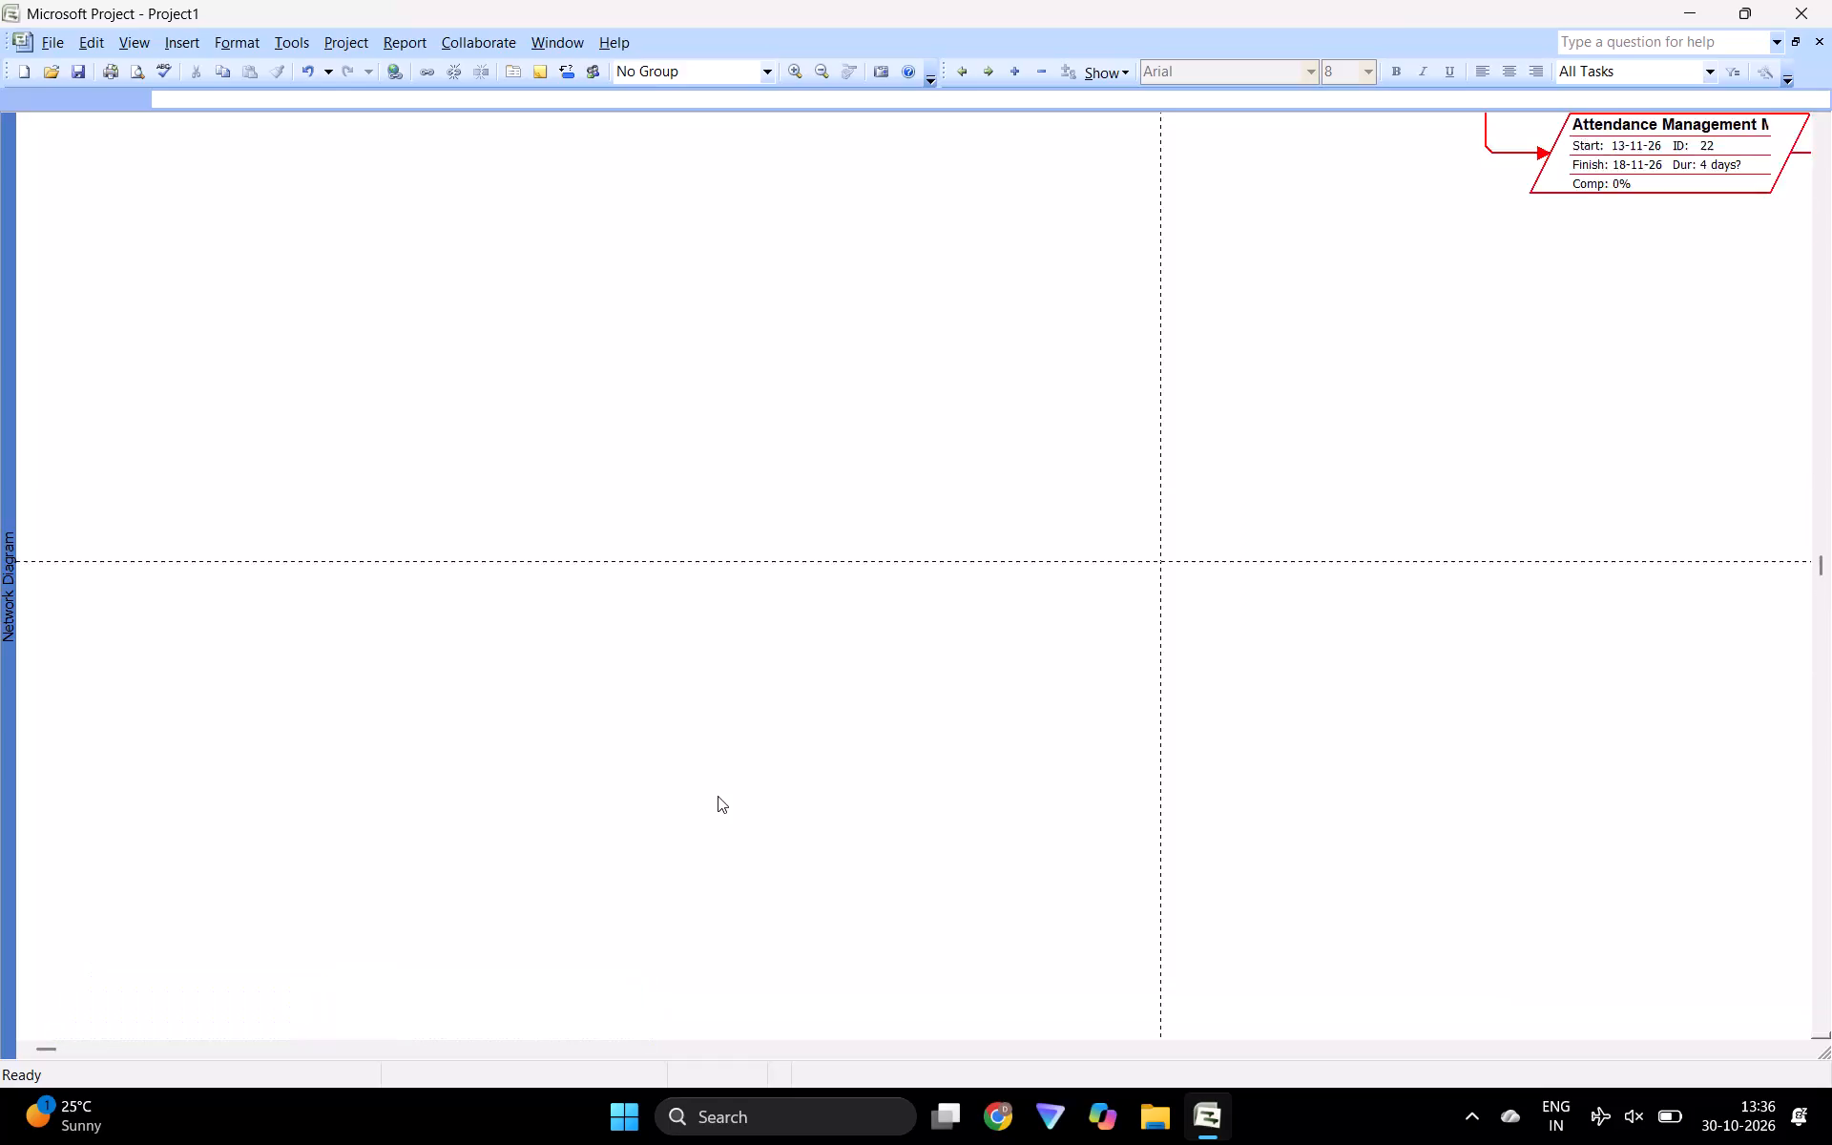
pyautogui.scroll(1, 718, 796)
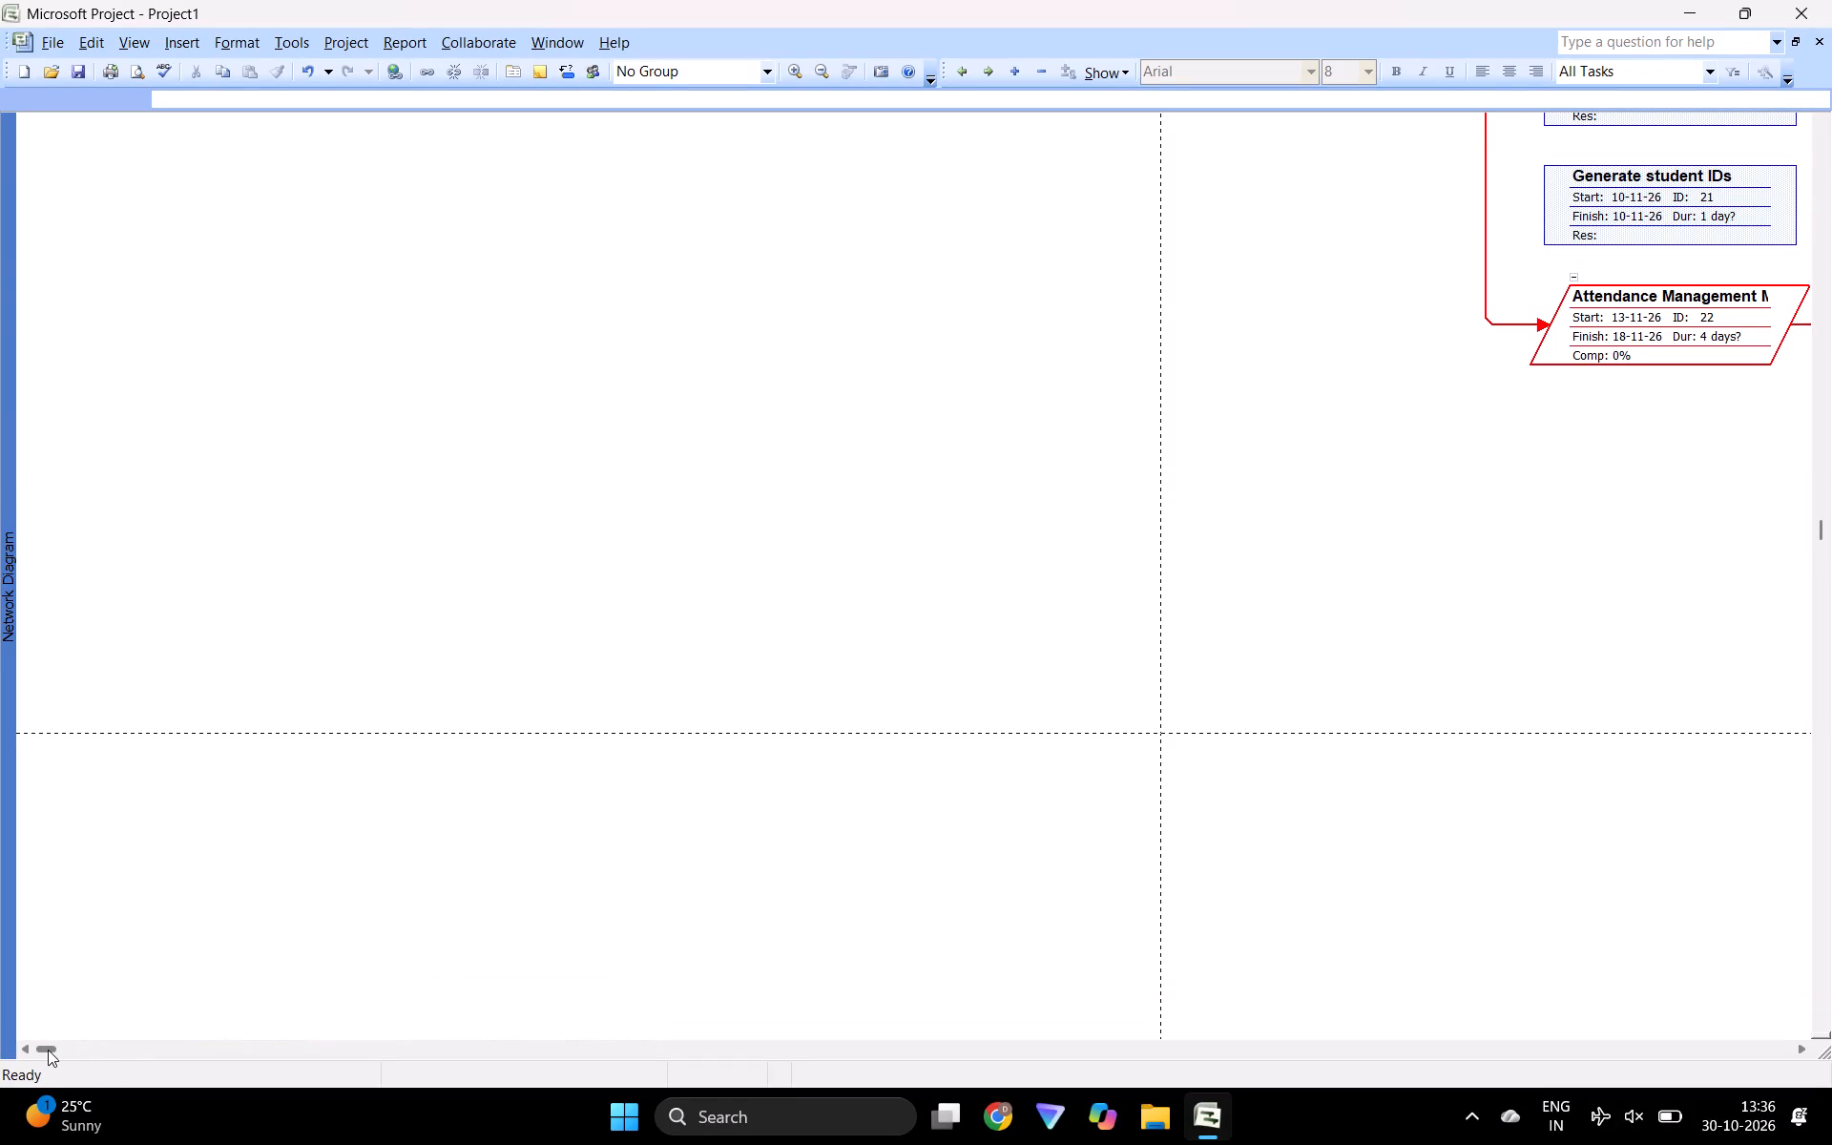
pyautogui.moveTo(48, 1050); pyautogui.dragTo(185, 1051)
pyautogui.moveTo(185, 1051); pyautogui.dragTo(245, 1055)
pyautogui.scroll(-3, 1468, 989)
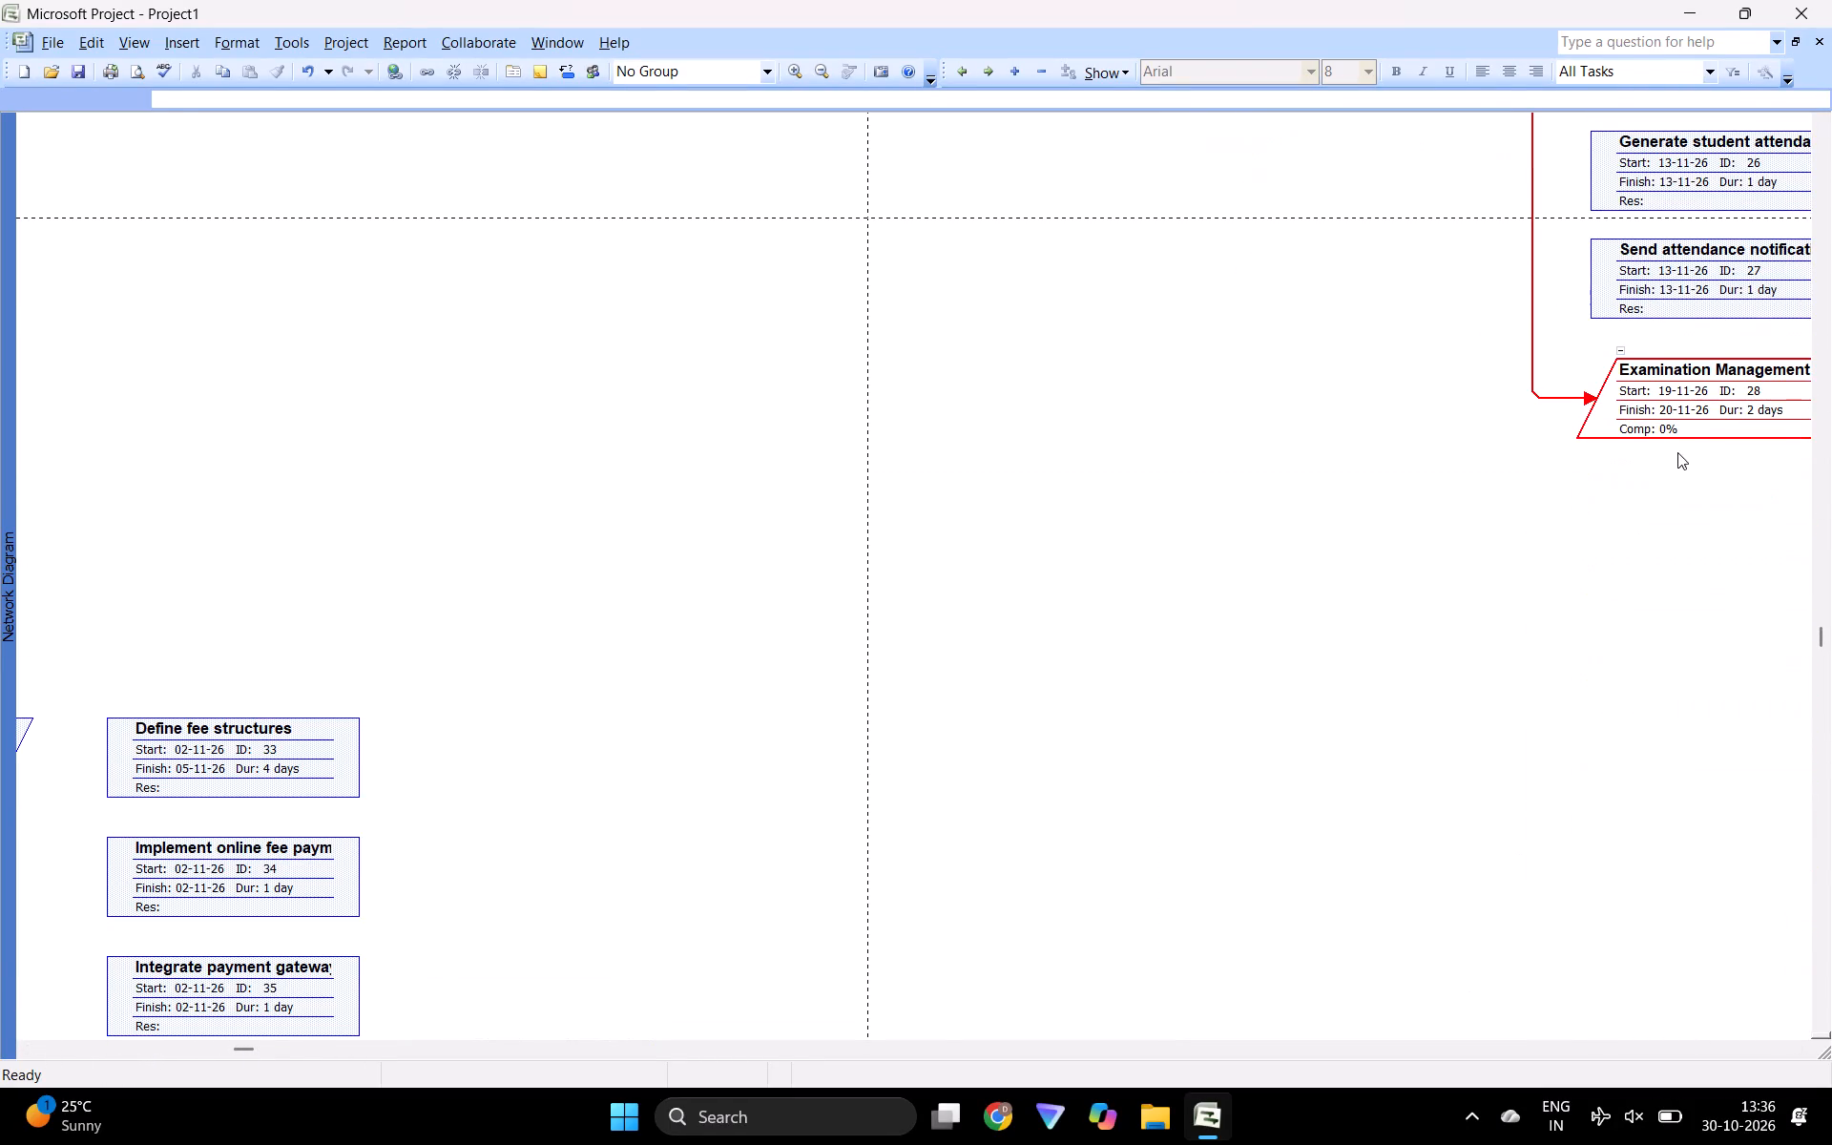
pyautogui.moveTo(1681, 429); pyautogui.dragTo(191, 731)
# Link the Fee Payment Management Module to Academic Records Management as its successor in the network diagram.
pyautogui.scroll(-2, 847, 754)
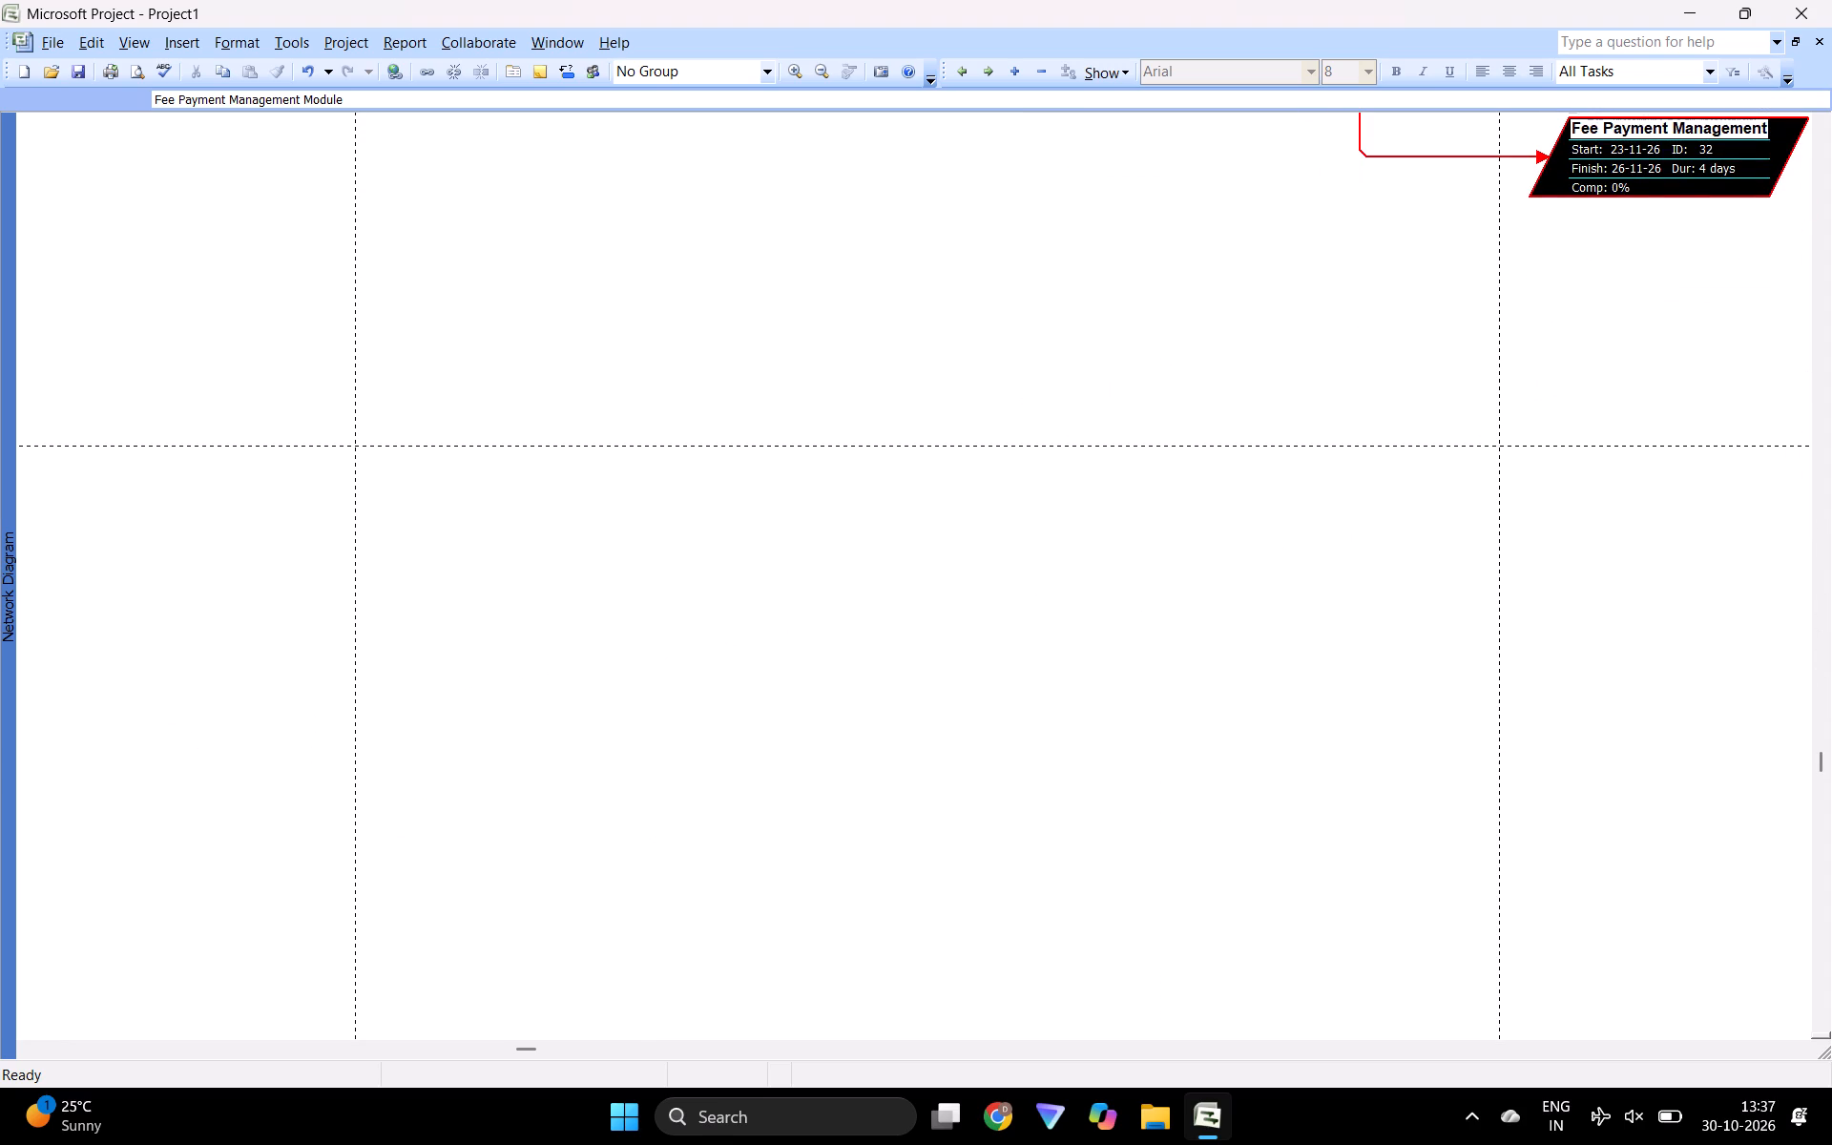
pyautogui.moveTo(1669, 191); pyautogui.dragTo(0, 734)
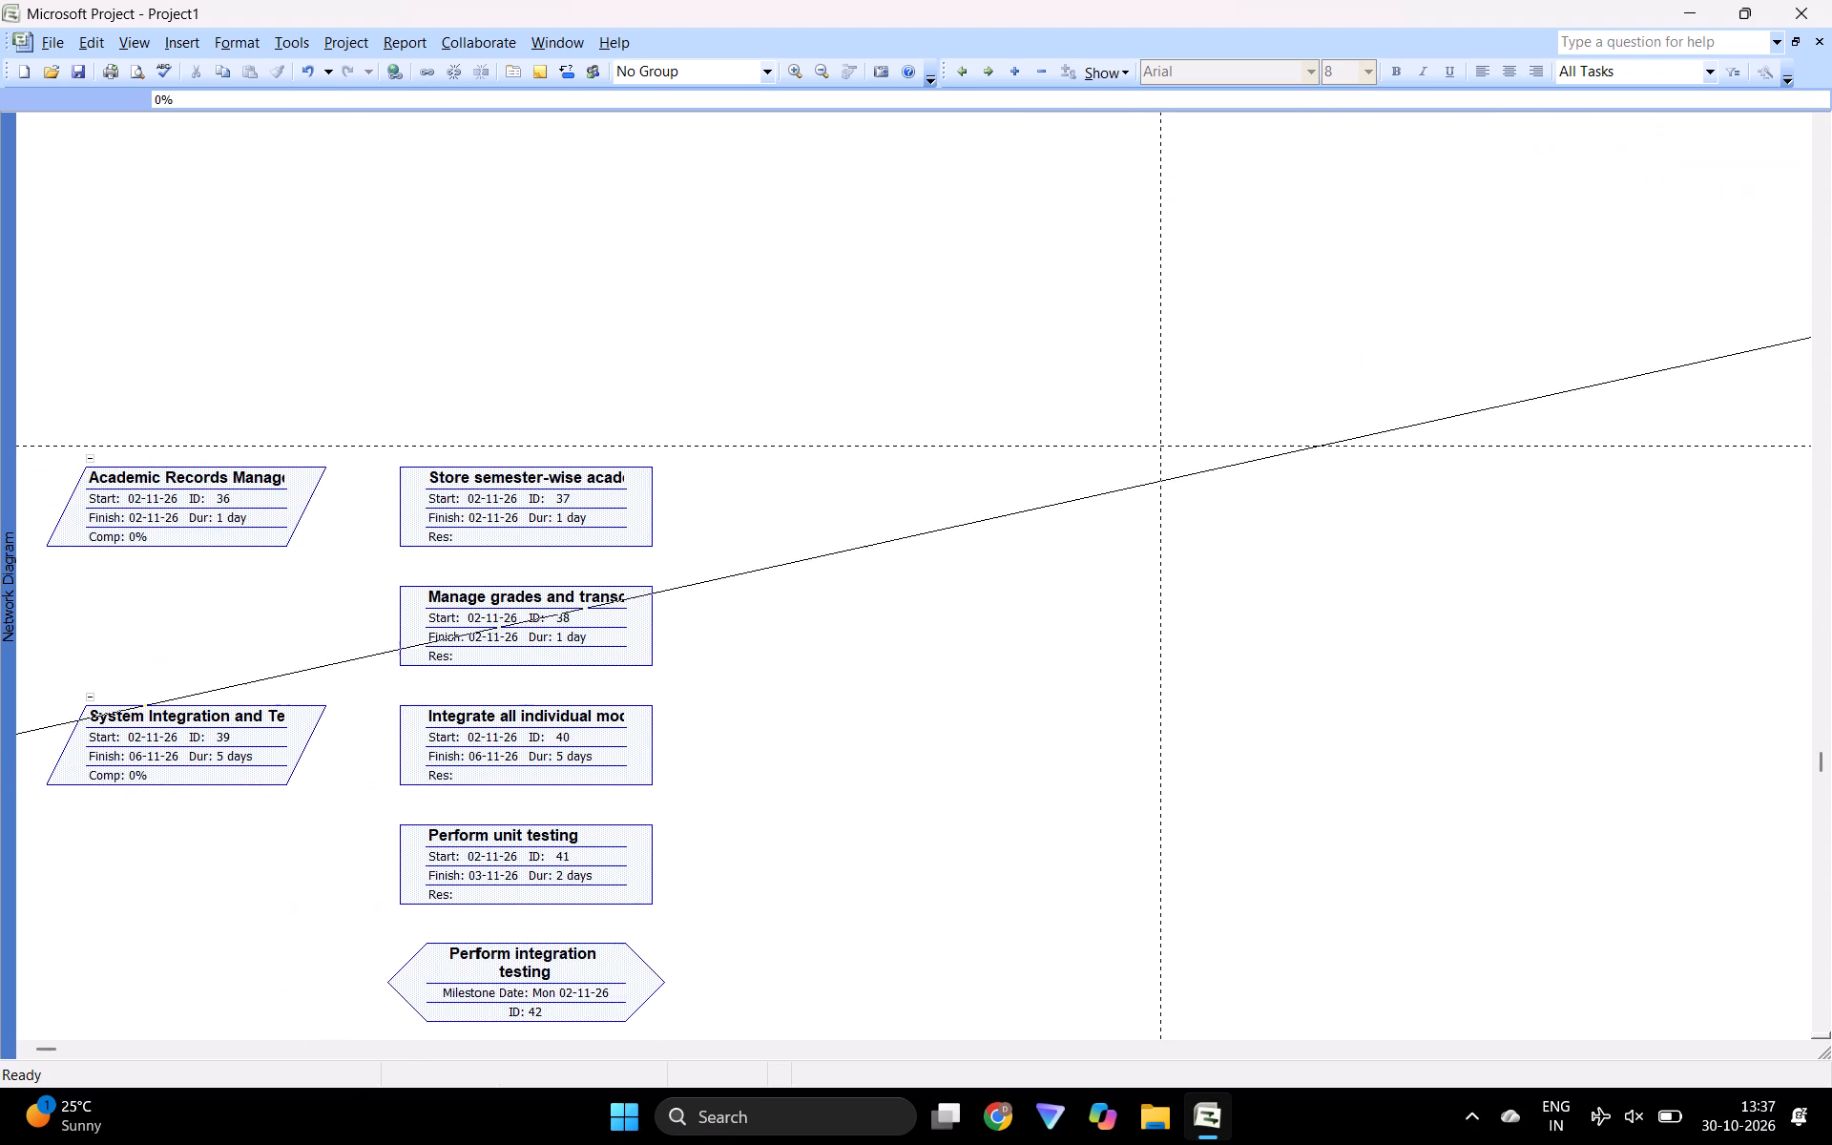
pyautogui.moveTo(0, 734); pyautogui.dragTo(198, 468)
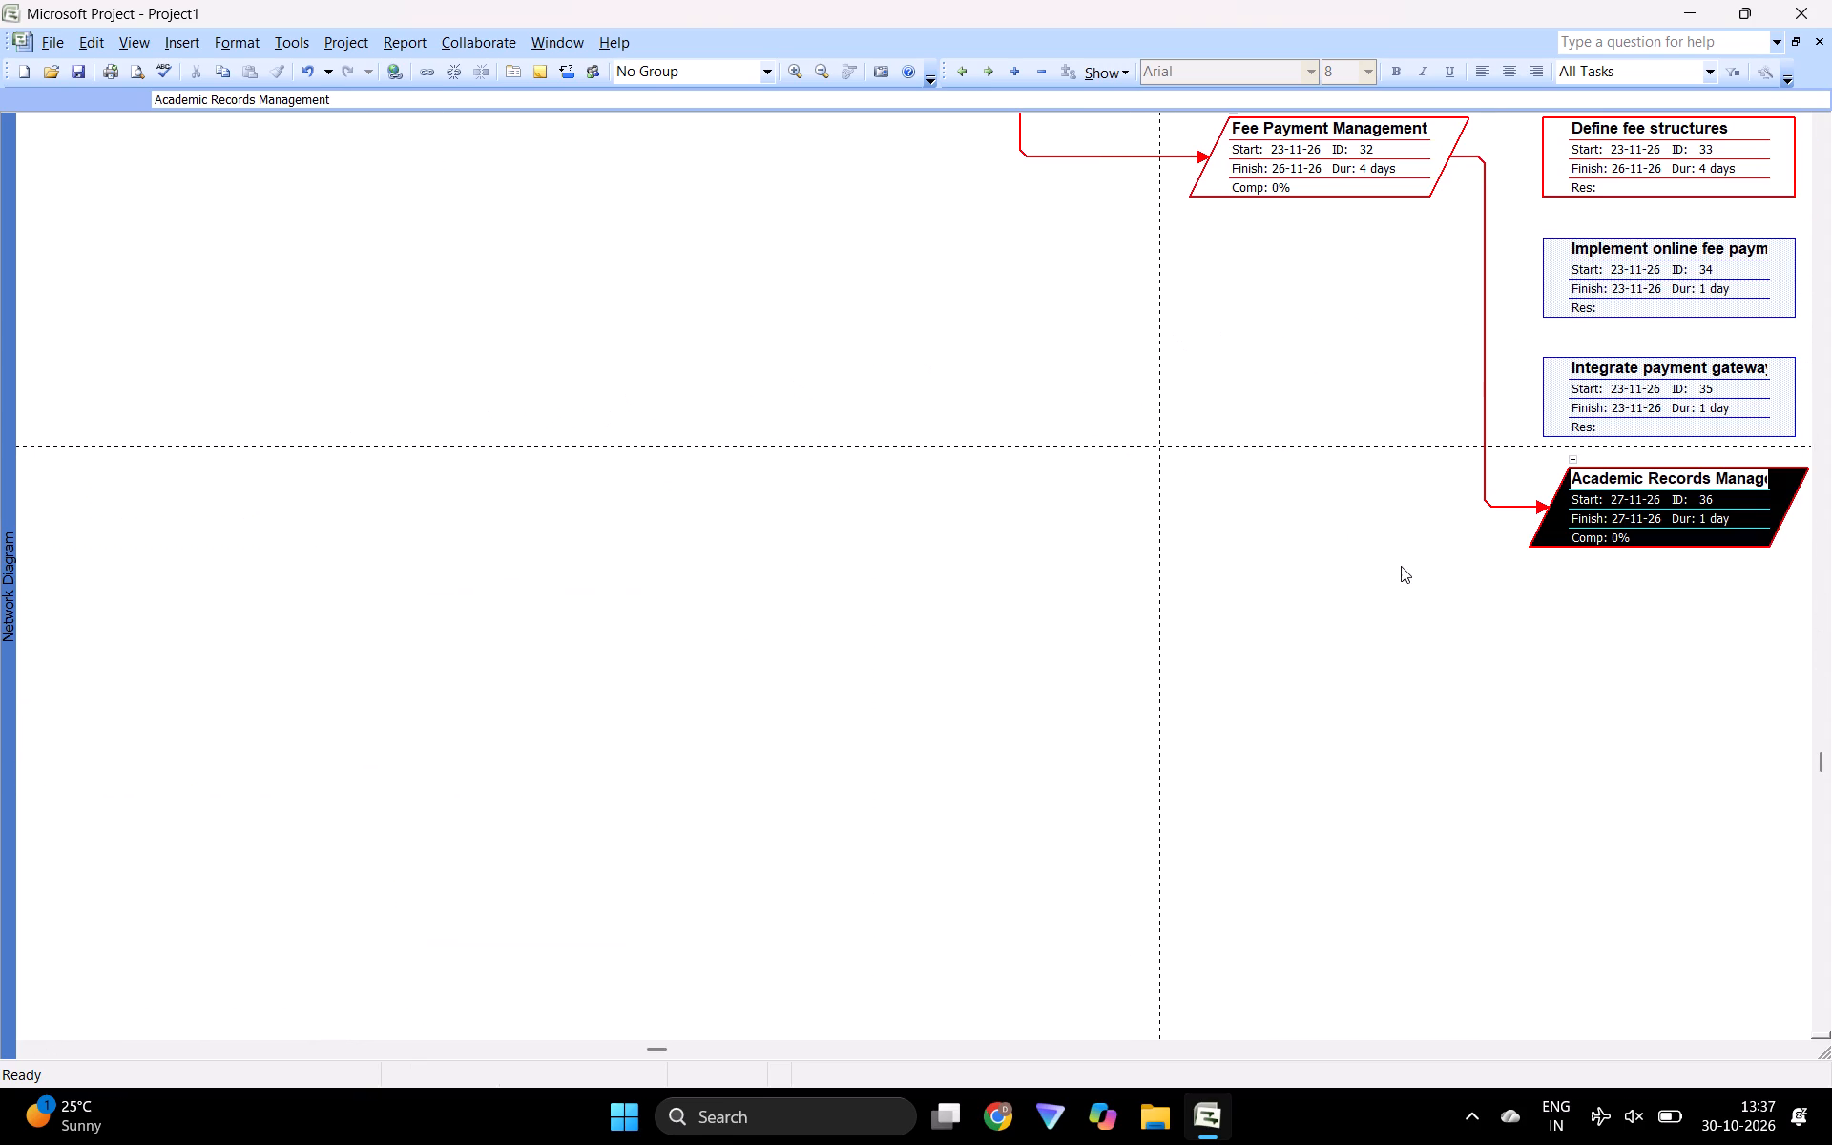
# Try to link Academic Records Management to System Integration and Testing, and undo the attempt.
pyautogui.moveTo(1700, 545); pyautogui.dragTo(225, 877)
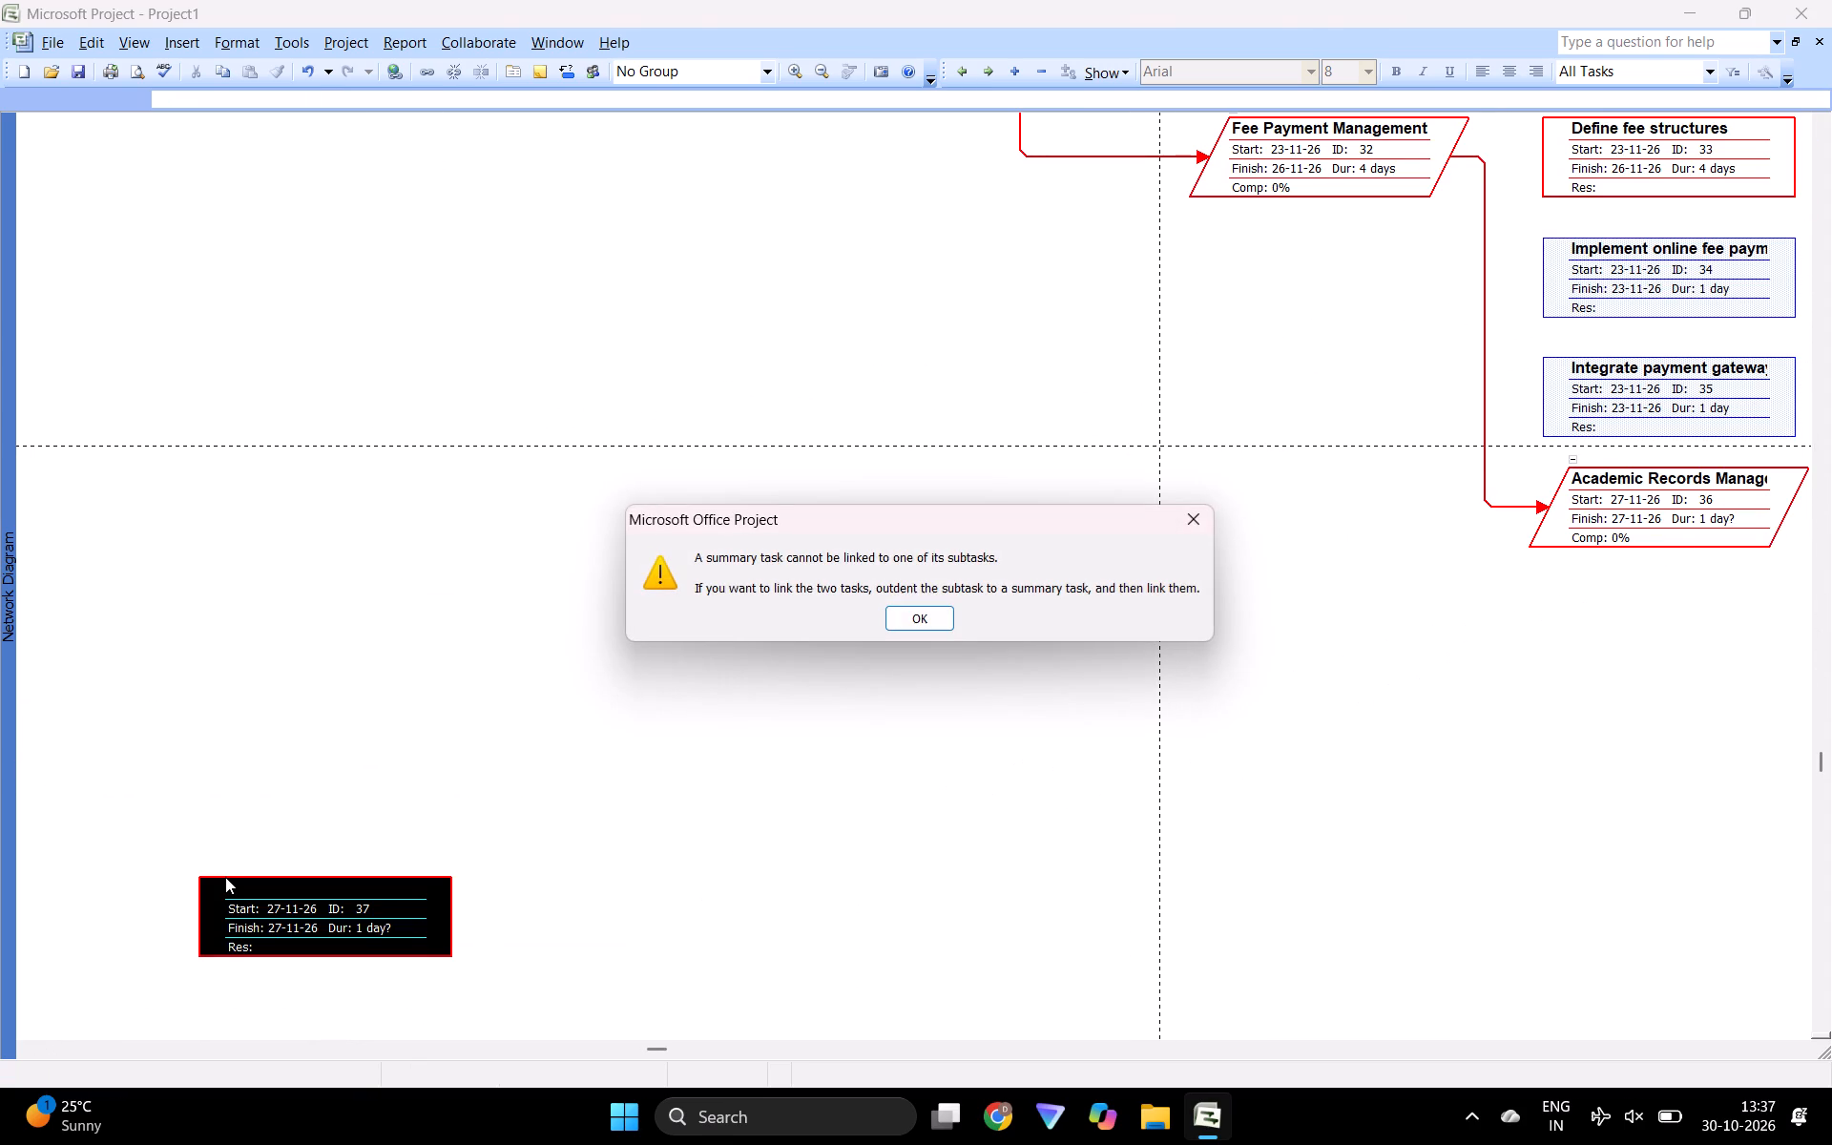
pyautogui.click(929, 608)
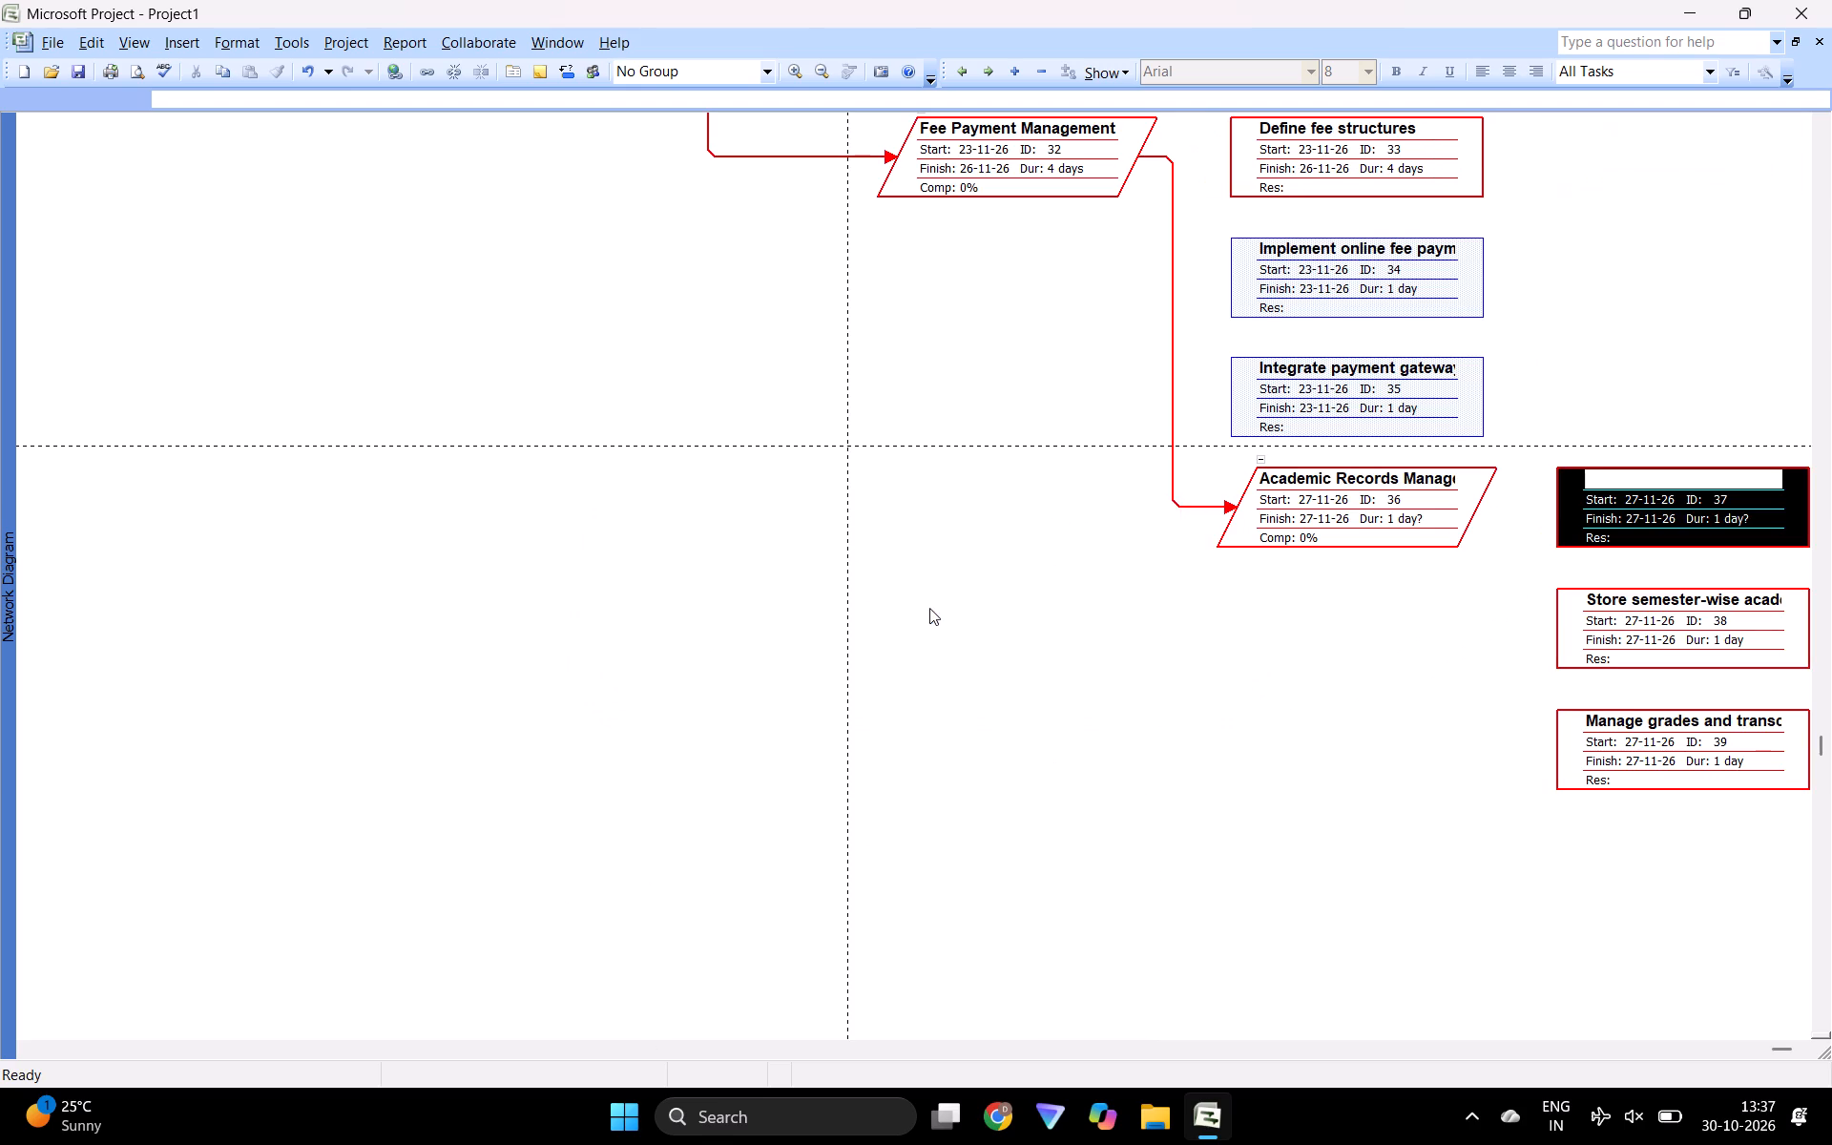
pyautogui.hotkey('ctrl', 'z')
# Link Academic Records Management to System Integration and Testing as its successor in the network diagram.
pyautogui.scroll(-1, 1131, 639)
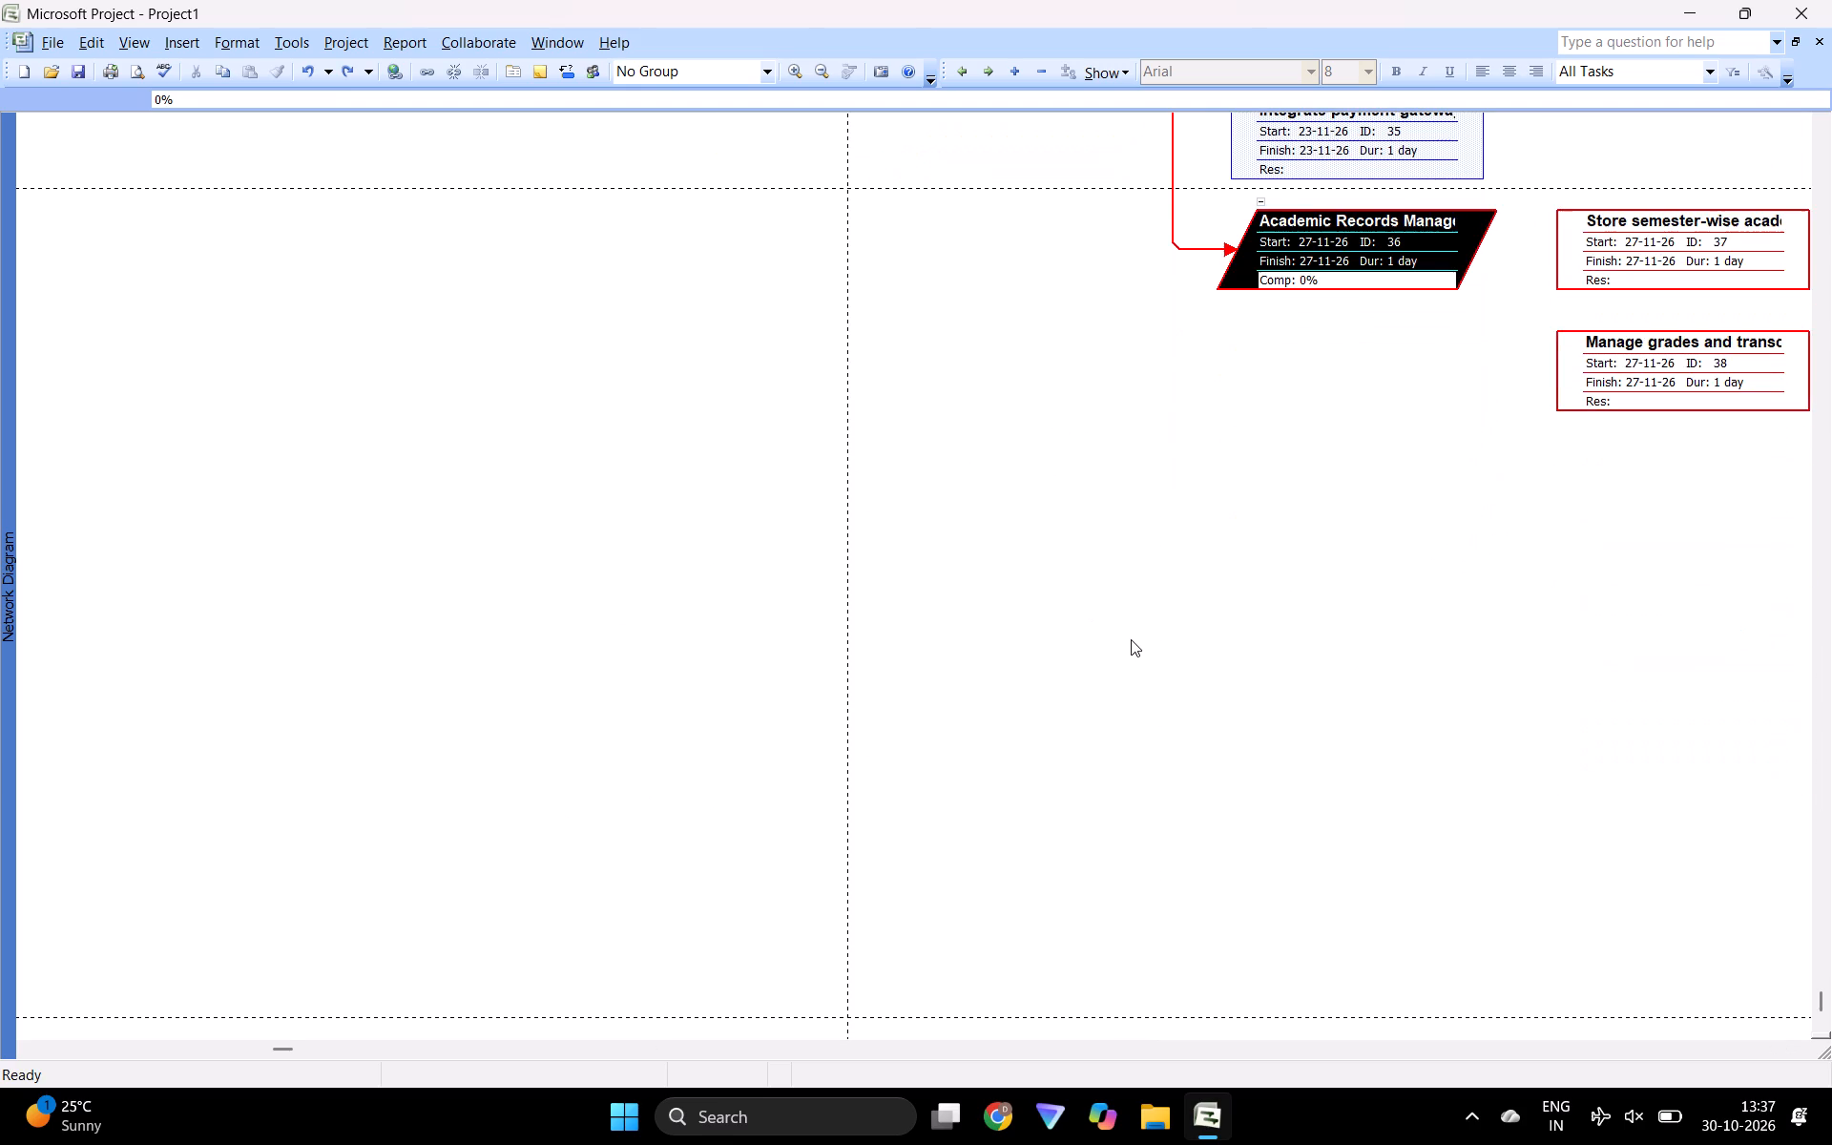
pyautogui.scroll(-1, 1131, 639)
pyautogui.moveTo(1324, 276); pyautogui.dragTo(56, 667)
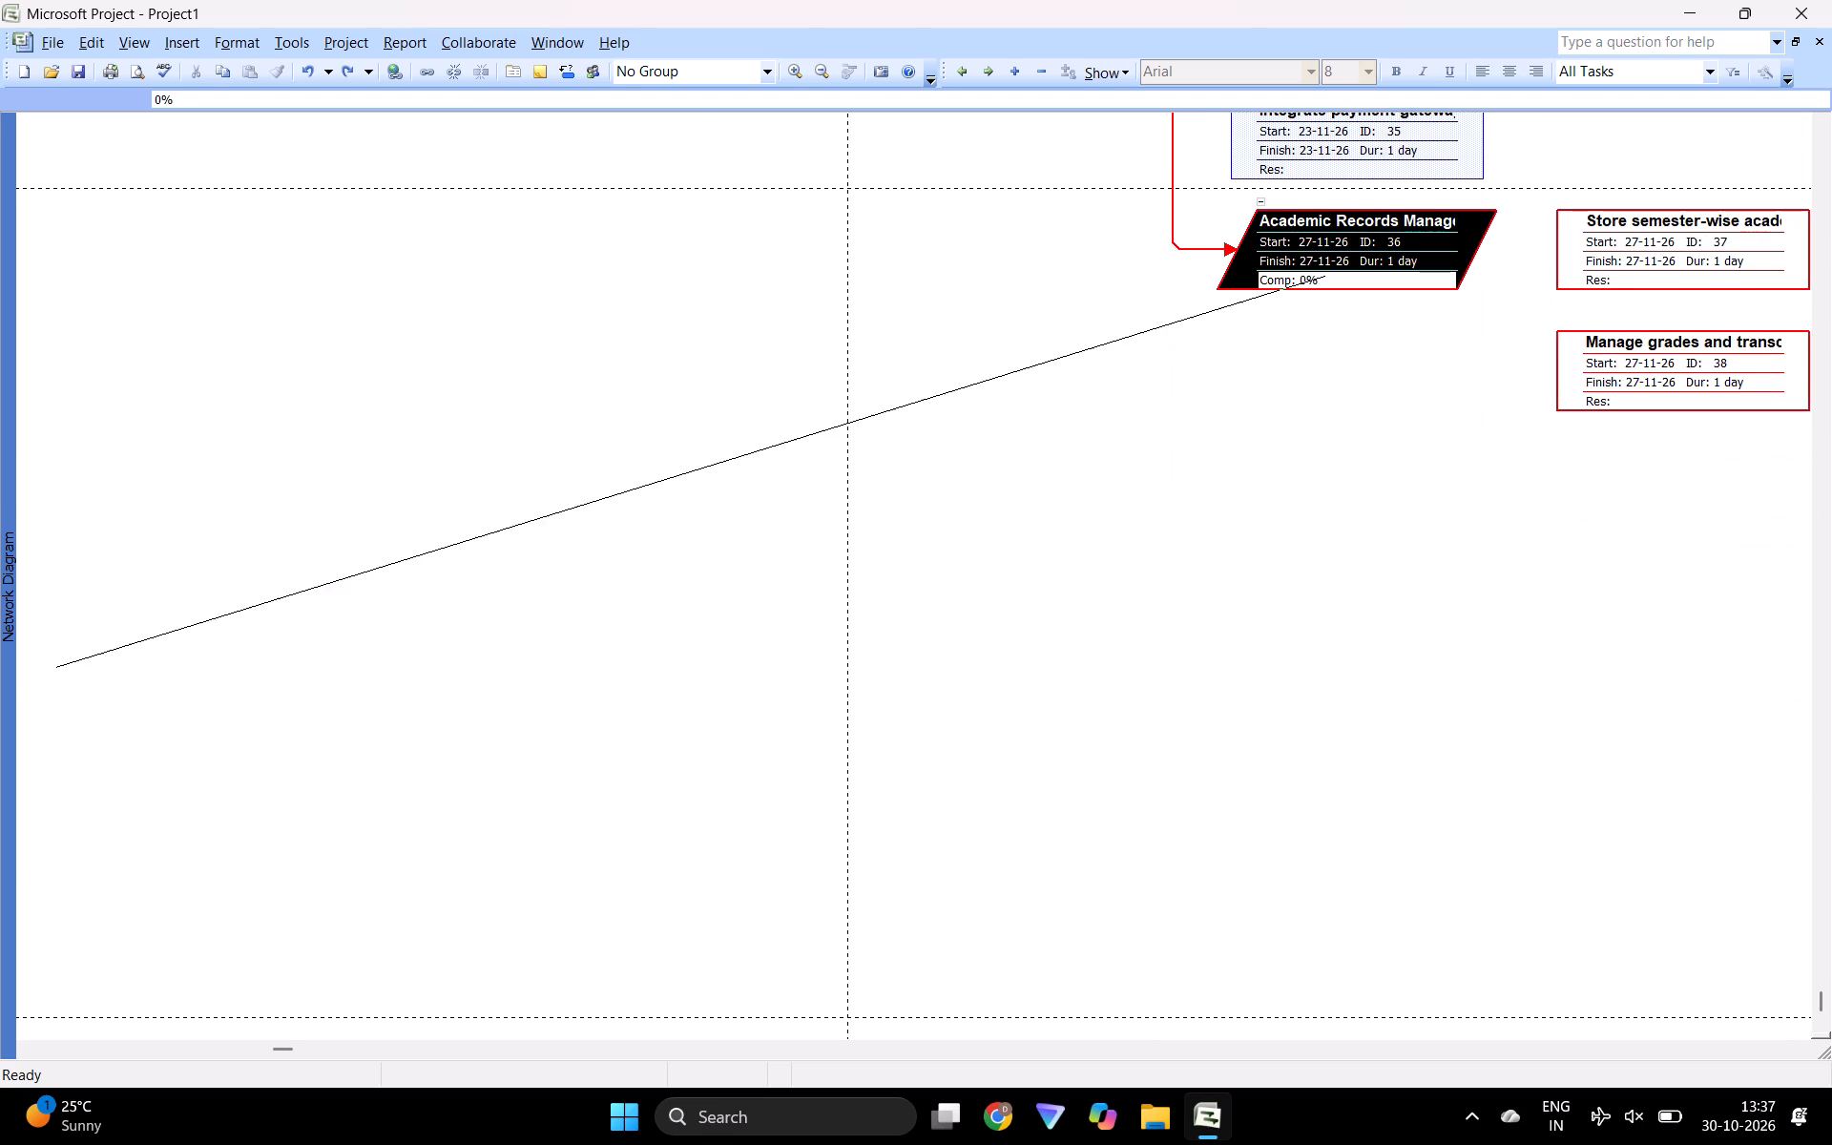
pyautogui.moveTo(56, 667); pyautogui.dragTo(147, 465)
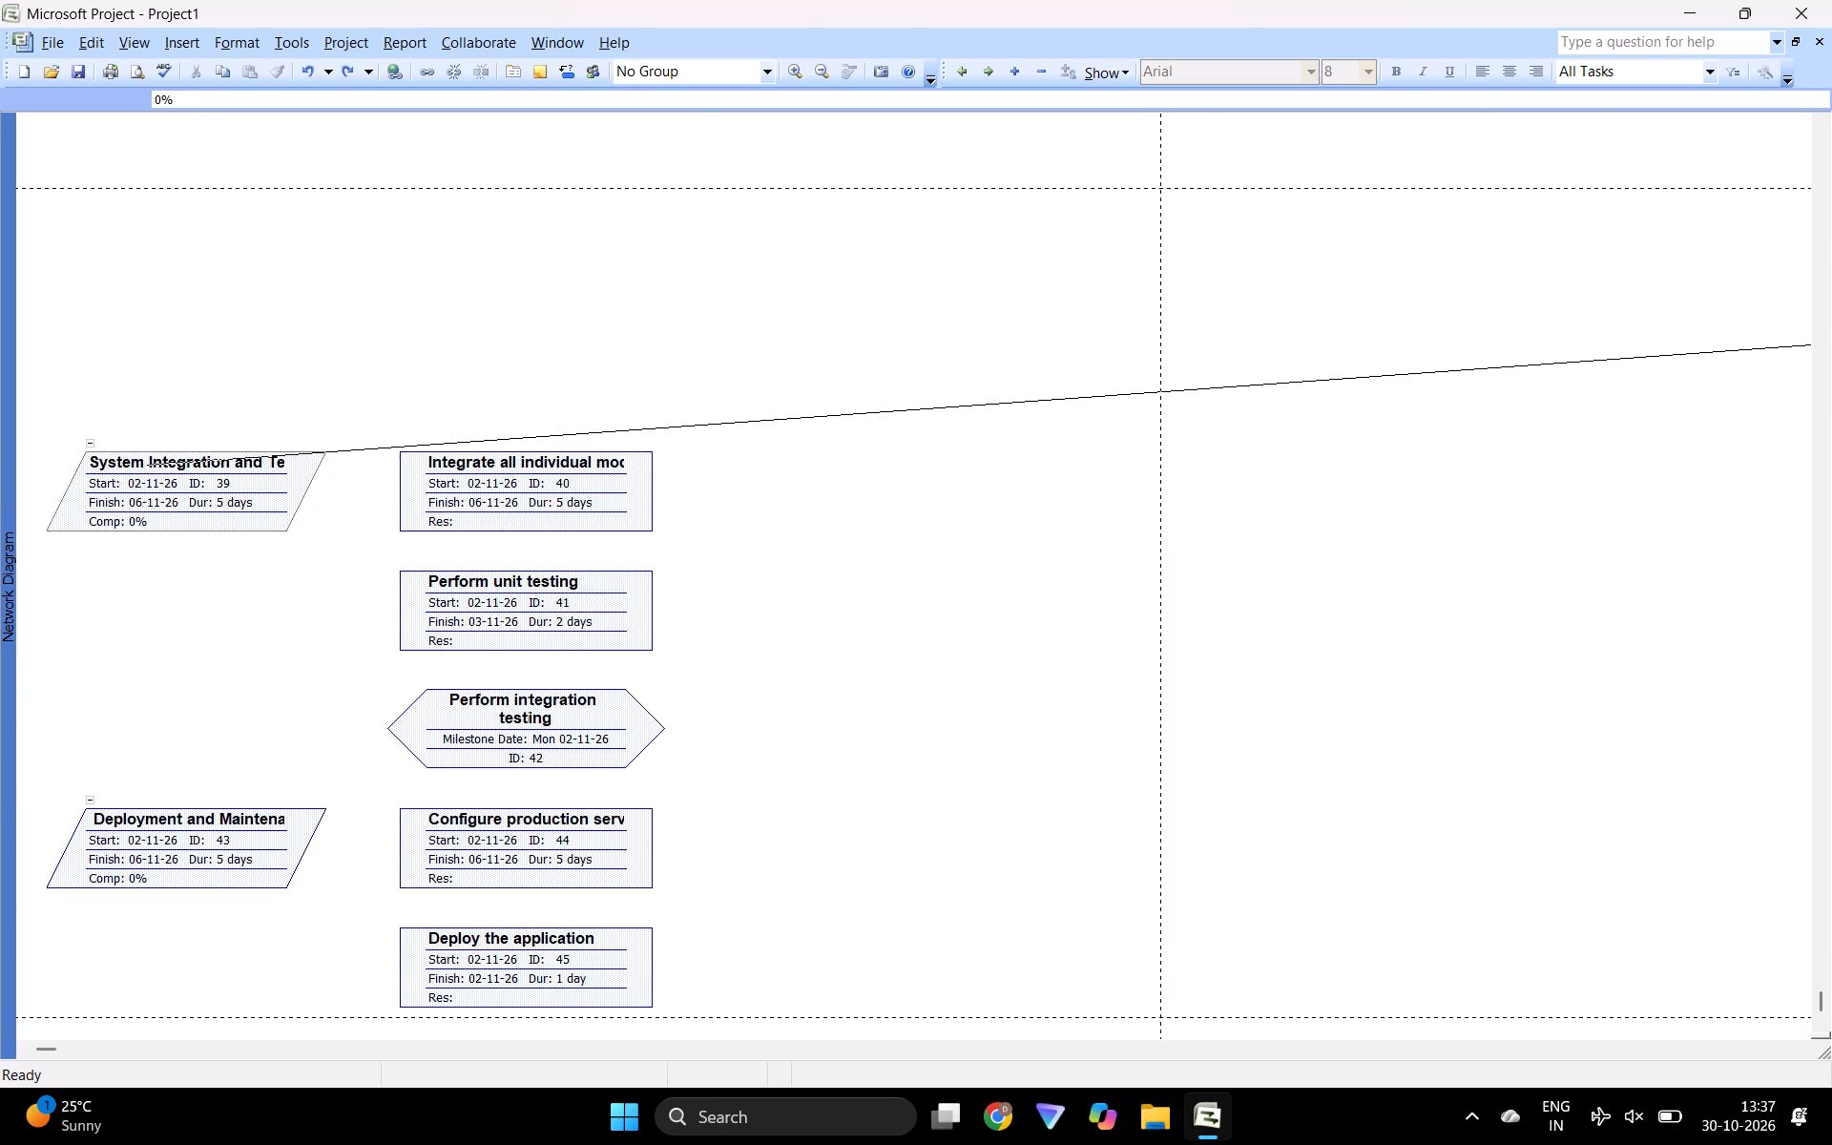
pyautogui.moveTo(147, 465); pyautogui.dragTo(146, 468)
# Link System Integration and Testing to Deployment and Maintenance as its successor in the network diagram.
pyautogui.scroll(-1, 1083, 539)
pyautogui.click(1621, 348)
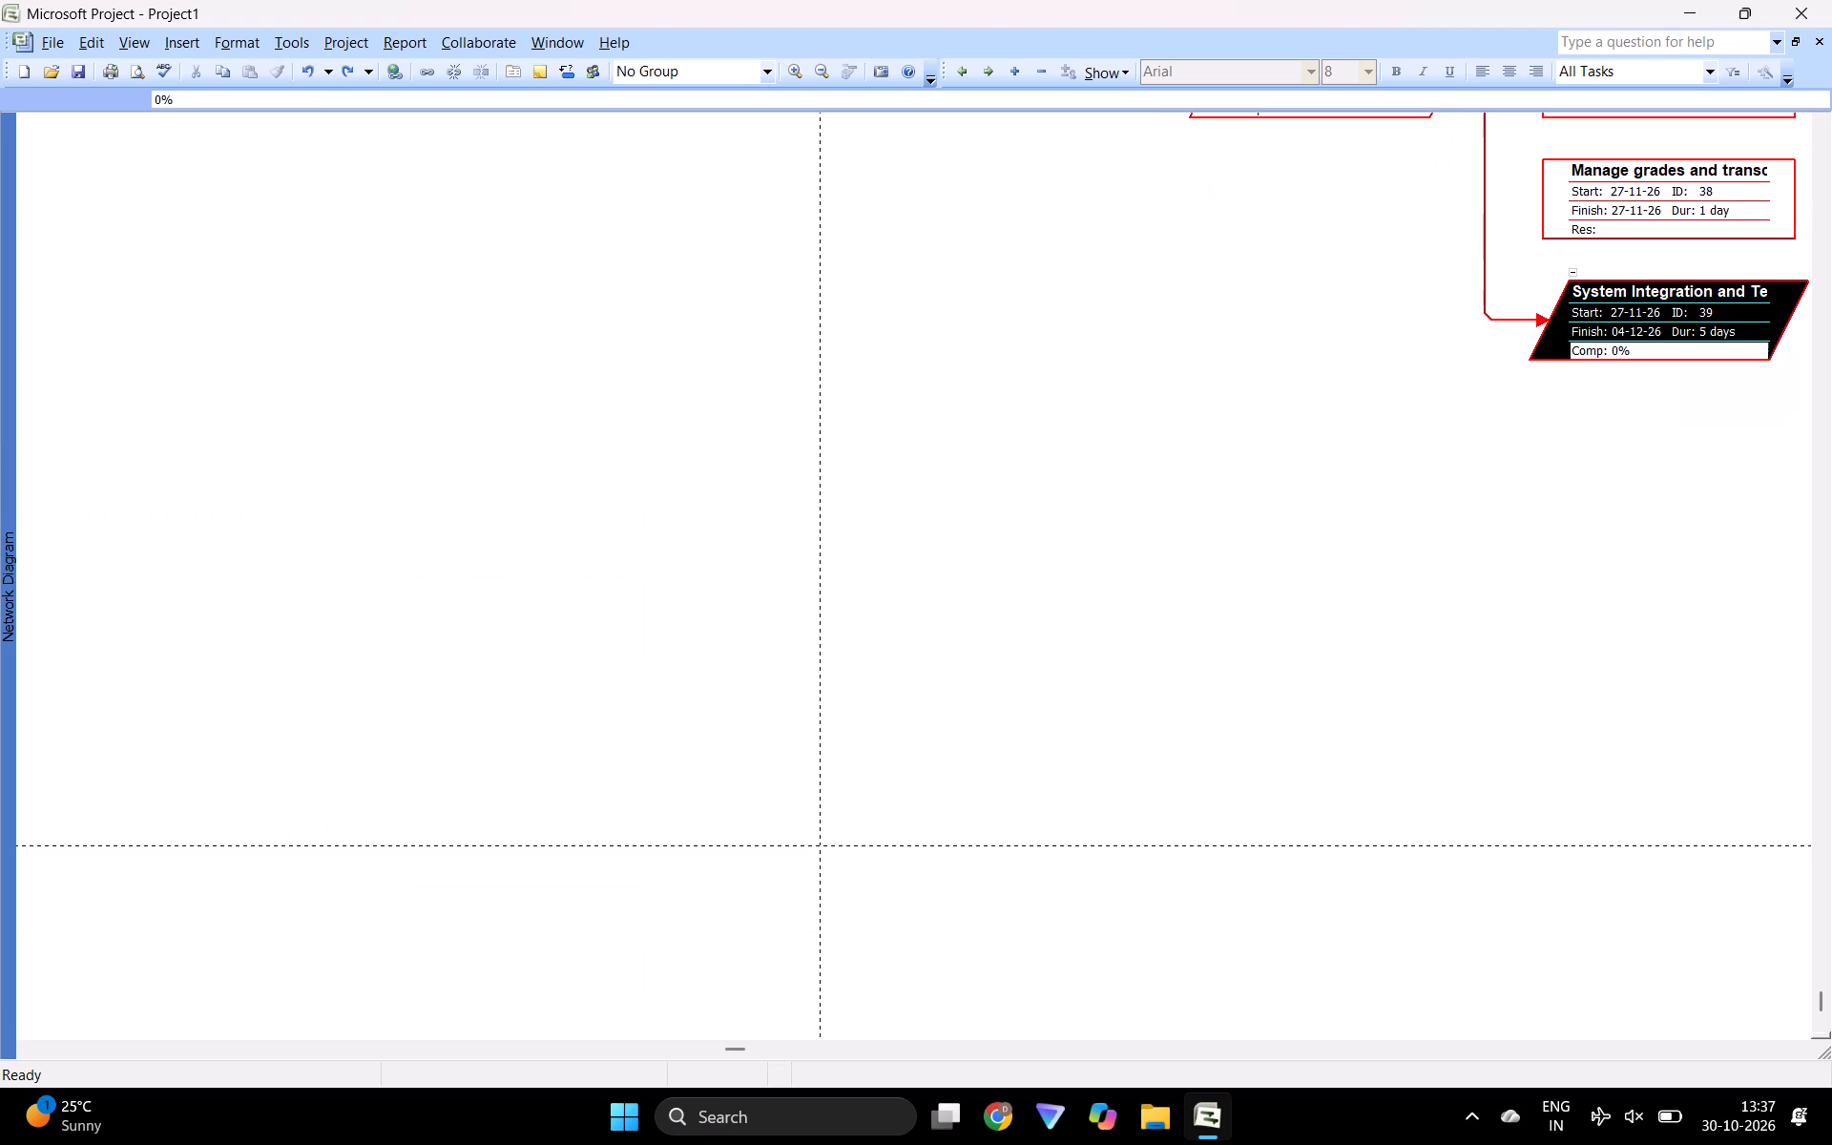
pyautogui.click(1412, 590)
pyautogui.moveTo(1674, 327); pyautogui.dragTo(22, 669)
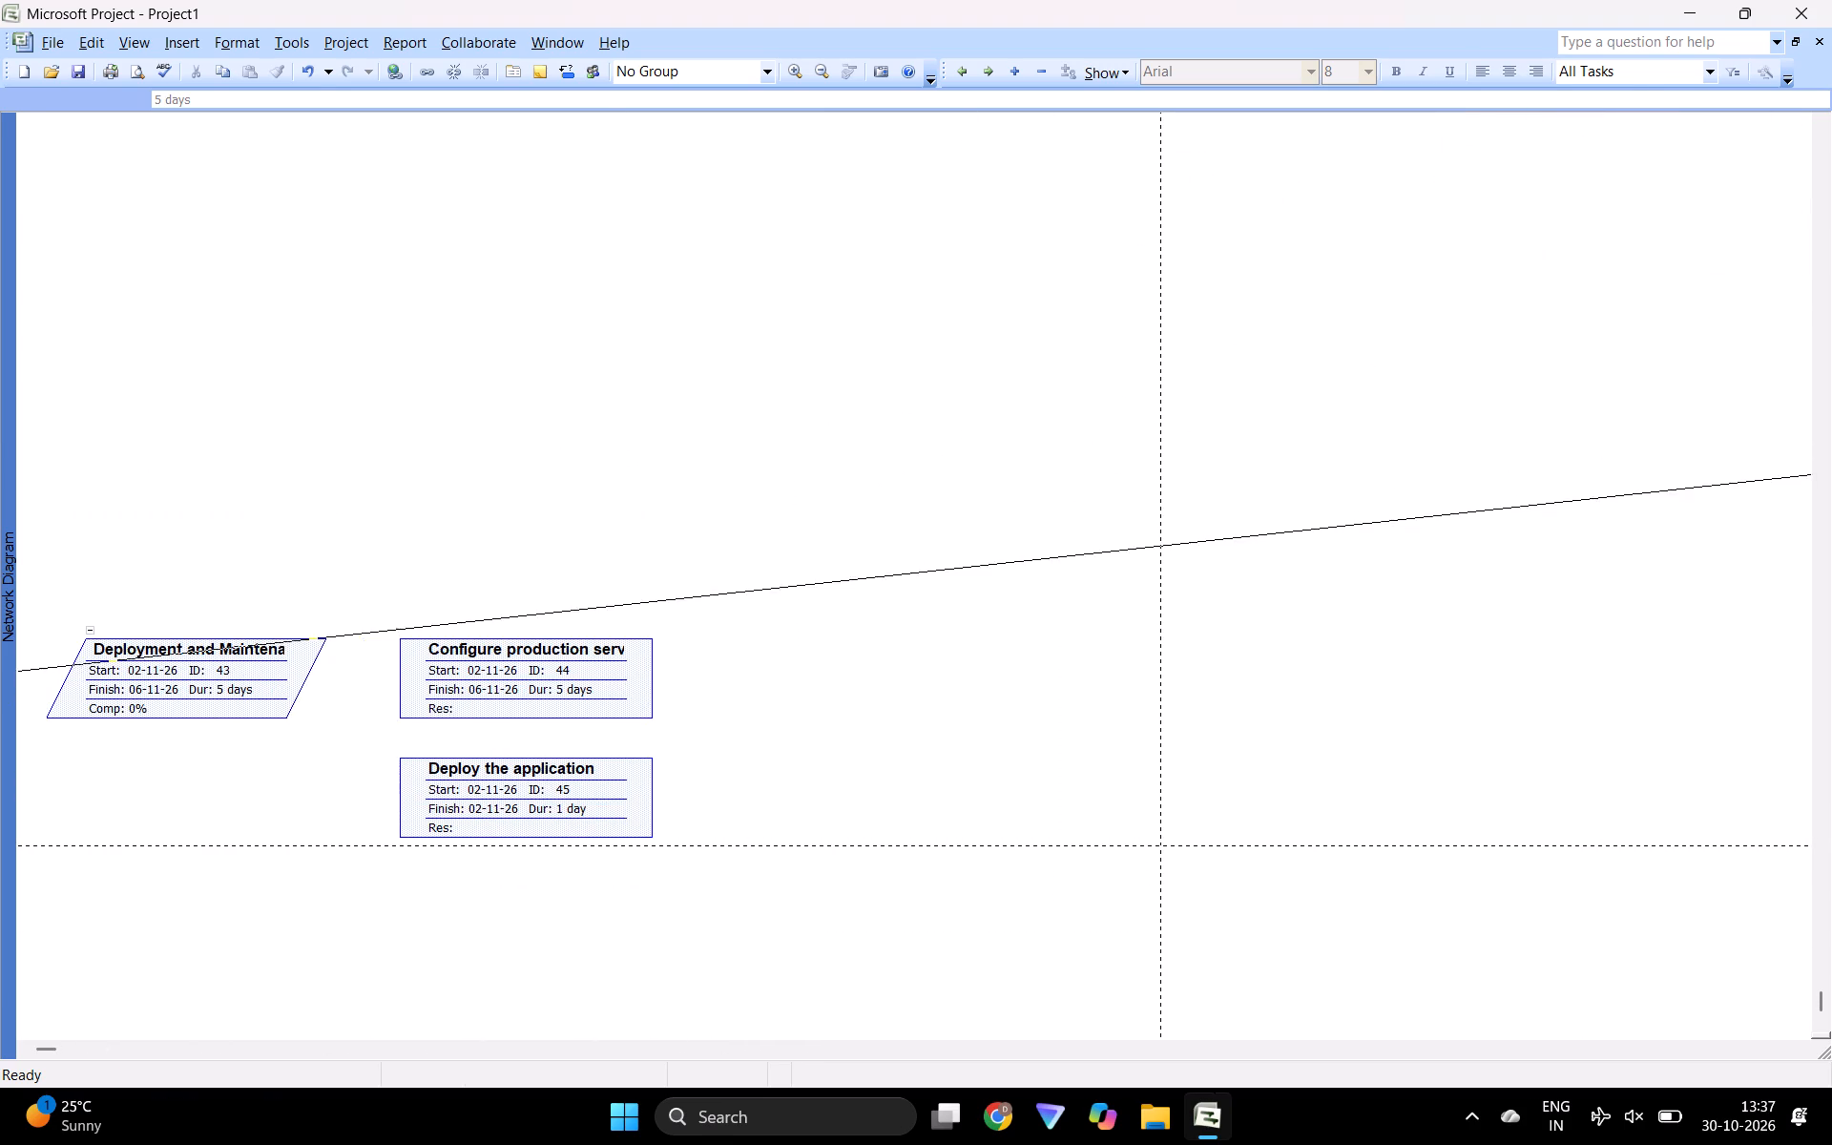
pyautogui.moveTo(22, 669); pyautogui.dragTo(200, 661)
# Switch to the Gantt Chart view and bring the task bars into view on the timeline.
pyautogui.scroll(4, 673, 411)
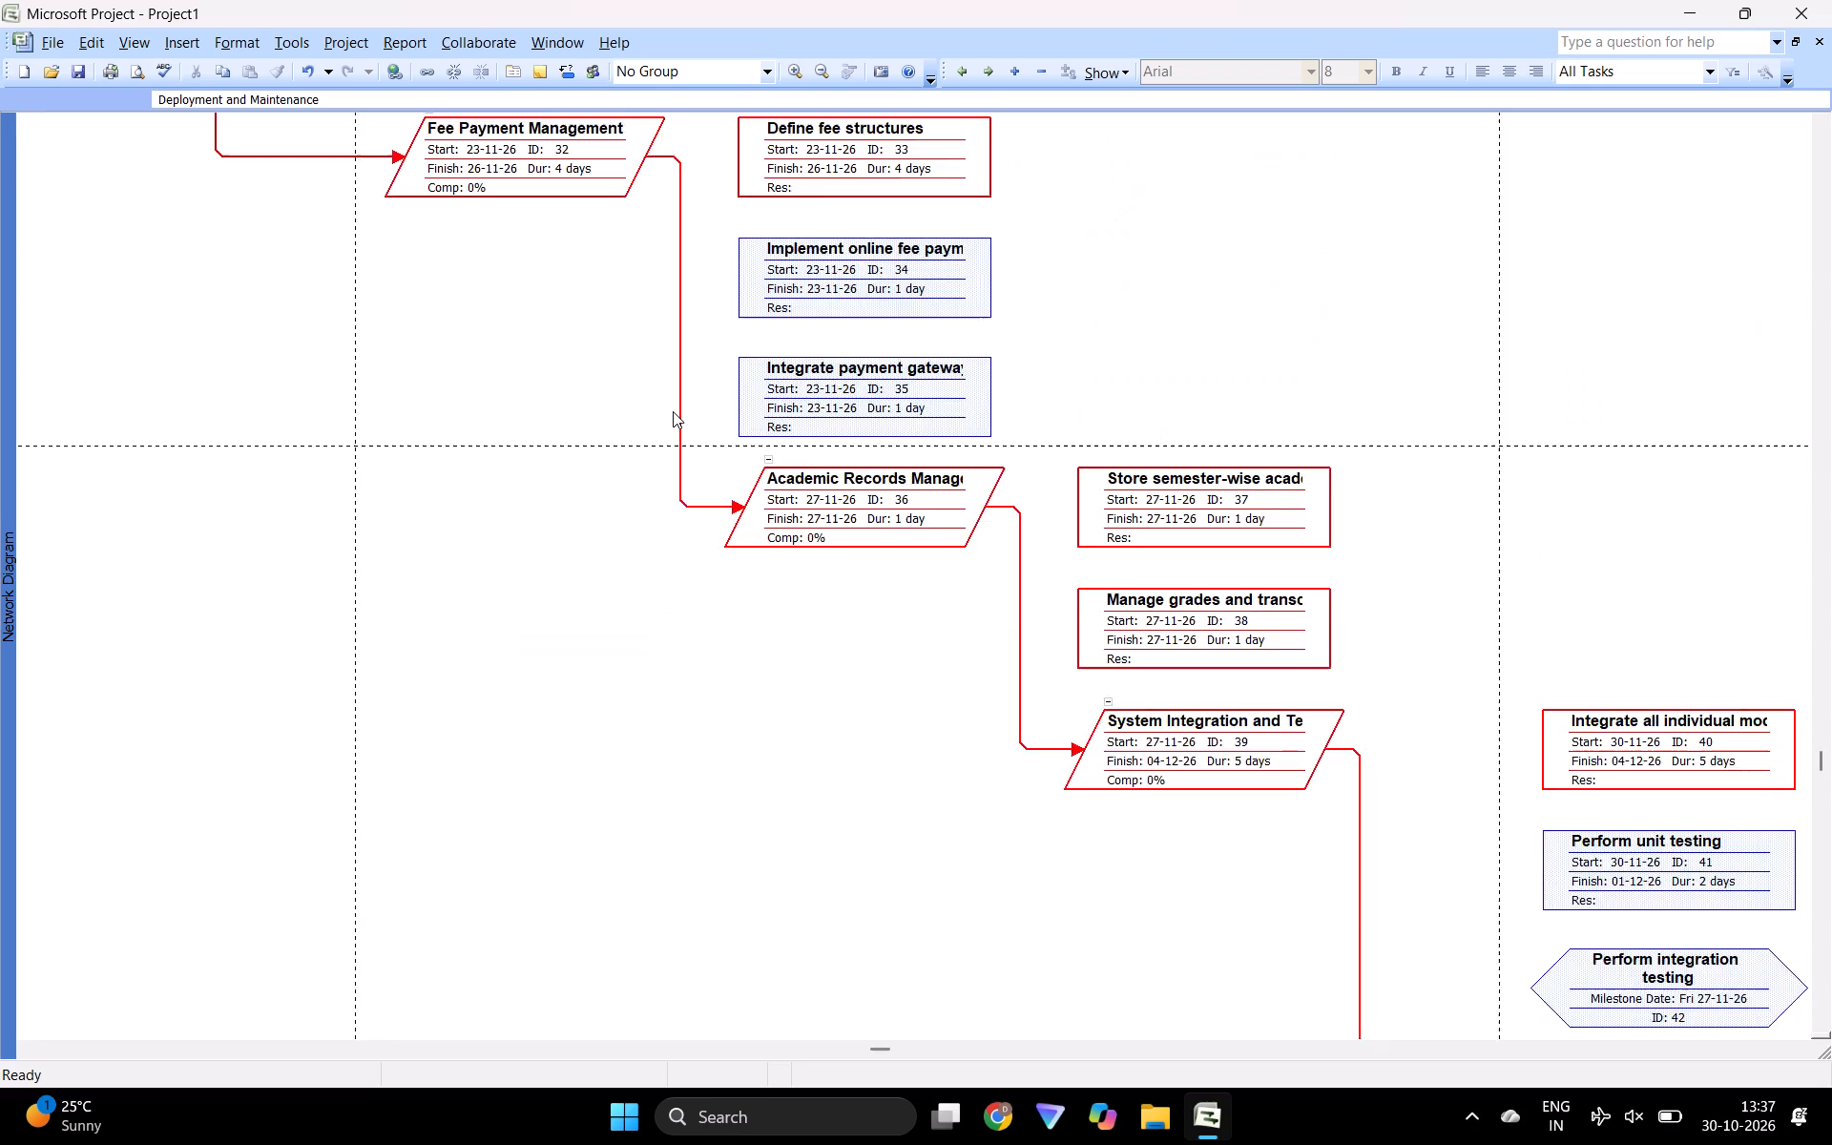
pyautogui.scroll(2, 673, 411)
pyautogui.hscroll(20, 673, 411)
pyautogui.hscroll(8, 673, 411)
pyautogui.click(135, 35)
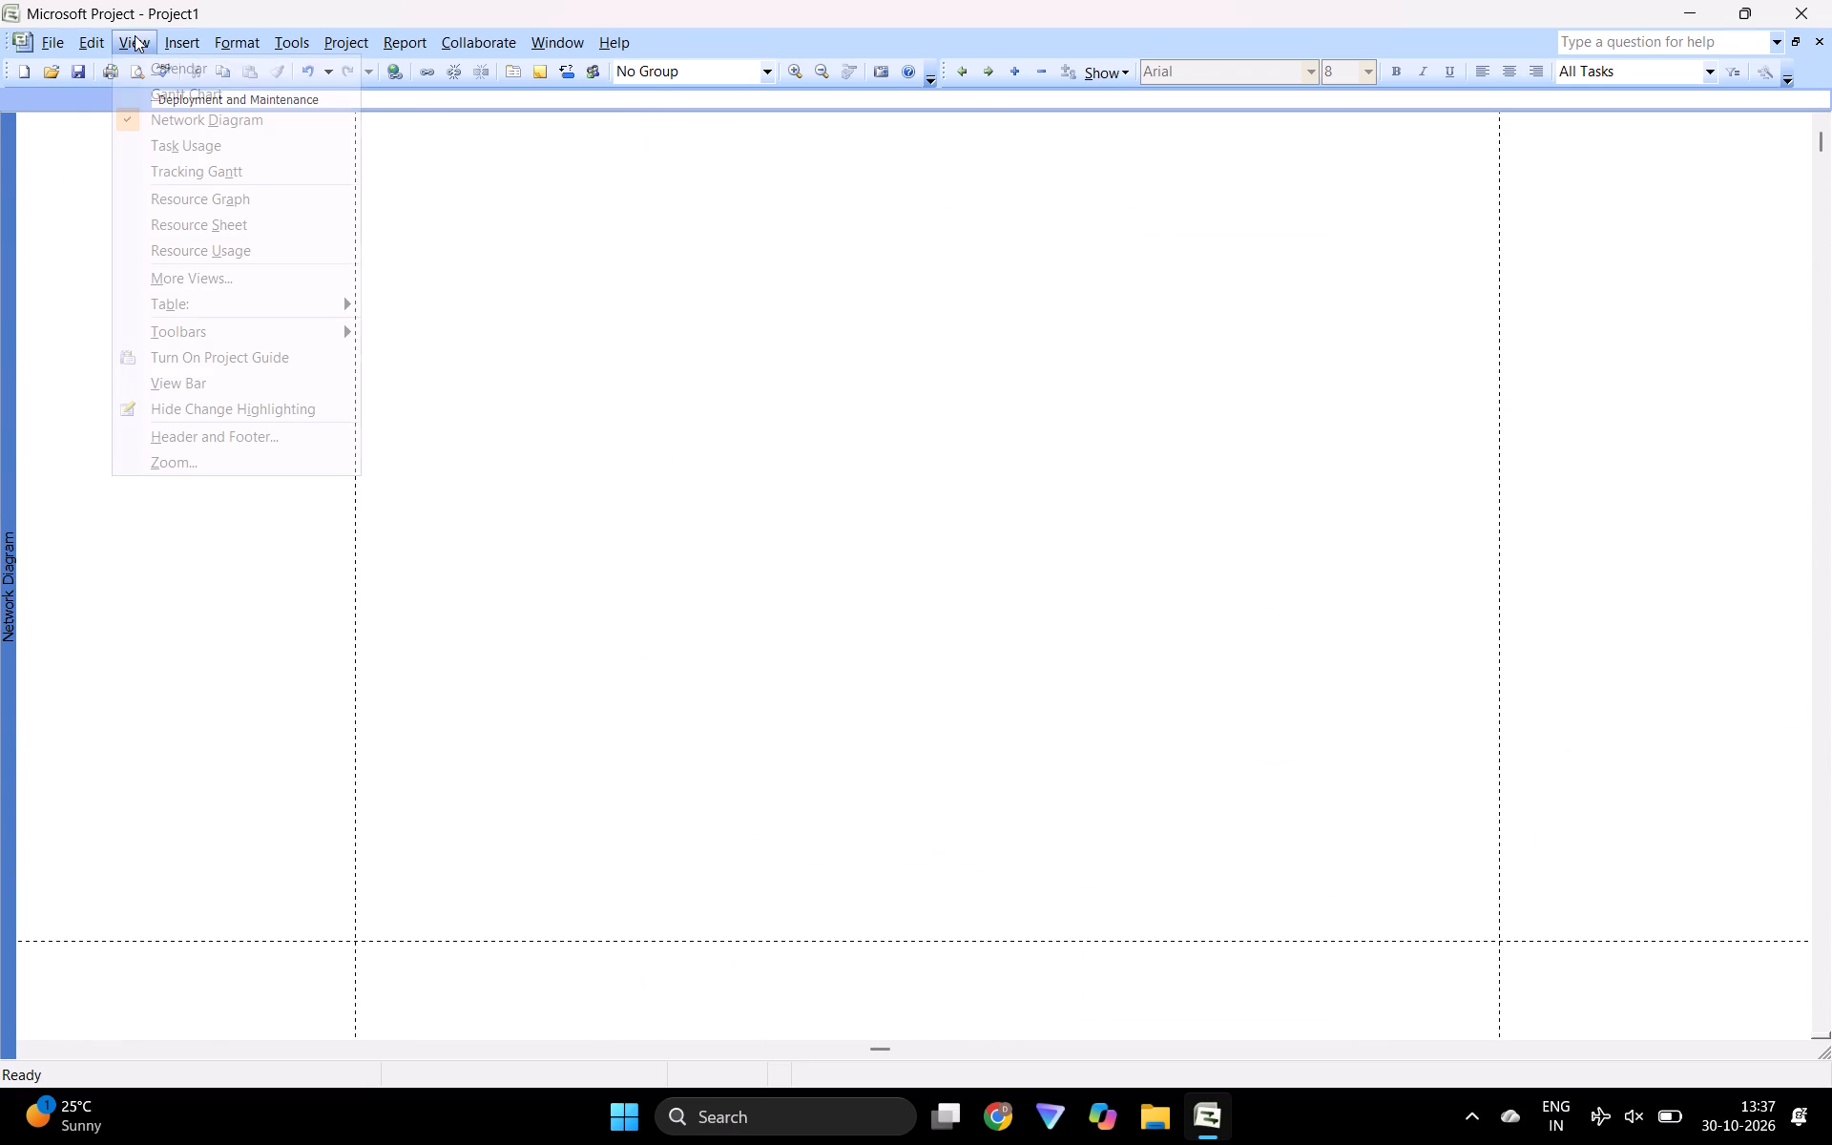
pyautogui.click(210, 93)
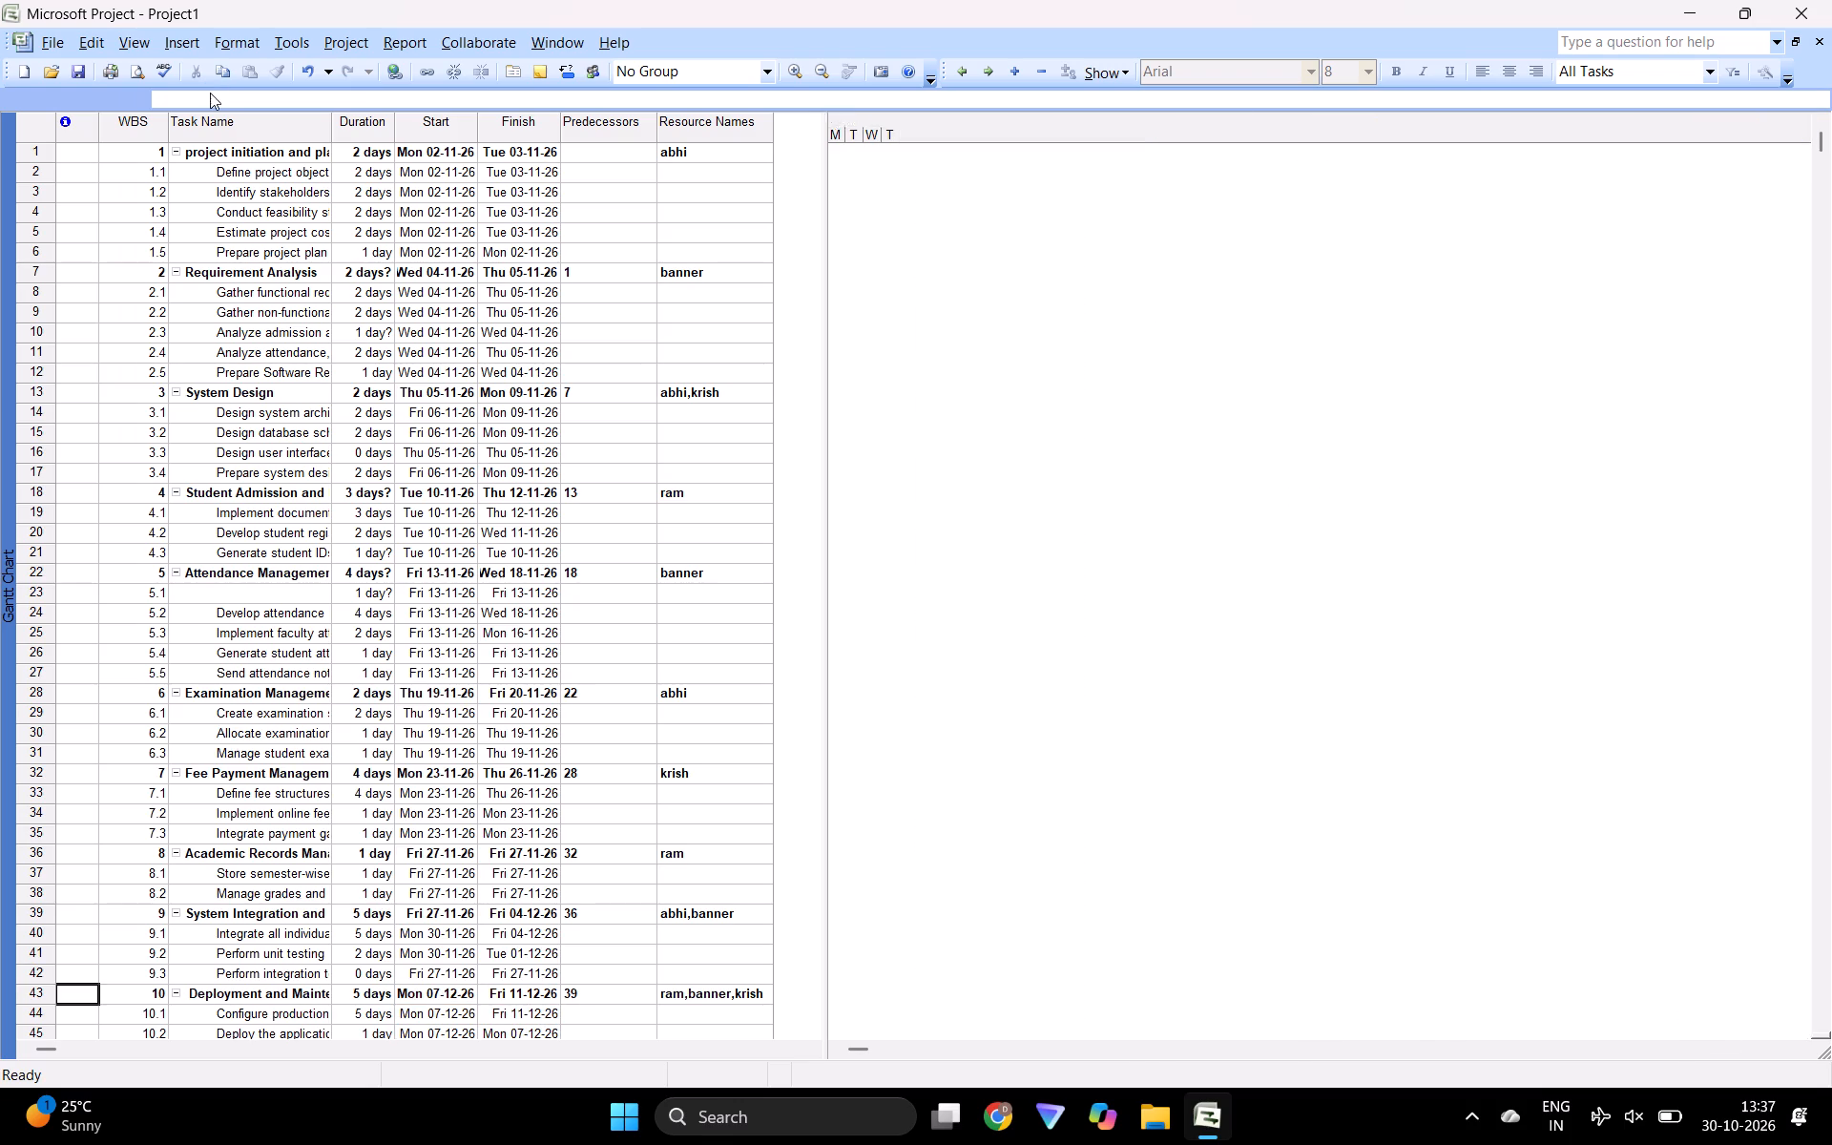
pyautogui.hscroll(1, 1246, 482)
pyautogui.scroll(2, 1246, 482)
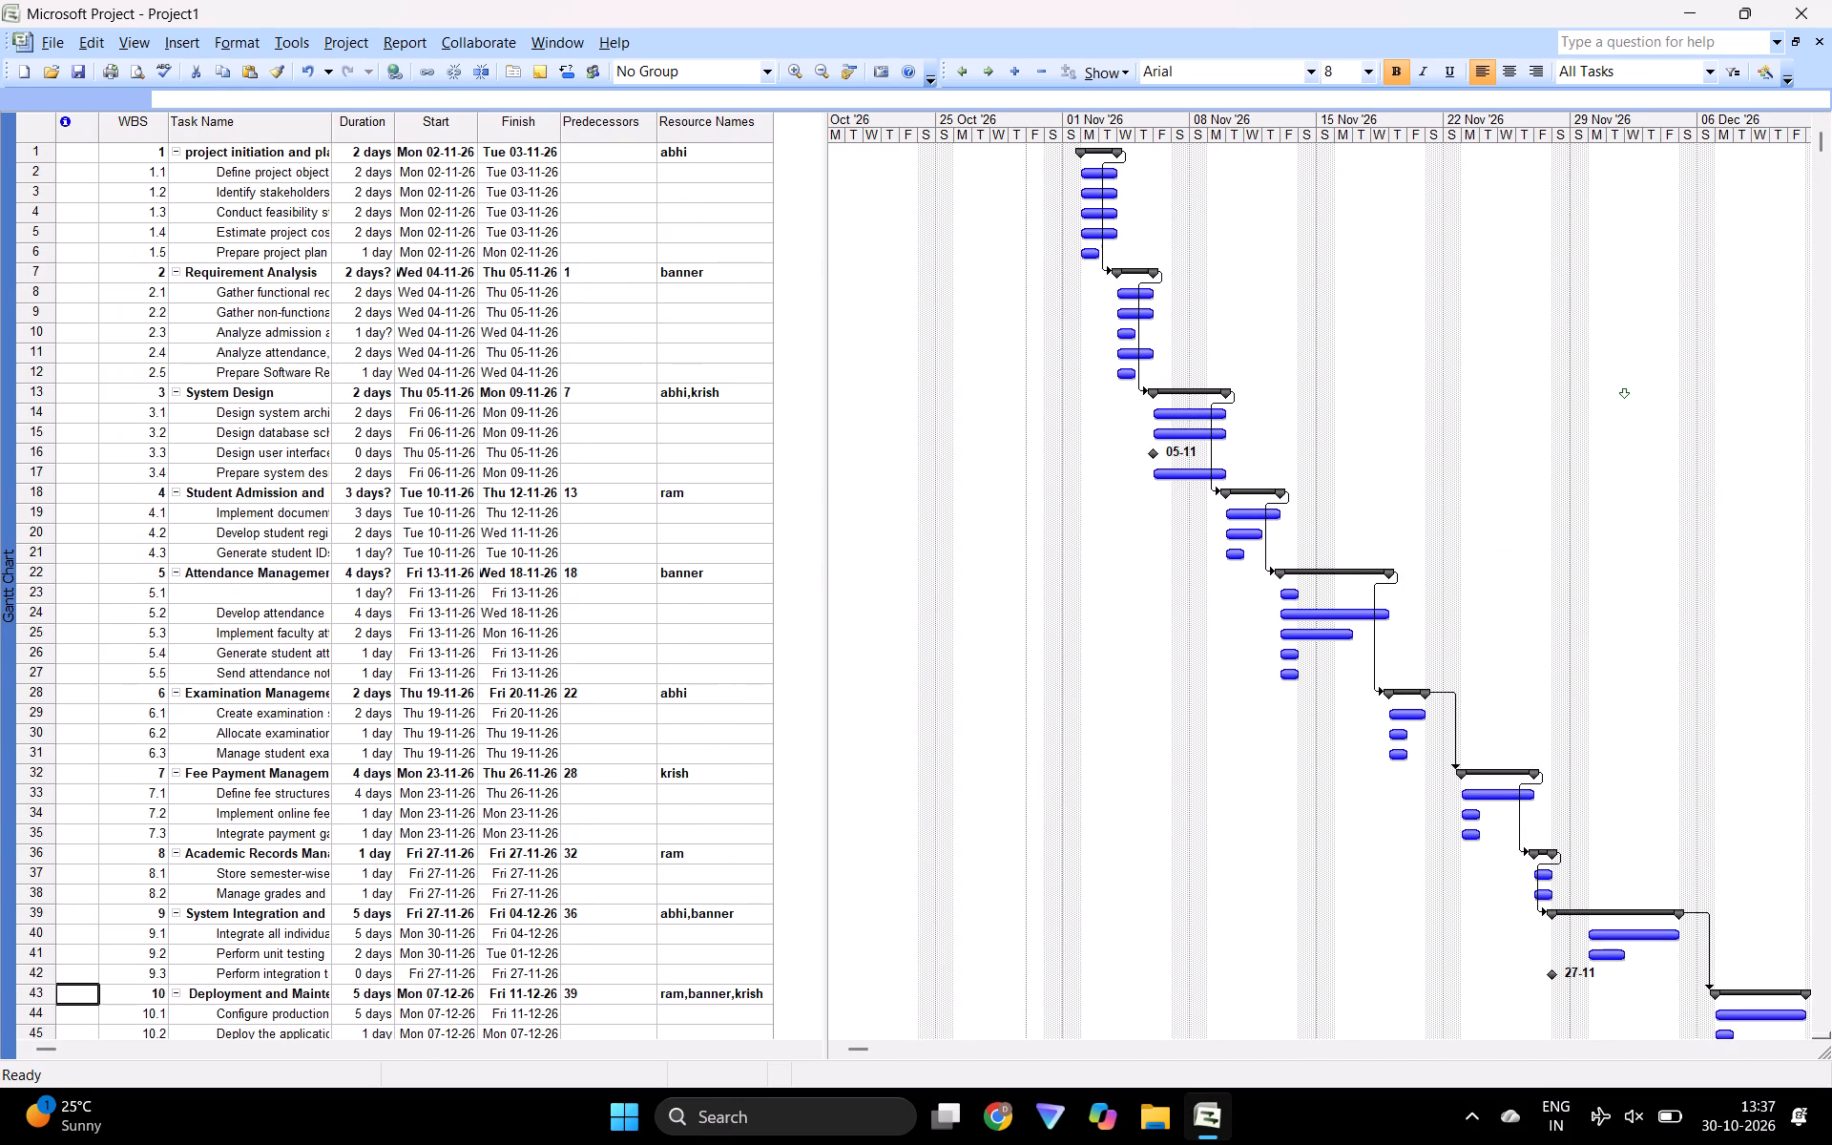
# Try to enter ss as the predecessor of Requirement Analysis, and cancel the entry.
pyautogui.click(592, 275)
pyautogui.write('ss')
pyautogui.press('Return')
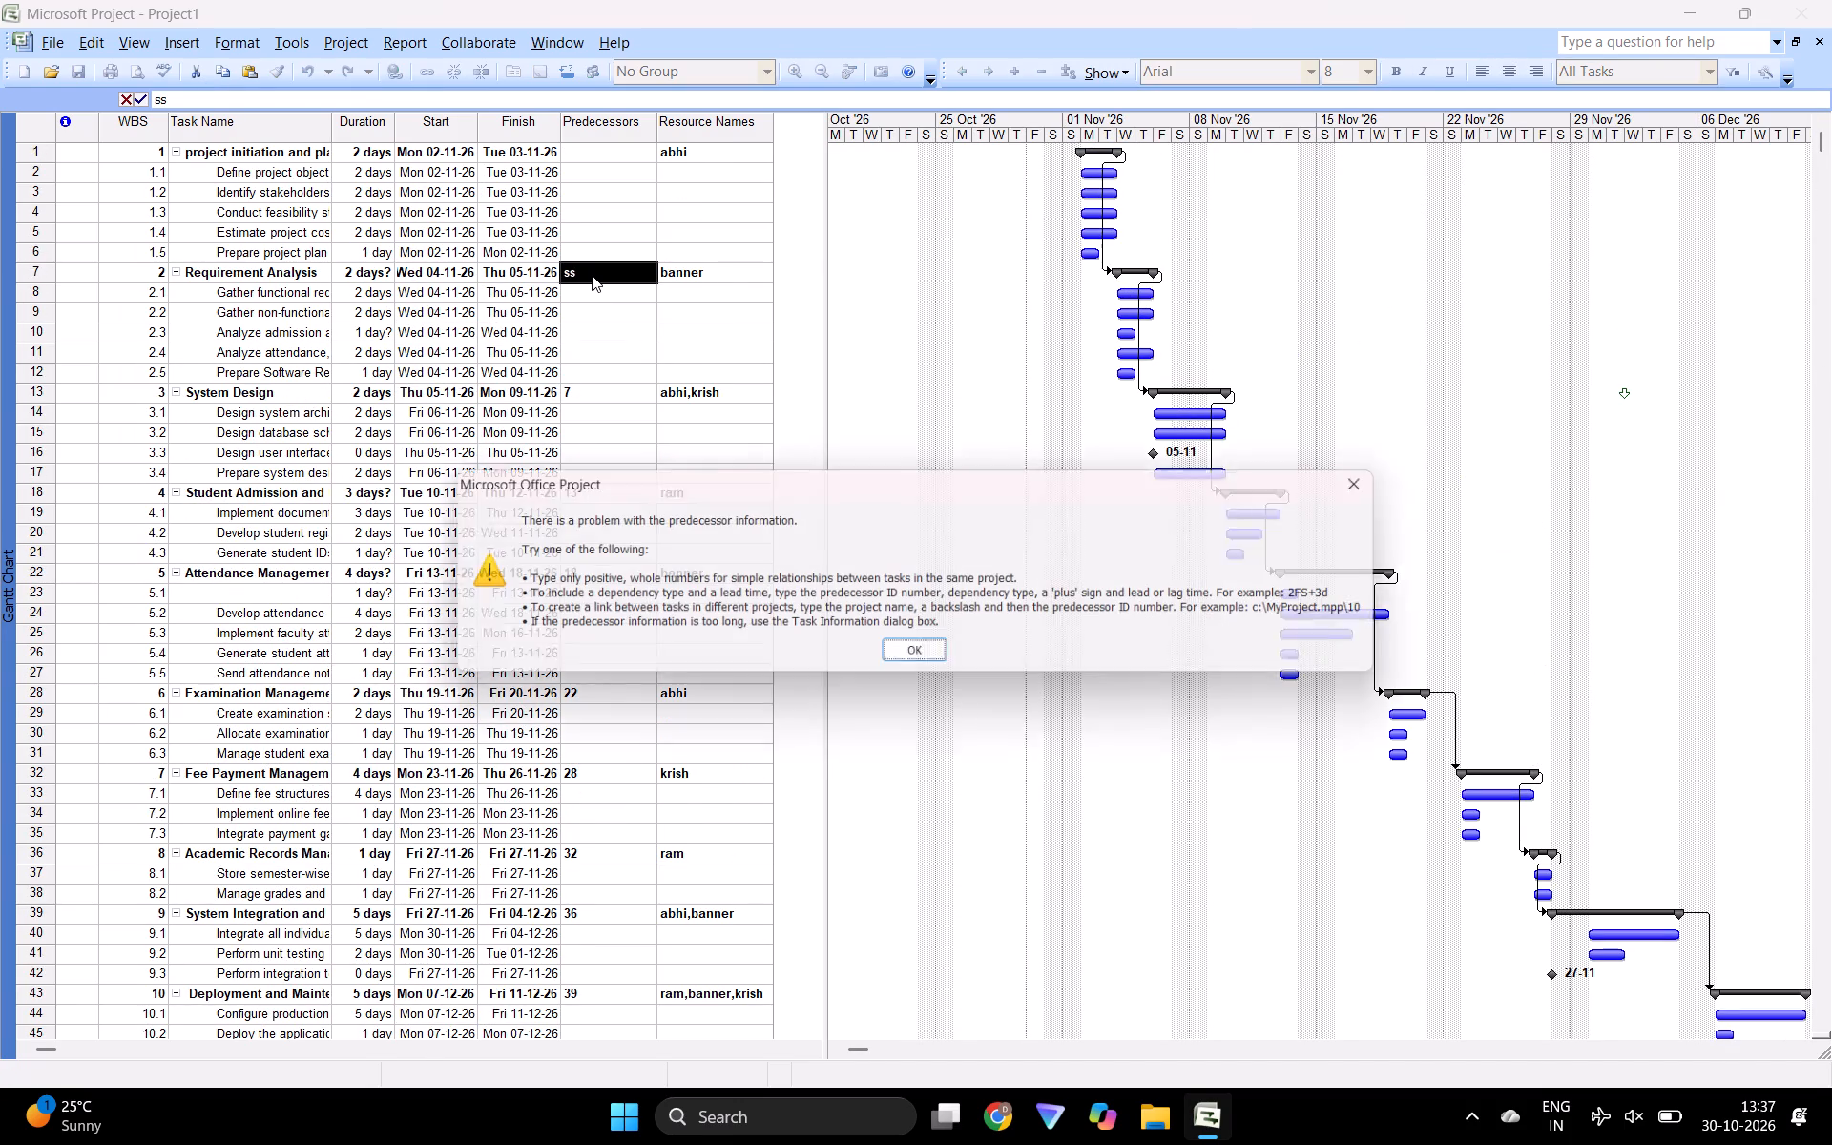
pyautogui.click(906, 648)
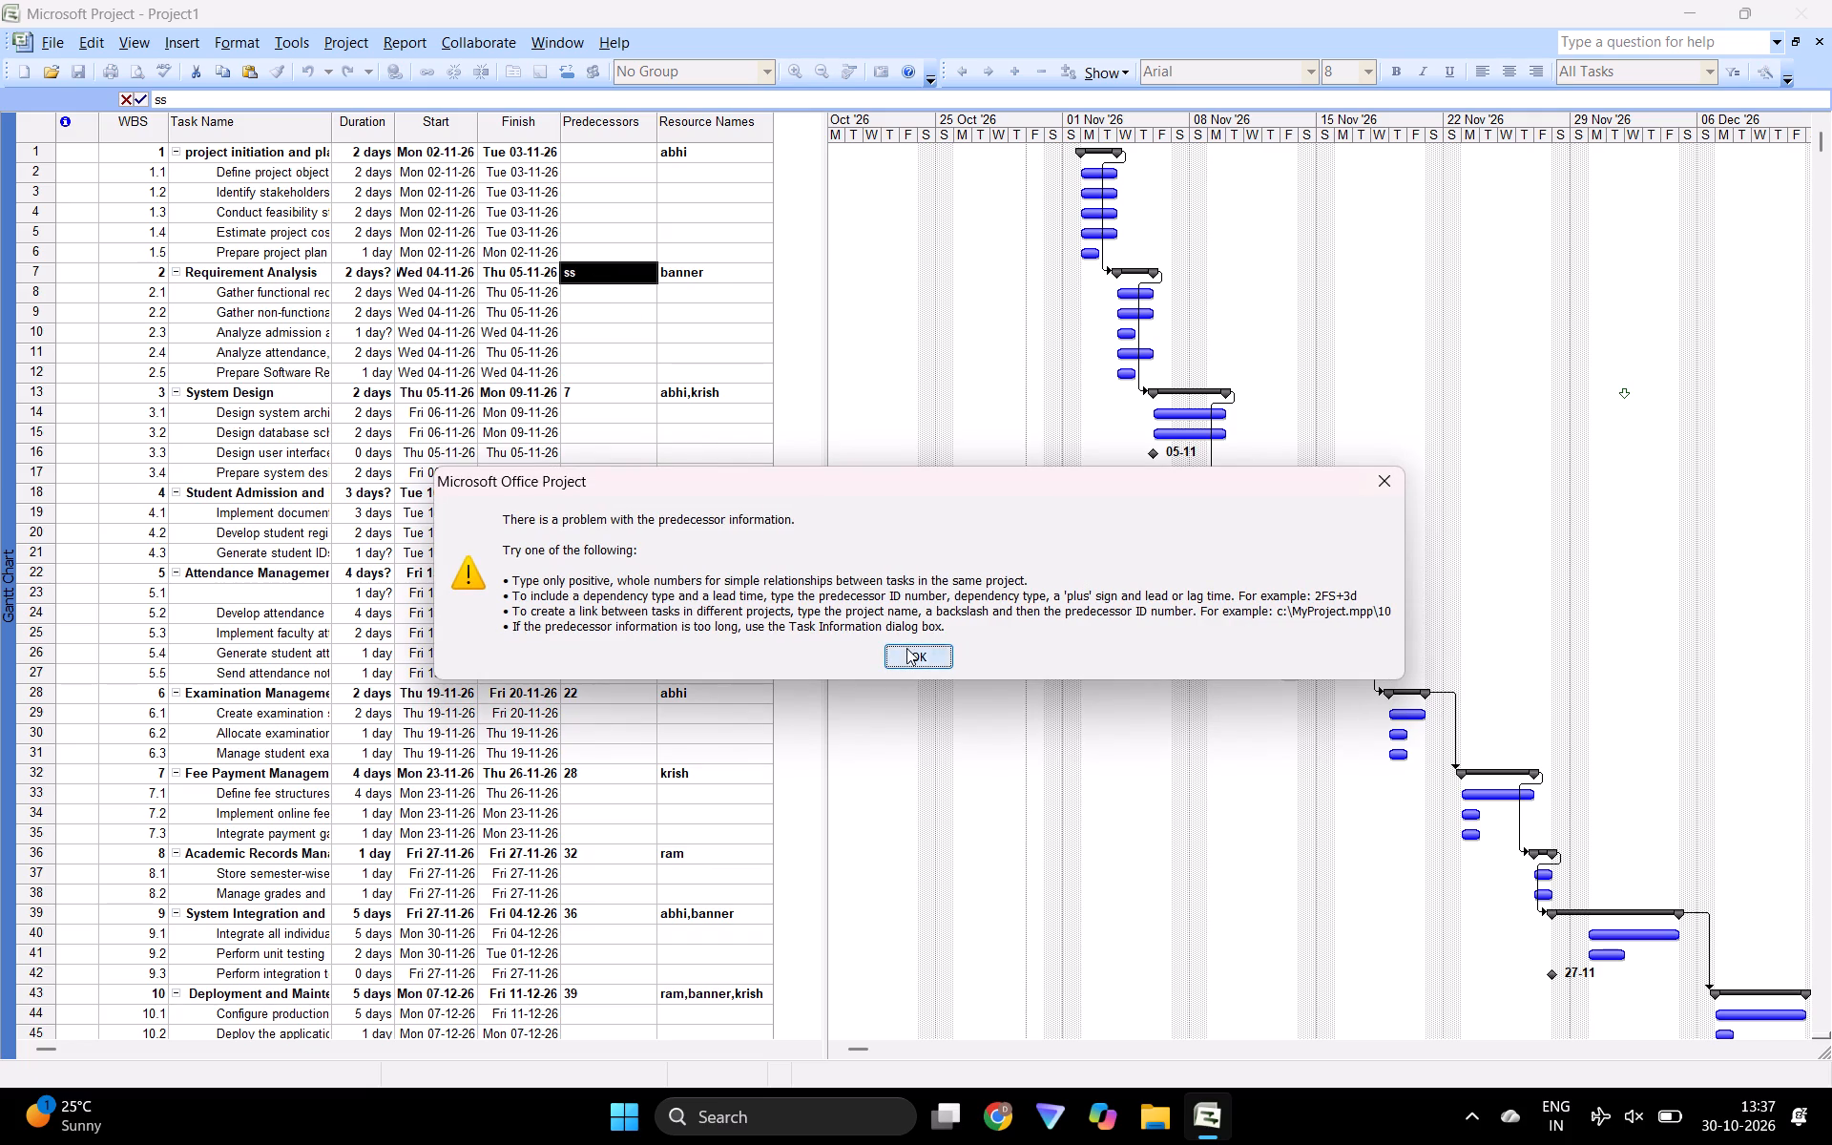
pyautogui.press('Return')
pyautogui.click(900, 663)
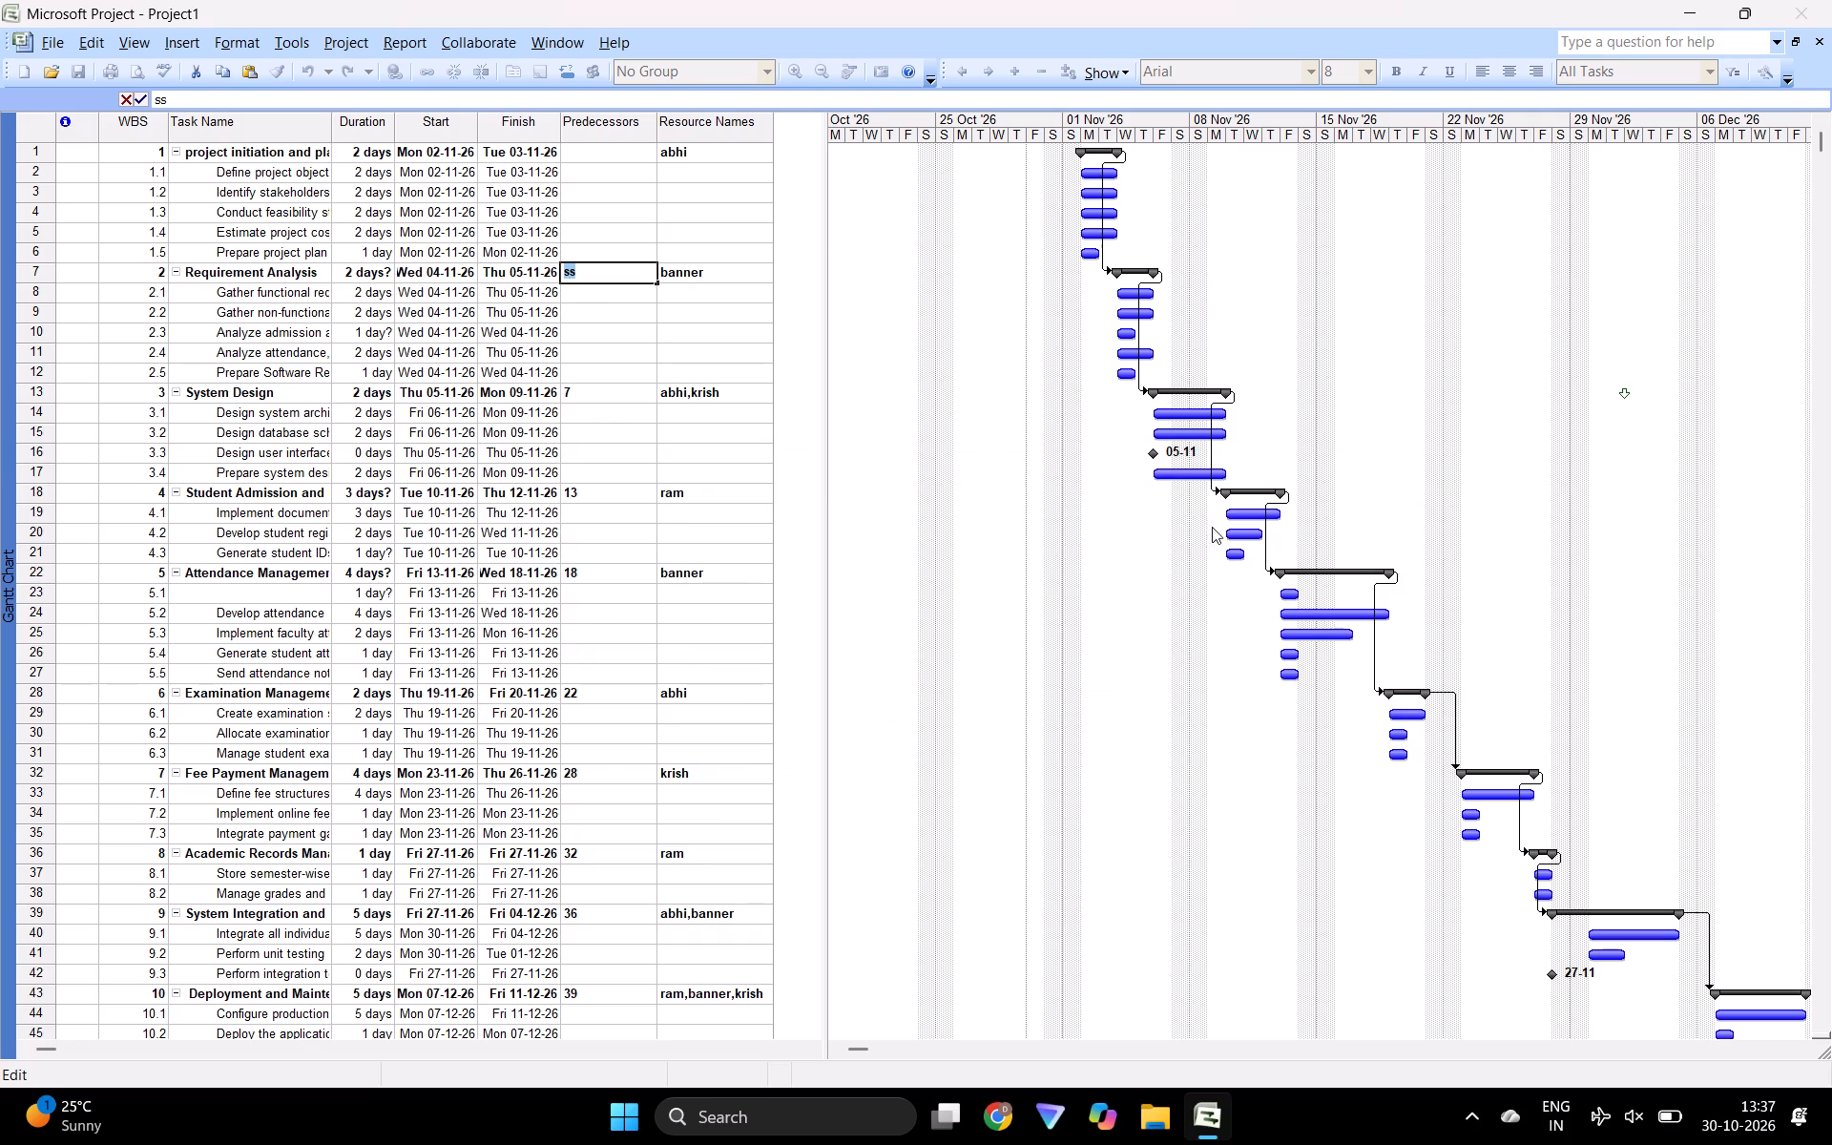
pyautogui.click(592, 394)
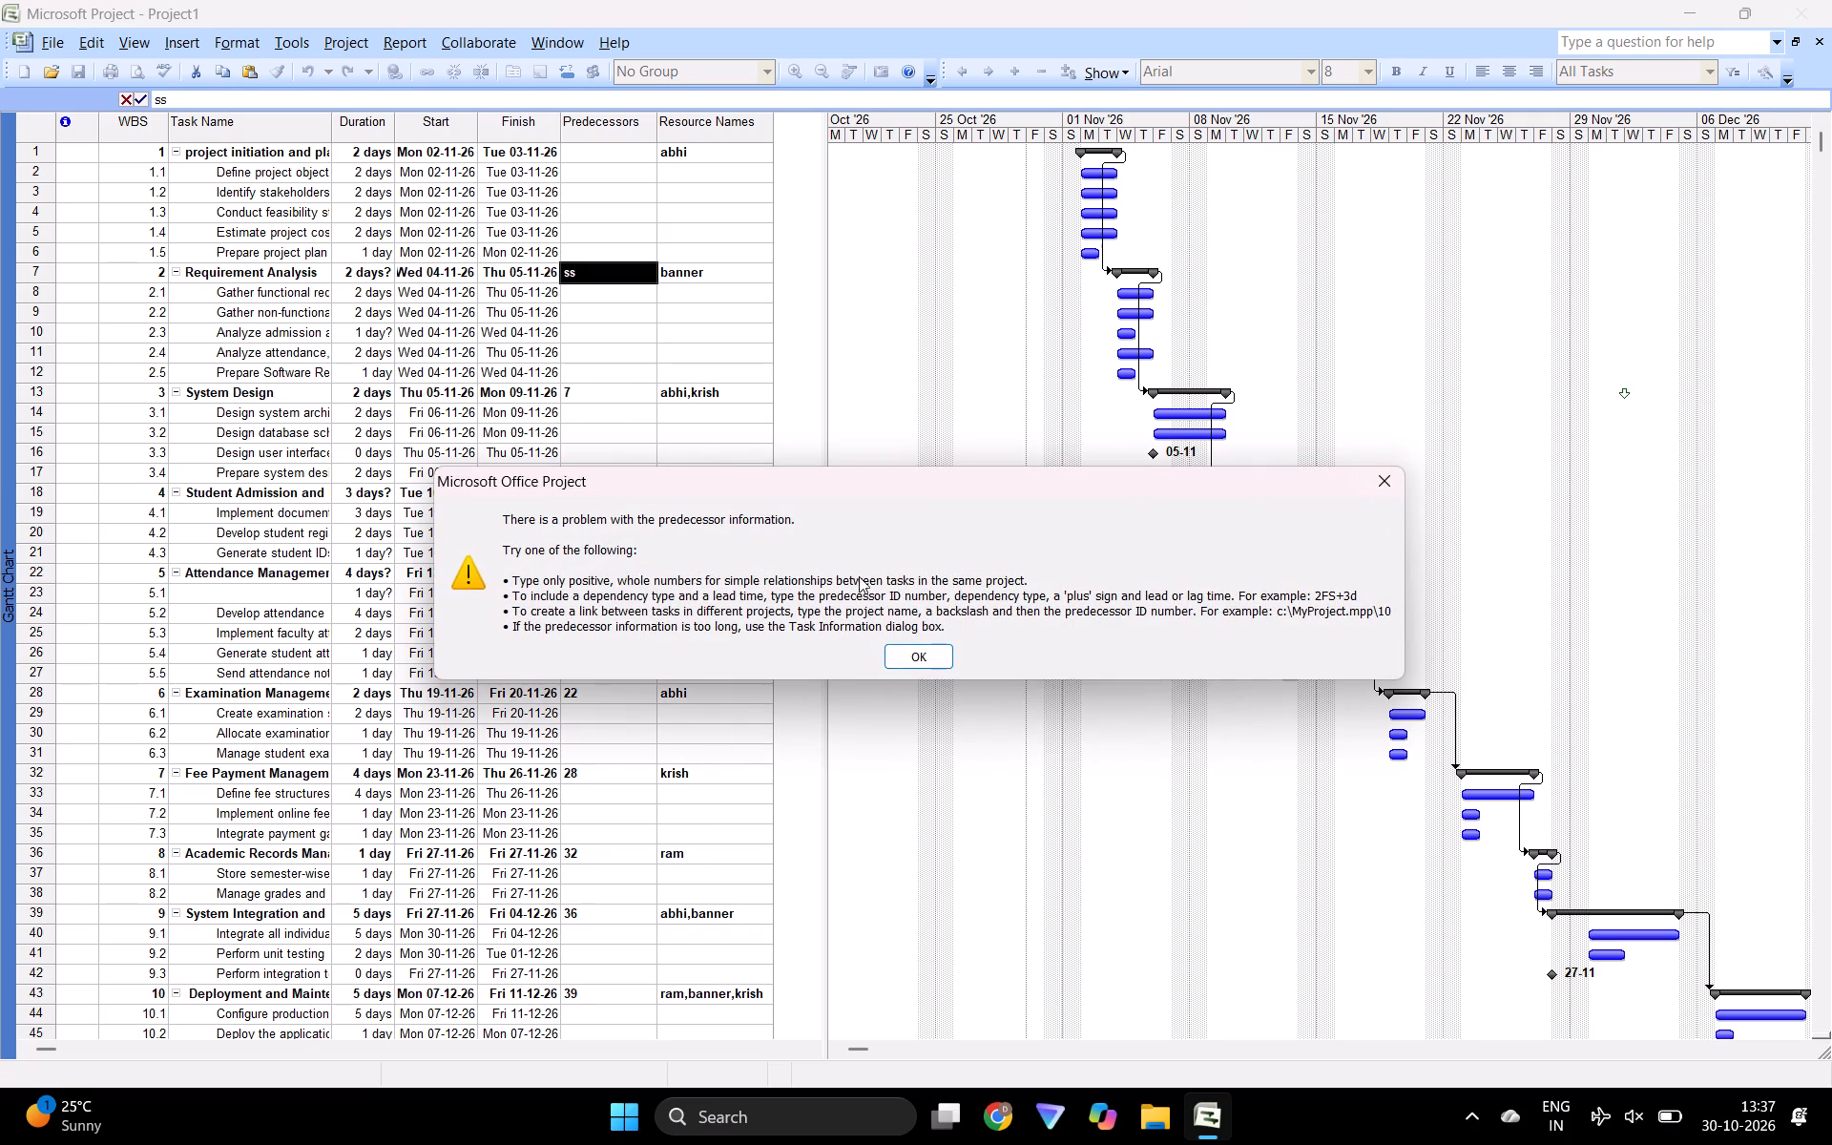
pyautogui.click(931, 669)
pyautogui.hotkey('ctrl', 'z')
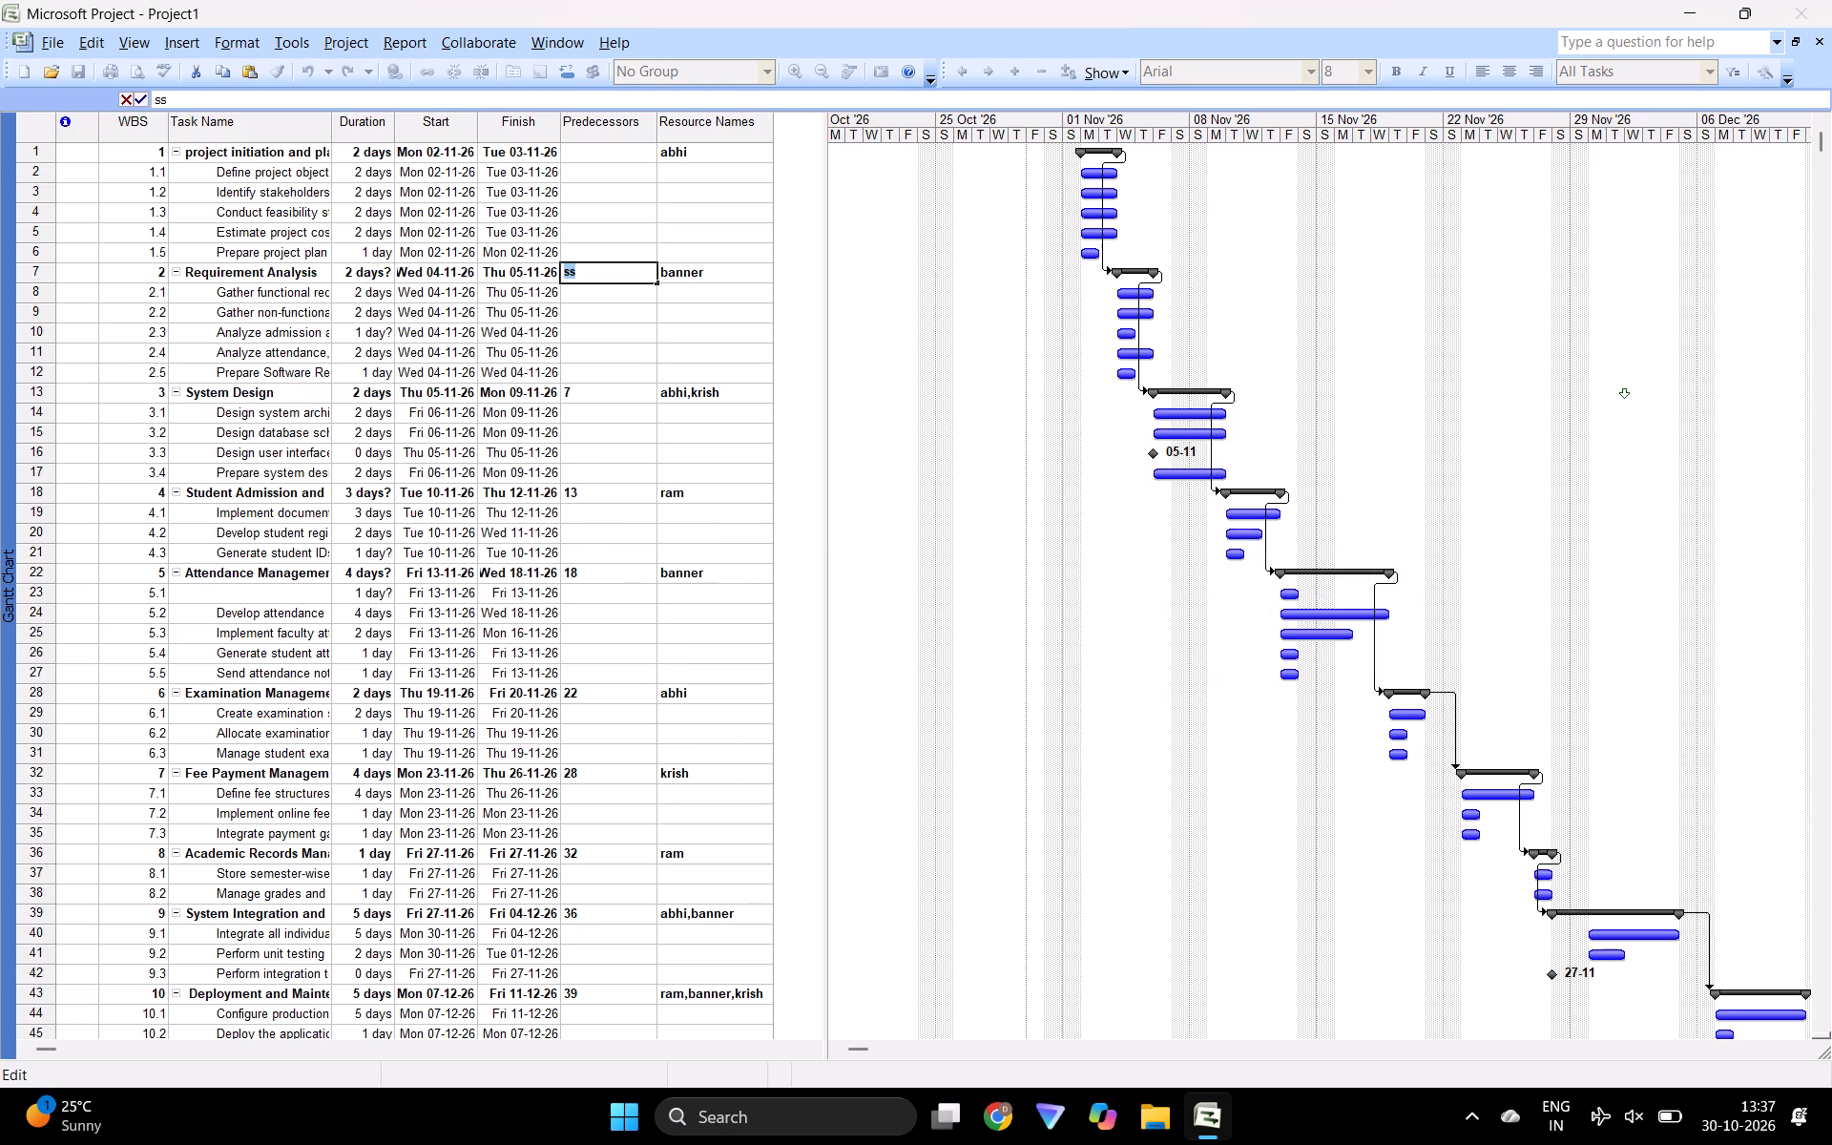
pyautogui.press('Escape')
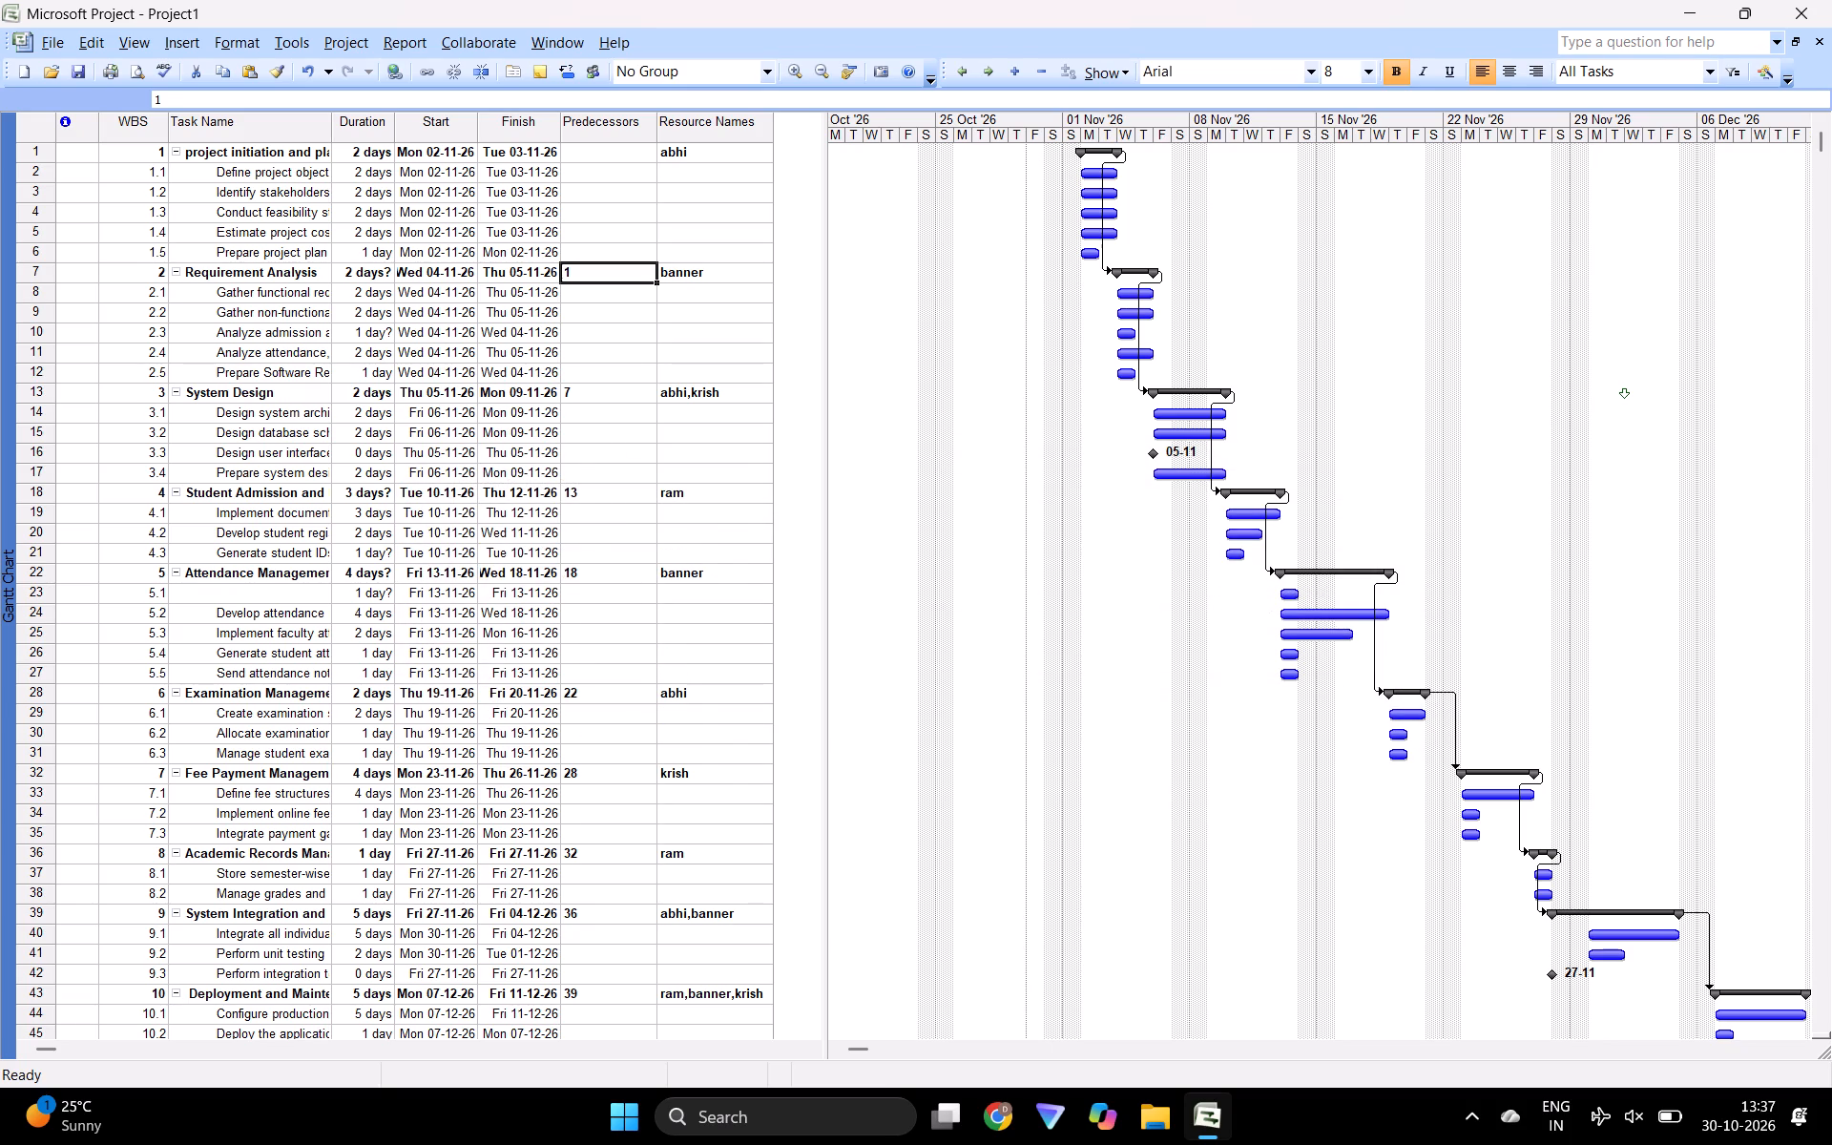
# Make System Design's link to Requirement Analysis start-to-start by setting its predecessor to 7SS.
pyautogui.click(604, 395)
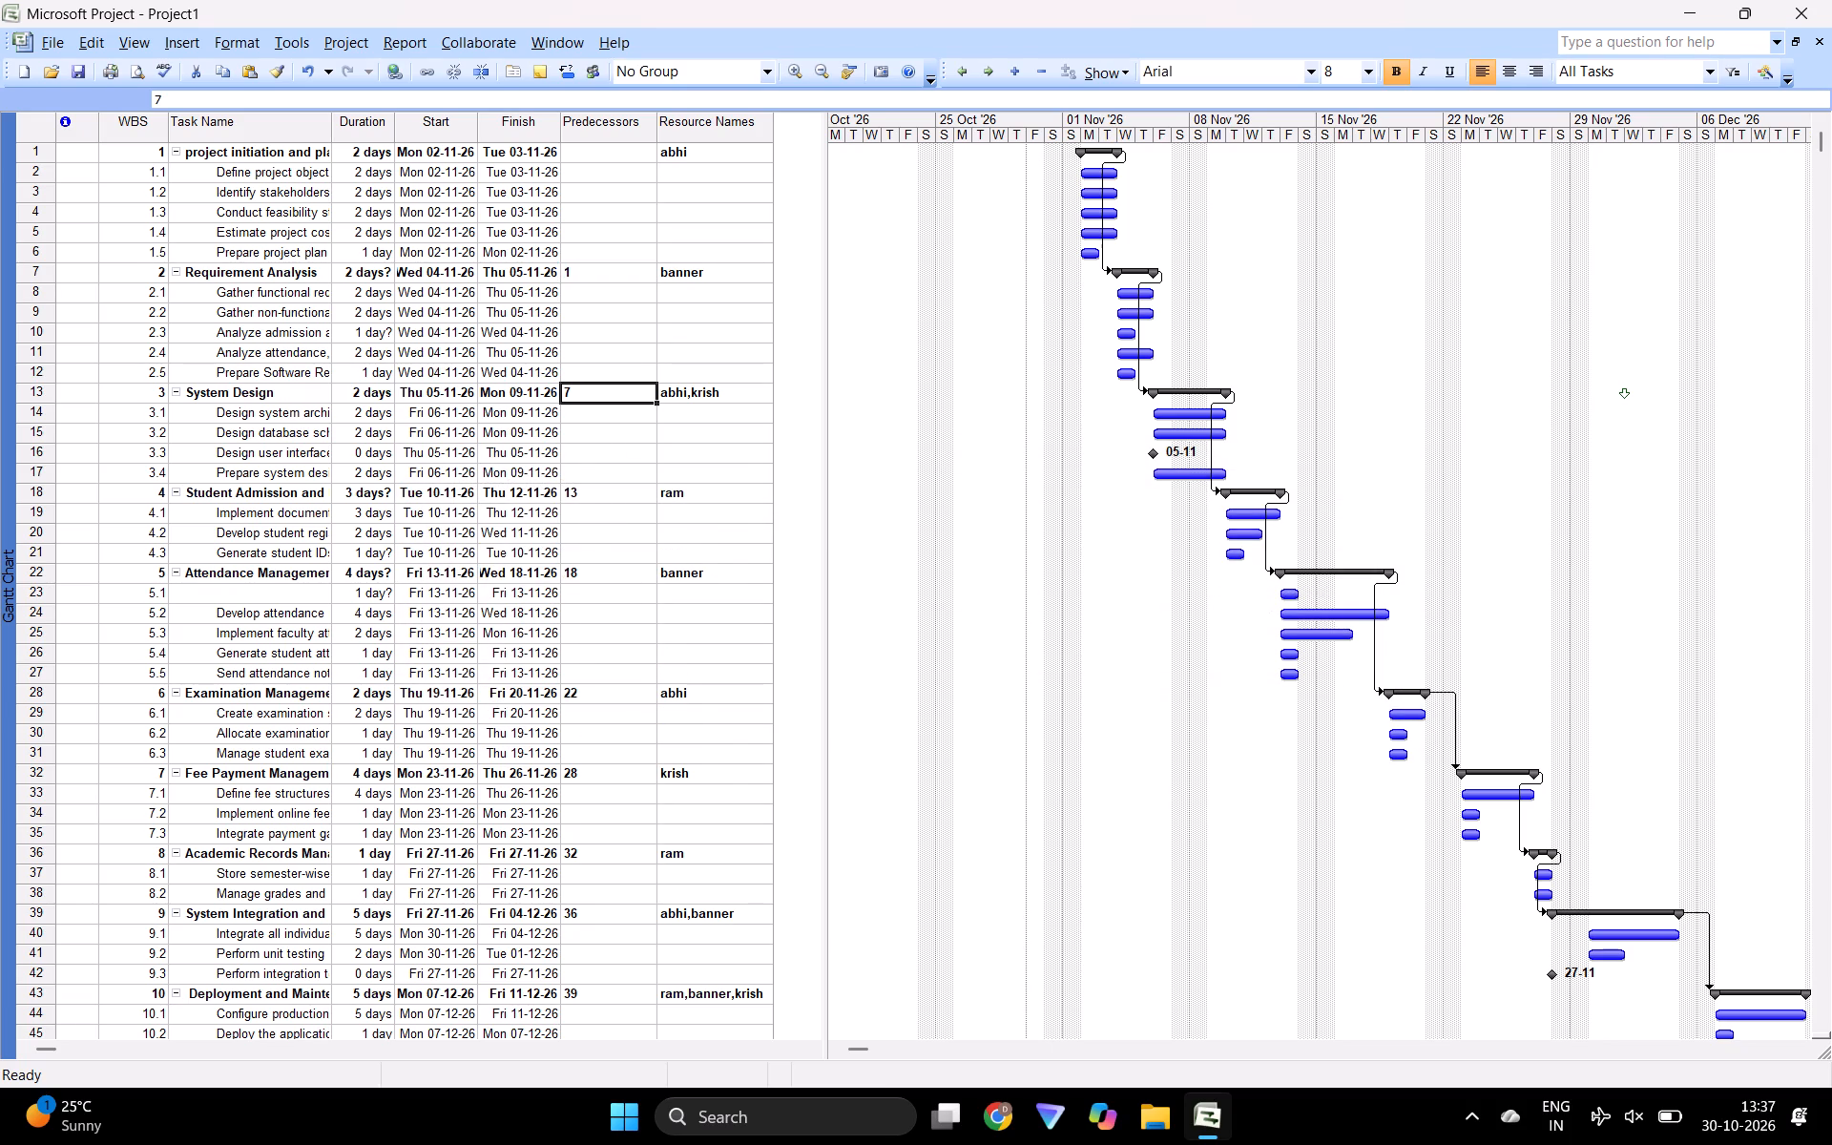
pyautogui.click(604, 395)
pyautogui.click(604, 395)
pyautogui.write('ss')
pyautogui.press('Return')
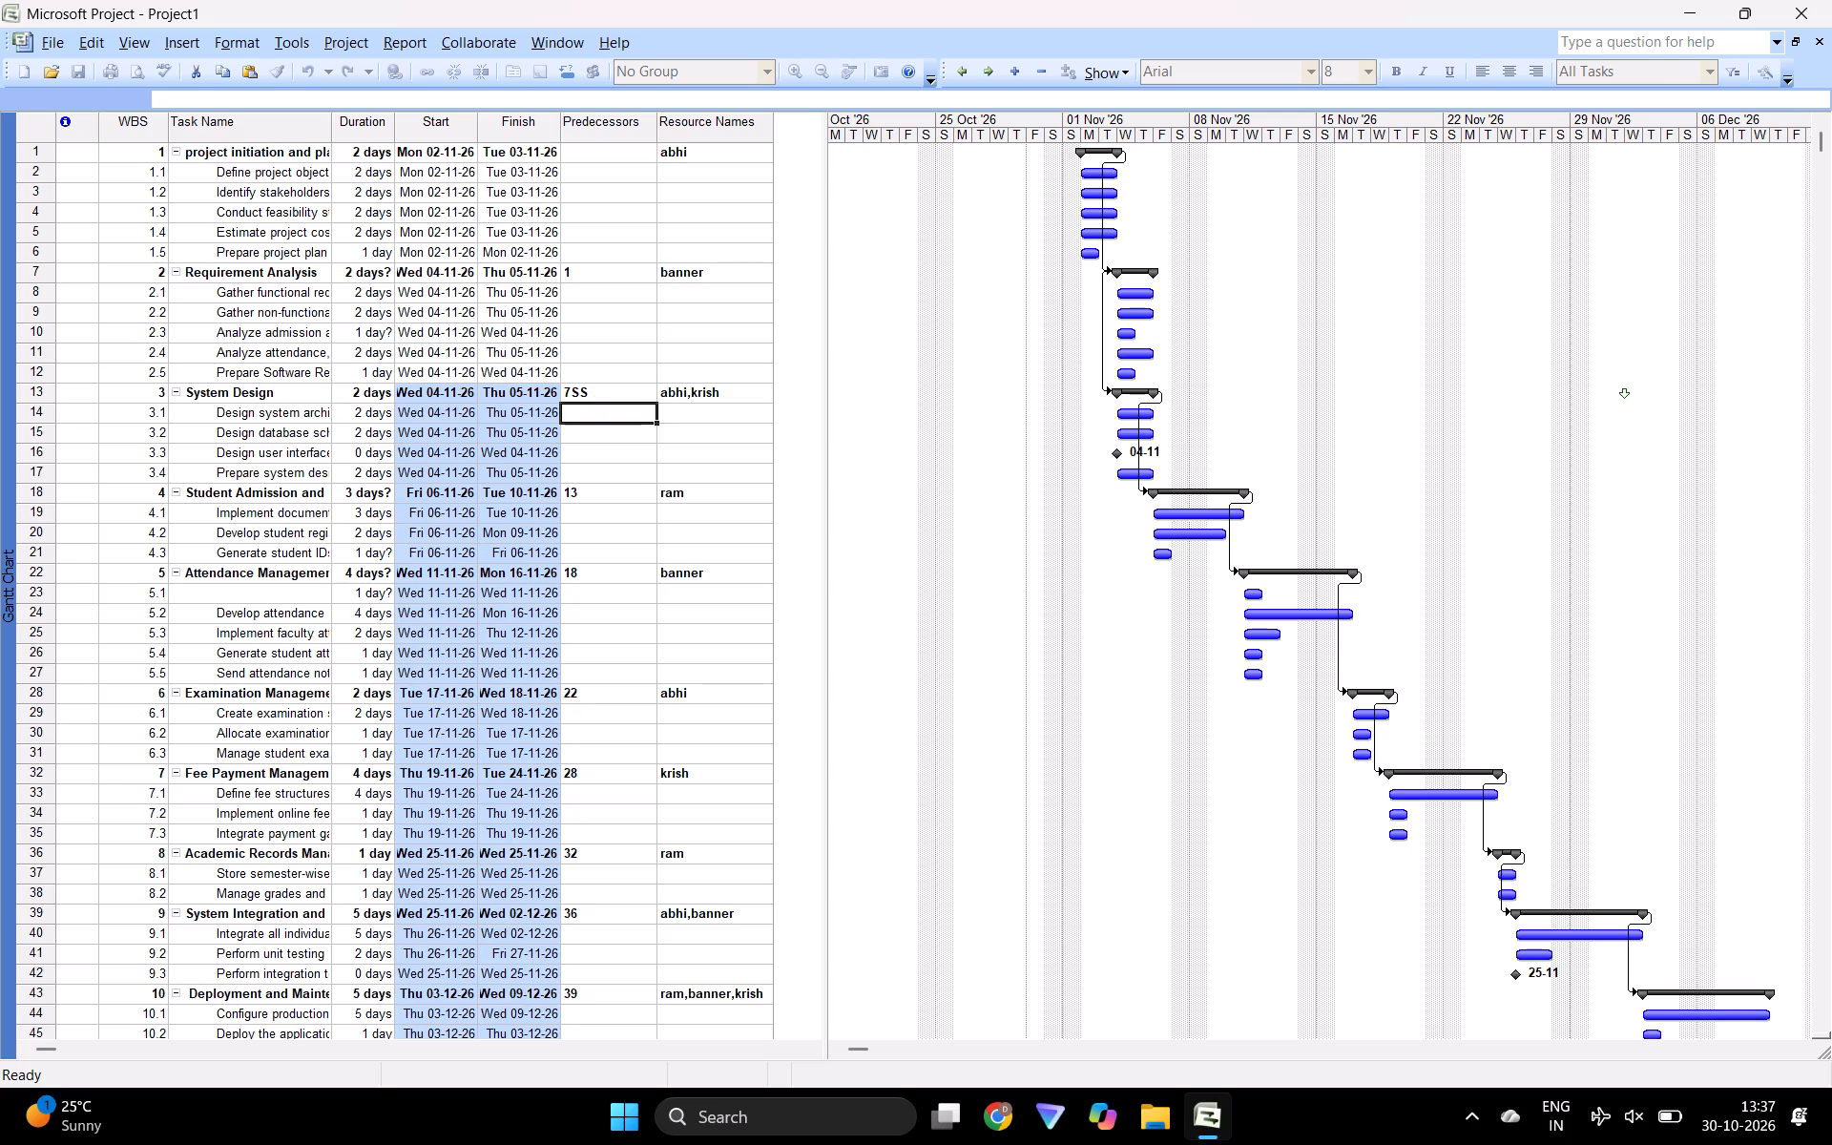
# Set the predecessor of the Student Admission and Registration Module to 13FS for a finish-to-start link.
pyautogui.click(592, 497)
pyautogui.click(592, 497)
pyautogui.click(592, 497)
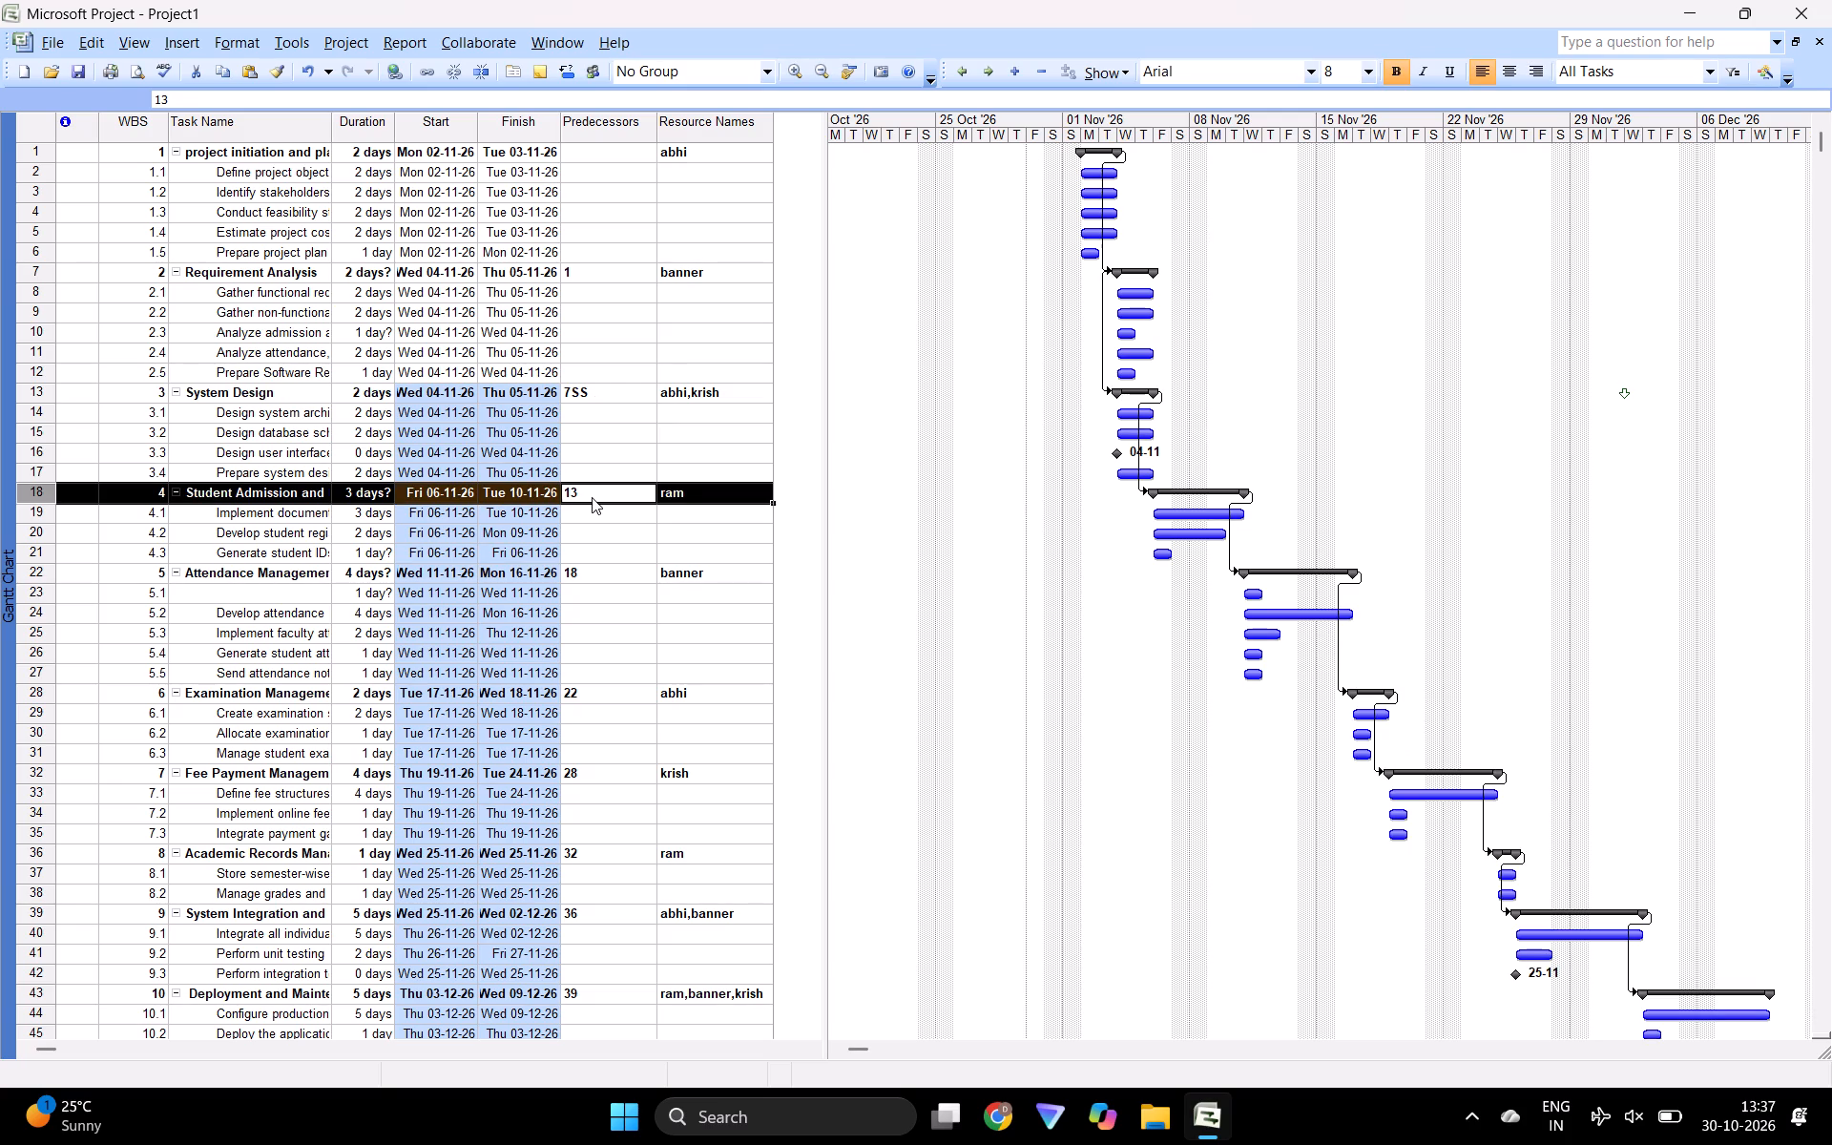
pyautogui.click(596, 493)
pyautogui.click(1252, 355)
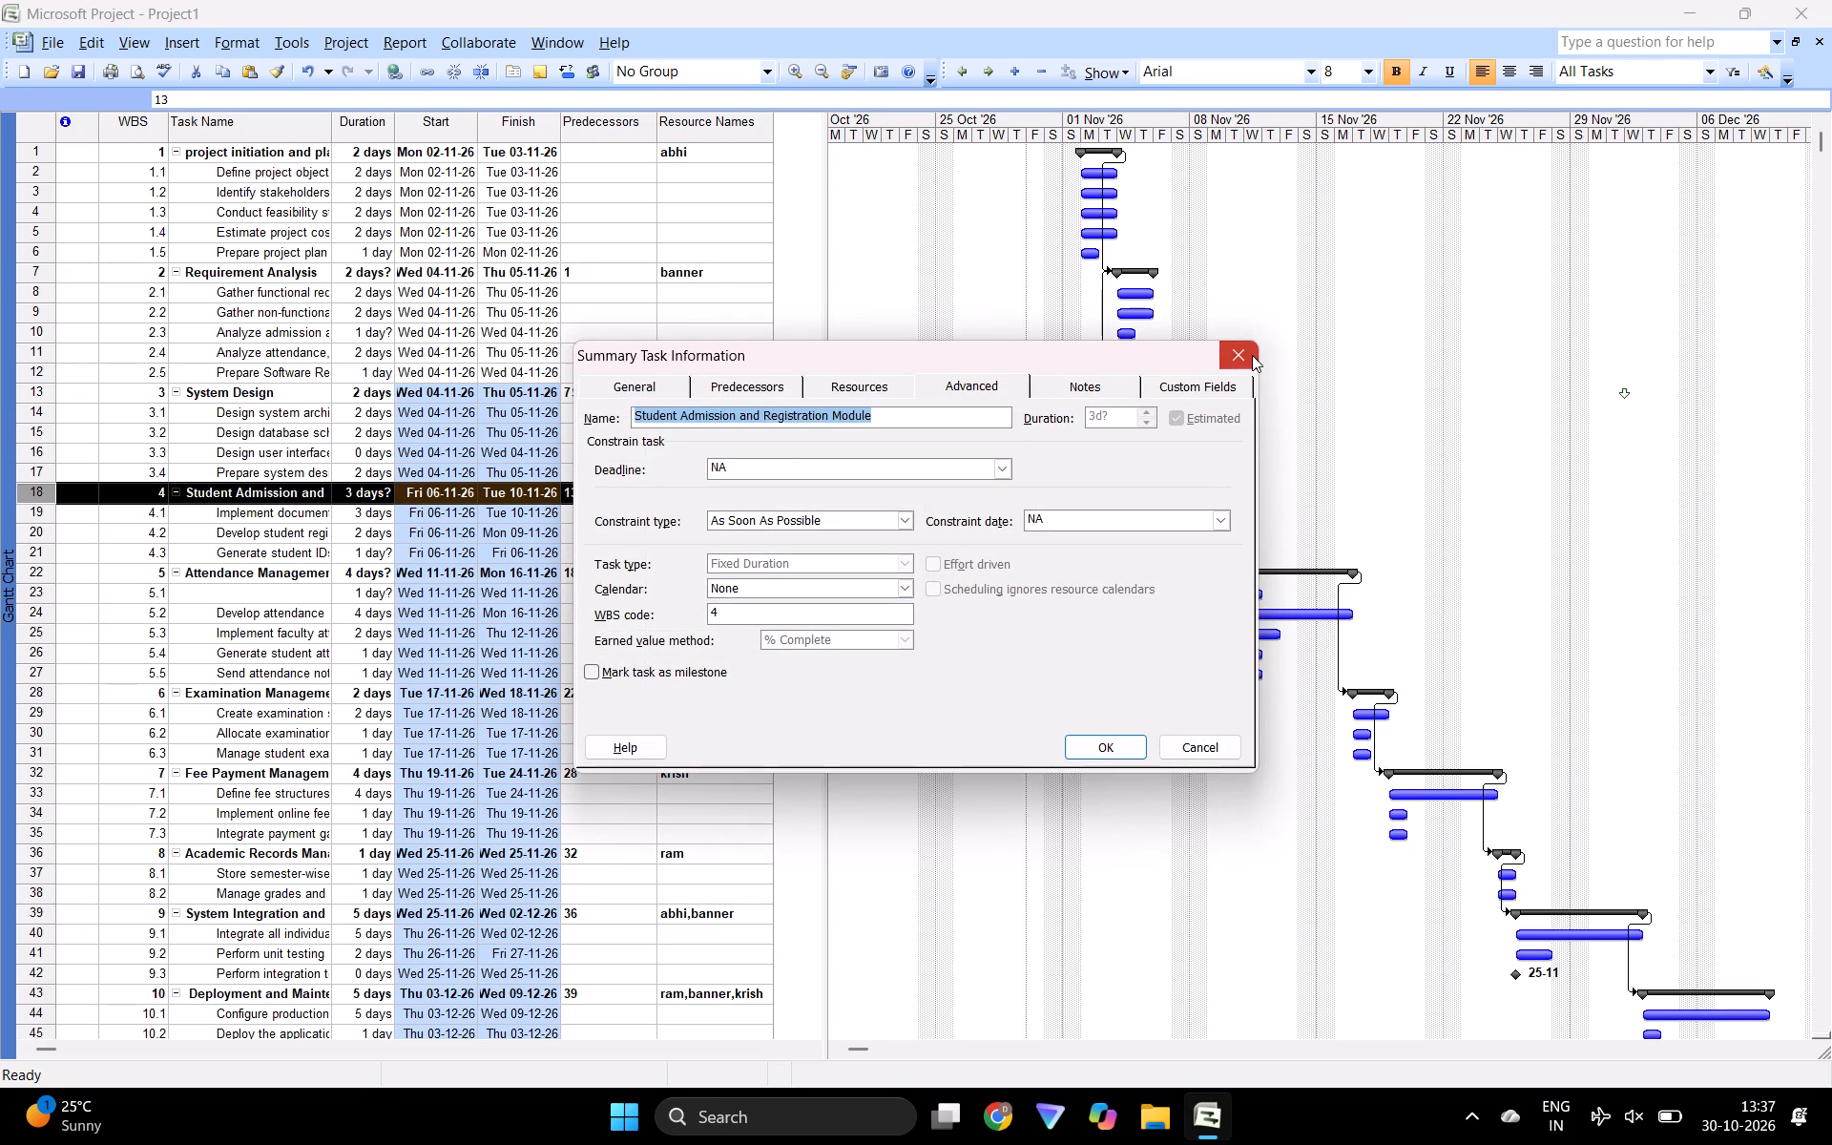
pyautogui.click(606, 501)
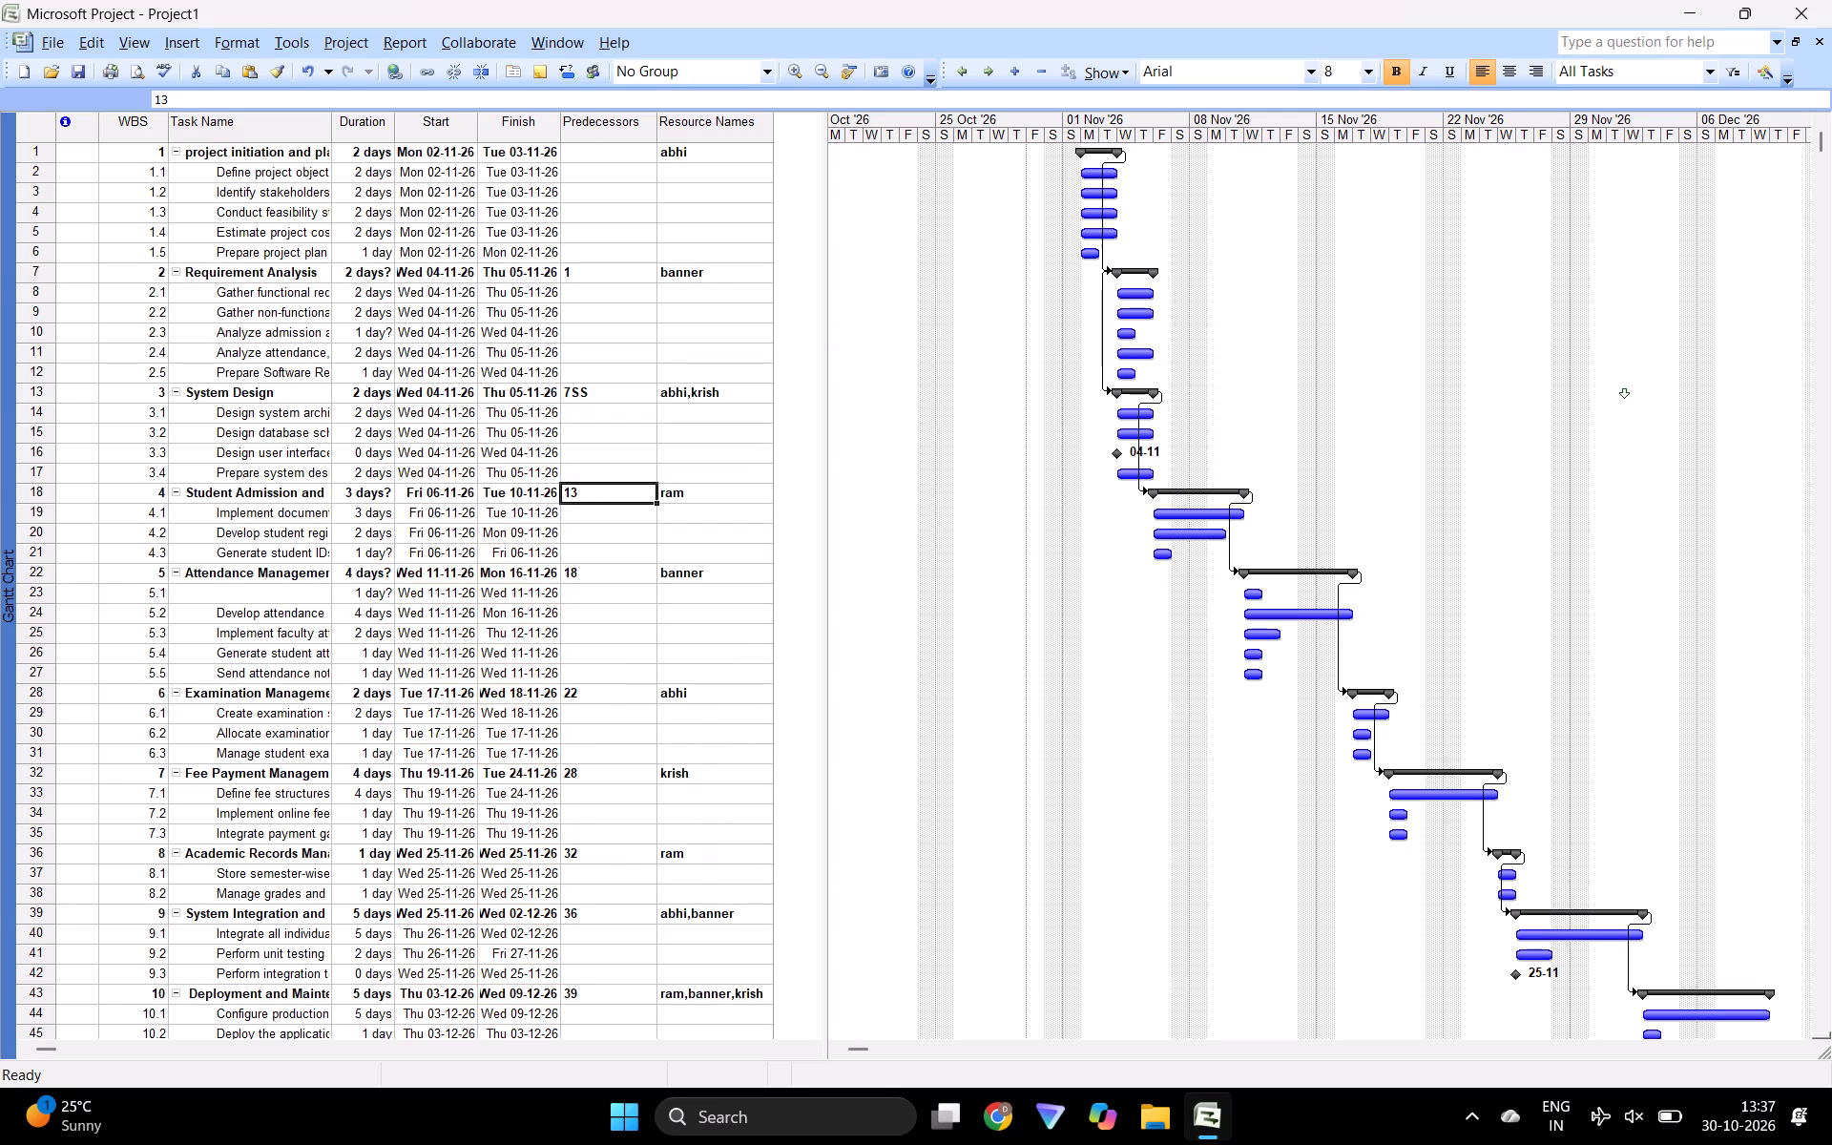
pyautogui.click(606, 501)
pyautogui.click(606, 496)
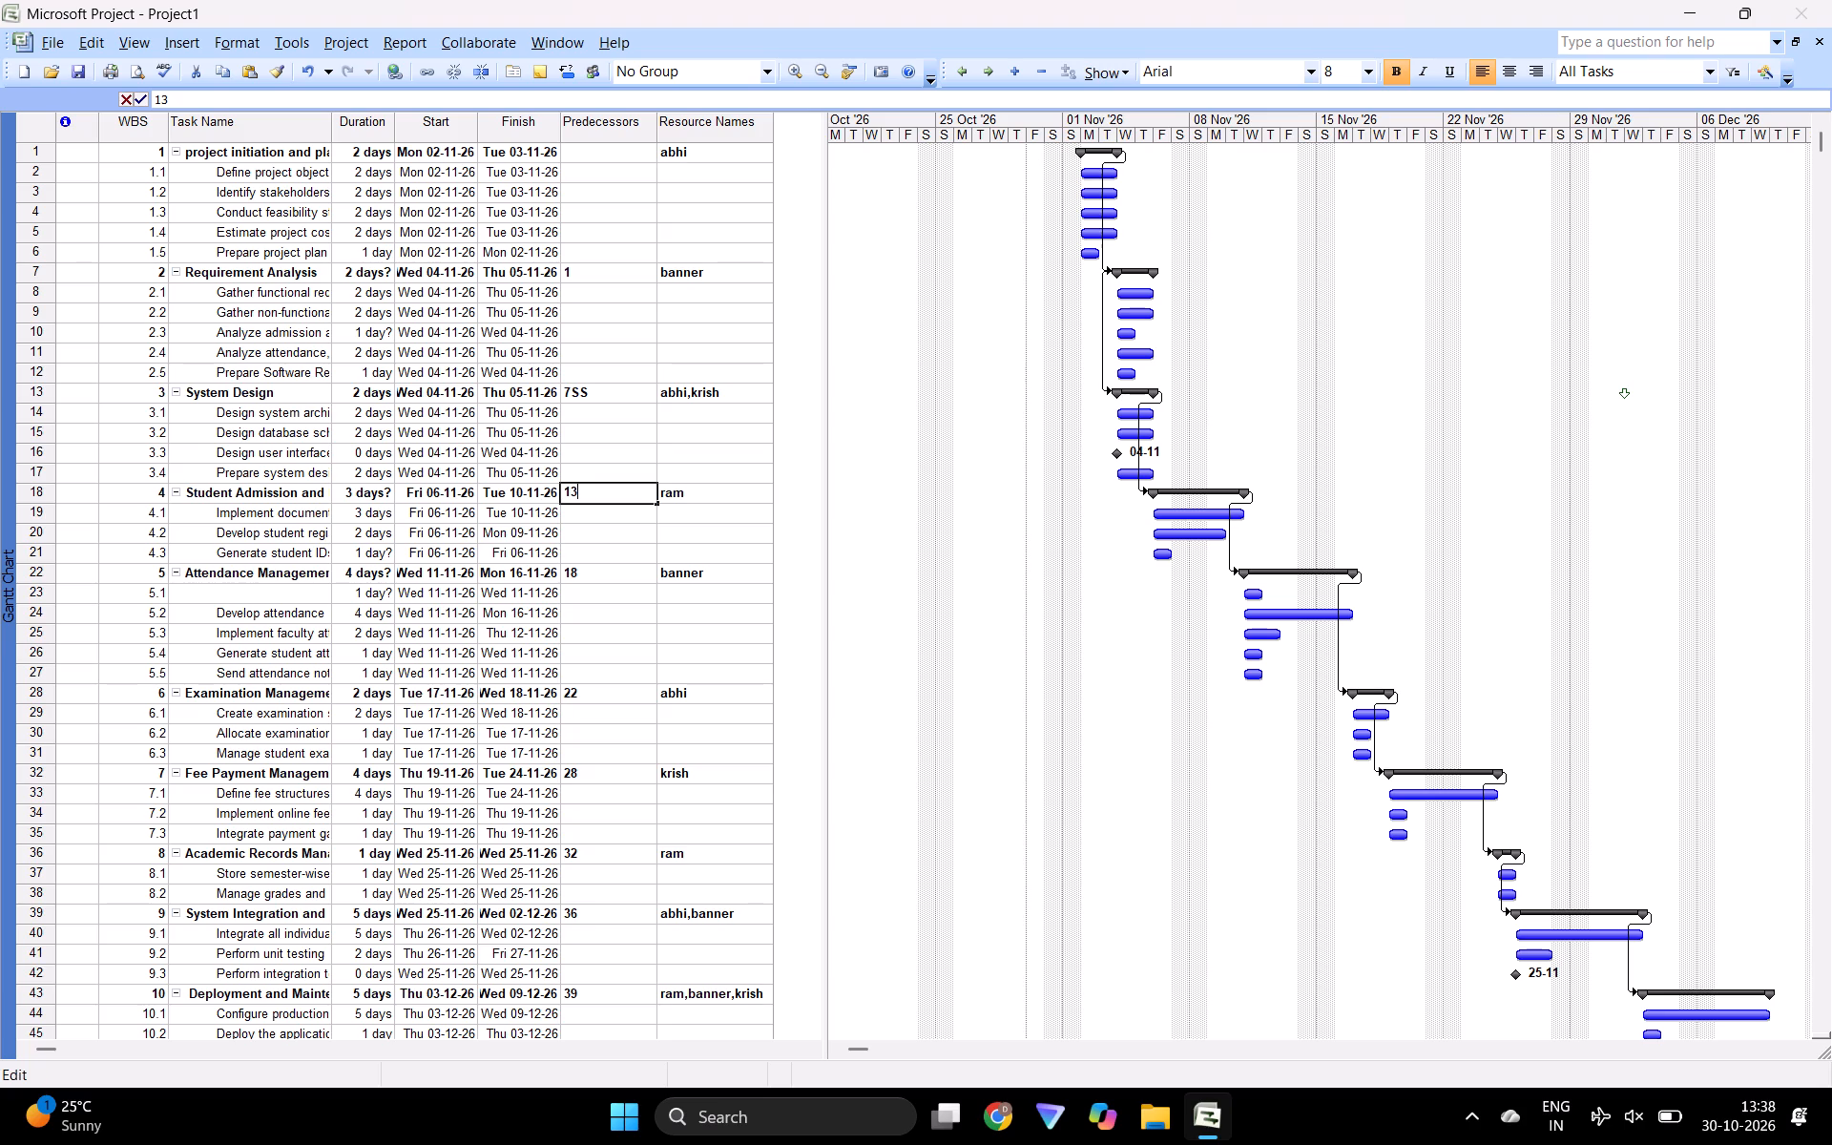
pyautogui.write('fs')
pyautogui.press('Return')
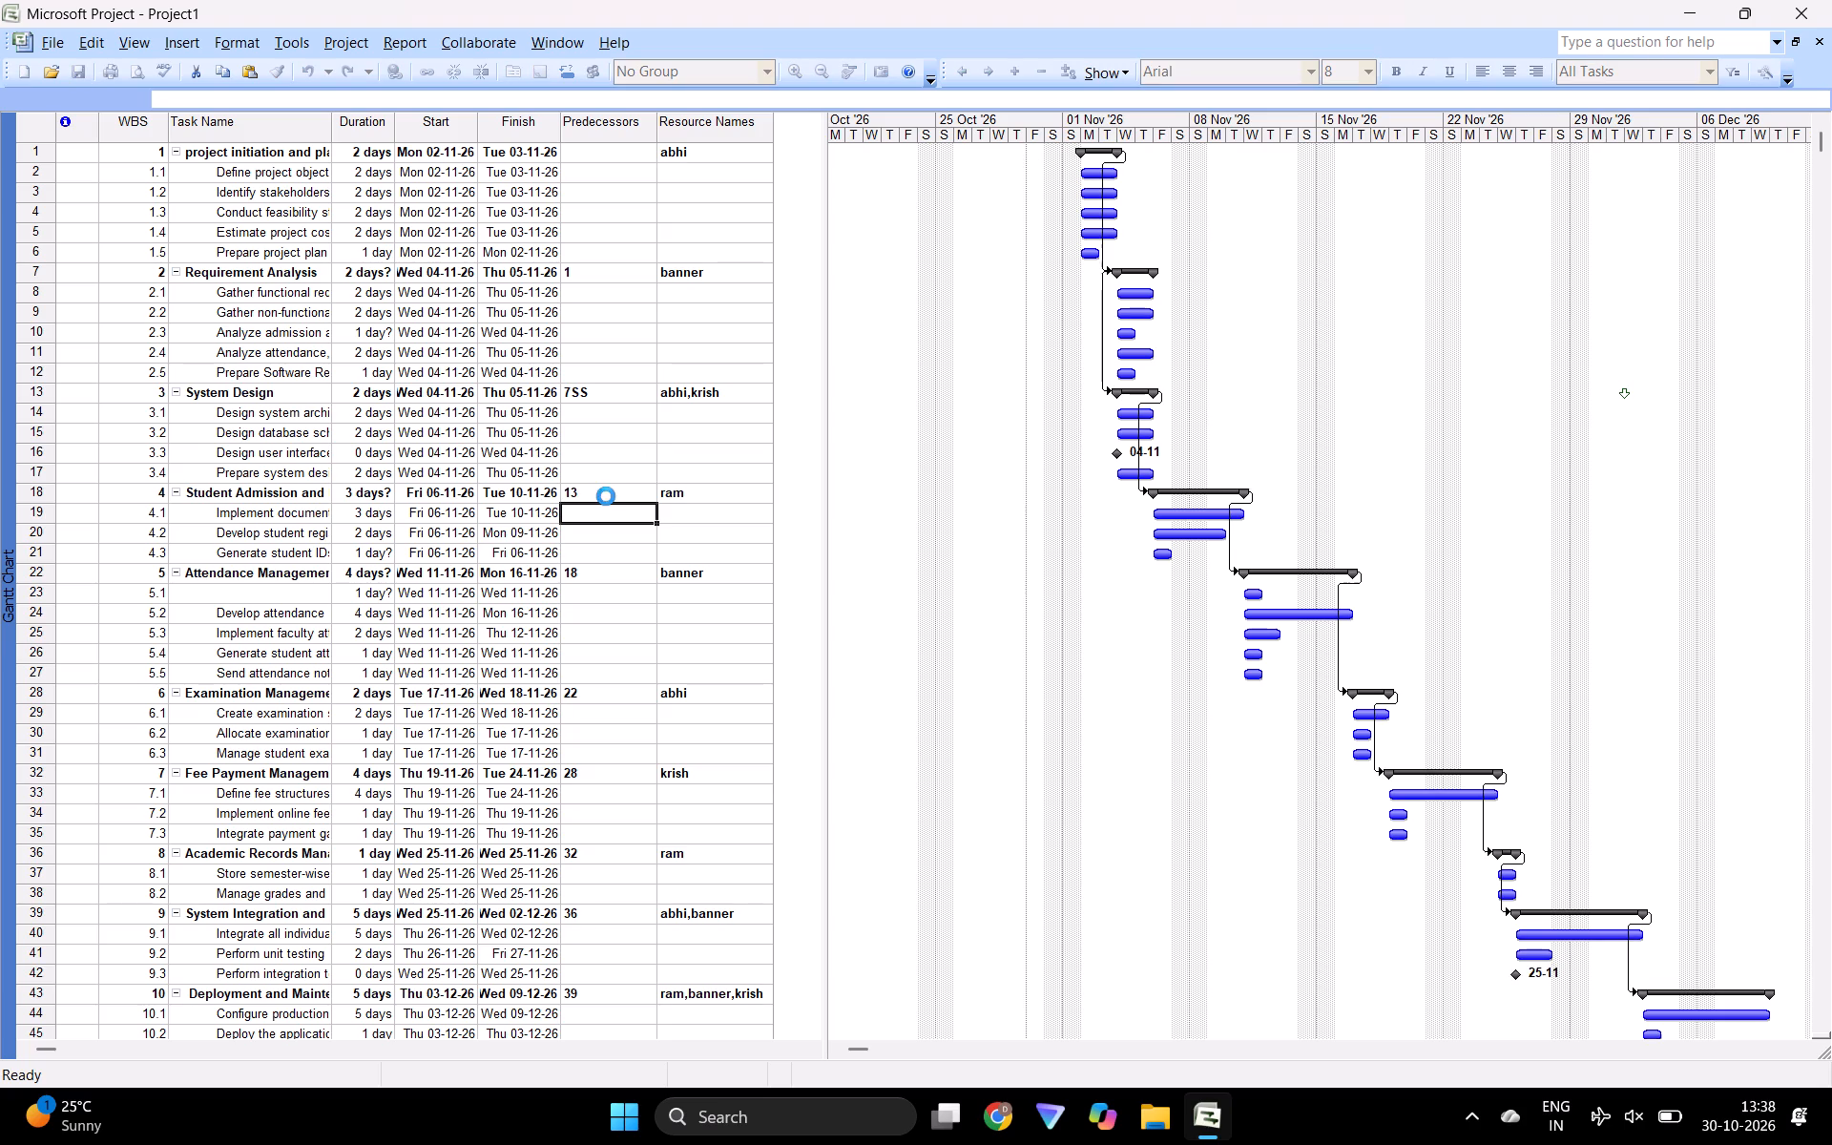
# Set the Attendance Management summary task's predecessor to 18SS for a start-to-start link.
pyautogui.scroll(-1, 602, 578)
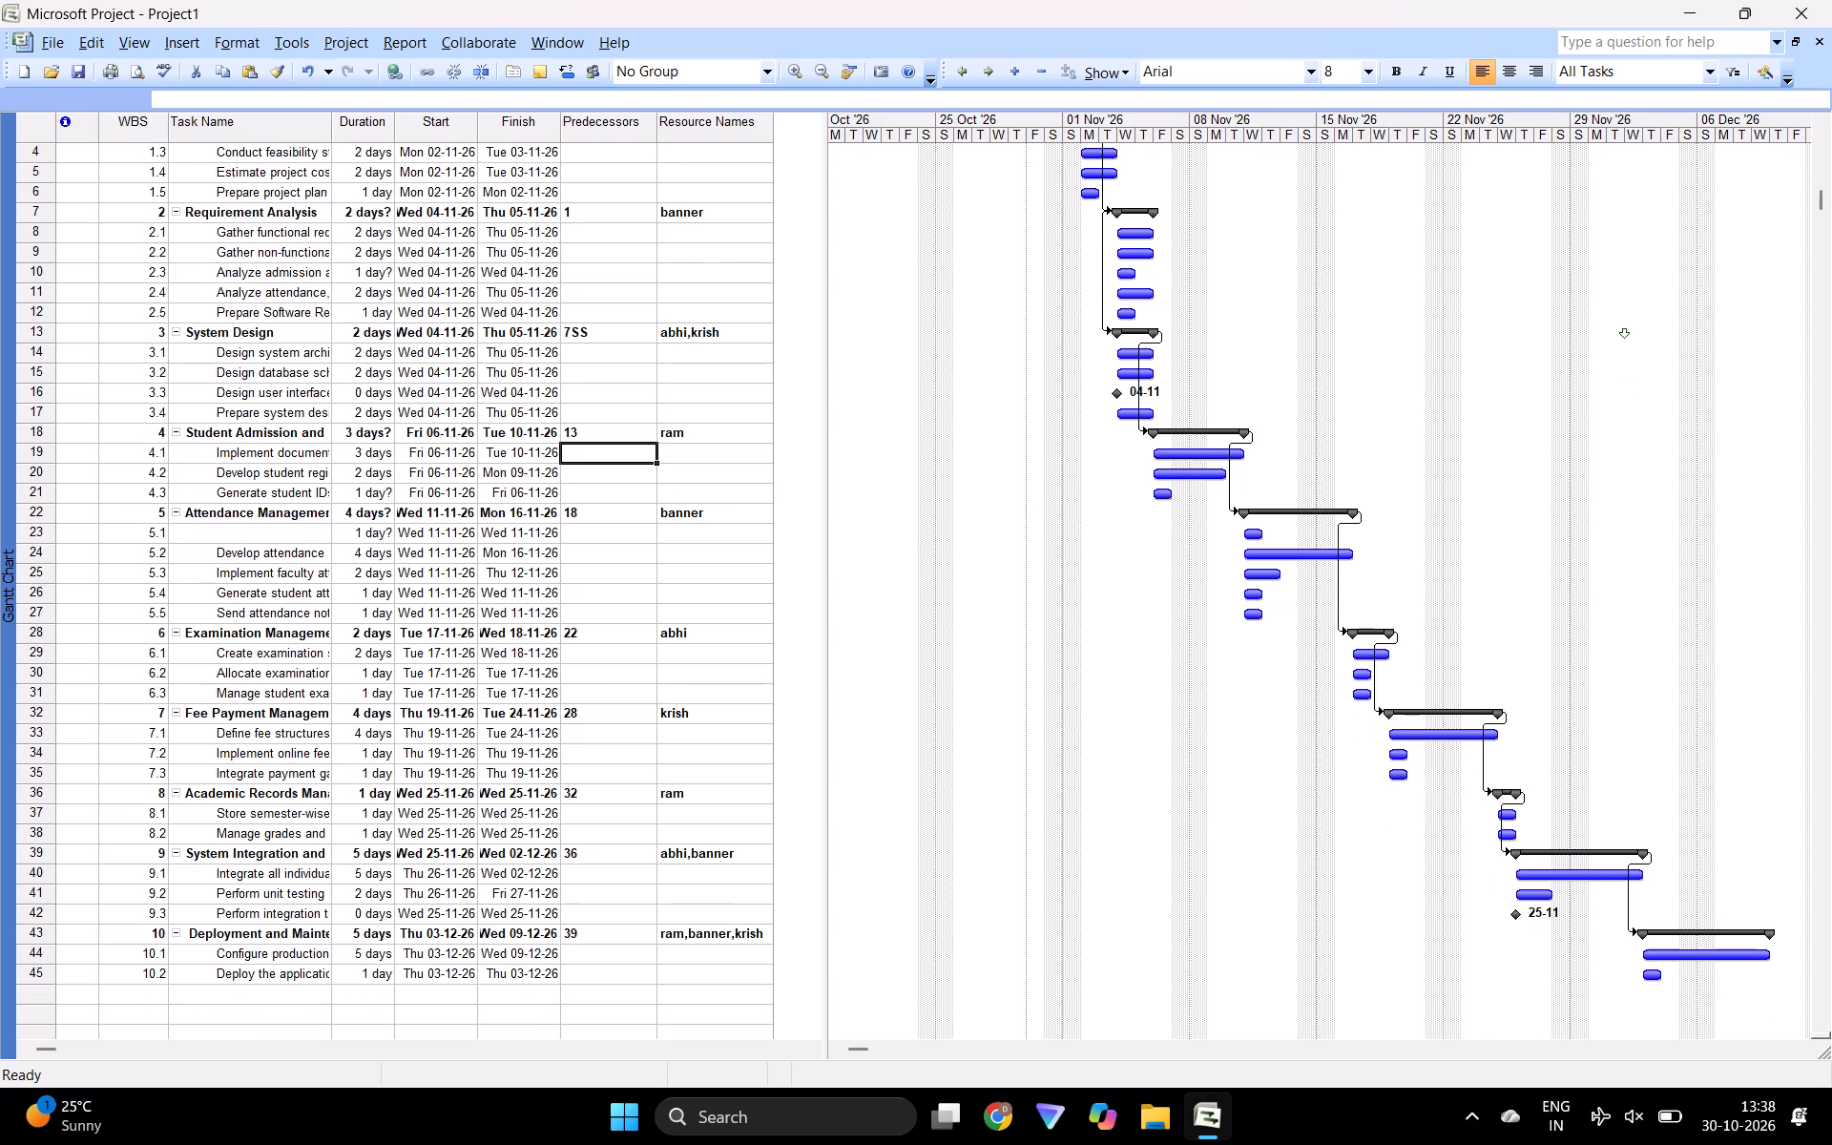
pyautogui.click(605, 510)
pyautogui.click(605, 510)
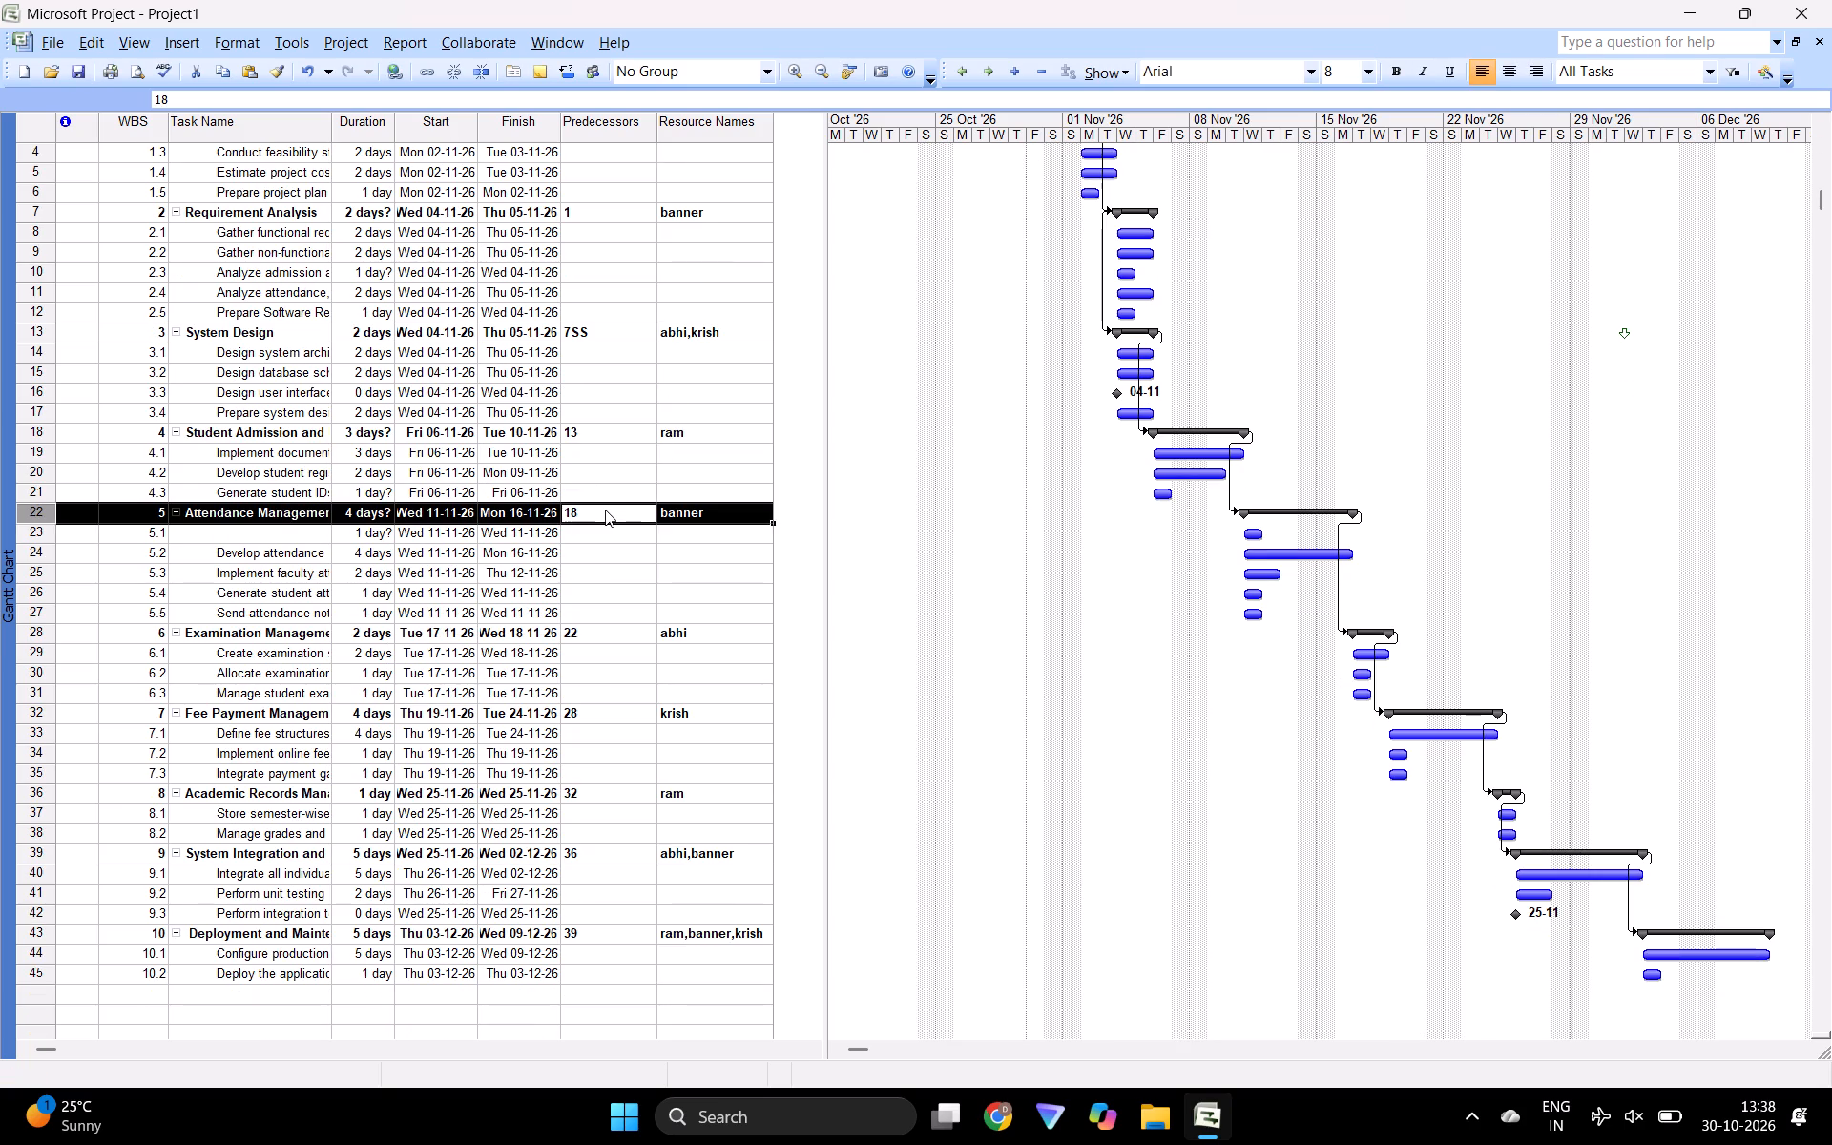
pyautogui.click(605, 510)
pyautogui.click(1244, 359)
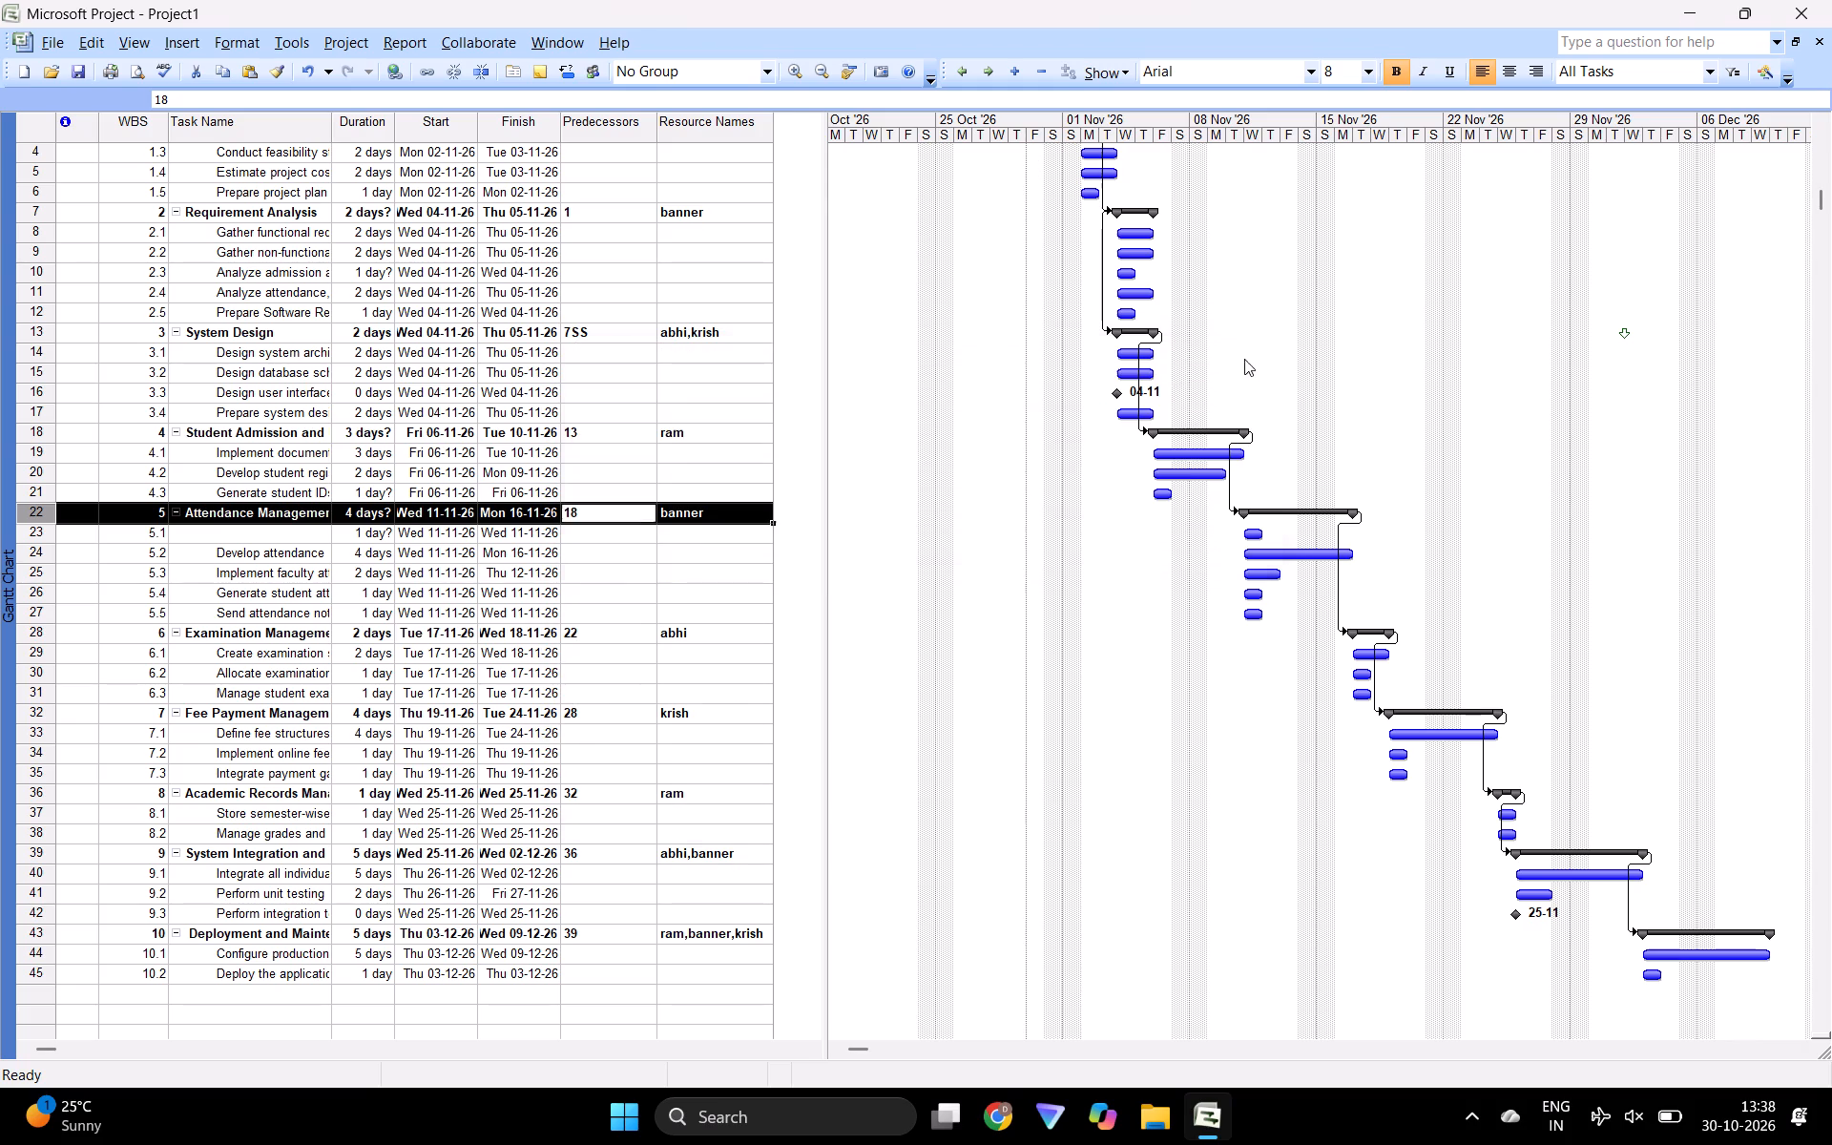
pyautogui.click(602, 520)
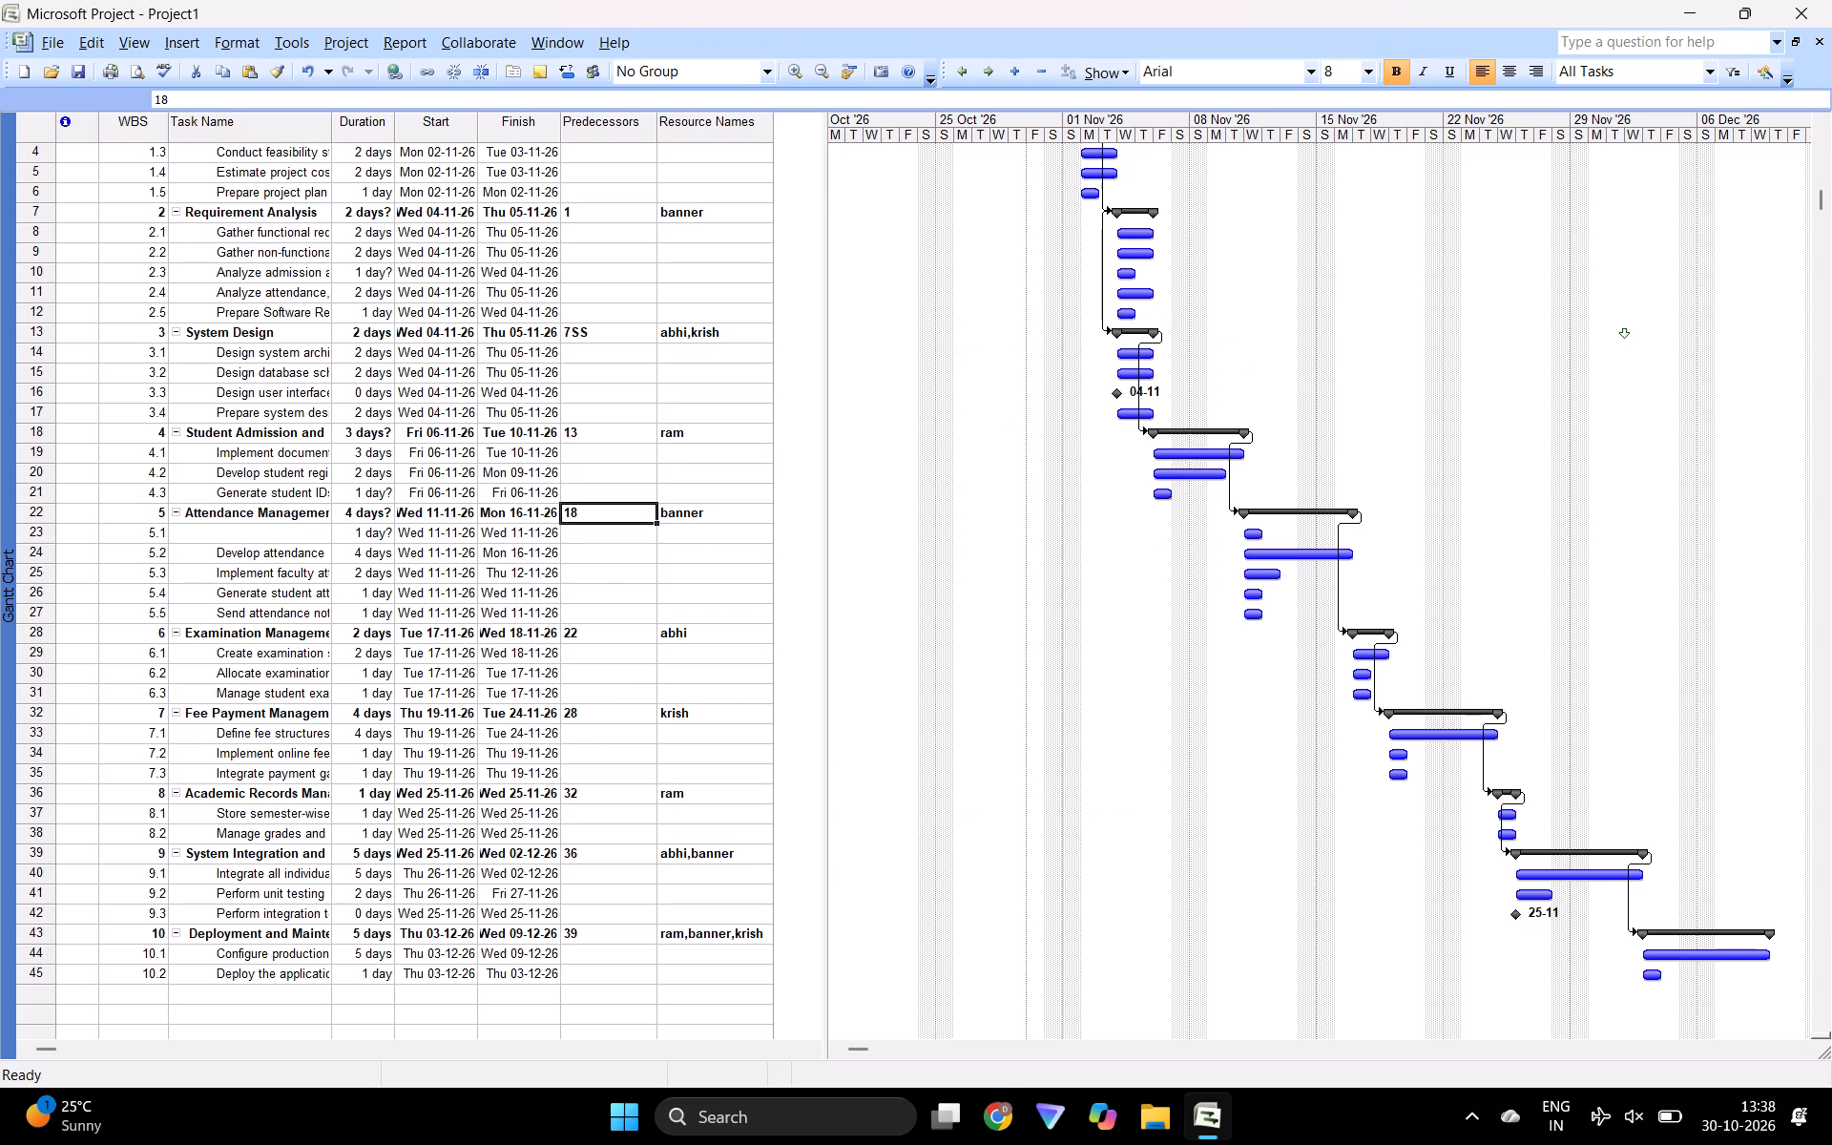
pyautogui.click(585, 513)
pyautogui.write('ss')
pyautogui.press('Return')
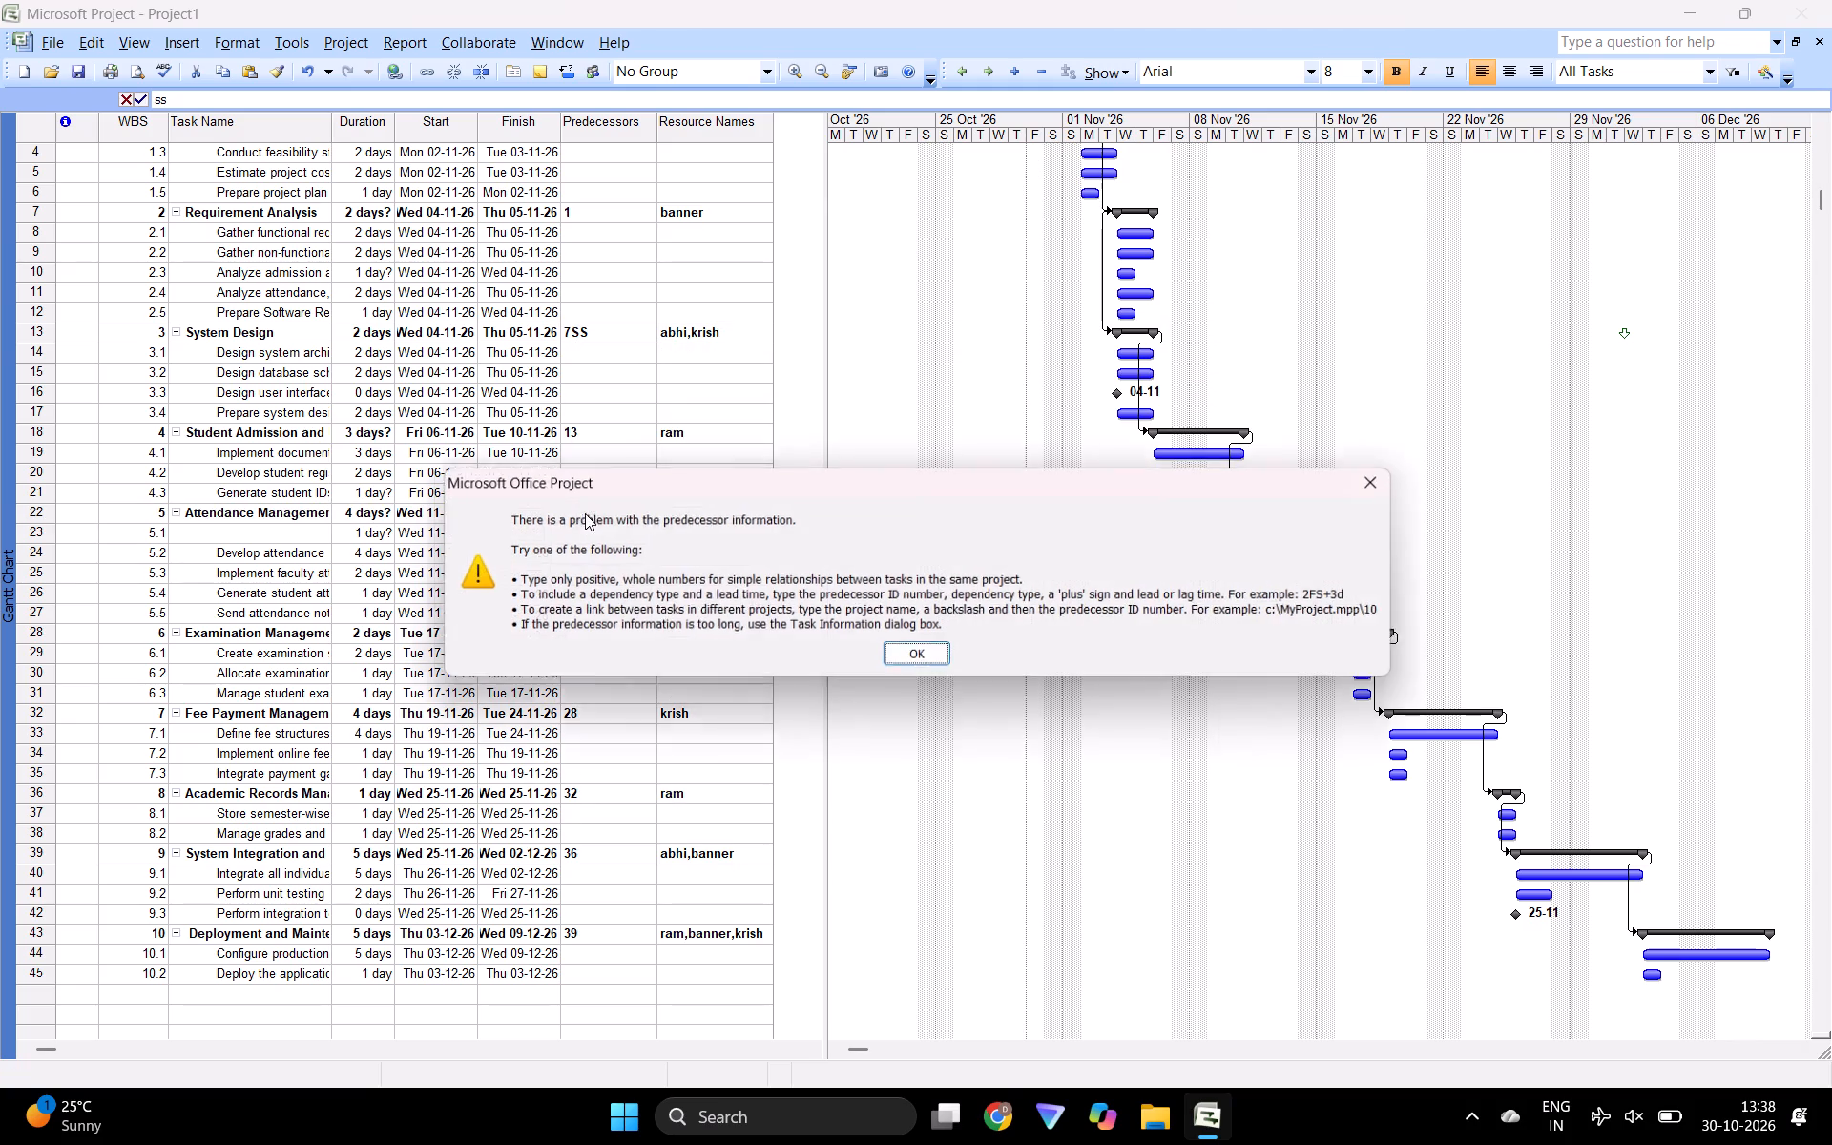
pyautogui.click(913, 662)
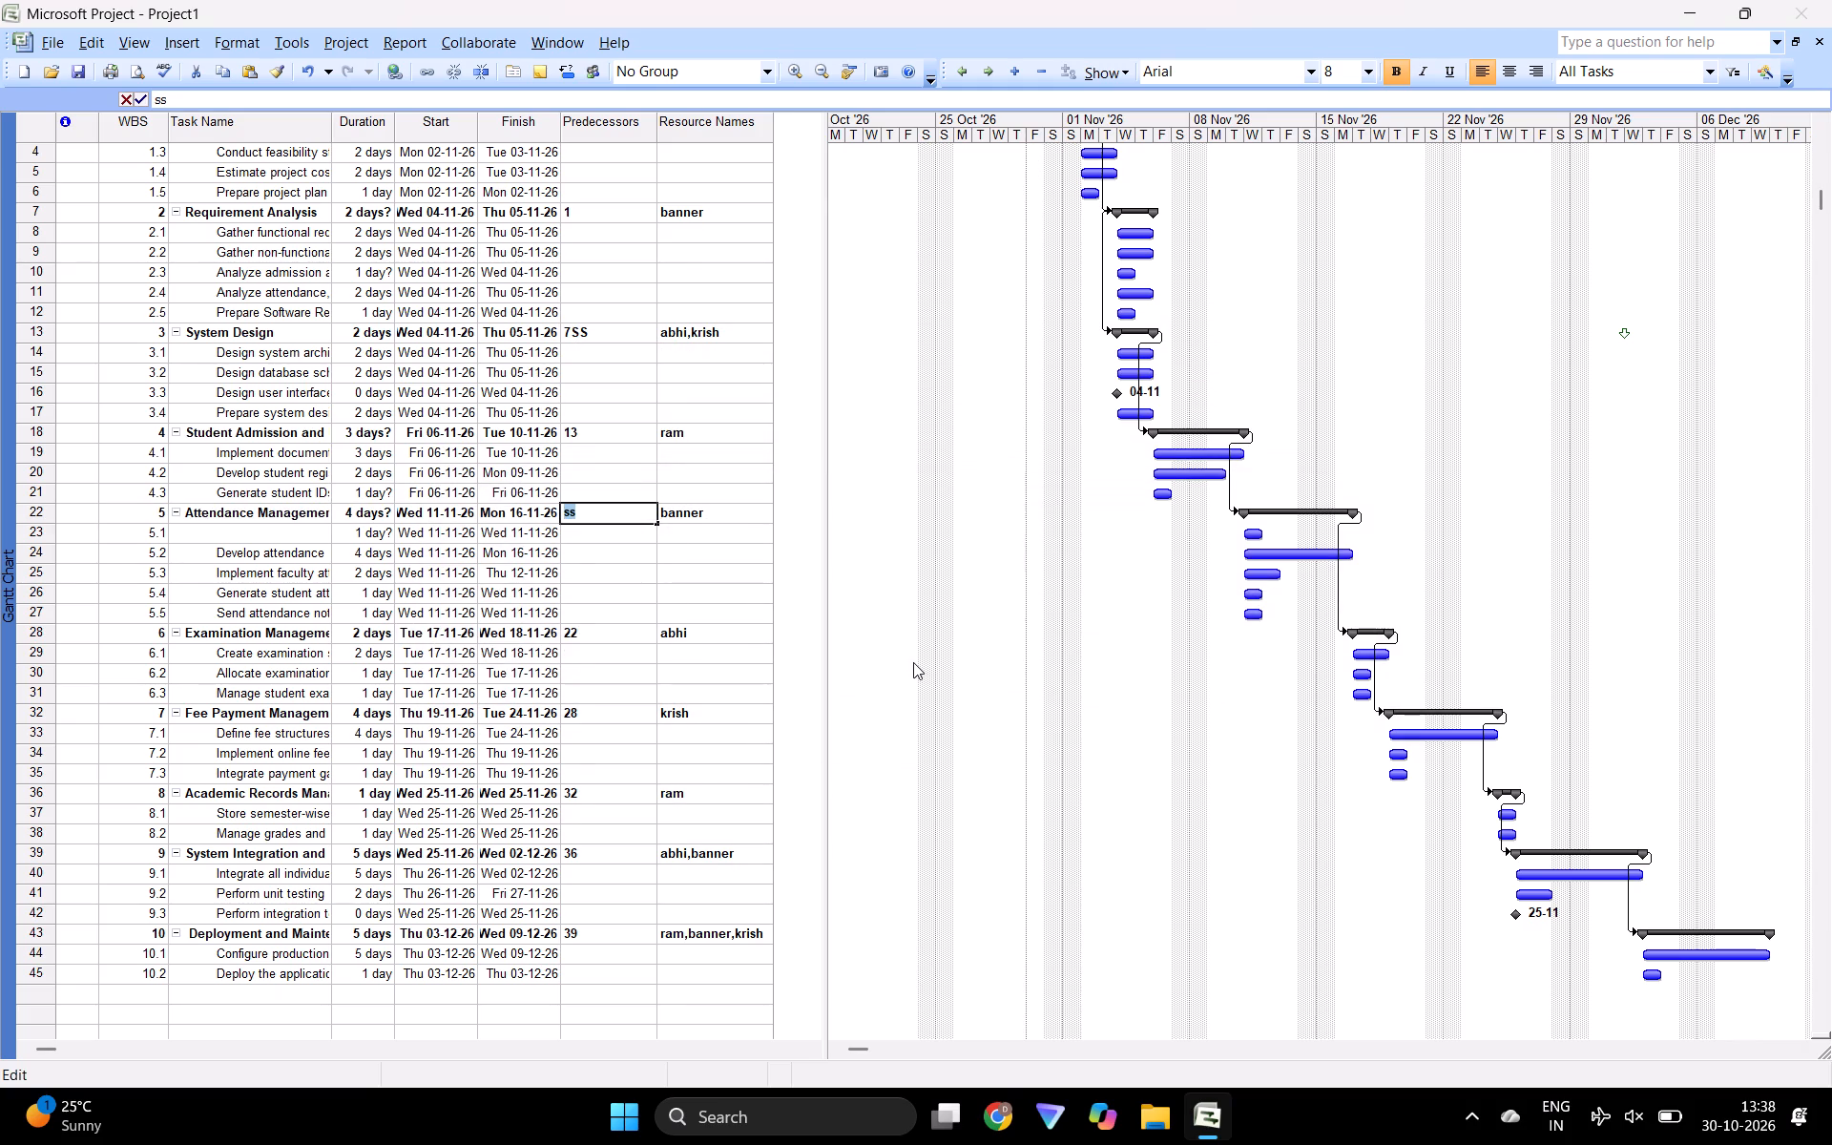
pyautogui.press('BackSpace')
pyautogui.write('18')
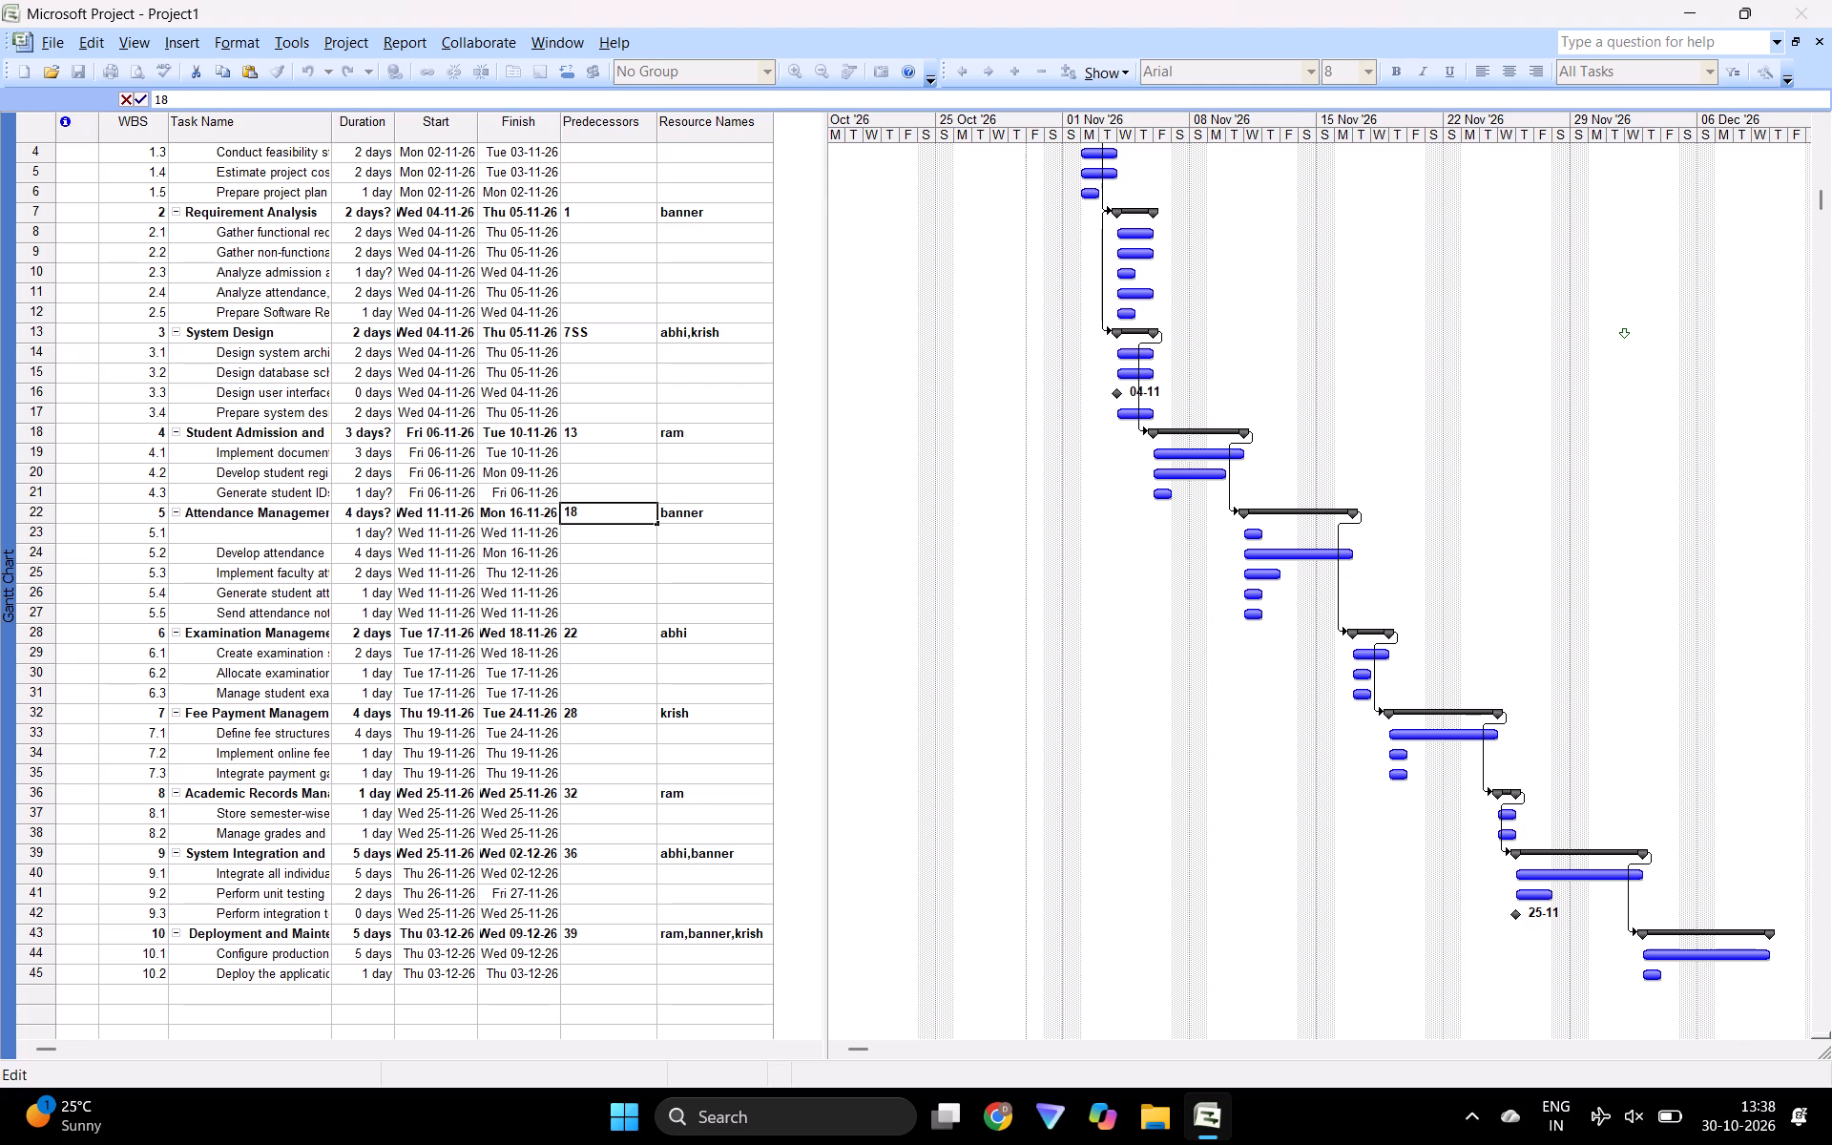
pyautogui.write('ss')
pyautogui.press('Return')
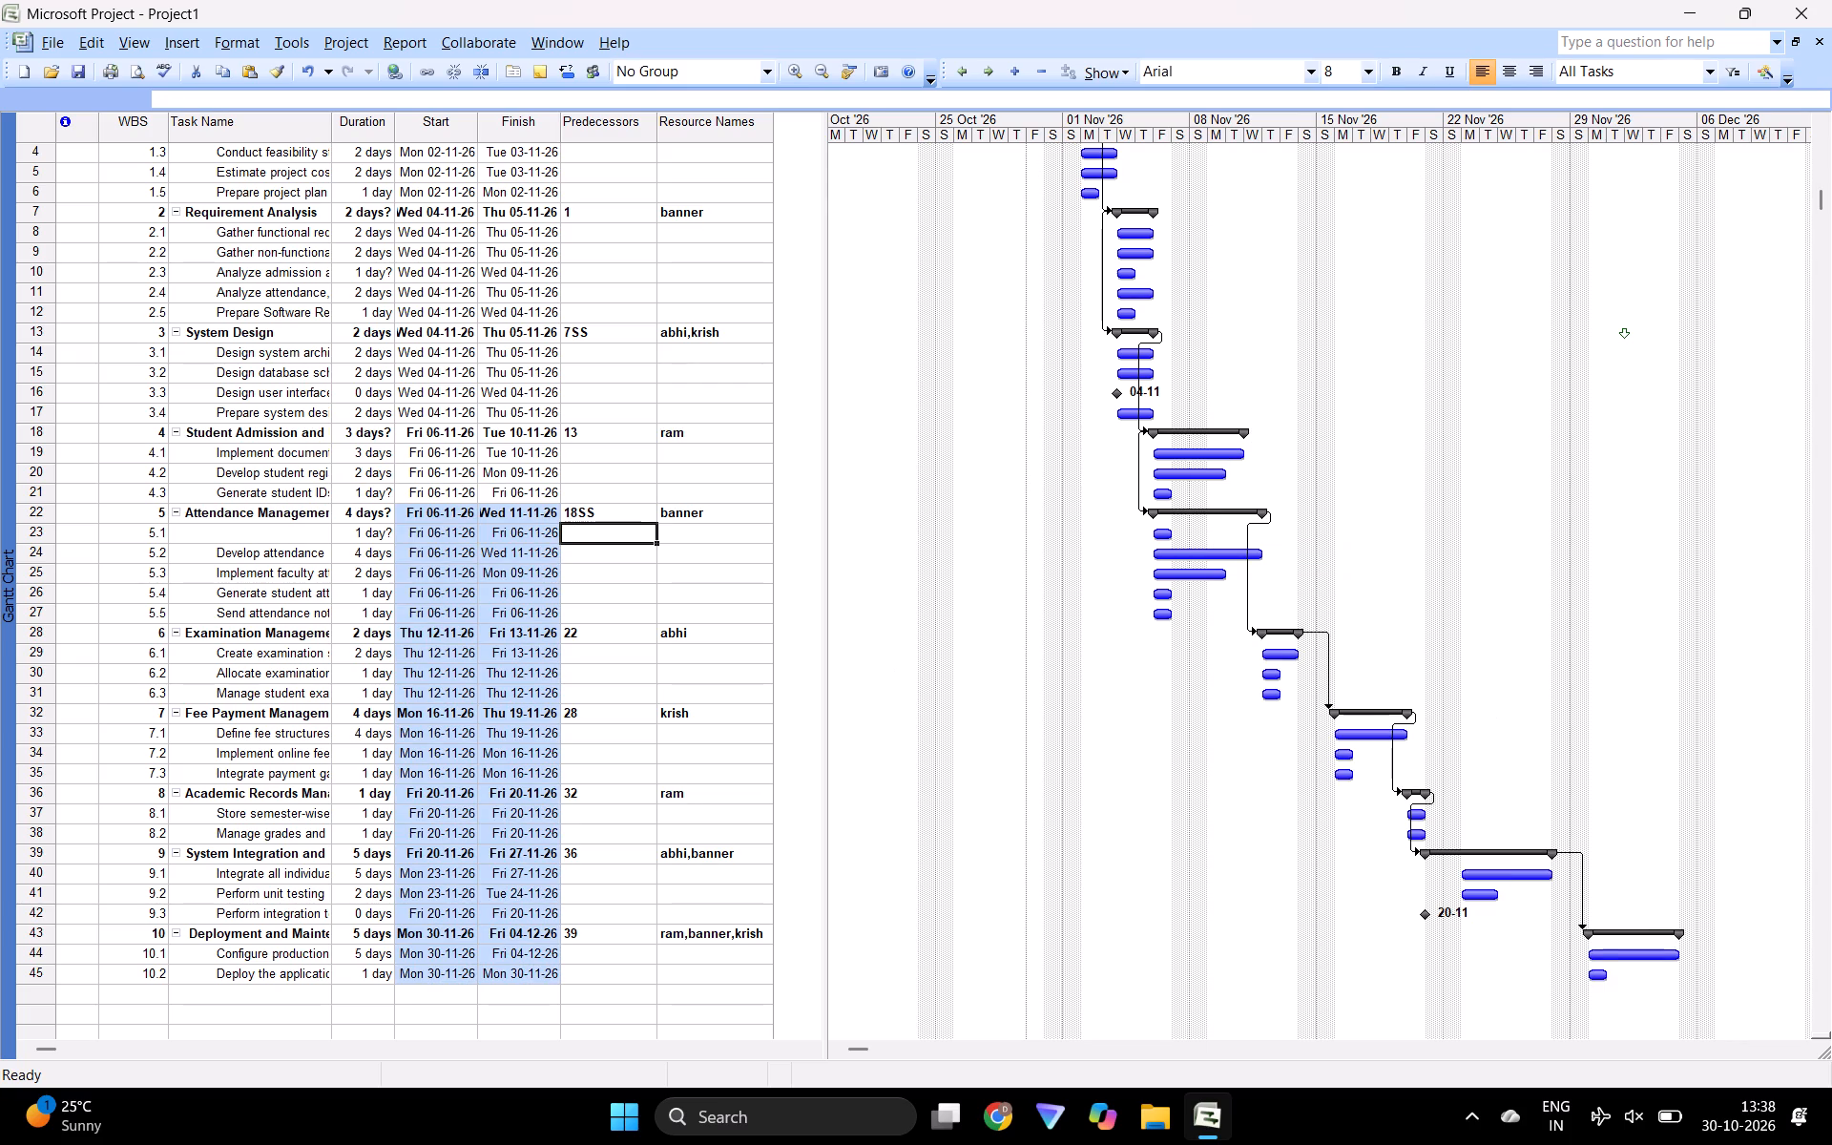
# Set the Examination Management summary task's predecessor to 22FS for a finish-to-start link.
pyautogui.click(603, 636)
pyautogui.click(603, 636)
pyautogui.rightClick(603, 636)
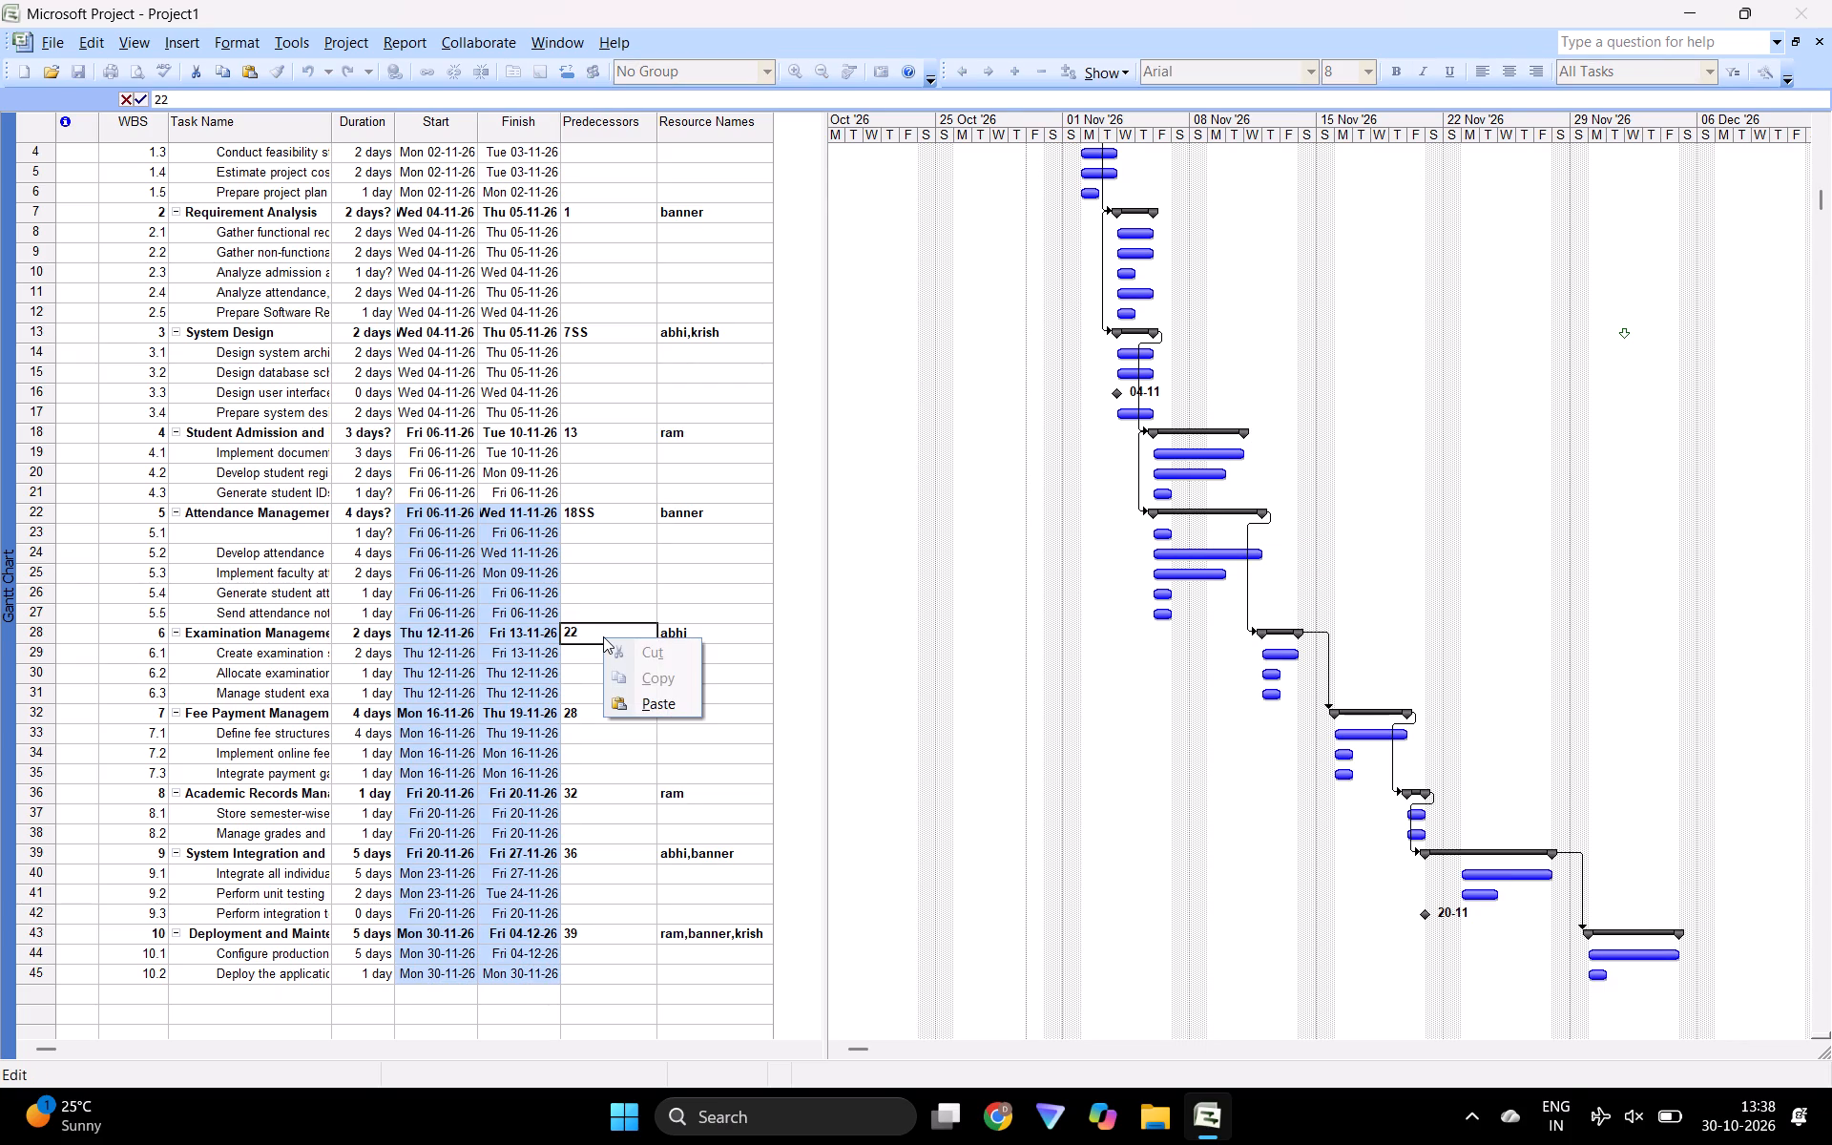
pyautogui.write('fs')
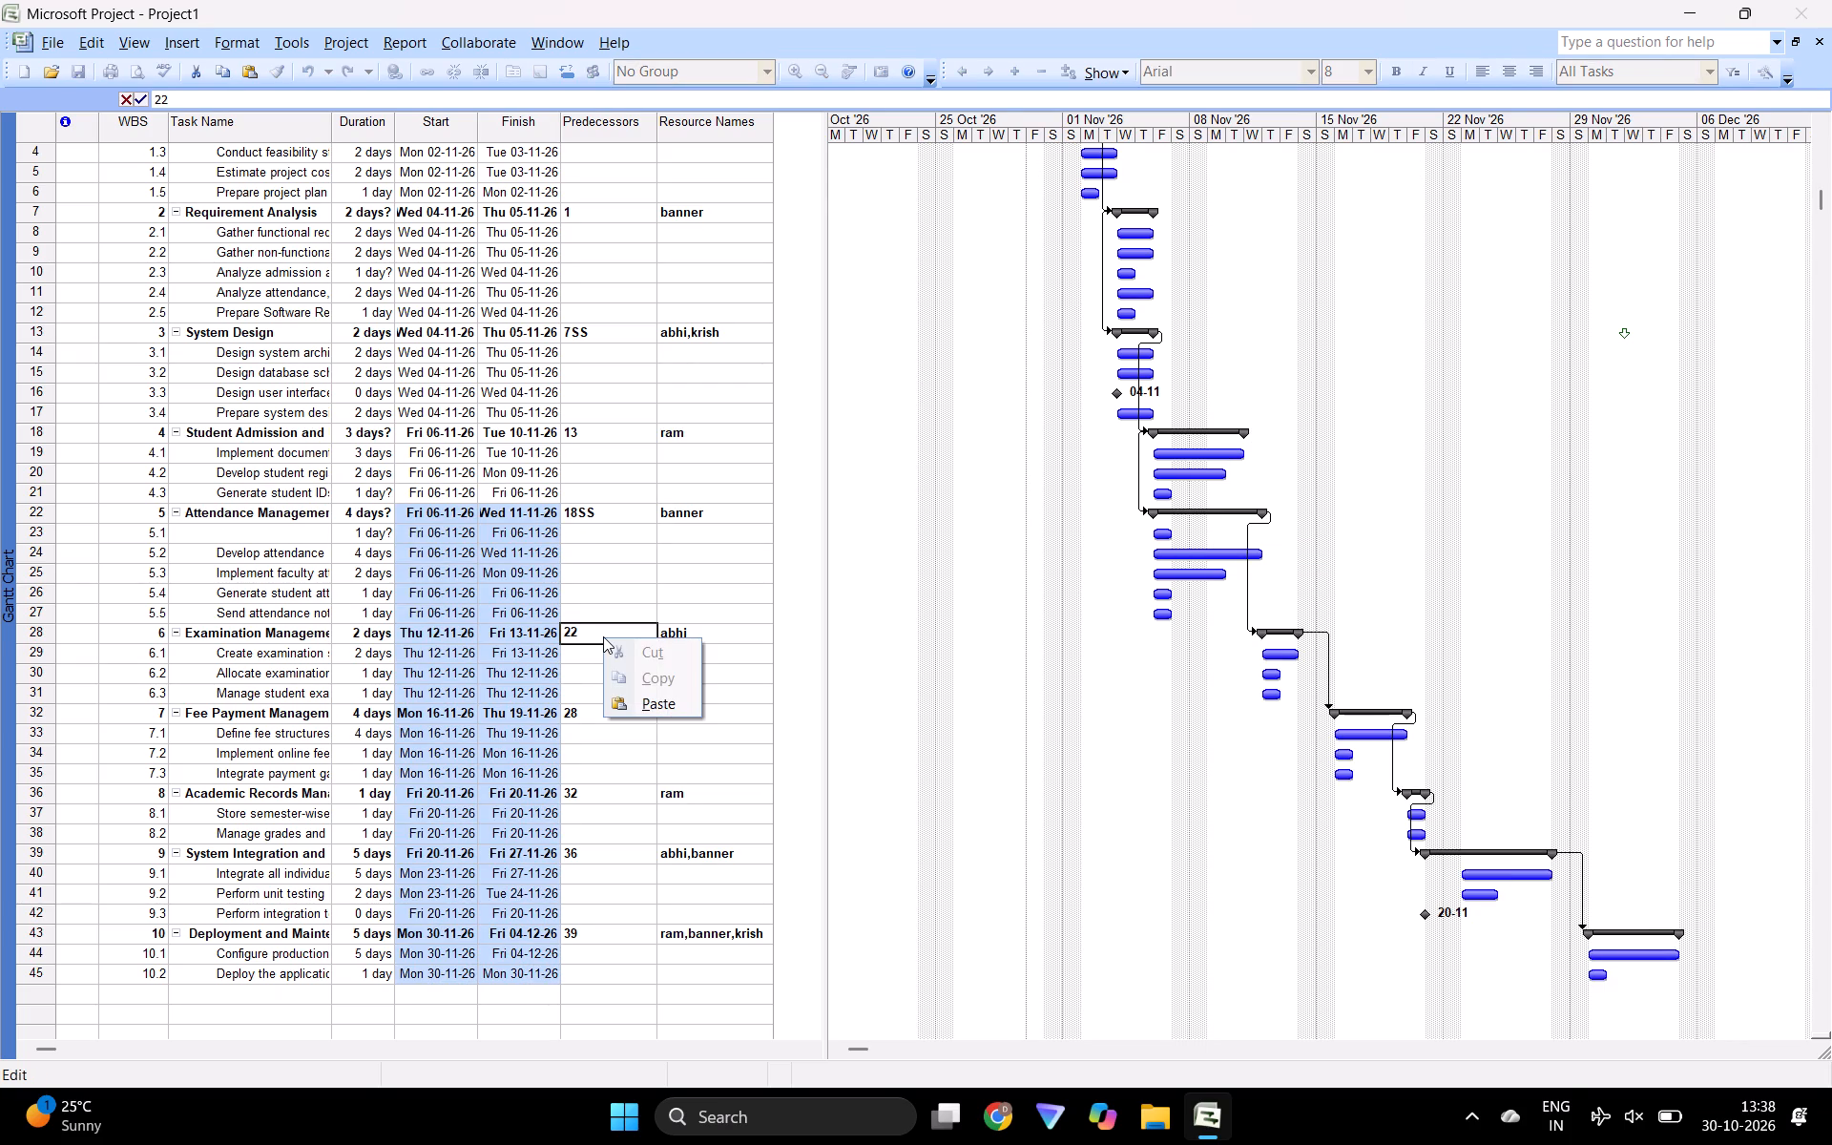
pyautogui.click(603, 636)
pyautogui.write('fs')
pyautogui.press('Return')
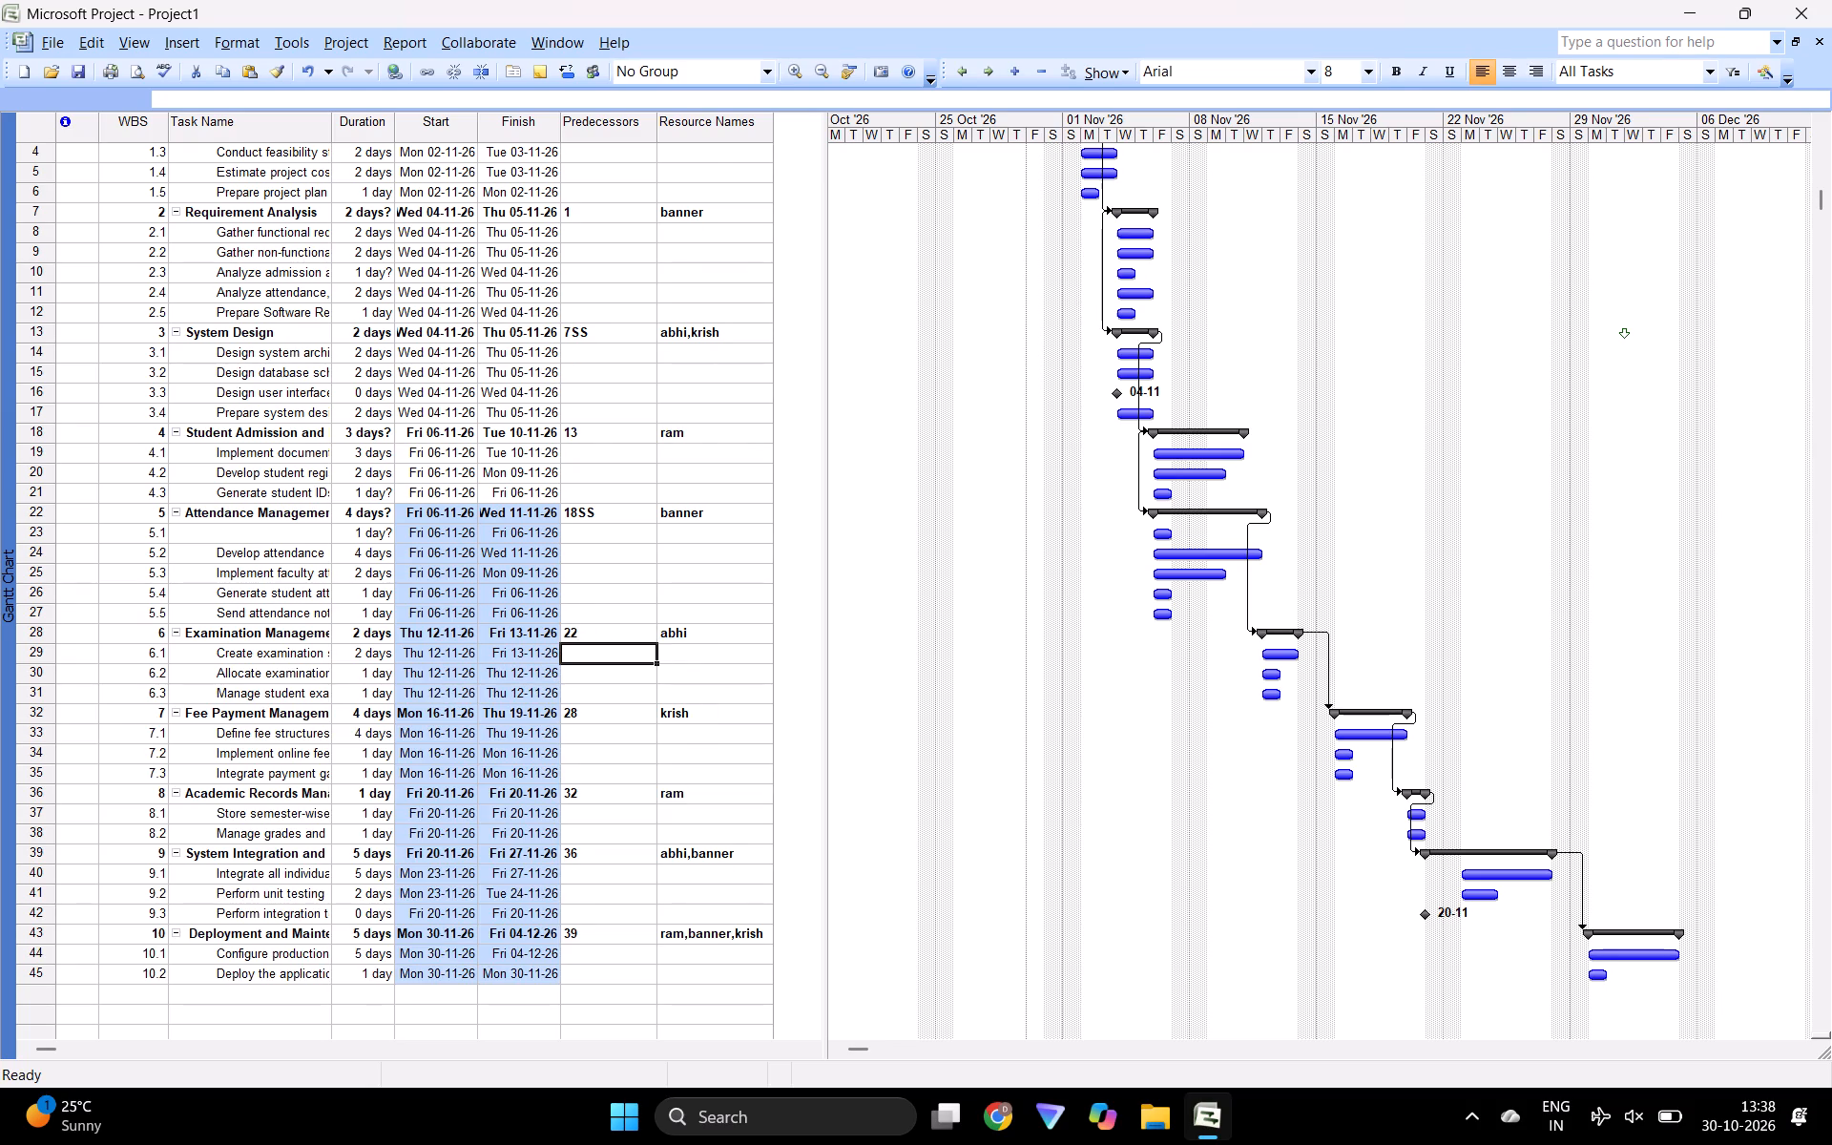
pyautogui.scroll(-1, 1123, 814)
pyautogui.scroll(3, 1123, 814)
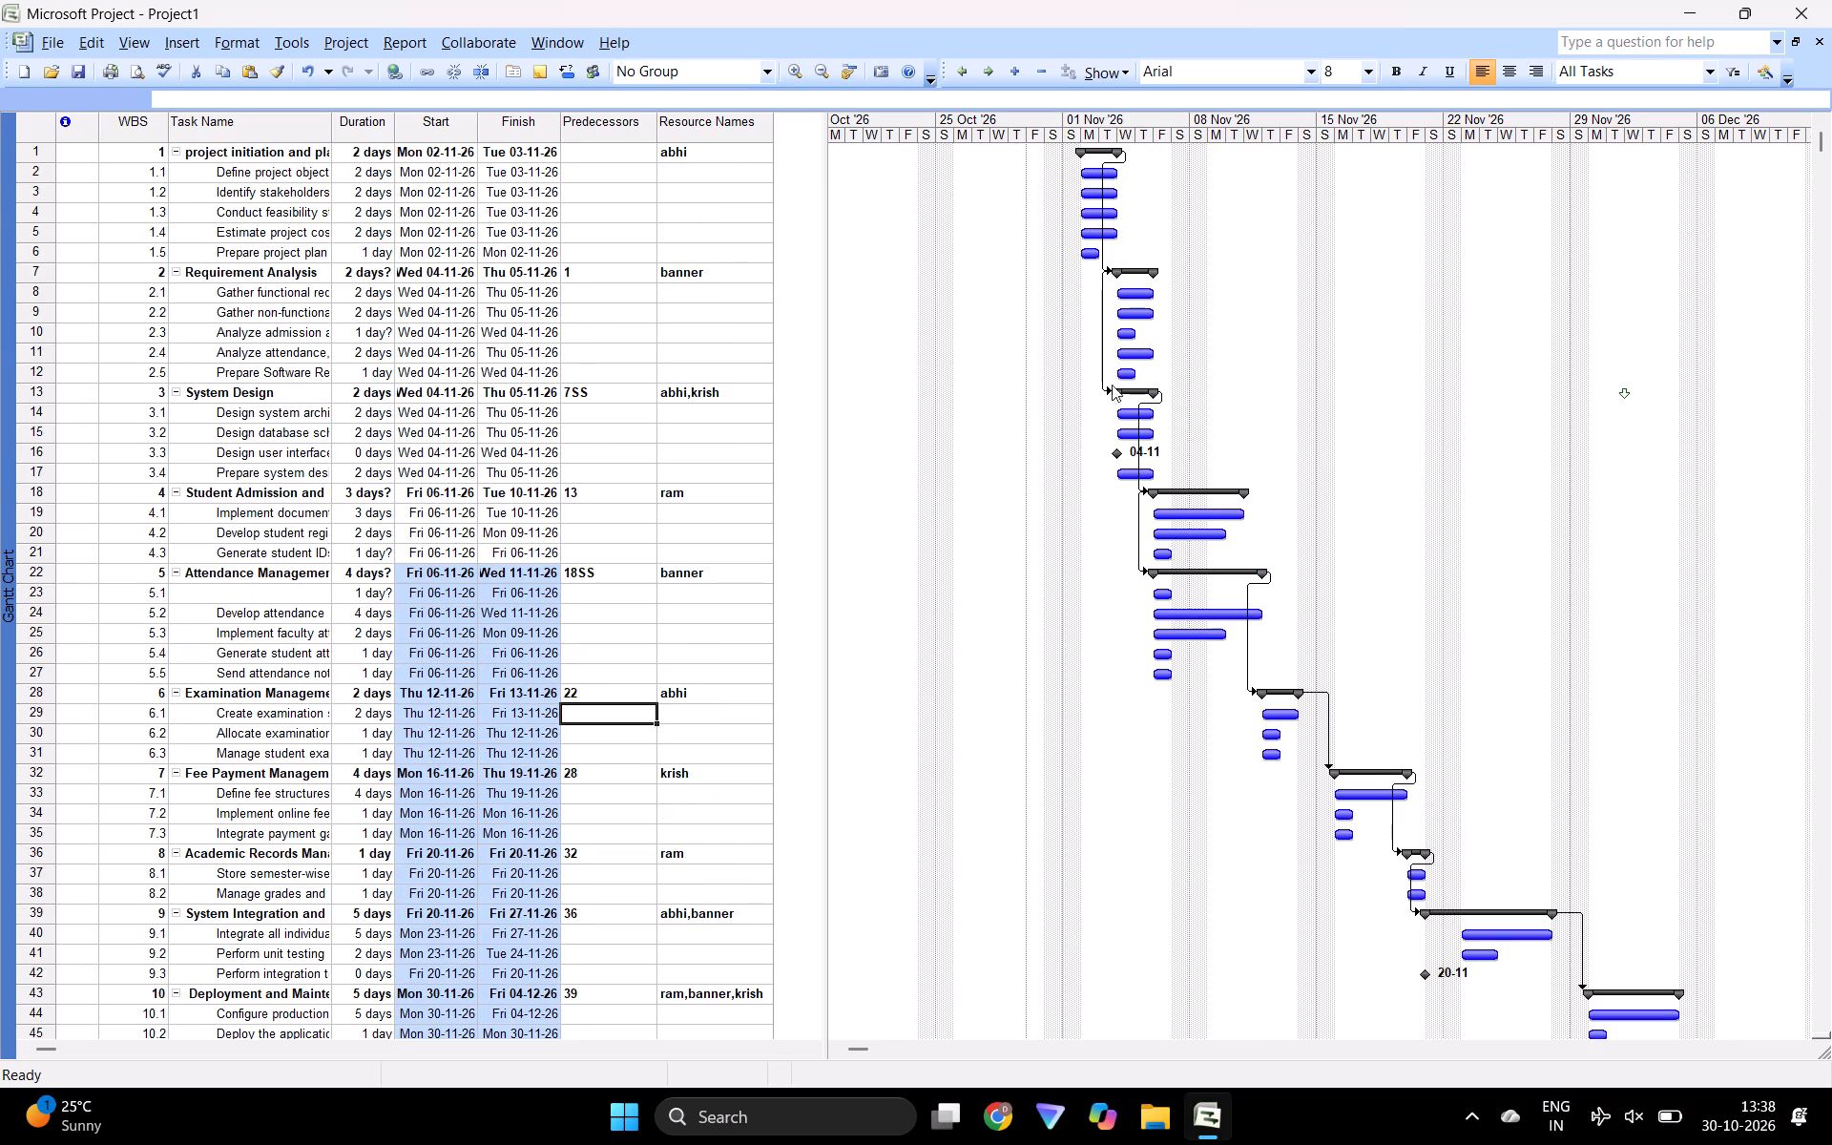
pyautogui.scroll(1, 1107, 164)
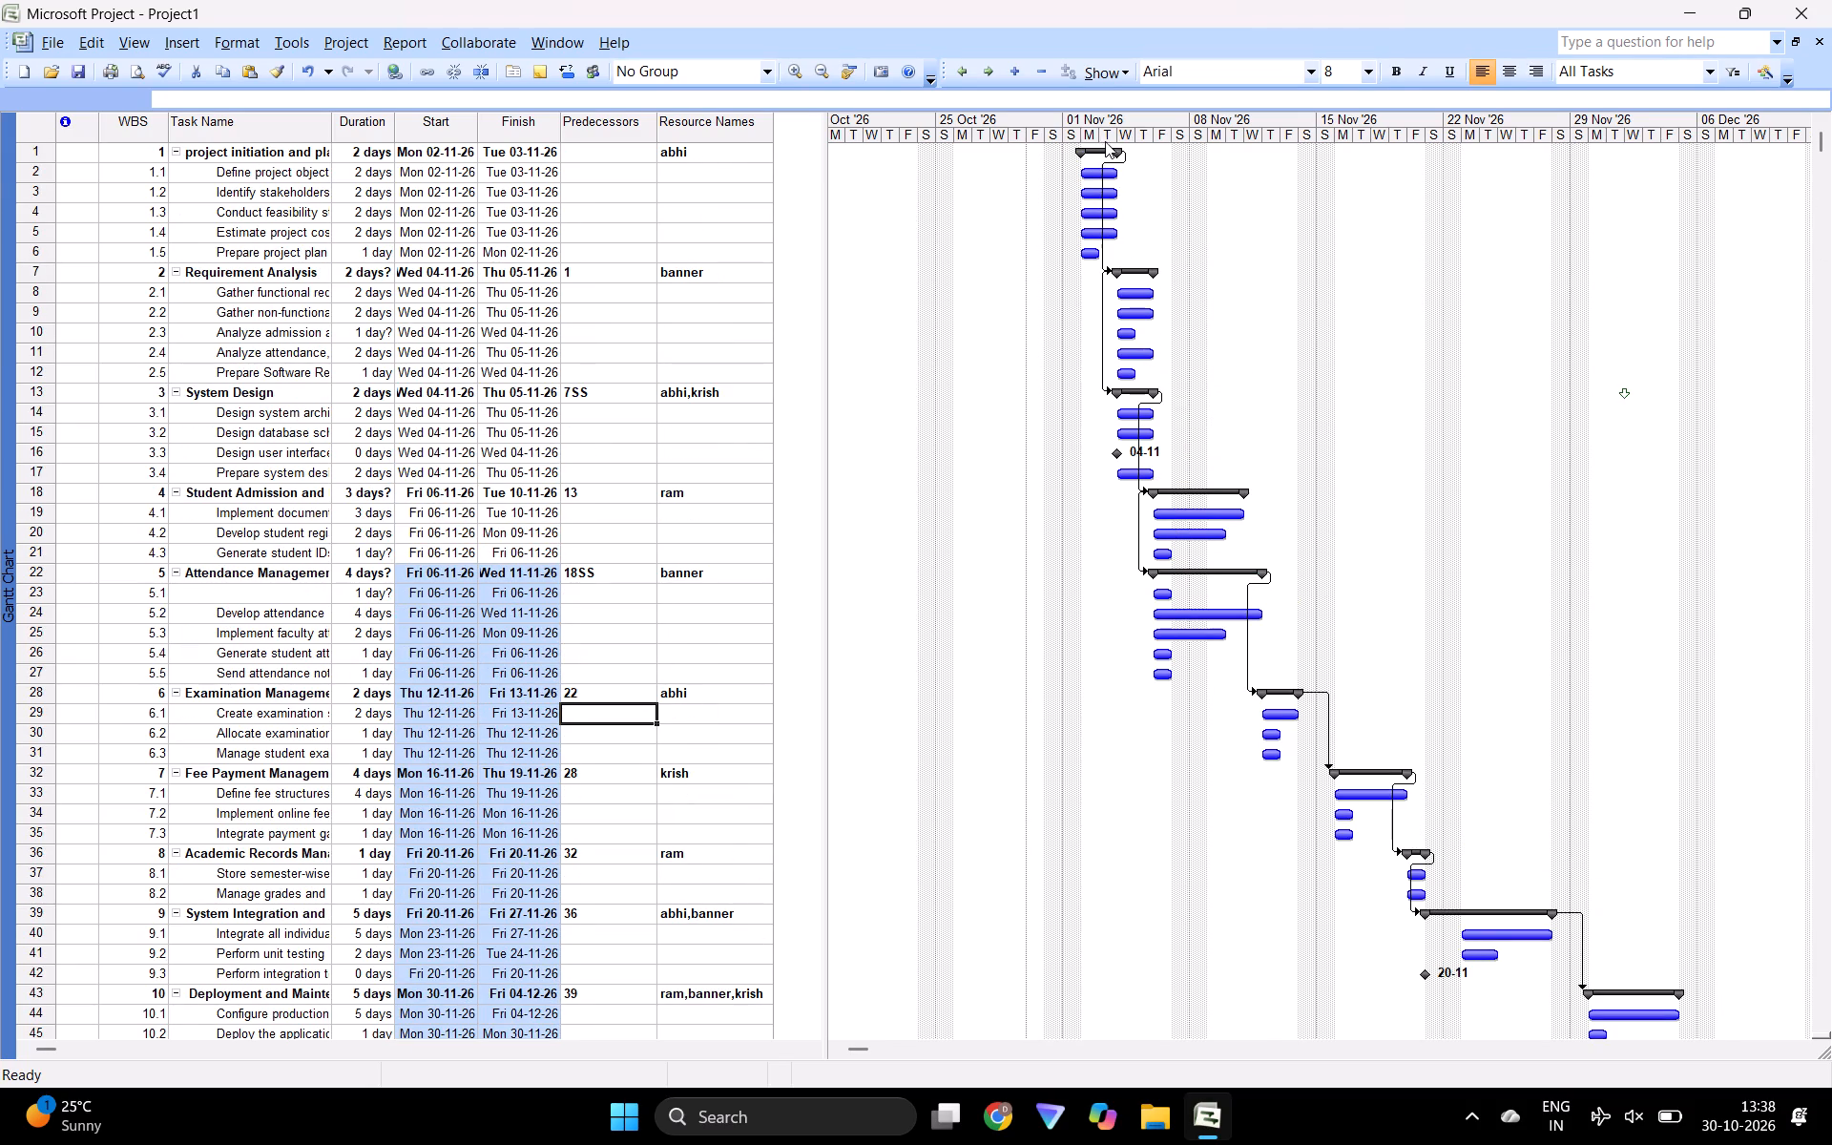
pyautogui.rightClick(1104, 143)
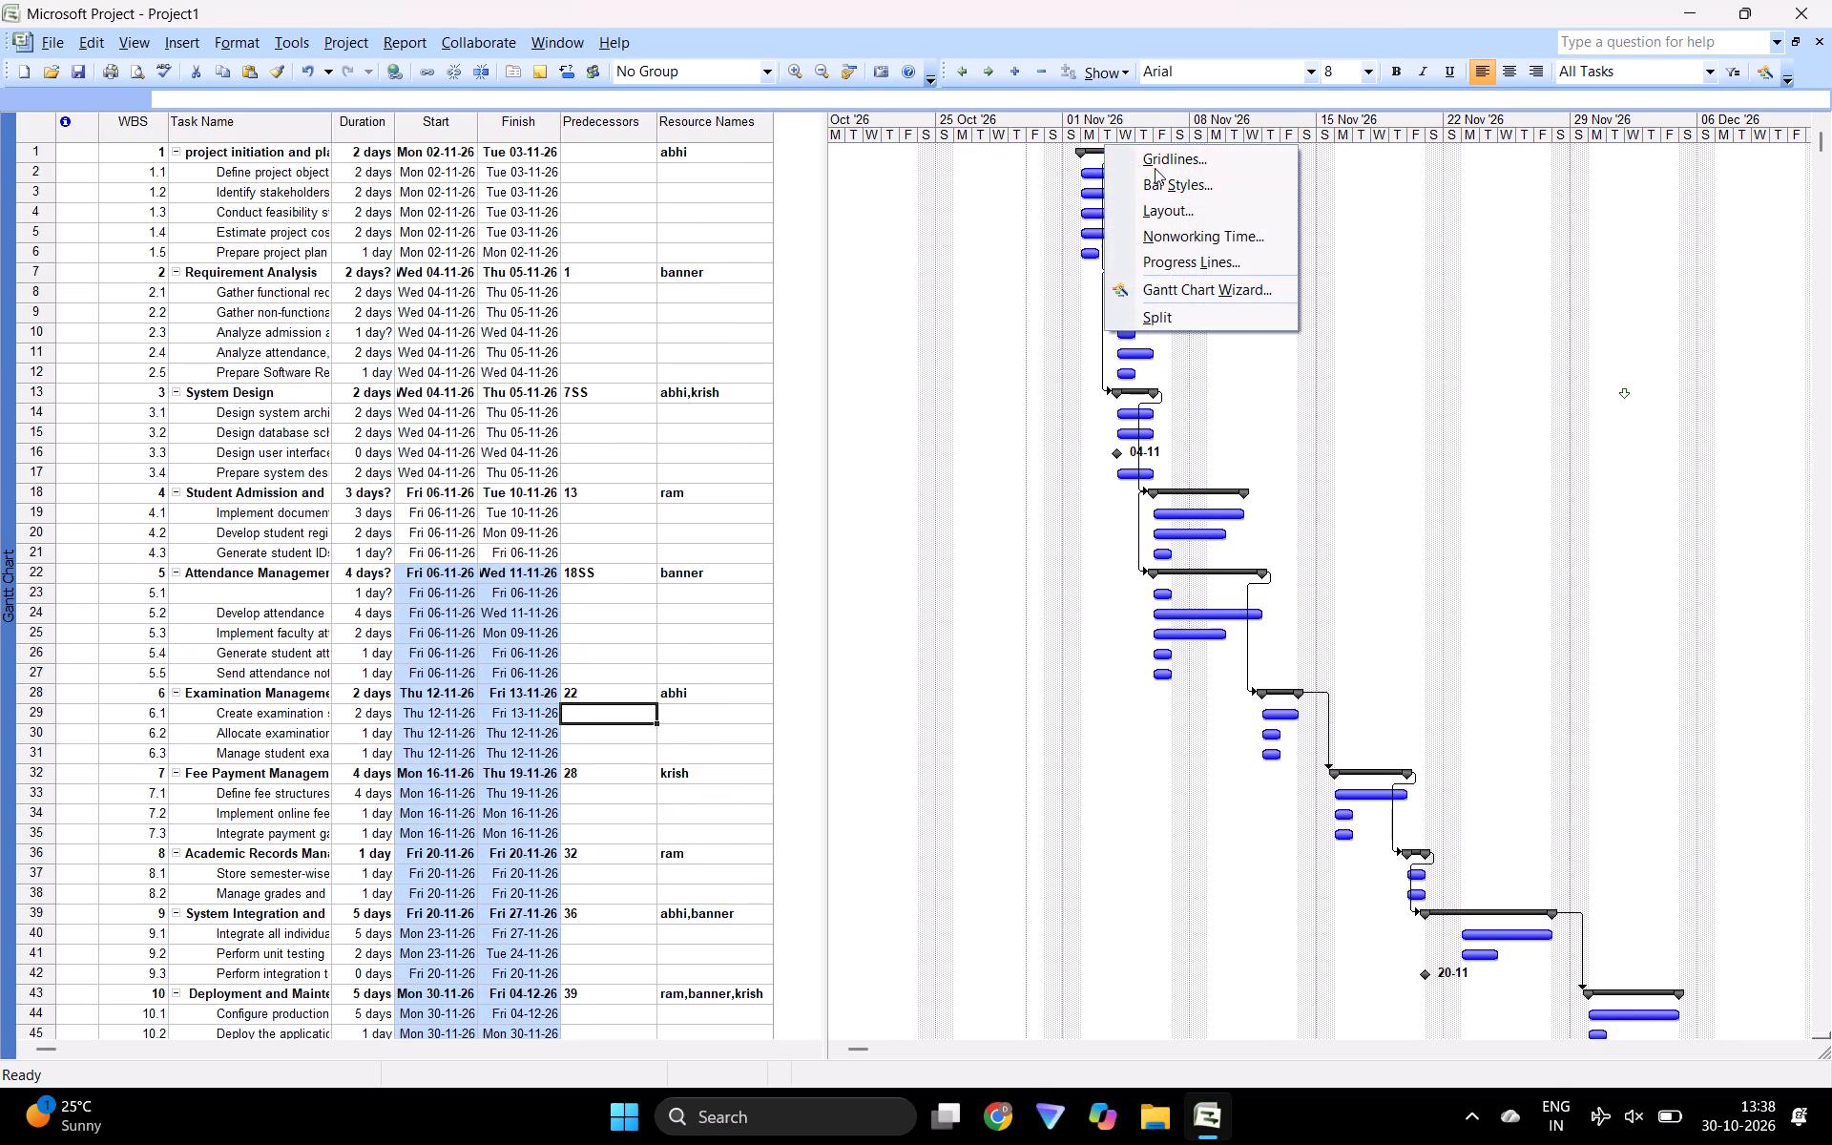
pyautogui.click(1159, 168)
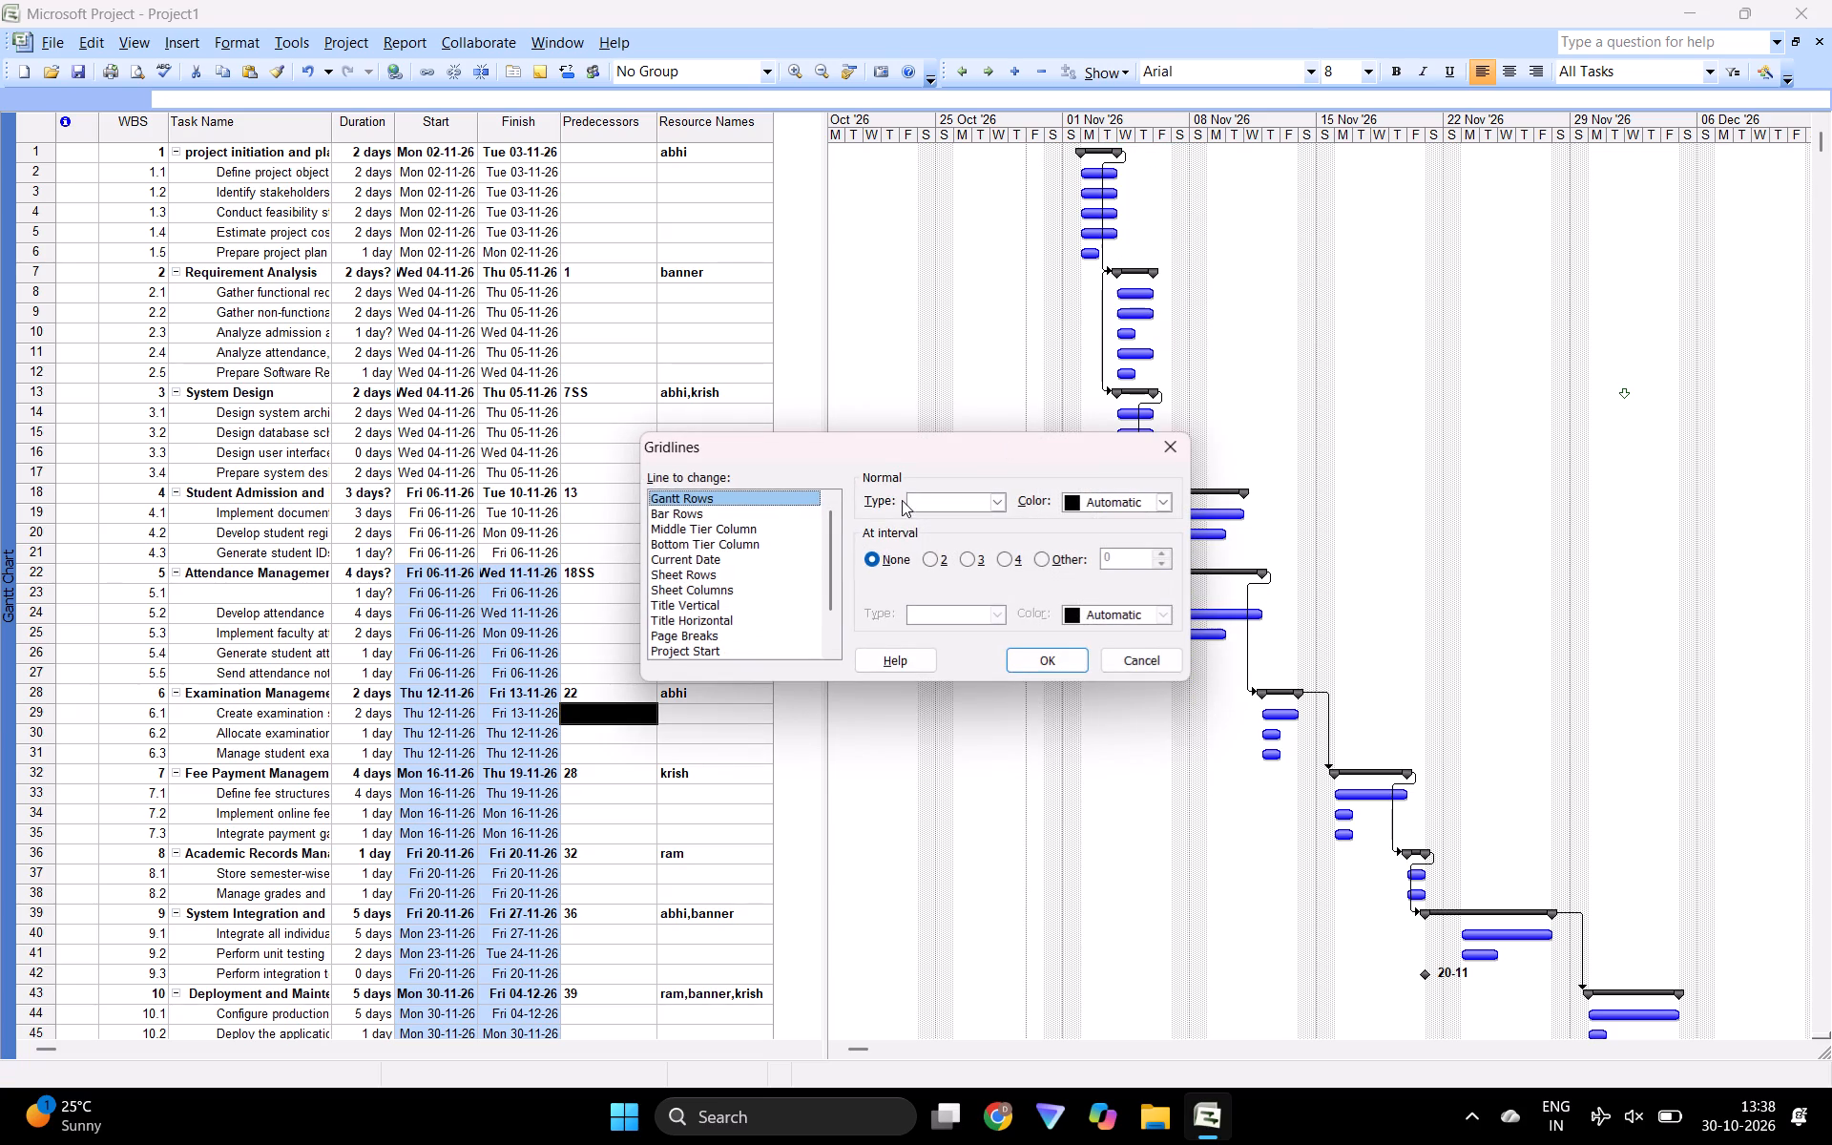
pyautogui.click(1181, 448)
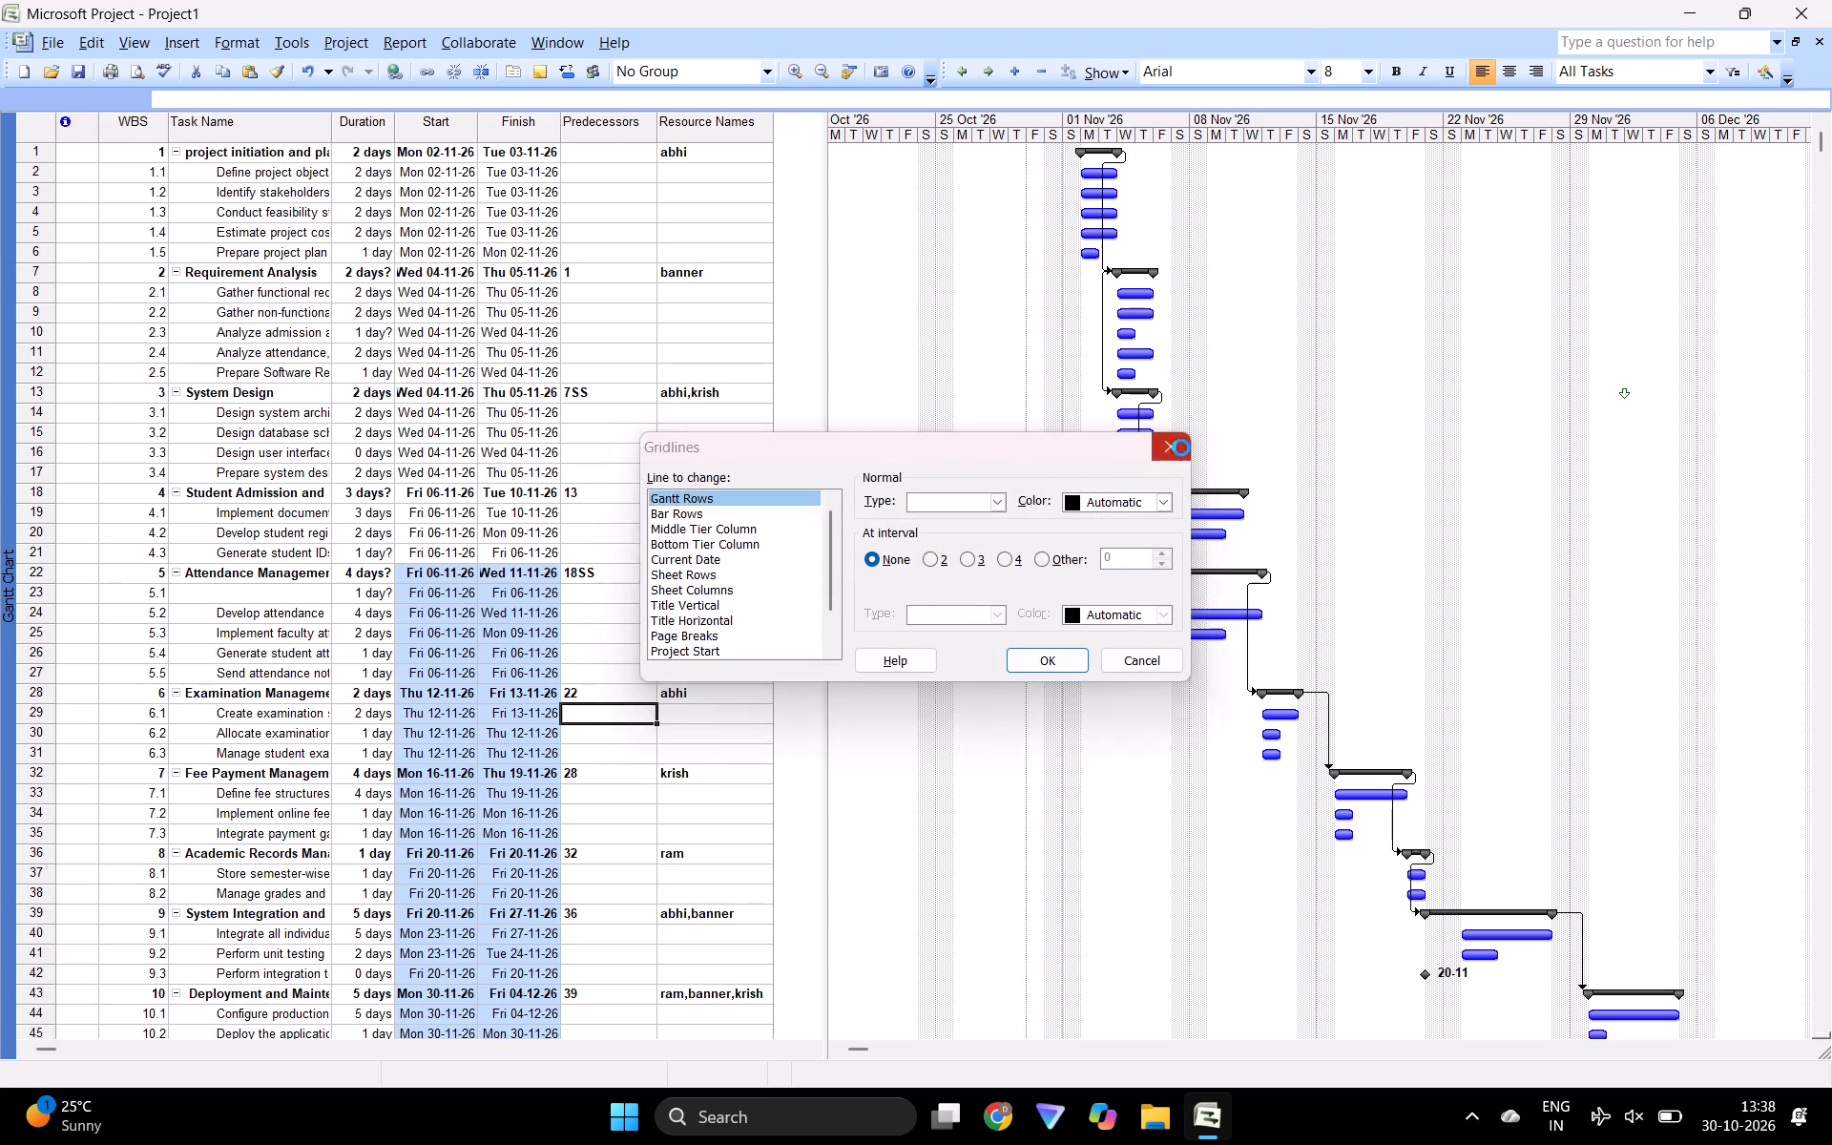
# Mark the project initiation and planning summary task as a milestone in its task information.
pyautogui.rightClick(1114, 150)
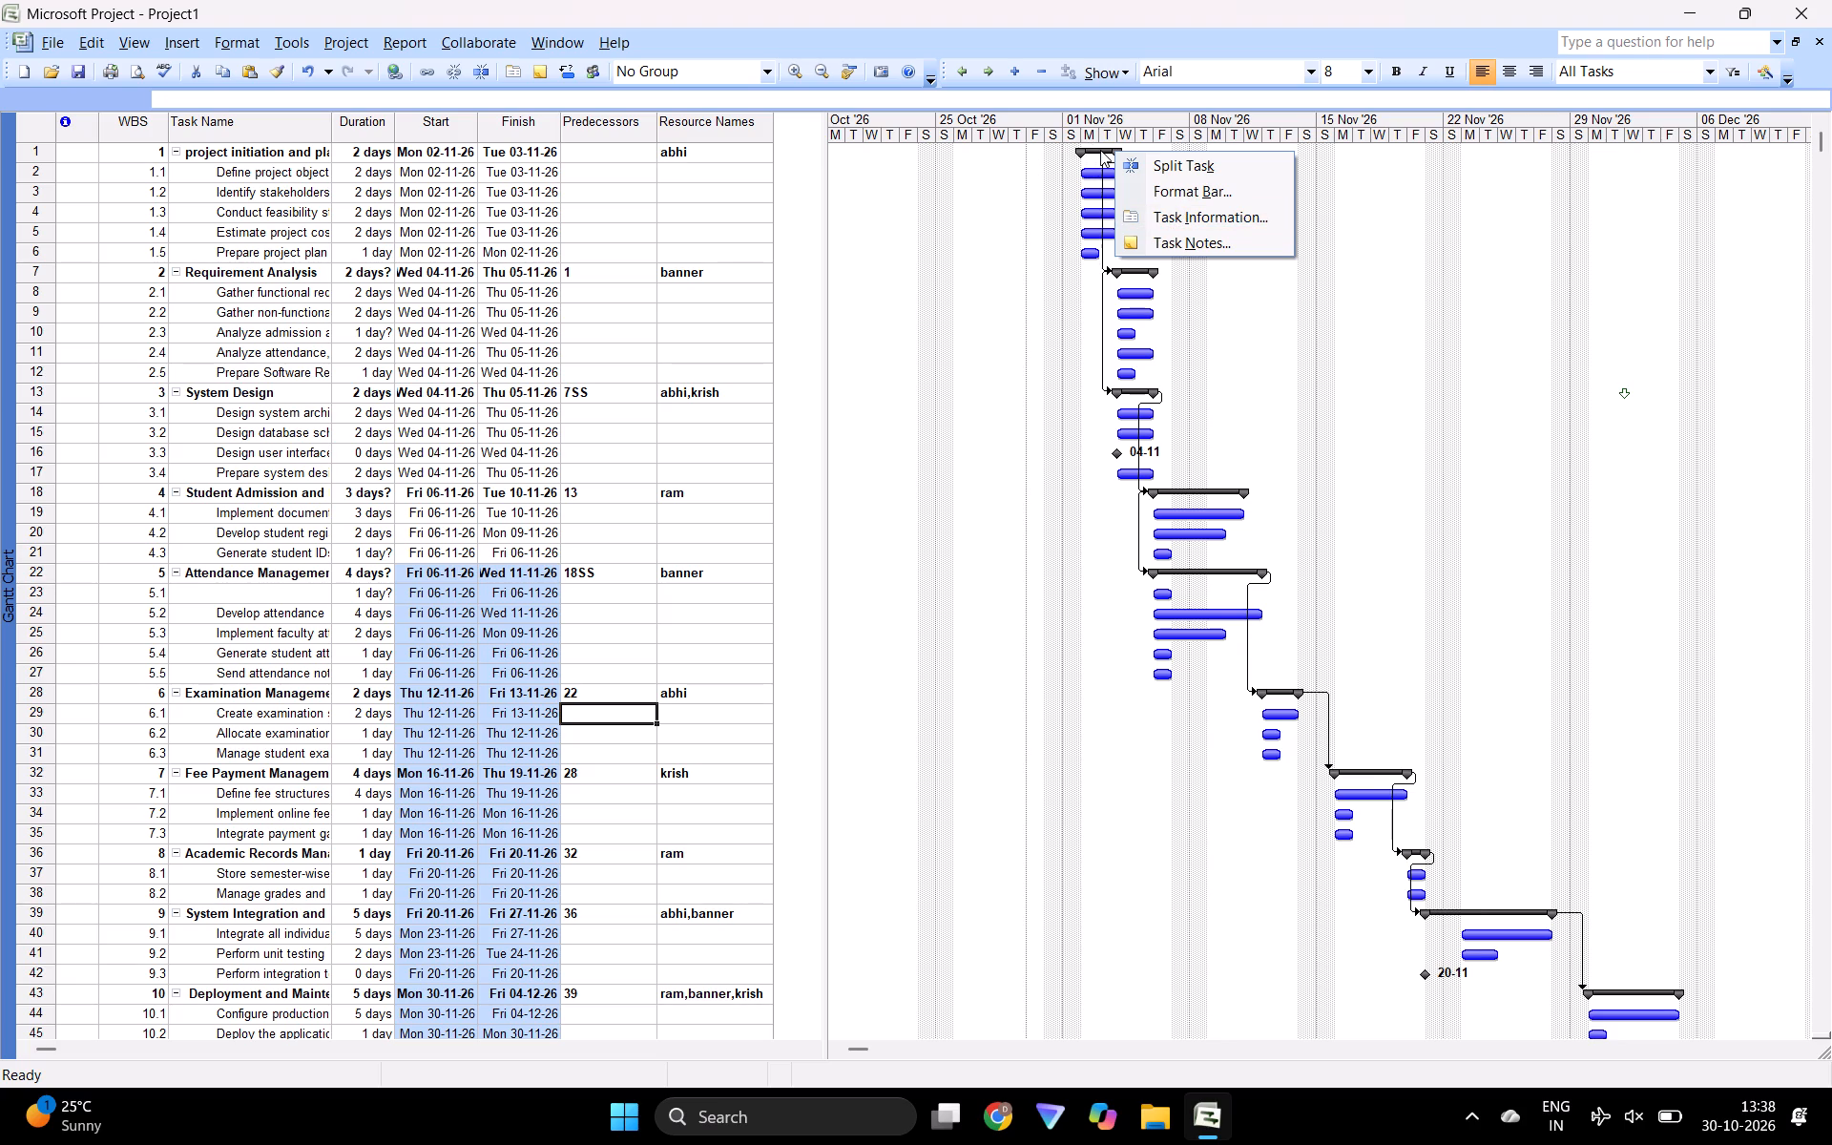
pyautogui.rightClick(1100, 150)
pyautogui.click(1178, 226)
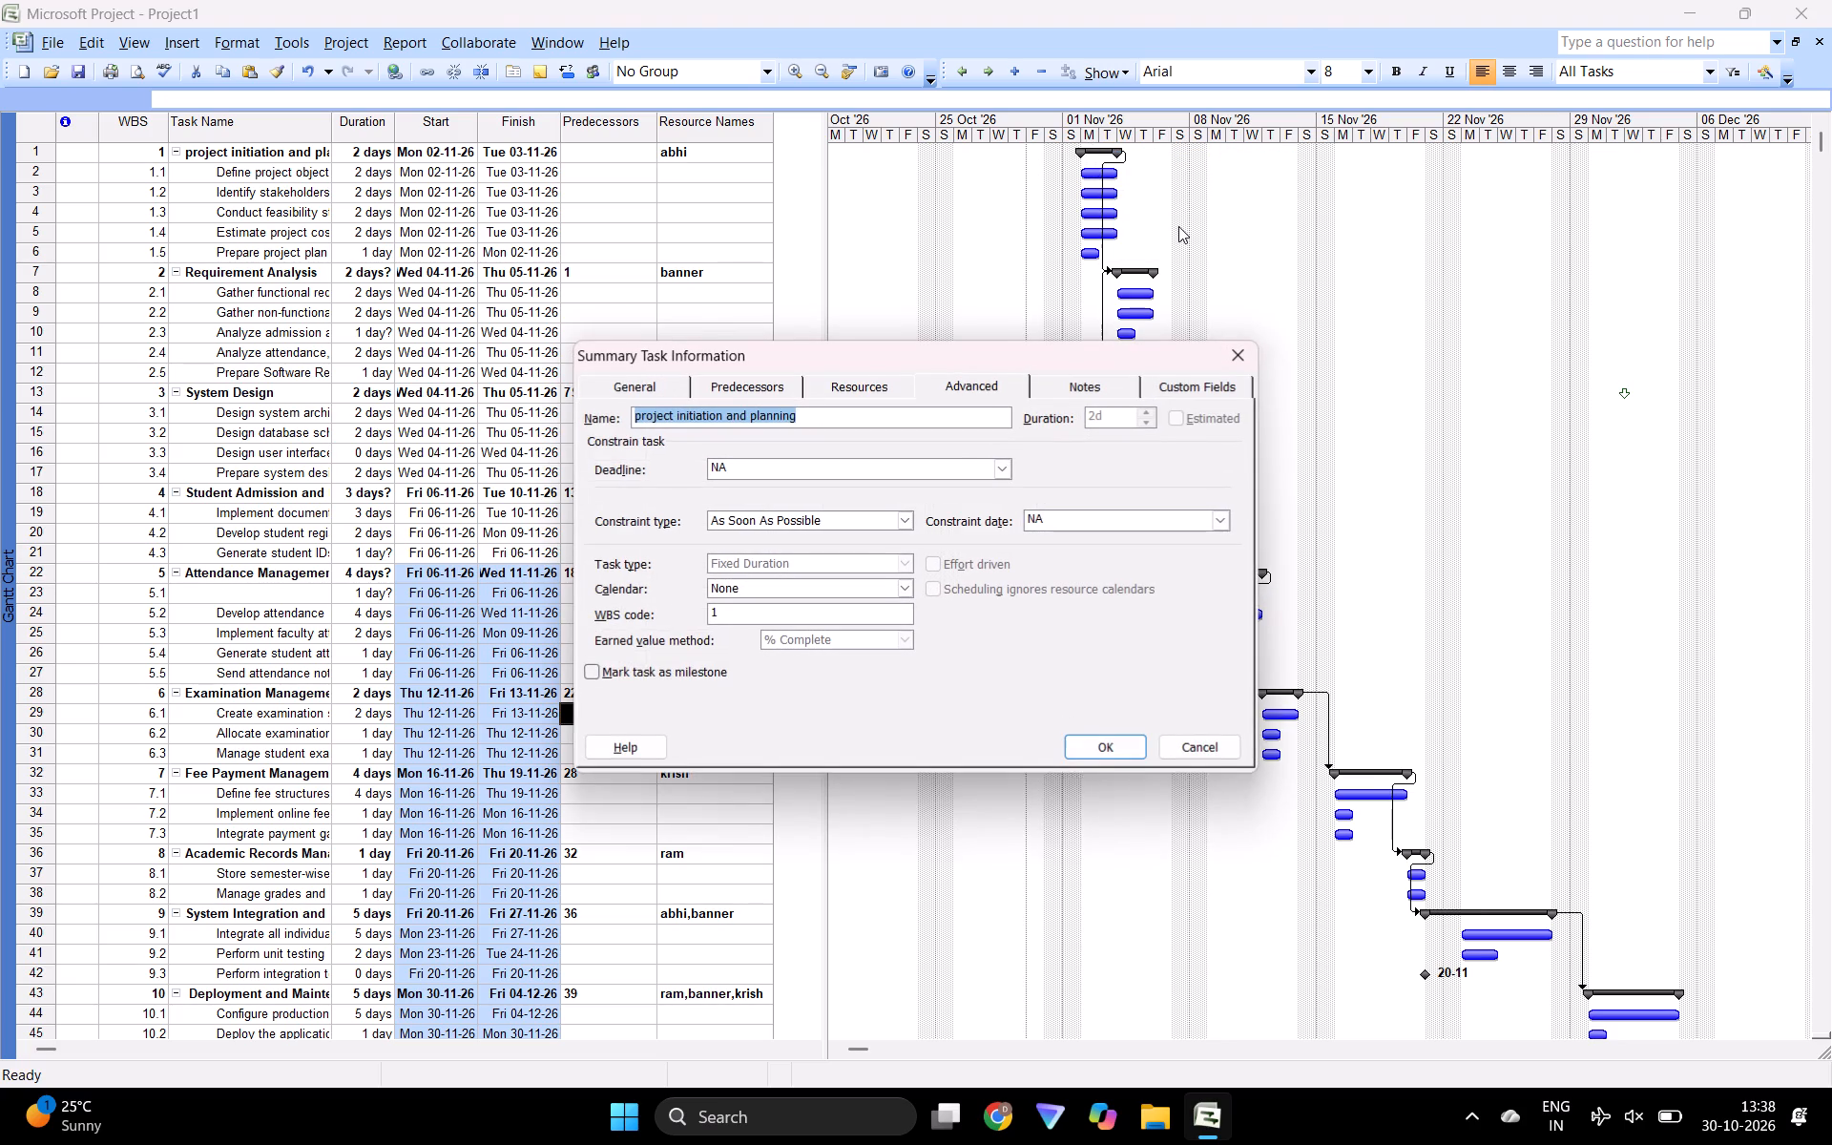
pyautogui.click(953, 390)
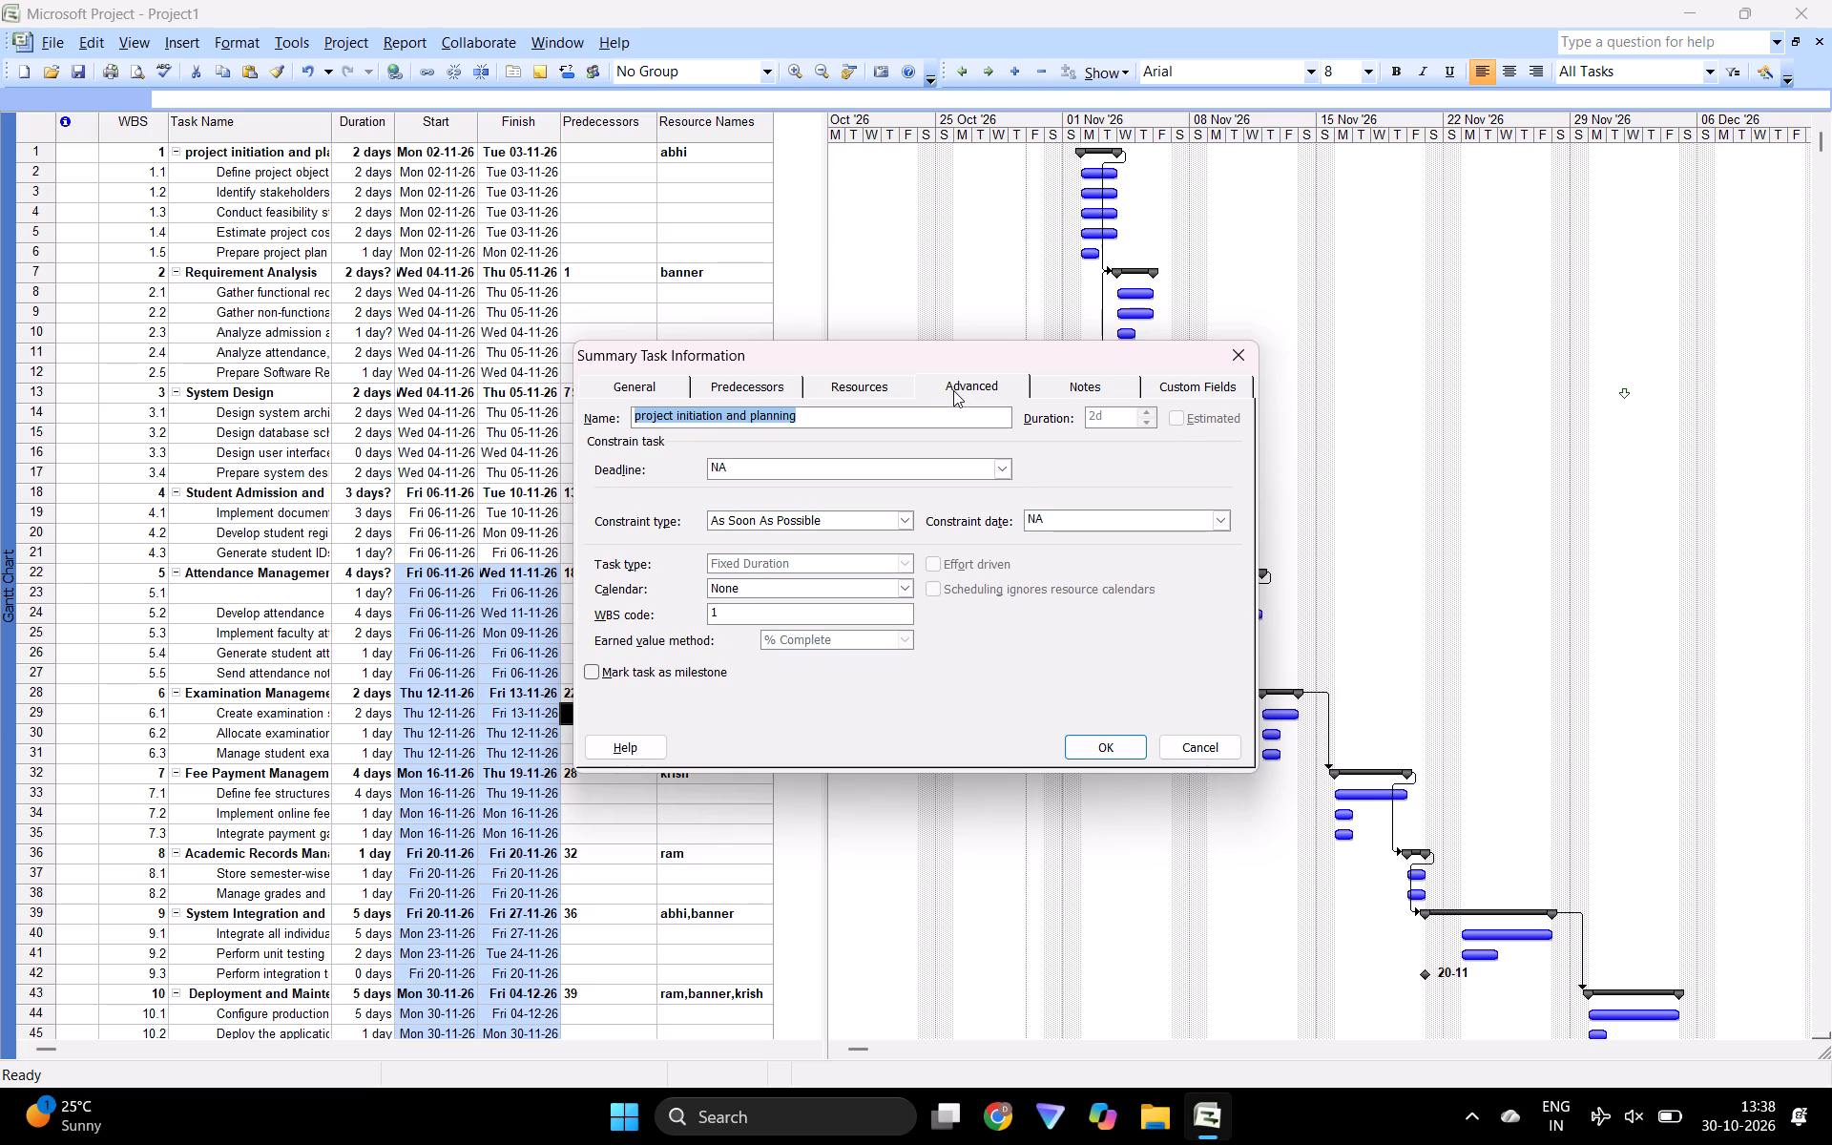
pyautogui.click(941, 392)
pyautogui.doubleClick(927, 437)
pyautogui.tripleClick(950, 389)
pyautogui.click(950, 389)
pyautogui.click(596, 671)
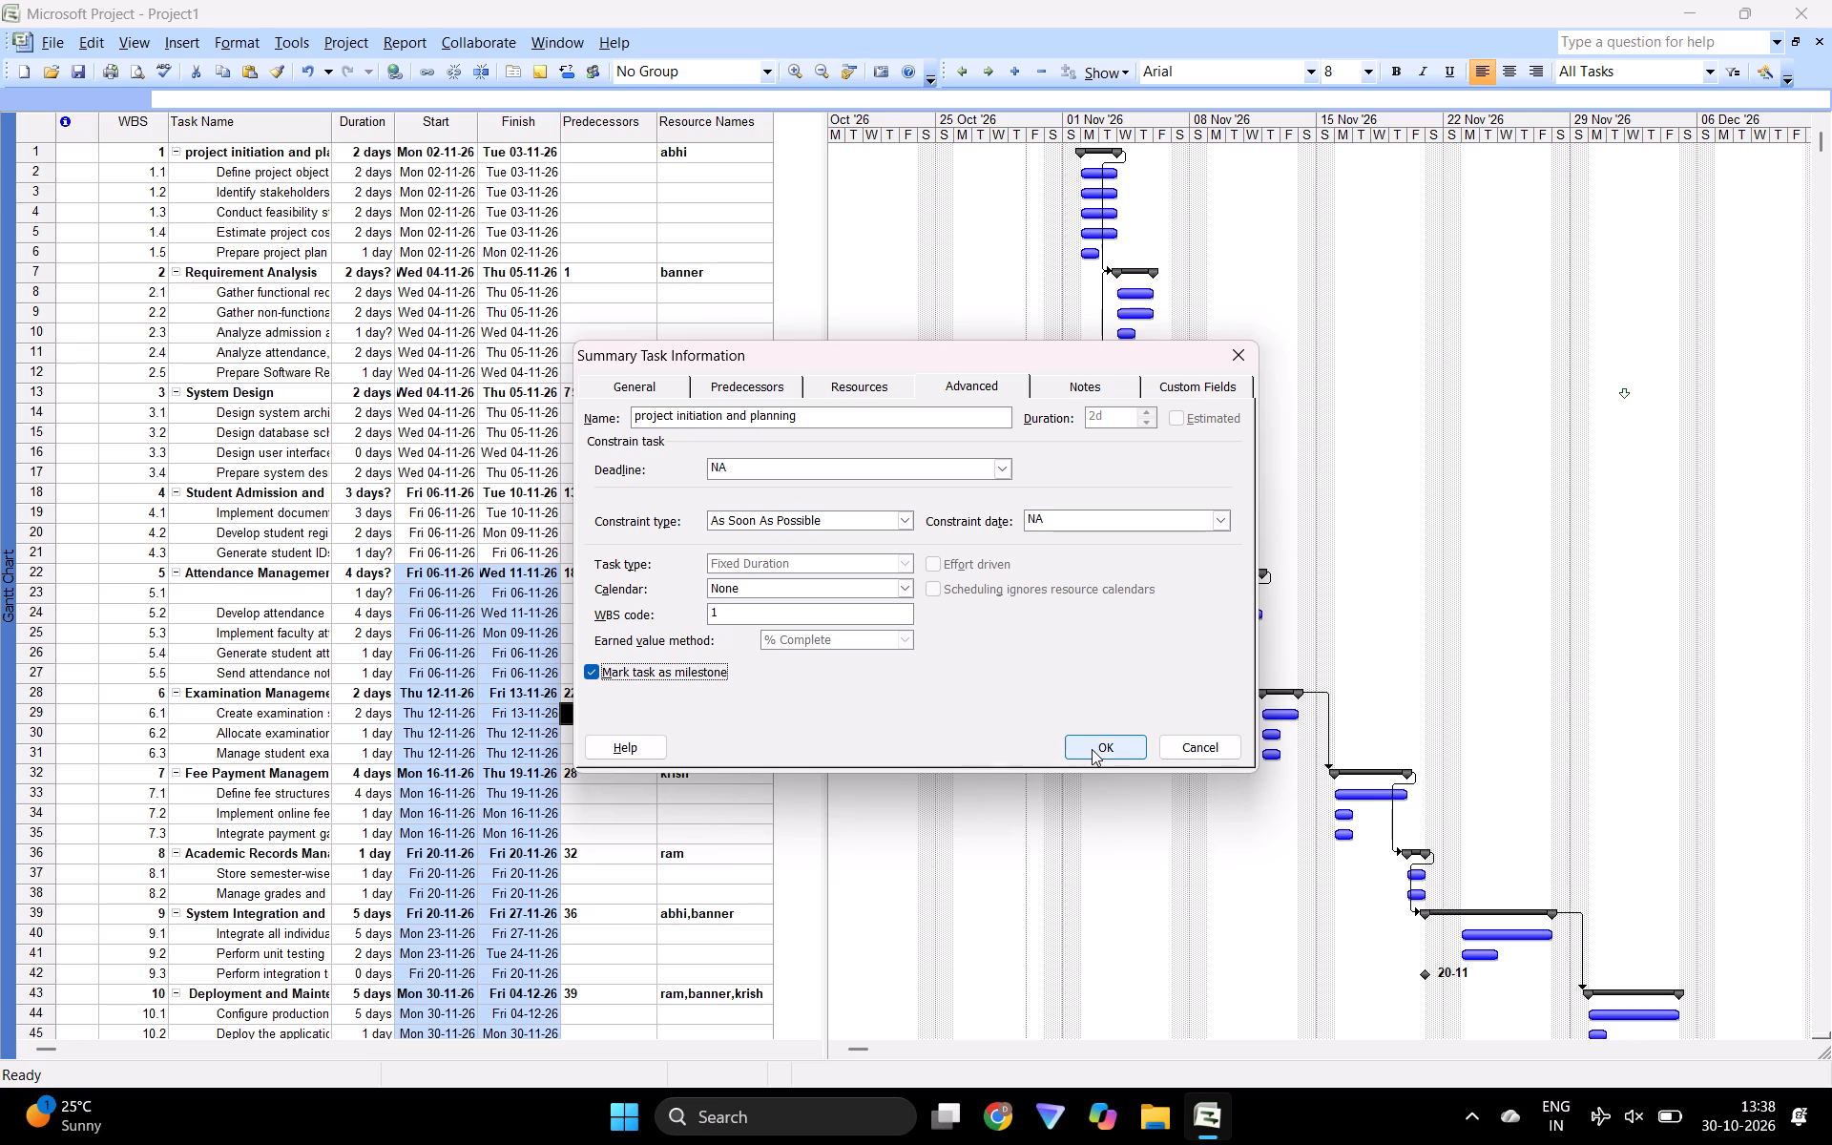
pyautogui.moveTo(967, 381); pyautogui.dragTo(1110, 792)
pyautogui.moveTo(1110, 792); pyautogui.dragTo(1104, 754)
pyautogui.click(1104, 754)
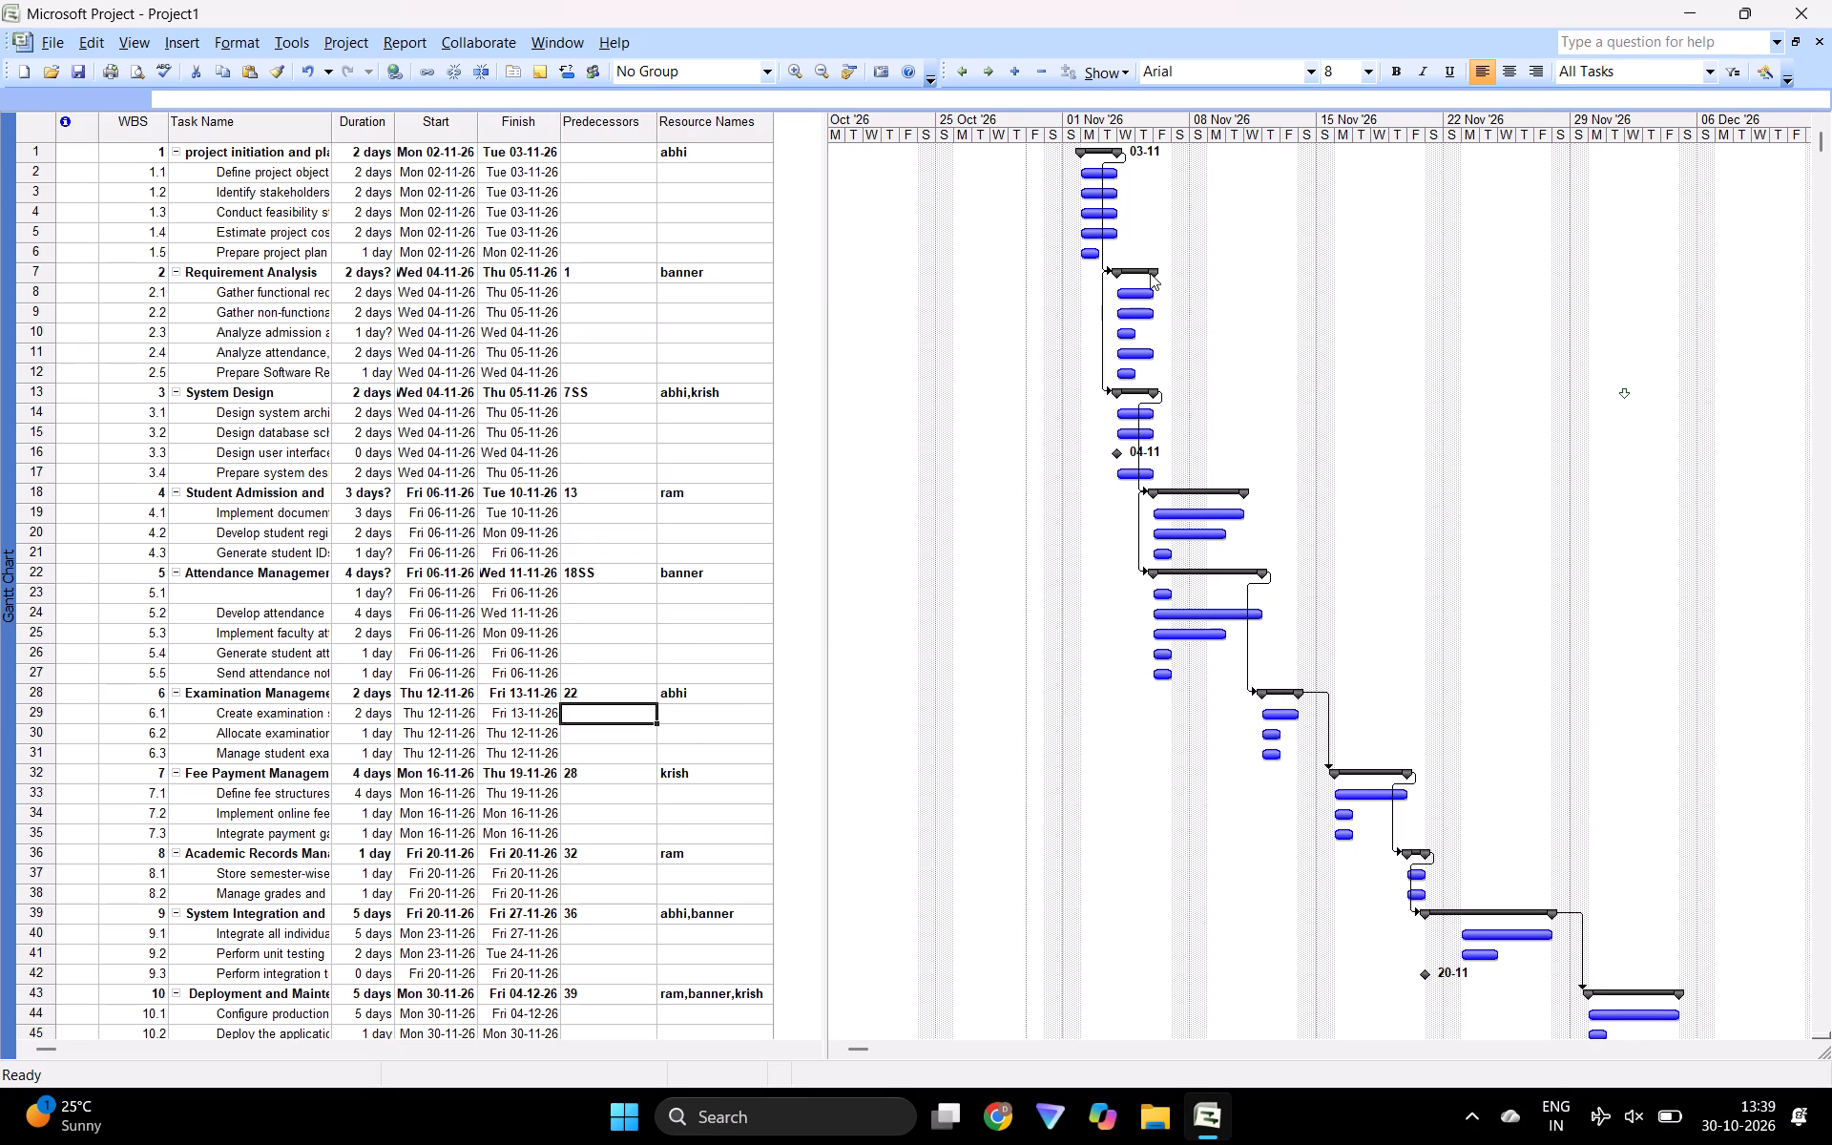
# Format the Gantt chart with the Gantt Chart Wizard to show the critical path, with resources and dates on the bars and link lines.
pyautogui.rightClick(1151, 273)
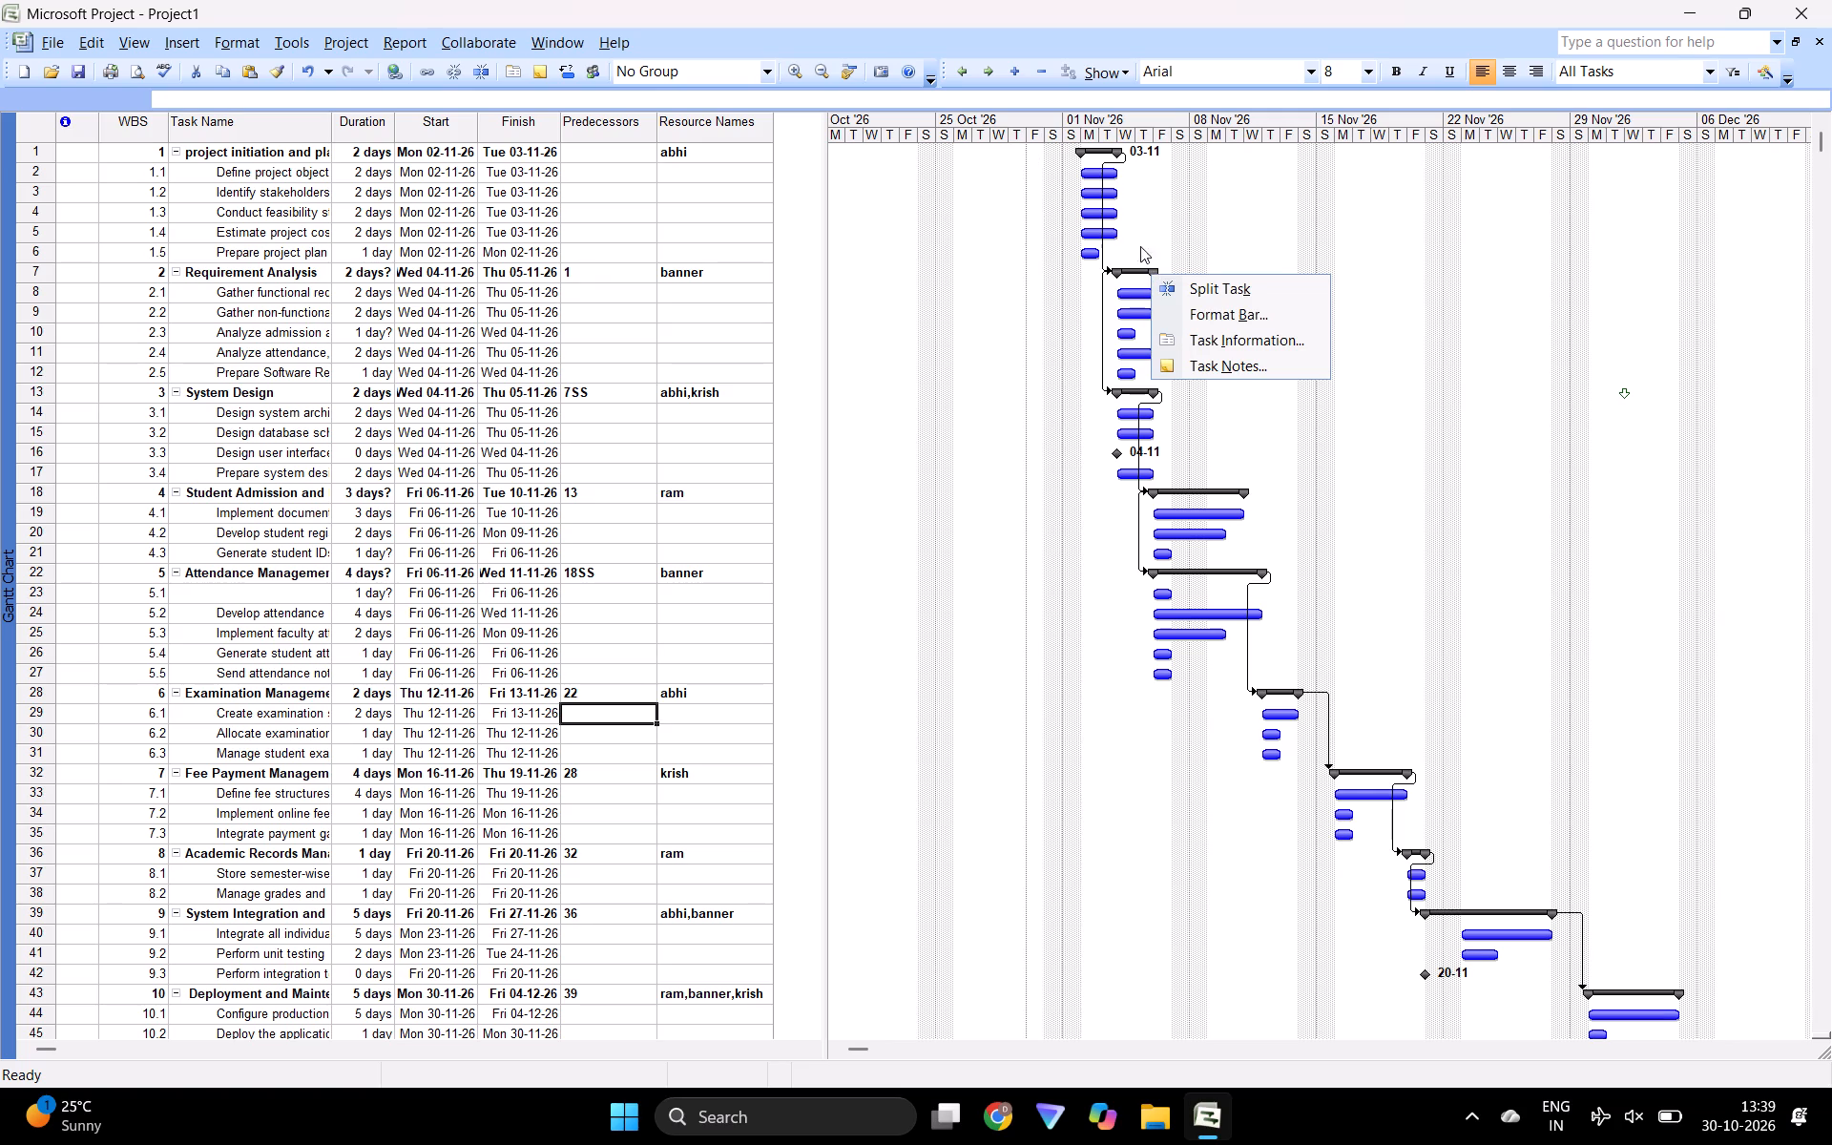
pyautogui.click(1107, 184)
pyautogui.rightClick(1107, 184)
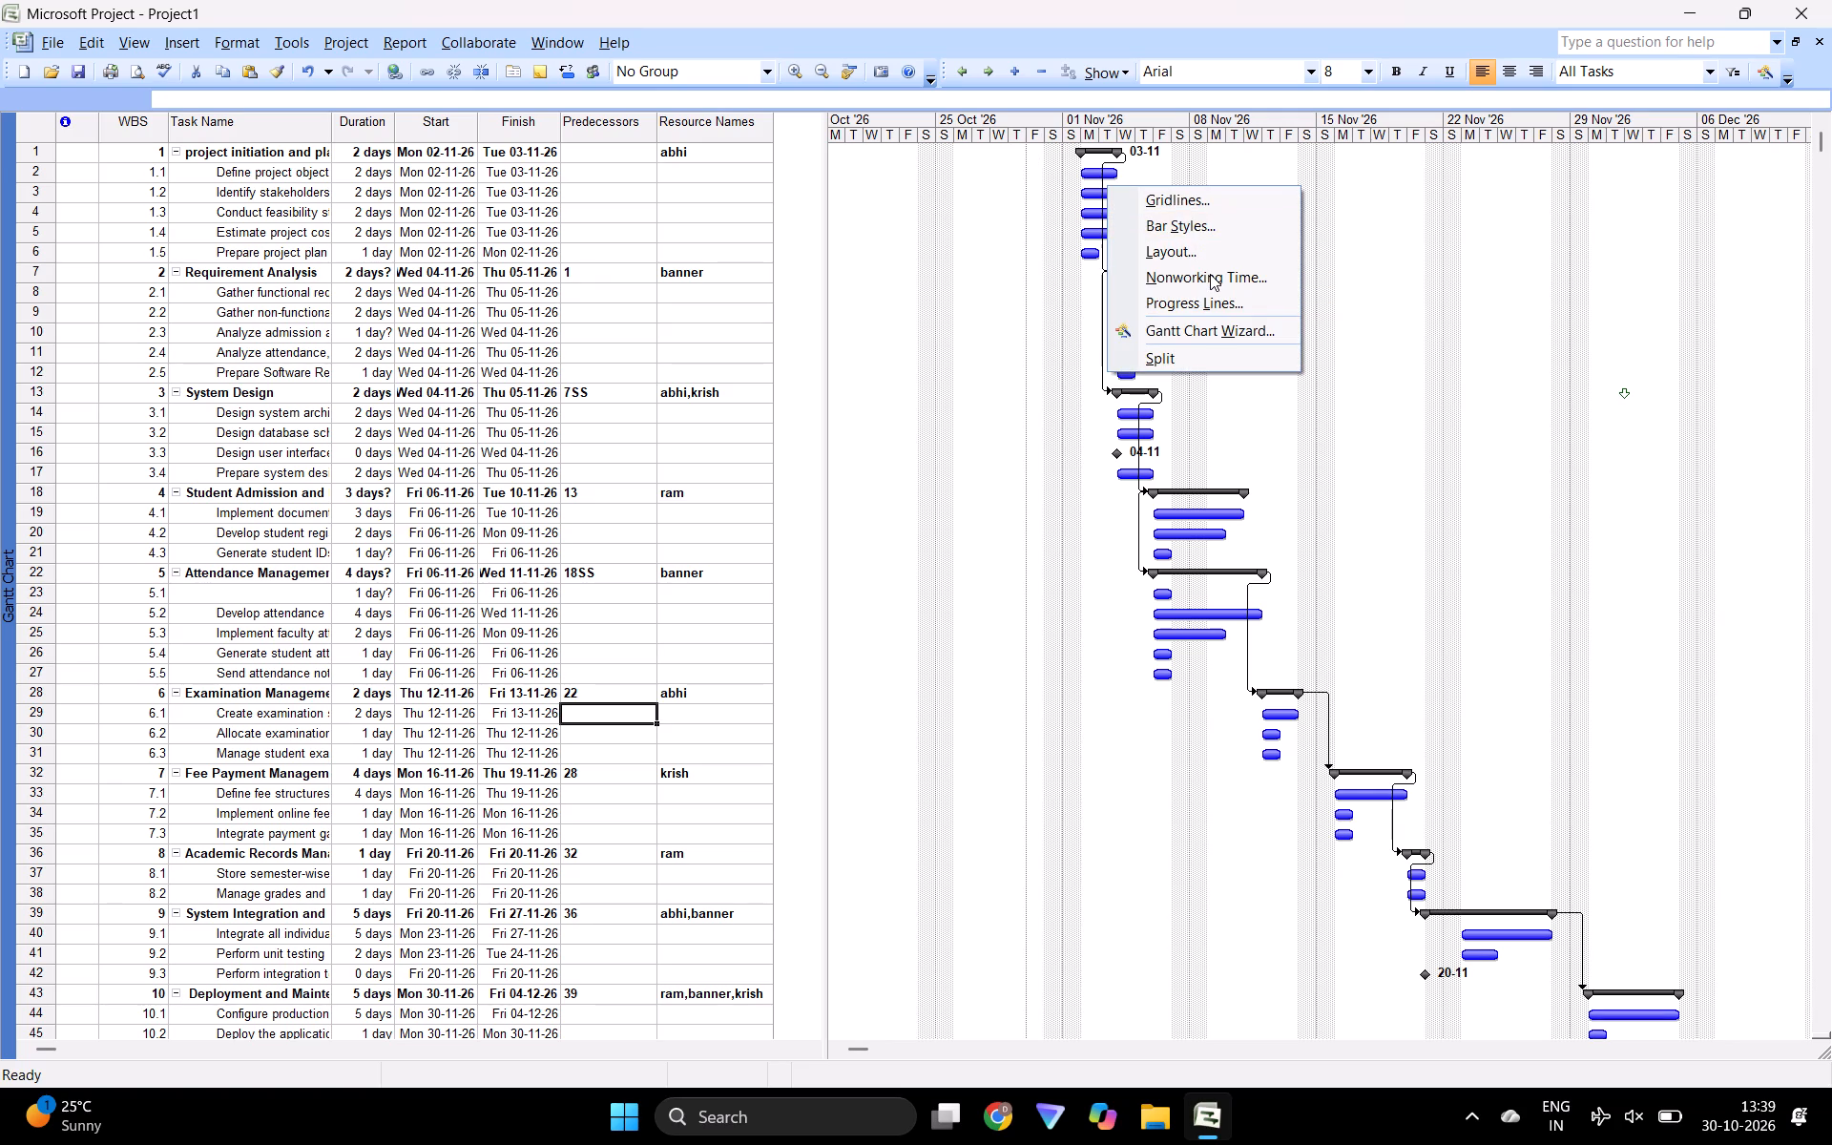
pyautogui.click(1218, 325)
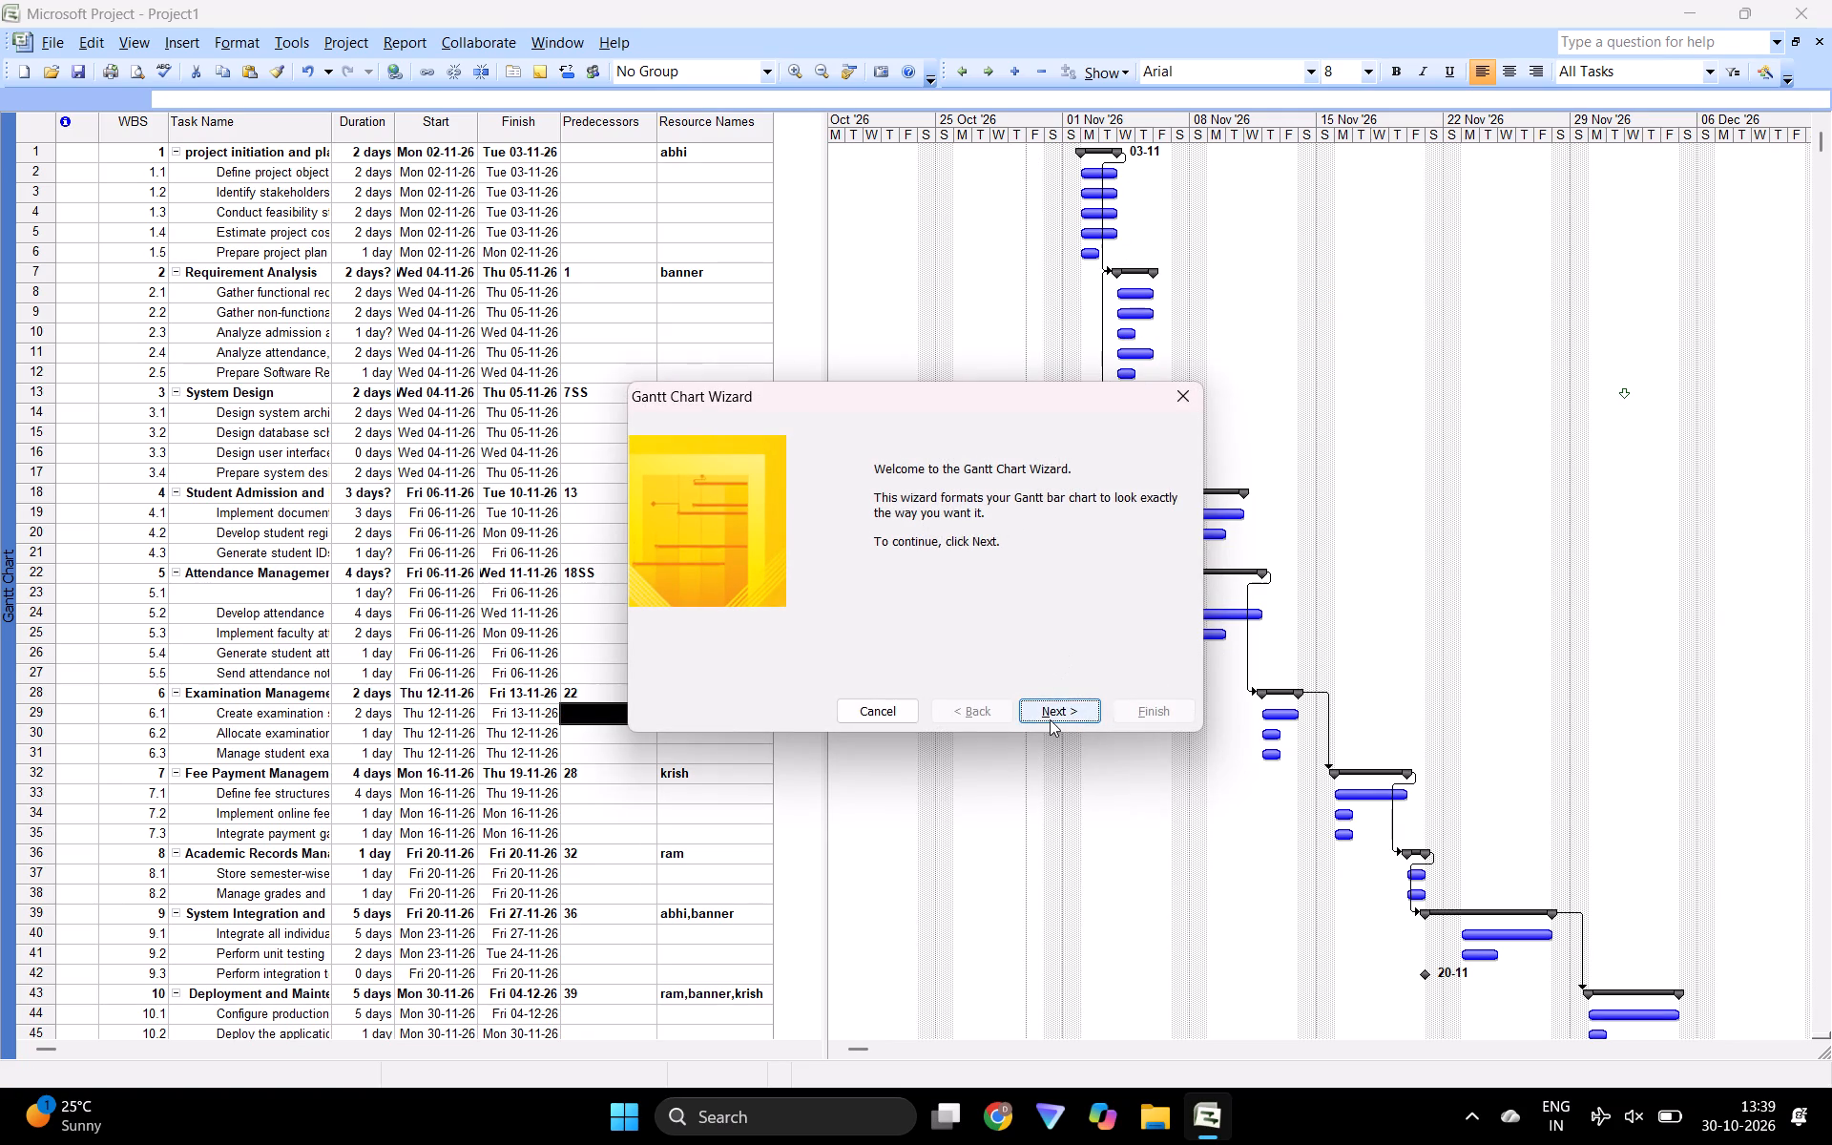
pyautogui.click(1050, 719)
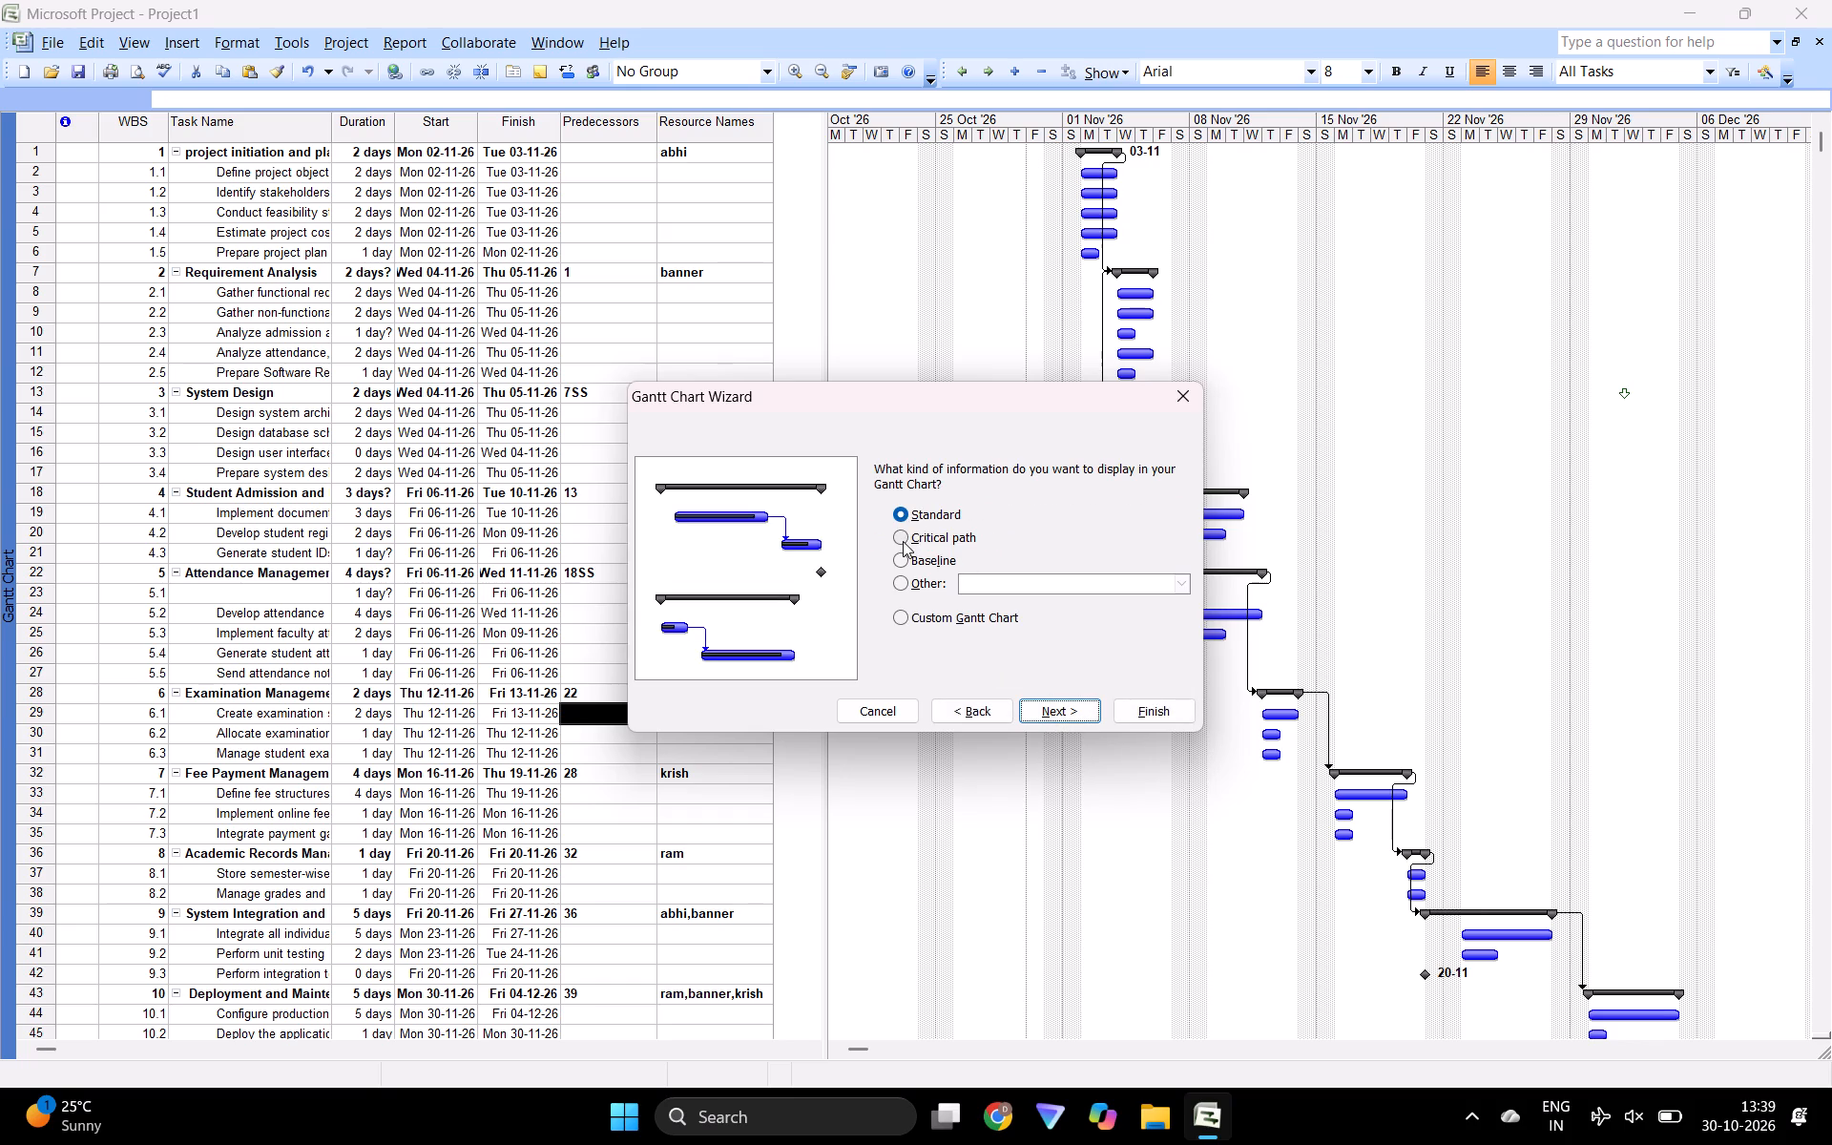
pyautogui.click(903, 541)
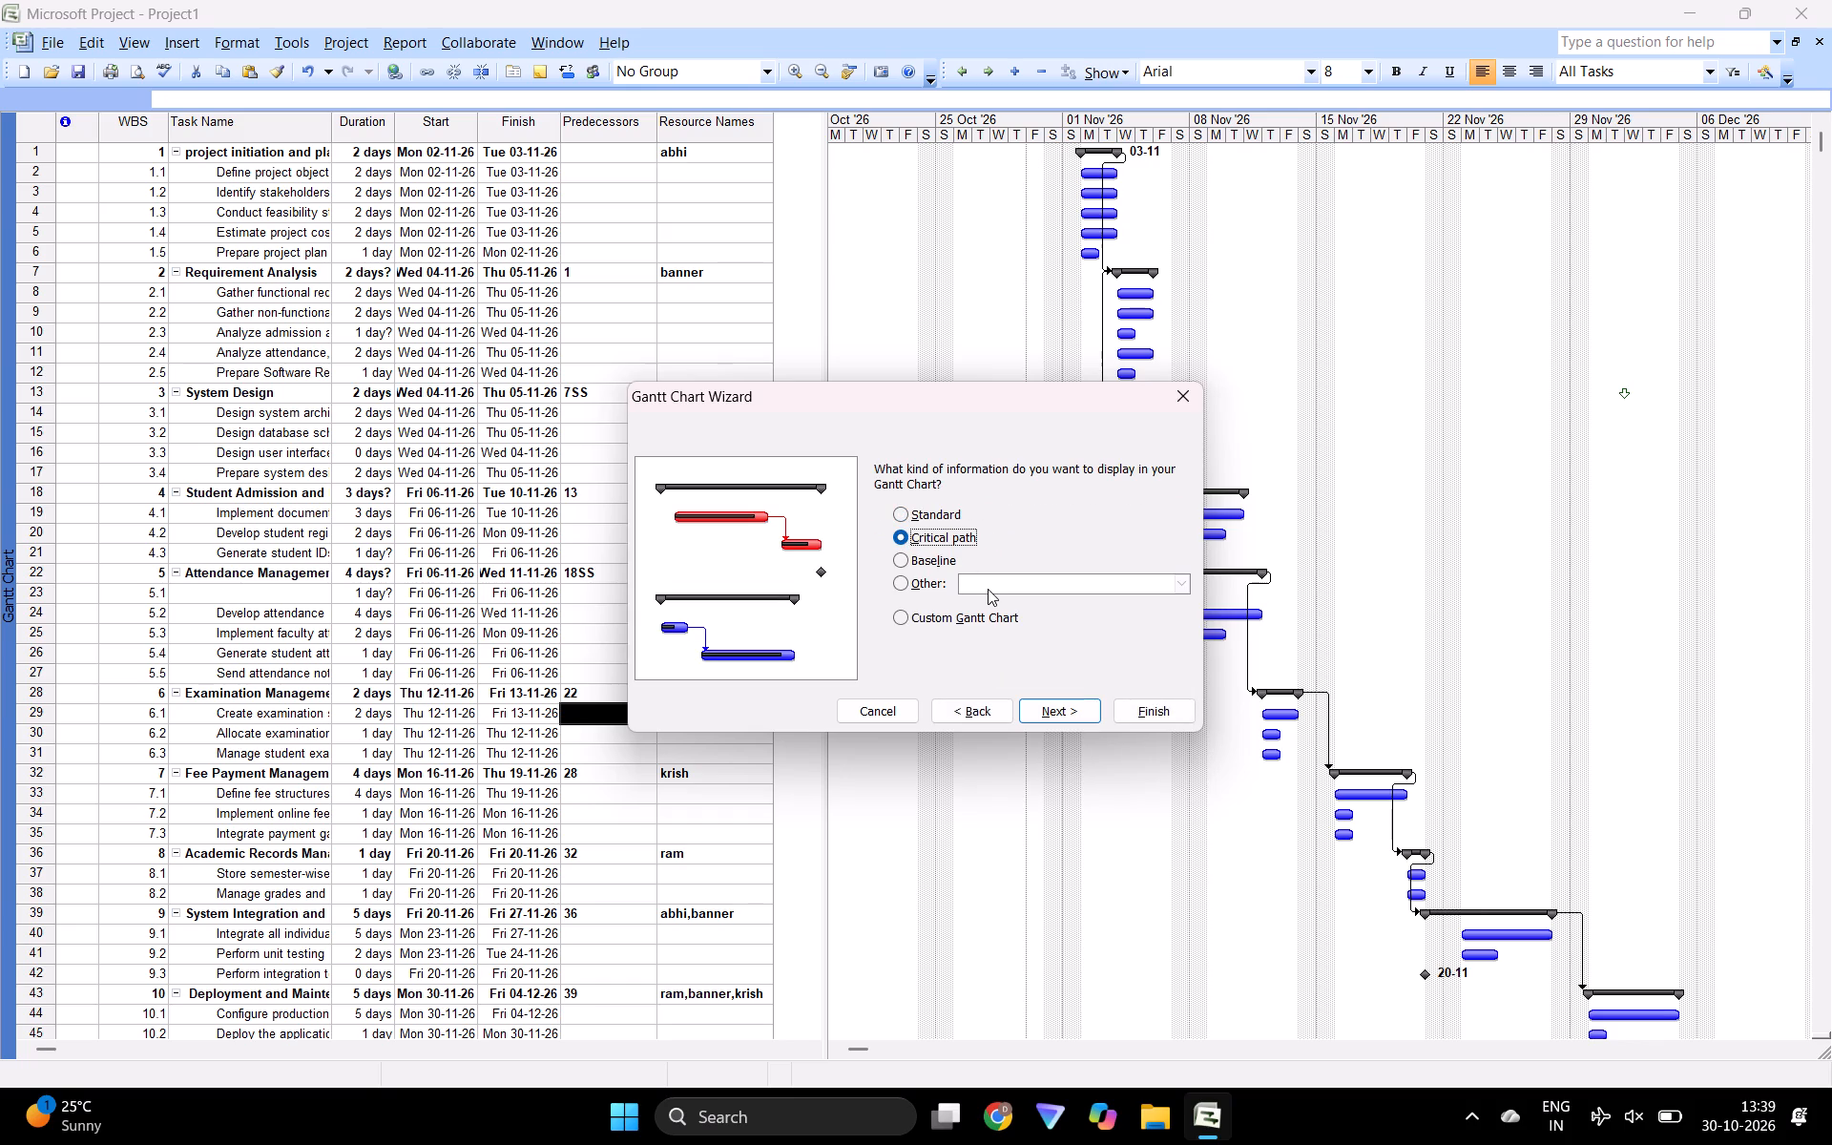
pyautogui.click(1057, 704)
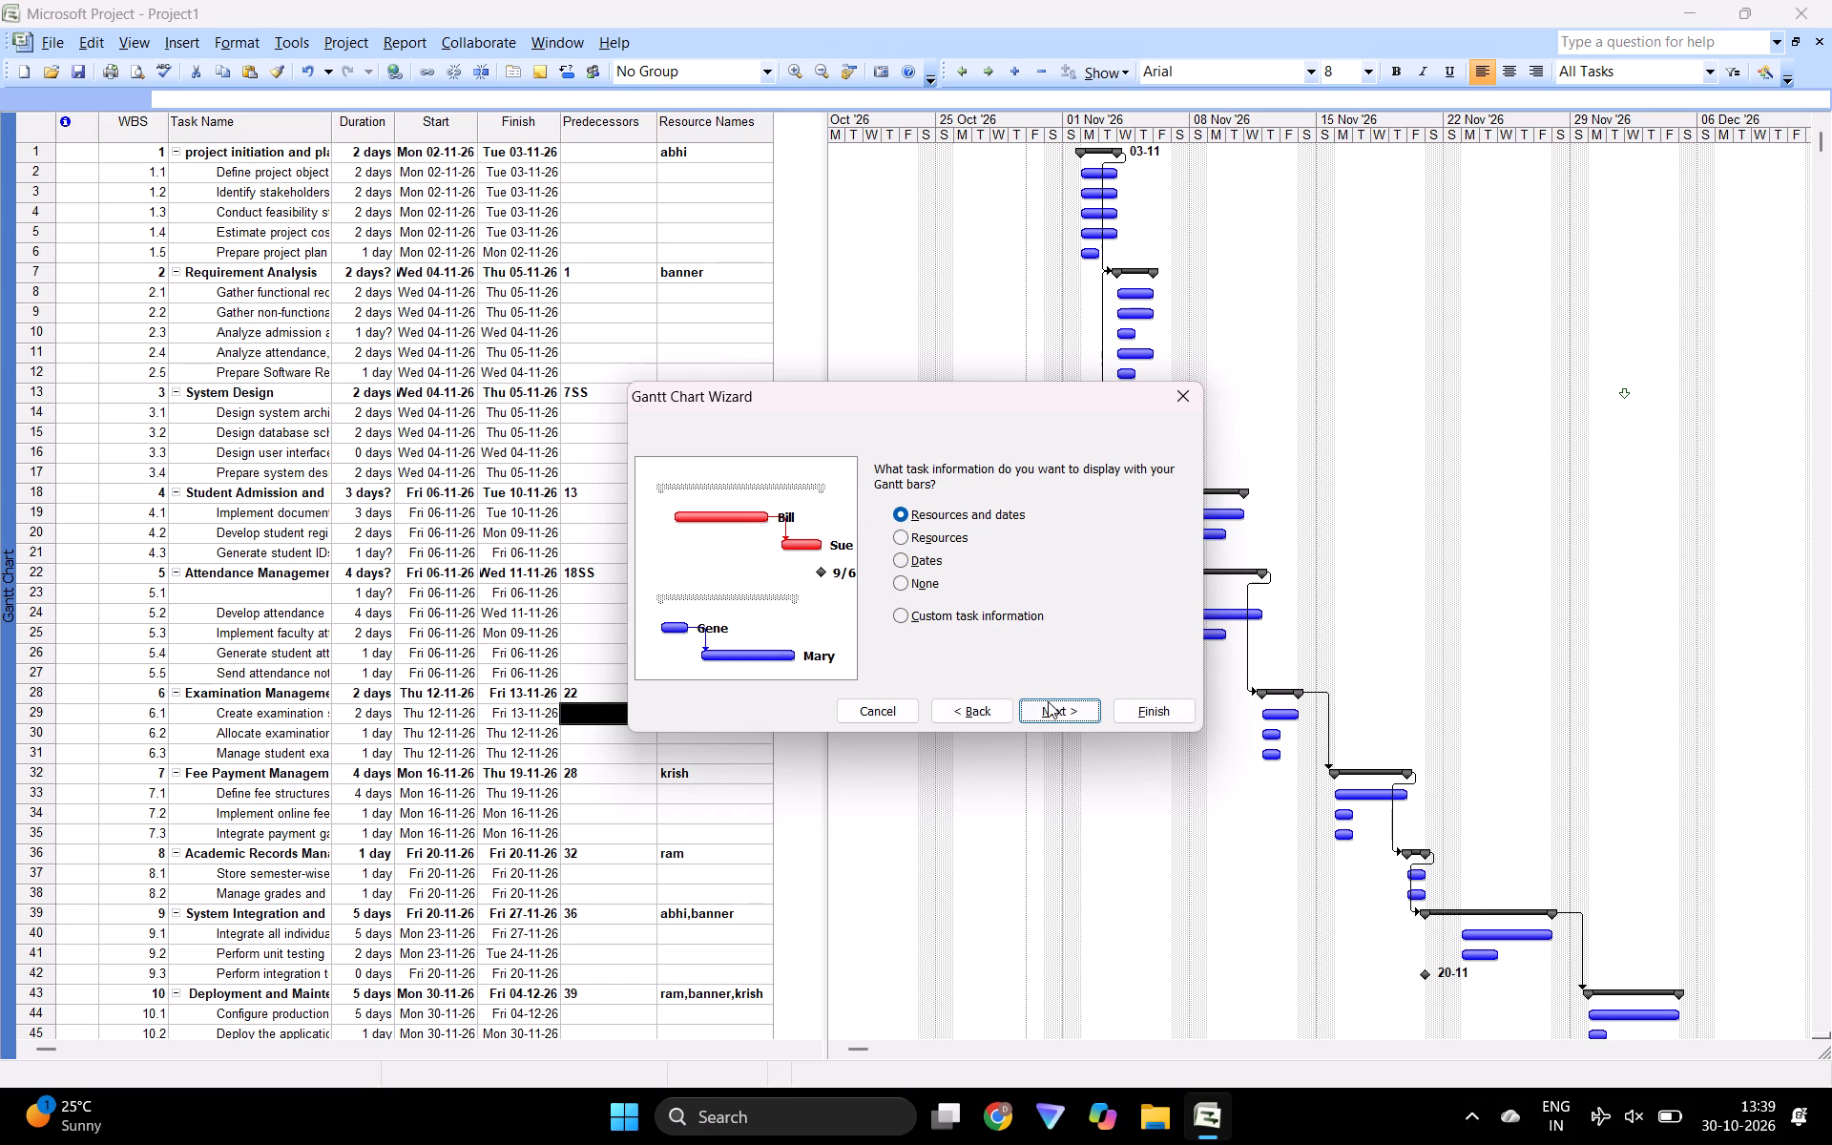
pyautogui.click(1056, 705)
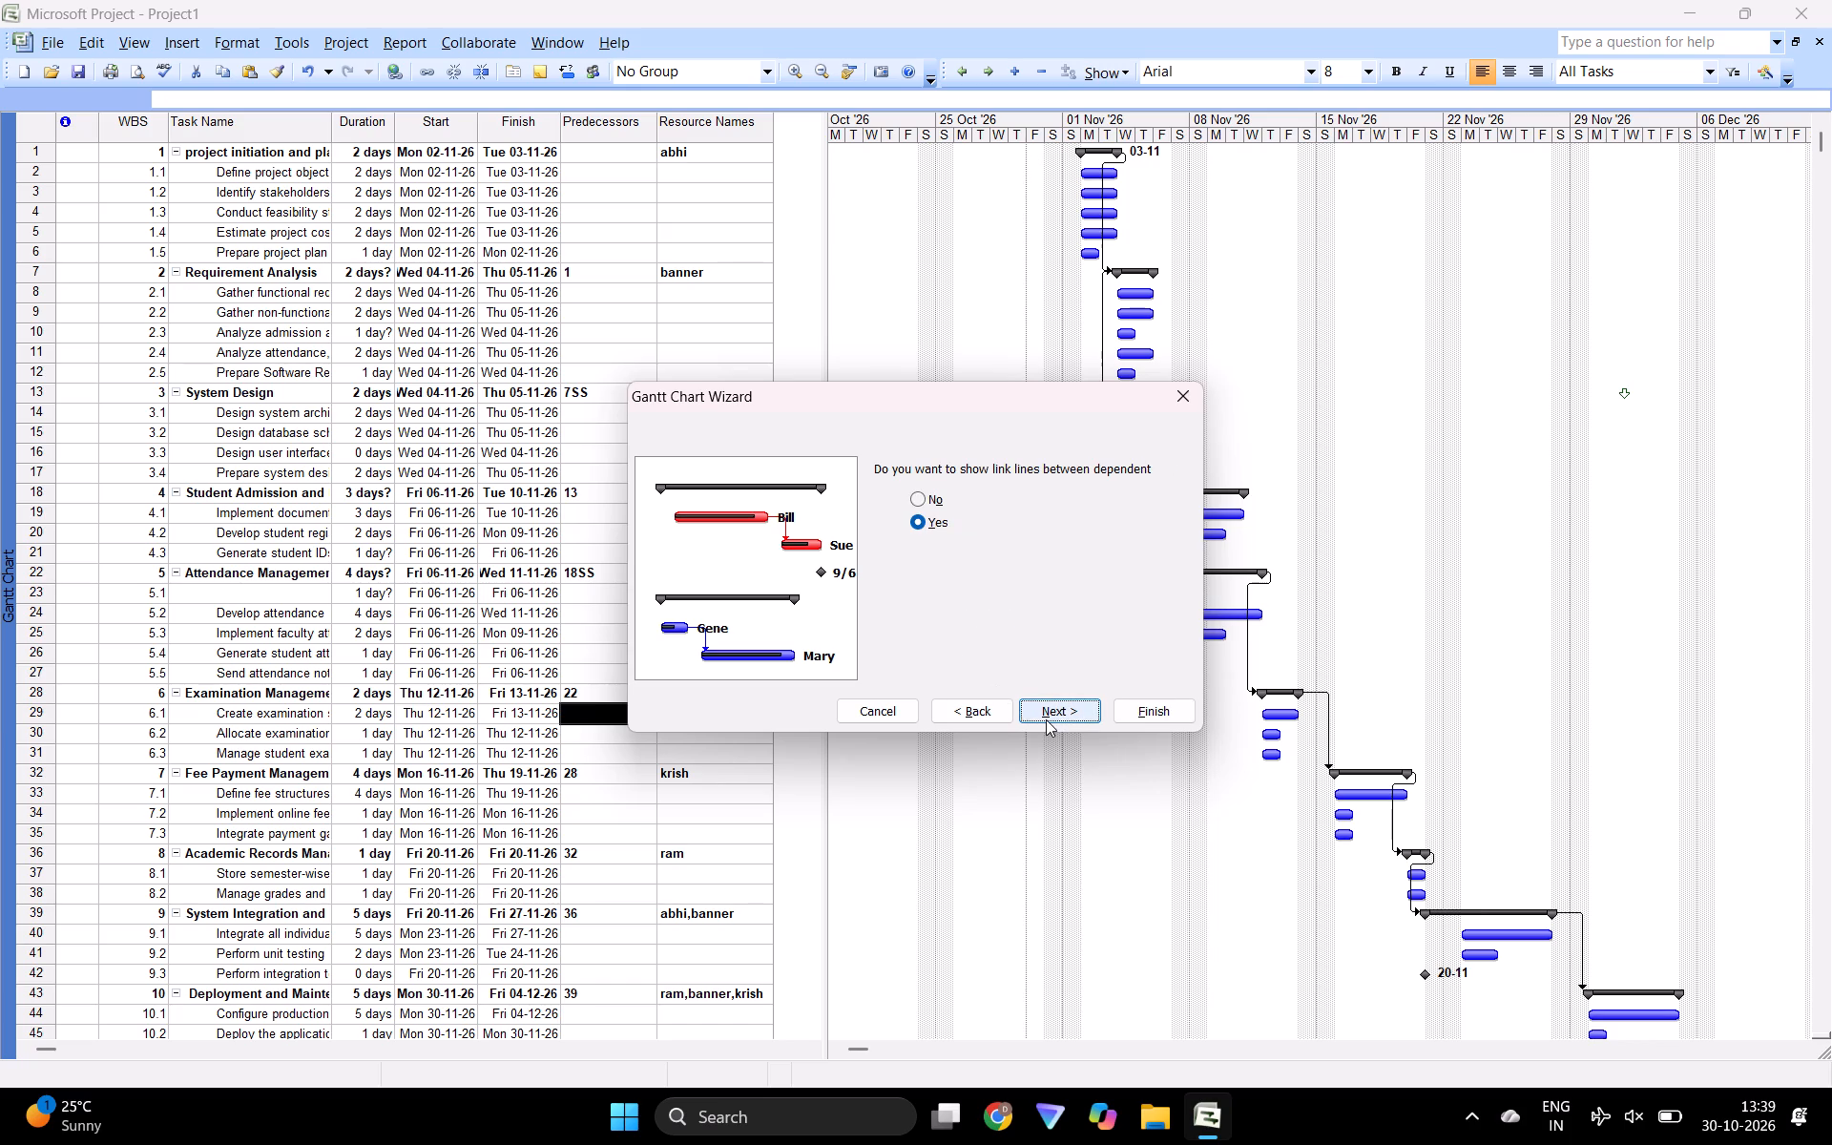
pyautogui.click(1046, 719)
pyautogui.click(1046, 589)
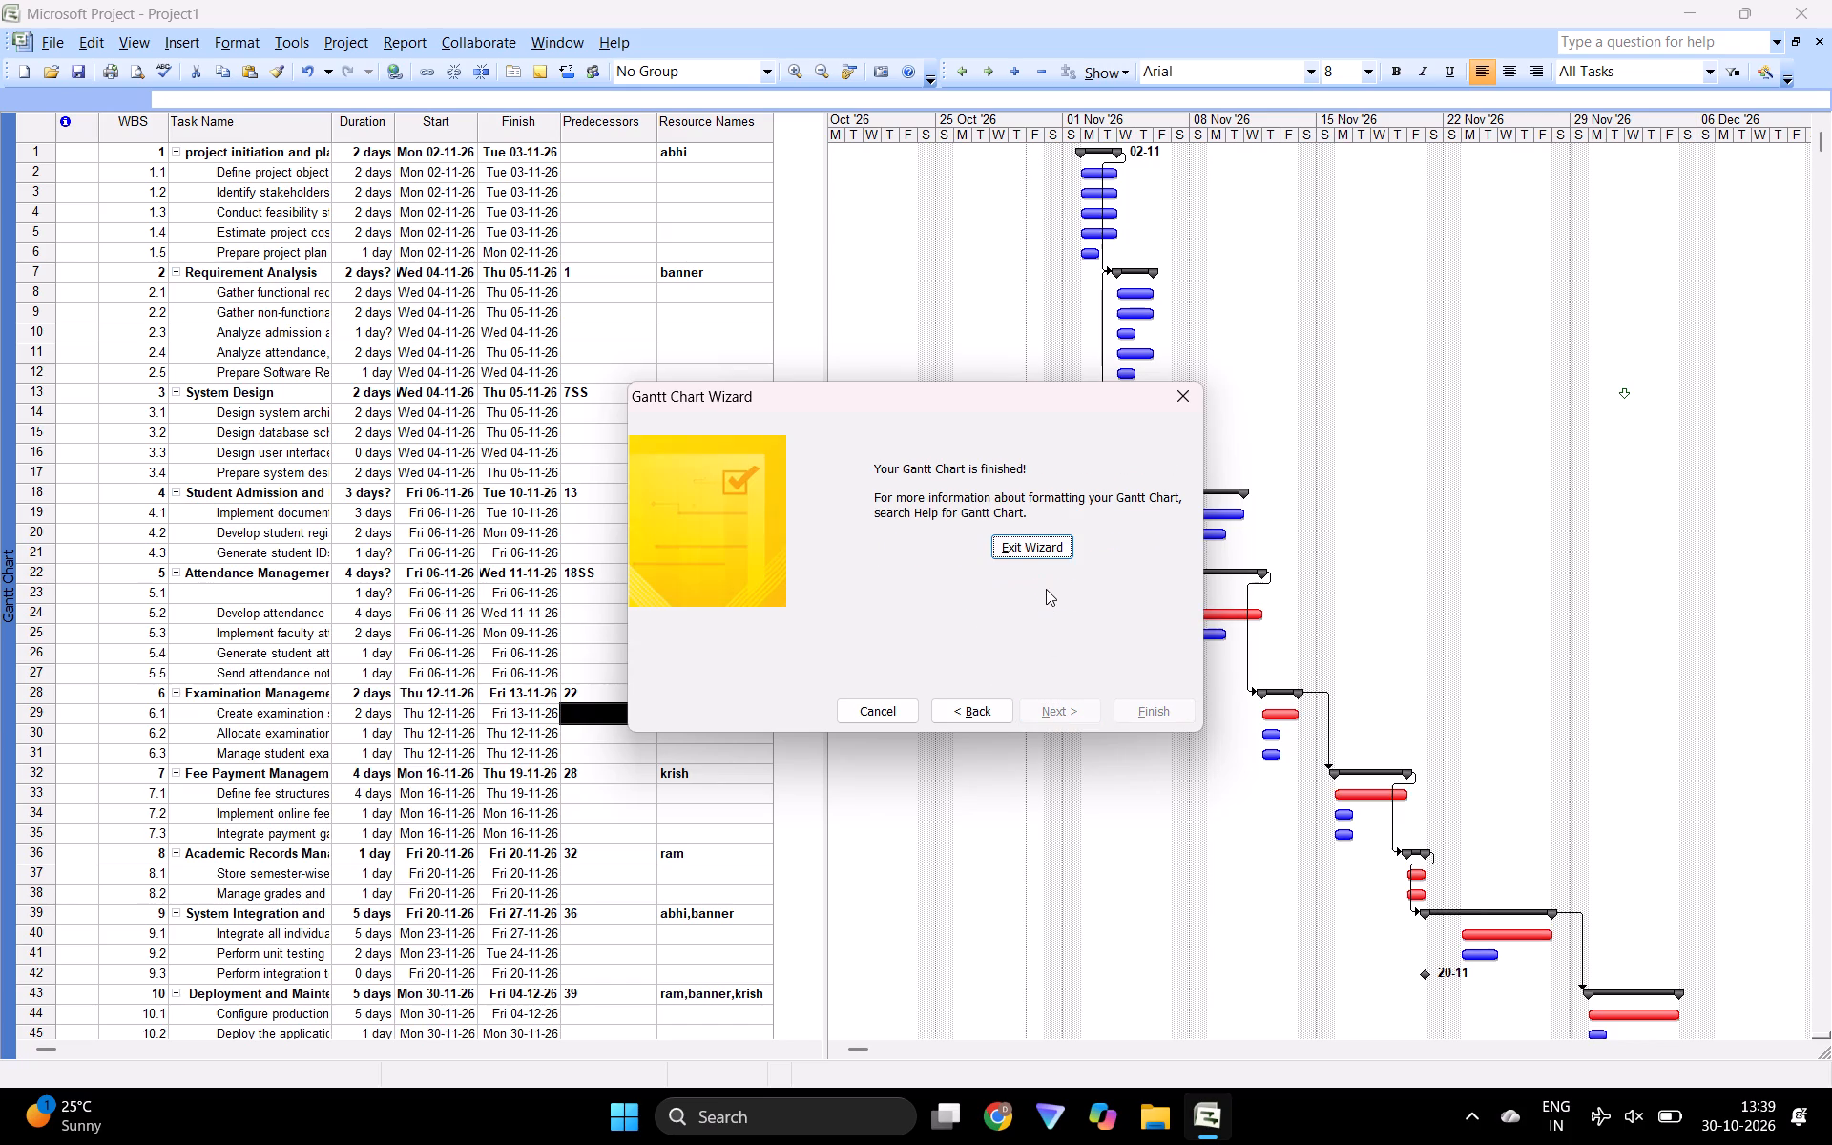
pyautogui.click(1020, 555)
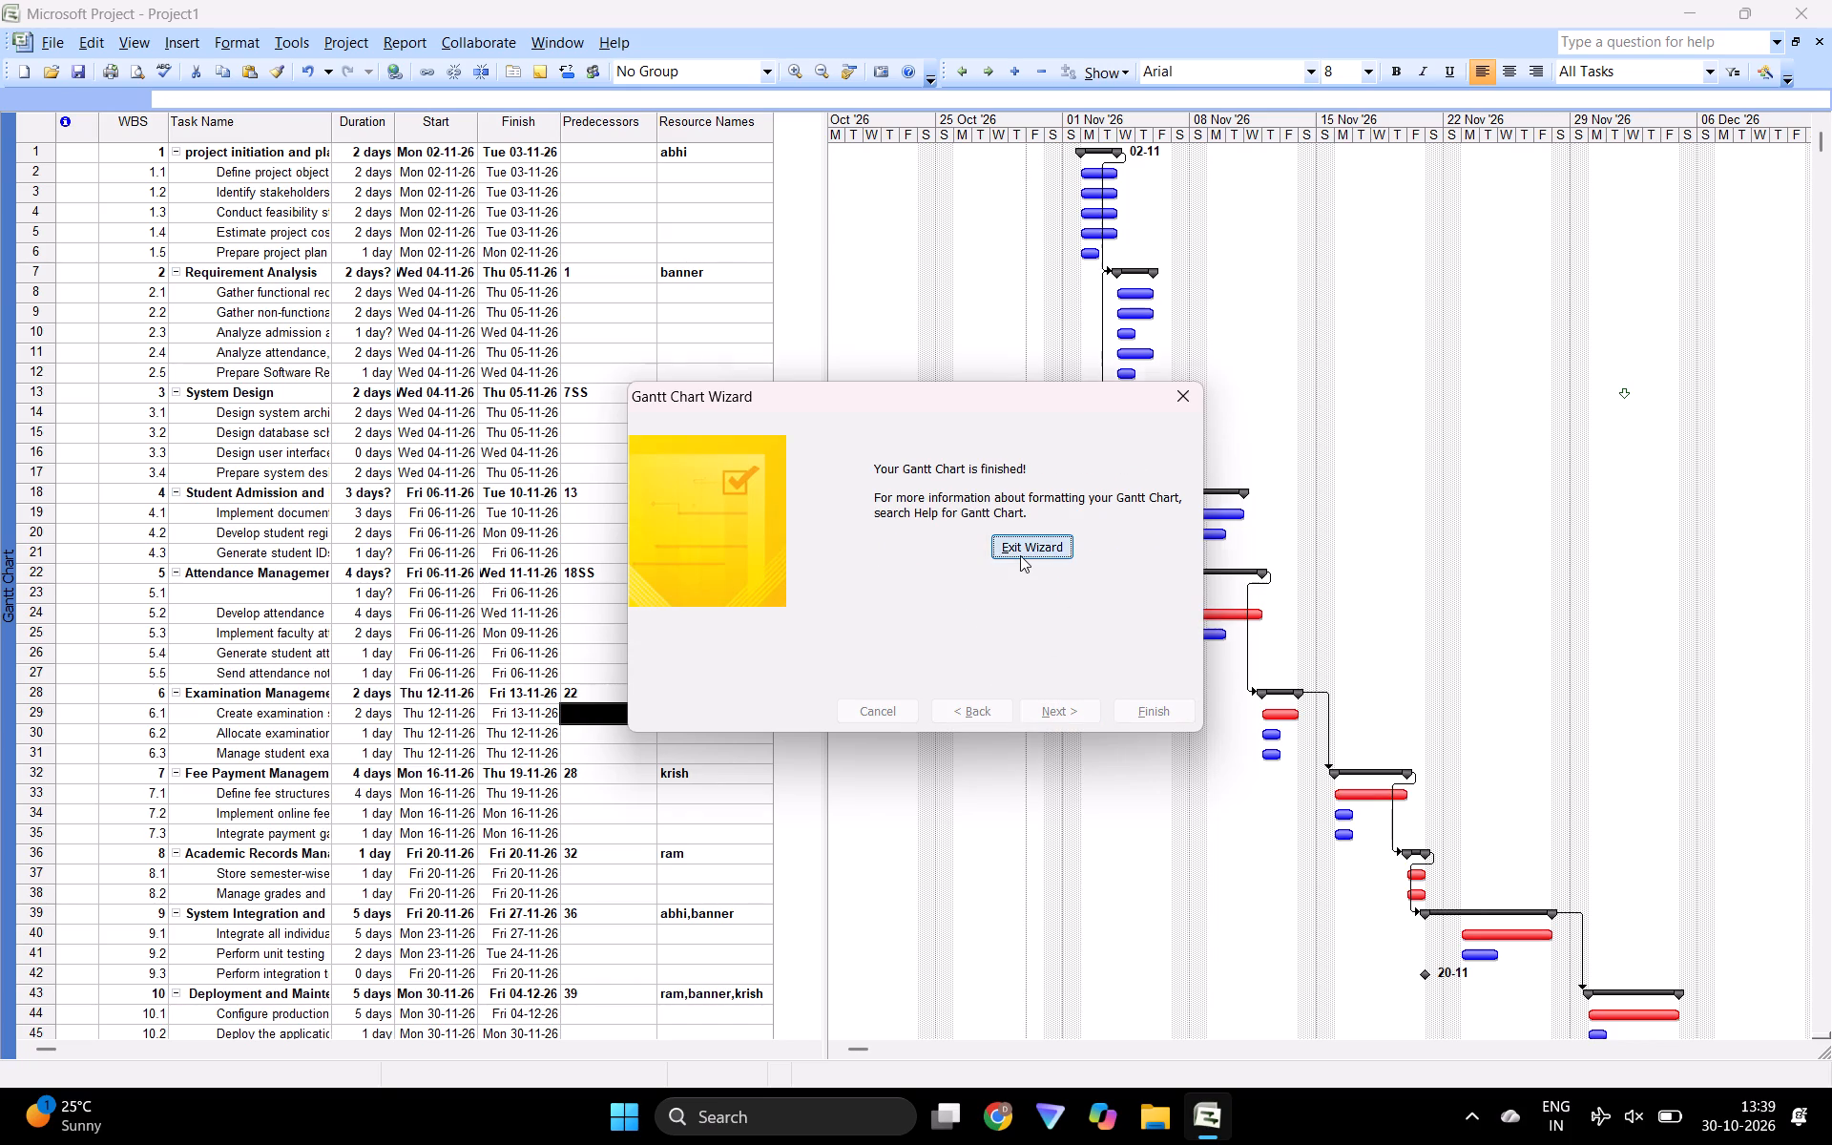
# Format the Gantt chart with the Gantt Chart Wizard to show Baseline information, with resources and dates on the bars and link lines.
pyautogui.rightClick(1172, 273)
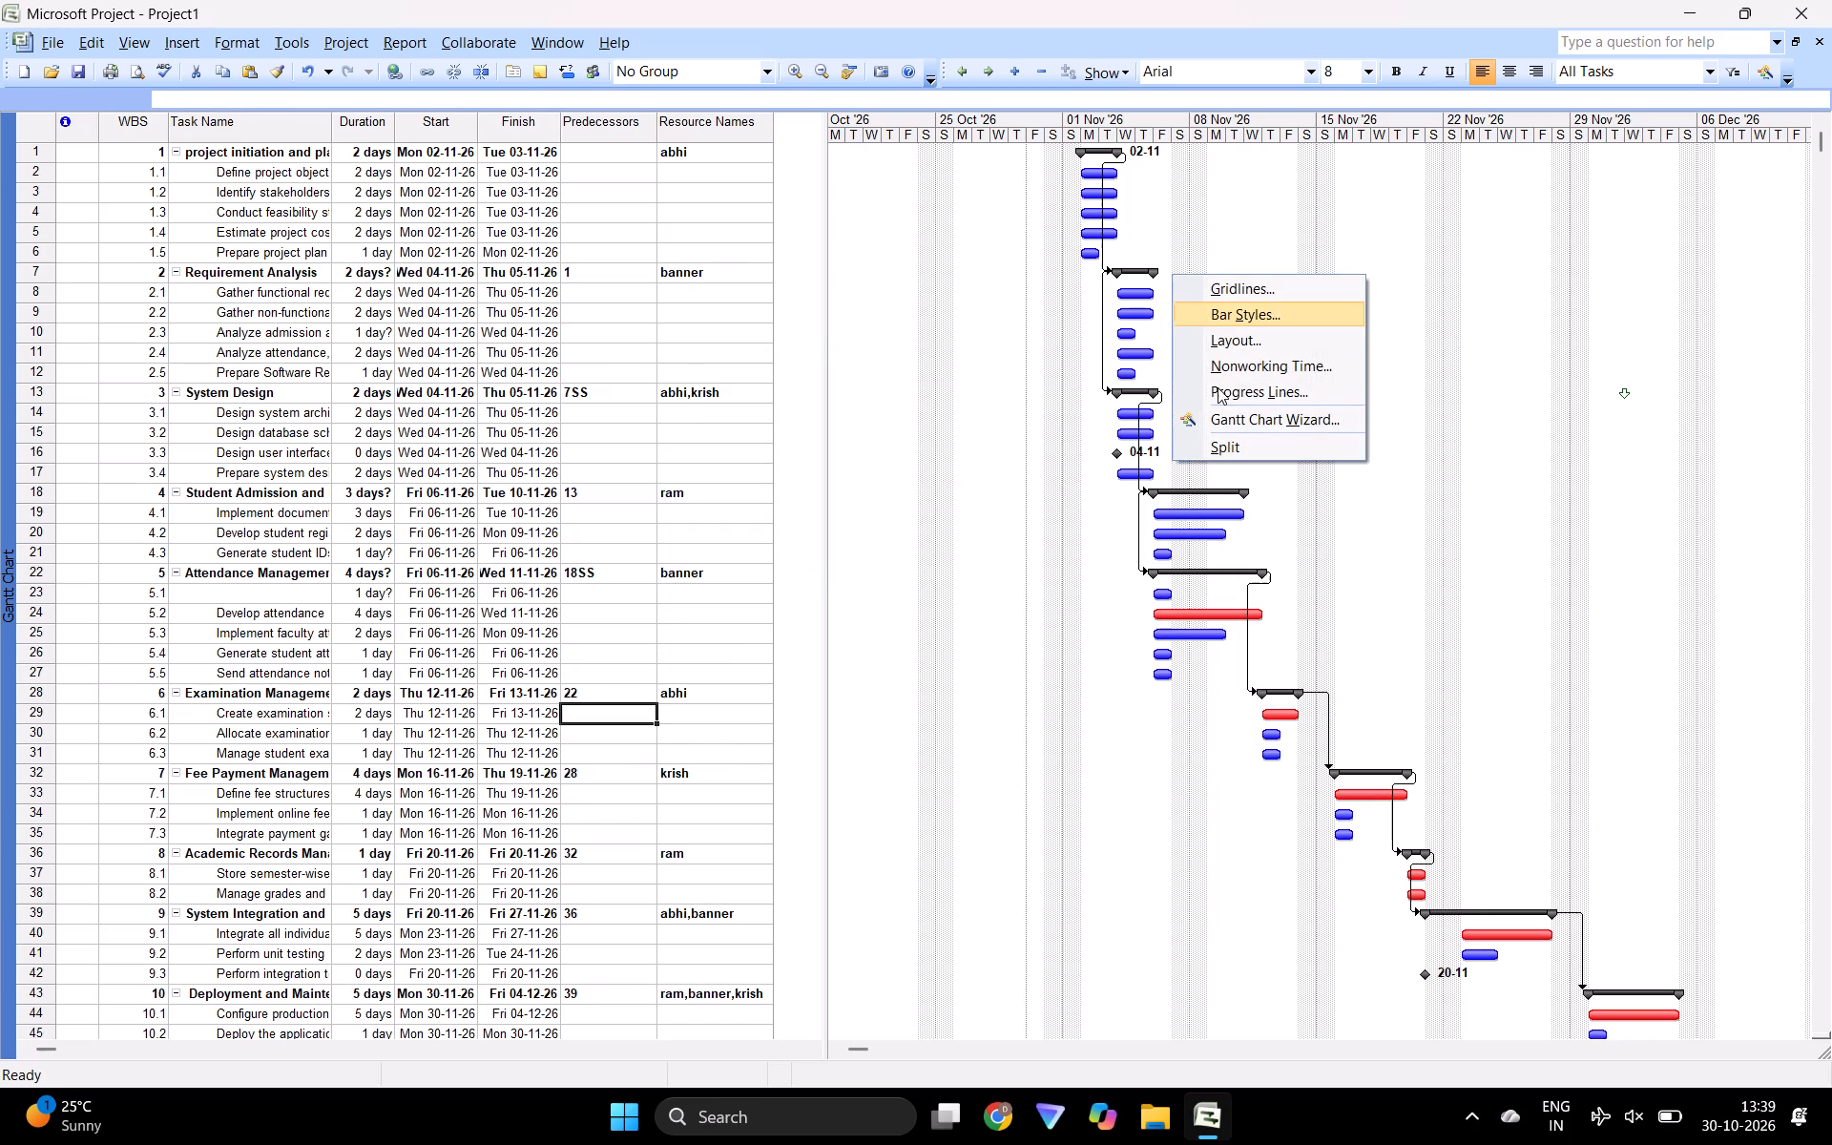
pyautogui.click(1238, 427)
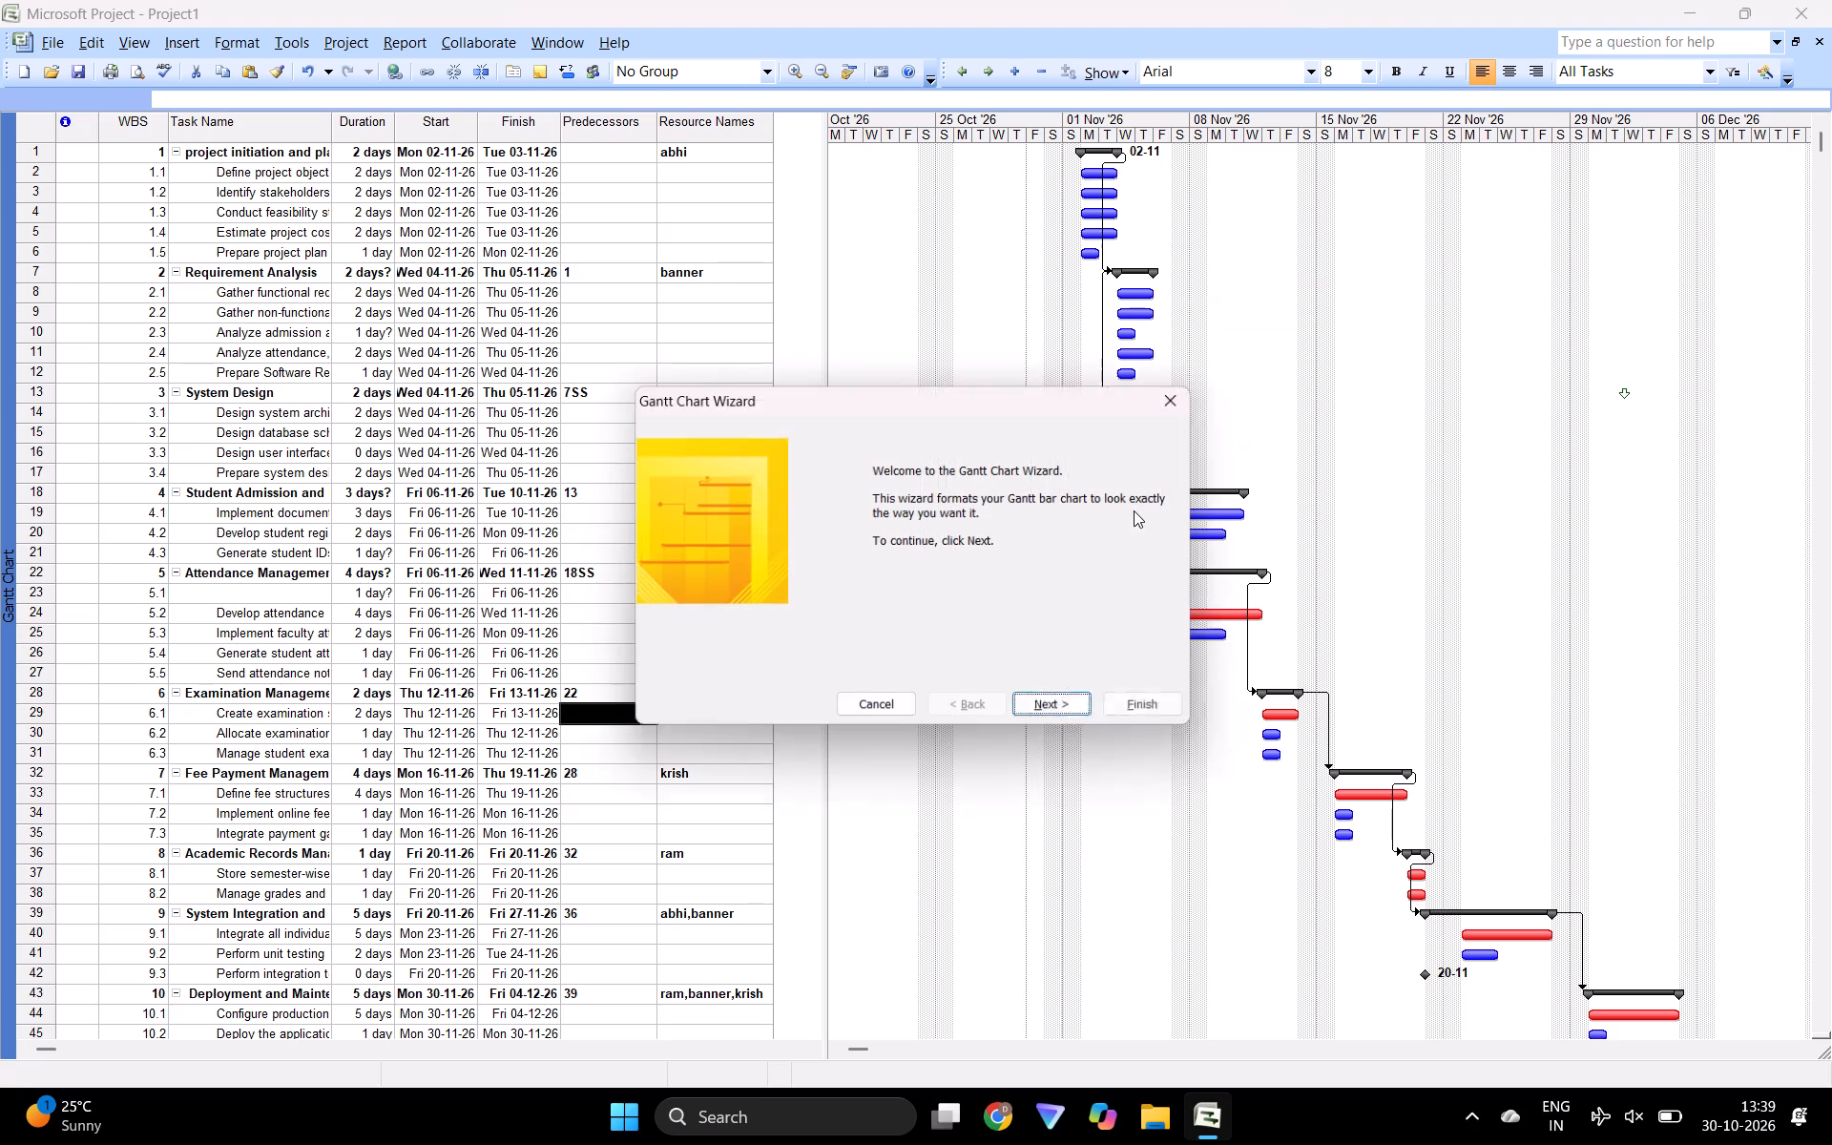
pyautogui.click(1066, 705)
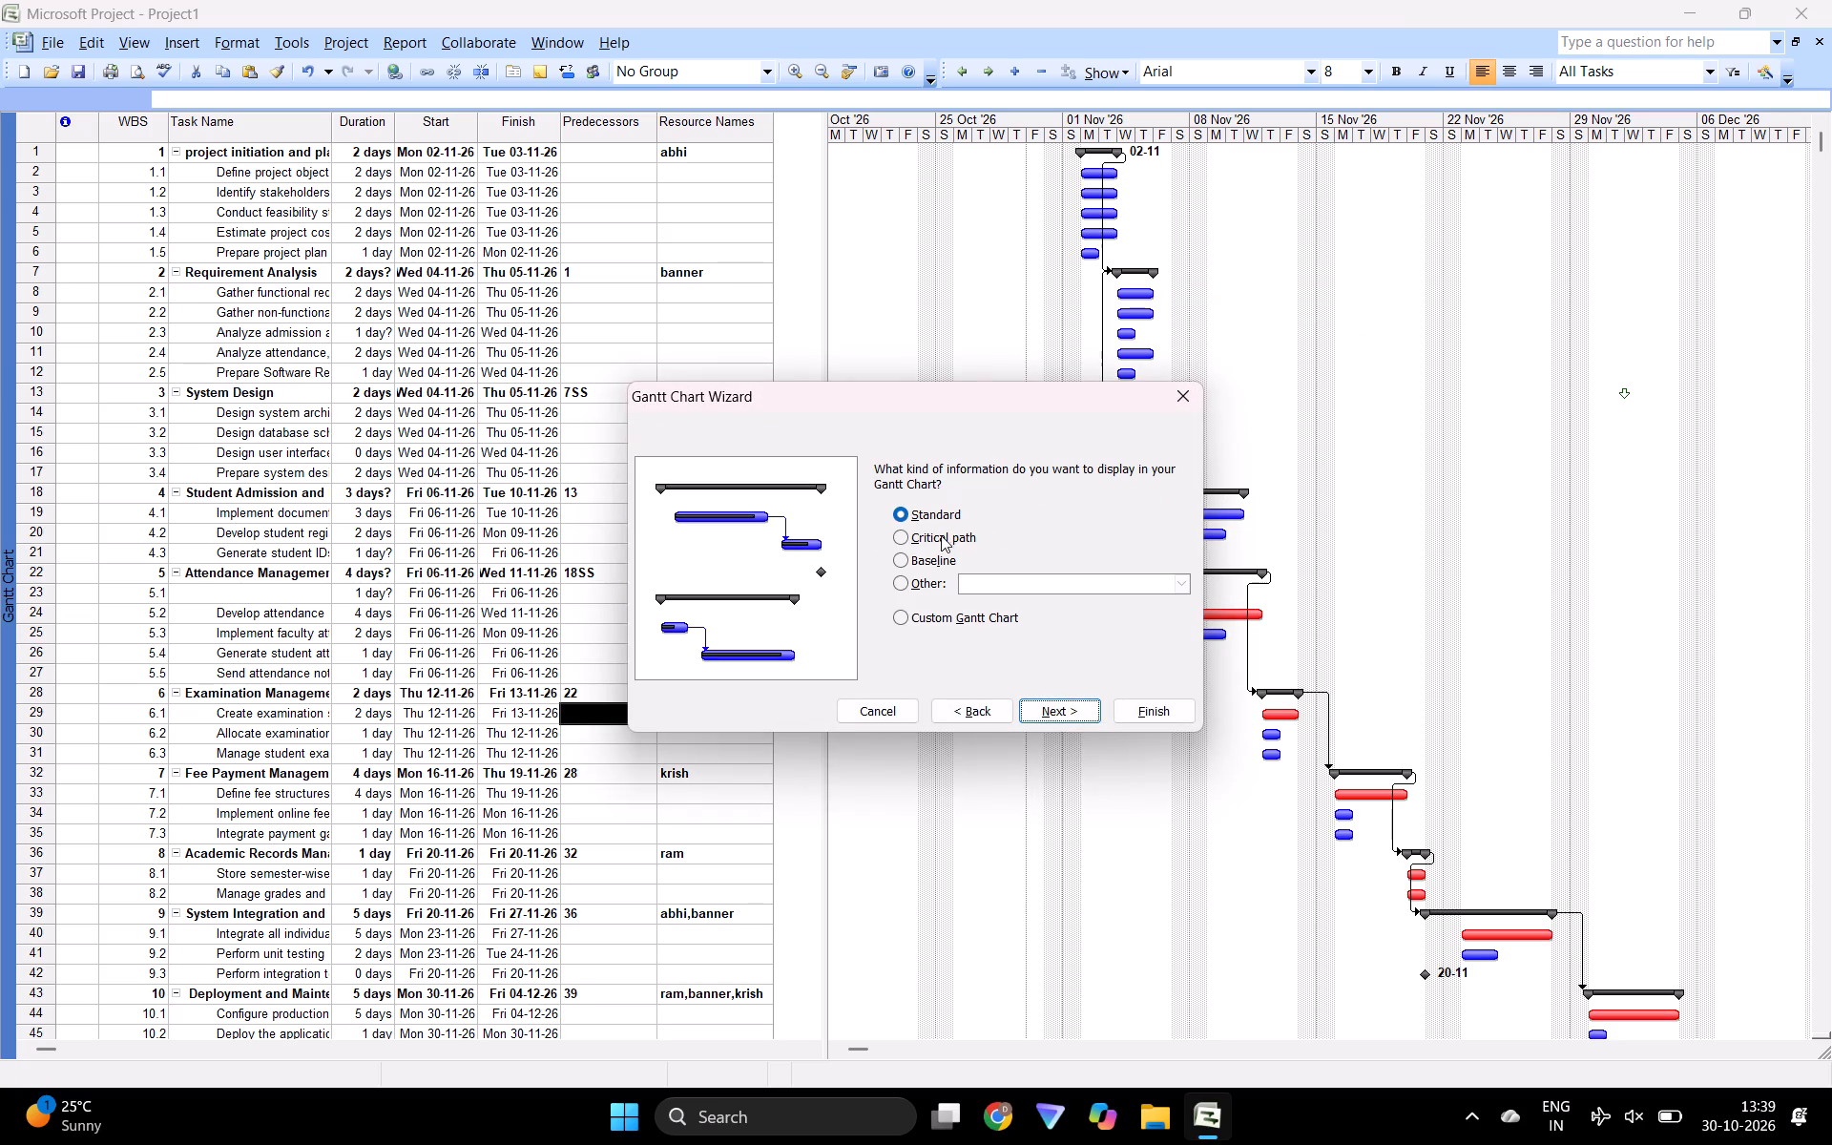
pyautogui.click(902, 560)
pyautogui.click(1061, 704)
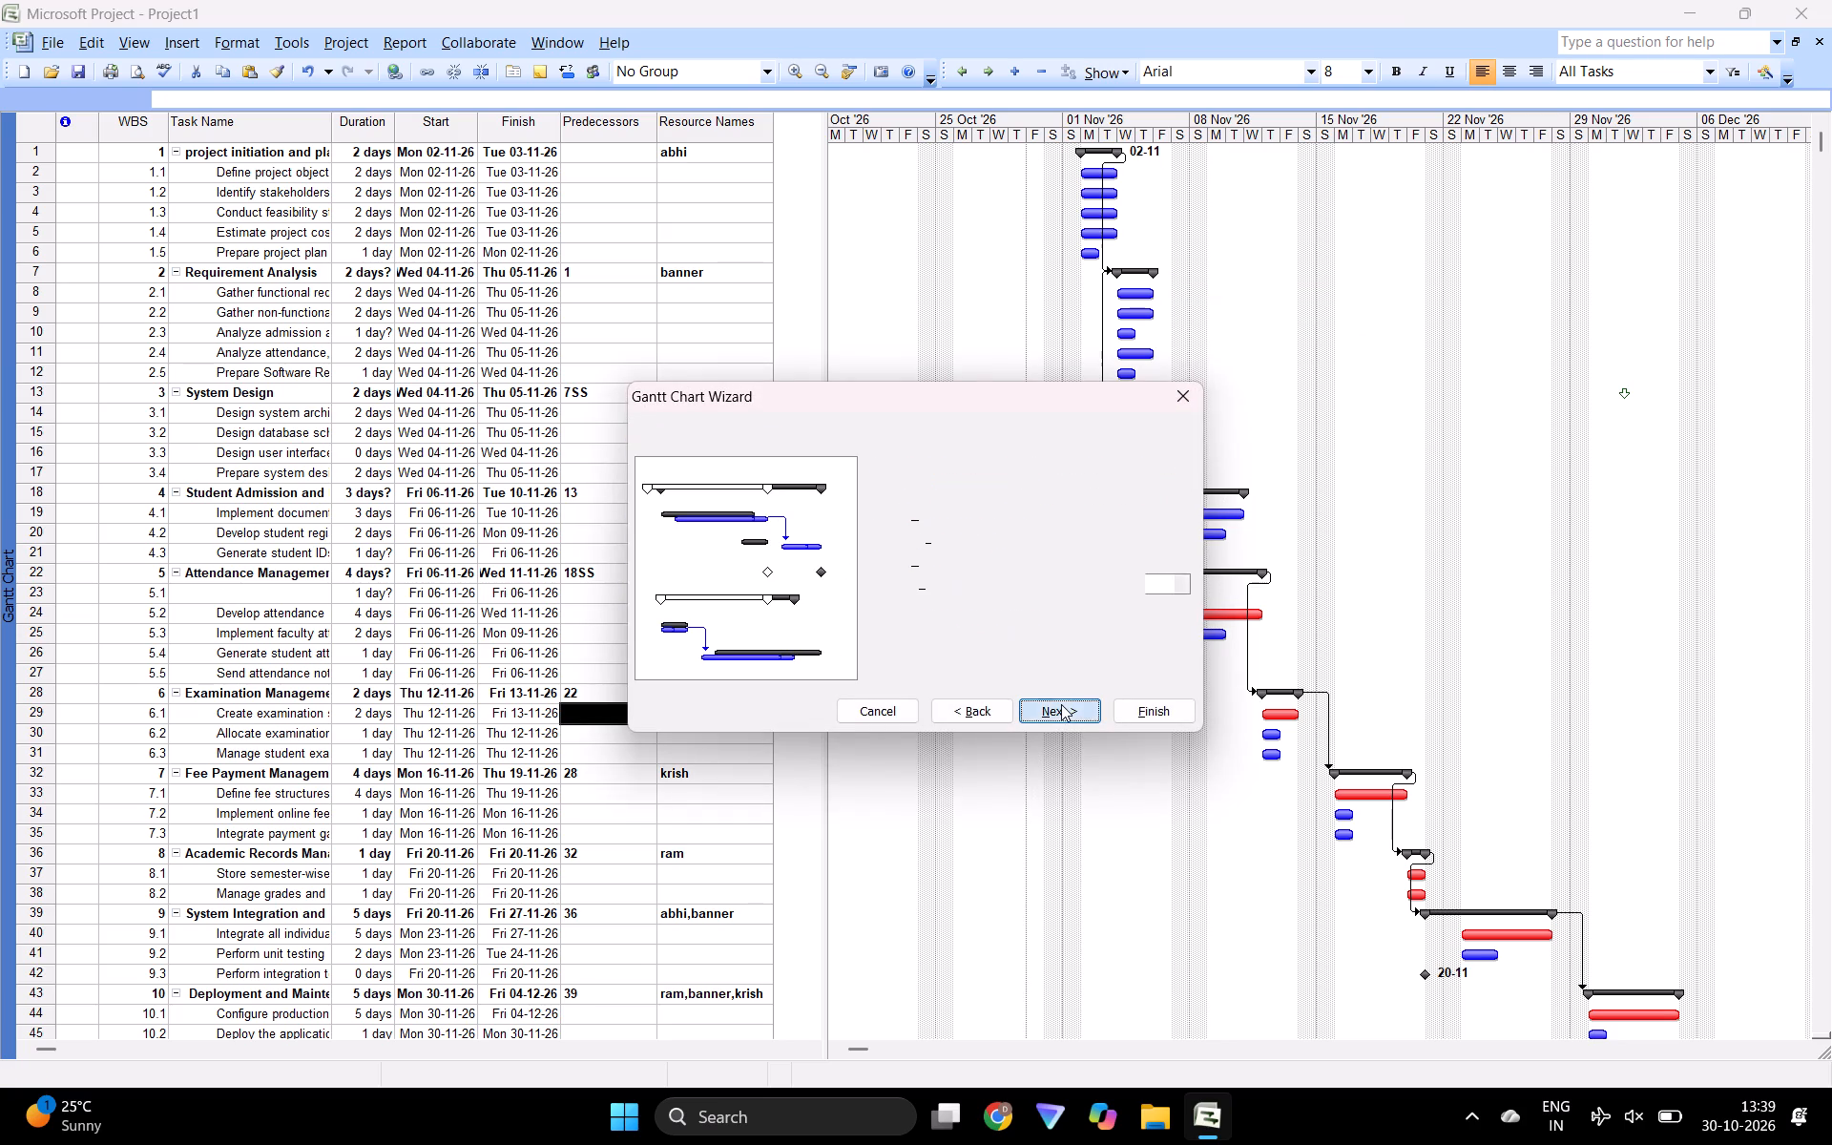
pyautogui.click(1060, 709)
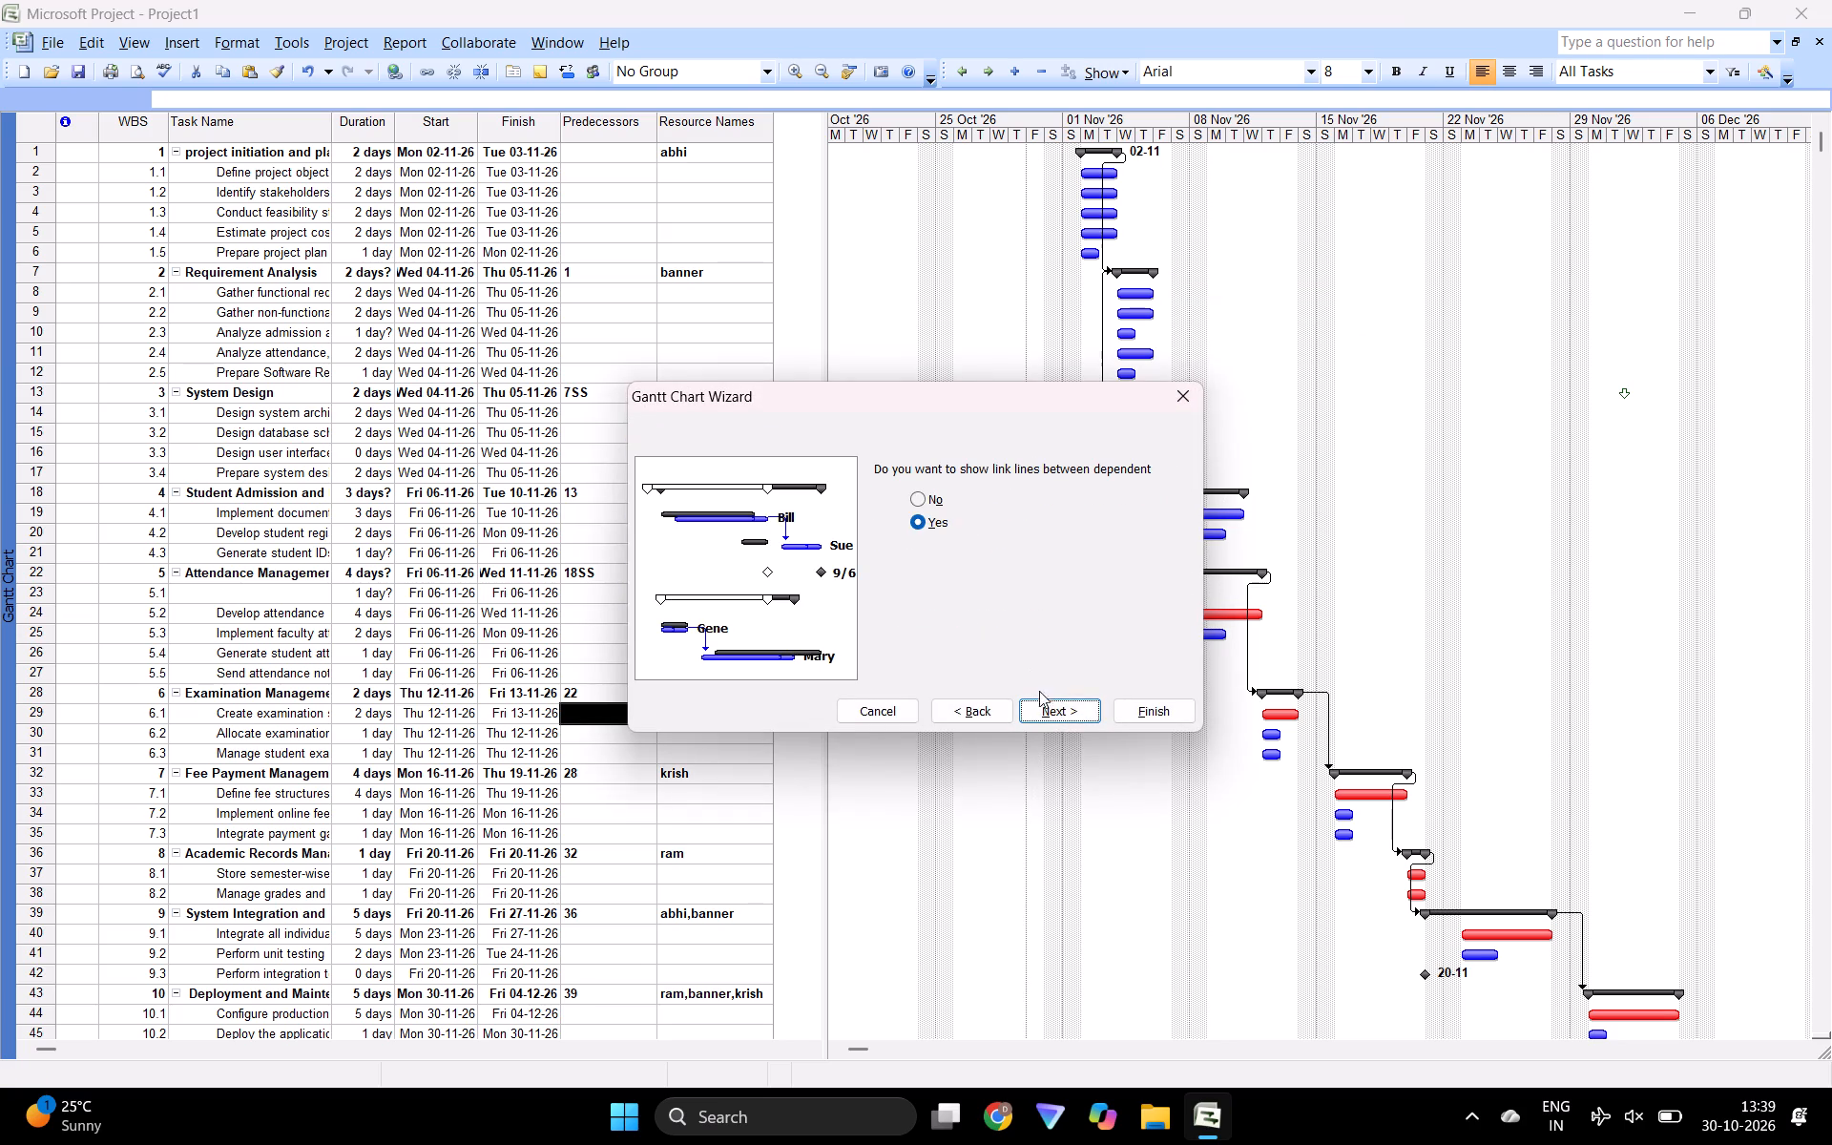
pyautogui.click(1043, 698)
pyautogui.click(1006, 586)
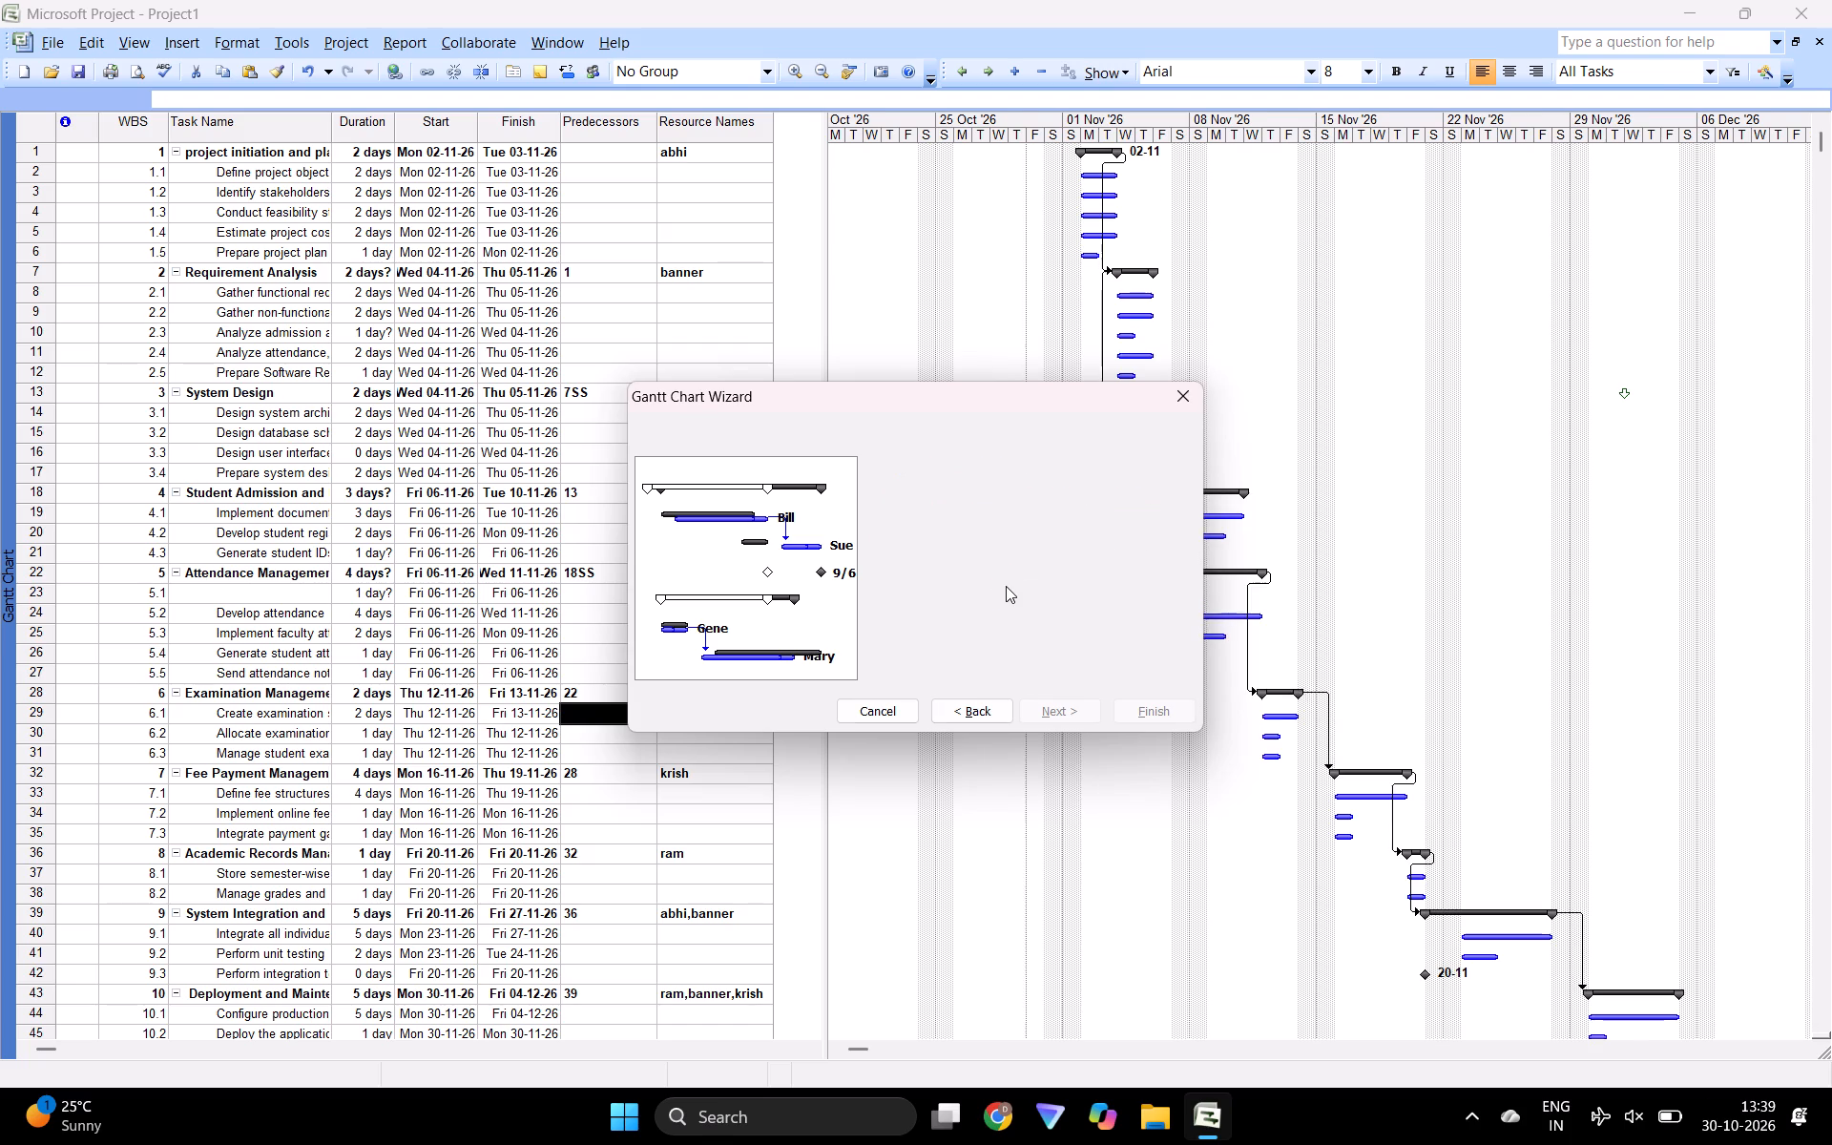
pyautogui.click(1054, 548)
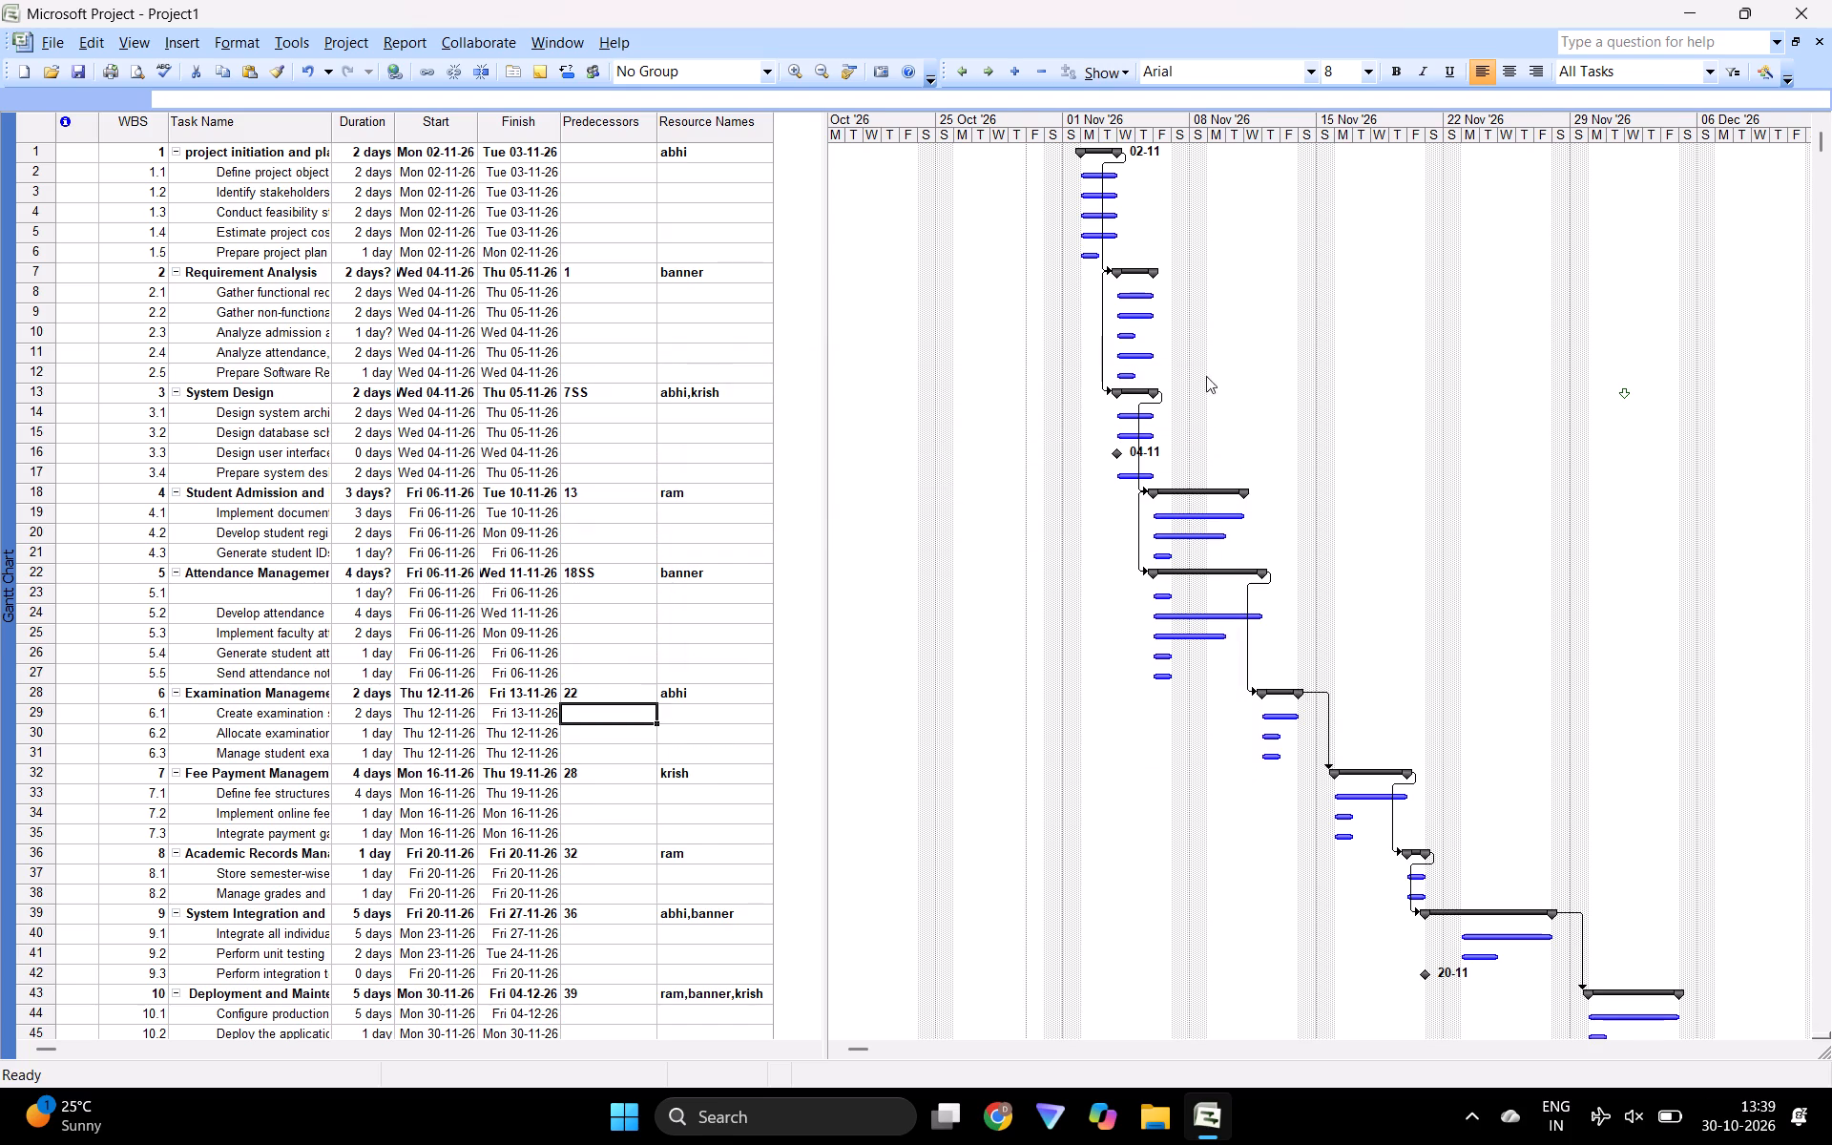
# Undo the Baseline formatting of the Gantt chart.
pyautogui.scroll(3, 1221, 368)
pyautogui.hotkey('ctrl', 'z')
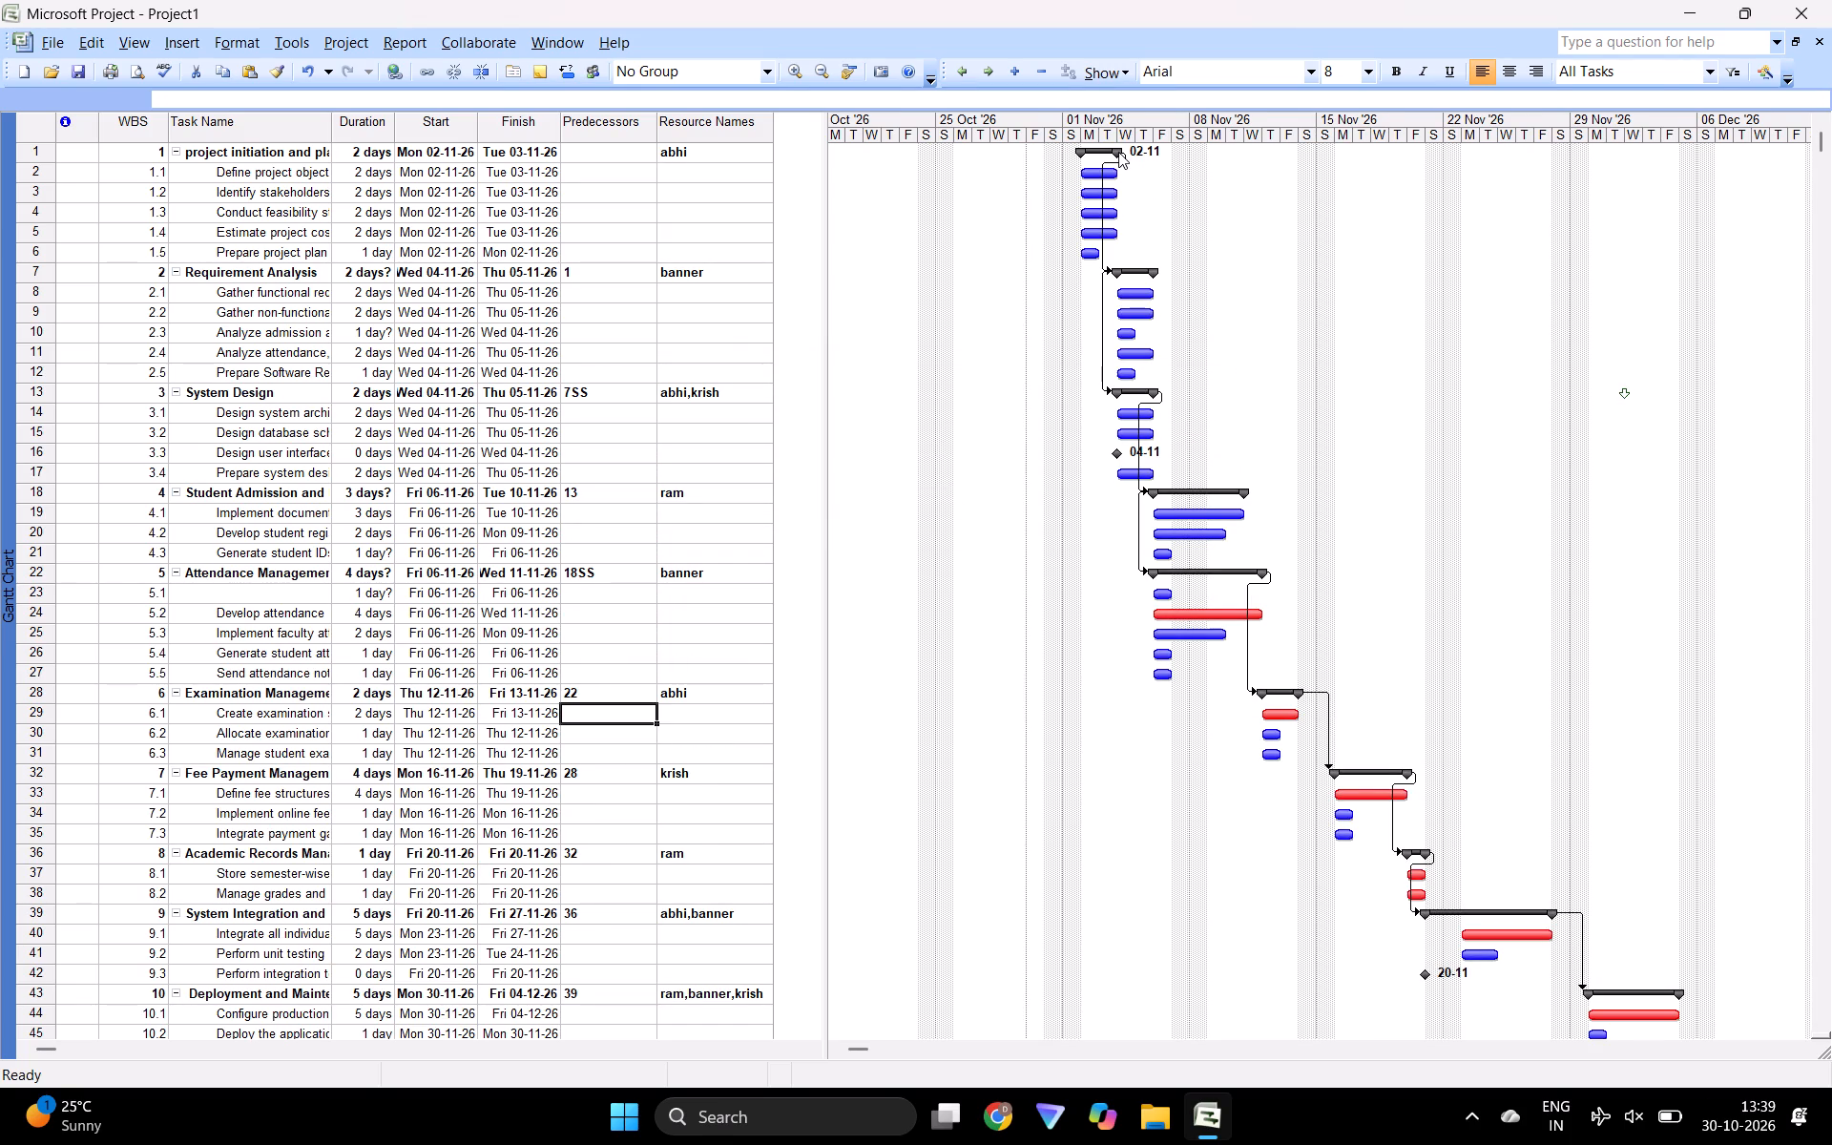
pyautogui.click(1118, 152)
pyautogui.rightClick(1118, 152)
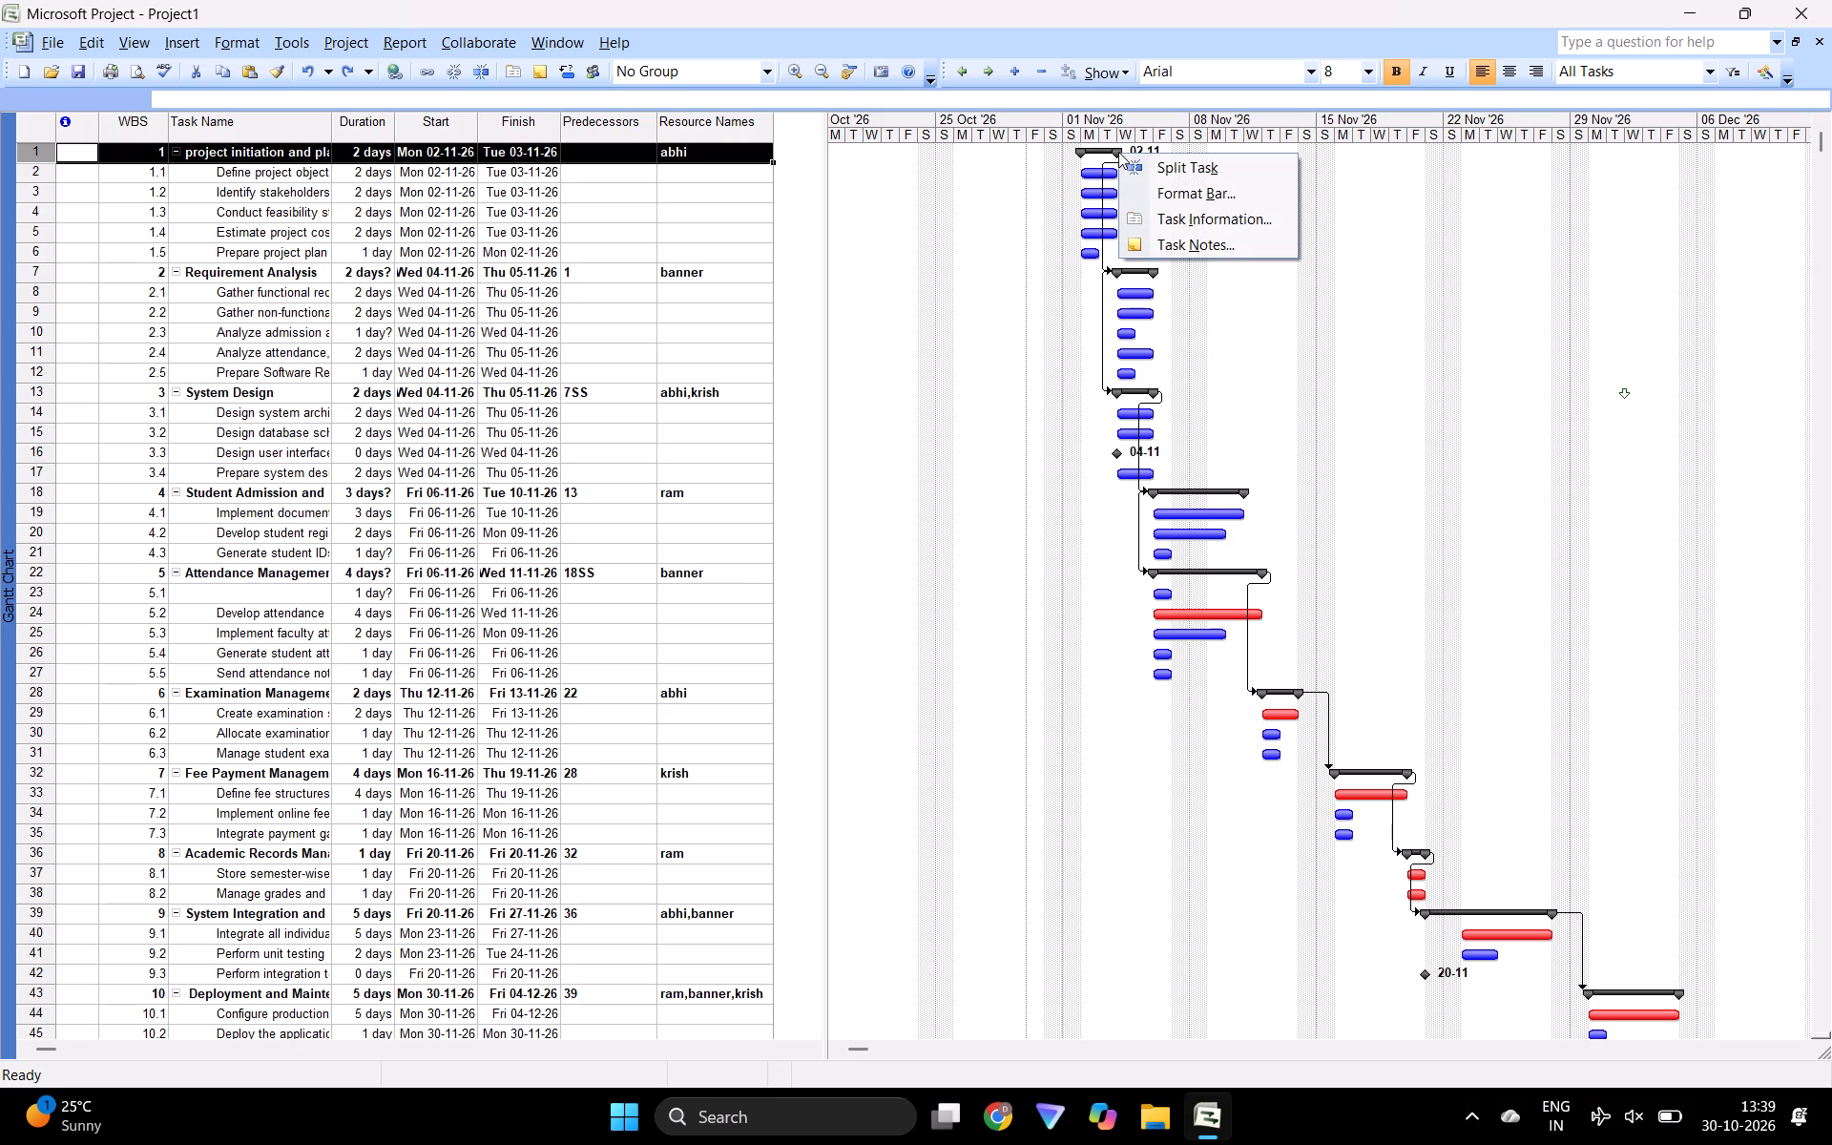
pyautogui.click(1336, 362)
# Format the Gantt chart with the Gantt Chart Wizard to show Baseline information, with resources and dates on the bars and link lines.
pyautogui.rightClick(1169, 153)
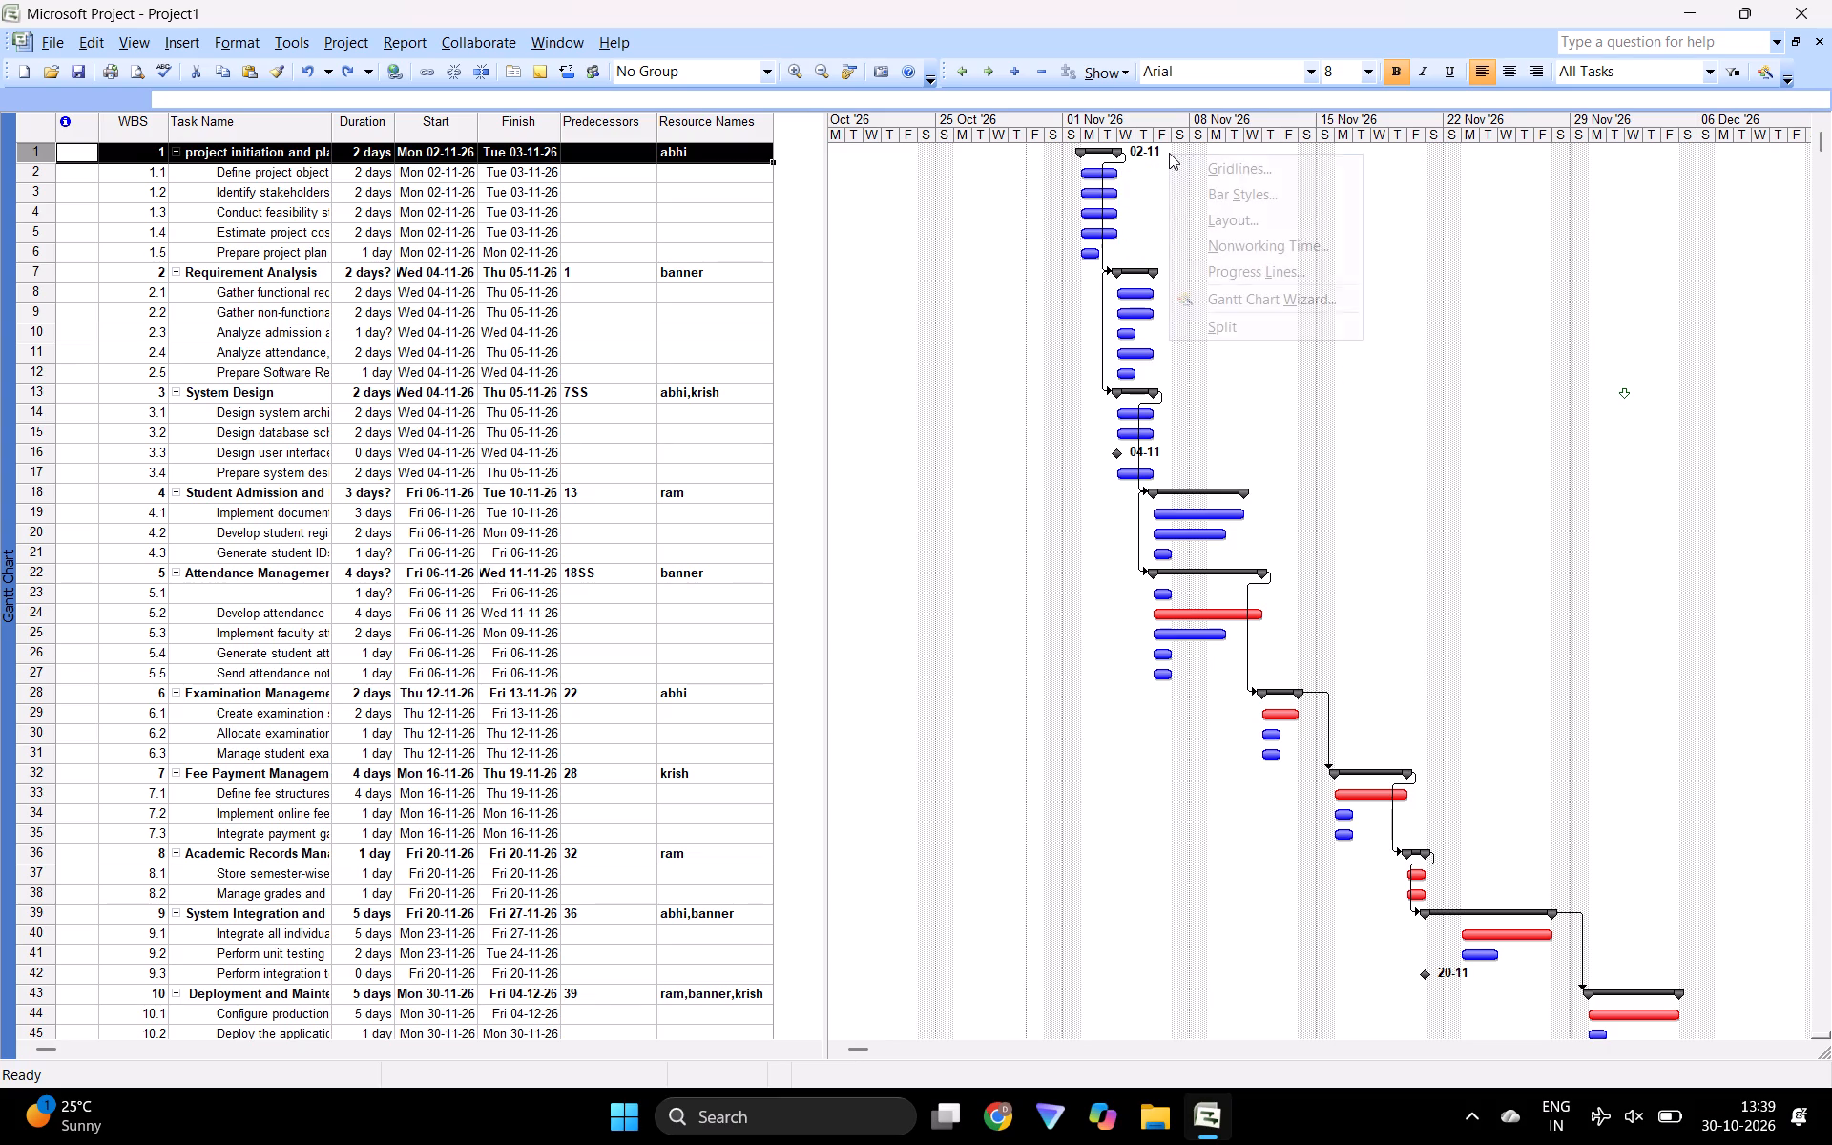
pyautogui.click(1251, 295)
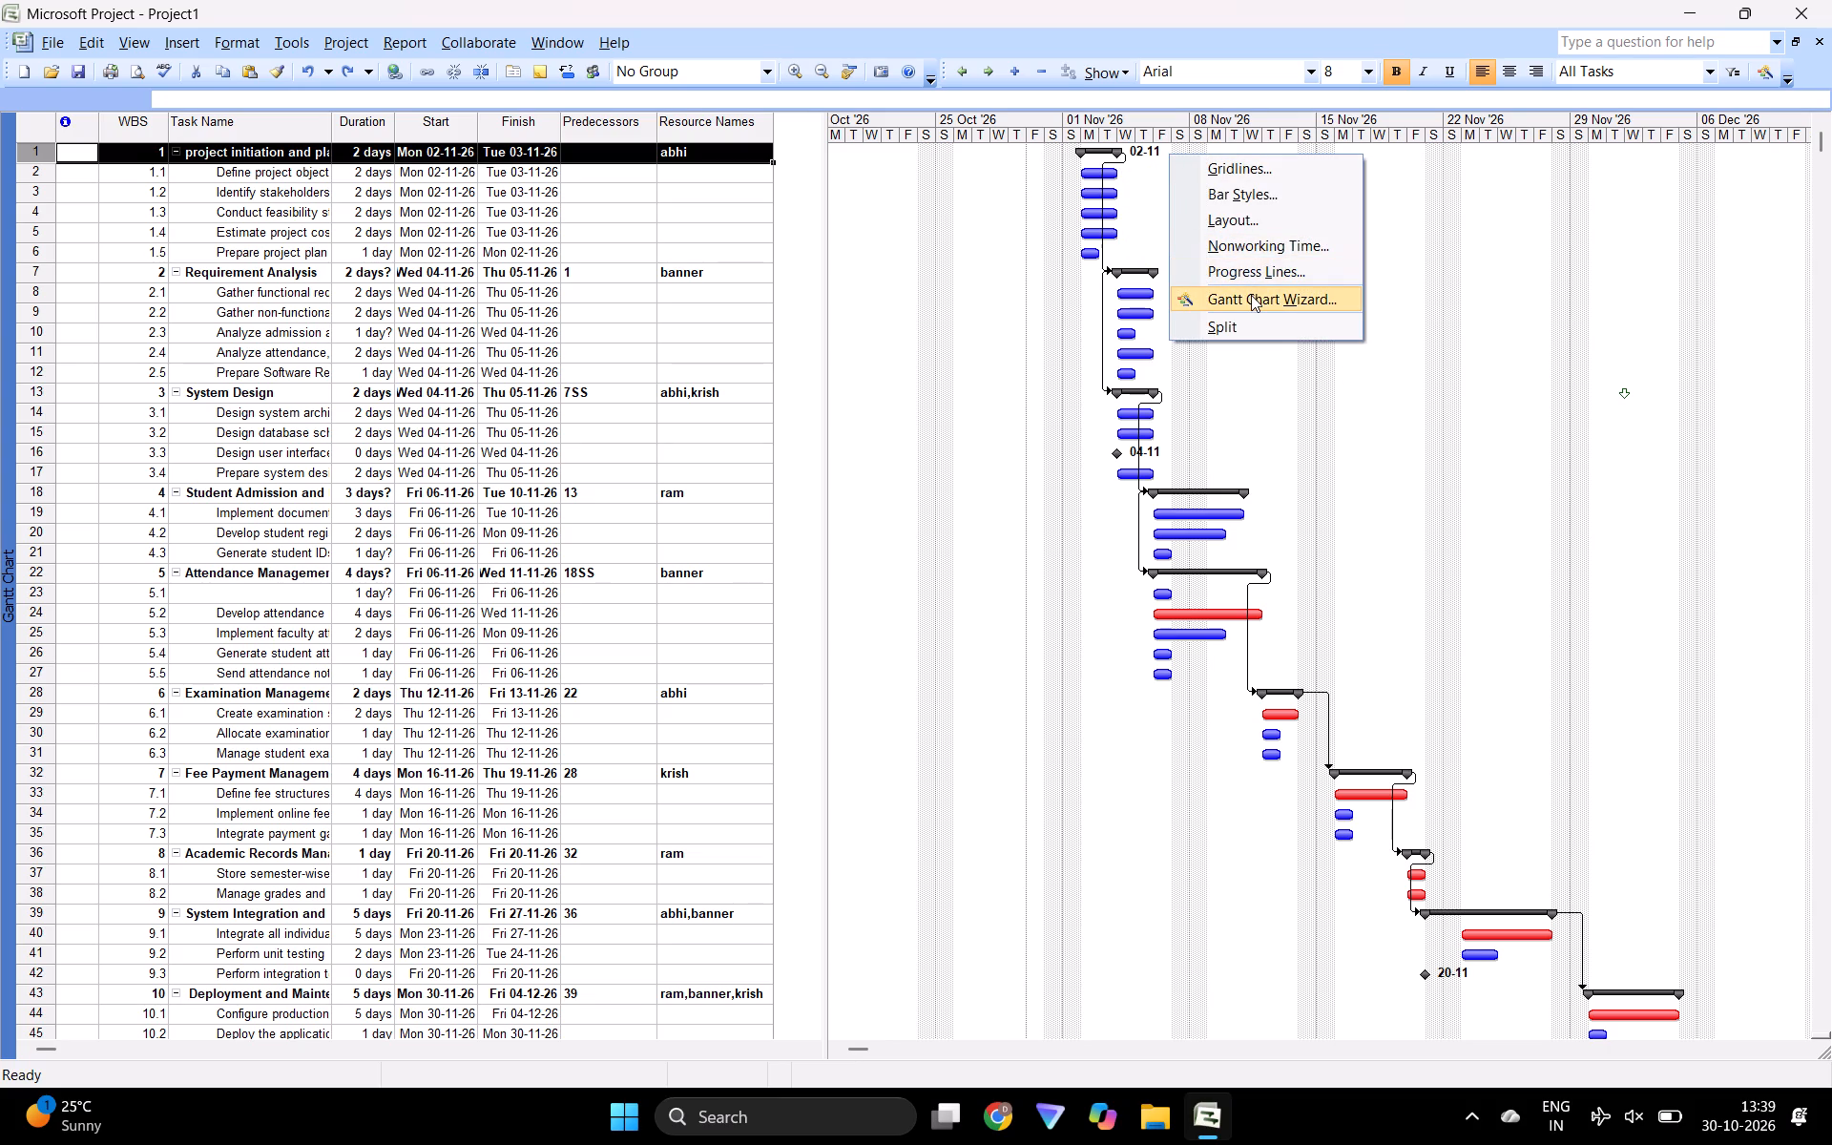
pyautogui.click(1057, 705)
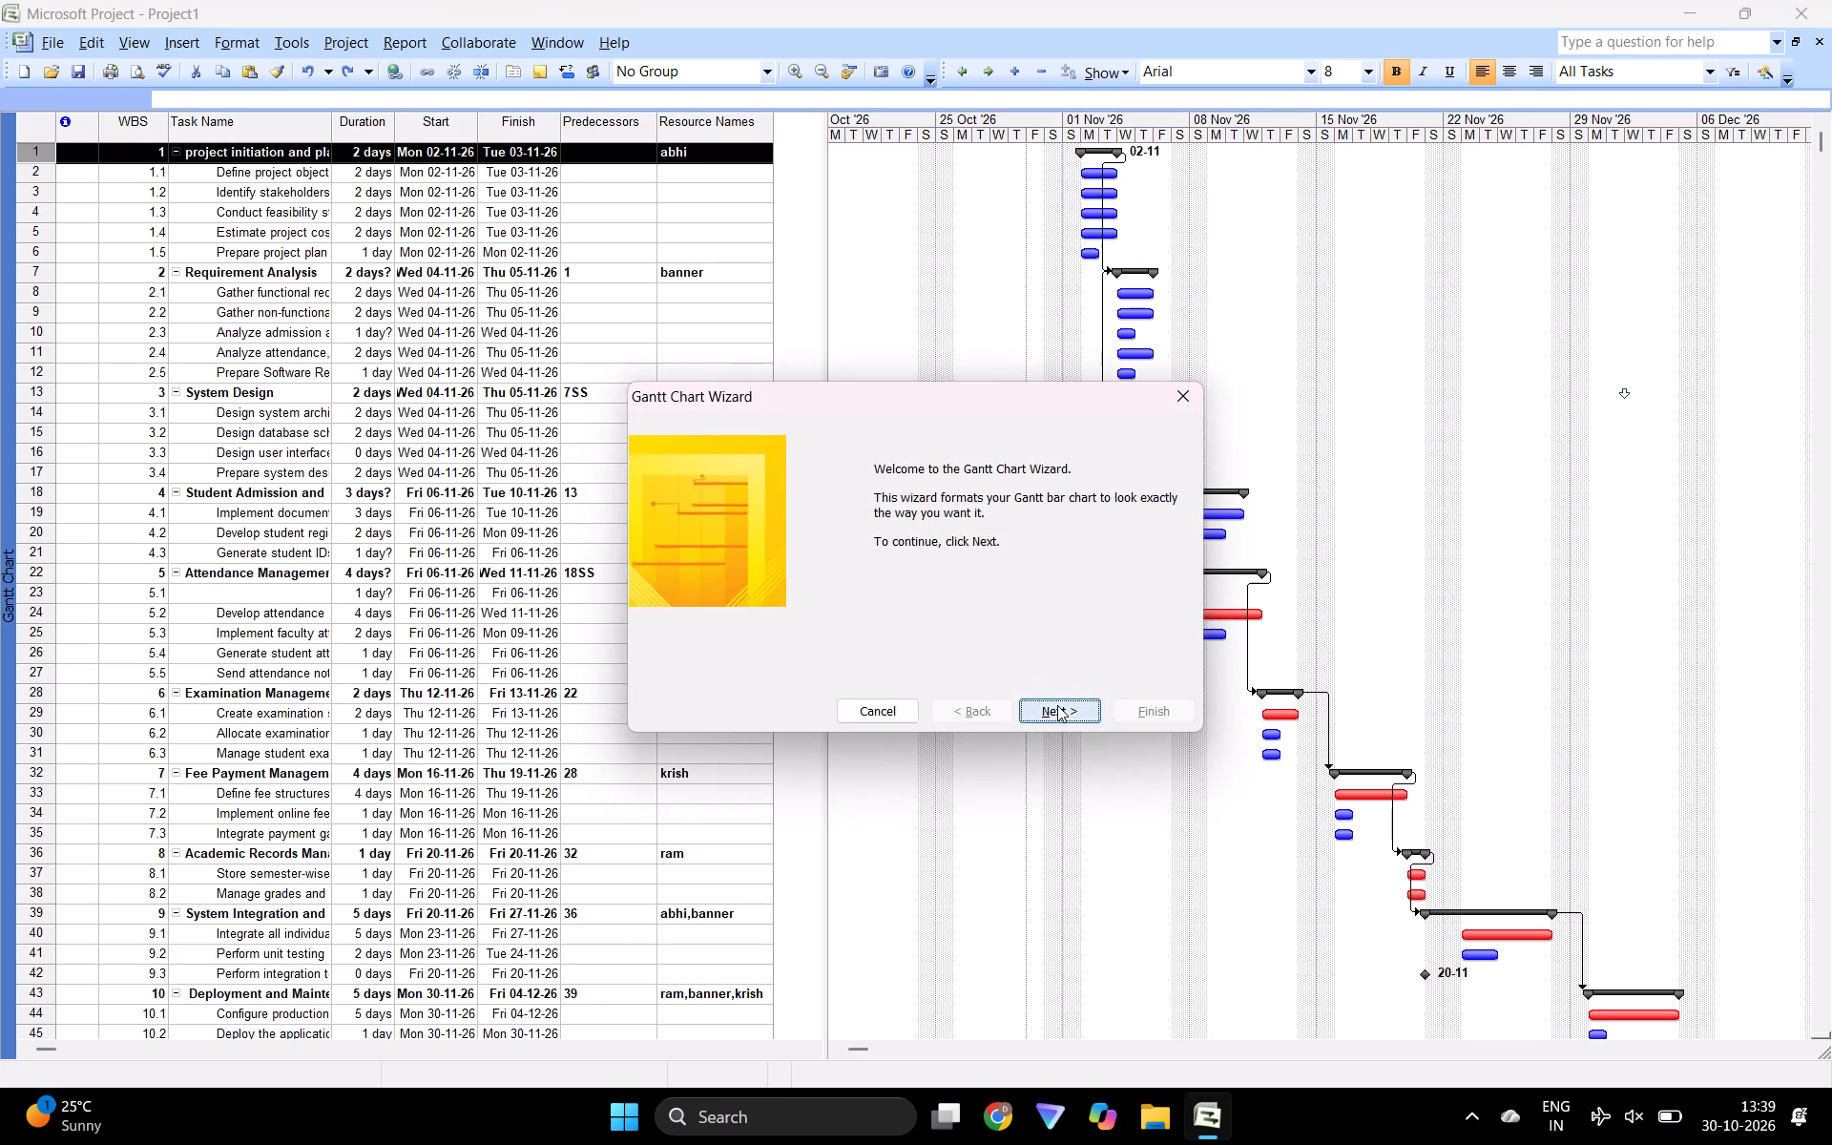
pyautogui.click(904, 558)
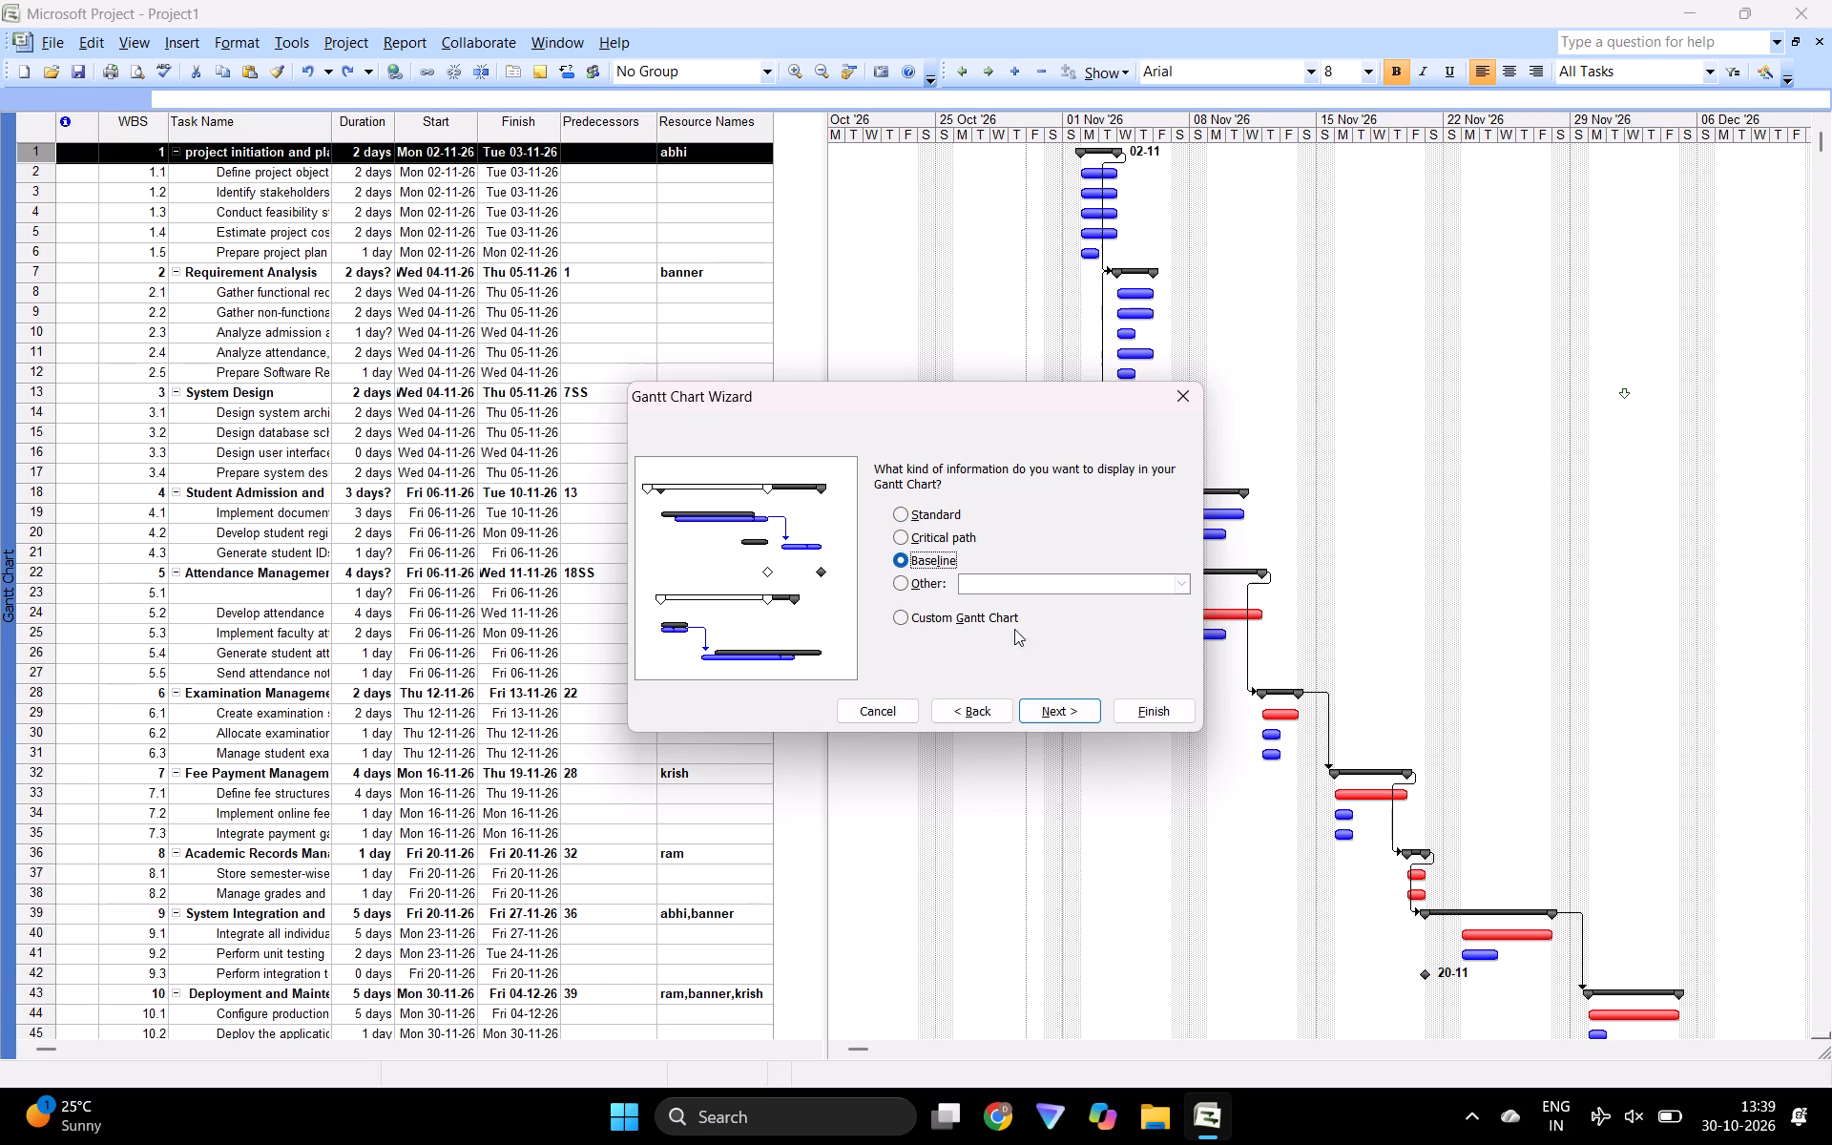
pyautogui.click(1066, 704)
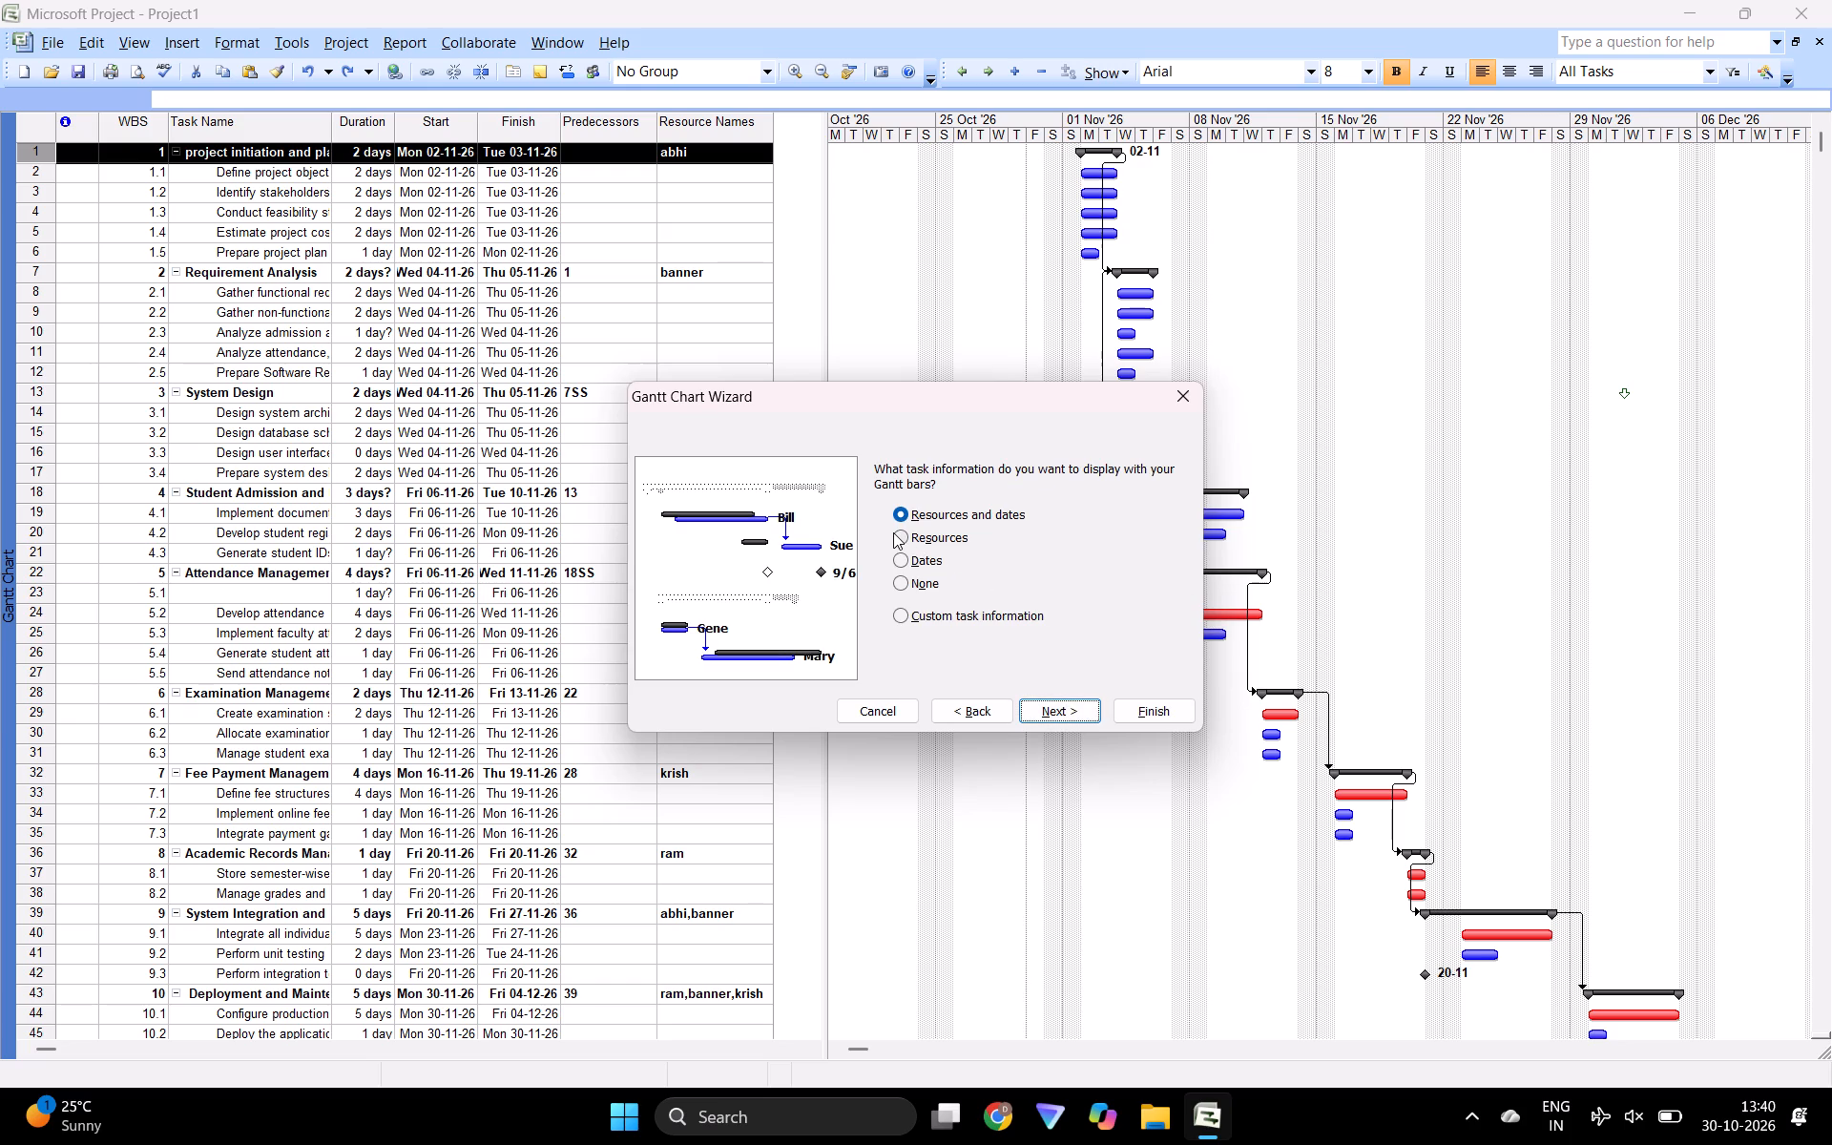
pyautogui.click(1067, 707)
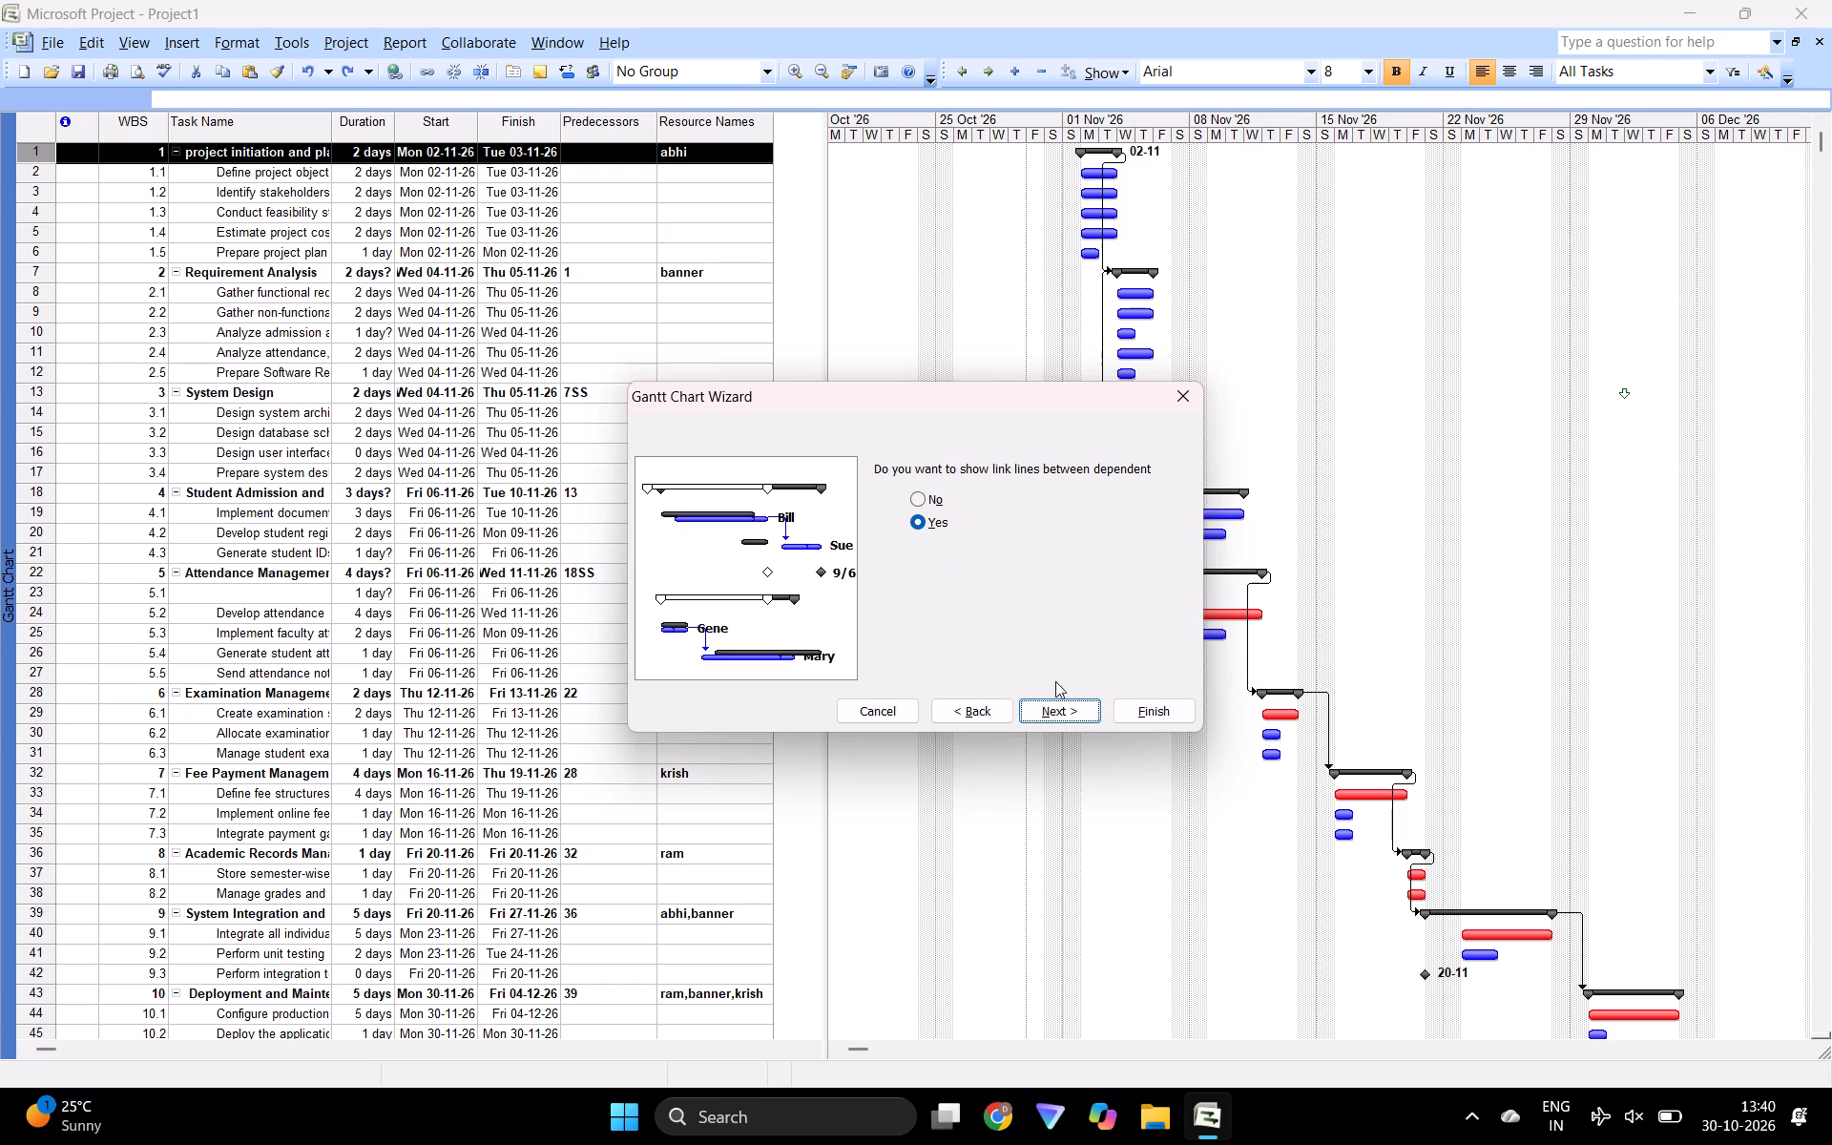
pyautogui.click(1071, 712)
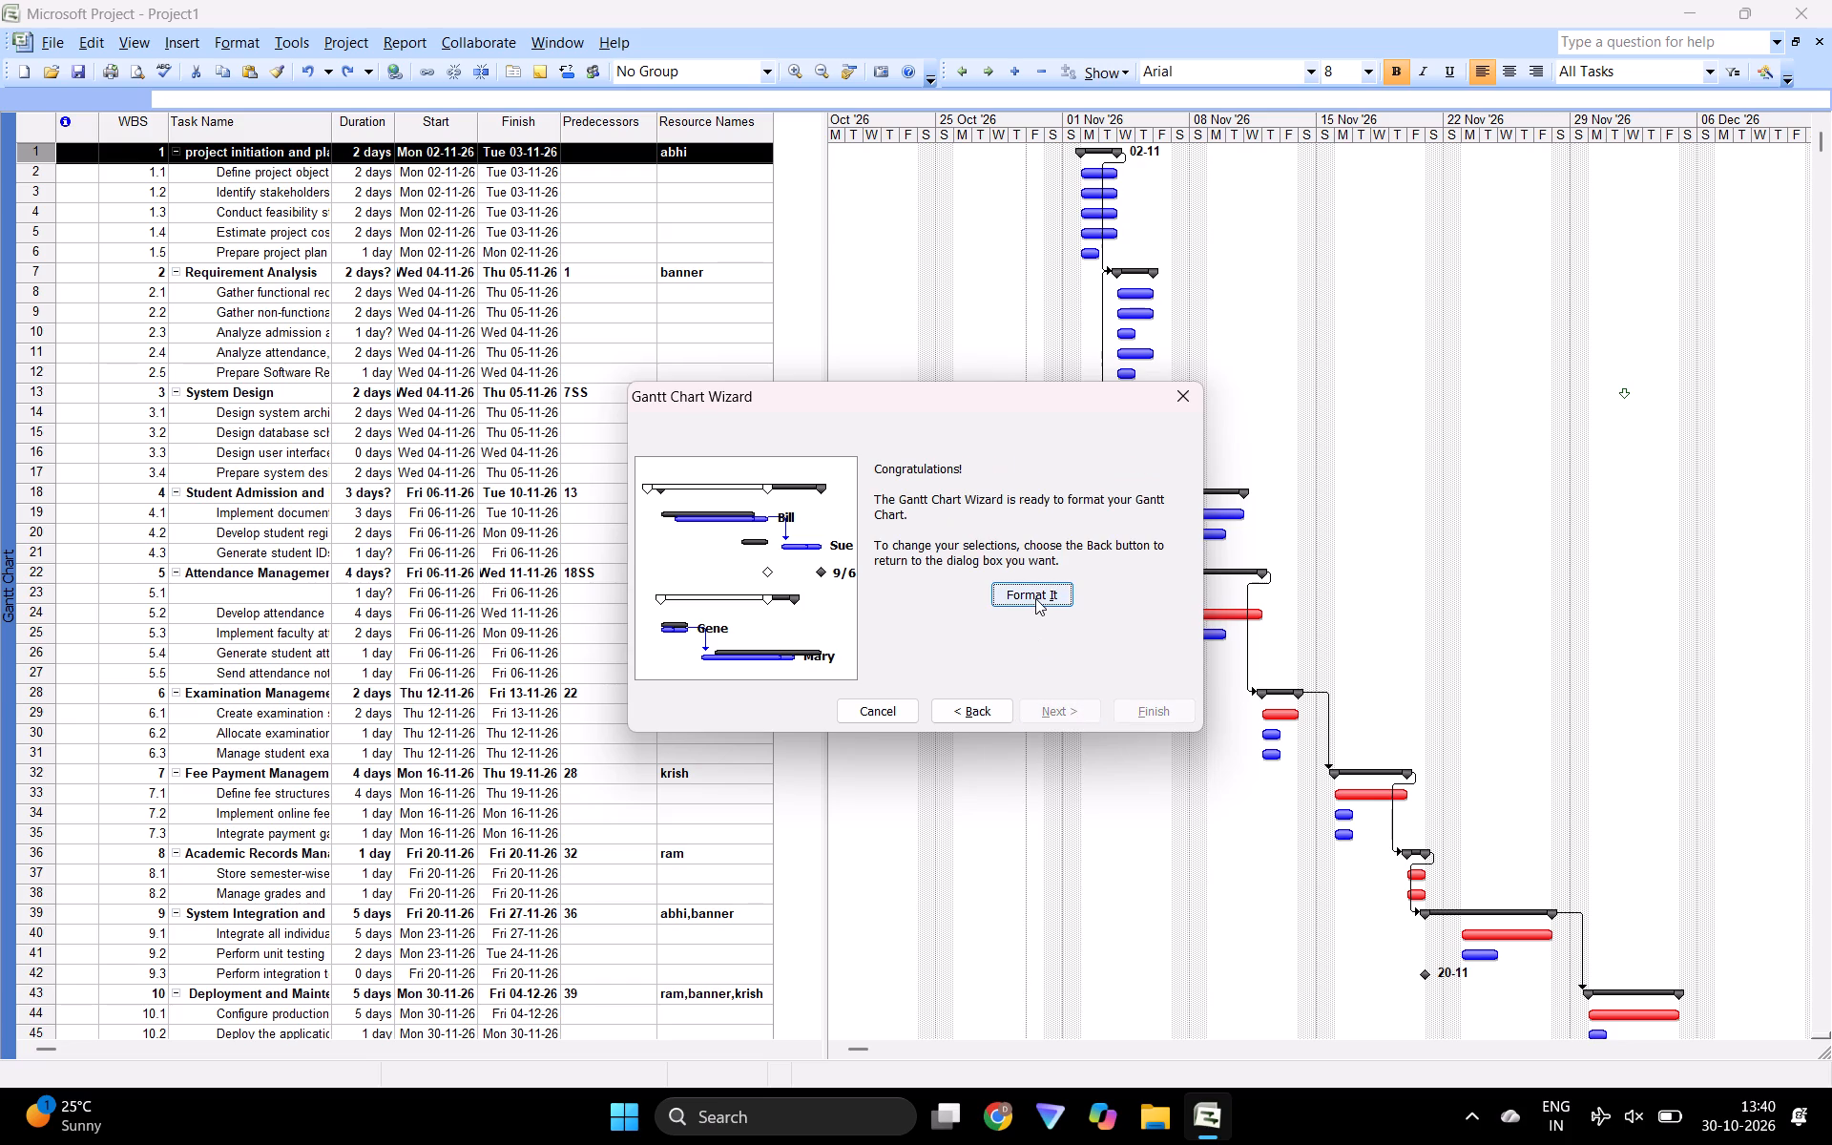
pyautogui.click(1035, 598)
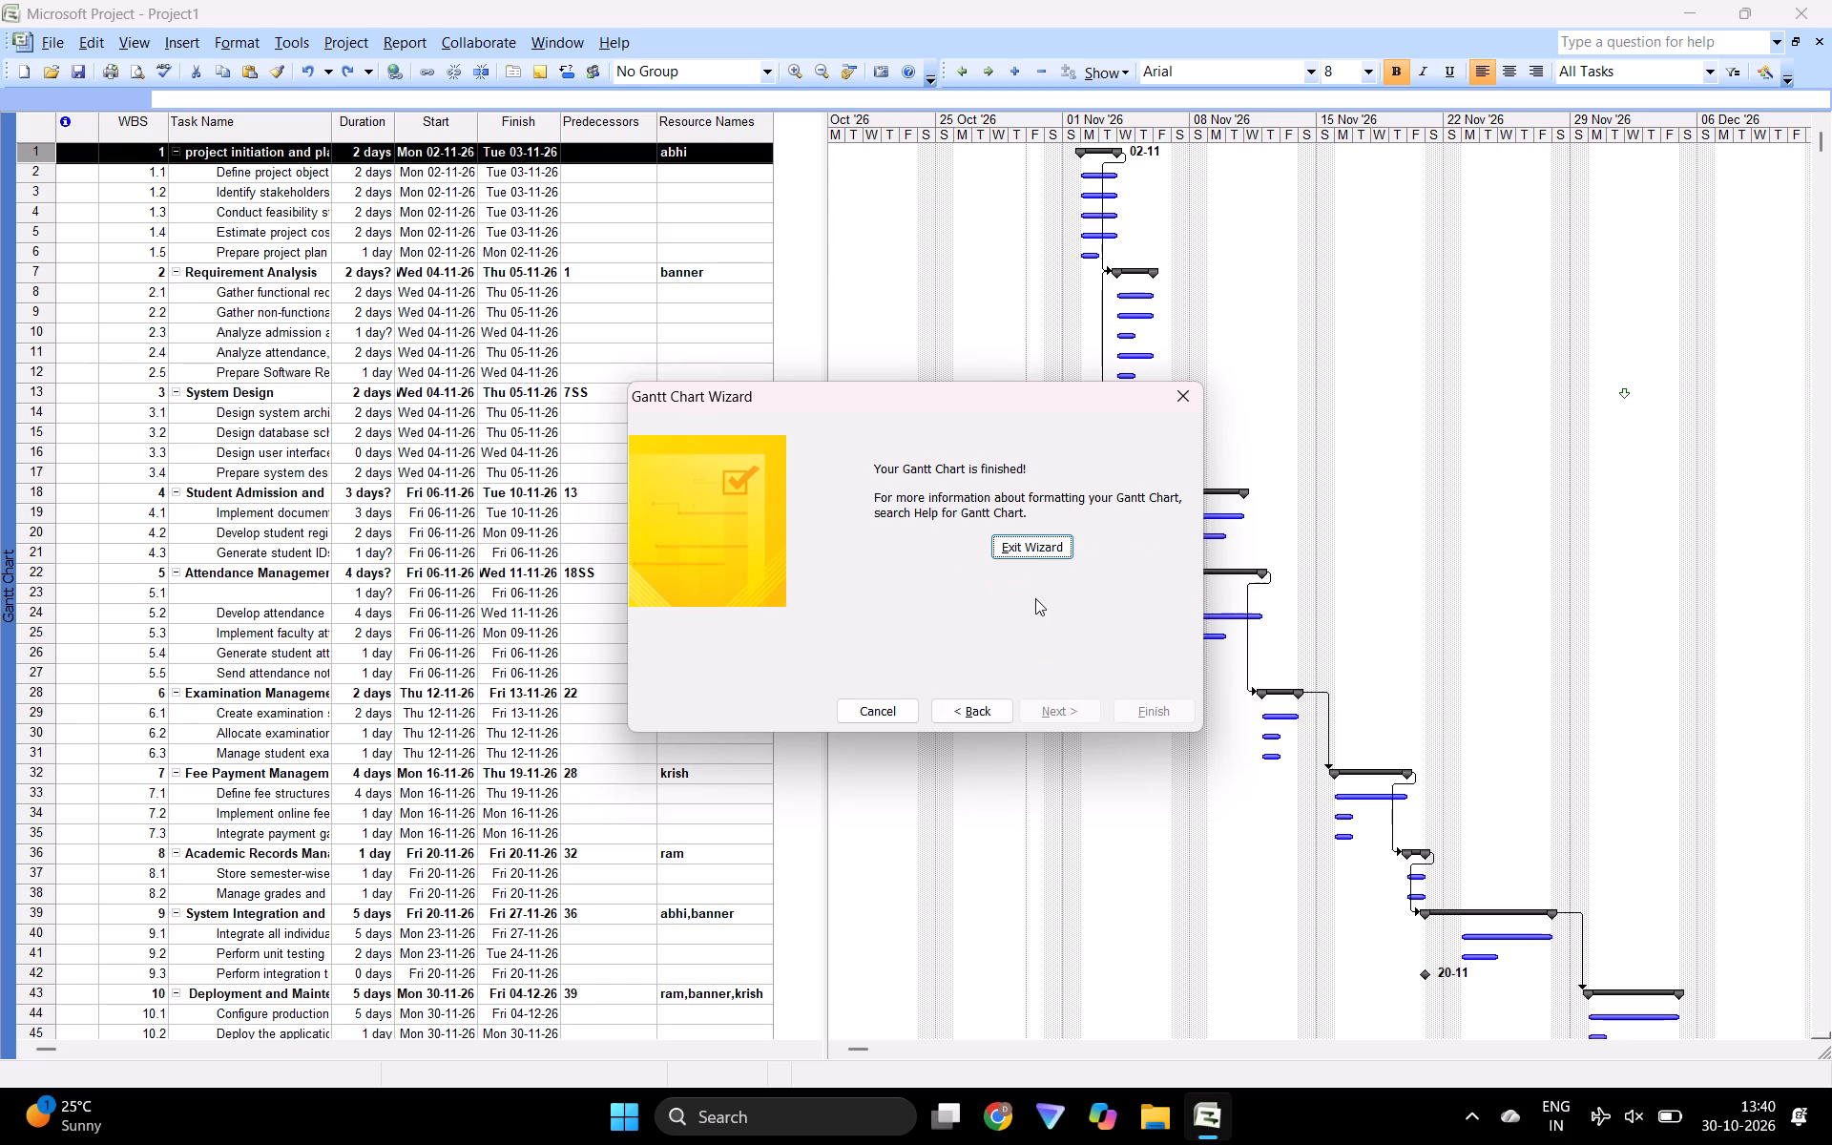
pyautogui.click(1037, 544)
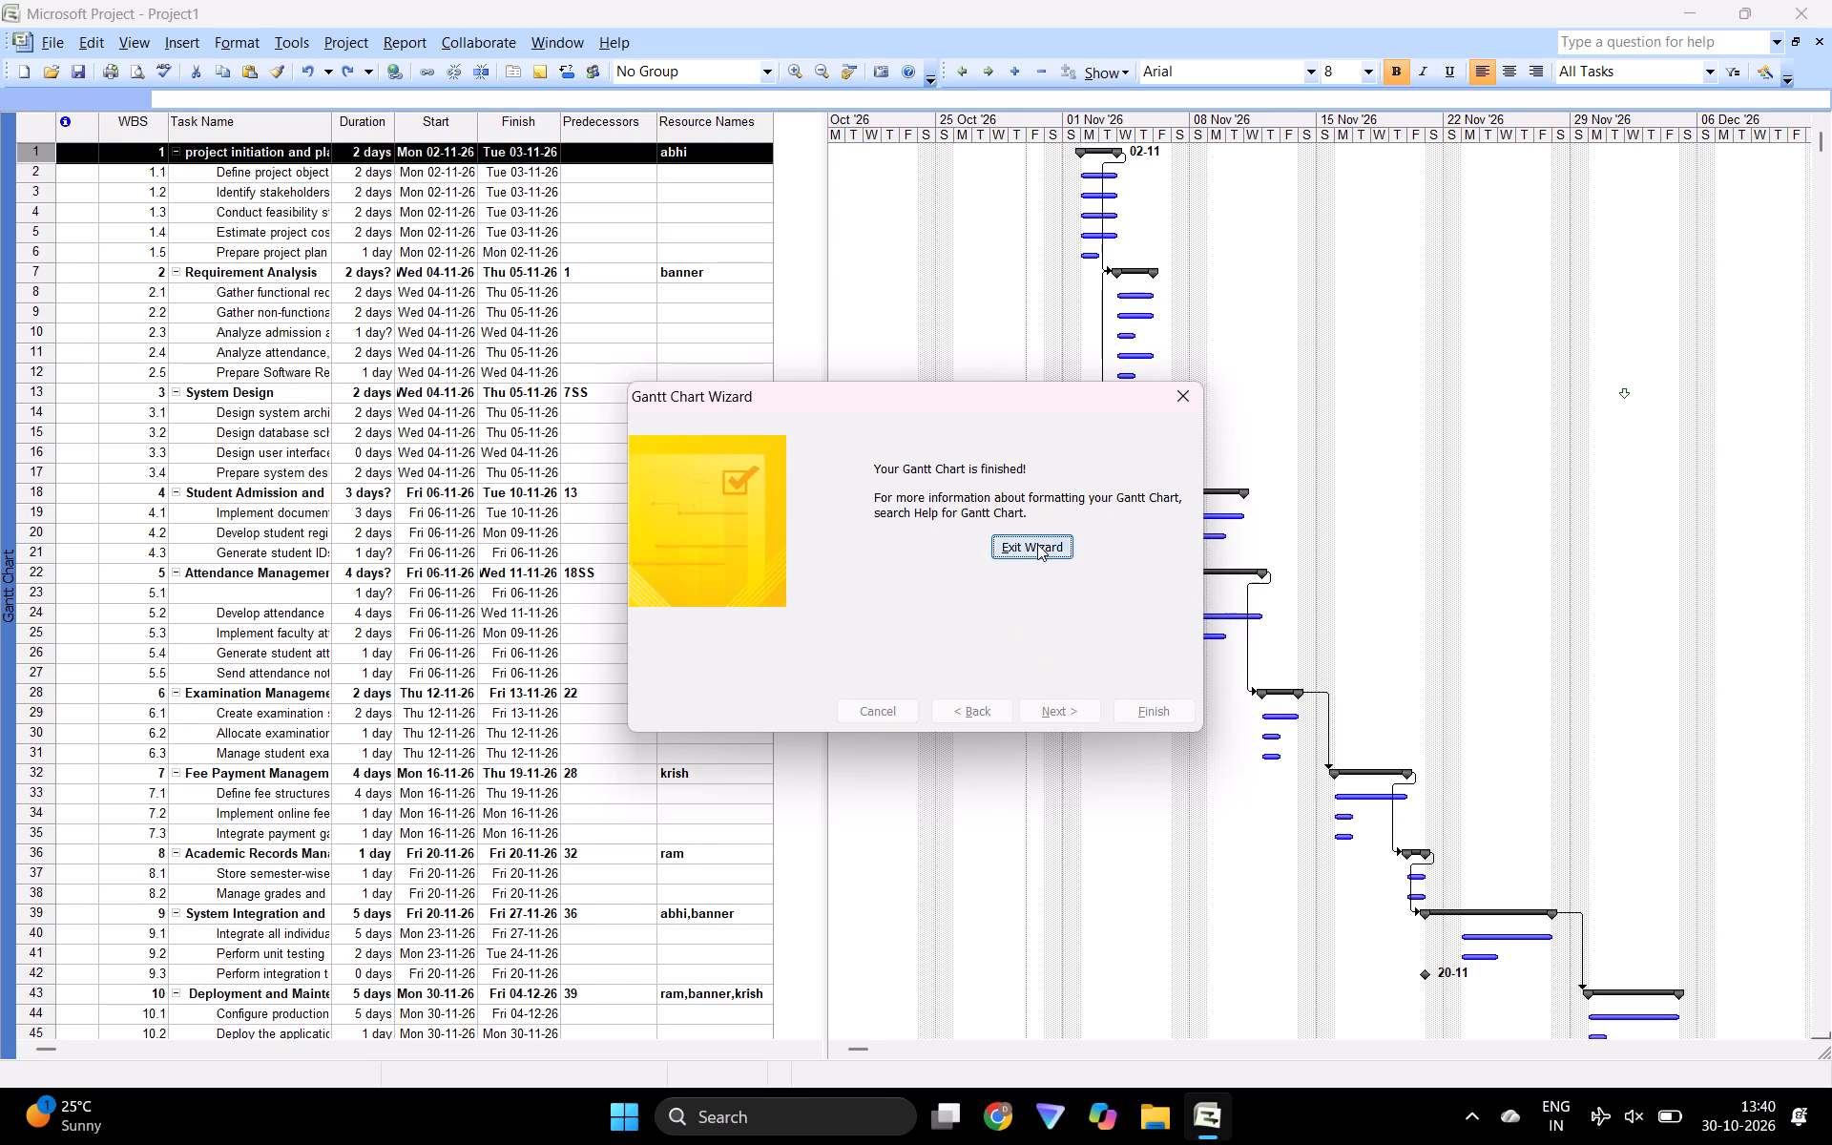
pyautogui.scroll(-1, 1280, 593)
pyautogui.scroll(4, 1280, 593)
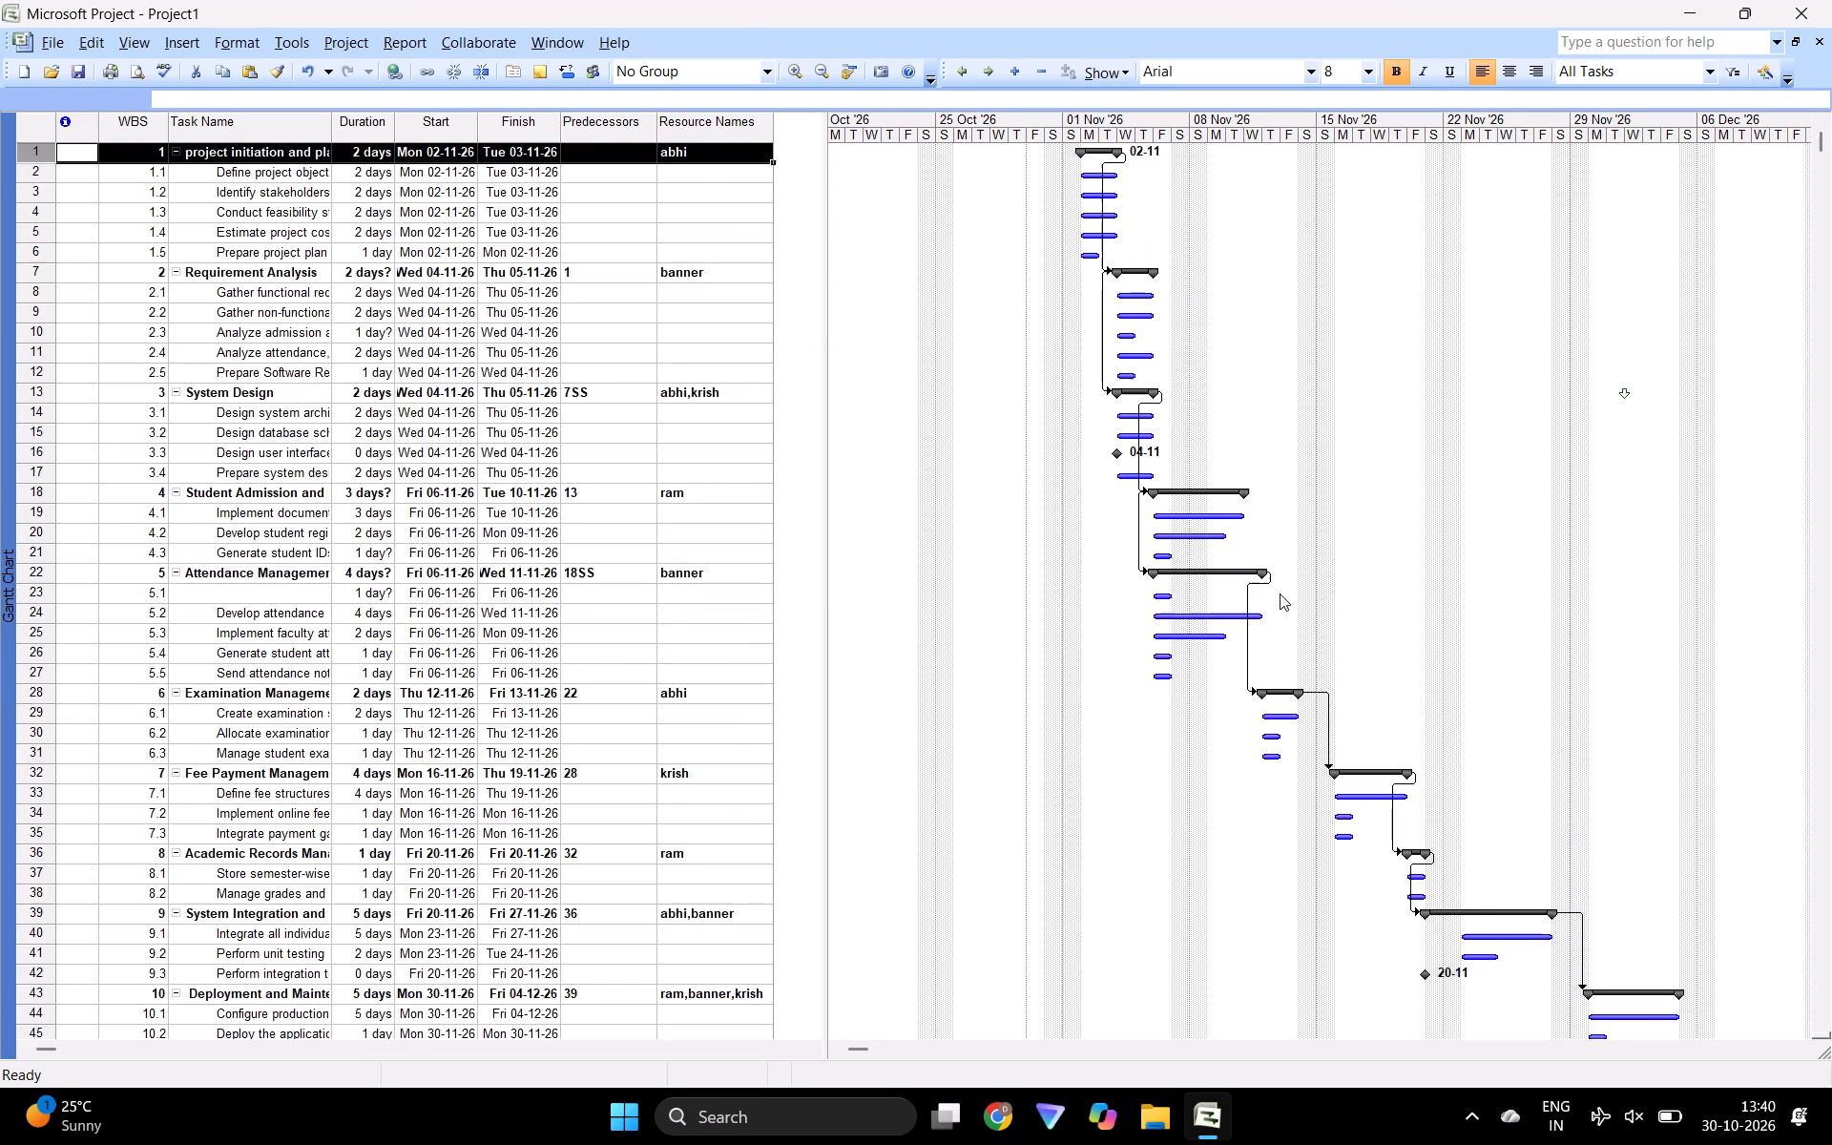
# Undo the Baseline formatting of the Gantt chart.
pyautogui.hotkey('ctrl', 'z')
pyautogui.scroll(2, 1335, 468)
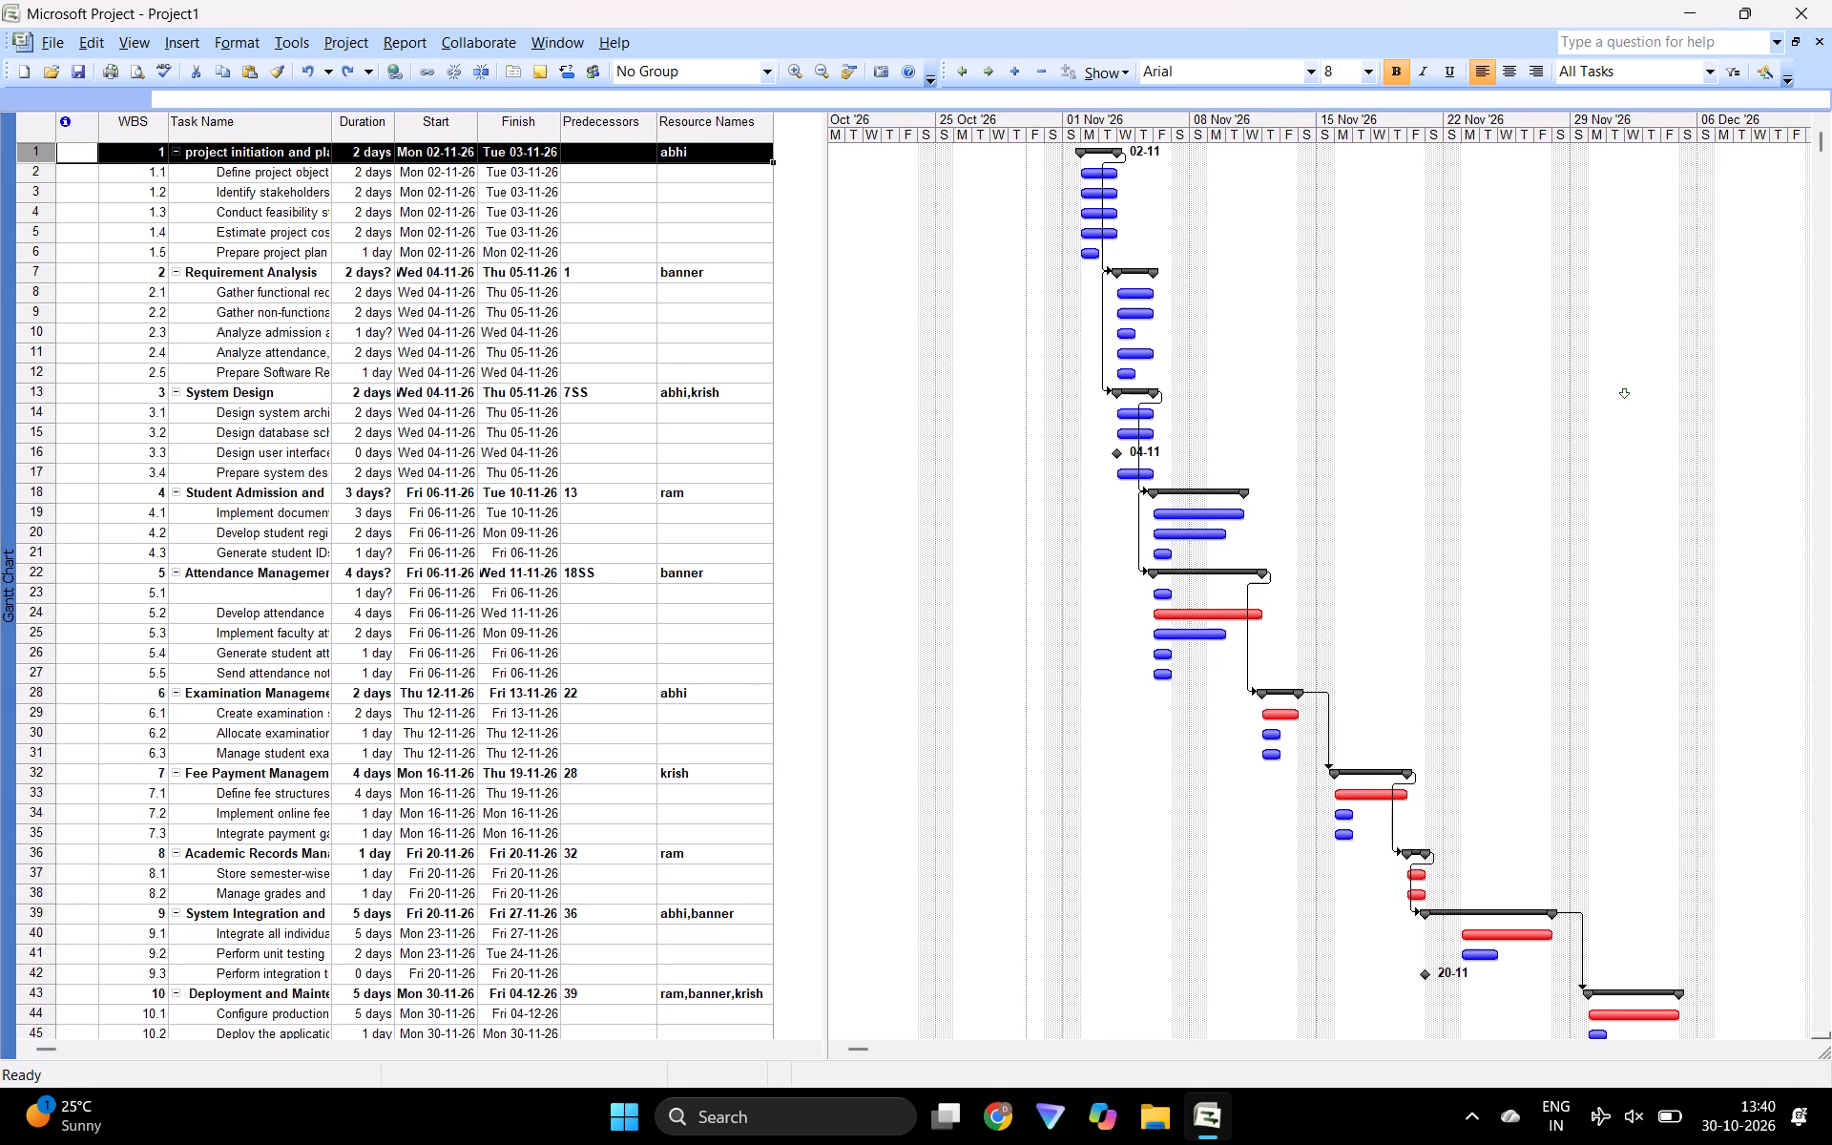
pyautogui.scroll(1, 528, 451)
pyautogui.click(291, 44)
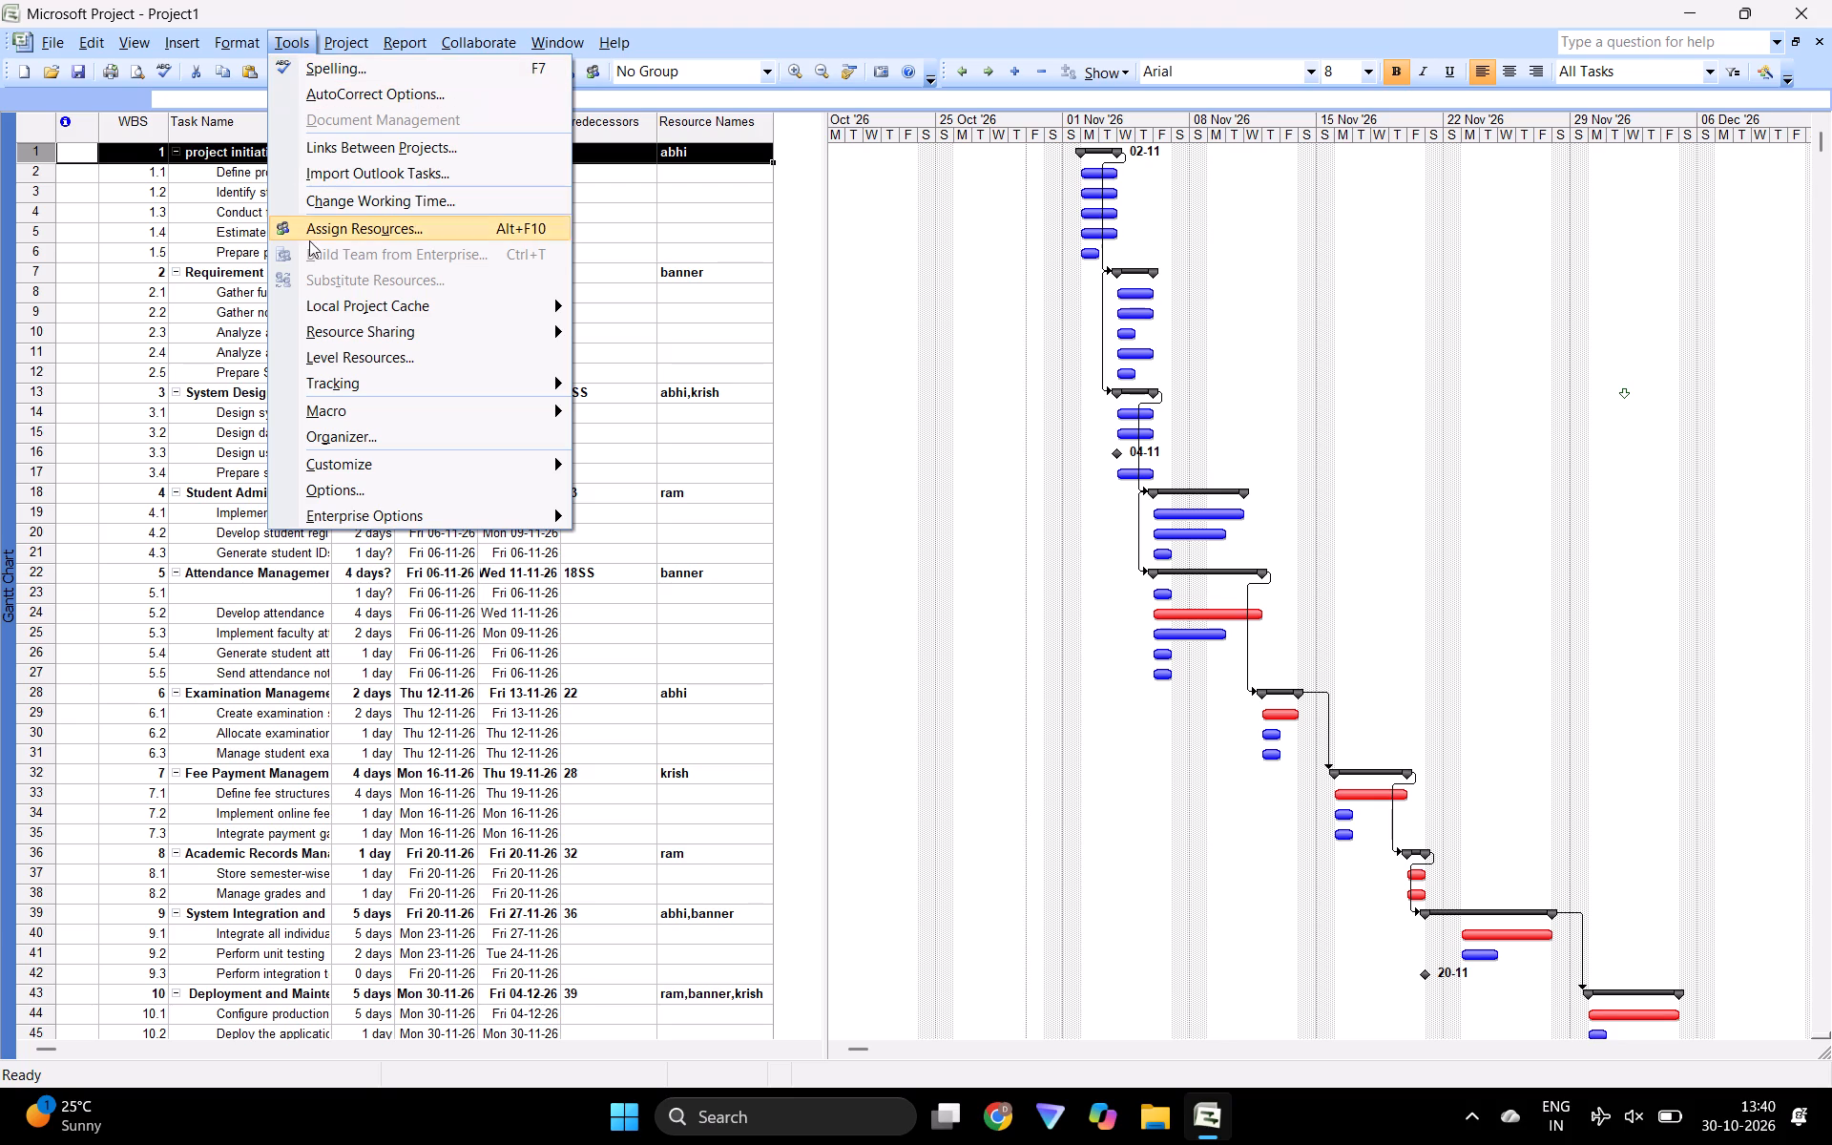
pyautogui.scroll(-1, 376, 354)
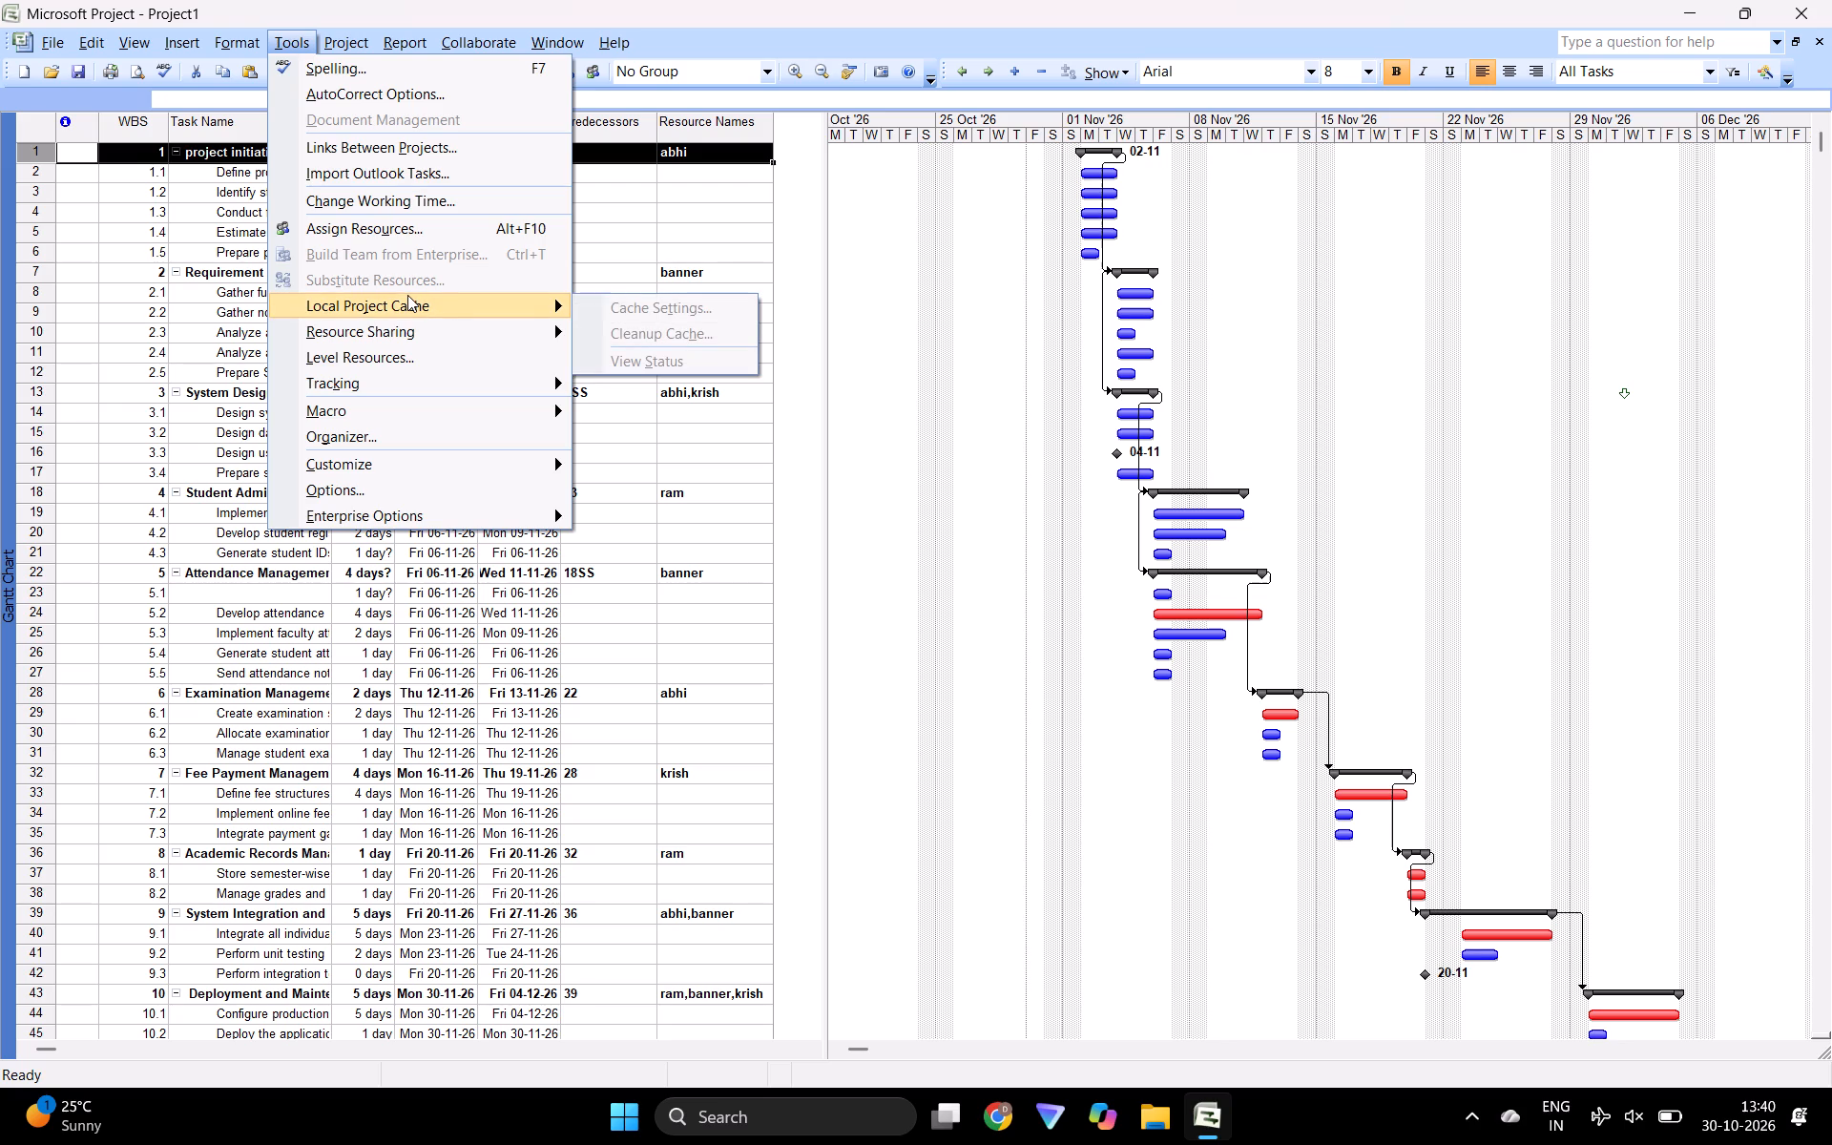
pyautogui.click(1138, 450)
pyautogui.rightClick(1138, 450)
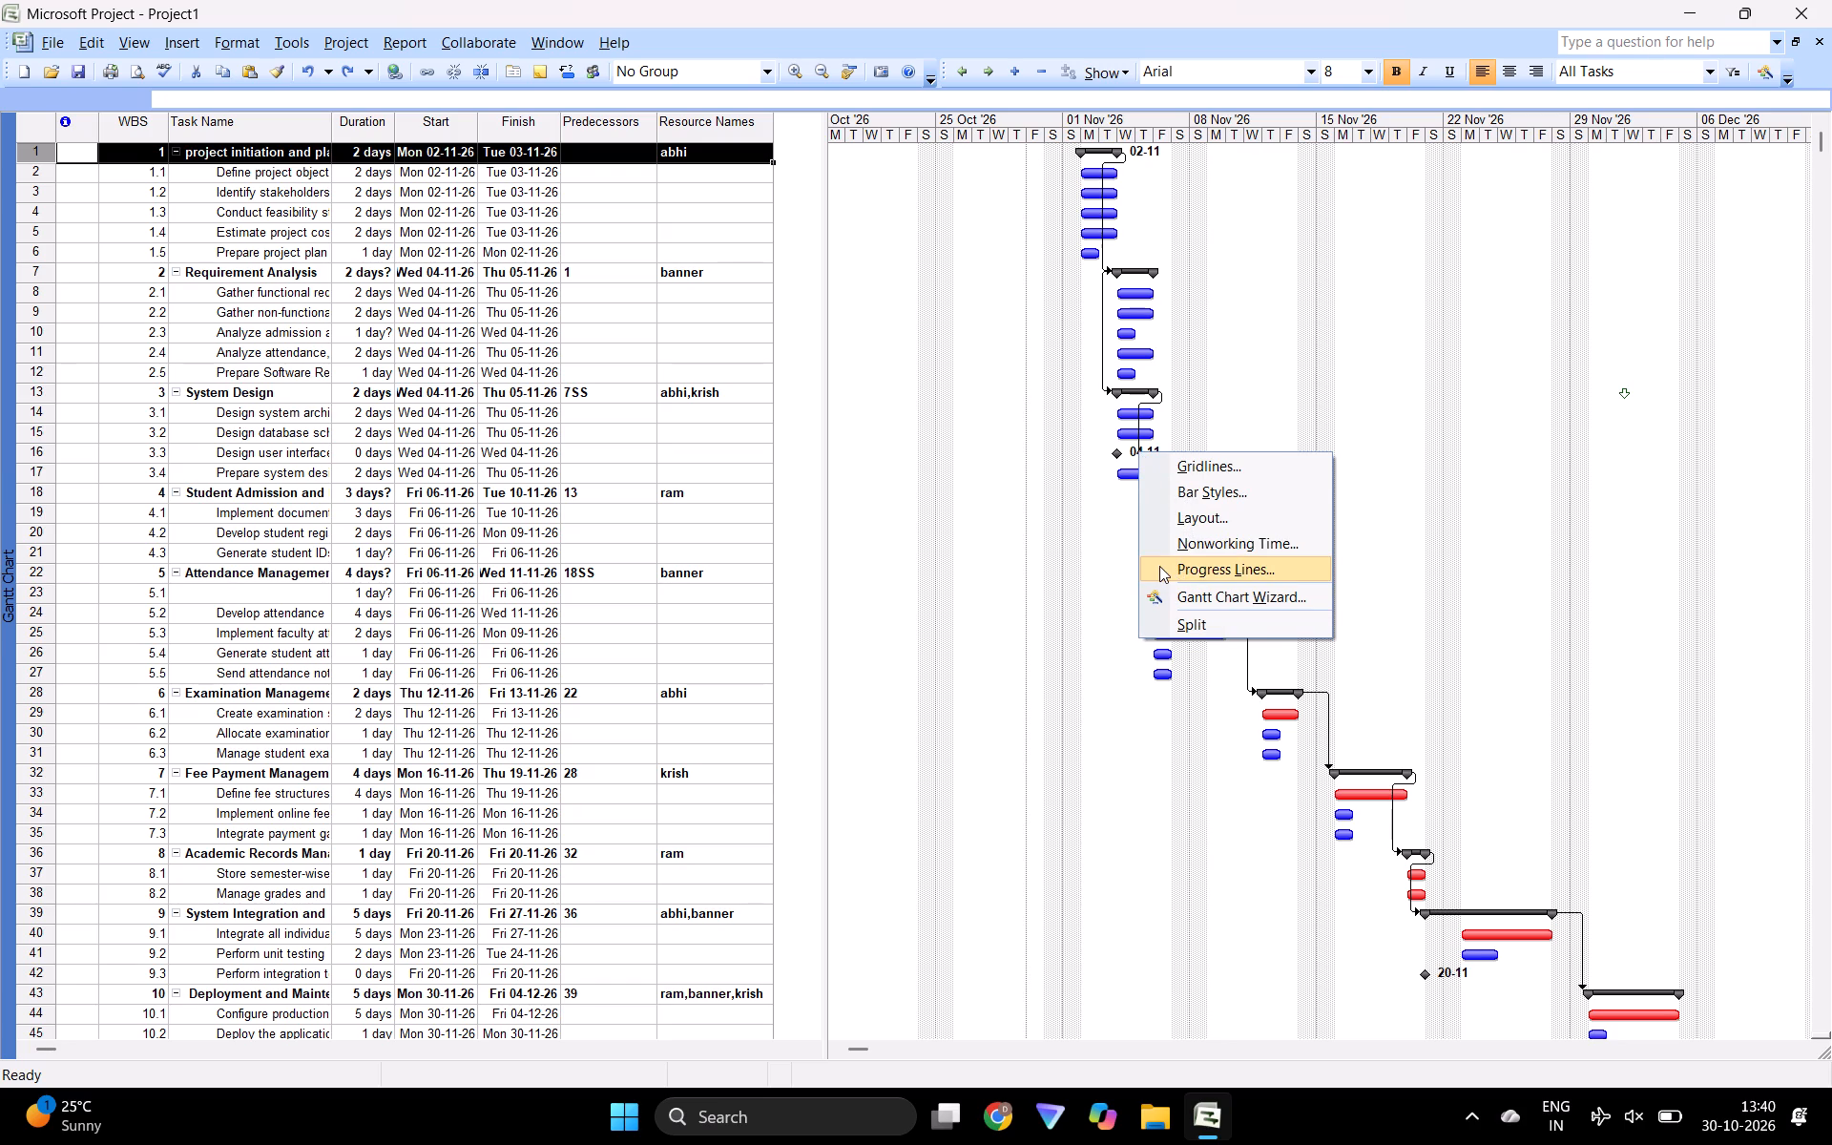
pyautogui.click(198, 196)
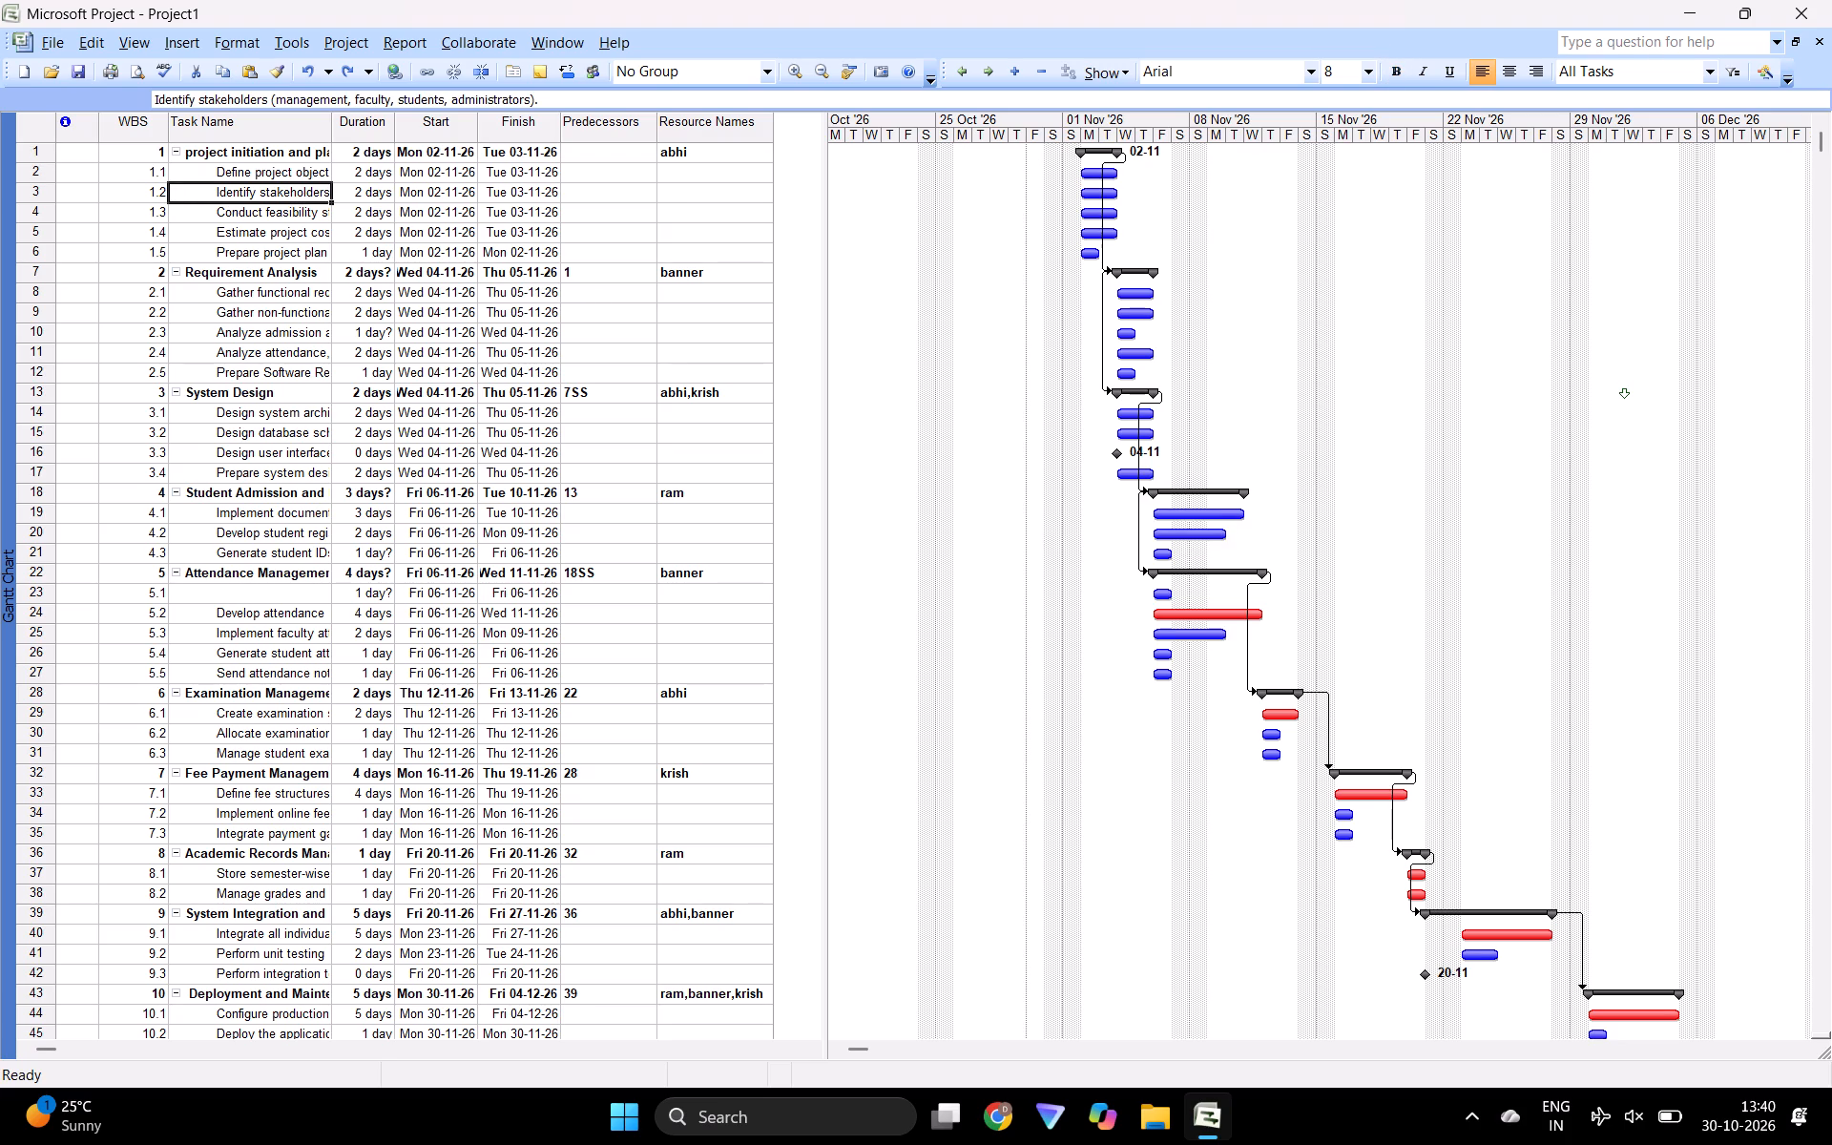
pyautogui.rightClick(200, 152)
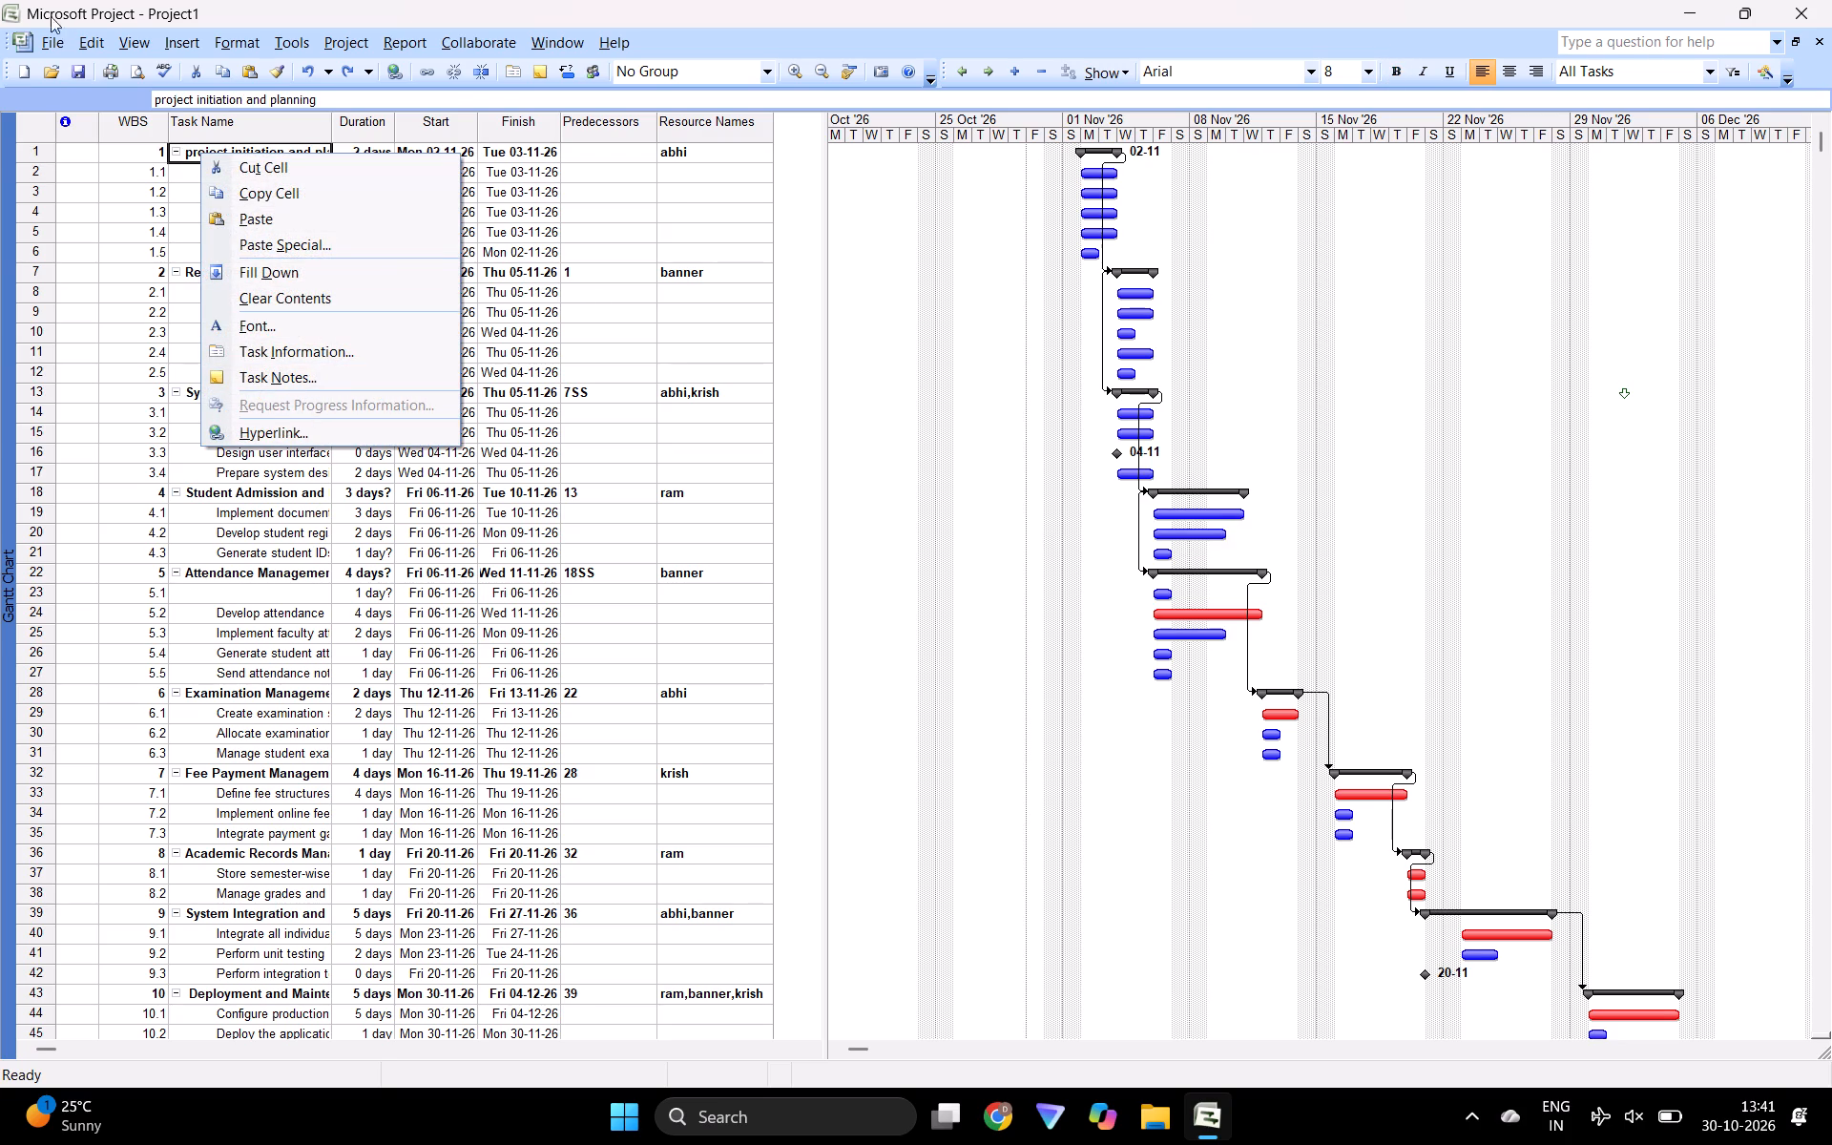
# Examine the line types offered in the Gantt chart's Gridlines settings, closing them without changes.
pyautogui.click(92, 37)
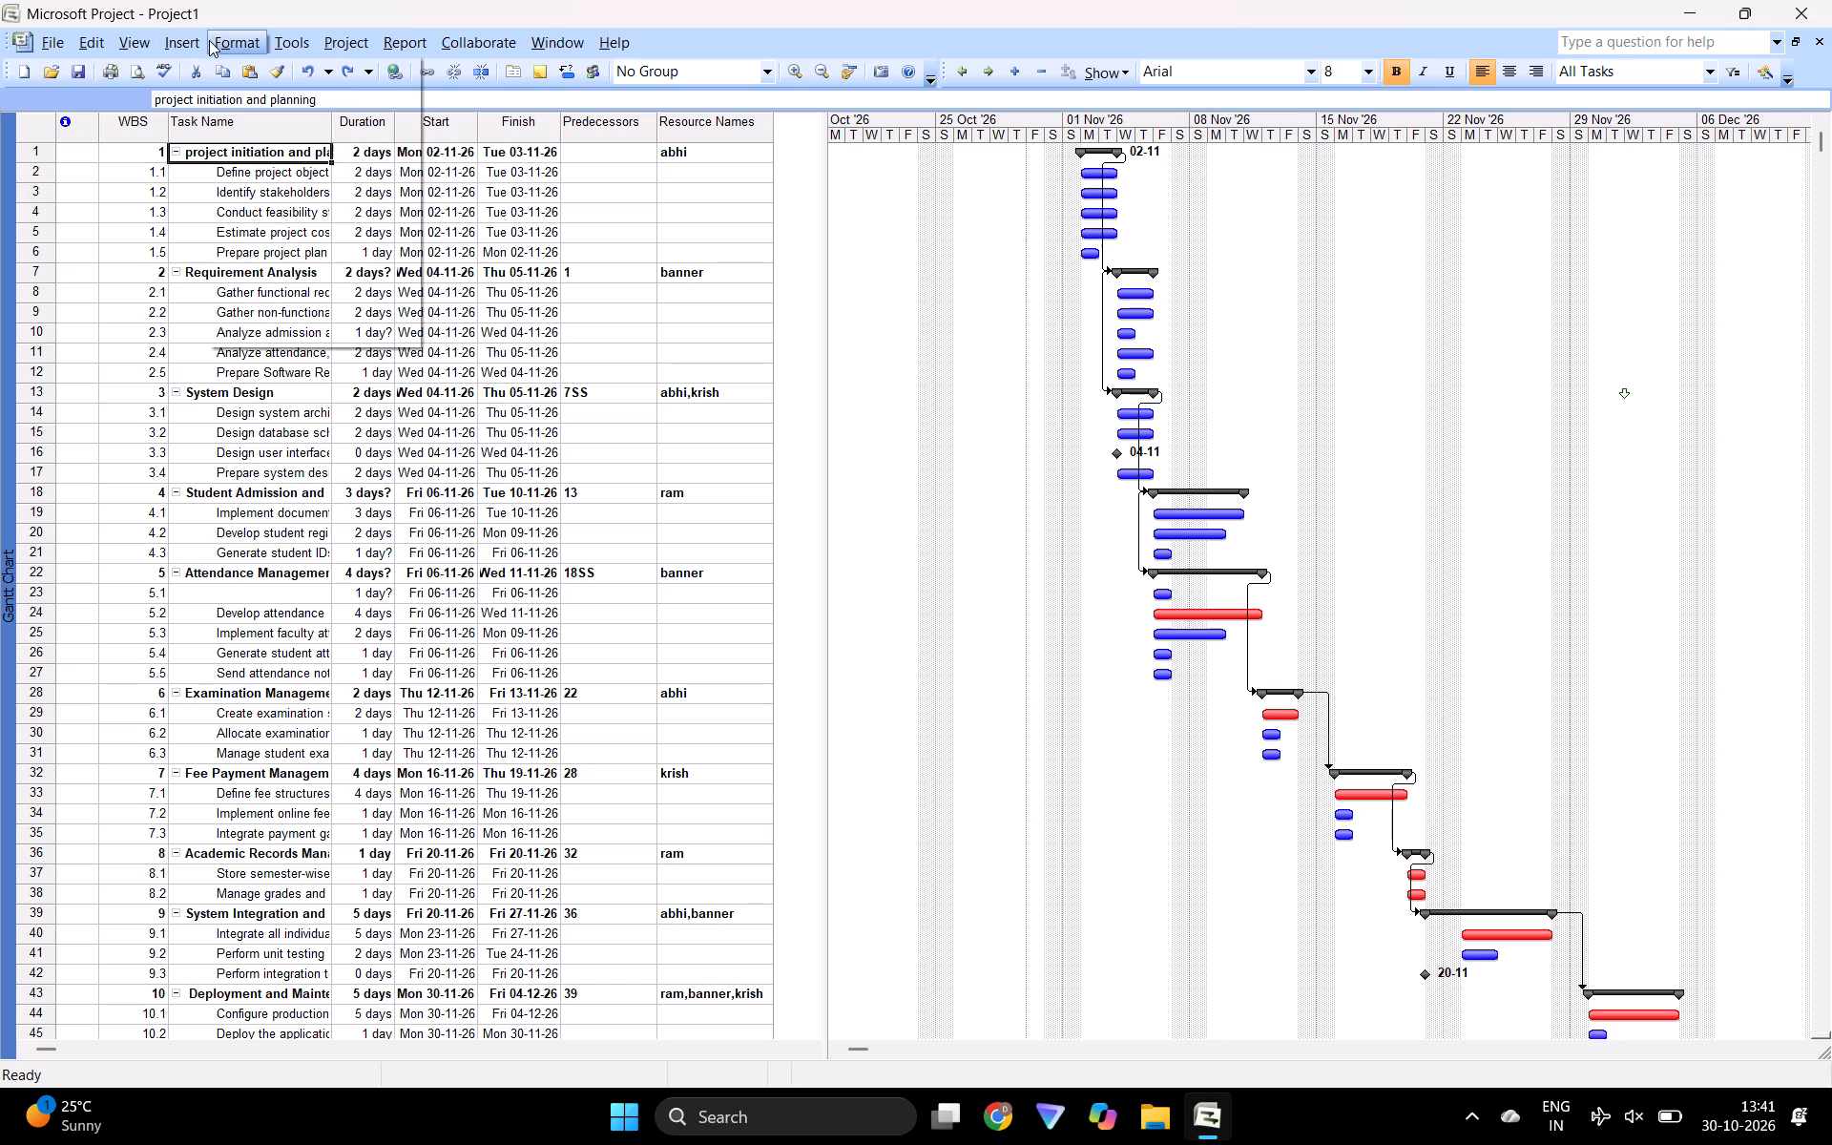
pyautogui.click(269, 138)
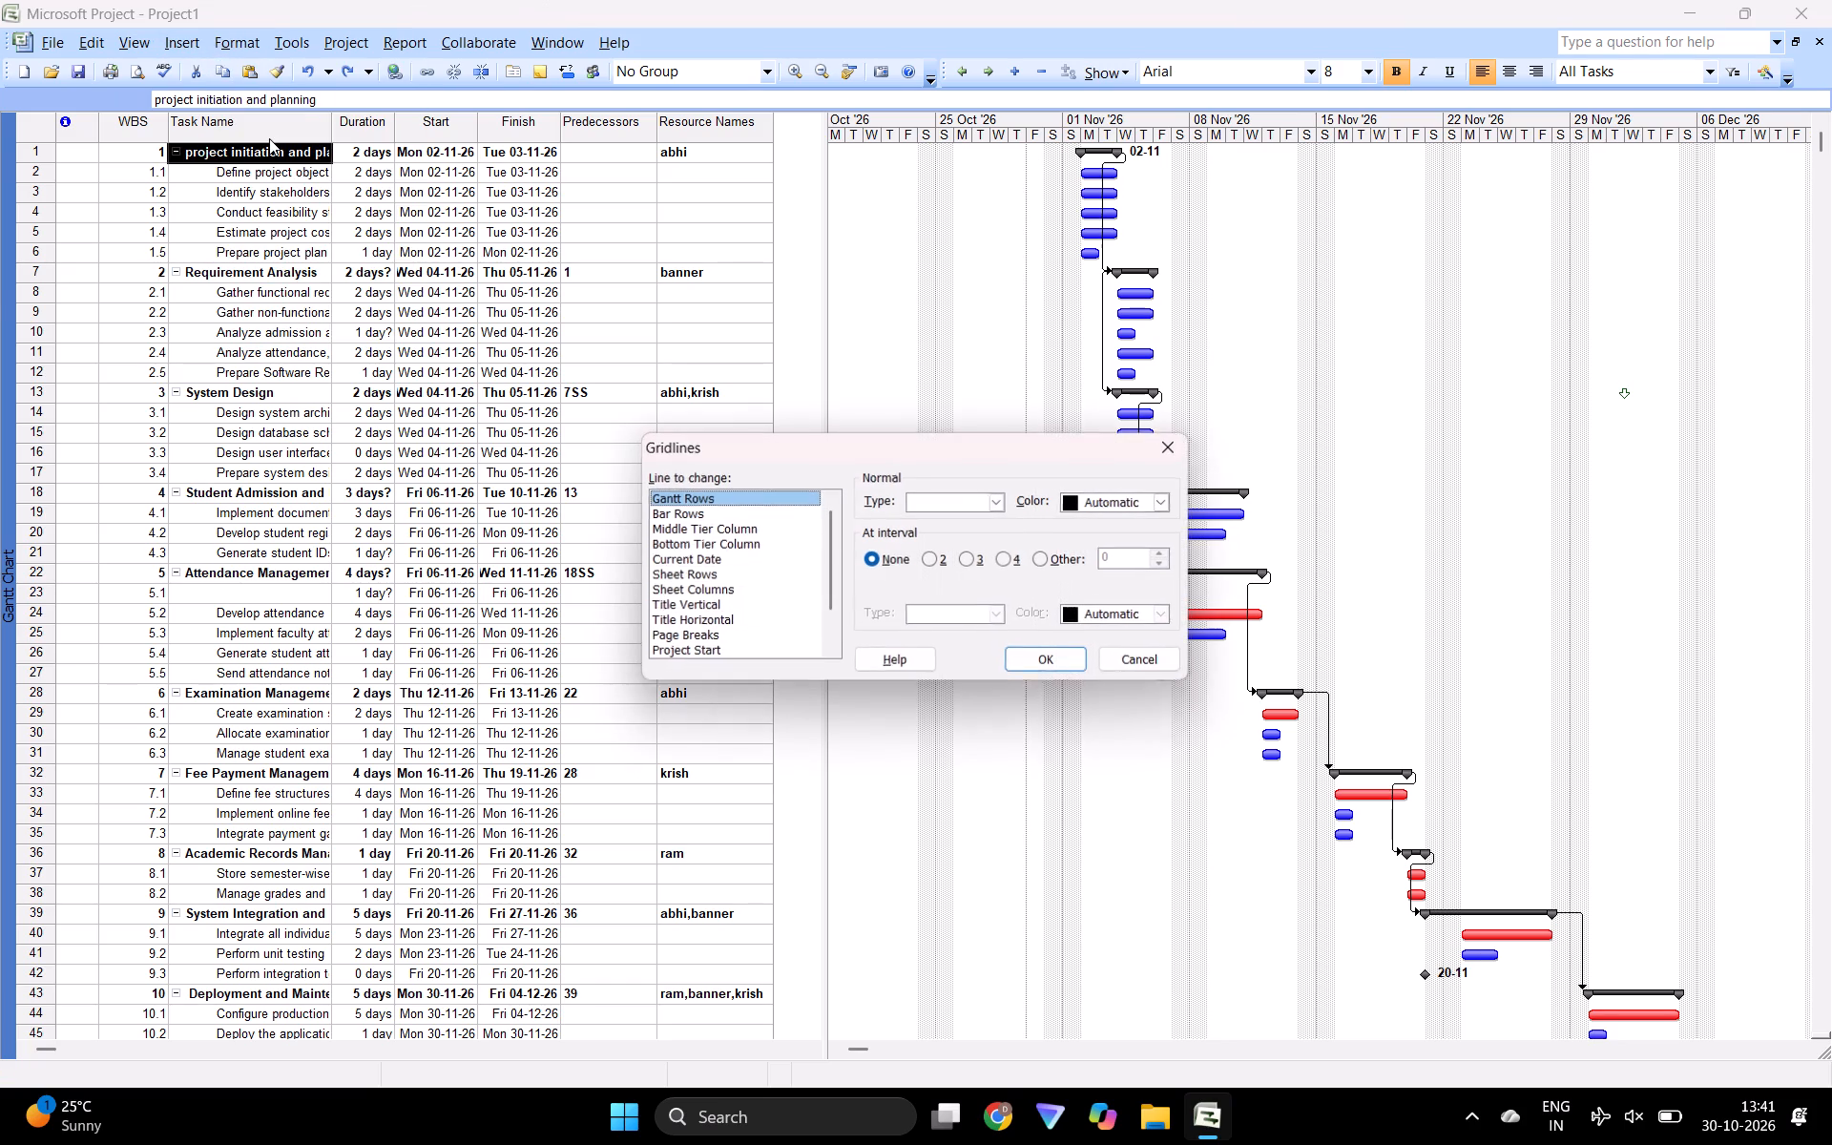
pyautogui.scroll(-1, 760, 572)
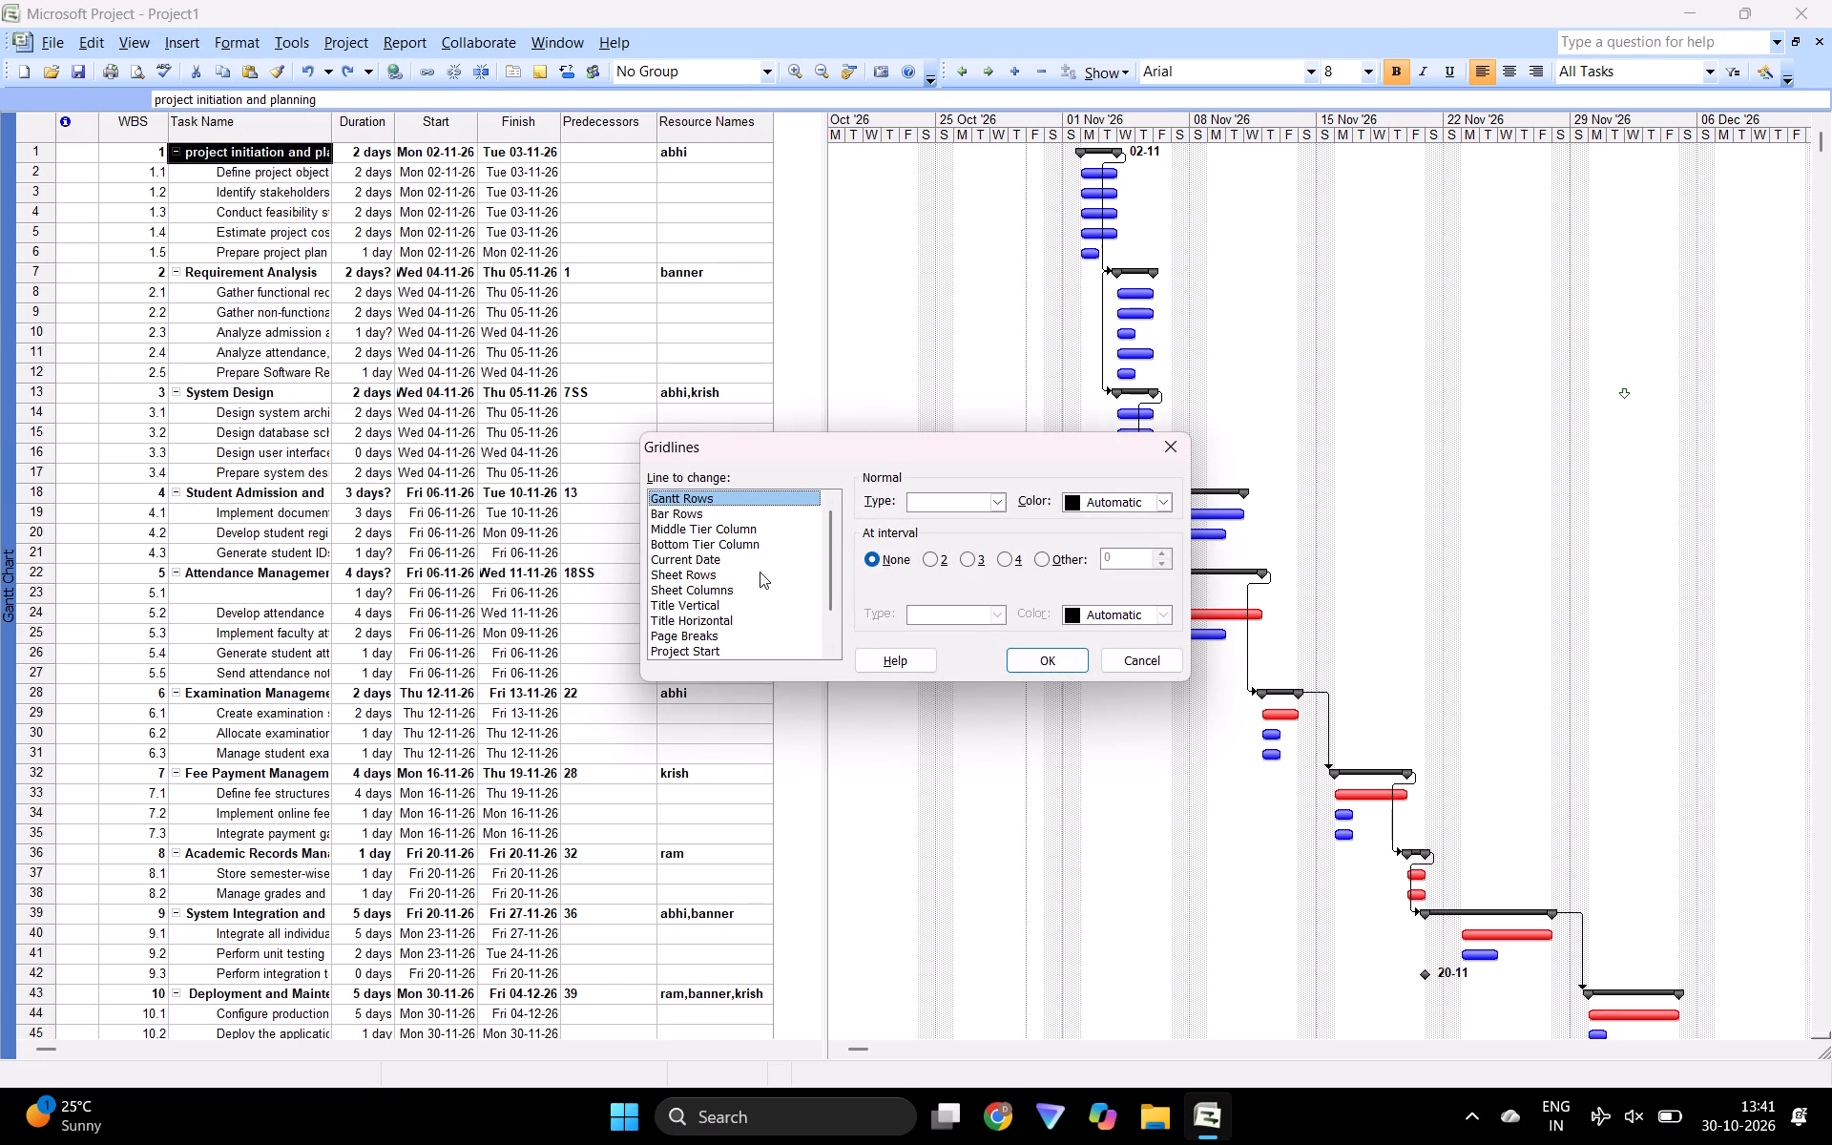
pyautogui.scroll(-2, 760, 572)
pyautogui.scroll(2, 714, 540)
pyautogui.scroll(-2, 744, 568)
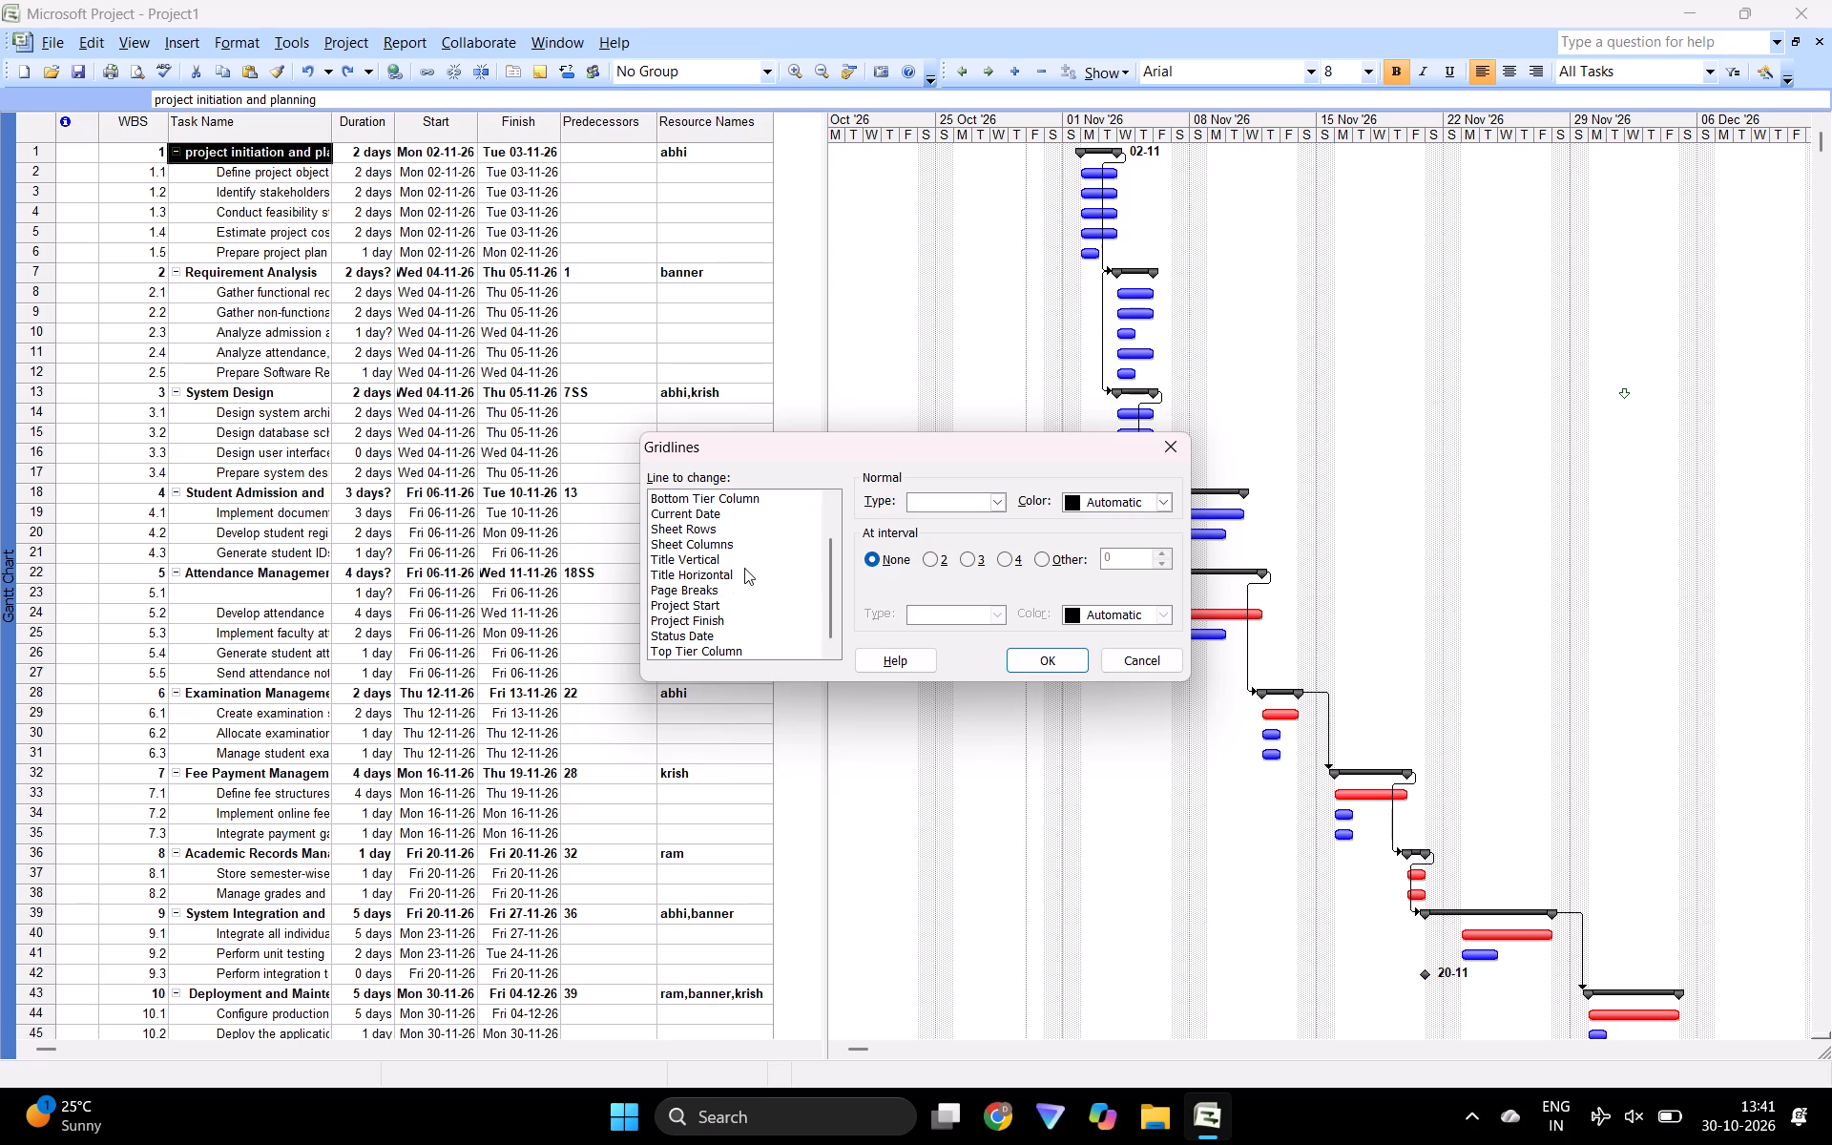
pyautogui.scroll(-3, 744, 568)
pyautogui.click(1168, 451)
pyautogui.scroll(1, 390, 470)
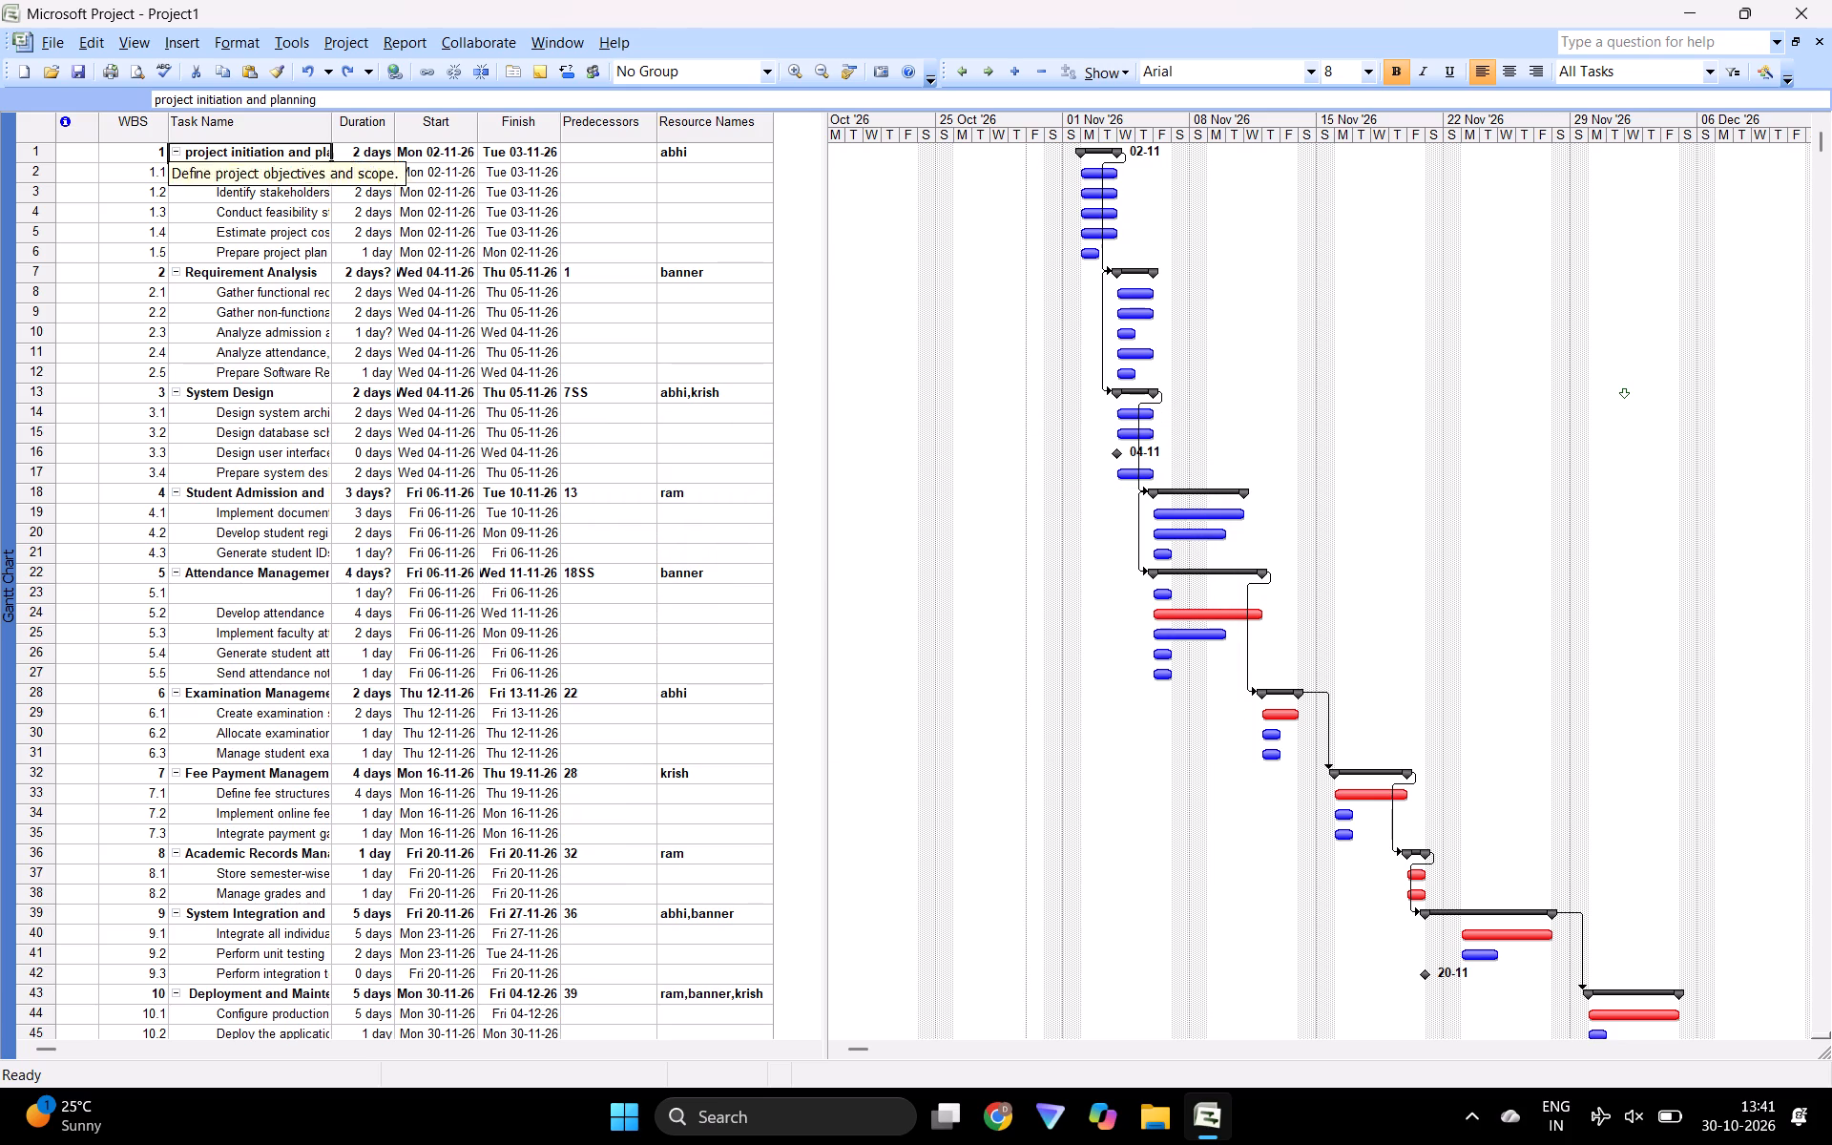
pyautogui.scroll(1, 154, 164)
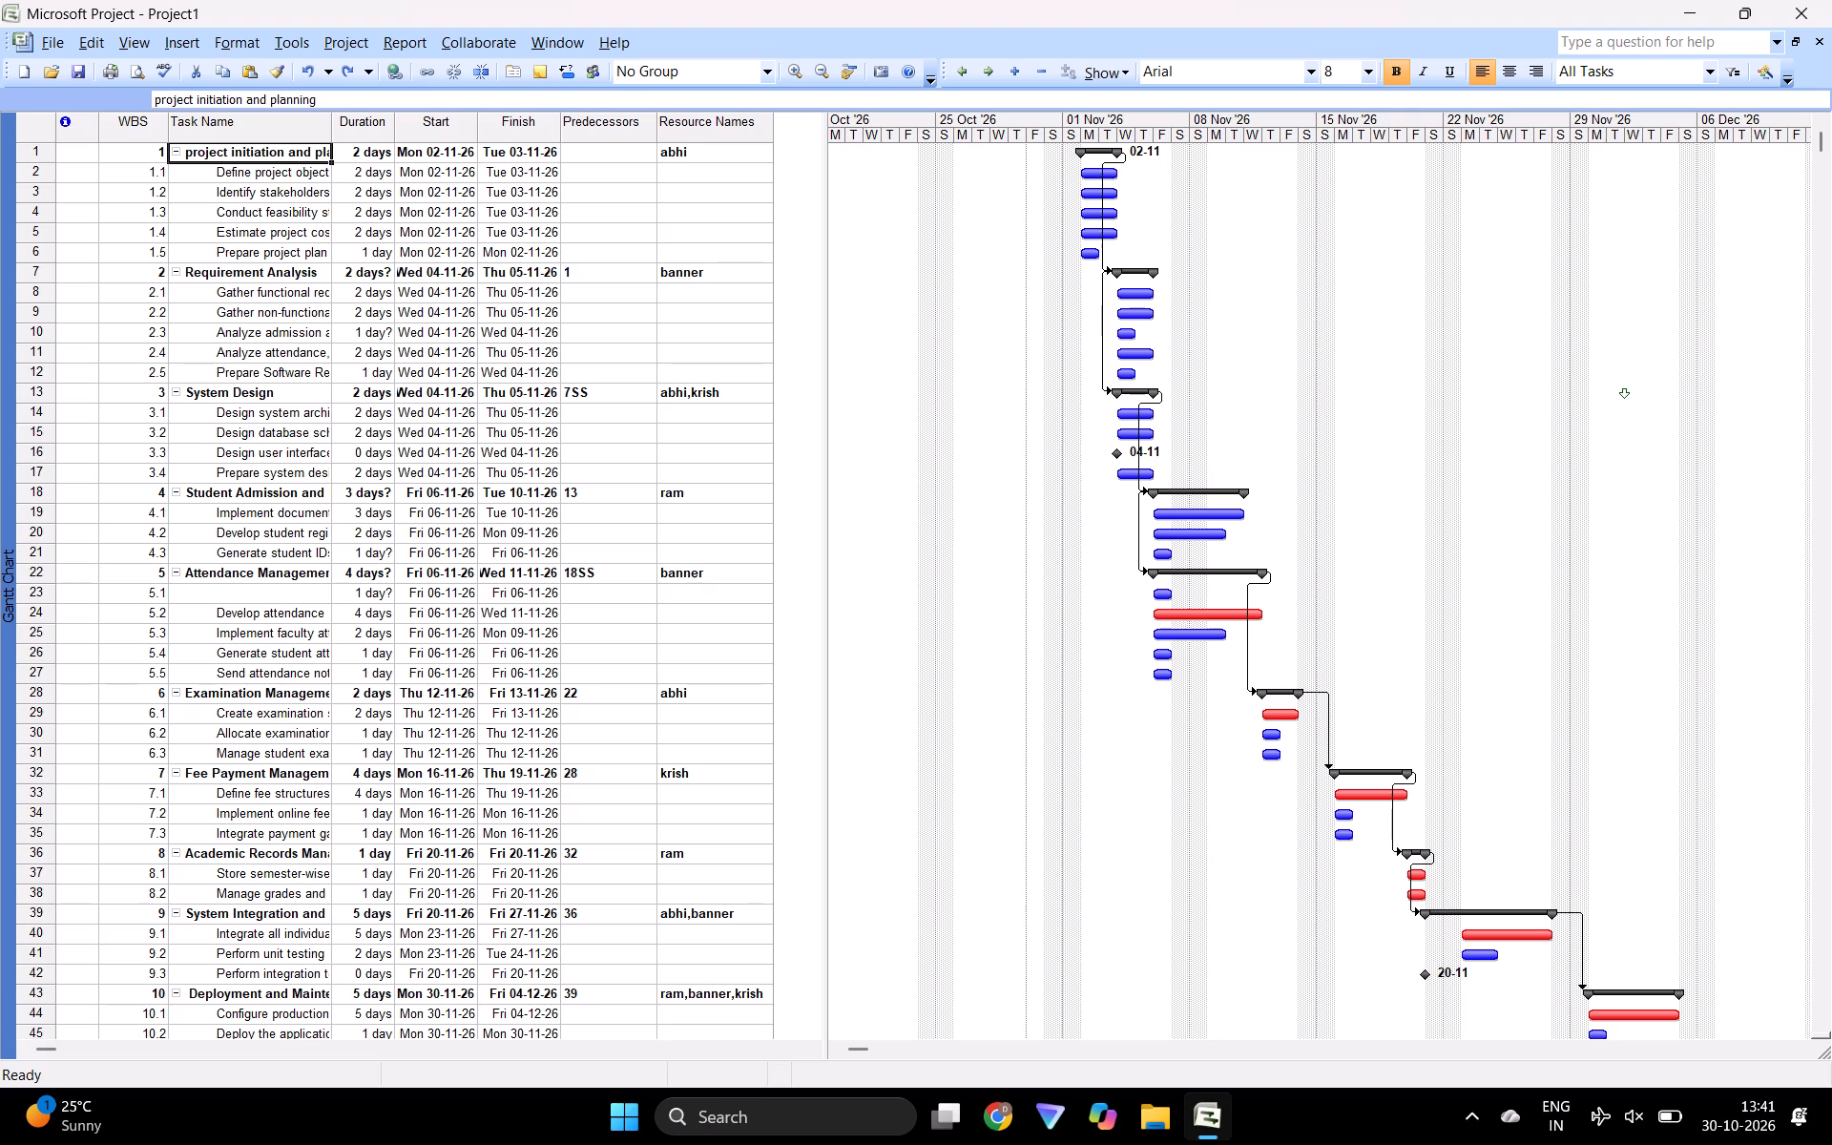
# Review the Gridlines settings' list of line types once more and leave them unchanged.
pyautogui.click(97, 49)
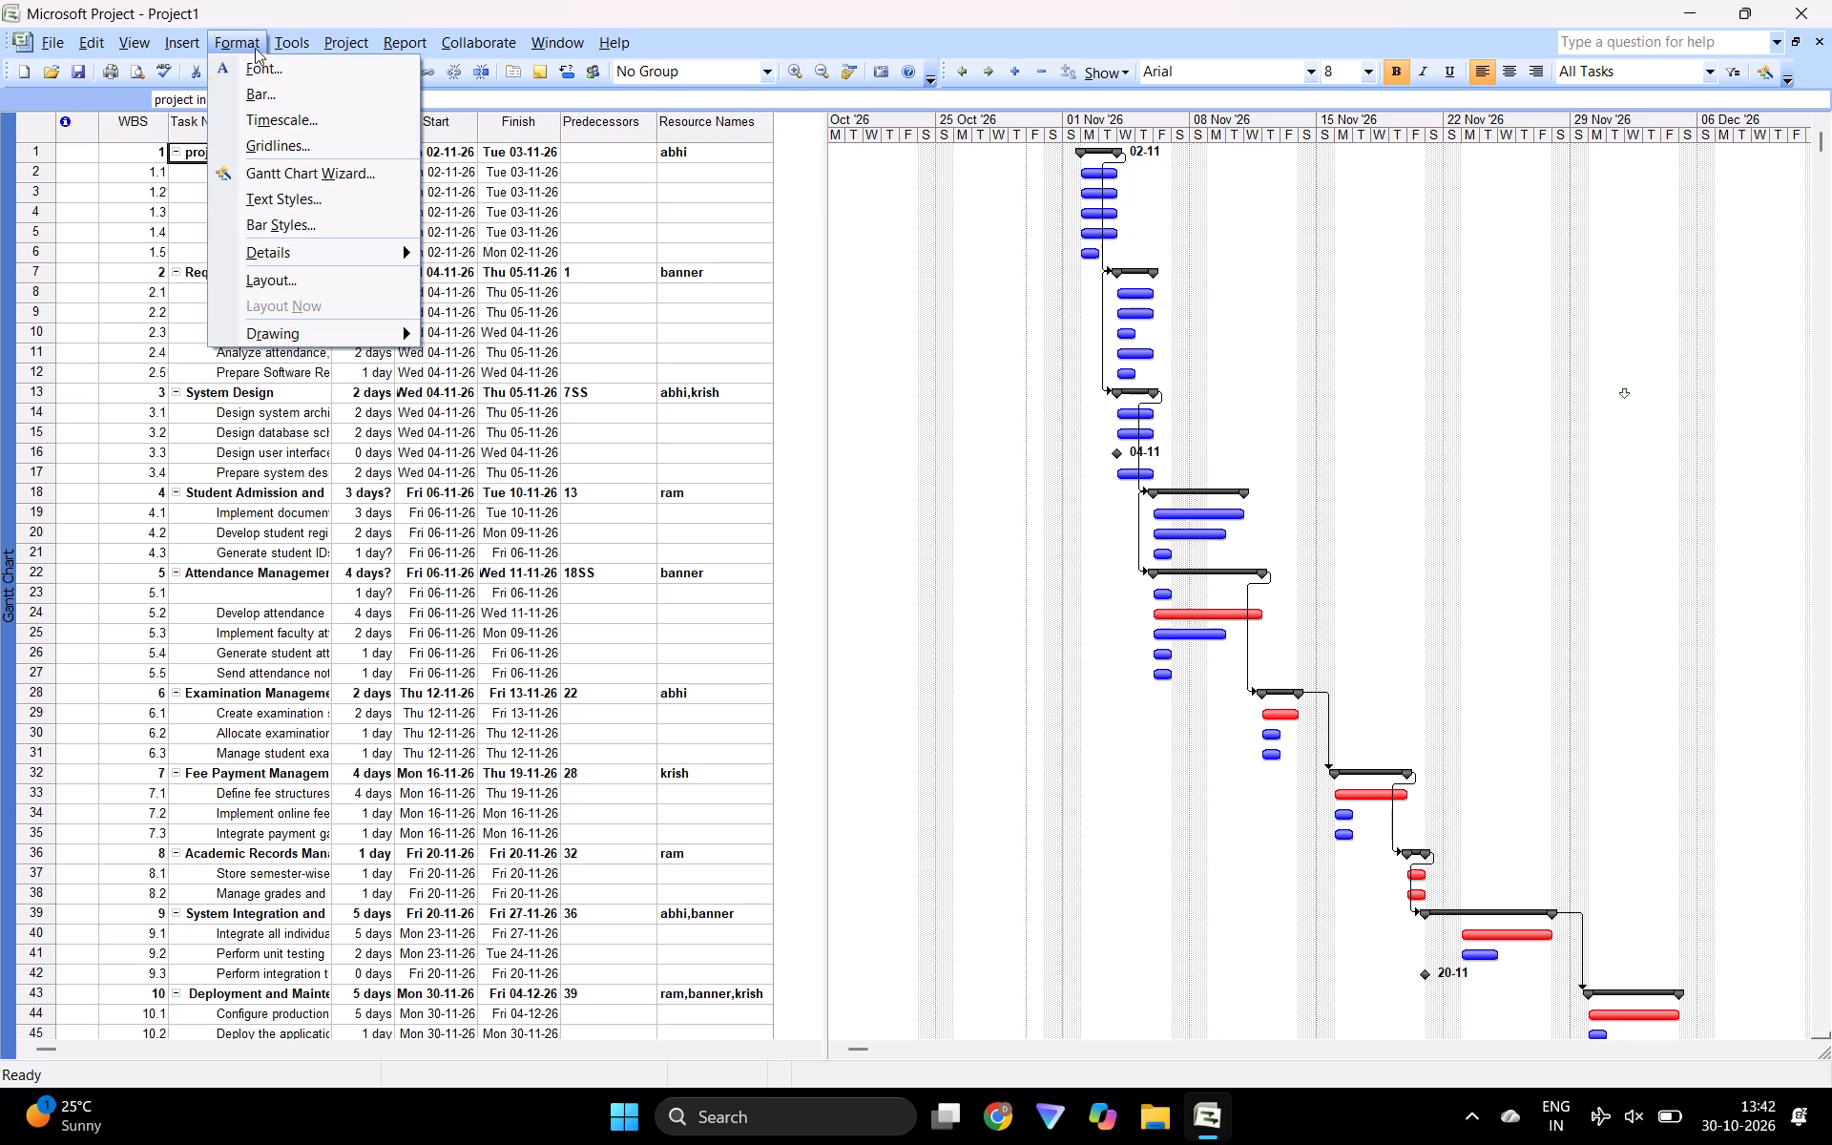
pyautogui.click(275, 146)
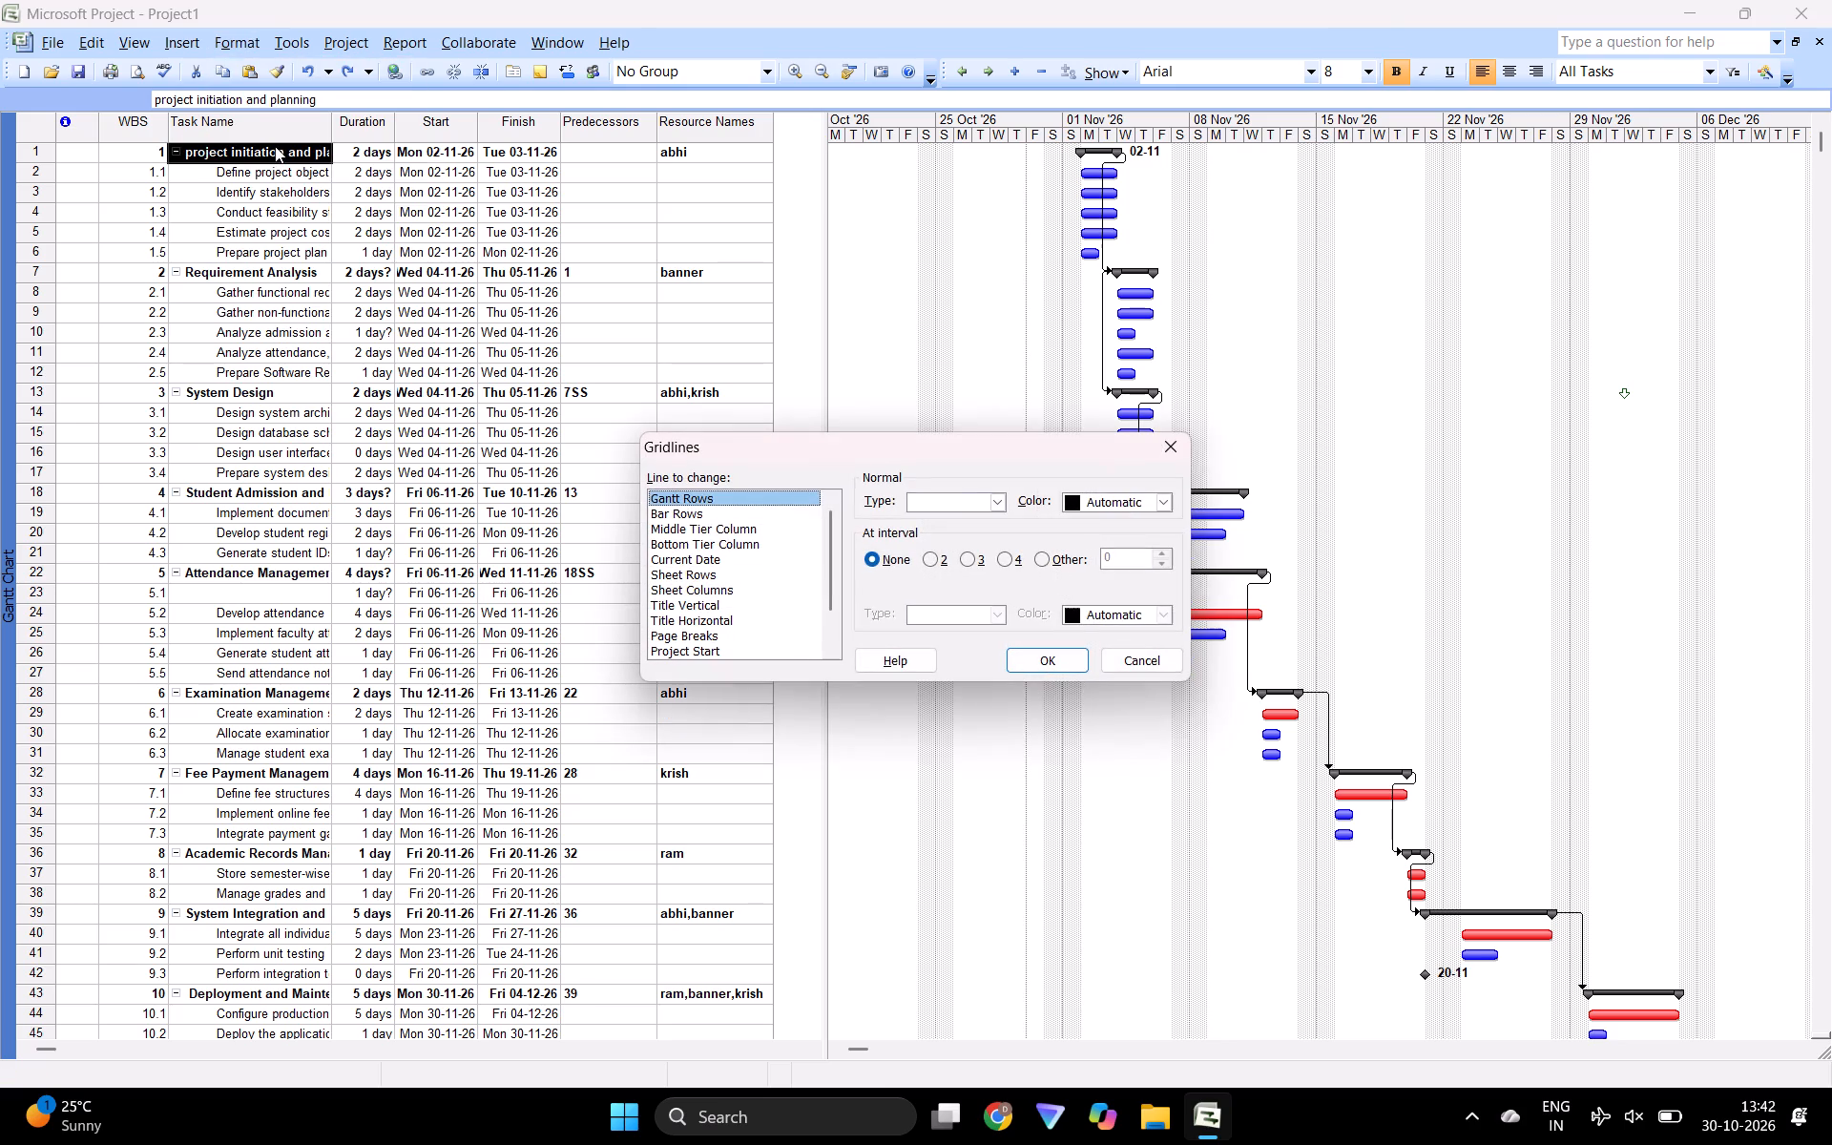
pyautogui.scroll(-2, 751, 572)
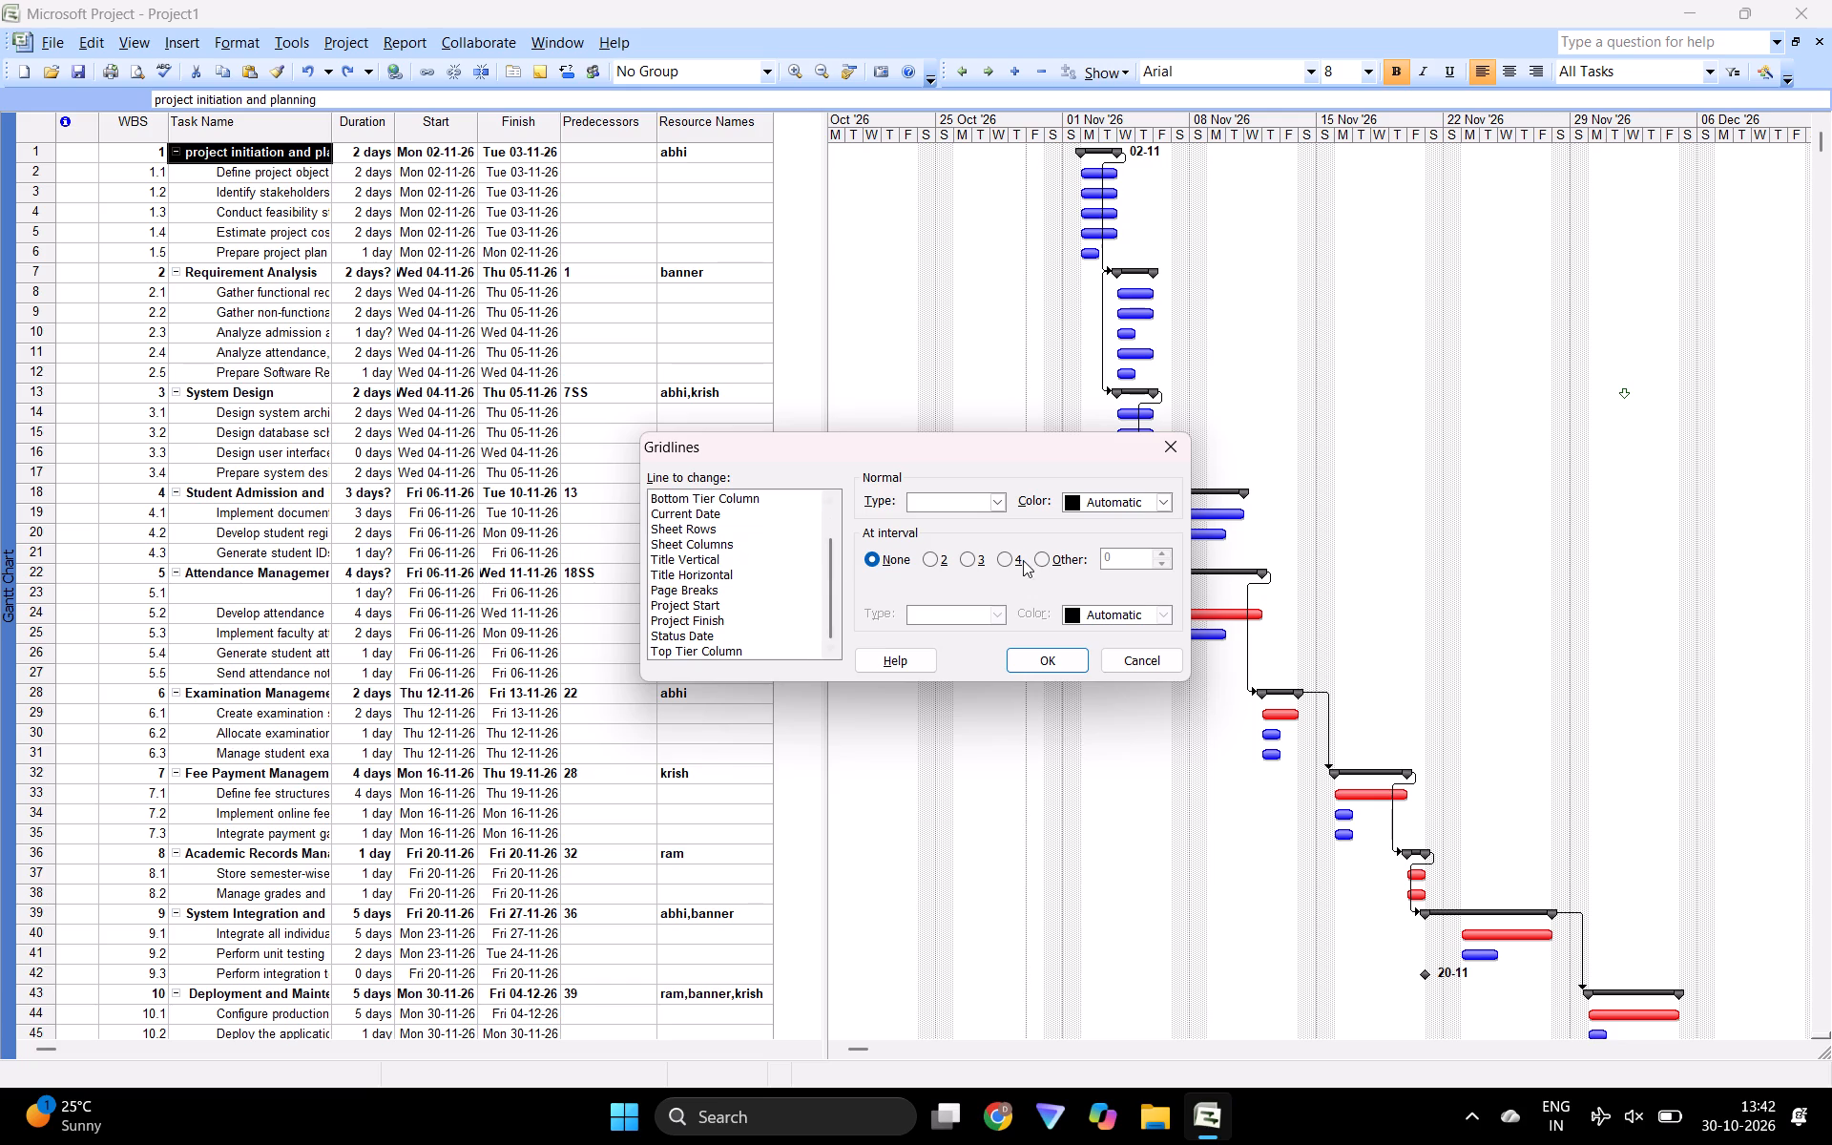
pyautogui.click(1176, 448)
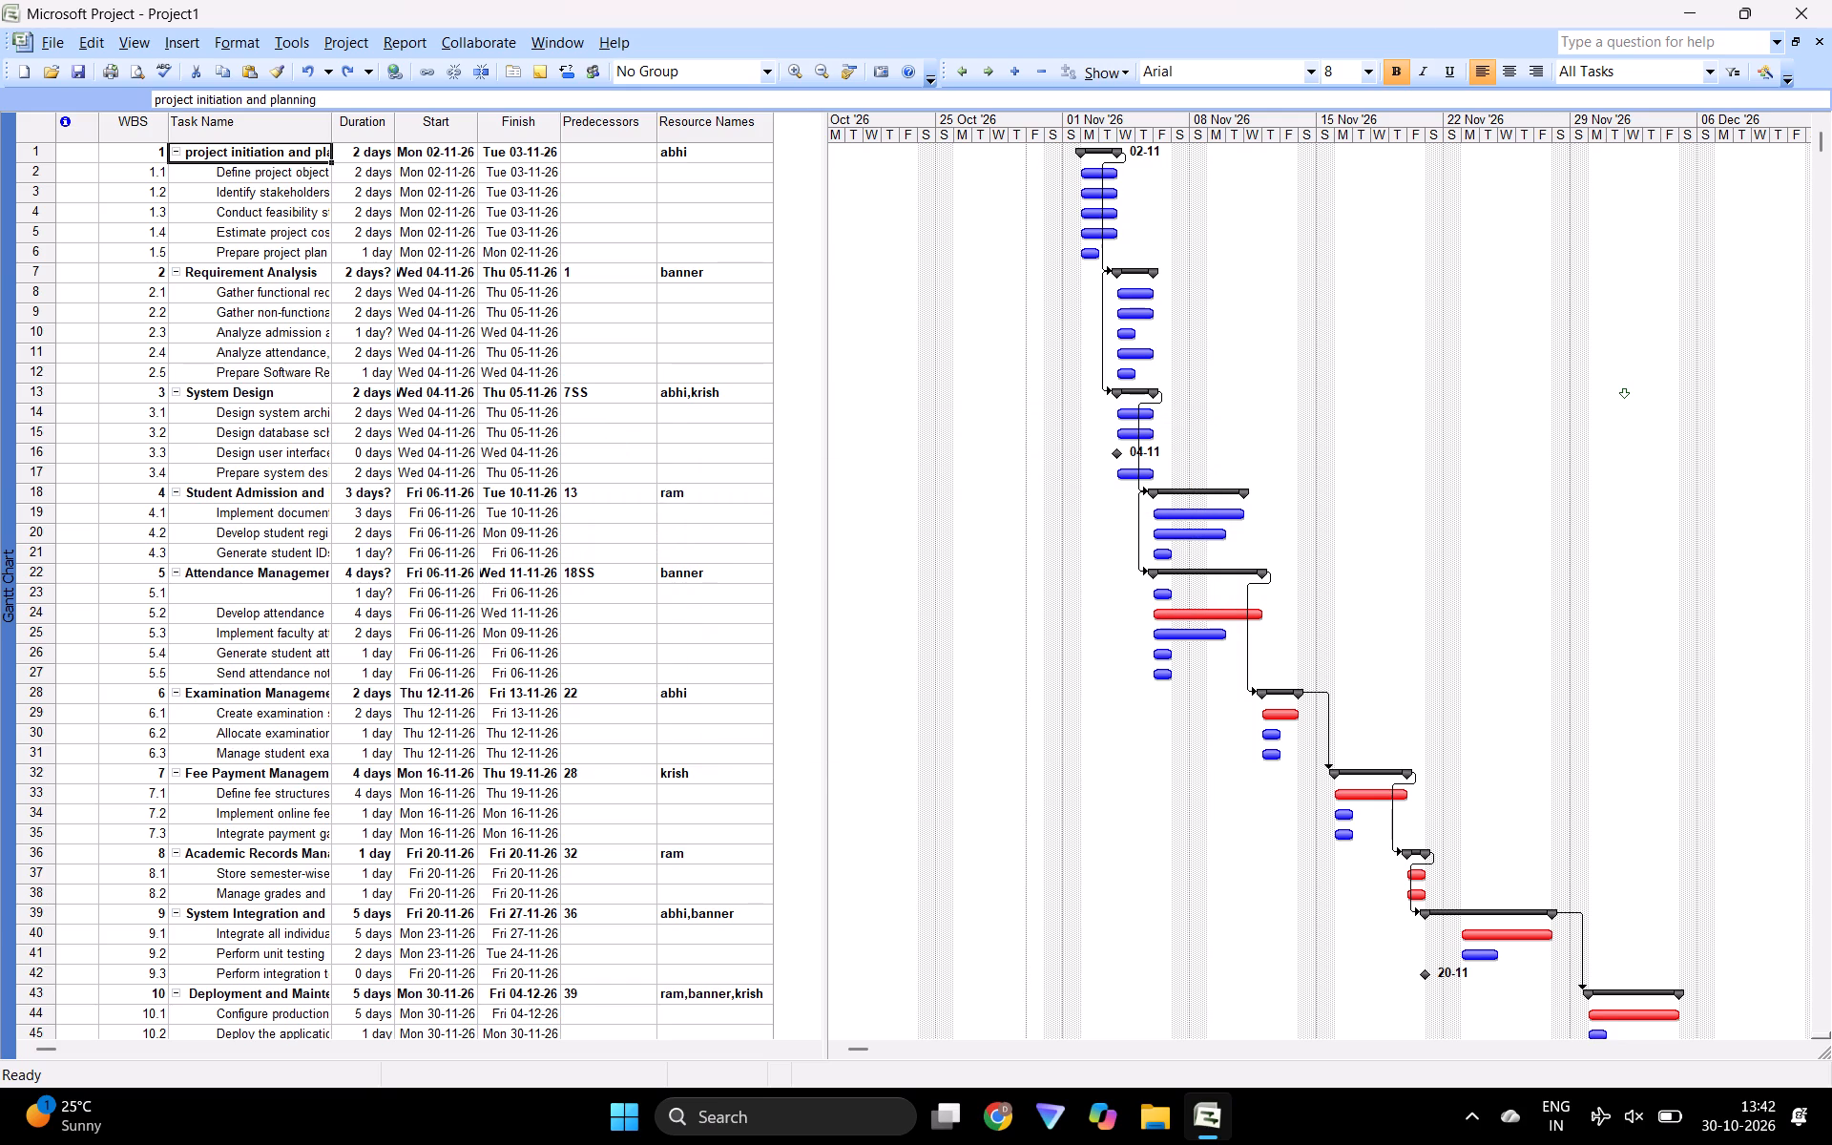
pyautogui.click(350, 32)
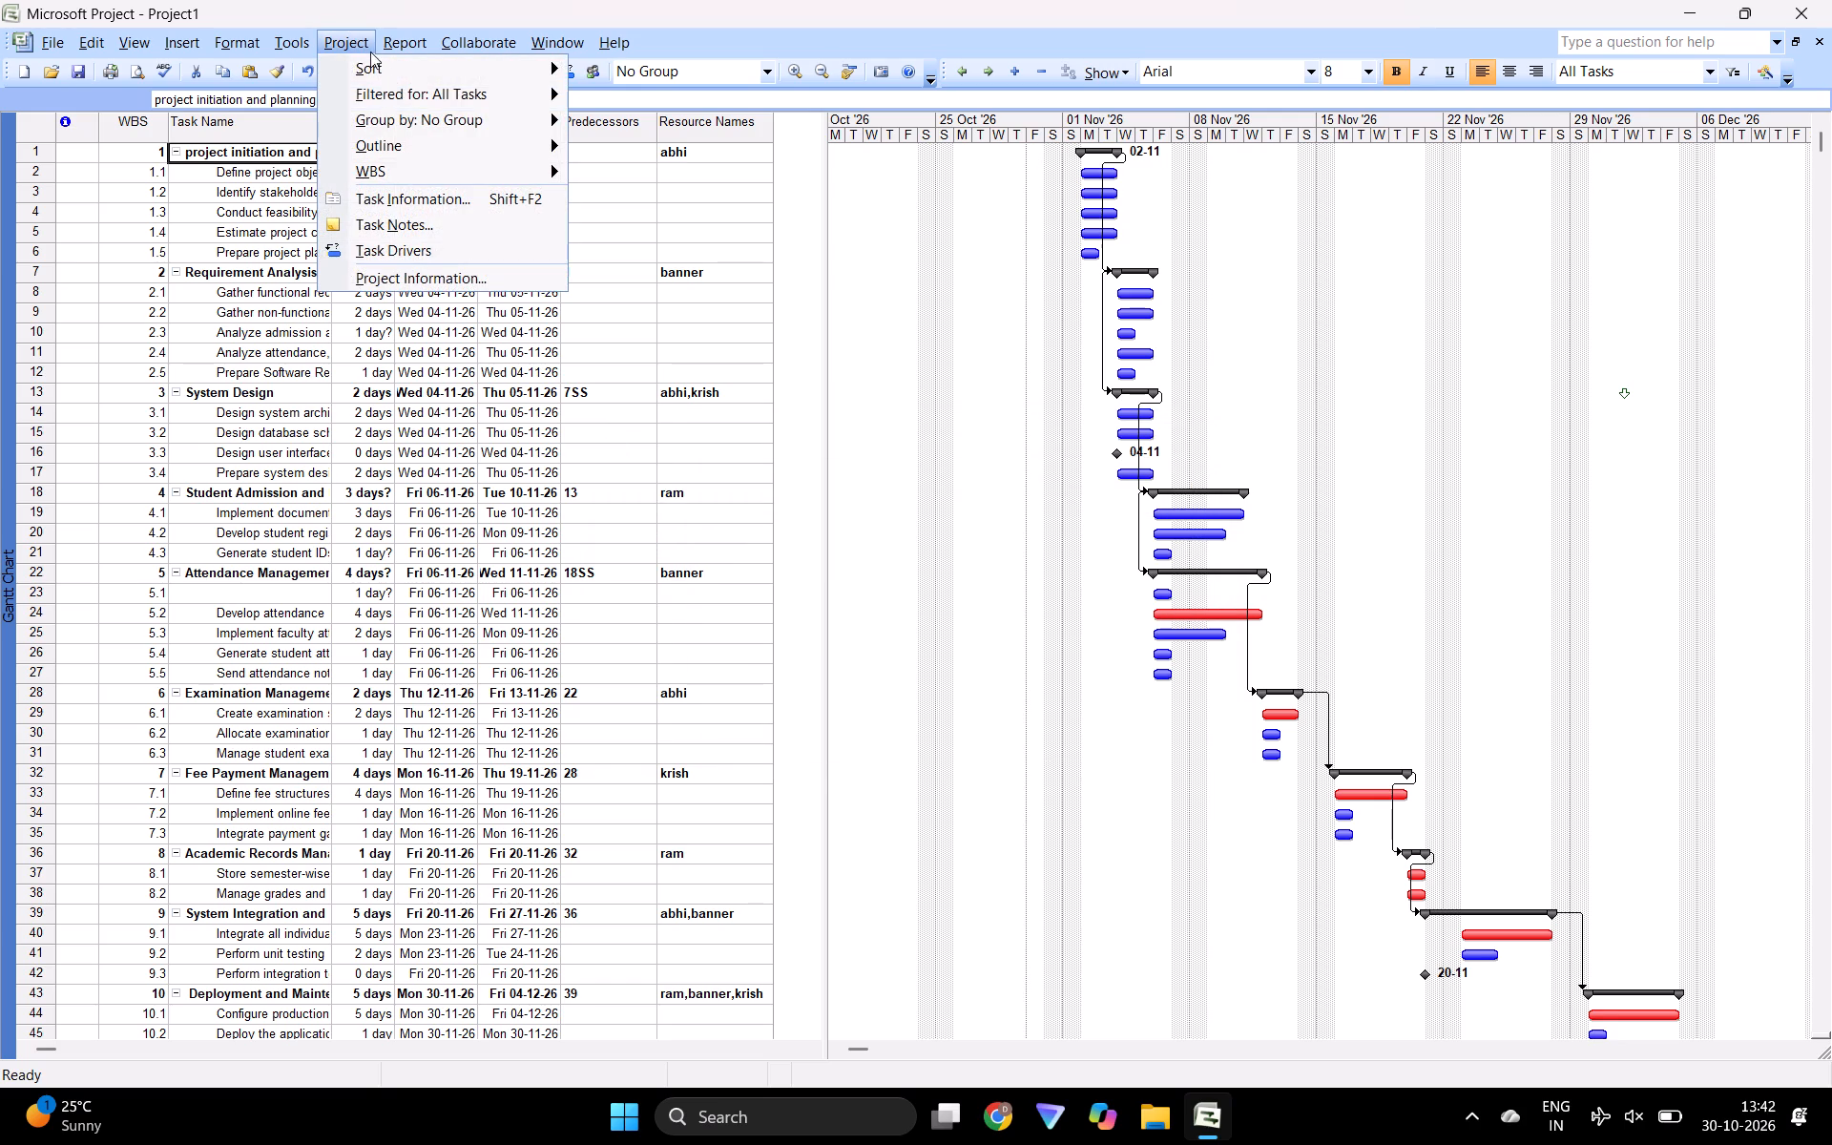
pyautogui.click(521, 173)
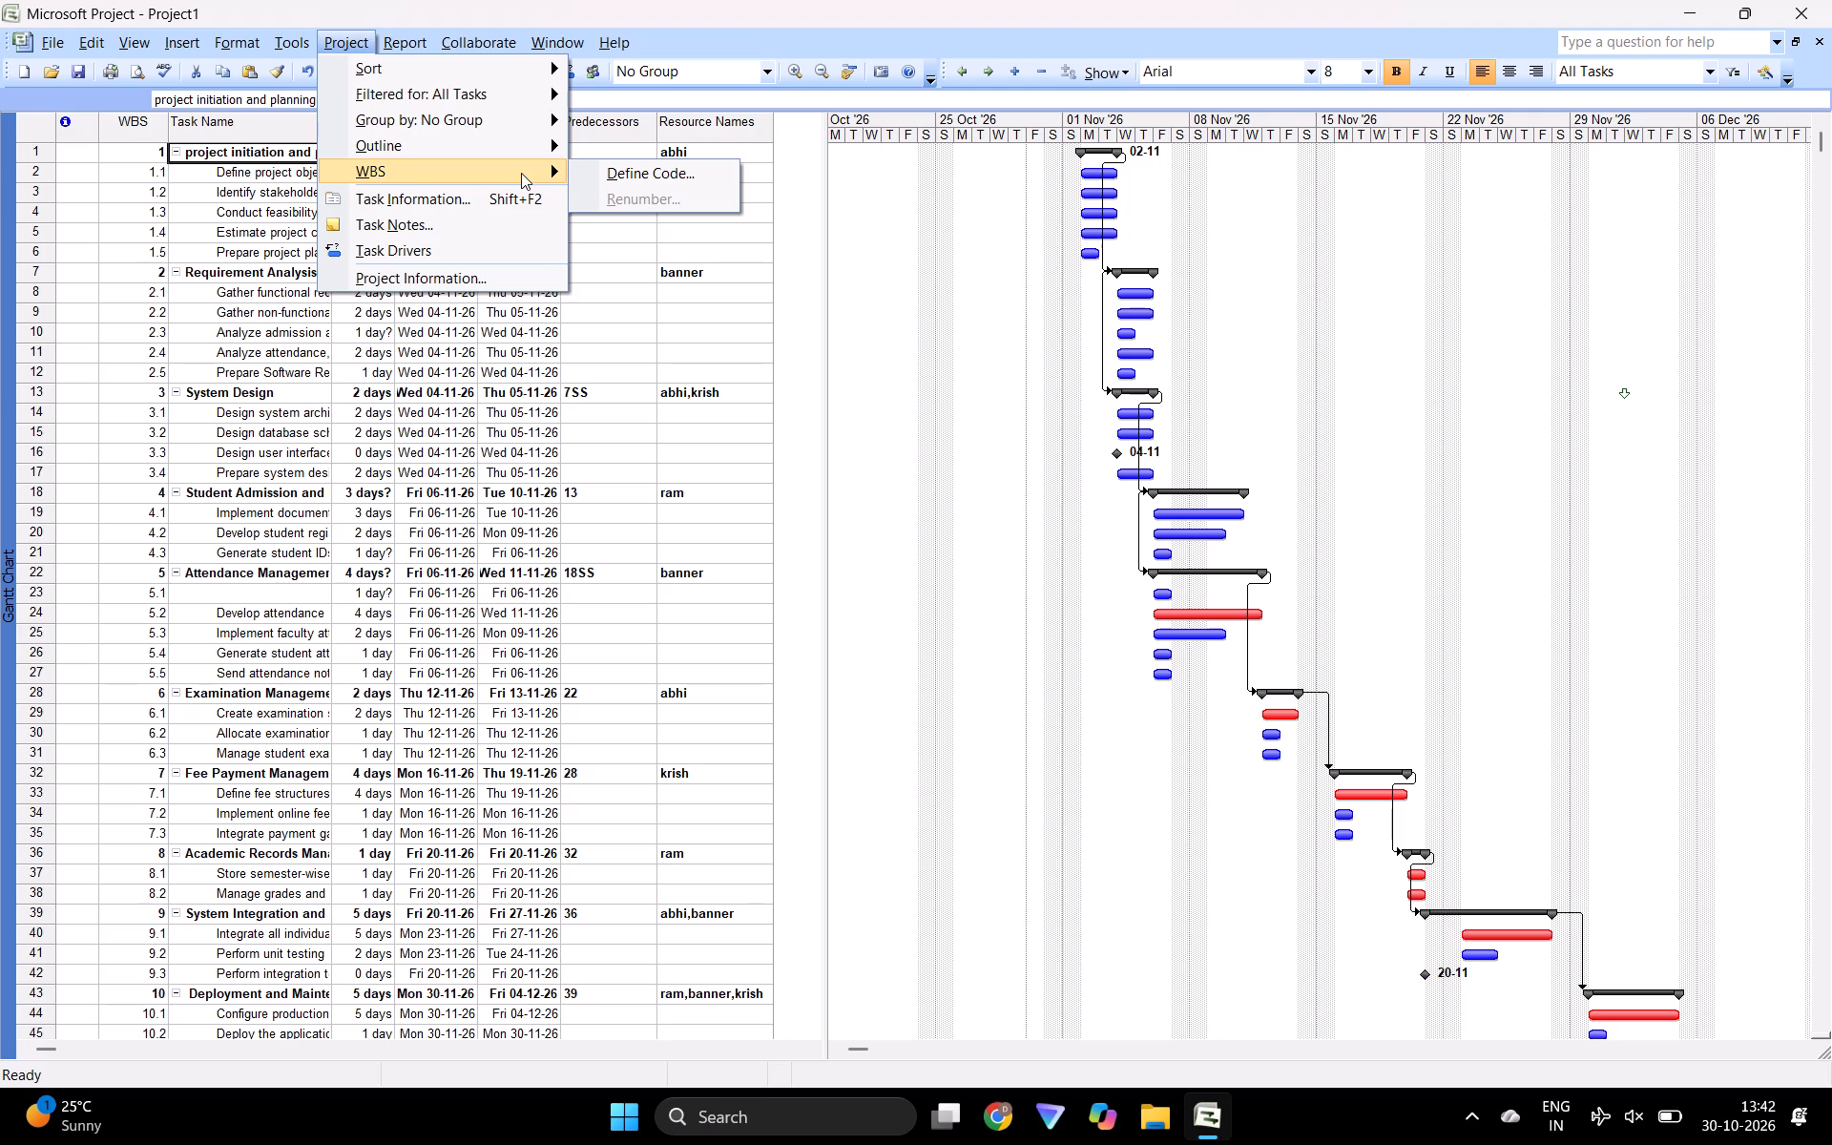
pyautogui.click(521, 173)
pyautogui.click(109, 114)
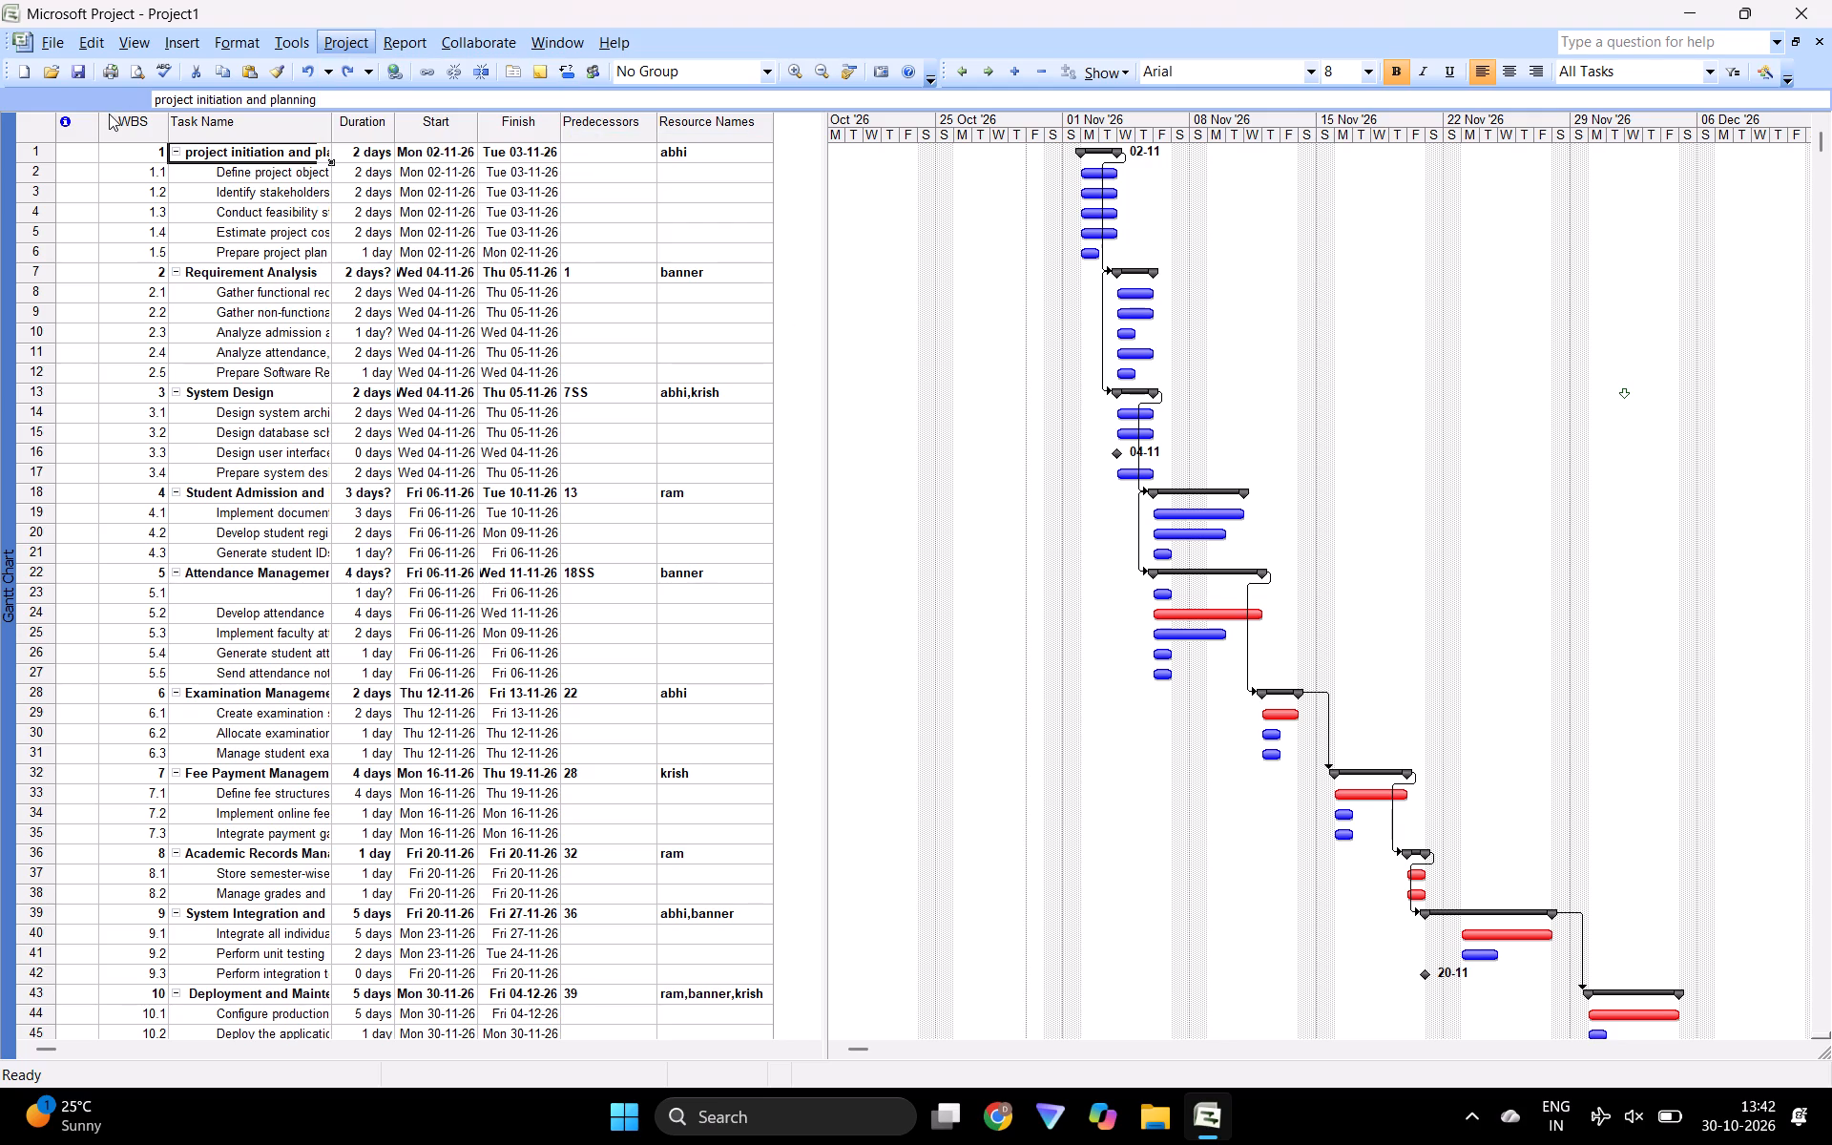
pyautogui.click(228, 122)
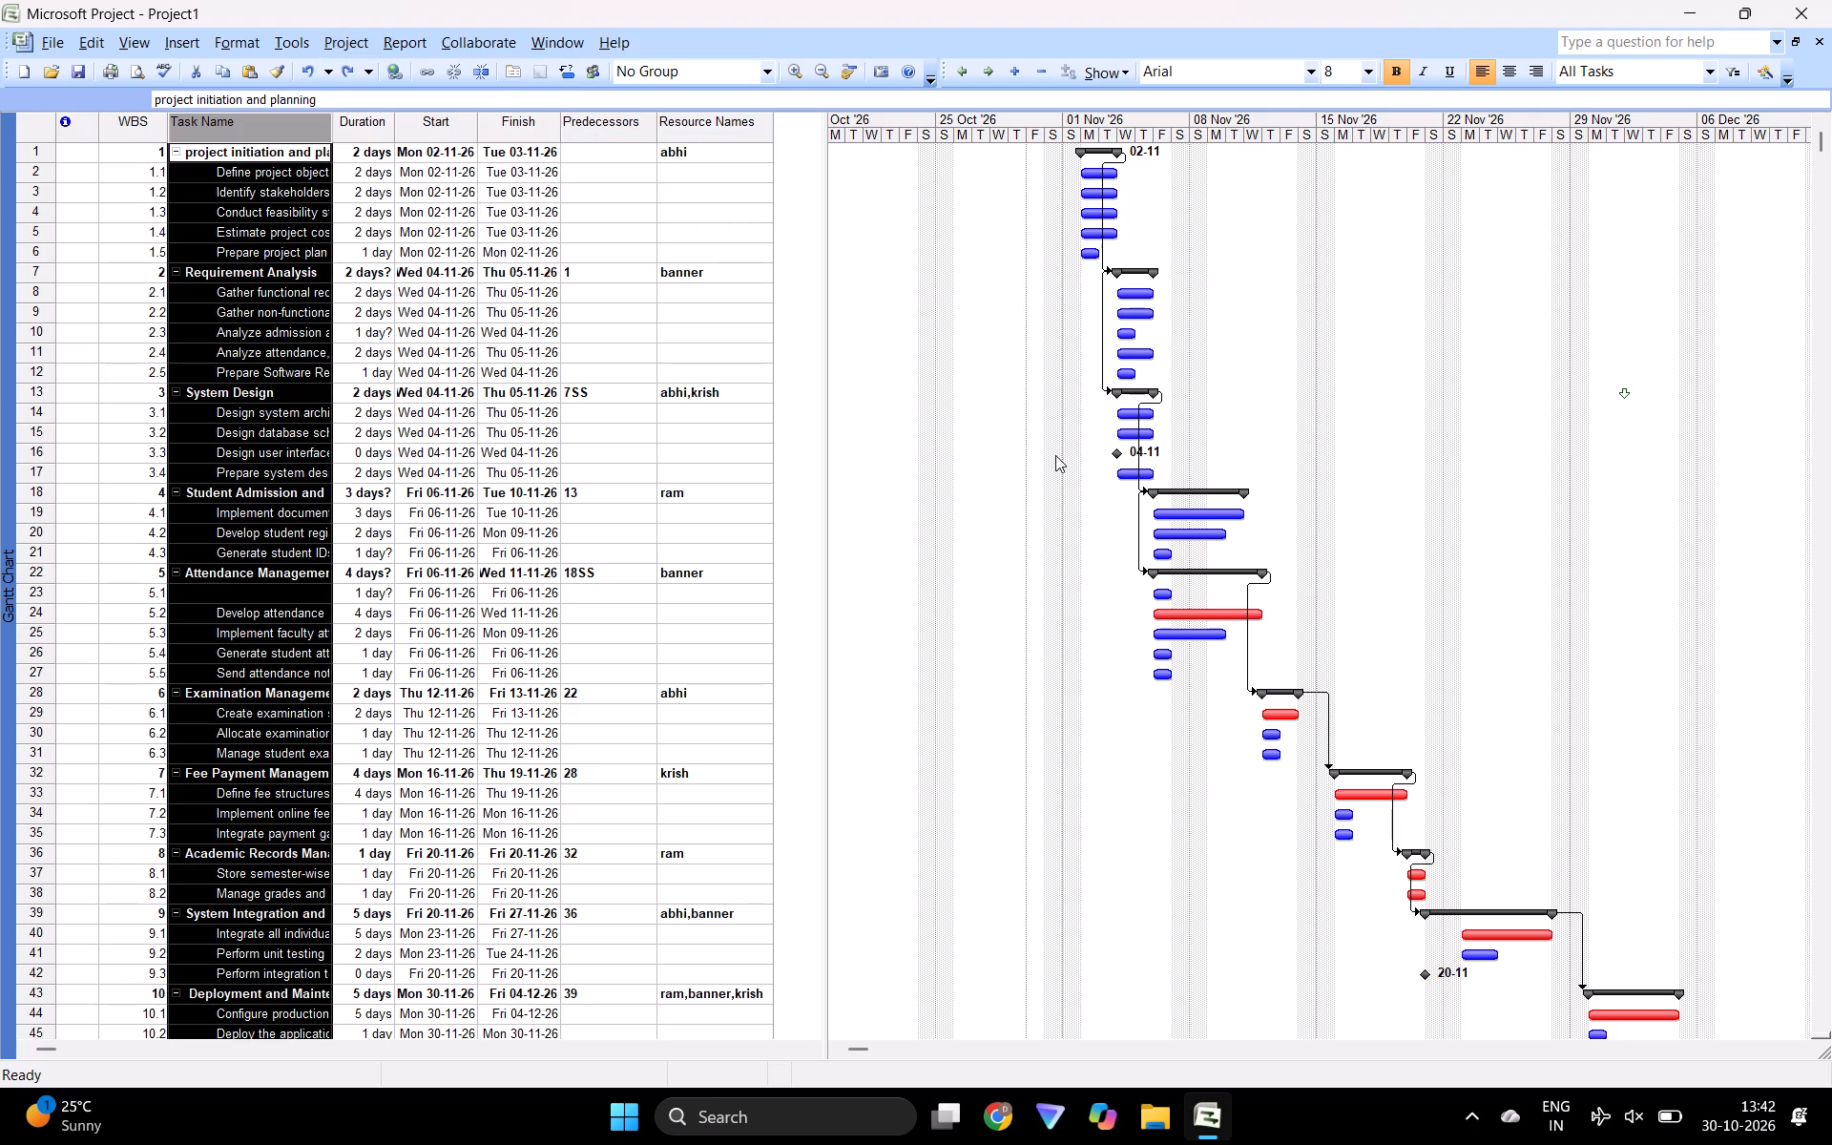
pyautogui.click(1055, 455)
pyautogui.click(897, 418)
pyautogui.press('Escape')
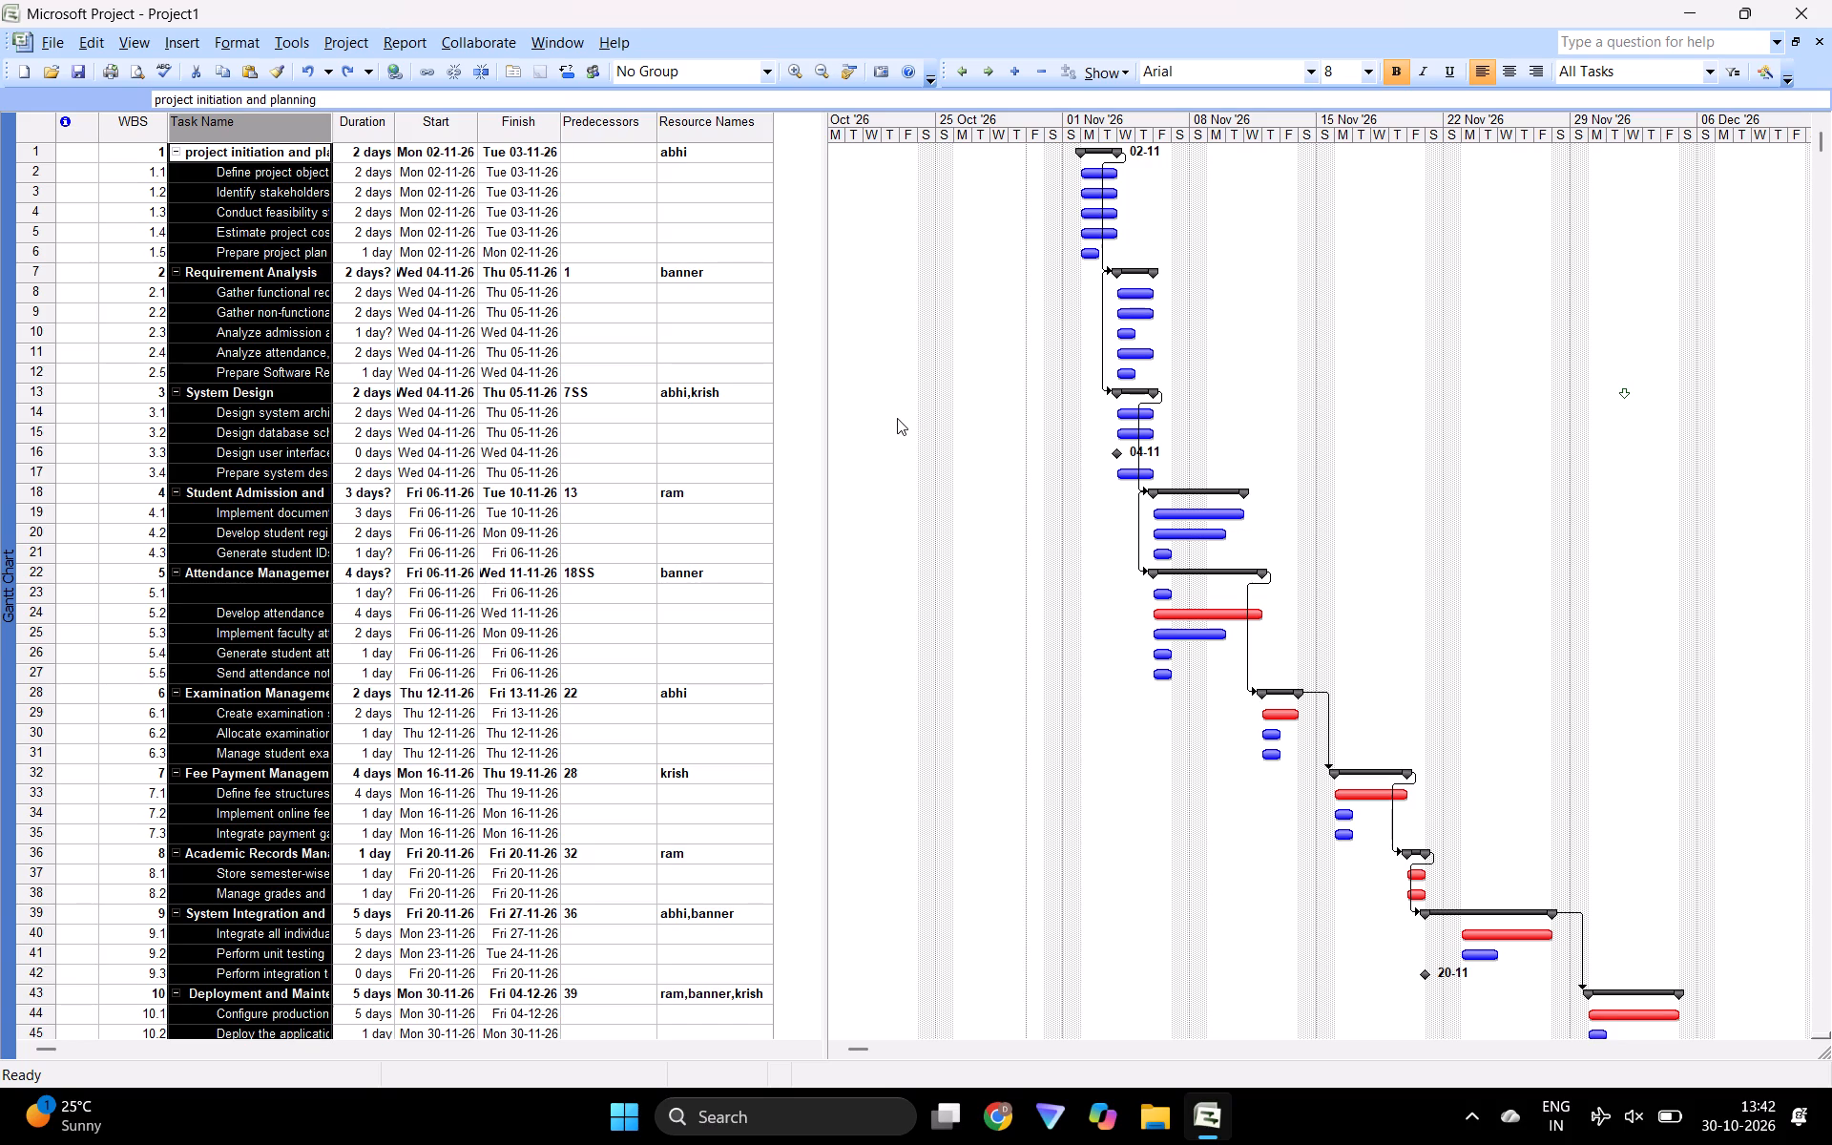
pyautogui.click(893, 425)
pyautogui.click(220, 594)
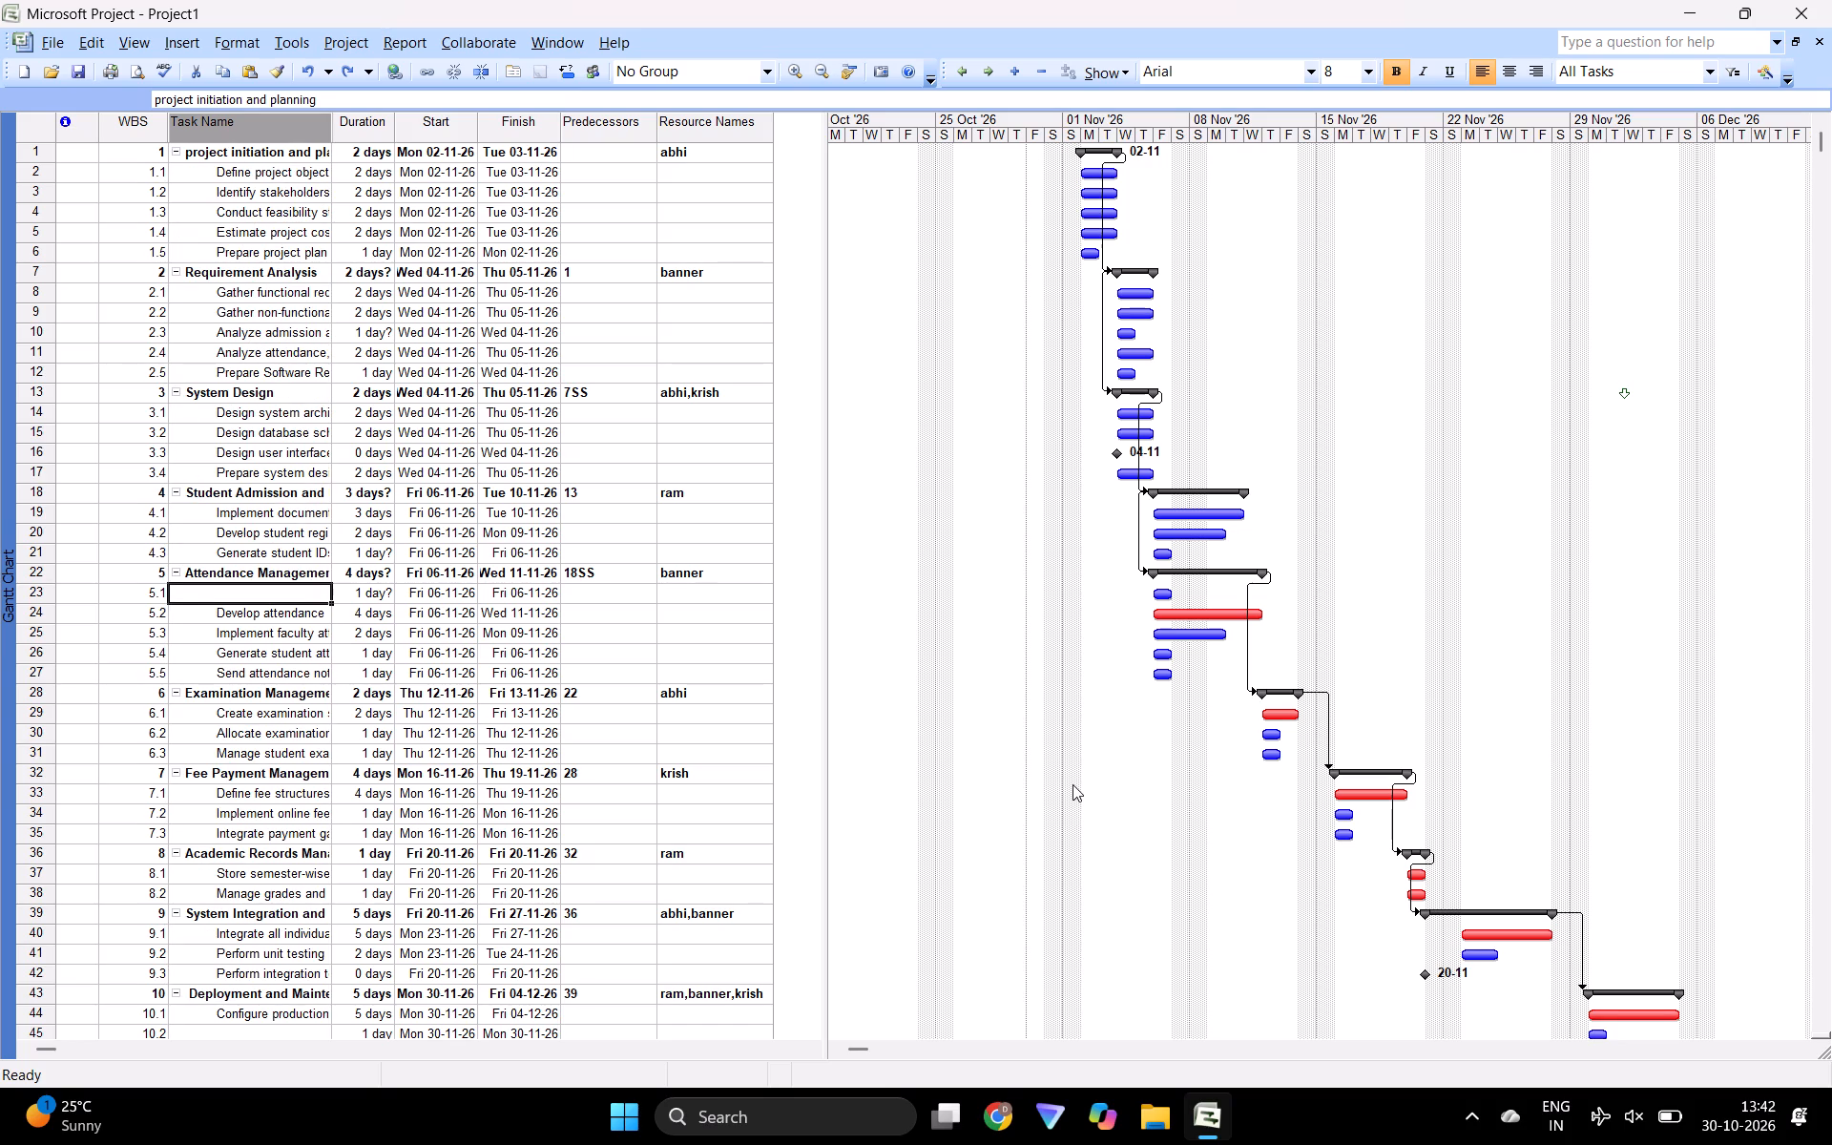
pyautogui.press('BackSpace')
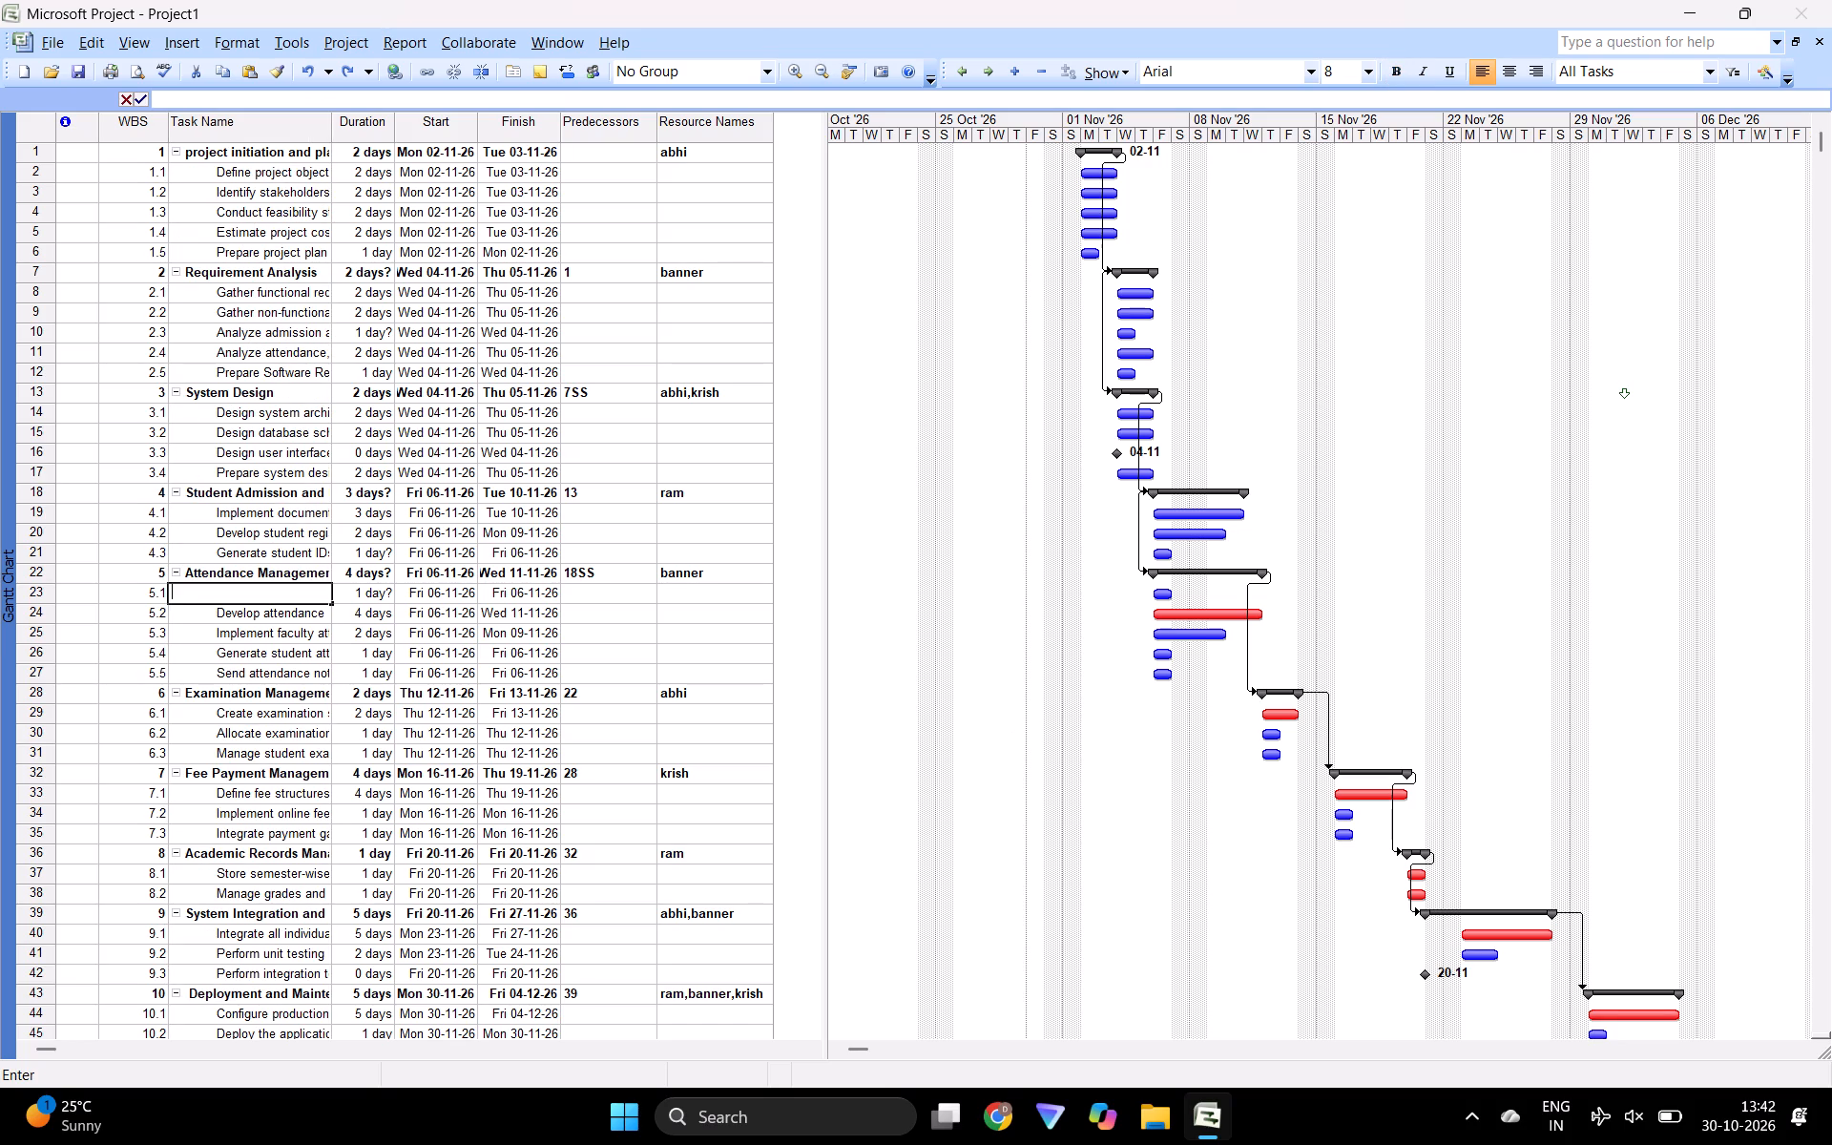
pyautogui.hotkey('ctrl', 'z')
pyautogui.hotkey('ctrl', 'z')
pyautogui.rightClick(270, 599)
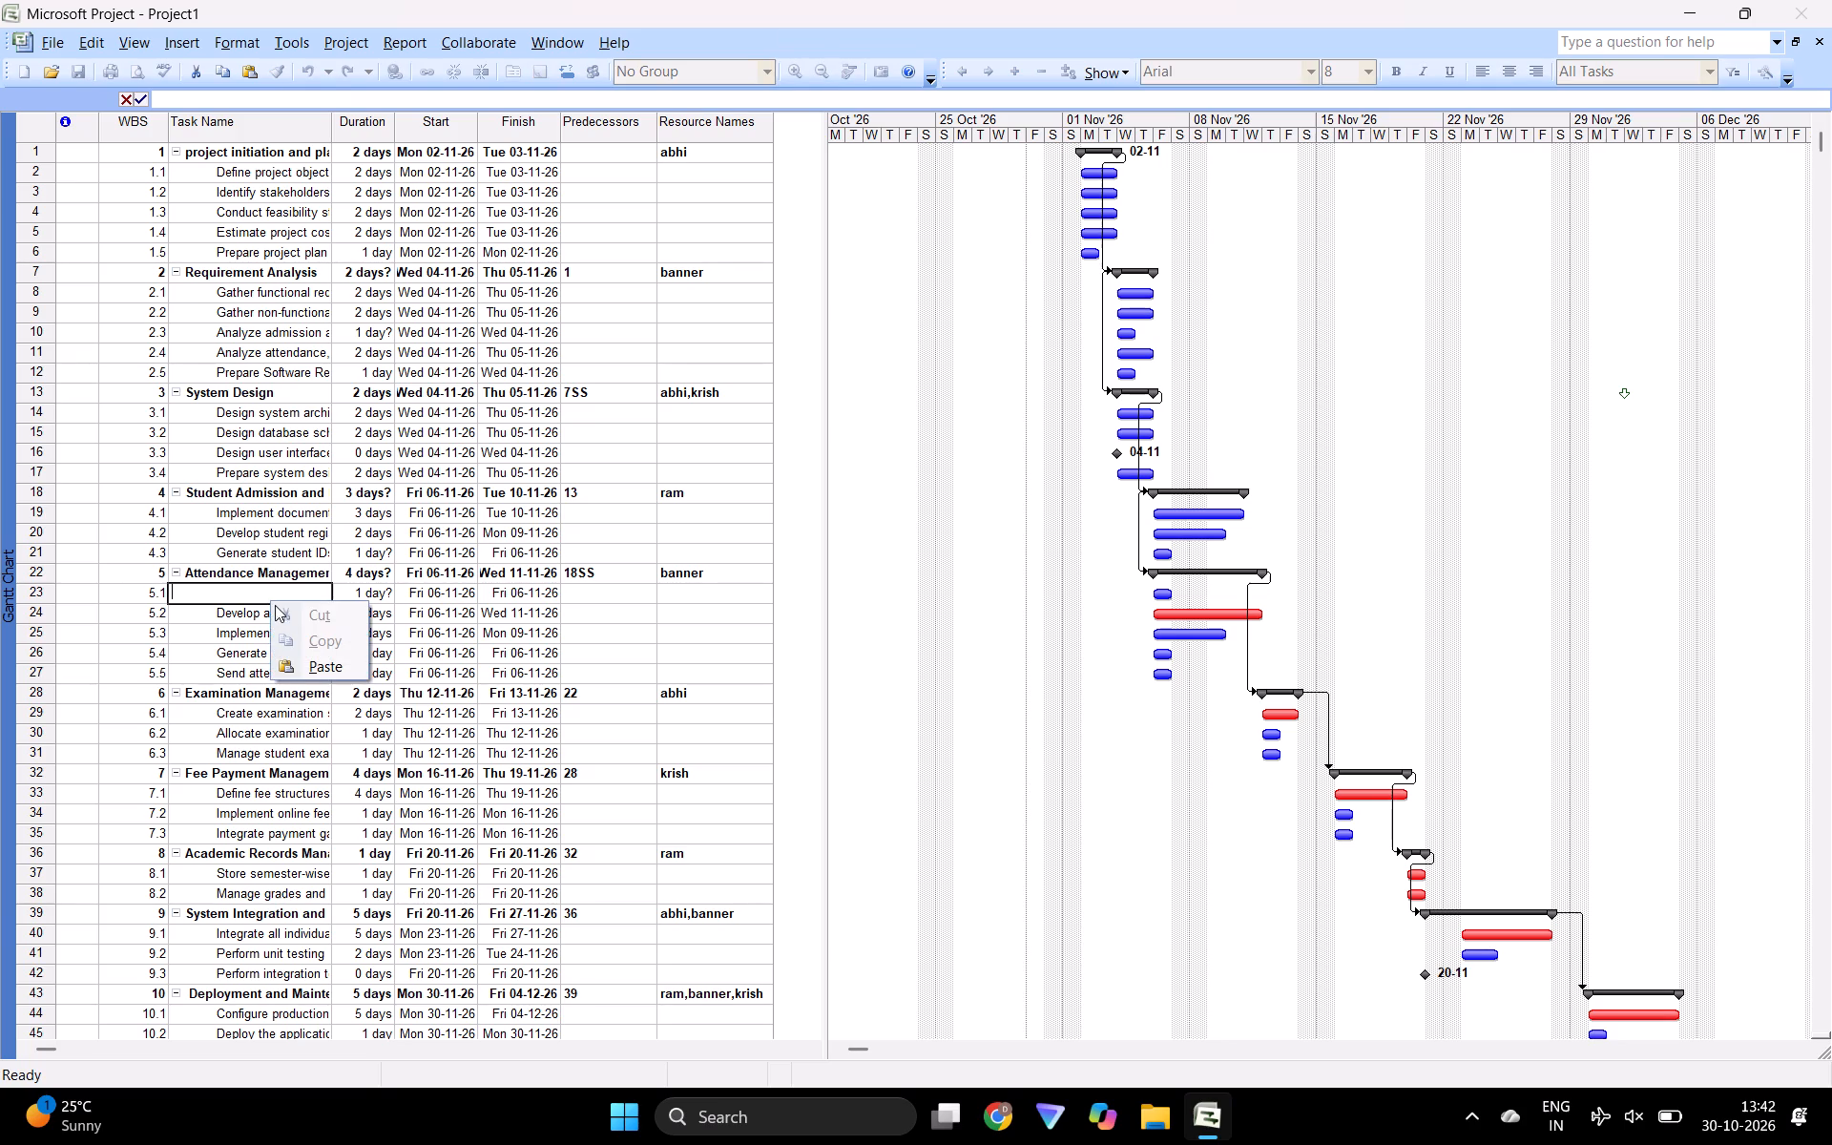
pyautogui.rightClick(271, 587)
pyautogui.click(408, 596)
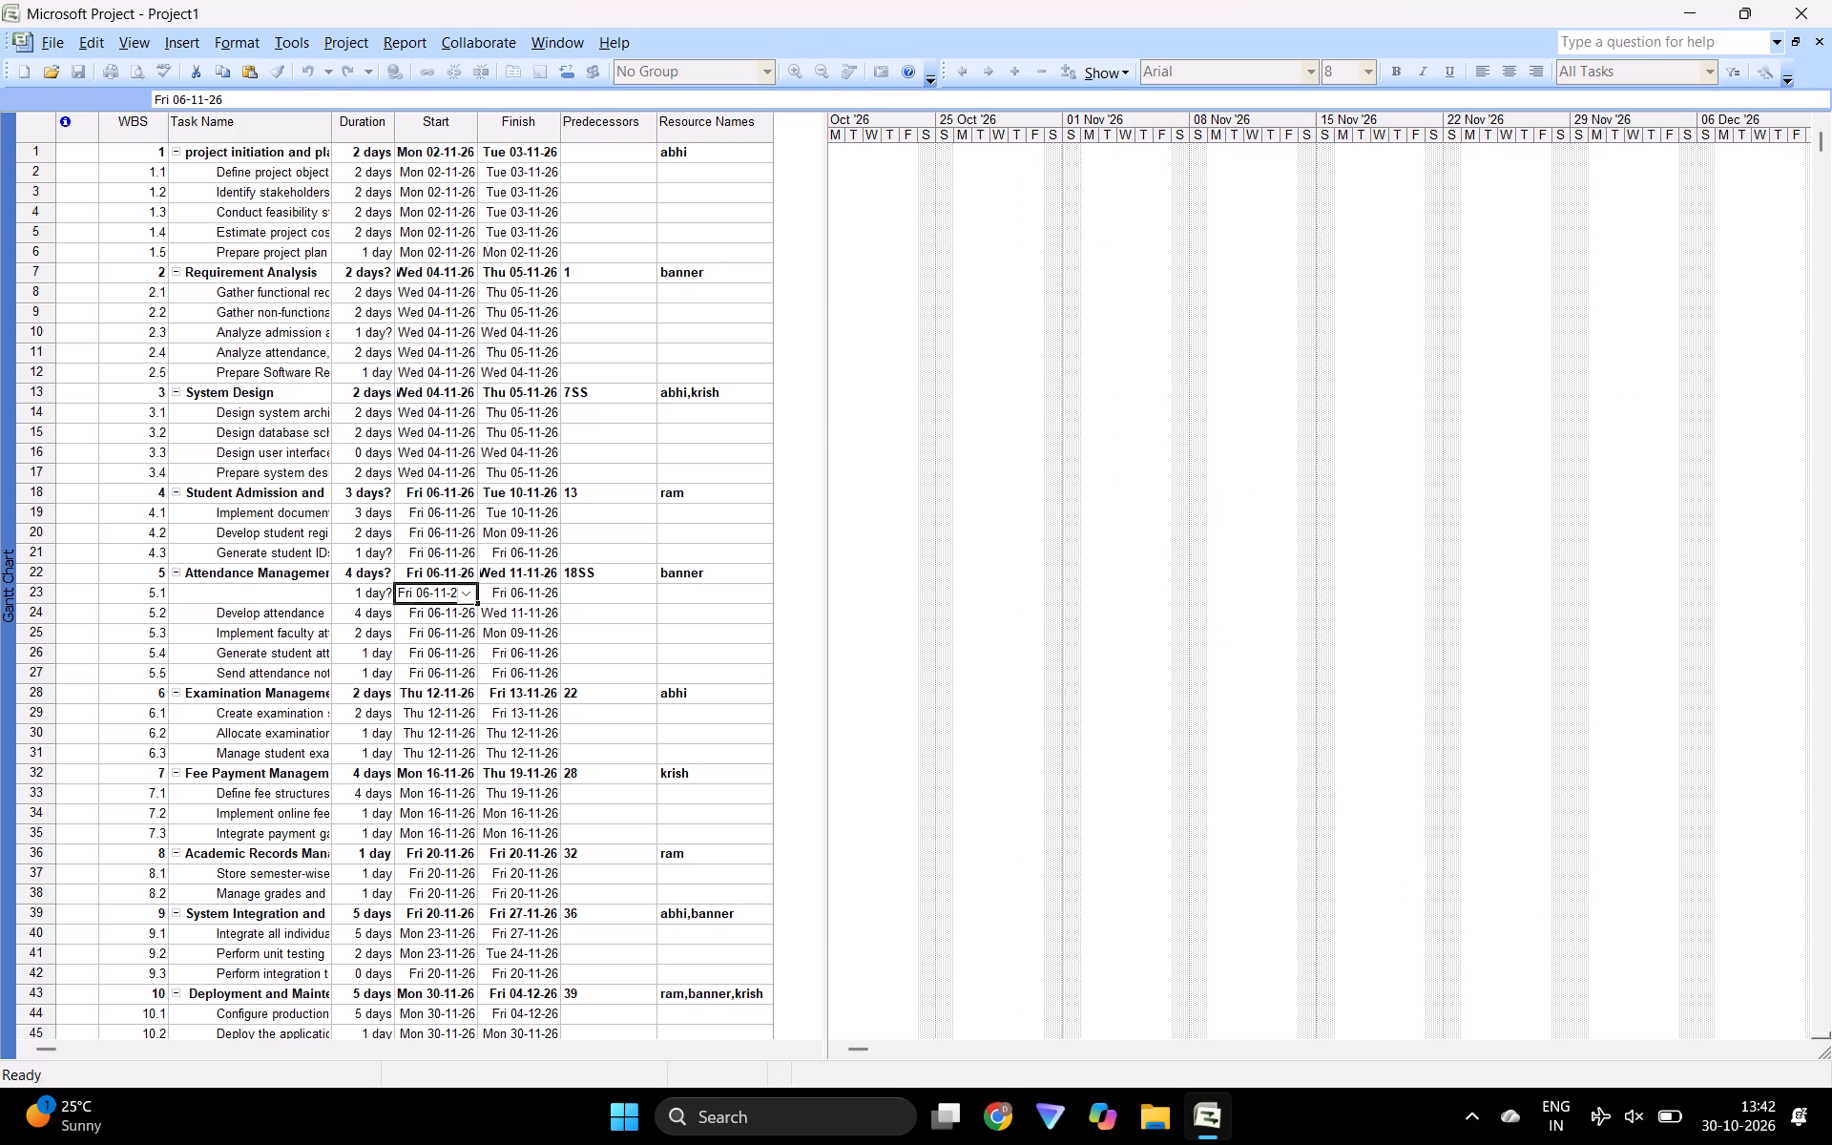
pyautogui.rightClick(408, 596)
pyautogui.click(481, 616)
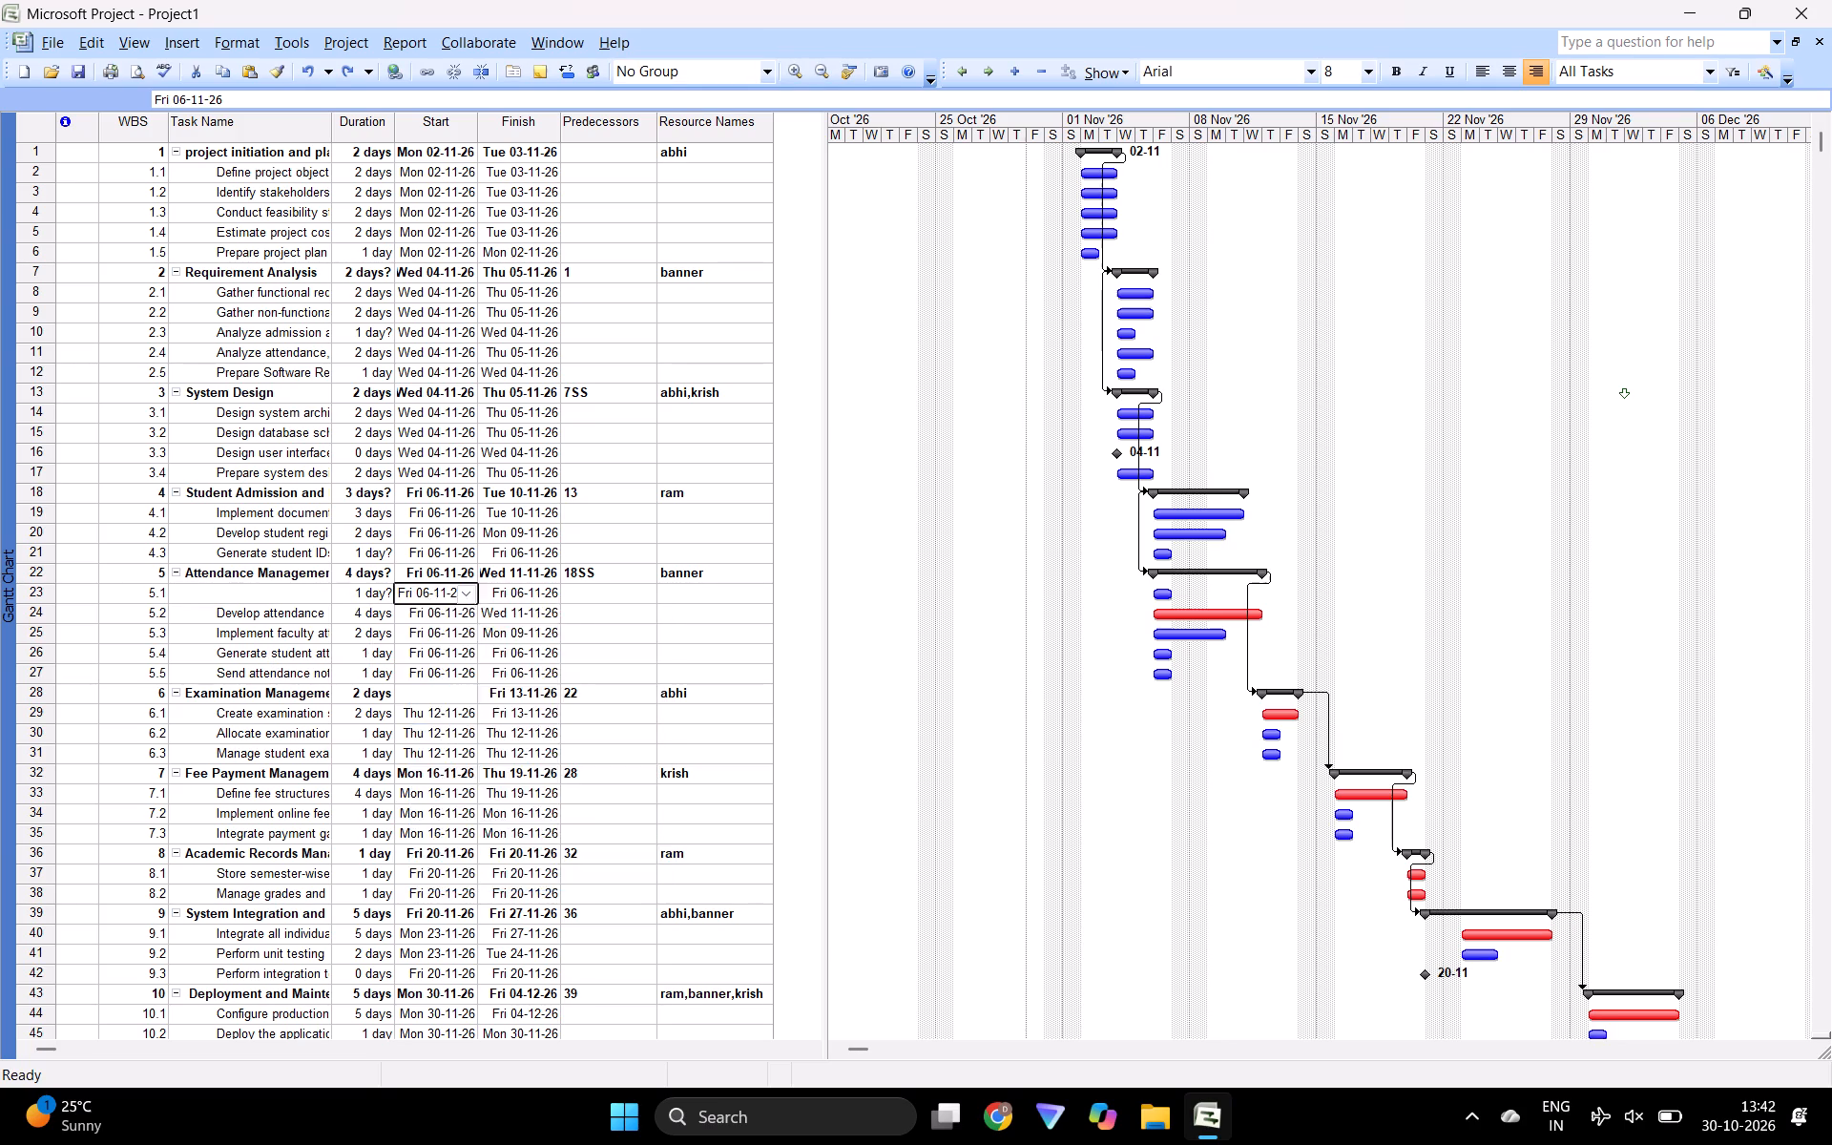
# Undo the recent Gantt chart formatting and the last predecessor change on the Attendance Management summary task.
pyautogui.hotkey('ctrl', 'z')
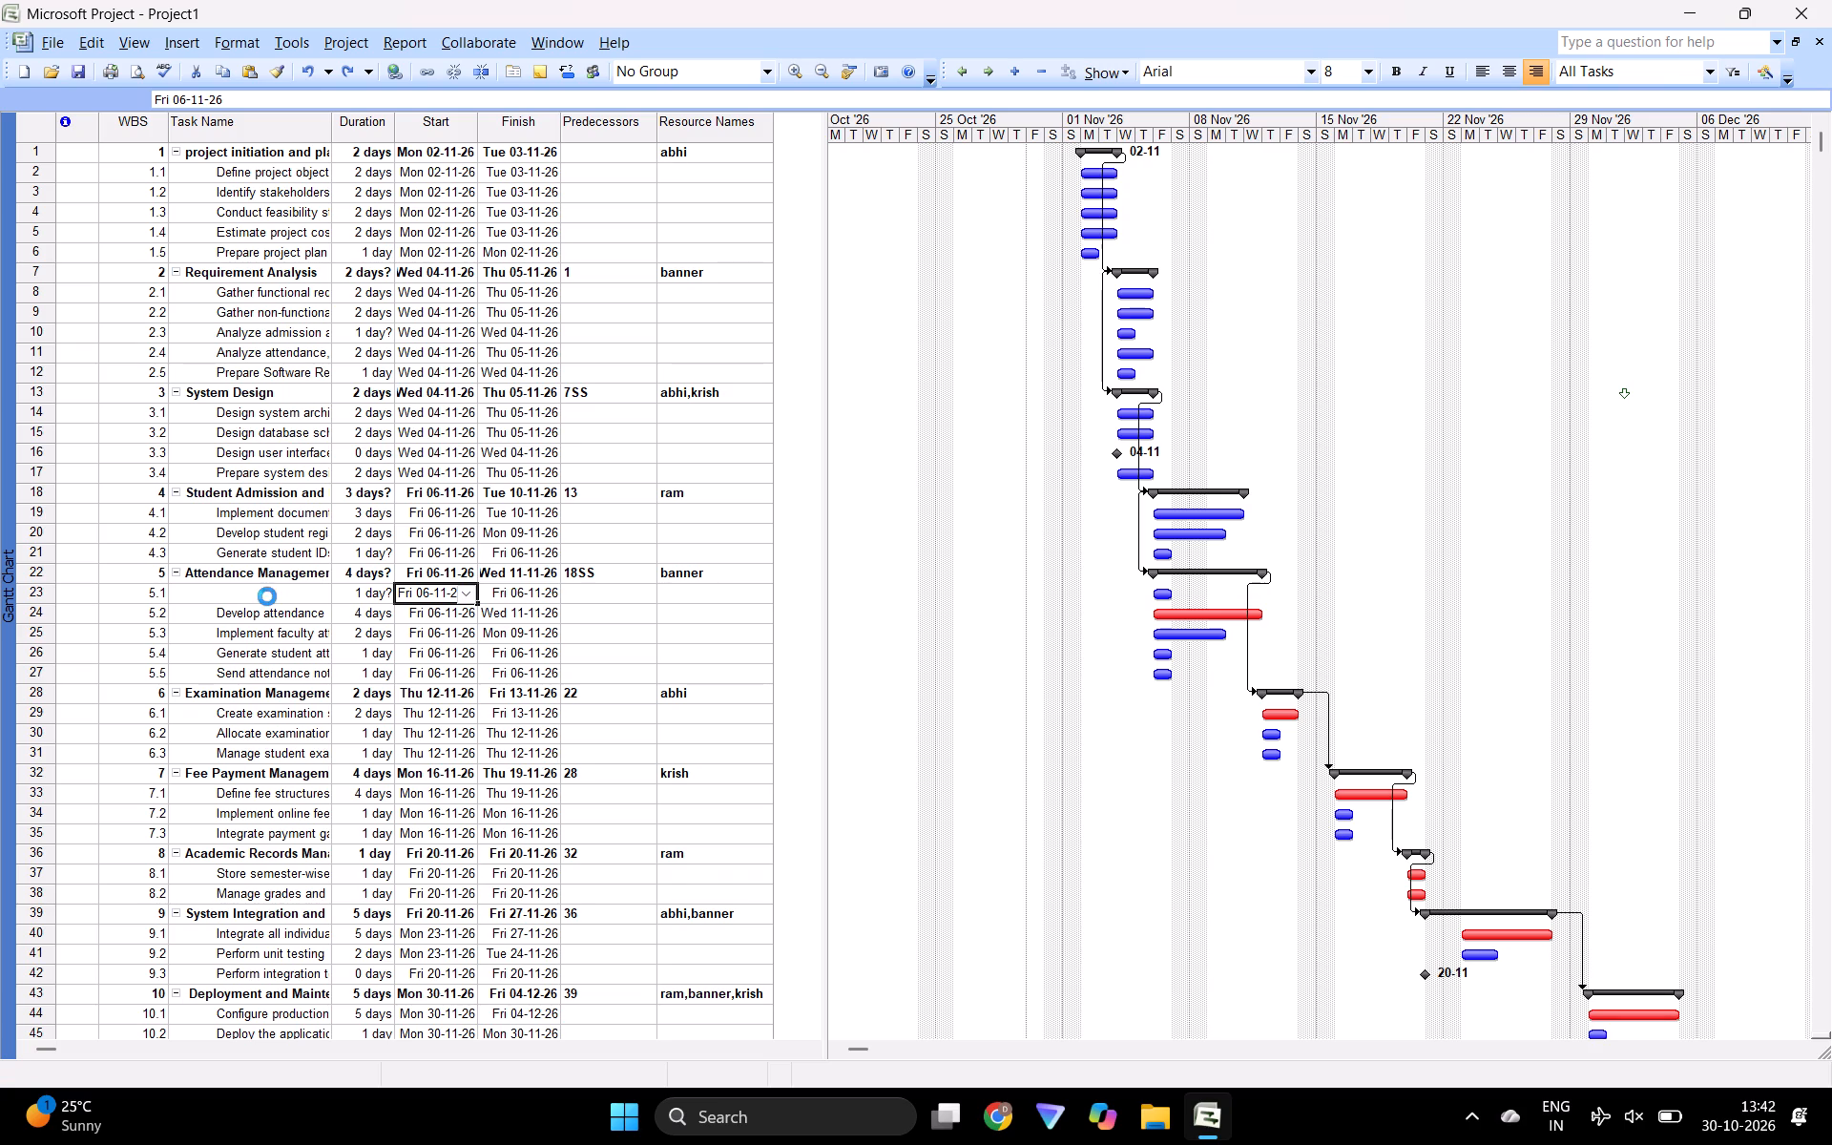
pyautogui.hotkey('ctrl', 'z')
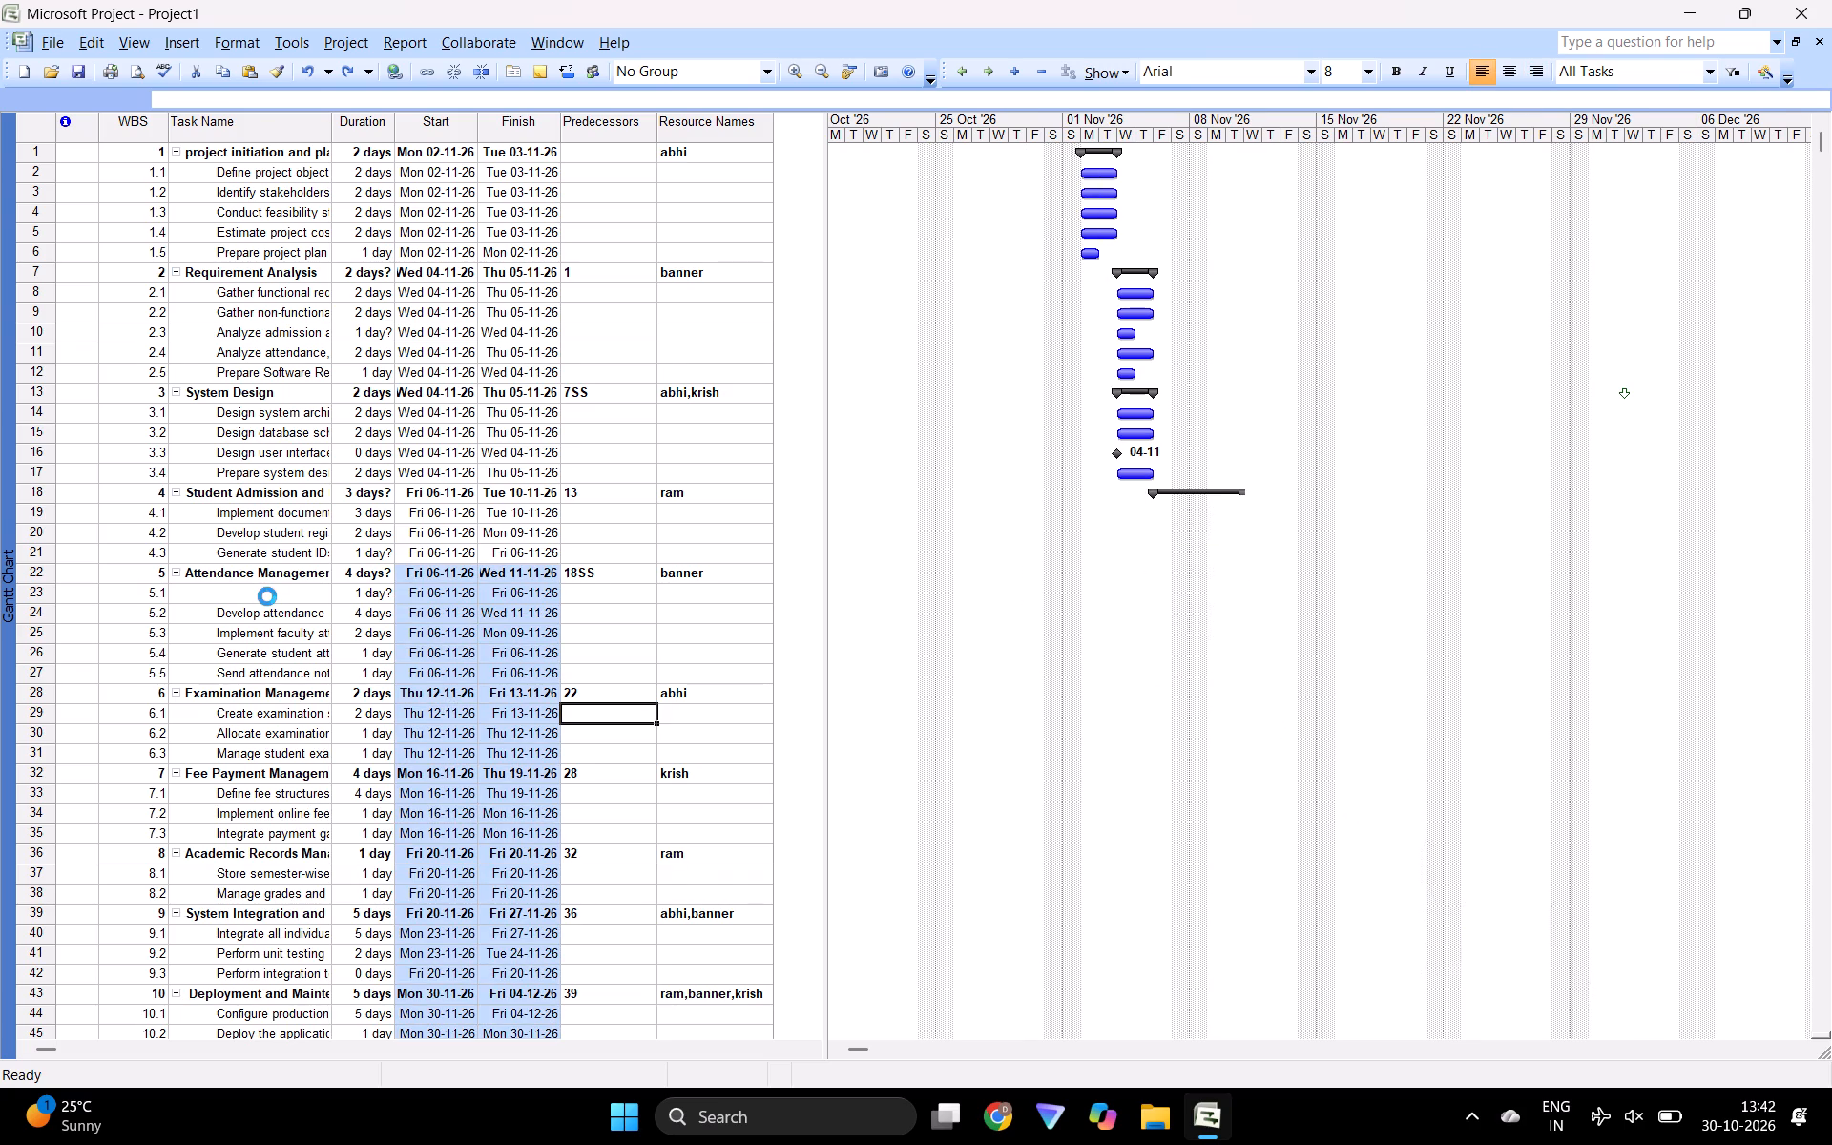
pyautogui.hotkey('ctrl', 'z')
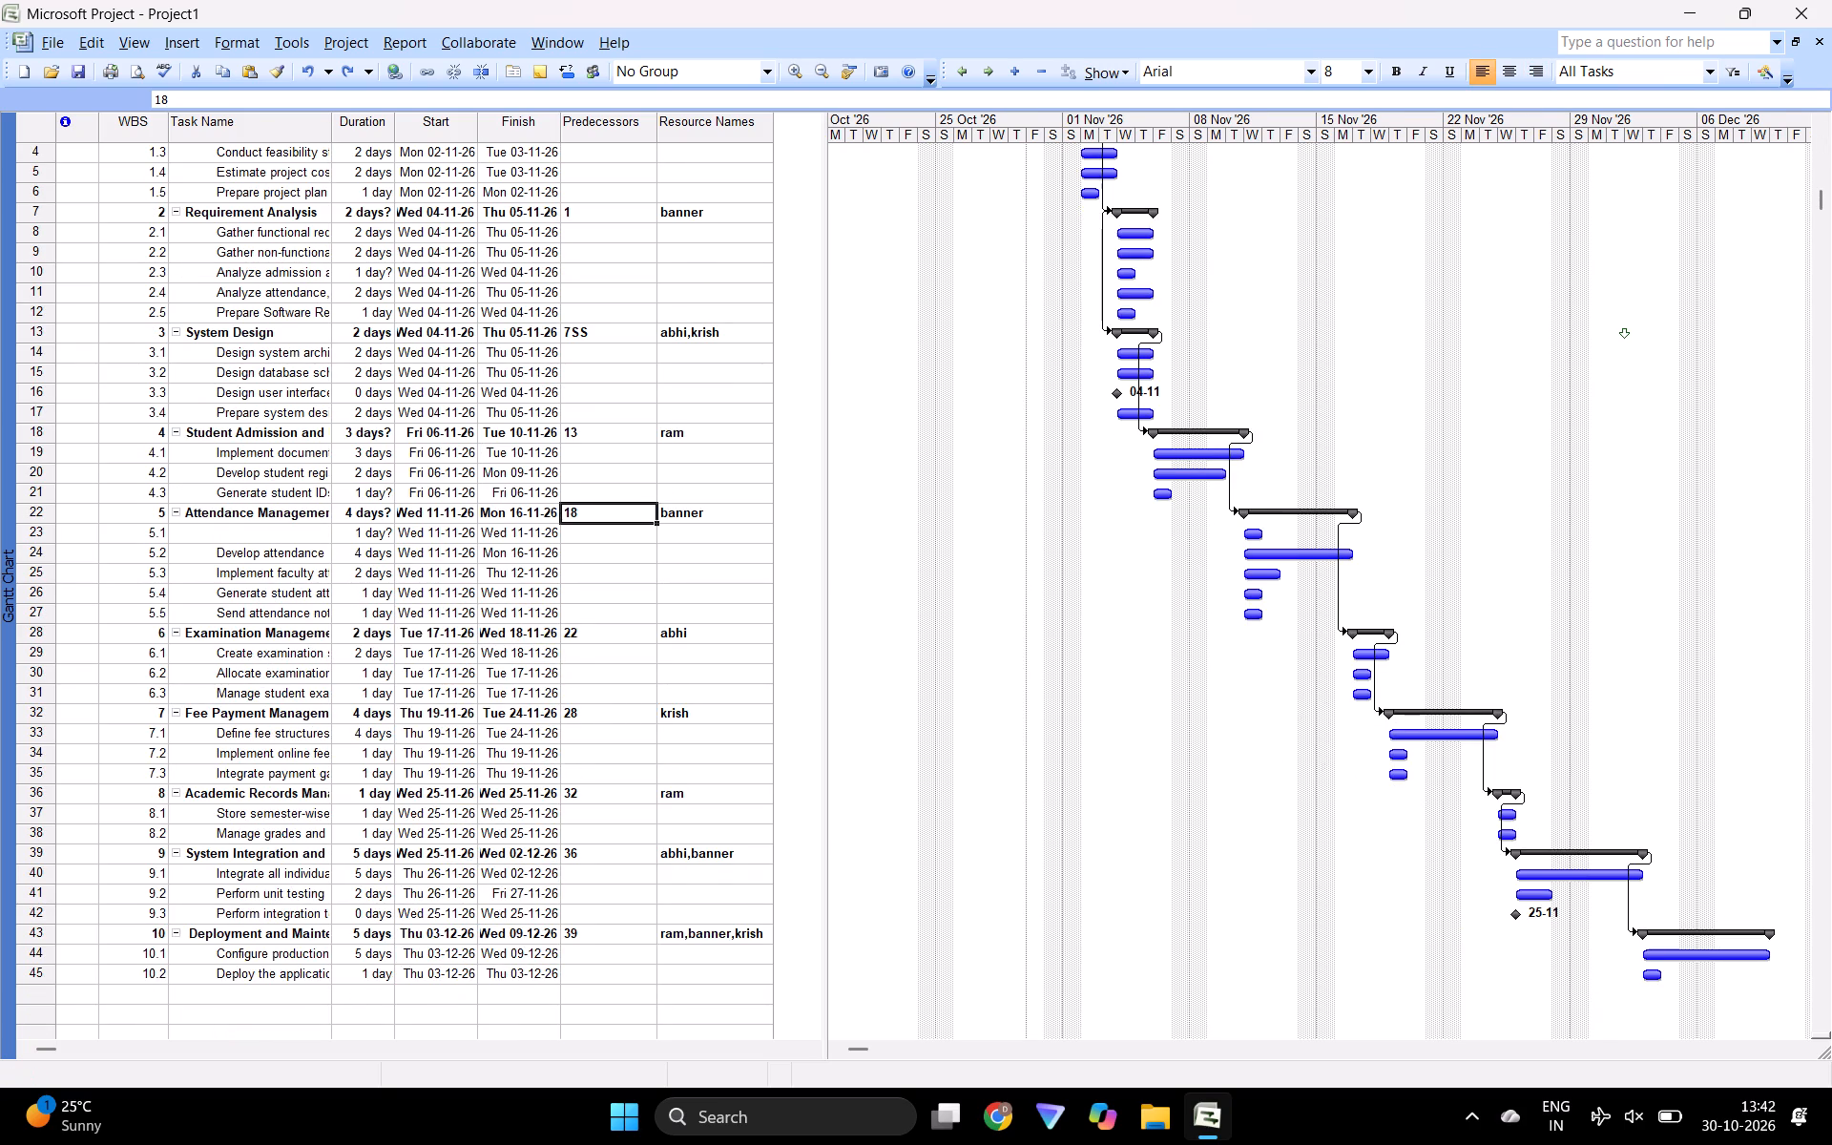
# Set the predecessor of the Attendance Management summary task to 18SS.
pyautogui.click(596, 513)
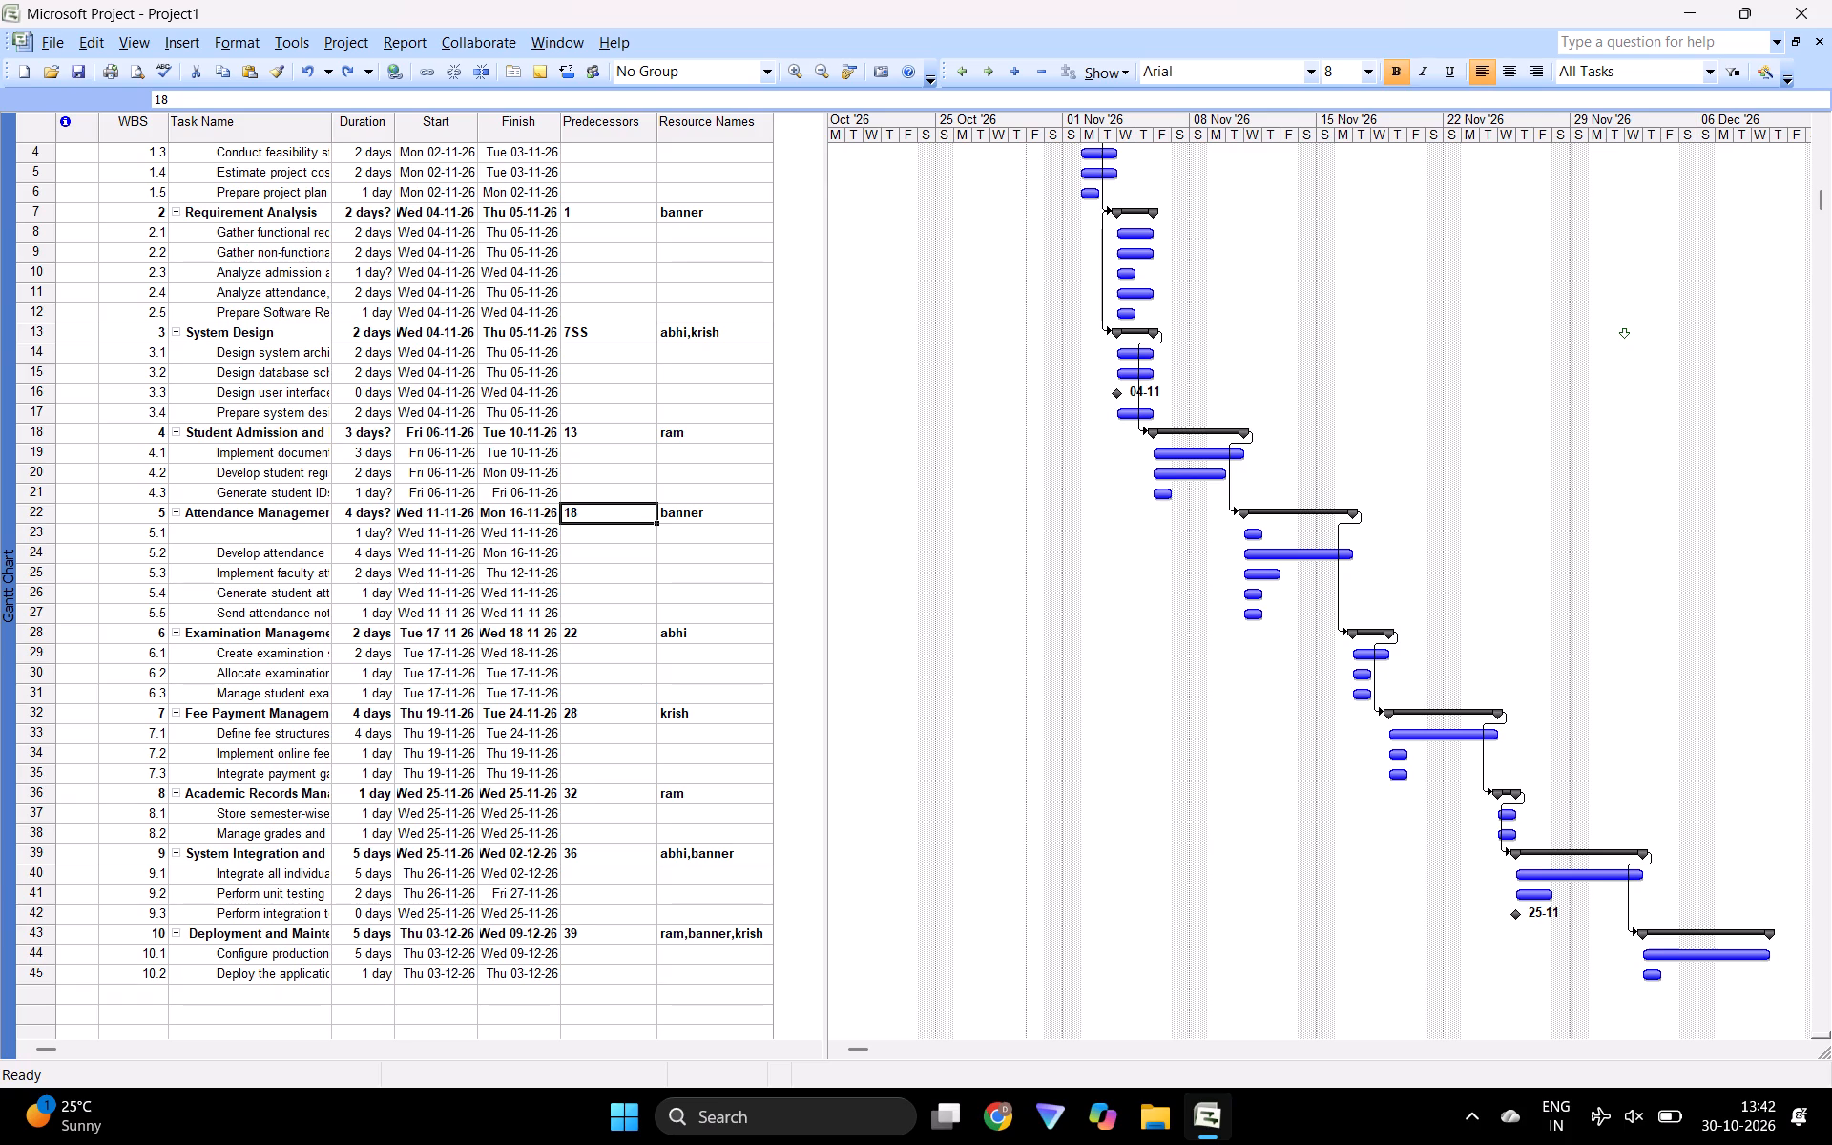
pyautogui.click(596, 513)
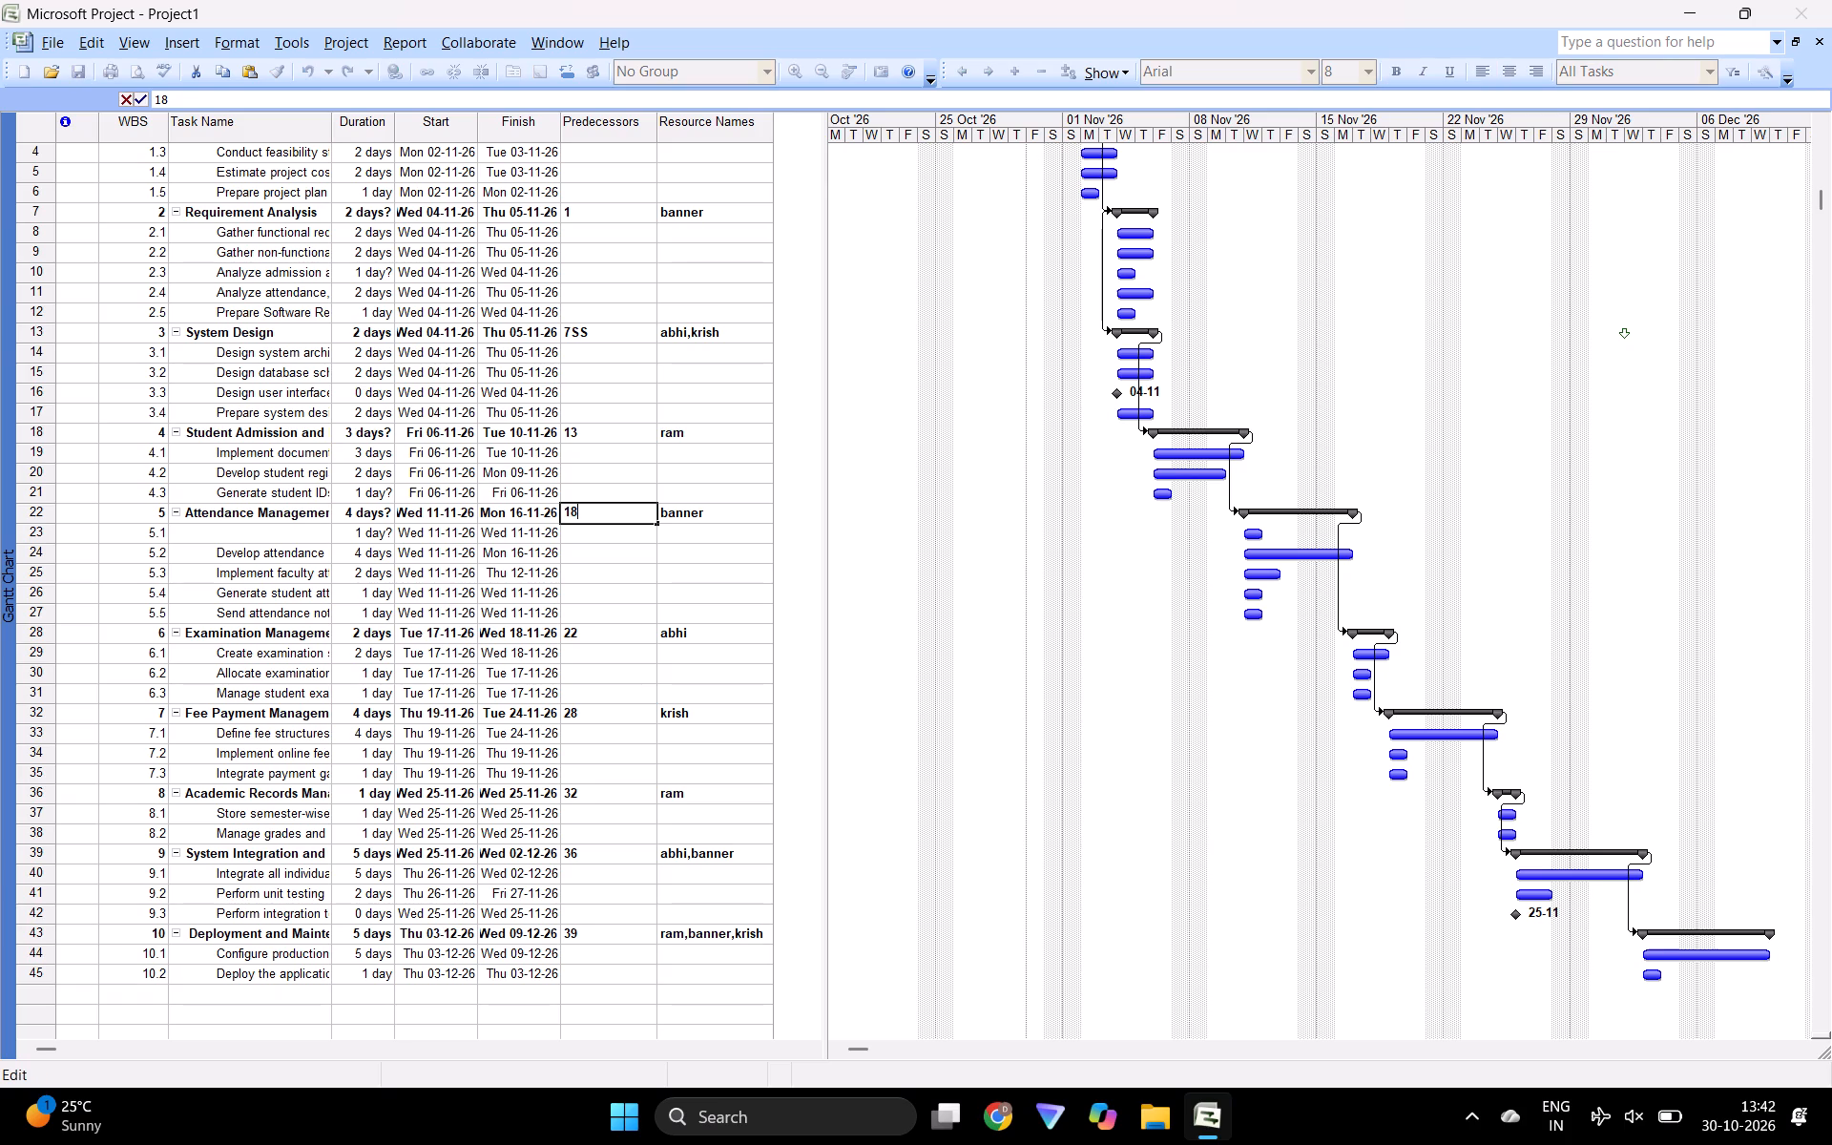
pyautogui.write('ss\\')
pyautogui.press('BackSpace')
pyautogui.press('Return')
# Try 22SF as the predecessor of the Examination Management summary task, and enter 22FS instead.
pyautogui.click(598, 635)
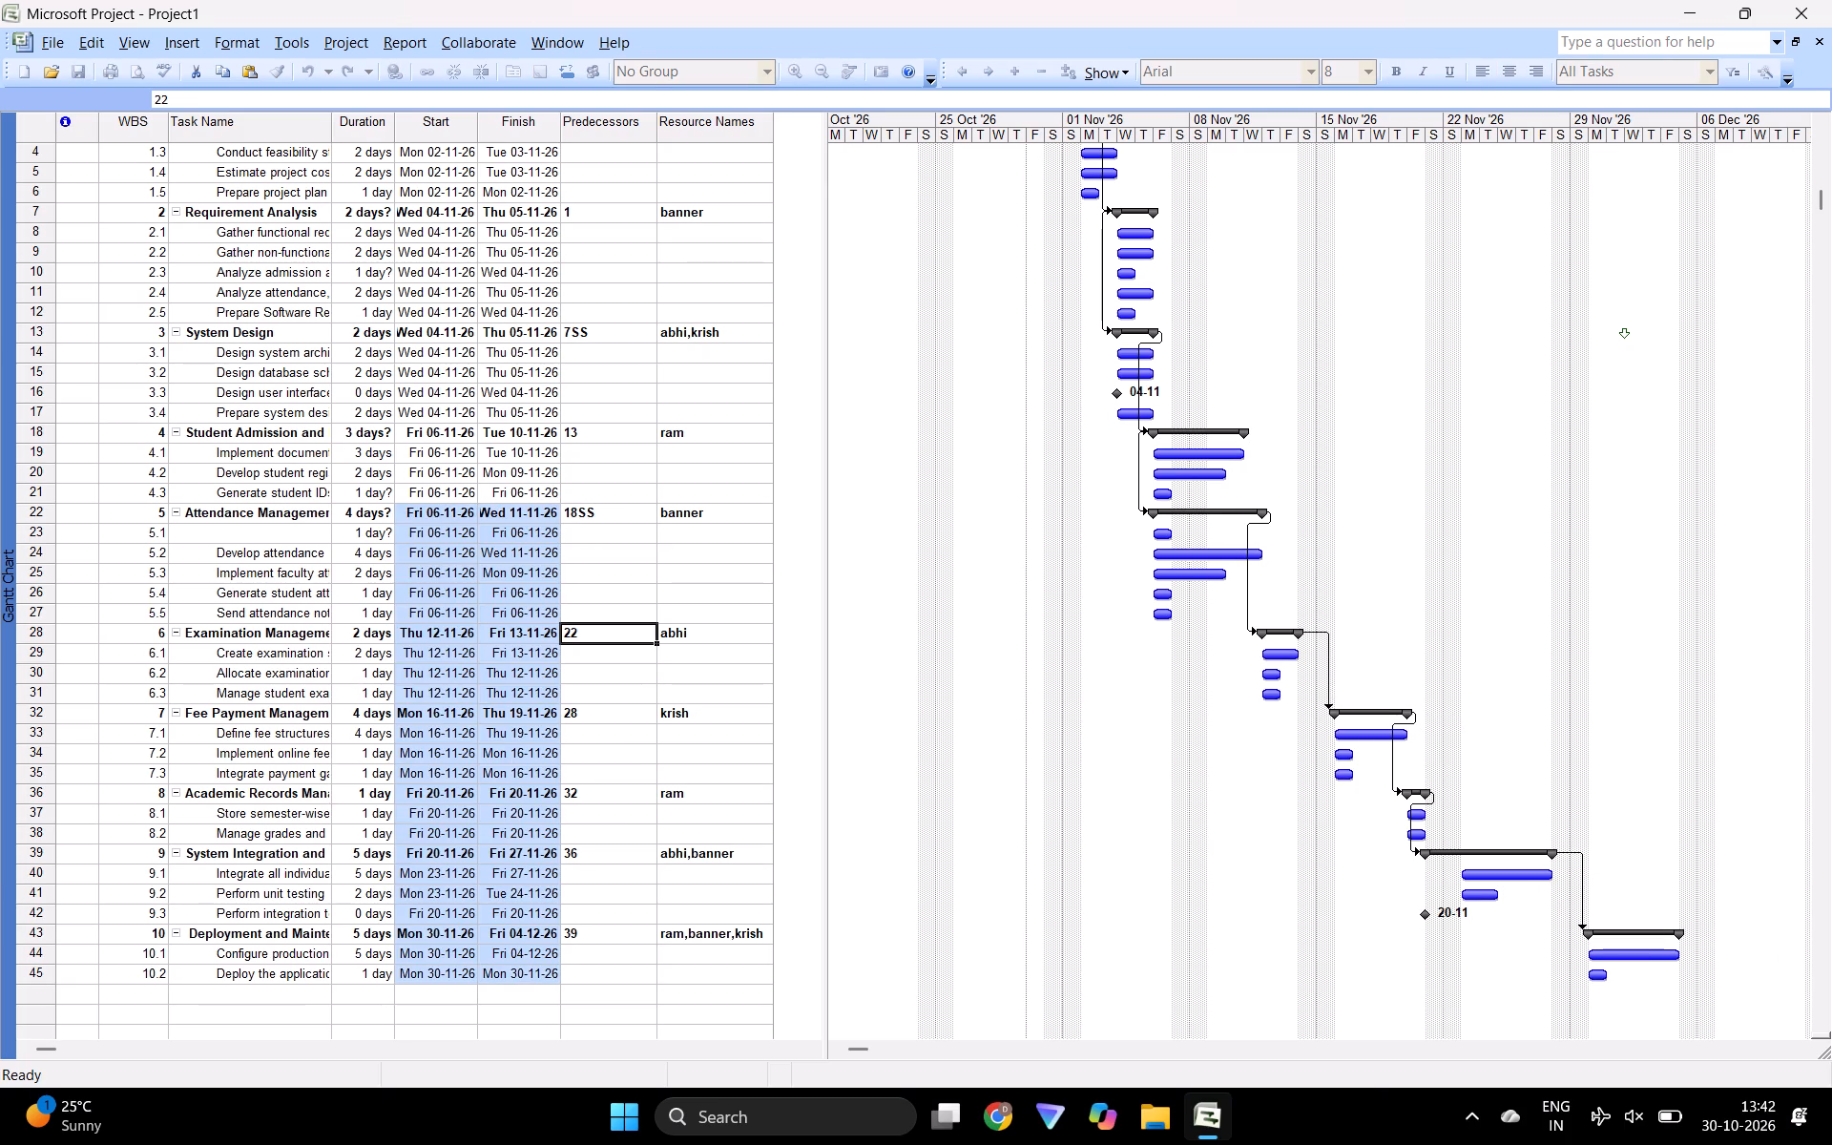
pyautogui.click(598, 635)
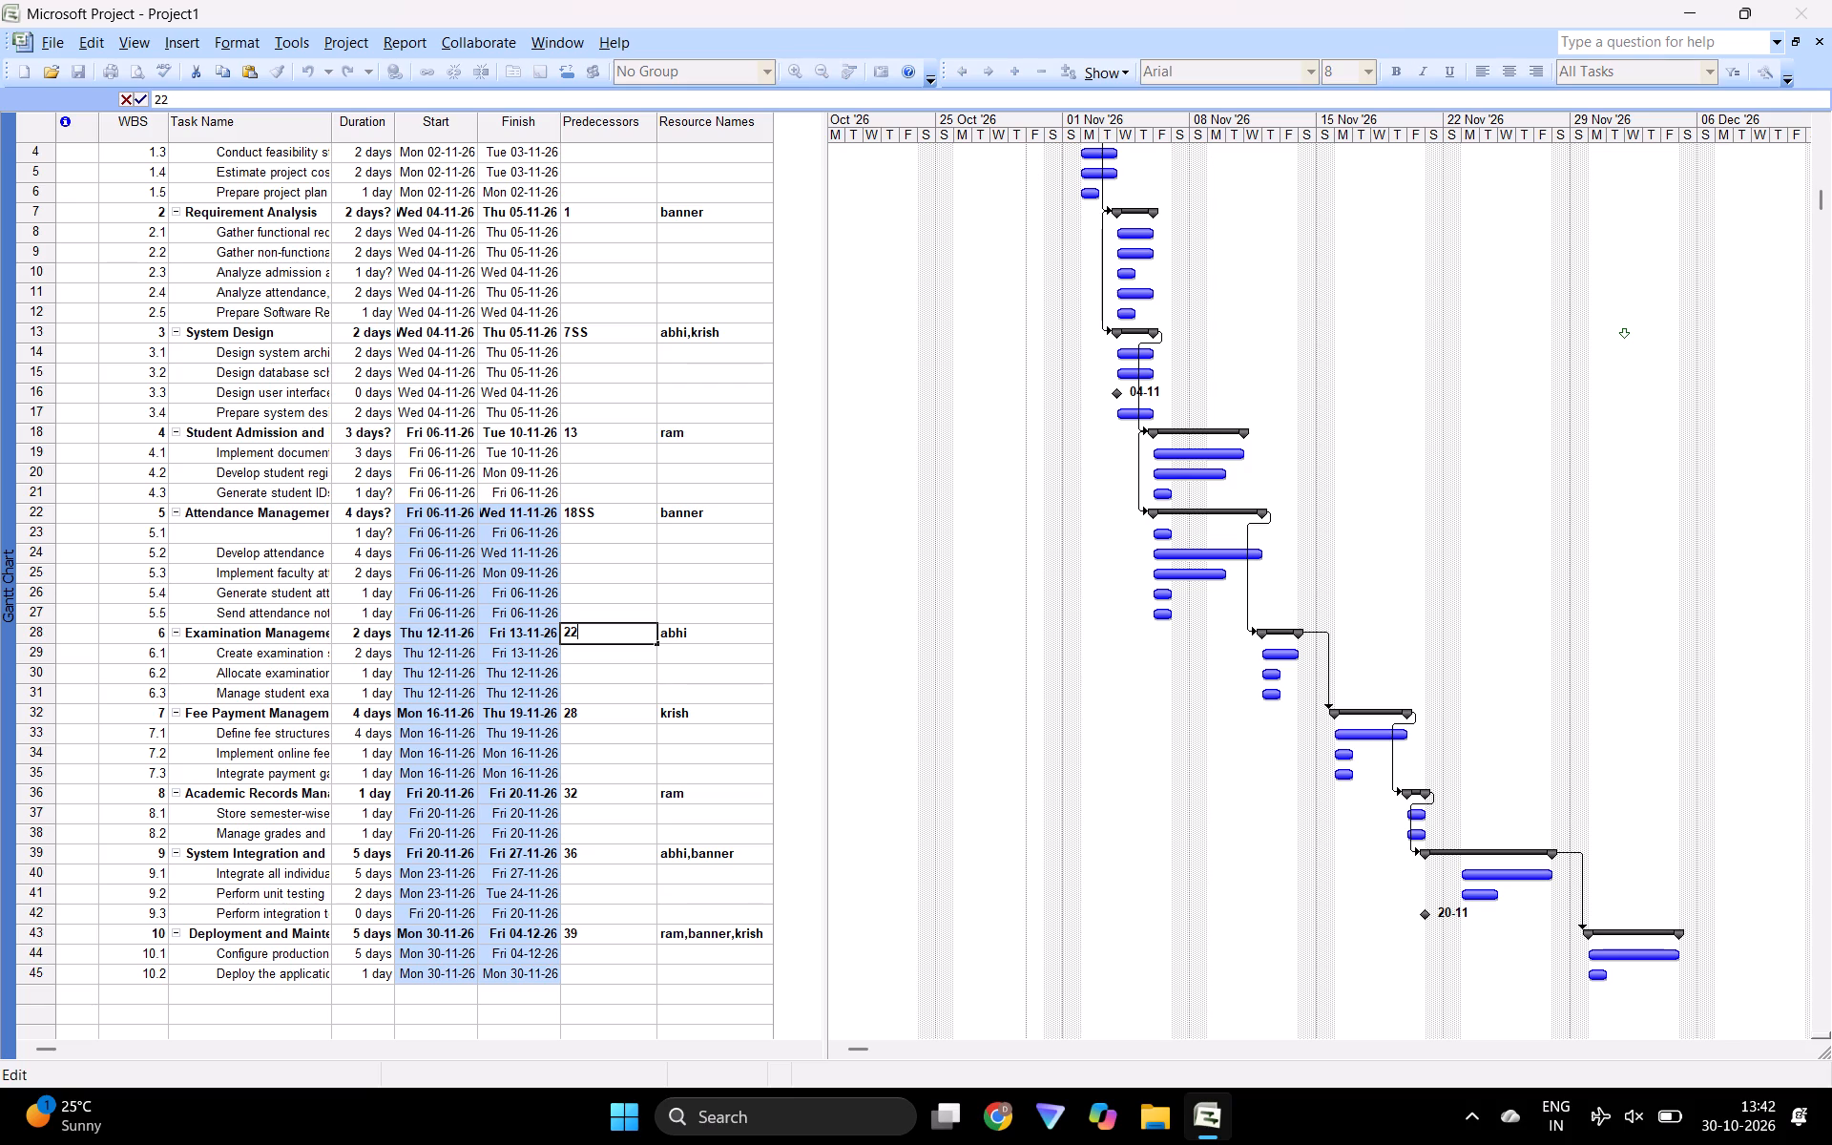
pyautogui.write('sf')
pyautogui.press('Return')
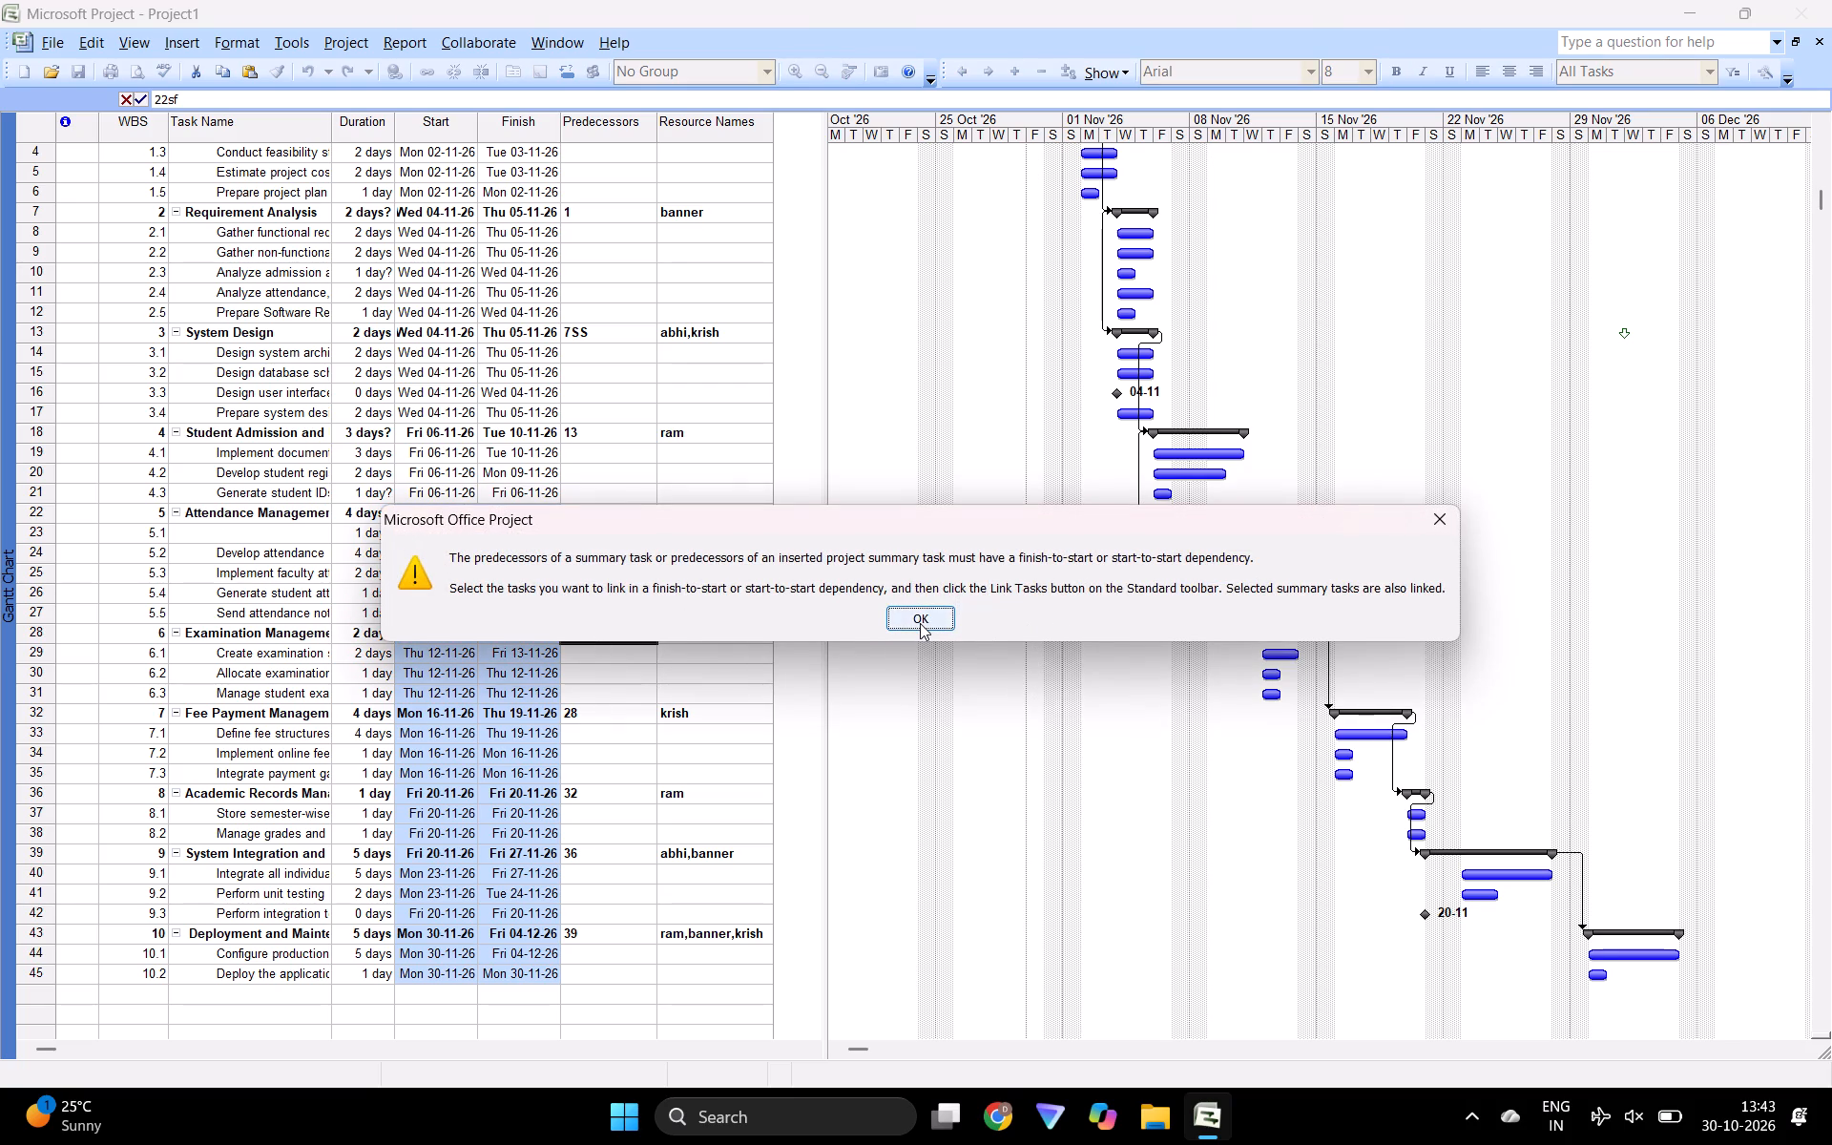
pyautogui.click(920, 623)
pyautogui.press('BackSpace')
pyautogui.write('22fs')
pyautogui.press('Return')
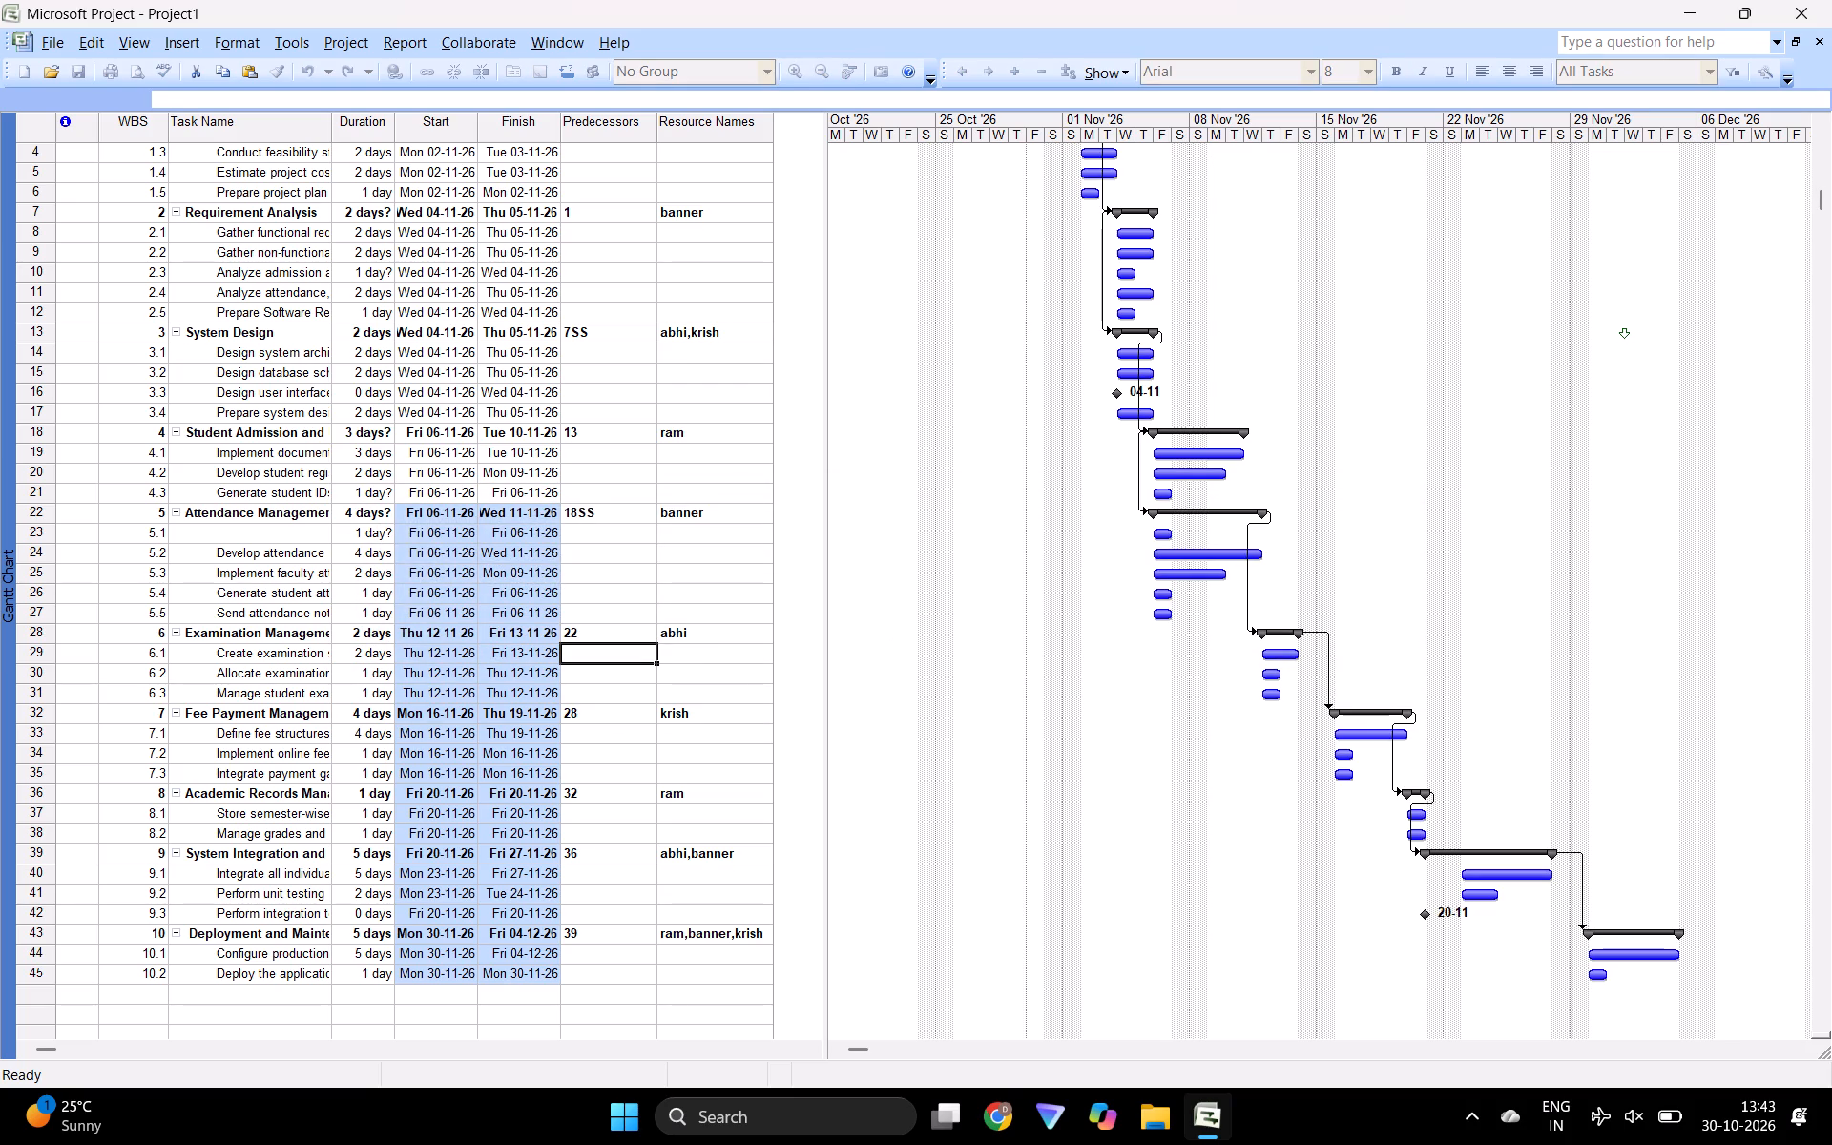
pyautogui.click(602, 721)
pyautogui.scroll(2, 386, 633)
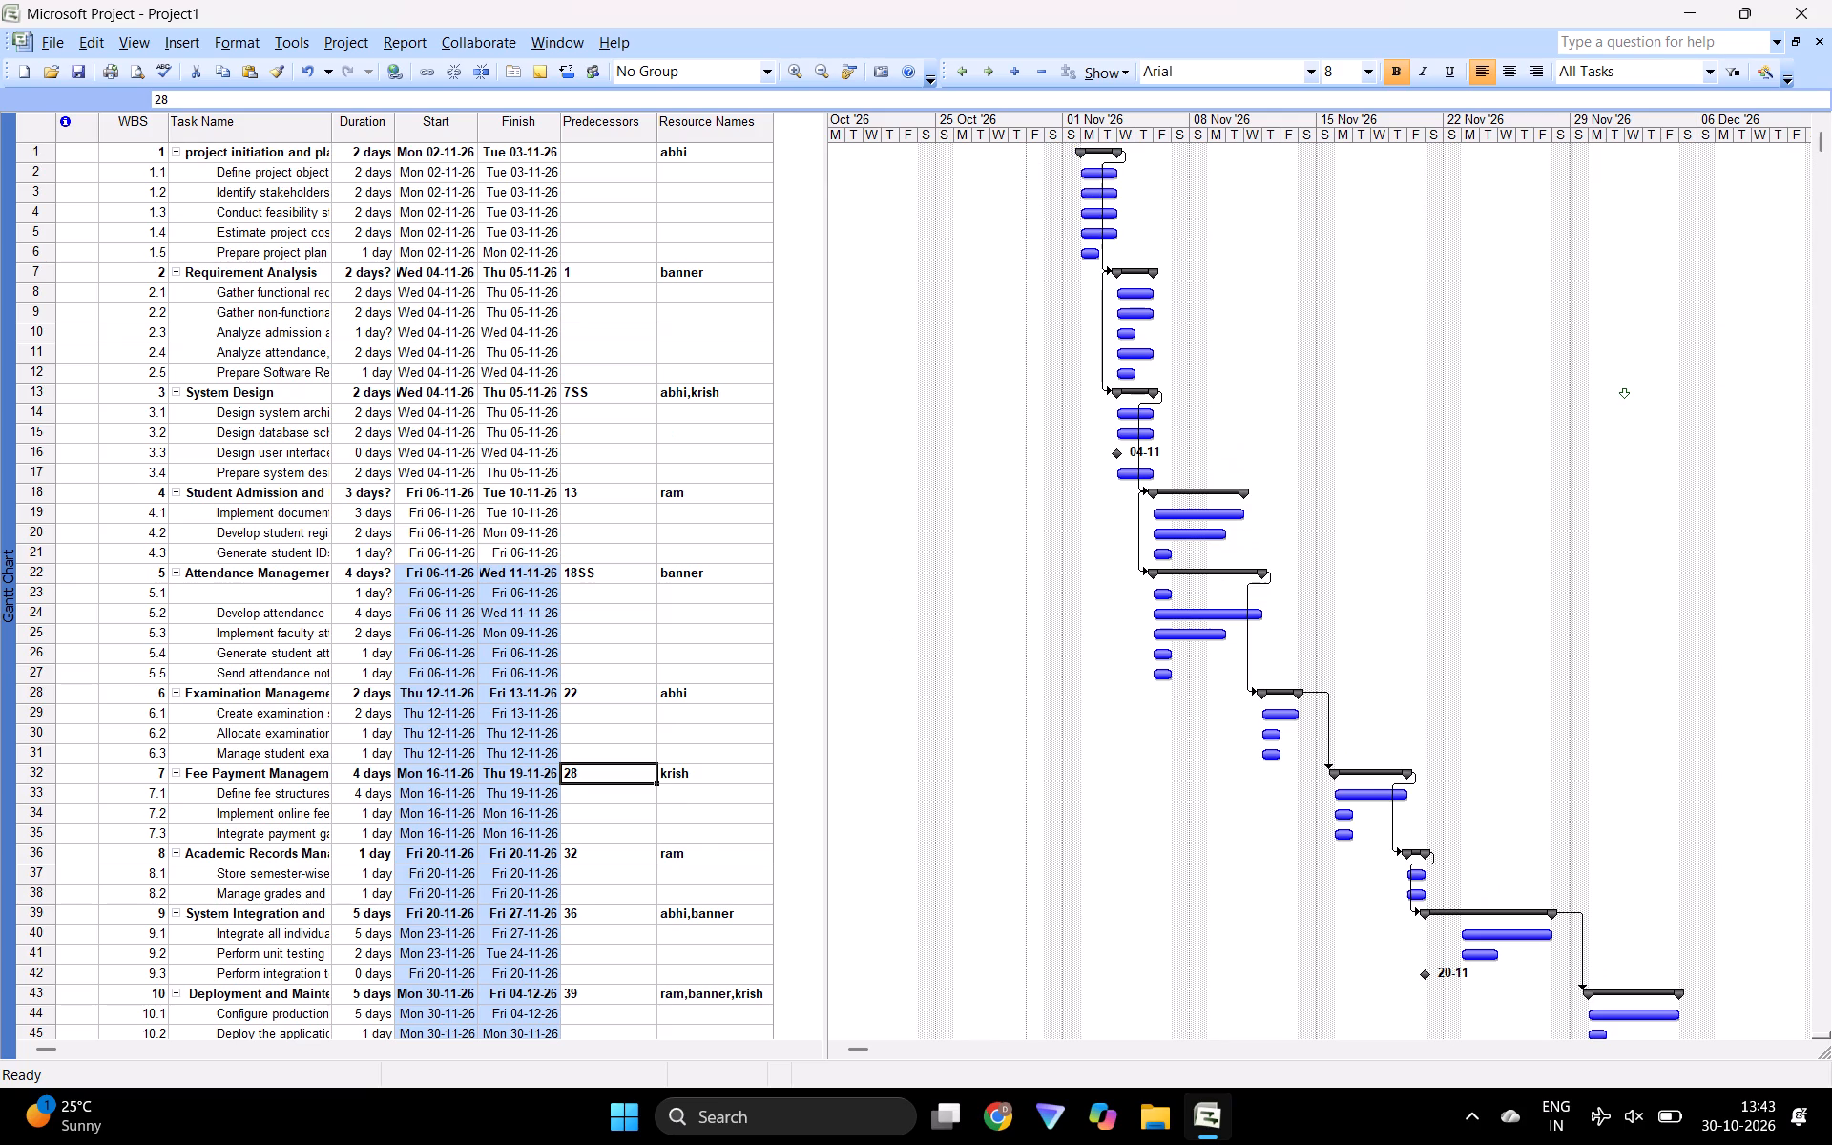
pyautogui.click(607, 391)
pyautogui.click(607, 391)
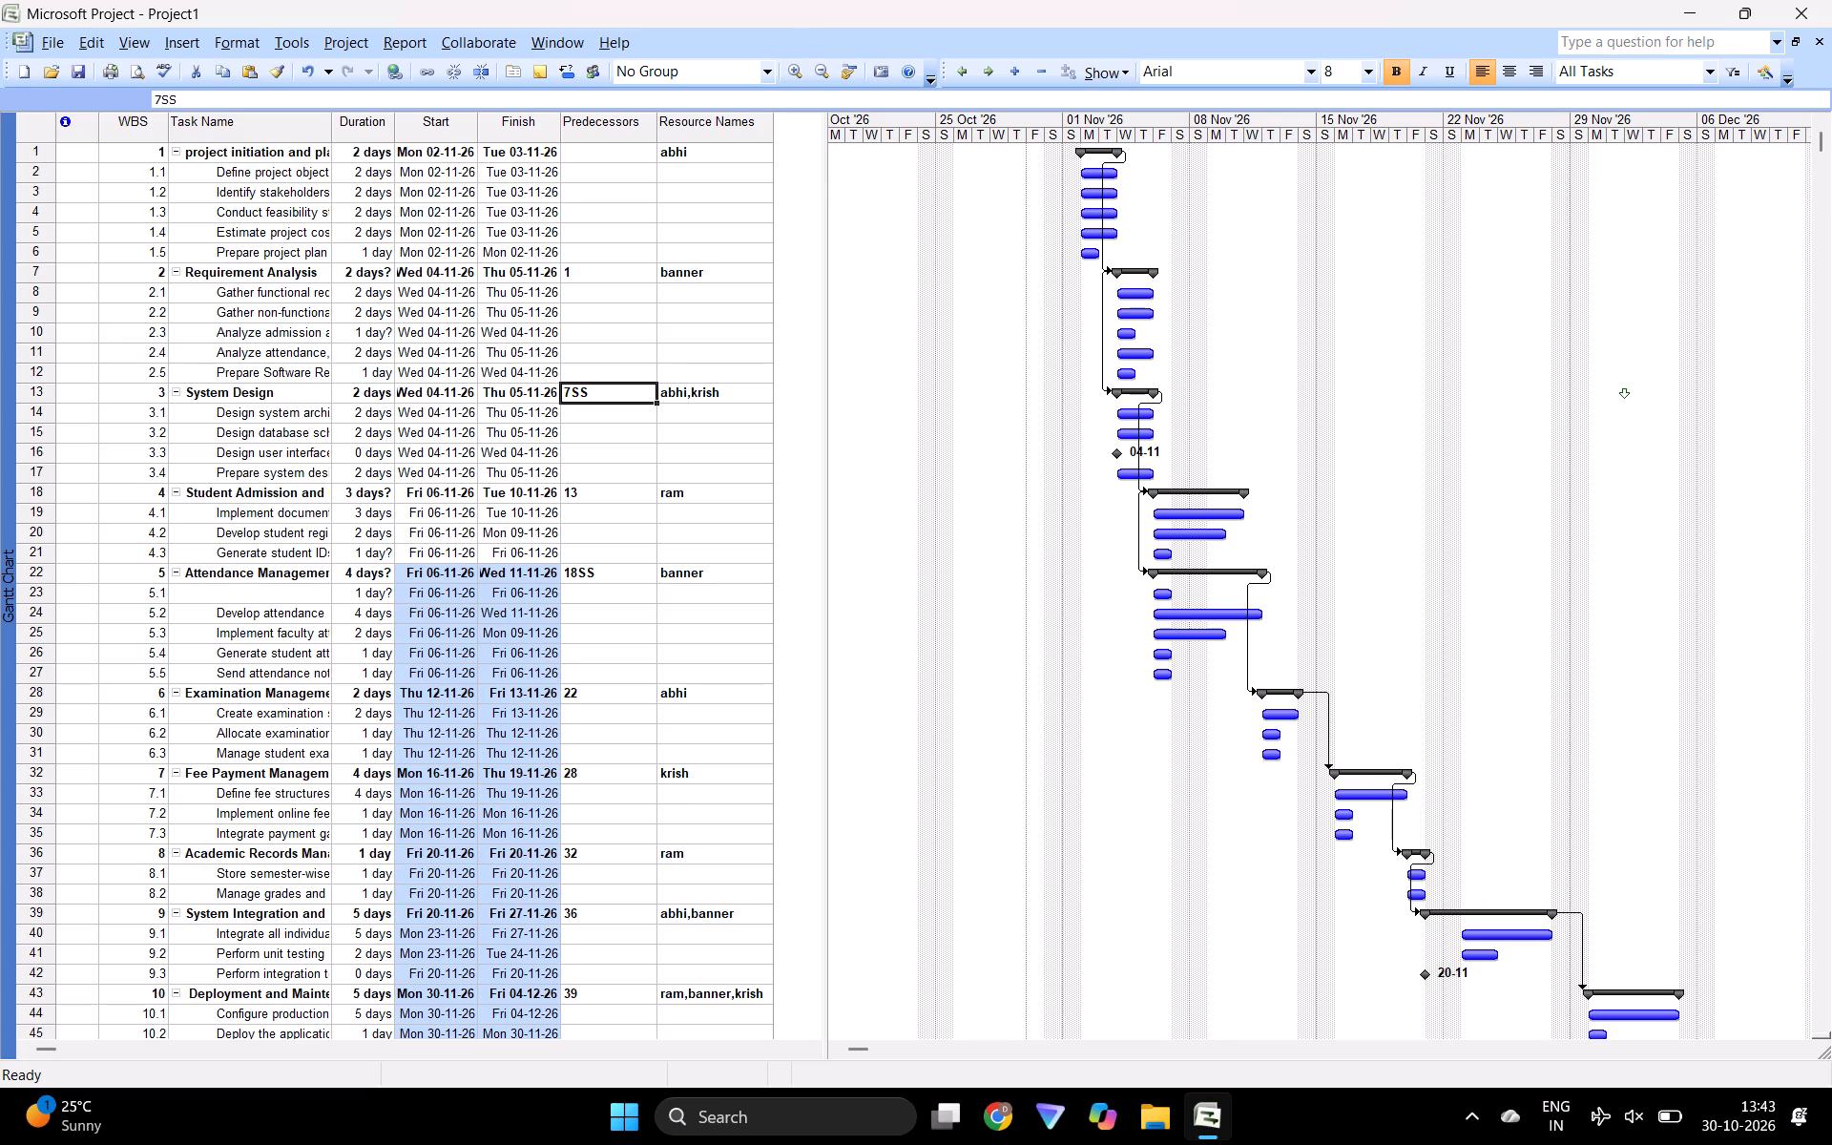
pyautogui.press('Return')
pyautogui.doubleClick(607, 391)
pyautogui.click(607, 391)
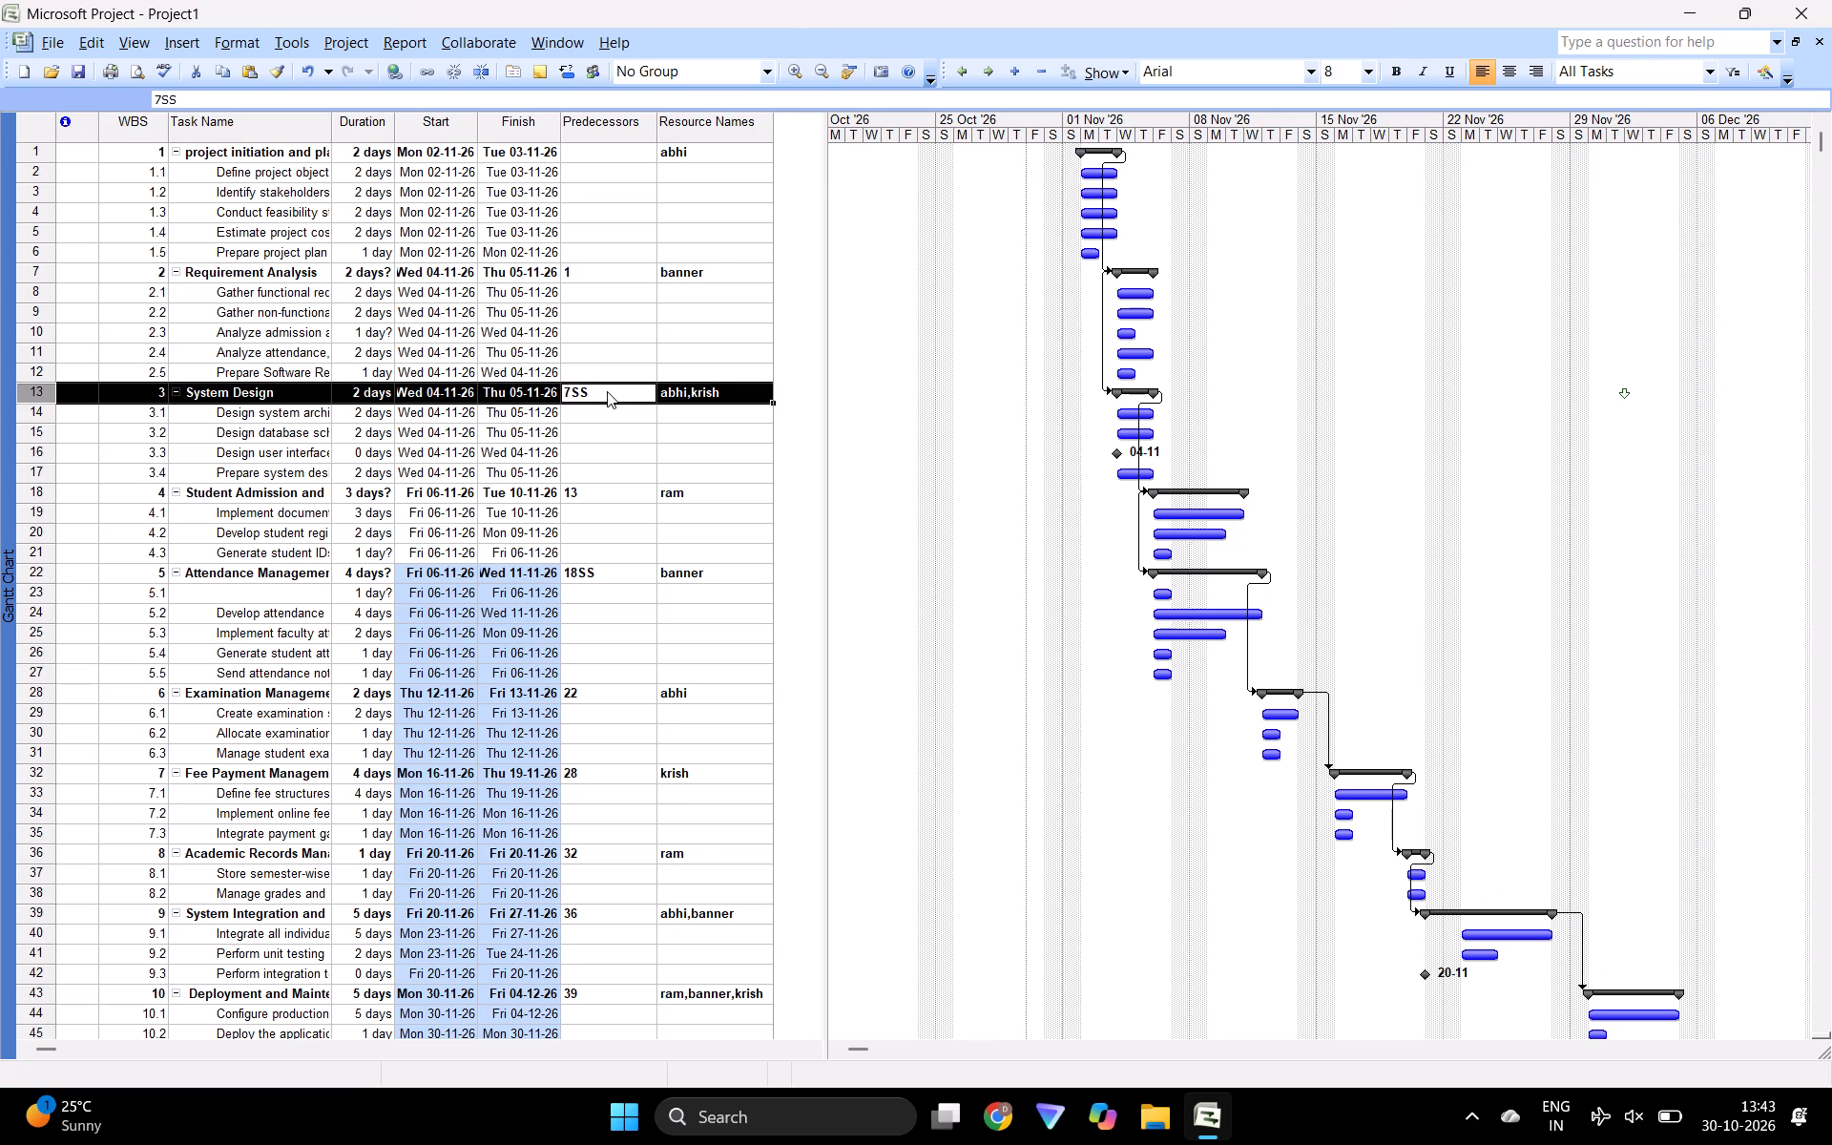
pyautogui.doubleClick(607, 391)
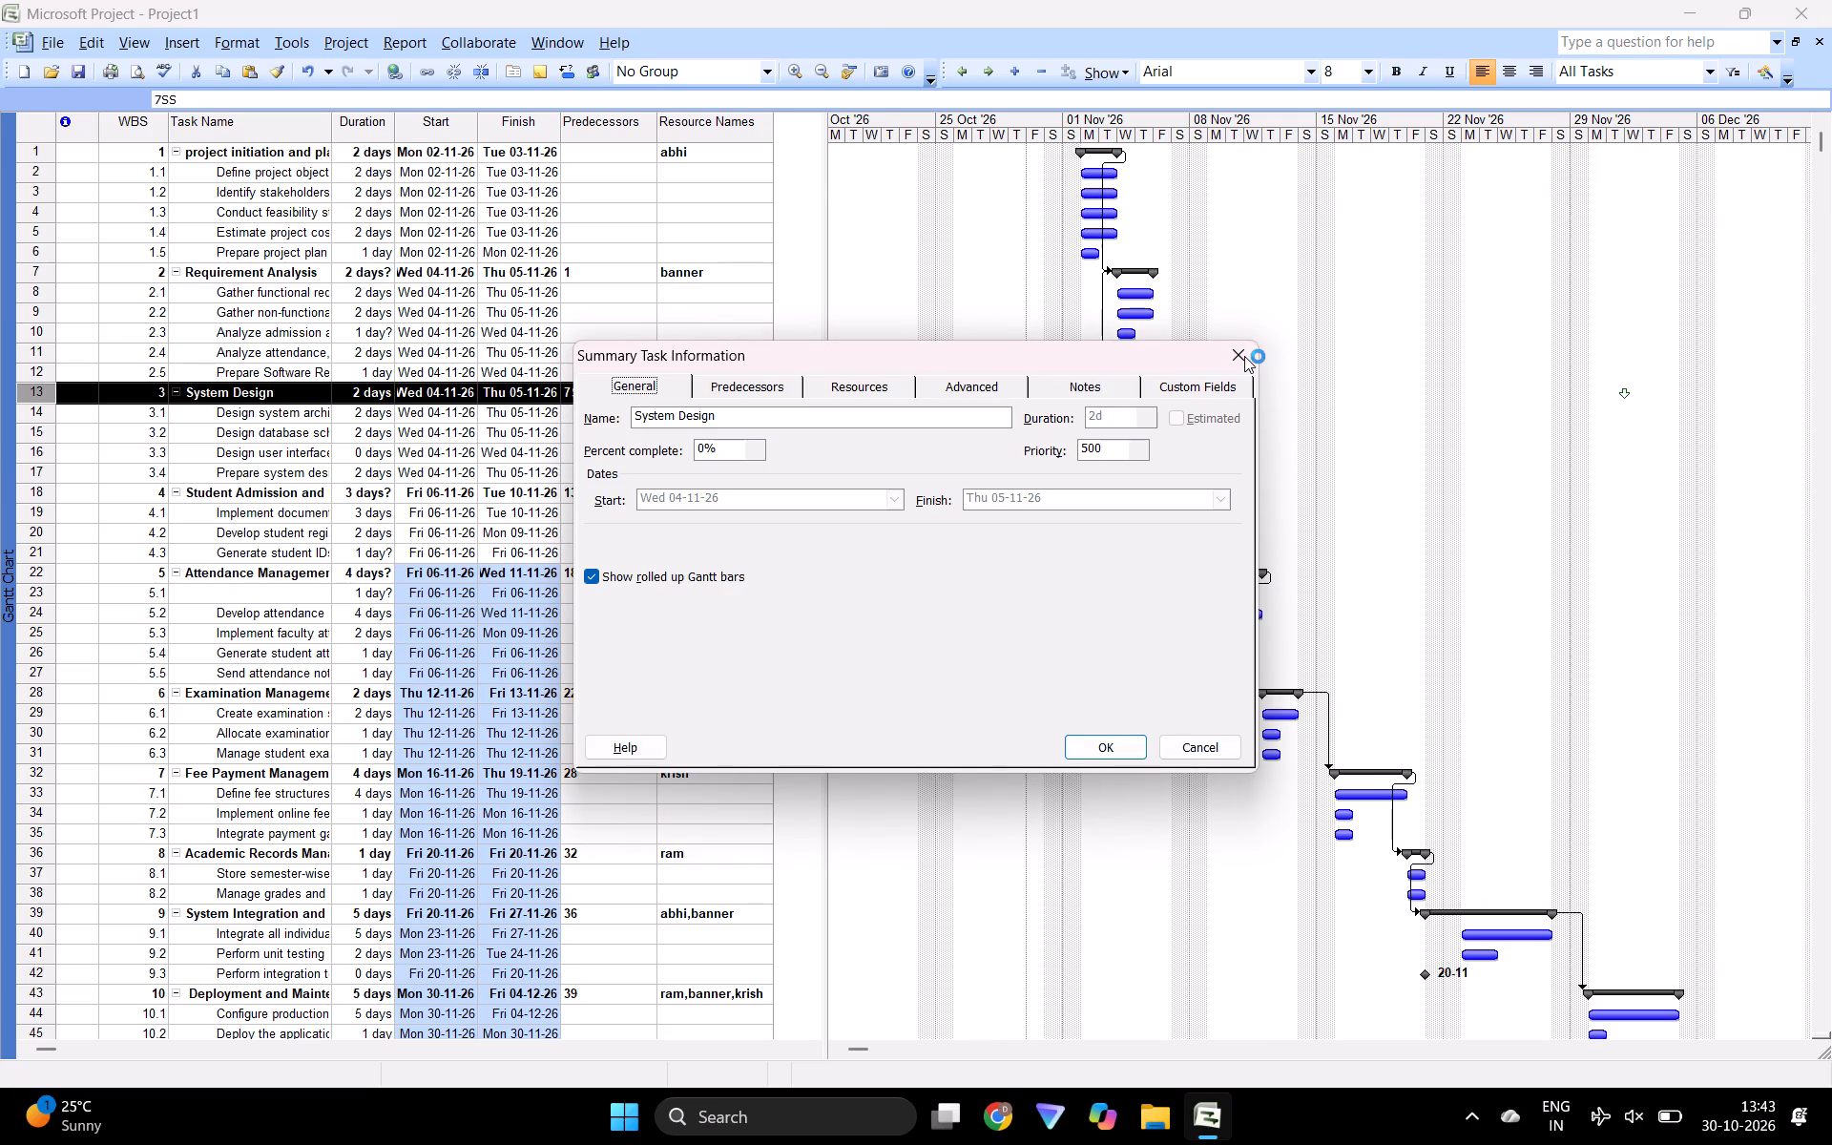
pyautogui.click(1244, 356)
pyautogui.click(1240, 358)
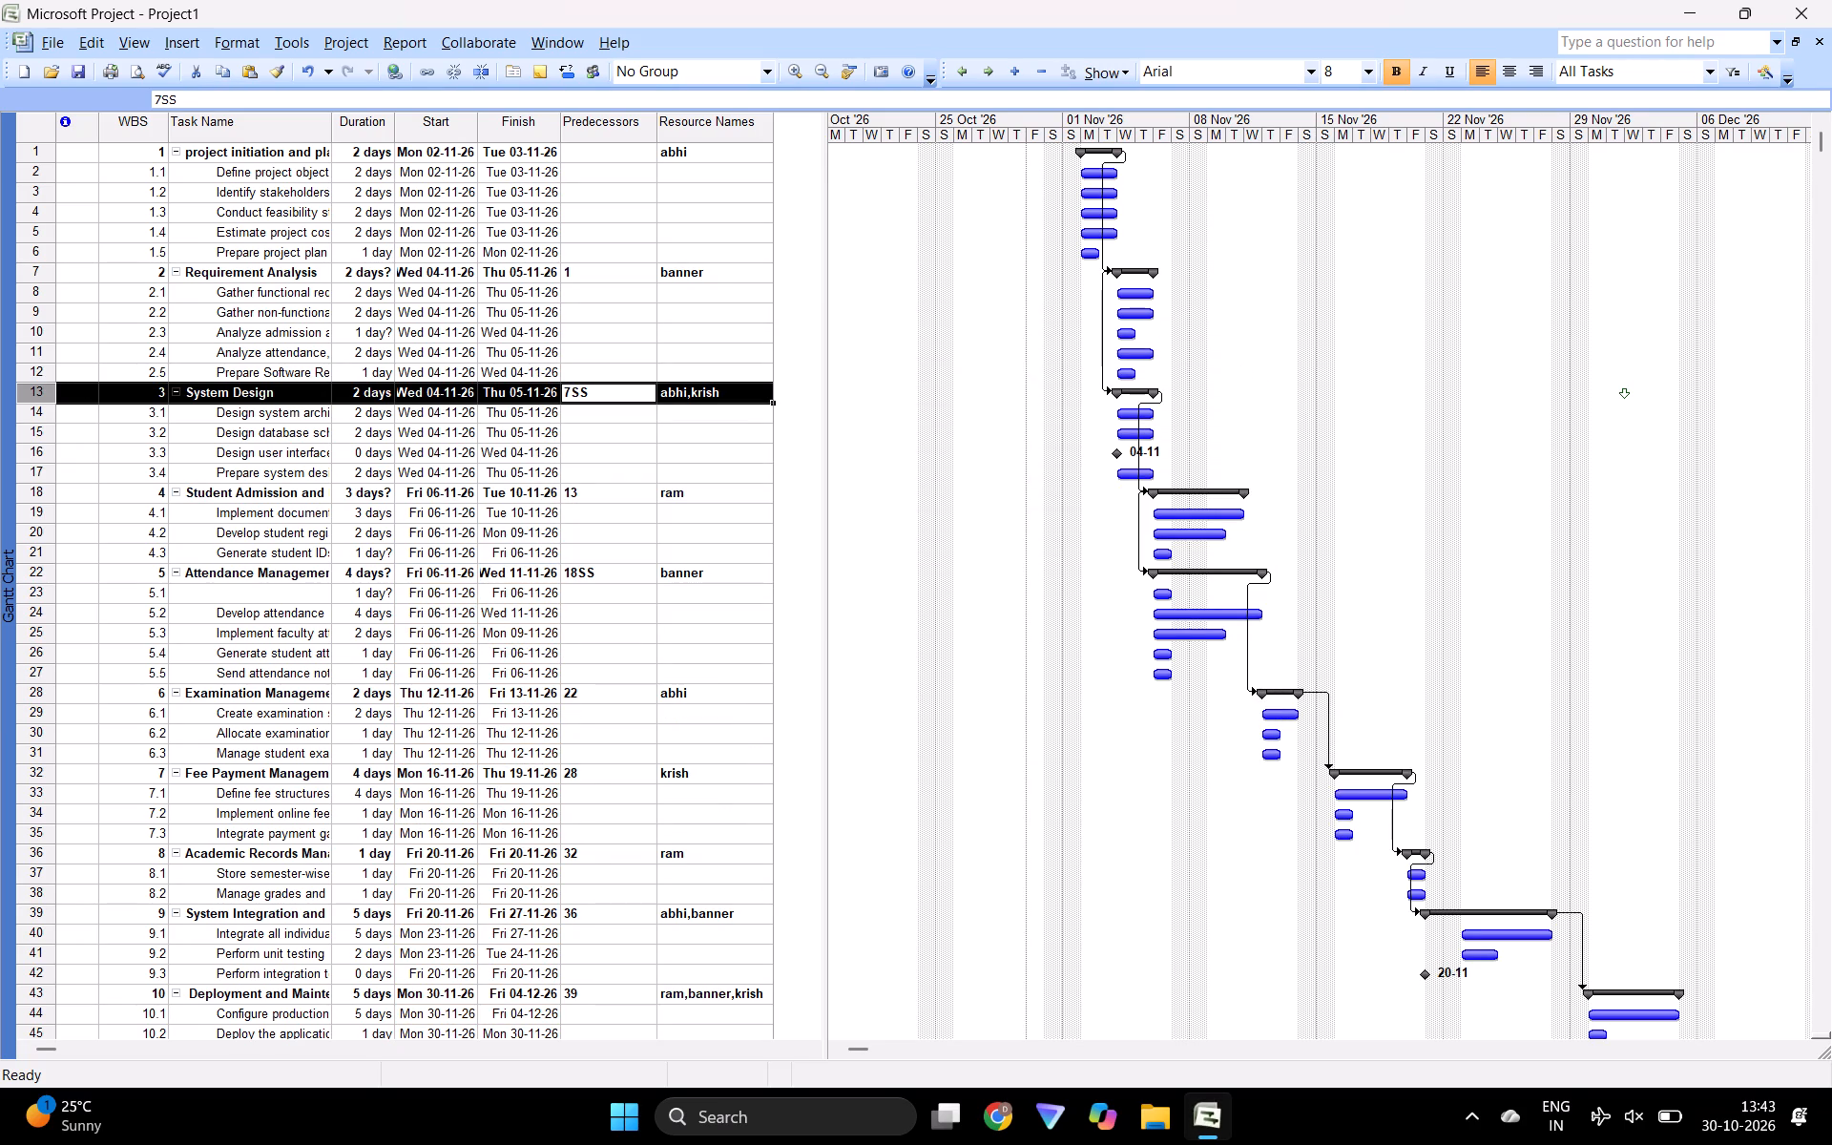
# In the Resource Sheet, rename the resource named 100 as dhanush.
pyautogui.click(146, 29)
pyautogui.click(139, 40)
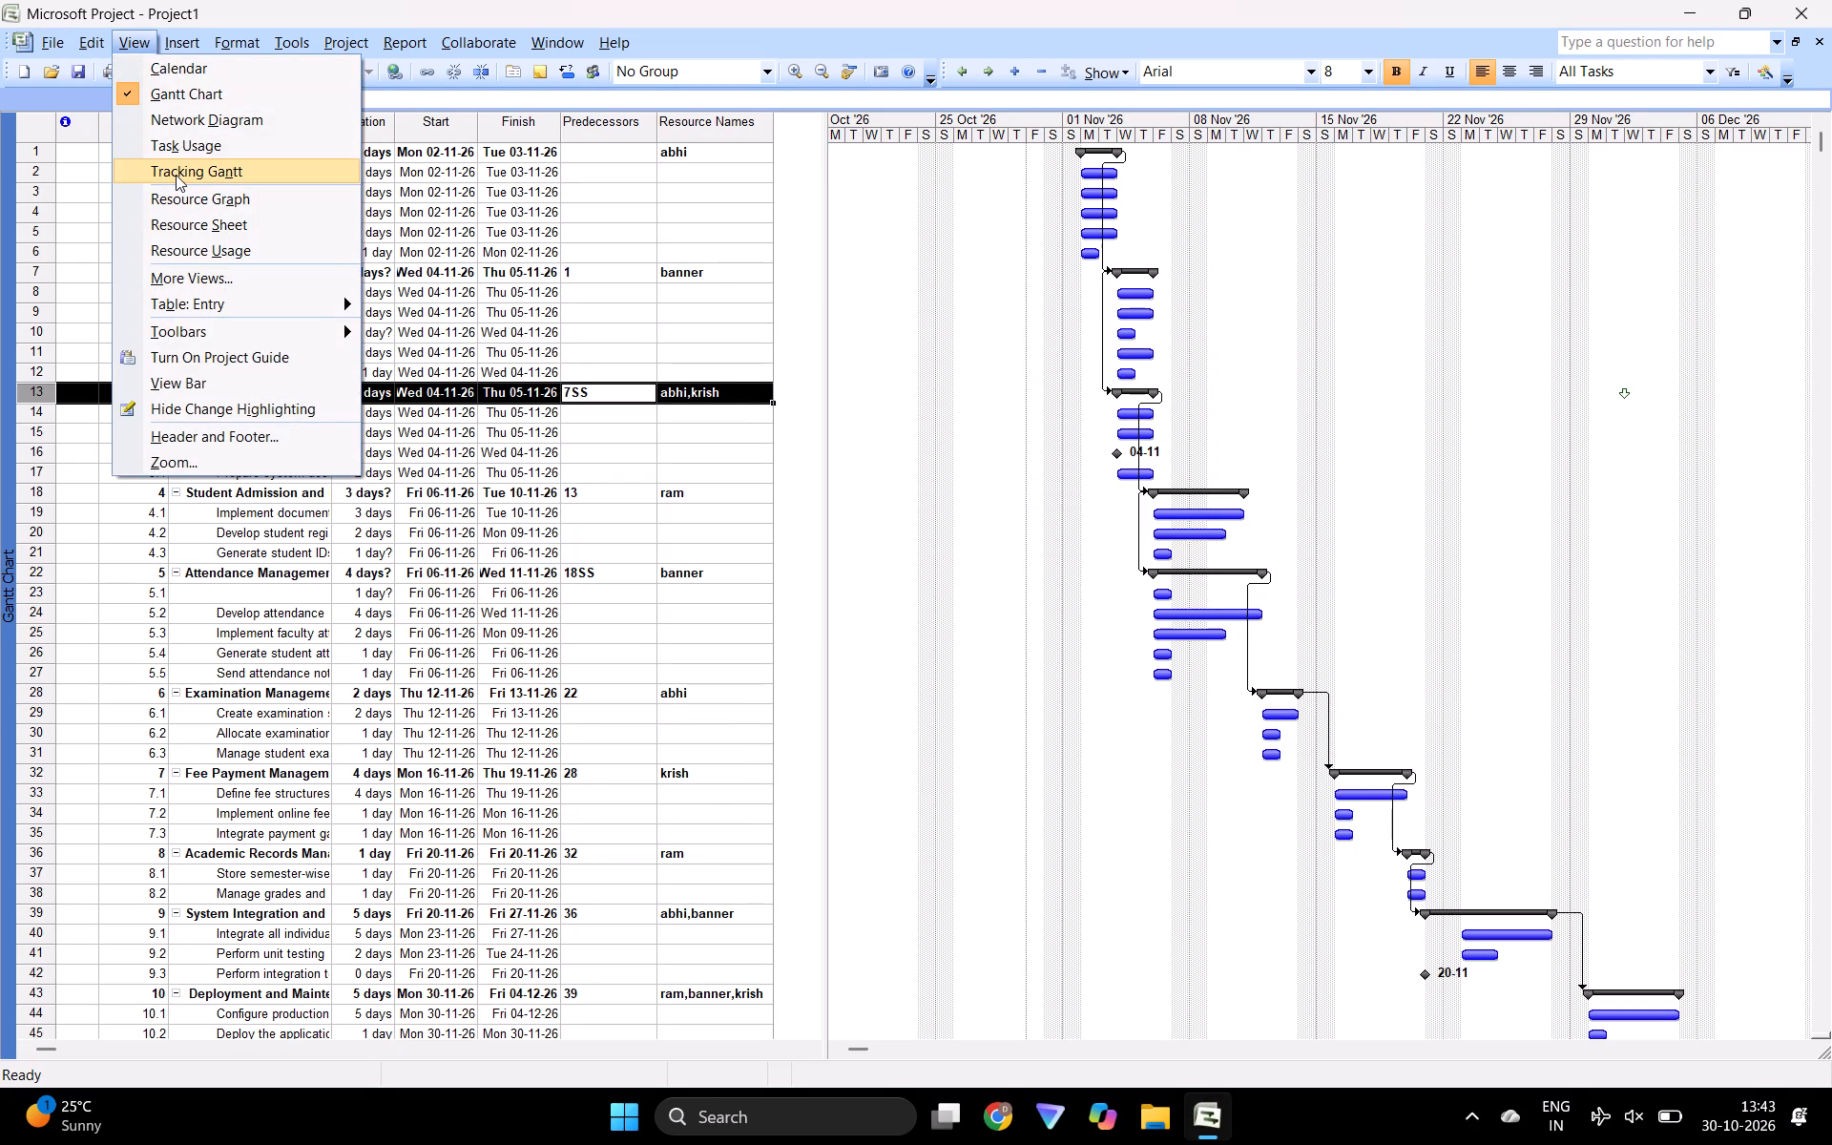
pyautogui.click(207, 224)
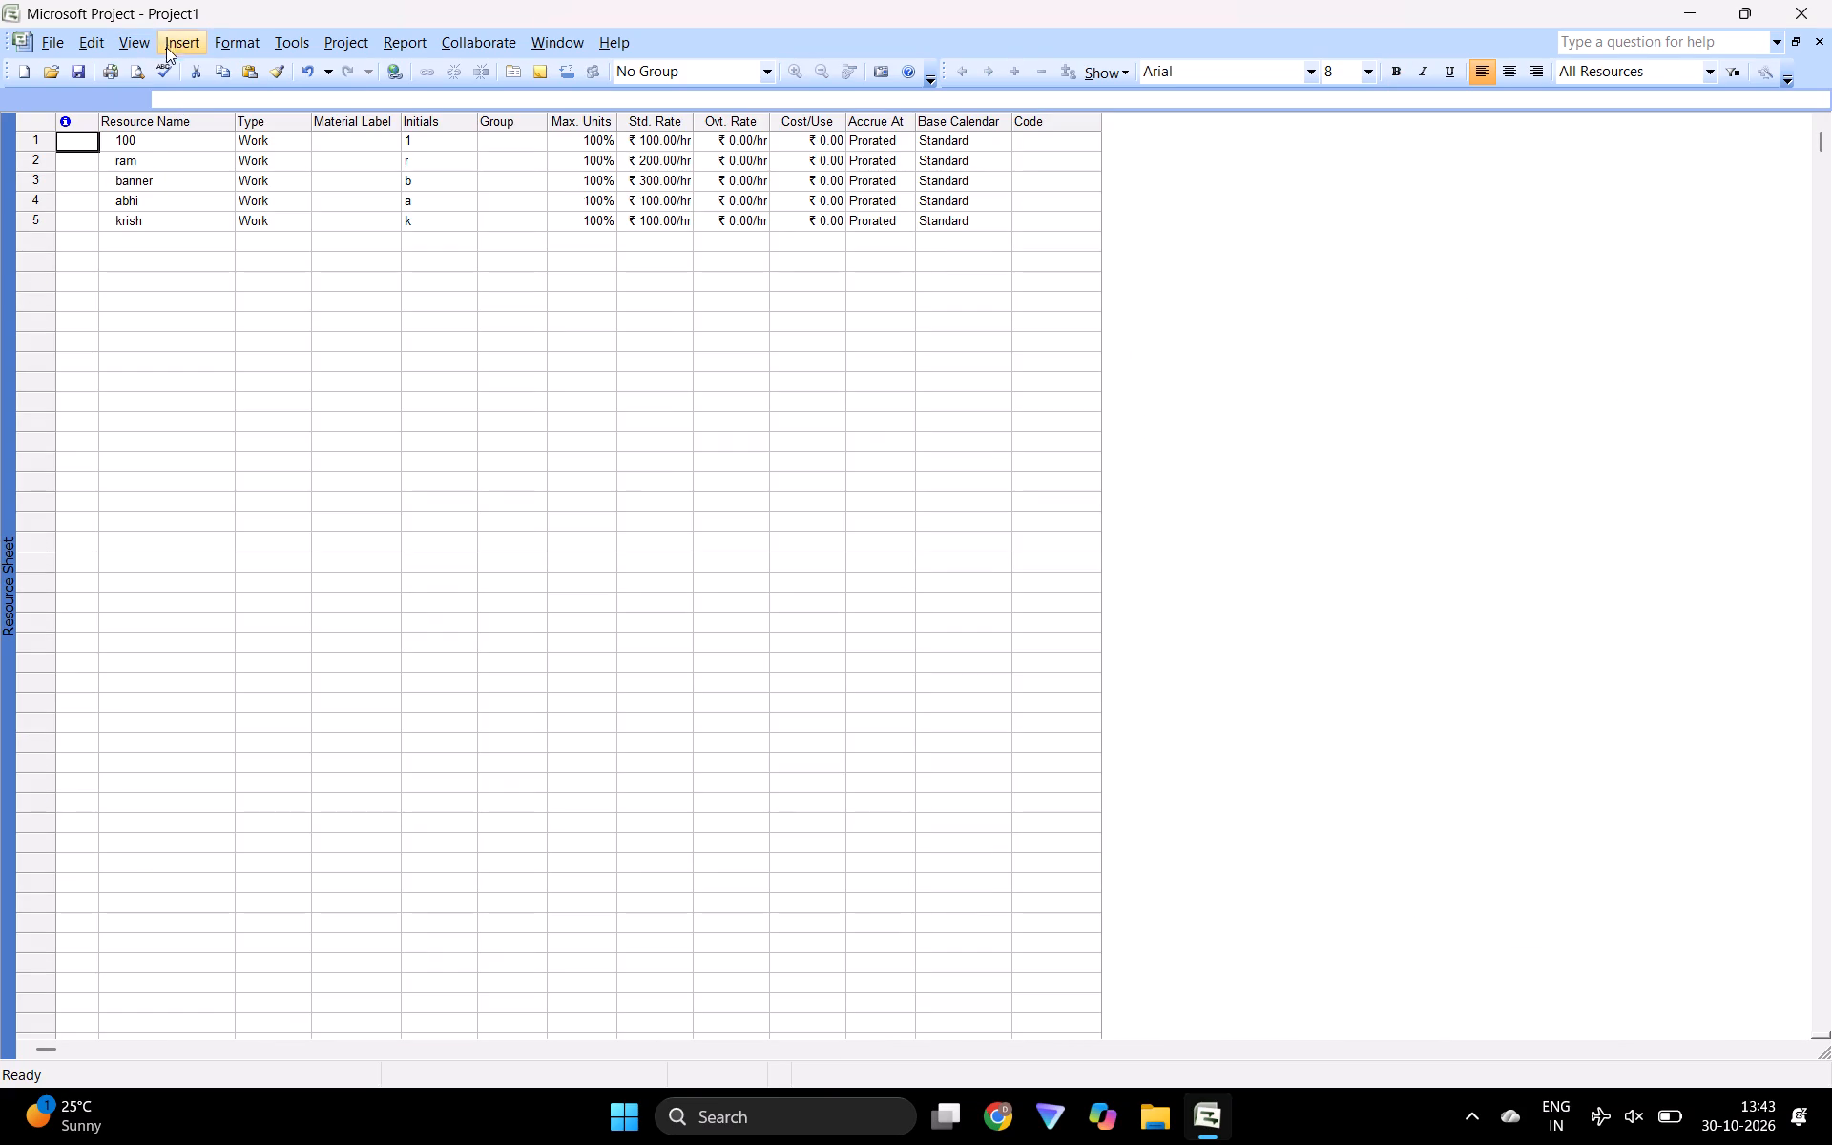
pyautogui.click(194, 144)
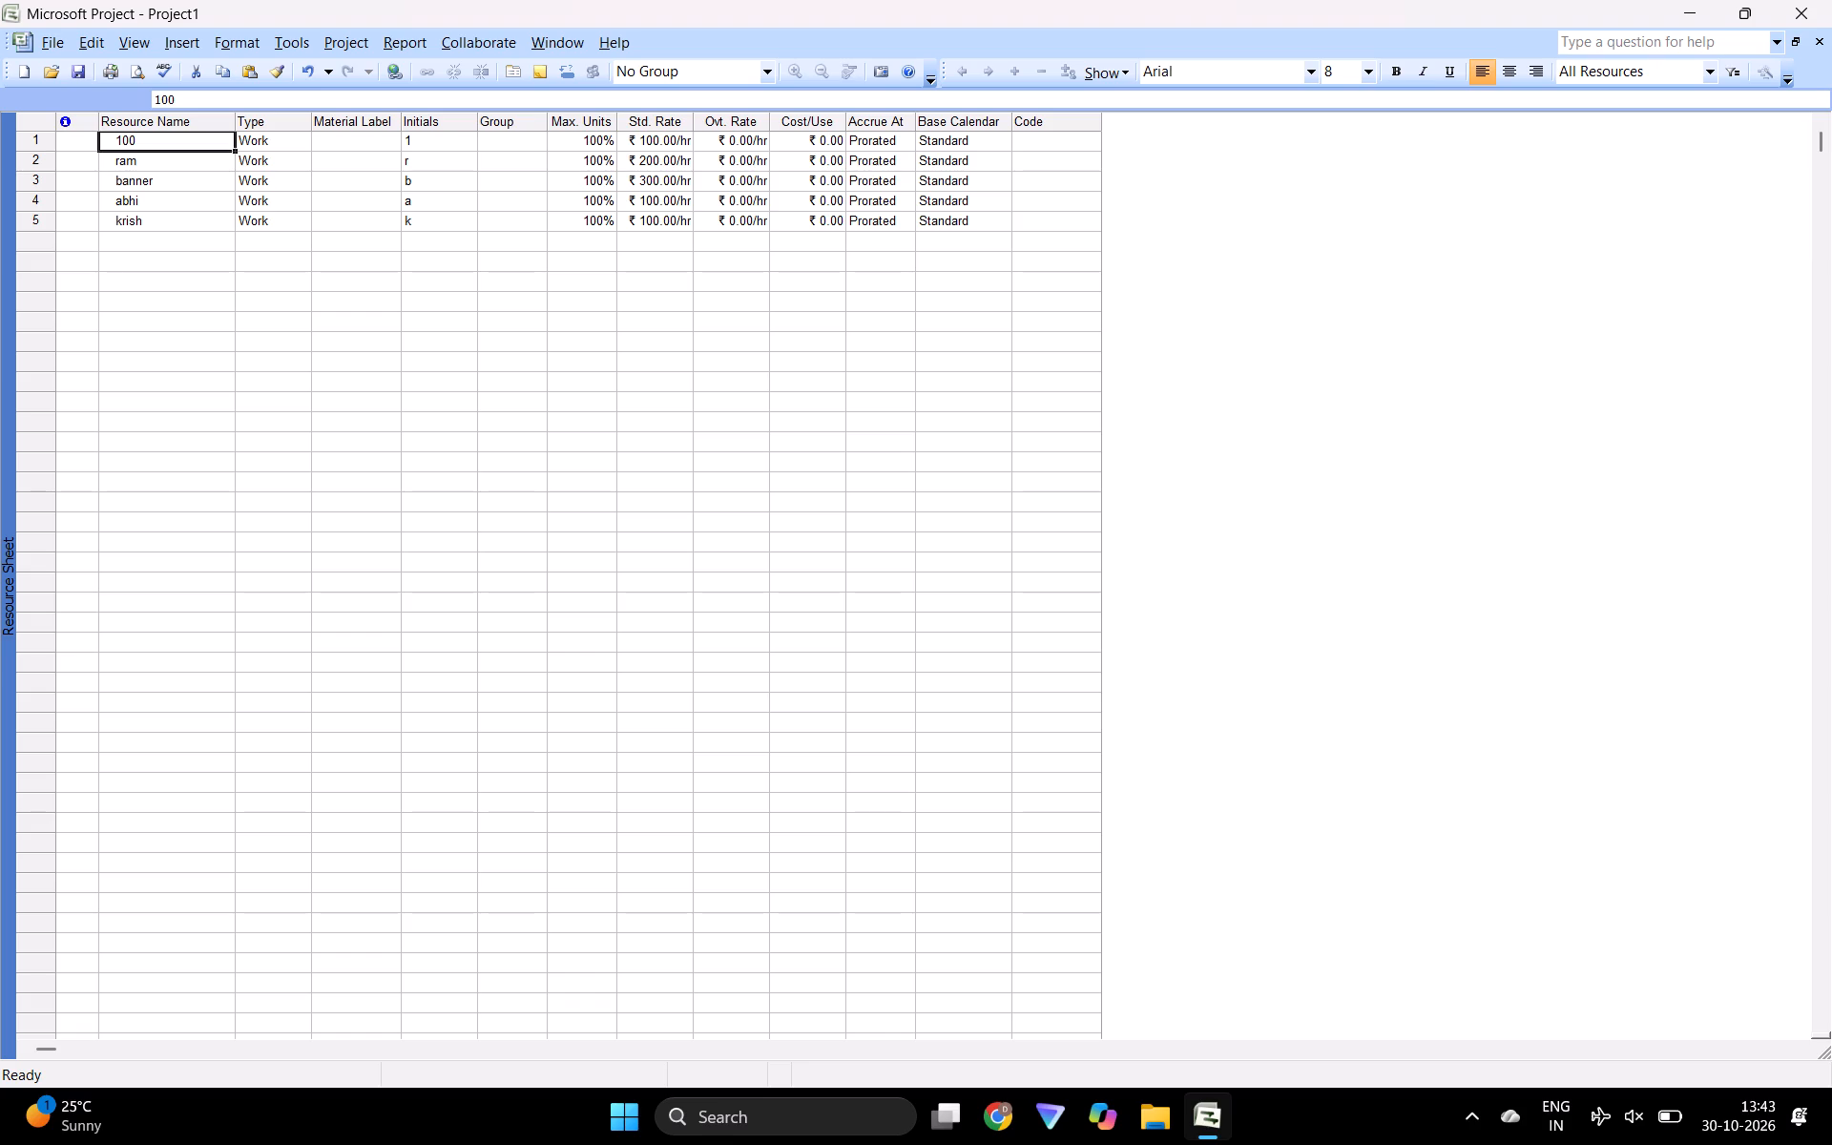
pyautogui.press('BackSpace')
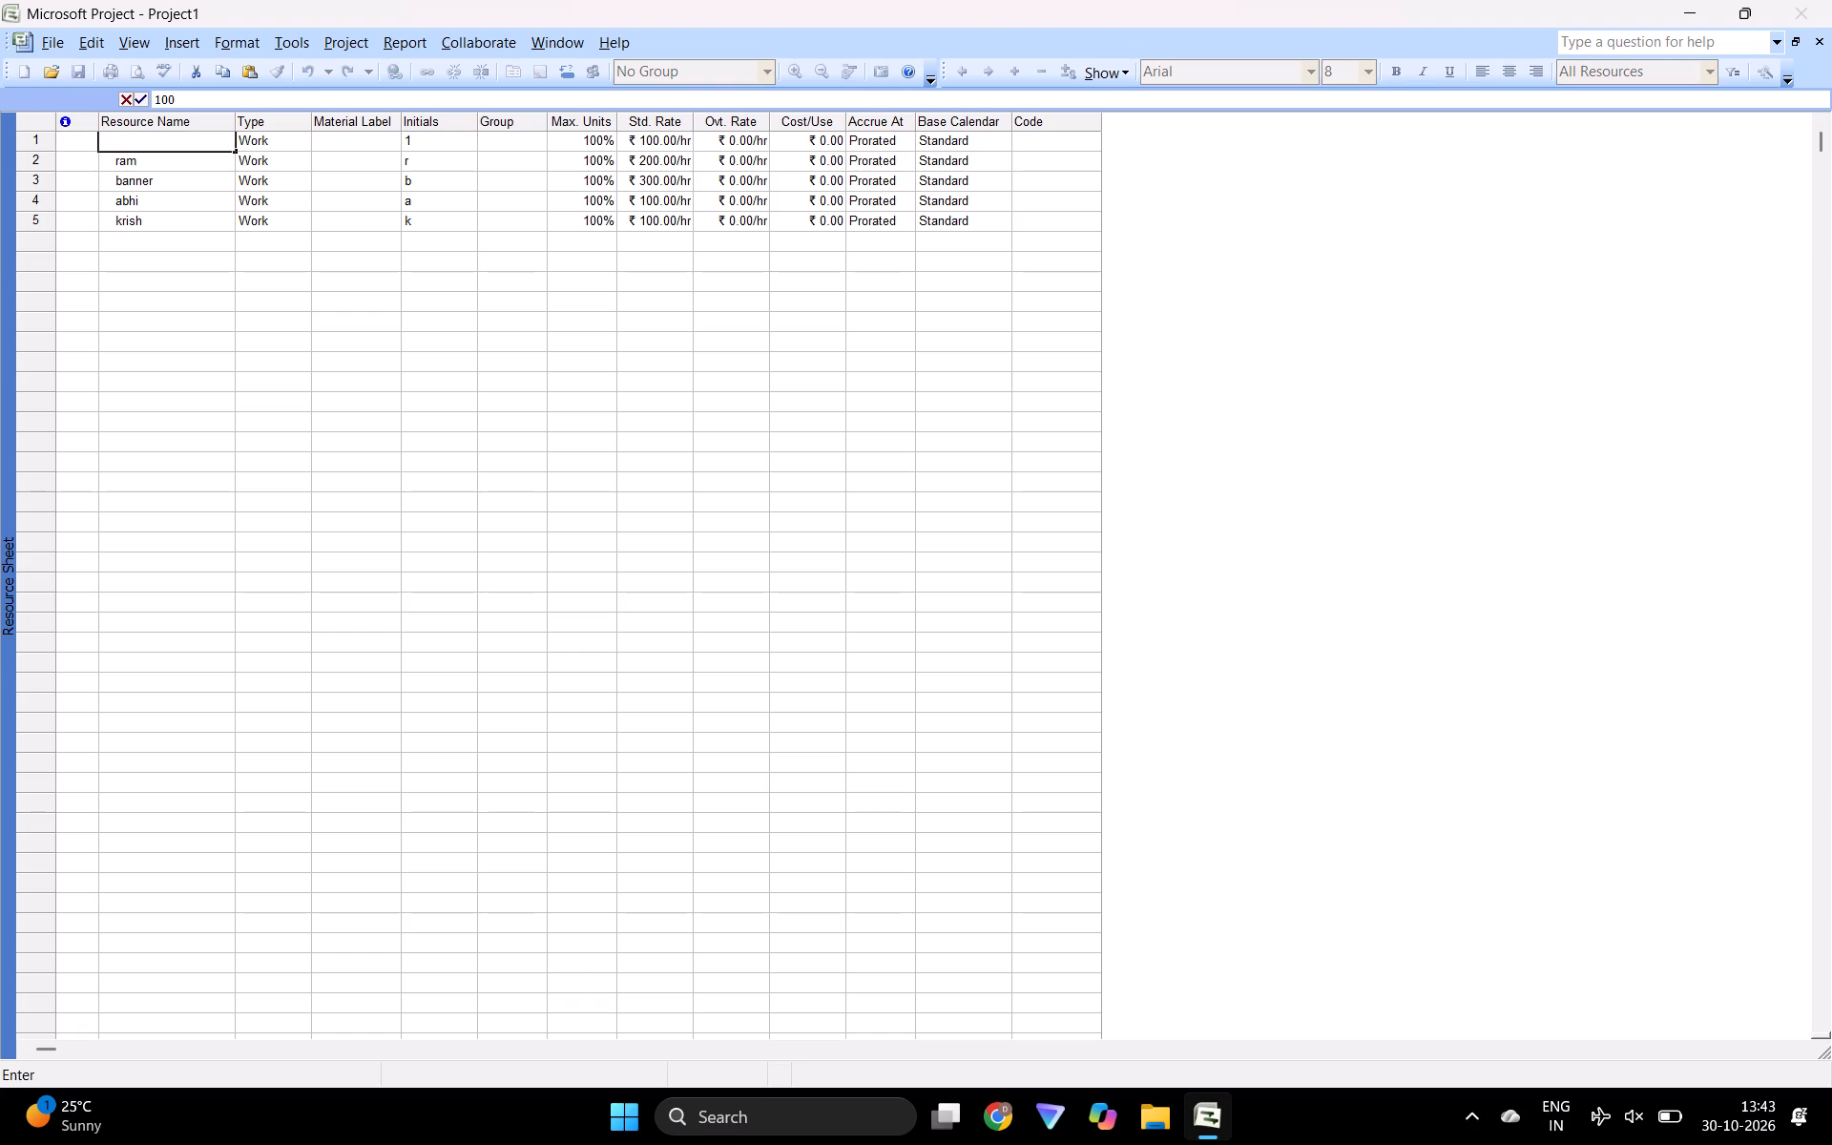
pyautogui.rightClick(194, 144)
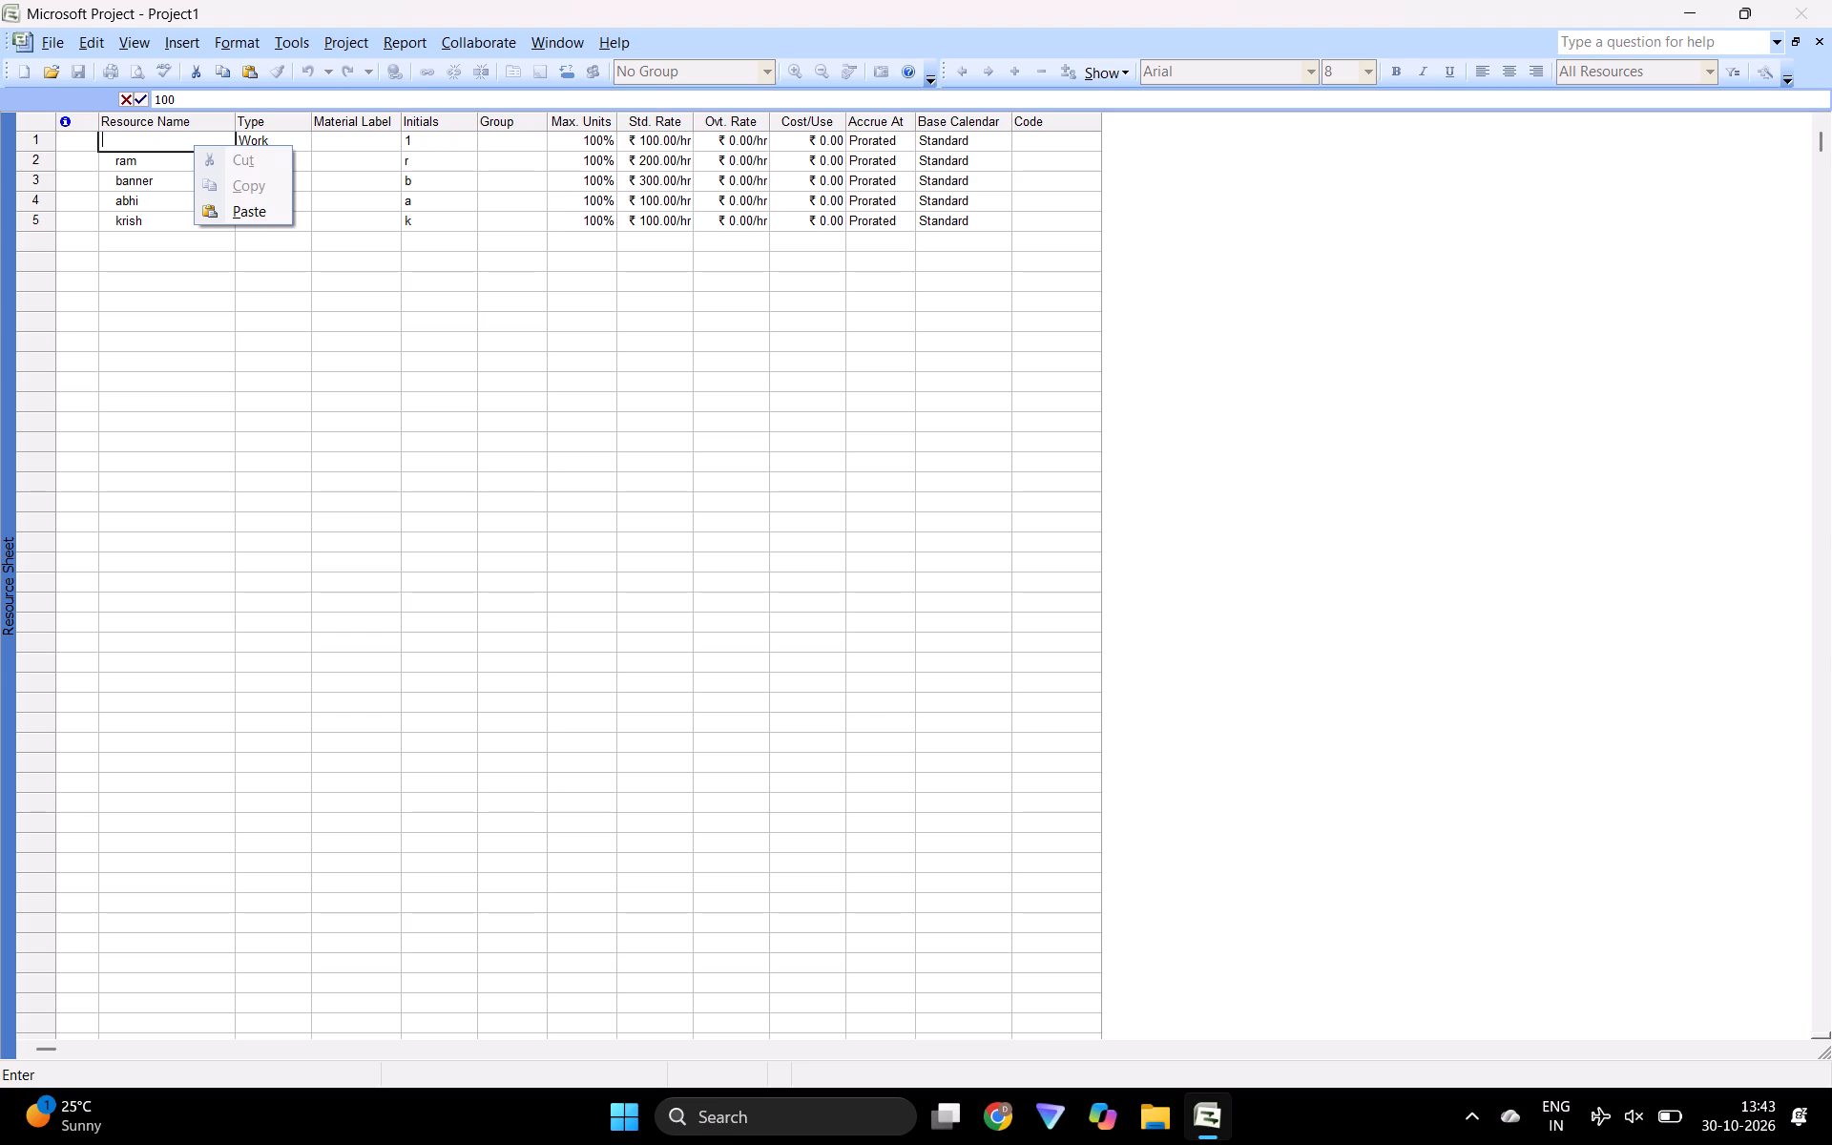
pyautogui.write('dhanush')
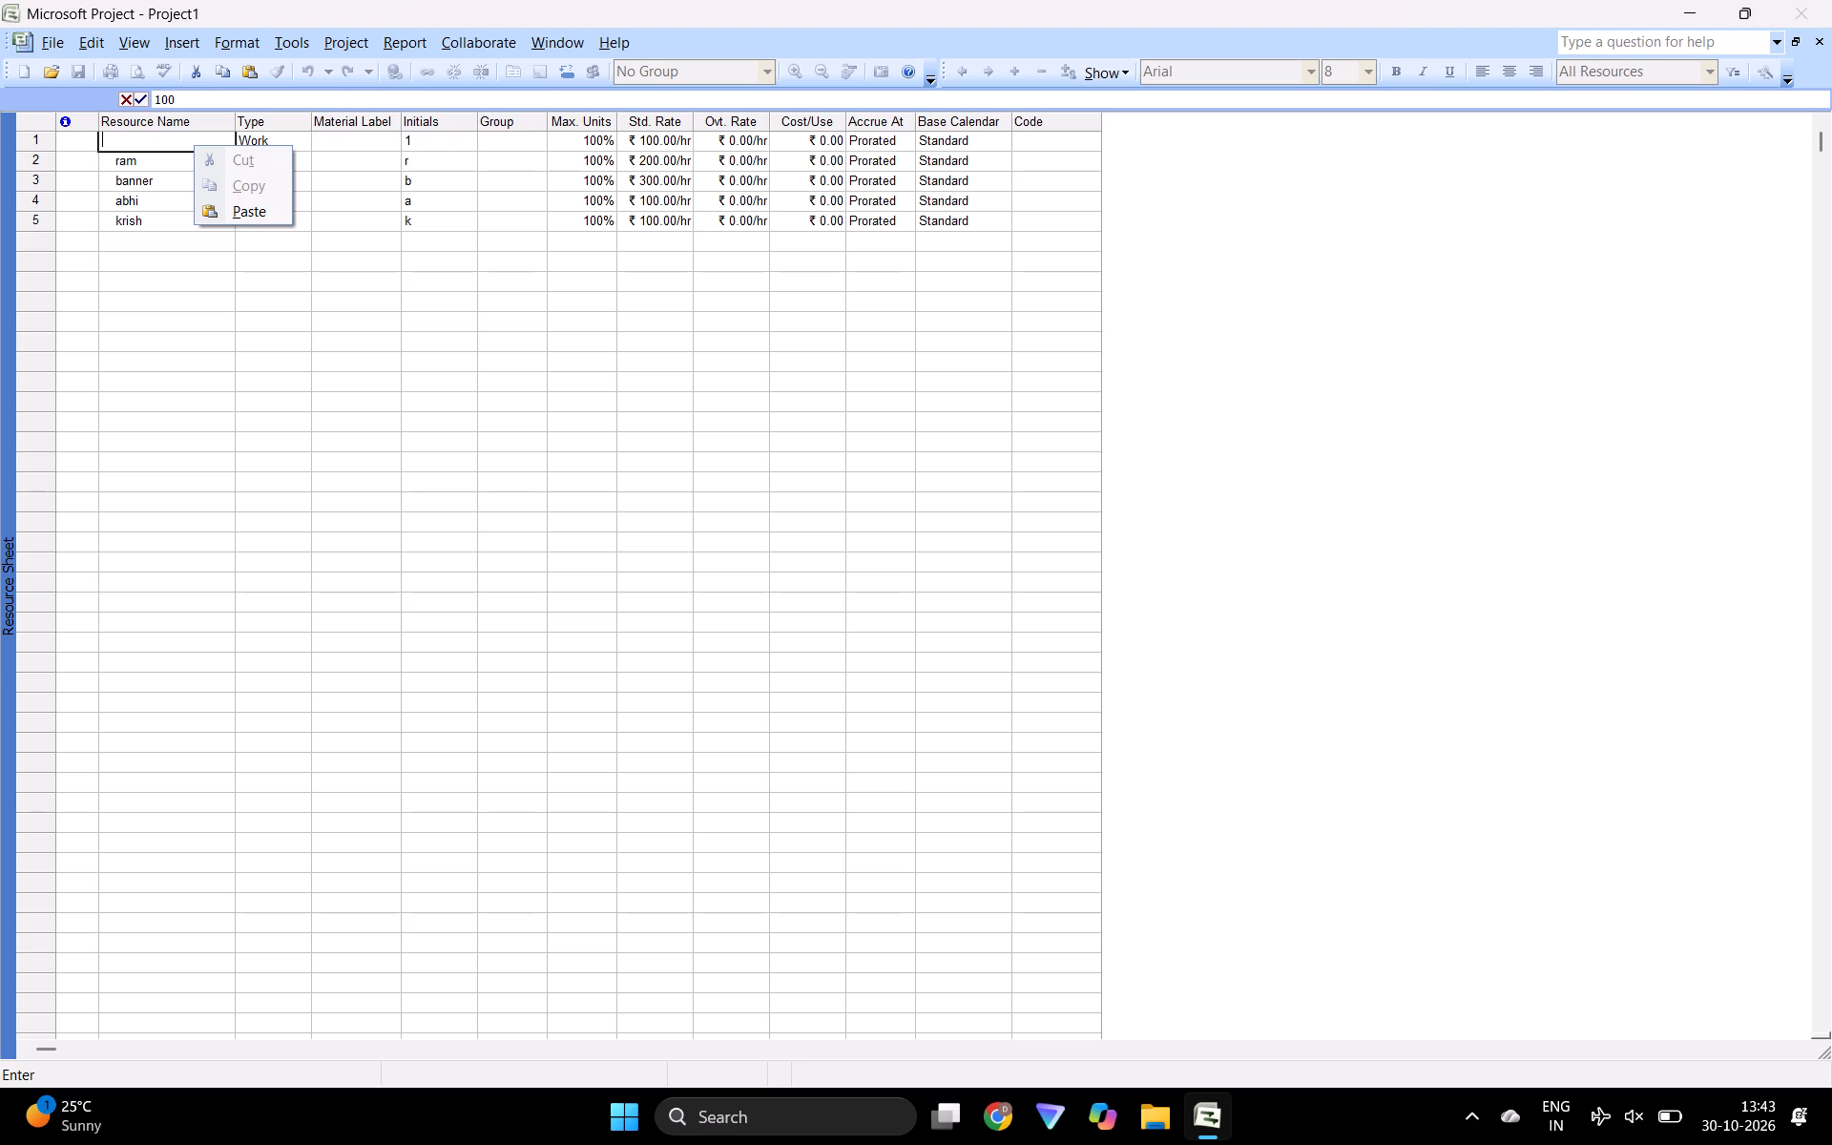
pyautogui.click(171, 143)
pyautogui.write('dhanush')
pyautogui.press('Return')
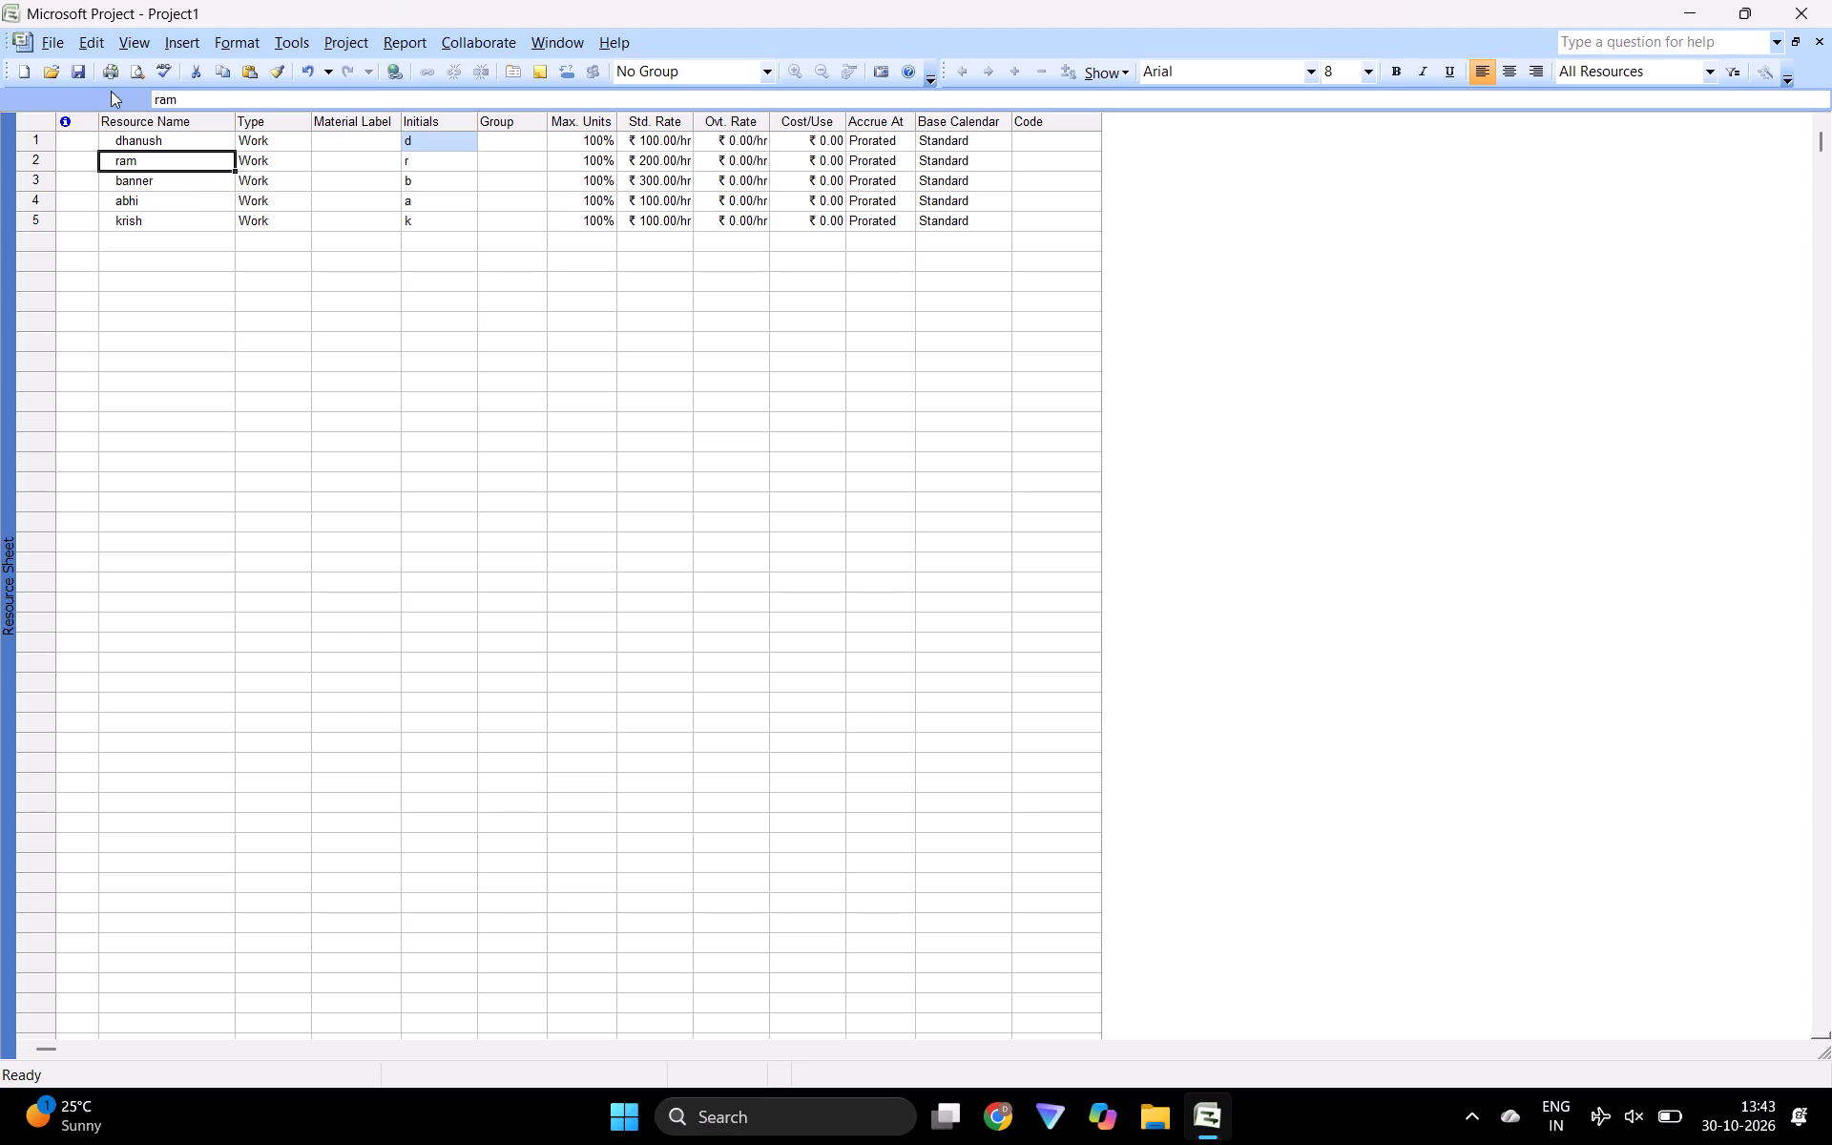
# Examine the task boxes and dependency links in the project's Network Diagram.
pyautogui.click(128, 44)
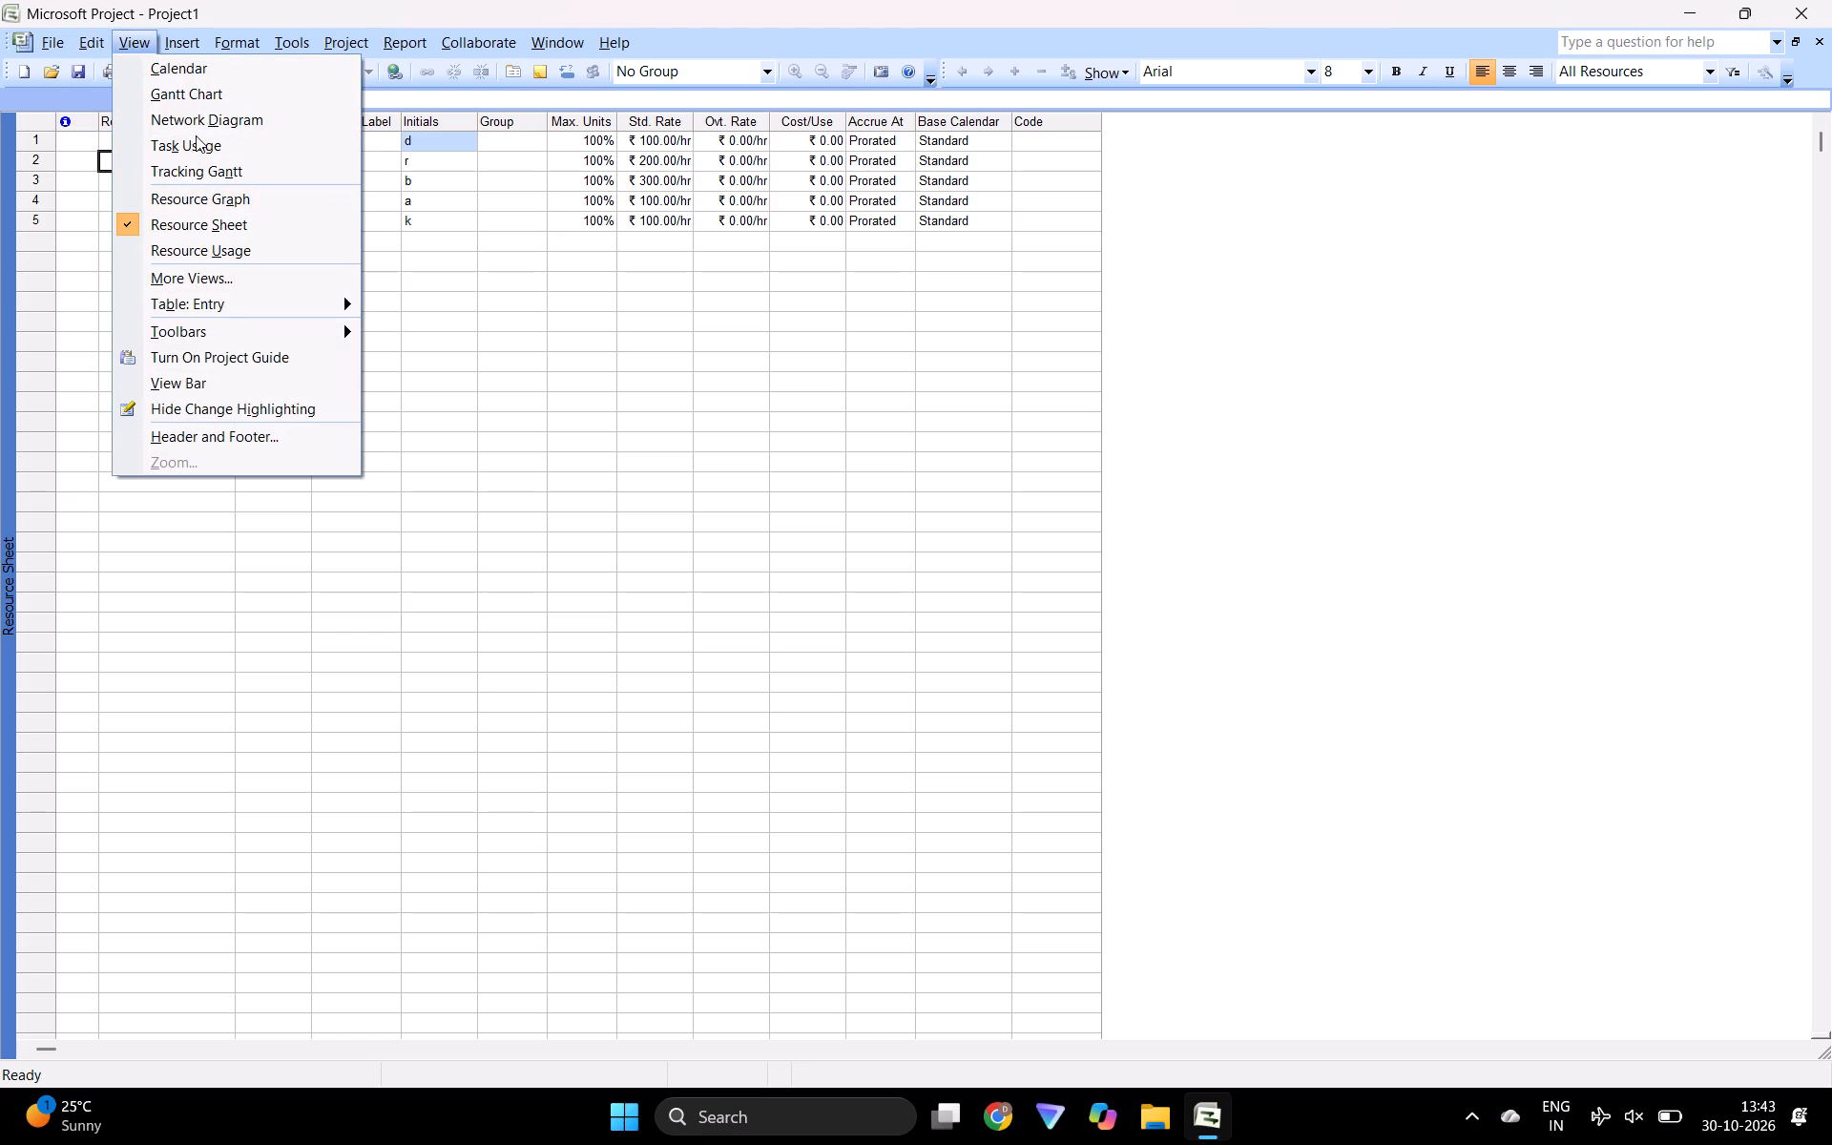
pyautogui.click(222, 110)
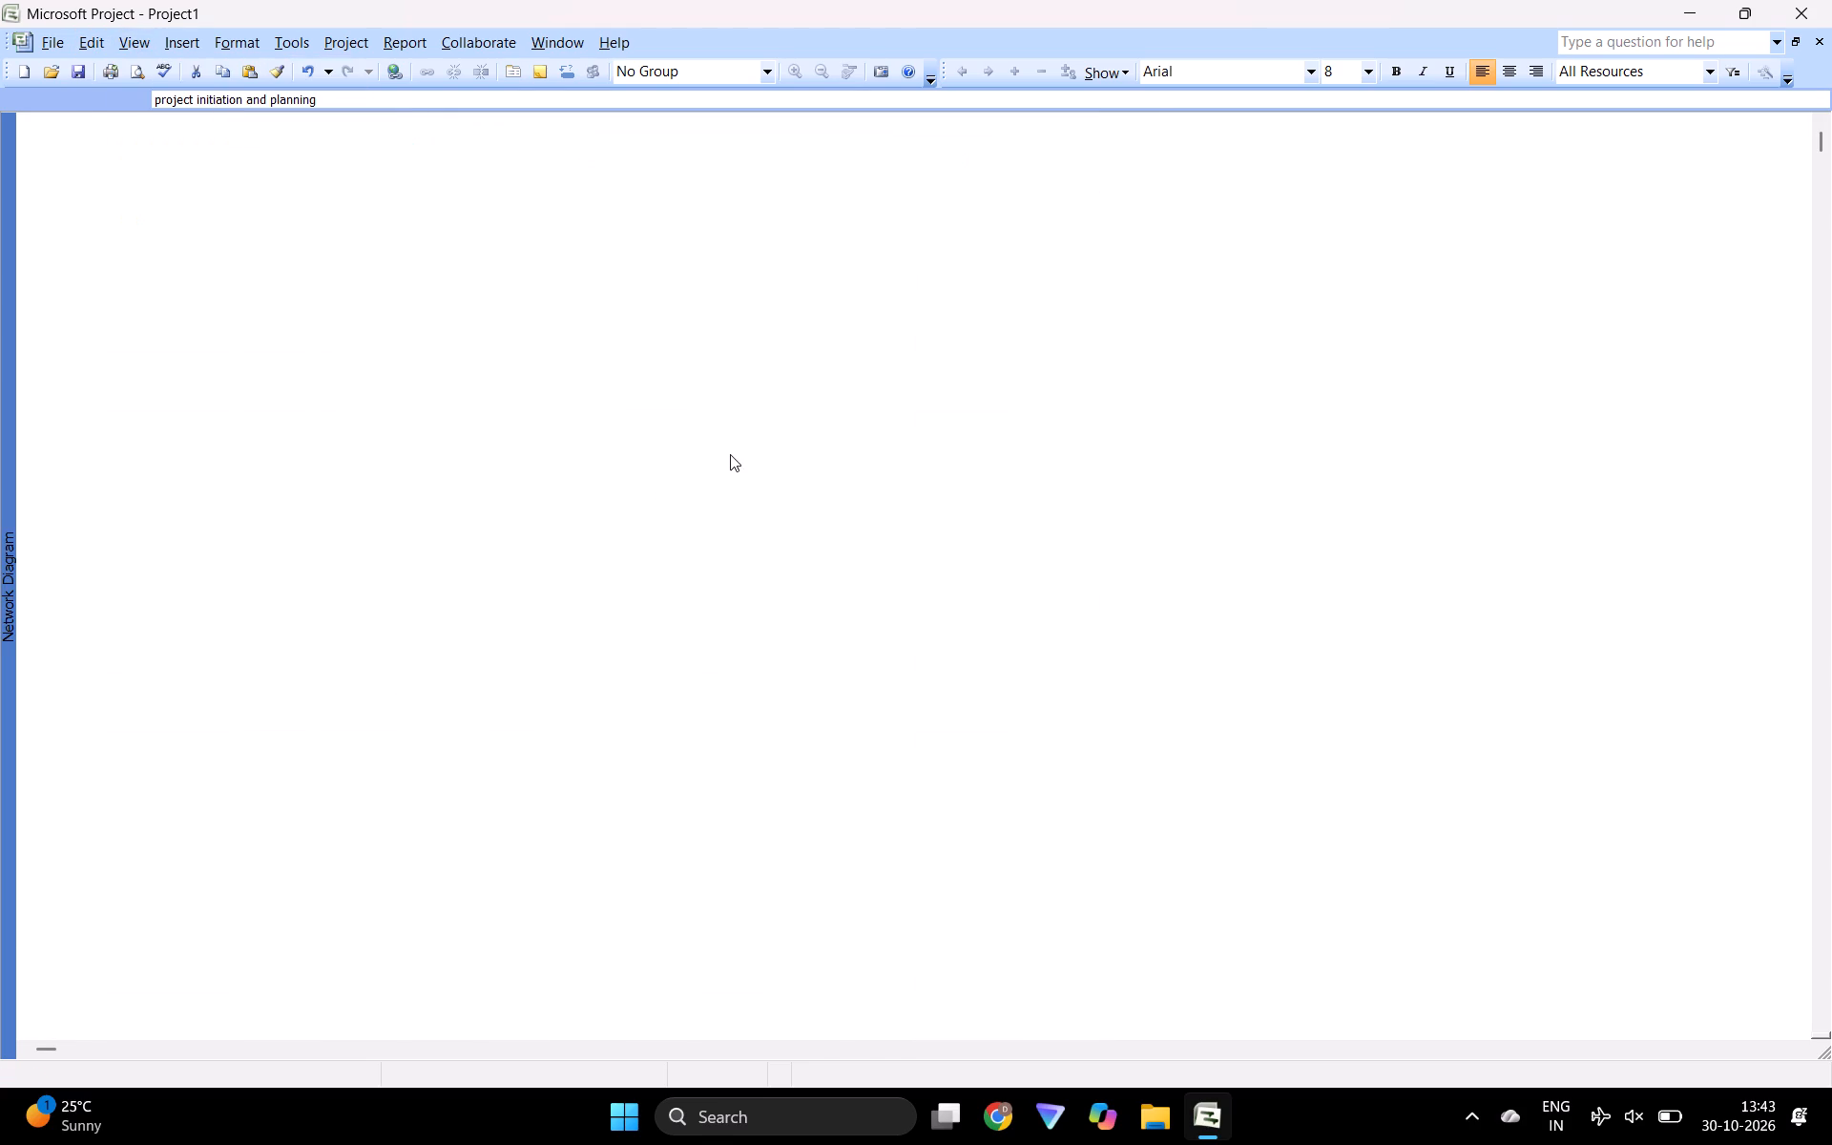
pyautogui.hscroll(3, 815, 463)
pyautogui.scroll(-2, 713, 551)
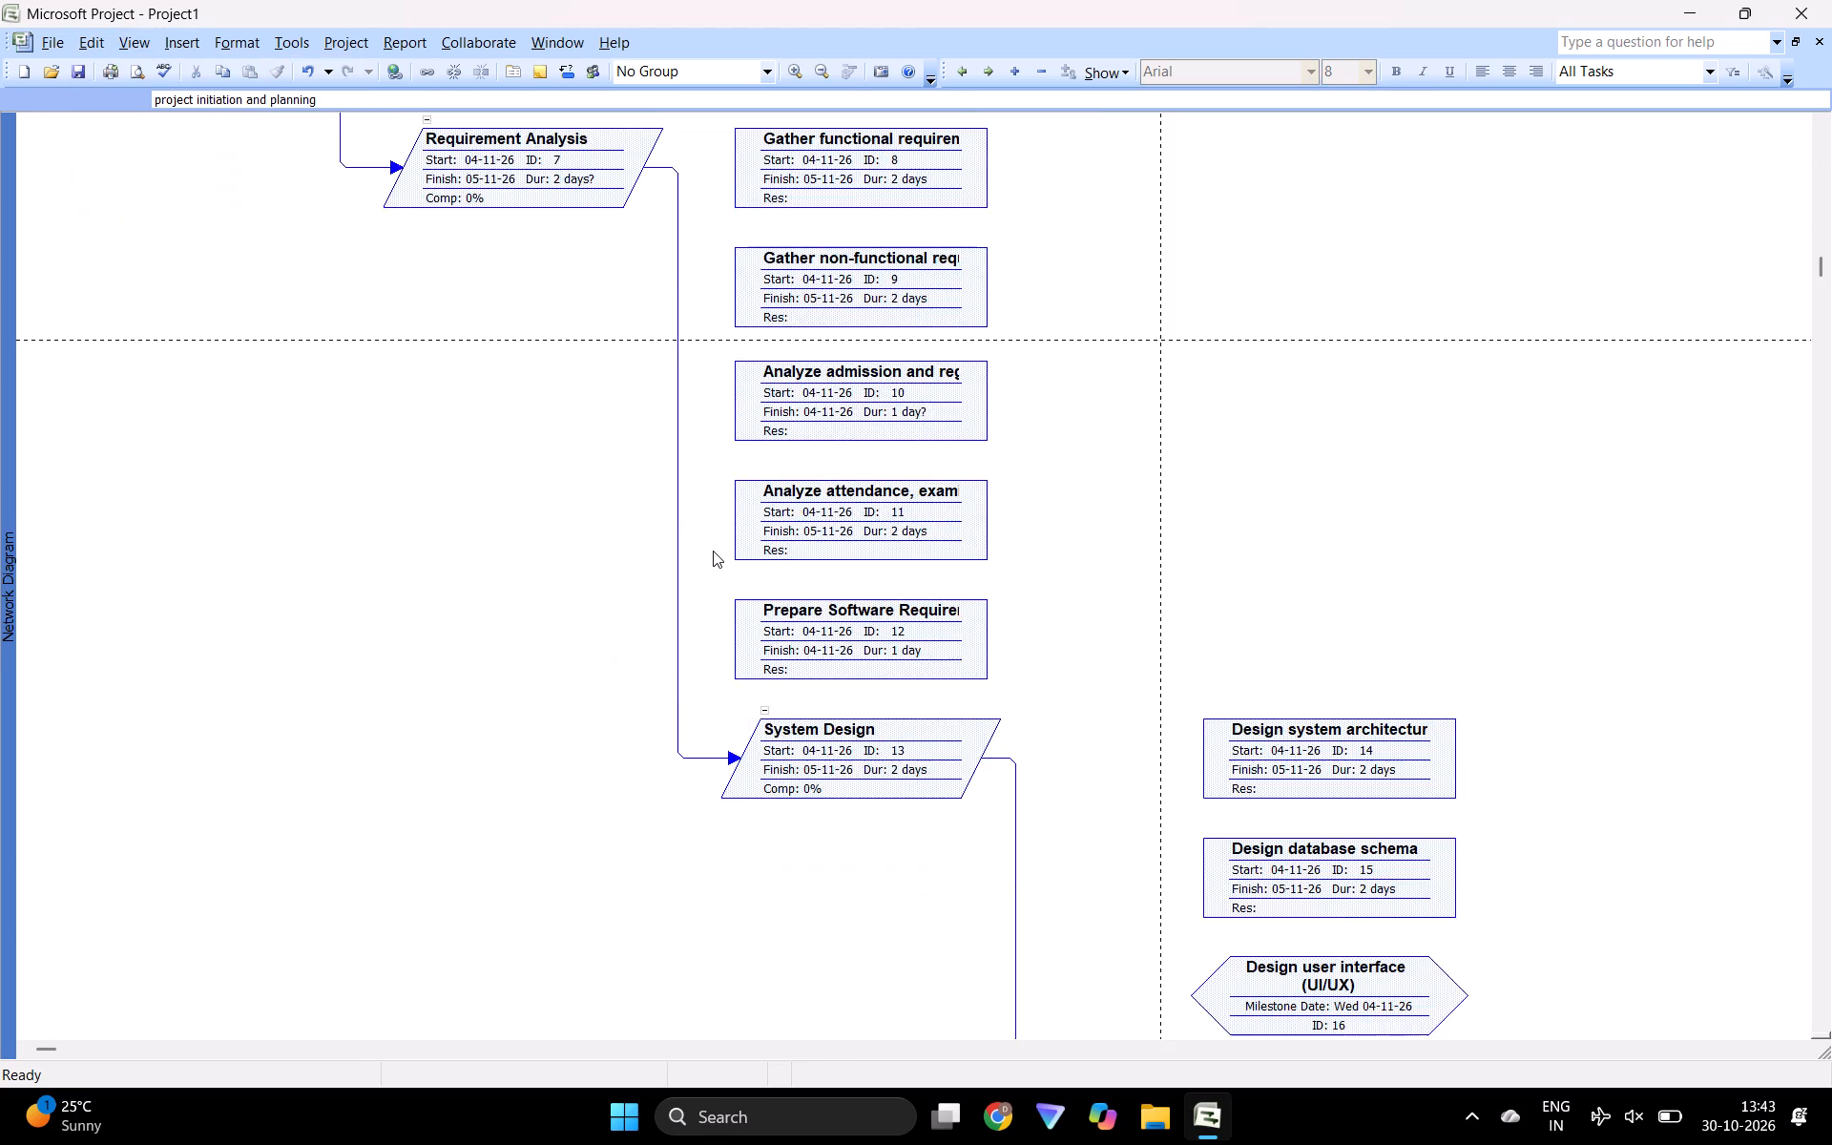
pyautogui.scroll(-1, 713, 551)
pyautogui.scroll(4, 713, 551)
pyautogui.scroll(-6, 713, 551)
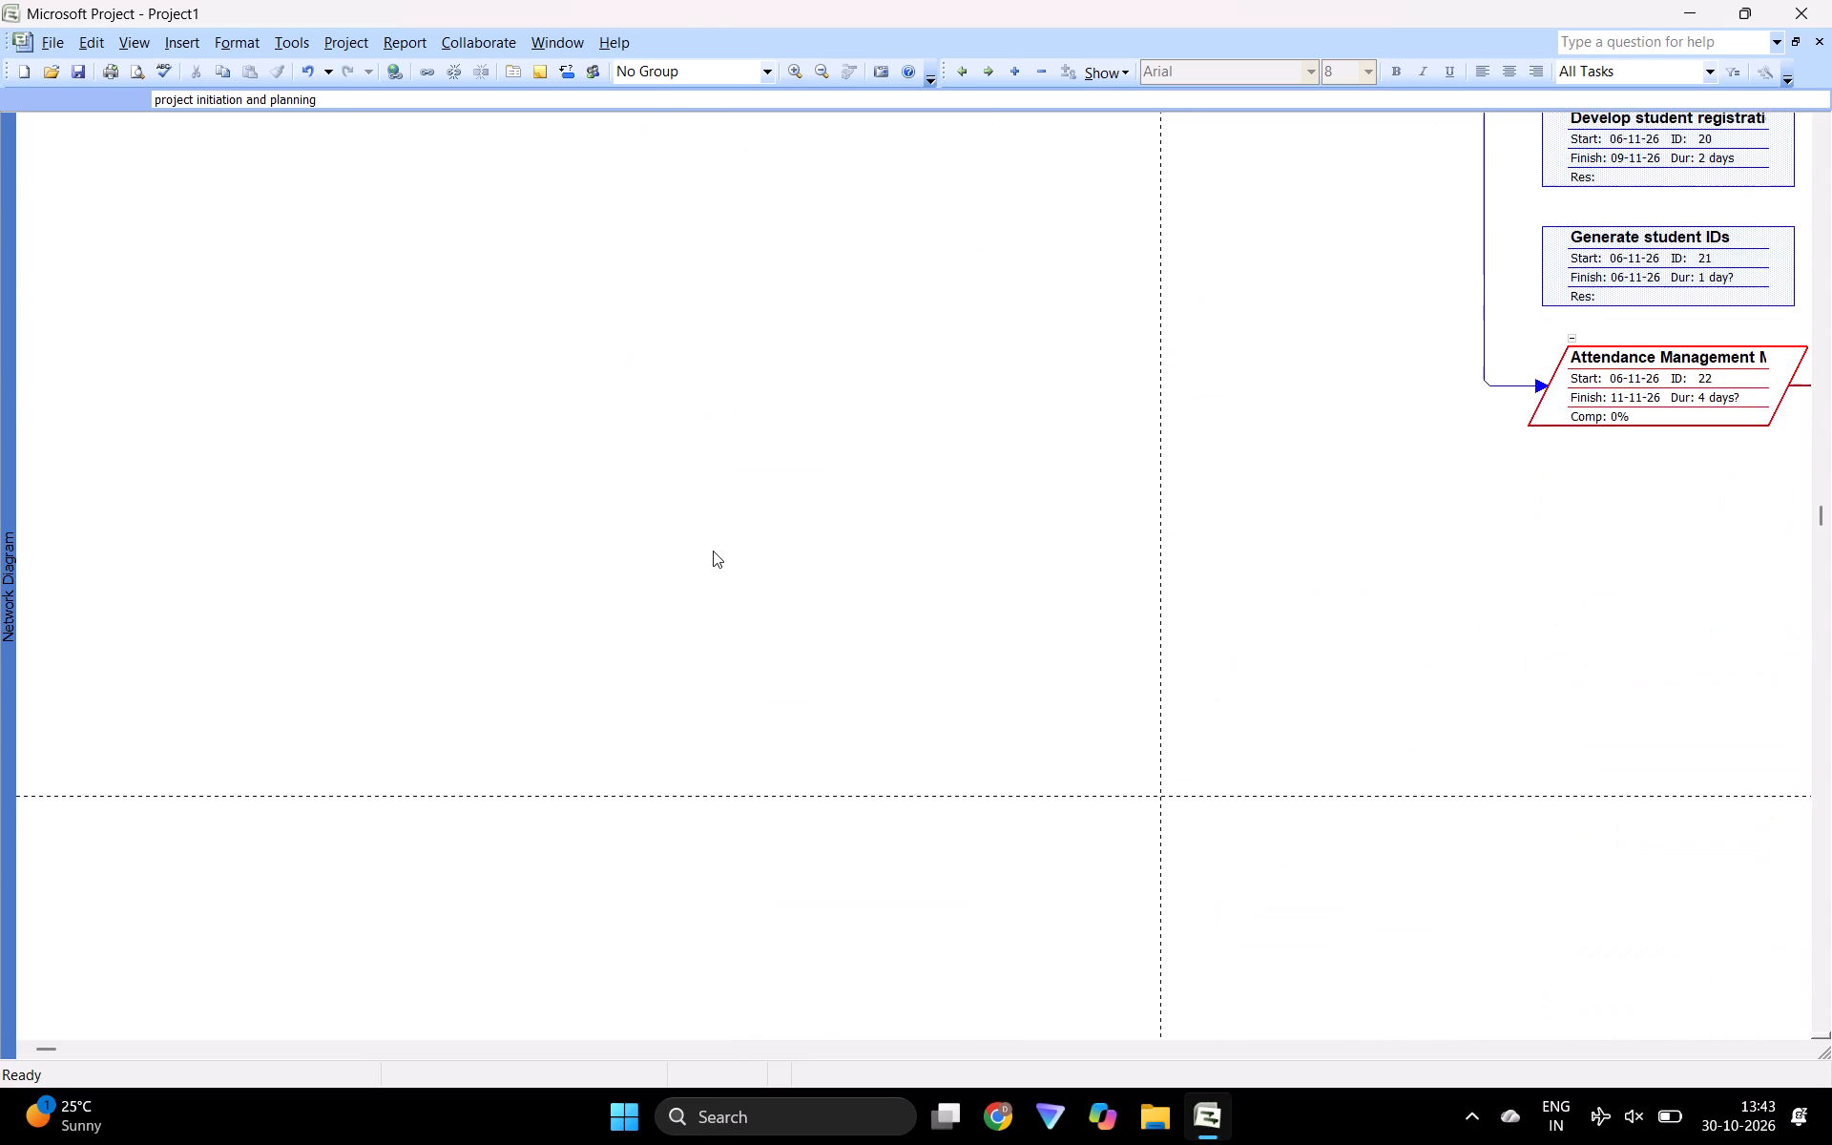
pyautogui.scroll(1, 713, 551)
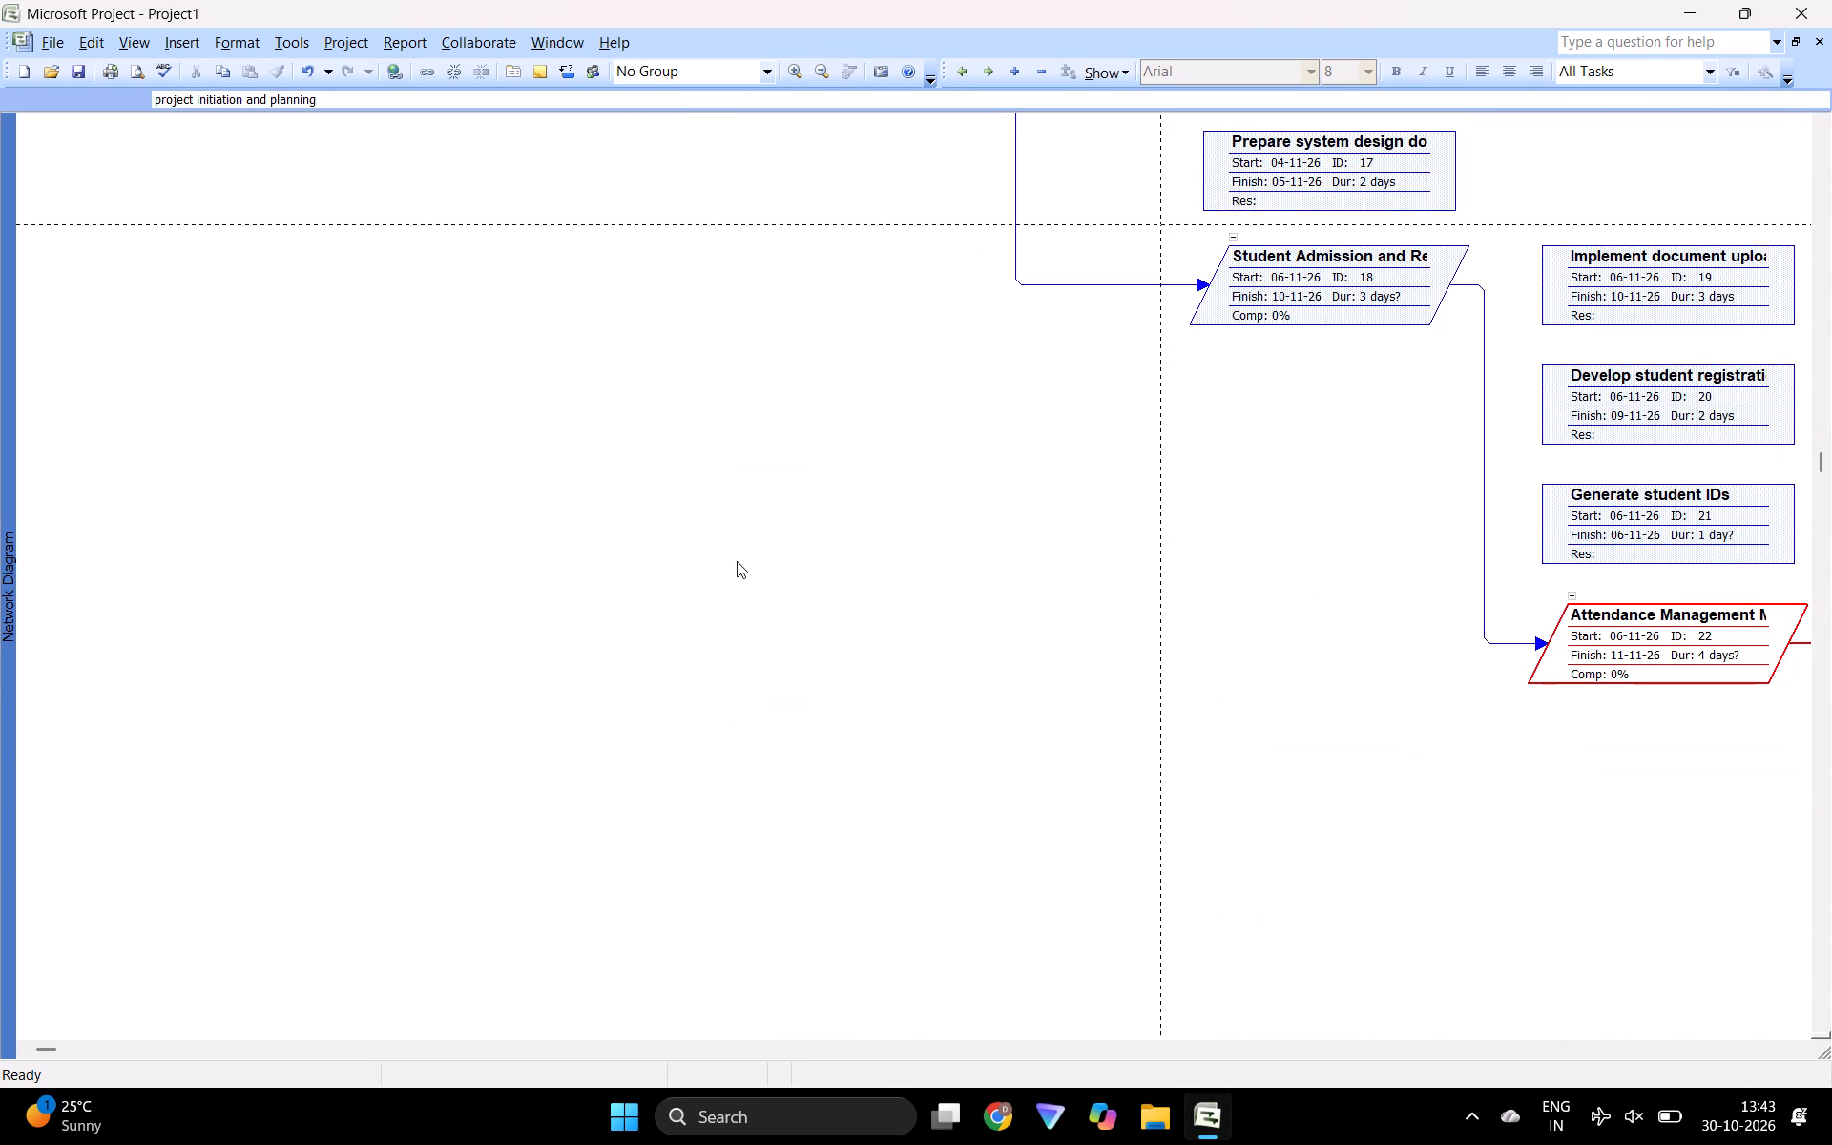
# Examine the Network Diagram's boxes and links from System Design to Attendance Management, and return to the Gantt Chart.
pyautogui.scroll(-4, 737, 561)
pyautogui.hscroll(1, 737, 561)
pyautogui.scroll(5, 737, 561)
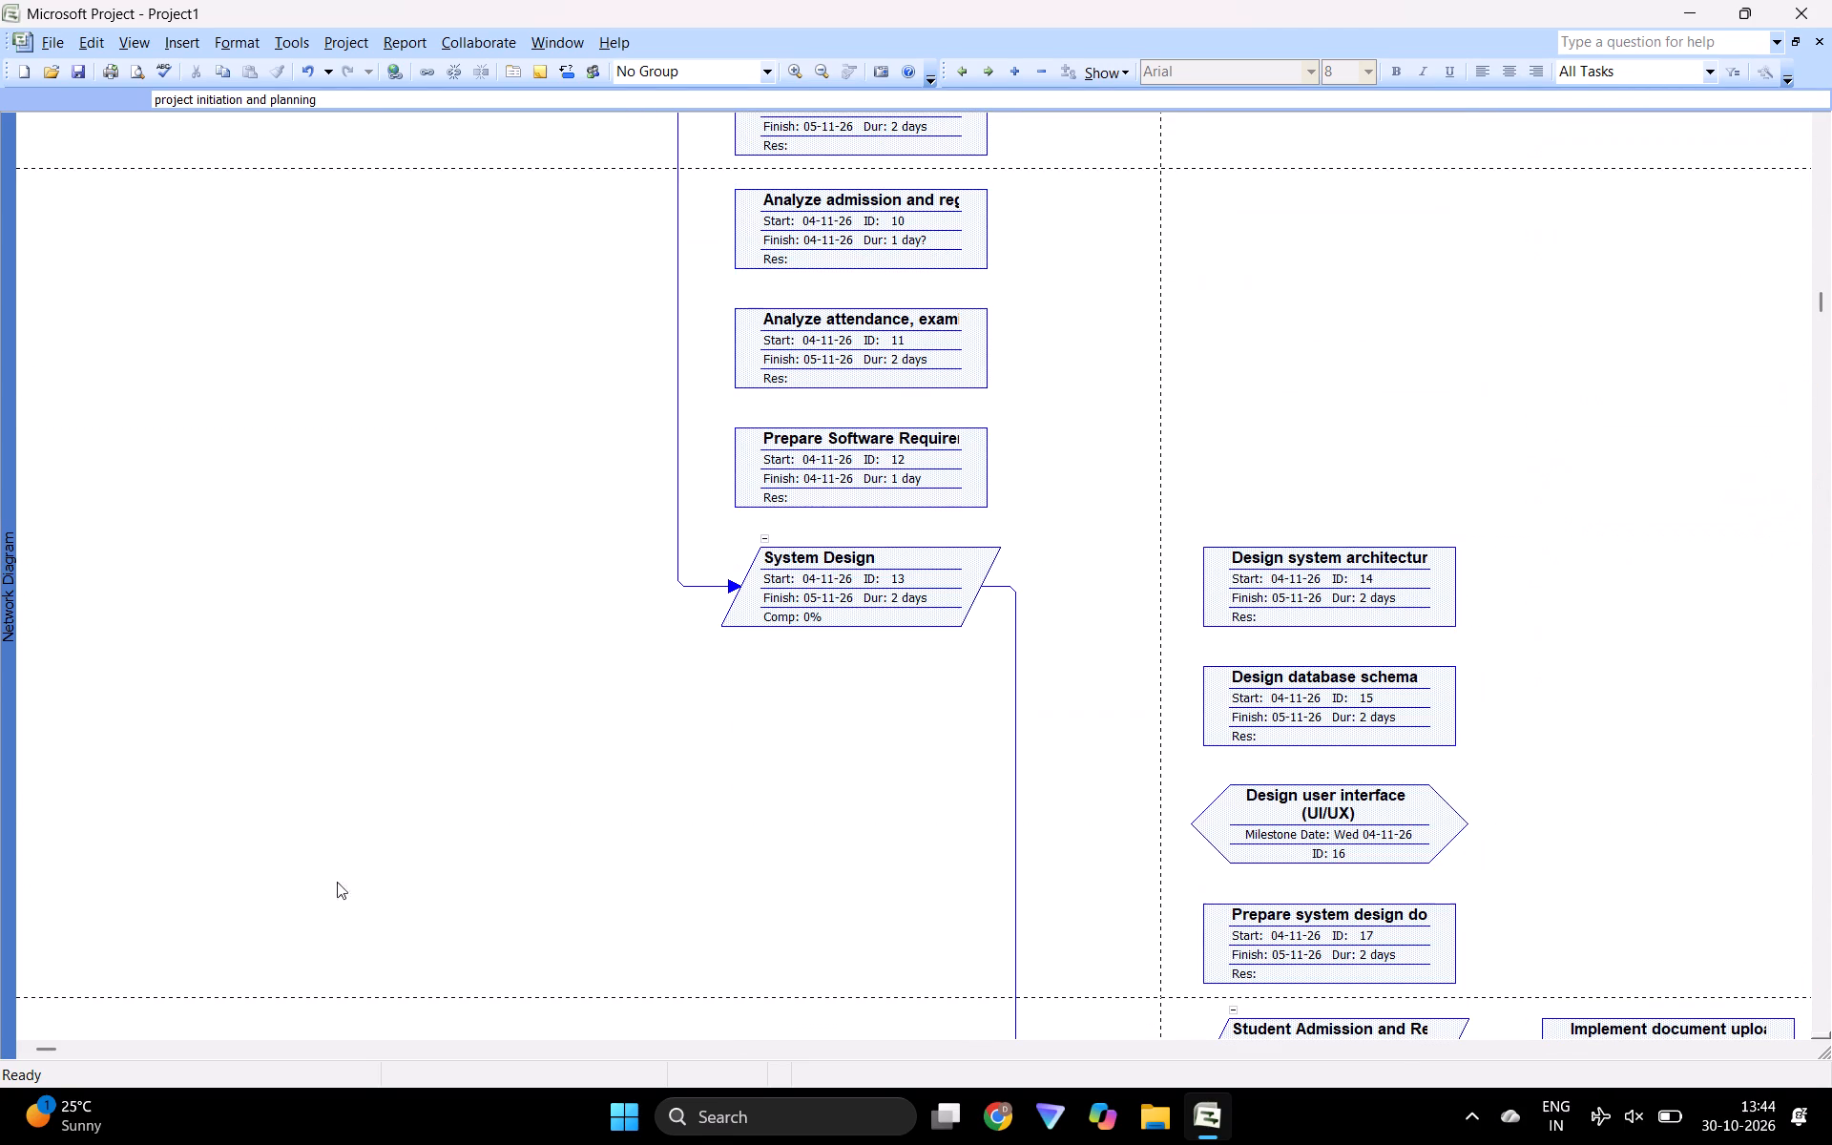
pyautogui.moveTo(46, 1051); pyautogui.dragTo(260, 1060)
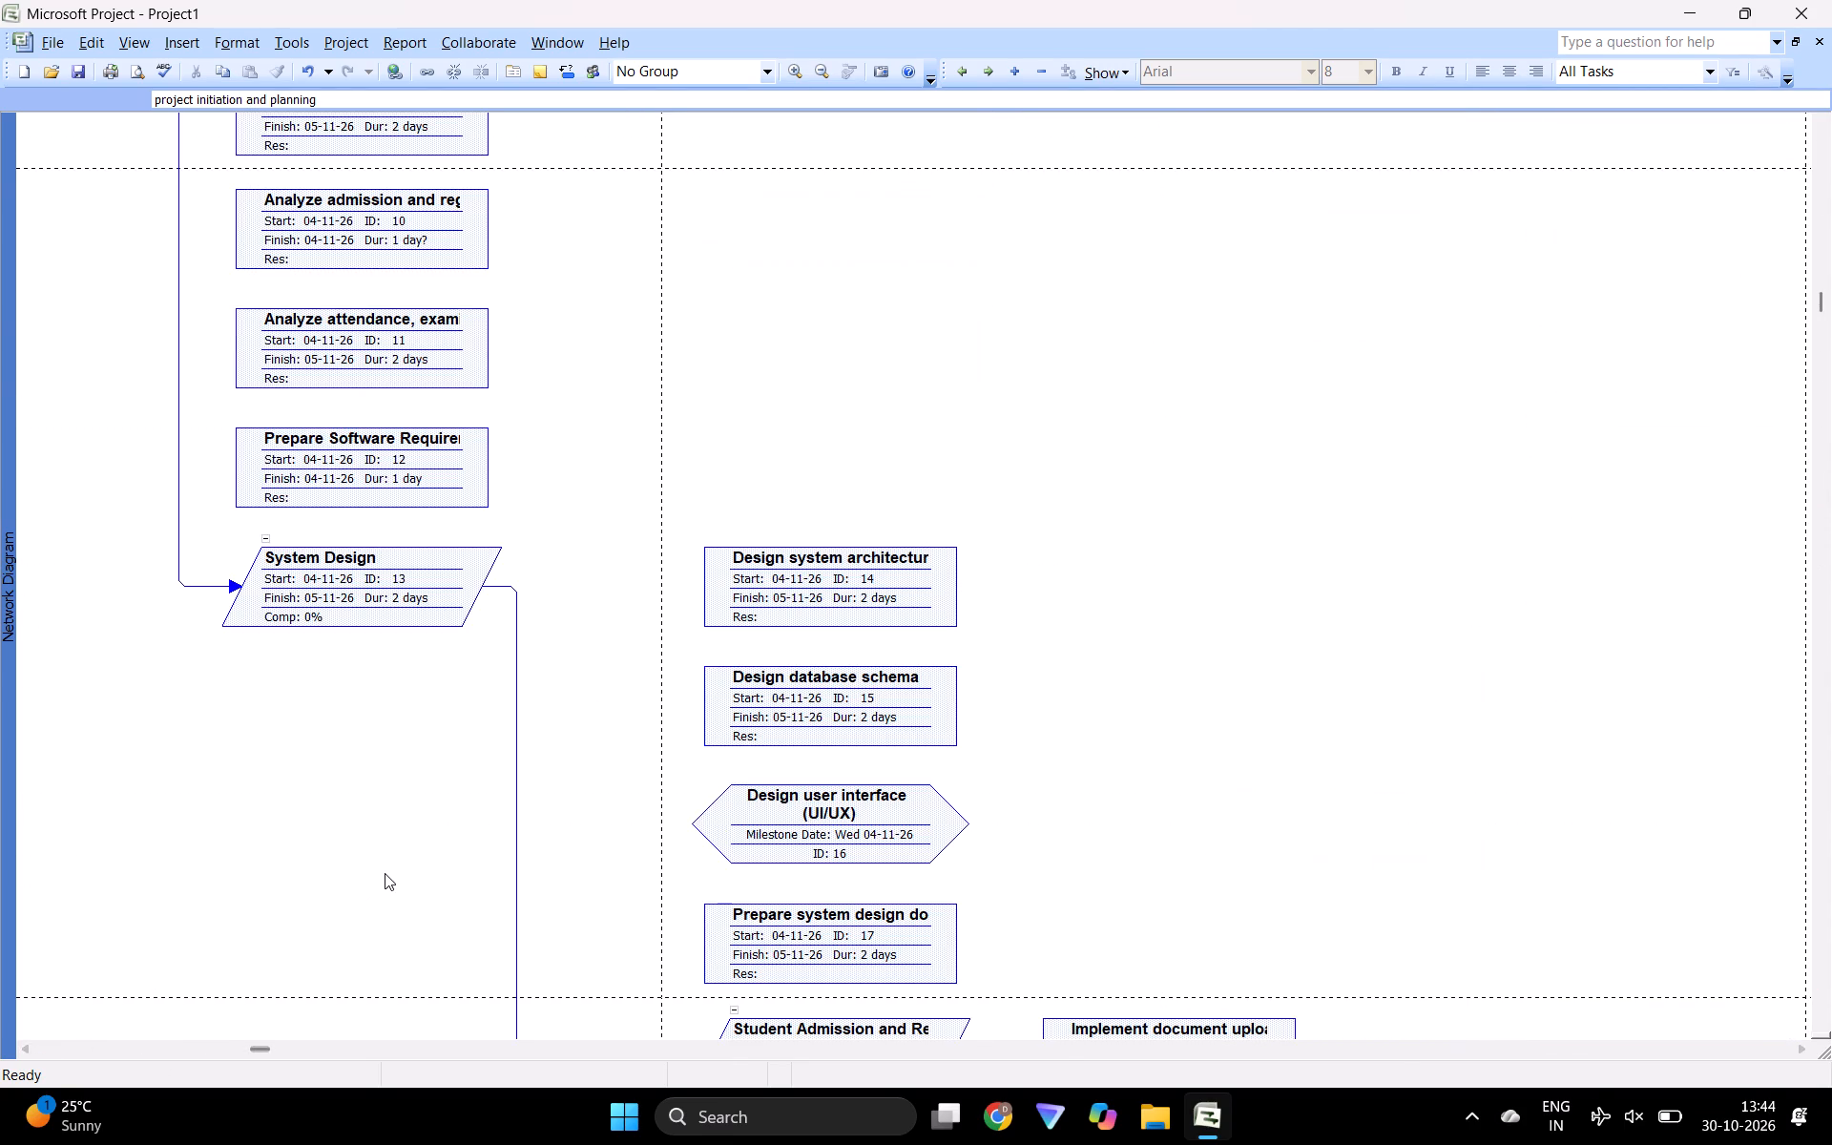
pyautogui.scroll(-6, 385, 872)
pyautogui.scroll(3, 385, 872)
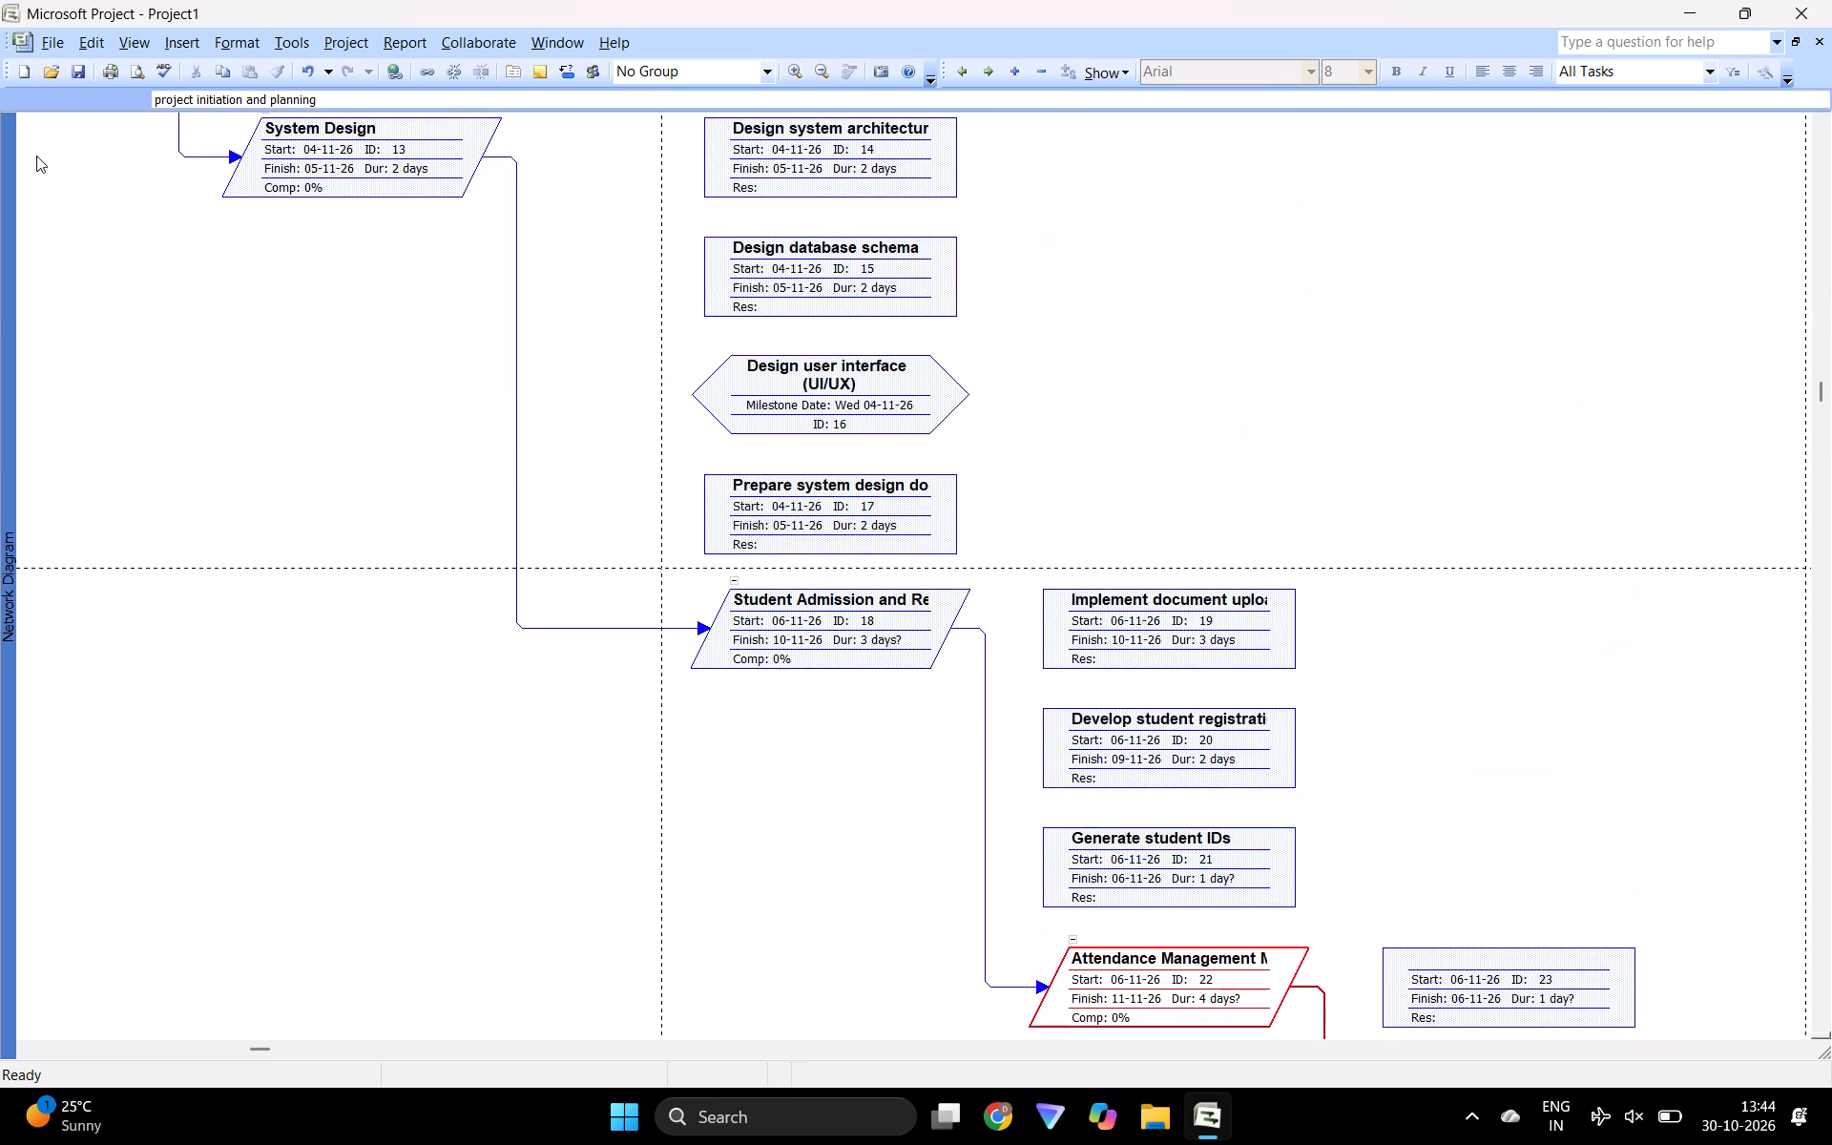
pyautogui.moveTo(121, 39); pyautogui.dragTo(157, 93)
pyautogui.click(157, 93)
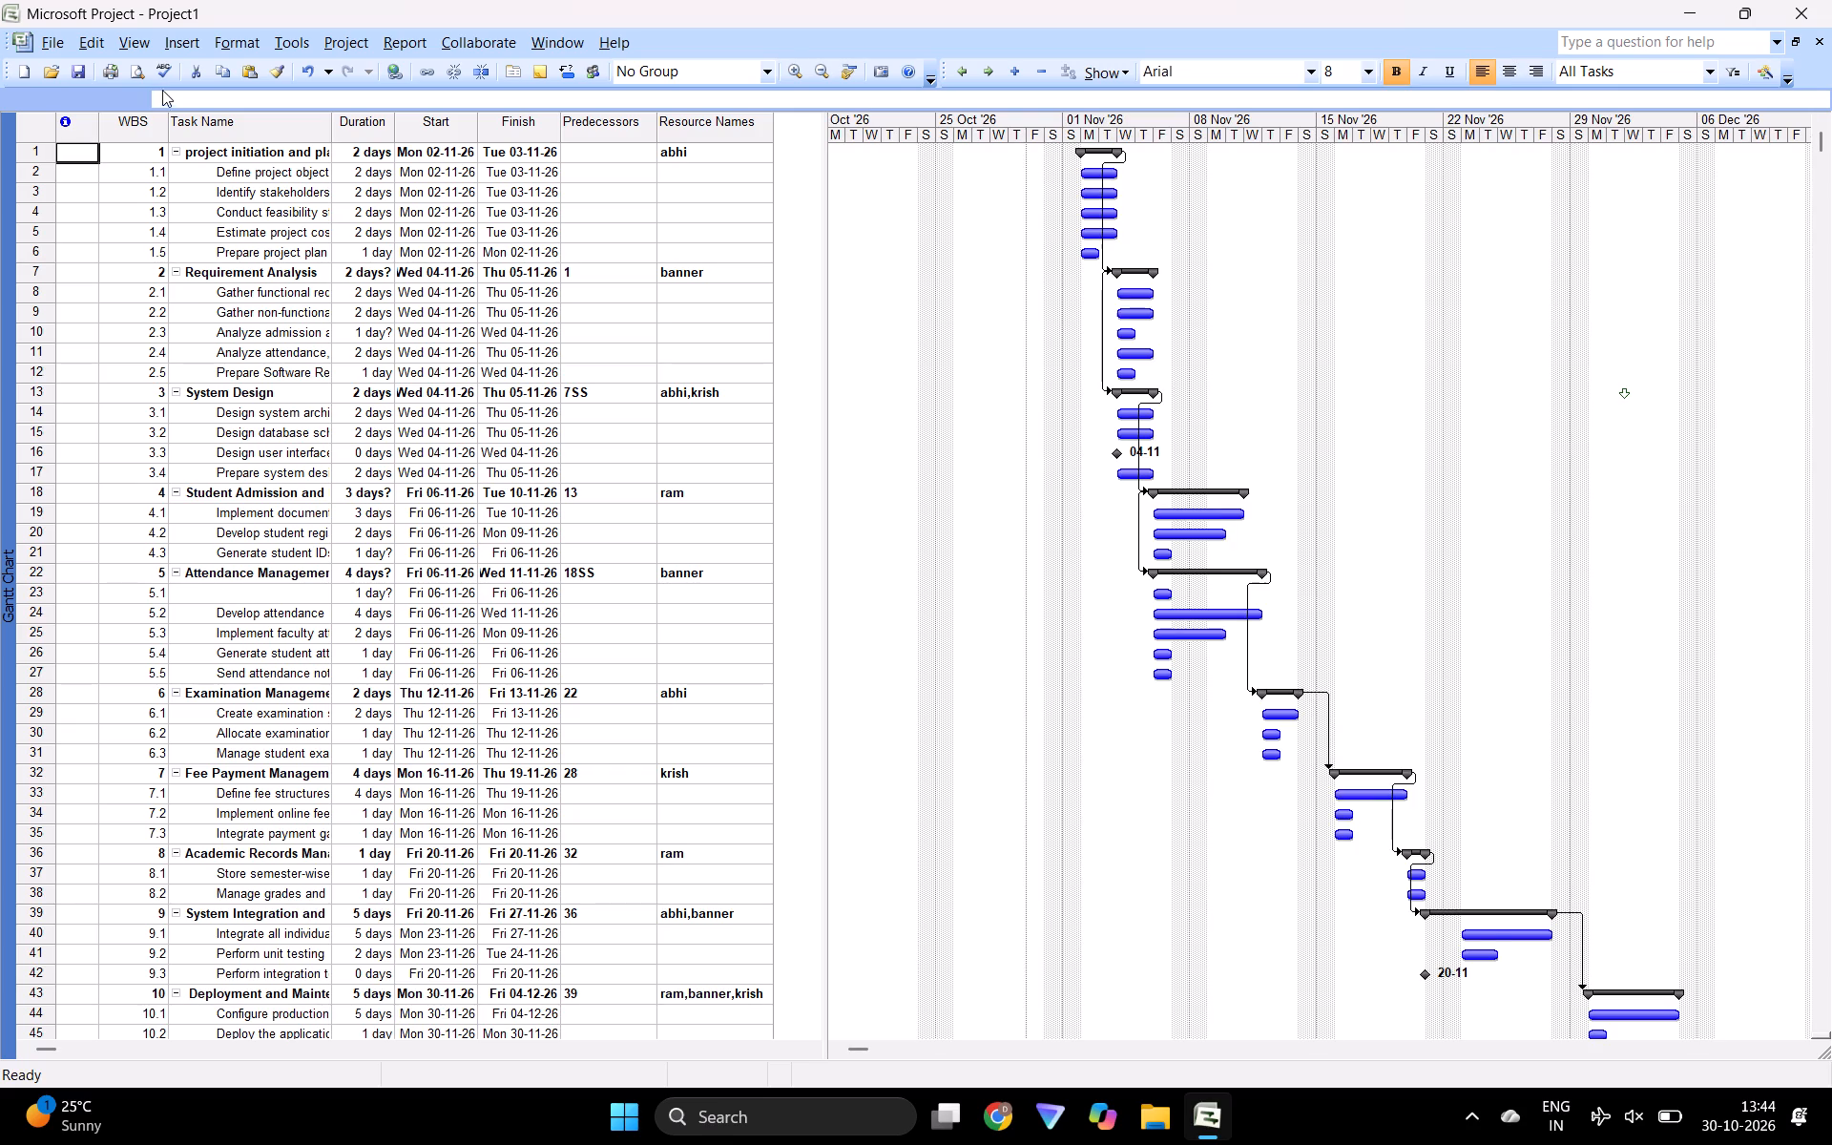
# In the Network Diagram, delete the unnamed task with ID 23 under the Attendance Management summary task.
pyautogui.click(144, 39)
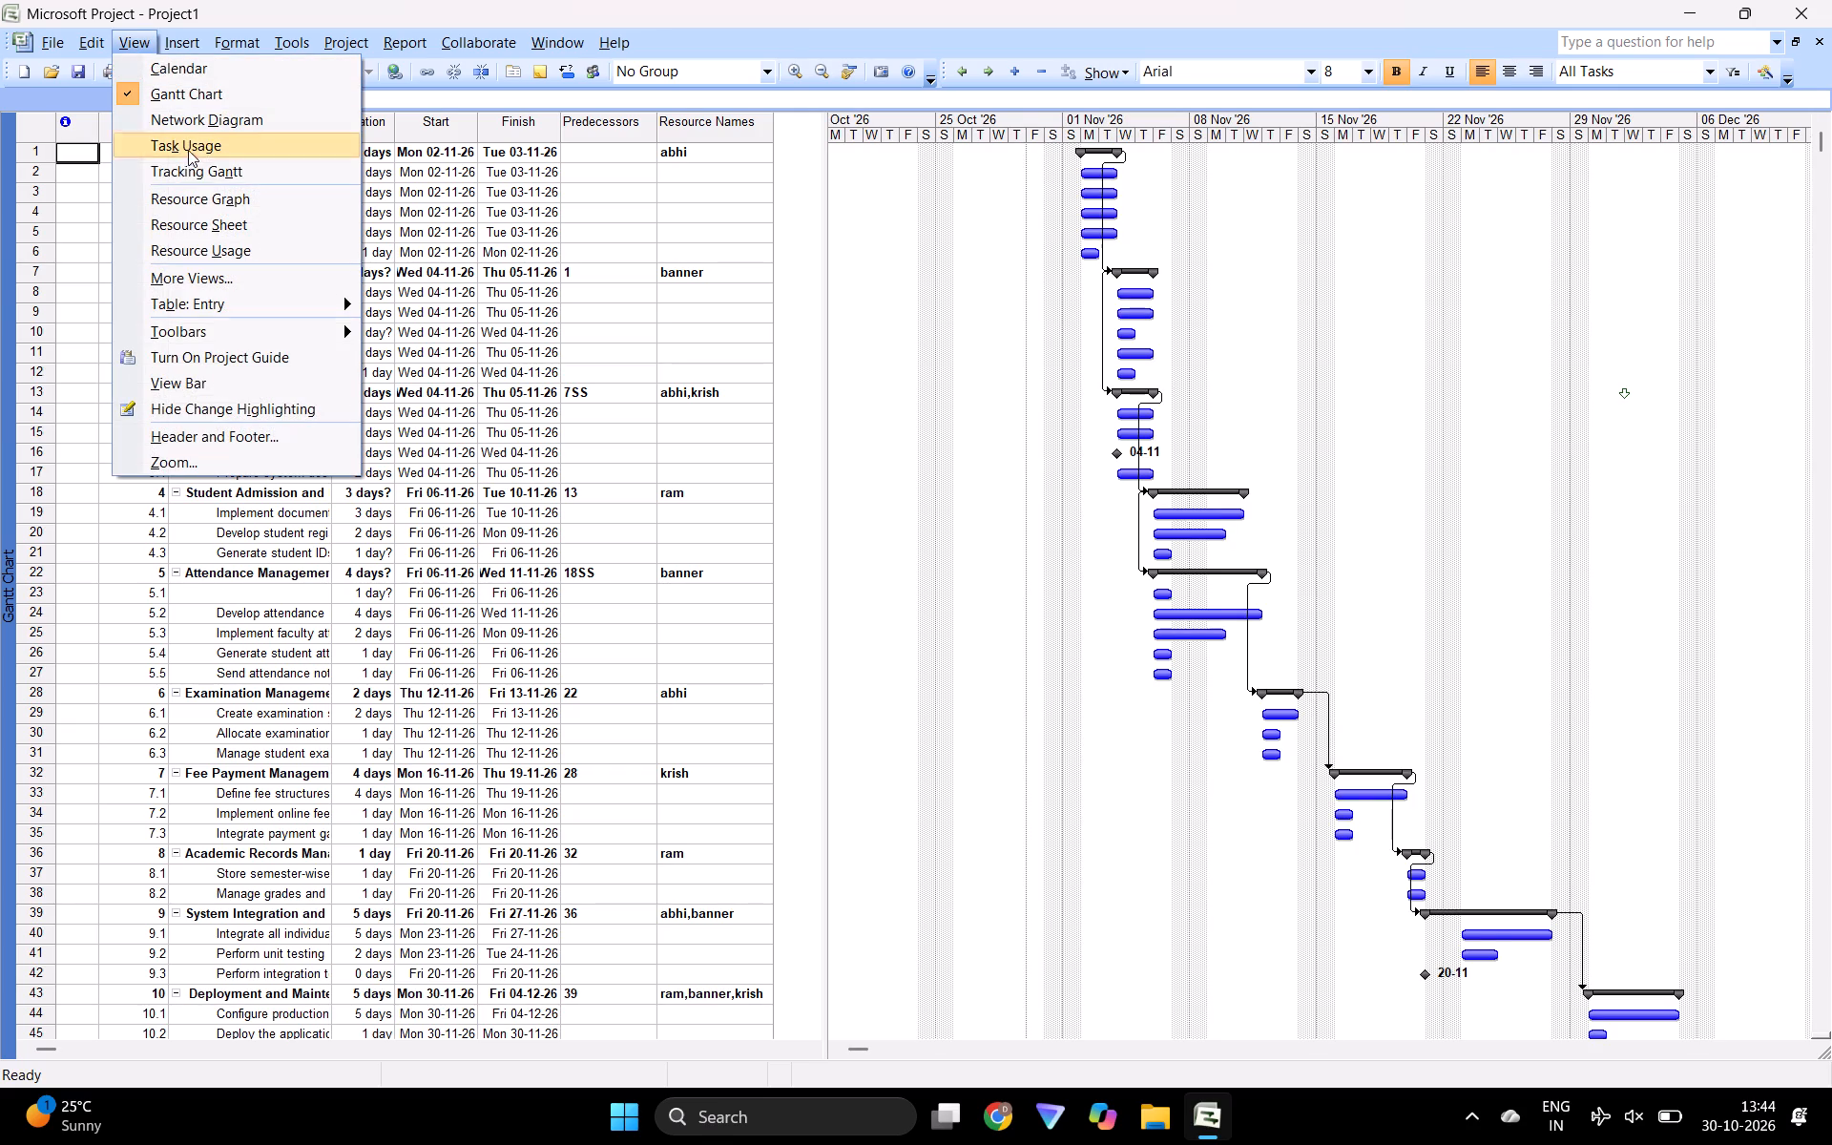
pyautogui.click(206, 123)
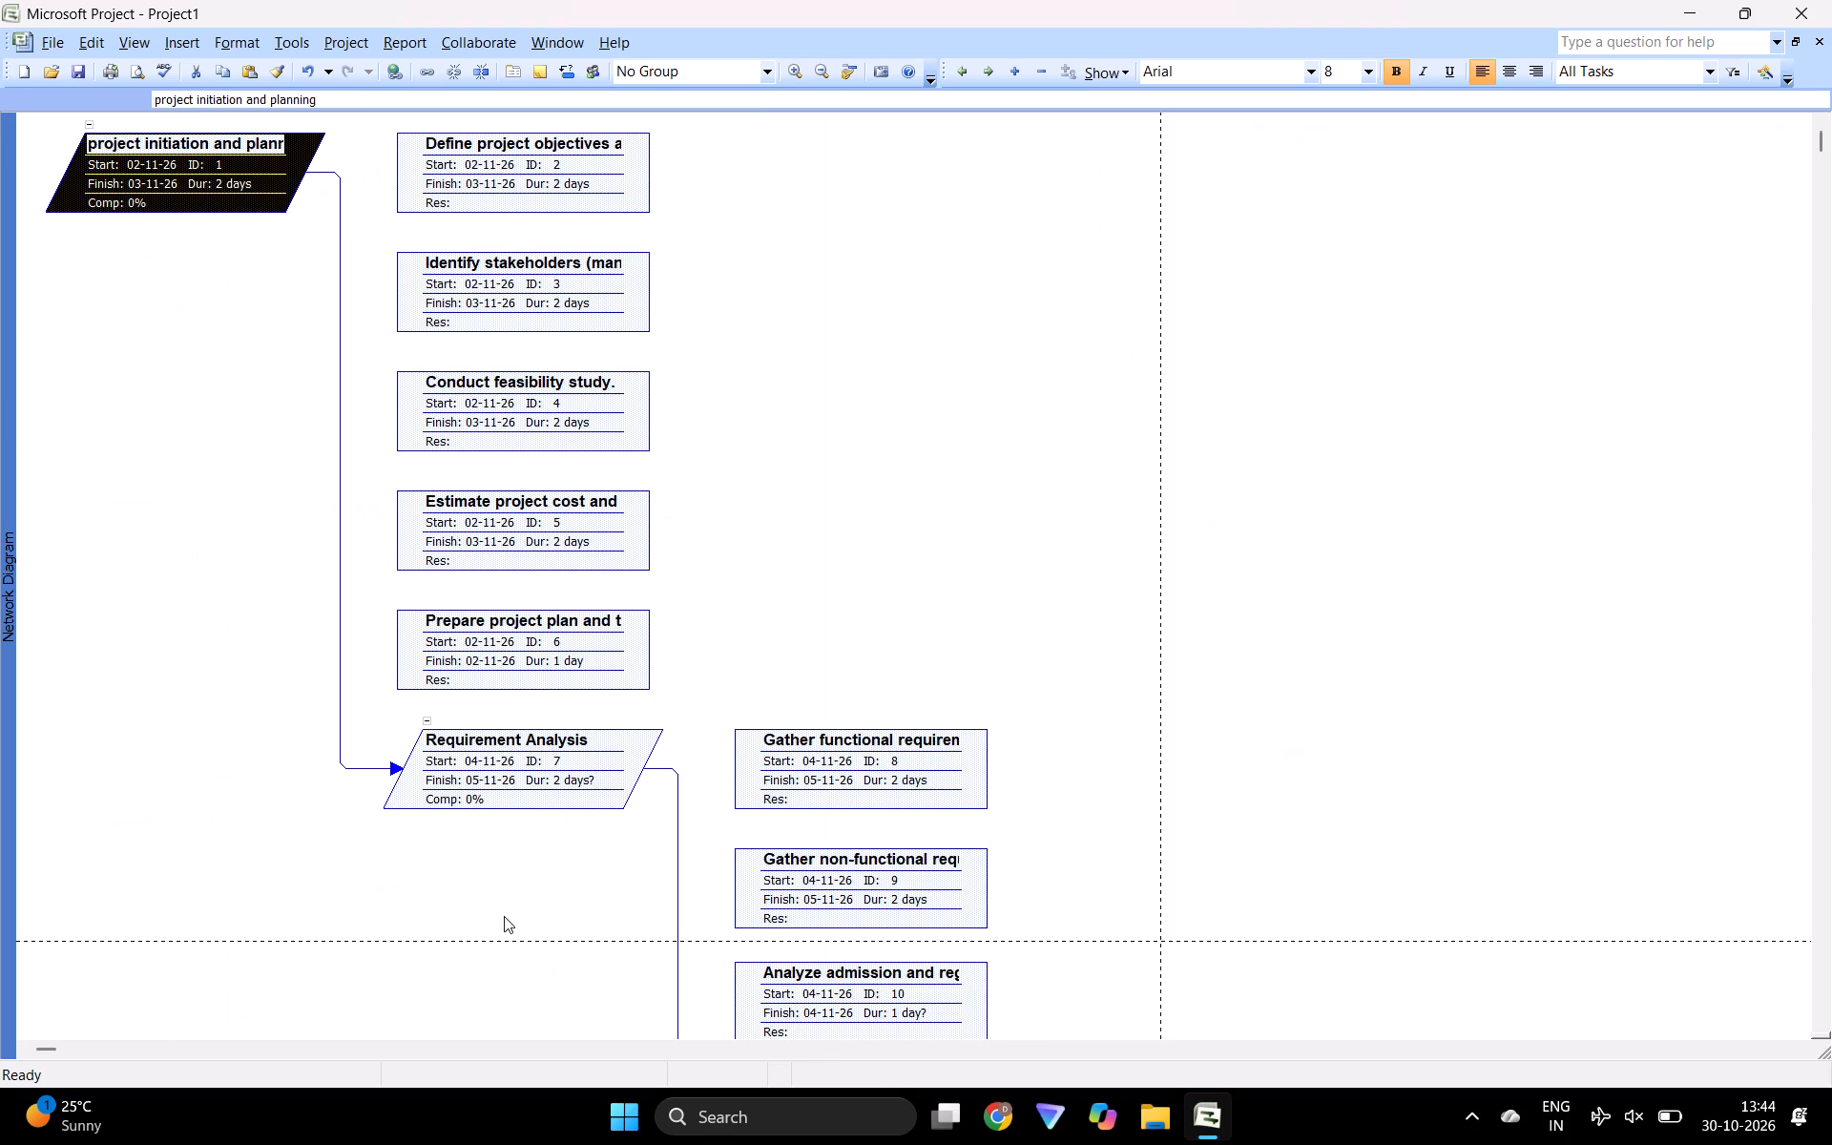
pyautogui.scroll(-3, 467, 913)
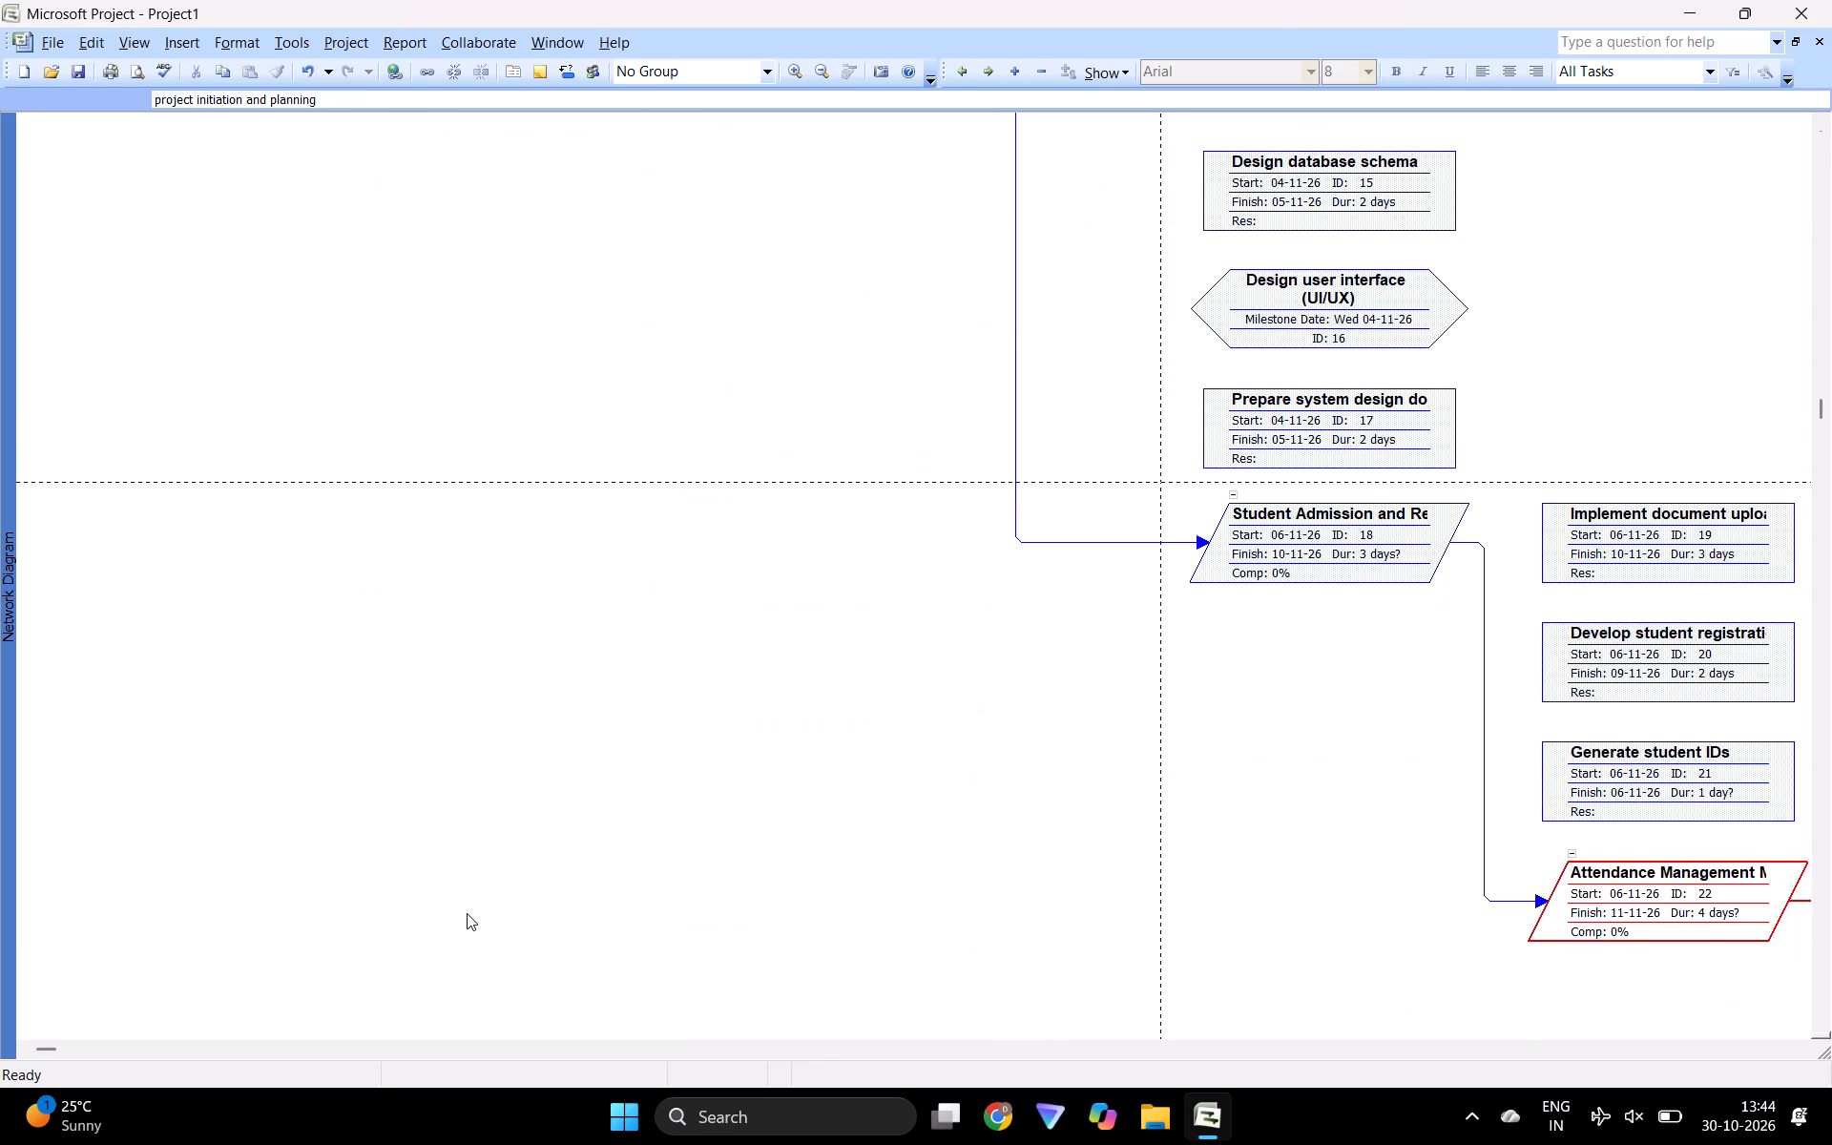
pyautogui.scroll(-1, 467, 913)
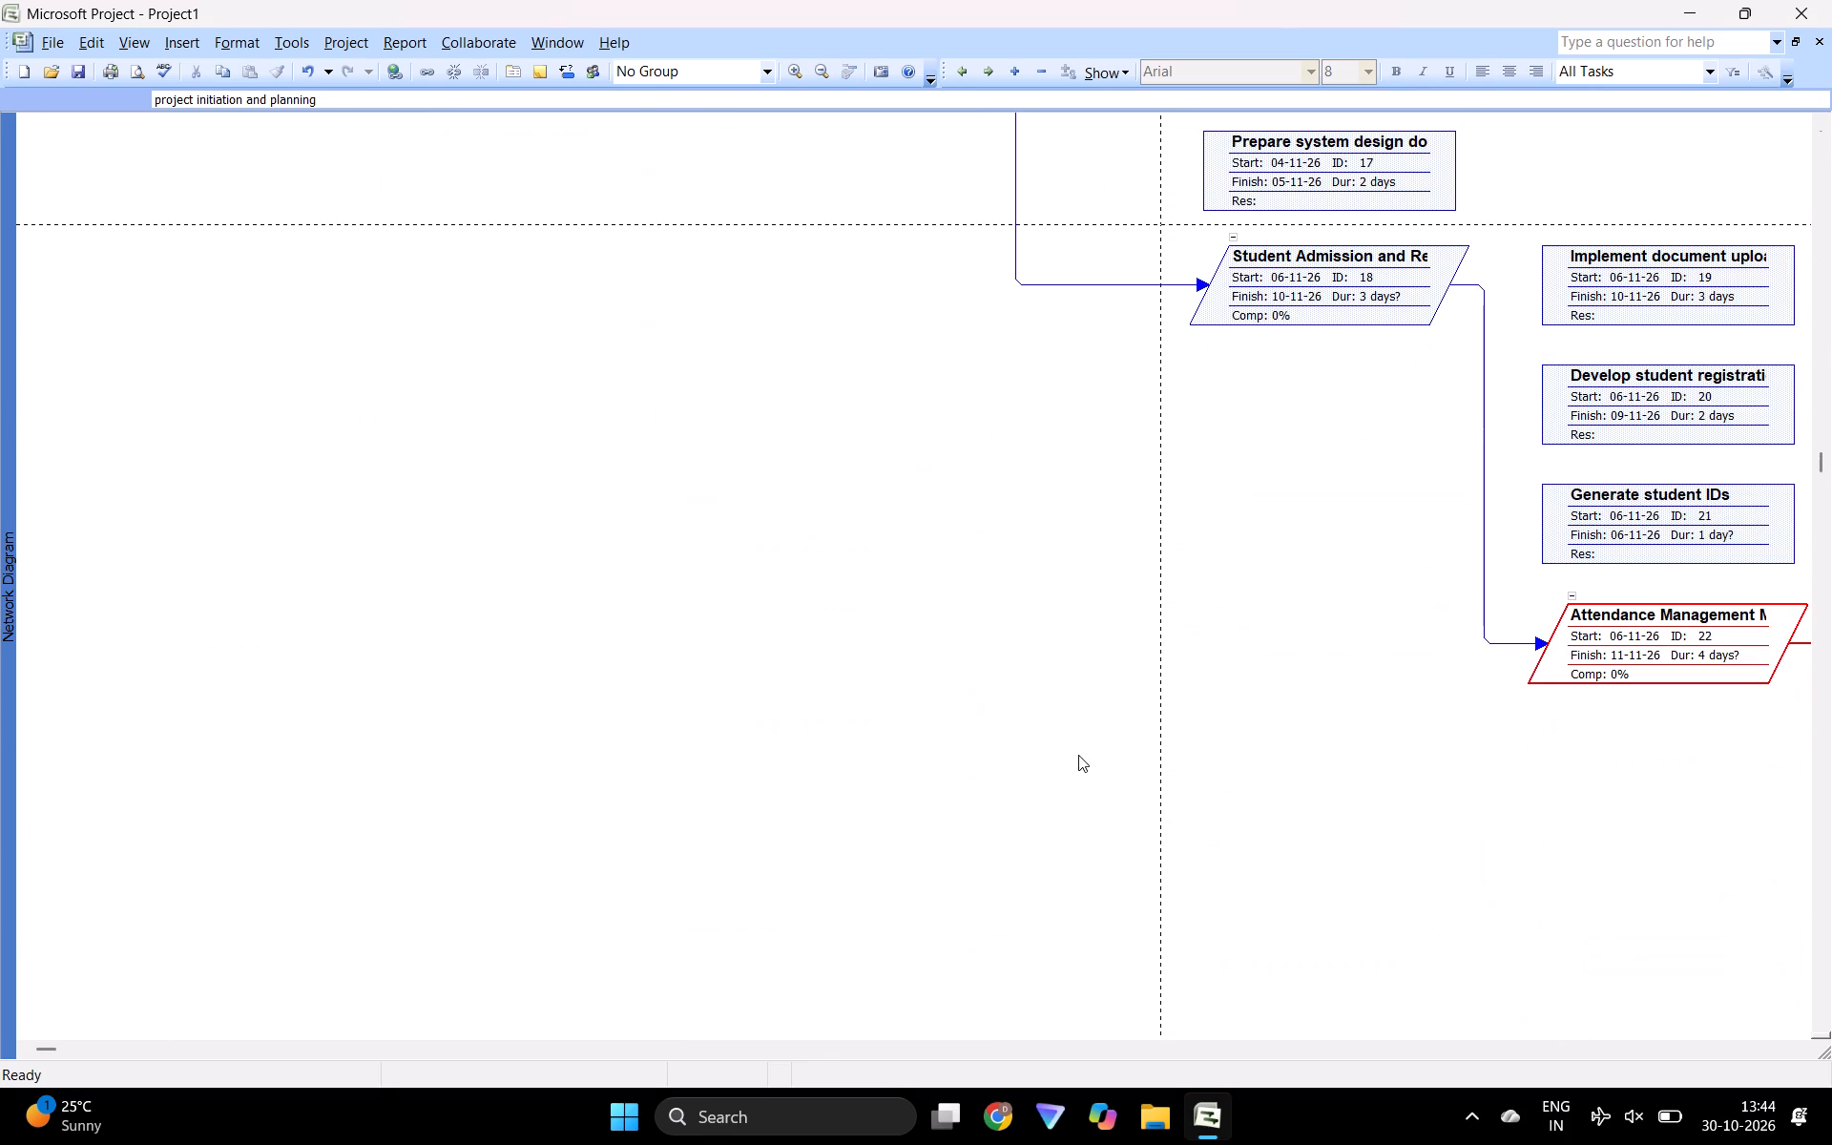
pyautogui.moveTo(52, 1050); pyautogui.dragTo(66, 1049)
pyautogui.moveTo(66, 1049); pyautogui.dragTo(155, 1046)
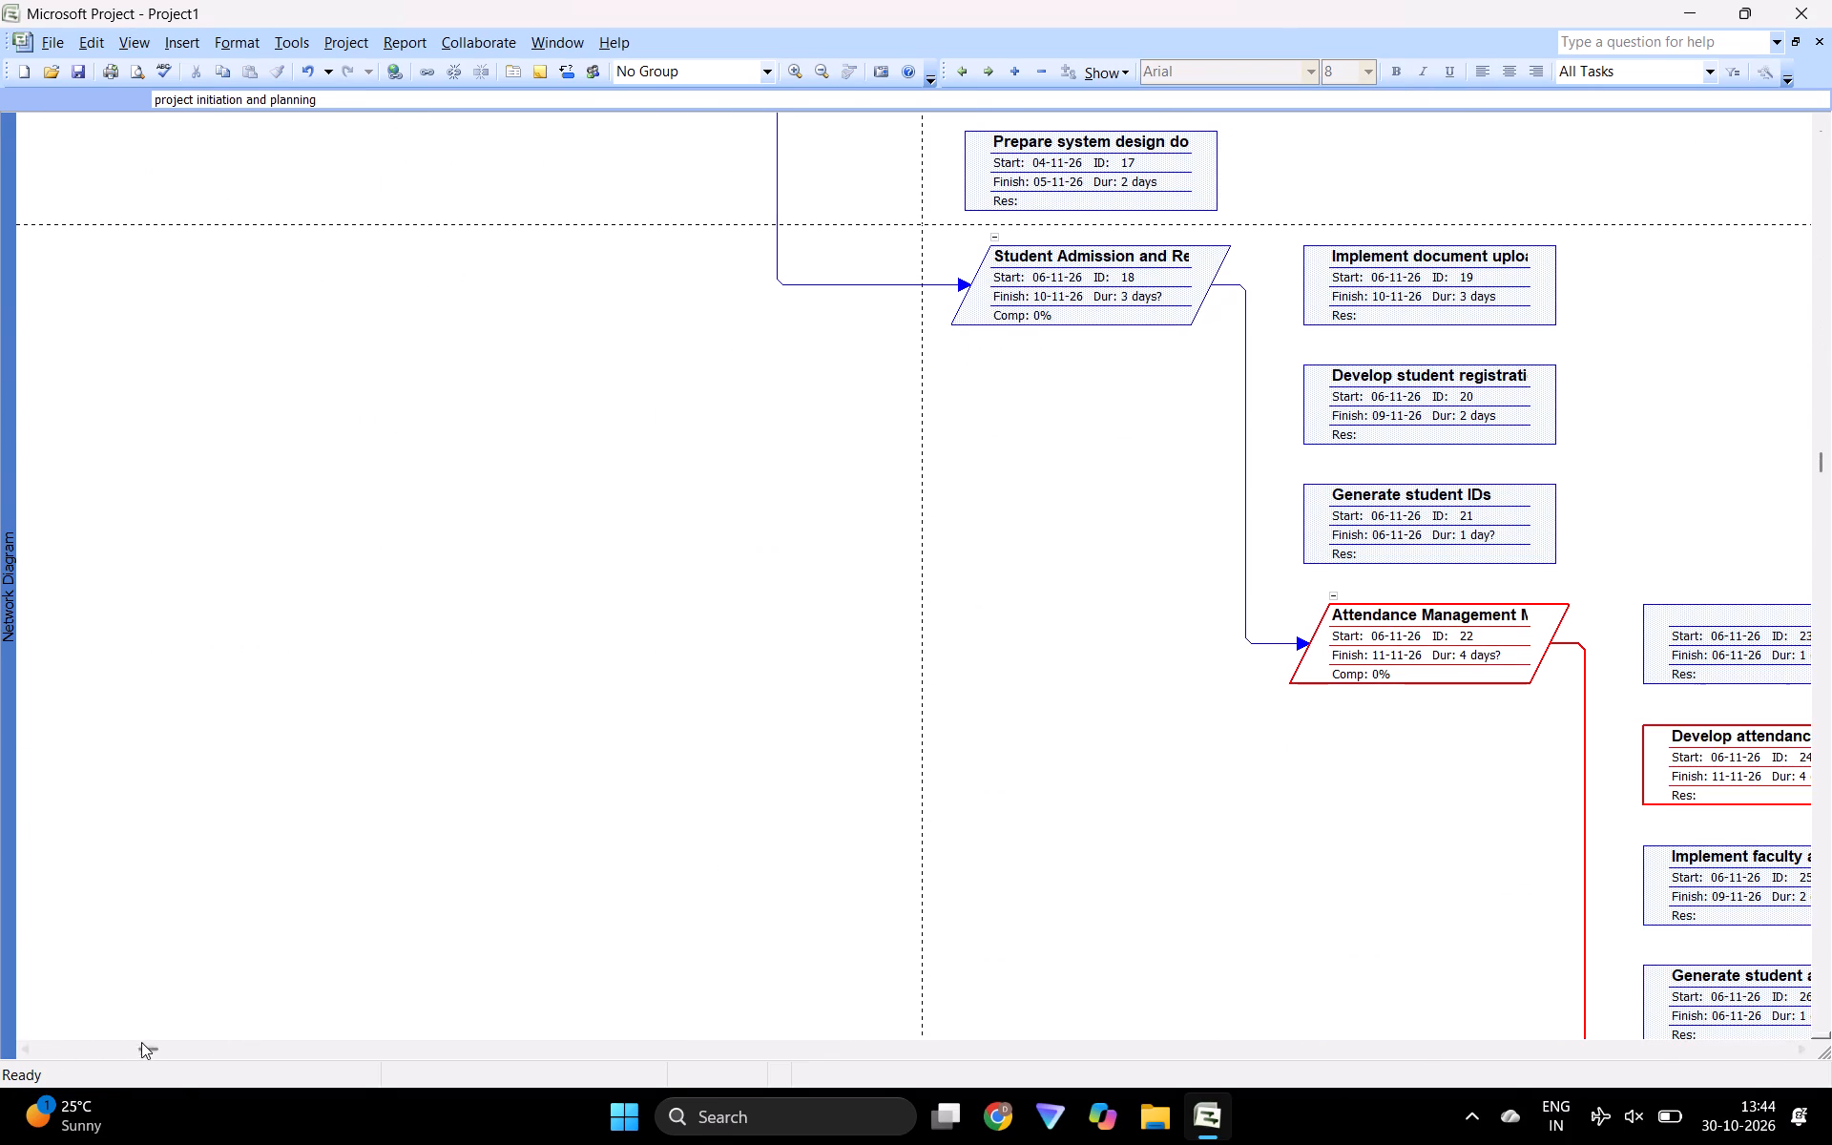
pyautogui.moveTo(151, 1050); pyautogui.dragTo(314, 1063)
pyautogui.scroll(-1, 823, 864)
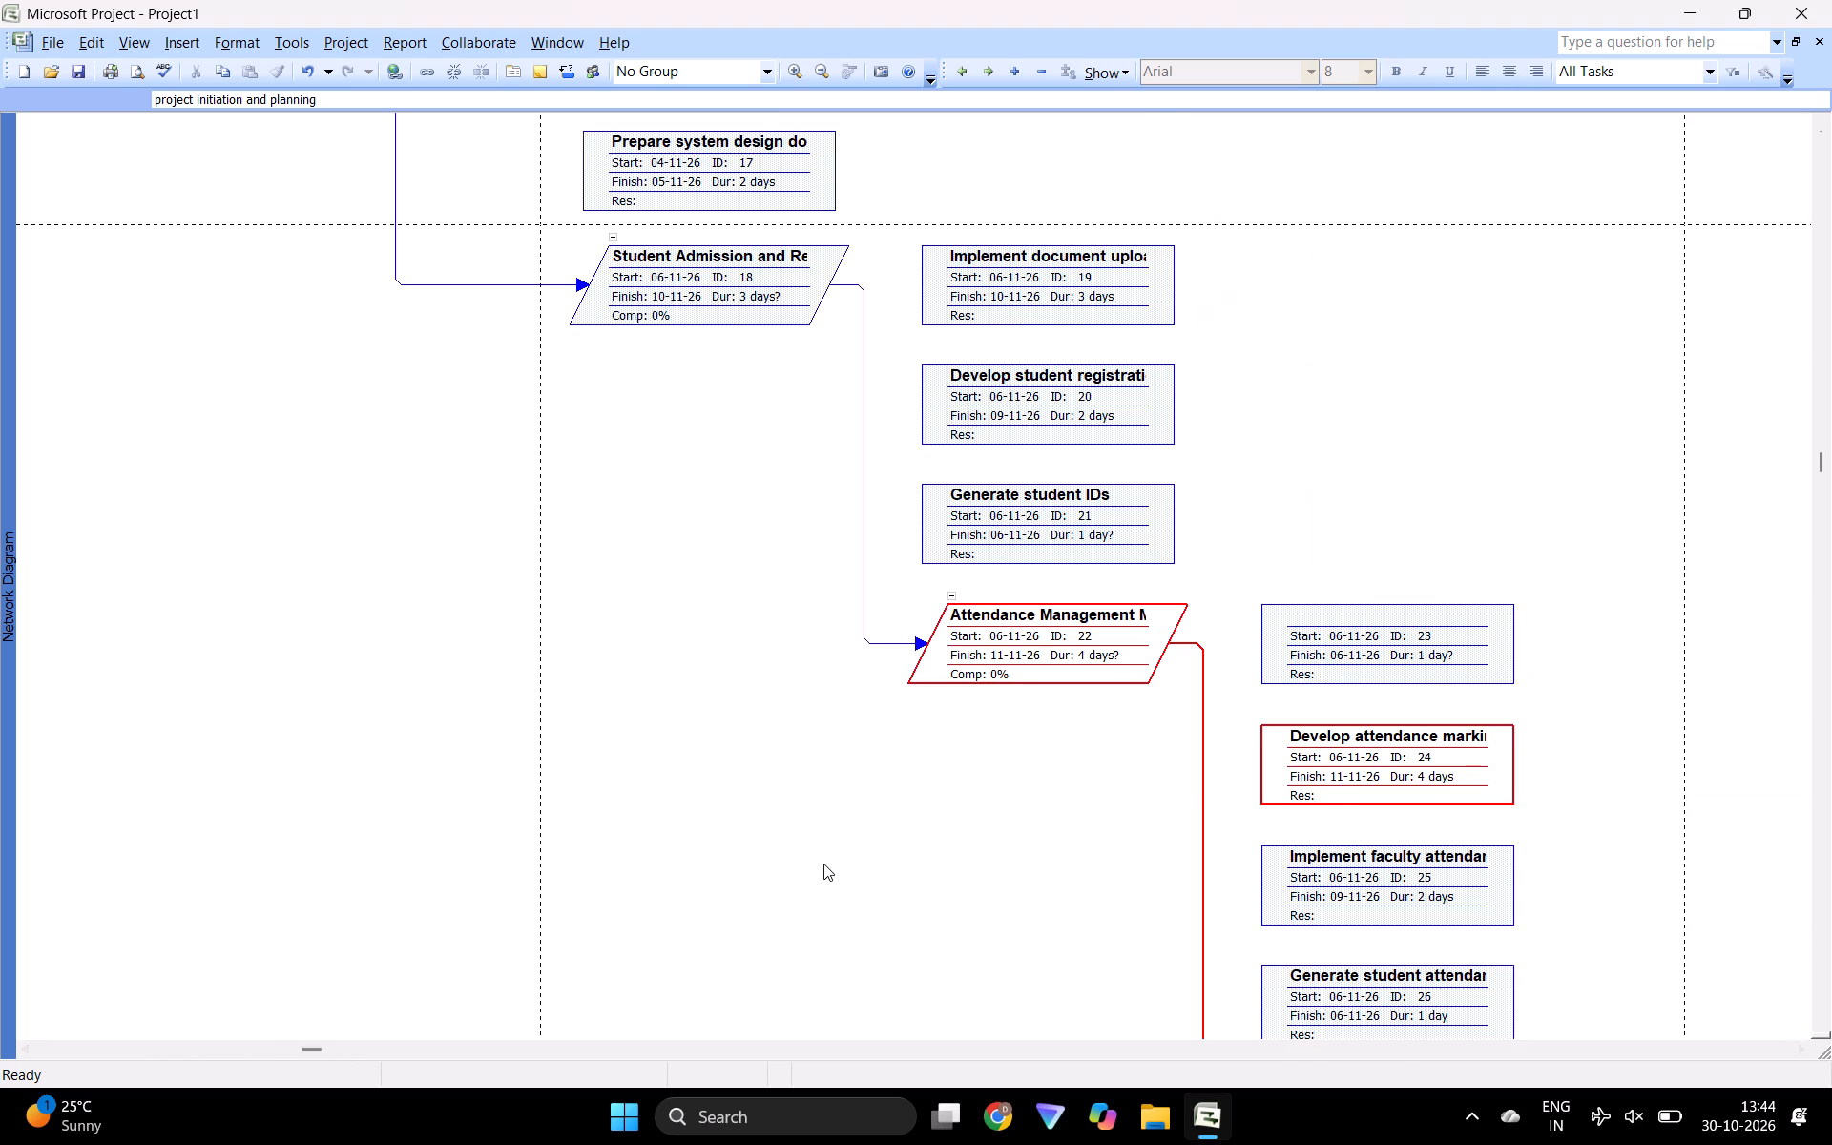
pyautogui.scroll(-1, 823, 864)
pyautogui.click(1386, 397)
pyautogui.rightClick(1386, 397)
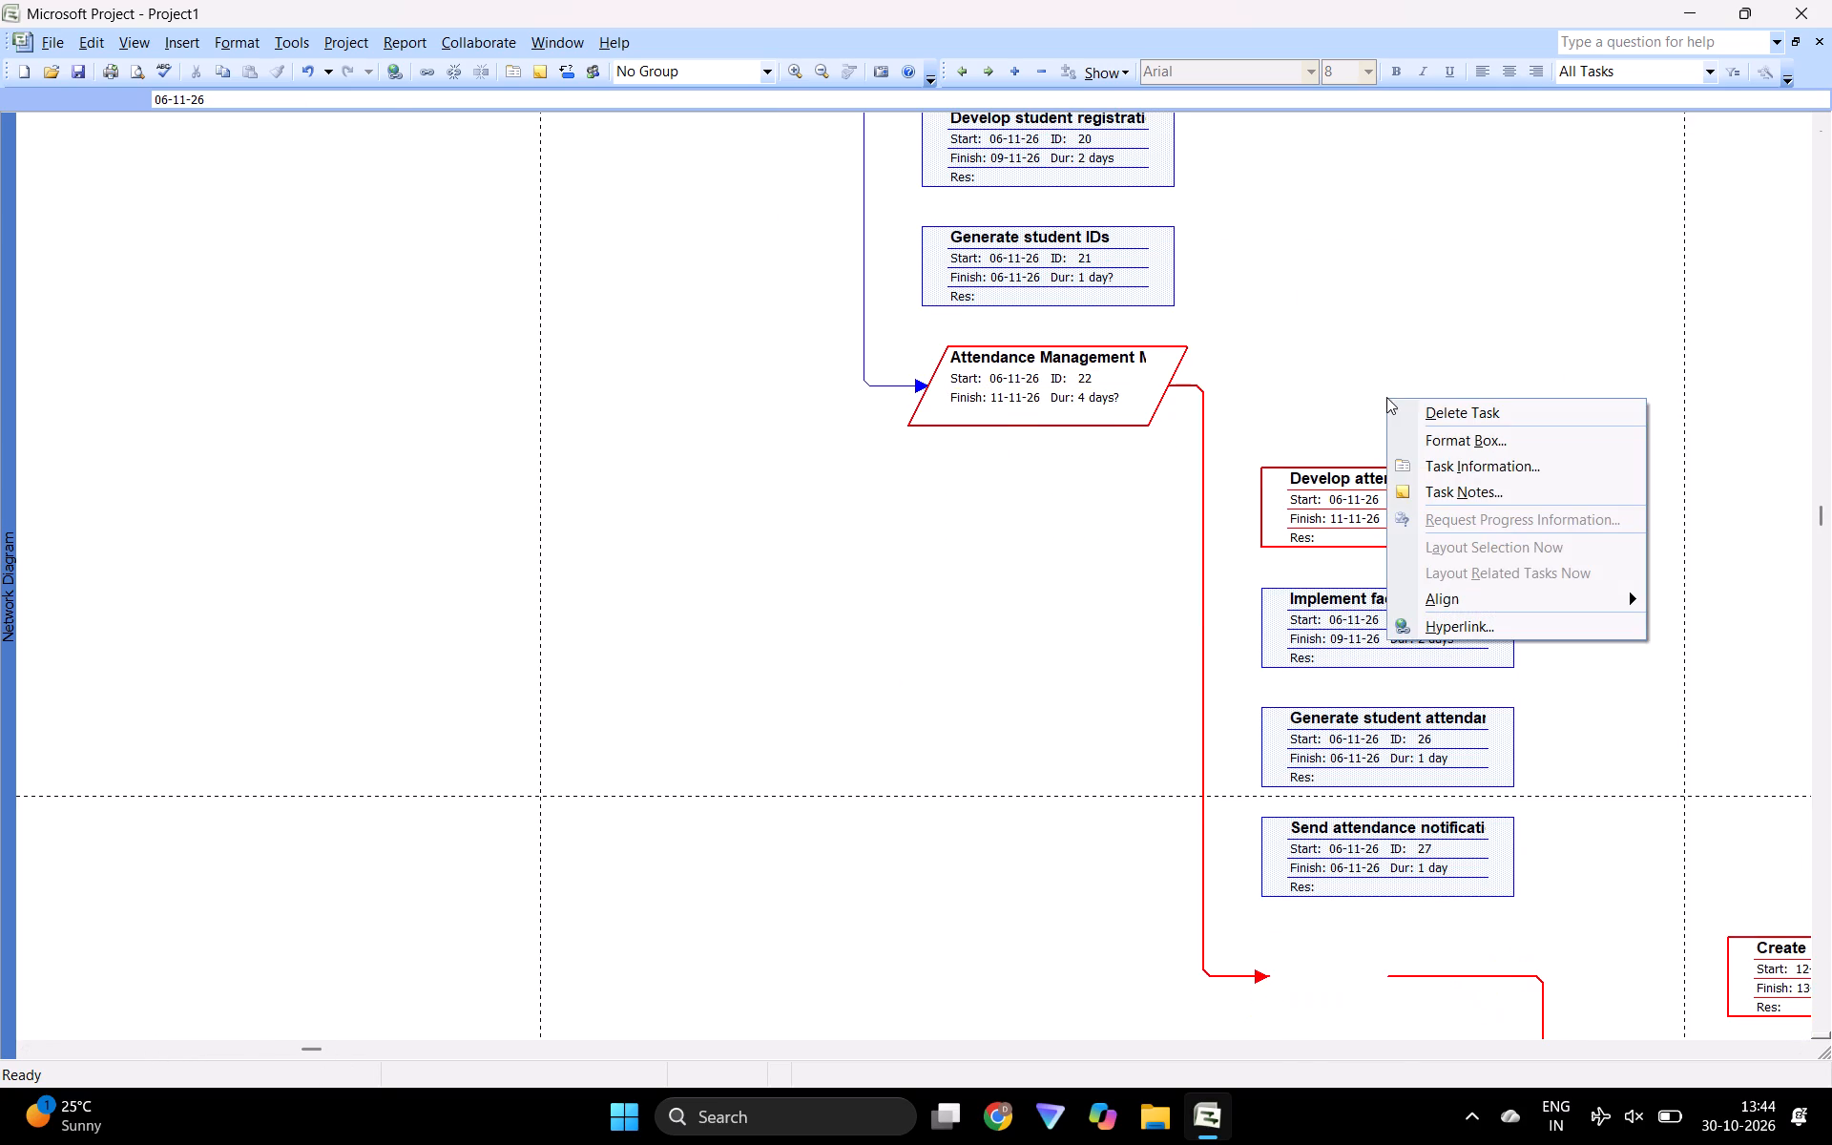
pyautogui.click(1406, 403)
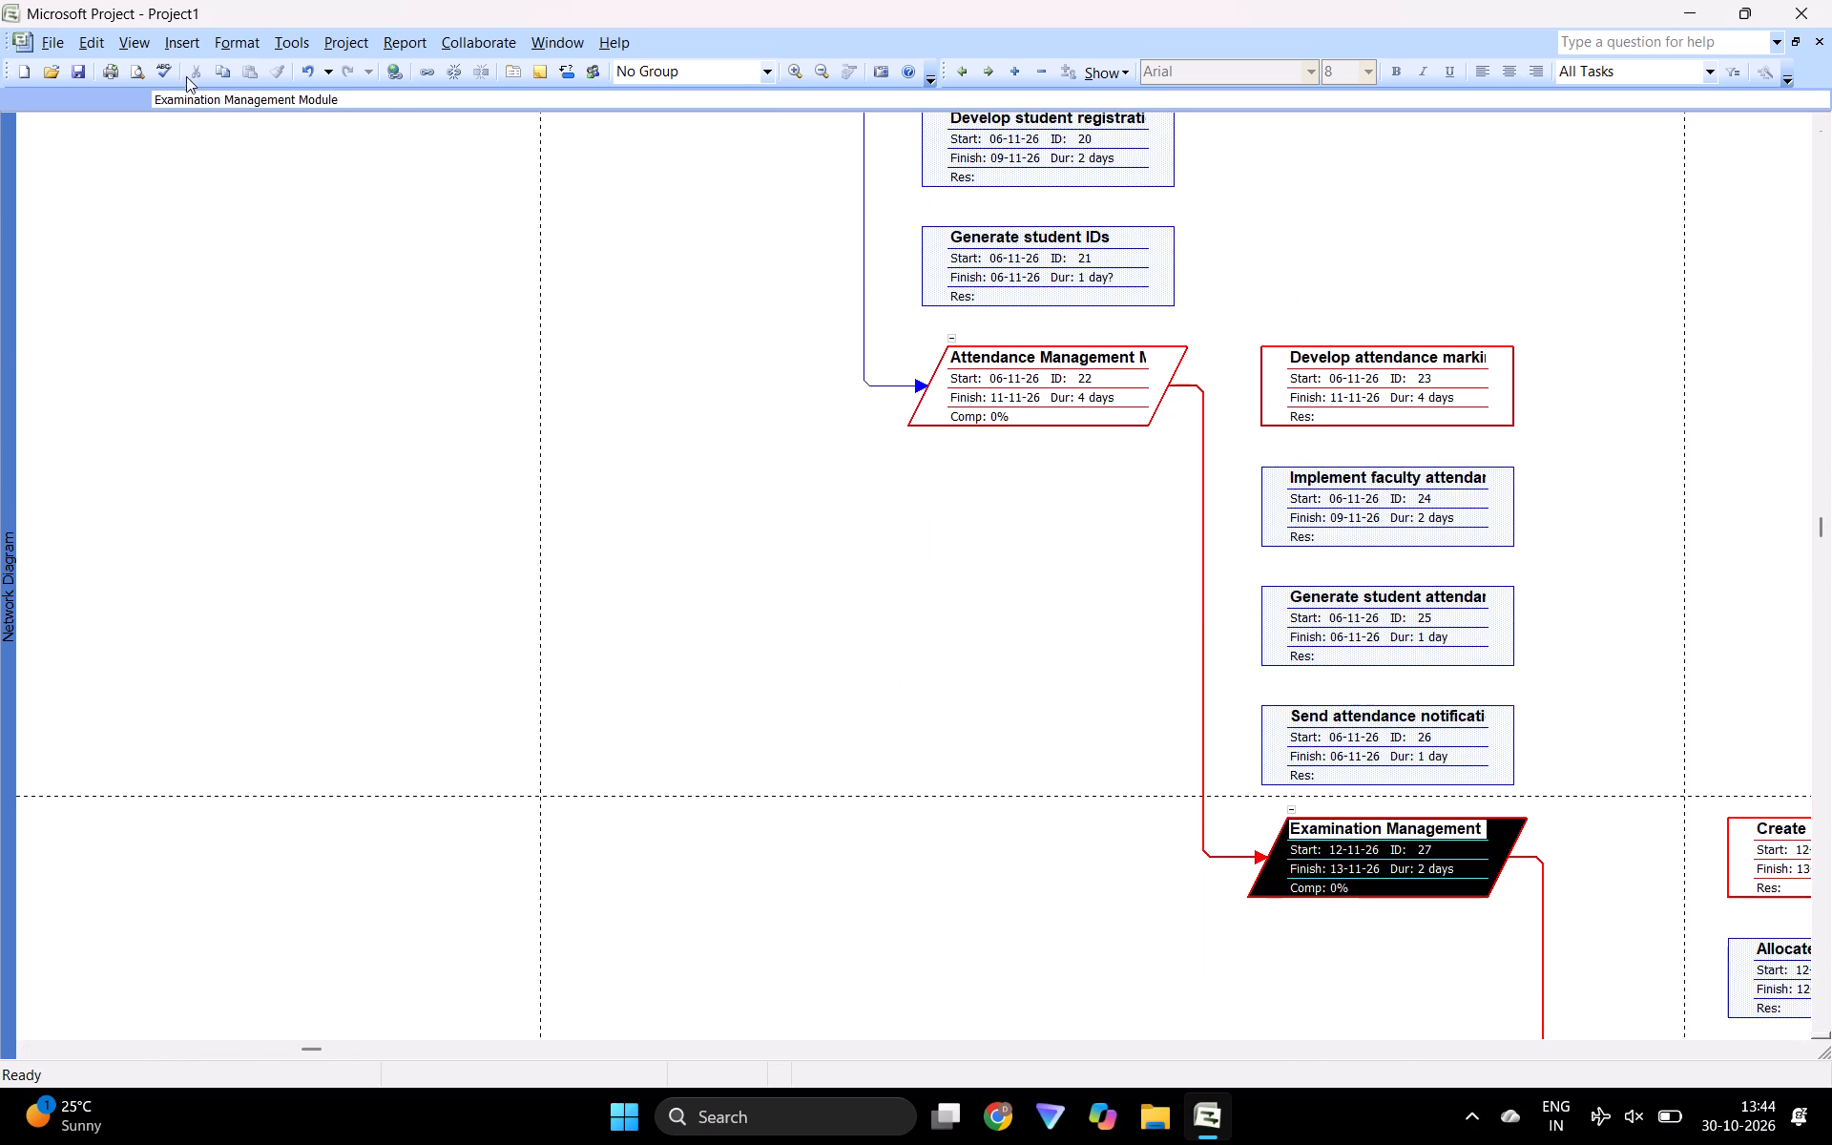
# In the Gantt Chart view, assign the resources banner and dhanush to the Requirement Analysis summary task.
pyautogui.click(121, 38)
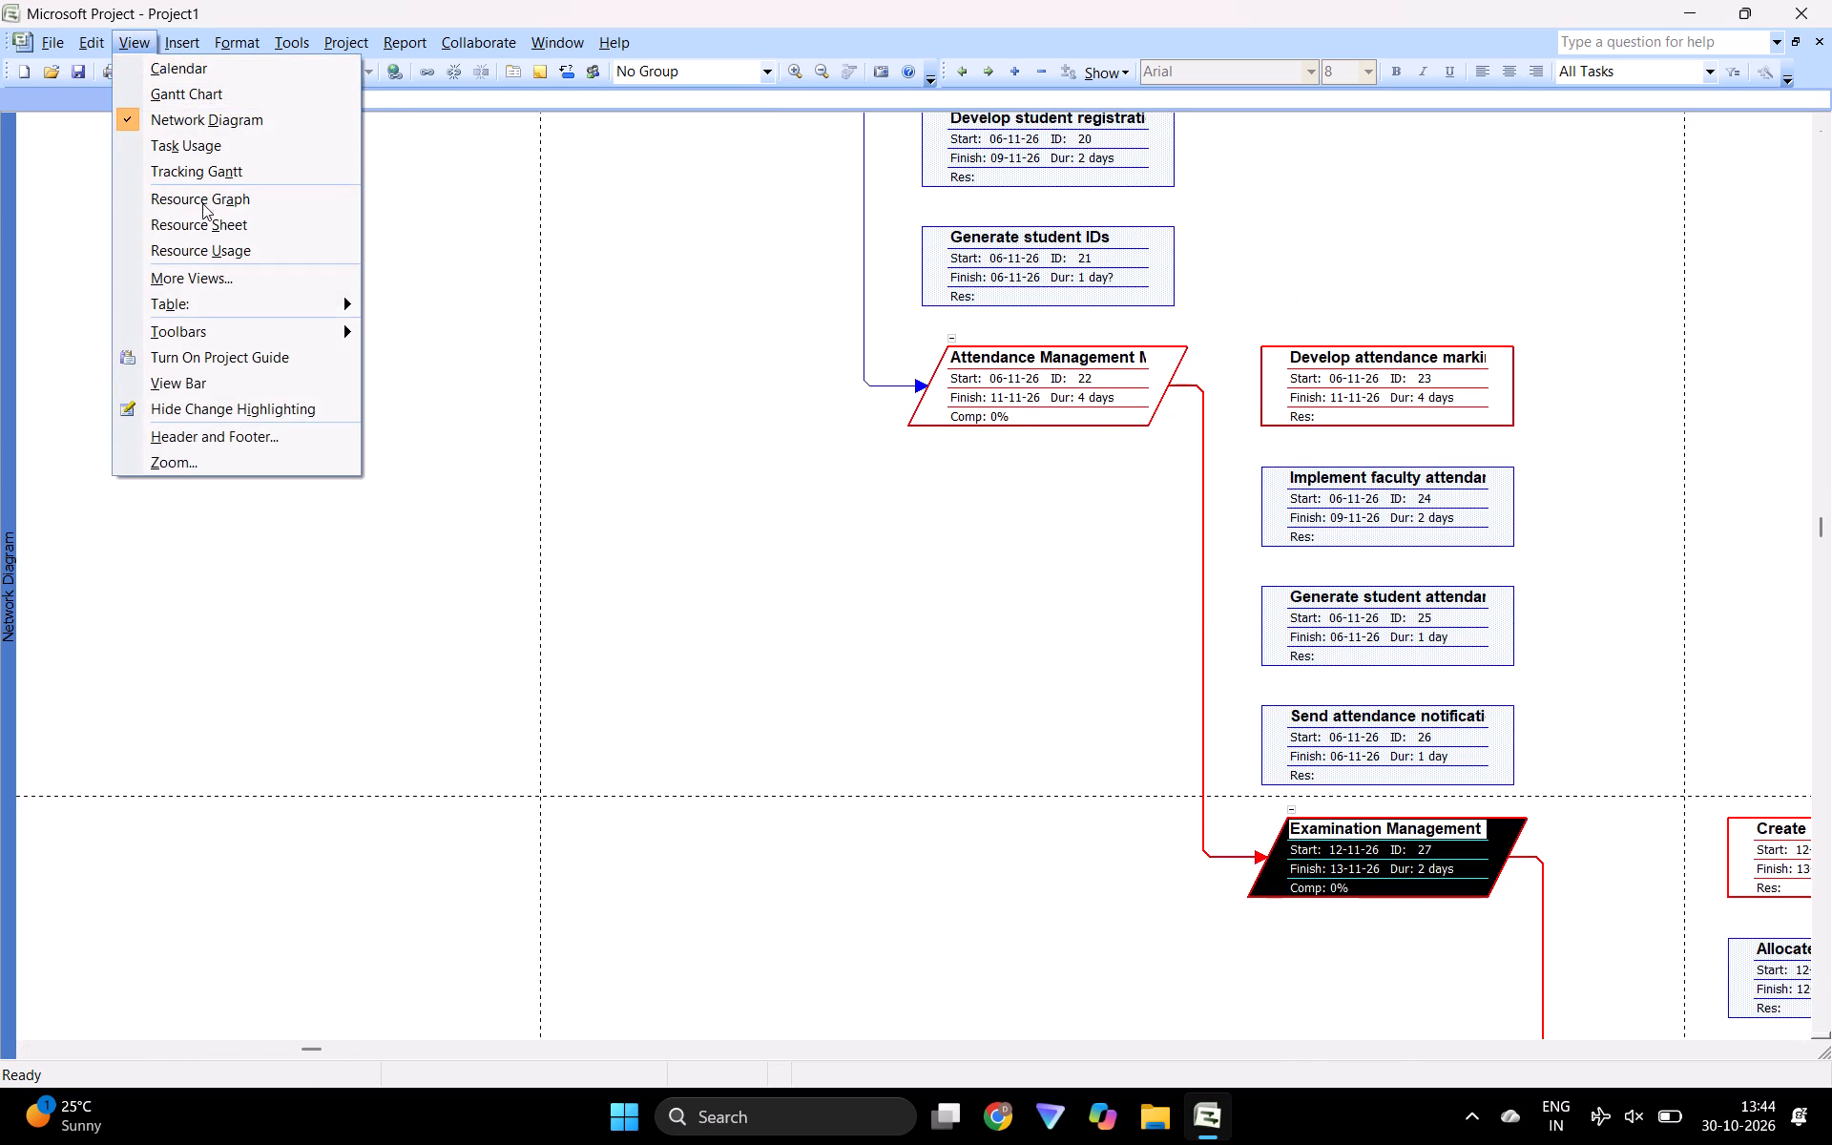
pyautogui.click(211, 92)
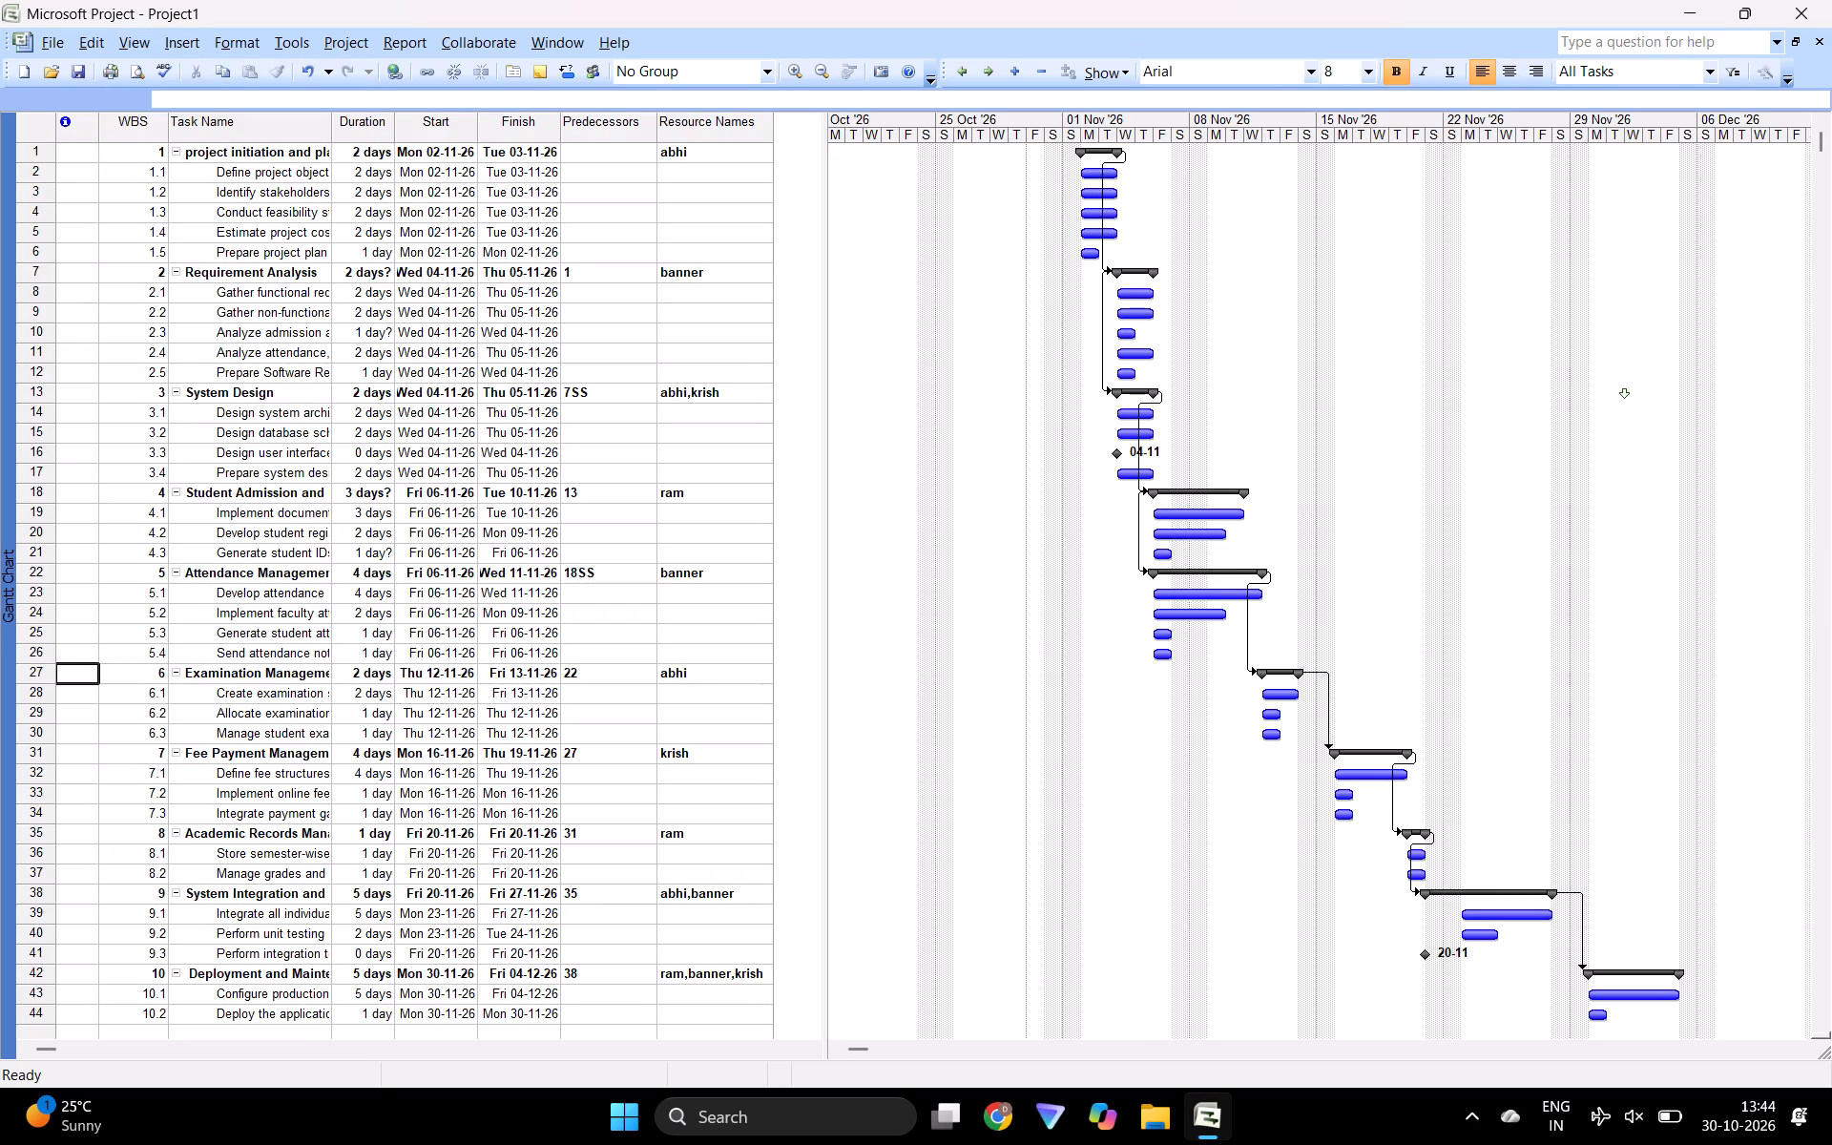
pyautogui.click(717, 281)
pyautogui.click(718, 273)
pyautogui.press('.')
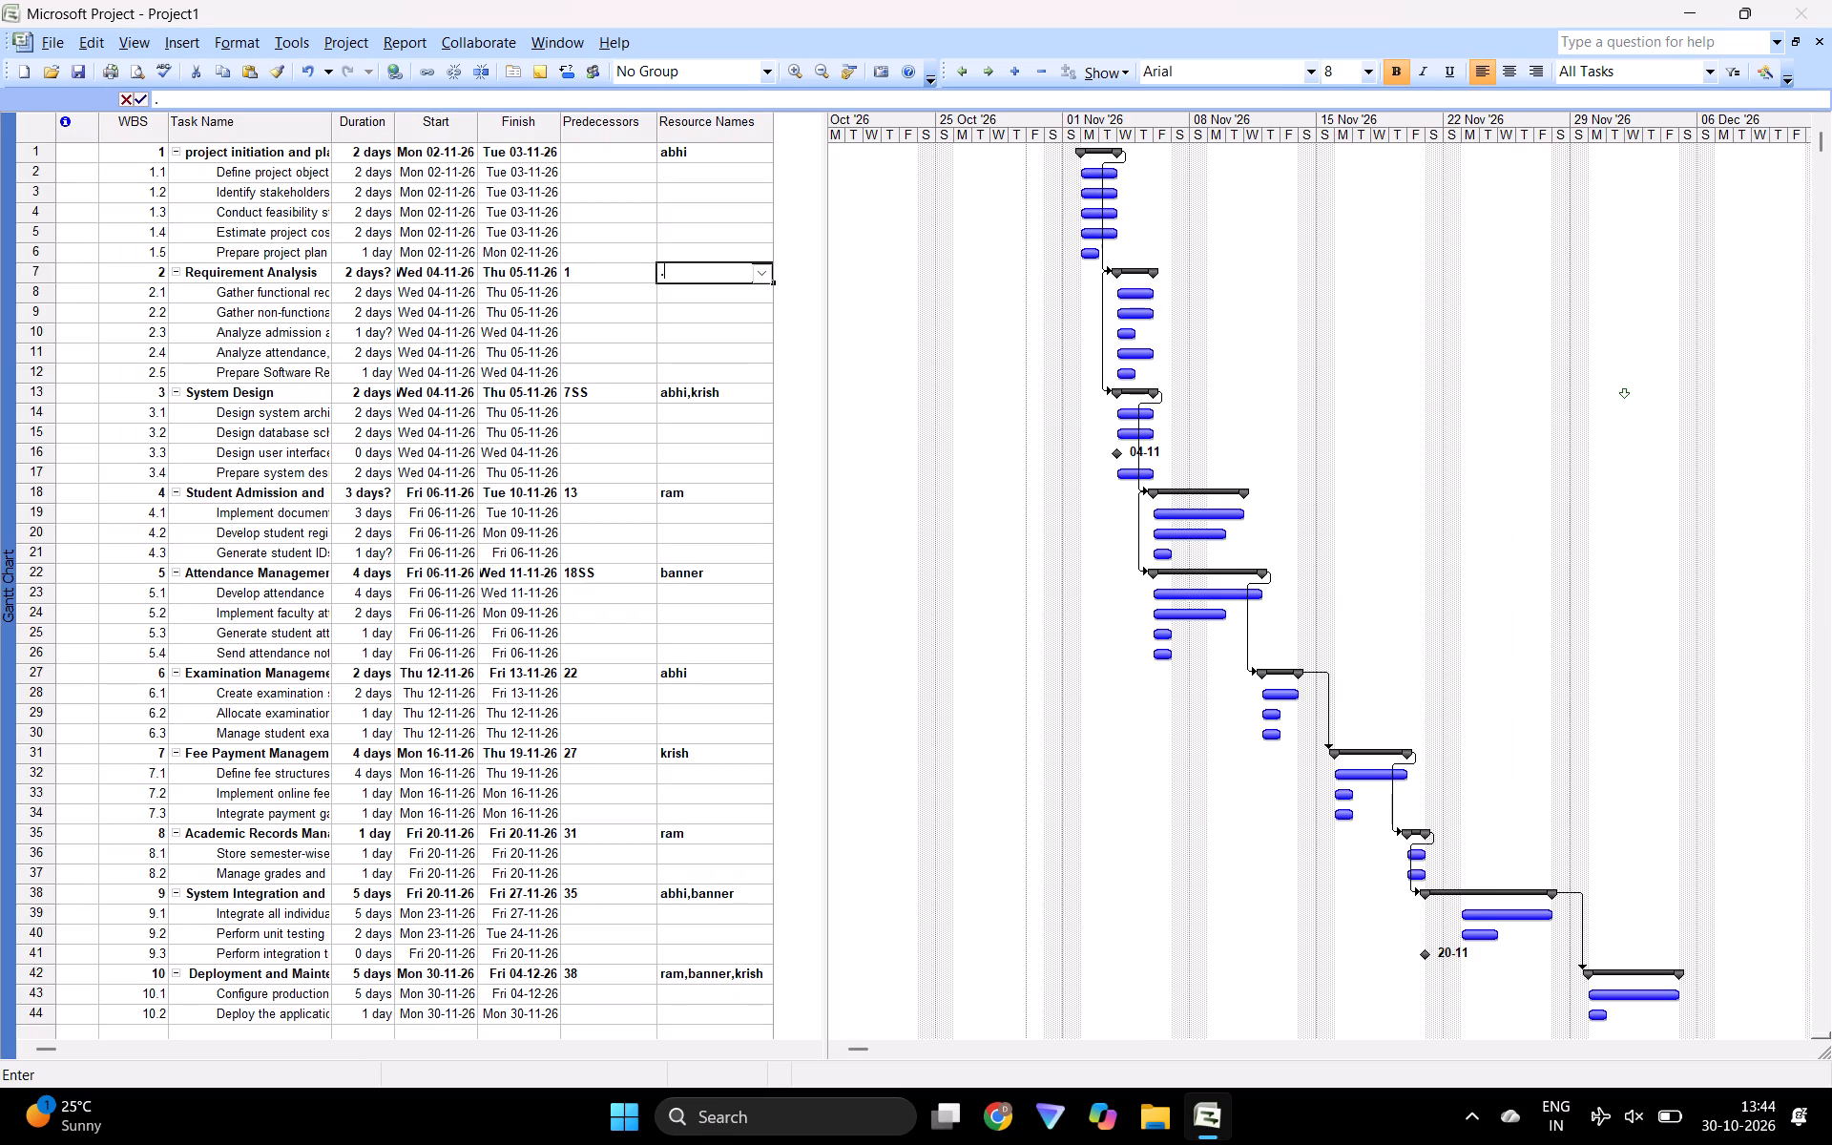
pyautogui.press('BackSpace')
pyautogui.click(758, 281)
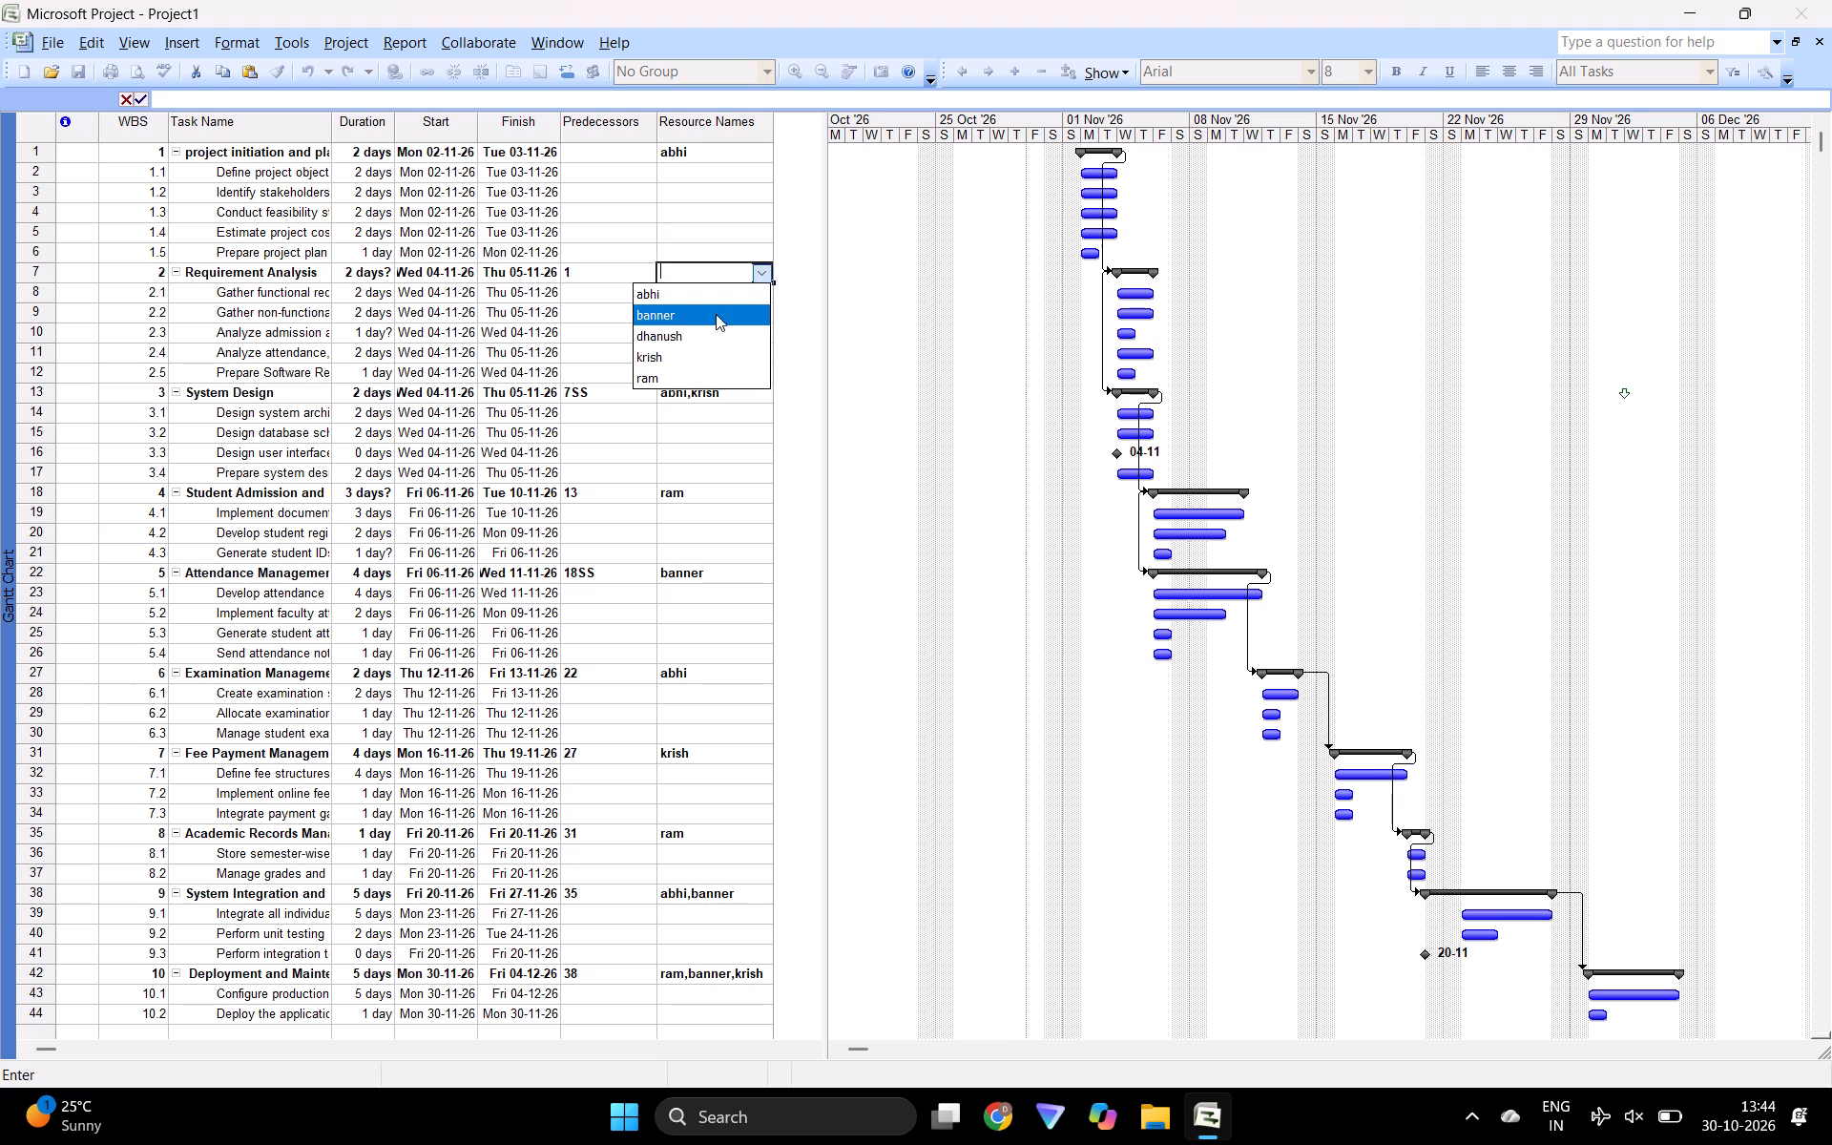
pyautogui.click(709, 318)
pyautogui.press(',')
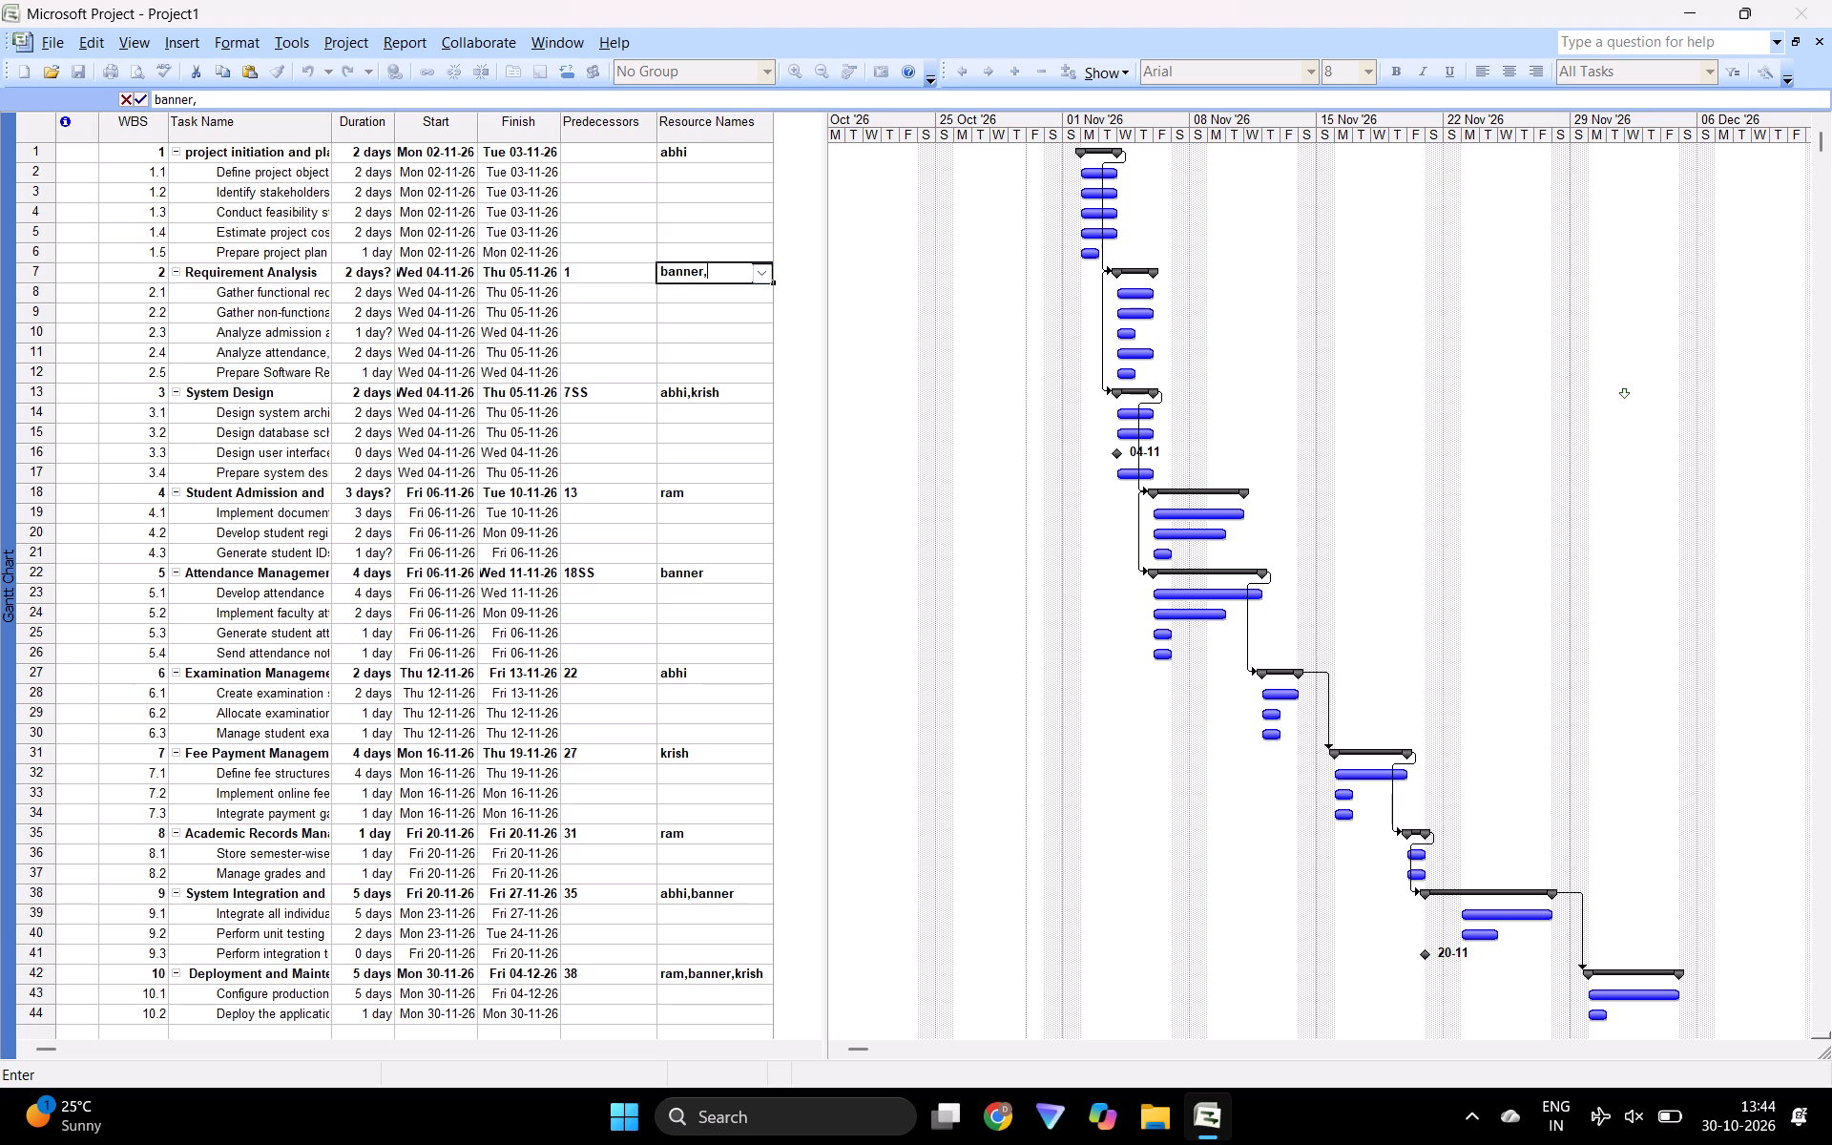
pyautogui.click(767, 270)
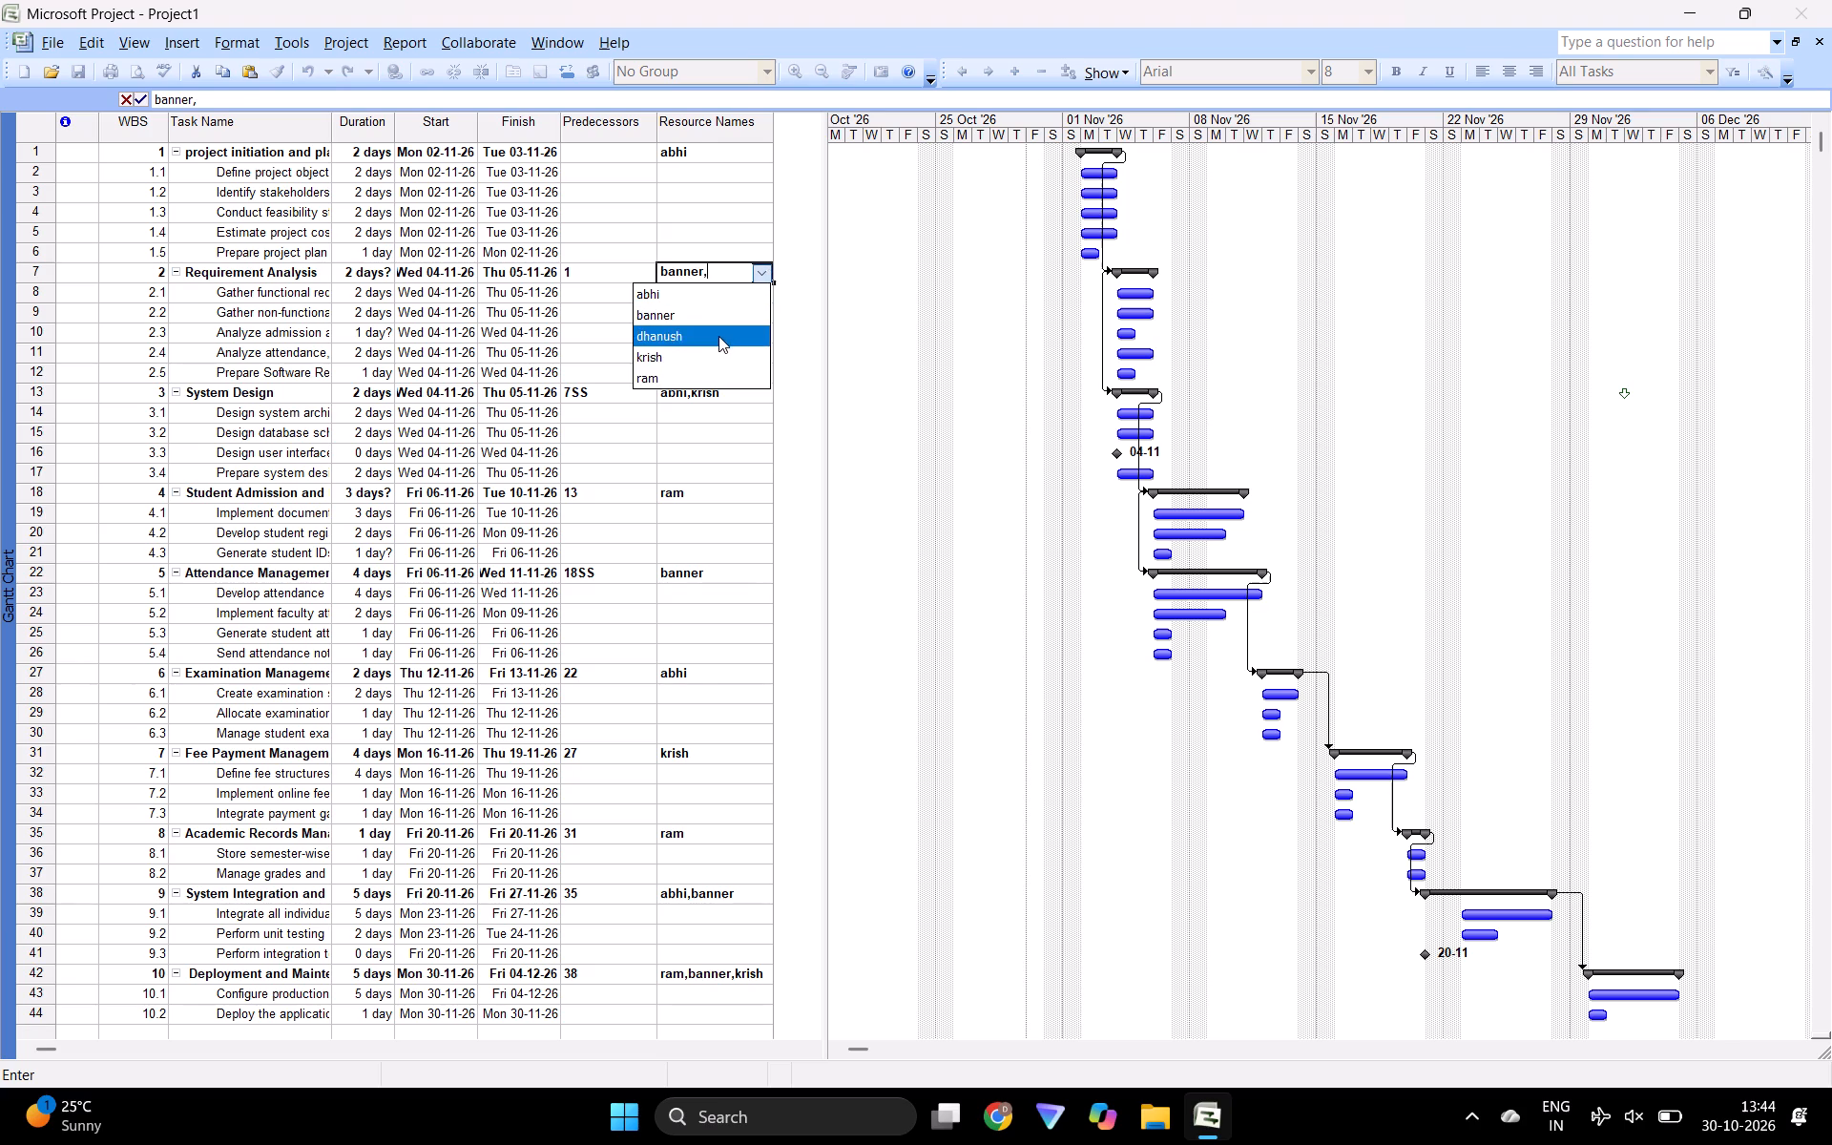
pyautogui.click(718, 336)
# Assign the resources ram and dhanush to the Student Admission summary task.
pyautogui.click(713, 502)
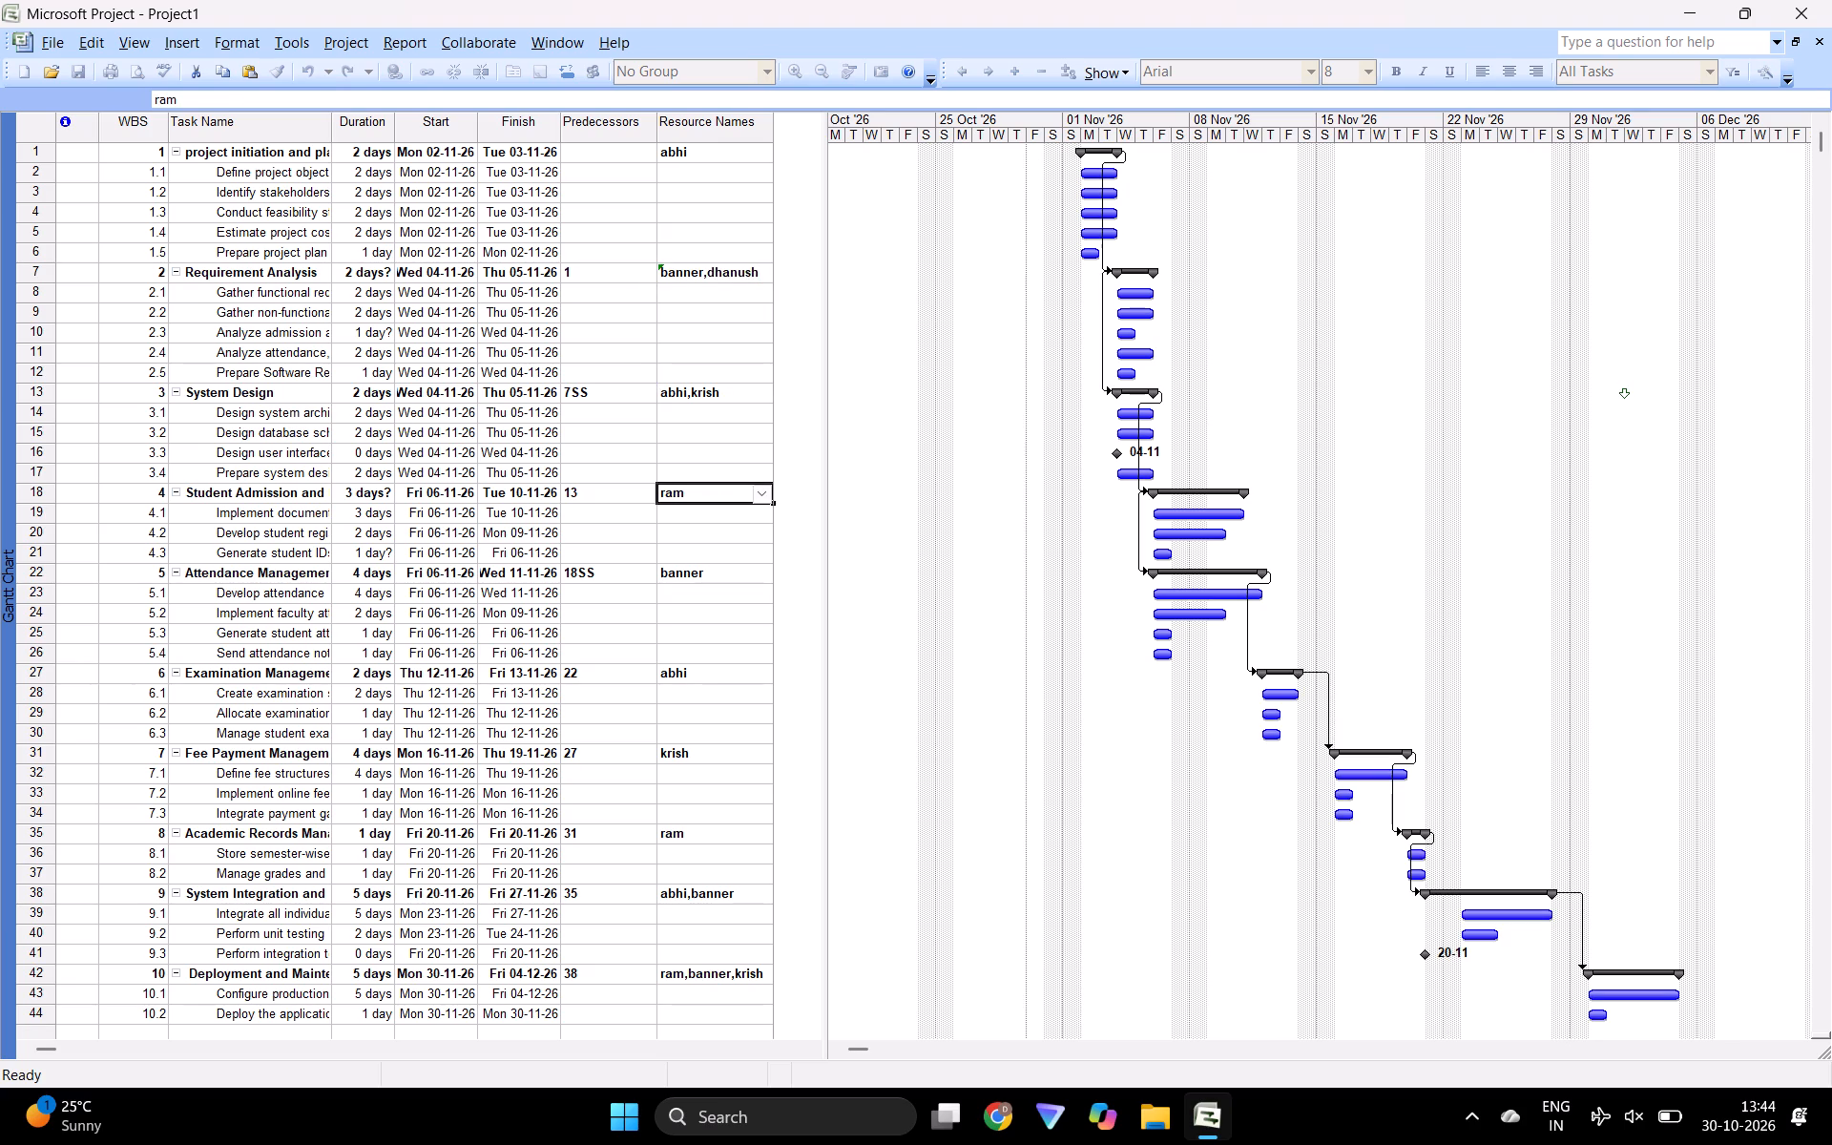
pyautogui.click(712, 499)
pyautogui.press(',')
pyautogui.press('BackSpace')
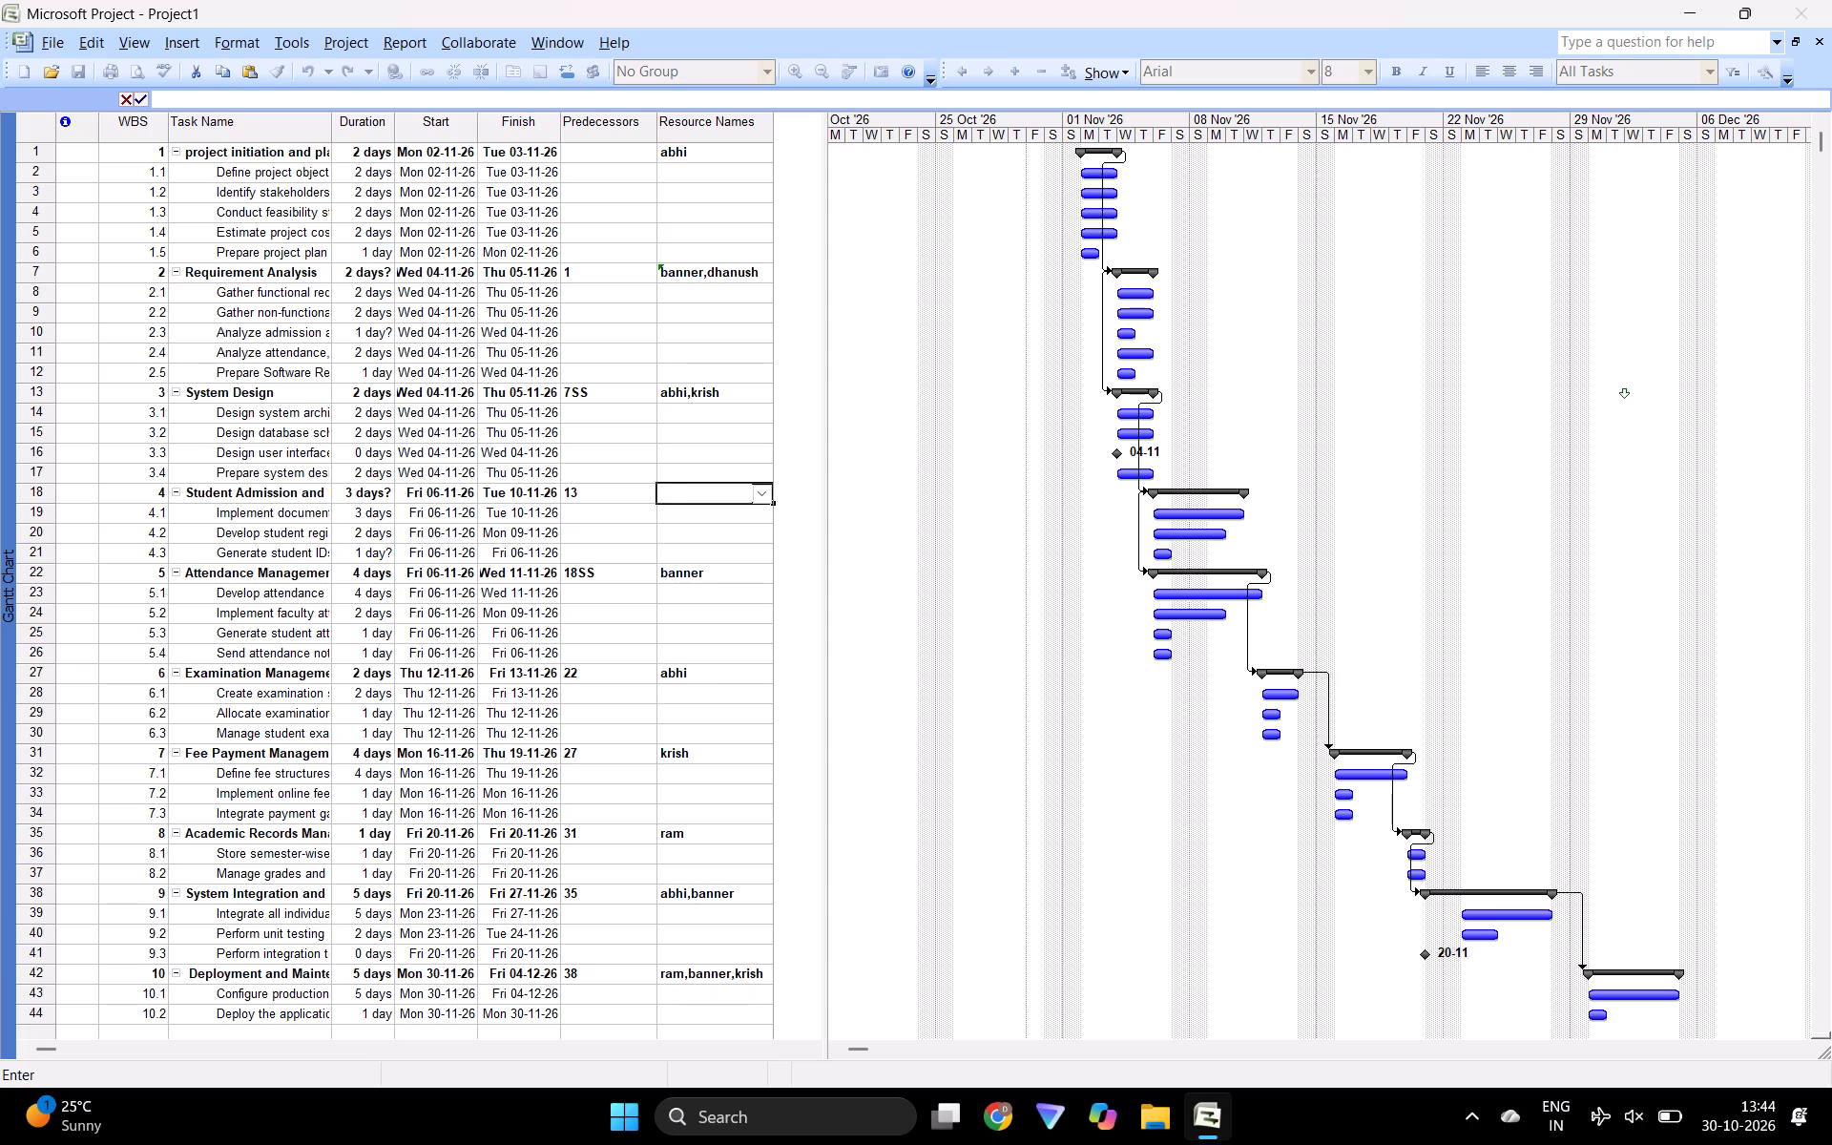
pyautogui.moveTo(760, 497); pyautogui.dragTo(691, 586)
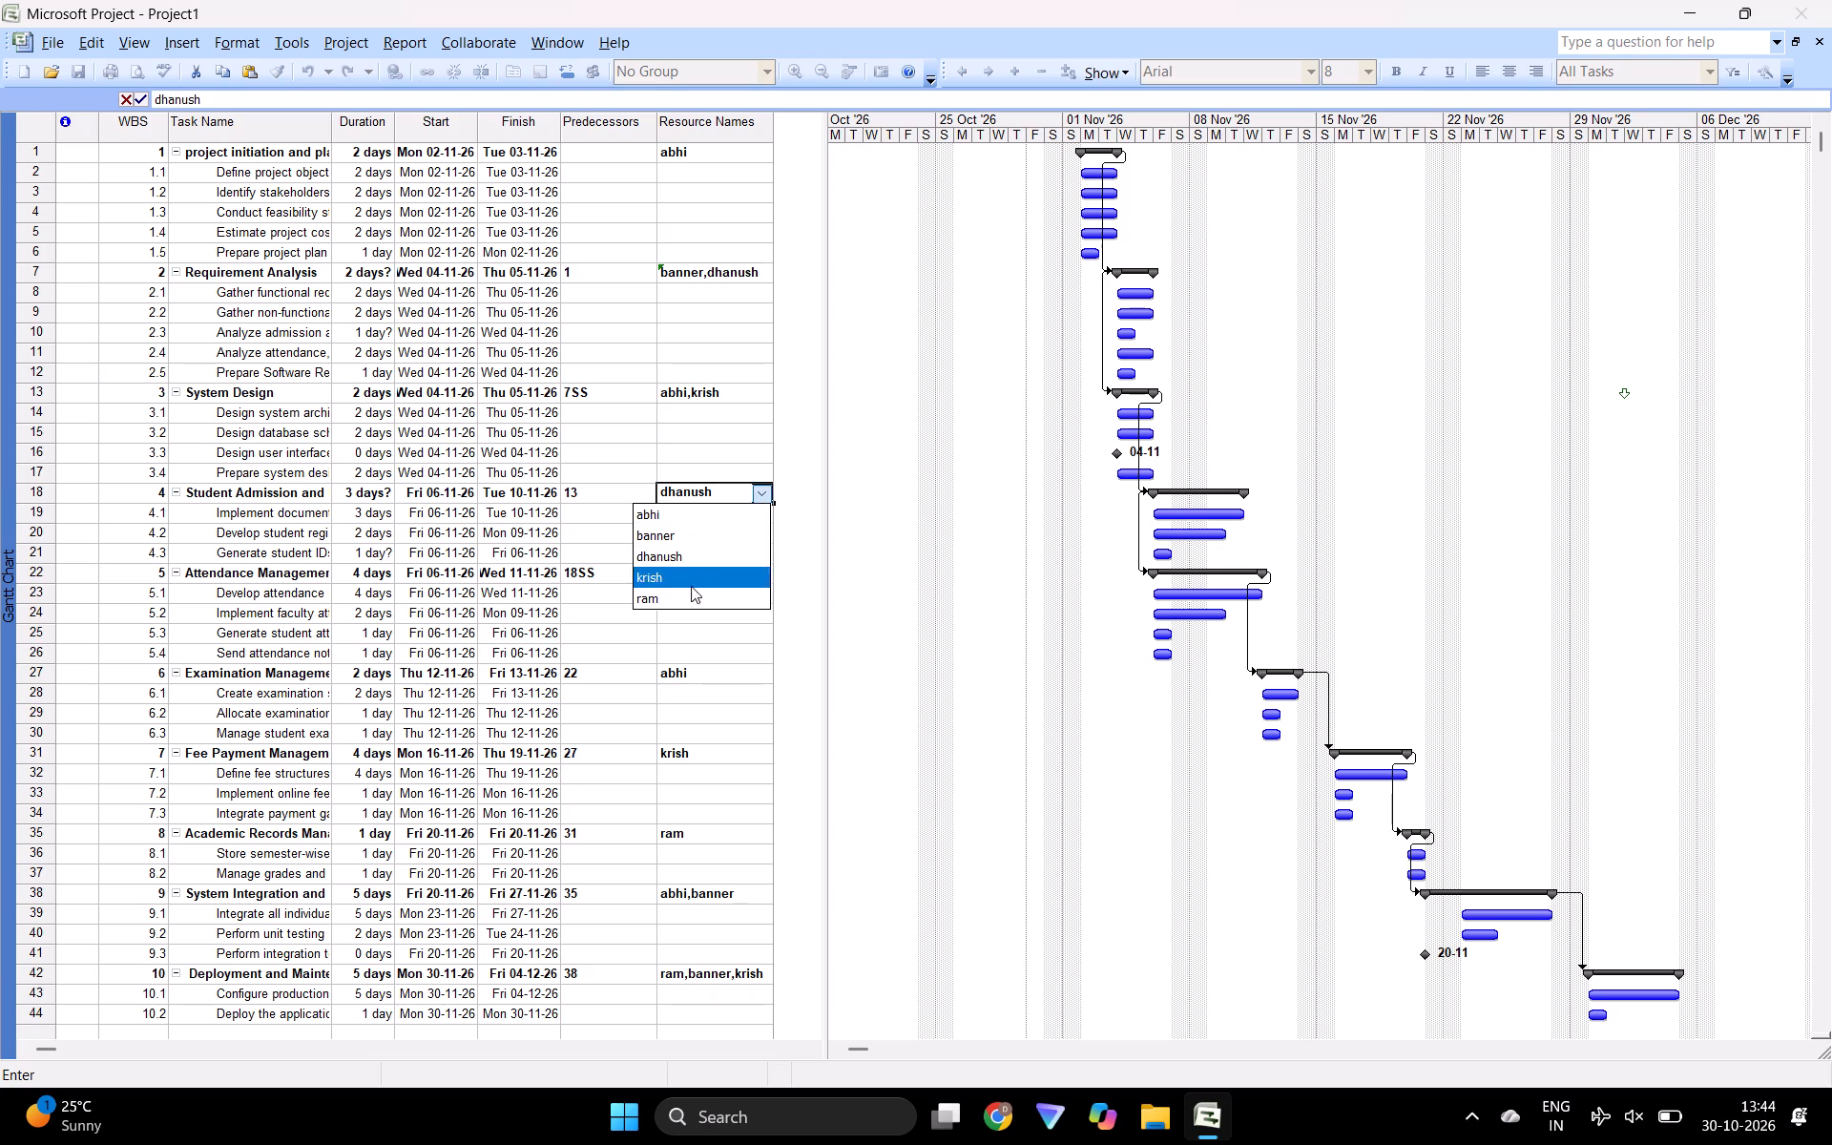
pyautogui.moveTo(691, 586); pyautogui.dragTo(688, 594)
pyautogui.click(688, 594)
pyautogui.click(722, 498)
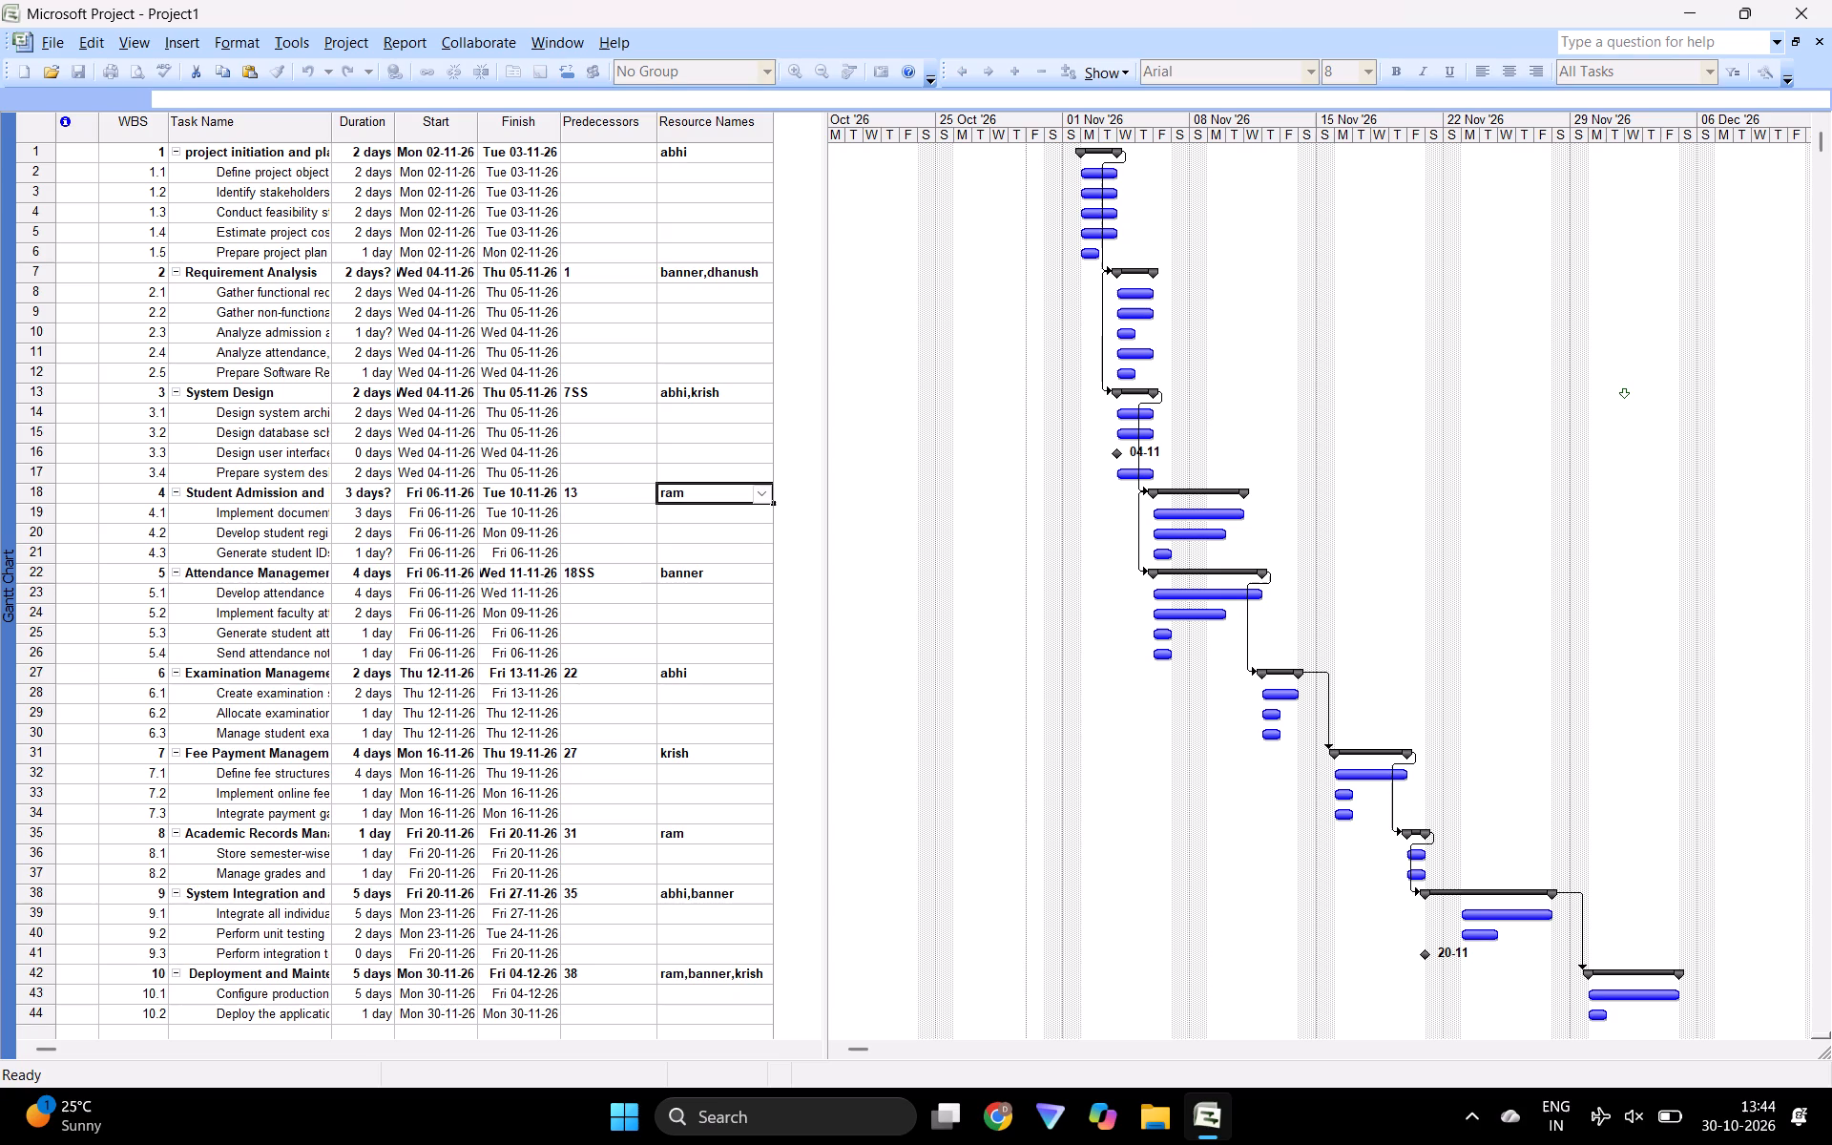
pyautogui.click(722, 498)
pyautogui.click(722, 498)
pyautogui.doubleClick(722, 498)
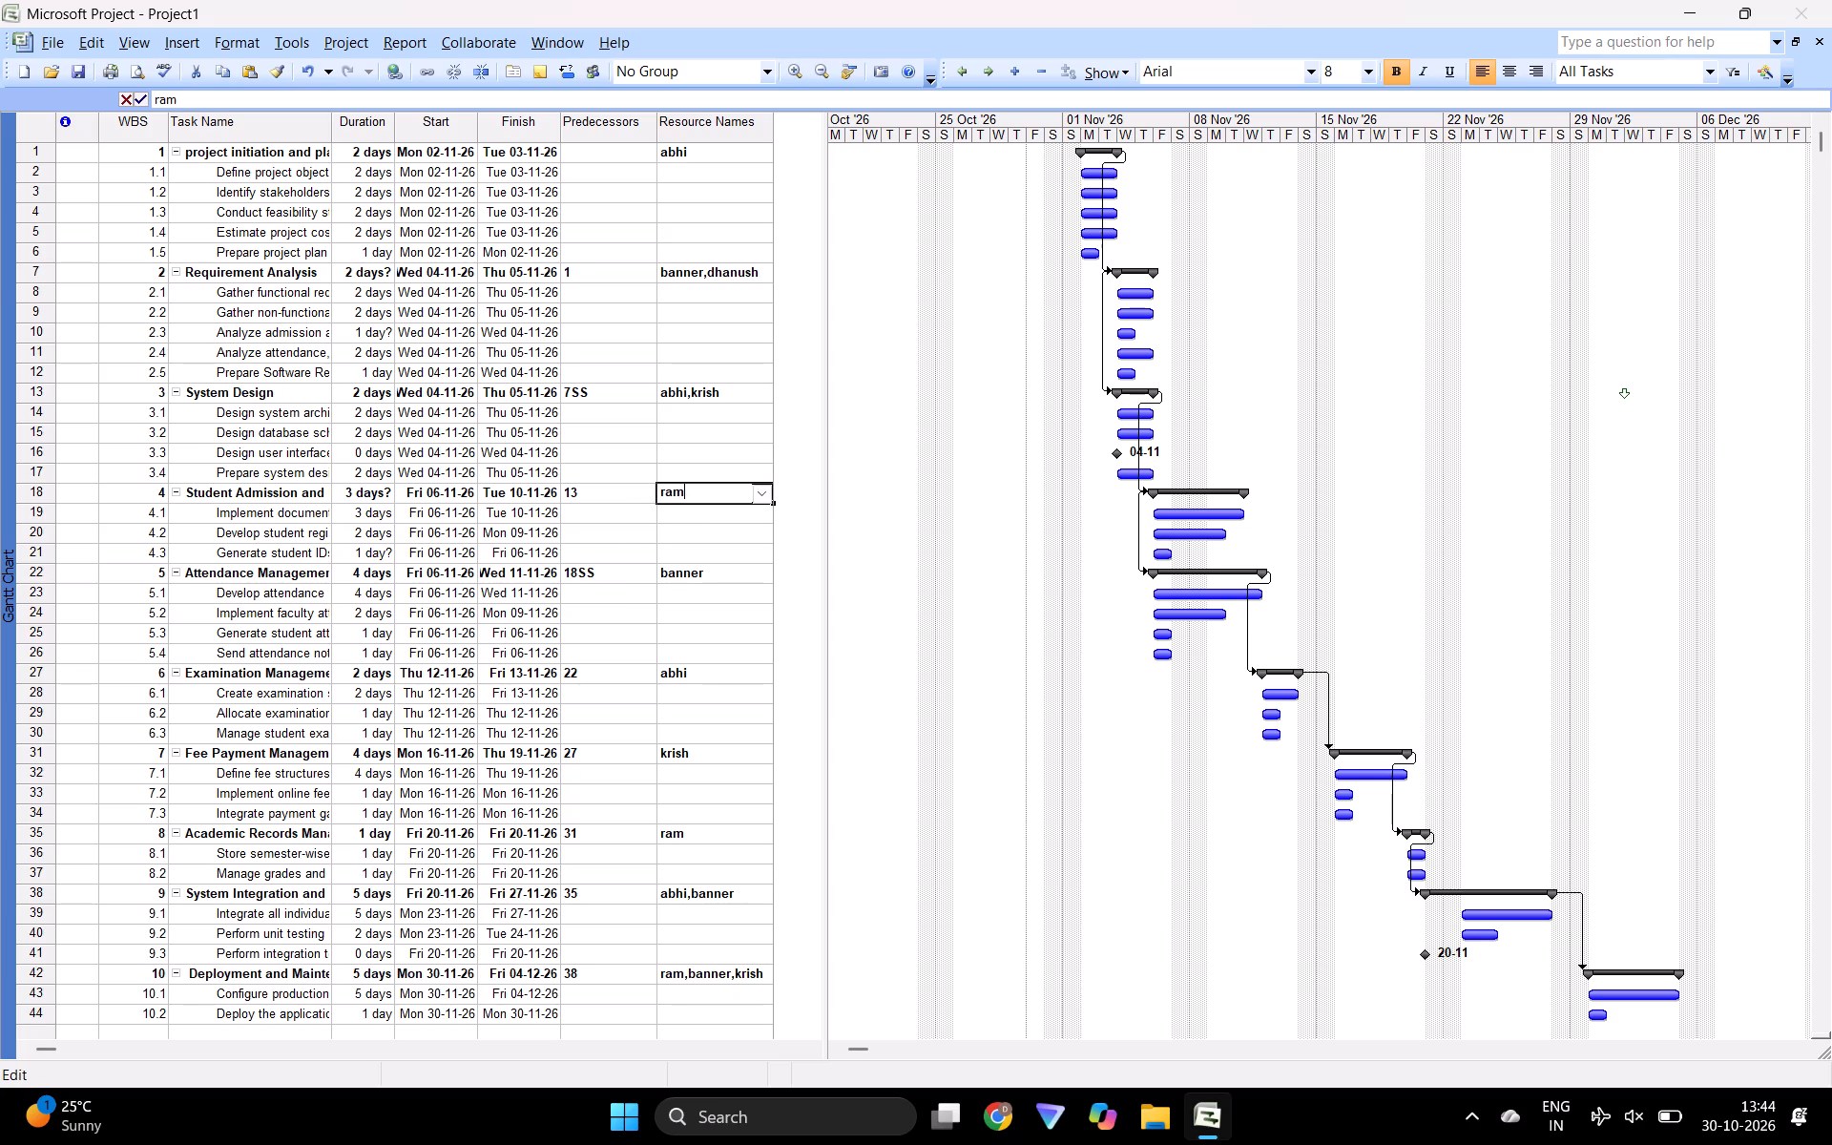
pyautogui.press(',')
pyautogui.click(769, 488)
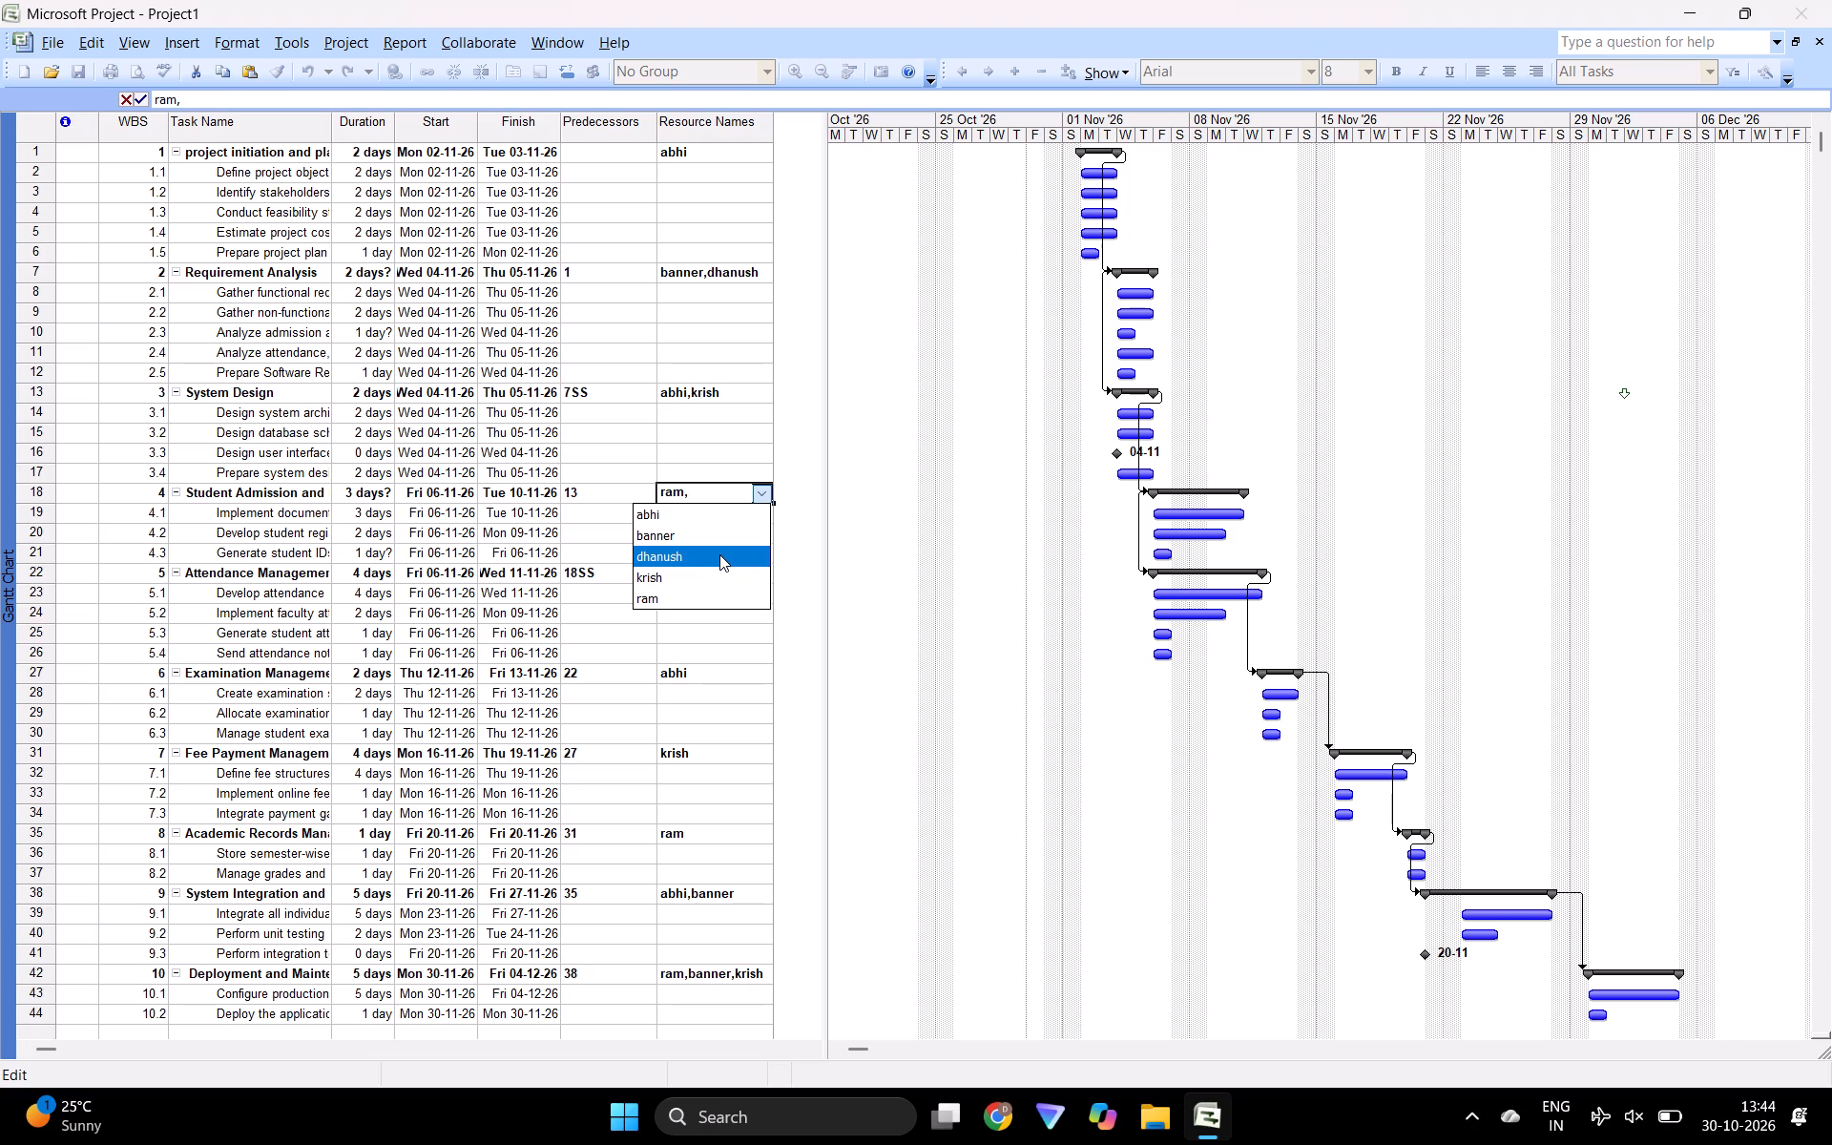
pyautogui.click(719, 554)
# Assign the resources krish and dhanush to the Fee Payment Management Module summary task.
pyautogui.click(716, 760)
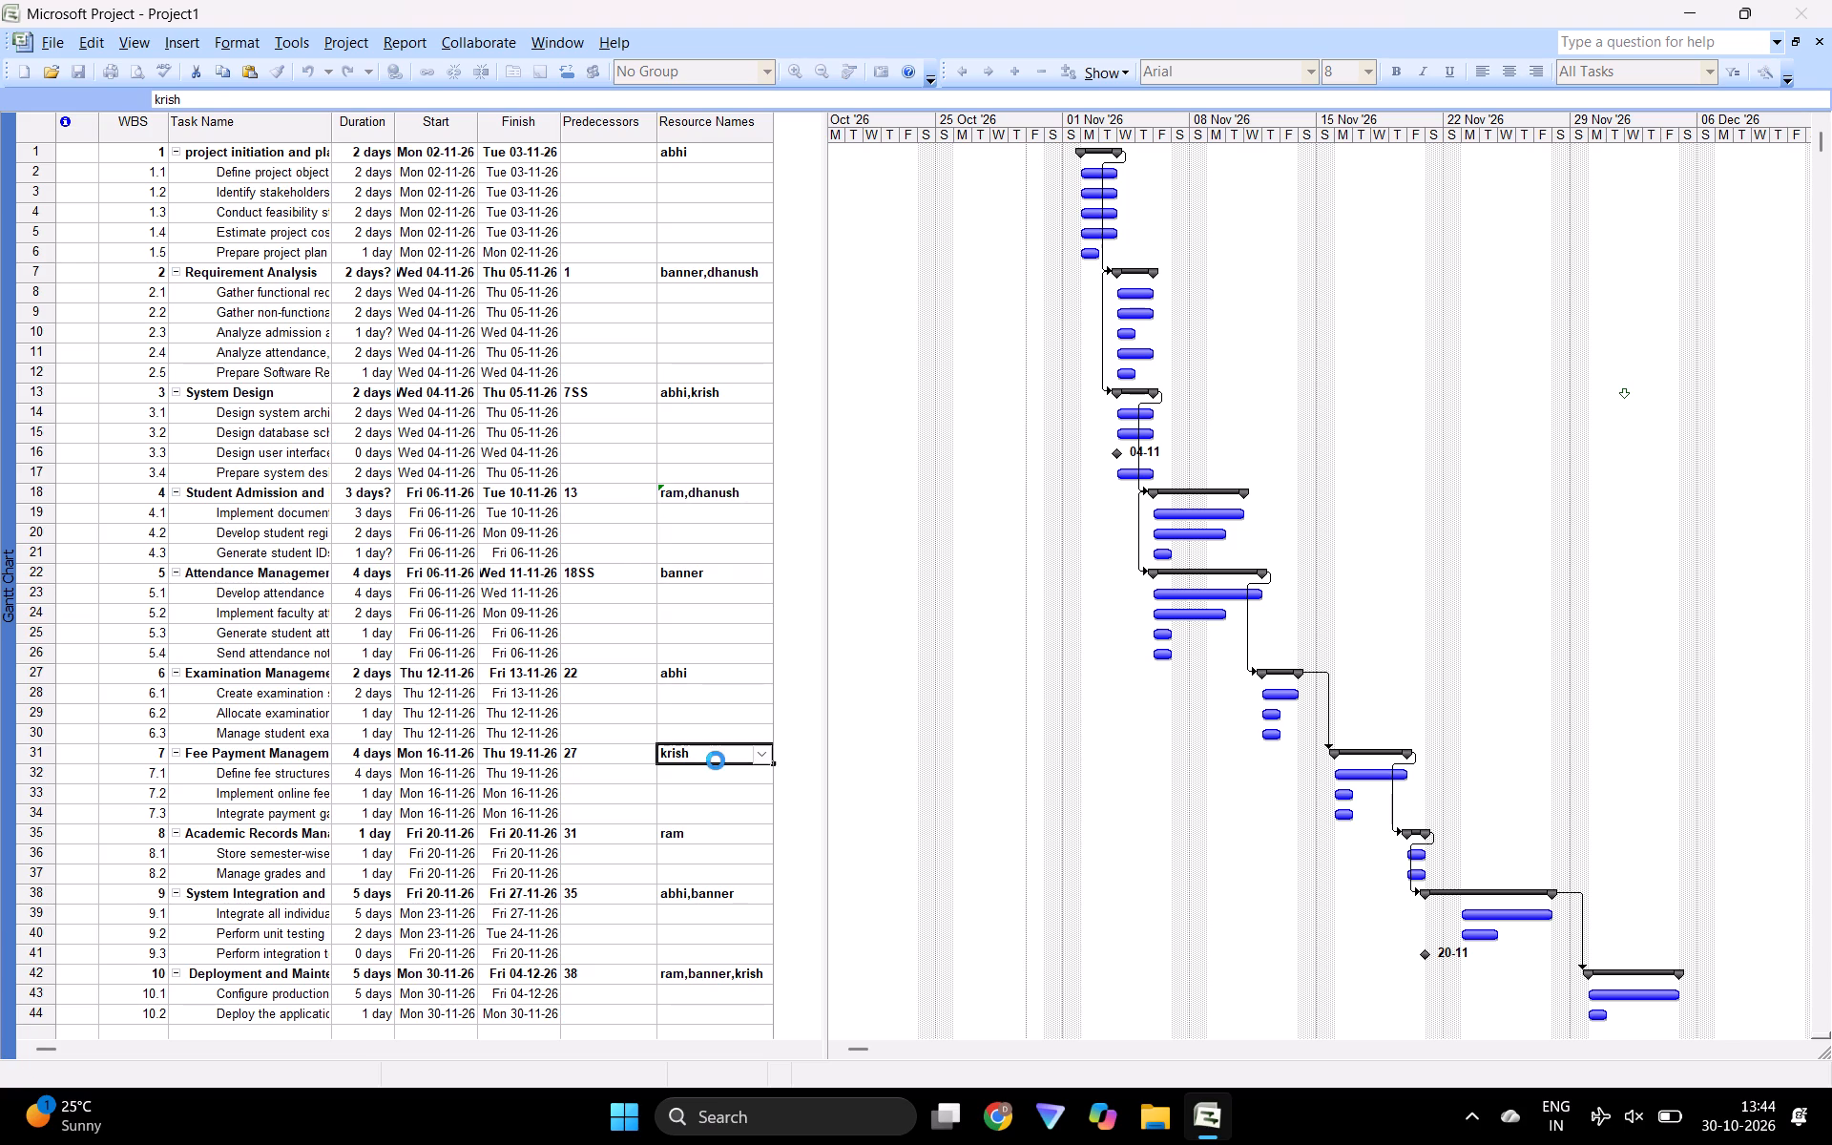
pyautogui.doubleClick(709, 757)
pyautogui.click(709, 757)
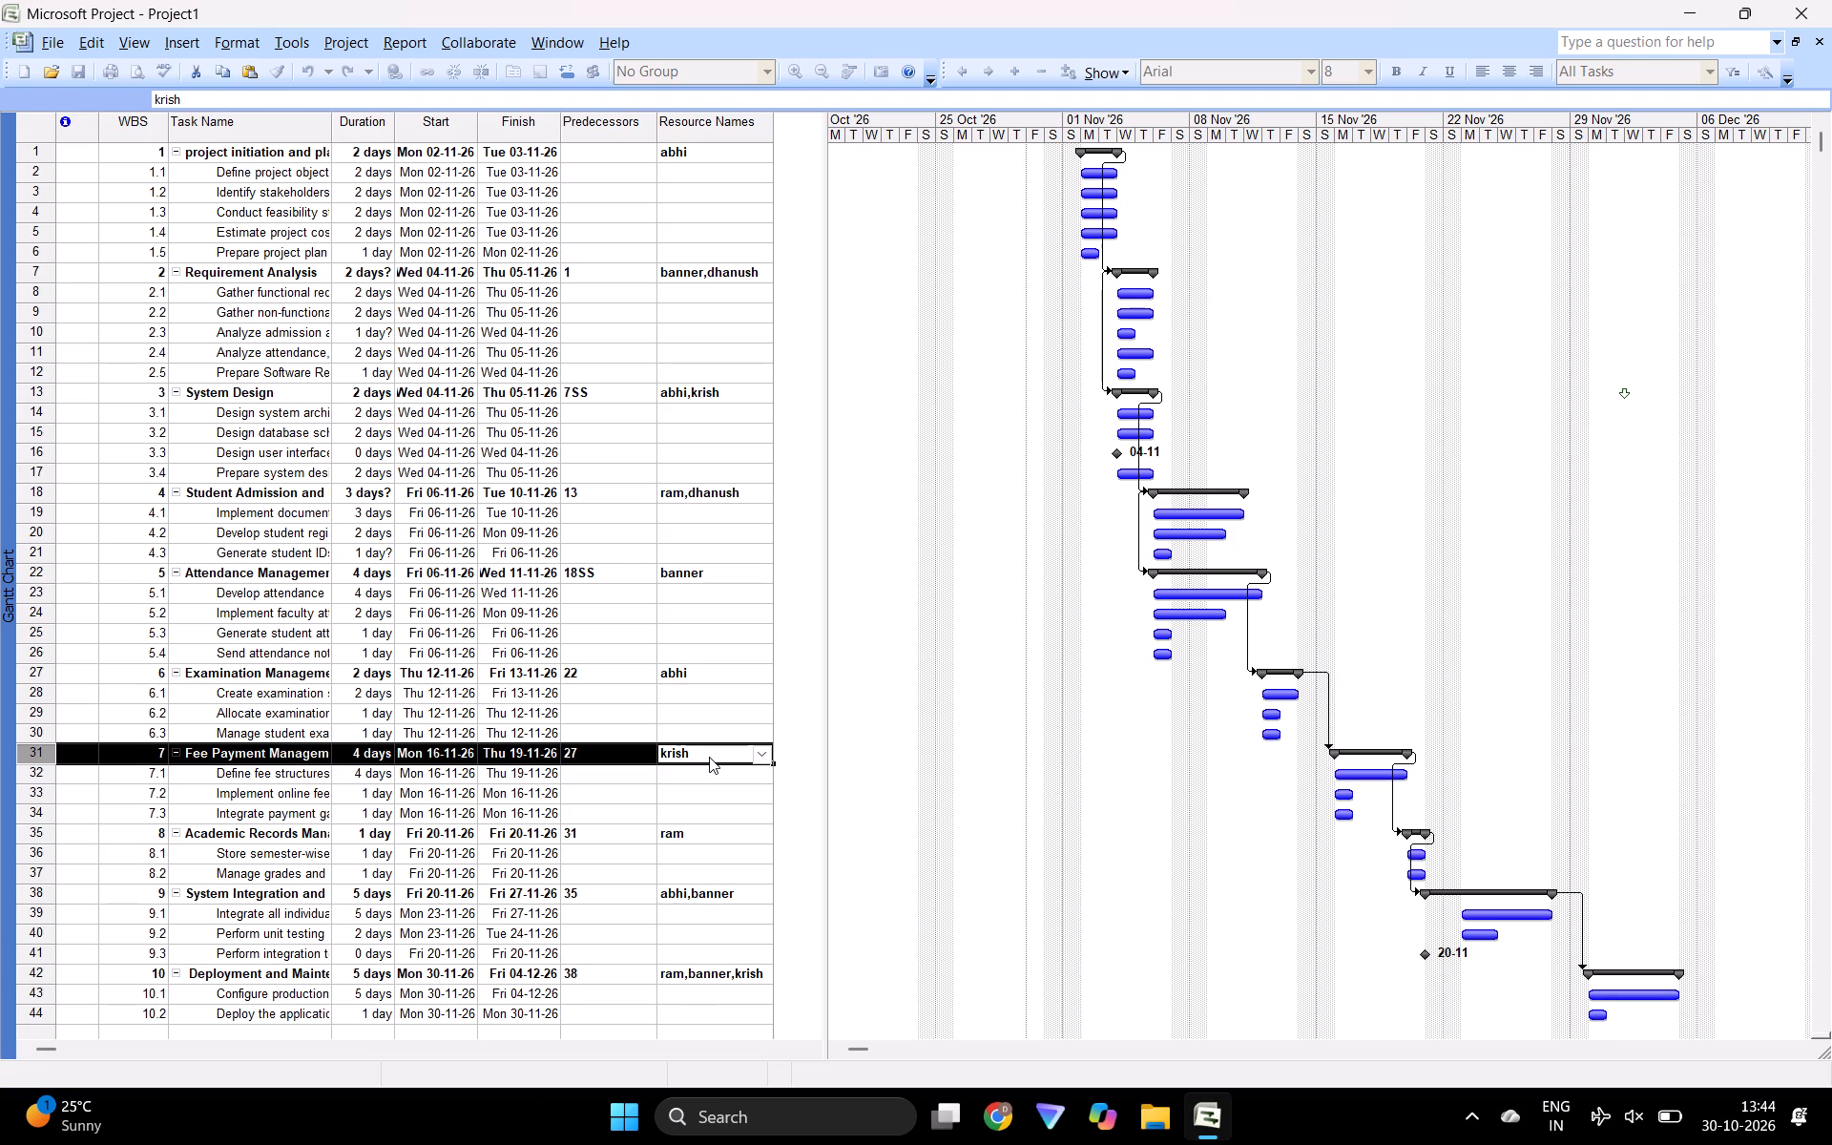
pyautogui.click(1232, 355)
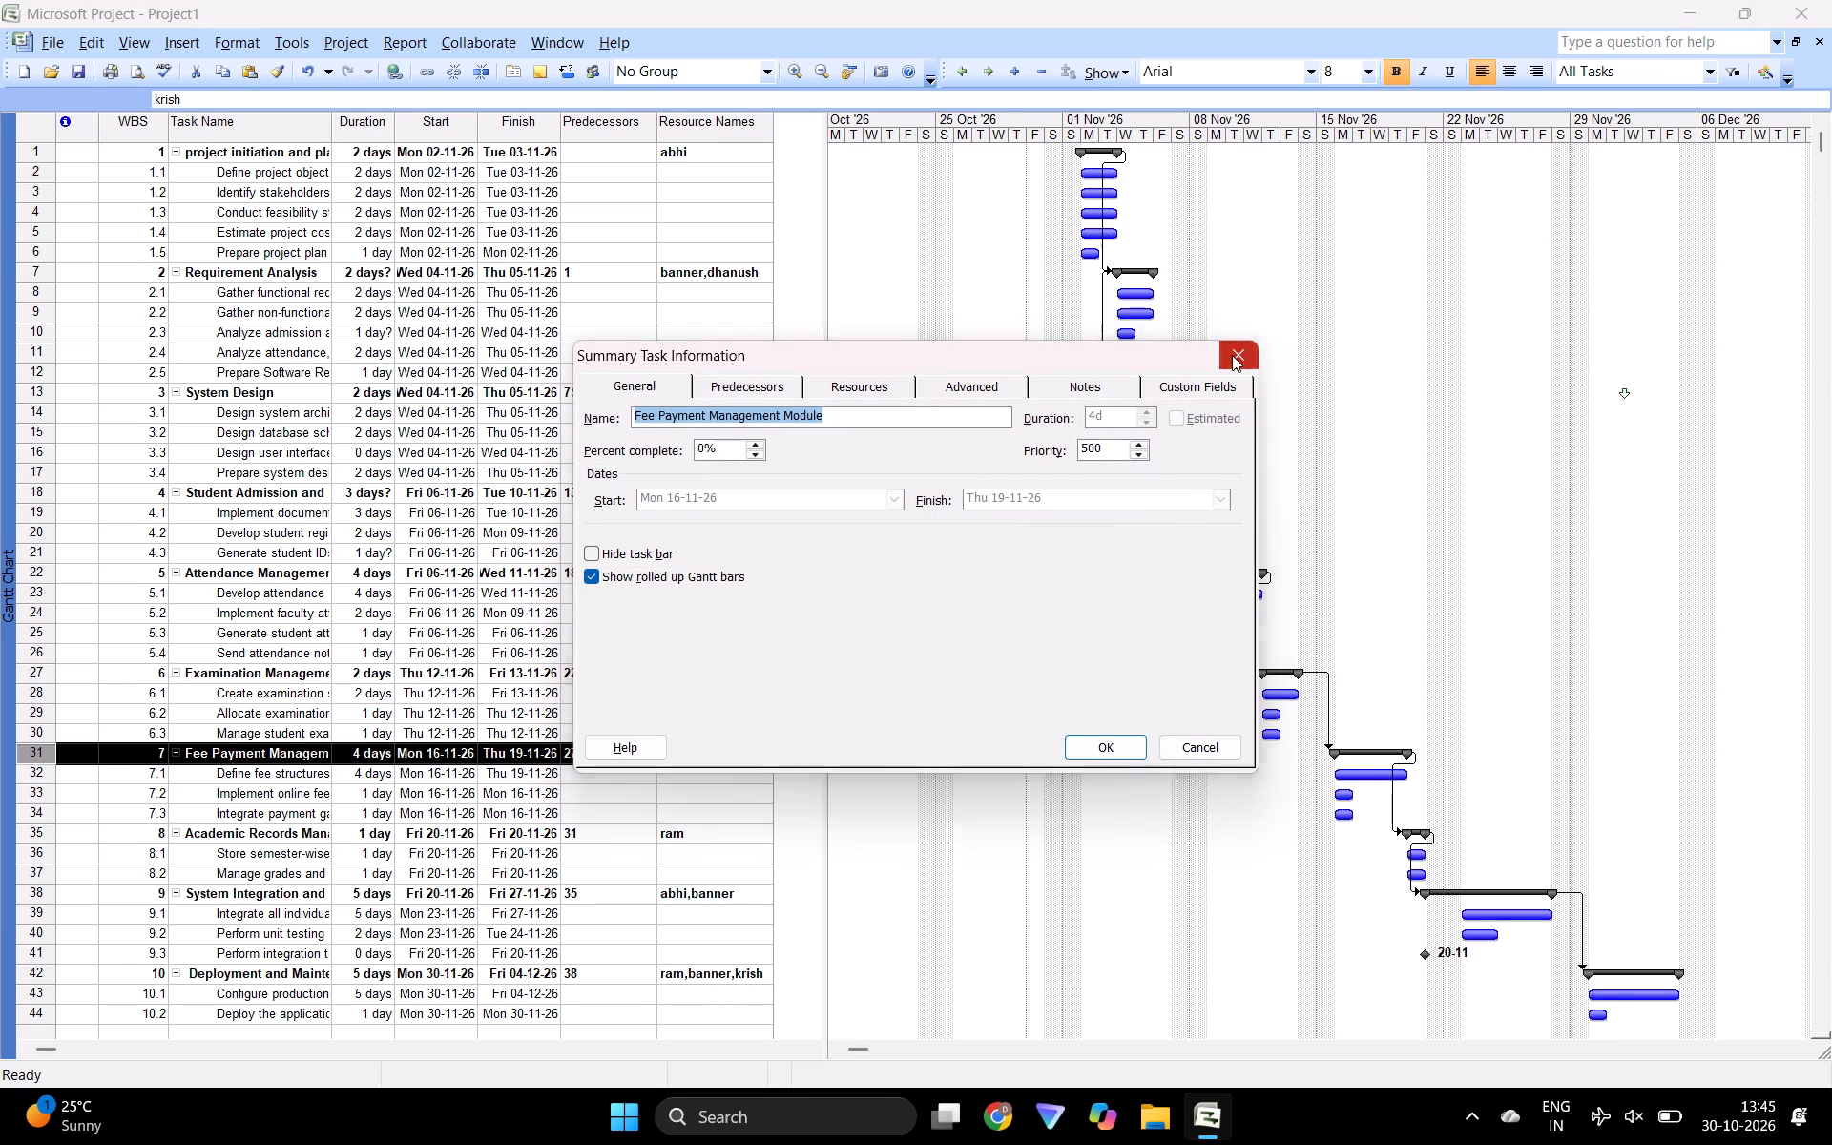
pyautogui.click(728, 757)
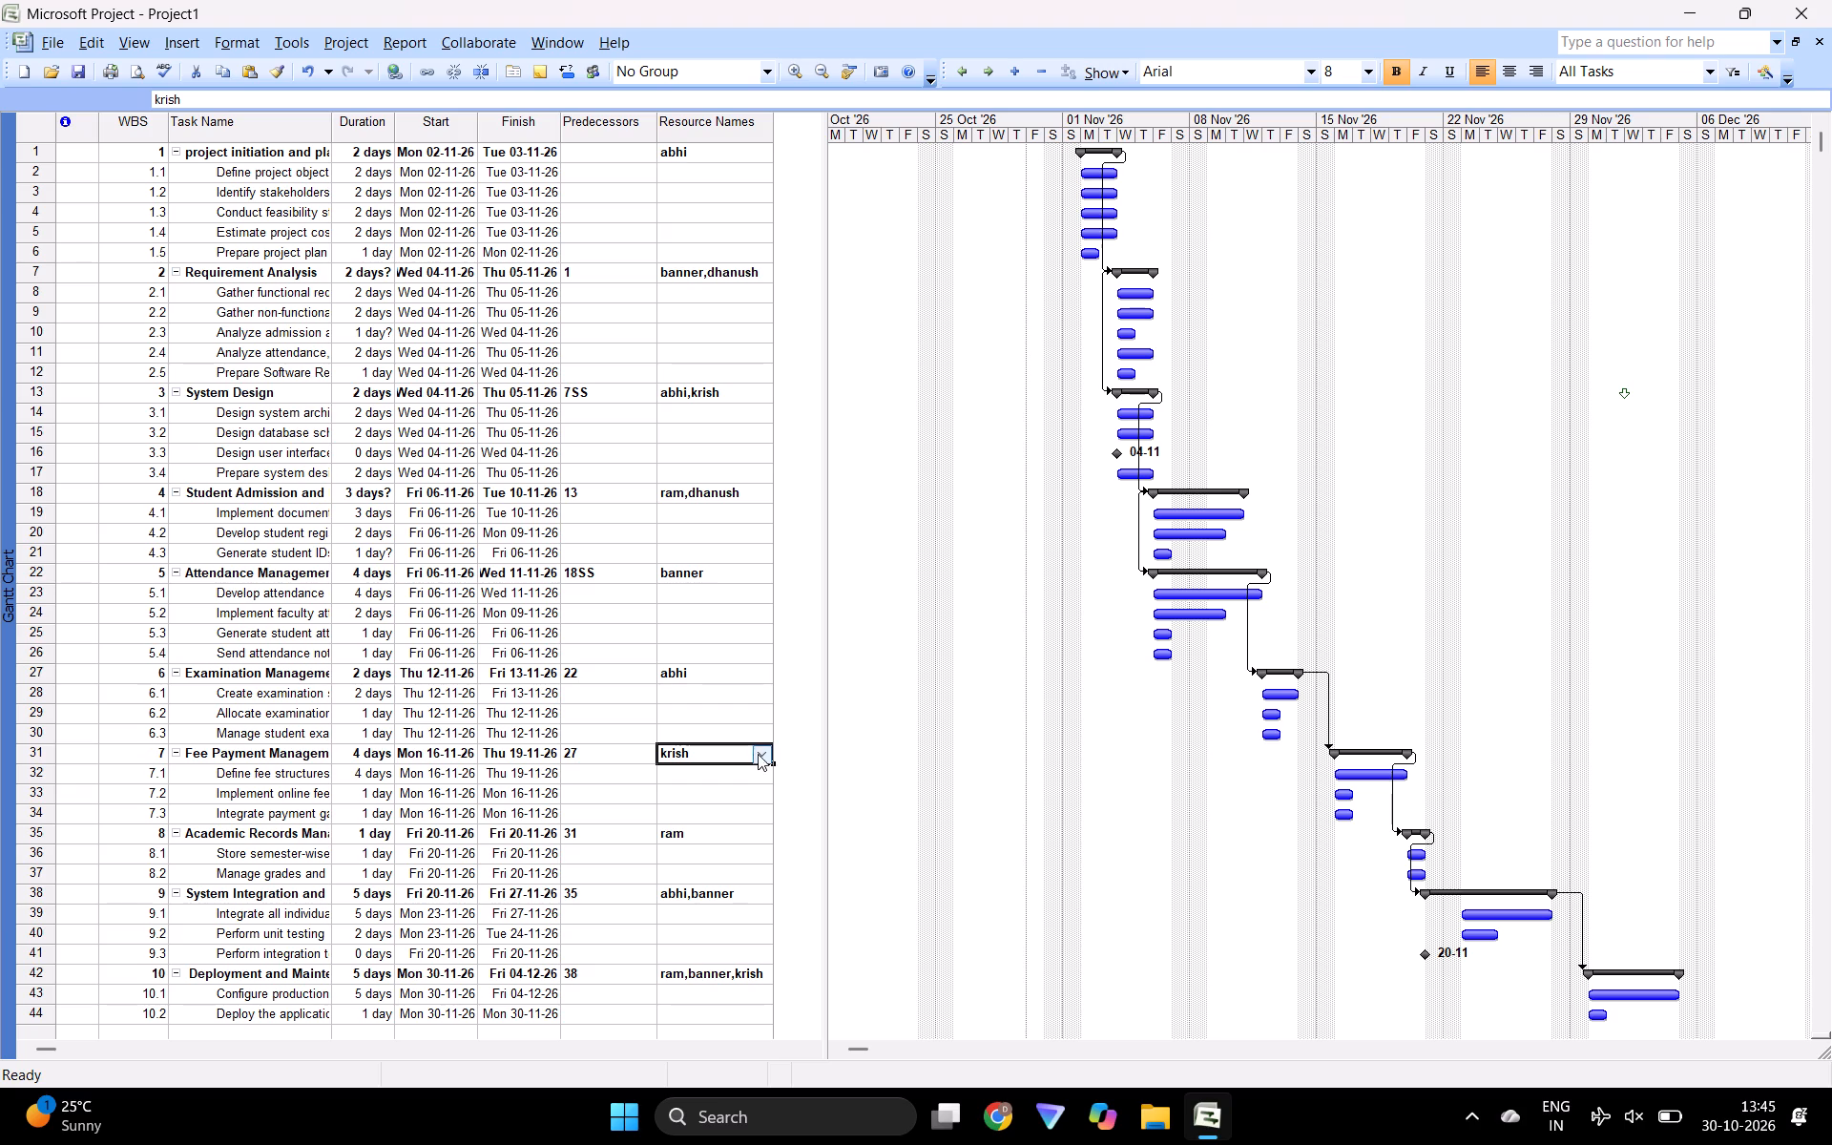
pyautogui.click(727, 757)
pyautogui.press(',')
pyautogui.press('BackSpace')
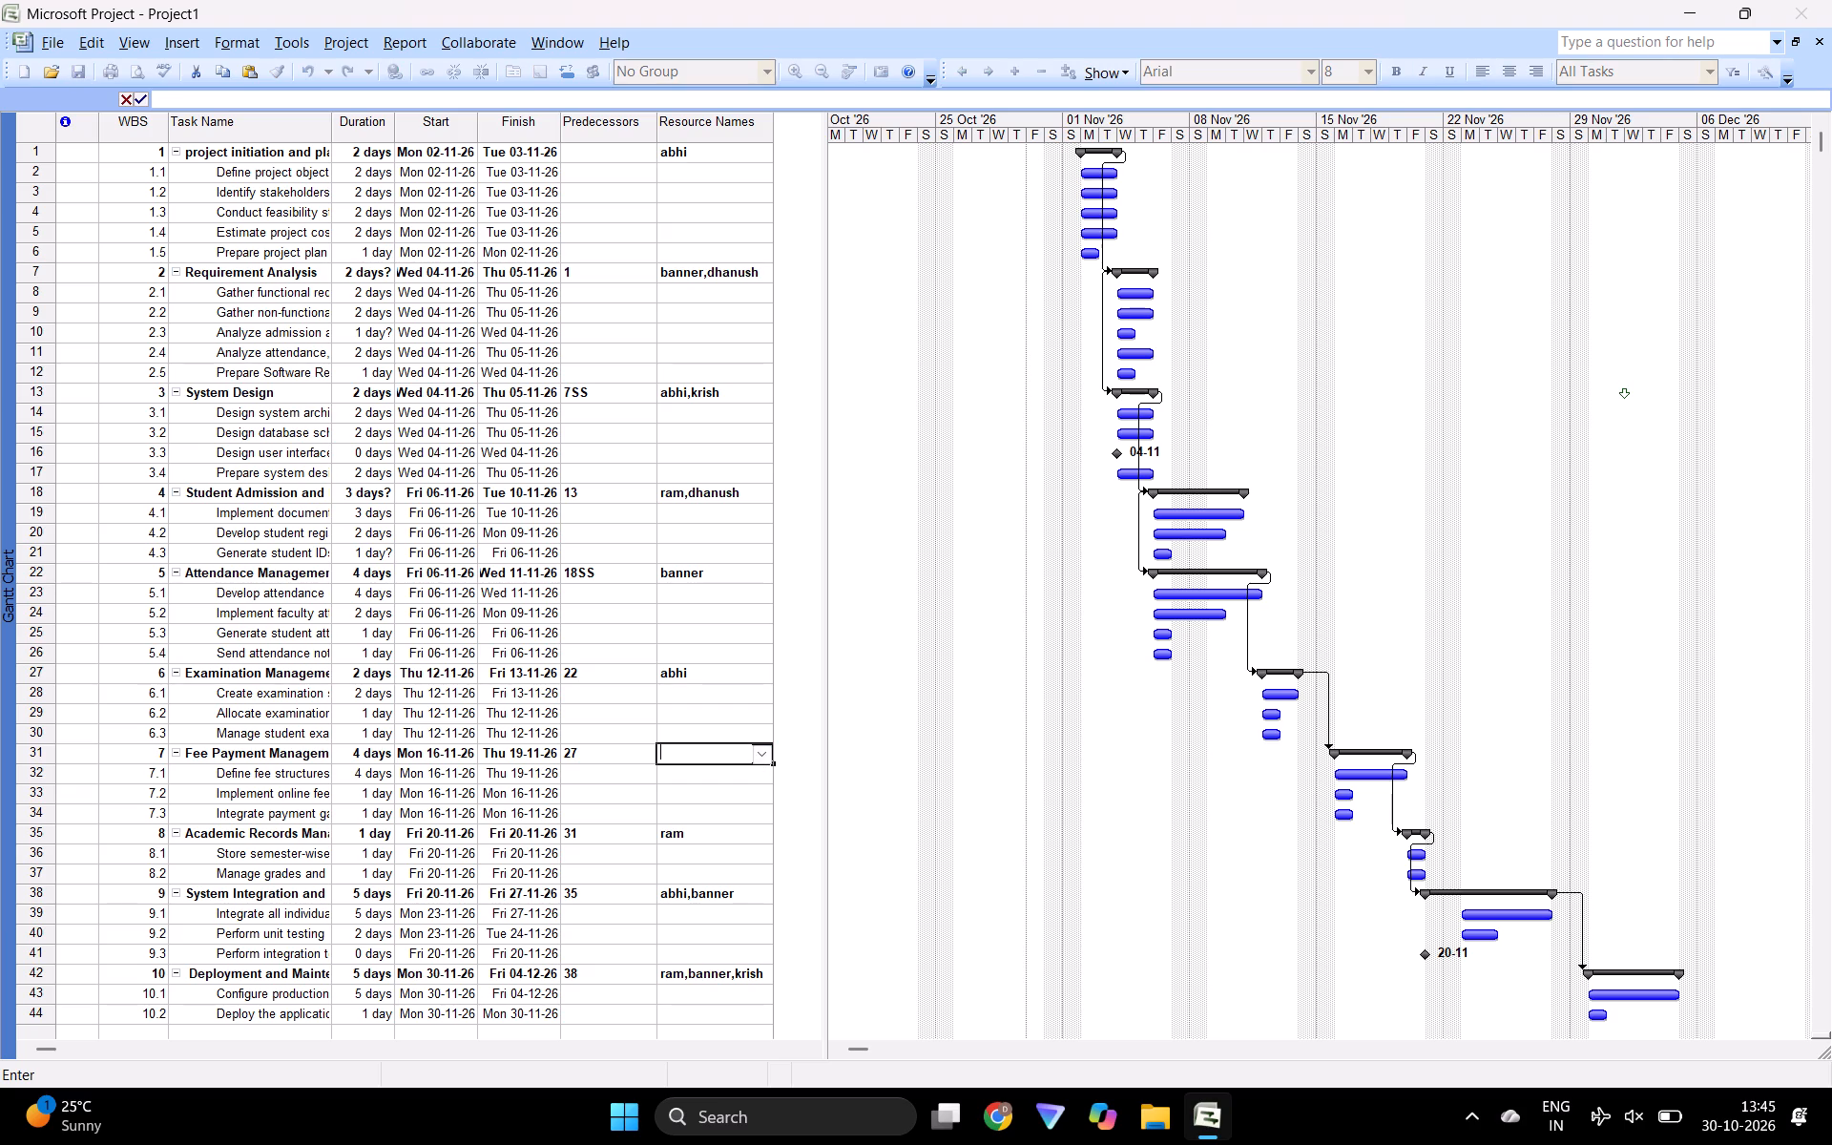
pyautogui.click(758, 746)
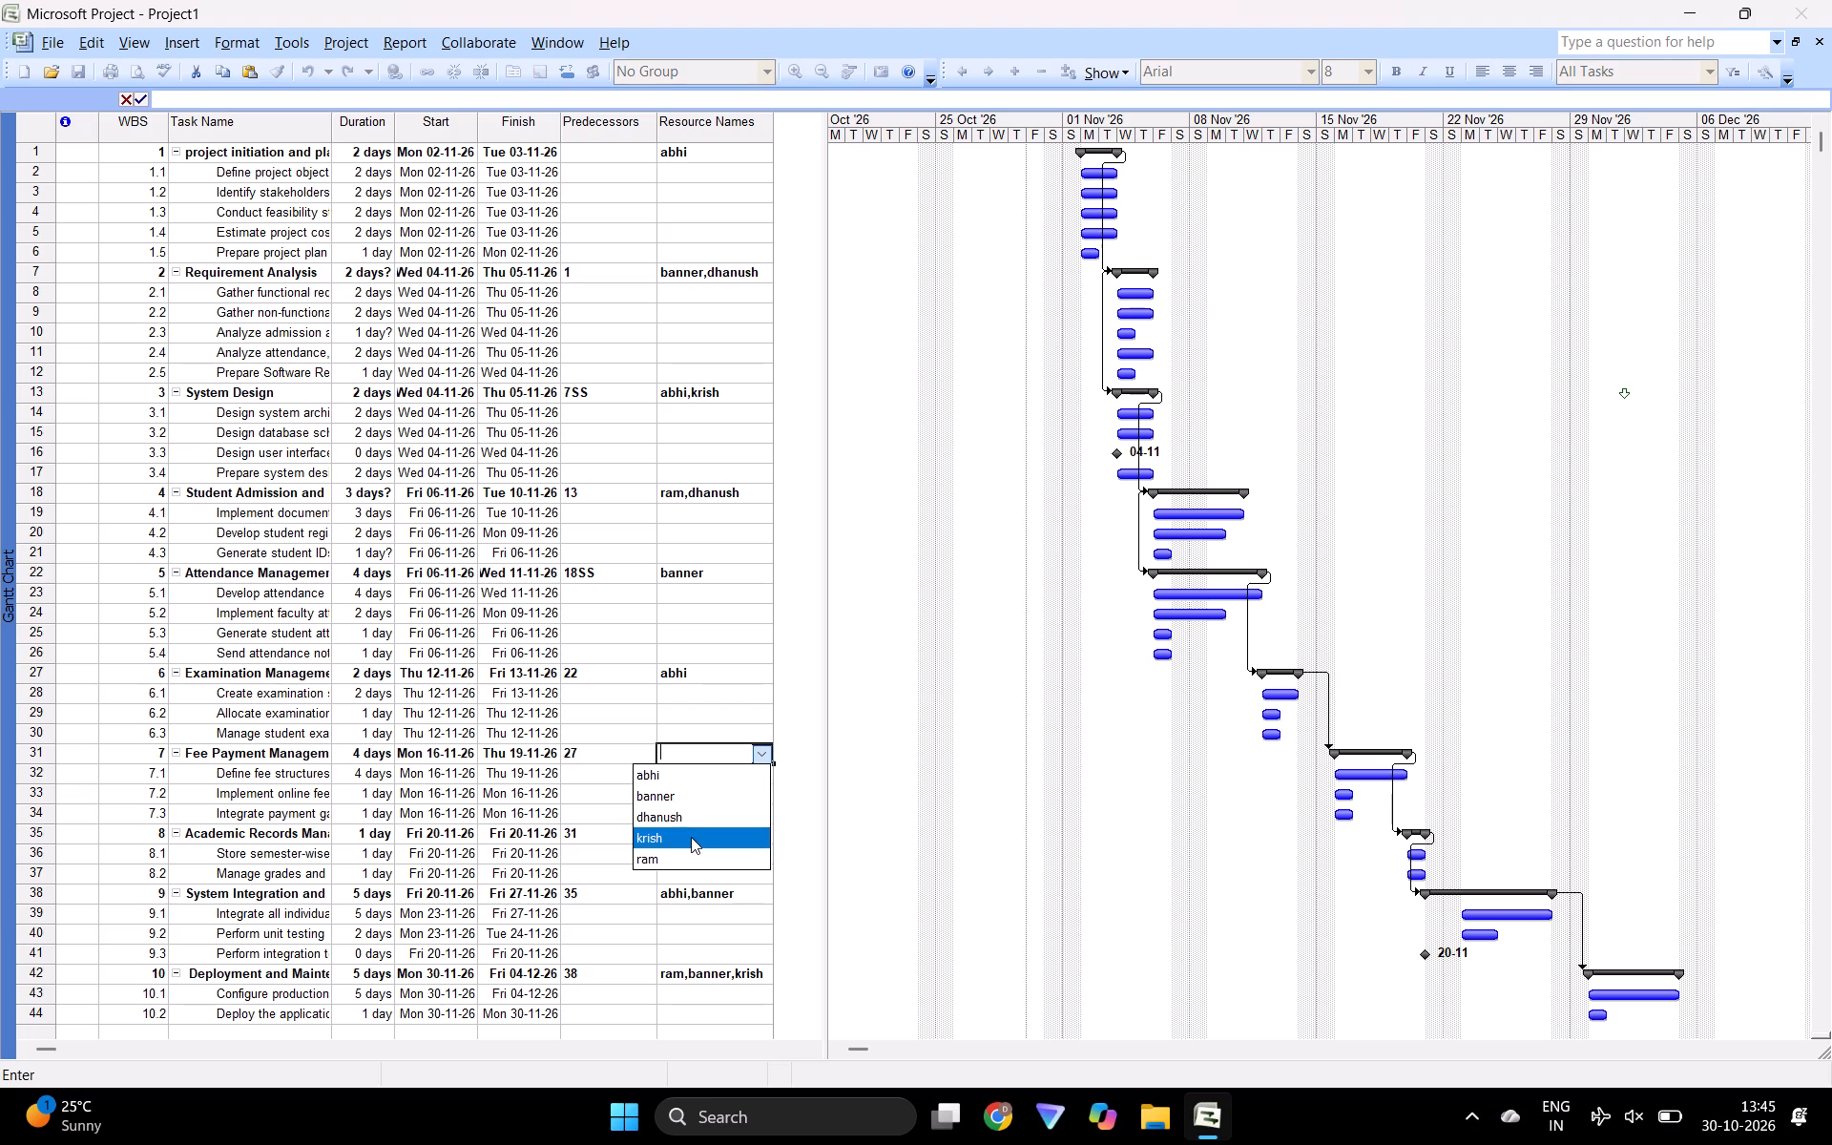
pyautogui.click(691, 837)
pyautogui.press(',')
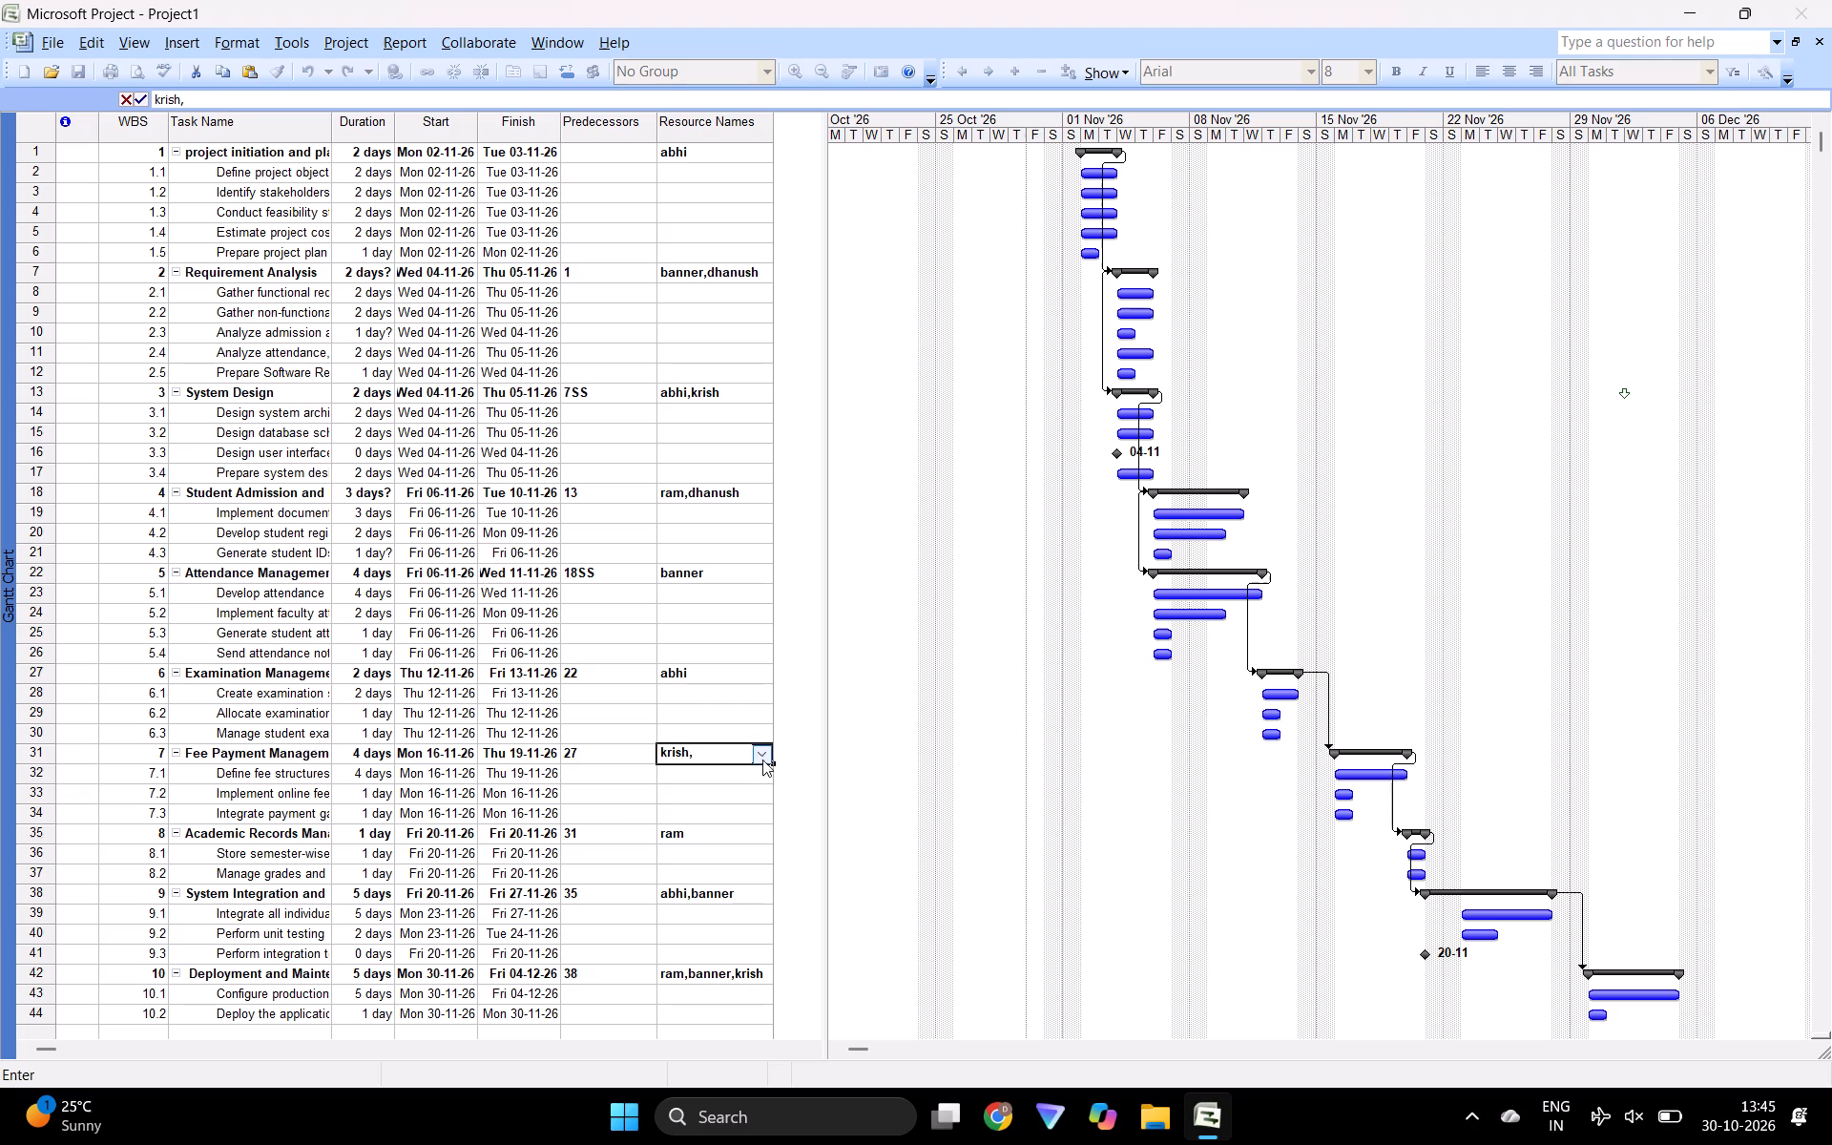
pyautogui.click(767, 757)
pyautogui.click(710, 810)
# Format the chart with the Gantt Chart Wizard to display the critical path, keeping link lines between dependent tasks.
pyautogui.rightClick(1148, 310)
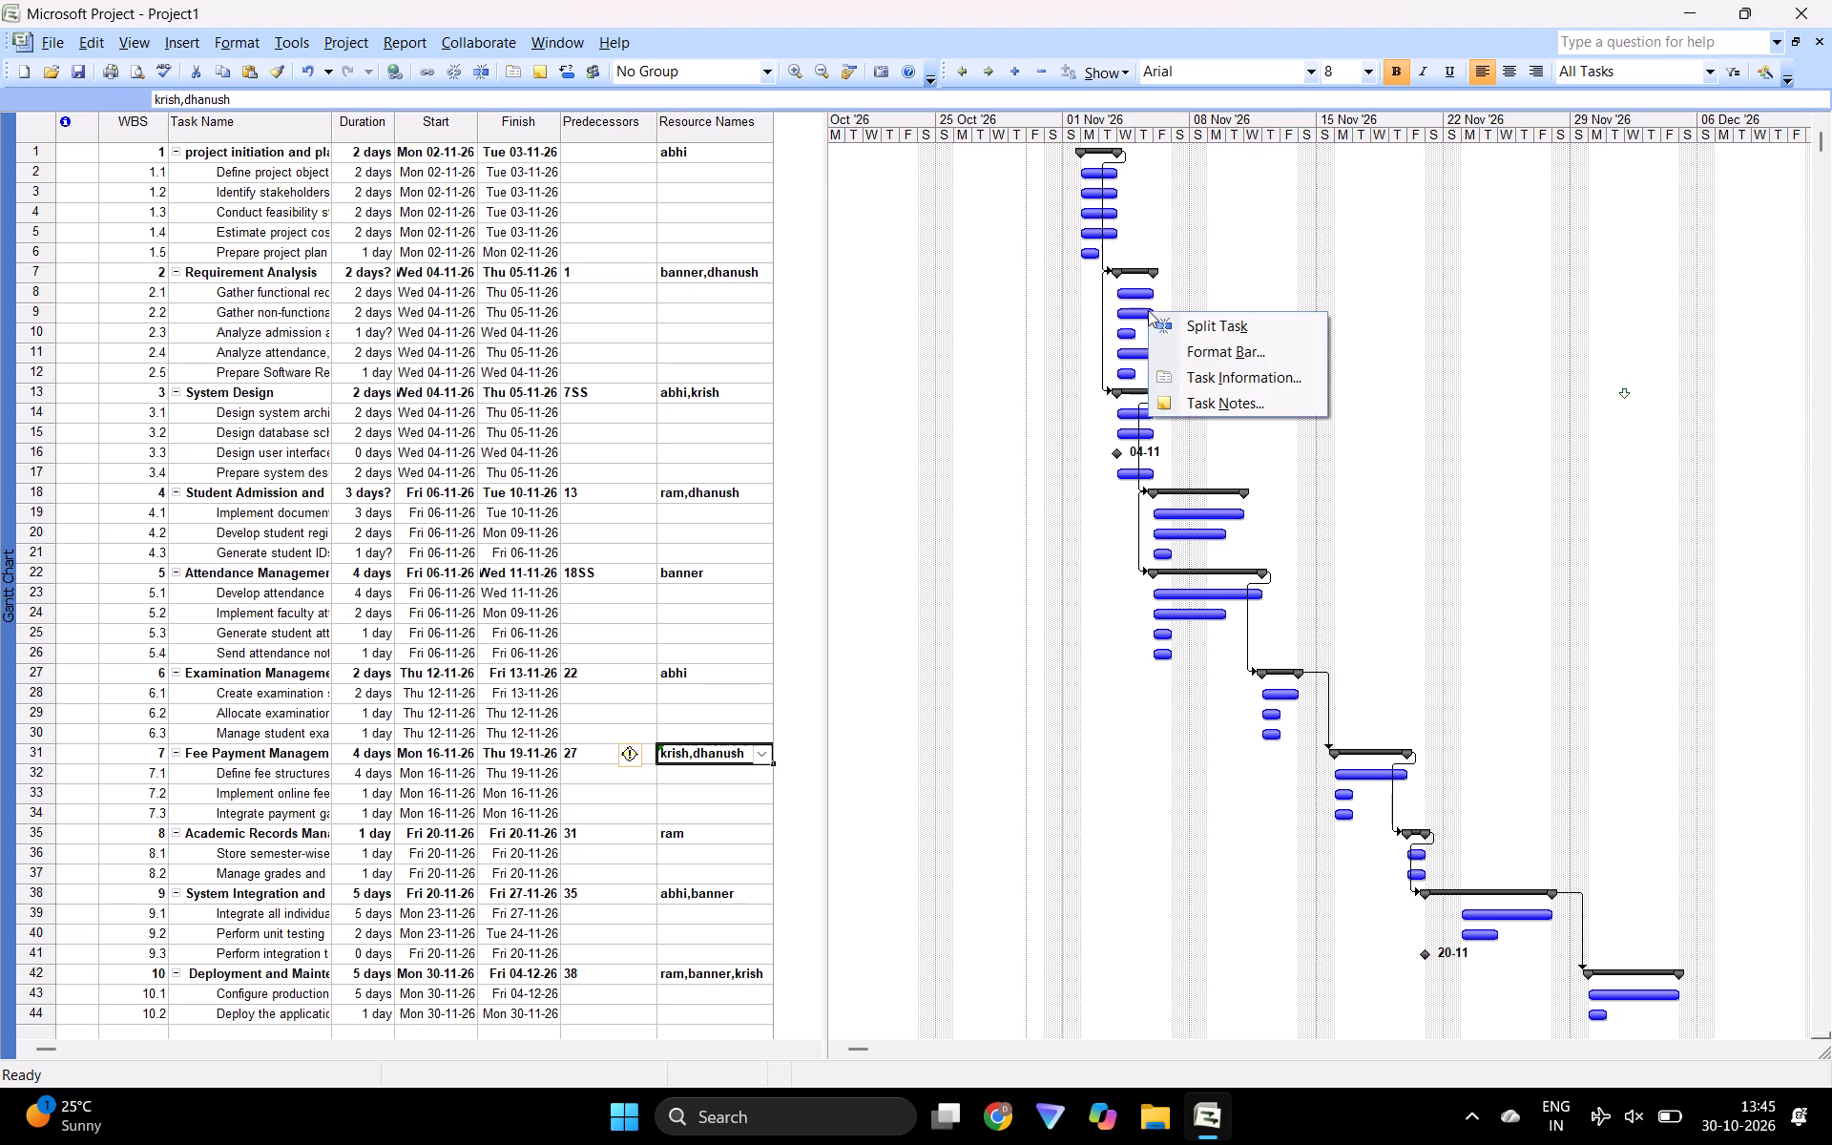
pyautogui.click(1126, 286)
pyautogui.rightClick(1155, 240)
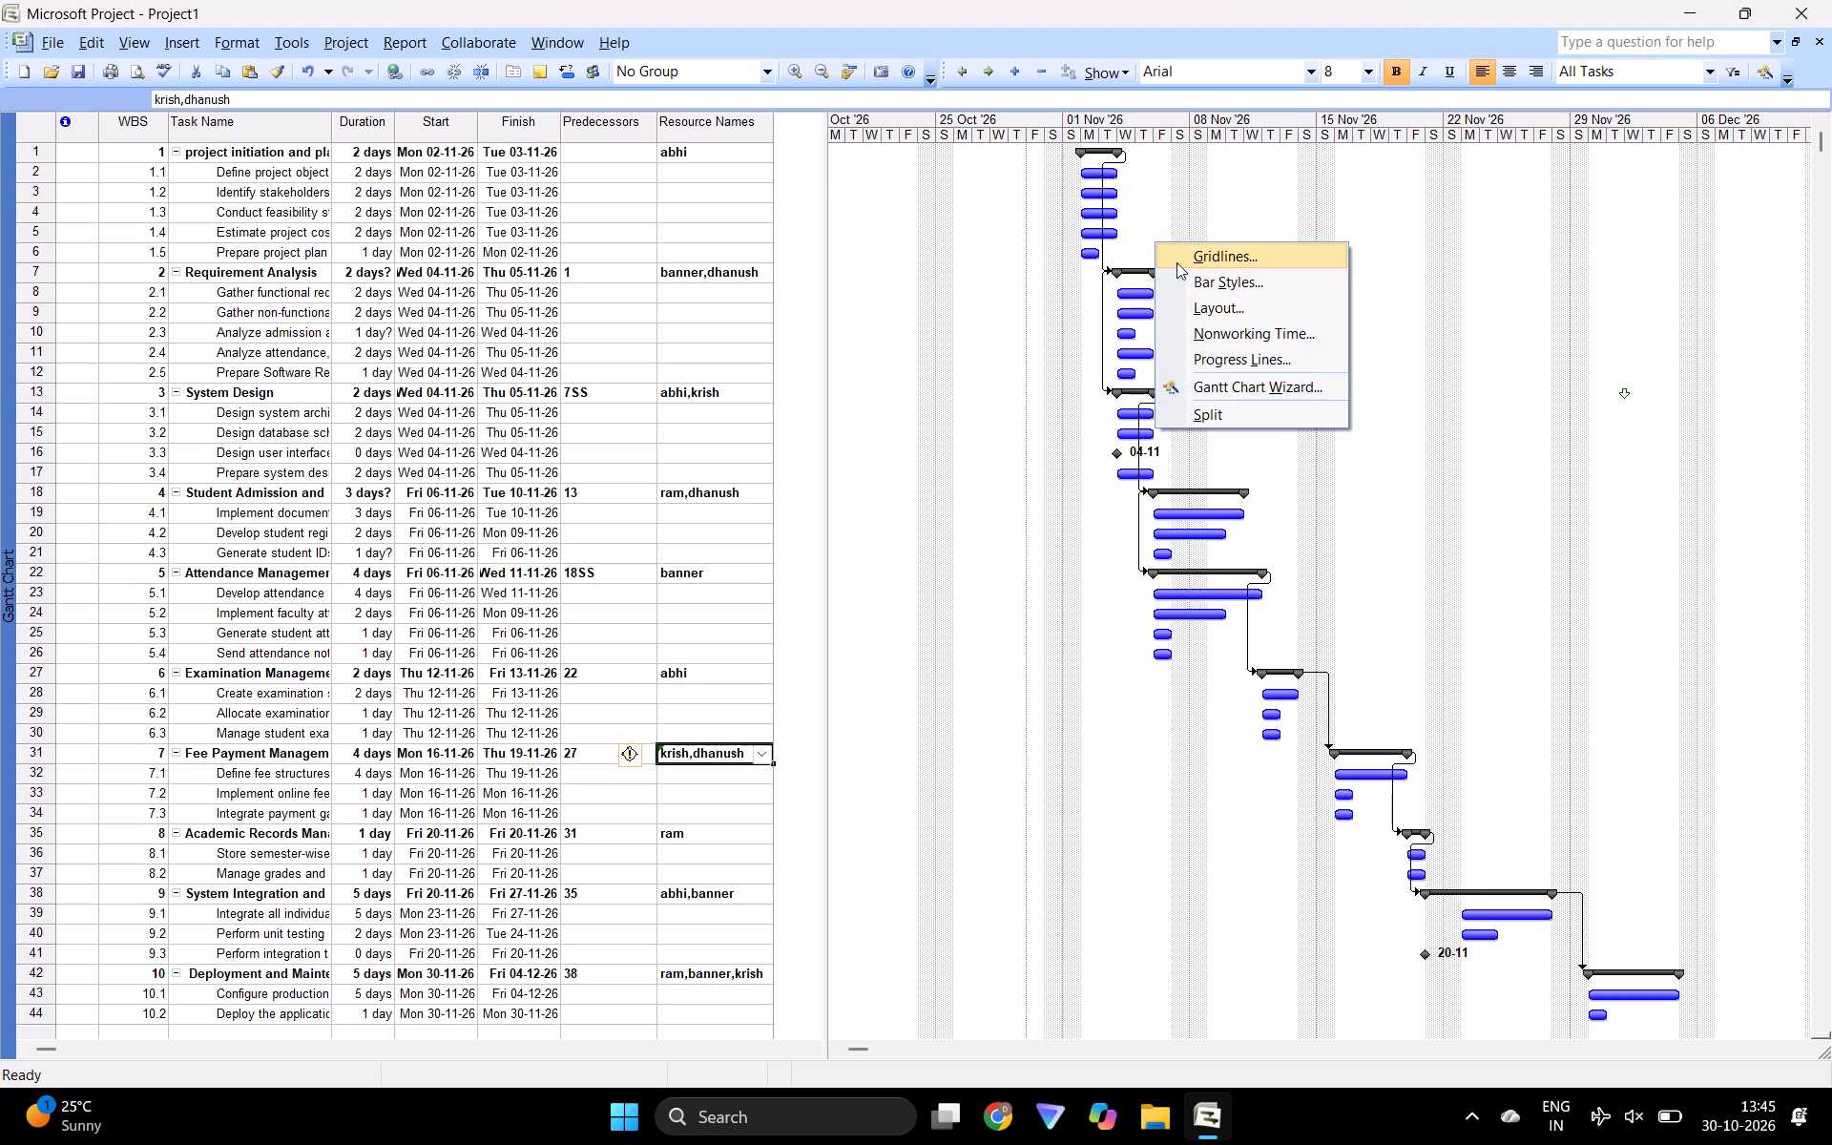
pyautogui.click(1218, 386)
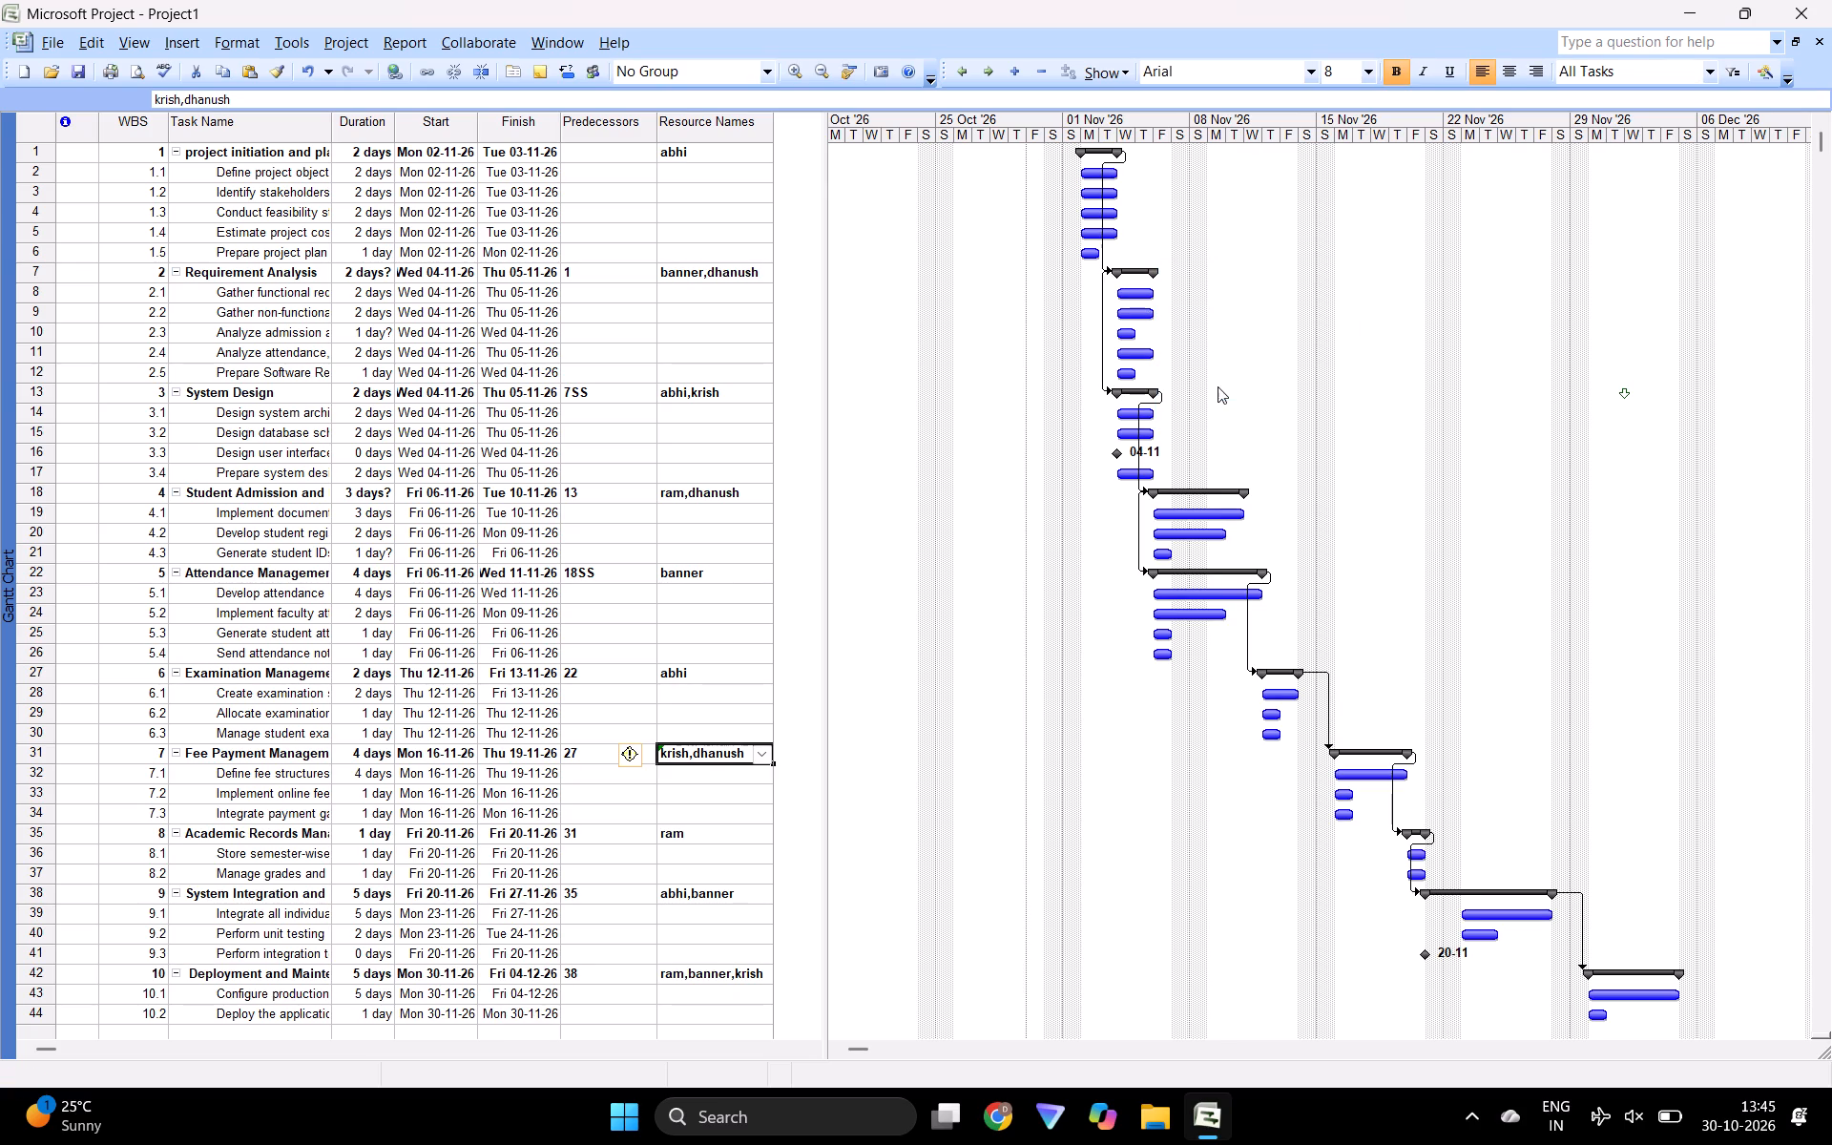
pyautogui.click(1065, 713)
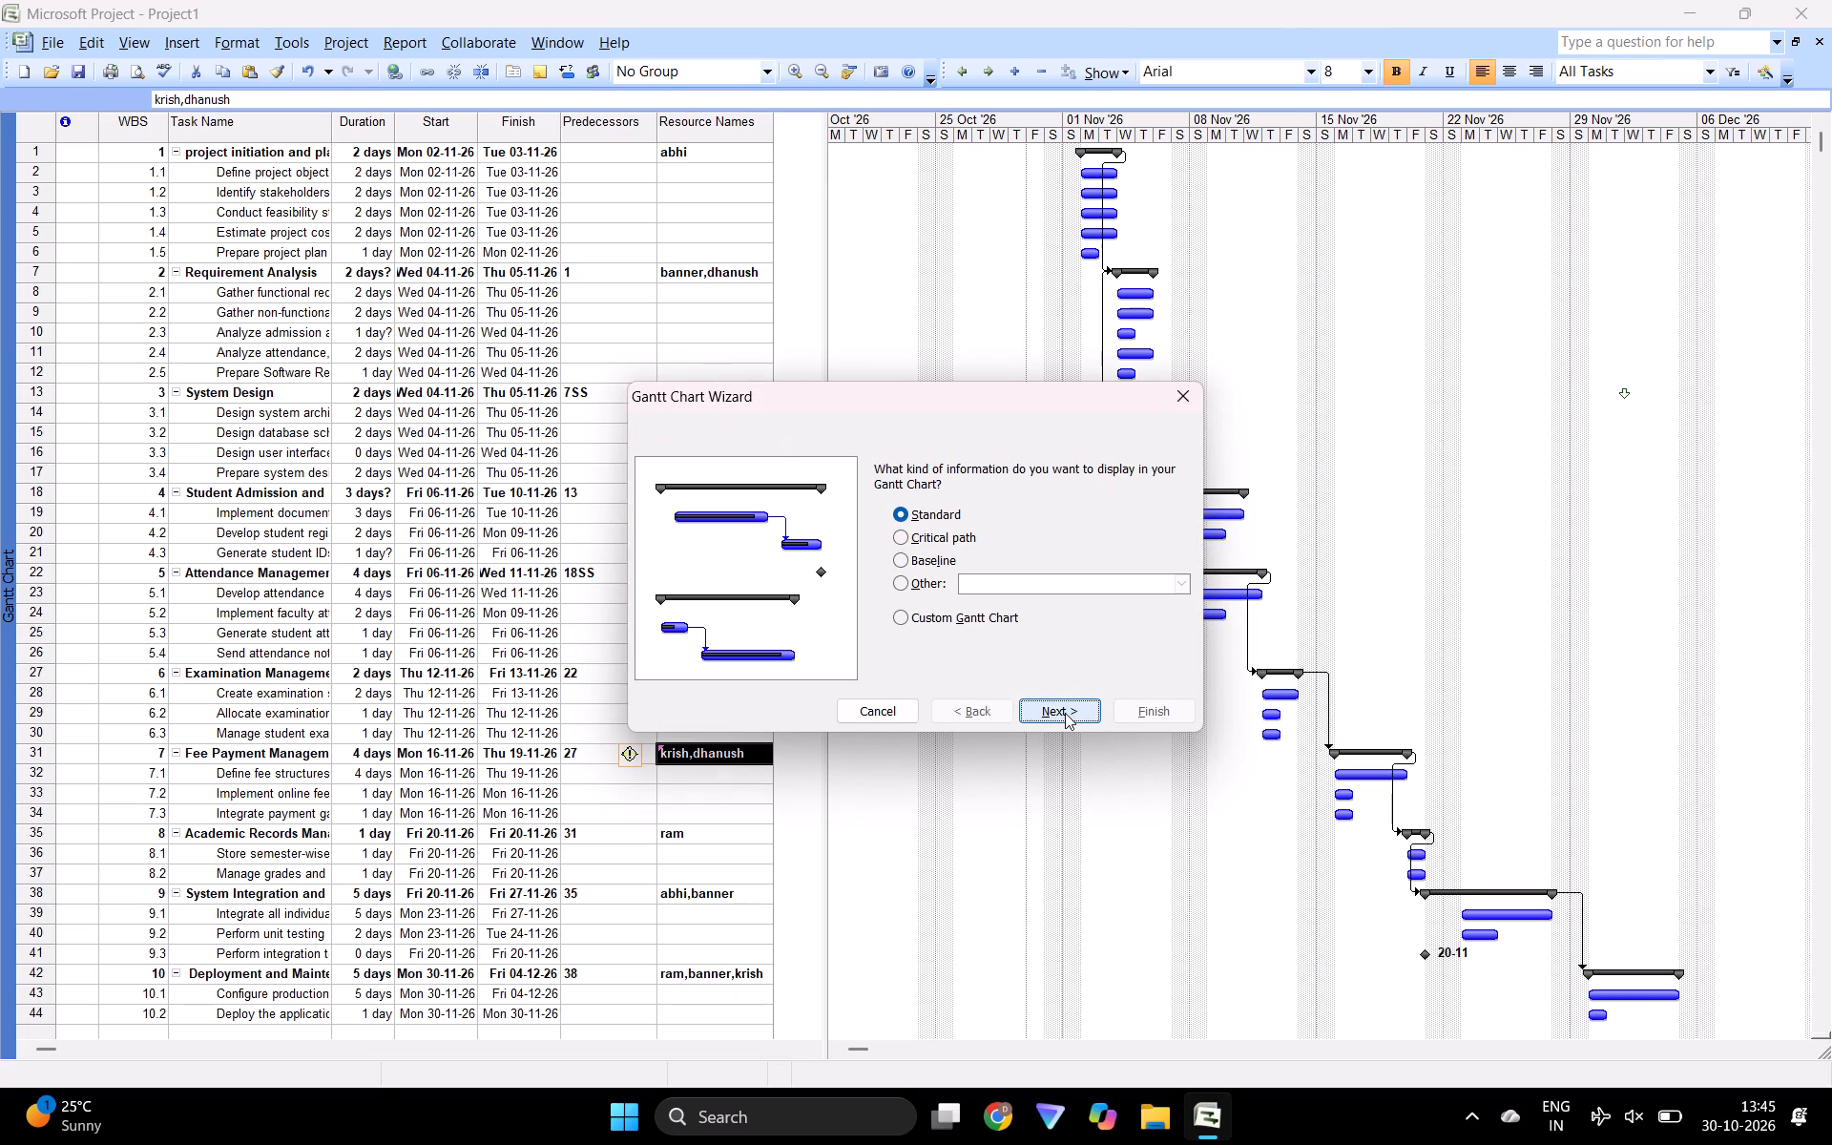
pyautogui.click(899, 535)
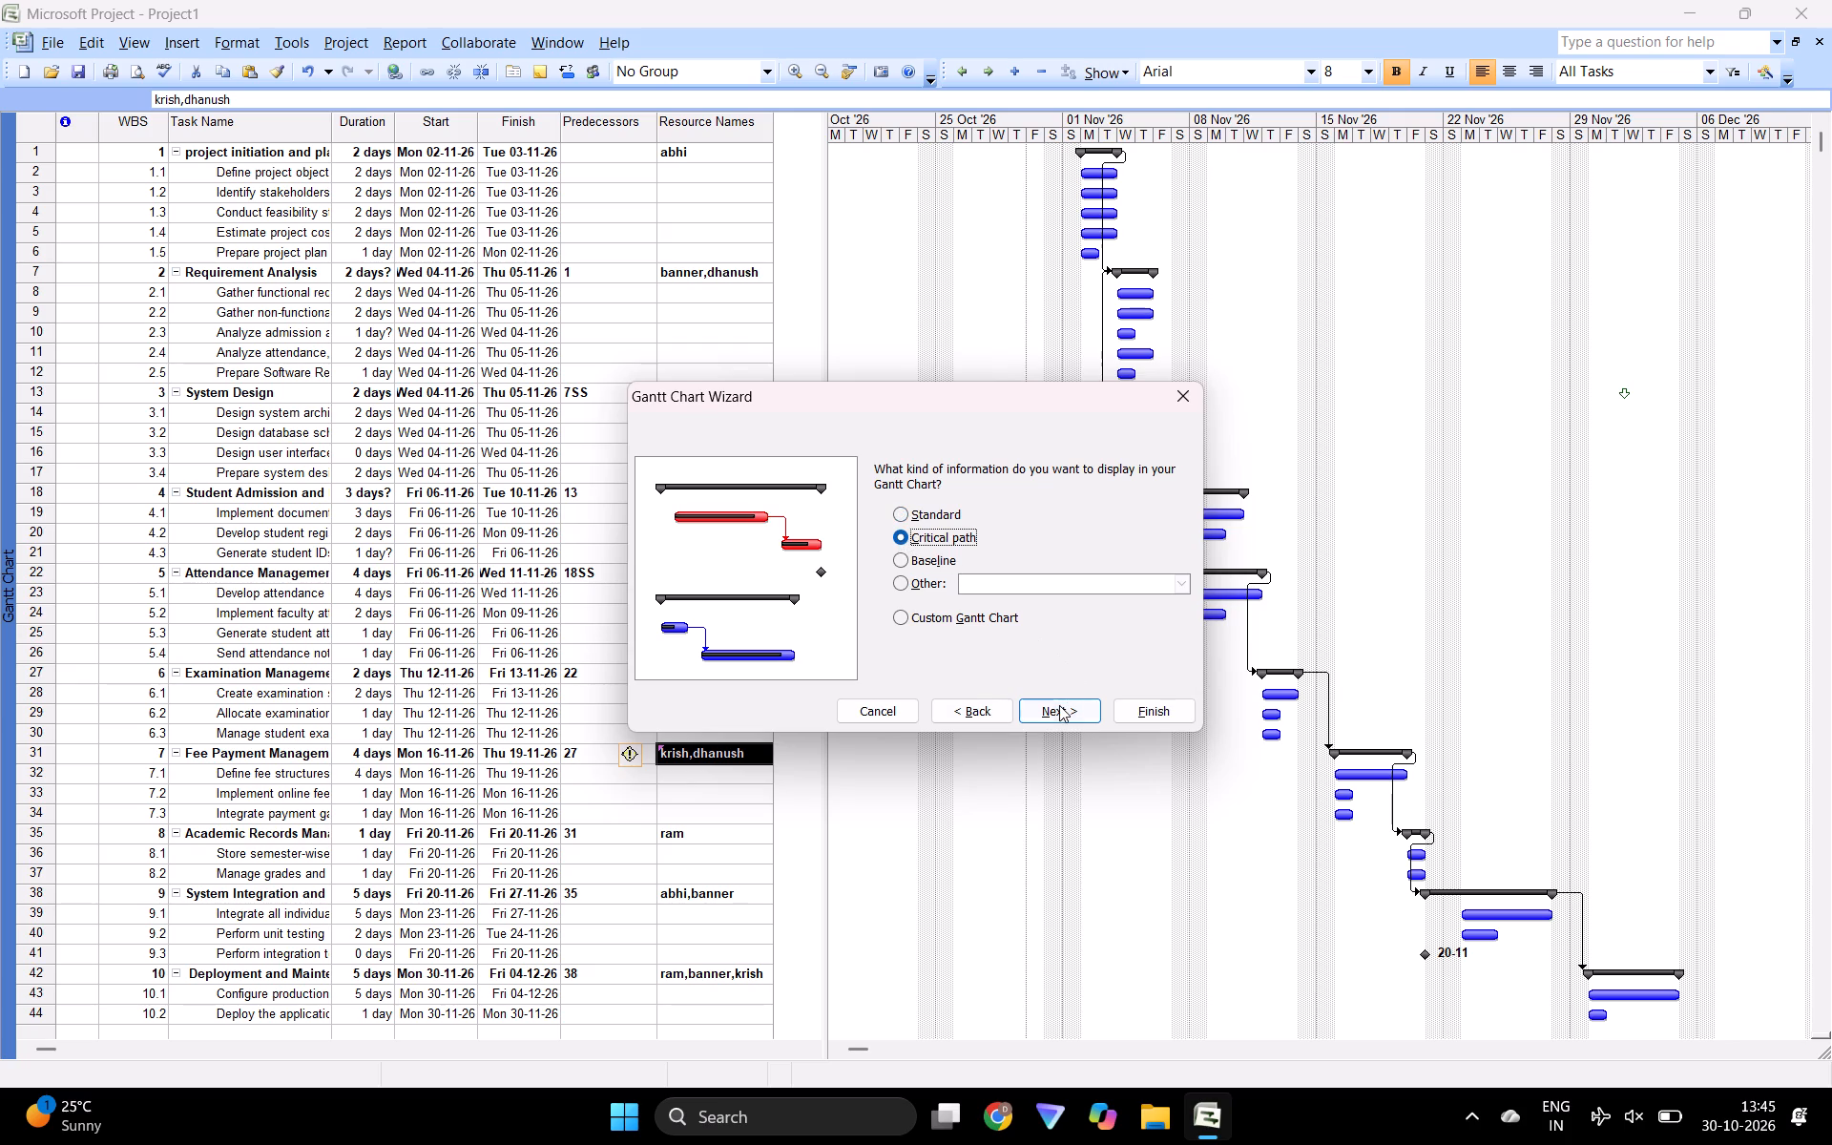
pyautogui.click(1059, 705)
pyautogui.click(1051, 707)
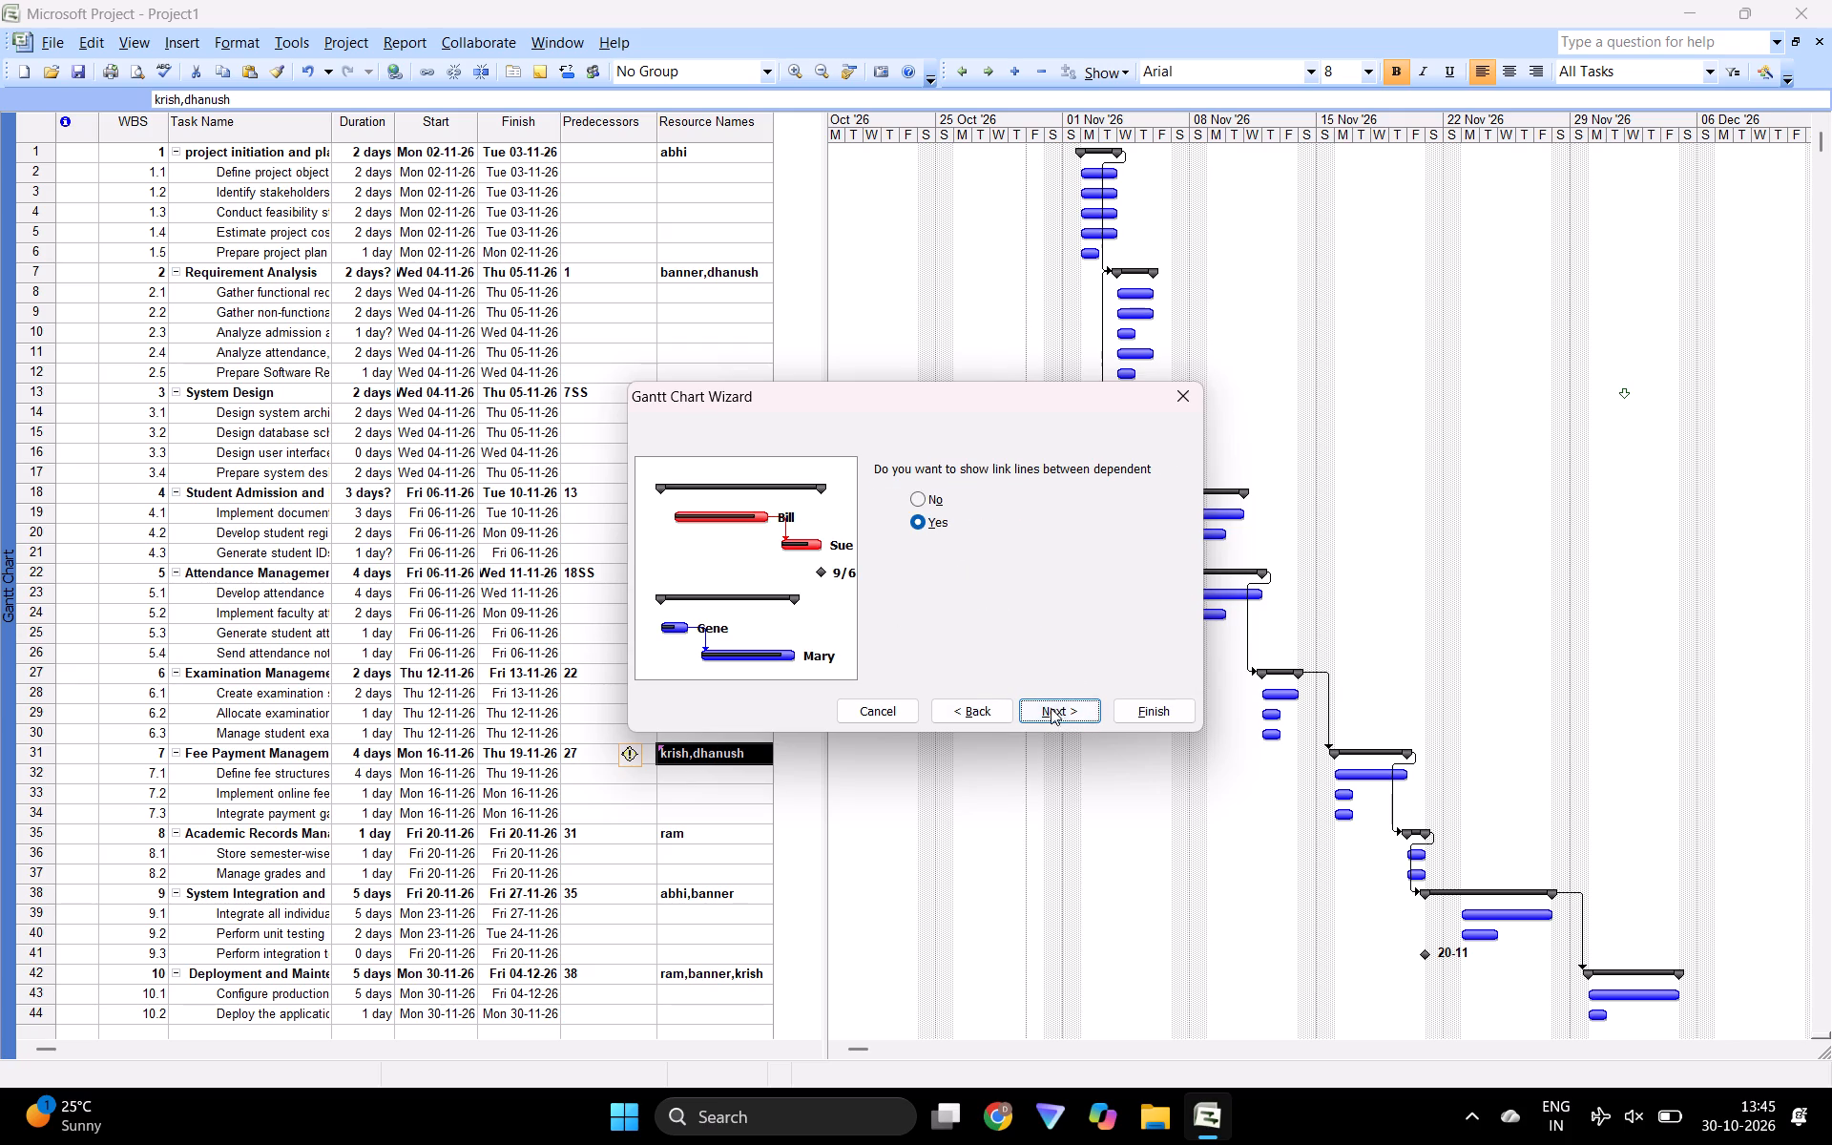
pyautogui.click(1051, 709)
pyautogui.click(1005, 597)
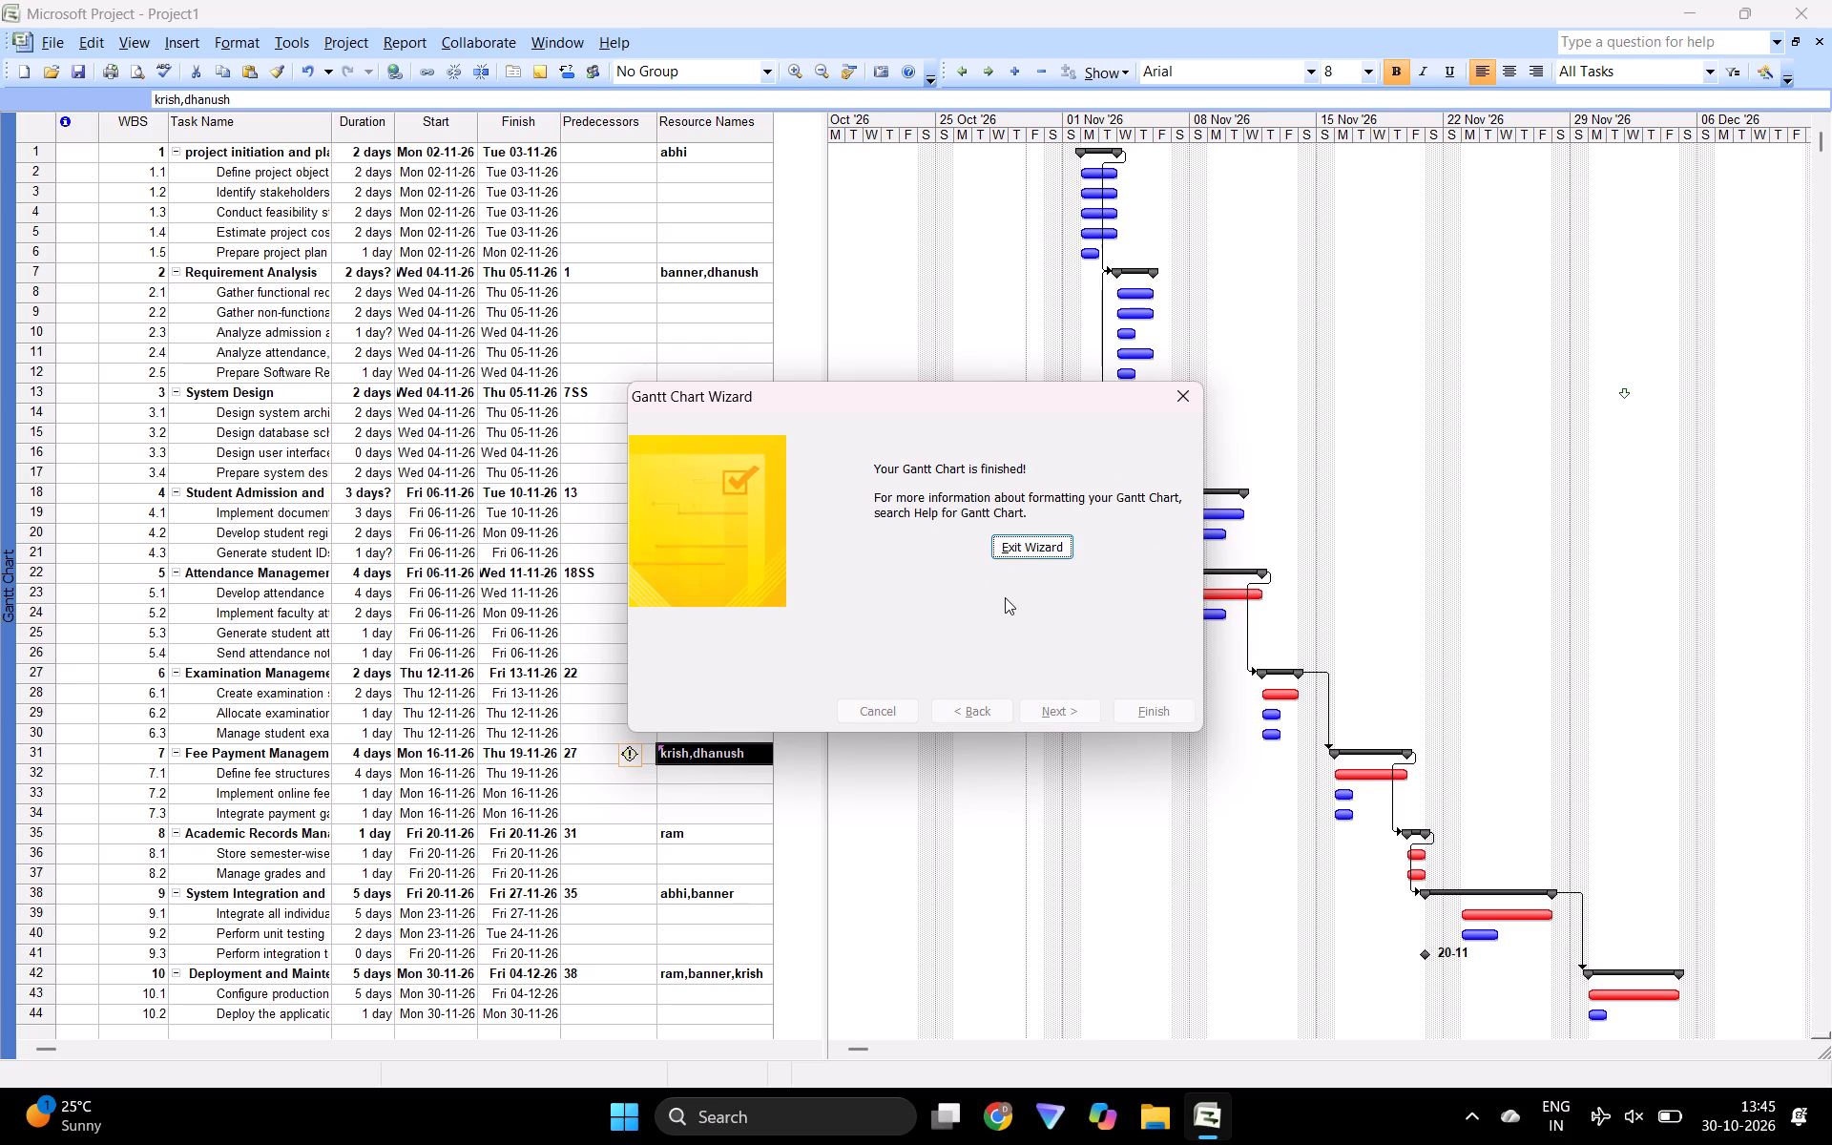
pyautogui.click(1036, 548)
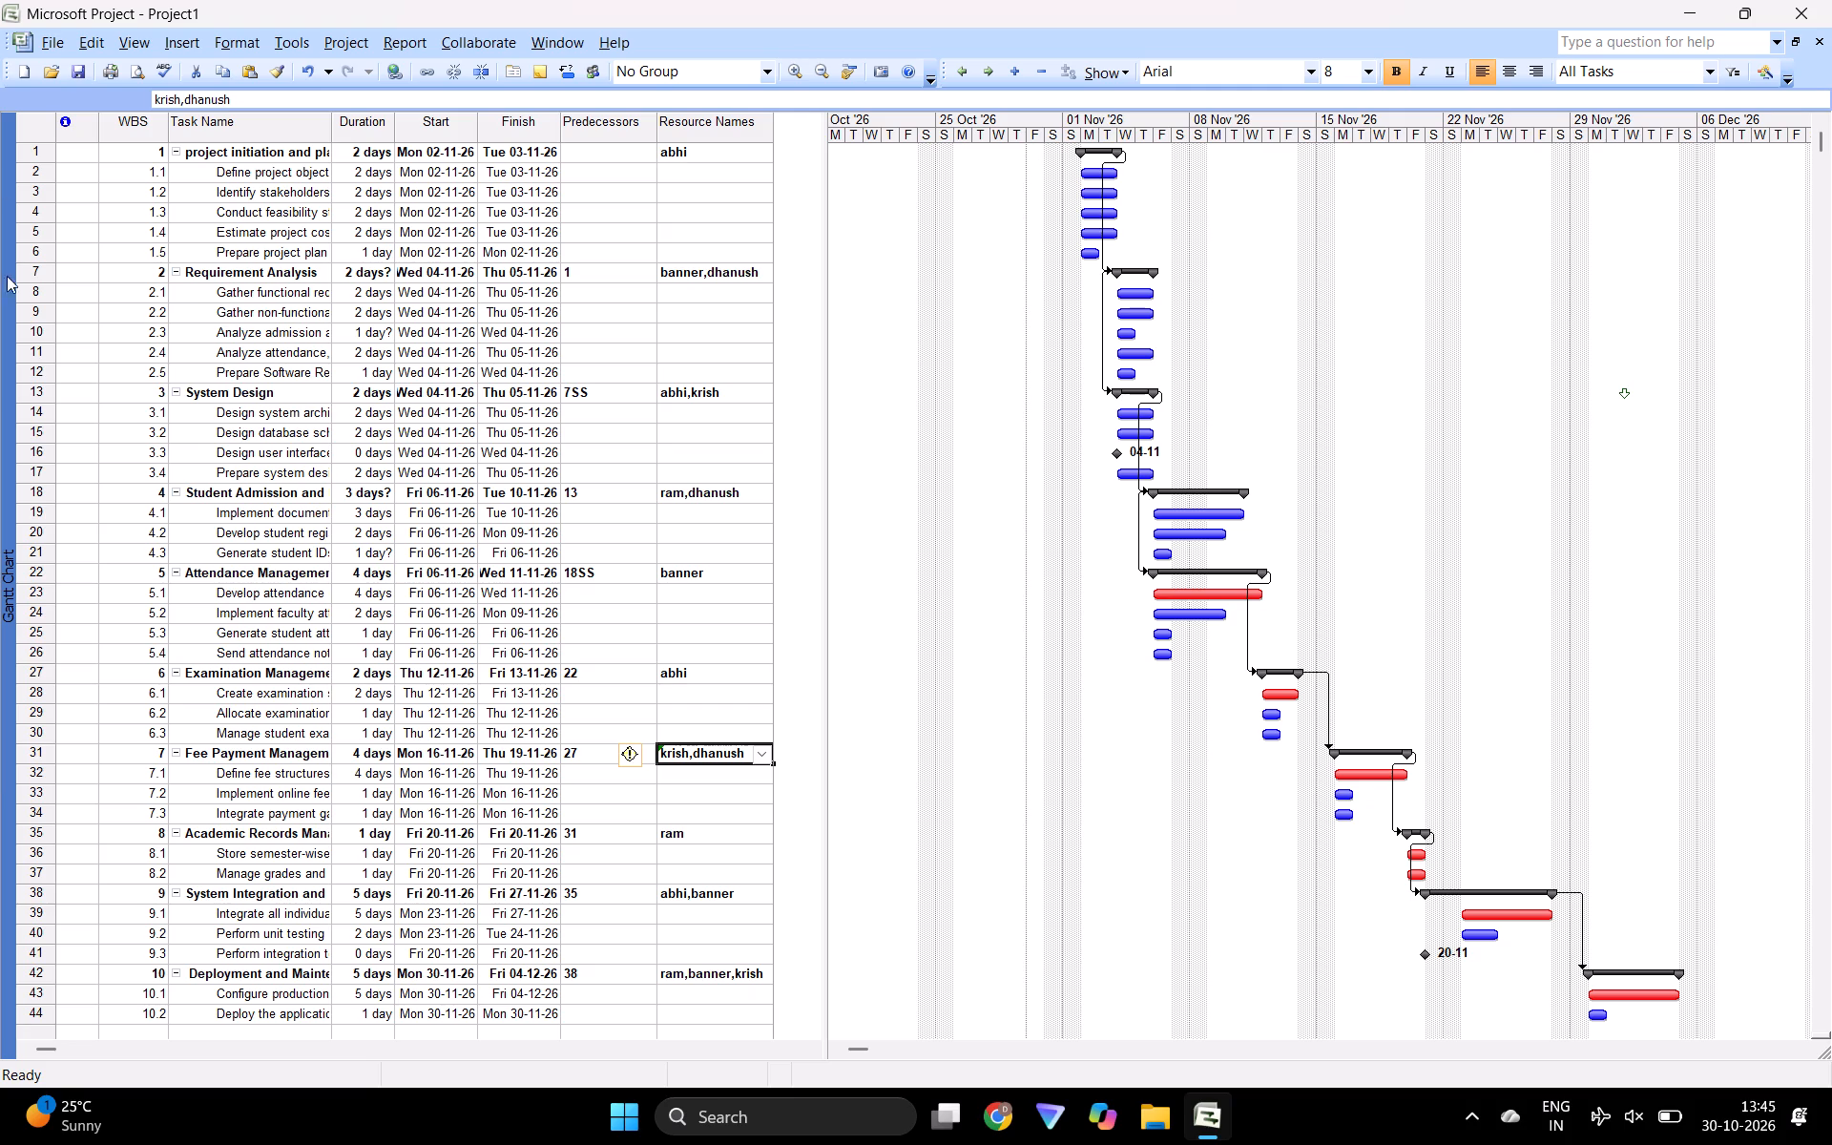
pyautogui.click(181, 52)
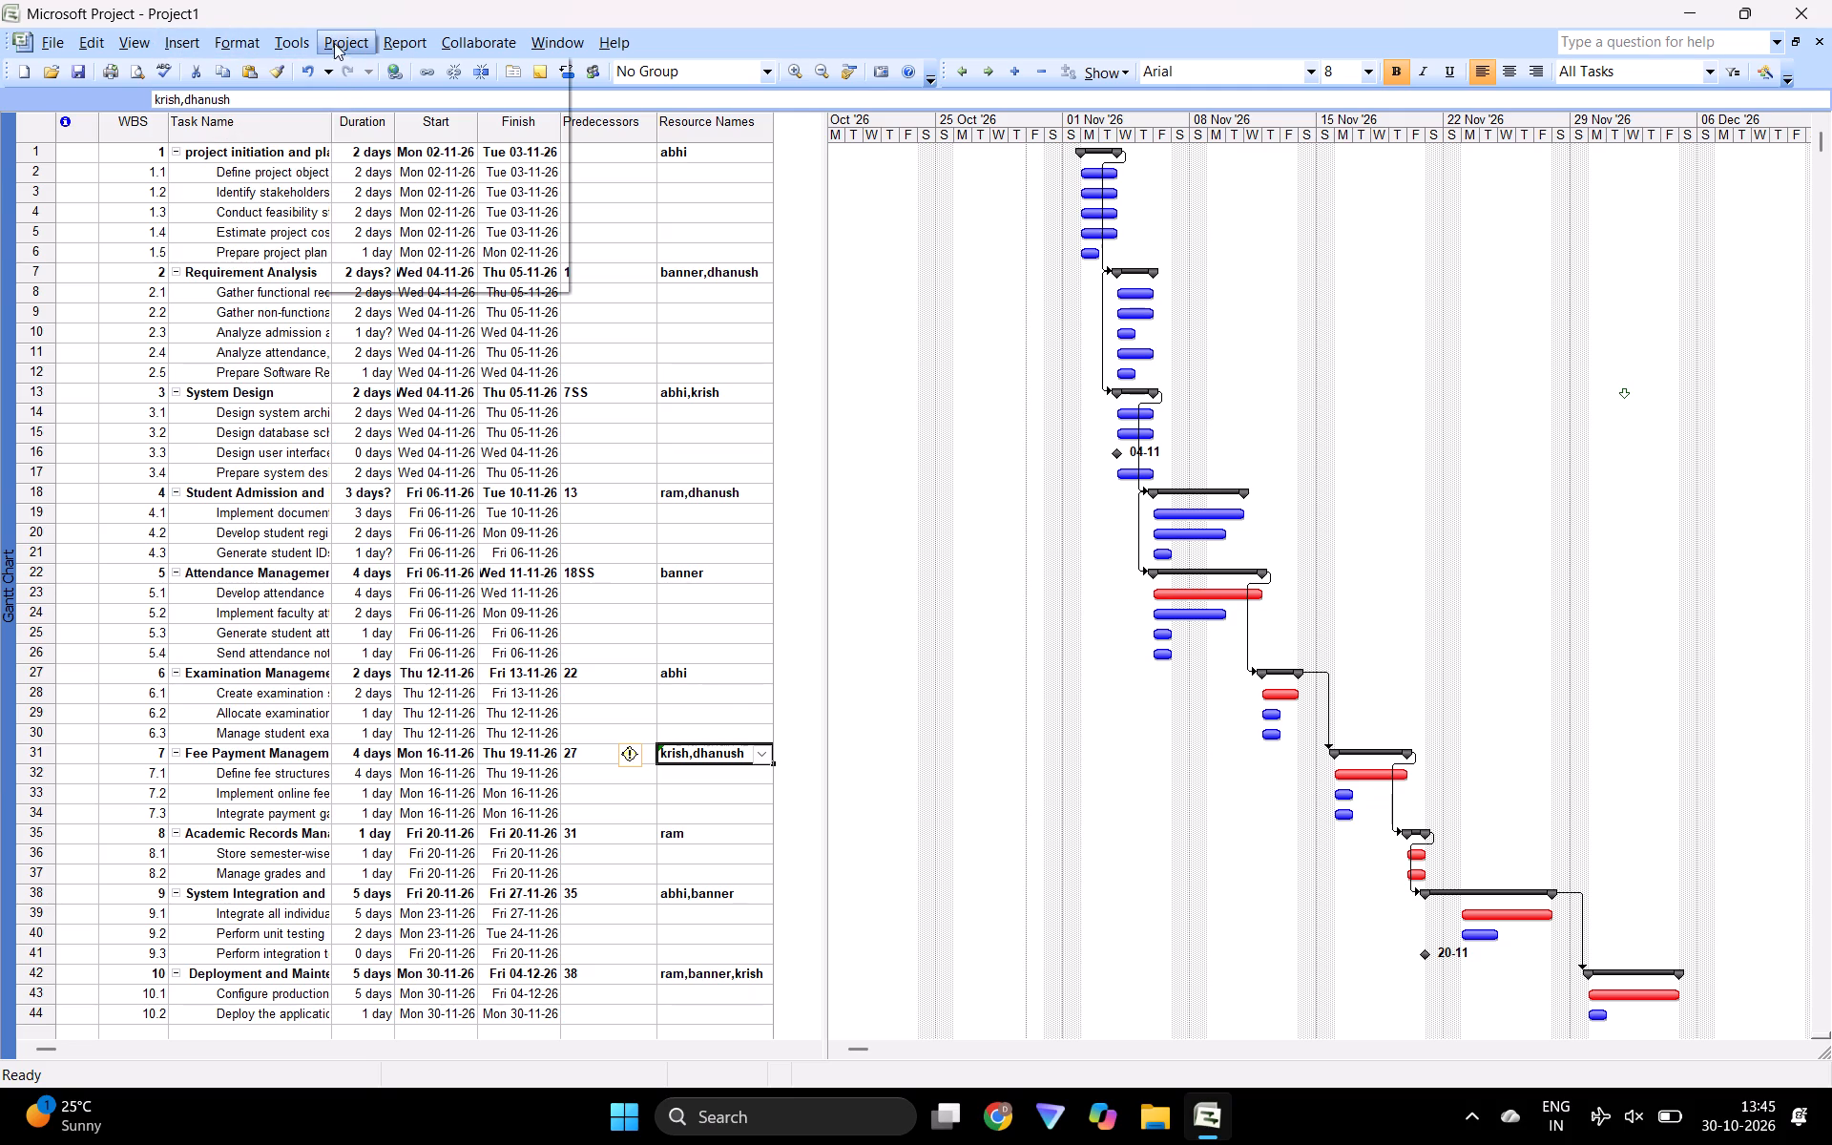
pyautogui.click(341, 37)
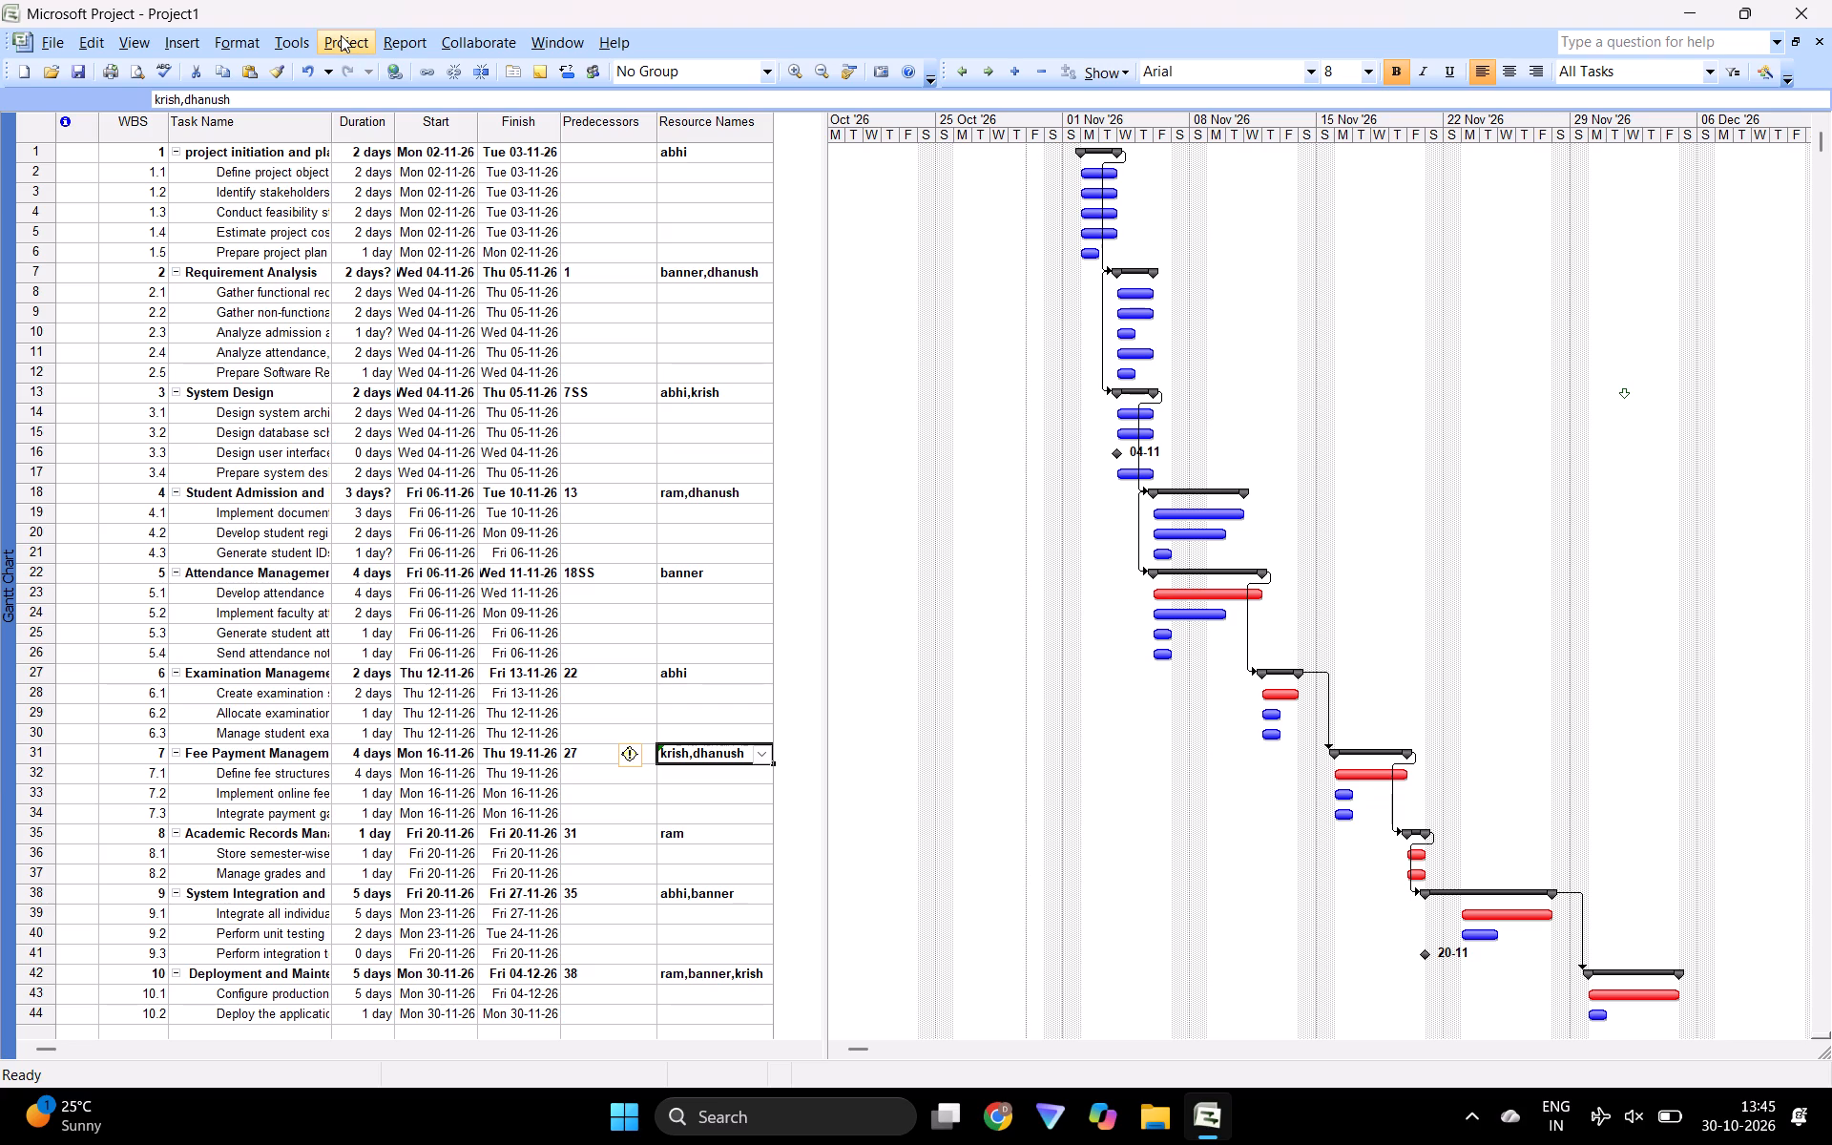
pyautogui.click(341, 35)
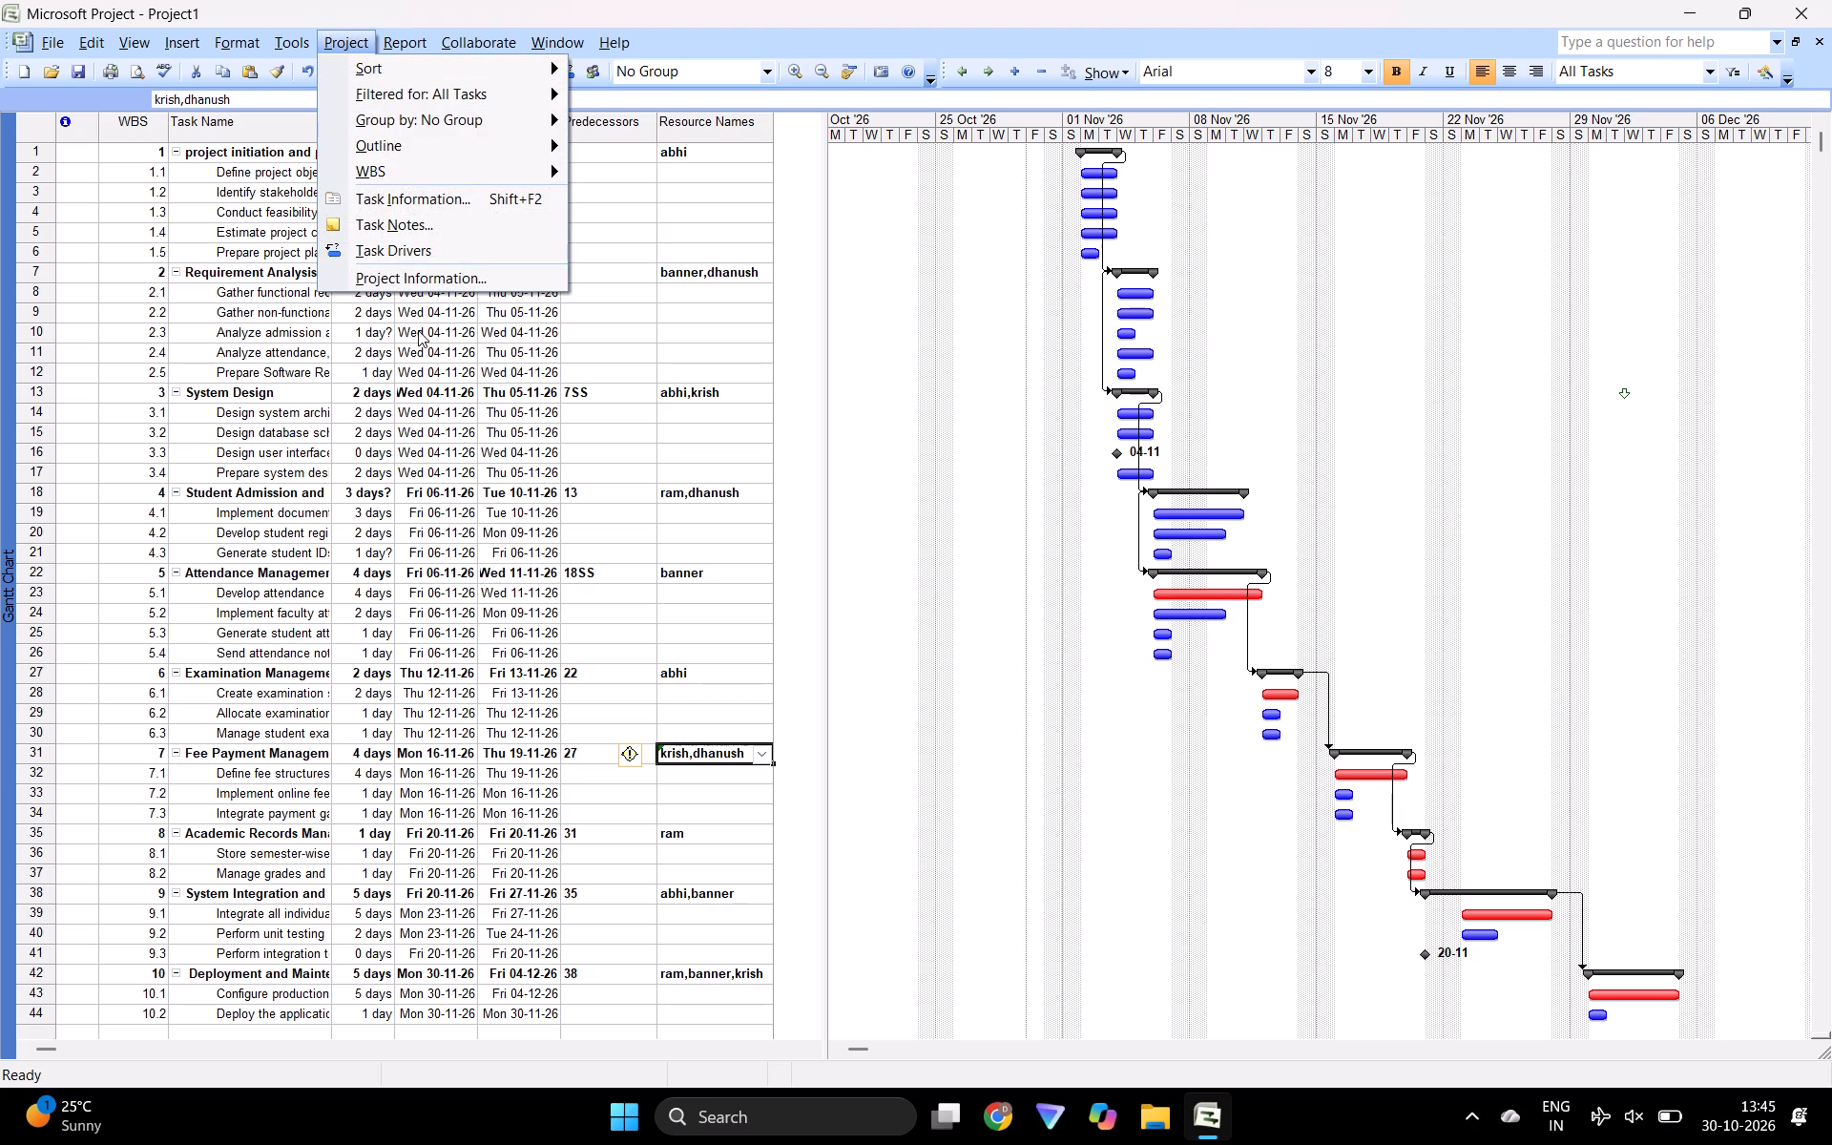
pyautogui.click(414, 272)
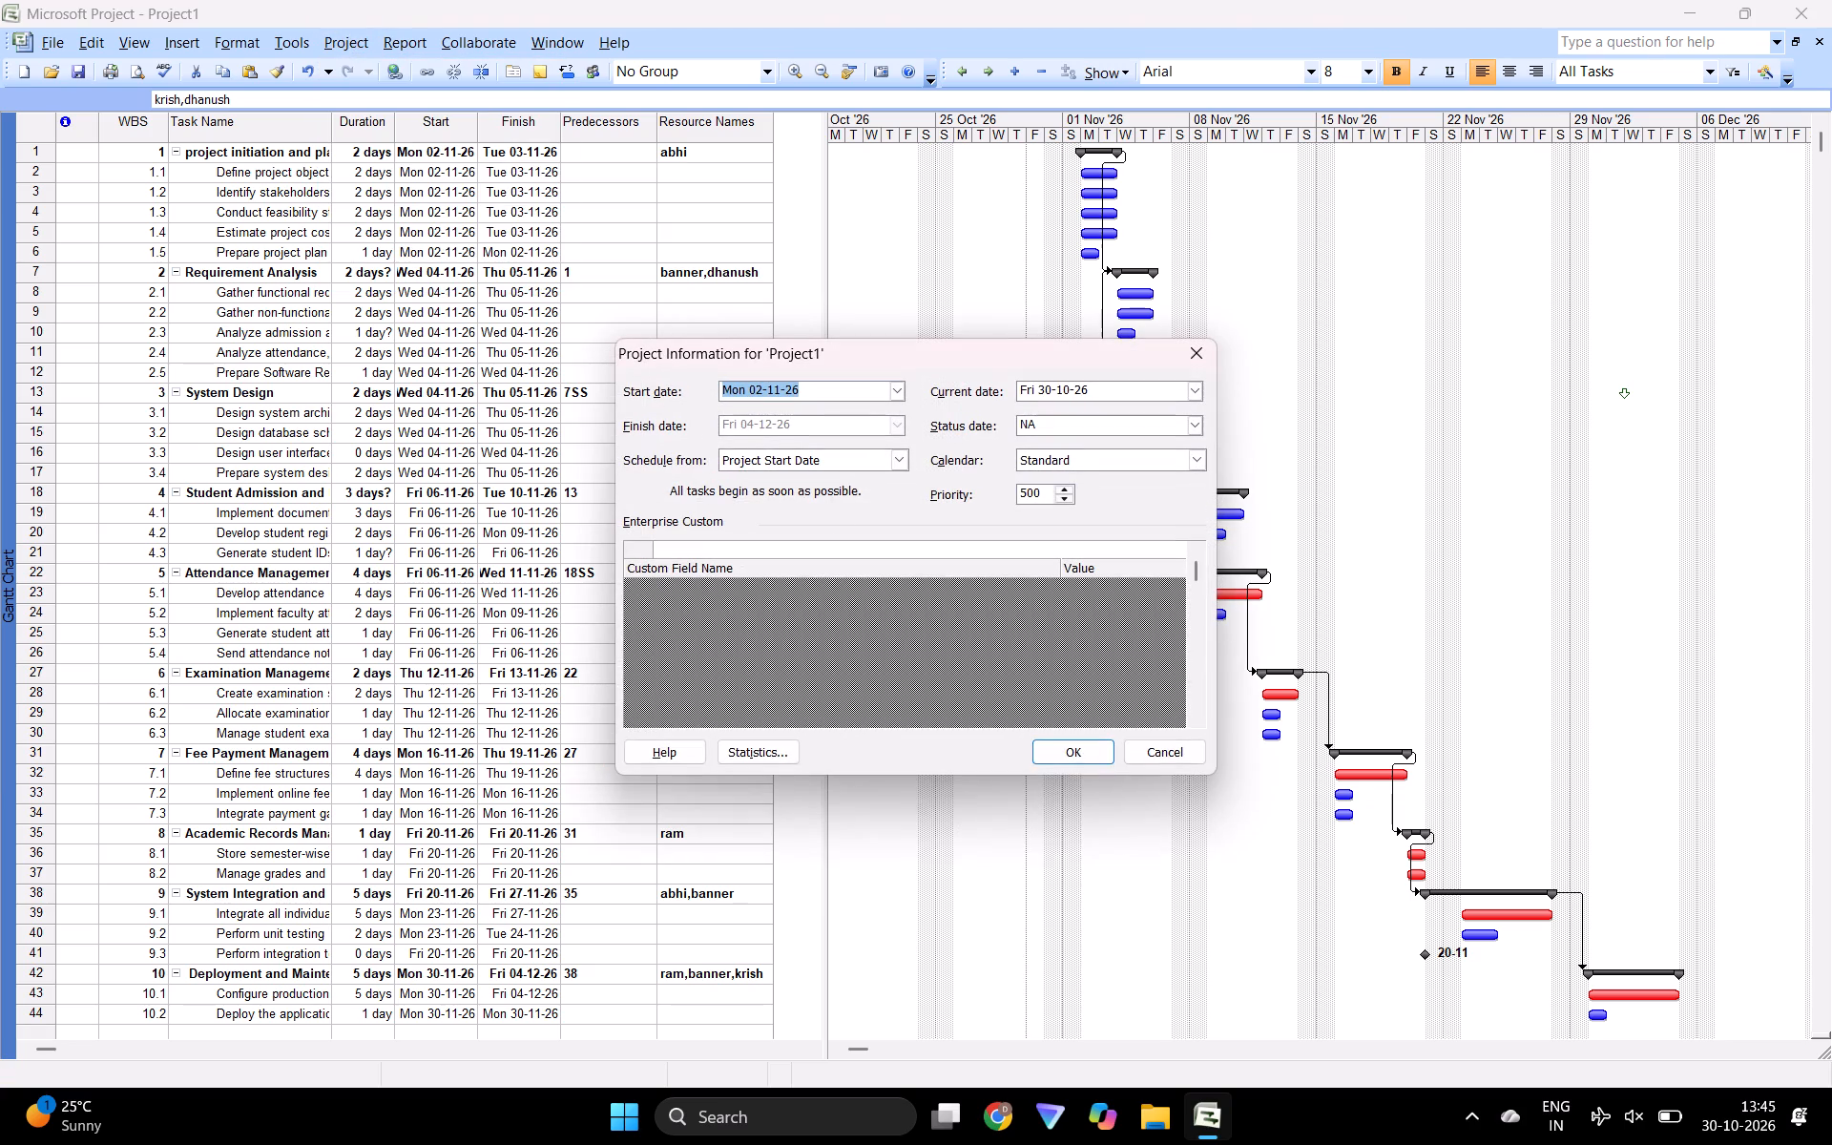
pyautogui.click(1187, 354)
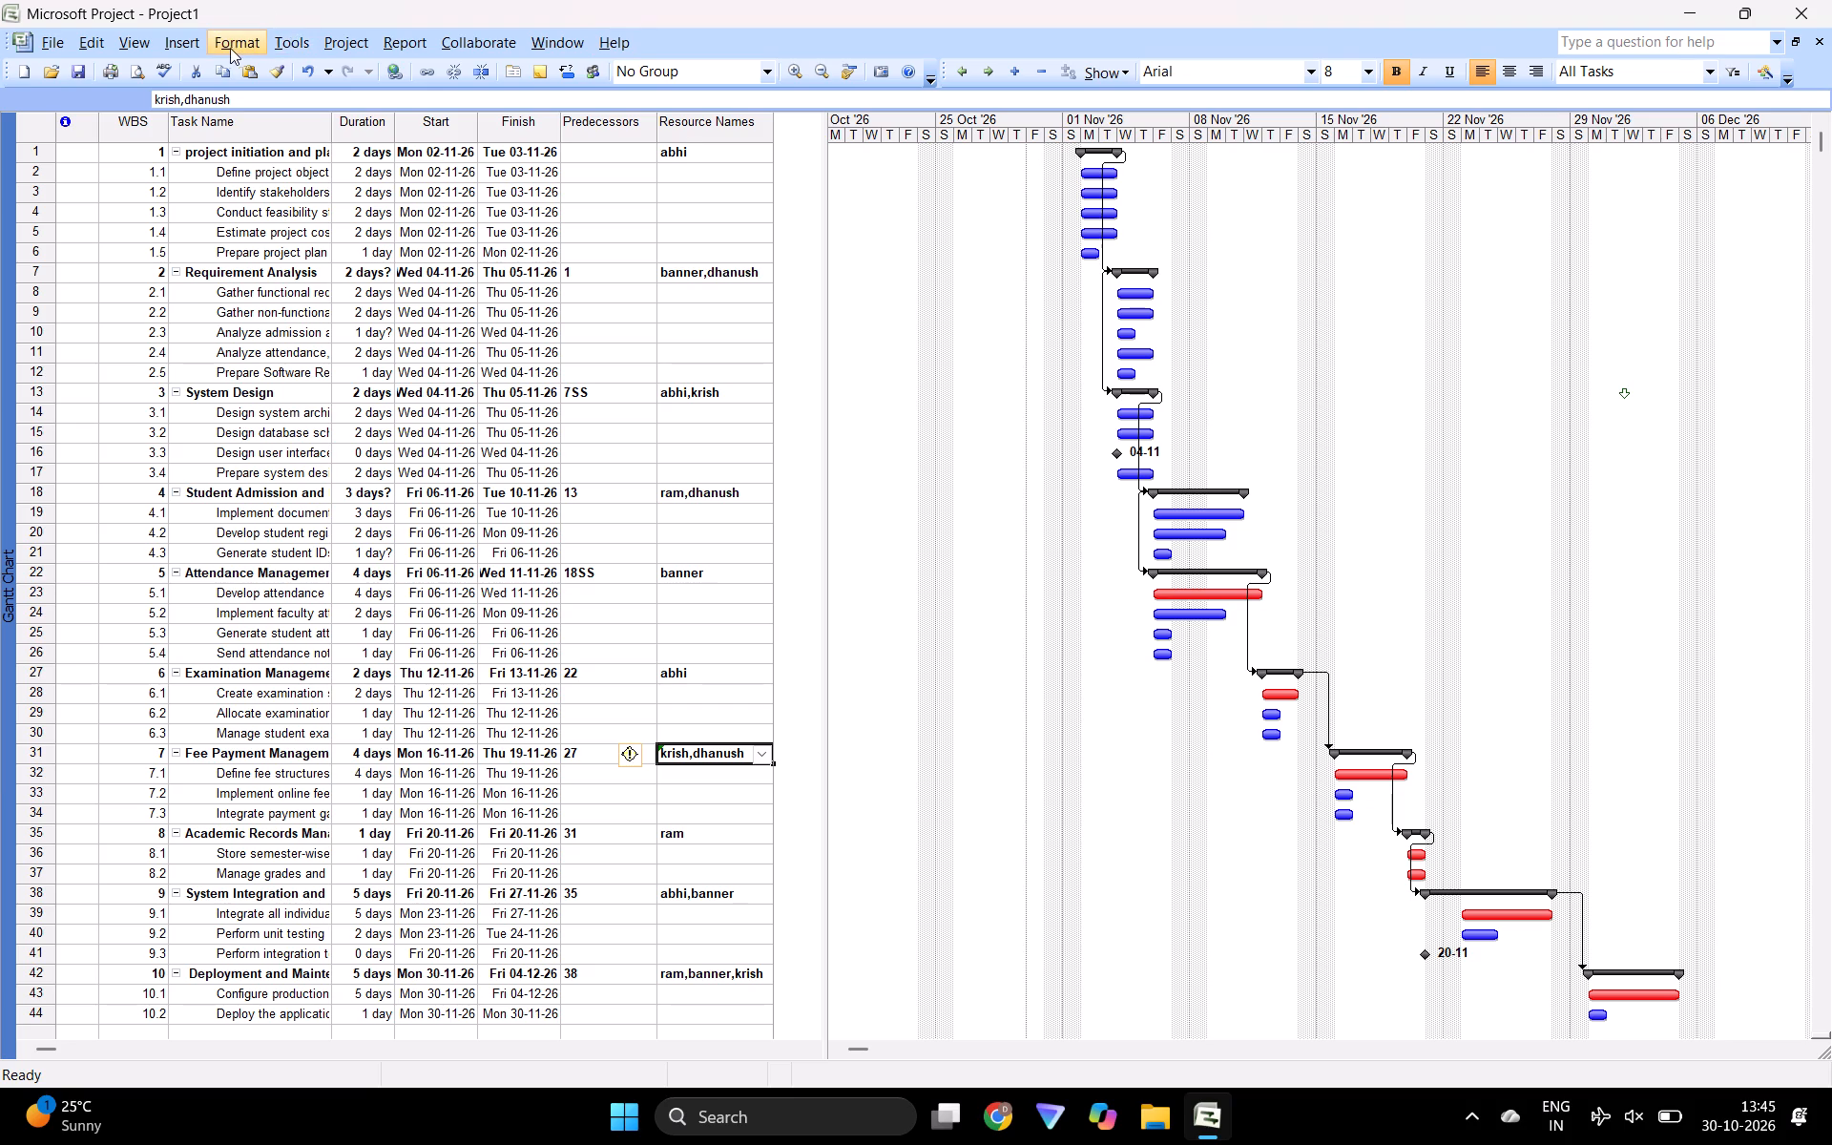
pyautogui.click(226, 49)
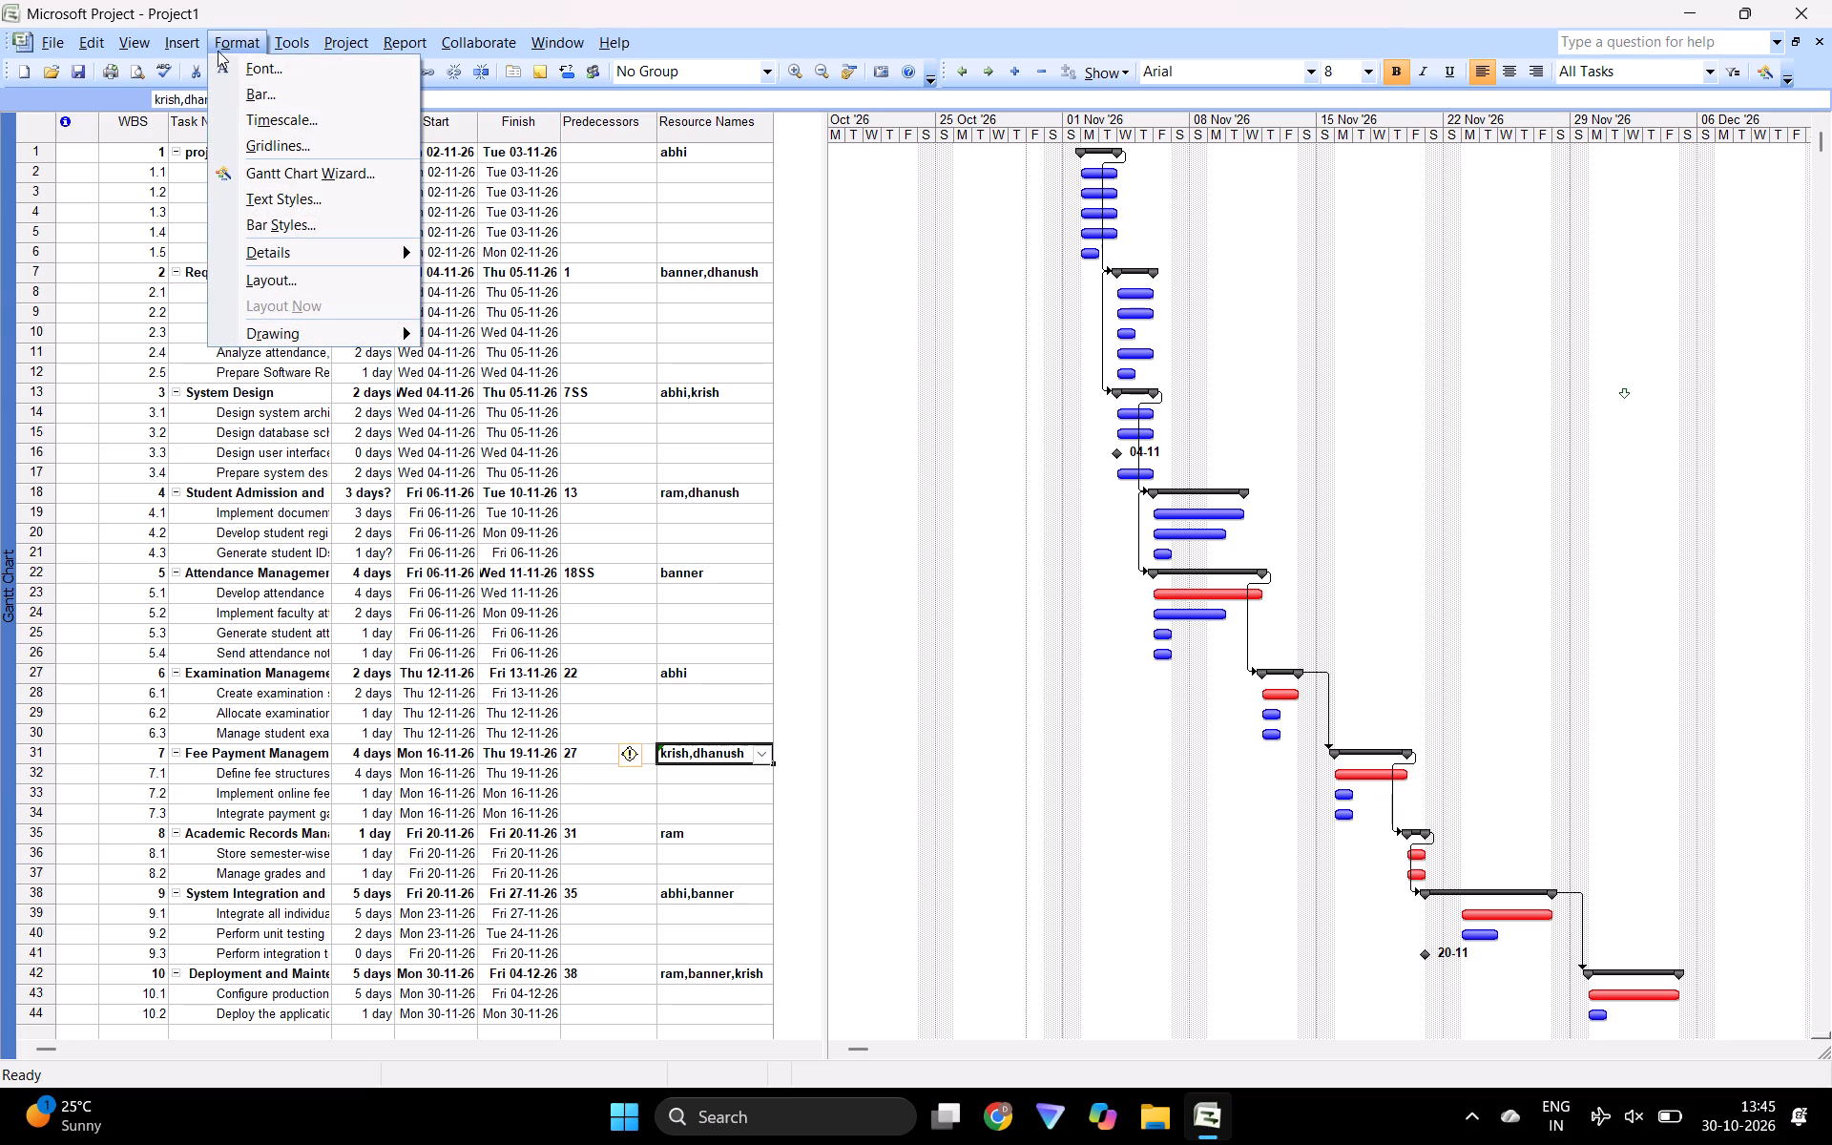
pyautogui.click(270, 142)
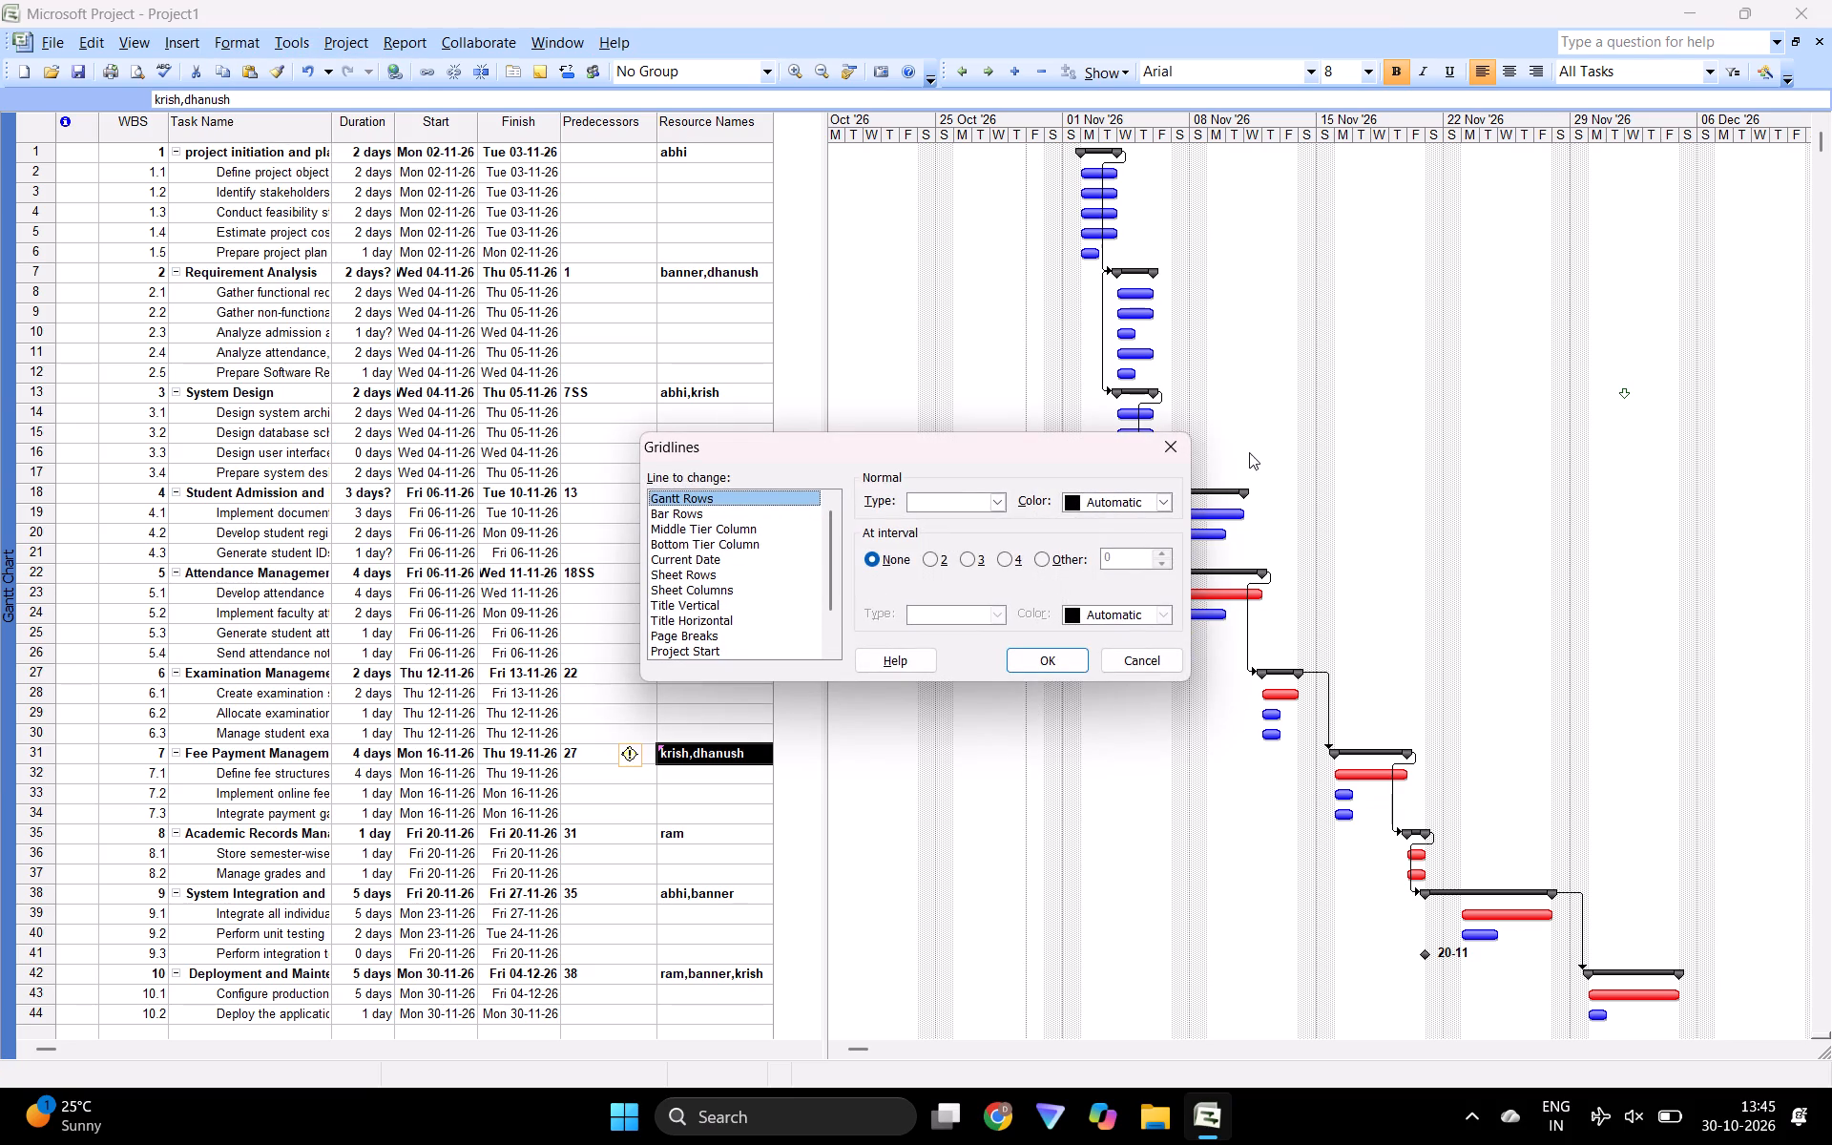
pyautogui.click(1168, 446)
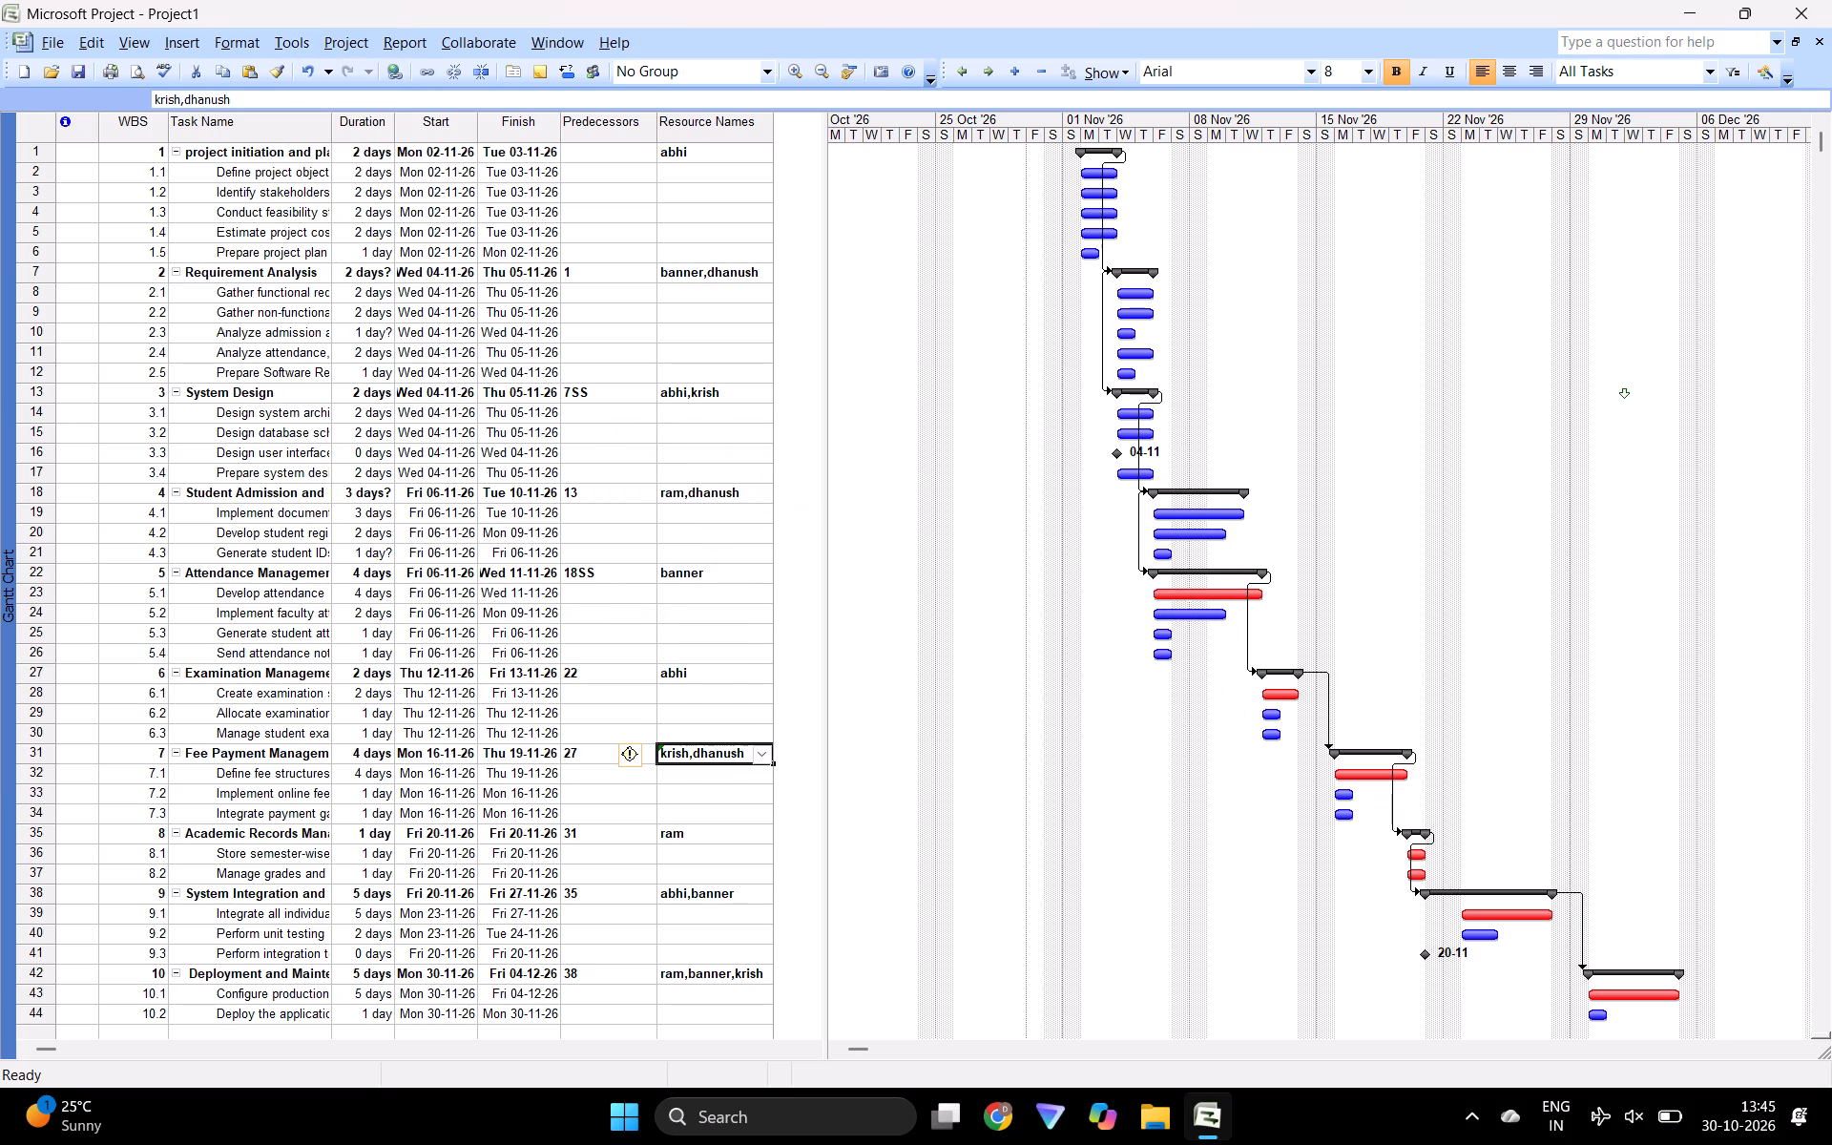
# Add an exception named holiday on 3 October 2026 to the Standard project calendar in Change Working Time.
pyautogui.click(167, 38)
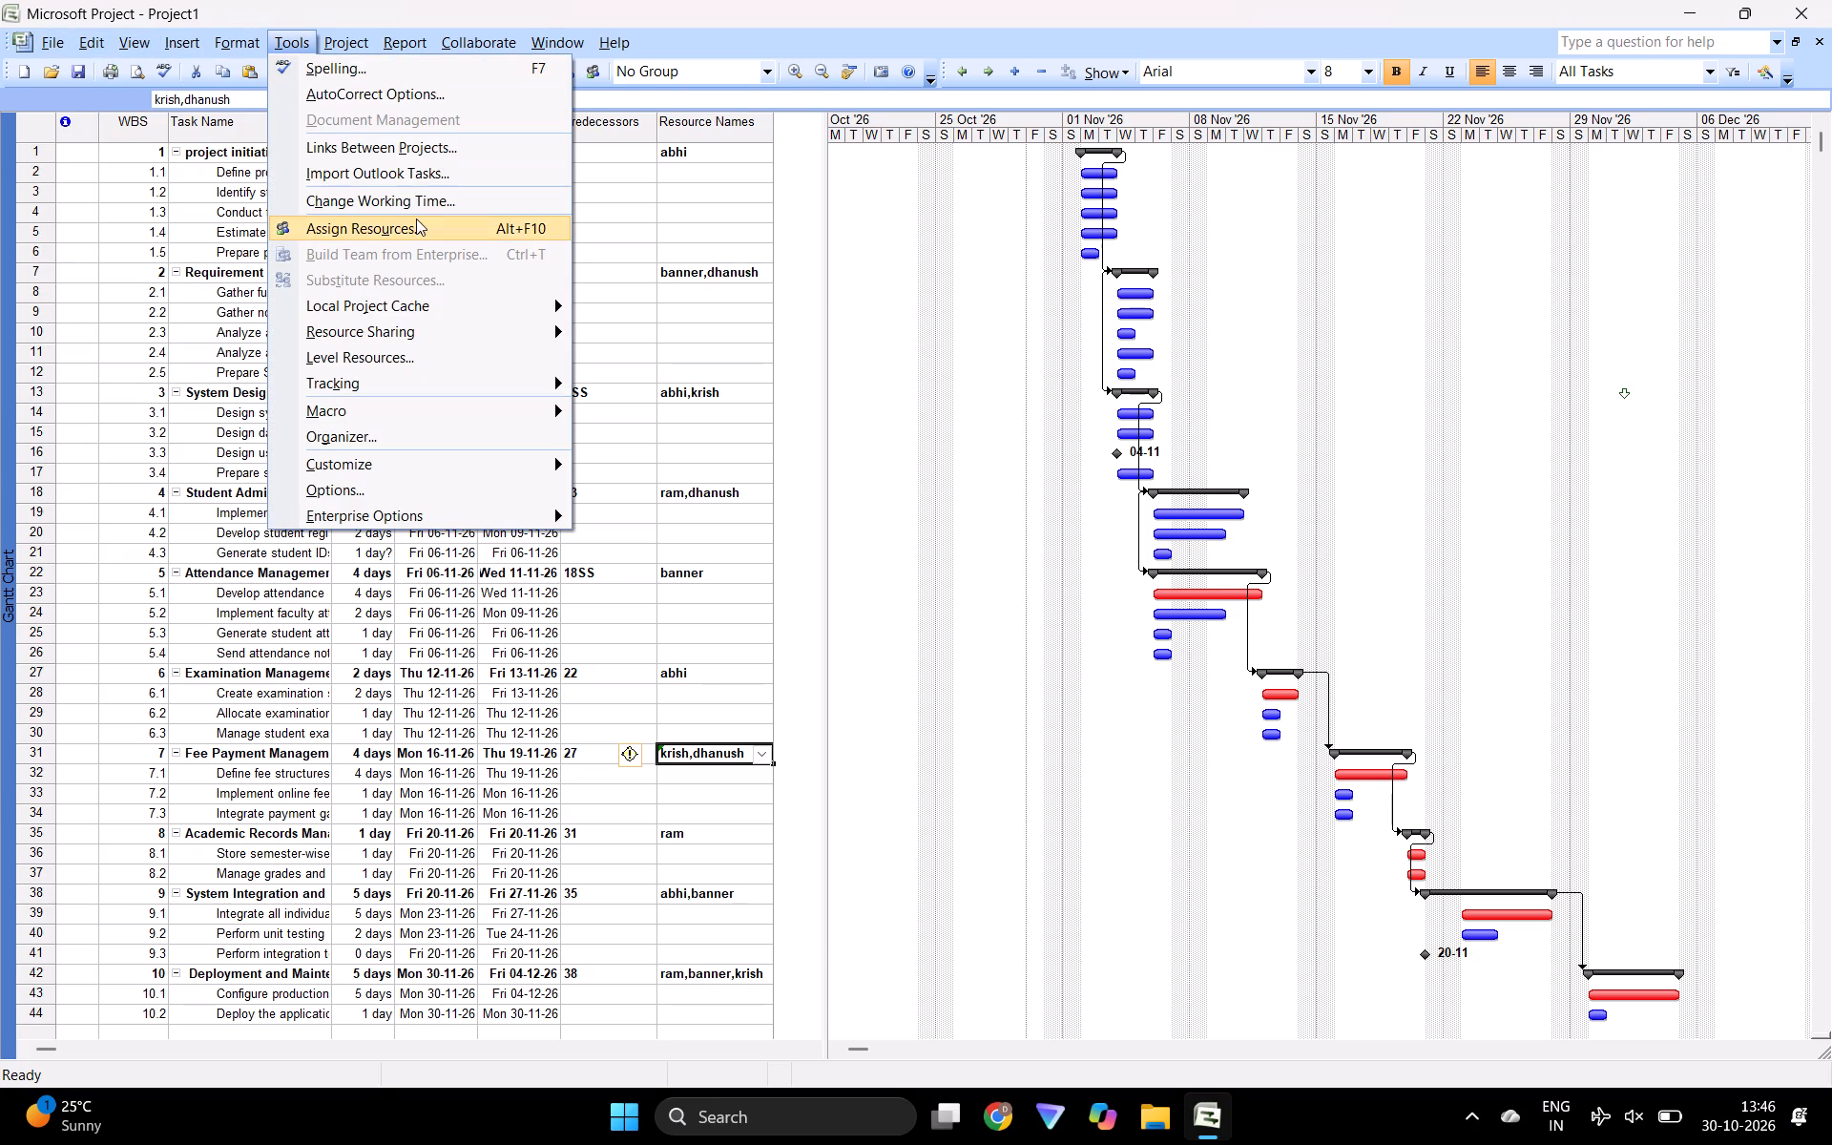
pyautogui.click(411, 204)
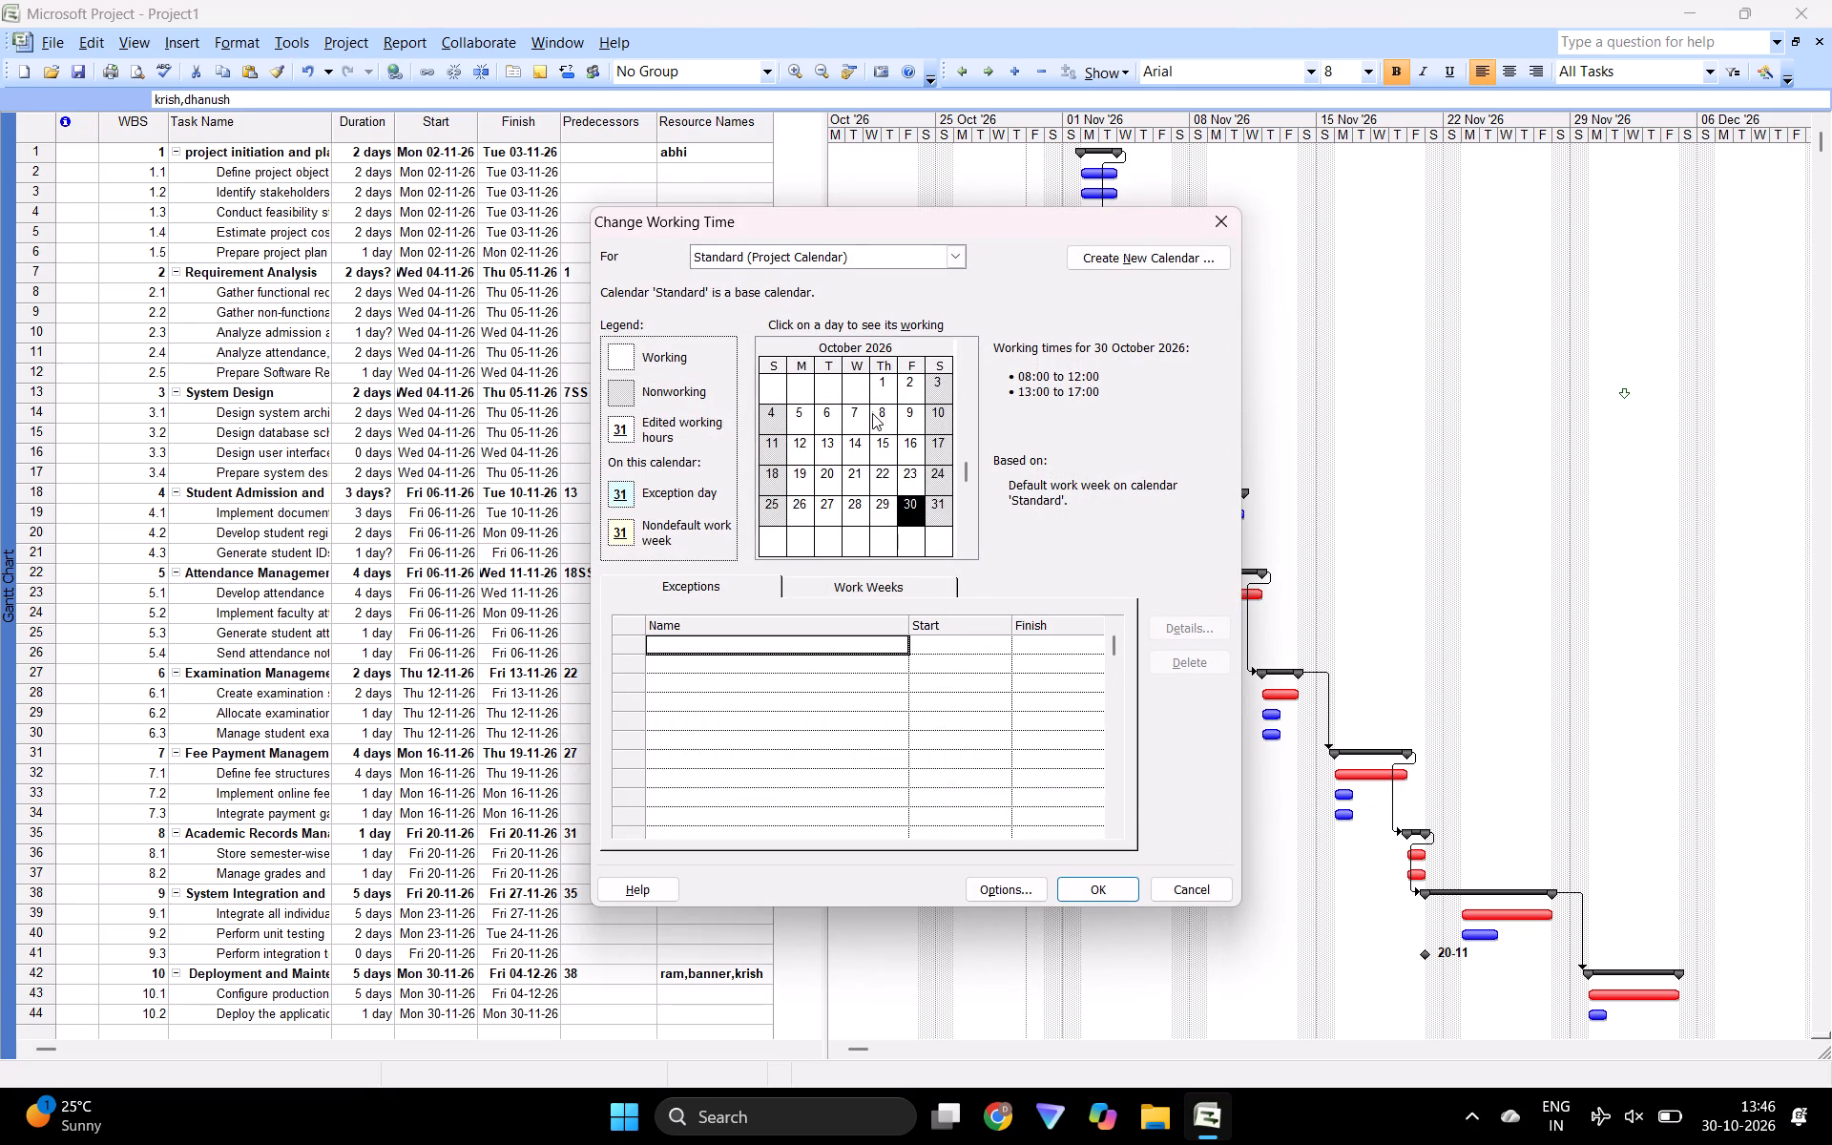
pyautogui.click(936, 368)
pyautogui.click(936, 368)
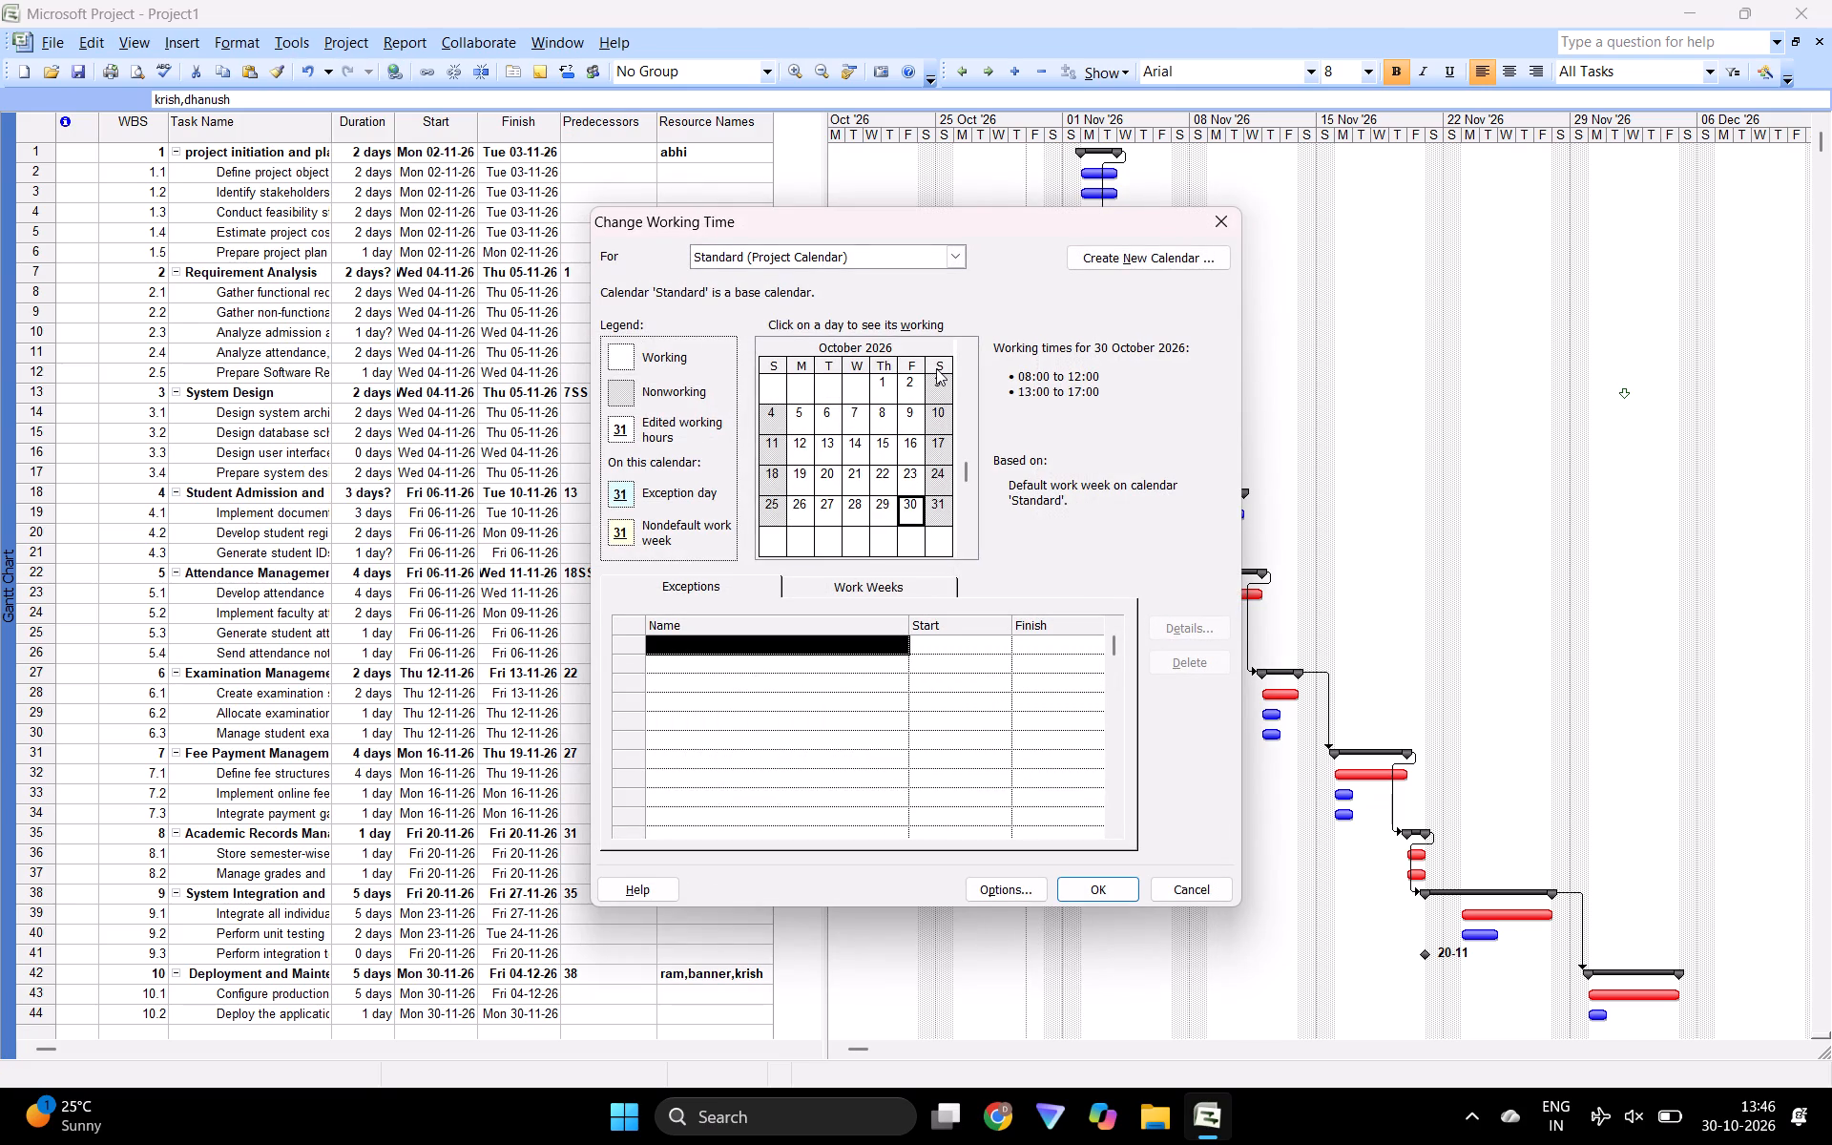
pyautogui.doubleClick(939, 365)
pyautogui.click(849, 643)
pyautogui.click(929, 394)
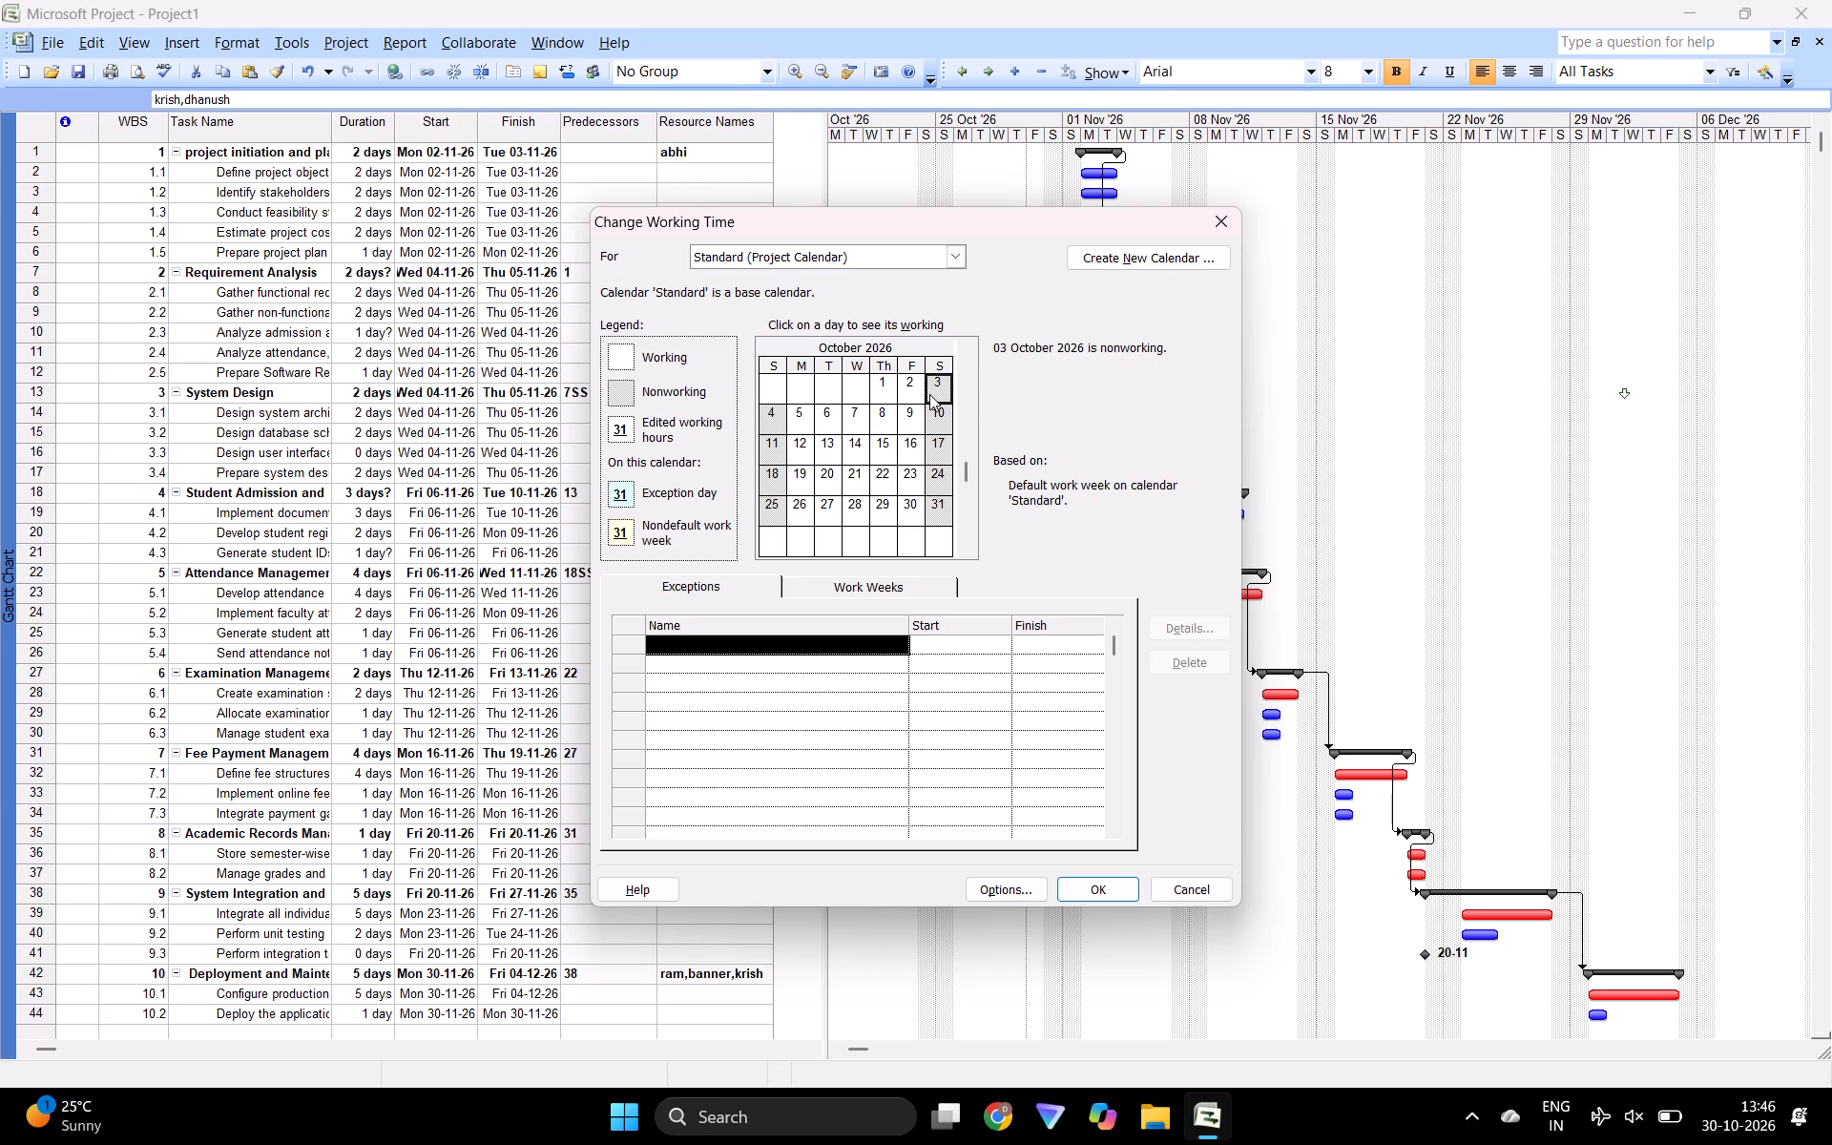
pyautogui.click(820, 649)
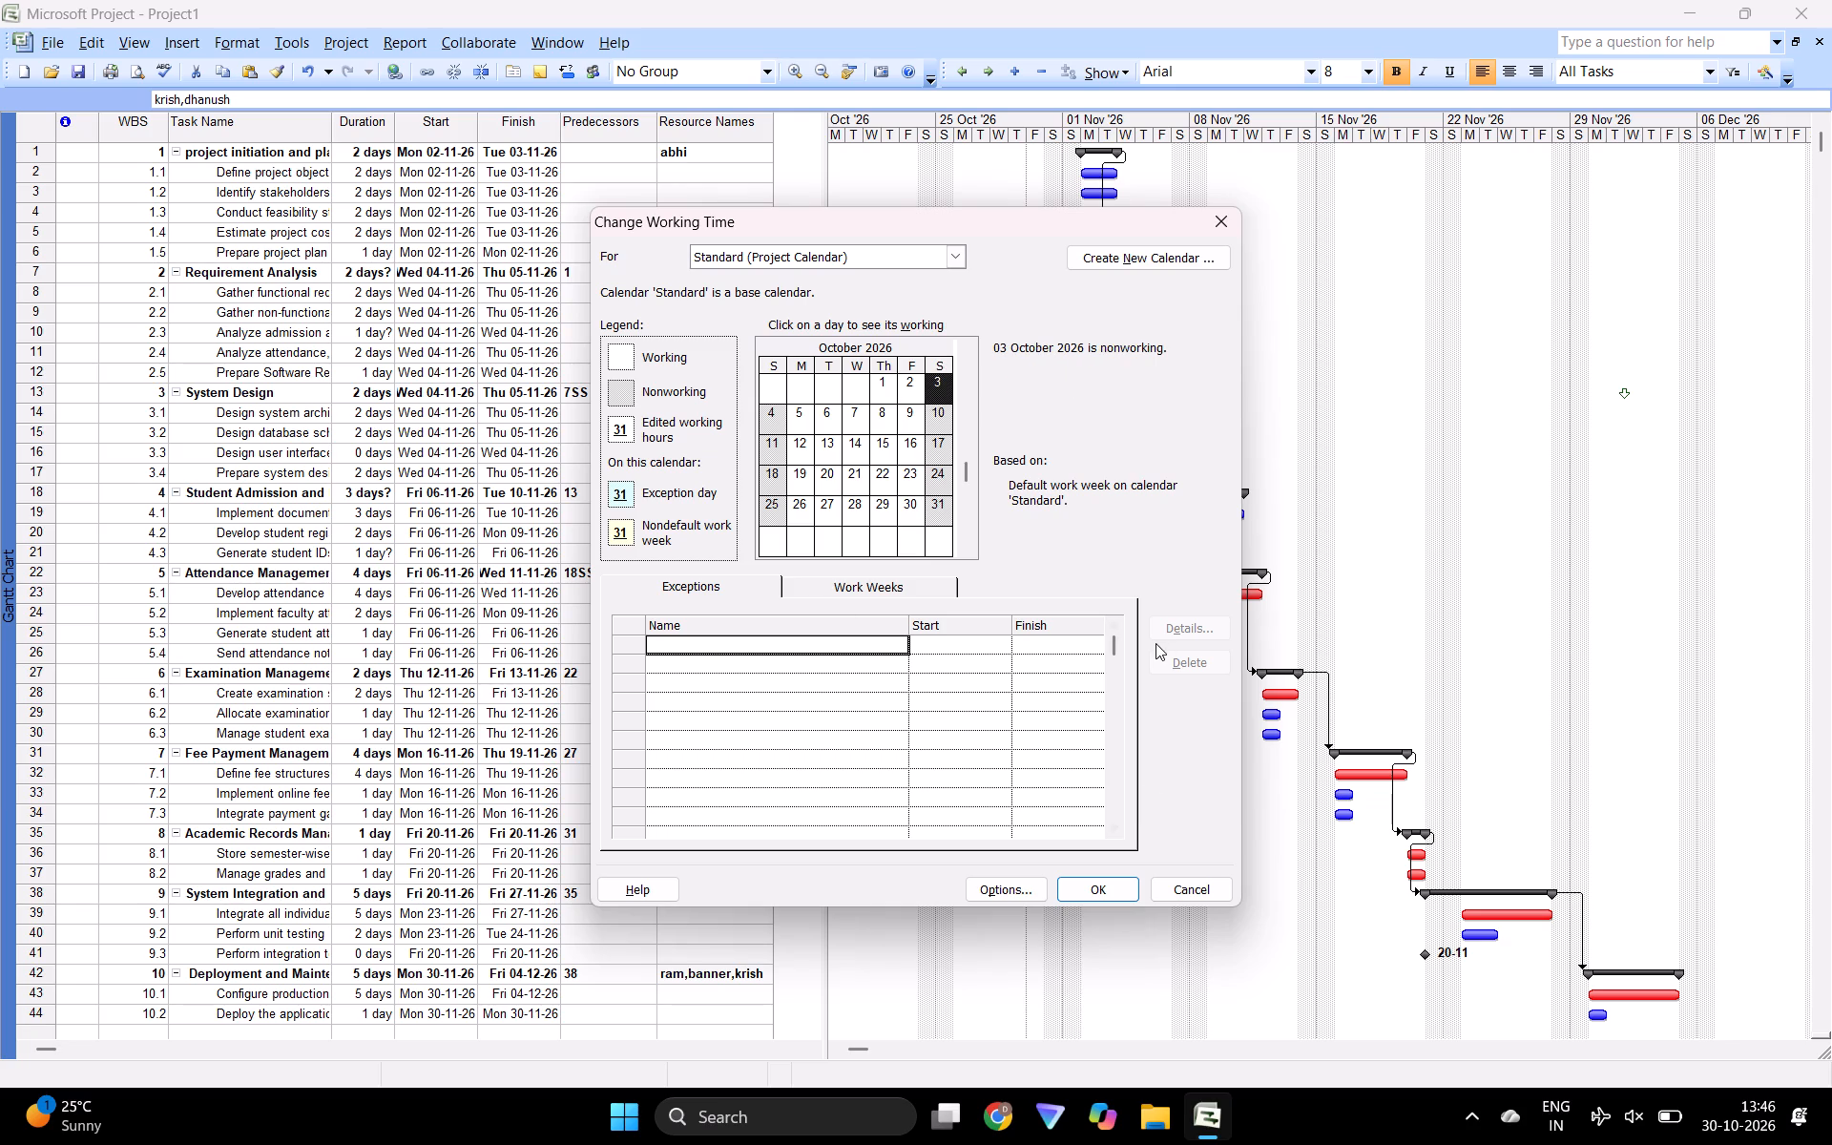
pyautogui.click(992, 895)
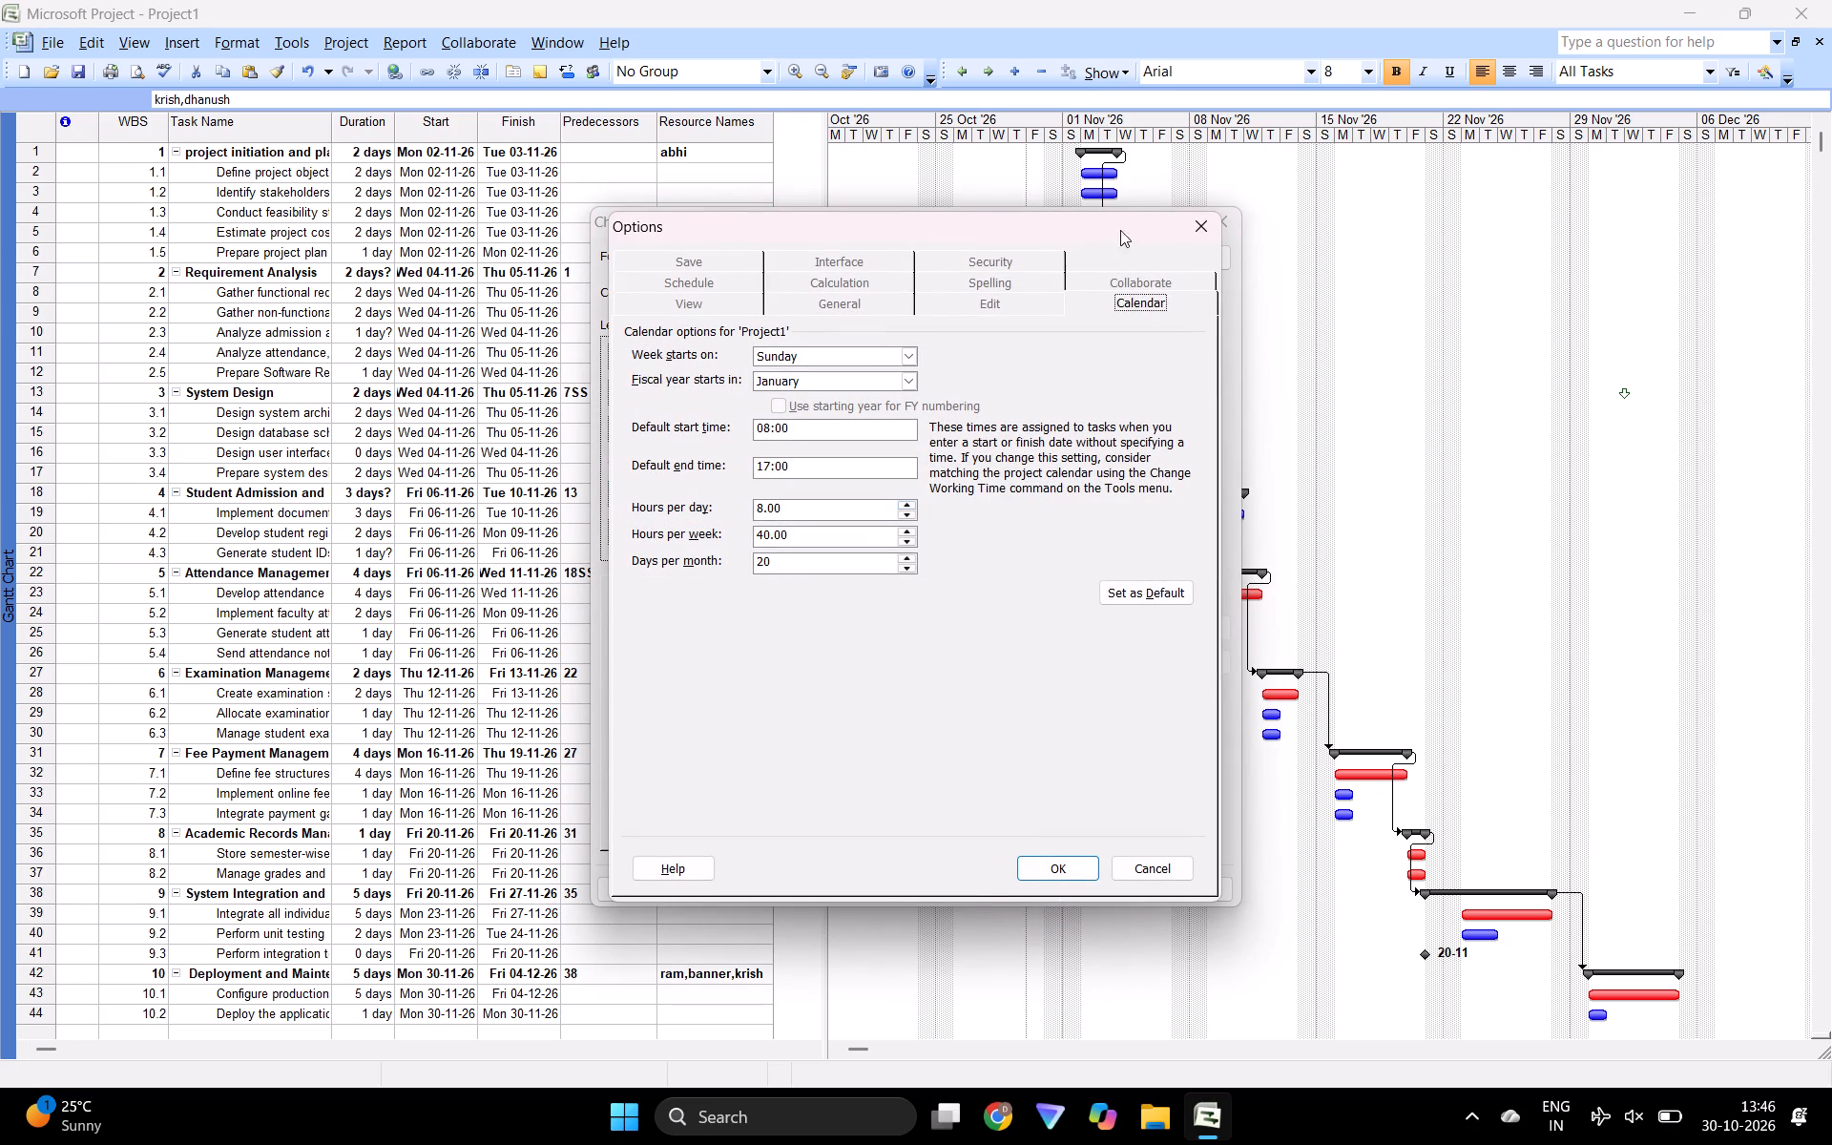
pyautogui.click(1196, 230)
pyautogui.click(718, 641)
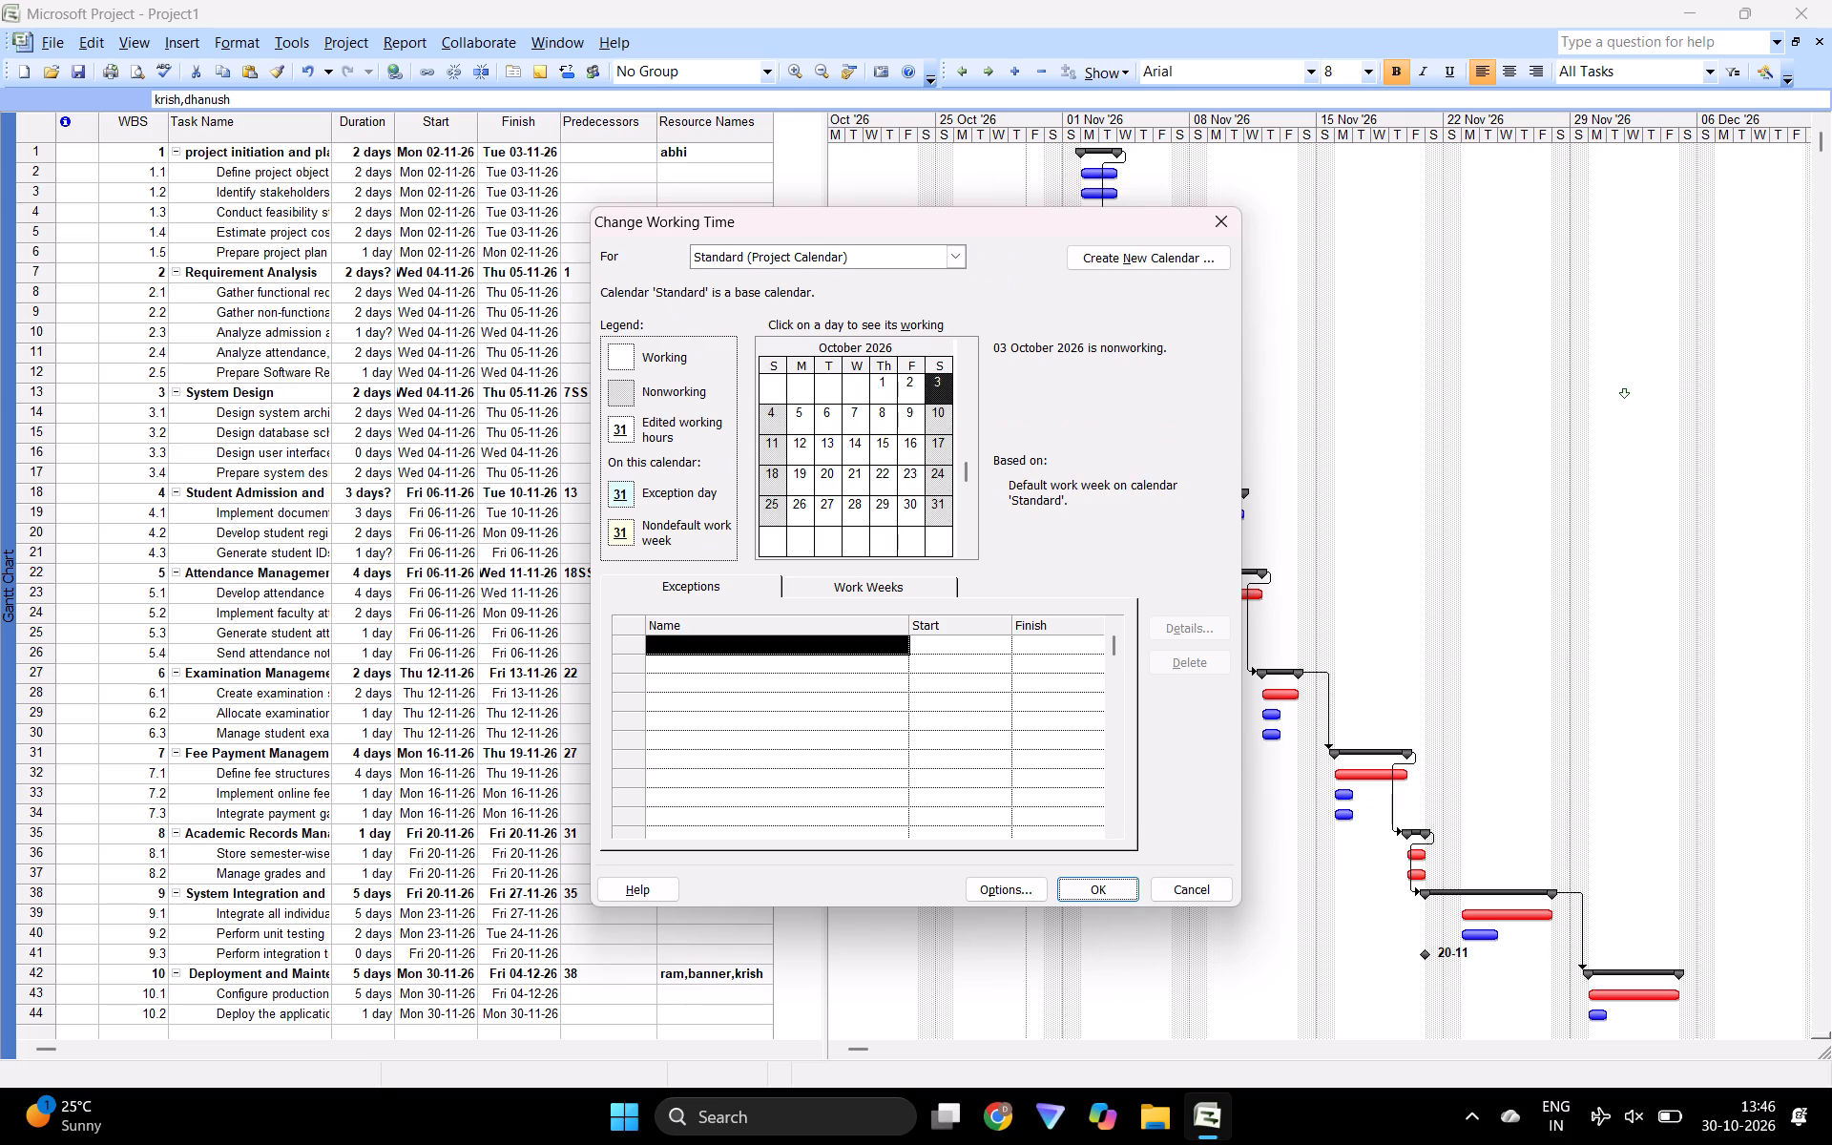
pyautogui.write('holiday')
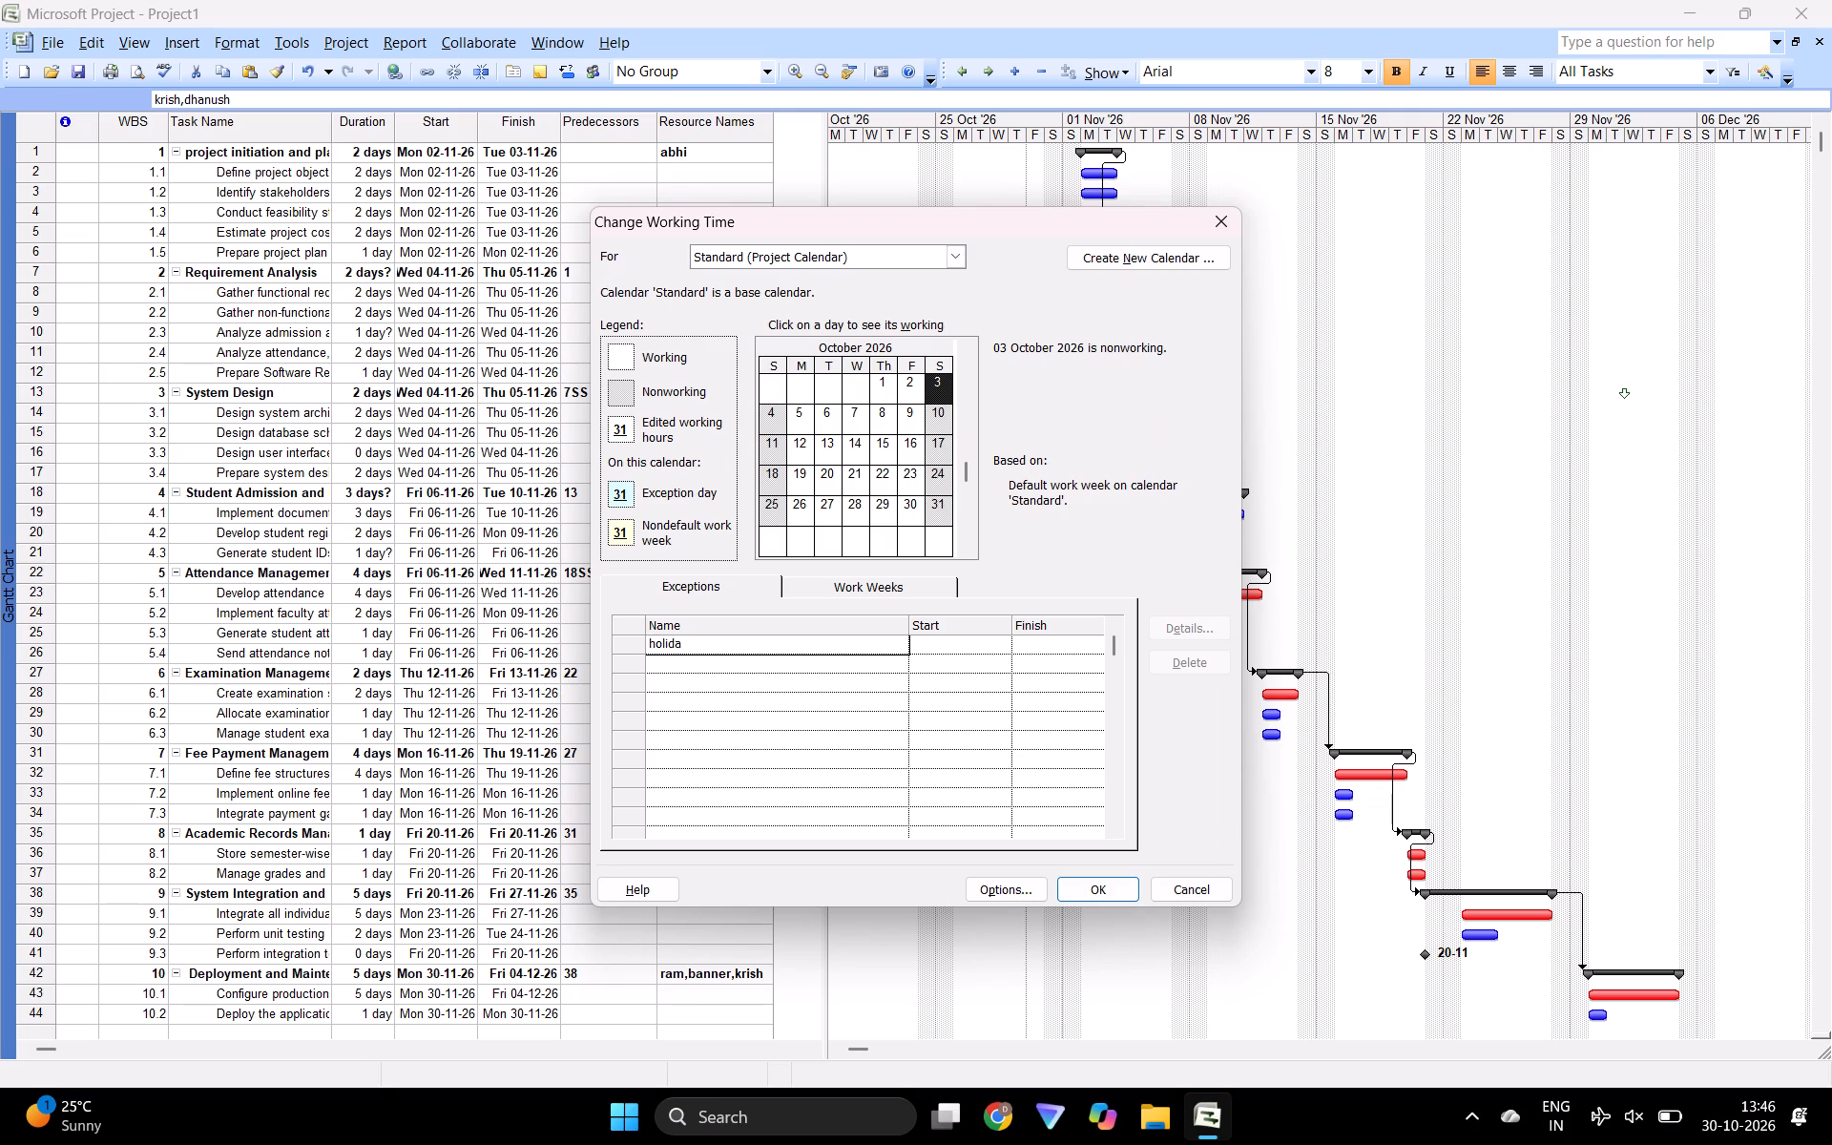
pyautogui.click(1114, 898)
pyautogui.click(882, 257)
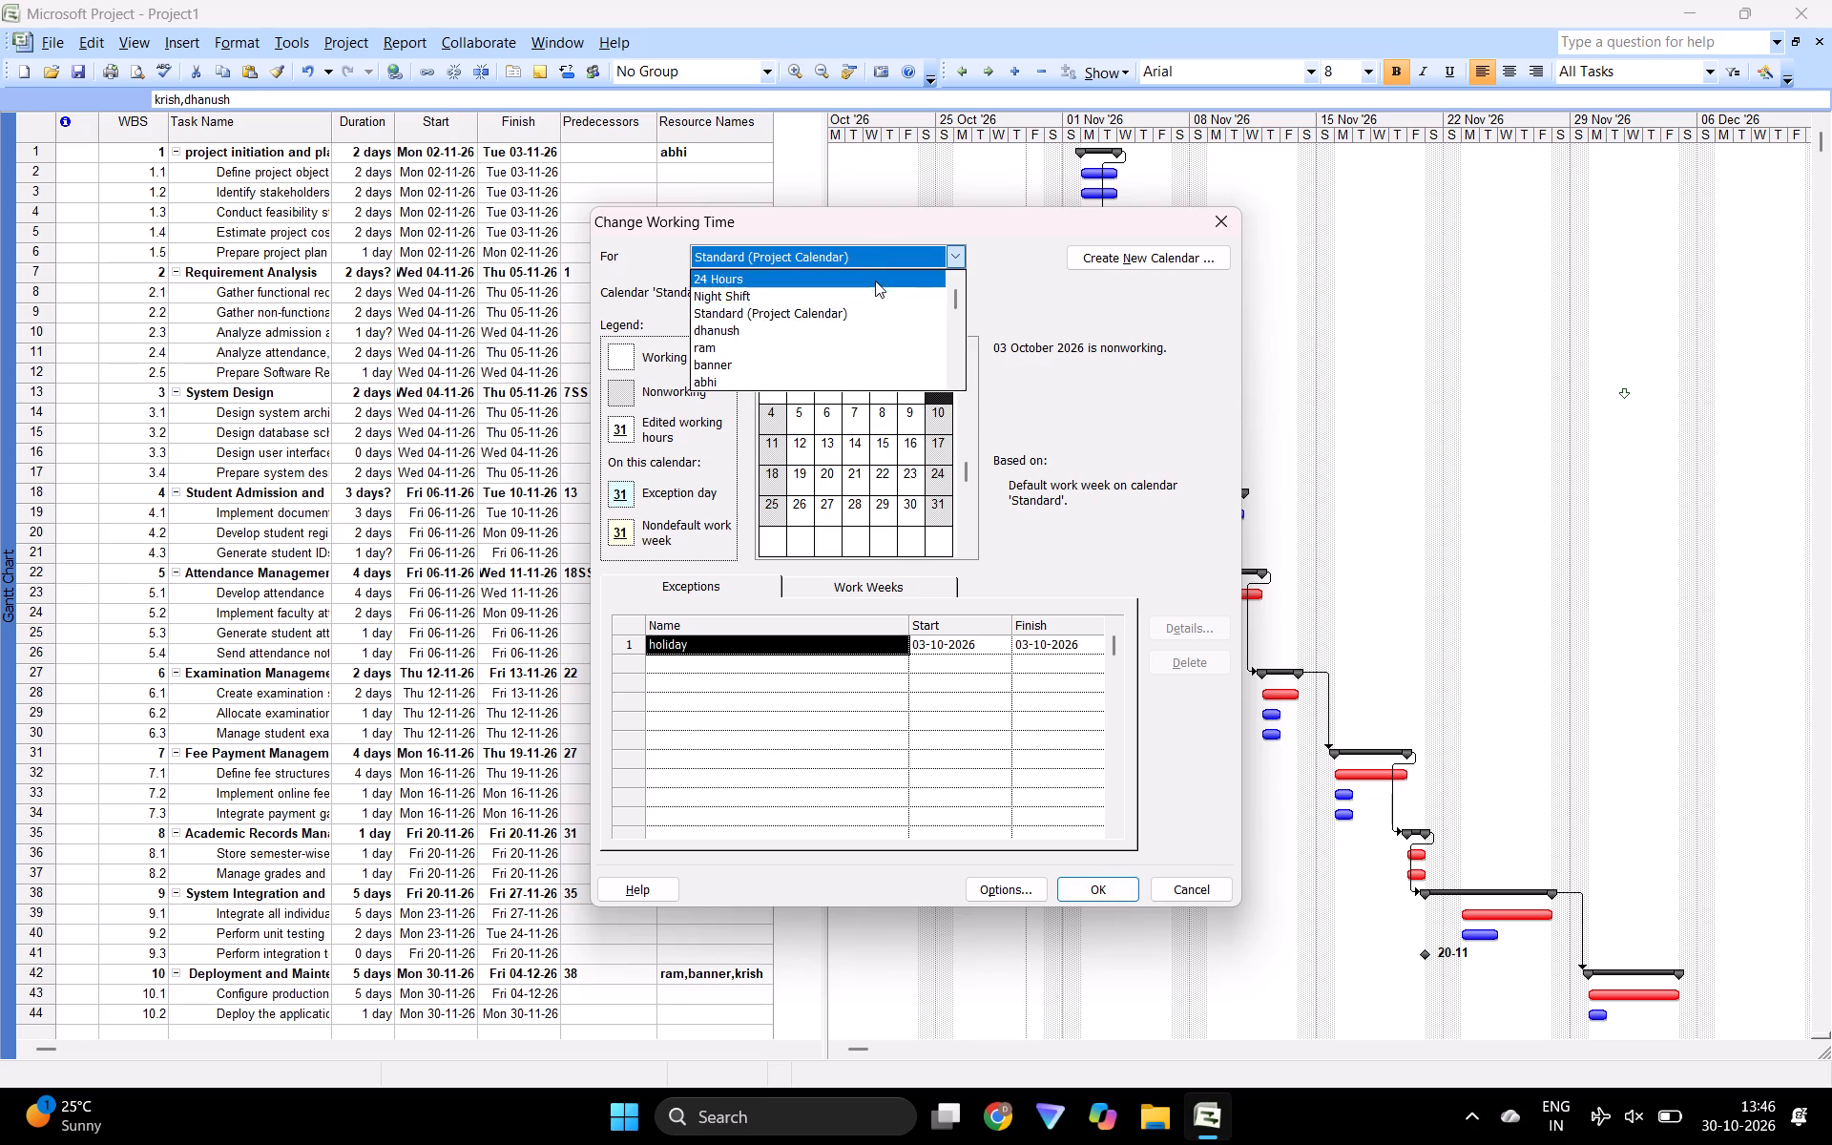
pyautogui.scroll(-1, 868, 310)
pyautogui.scroll(1, 868, 310)
pyautogui.click(868, 307)
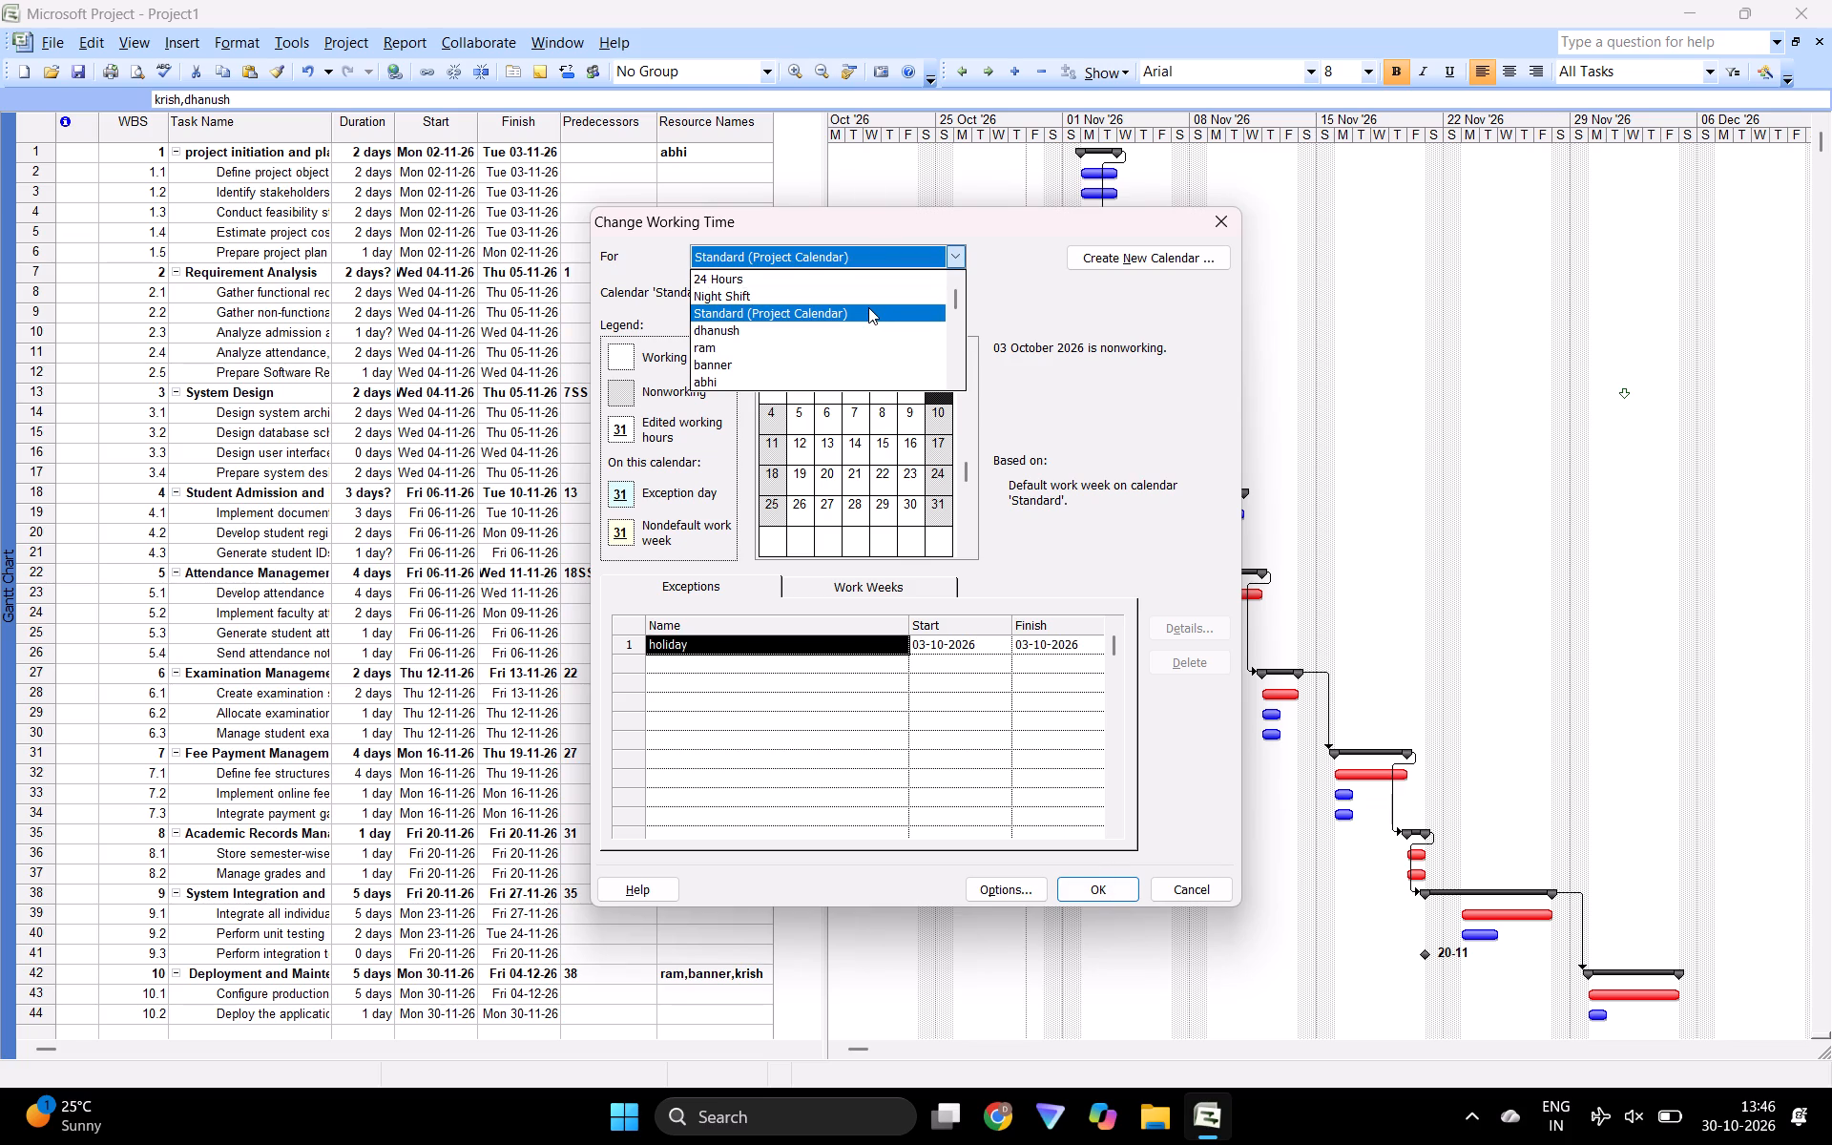
pyautogui.click(1094, 885)
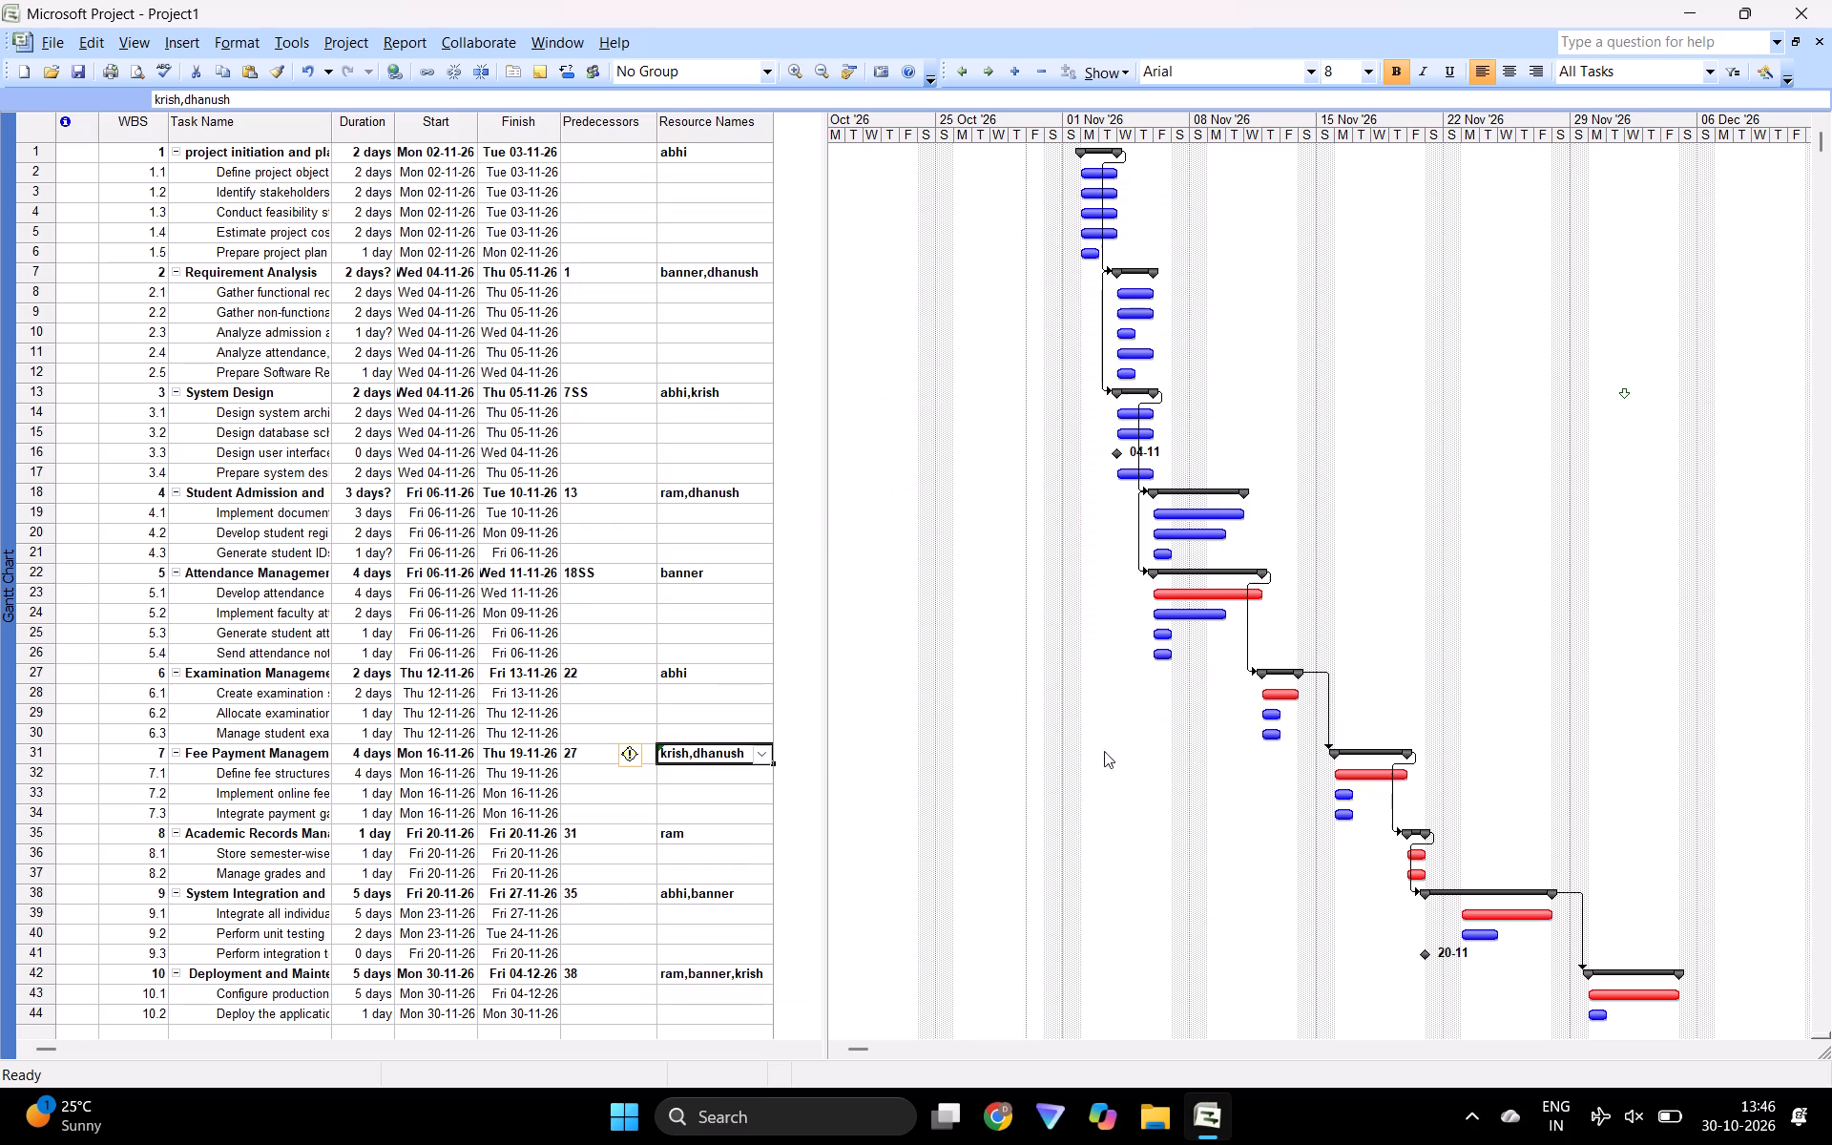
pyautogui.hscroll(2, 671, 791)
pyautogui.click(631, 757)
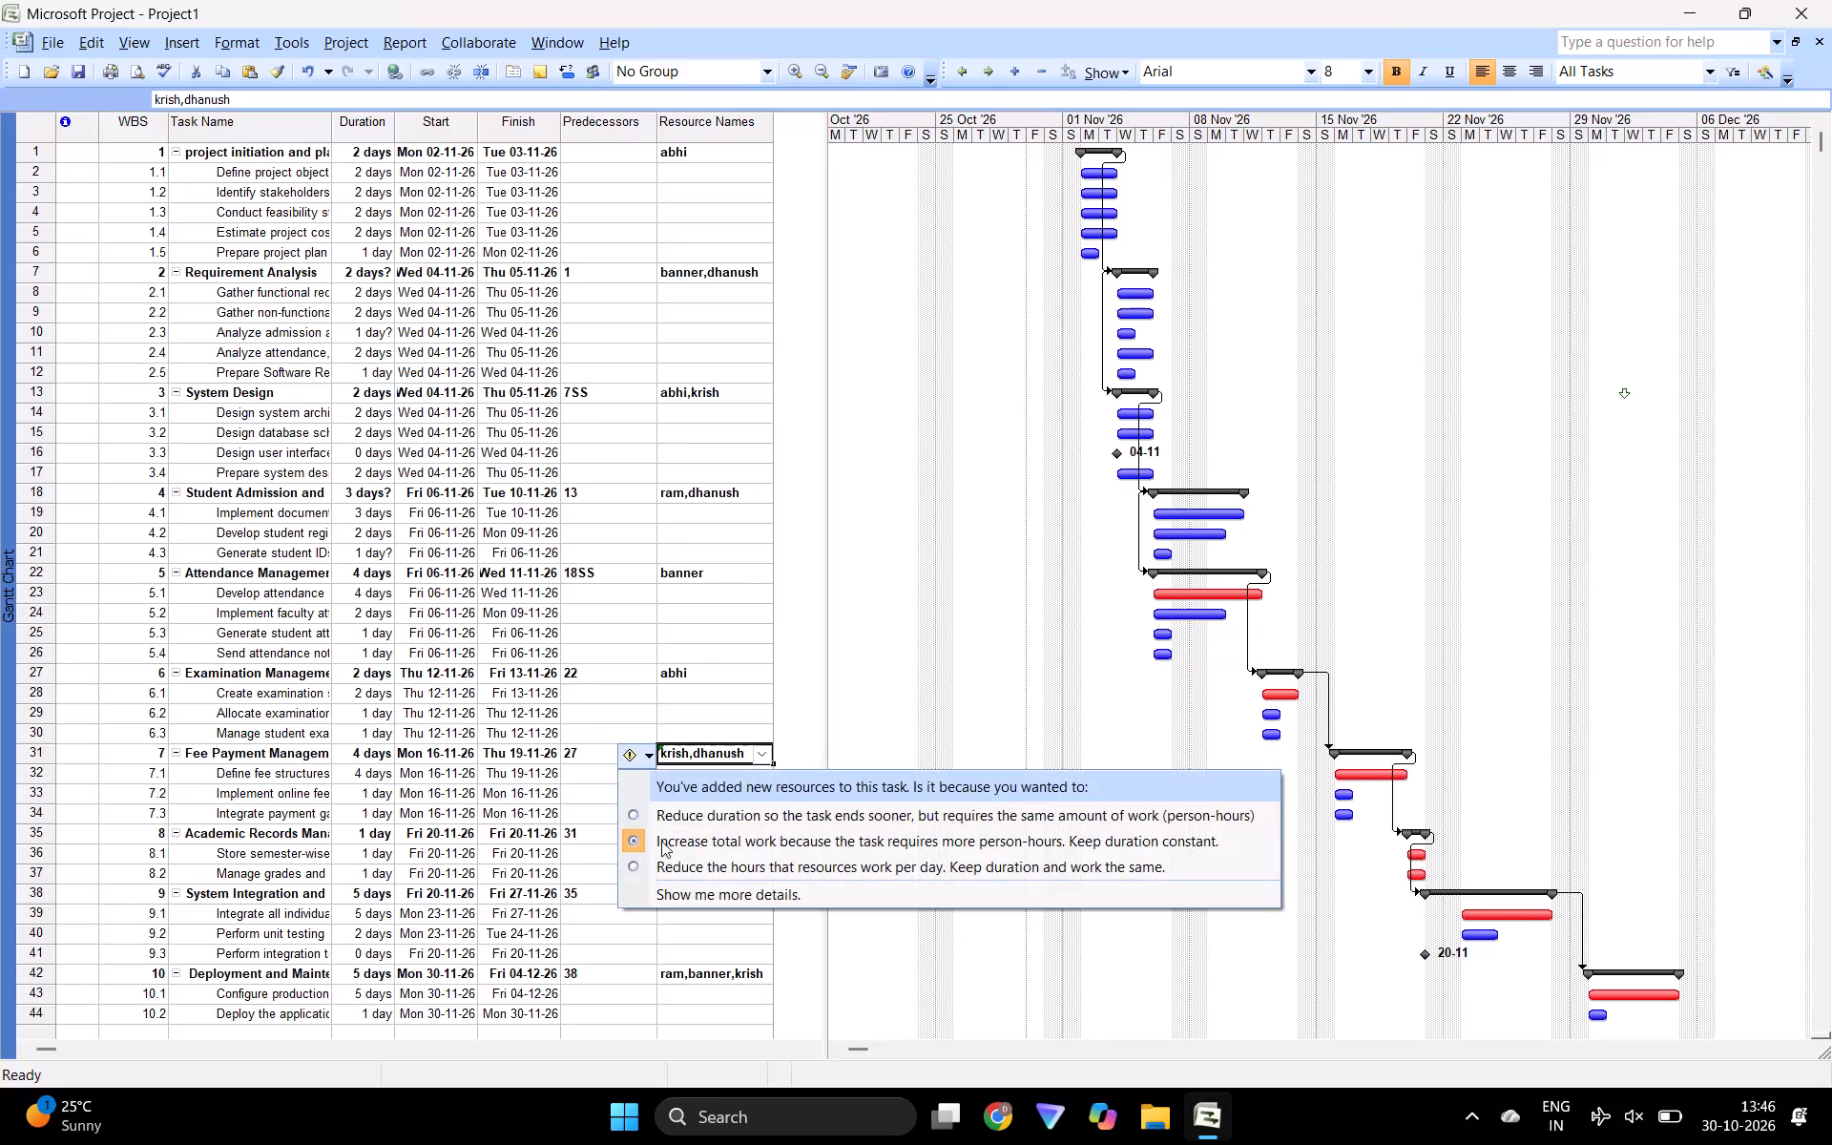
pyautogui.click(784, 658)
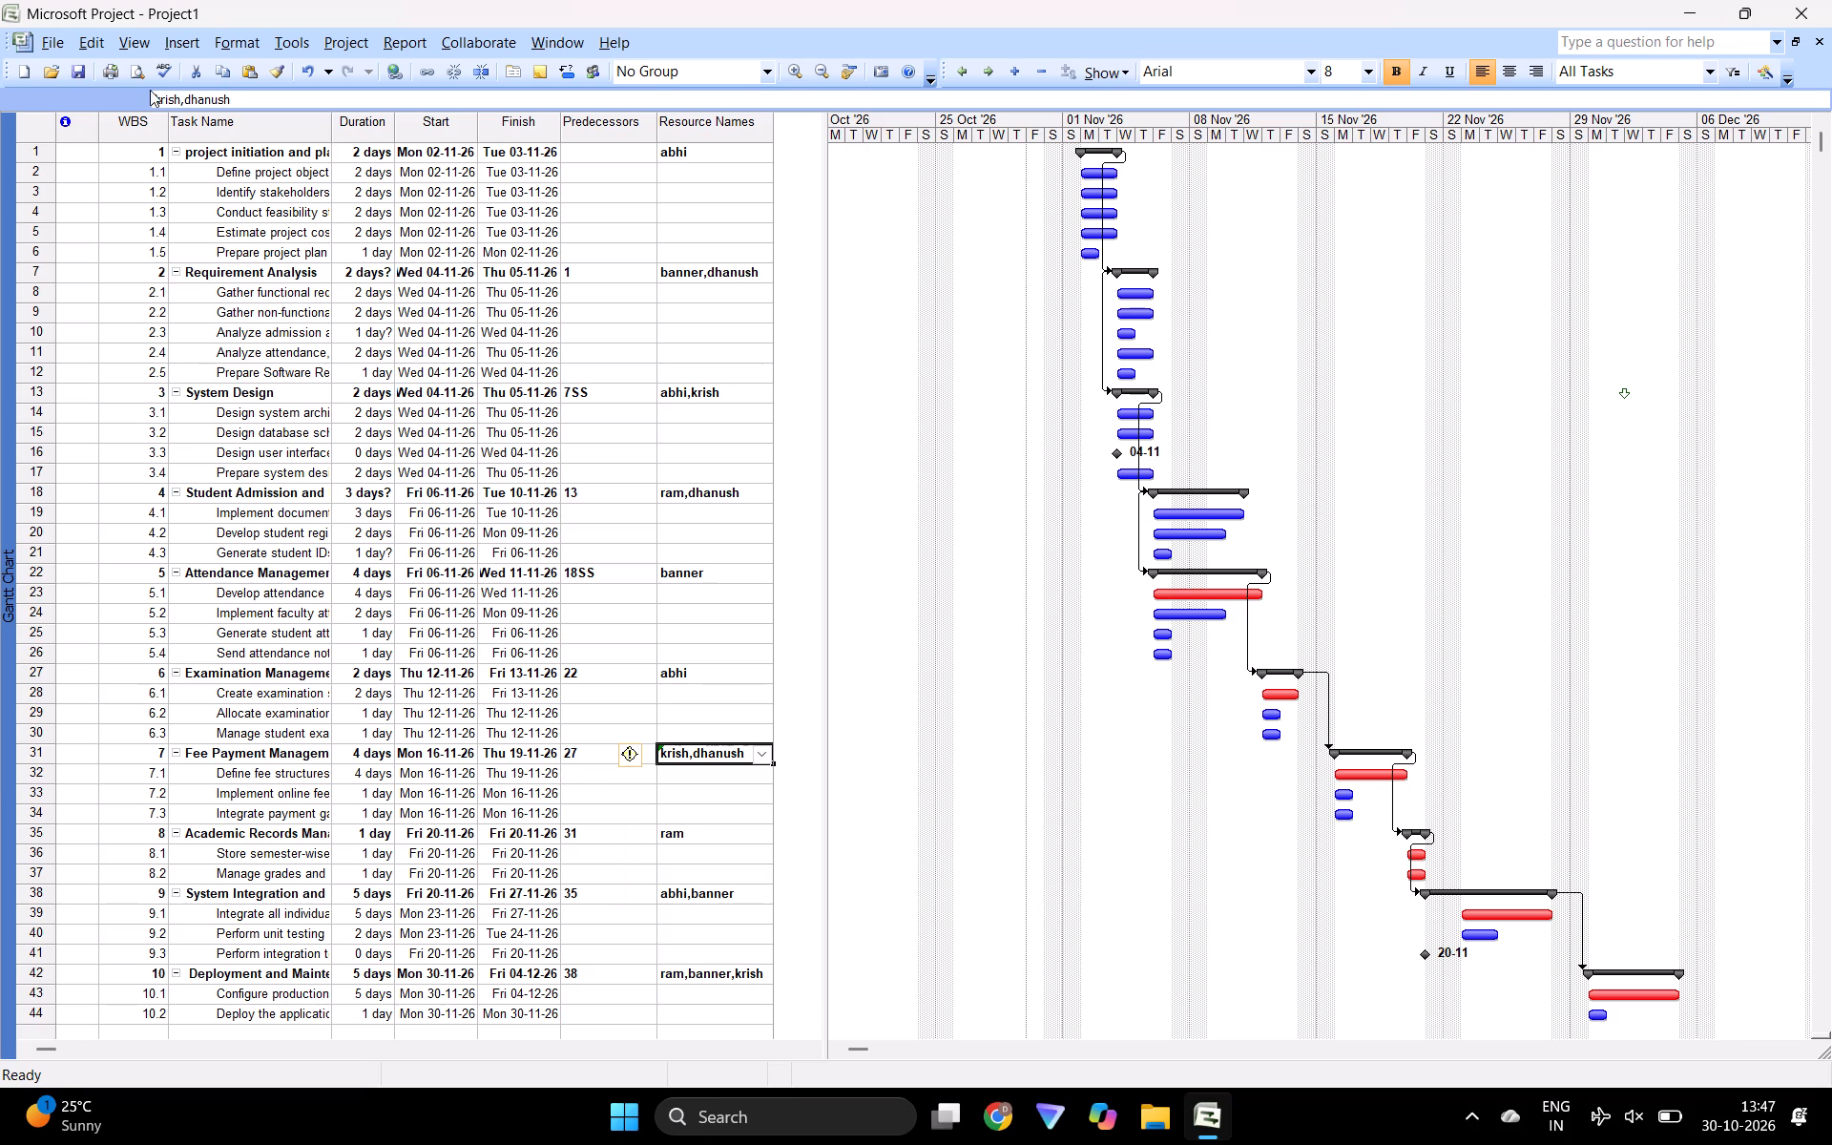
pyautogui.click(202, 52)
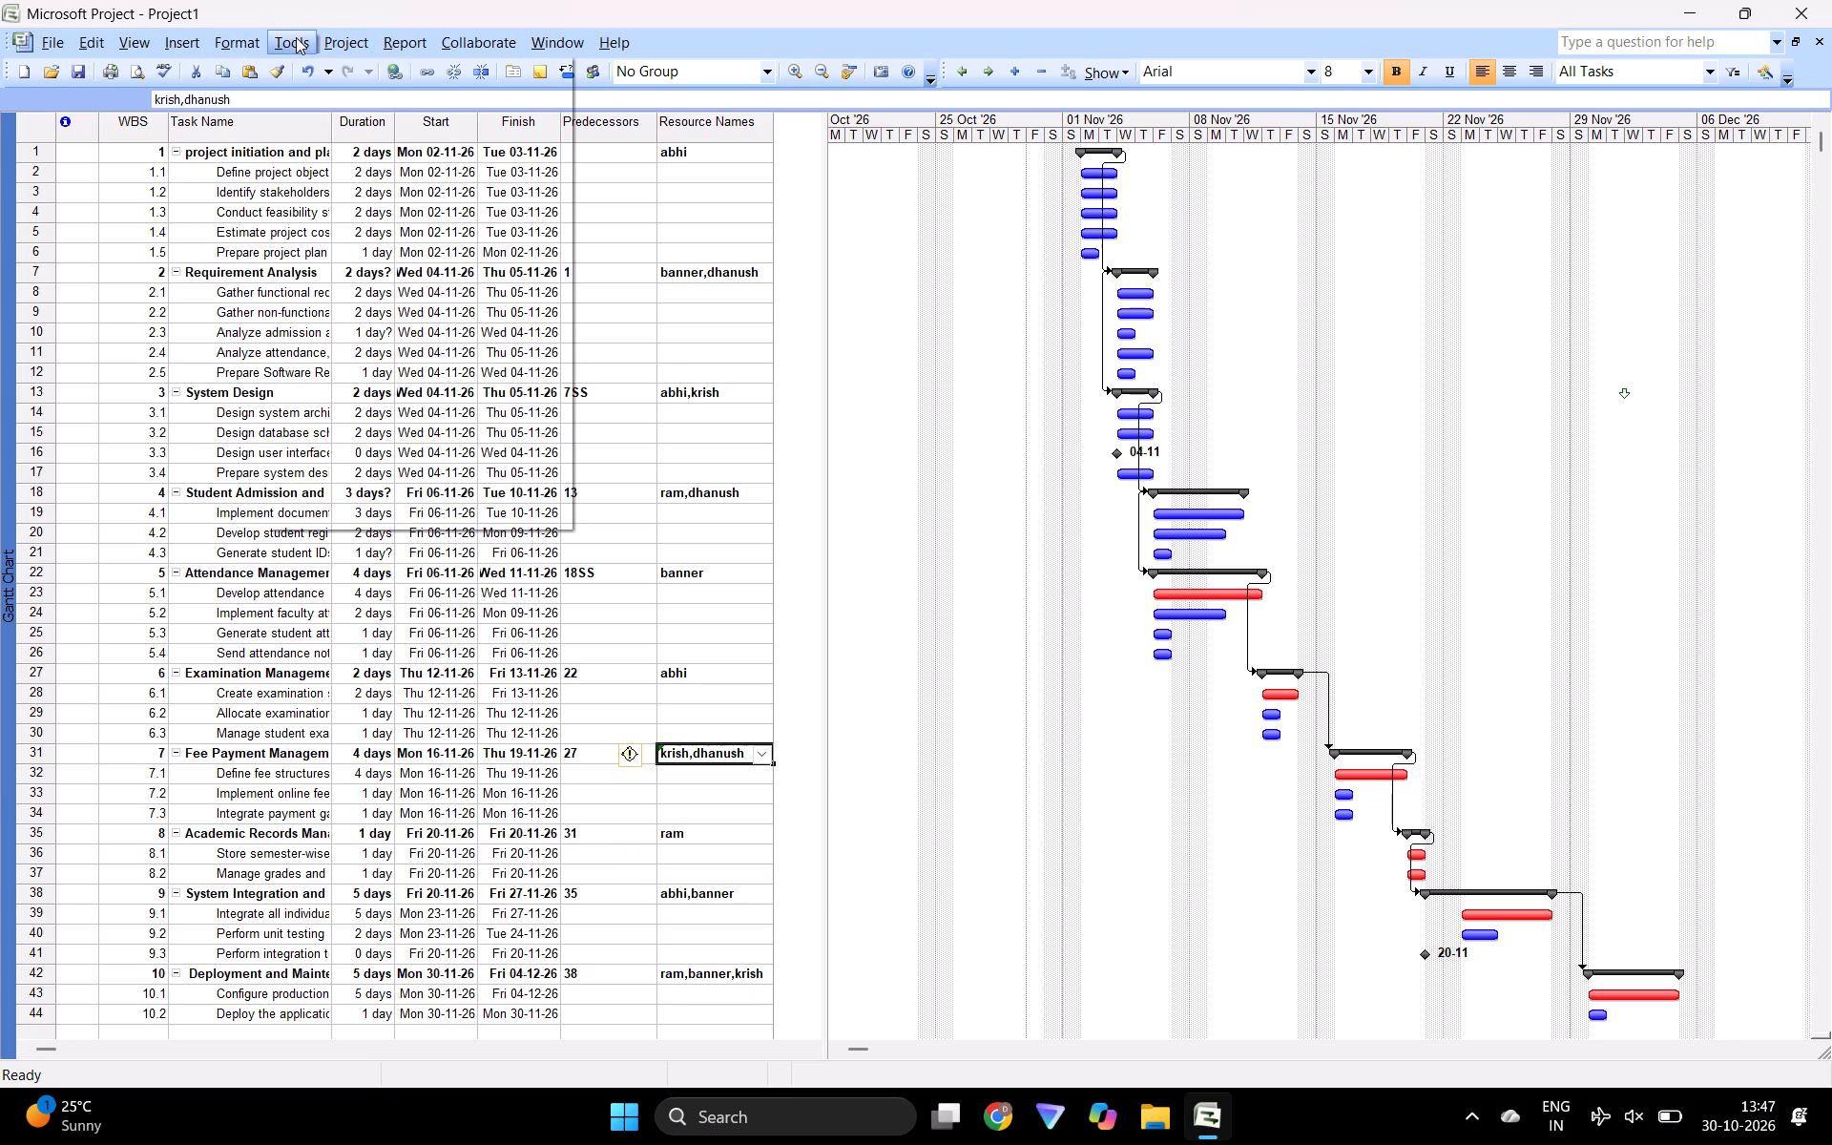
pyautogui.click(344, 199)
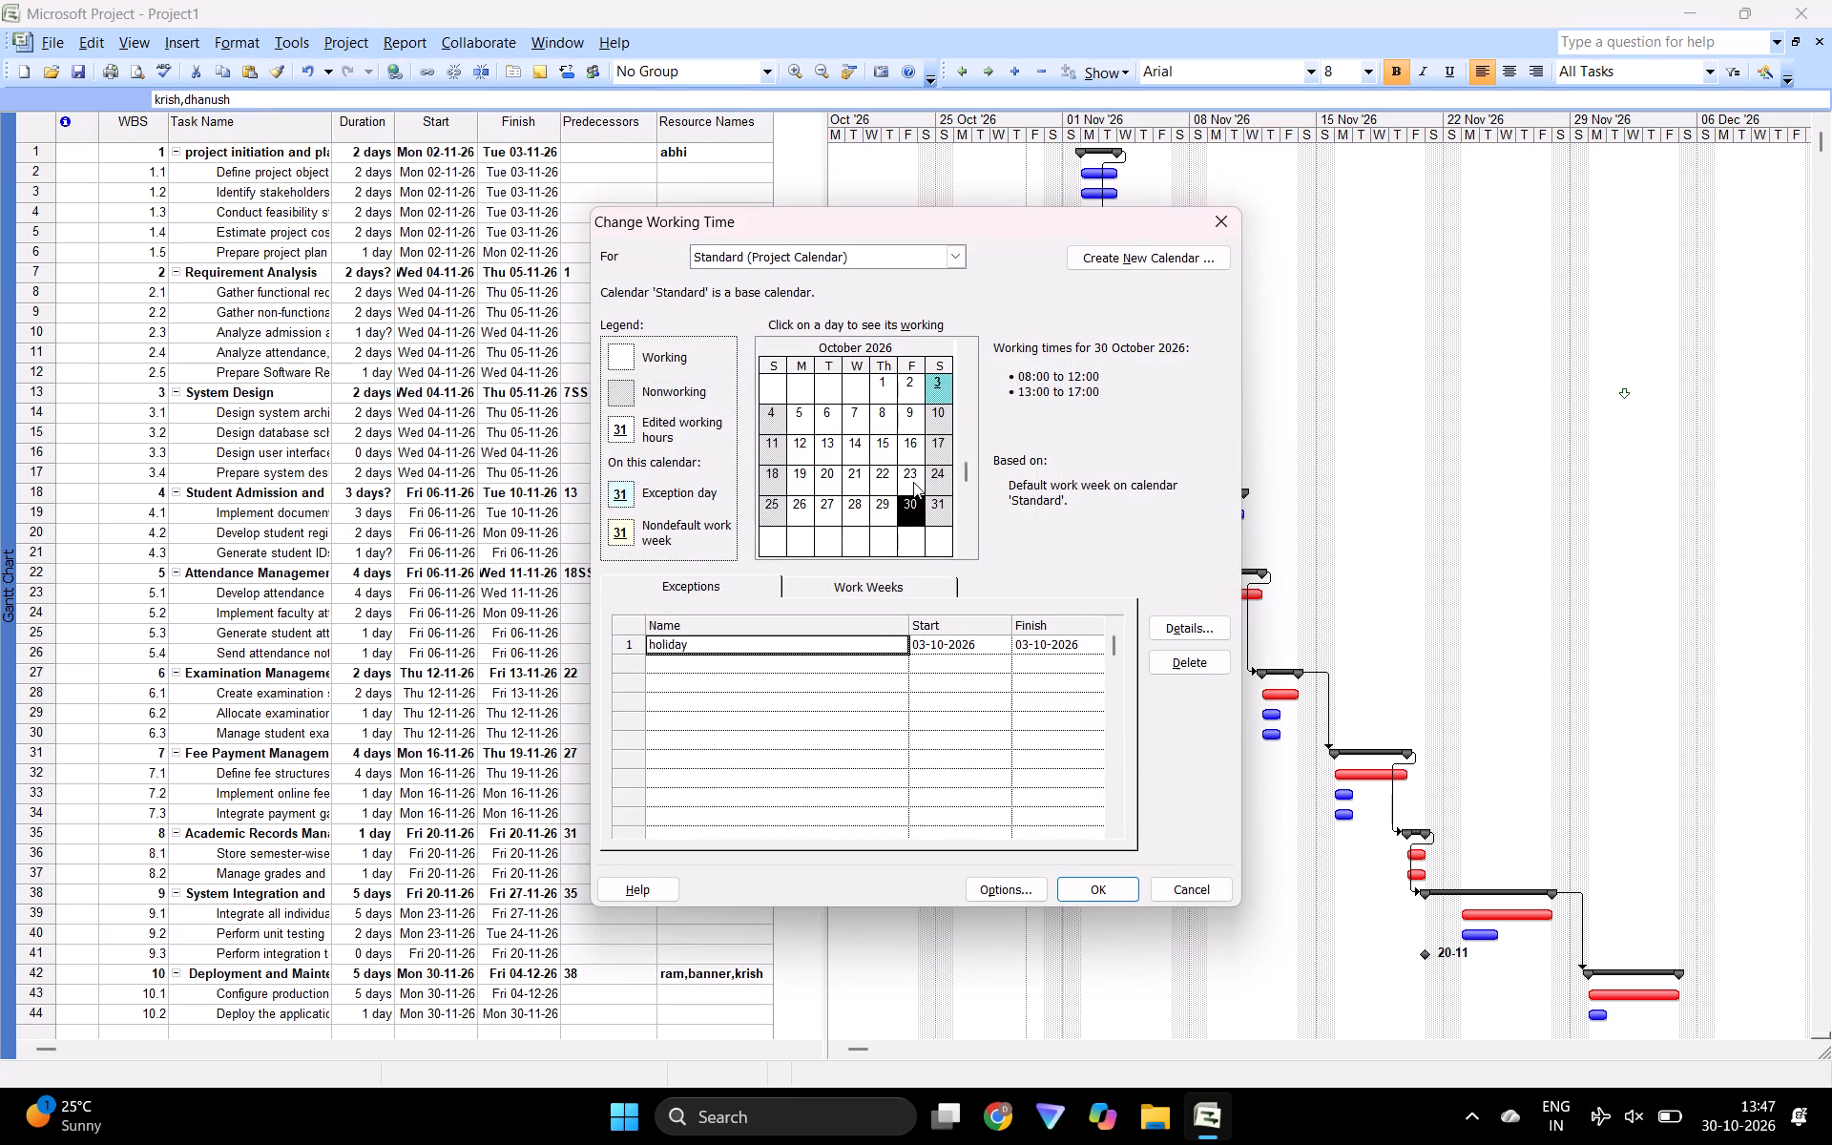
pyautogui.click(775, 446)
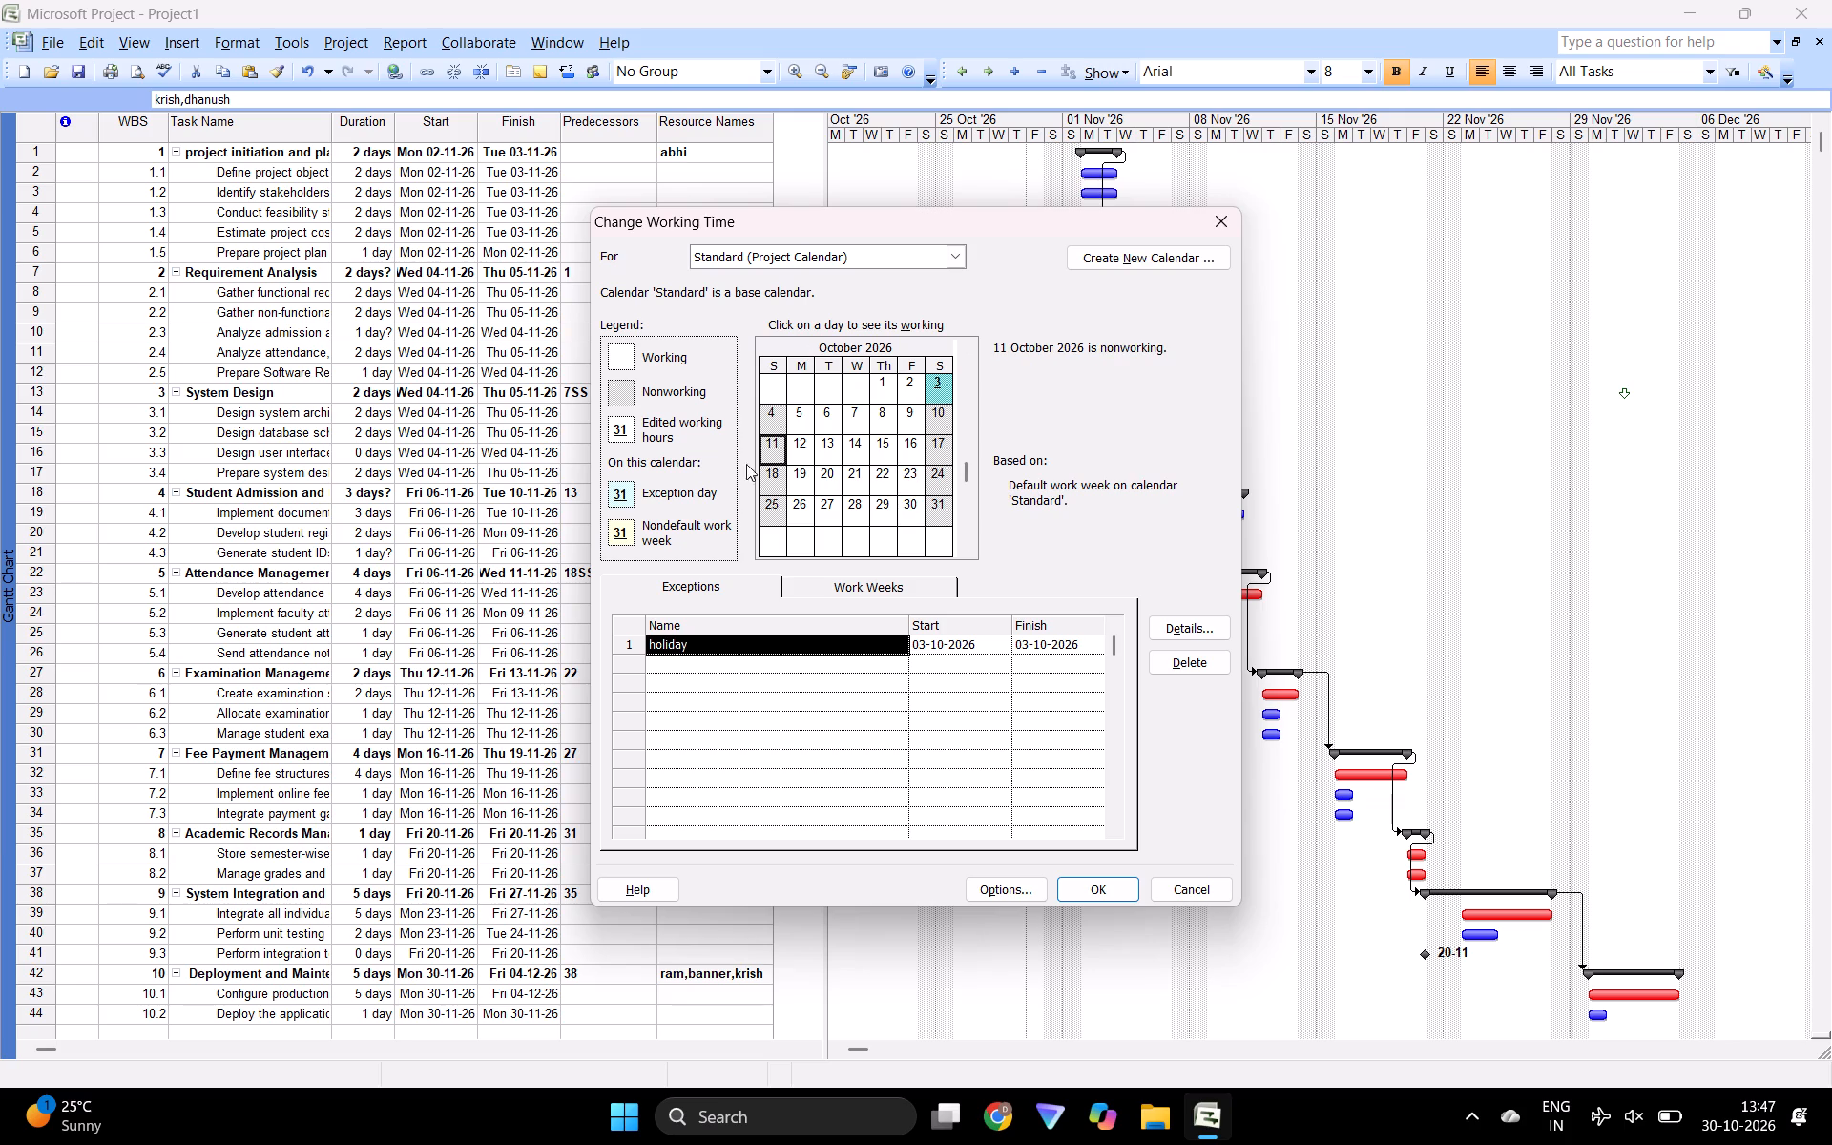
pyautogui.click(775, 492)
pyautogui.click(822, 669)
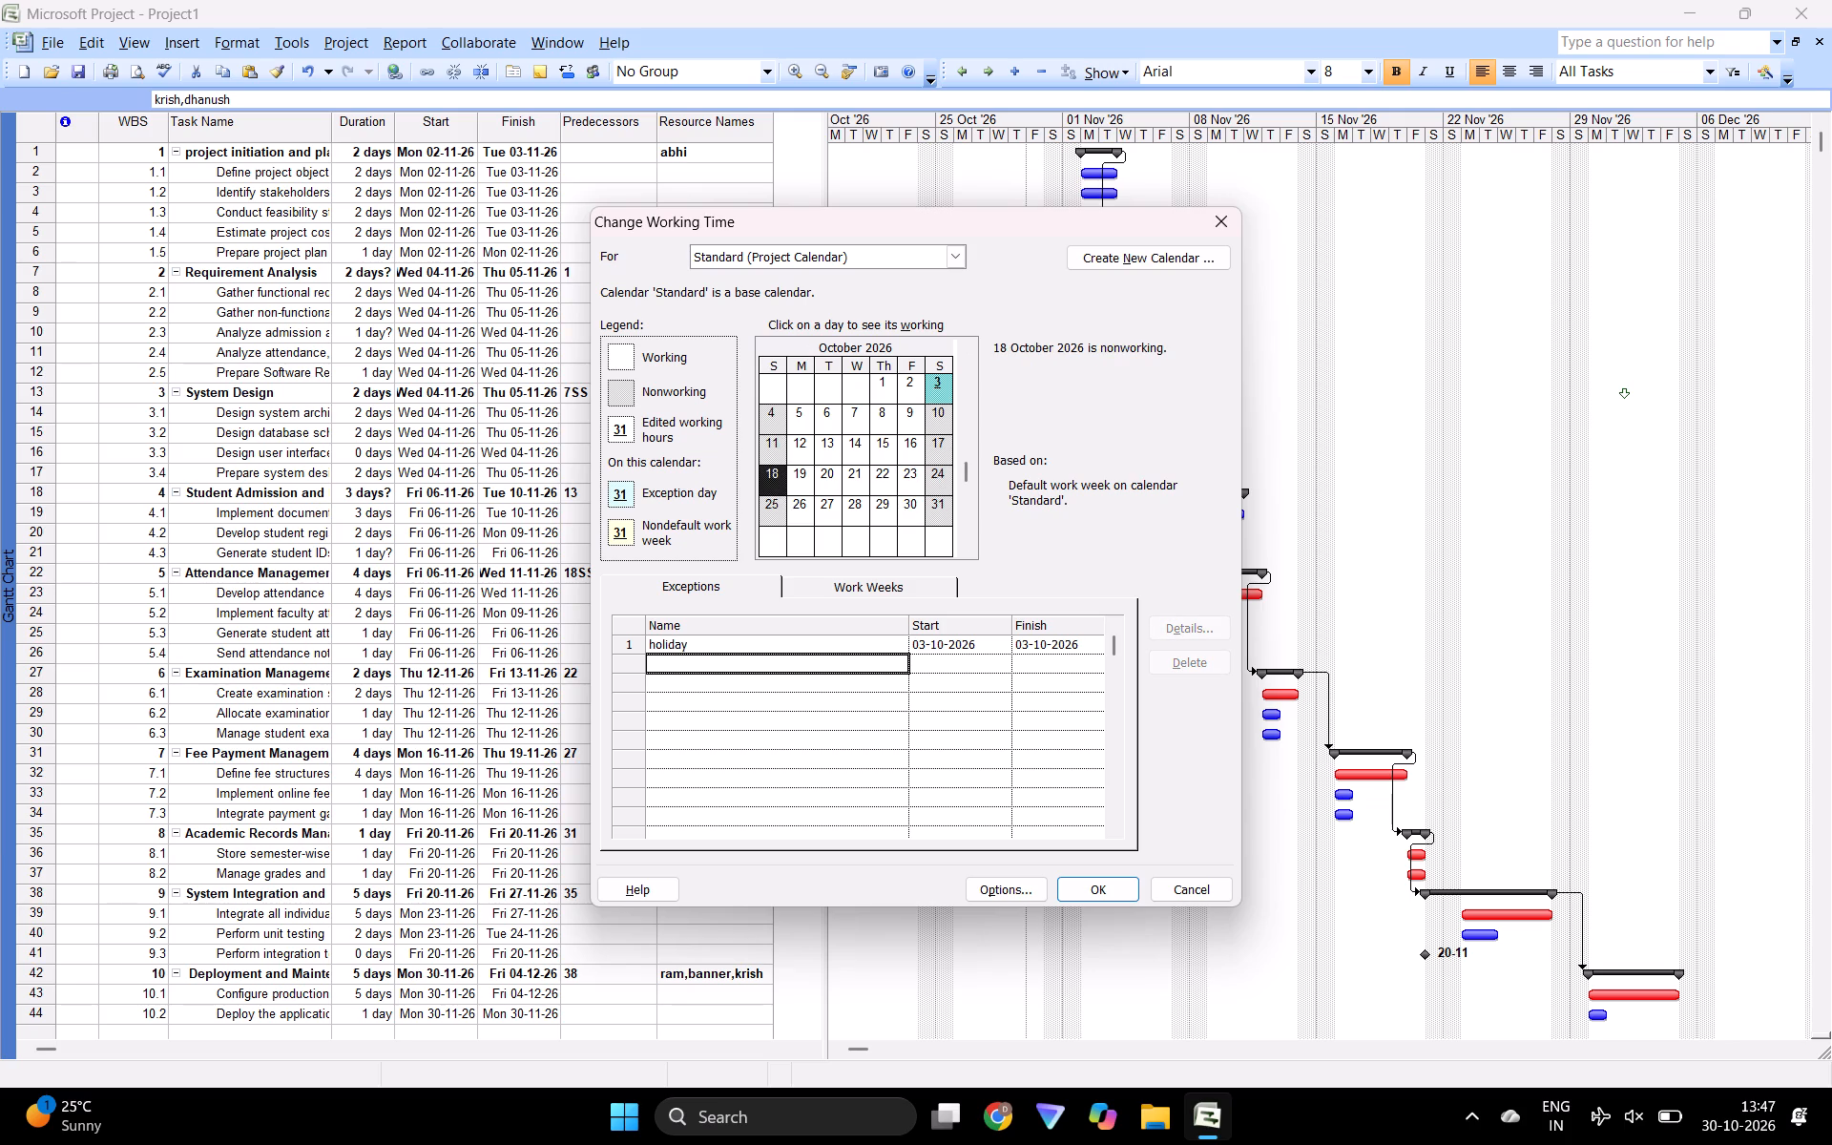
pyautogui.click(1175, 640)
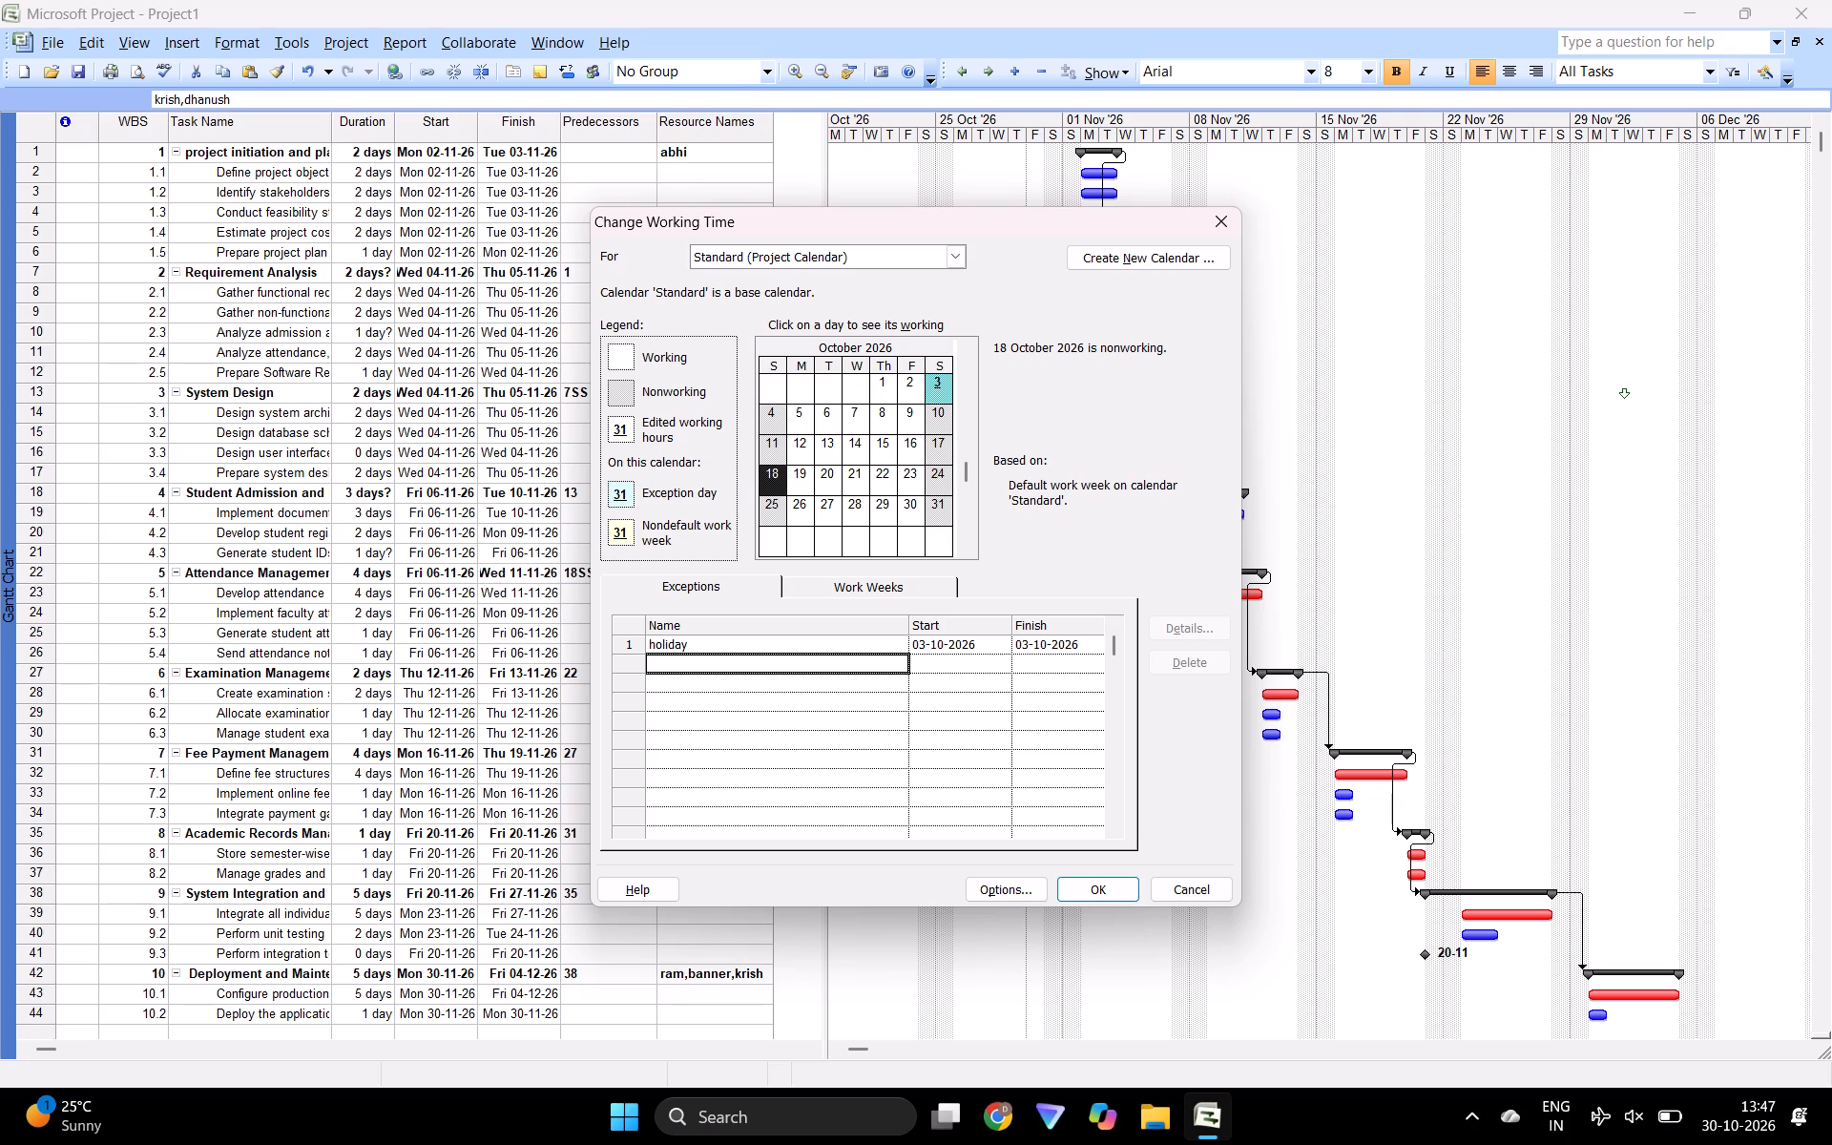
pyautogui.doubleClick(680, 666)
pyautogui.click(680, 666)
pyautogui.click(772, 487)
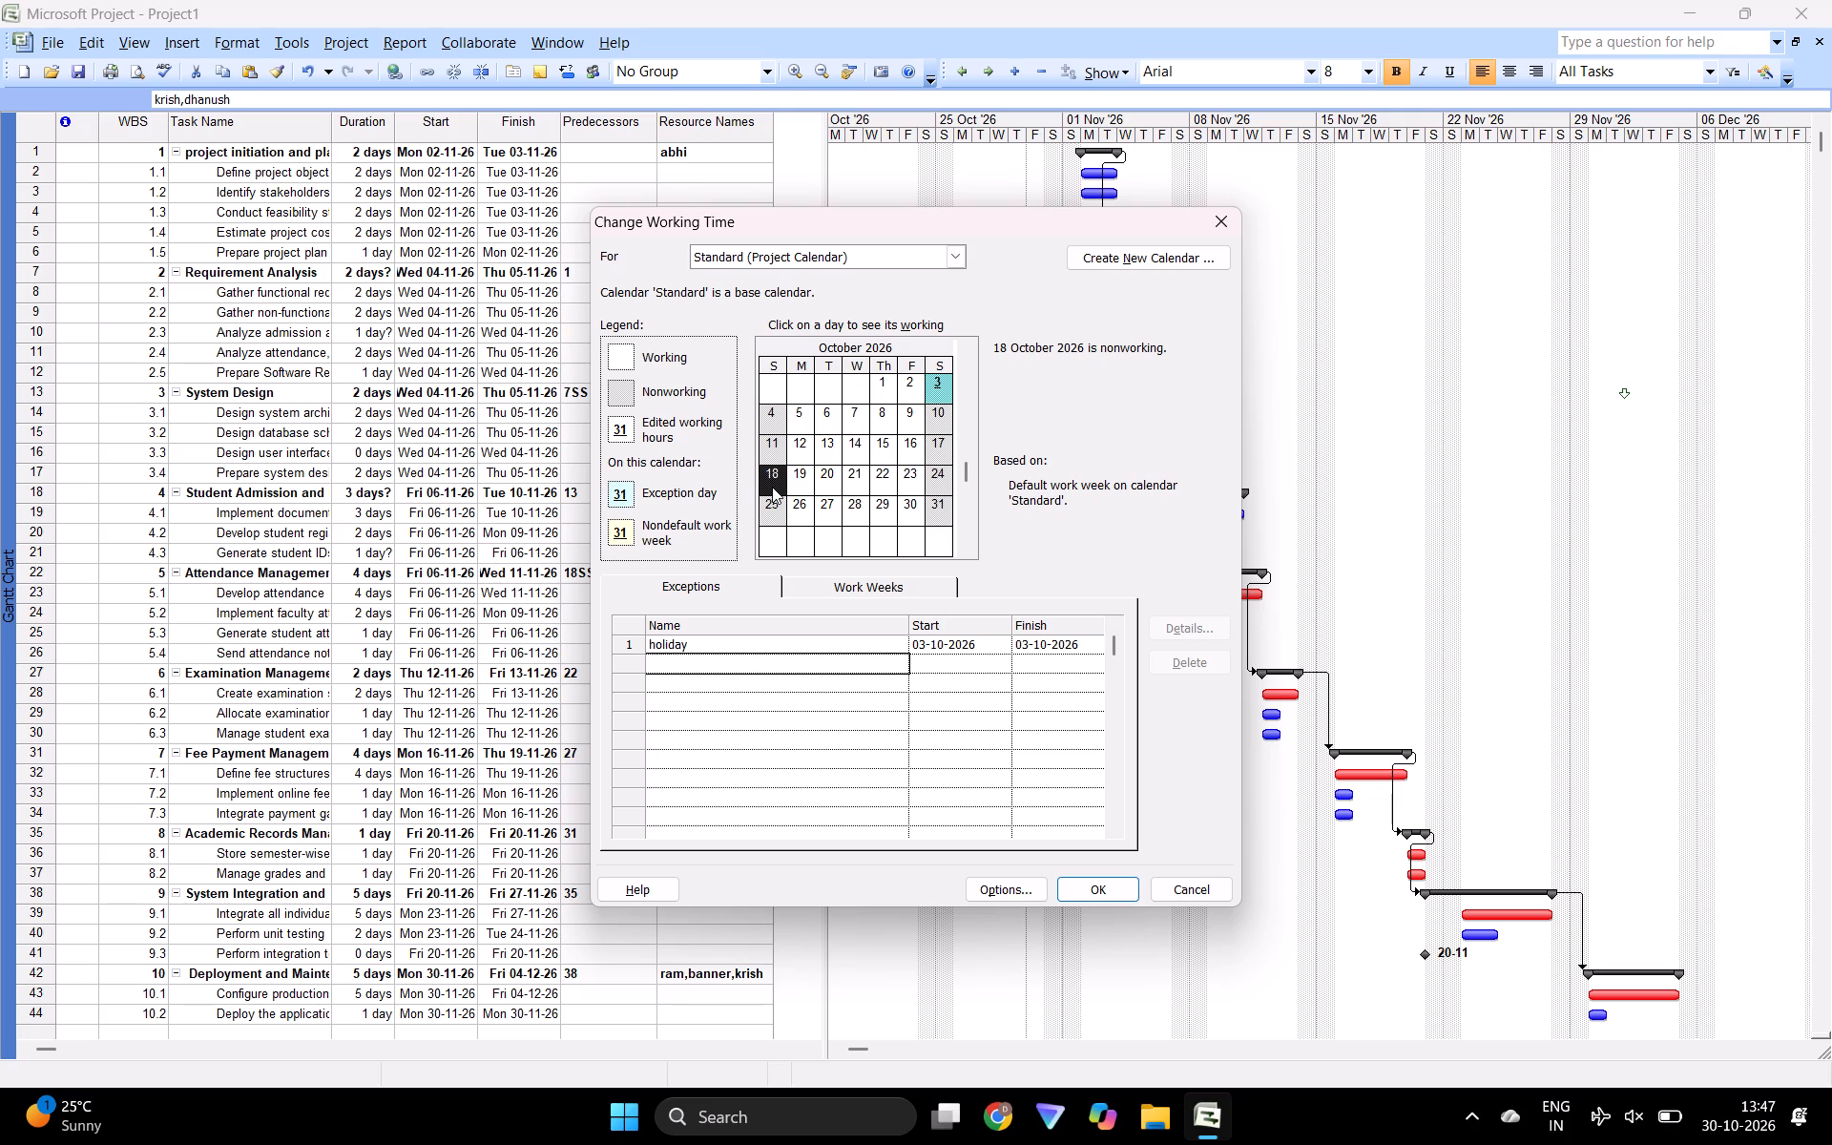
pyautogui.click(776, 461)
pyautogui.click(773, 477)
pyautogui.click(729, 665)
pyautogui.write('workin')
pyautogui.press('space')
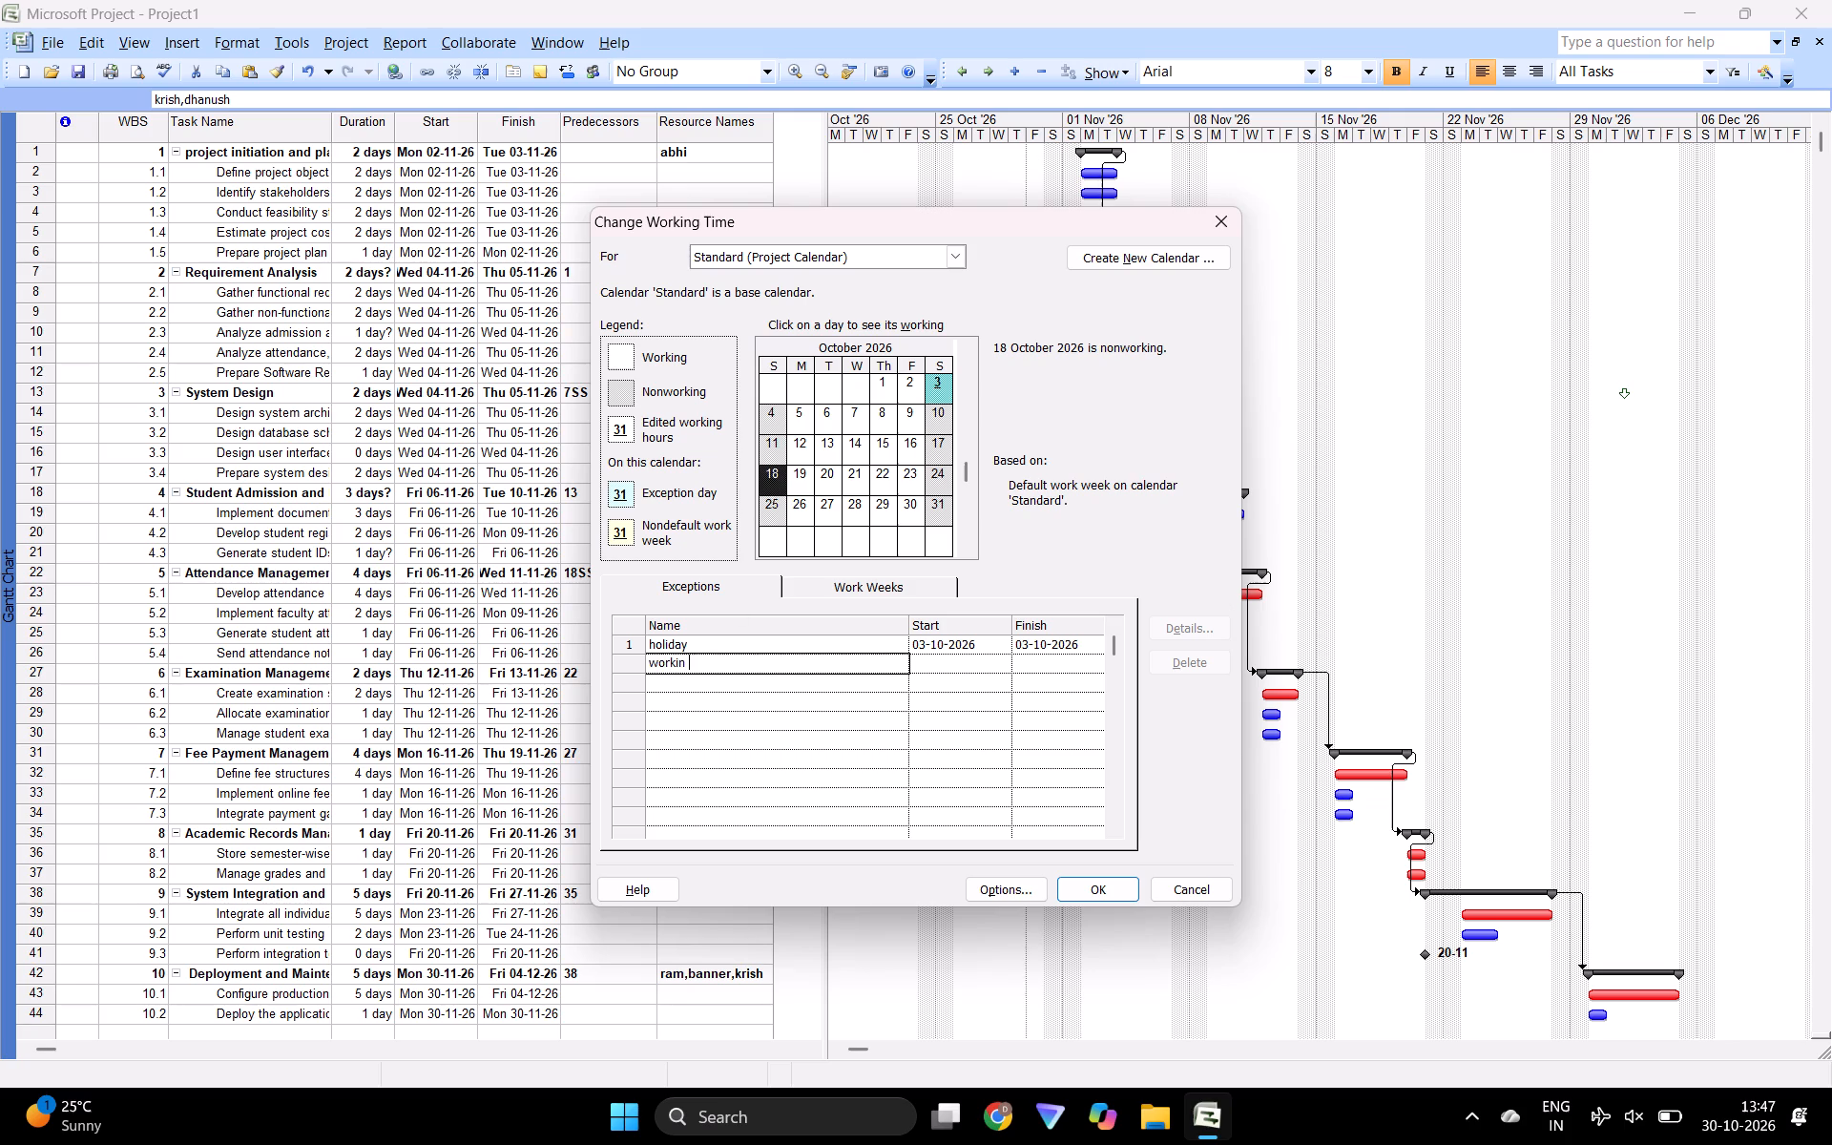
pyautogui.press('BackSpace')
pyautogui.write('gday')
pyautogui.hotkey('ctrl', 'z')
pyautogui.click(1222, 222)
# Undo the last calendar change, removing the holiday exception on 3 October 2026.
pyautogui.hotkey('ctrl', 'z')
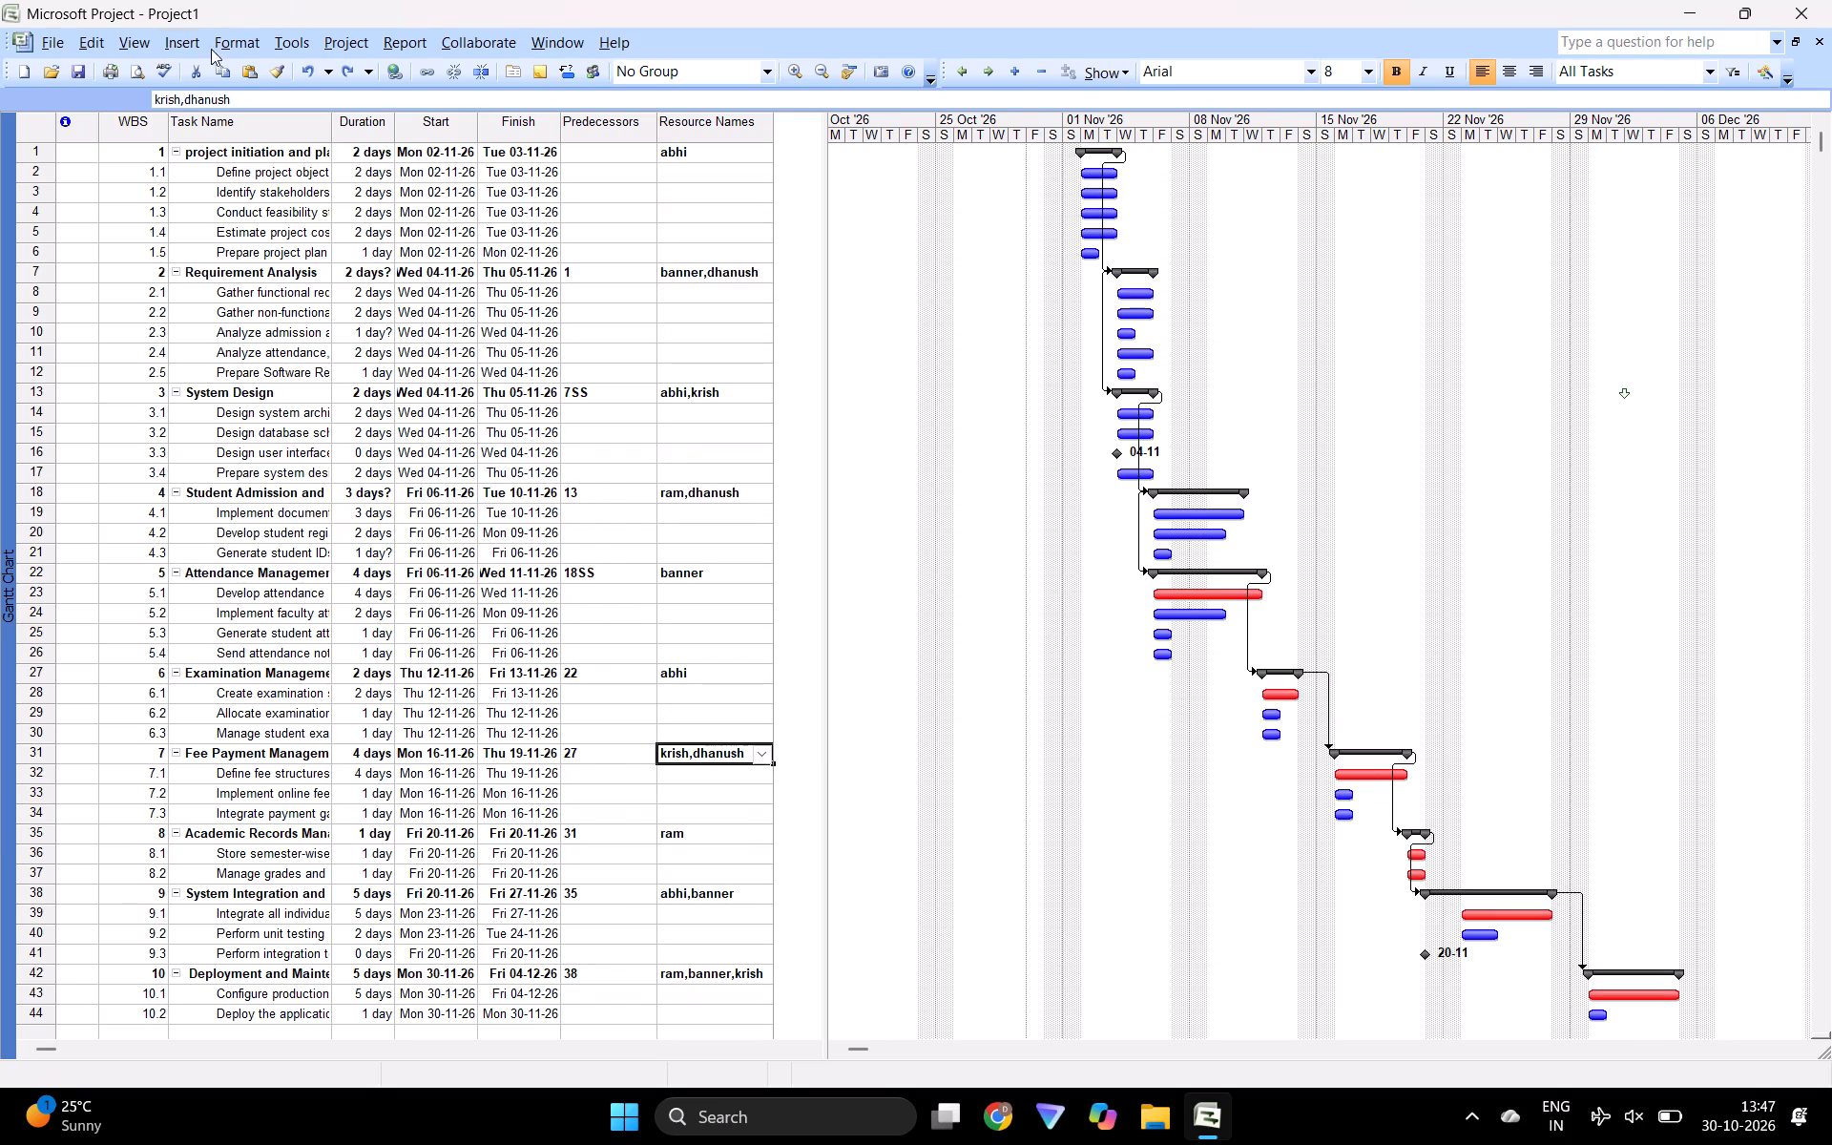
# Add an exception named holiday on 14 November 2026 to the Standard project calendar in Change Working Time.
pyautogui.click(169, 47)
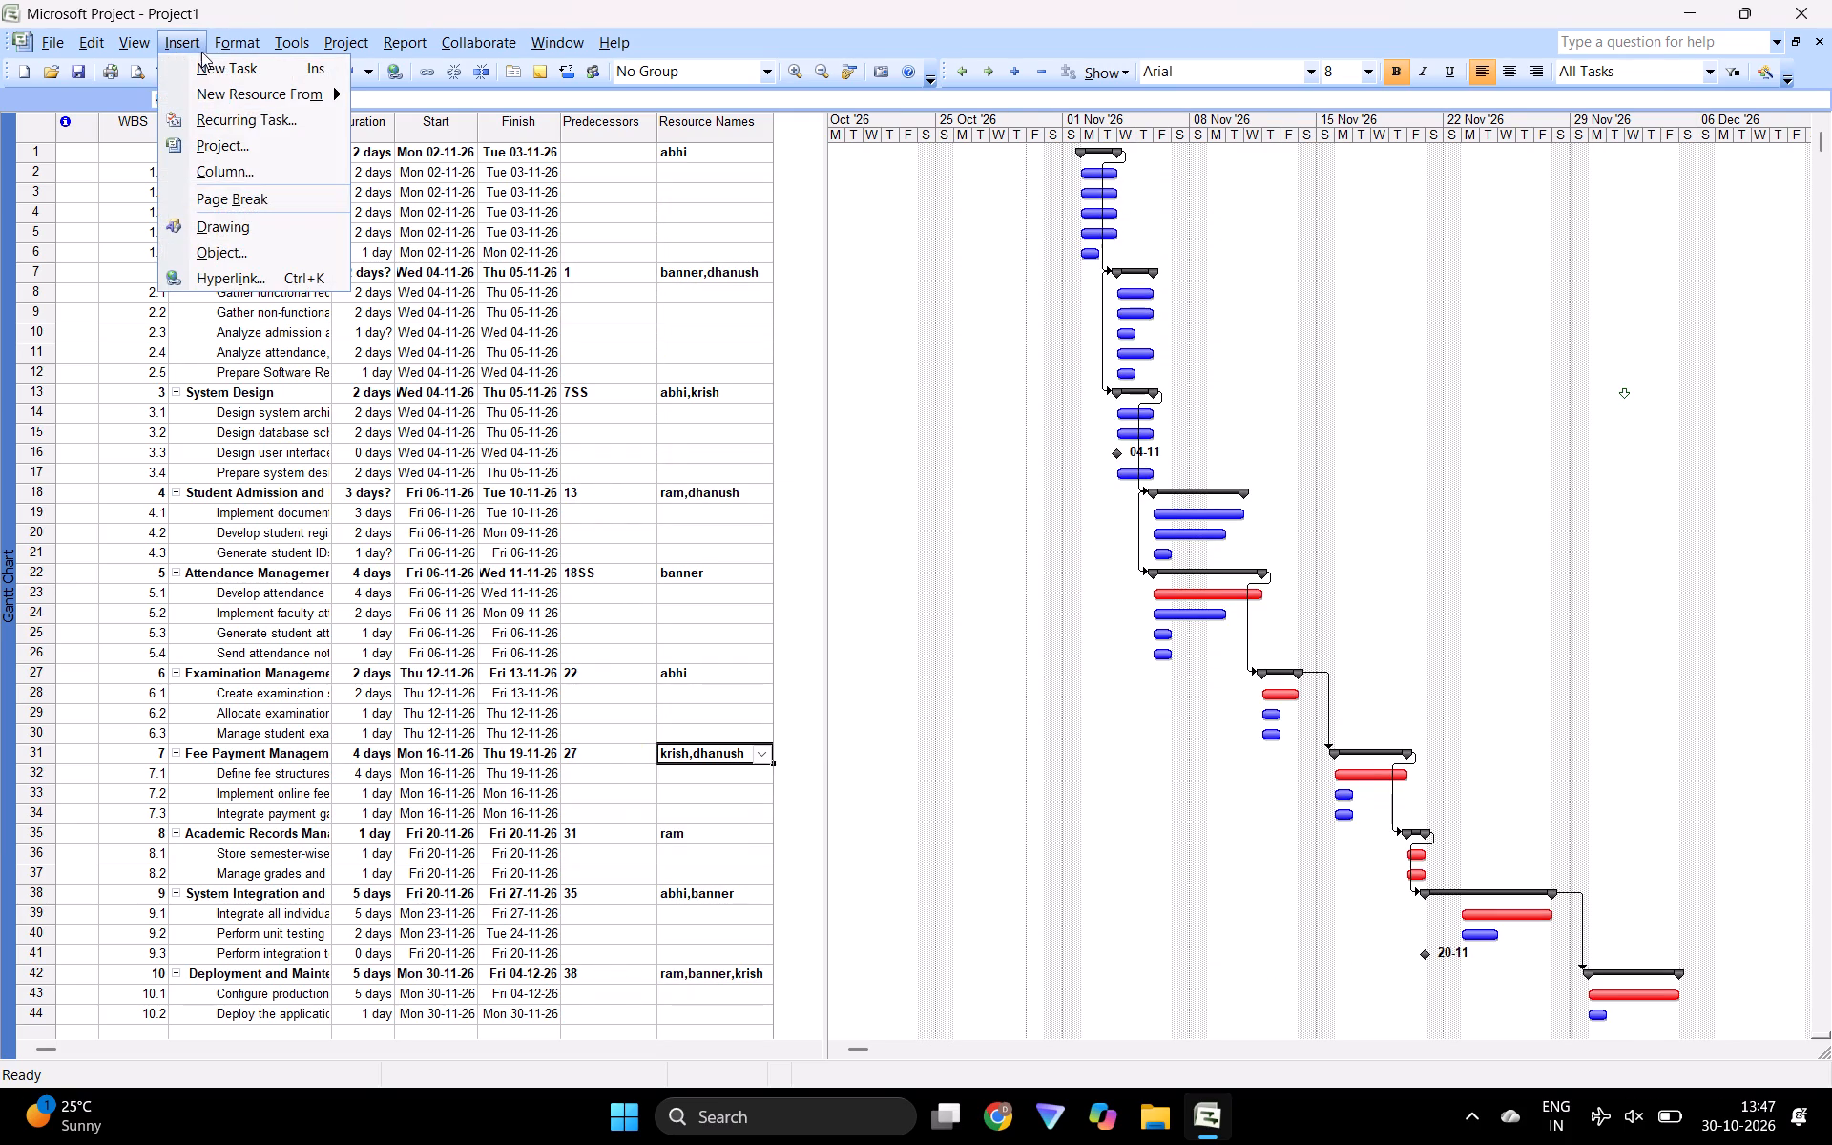
pyautogui.moveTo(230, 52); pyautogui.dragTo(266, 43)
pyautogui.click(266, 43)
pyautogui.moveTo(283, 43); pyautogui.dragTo(362, 200)
pyautogui.click(362, 200)
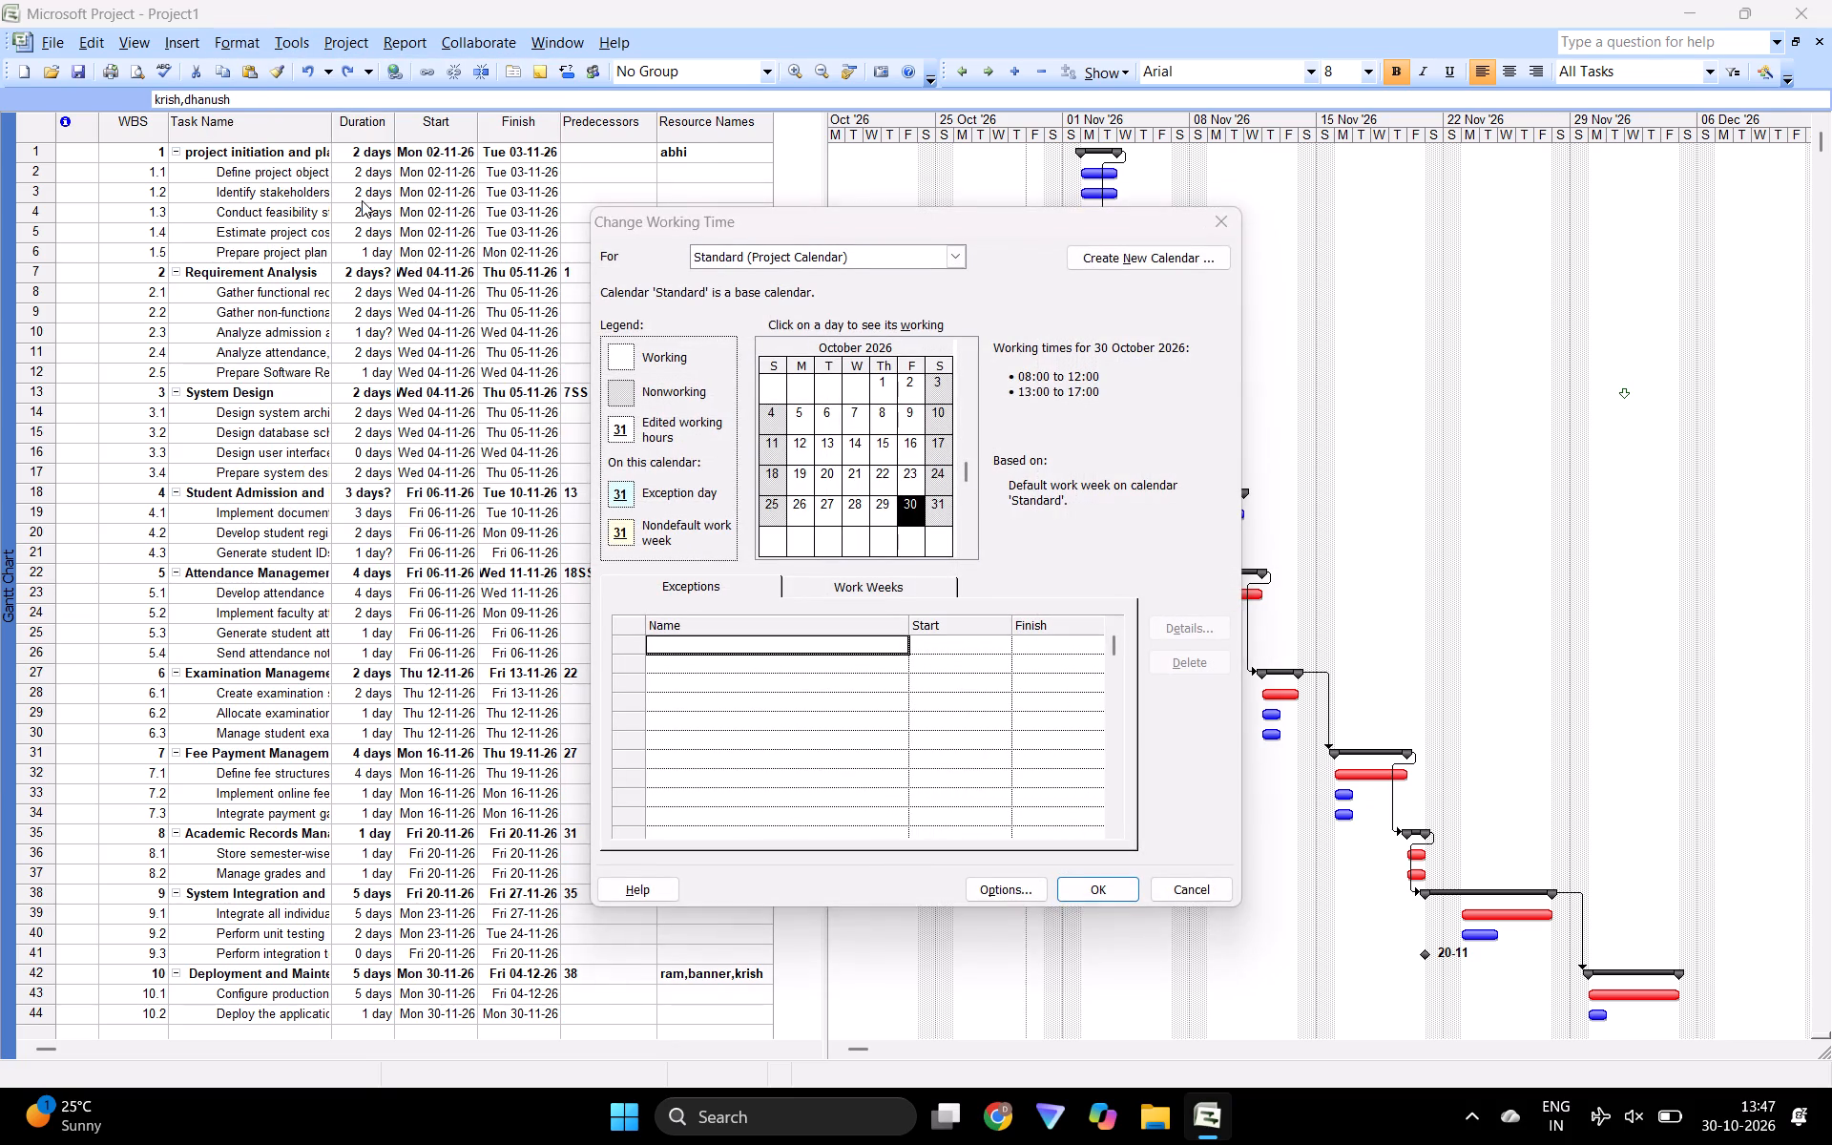
pyautogui.click(967, 466)
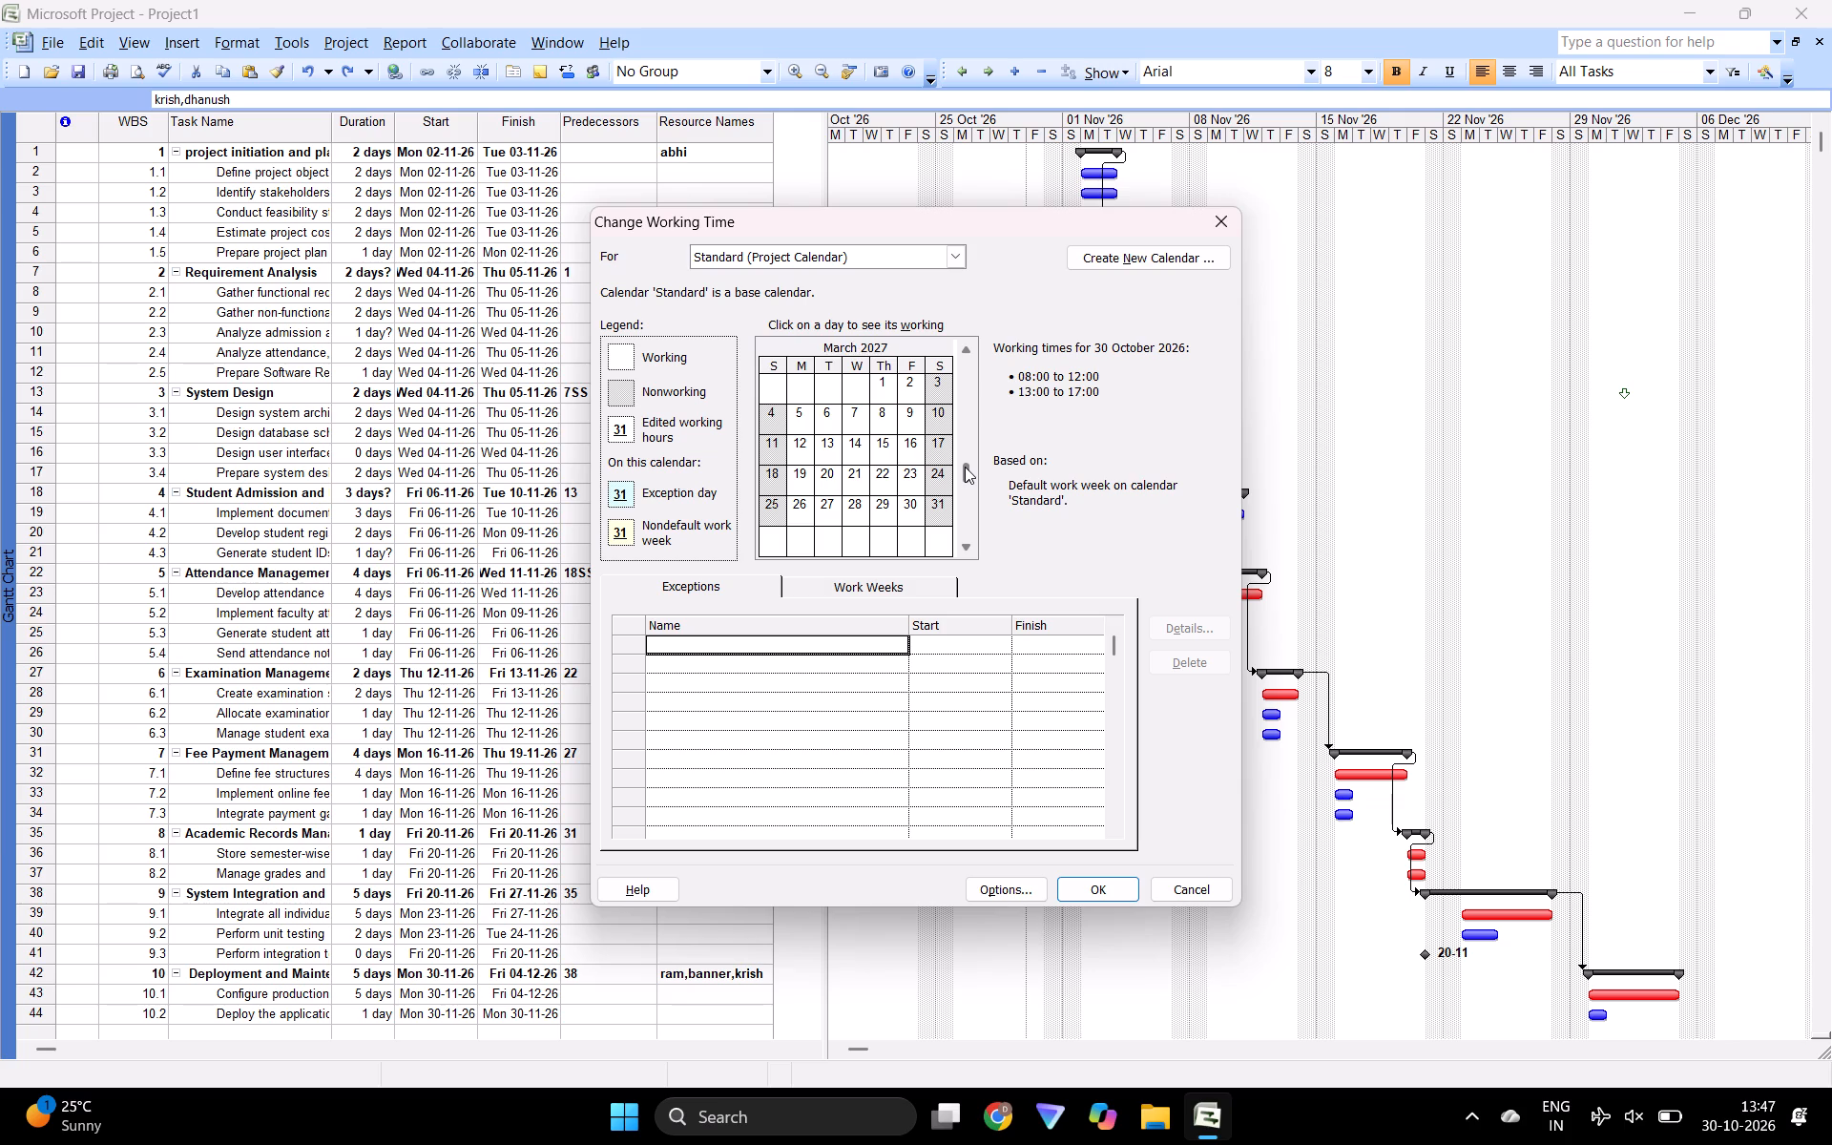
pyautogui.click(963, 540)
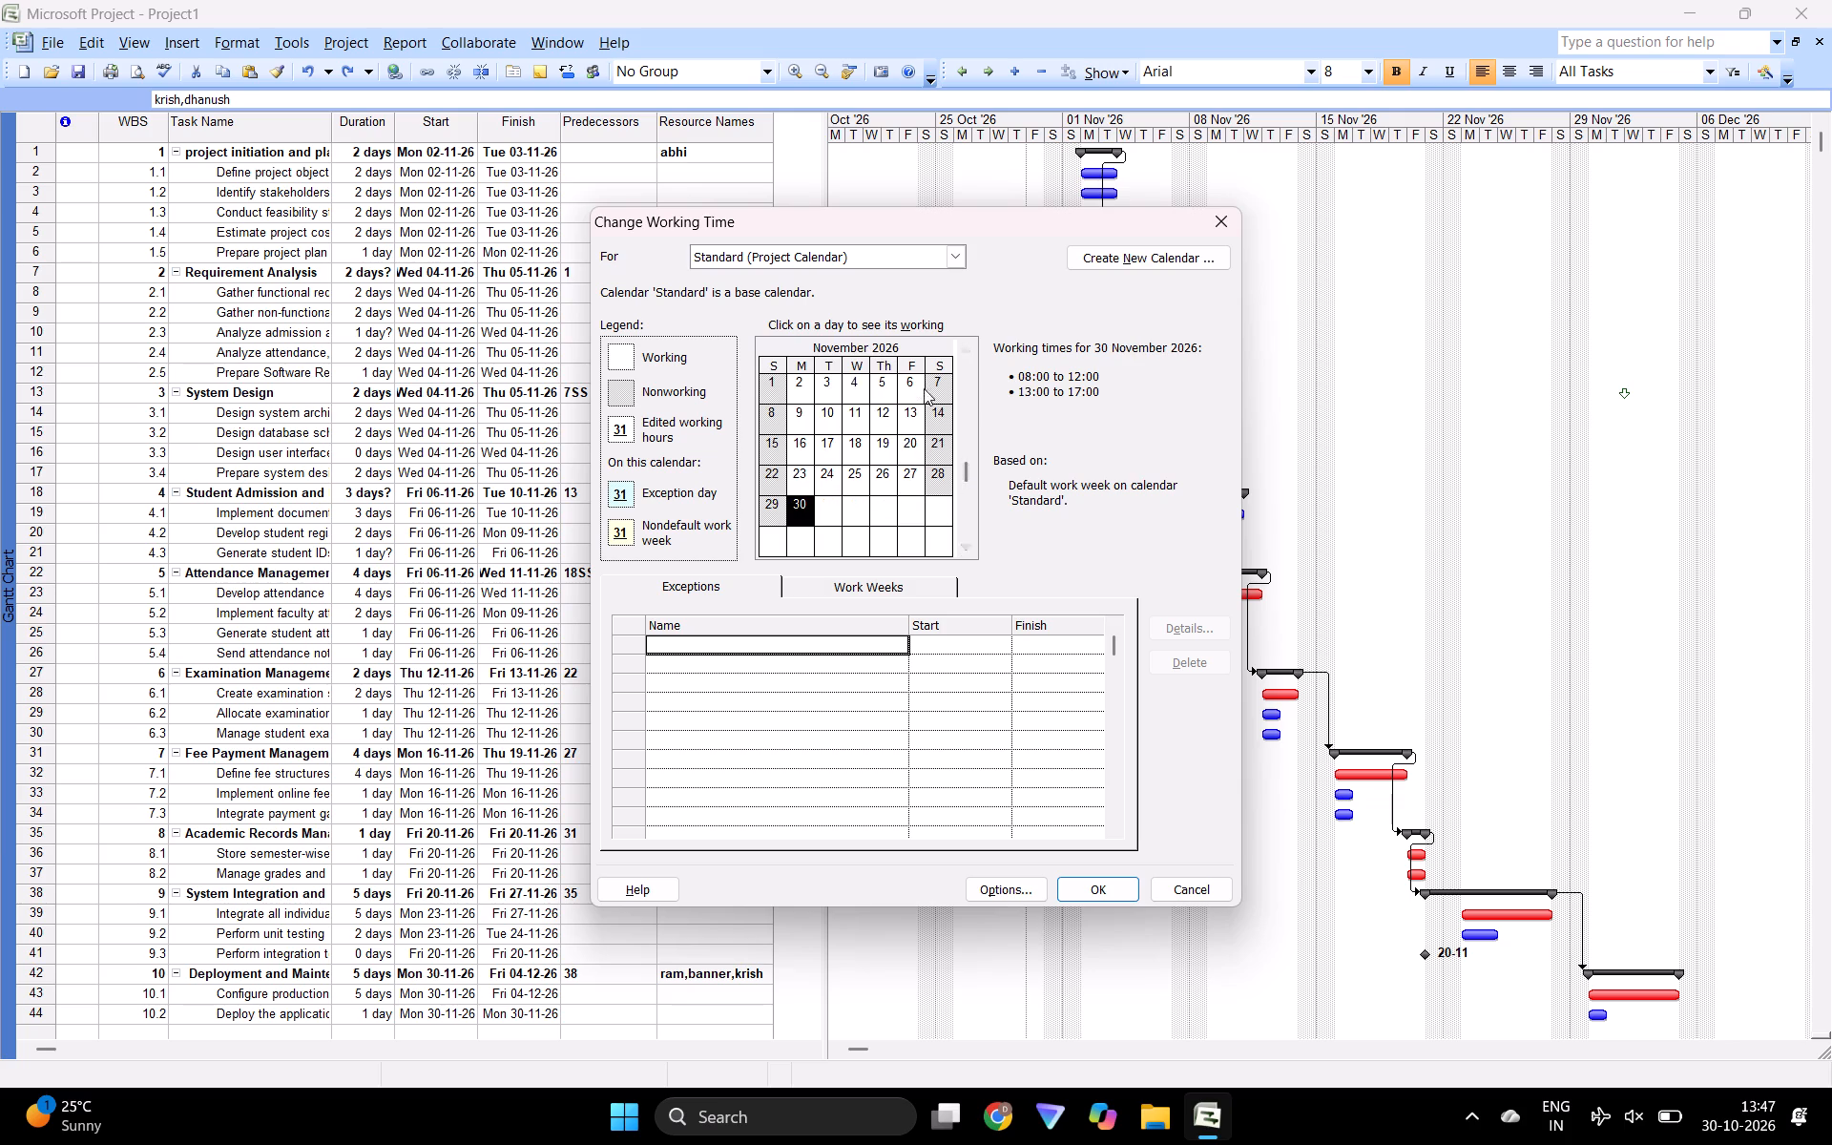
pyautogui.click(943, 408)
pyautogui.click(768, 641)
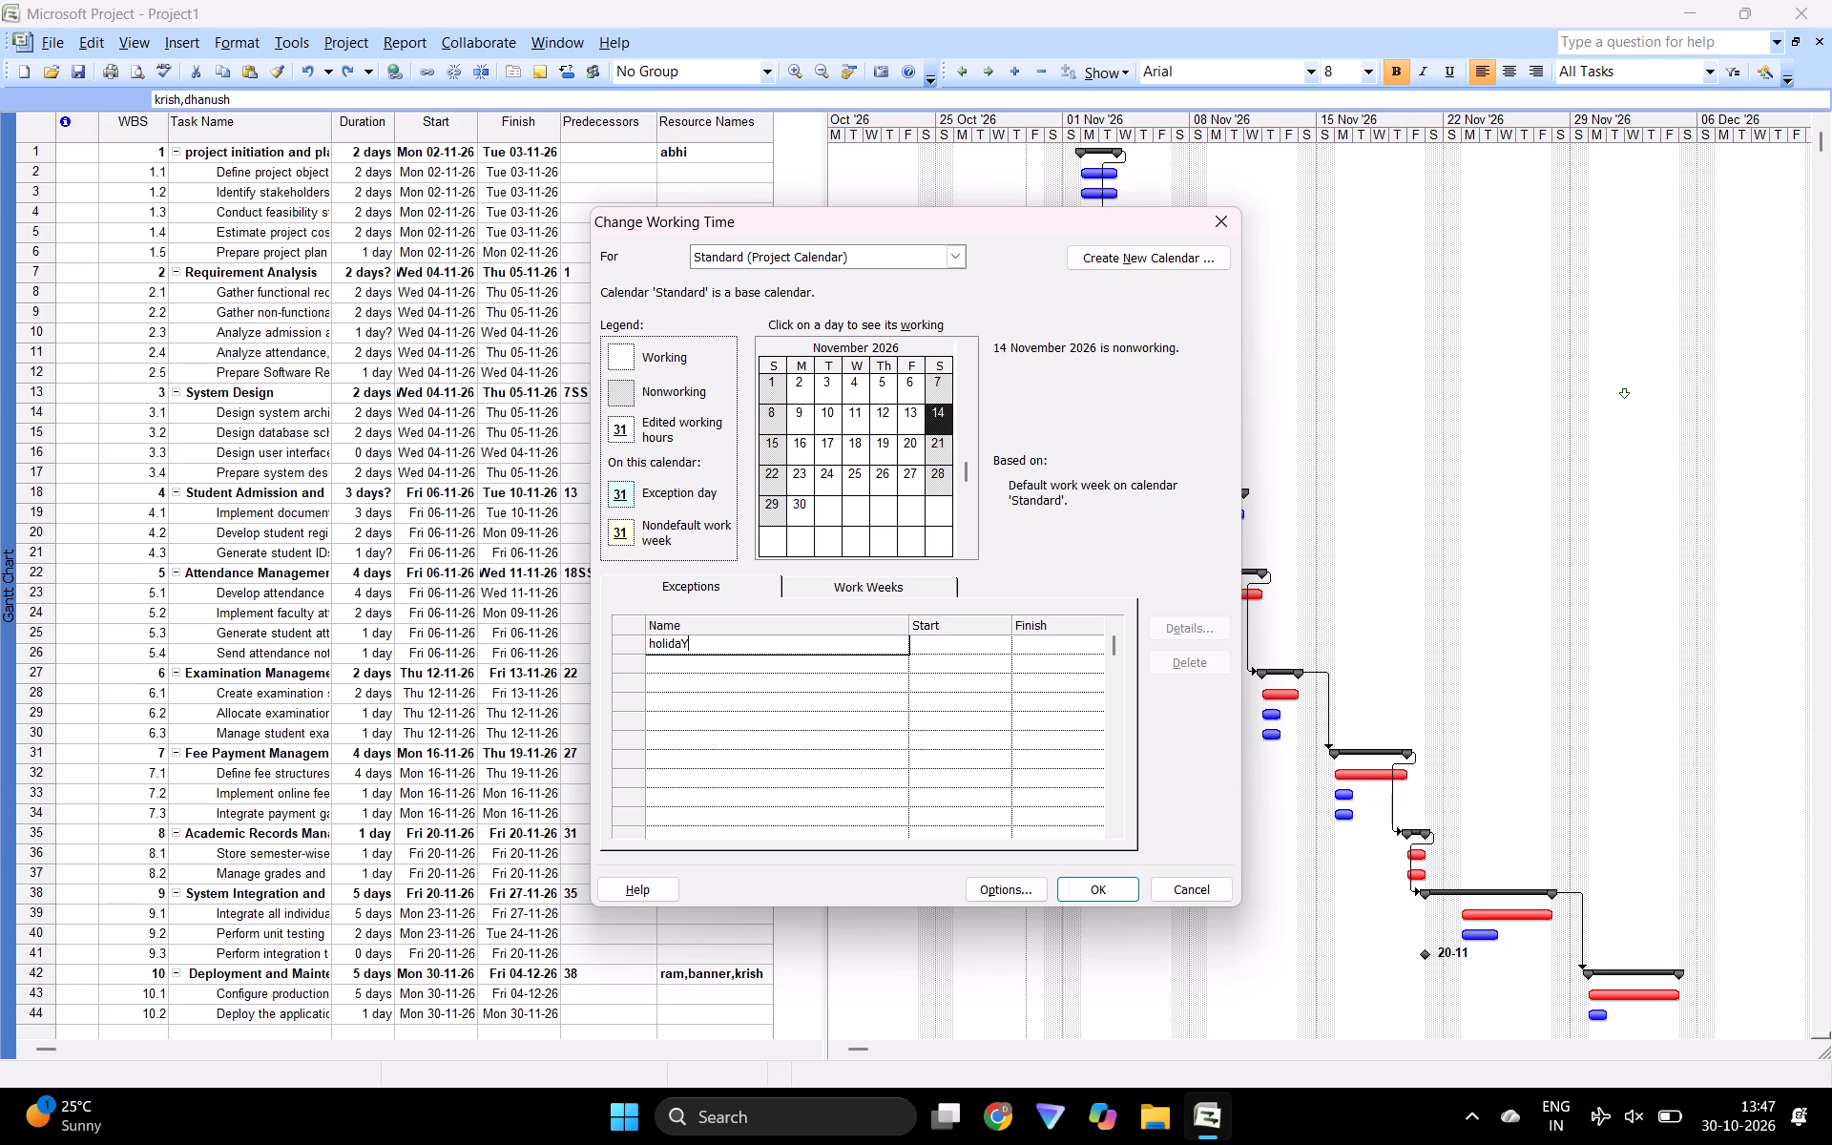
pyautogui.press('BackSpace')
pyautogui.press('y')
pyautogui.click(1076, 888)
pyautogui.press('Return')
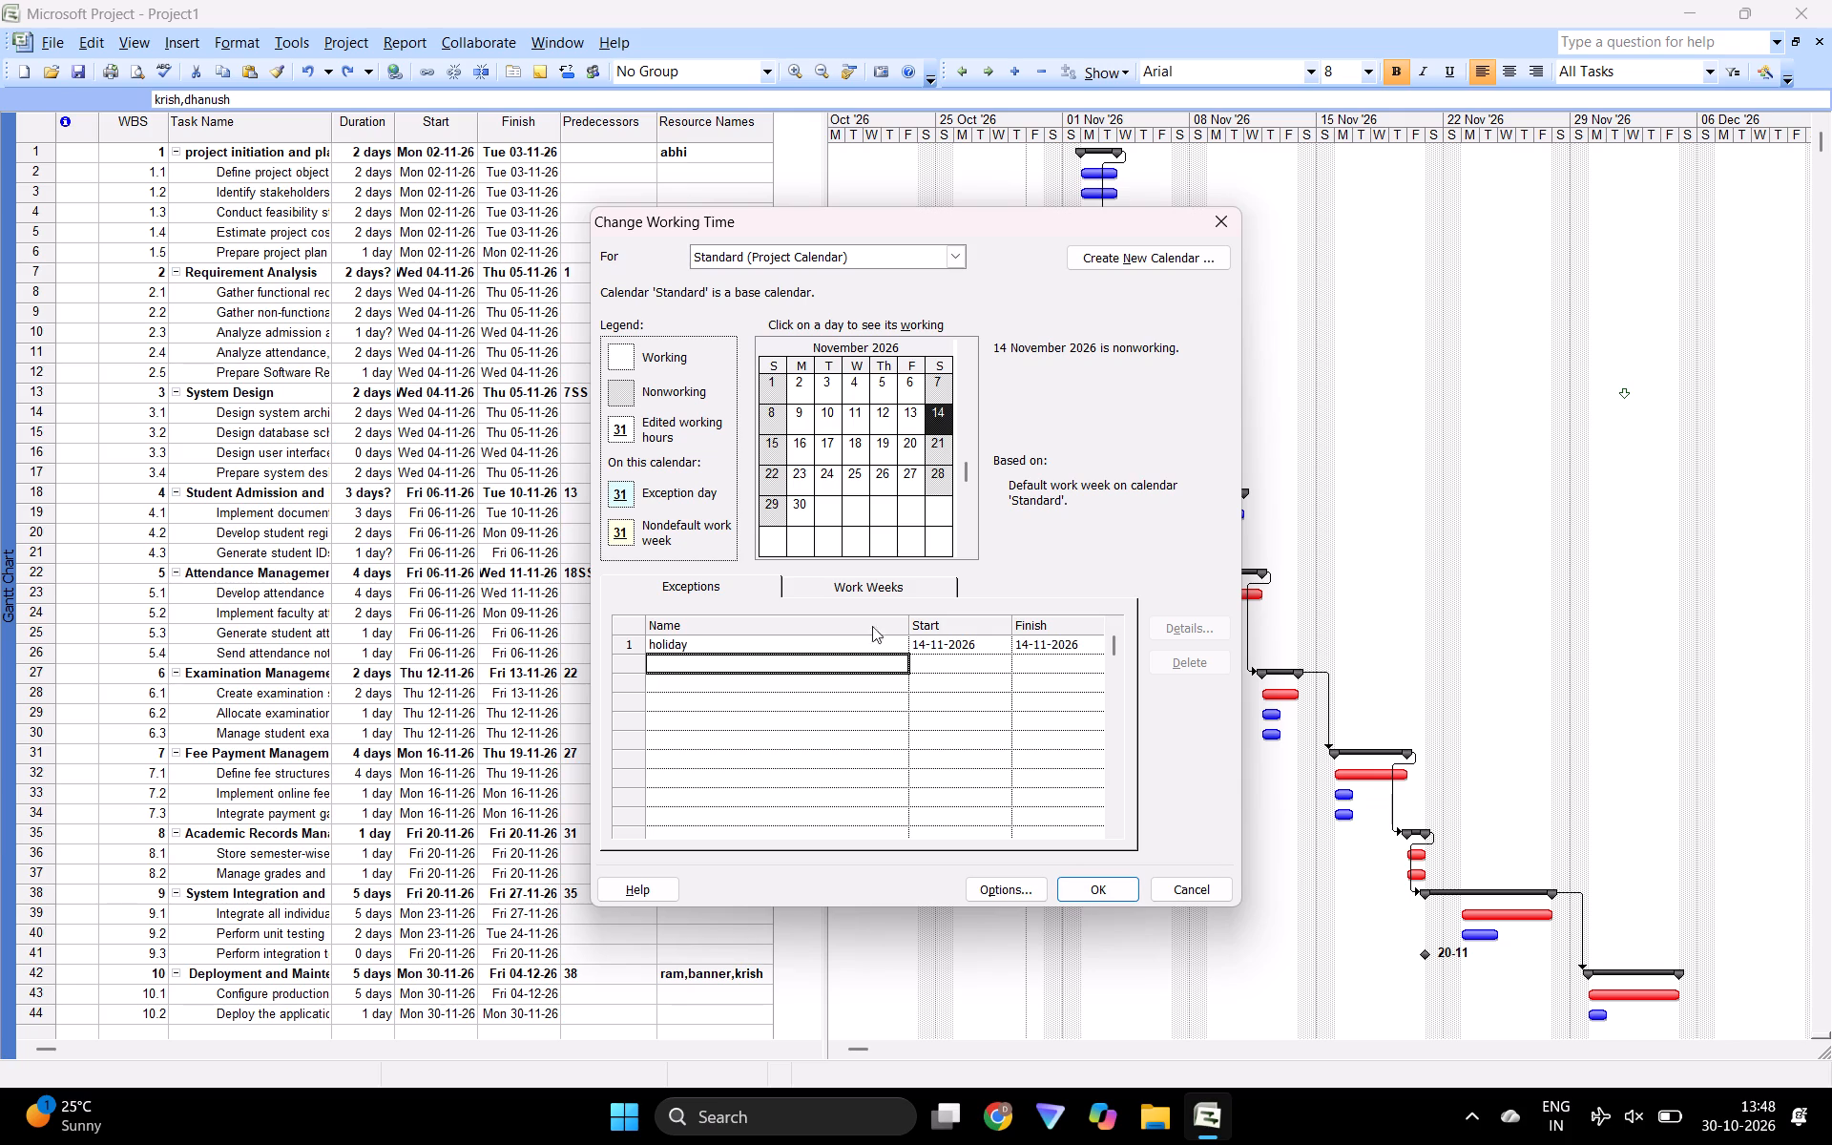
# Add a second exception named workingday on 22 November 2026 to the Standard calendar and apply the calendar changes.
pyautogui.click(775, 475)
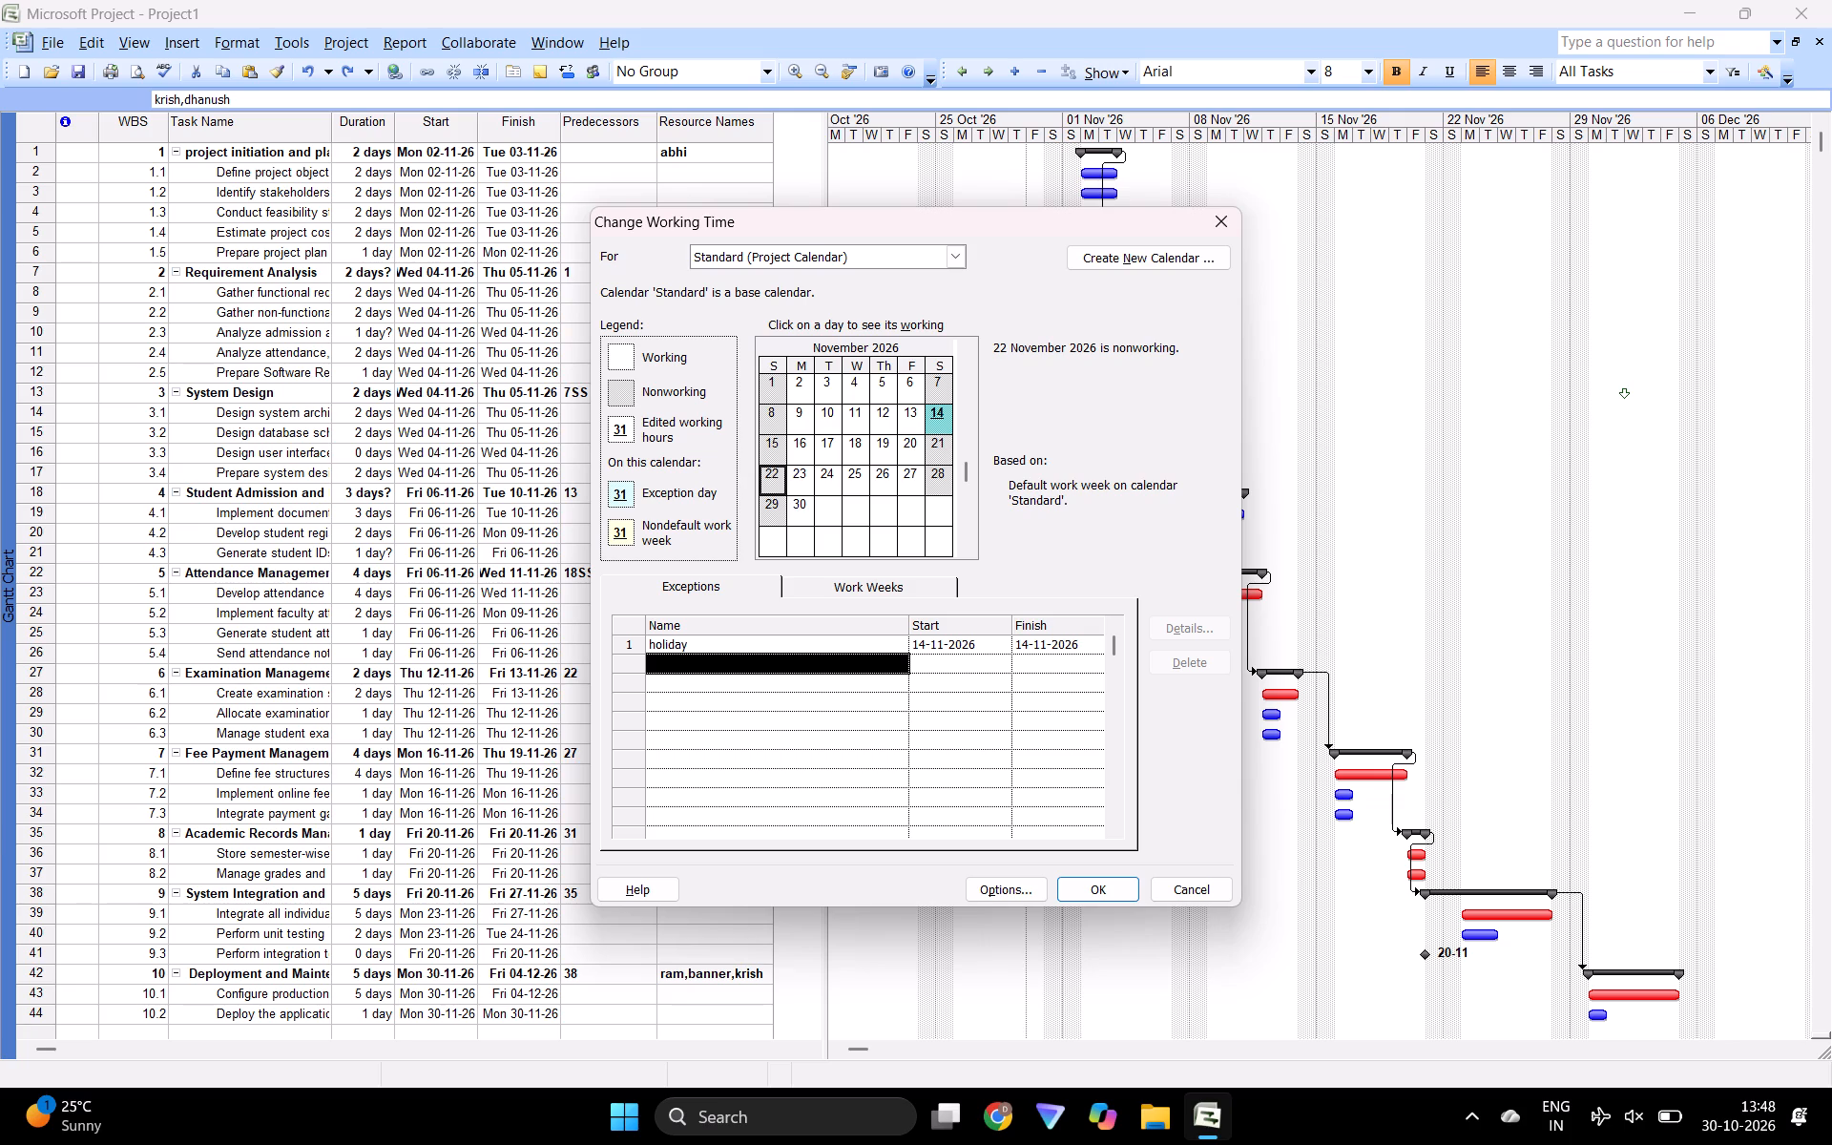
pyautogui.click(815, 662)
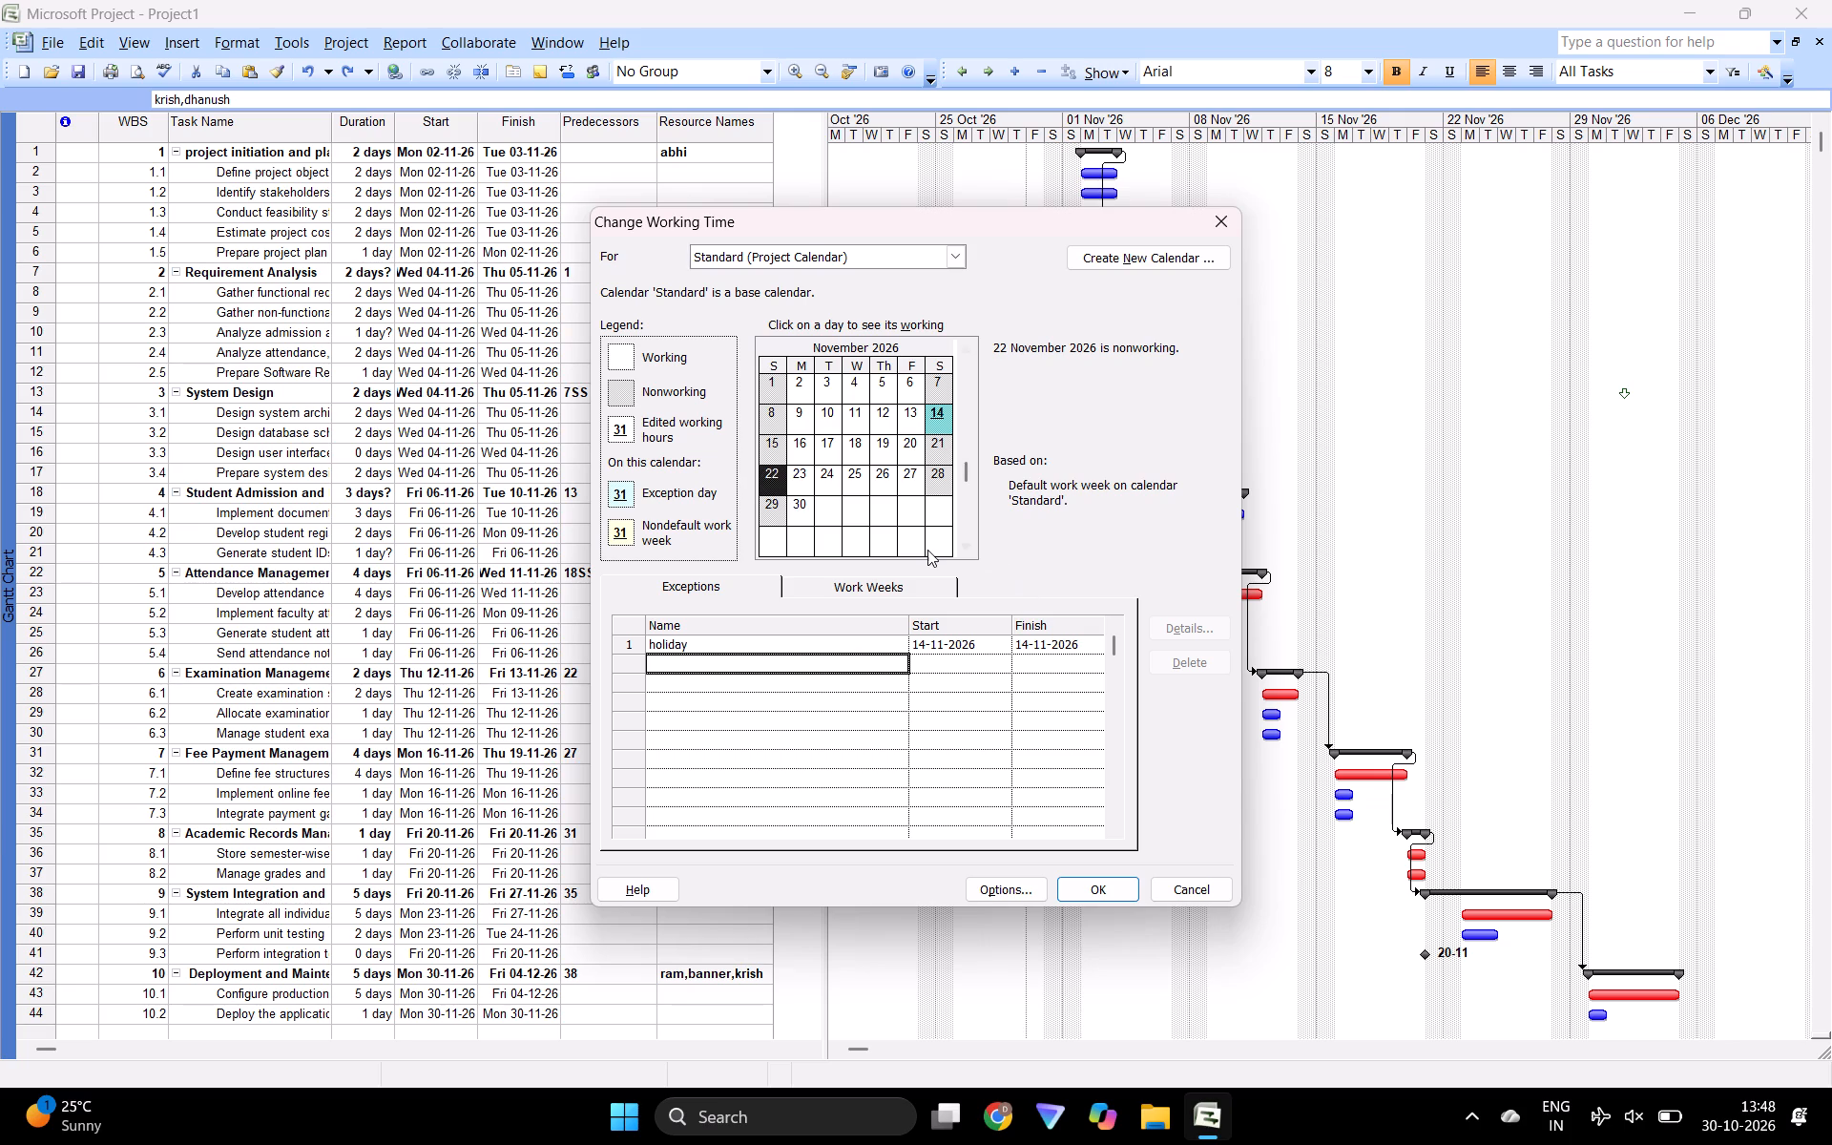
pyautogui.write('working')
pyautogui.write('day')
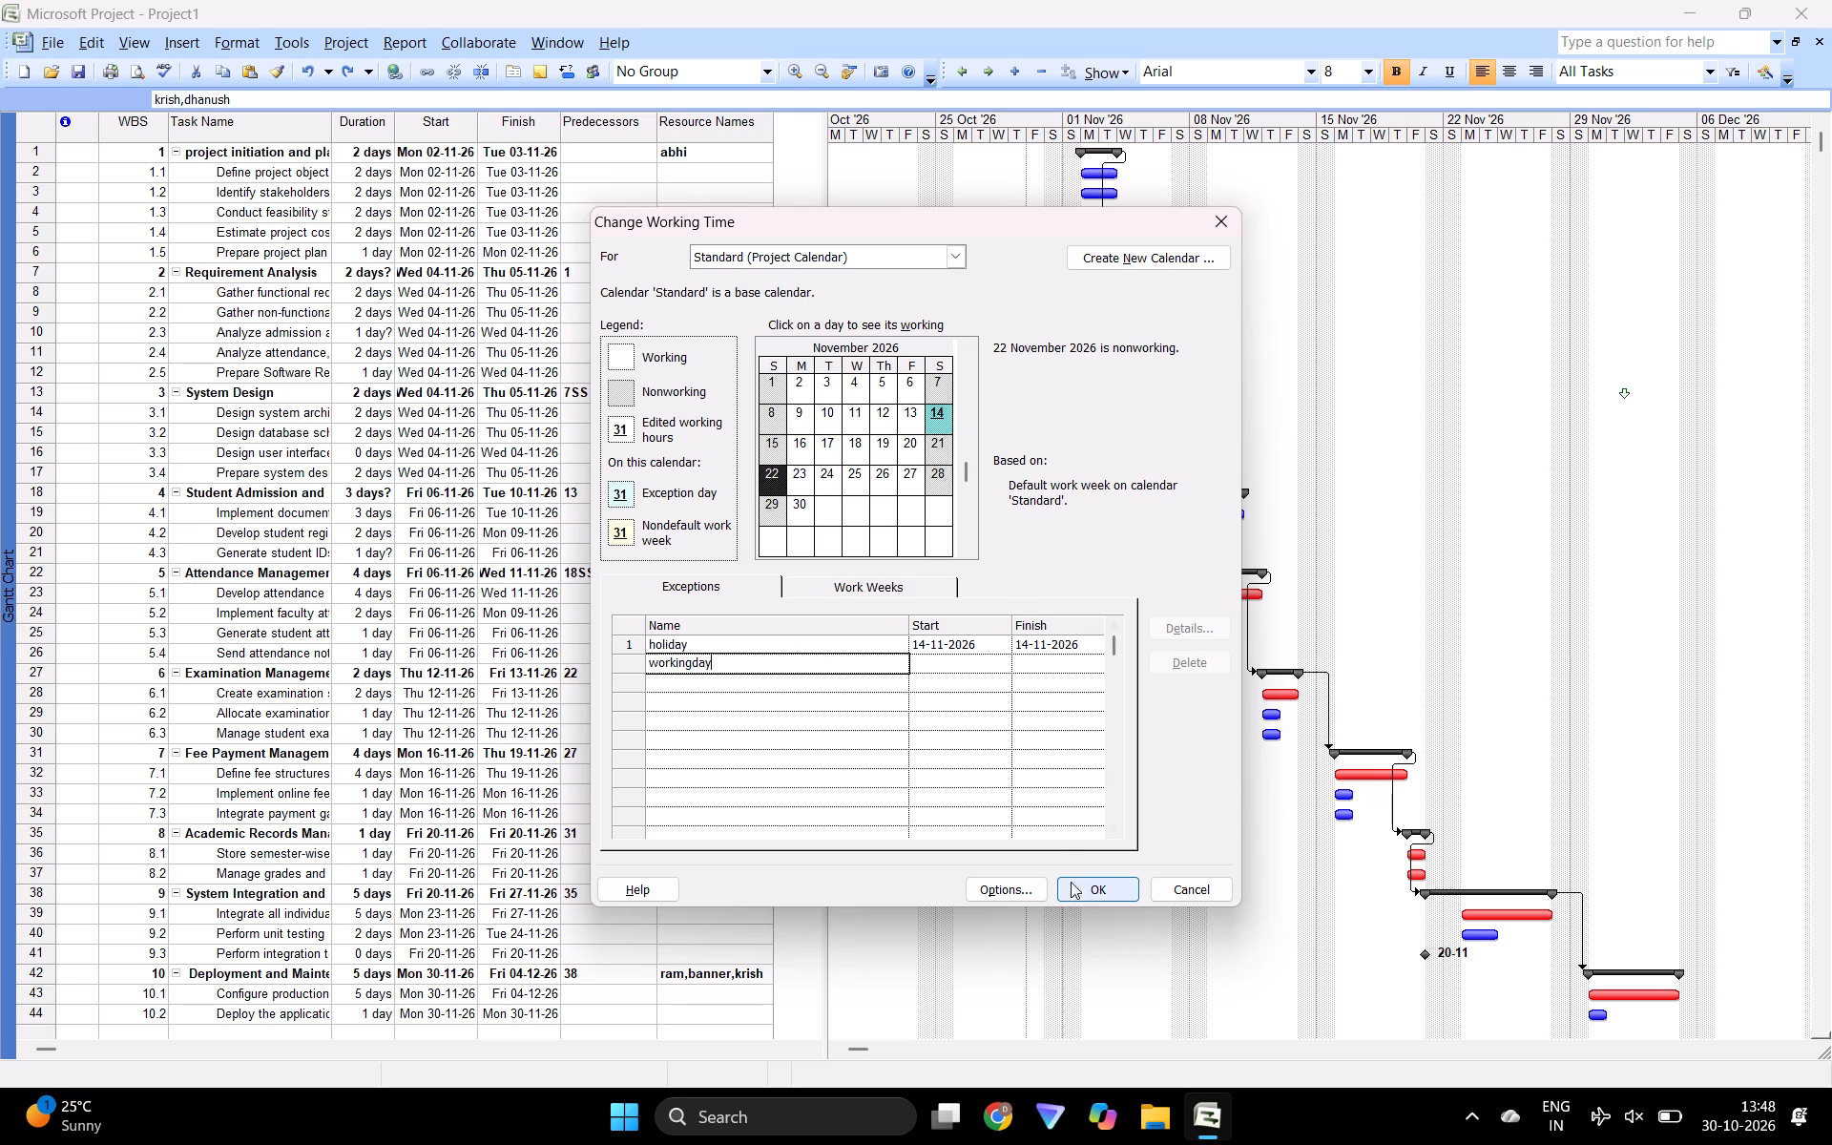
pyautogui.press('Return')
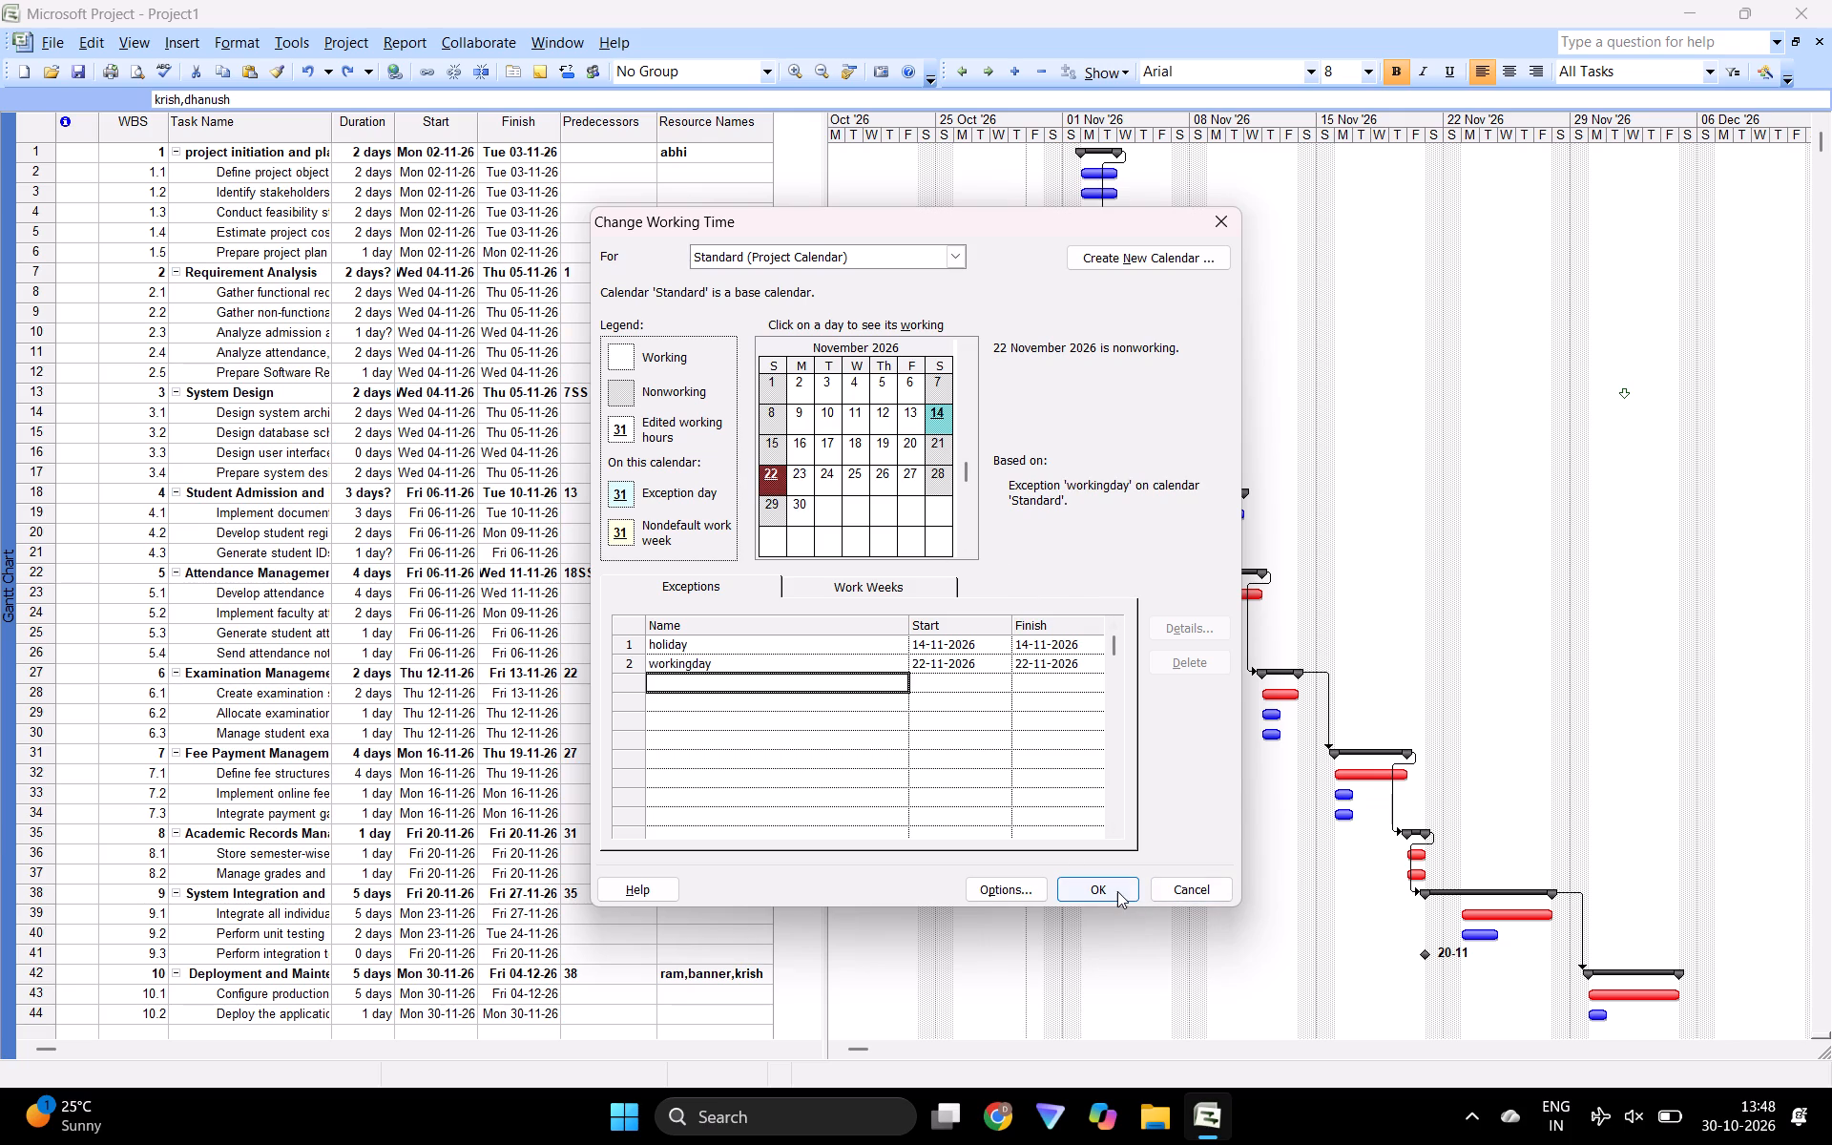
pyautogui.click(1117, 891)
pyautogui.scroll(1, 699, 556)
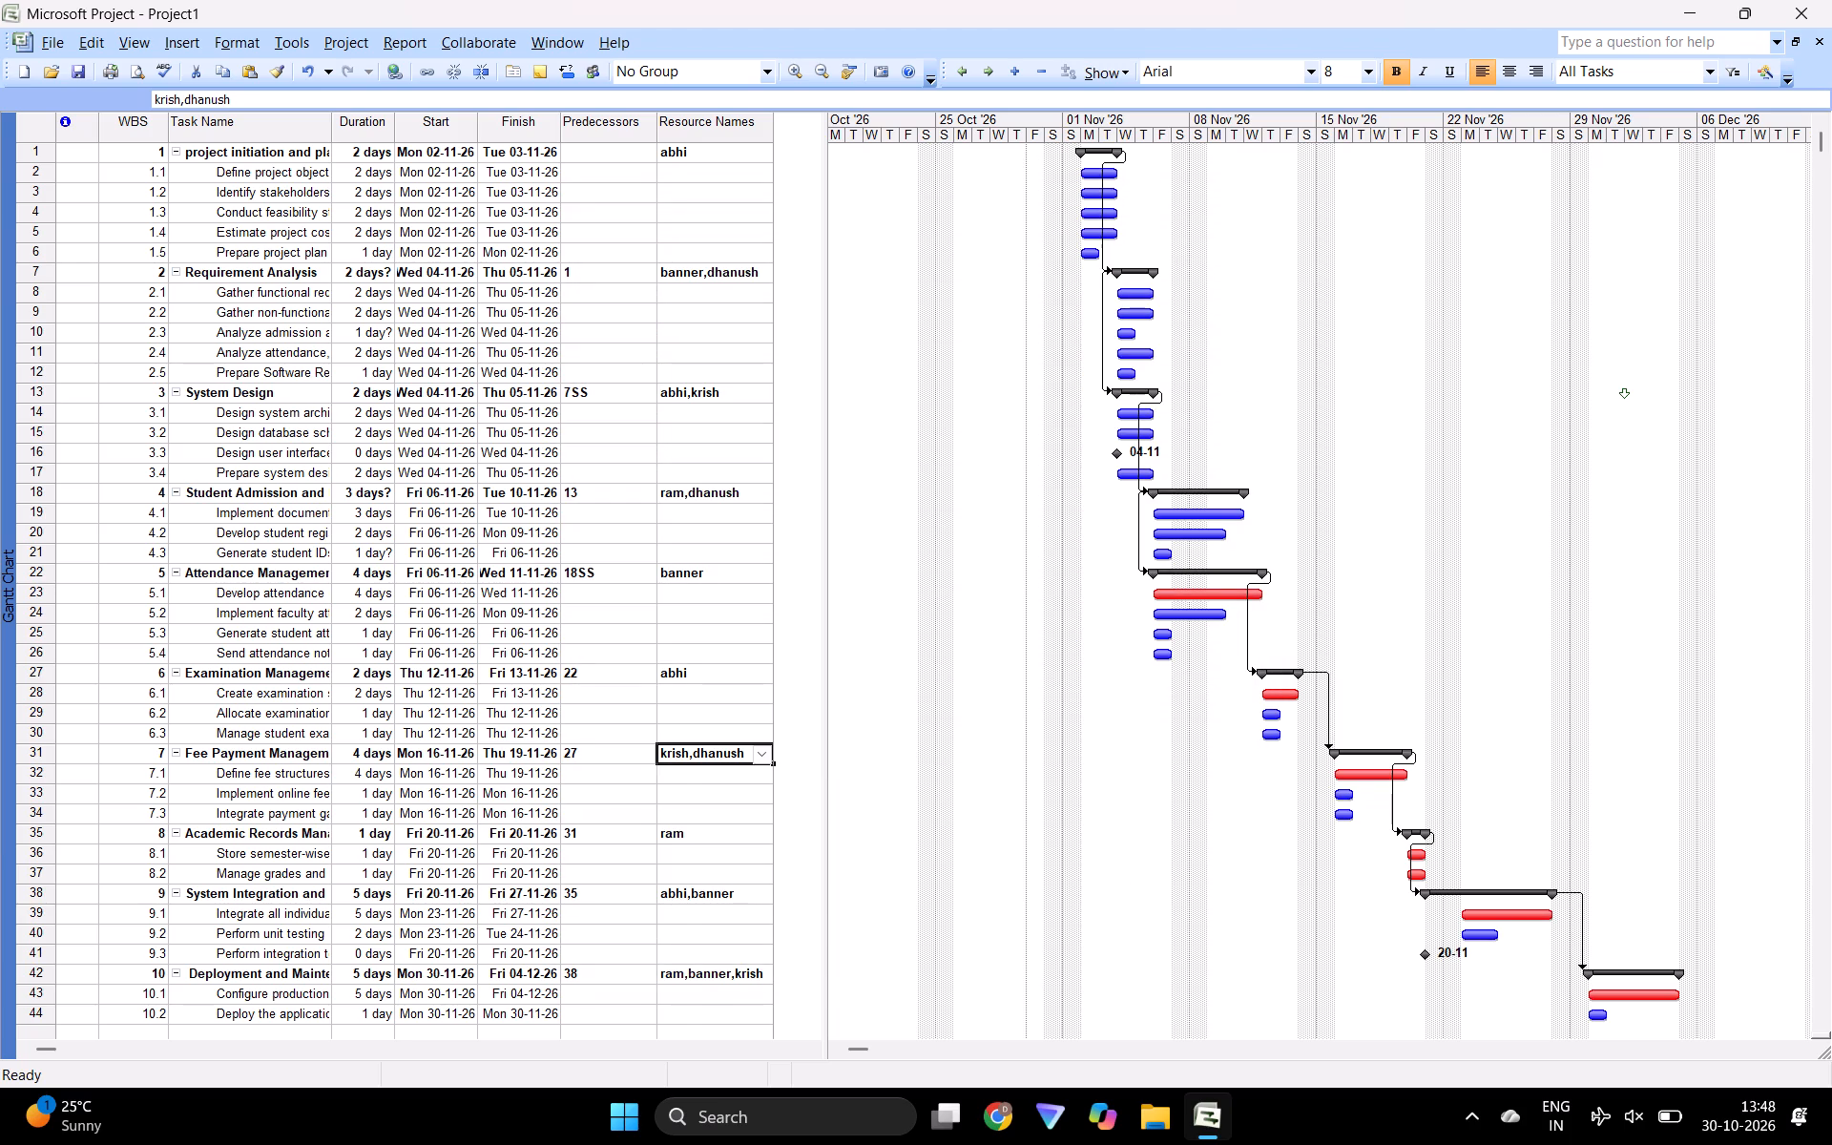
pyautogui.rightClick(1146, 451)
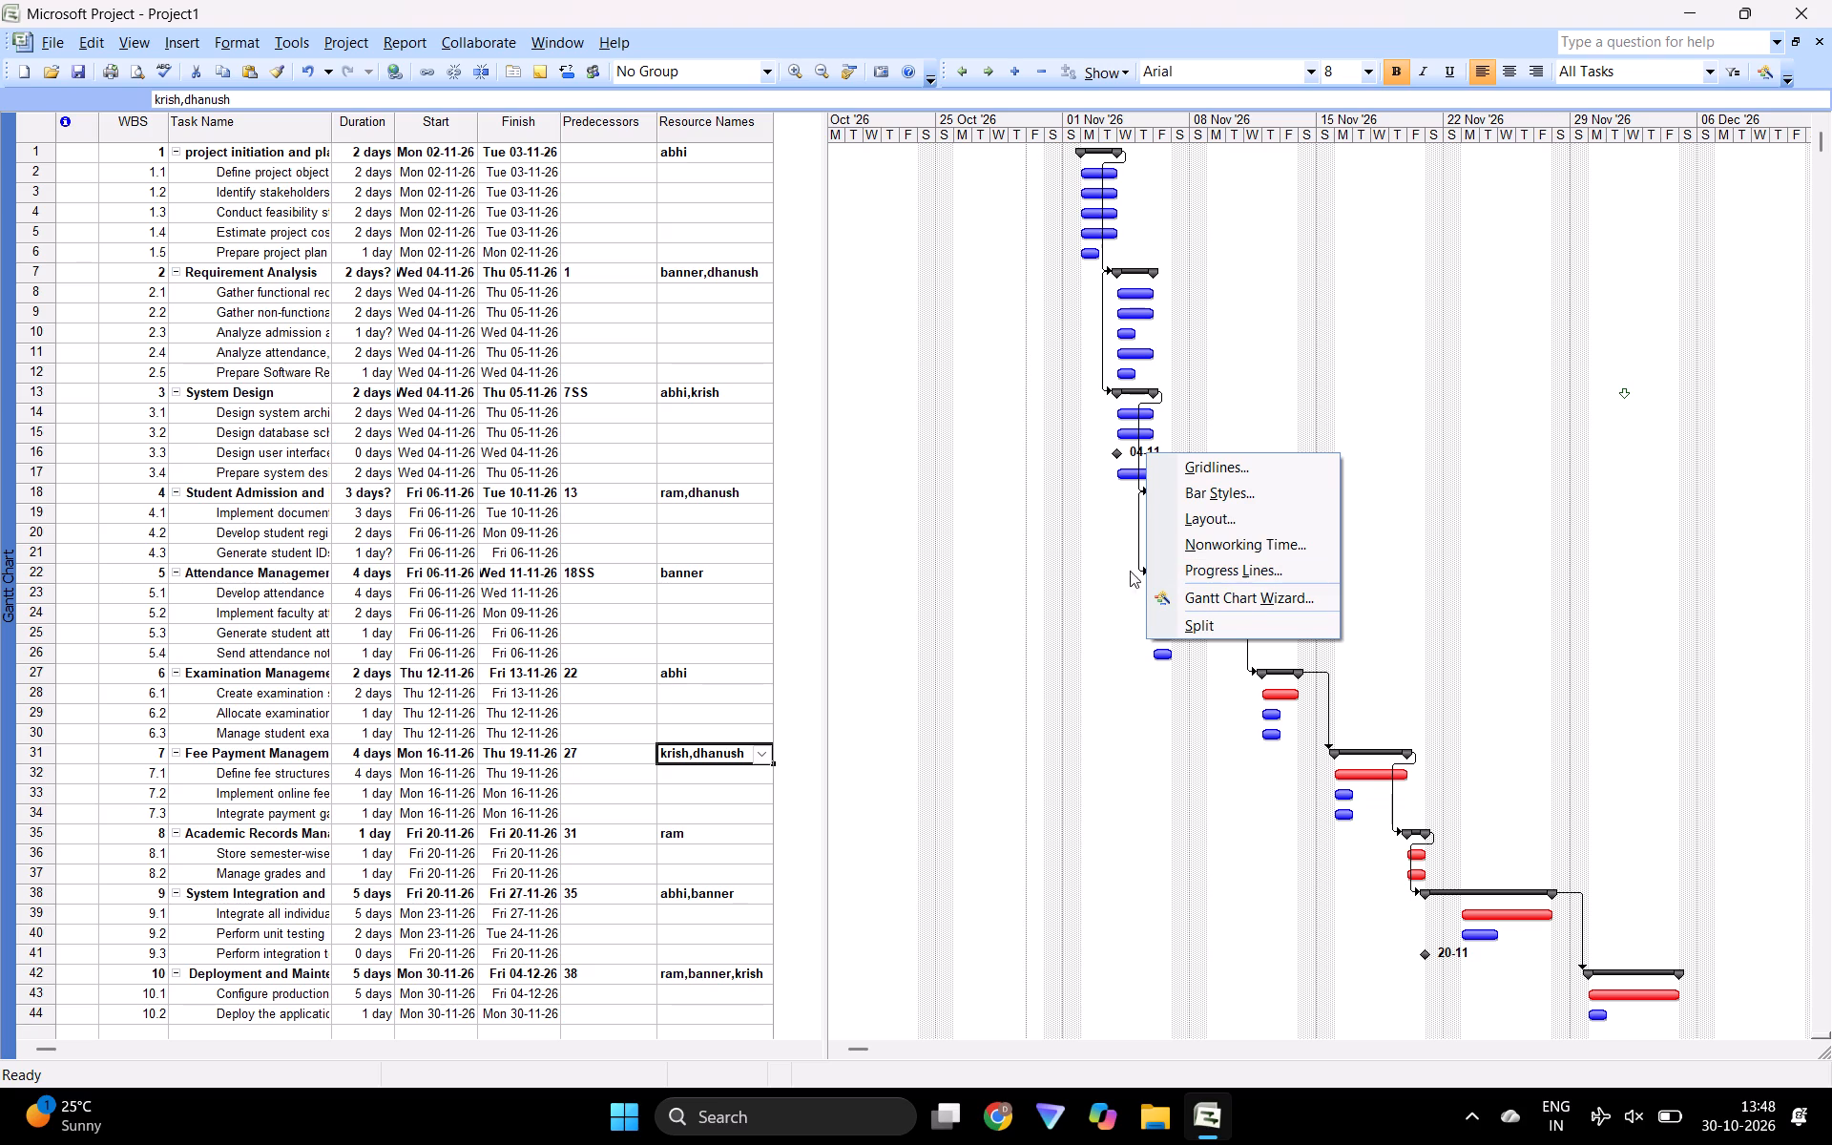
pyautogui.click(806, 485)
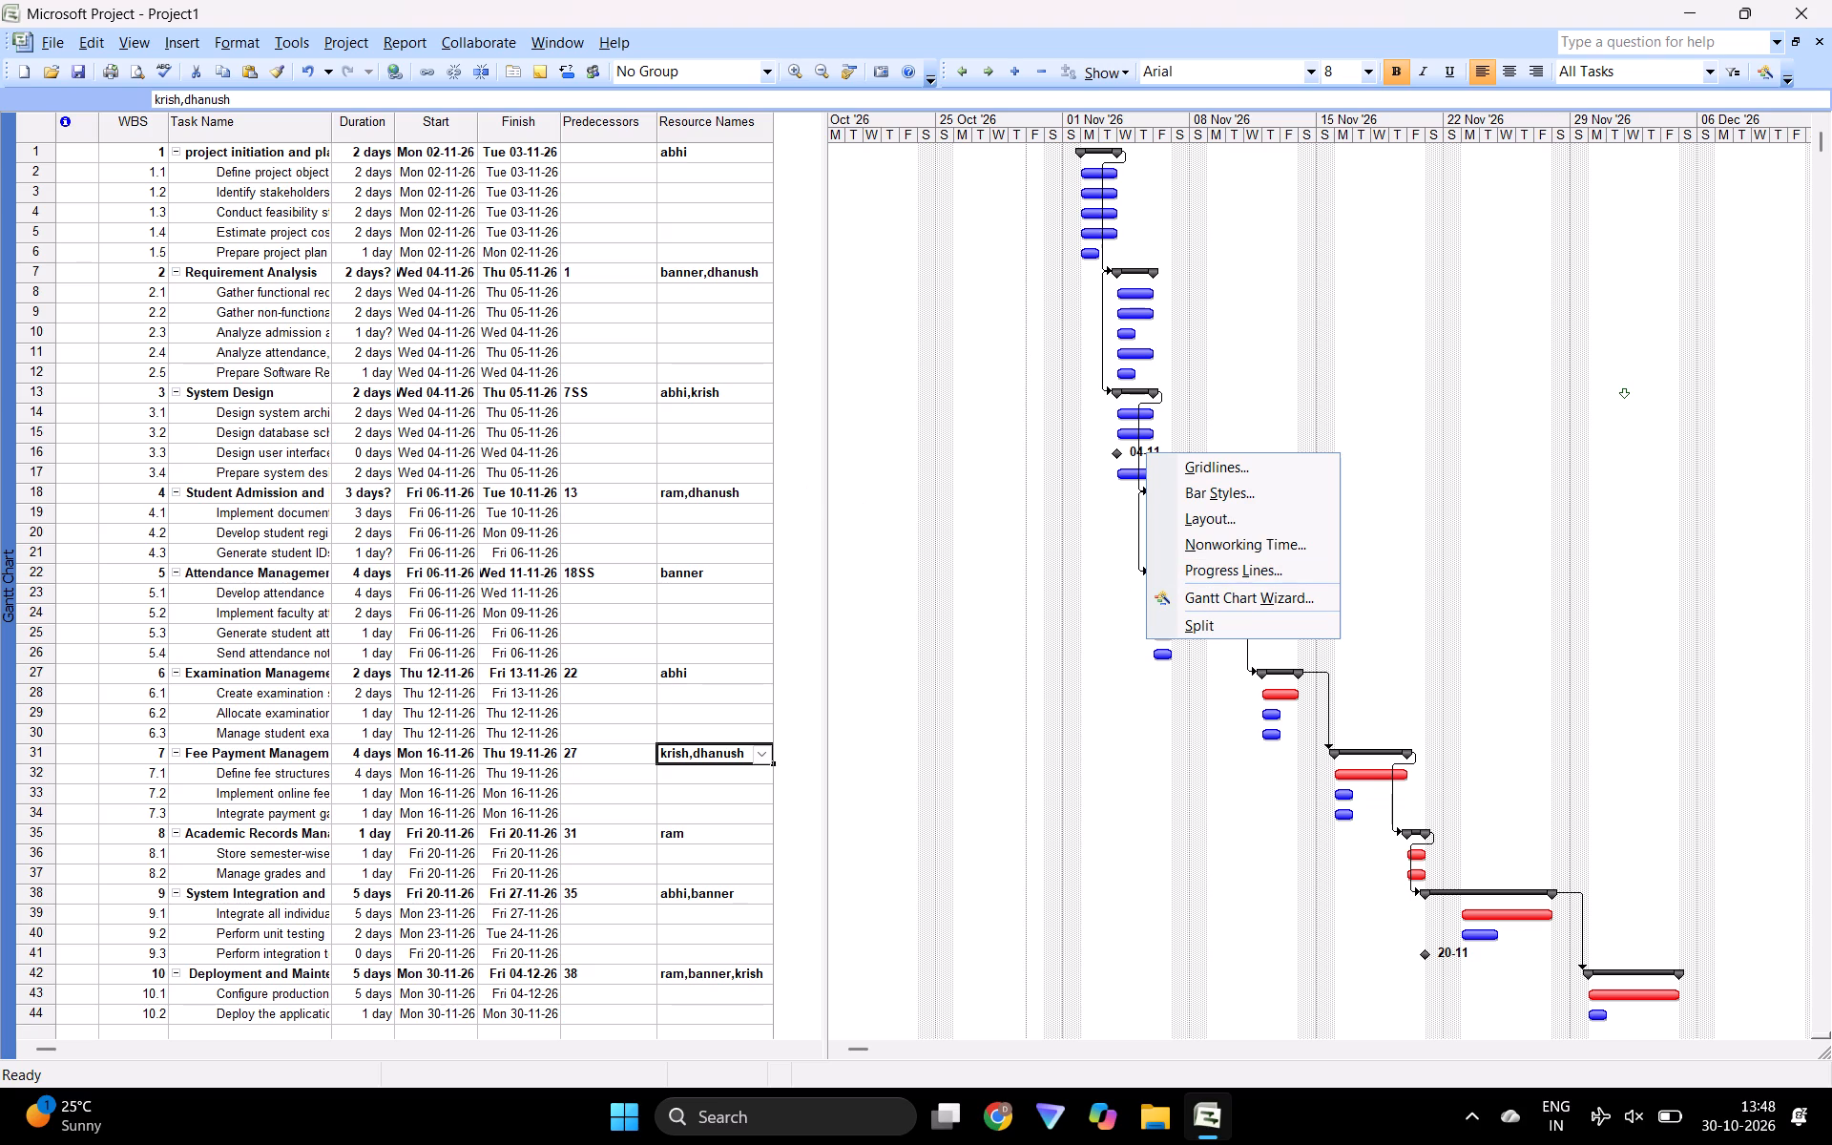
# Save the project in the Downloads folder, naming the file CAlaboratory_ followed by the registration number.
pyautogui.hotkey('ctrl', 's')
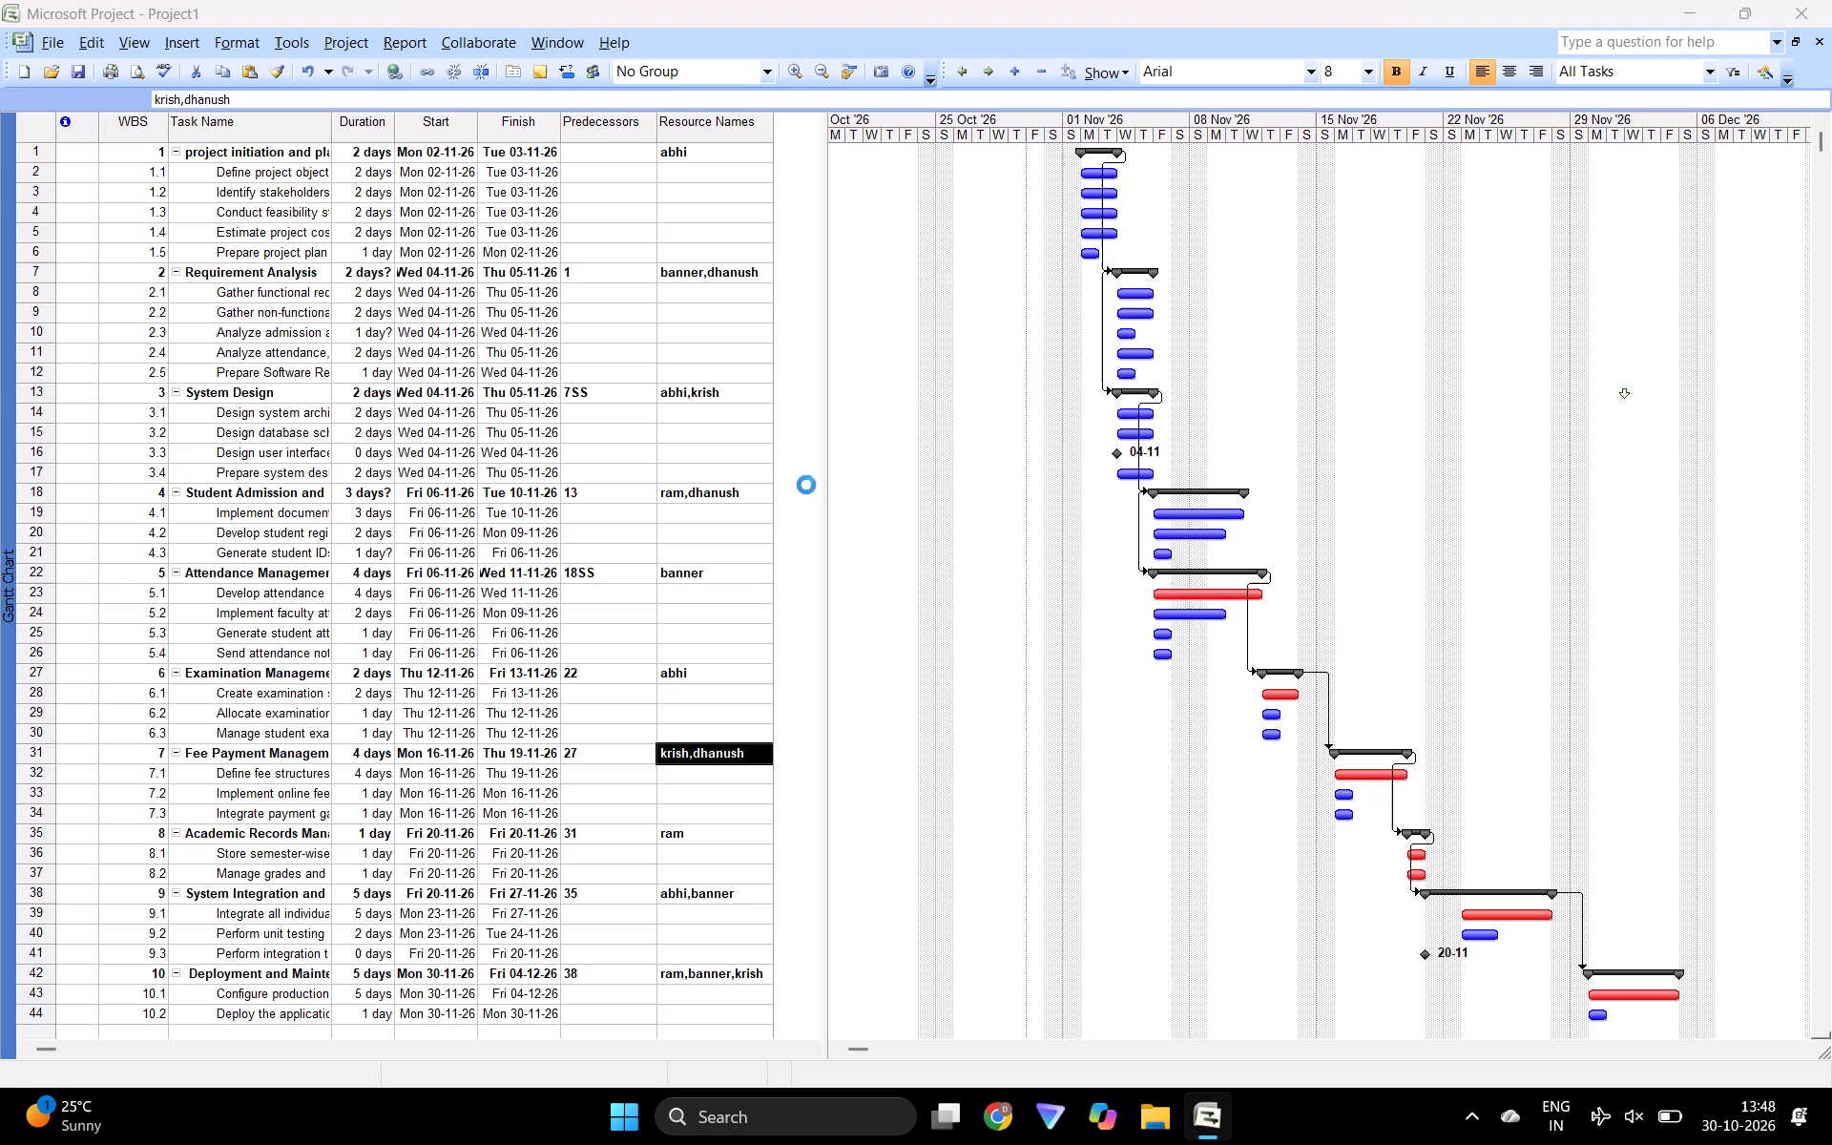
pyautogui.scroll(7, 135, 279)
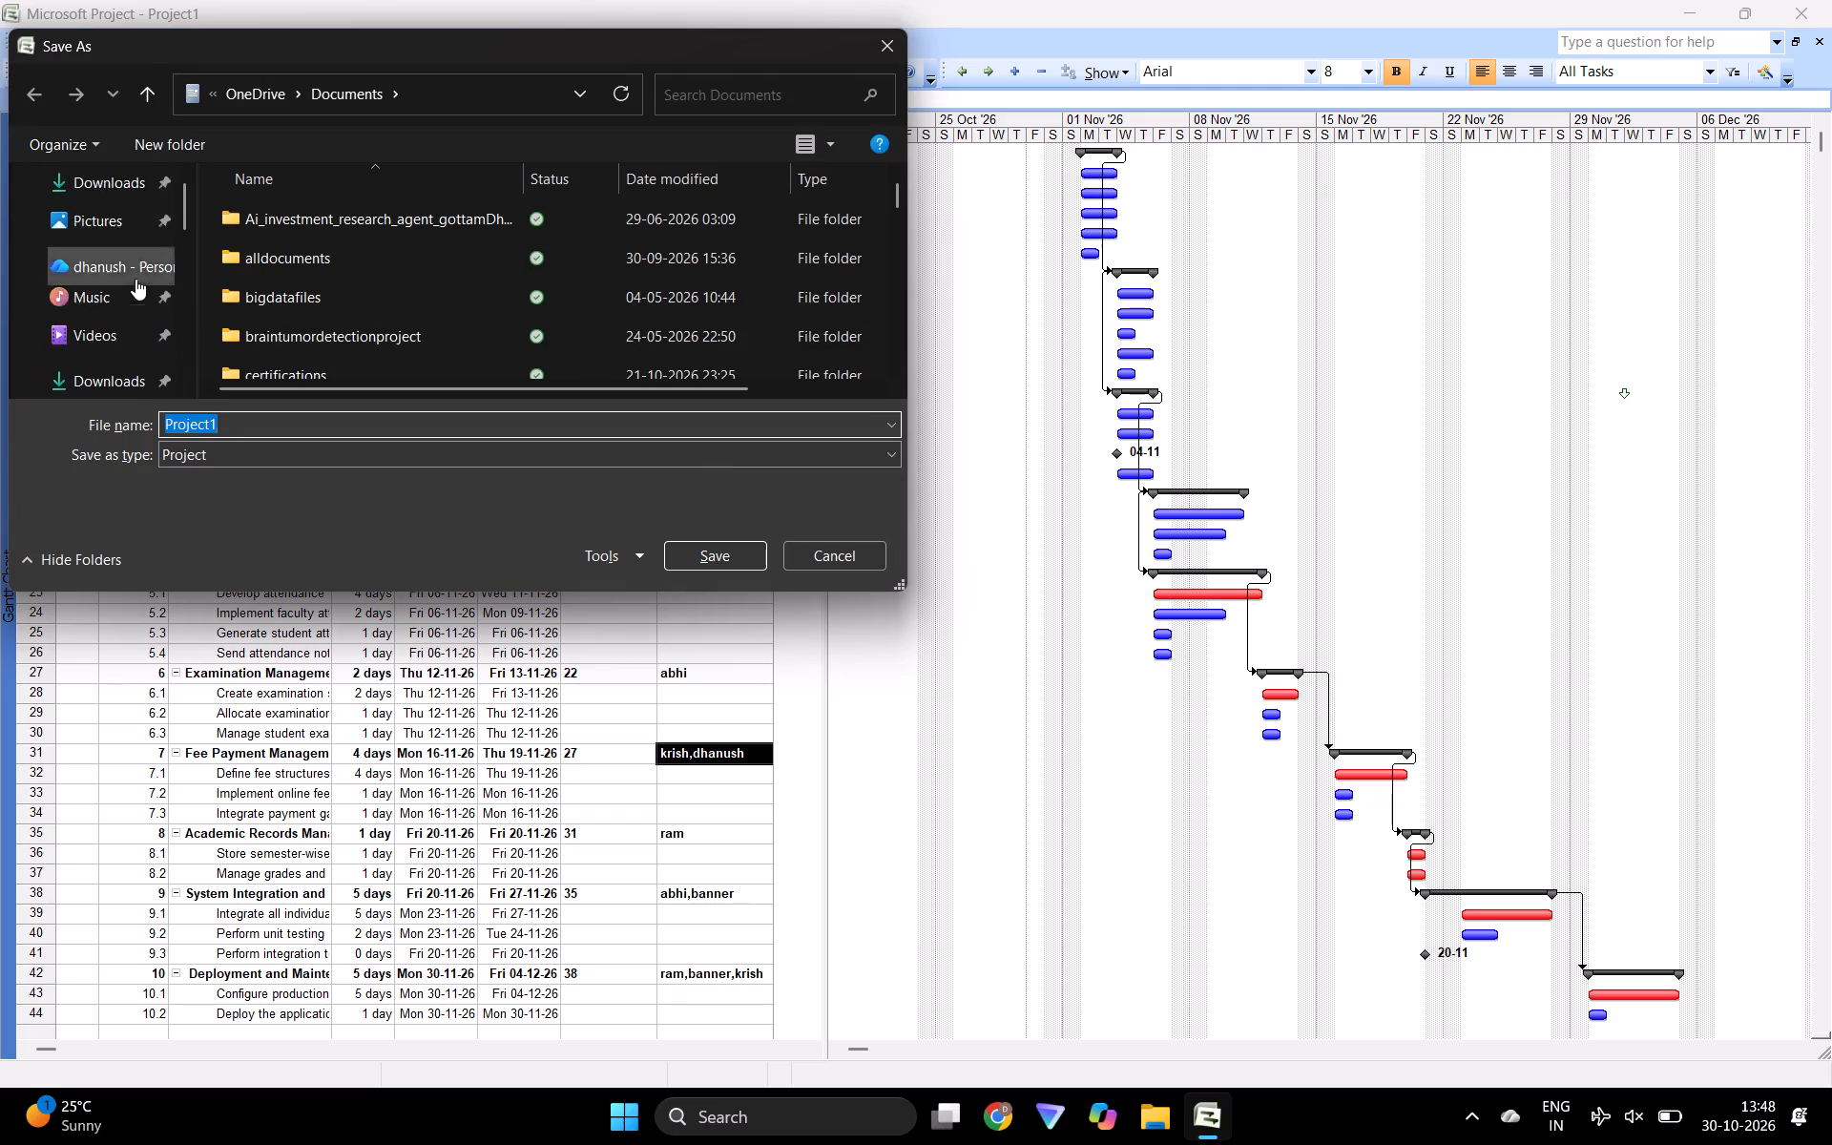
pyautogui.click(96, 369)
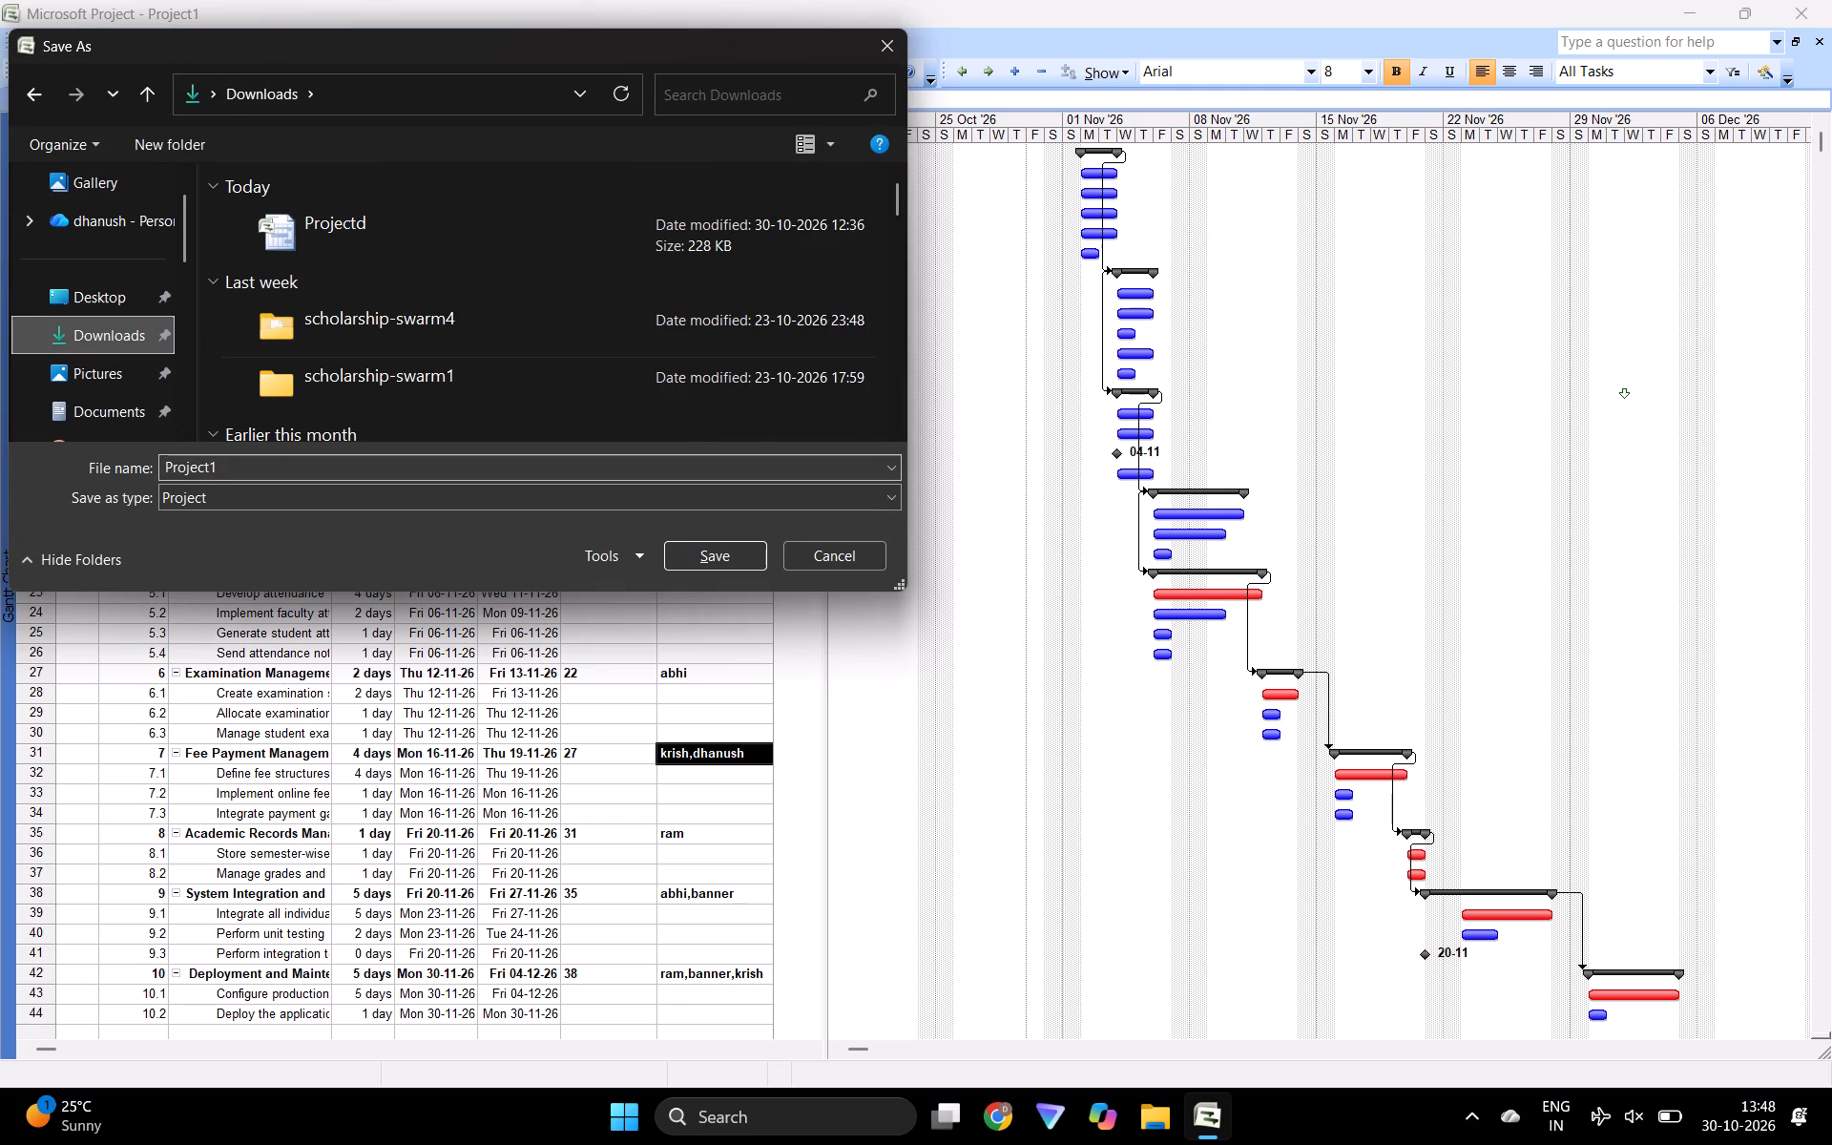
pyautogui.click(252, 465)
pyautogui.press('BackSpace')
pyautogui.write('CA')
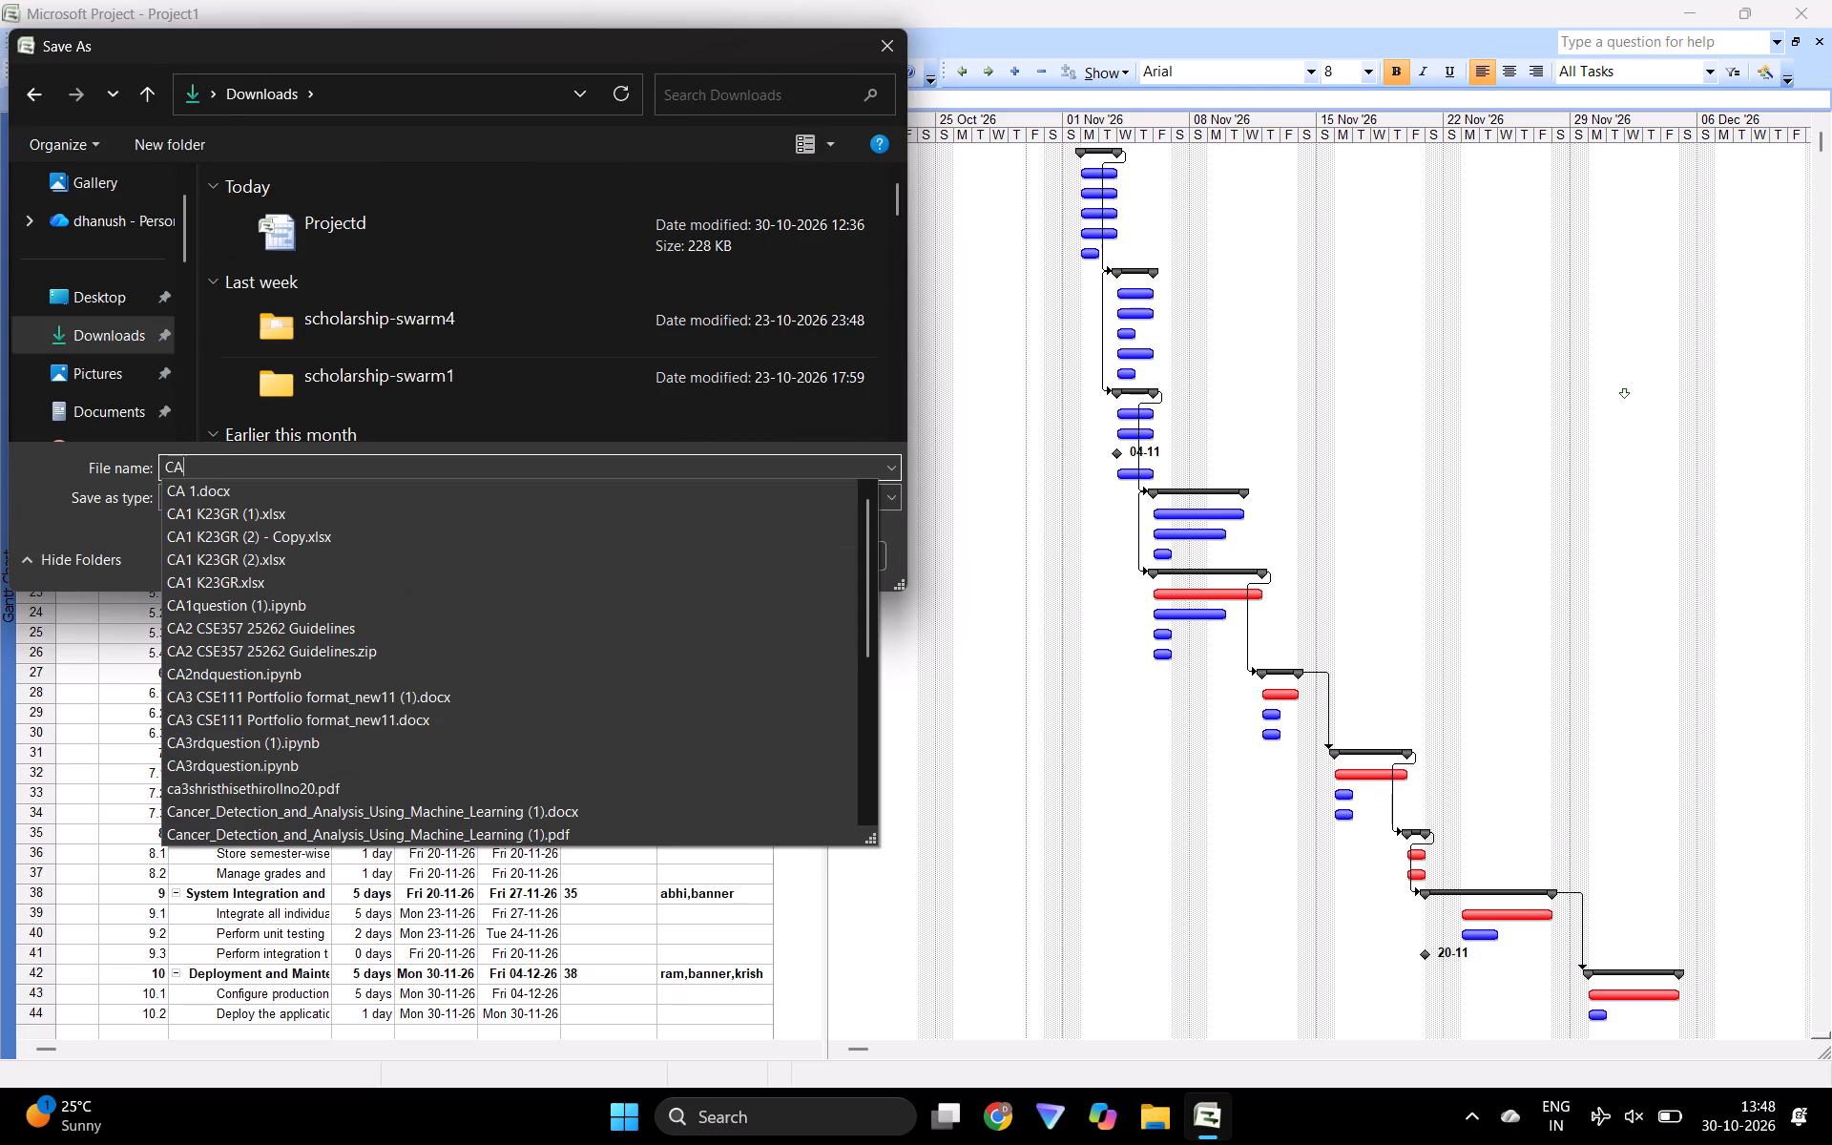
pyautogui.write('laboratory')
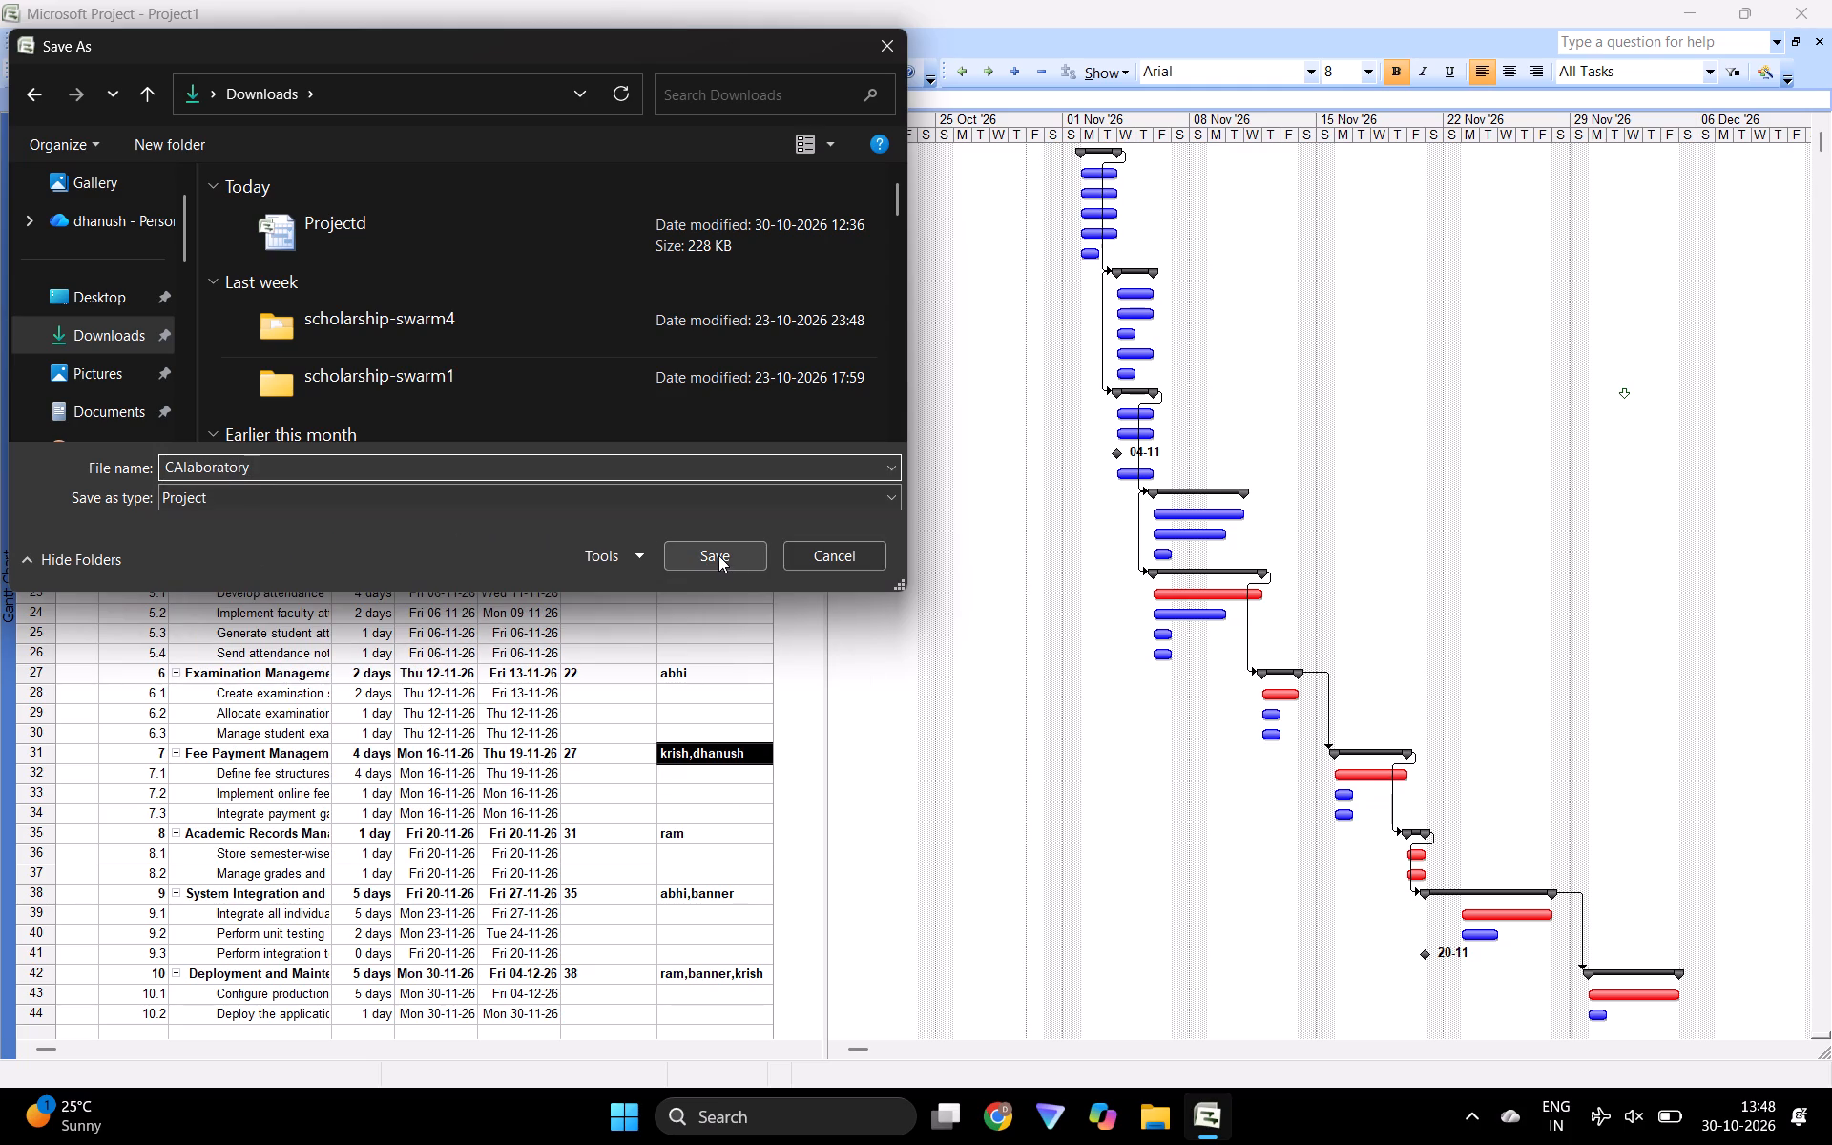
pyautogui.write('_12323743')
# Complete saving the project in the Downloads folder under the entered CAlaboratory file name.
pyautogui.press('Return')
# Switch to Google Chrome by finding it in the Windows search and launching it.
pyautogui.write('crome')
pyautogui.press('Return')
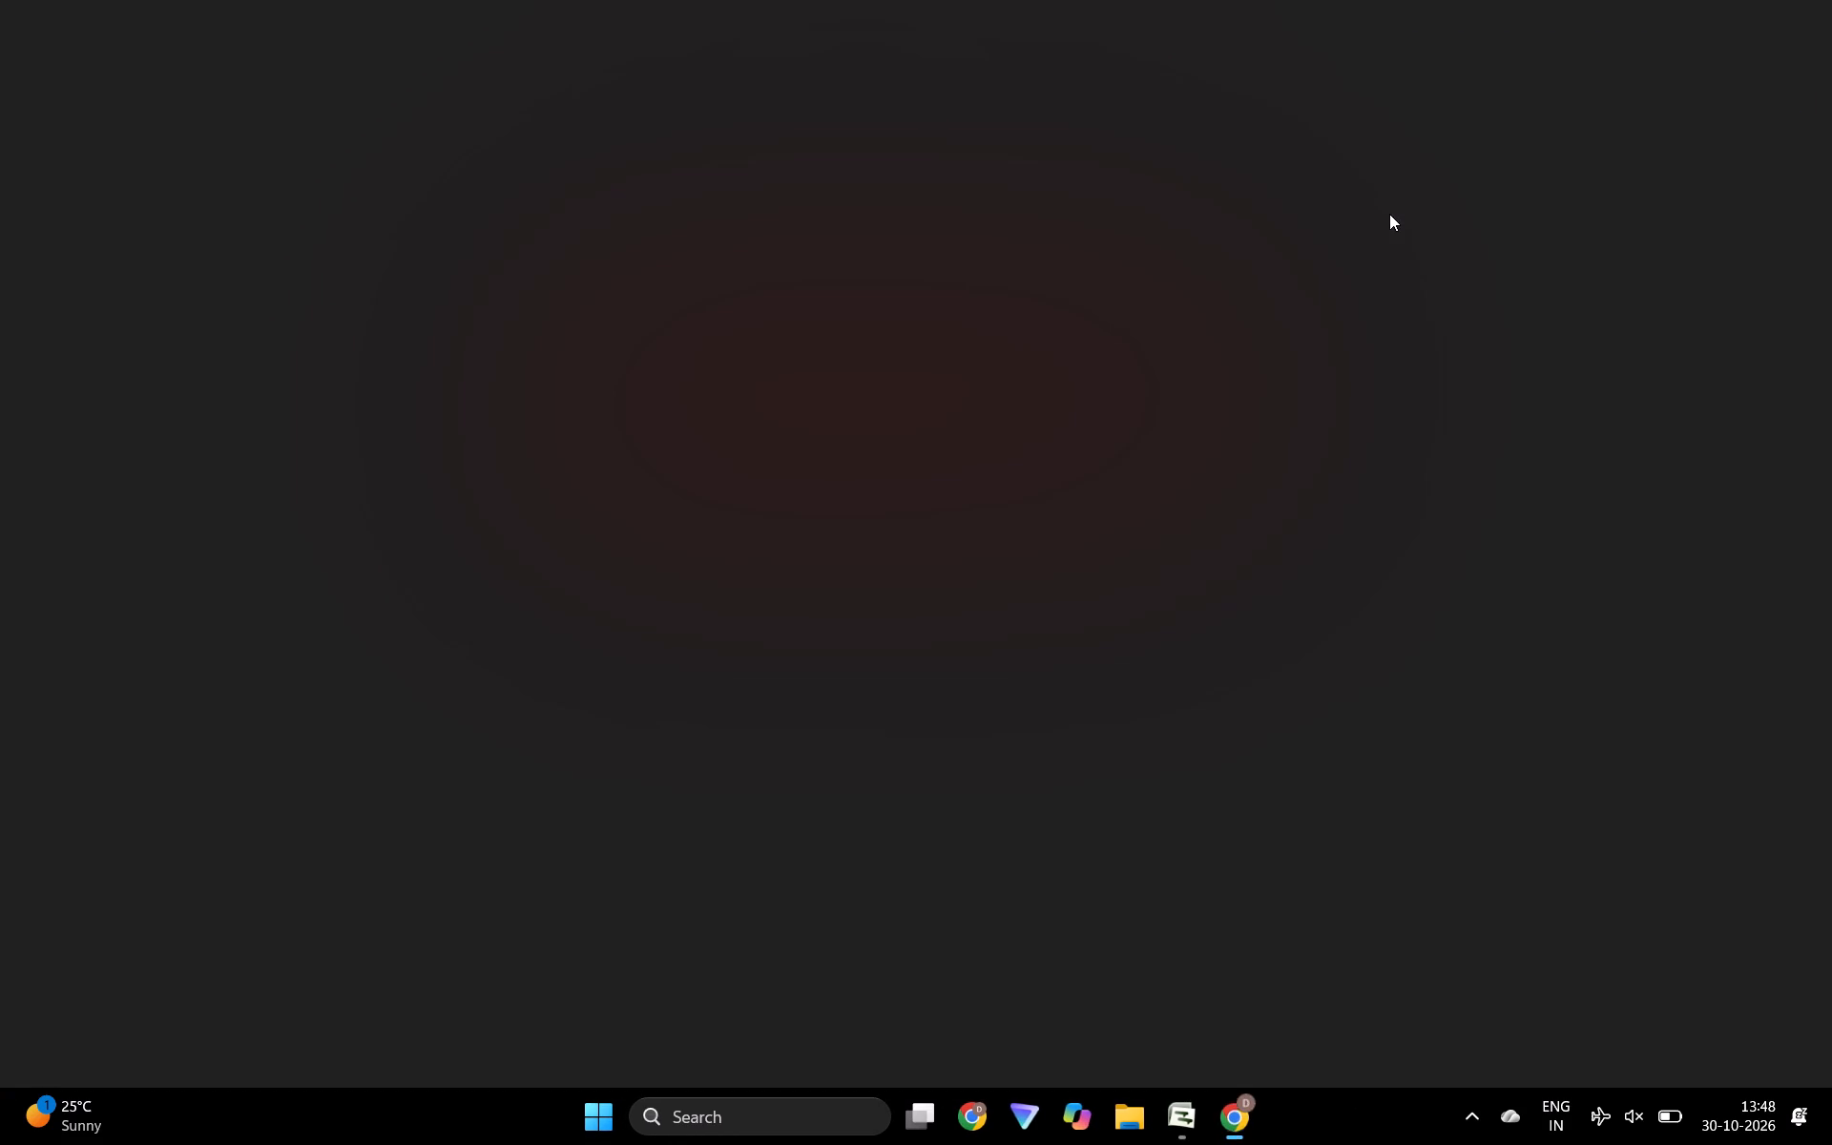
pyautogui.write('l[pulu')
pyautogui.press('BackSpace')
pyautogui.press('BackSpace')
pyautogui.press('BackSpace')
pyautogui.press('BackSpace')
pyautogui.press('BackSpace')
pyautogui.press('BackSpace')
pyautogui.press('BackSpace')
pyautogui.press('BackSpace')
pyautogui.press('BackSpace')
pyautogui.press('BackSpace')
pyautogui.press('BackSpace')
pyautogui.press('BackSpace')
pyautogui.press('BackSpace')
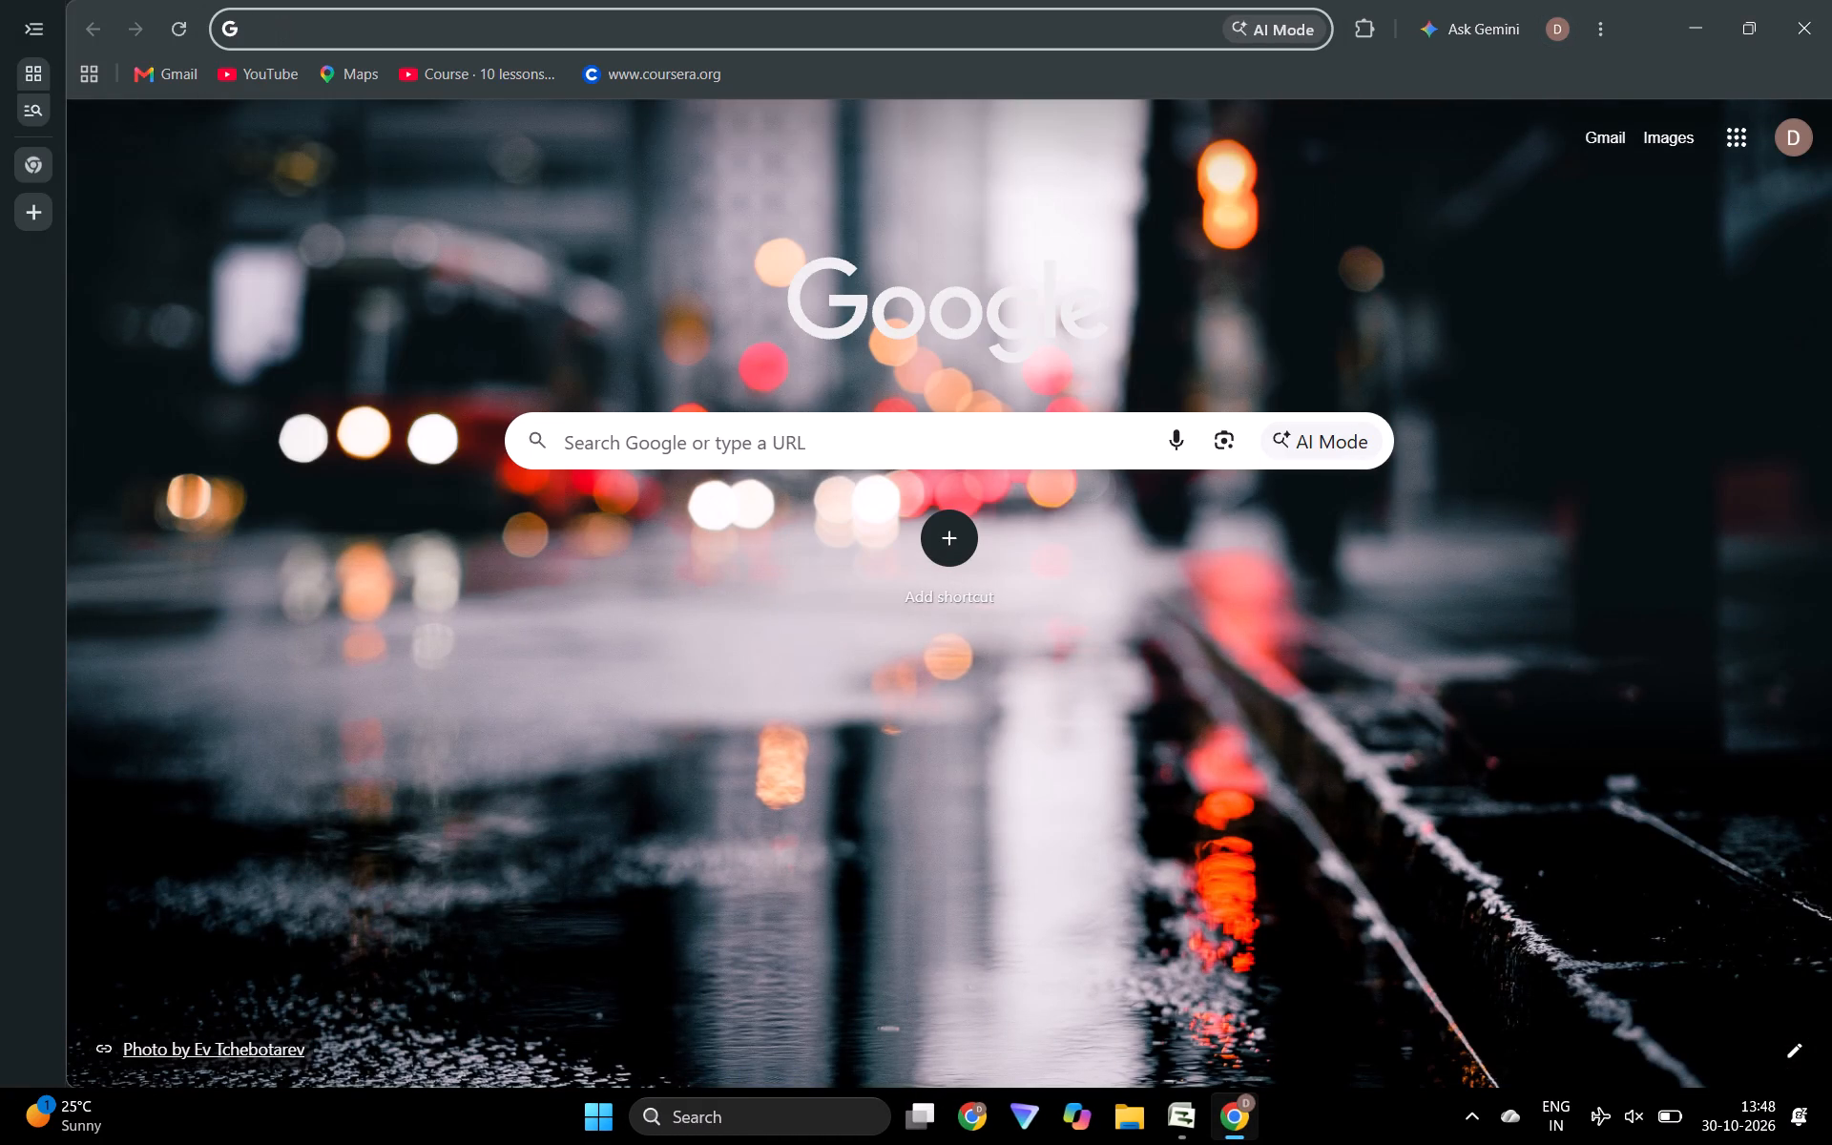
# Open the system quick settings to turn on the Wi-Fi connection.
pyautogui.click(1616, 1111)
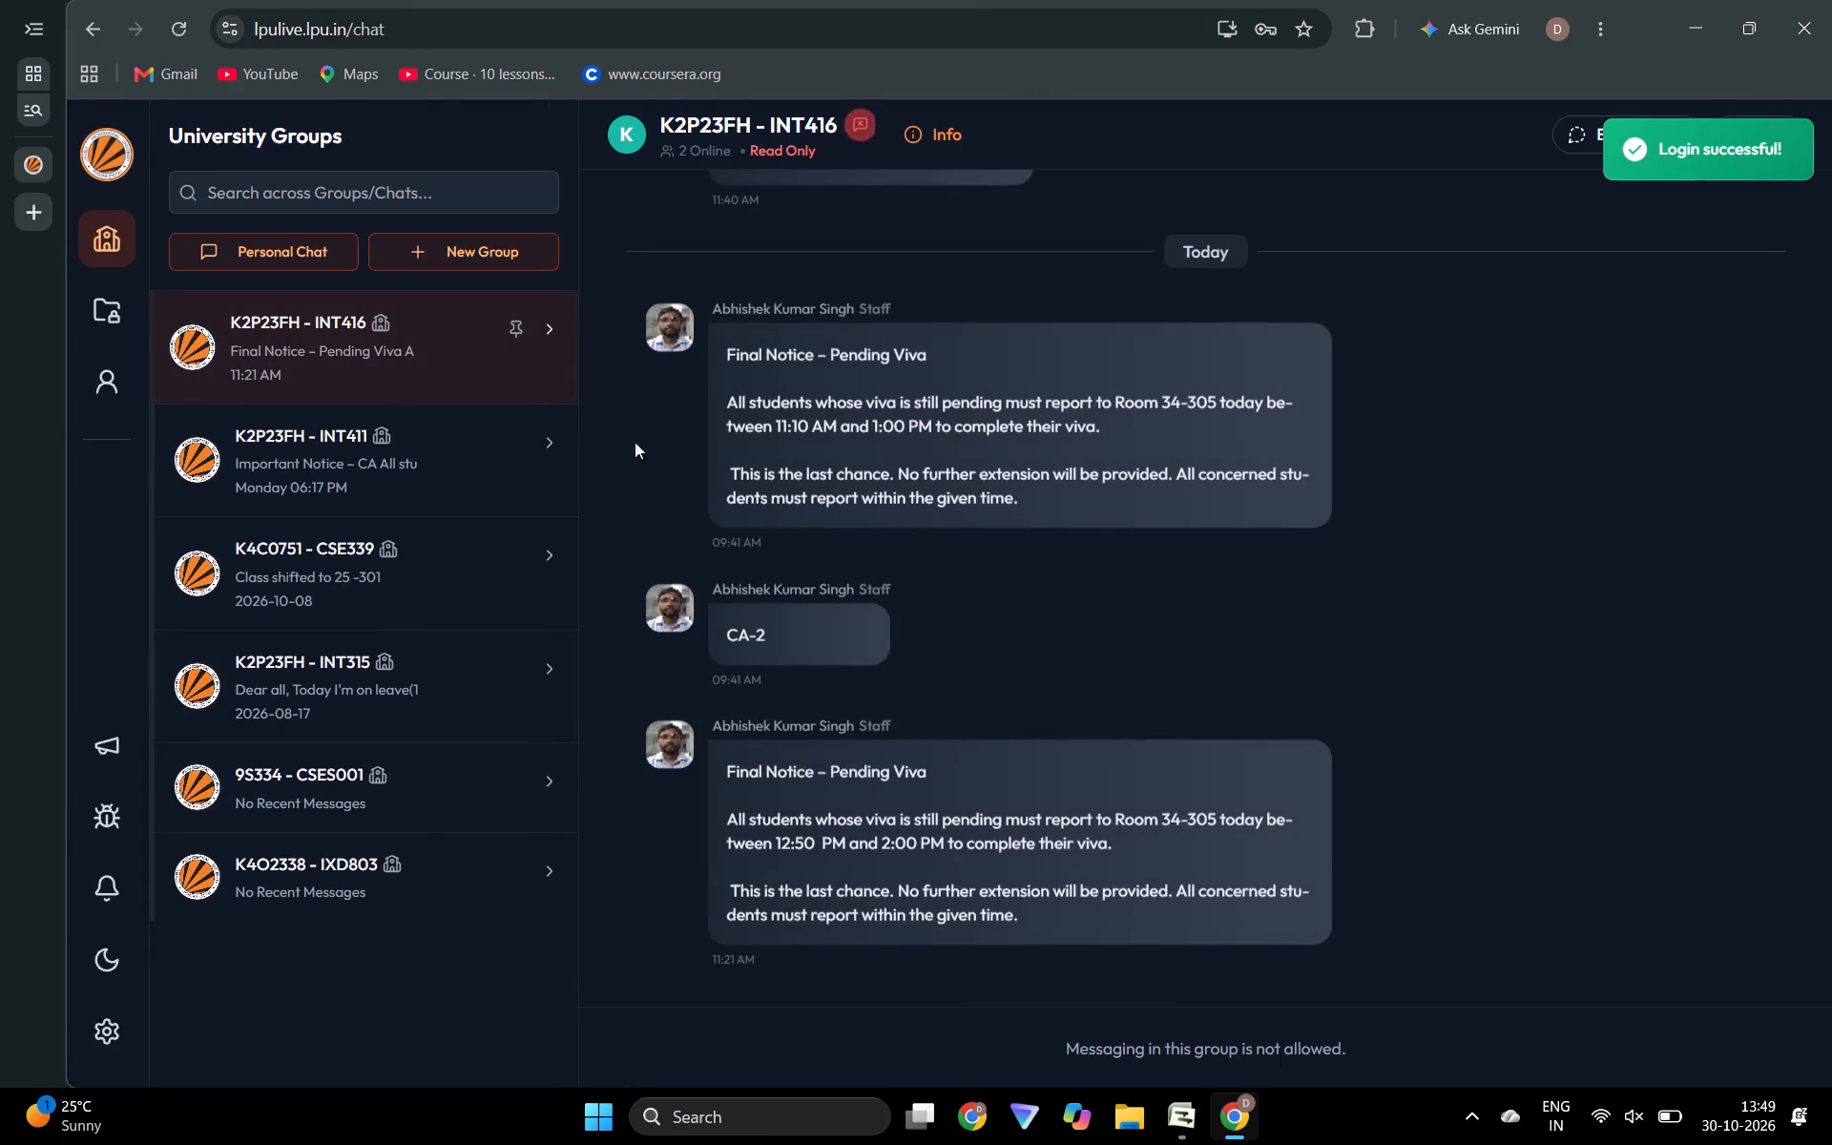
# Open the Google Forms link for CA-2, G-1 posted in the K2P23FH - INT416 group chat and start on its Name field.
pyautogui.scroll(2, 915, 593)
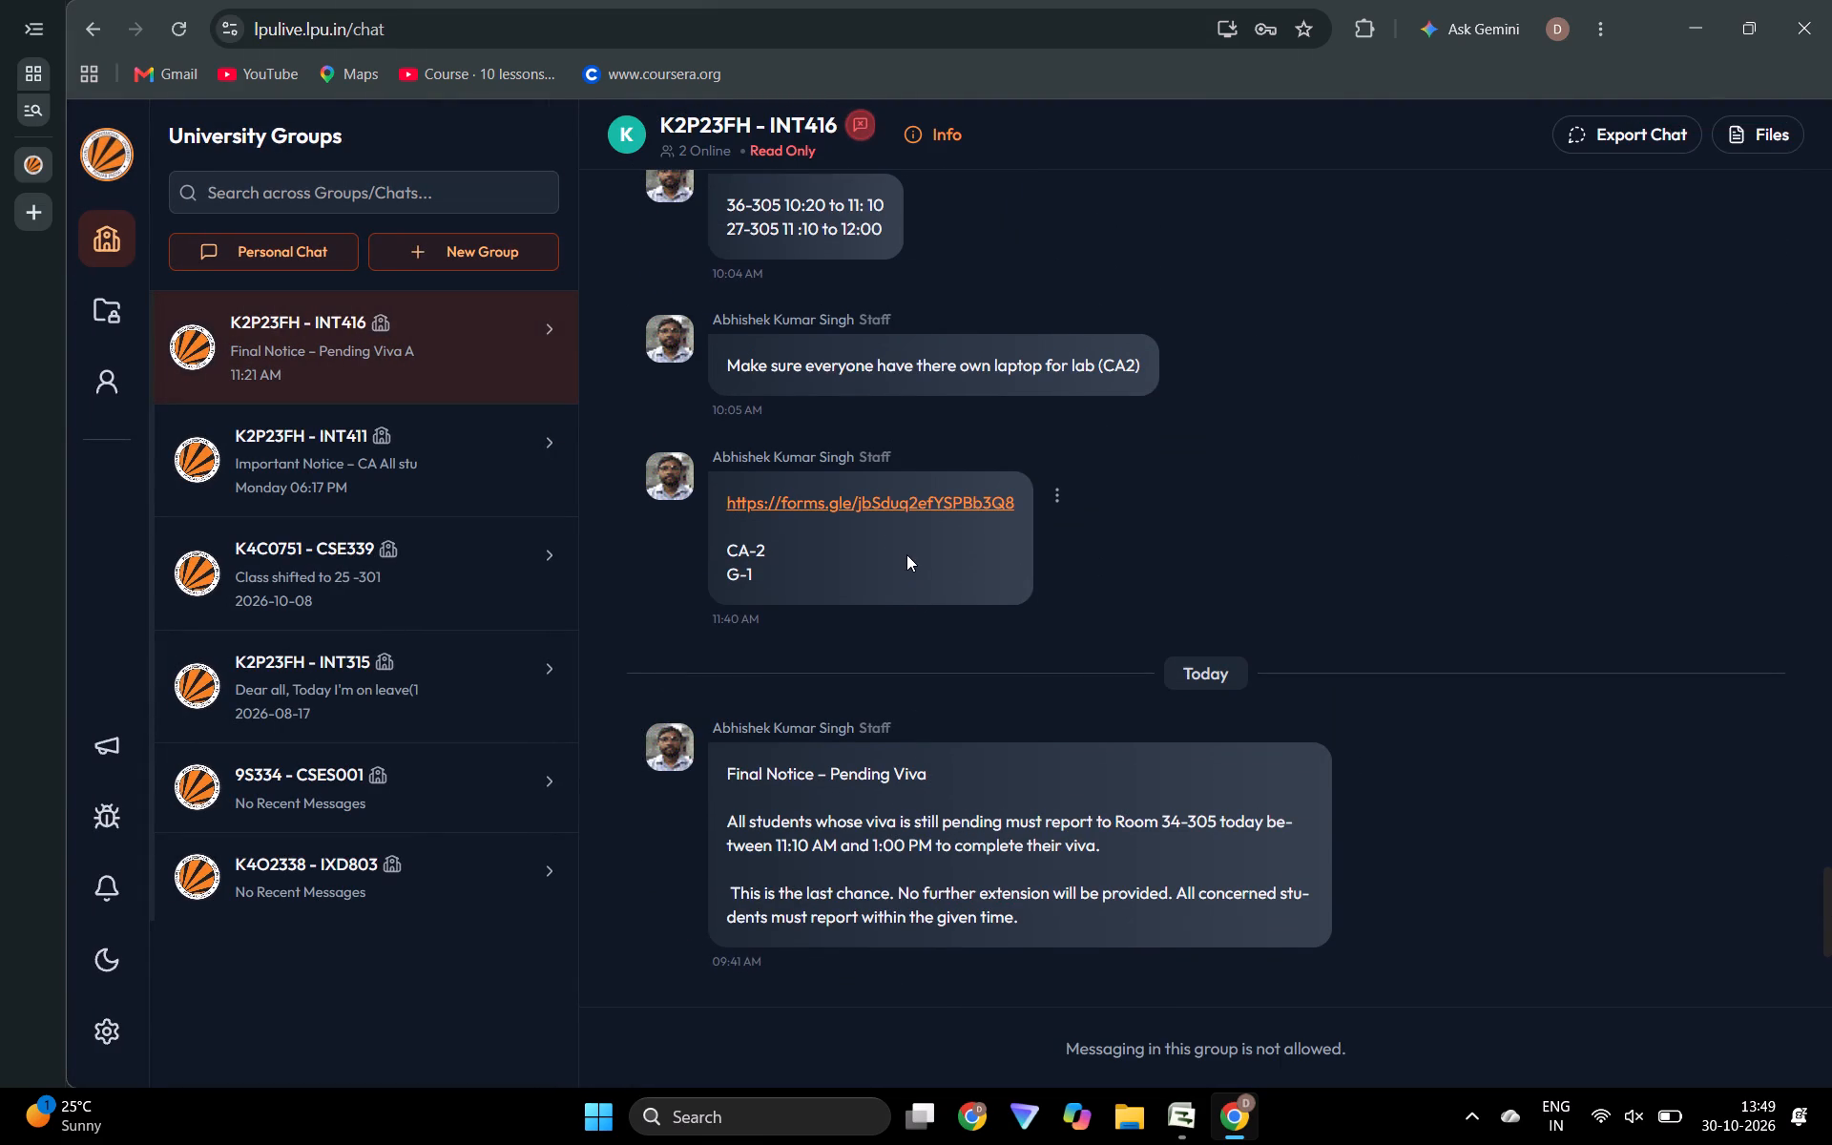
pyautogui.click(901, 503)
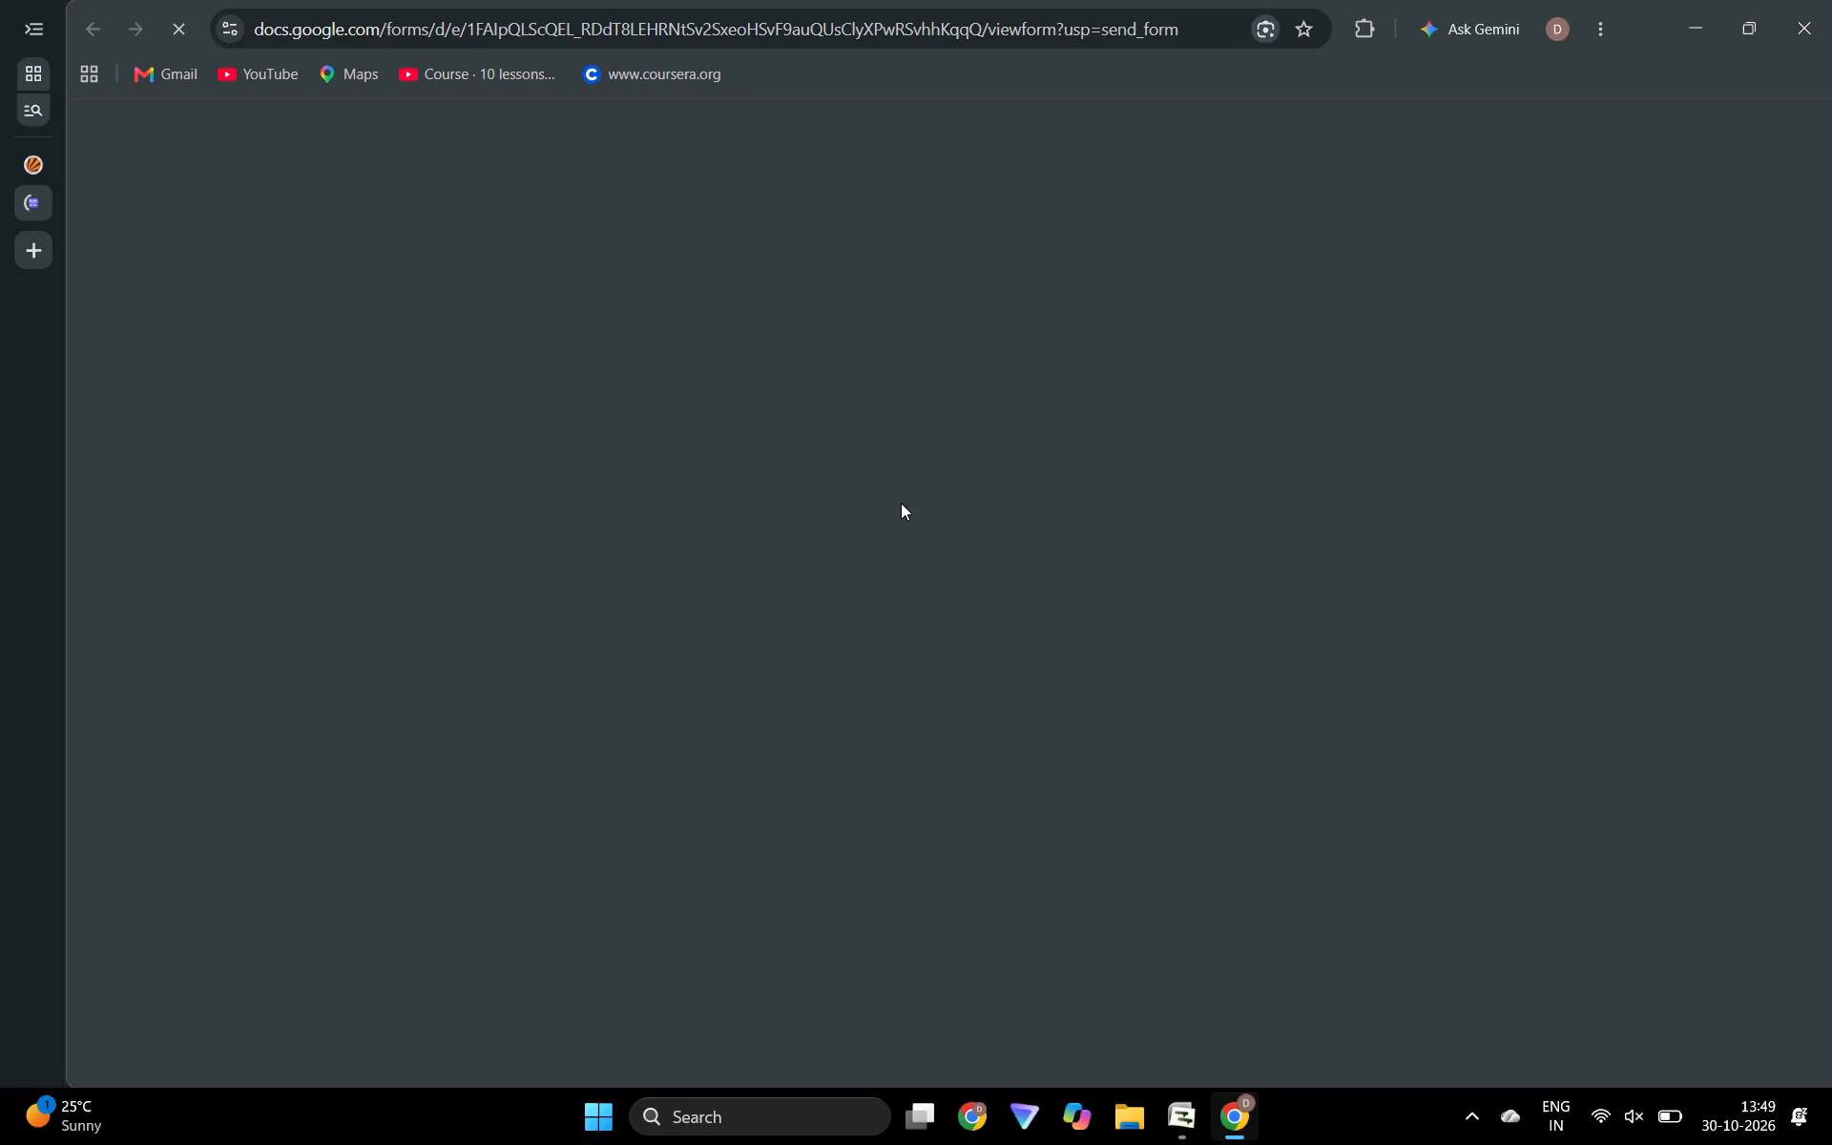
pyautogui.click(691, 525)
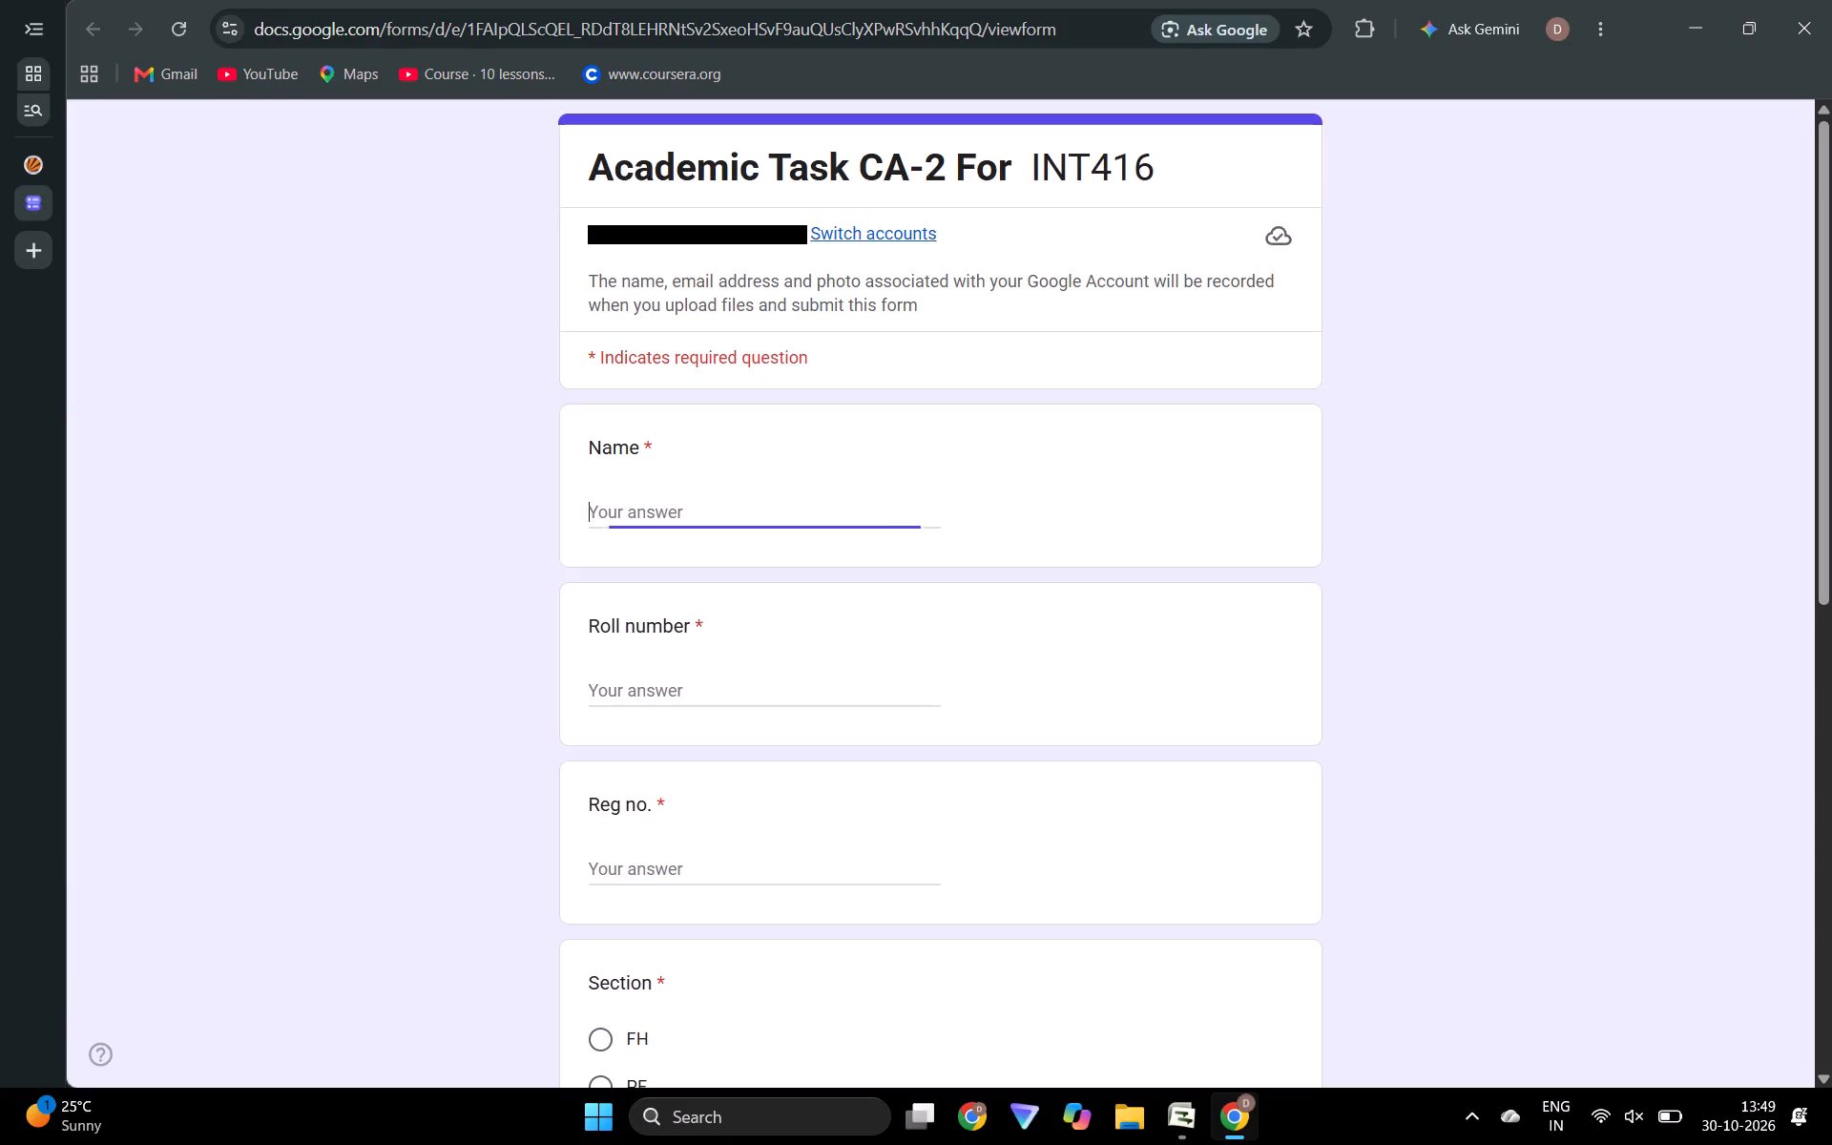
# Open the Gmail inbox in a new browser tab, leaving the CA-2 form open.
pyautogui.hotkey('alt', 'Tab')
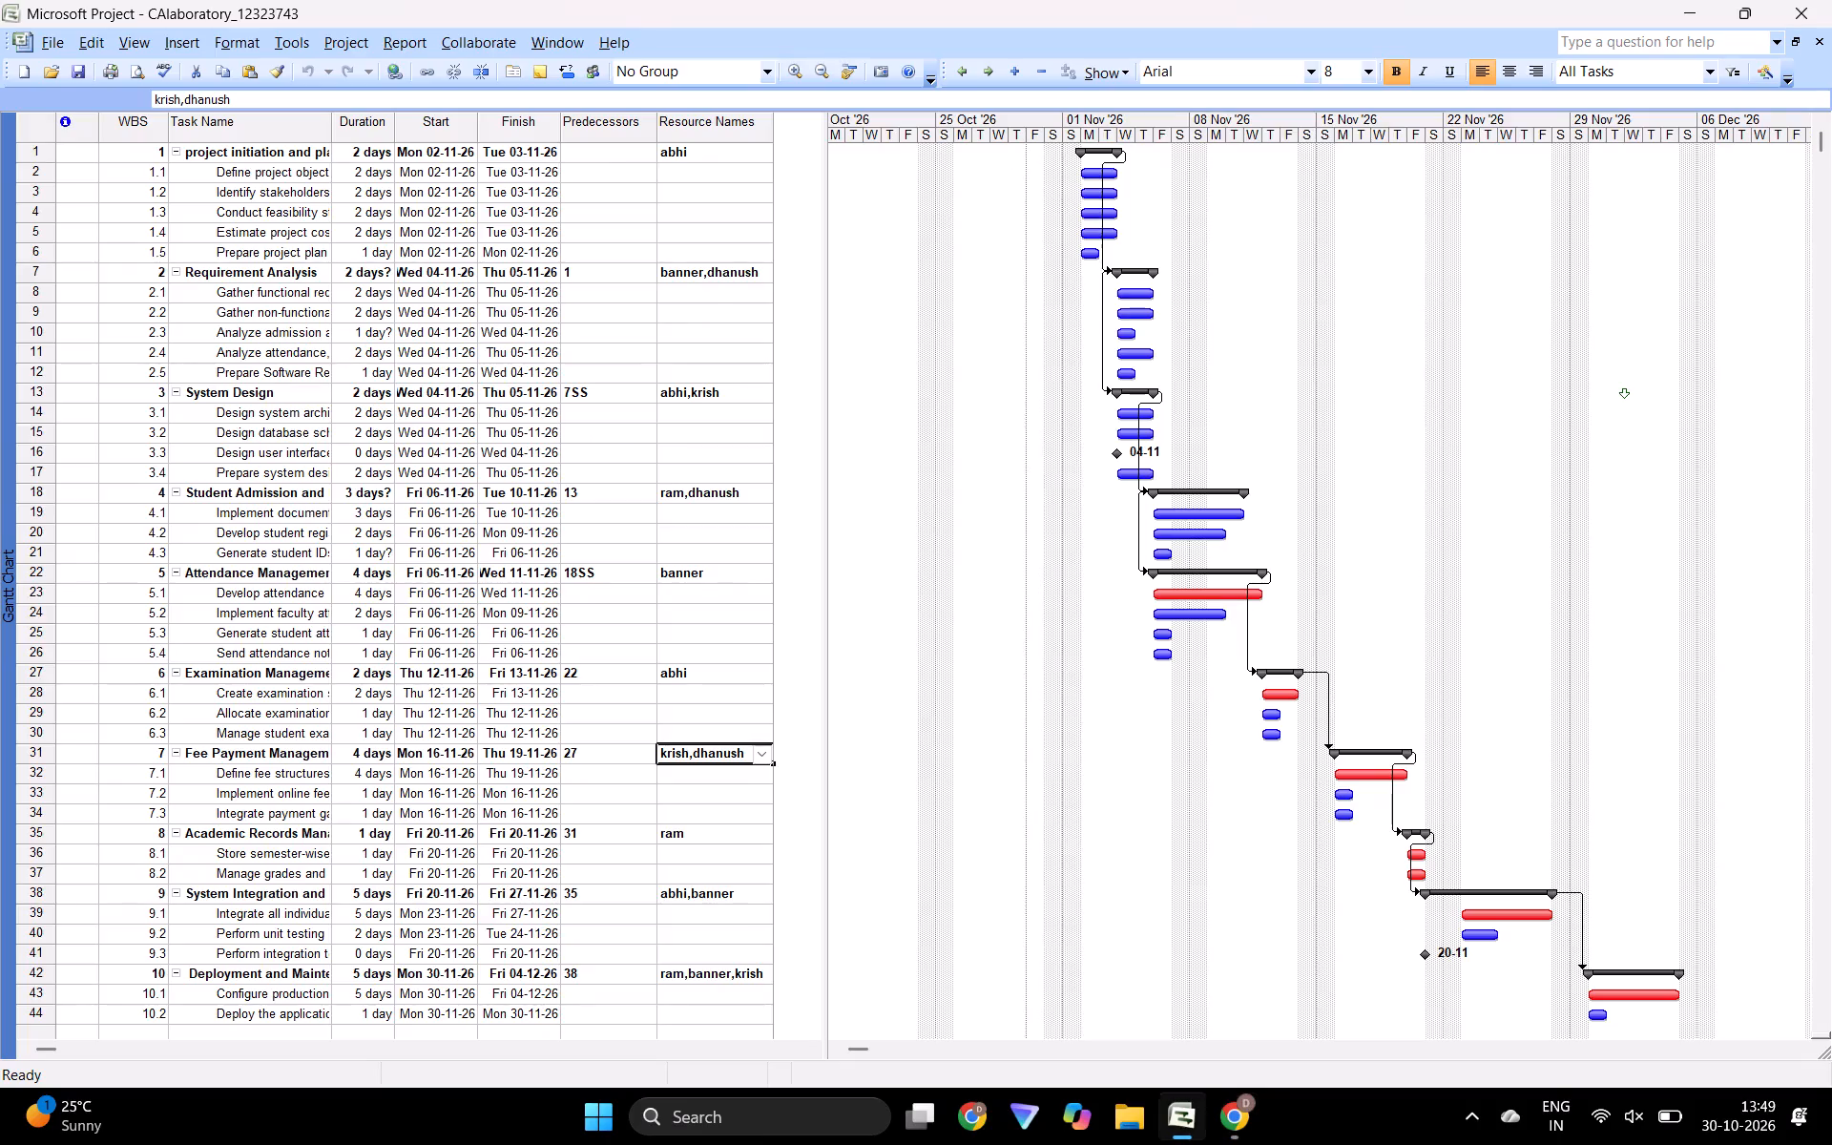
pyautogui.hotkey('alt', 'Tab')
pyautogui.hotkey('ctrl', 't')
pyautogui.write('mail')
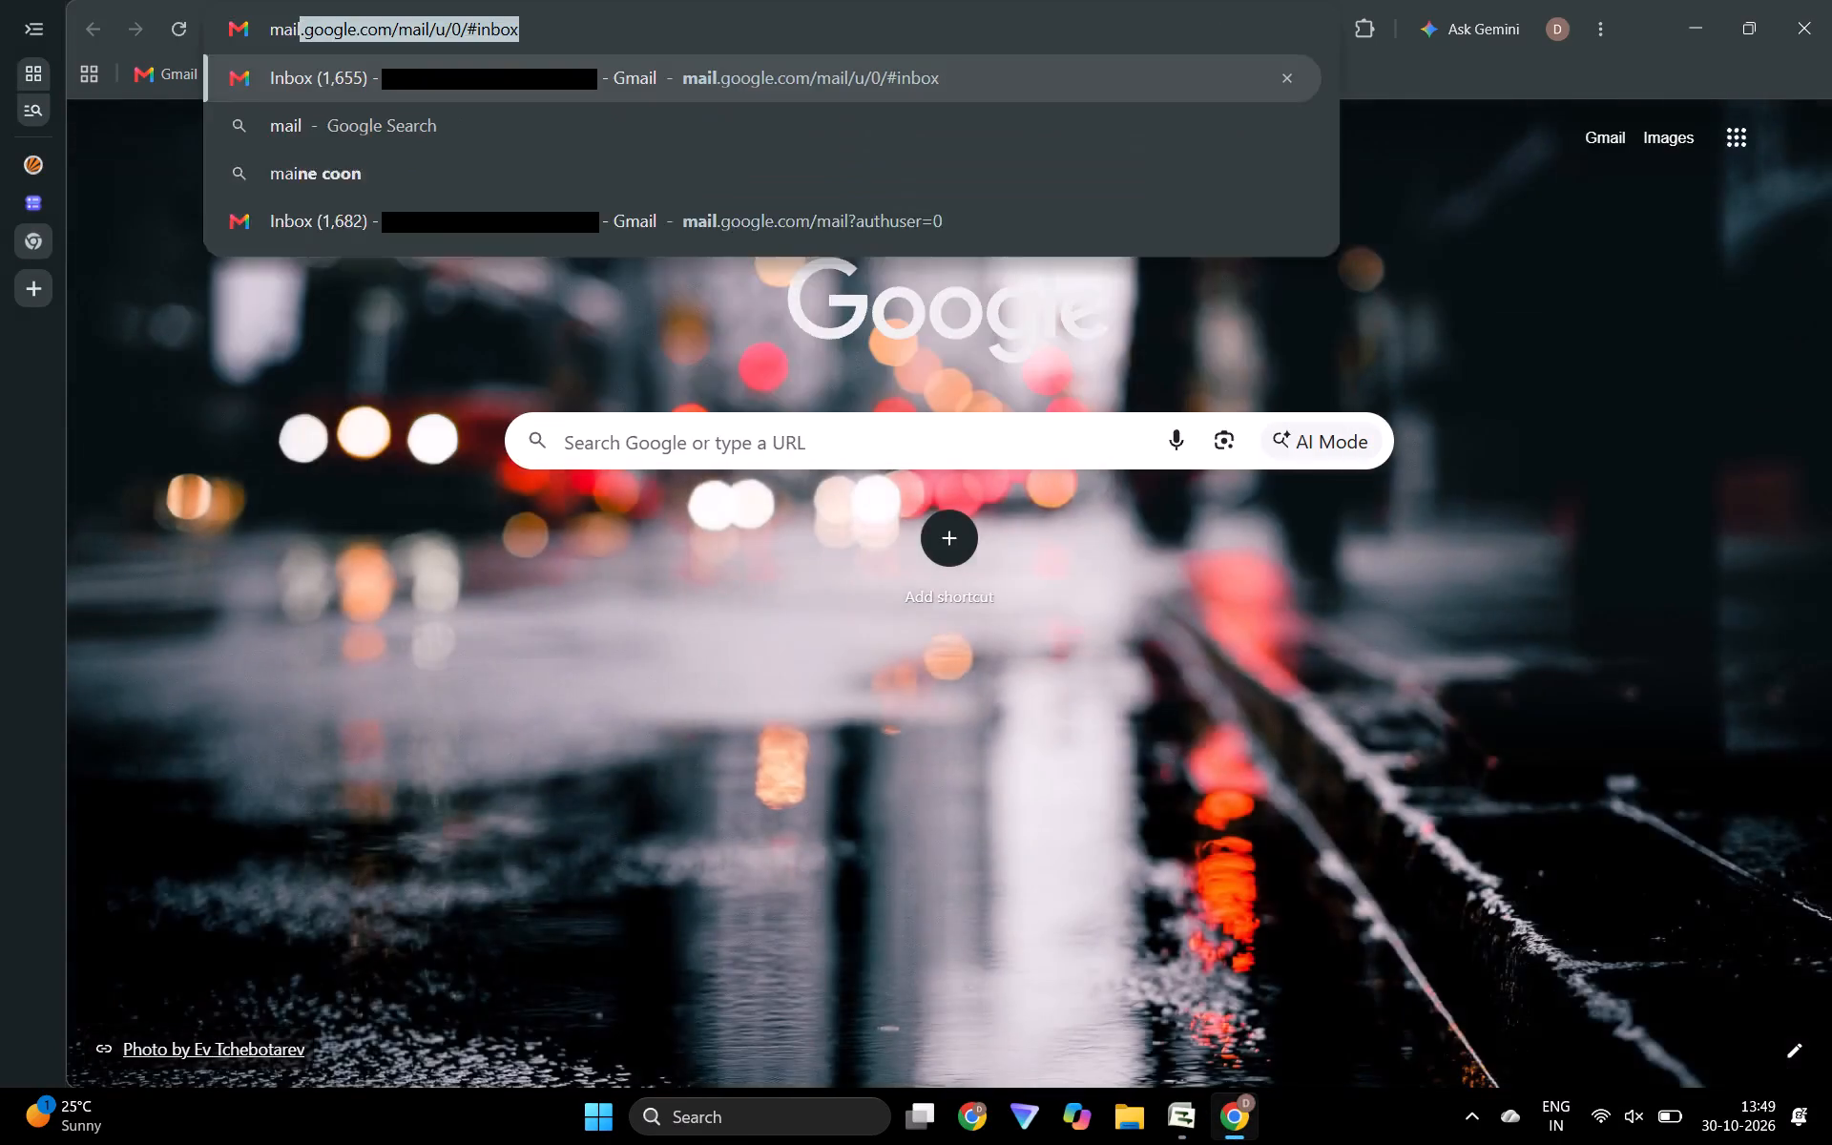
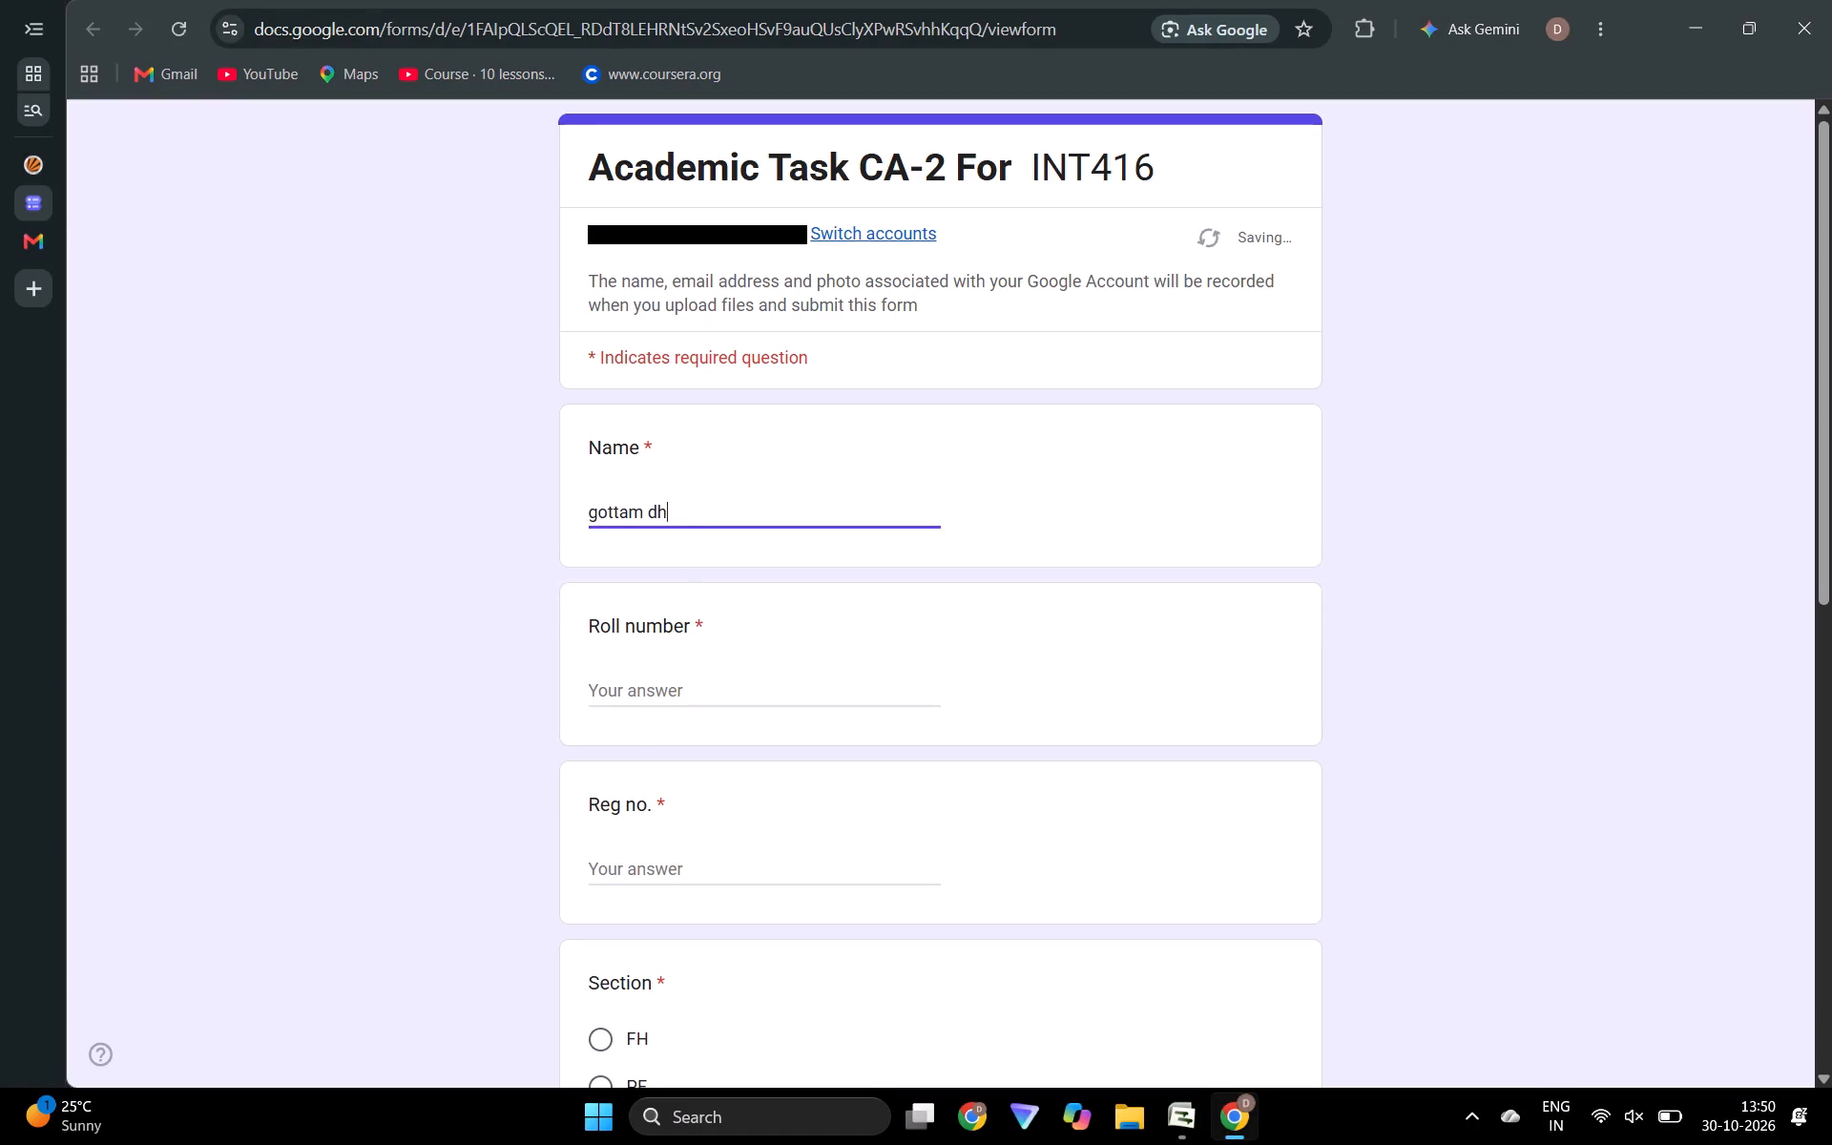
# Fill in the student's name, roll number and registration number in the INT416 CA-2 form.
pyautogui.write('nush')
pyautogui.click(672, 681)
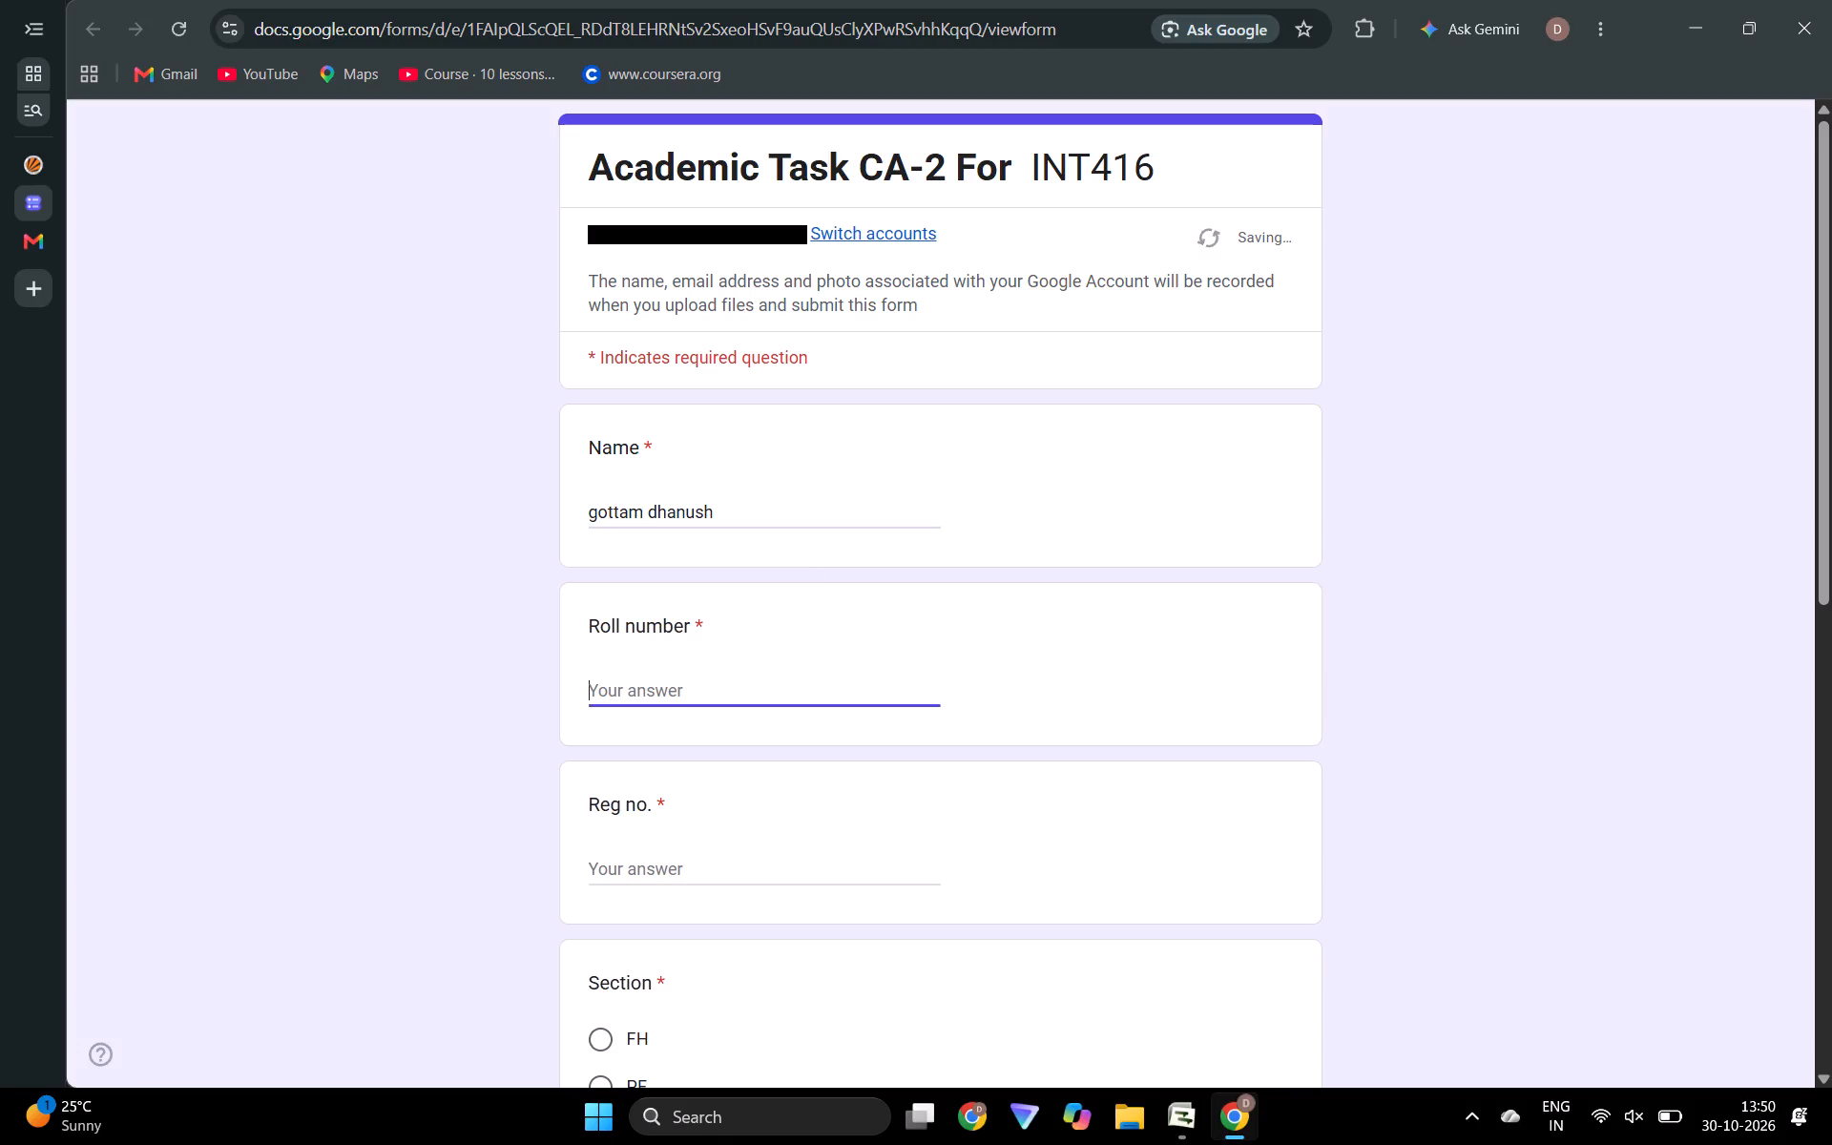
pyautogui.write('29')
pyautogui.click(642, 854)
# Enter the registration number in the submission form and choose section FH and group G-1.
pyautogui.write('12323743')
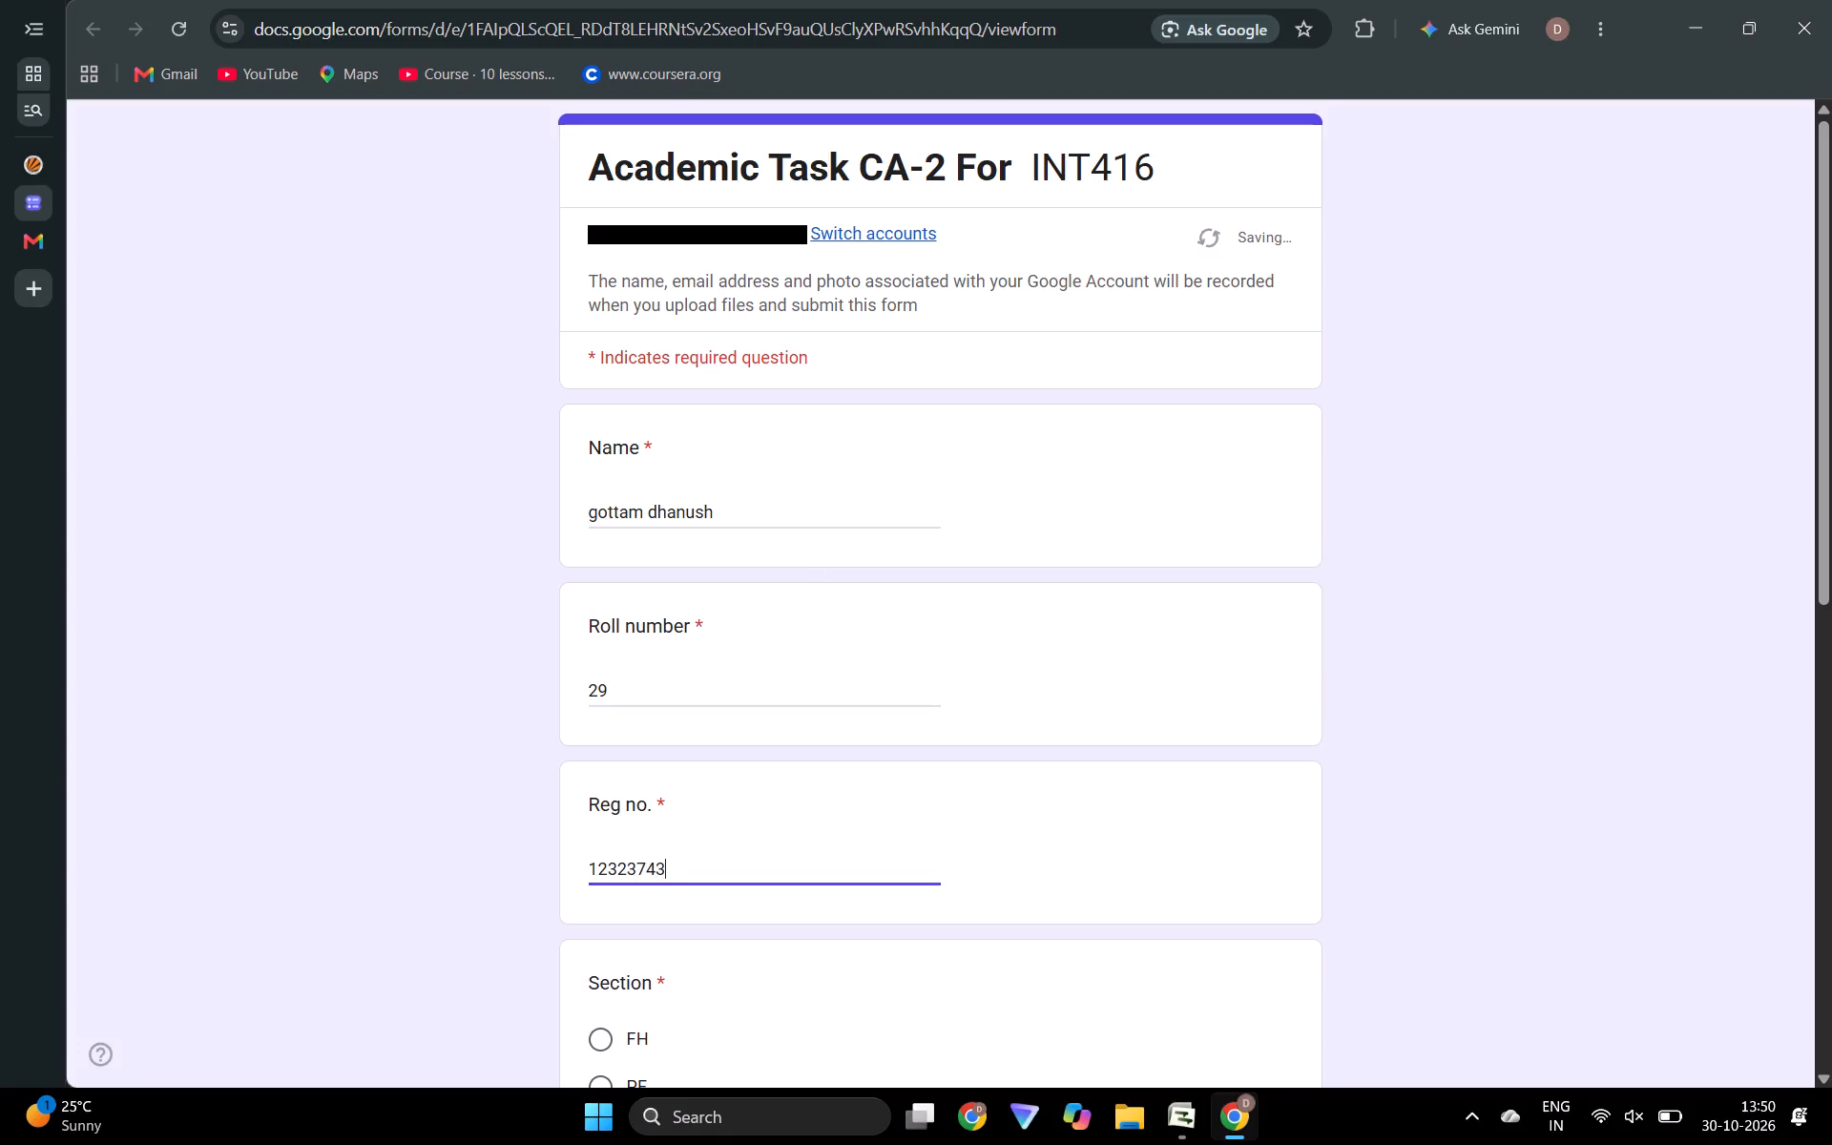
pyautogui.scroll(-4, 642, 854)
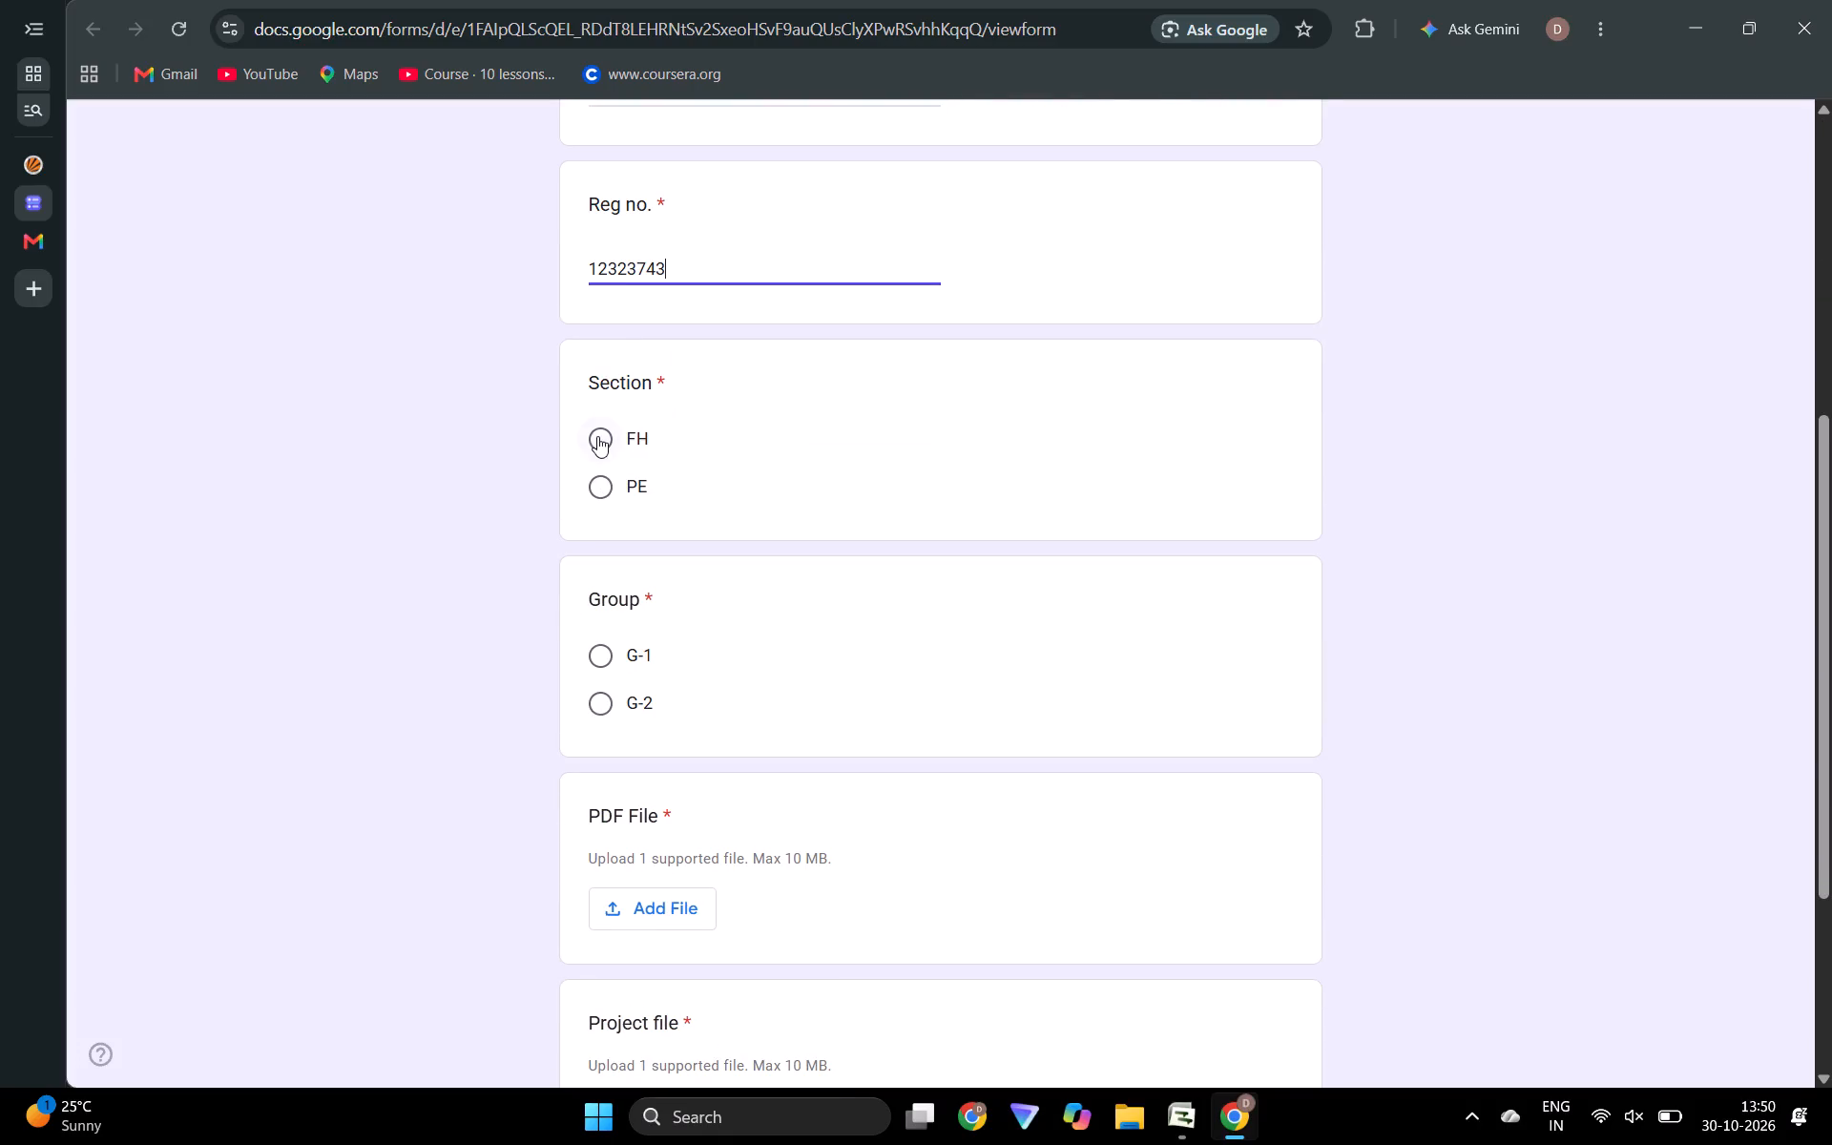
pyautogui.click(597, 436)
pyautogui.click(595, 645)
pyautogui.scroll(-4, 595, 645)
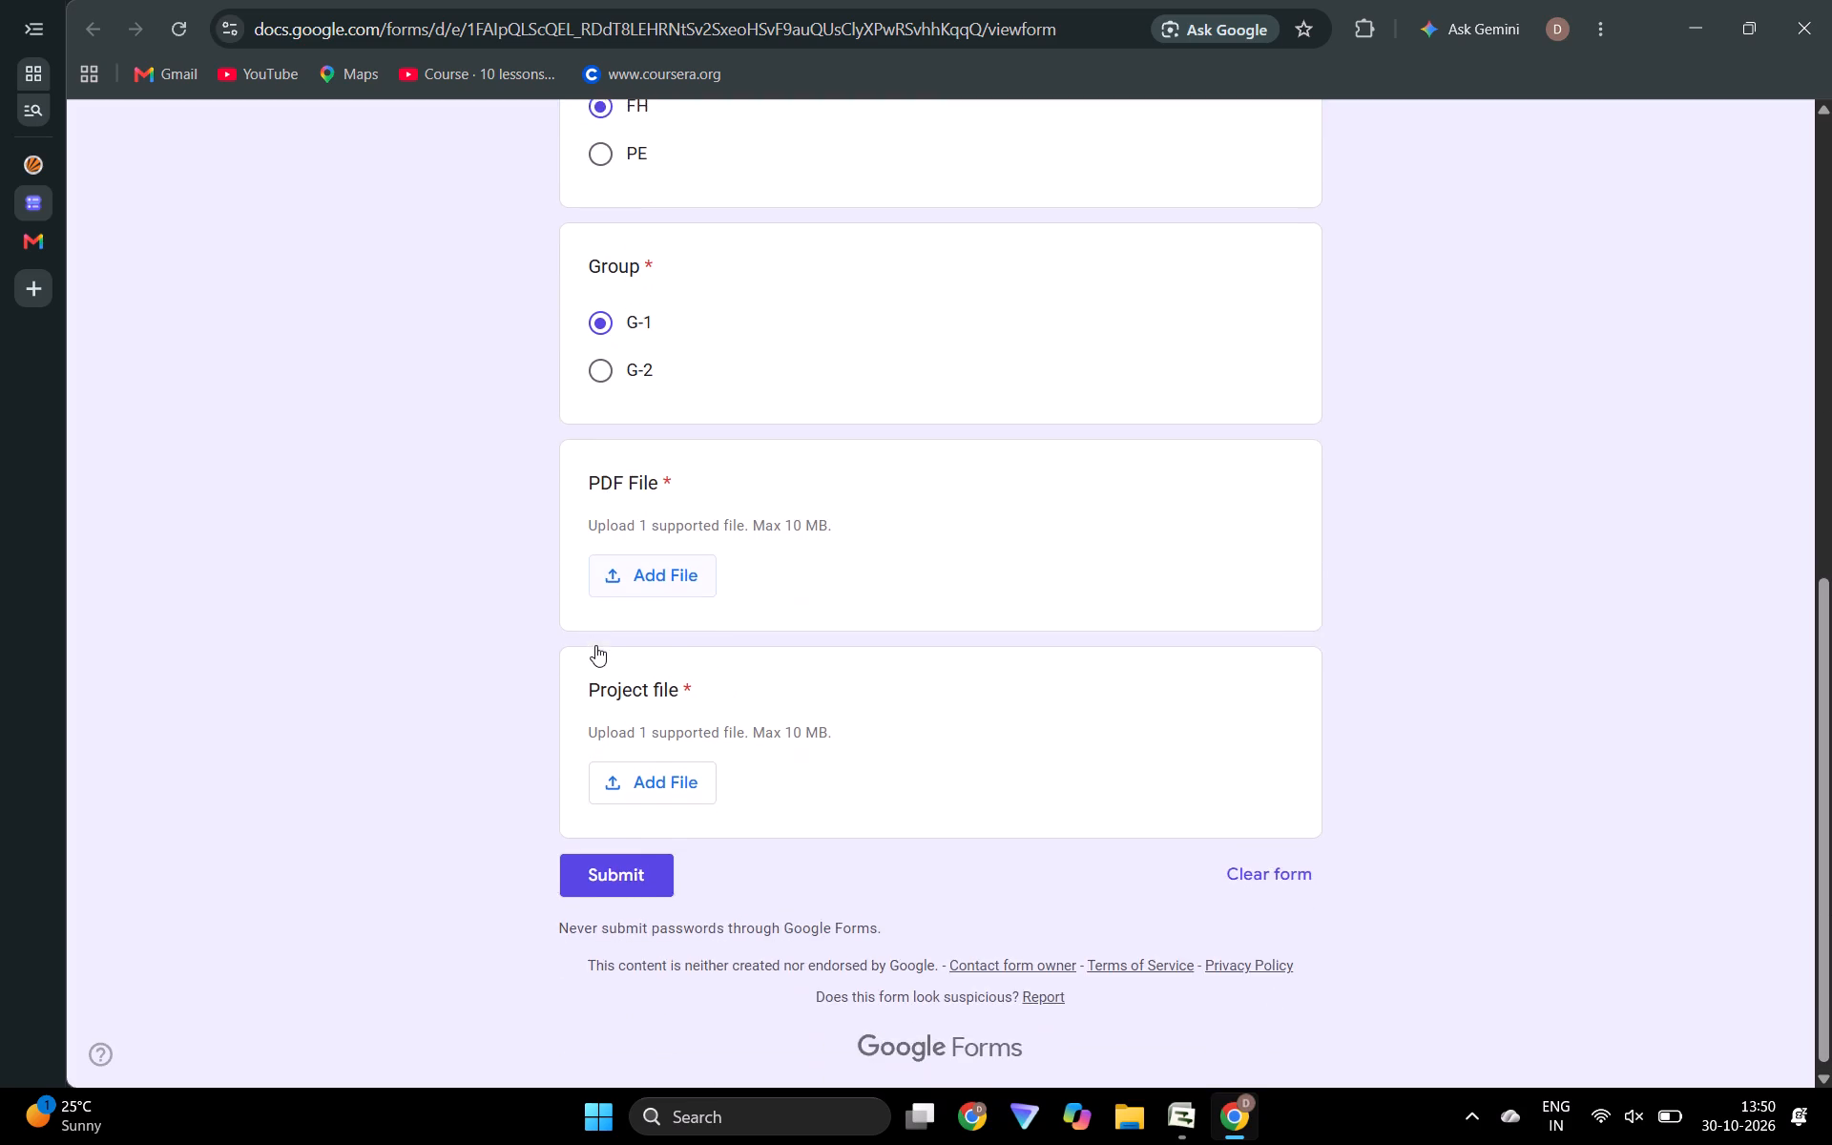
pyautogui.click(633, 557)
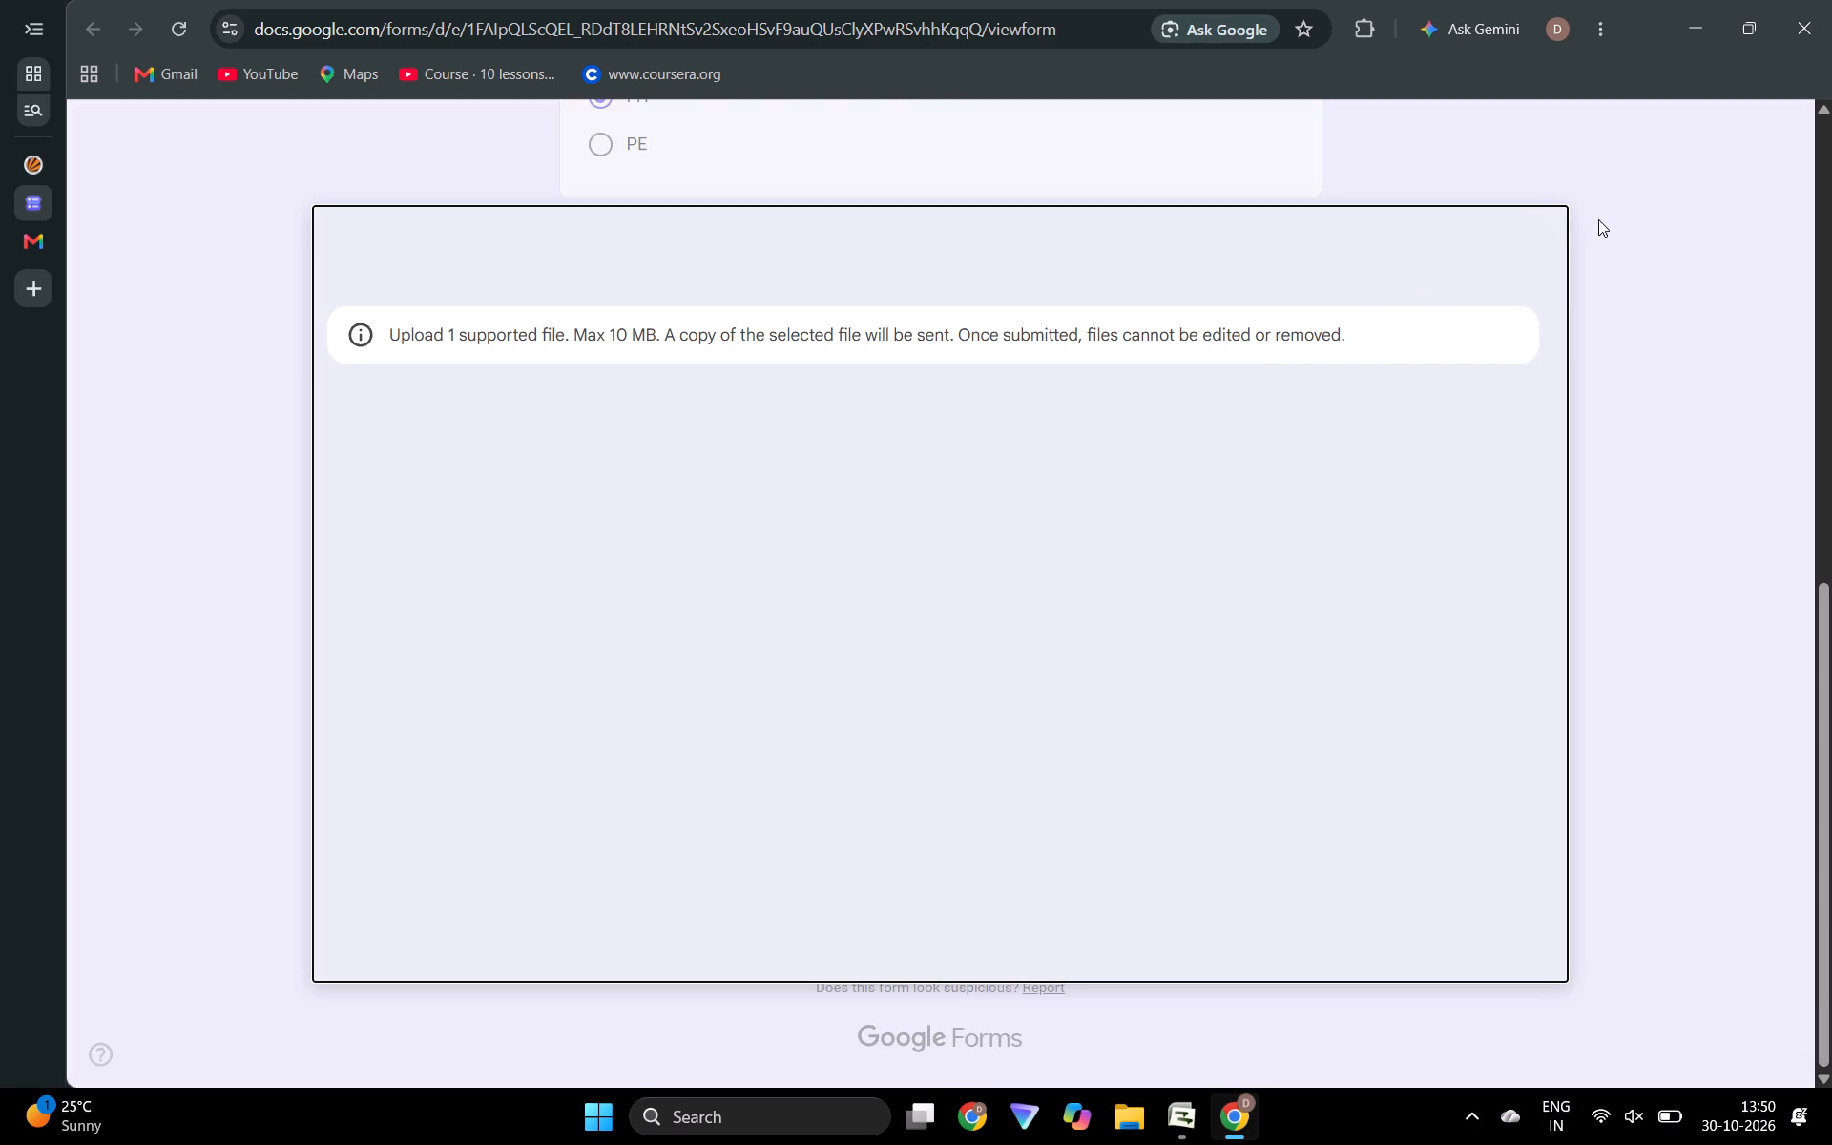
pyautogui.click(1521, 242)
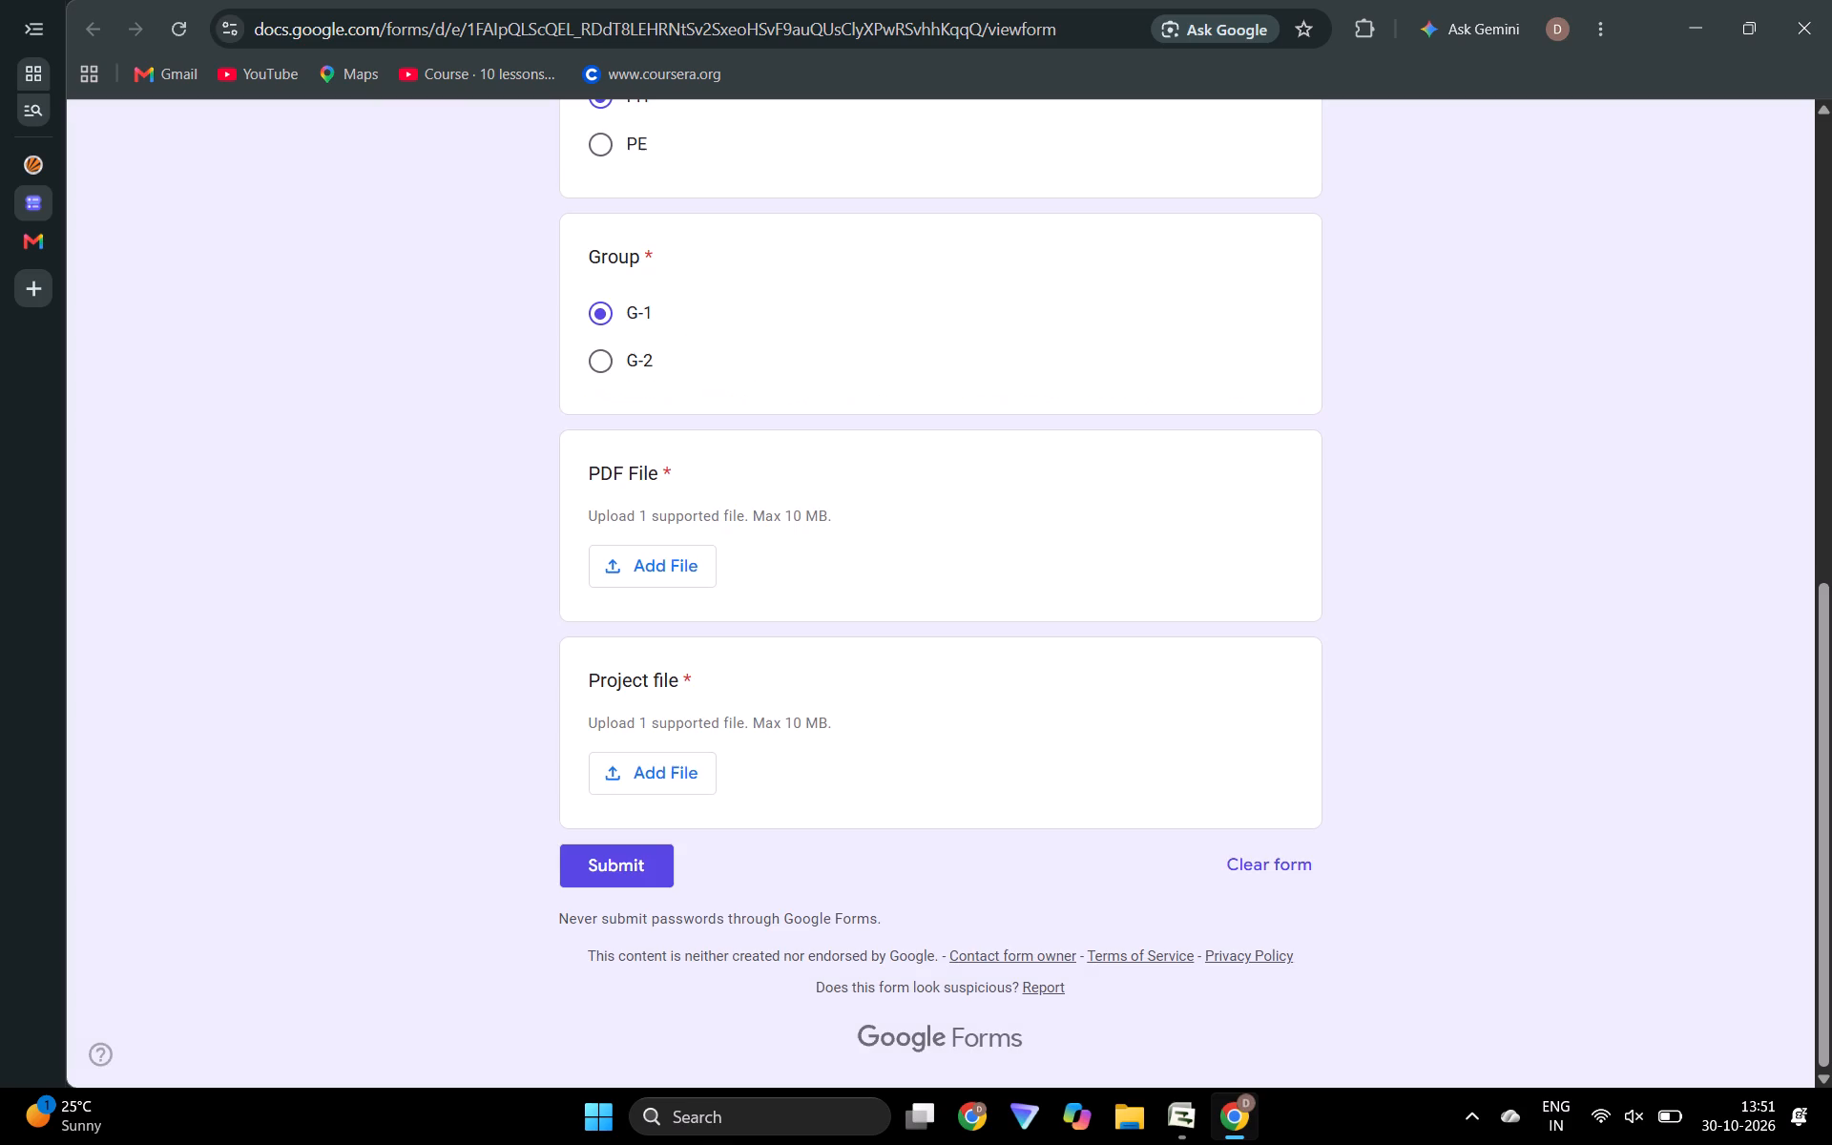
# Switch to Microsoft Project and capture a full-screen screenshot of the Gantt chart with its critical path formatting.
pyautogui.hotkey('alt', 'Tab')
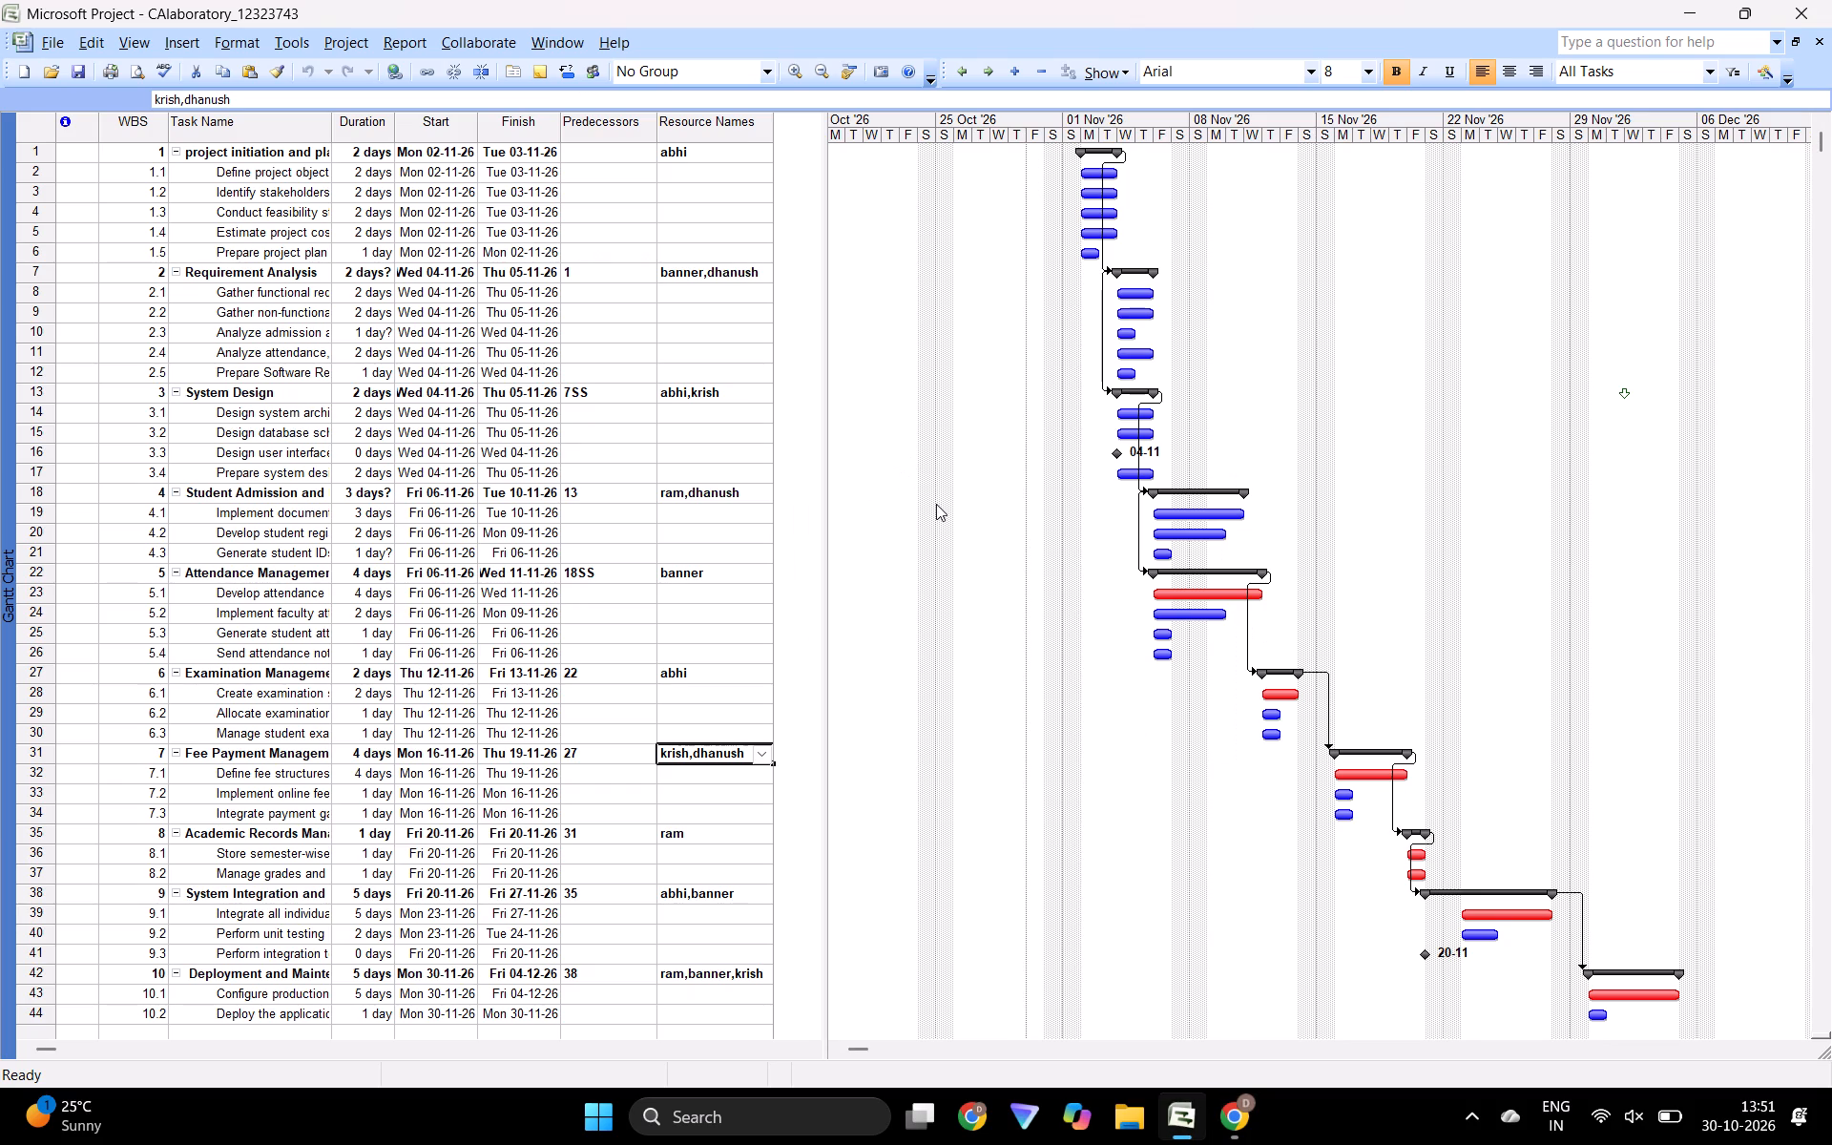
pyautogui.press('super+Print')
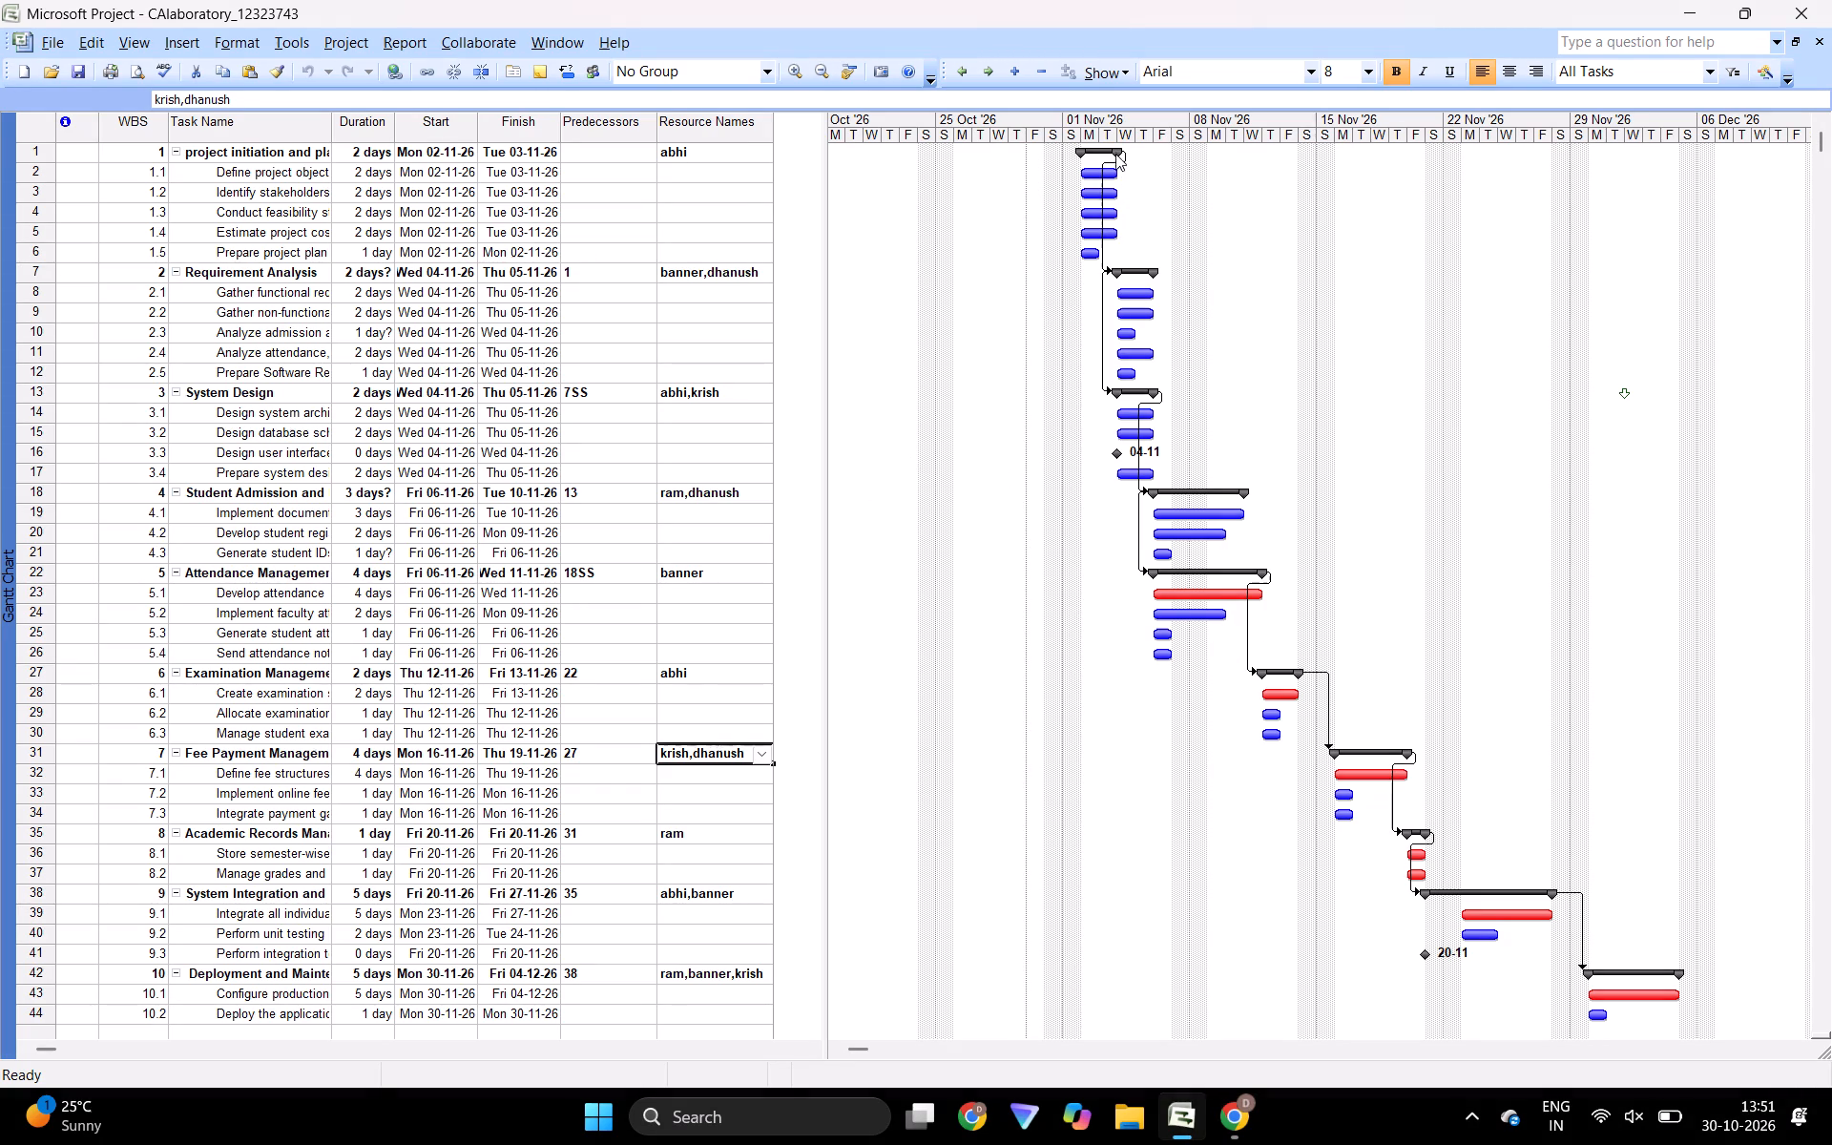
# Reformat the Gantt chart with the Gantt Chart Wizard, displaying Baseline information and Resources as the task information on the bars.
pyautogui.rightClick(1115, 152)
pyautogui.click(1301, 283)
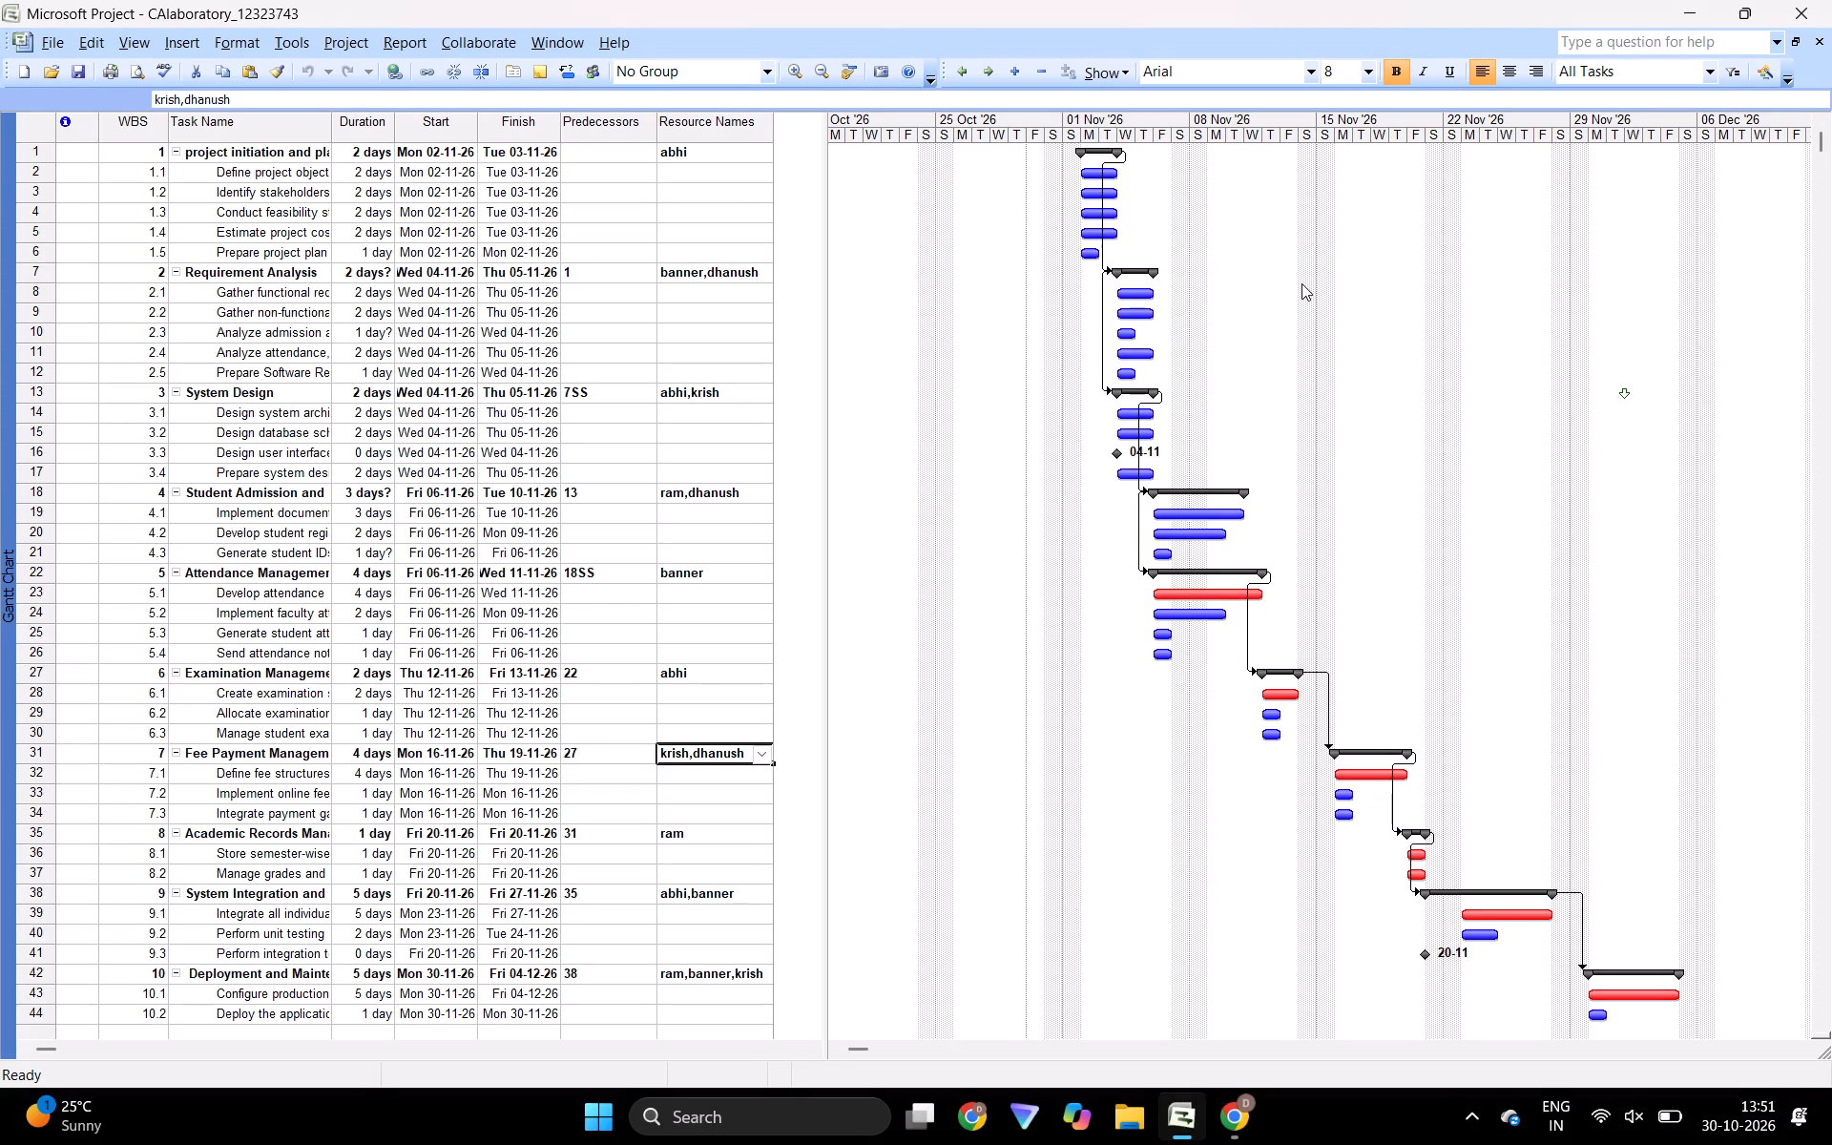
pyautogui.rightClick(1301, 283)
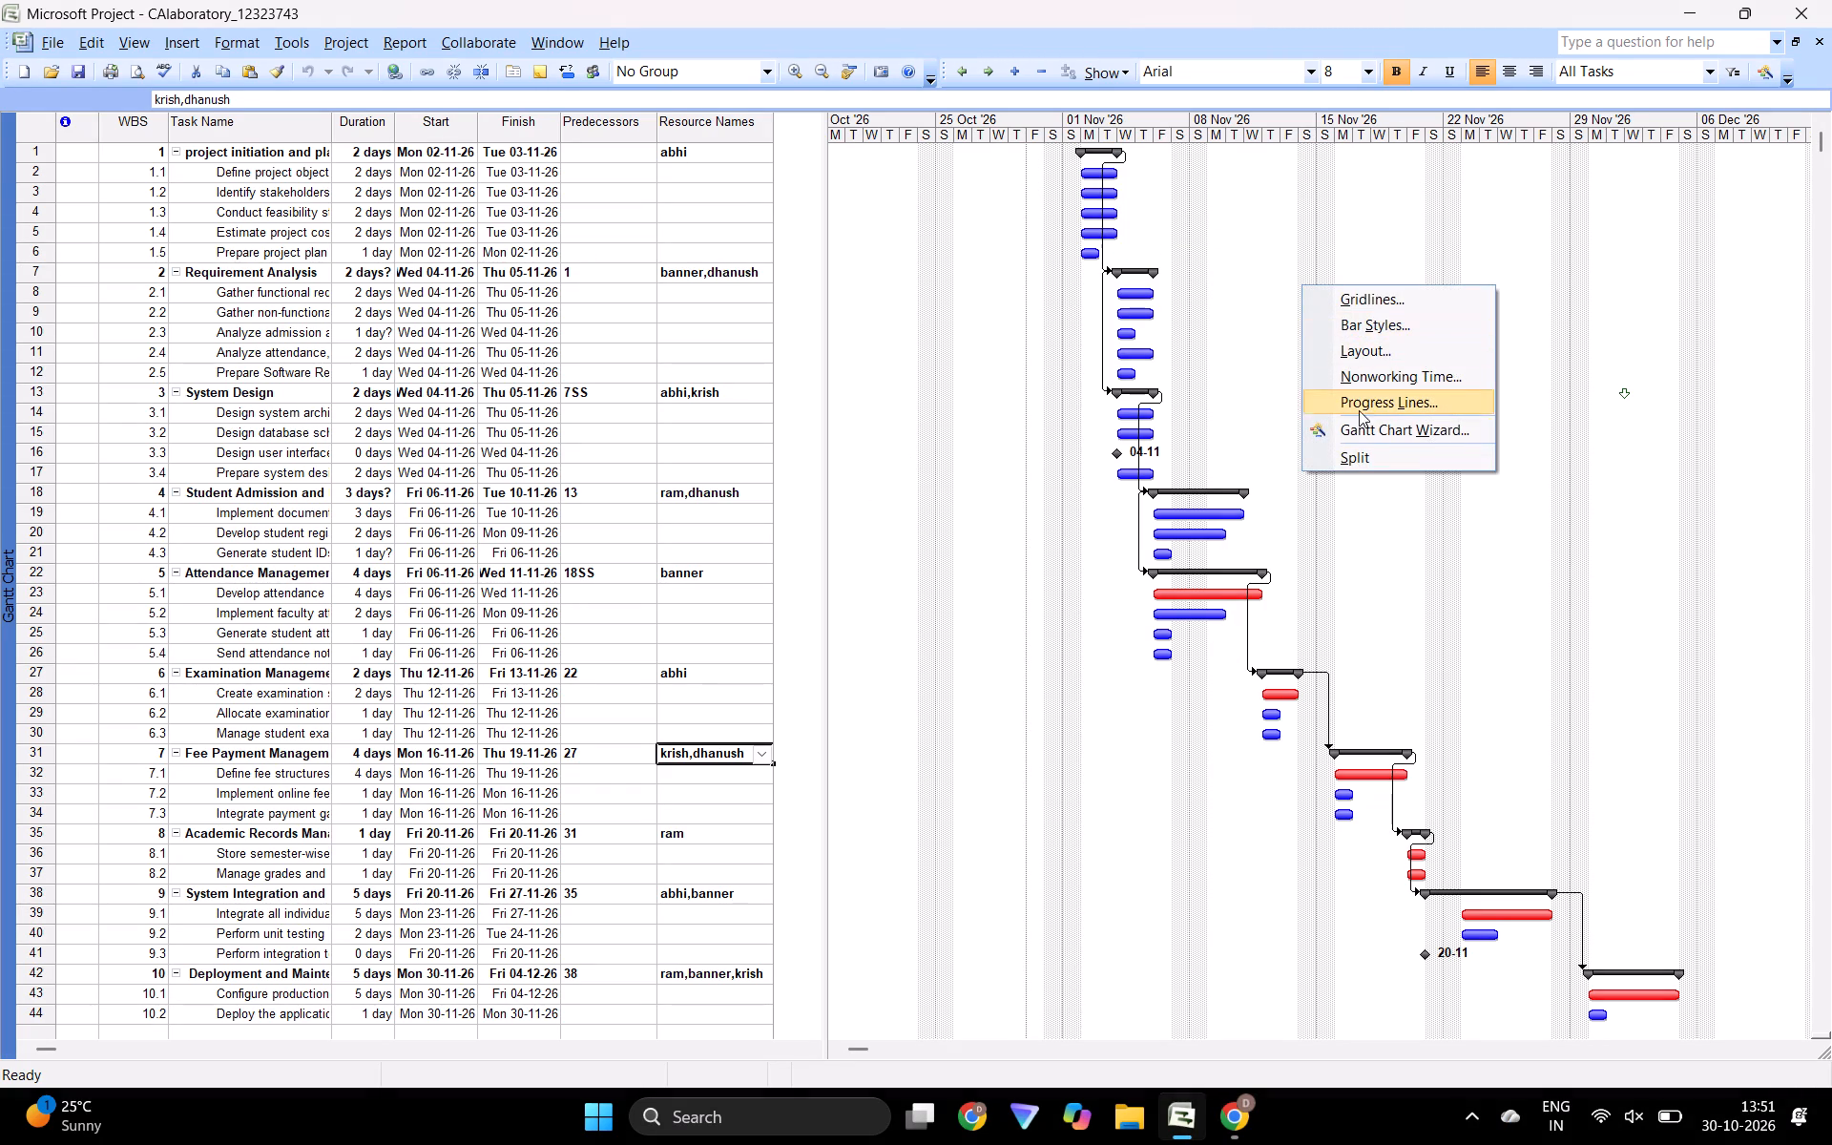
pyautogui.click(1362, 435)
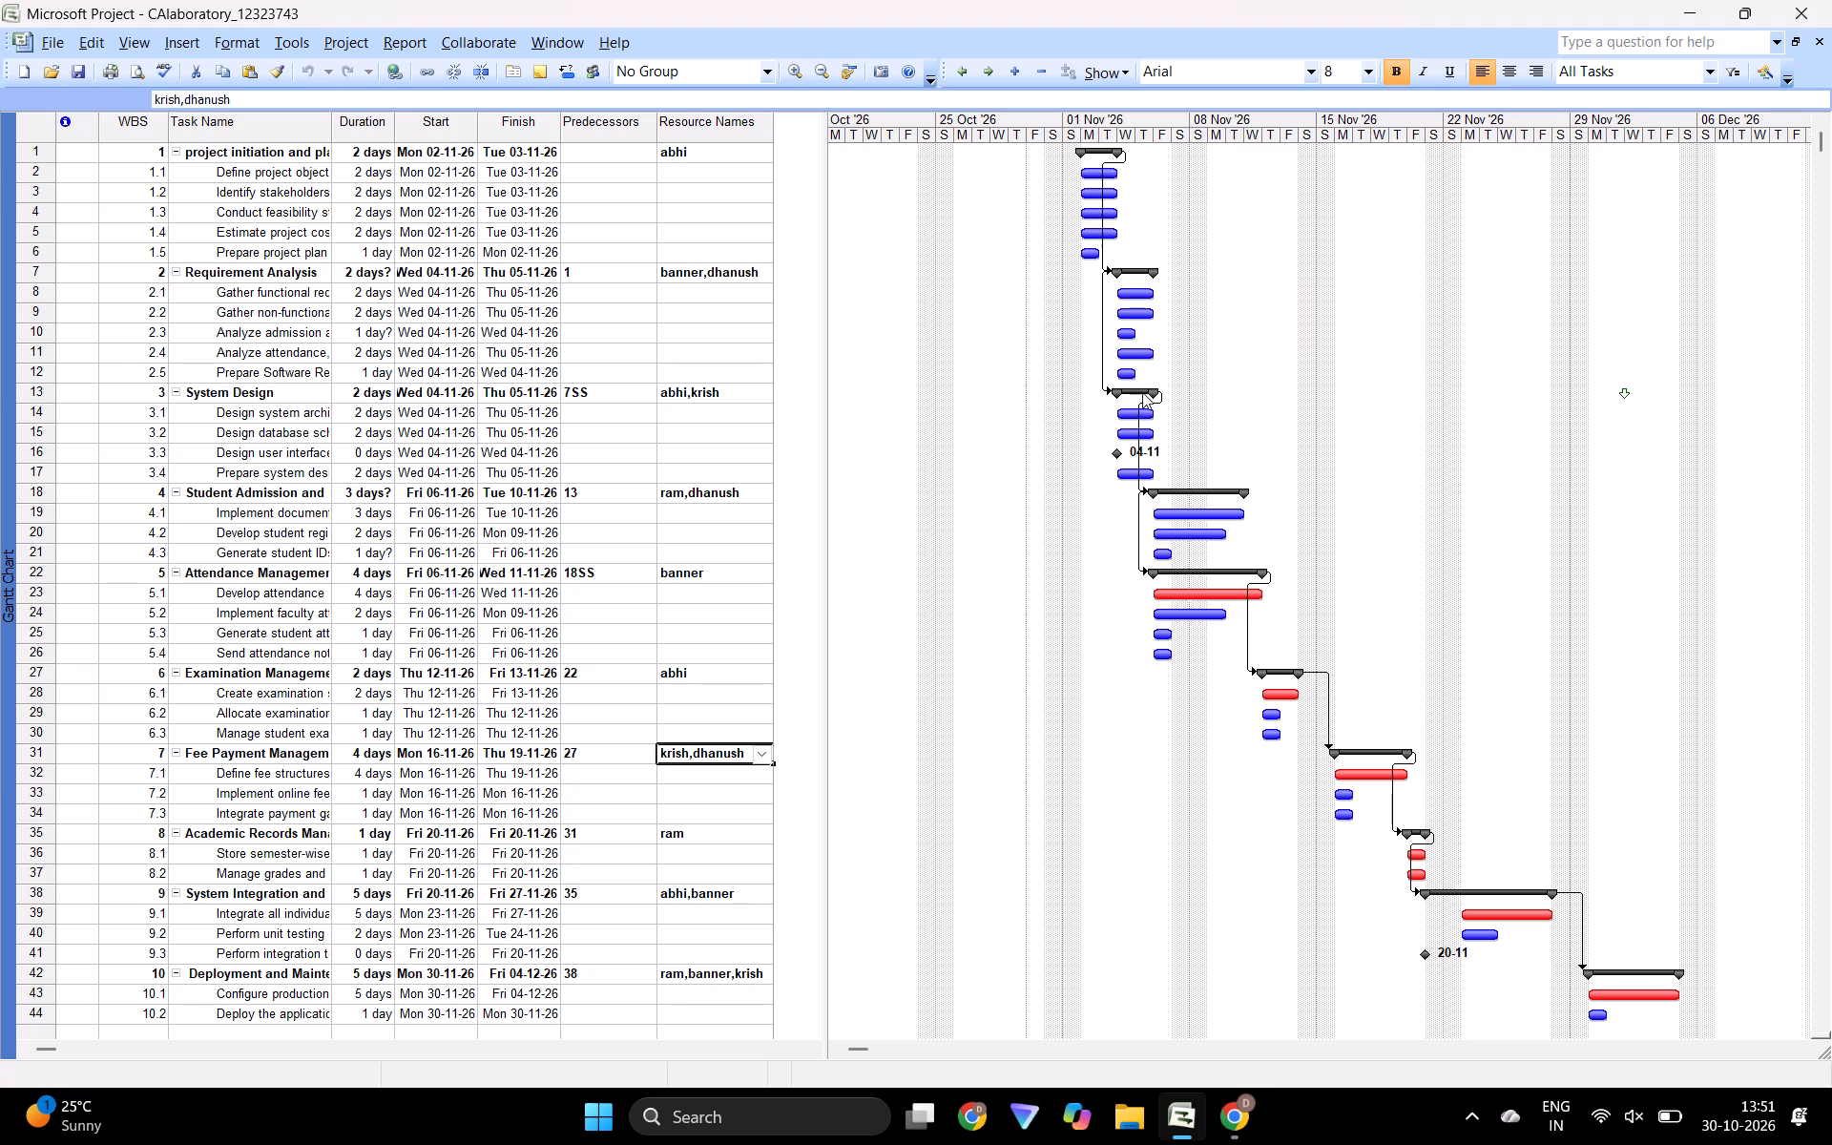
pyautogui.click(1031, 715)
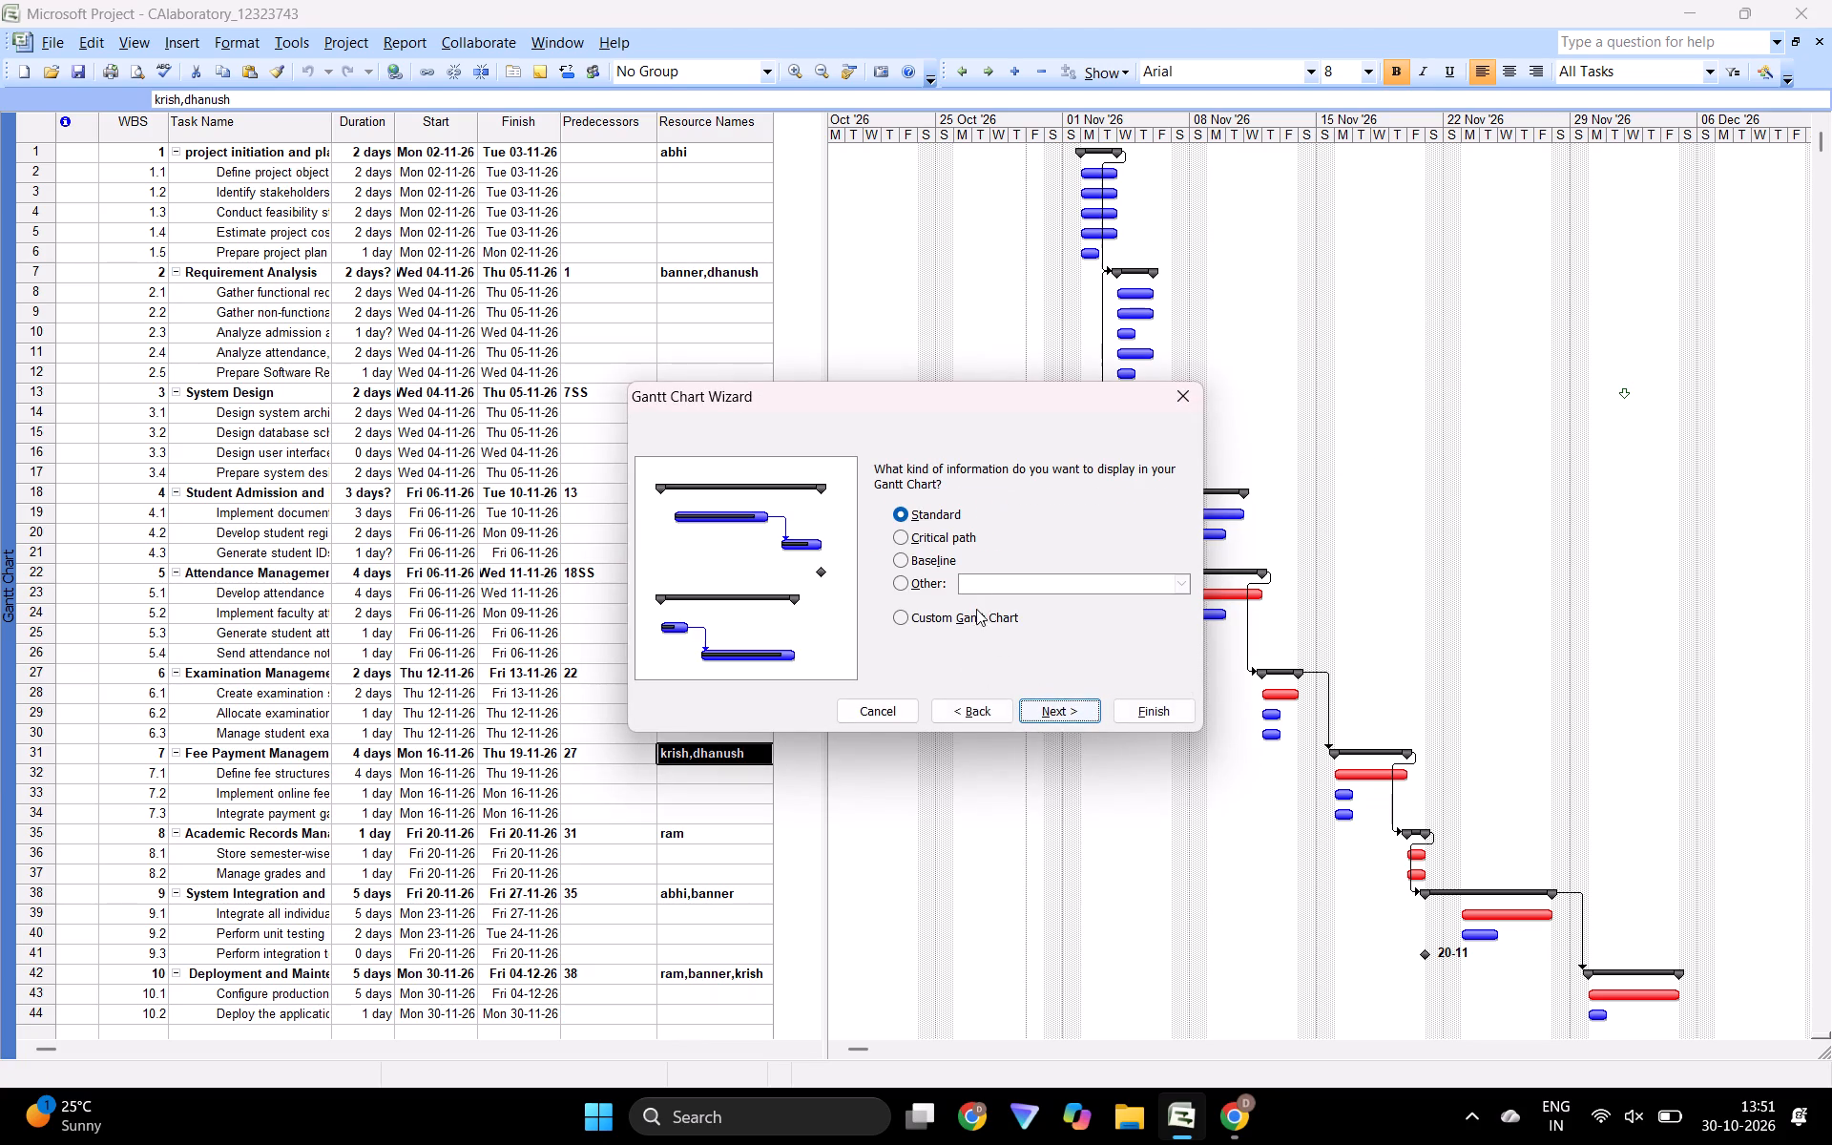
pyautogui.click(902, 565)
pyautogui.click(1060, 708)
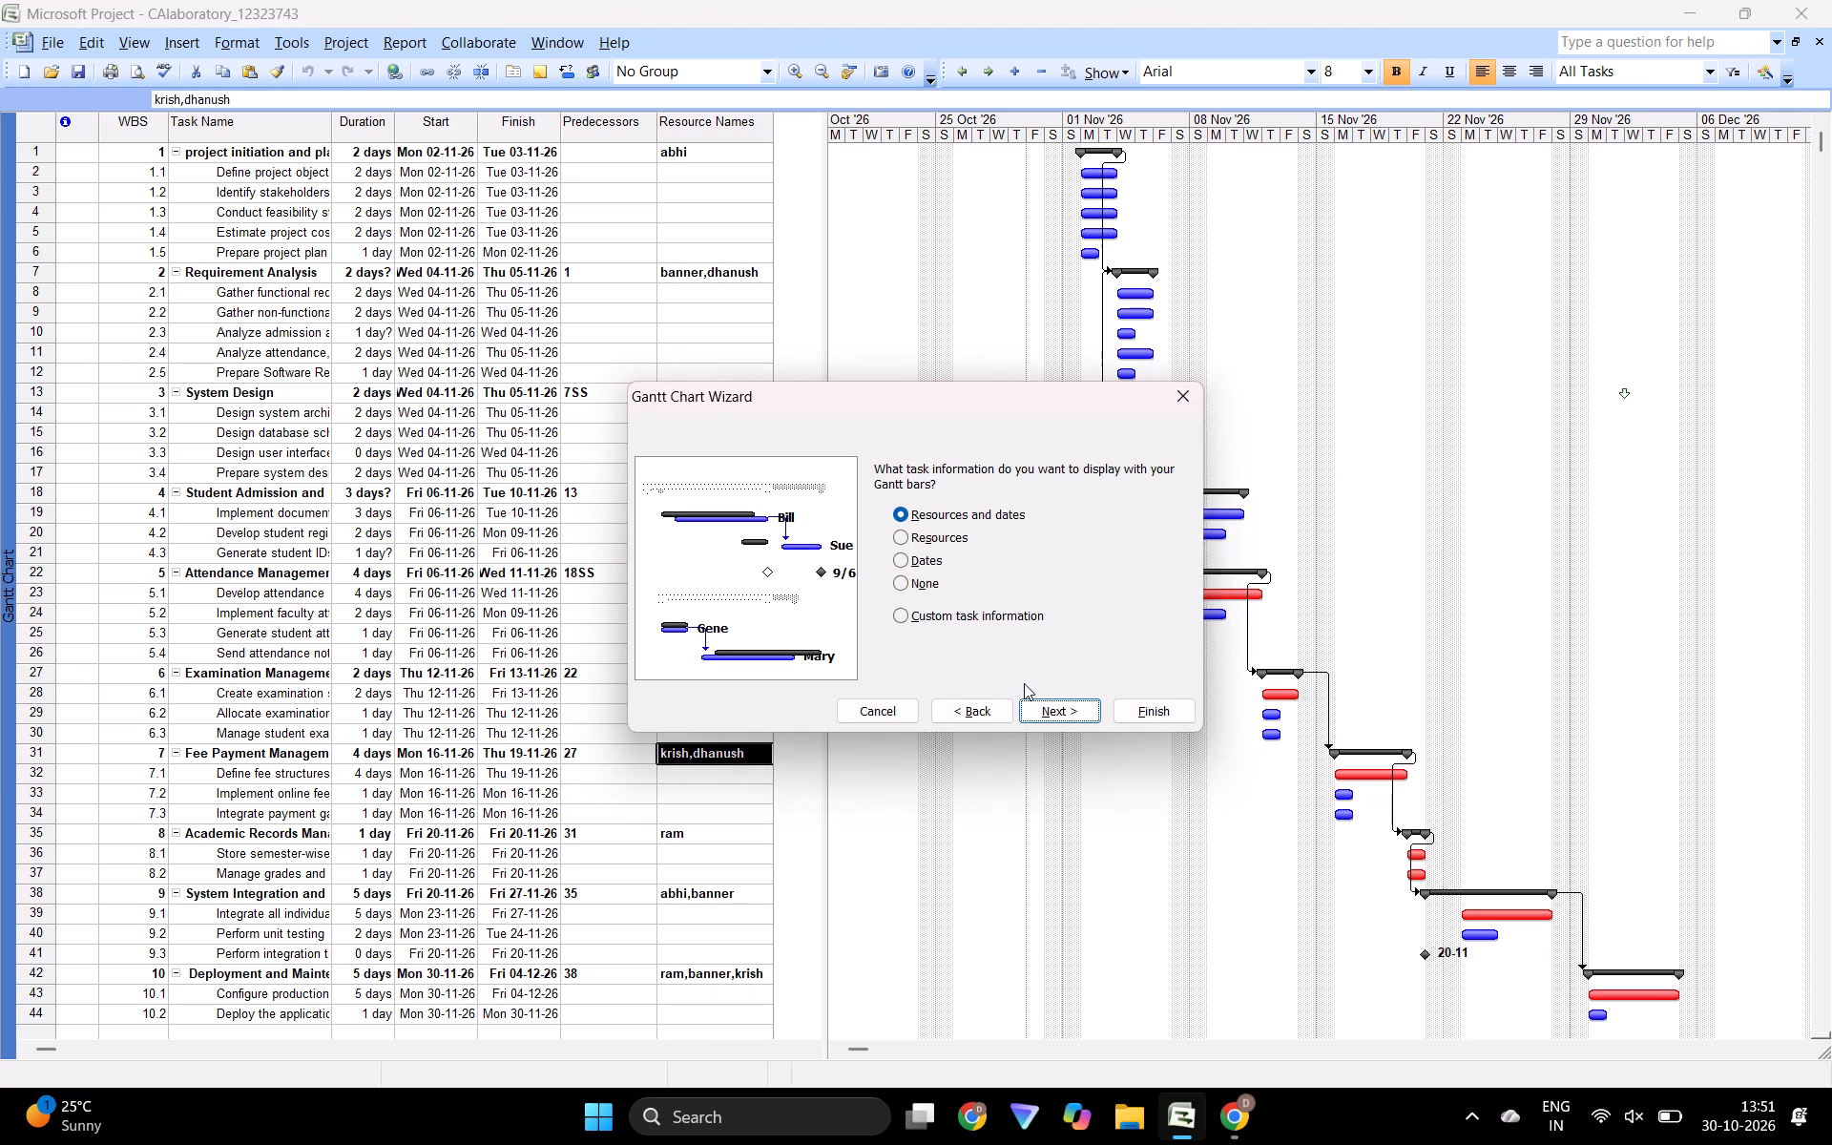
pyautogui.click(902, 541)
pyautogui.click(1058, 702)
pyautogui.click(1058, 702)
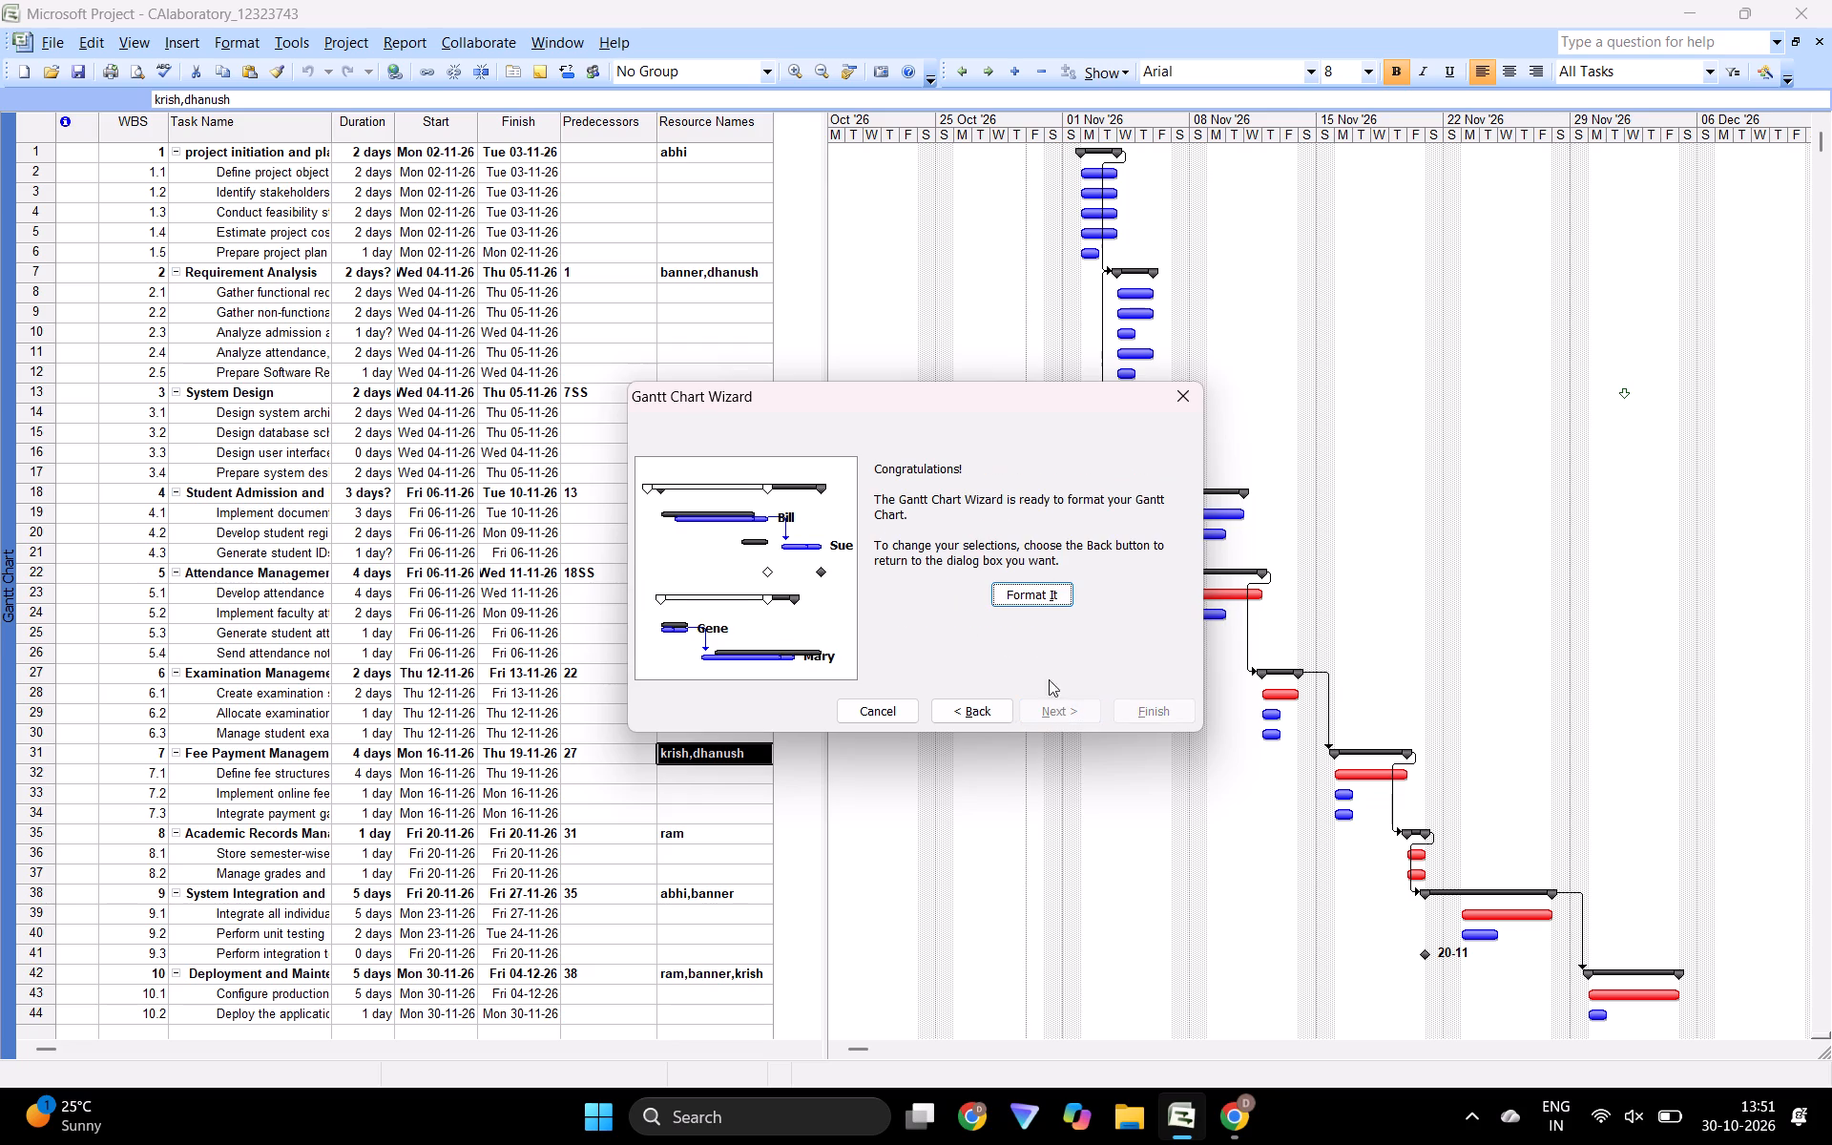
pyautogui.click(1030, 589)
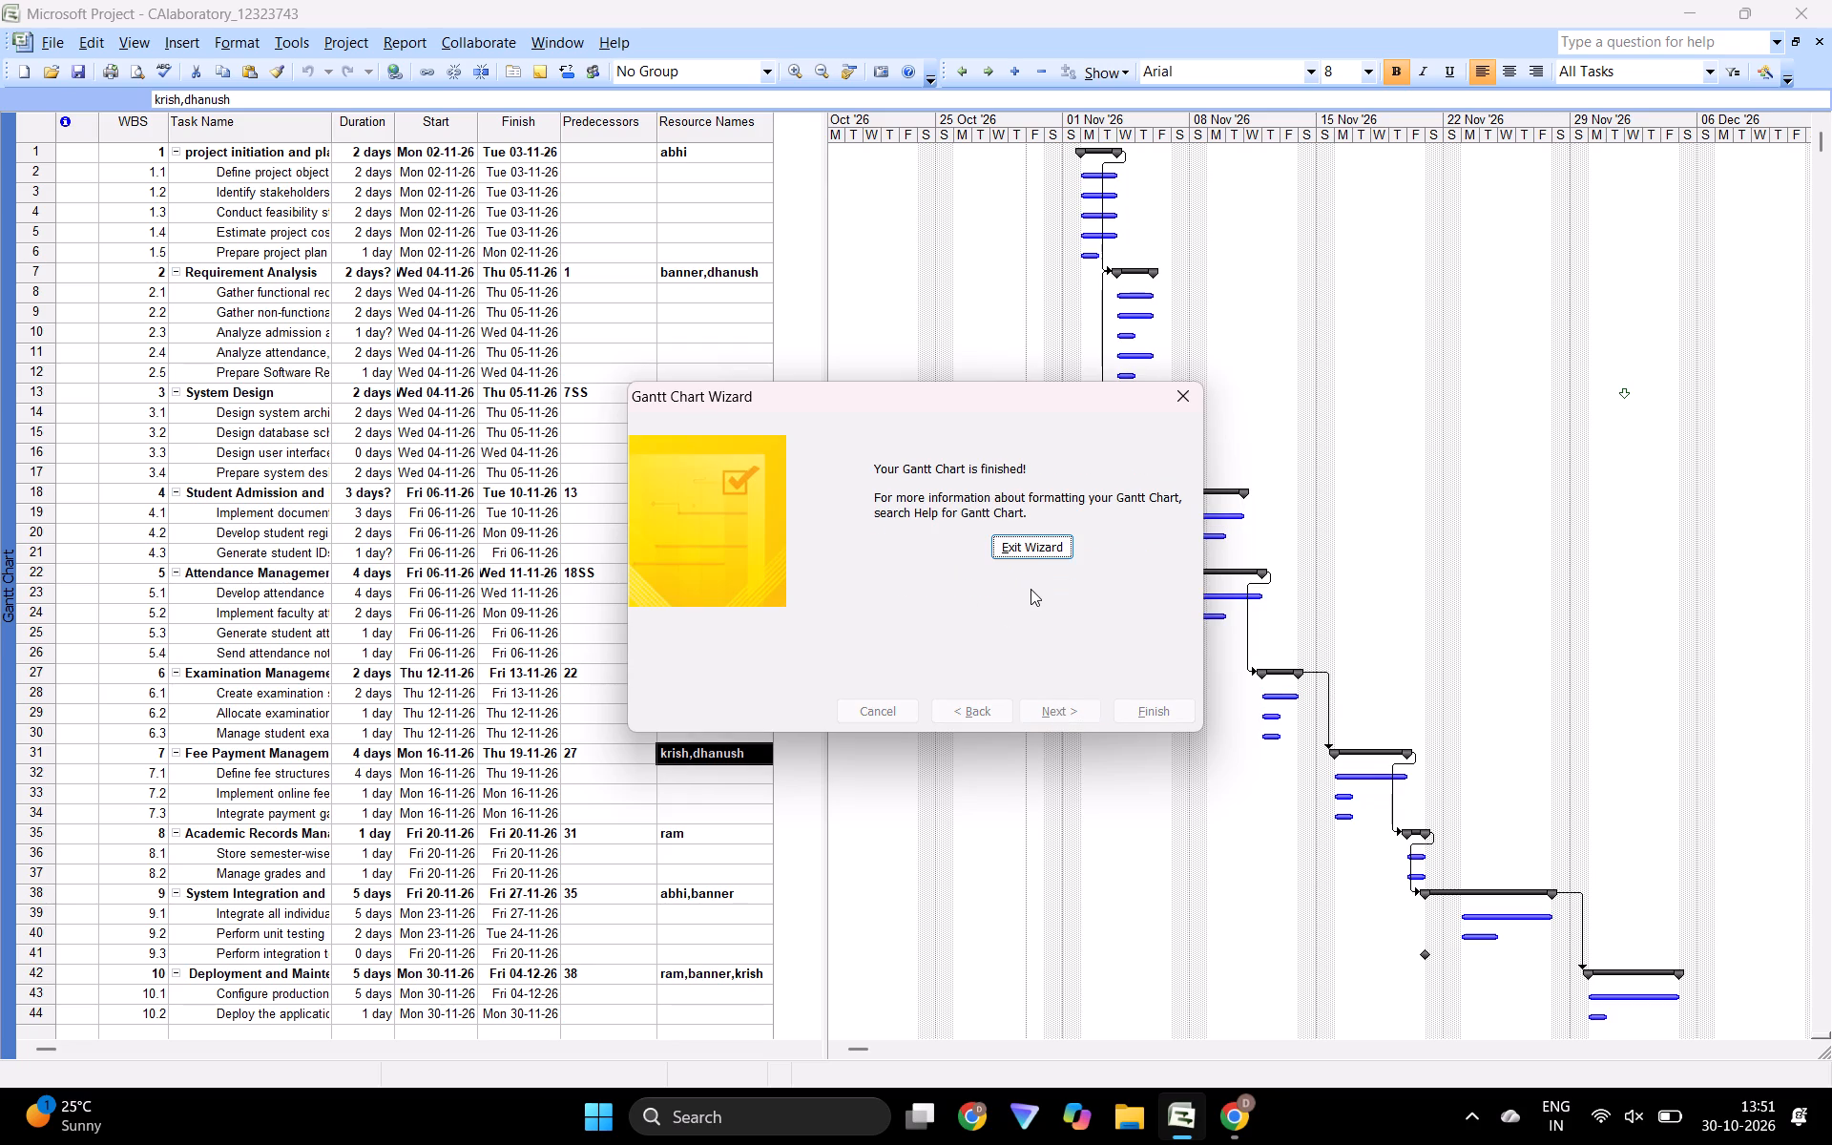
pyautogui.click(1041, 543)
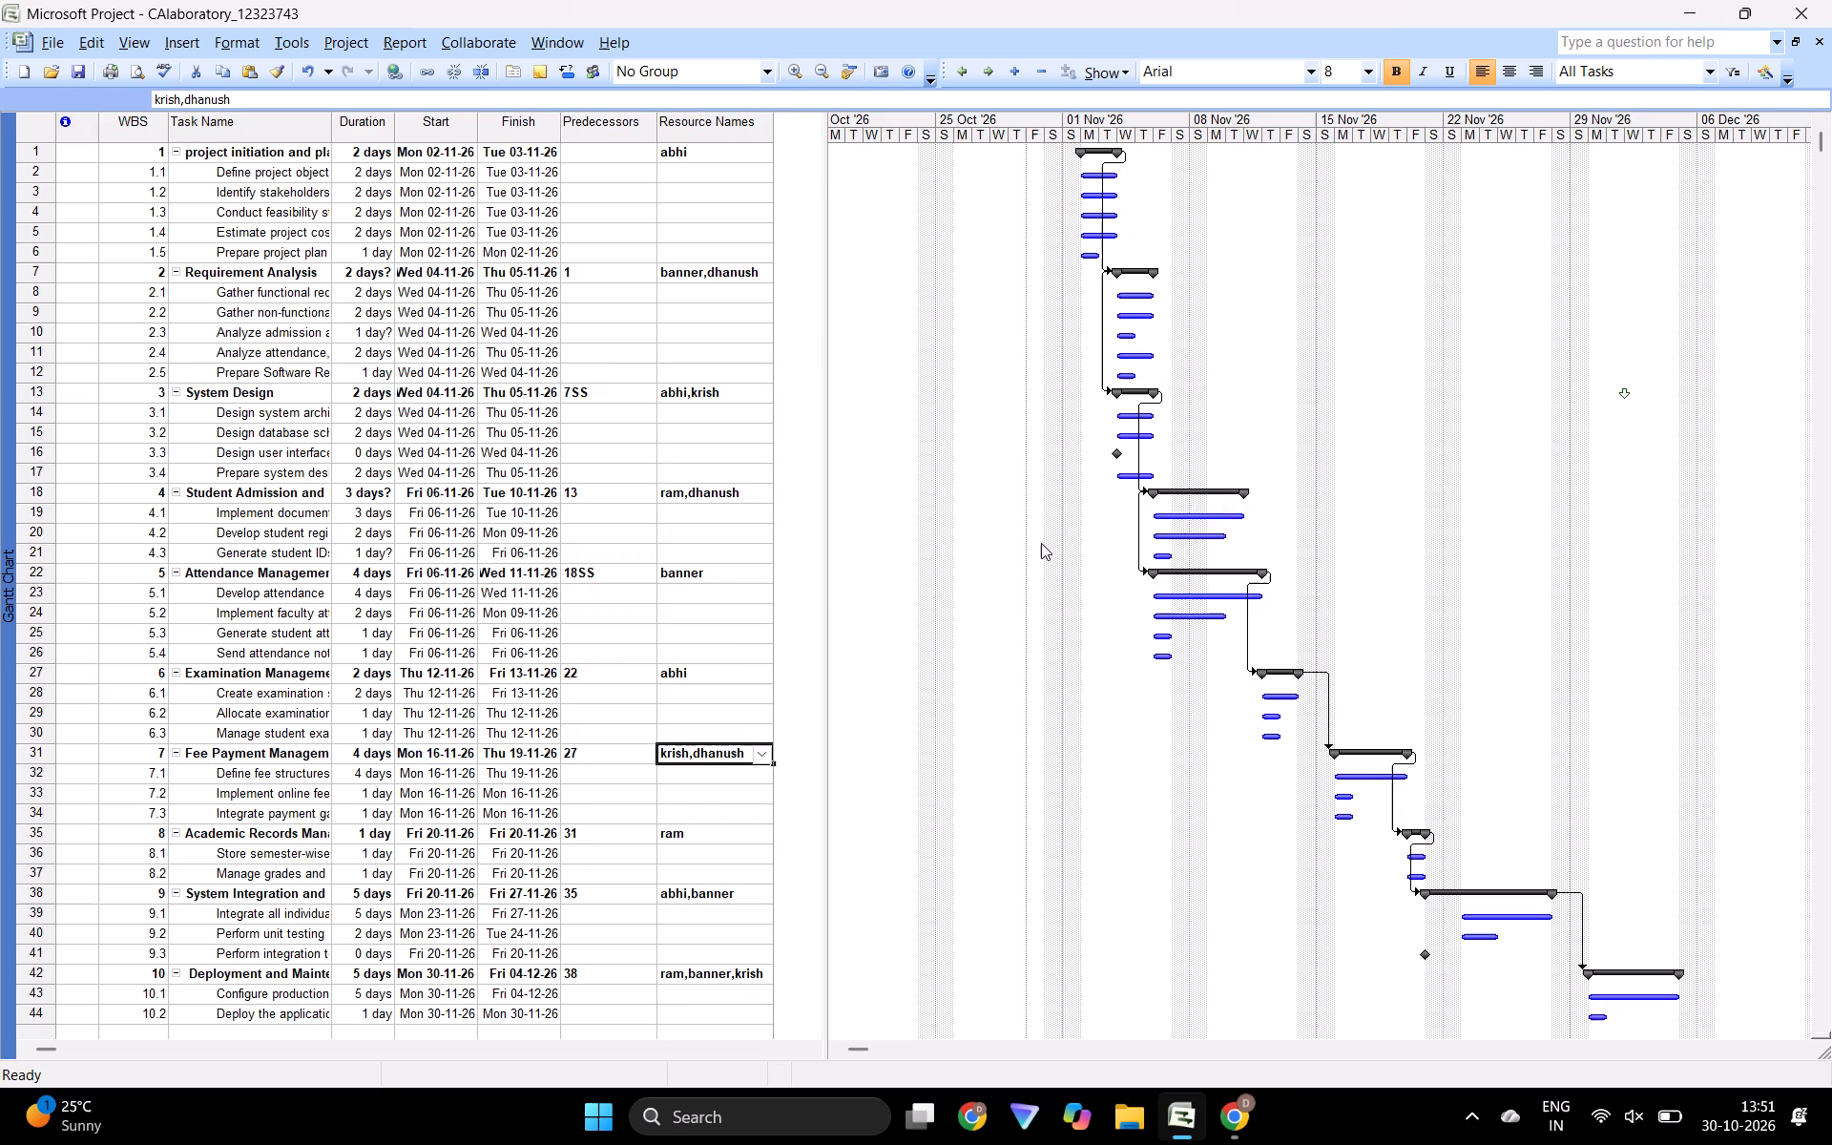
# Capture a full-screen screenshot of the baseline Gantt chart.
pyautogui.press('super+Print')
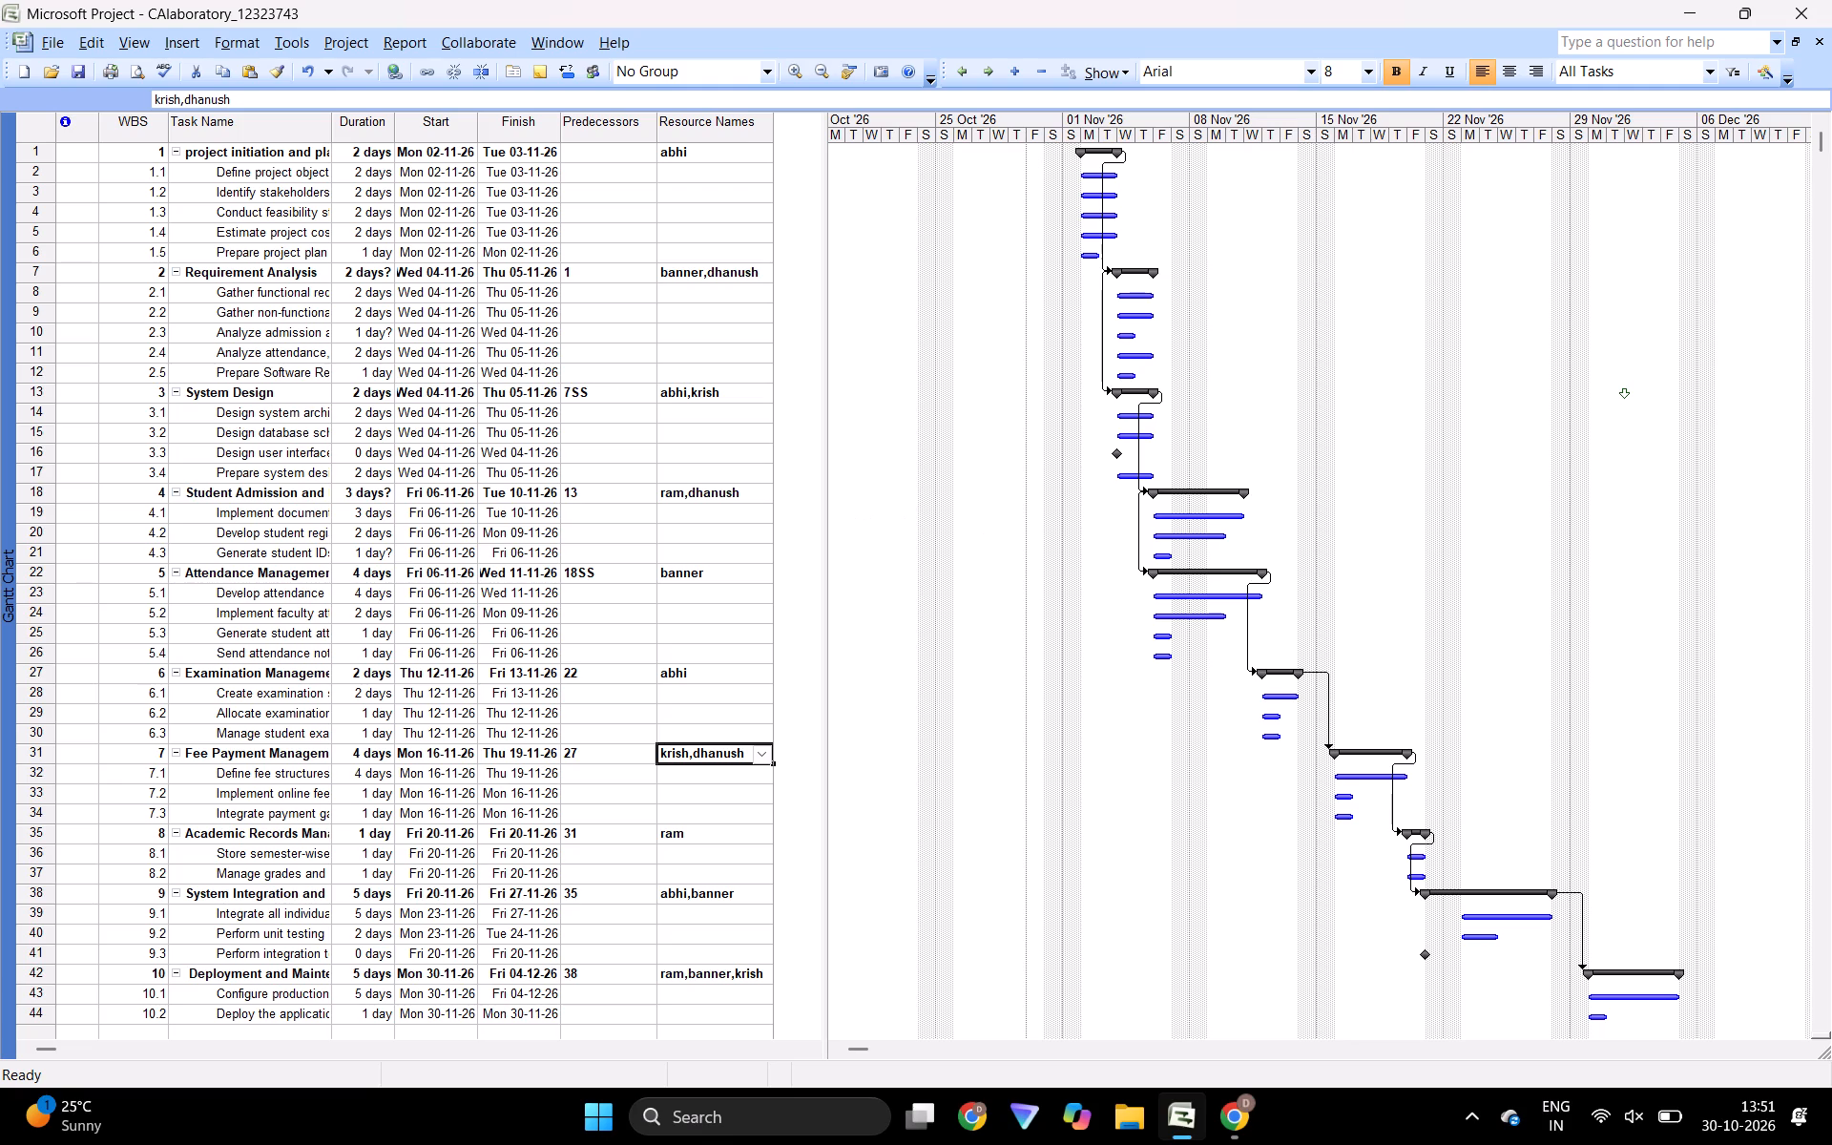
# Open Word and create a new blank document.
pyautogui.scroll(-1, 634, 308)
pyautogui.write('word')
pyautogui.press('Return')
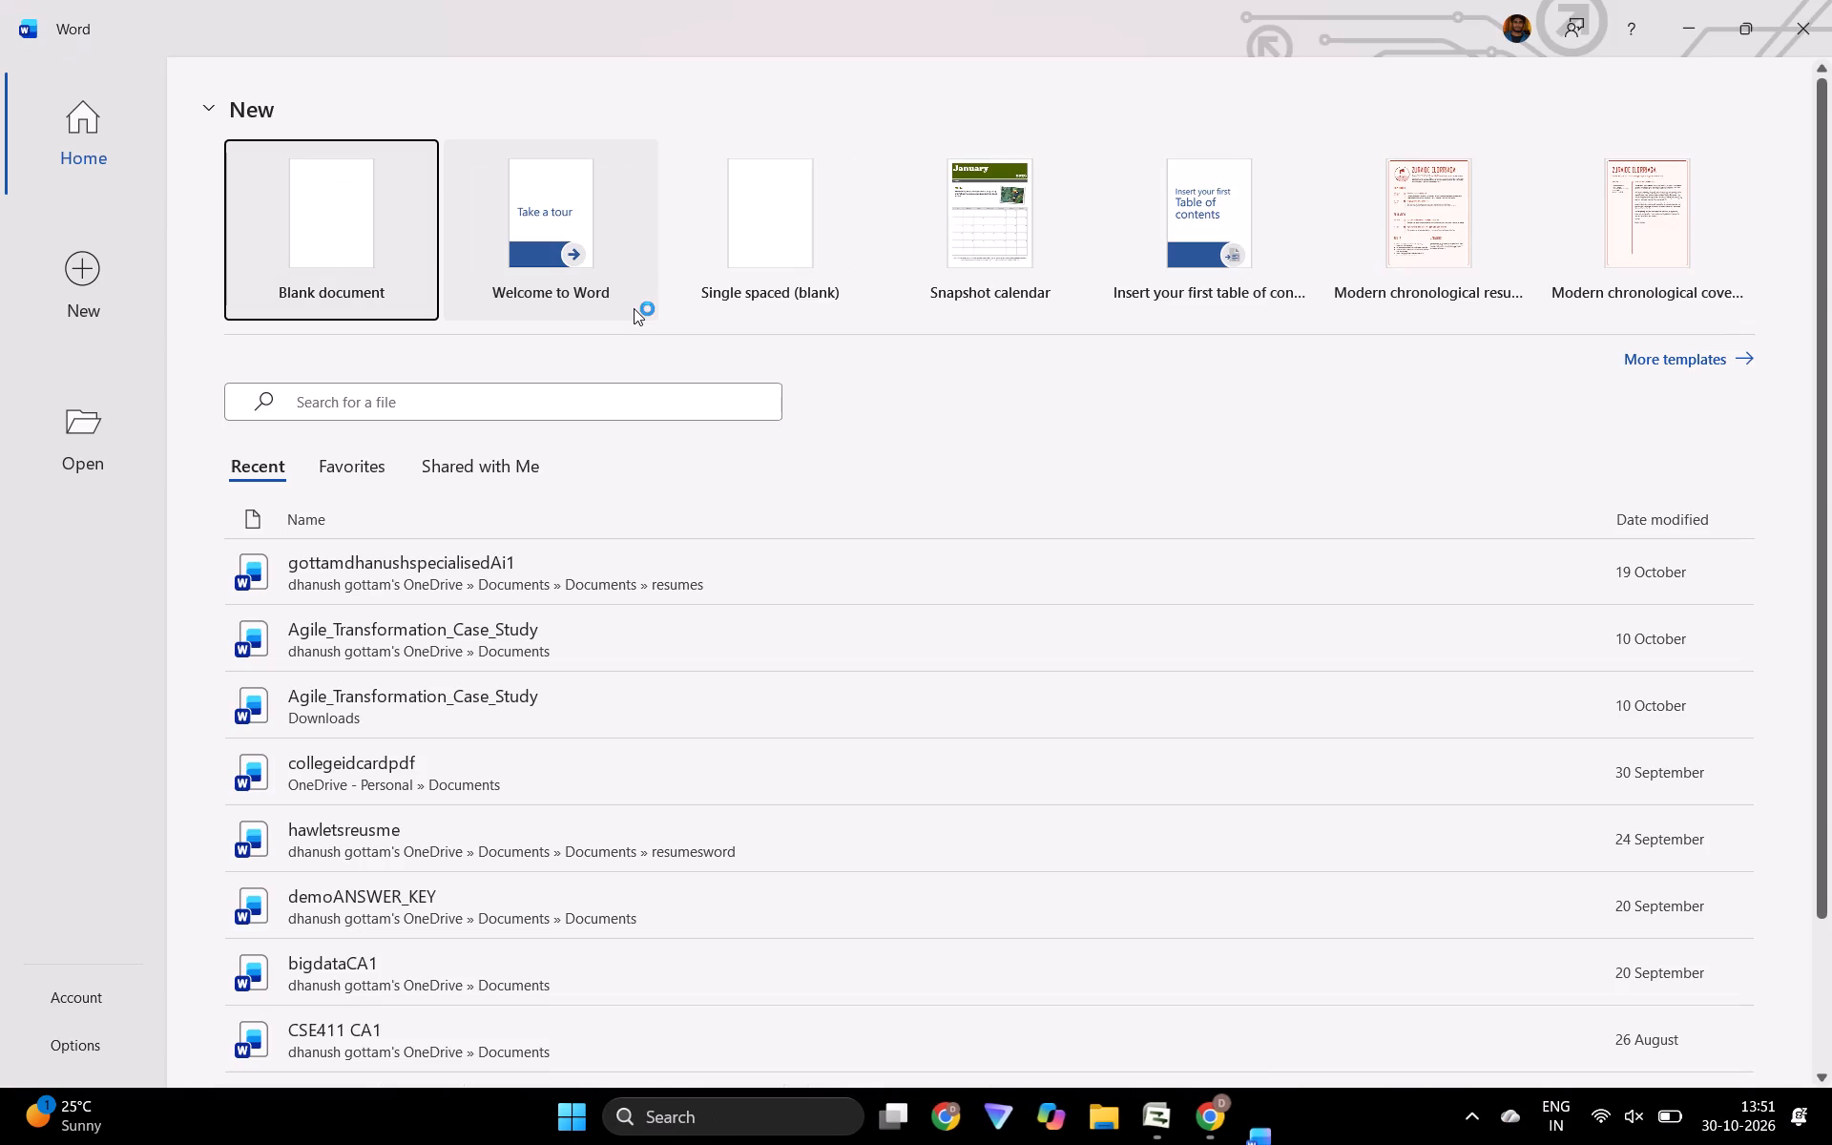
pyautogui.click(315, 275)
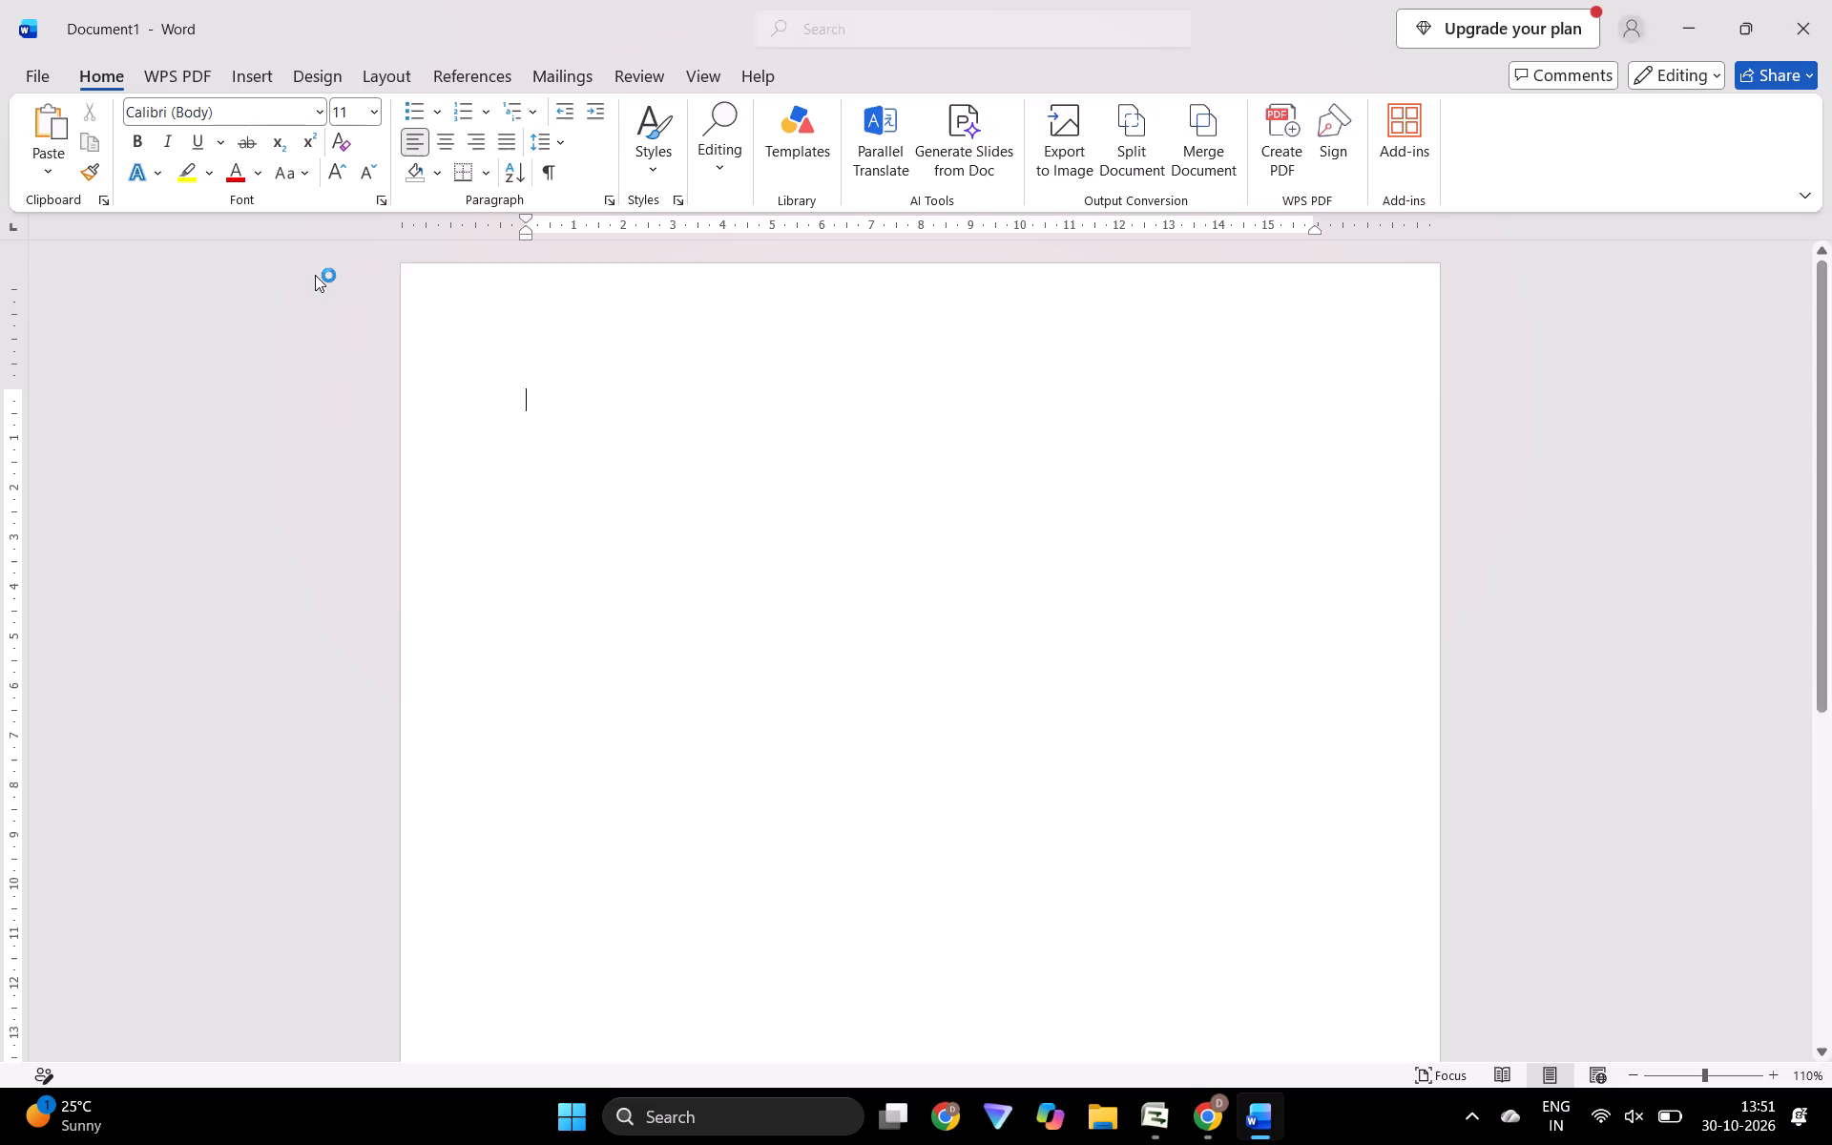
# Add the caption "base line" to the document and paste the baseline Gantt chart screenshot after it.
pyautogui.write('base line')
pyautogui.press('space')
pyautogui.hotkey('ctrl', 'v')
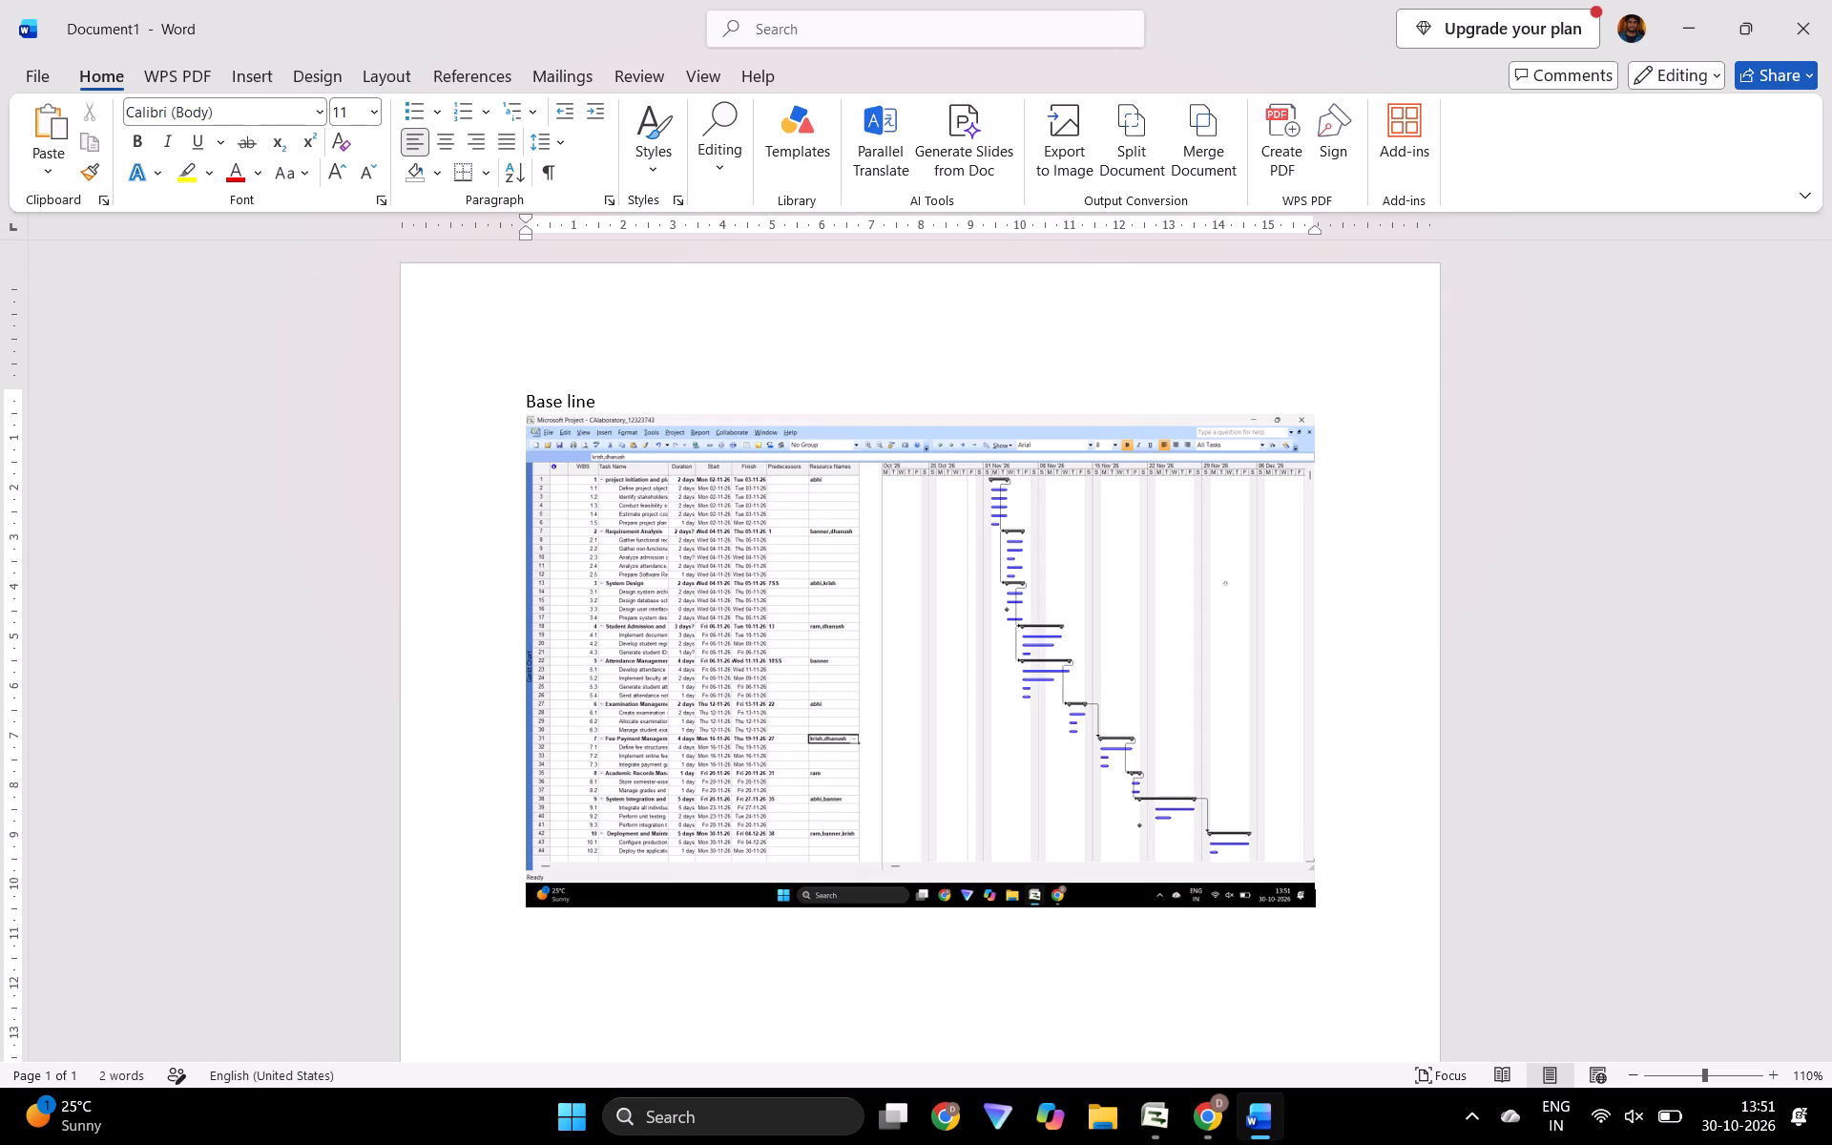
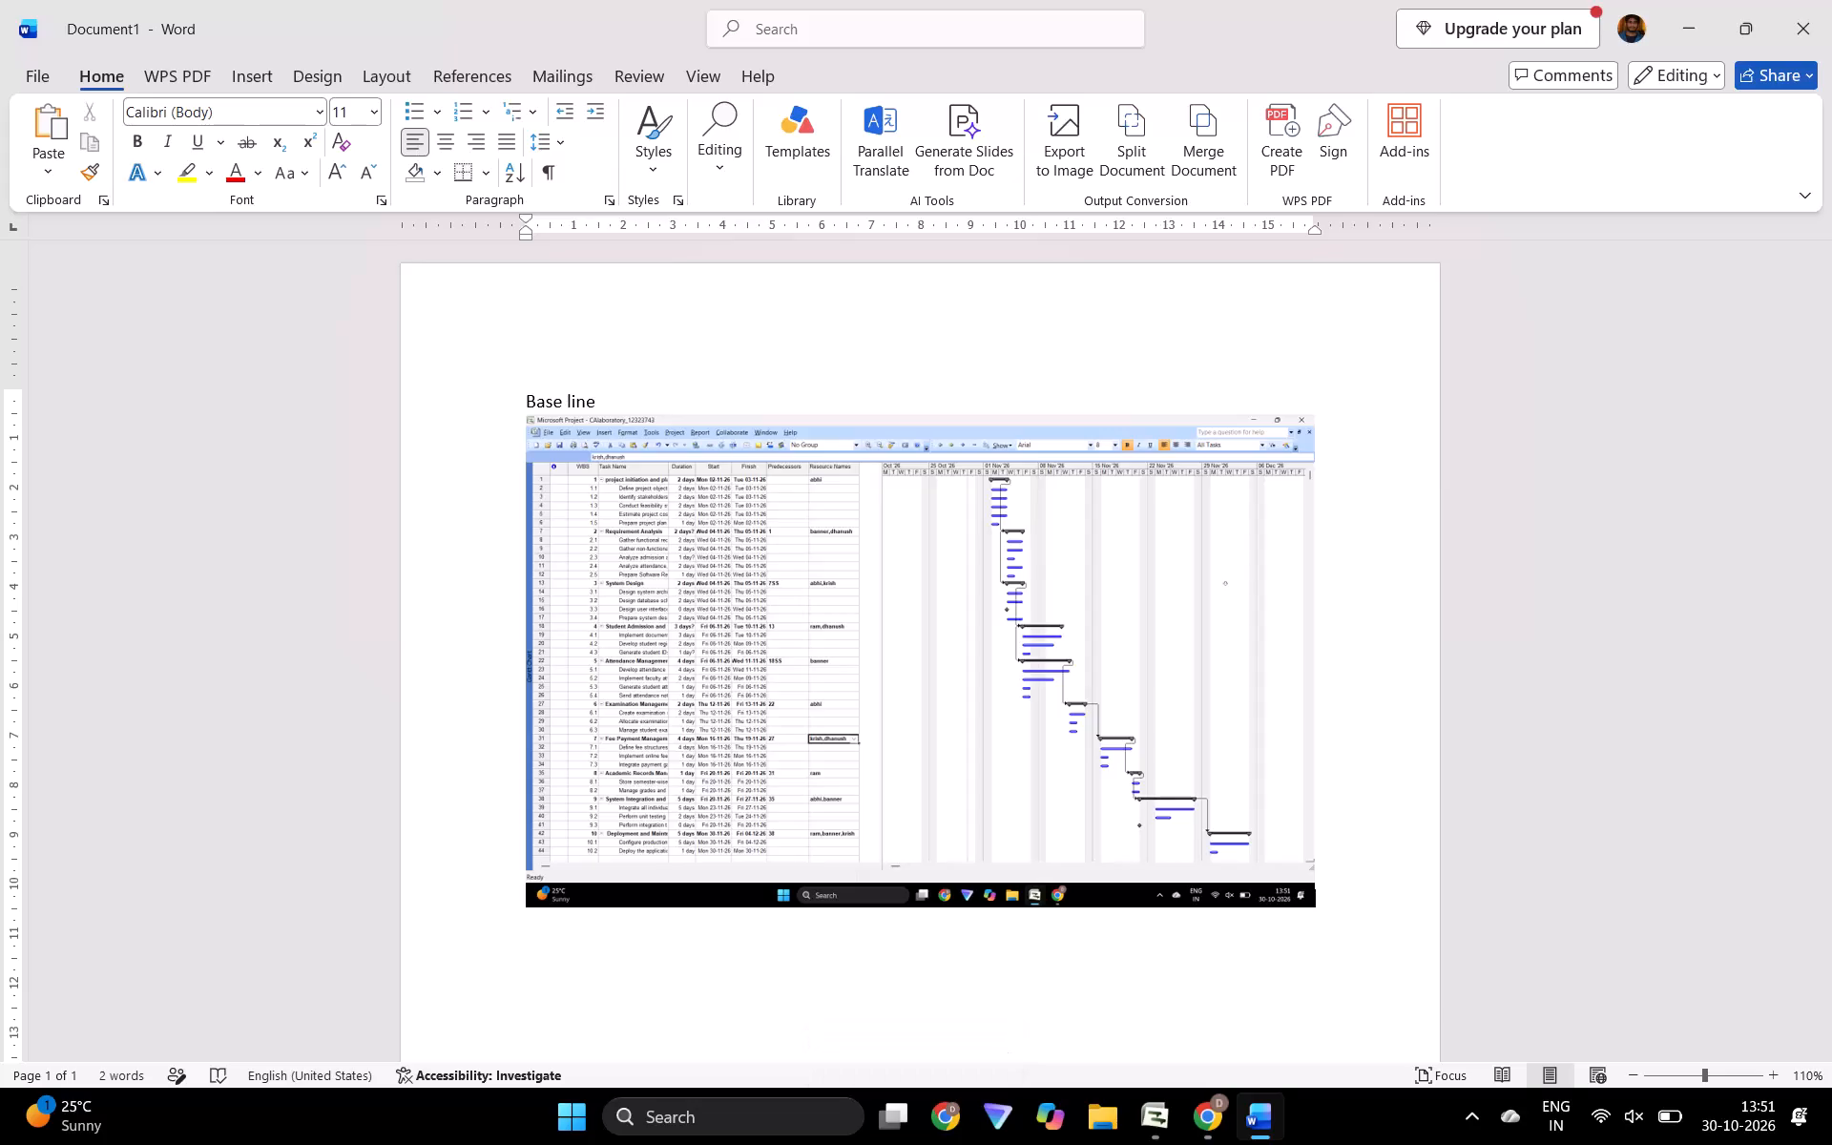
# Add ten line breaks below the Base line chart screenshot.
pyautogui.press('Return')
pyautogui.press('Return')
pyautogui.press('Return')
pyautogui.press('Return')
pyautogui.press('Return')
pyautogui.press('Return')
pyautogui.press('Return')
pyautogui.press('Return')
pyautogui.press('Return')
pyautogui.press('Return')
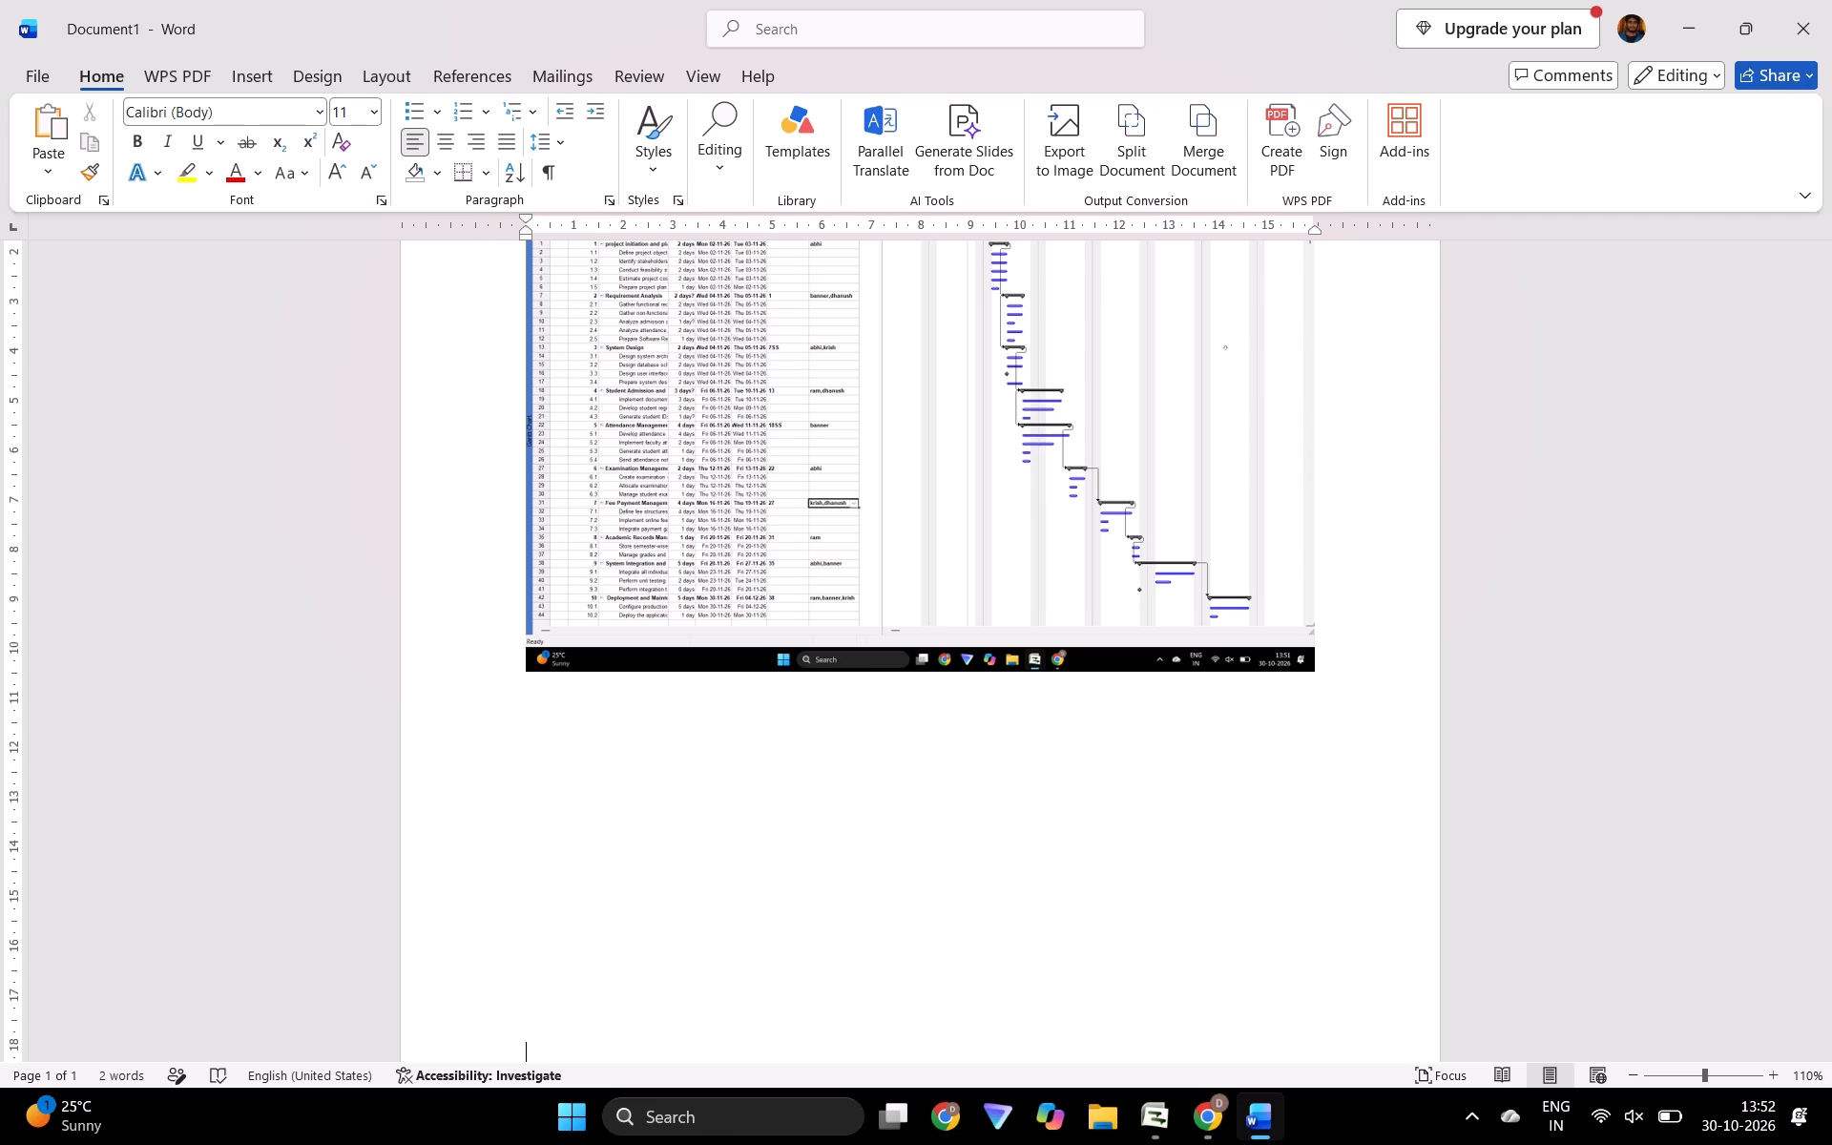
# Add the heading "Critical path" a few lines below the Base line screenshot, with empty lines under it for an image.
pyautogui.scroll(1, 324, 393)
pyautogui.moveTo(324, 393); pyautogui.dragTo(281, 513)
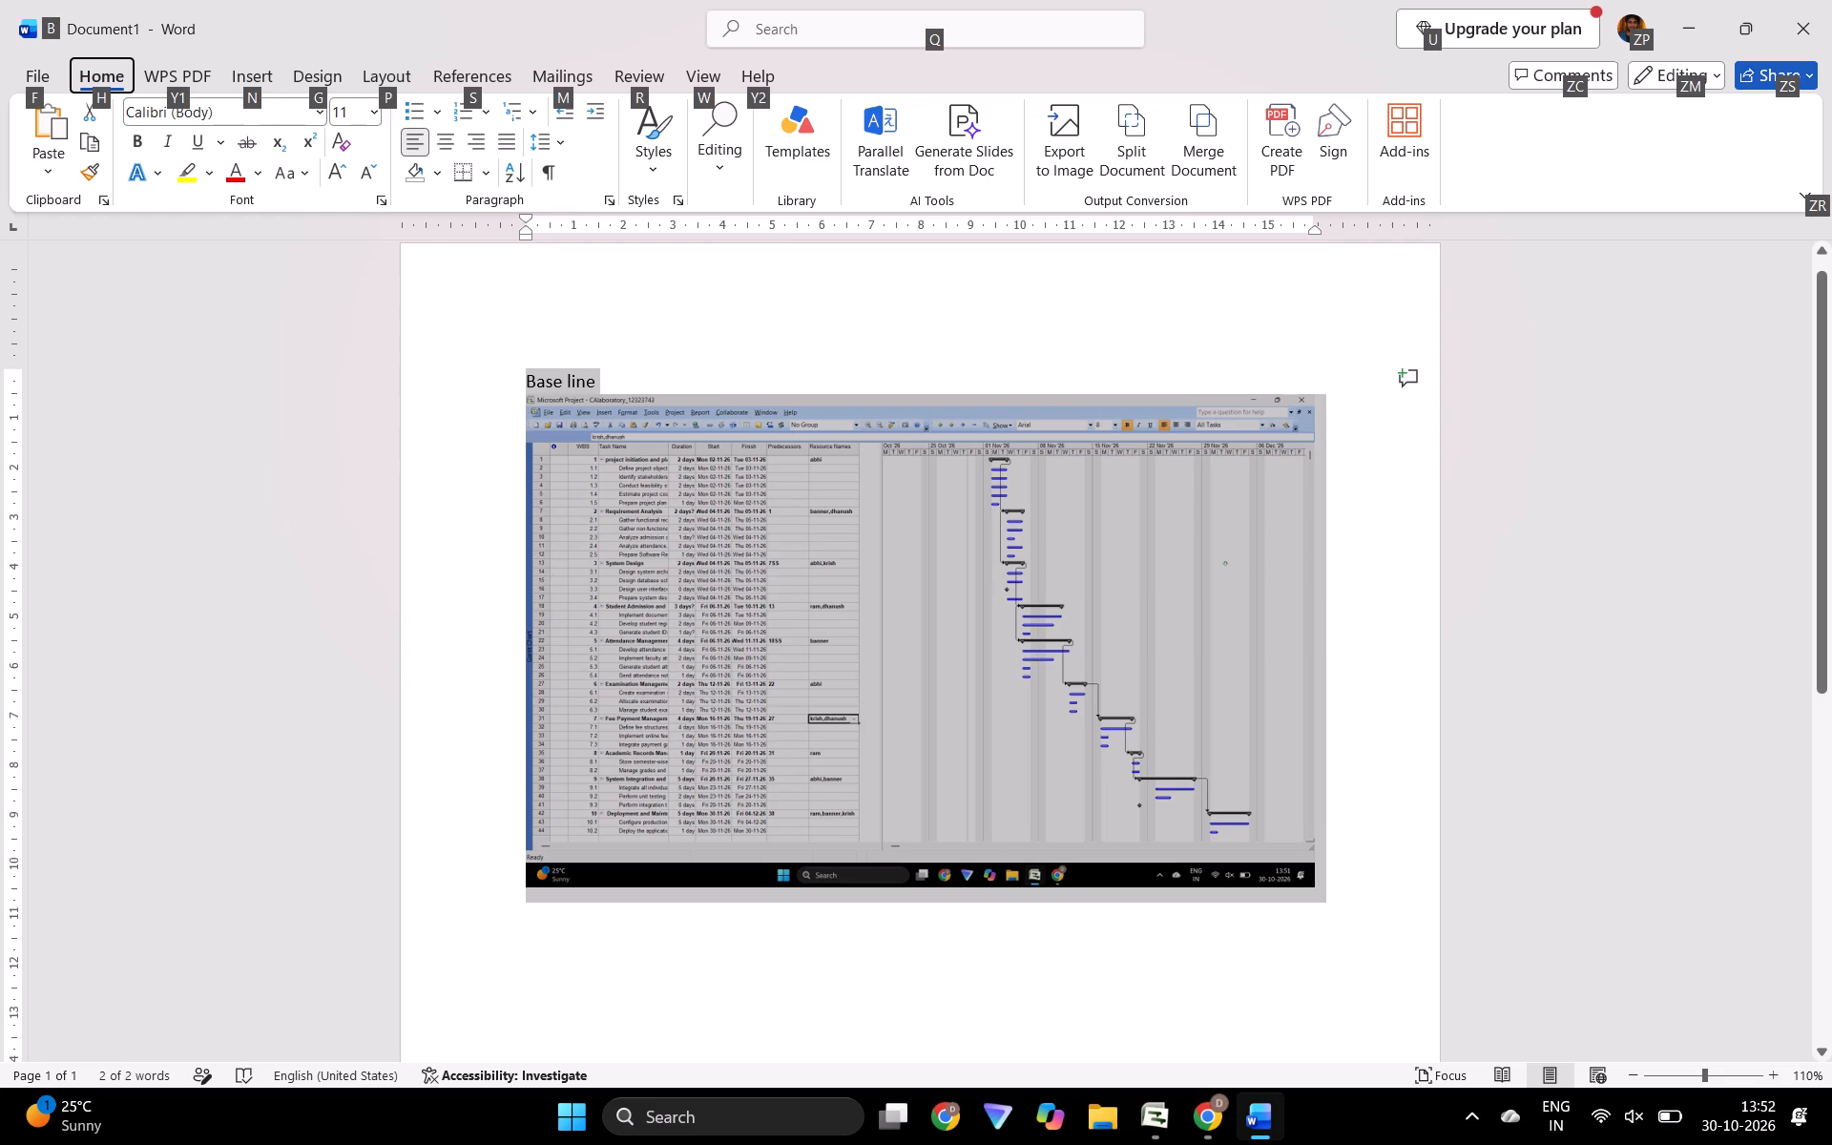
pyautogui.click(691, 1050)
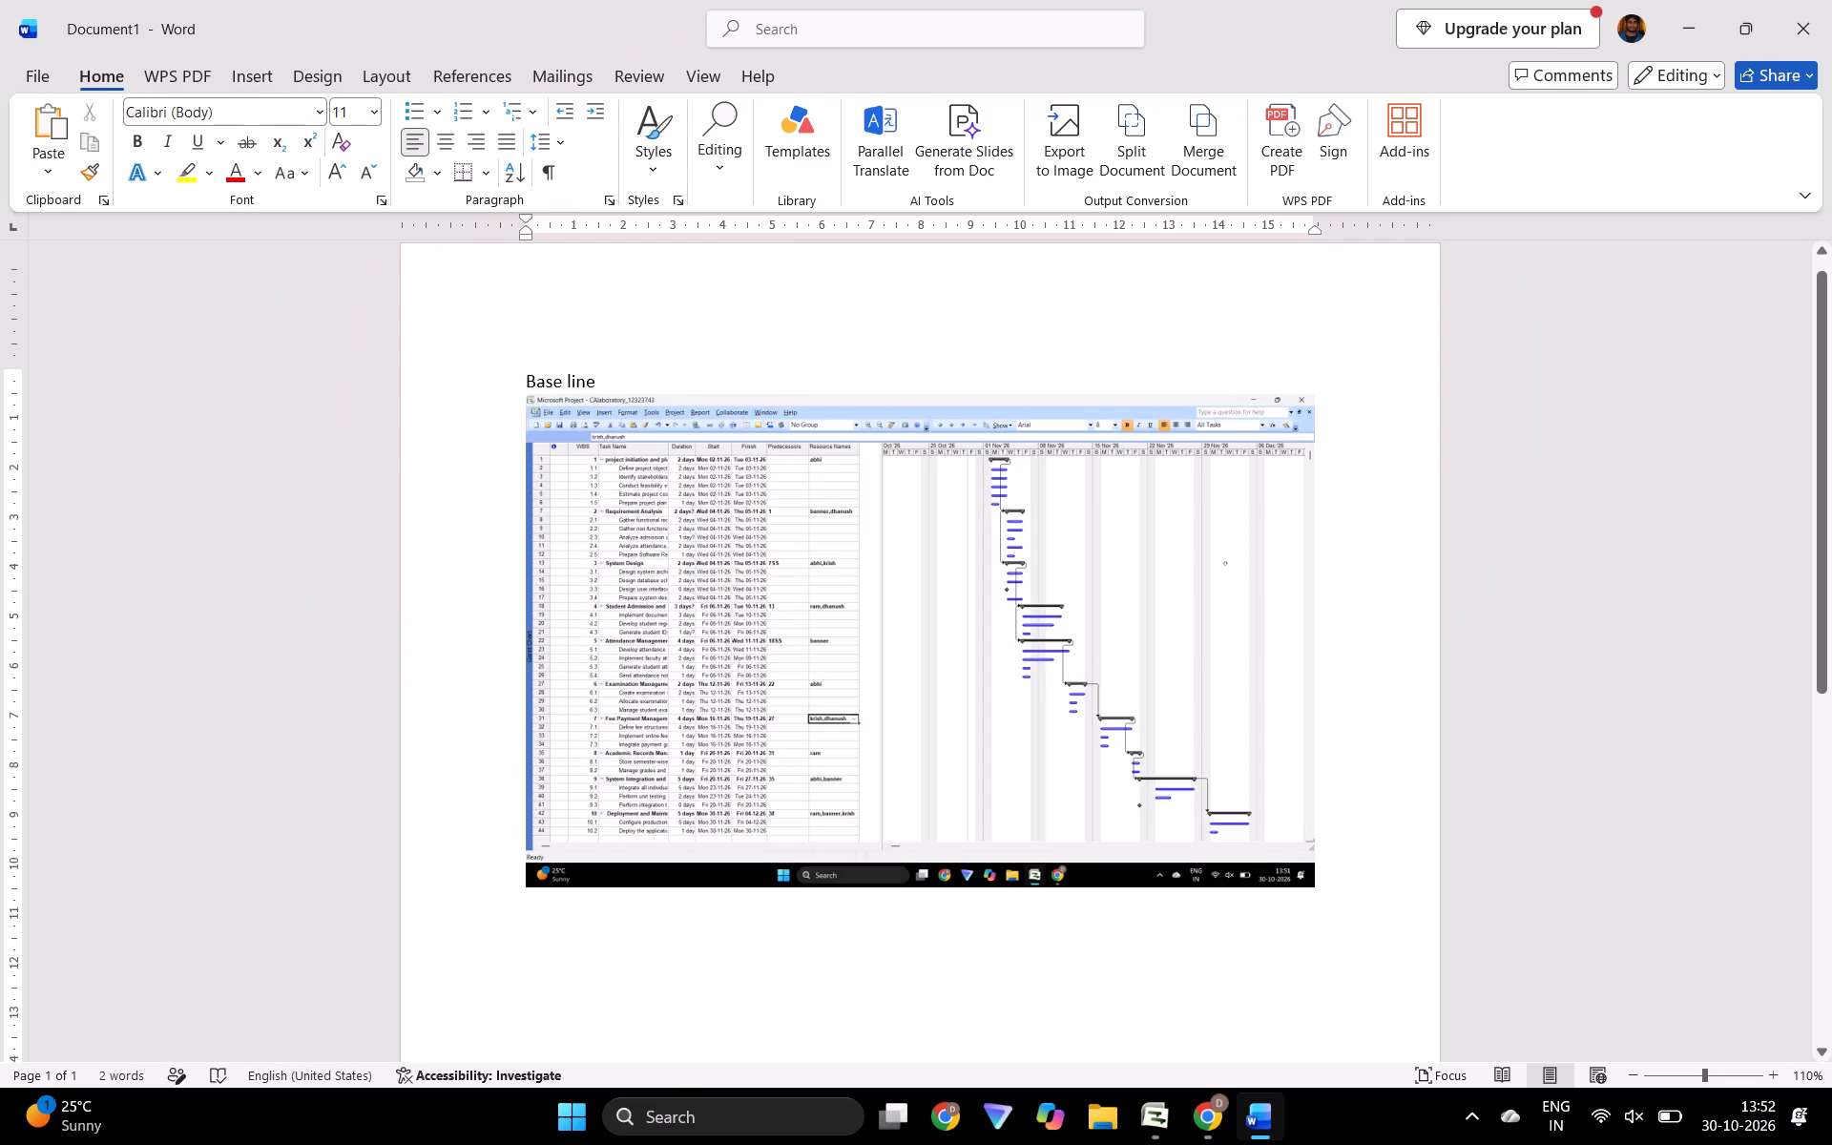
pyautogui.press('Return')
pyautogui.press('Return')
pyautogui.write('critical path')
pyautogui.press('space')
pyautogui.press('Return')
pyautogui.press('Return')
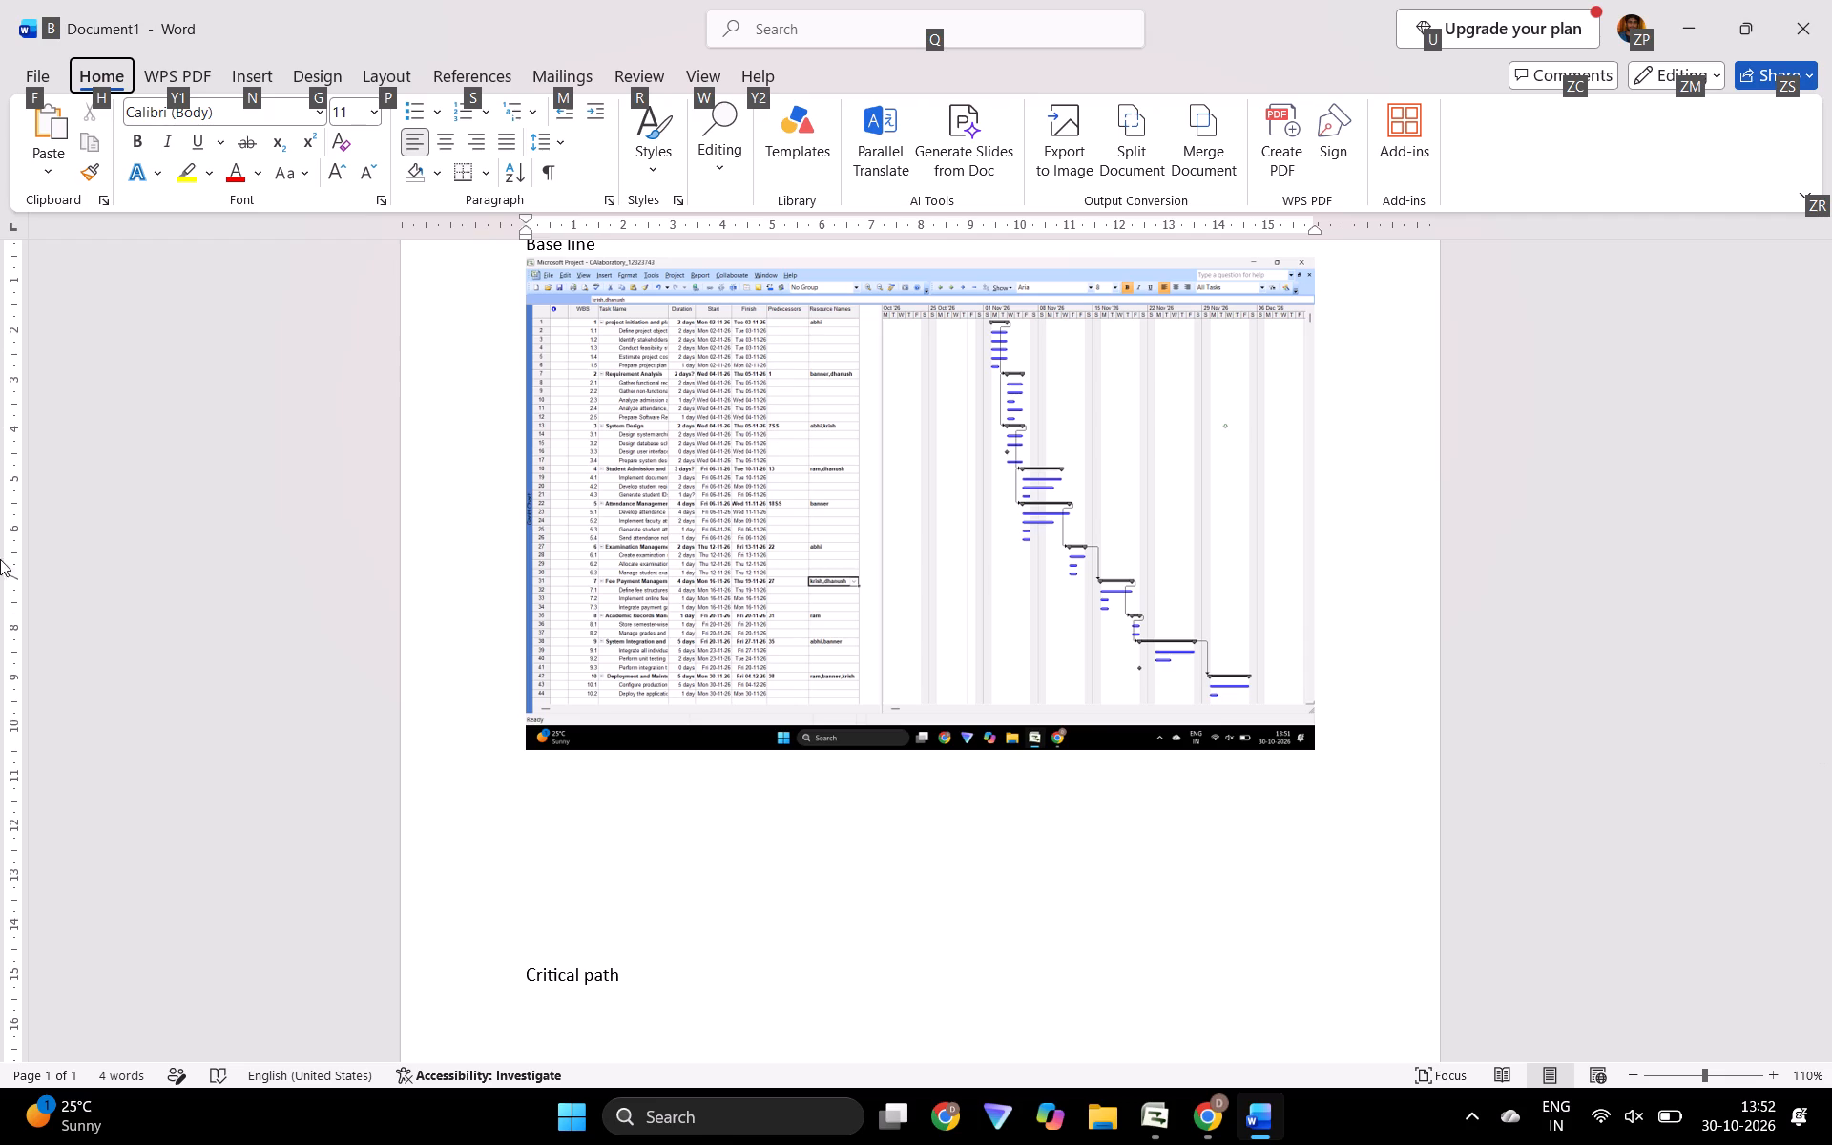
pyautogui.scroll(-1, 236, 721)
pyautogui.click(589, 721)
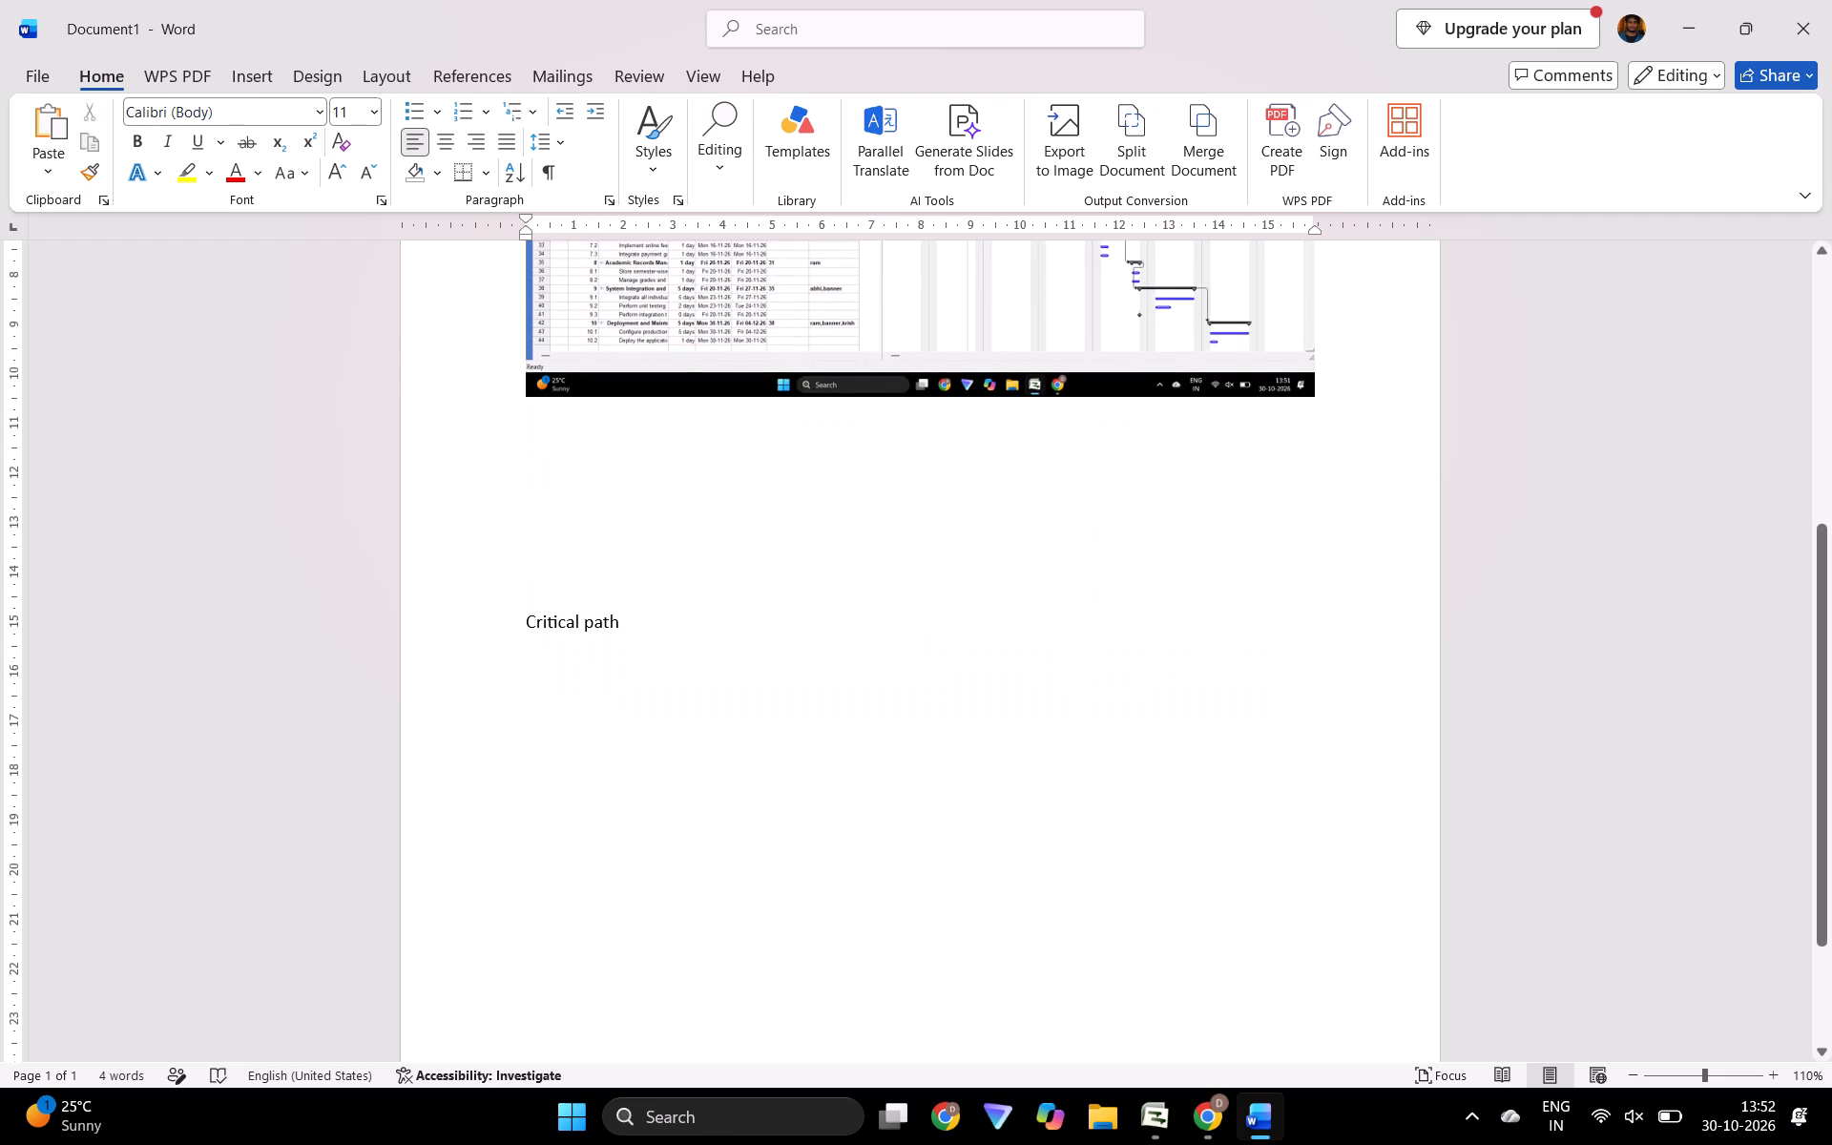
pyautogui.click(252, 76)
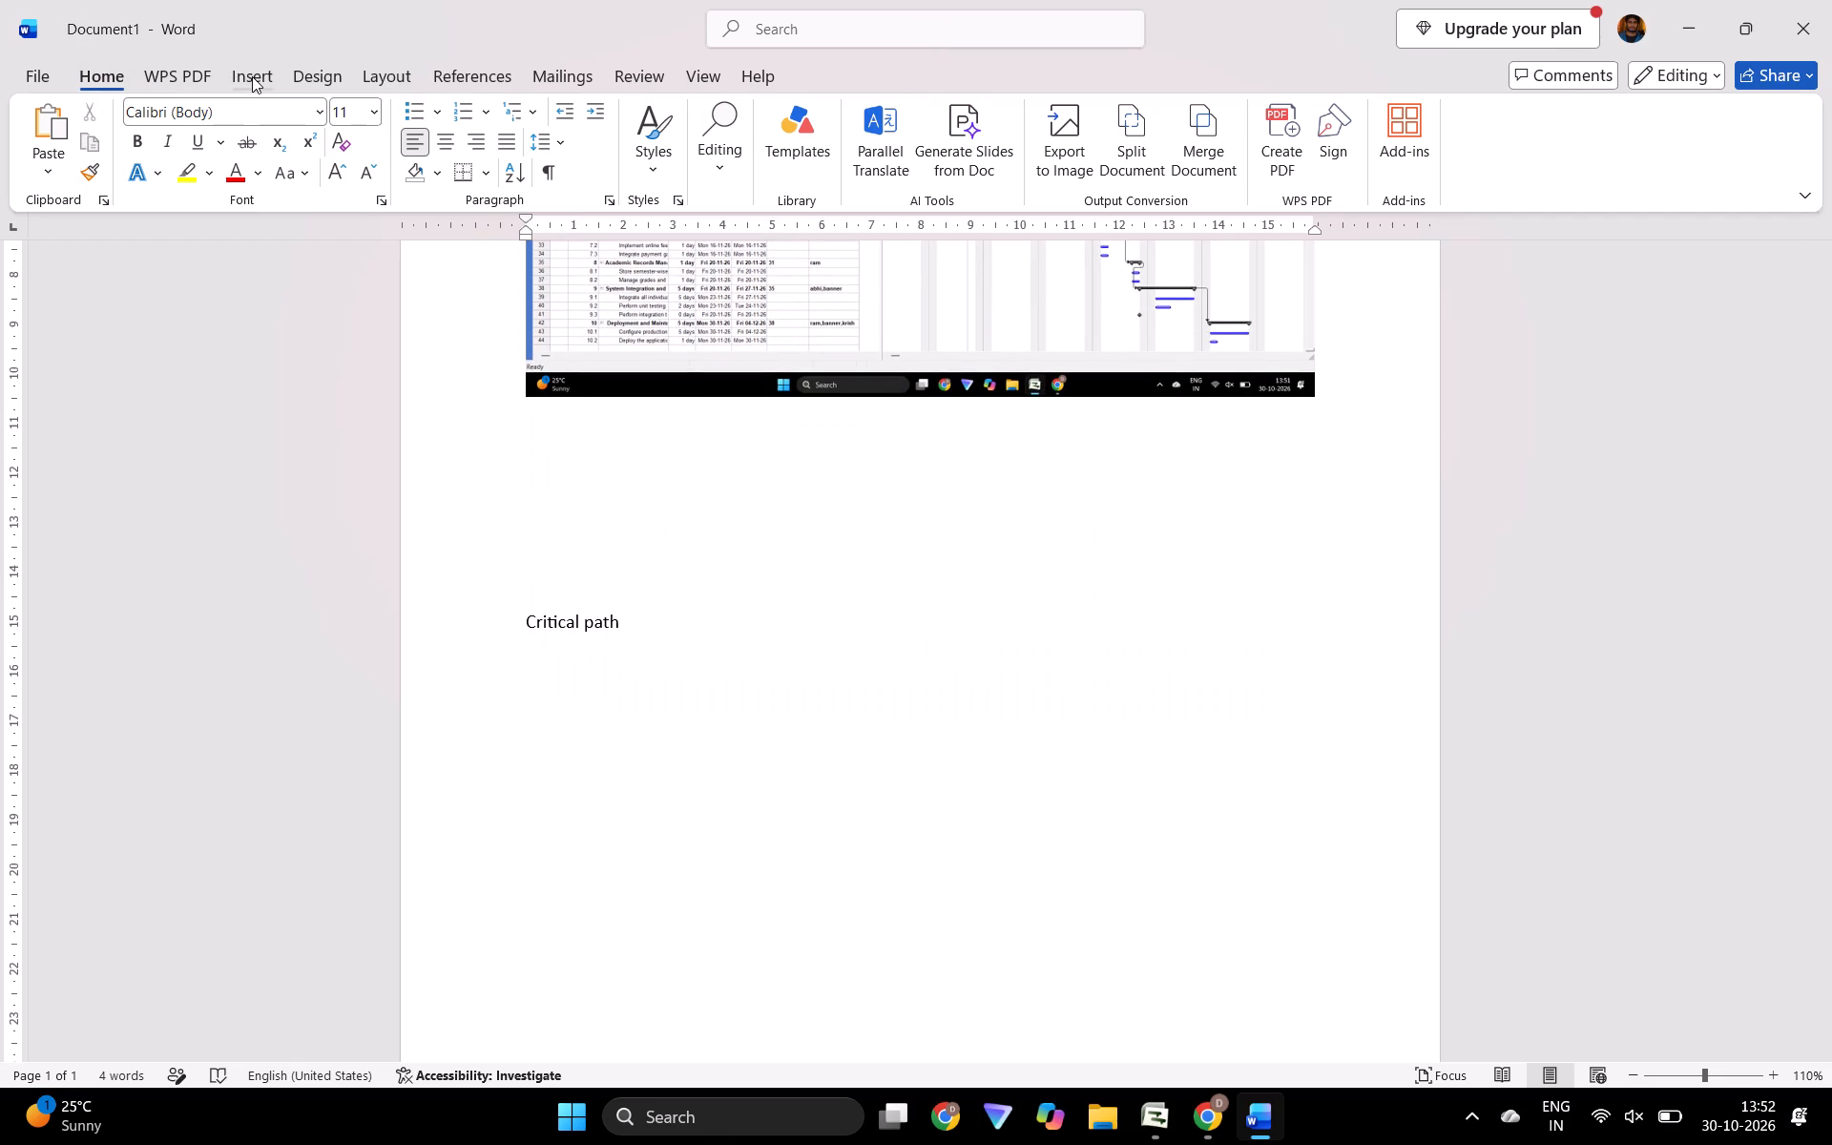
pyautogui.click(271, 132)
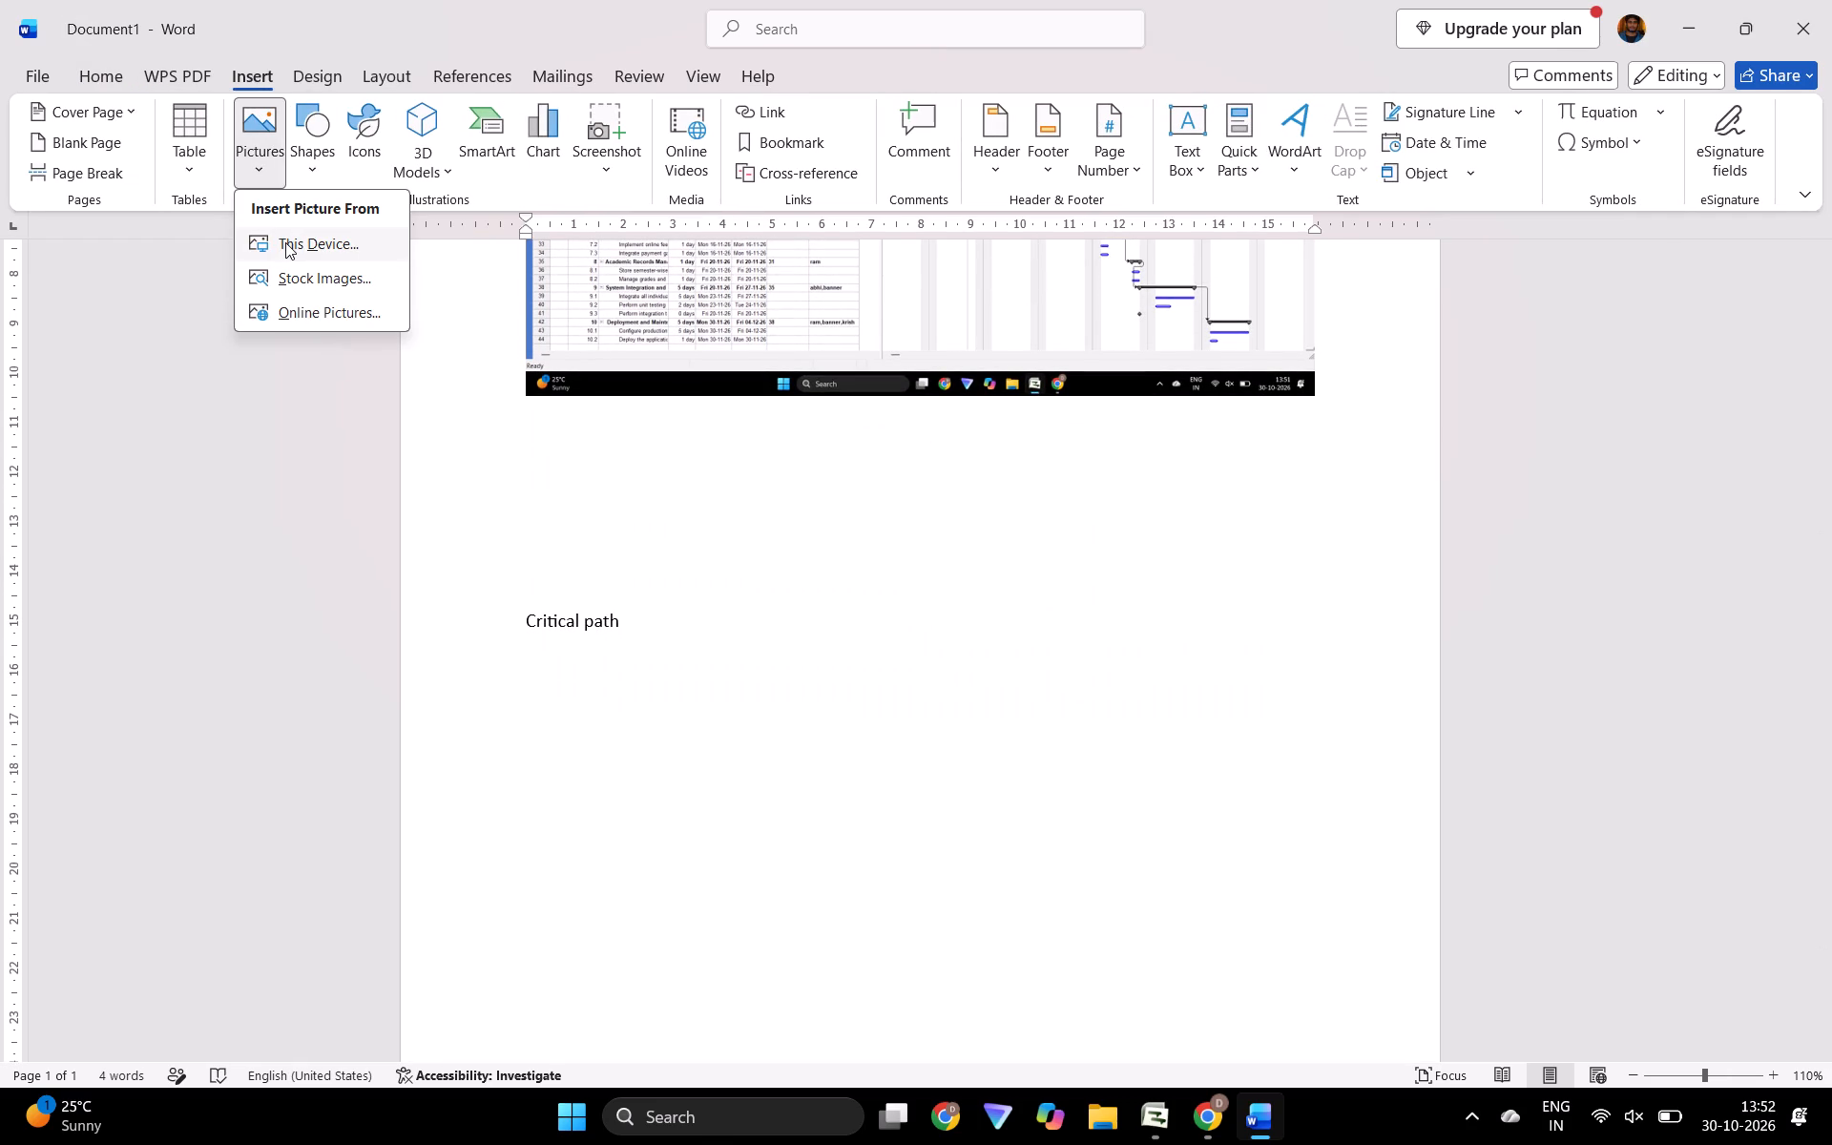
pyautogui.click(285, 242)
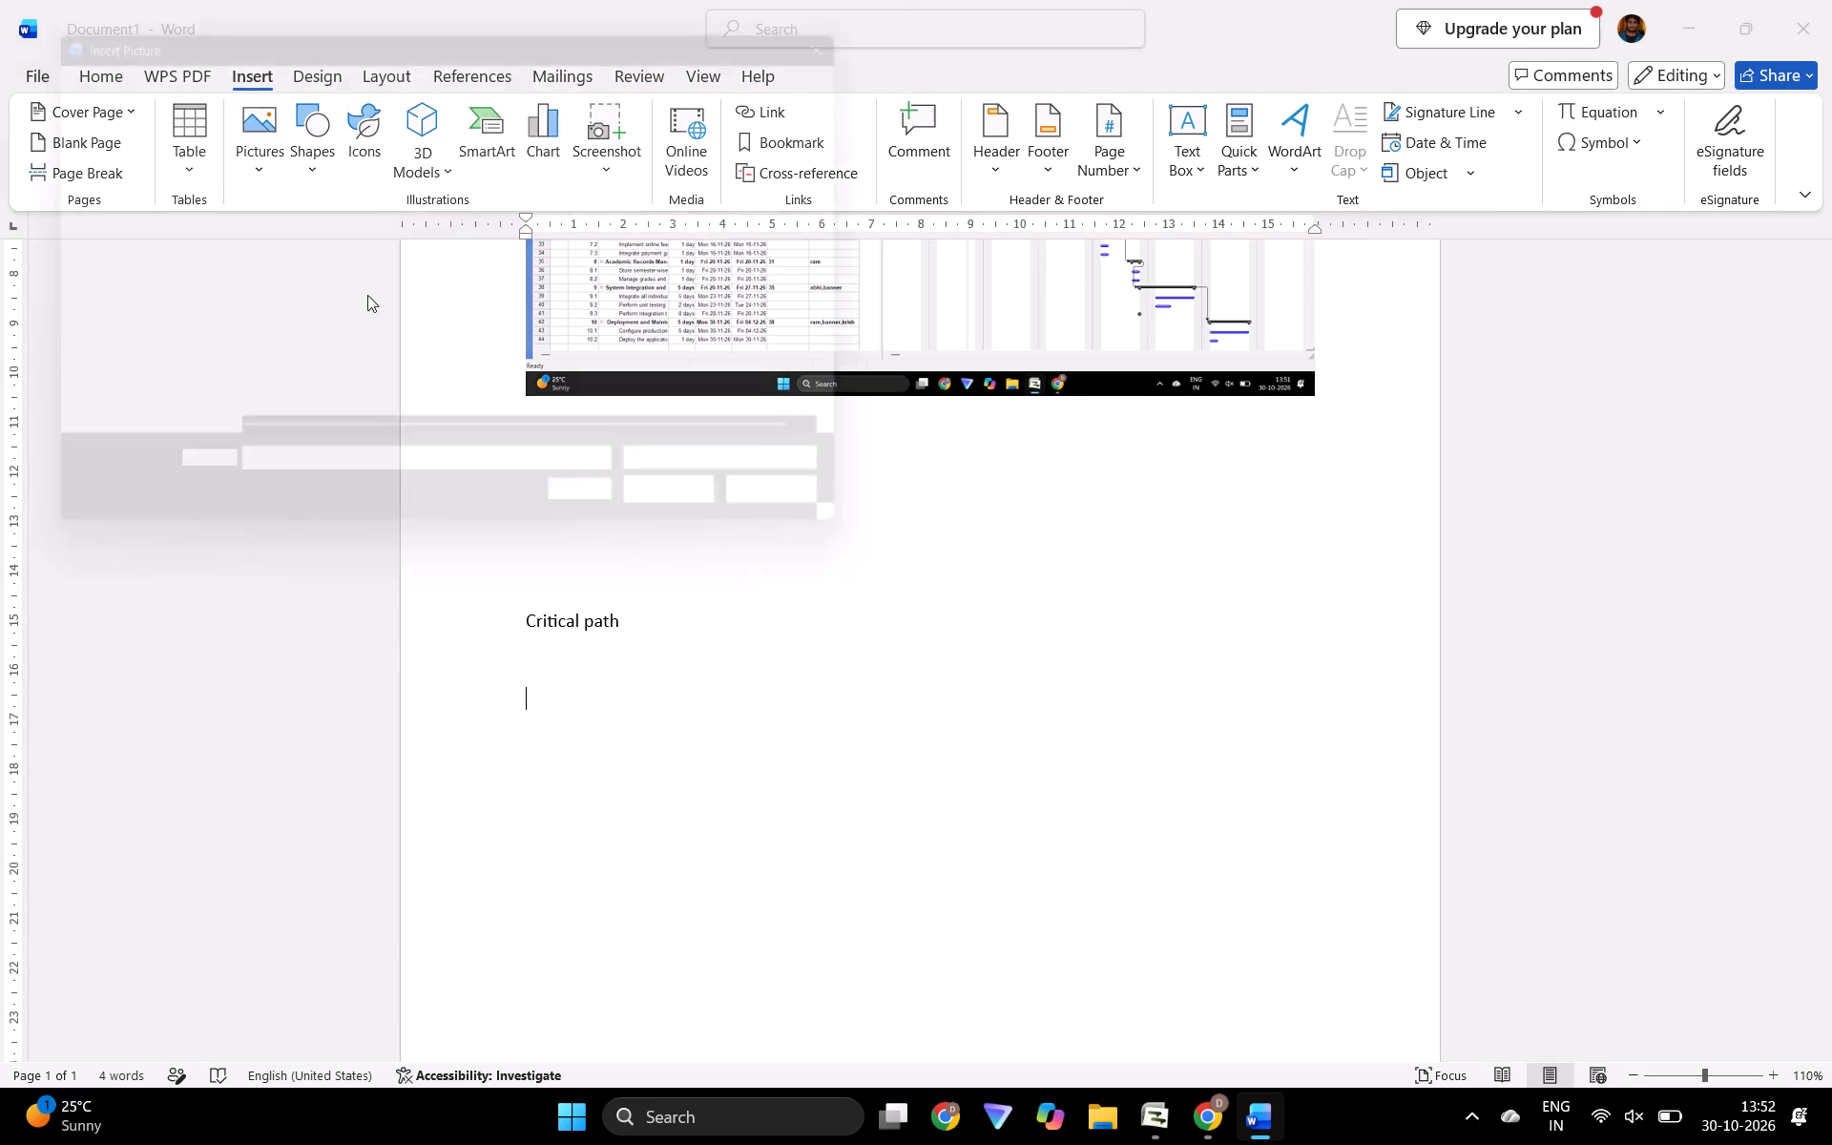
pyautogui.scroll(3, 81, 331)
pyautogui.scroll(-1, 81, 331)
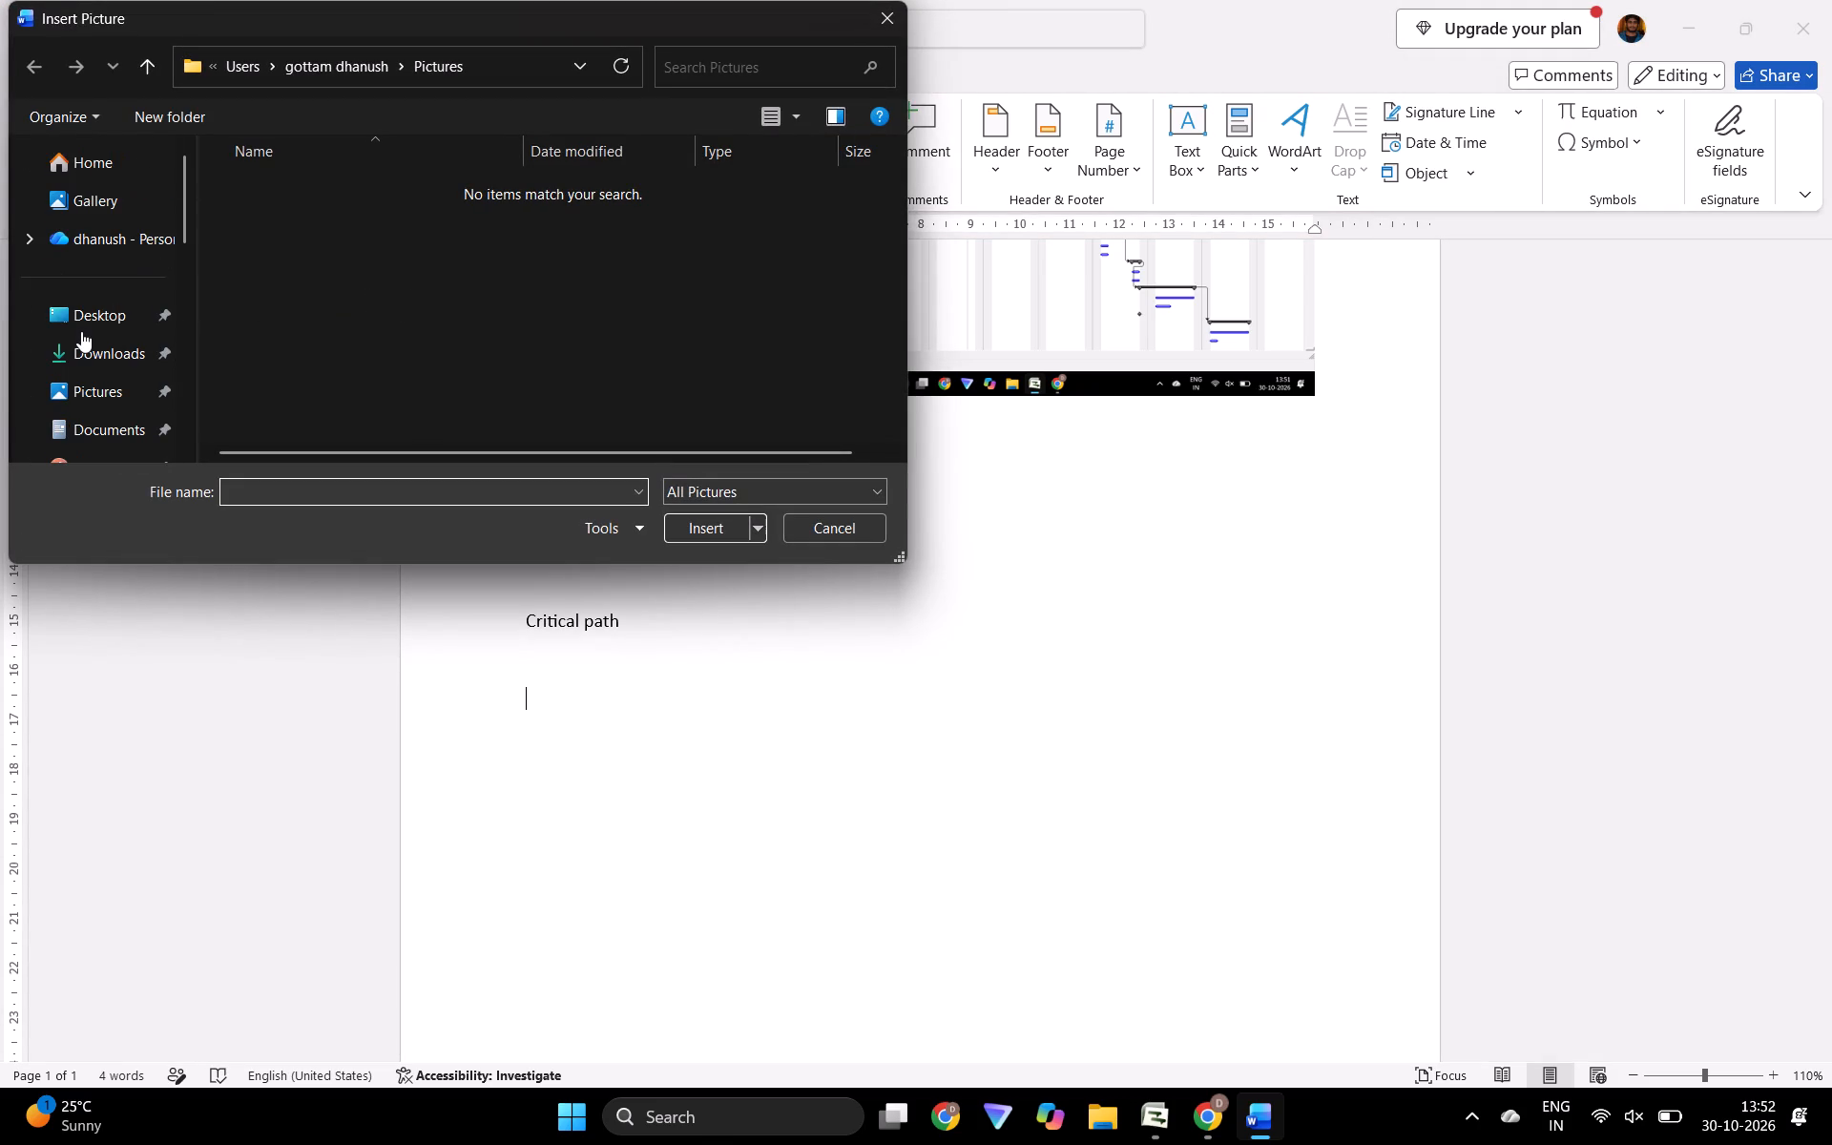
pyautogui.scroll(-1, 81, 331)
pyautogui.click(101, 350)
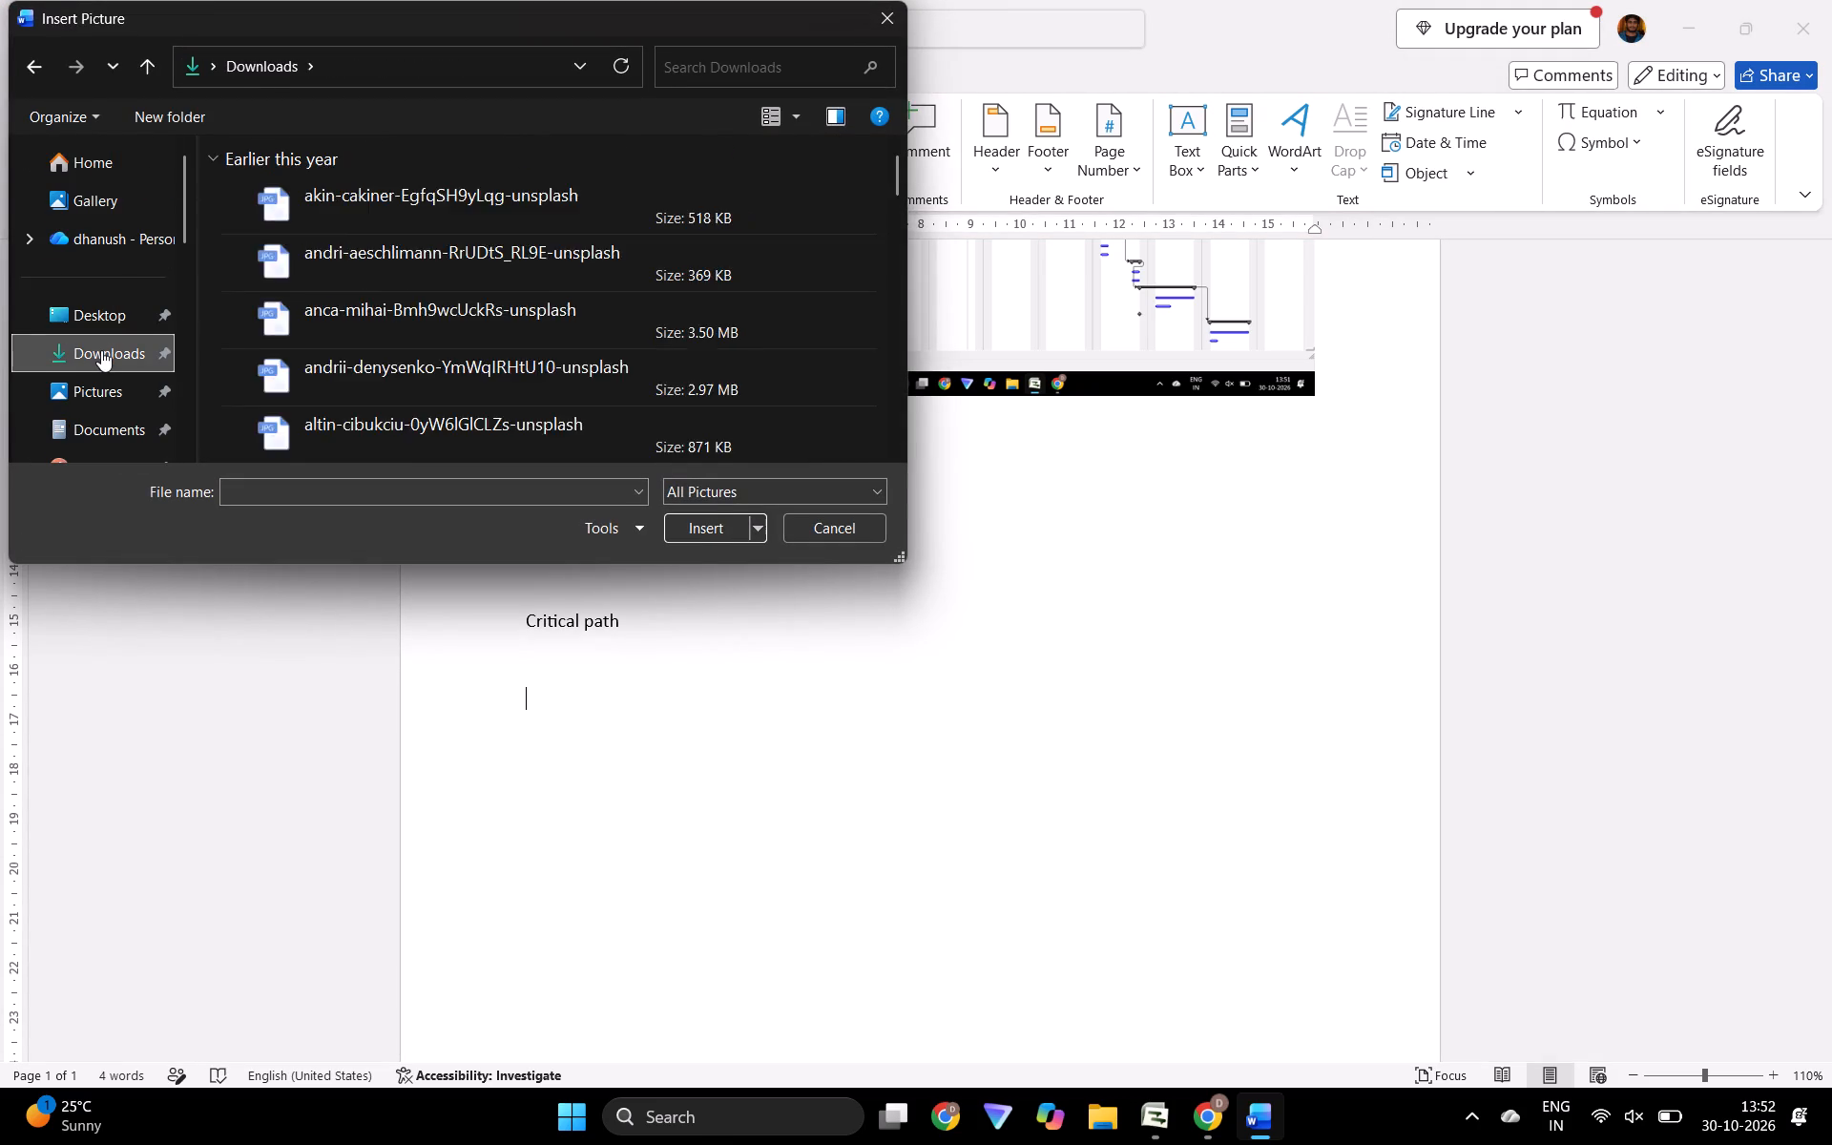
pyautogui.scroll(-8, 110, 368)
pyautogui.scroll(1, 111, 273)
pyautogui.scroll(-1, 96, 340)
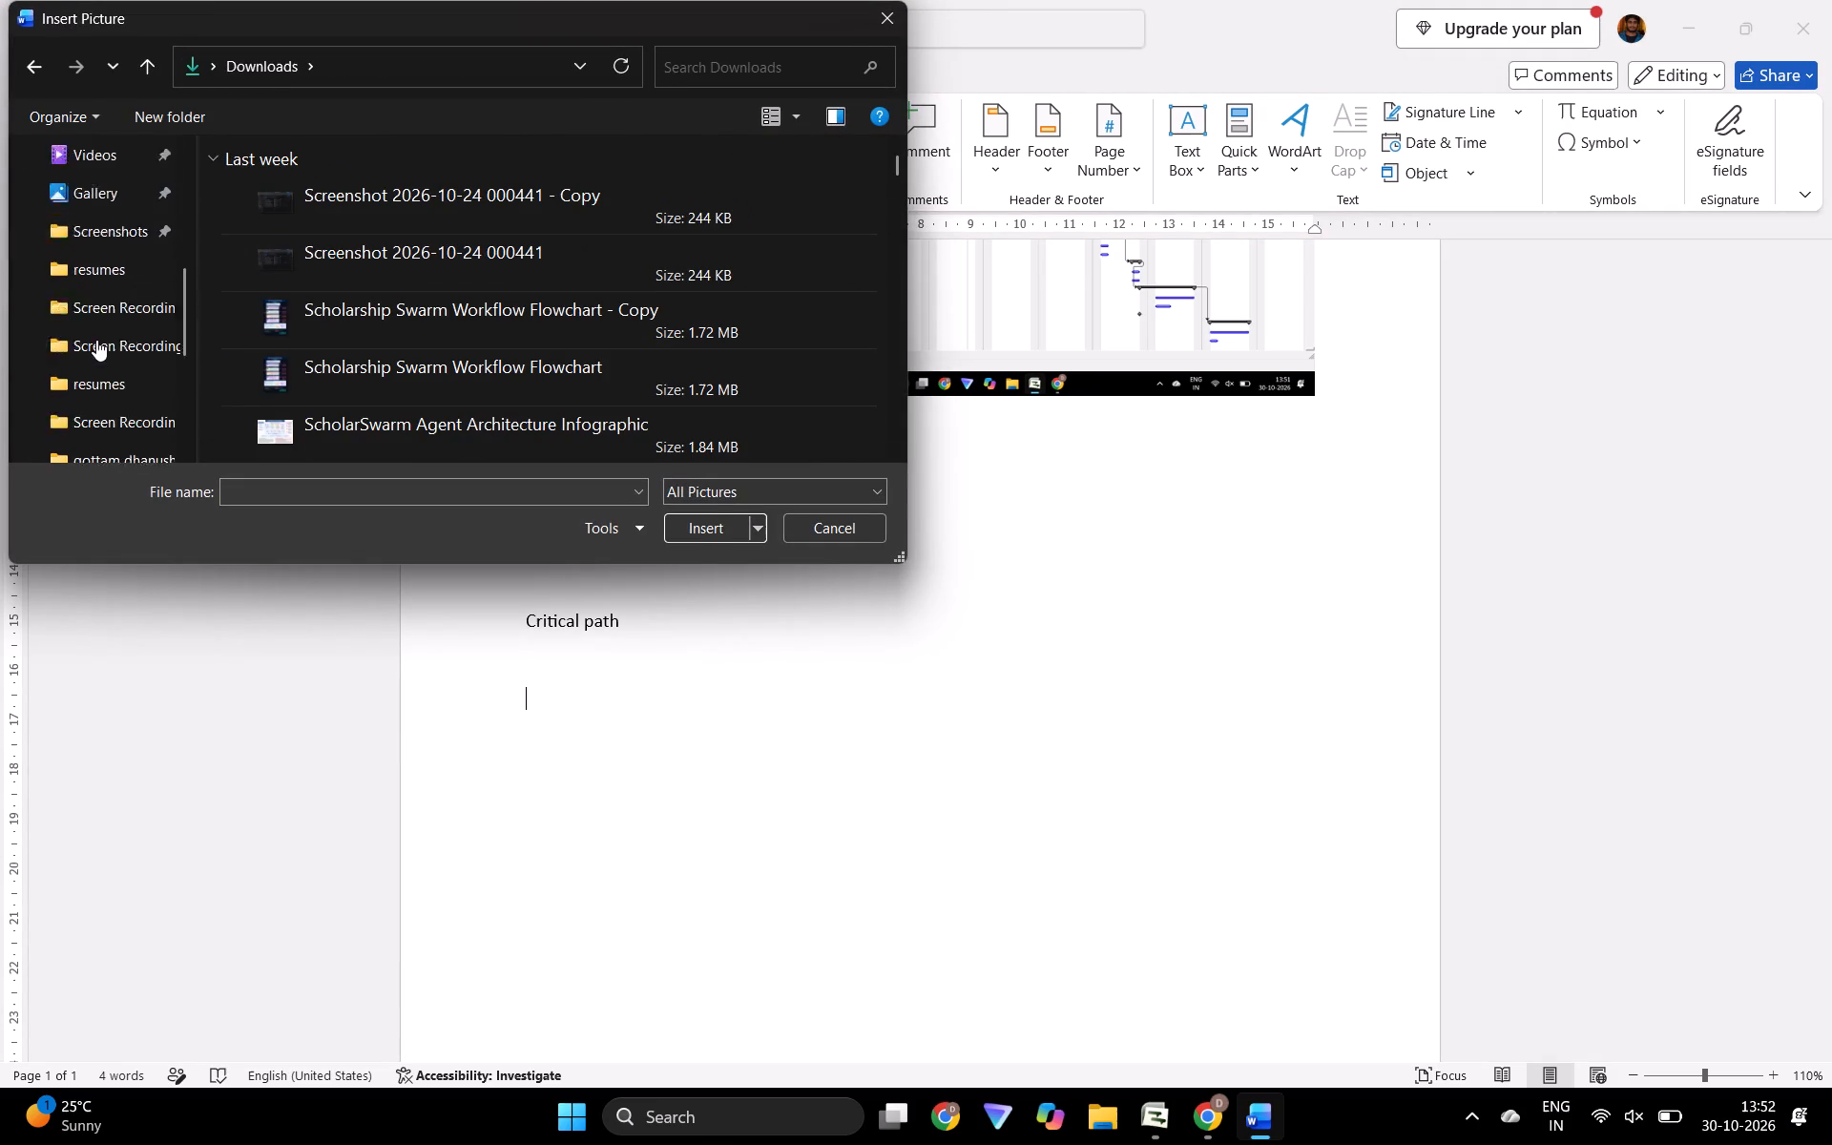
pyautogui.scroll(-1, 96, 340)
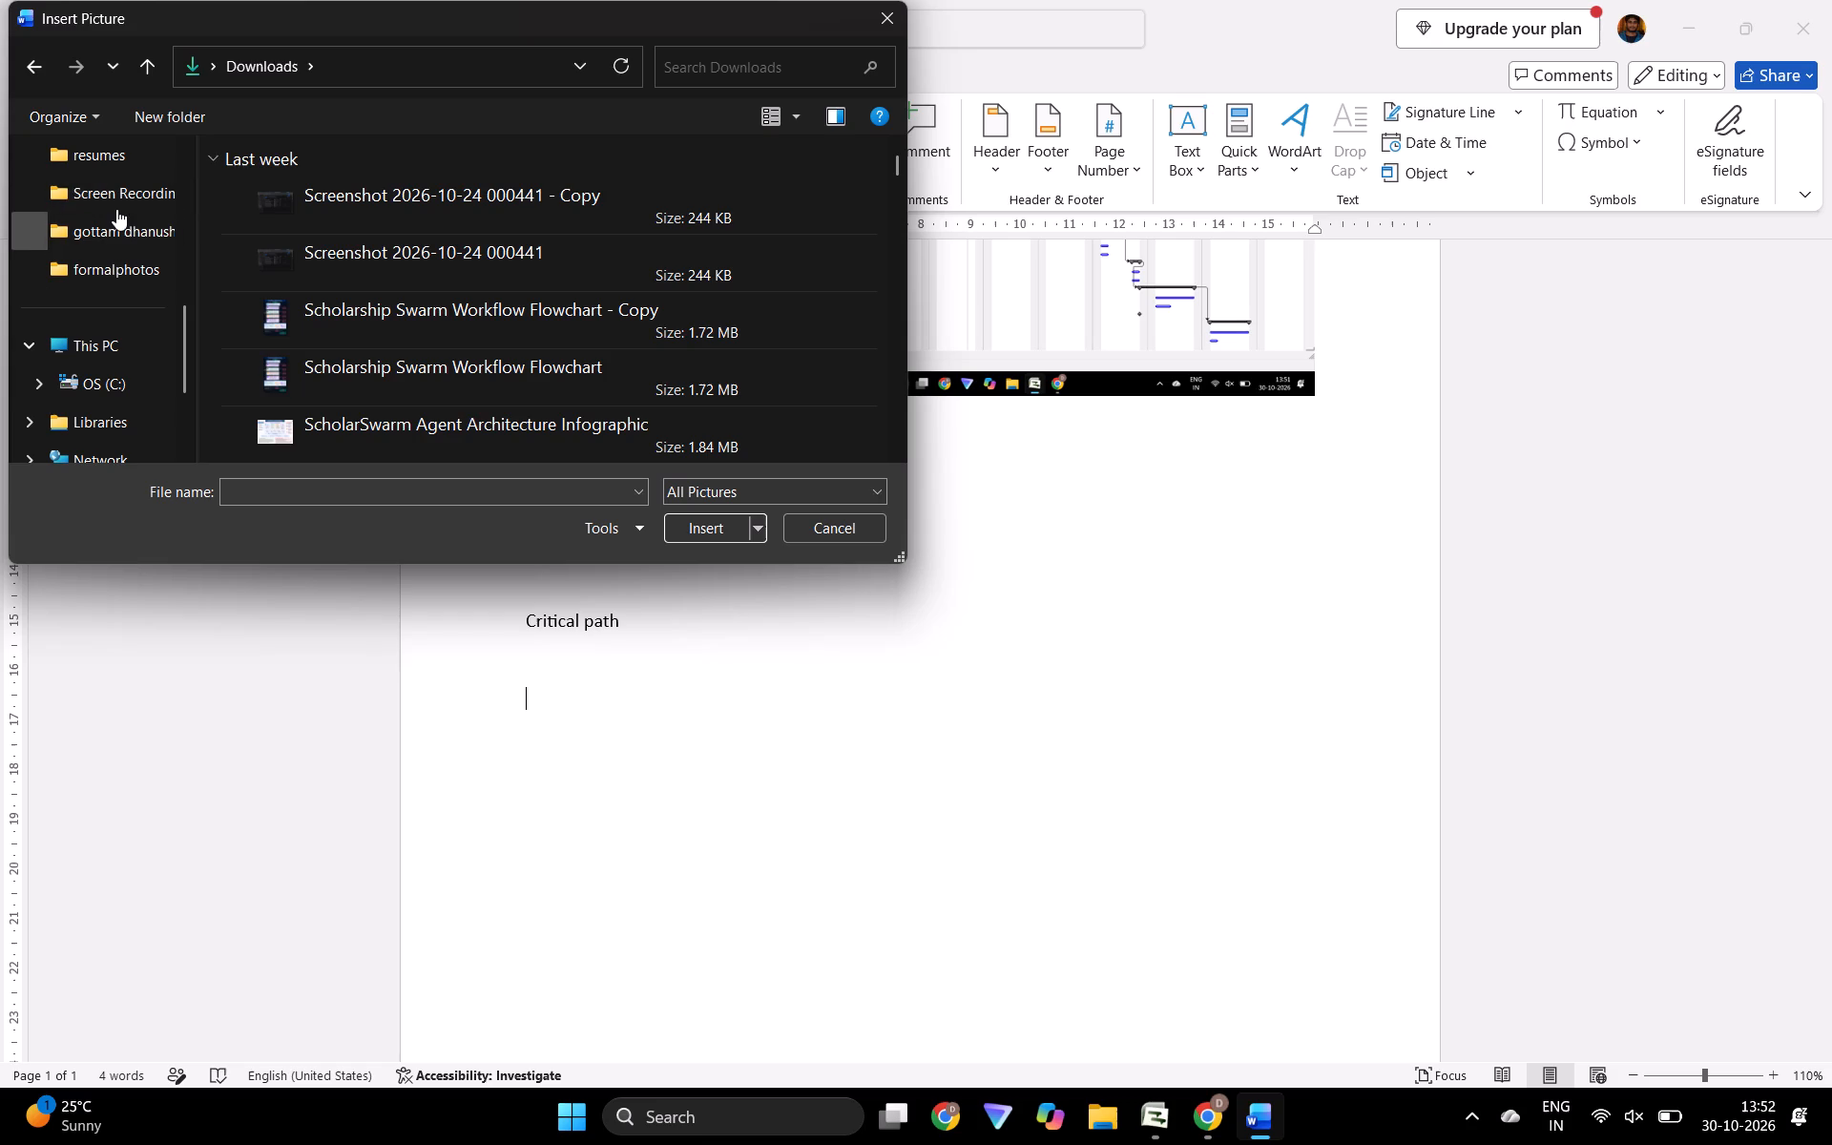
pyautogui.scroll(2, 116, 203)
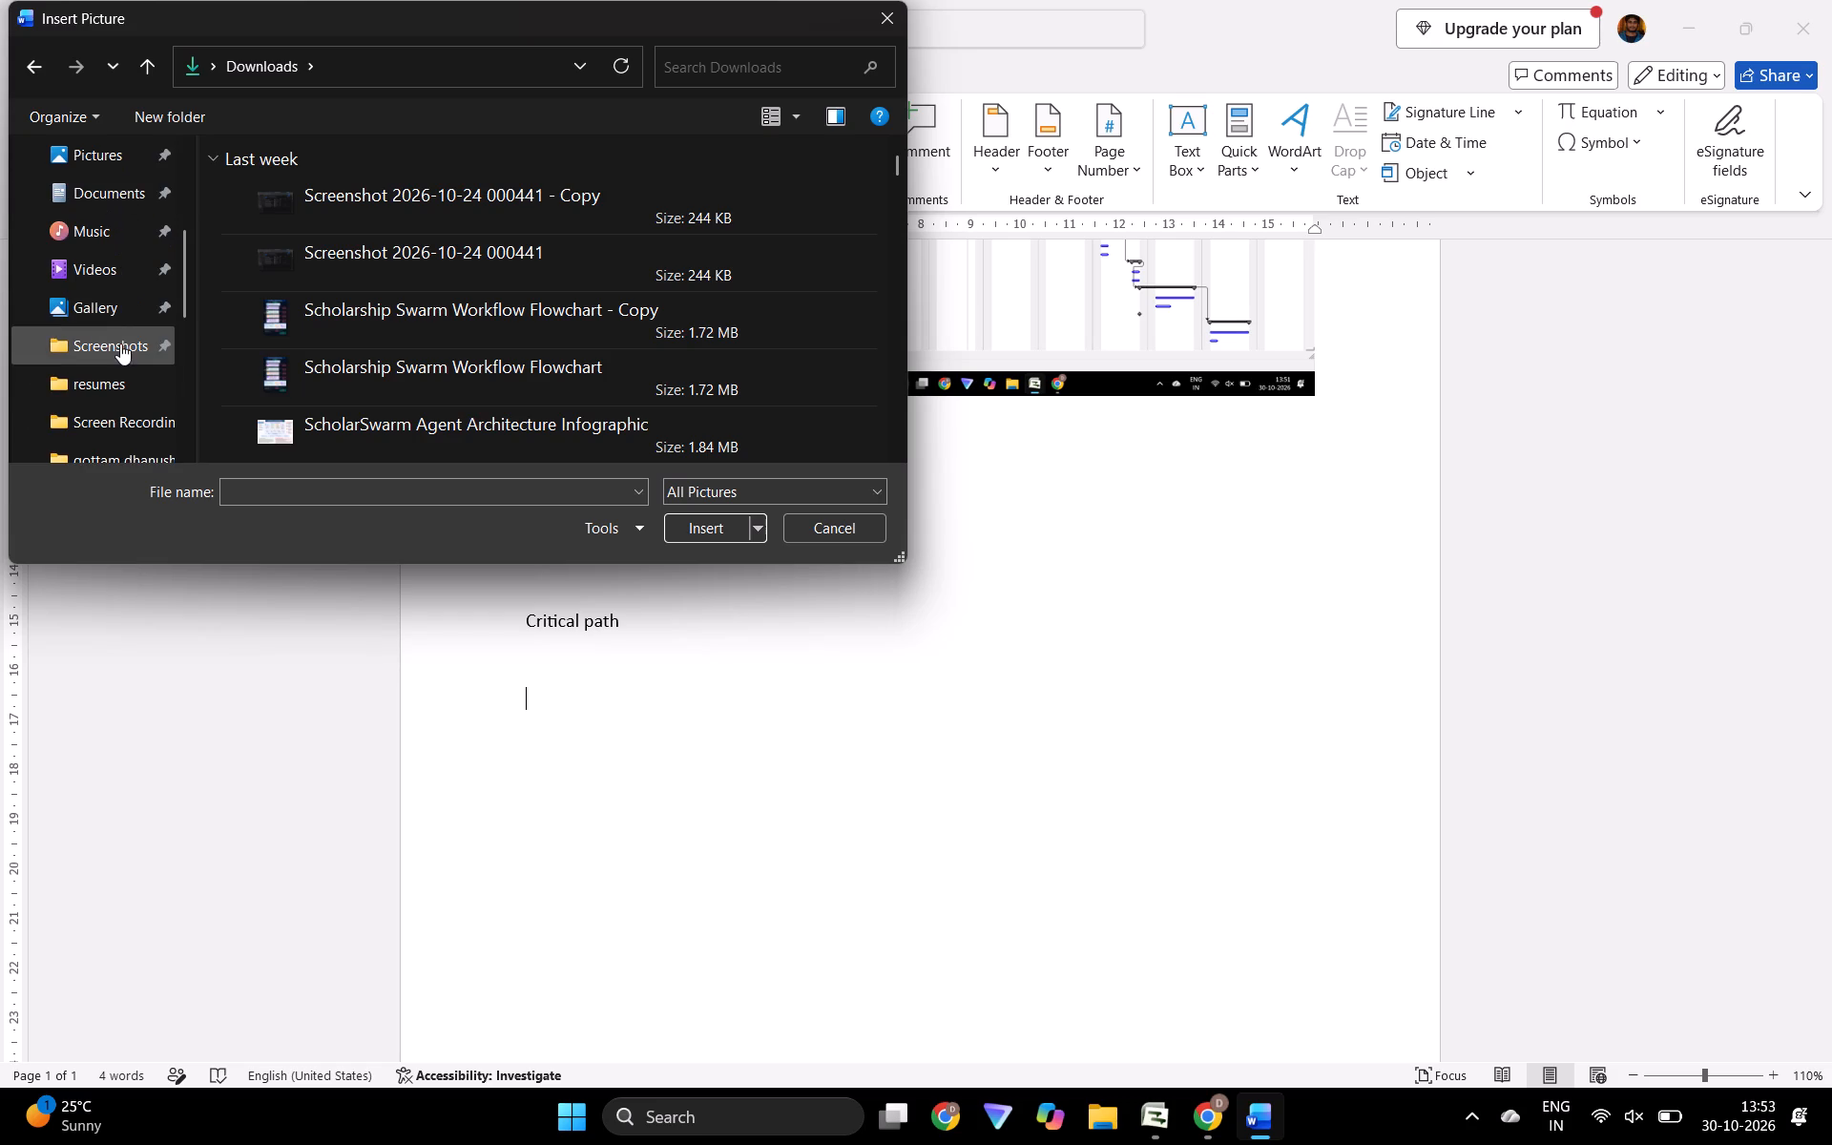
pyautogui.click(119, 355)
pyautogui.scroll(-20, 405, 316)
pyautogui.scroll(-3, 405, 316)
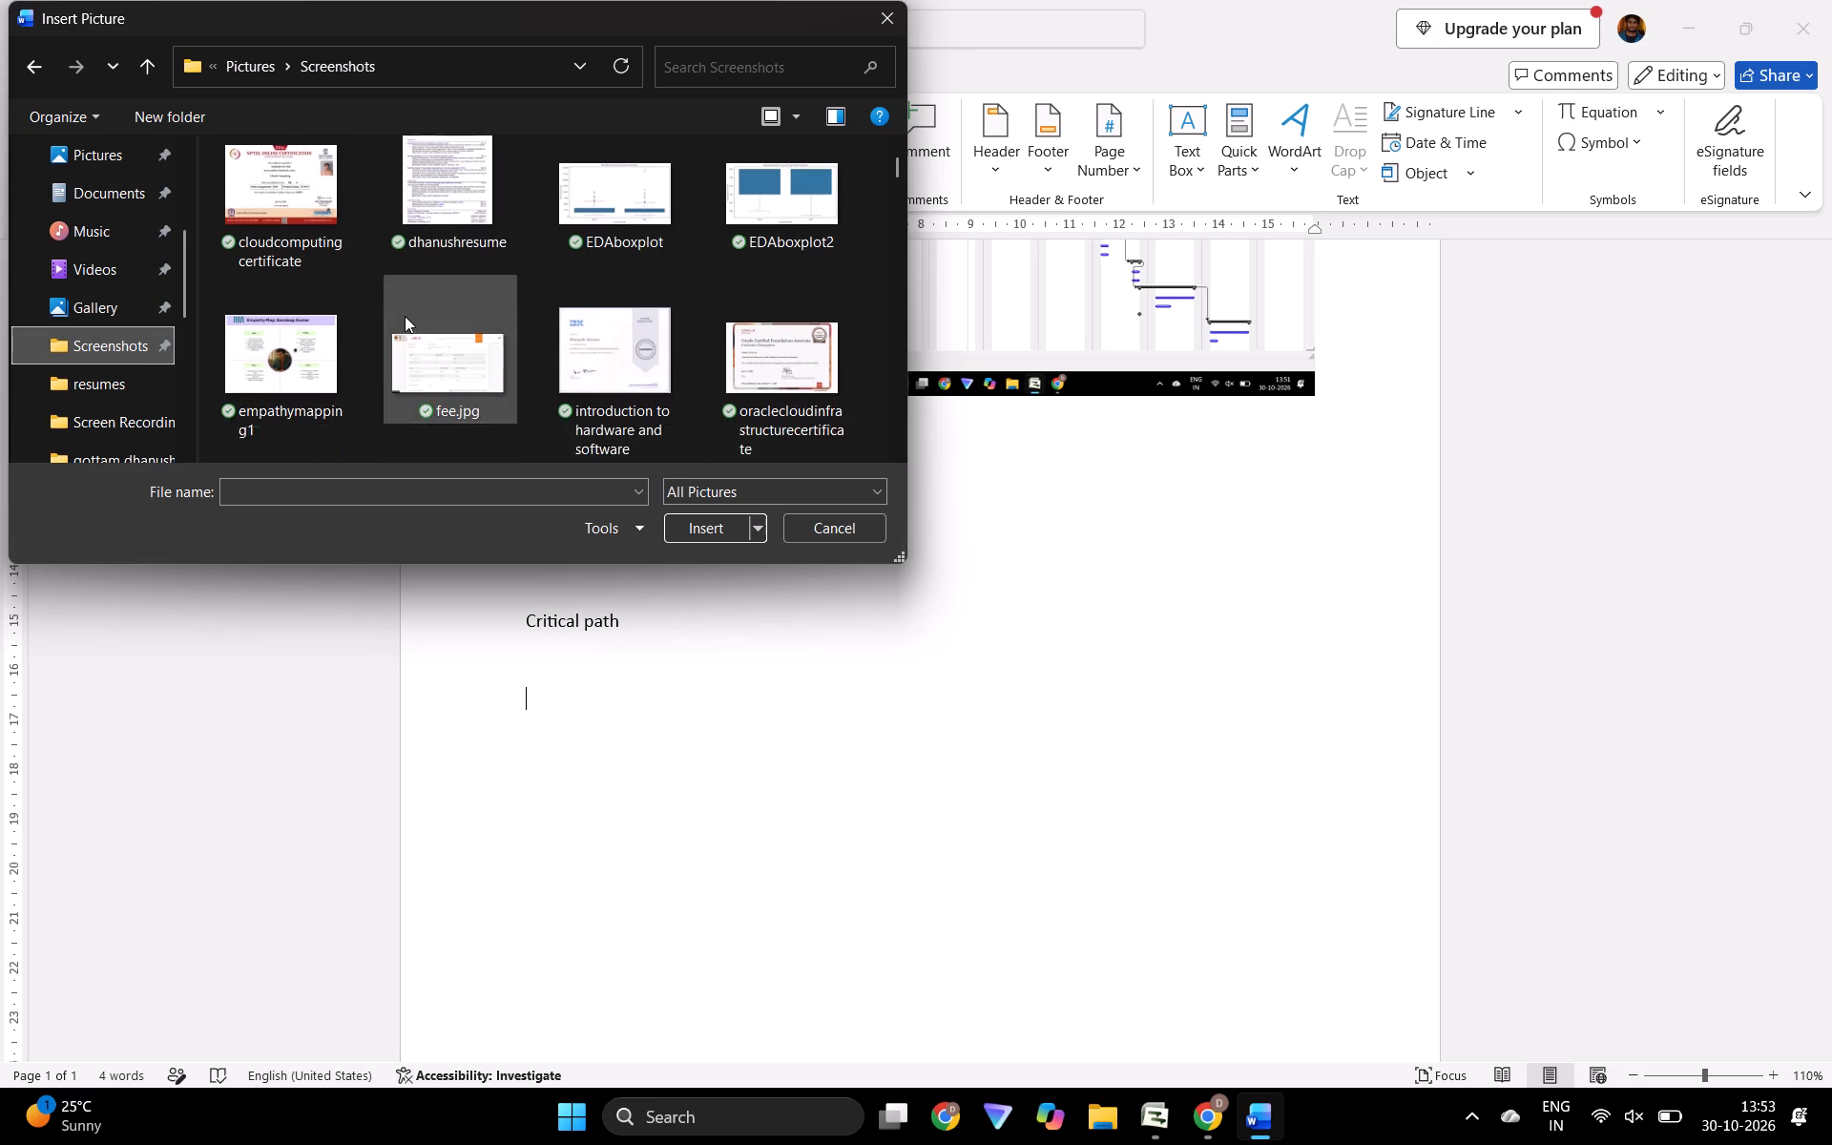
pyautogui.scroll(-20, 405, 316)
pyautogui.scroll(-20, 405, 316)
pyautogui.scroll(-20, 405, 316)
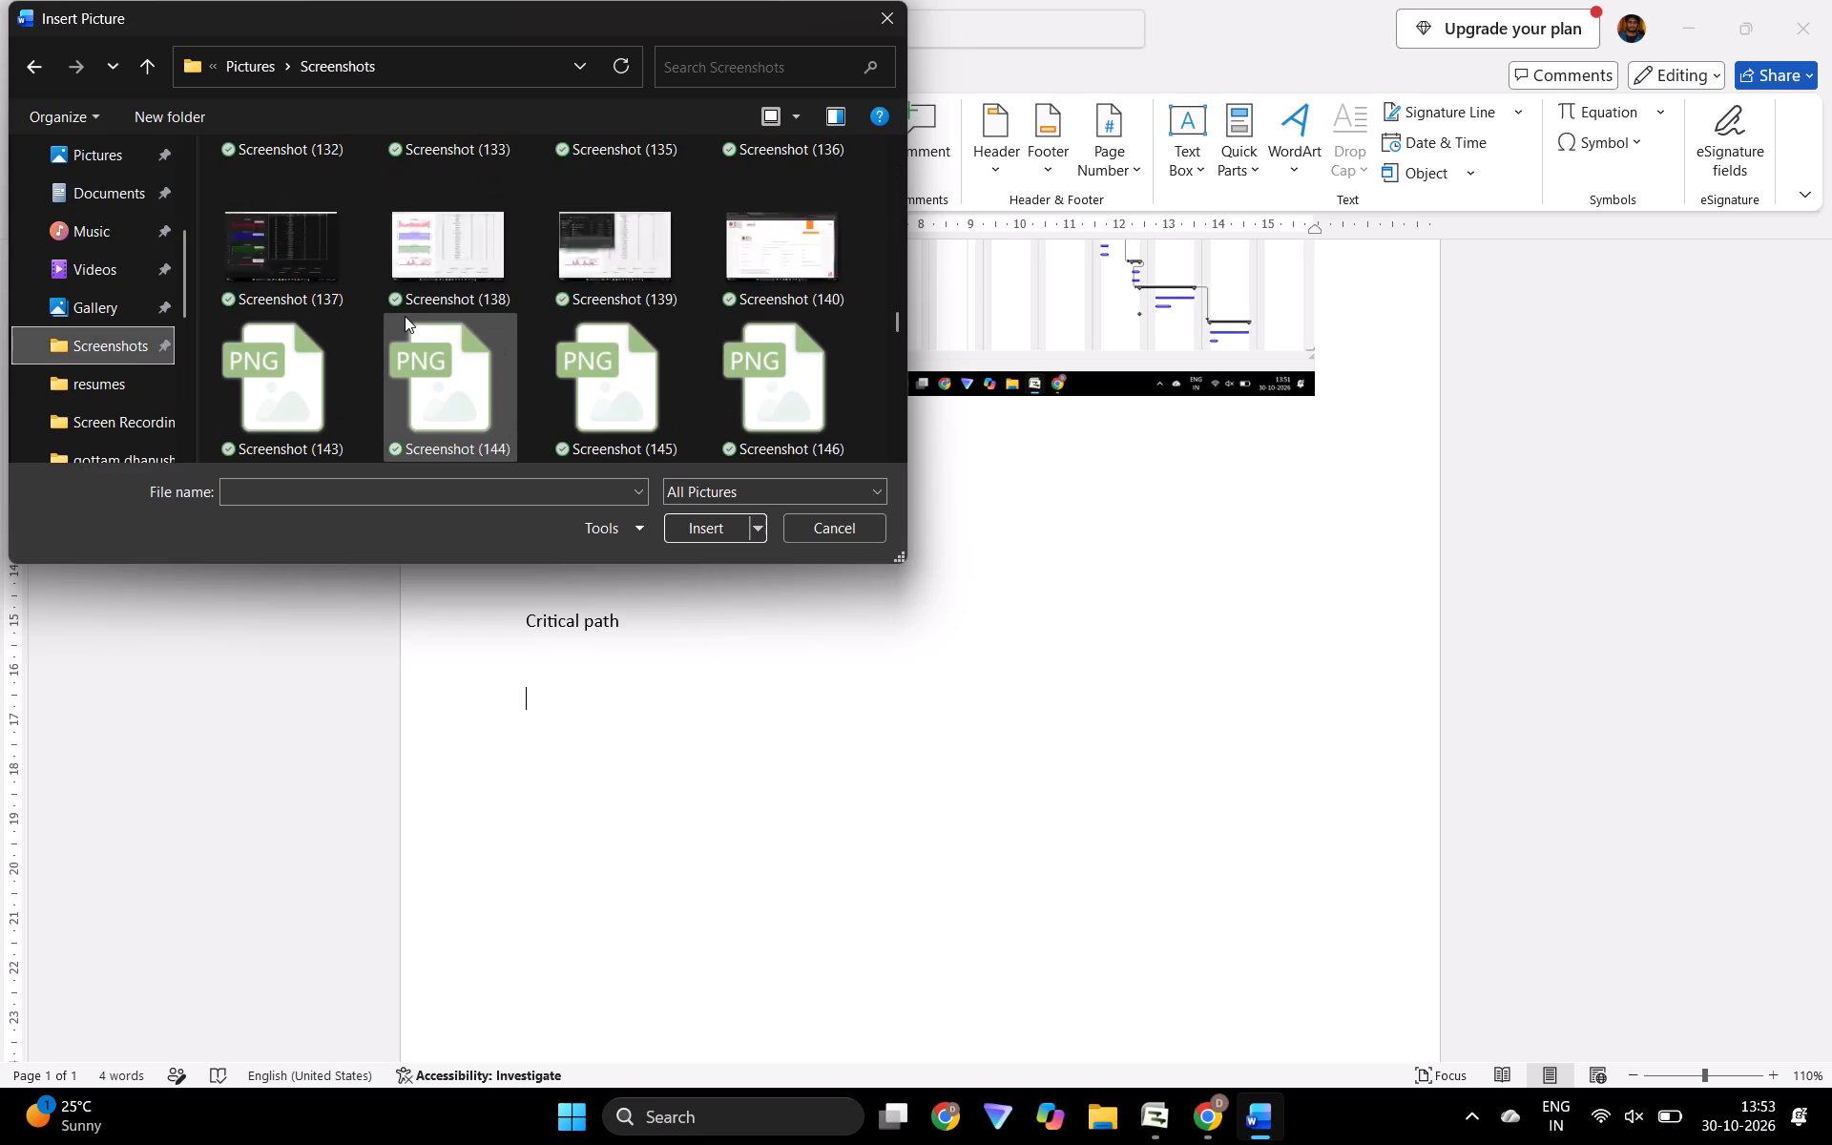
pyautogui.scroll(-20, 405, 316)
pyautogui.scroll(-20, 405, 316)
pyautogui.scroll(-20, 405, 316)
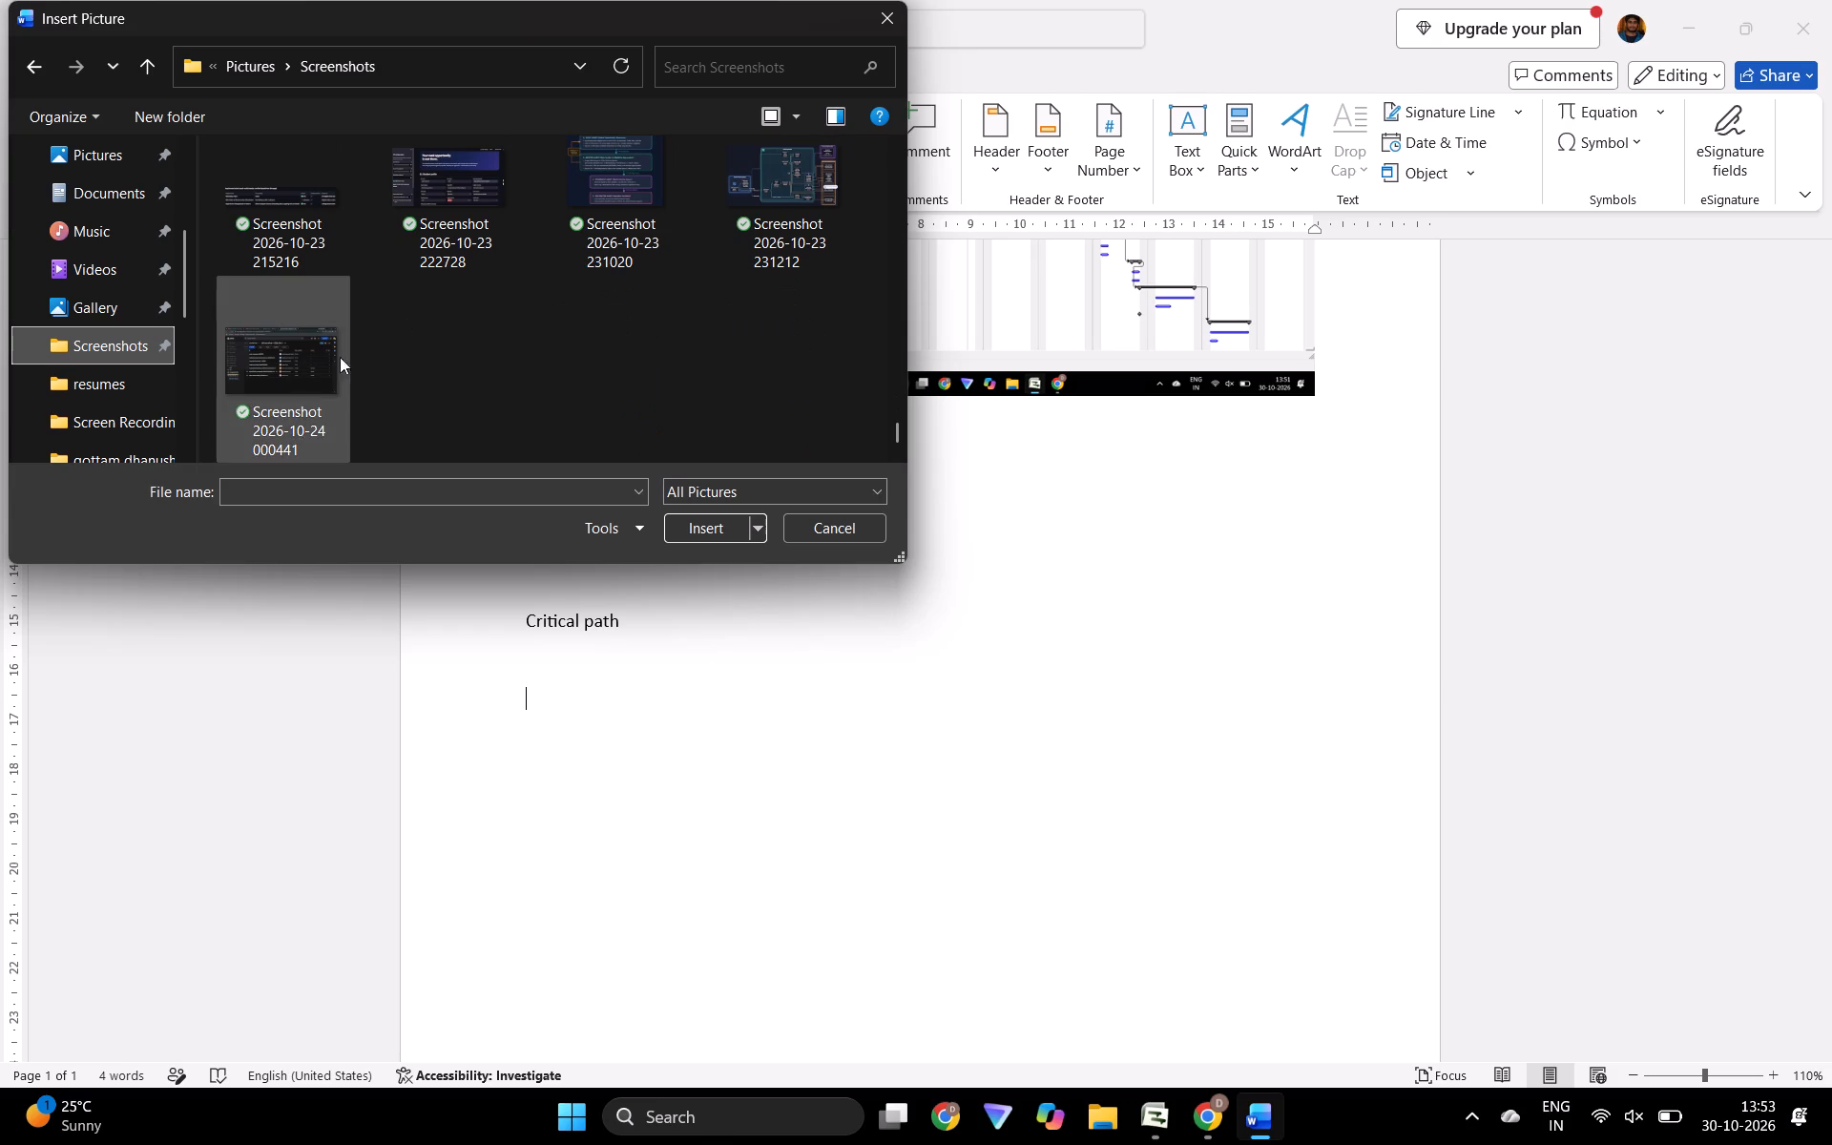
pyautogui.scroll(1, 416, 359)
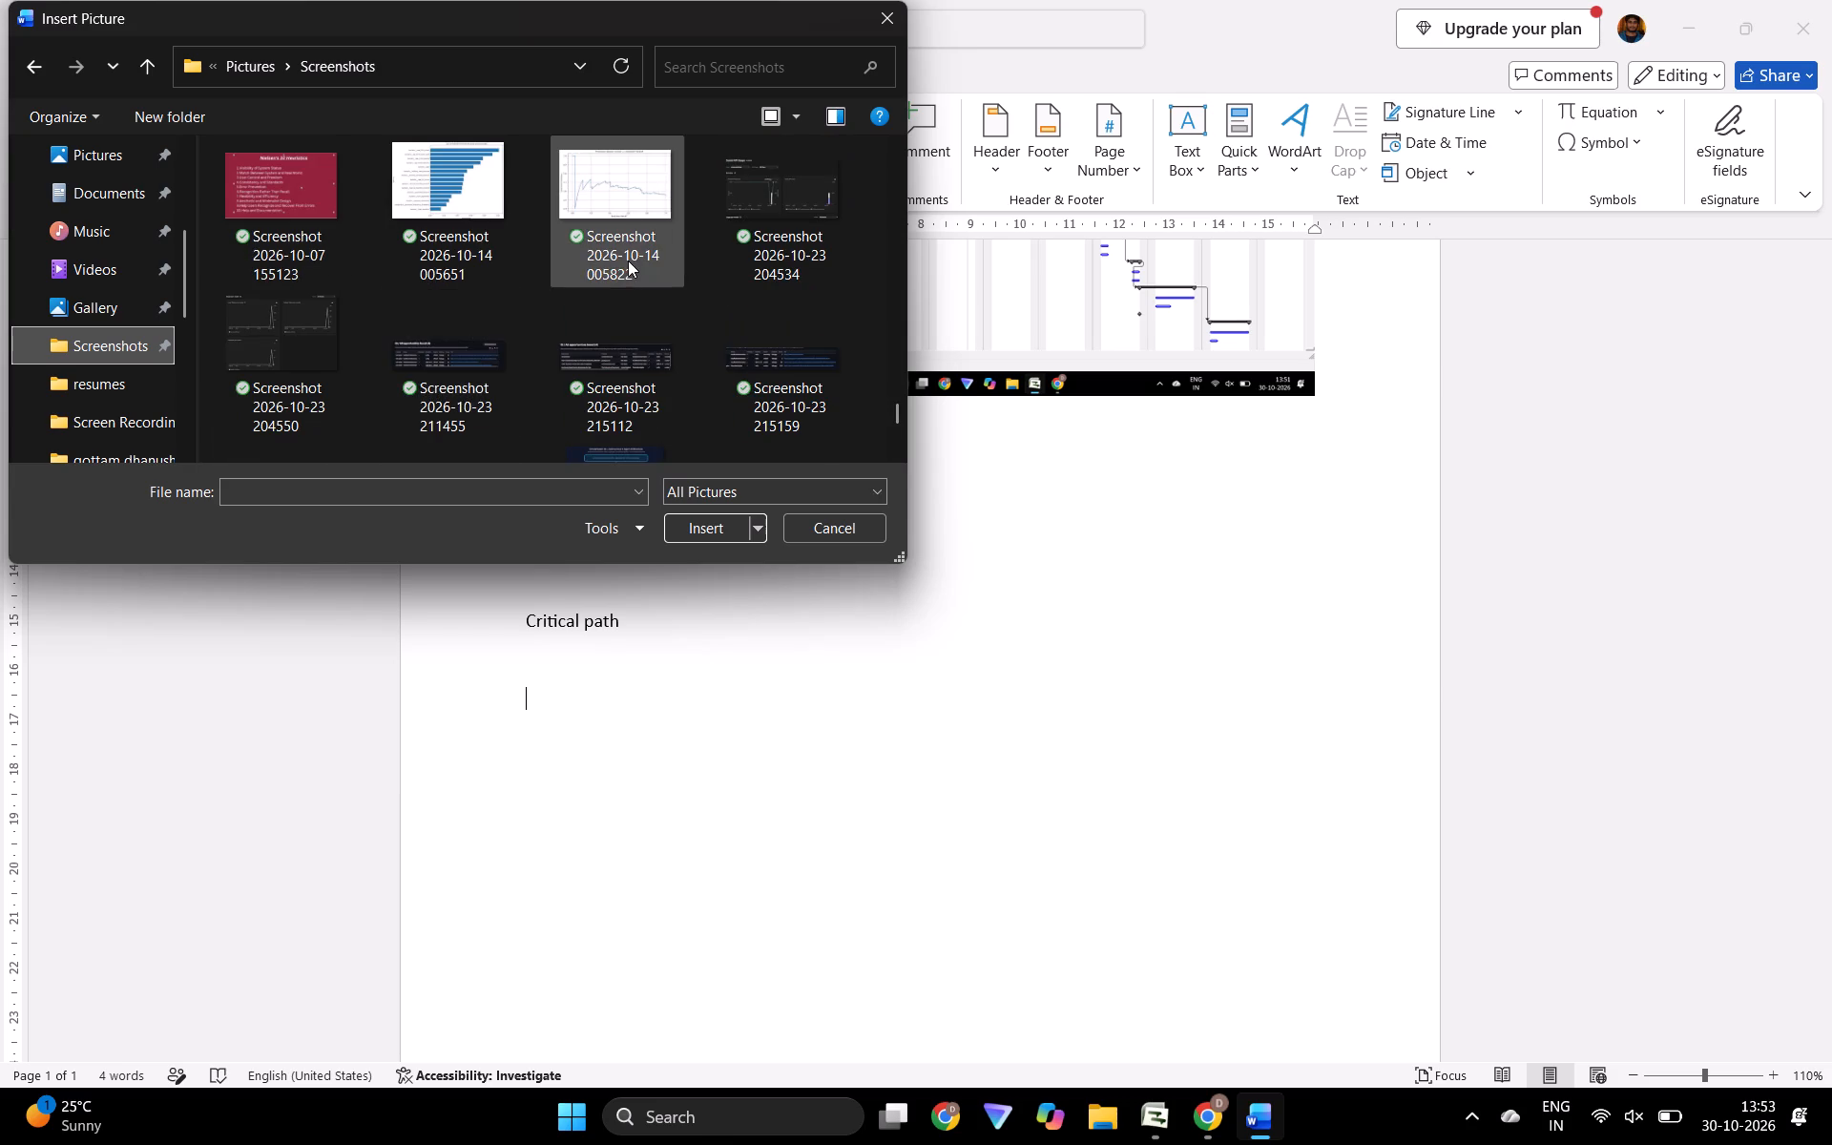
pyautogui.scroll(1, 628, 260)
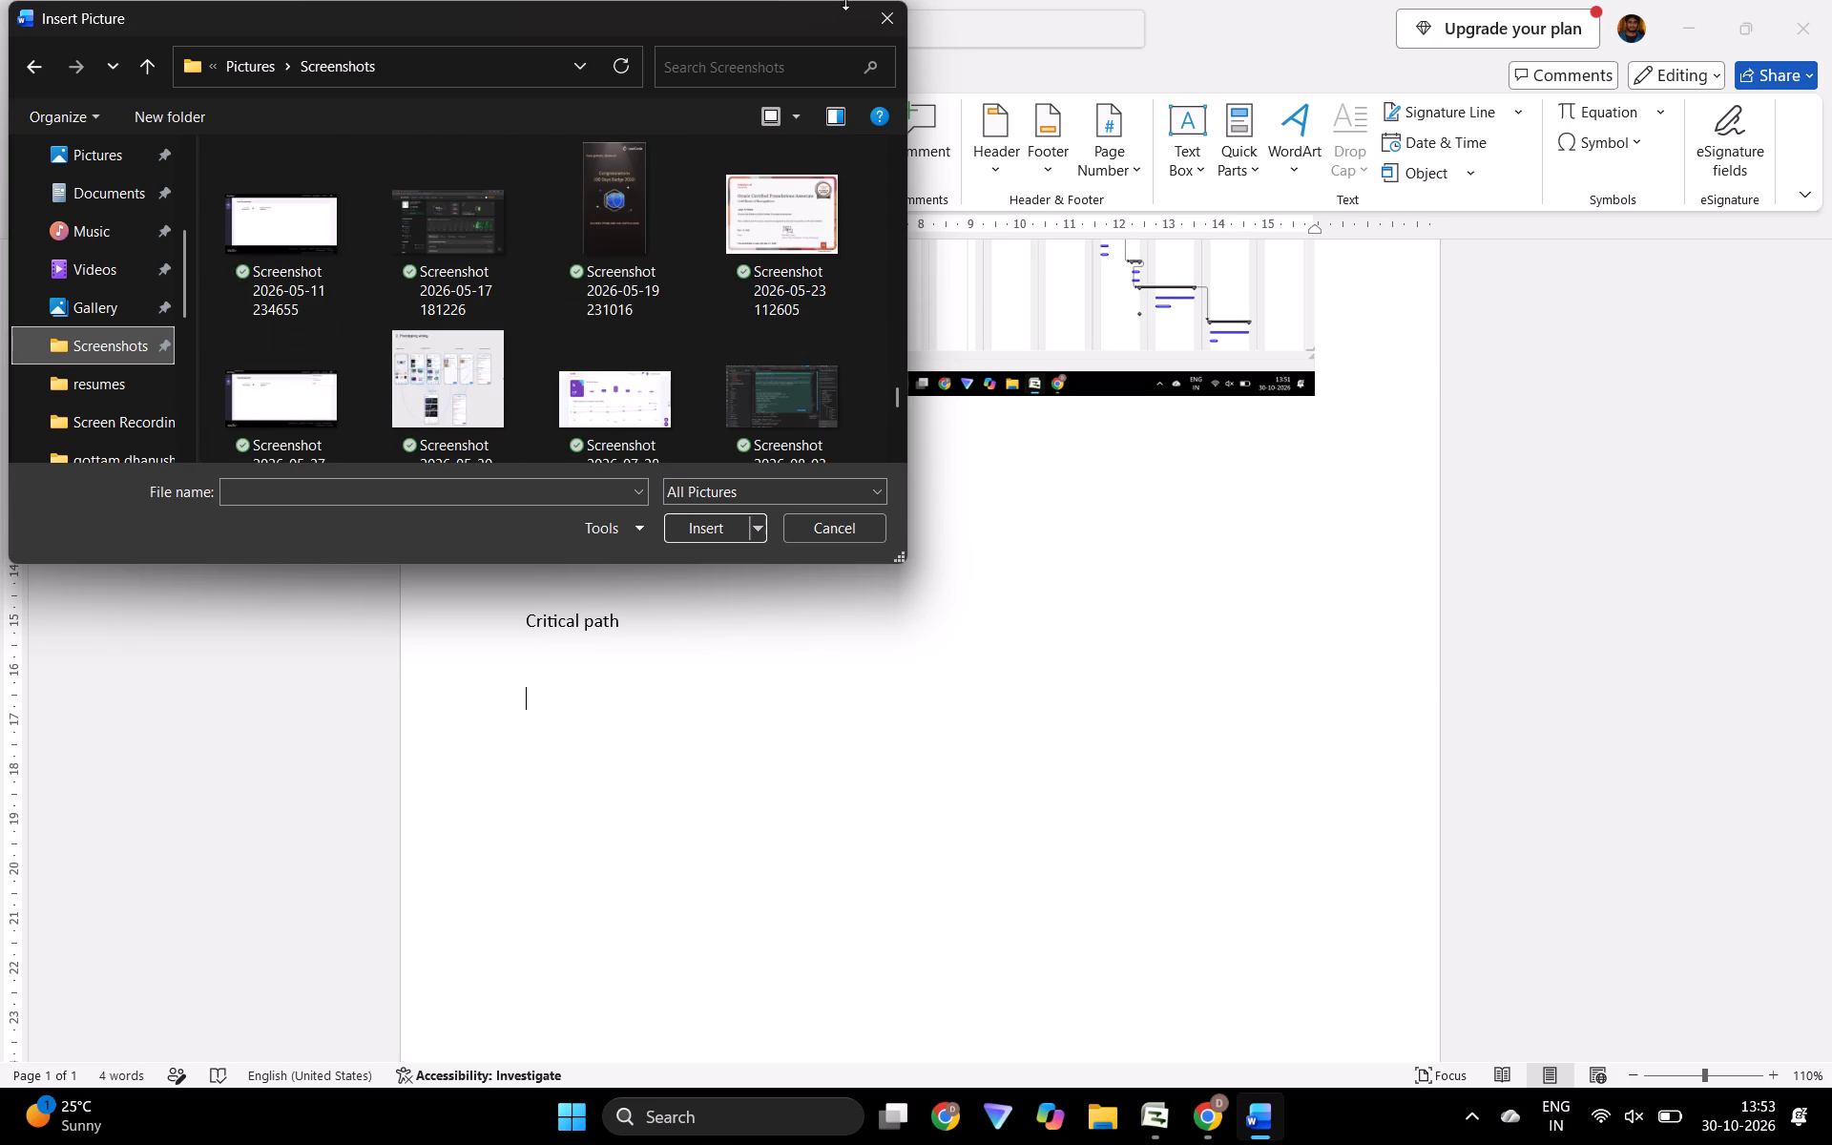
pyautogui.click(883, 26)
# Open File Explorer and look through the Screenshots folder for the critical path chart image.
pyautogui.write('file')
pyautogui.press('Return')
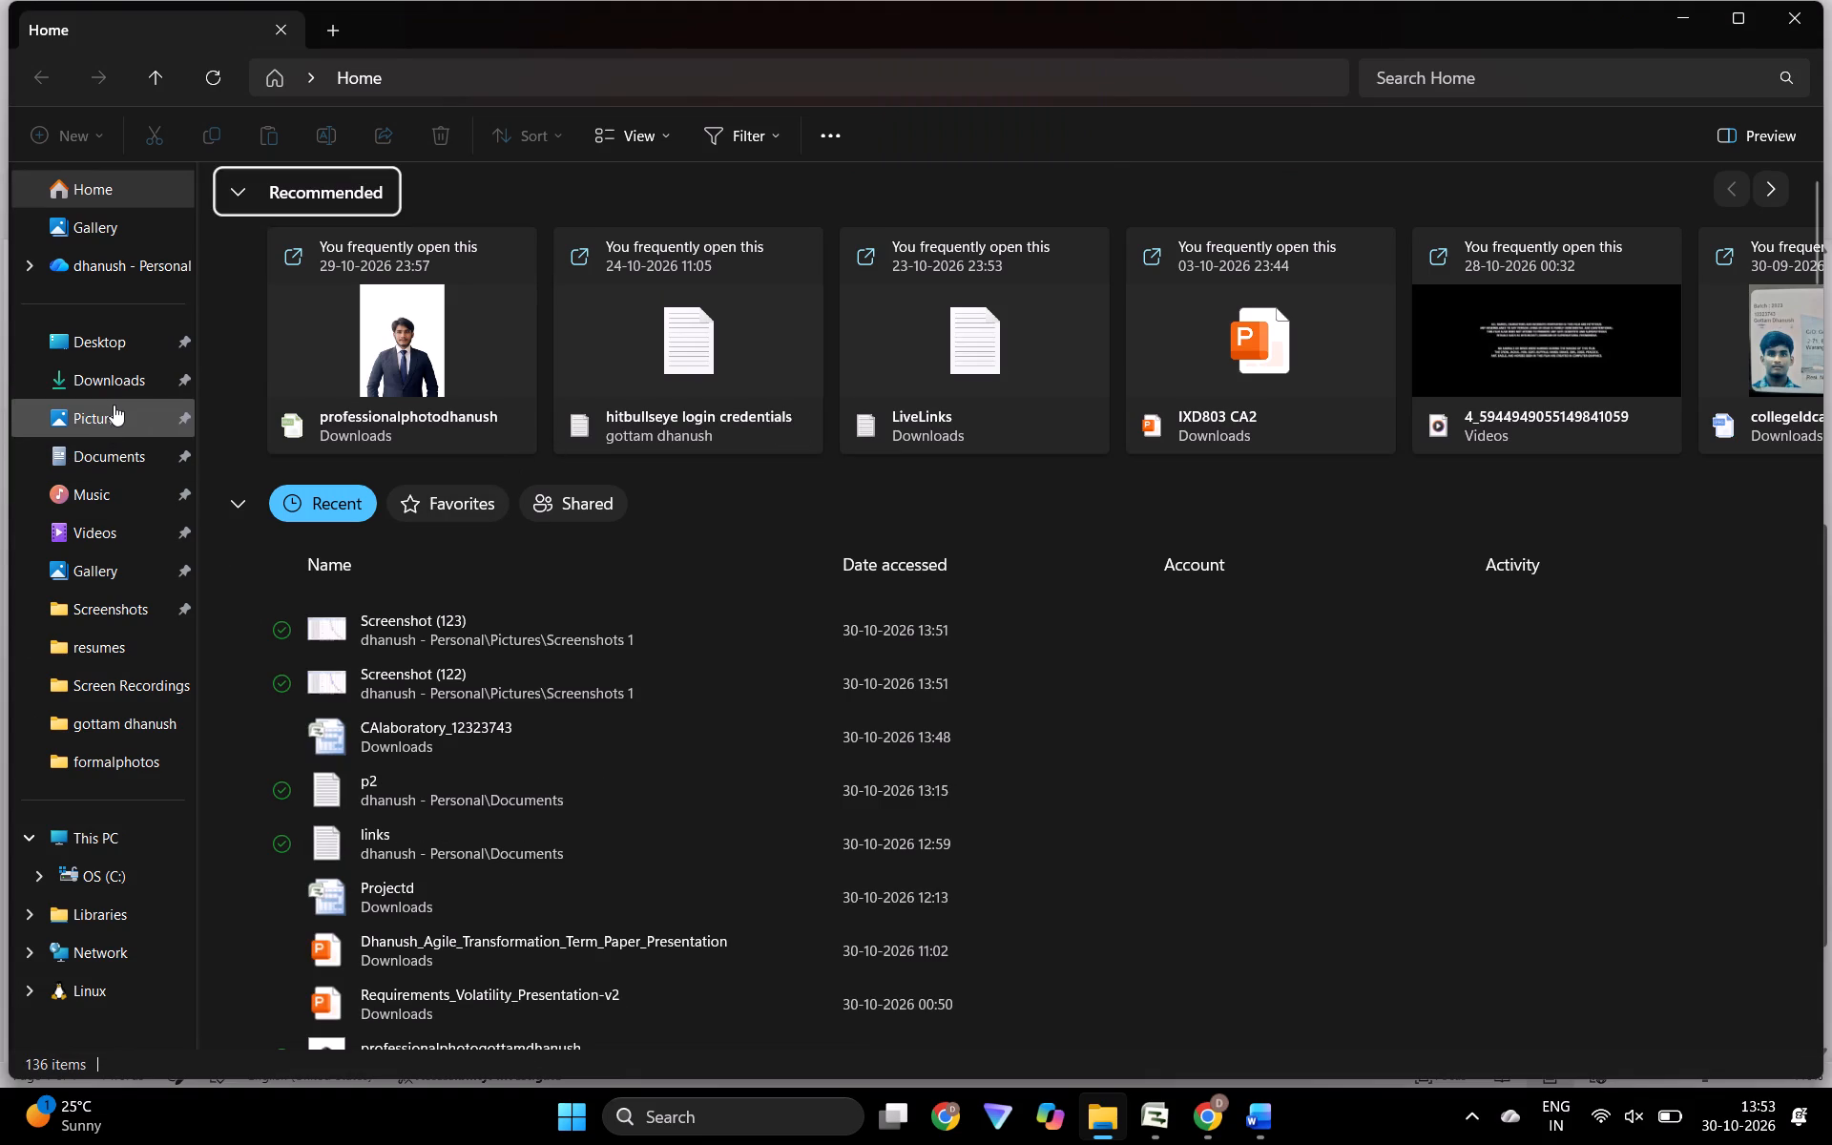
pyautogui.click(127, 601)
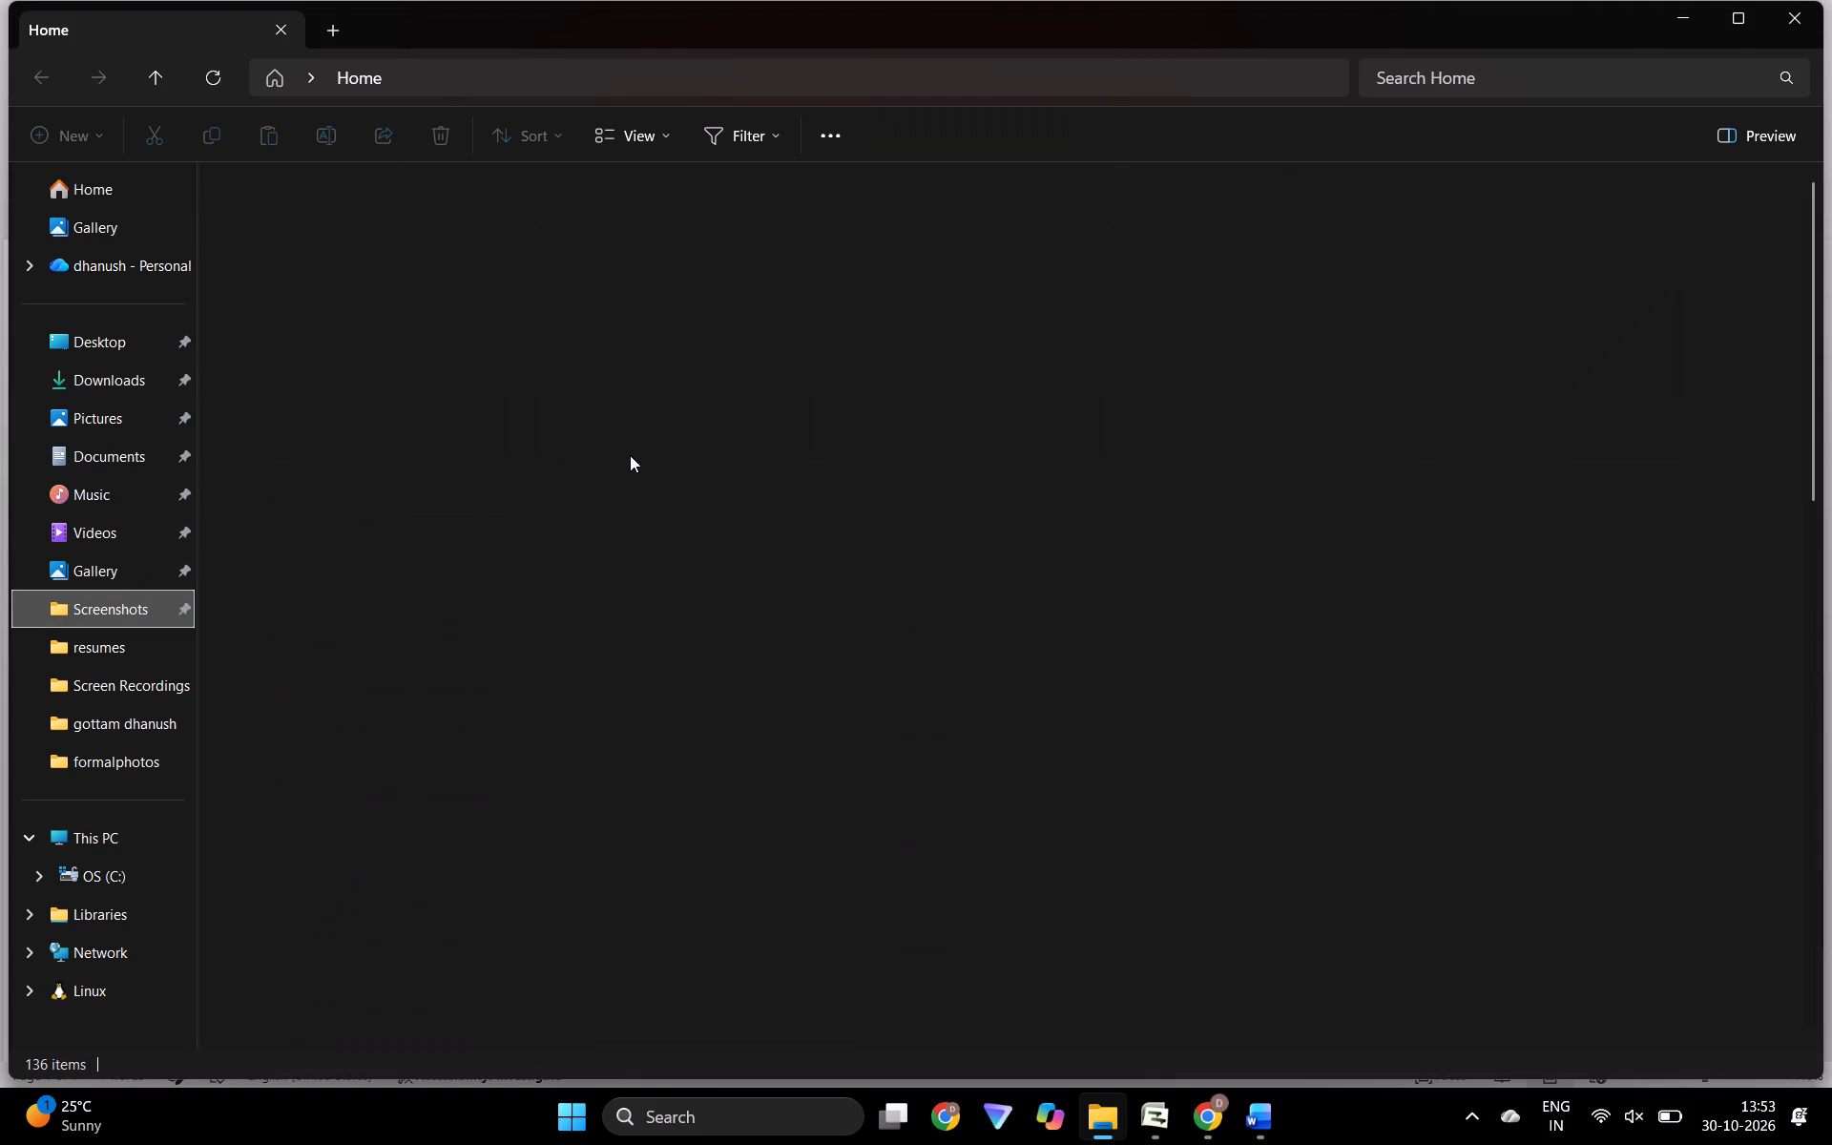
pyautogui.scroll(-4, 809, 396)
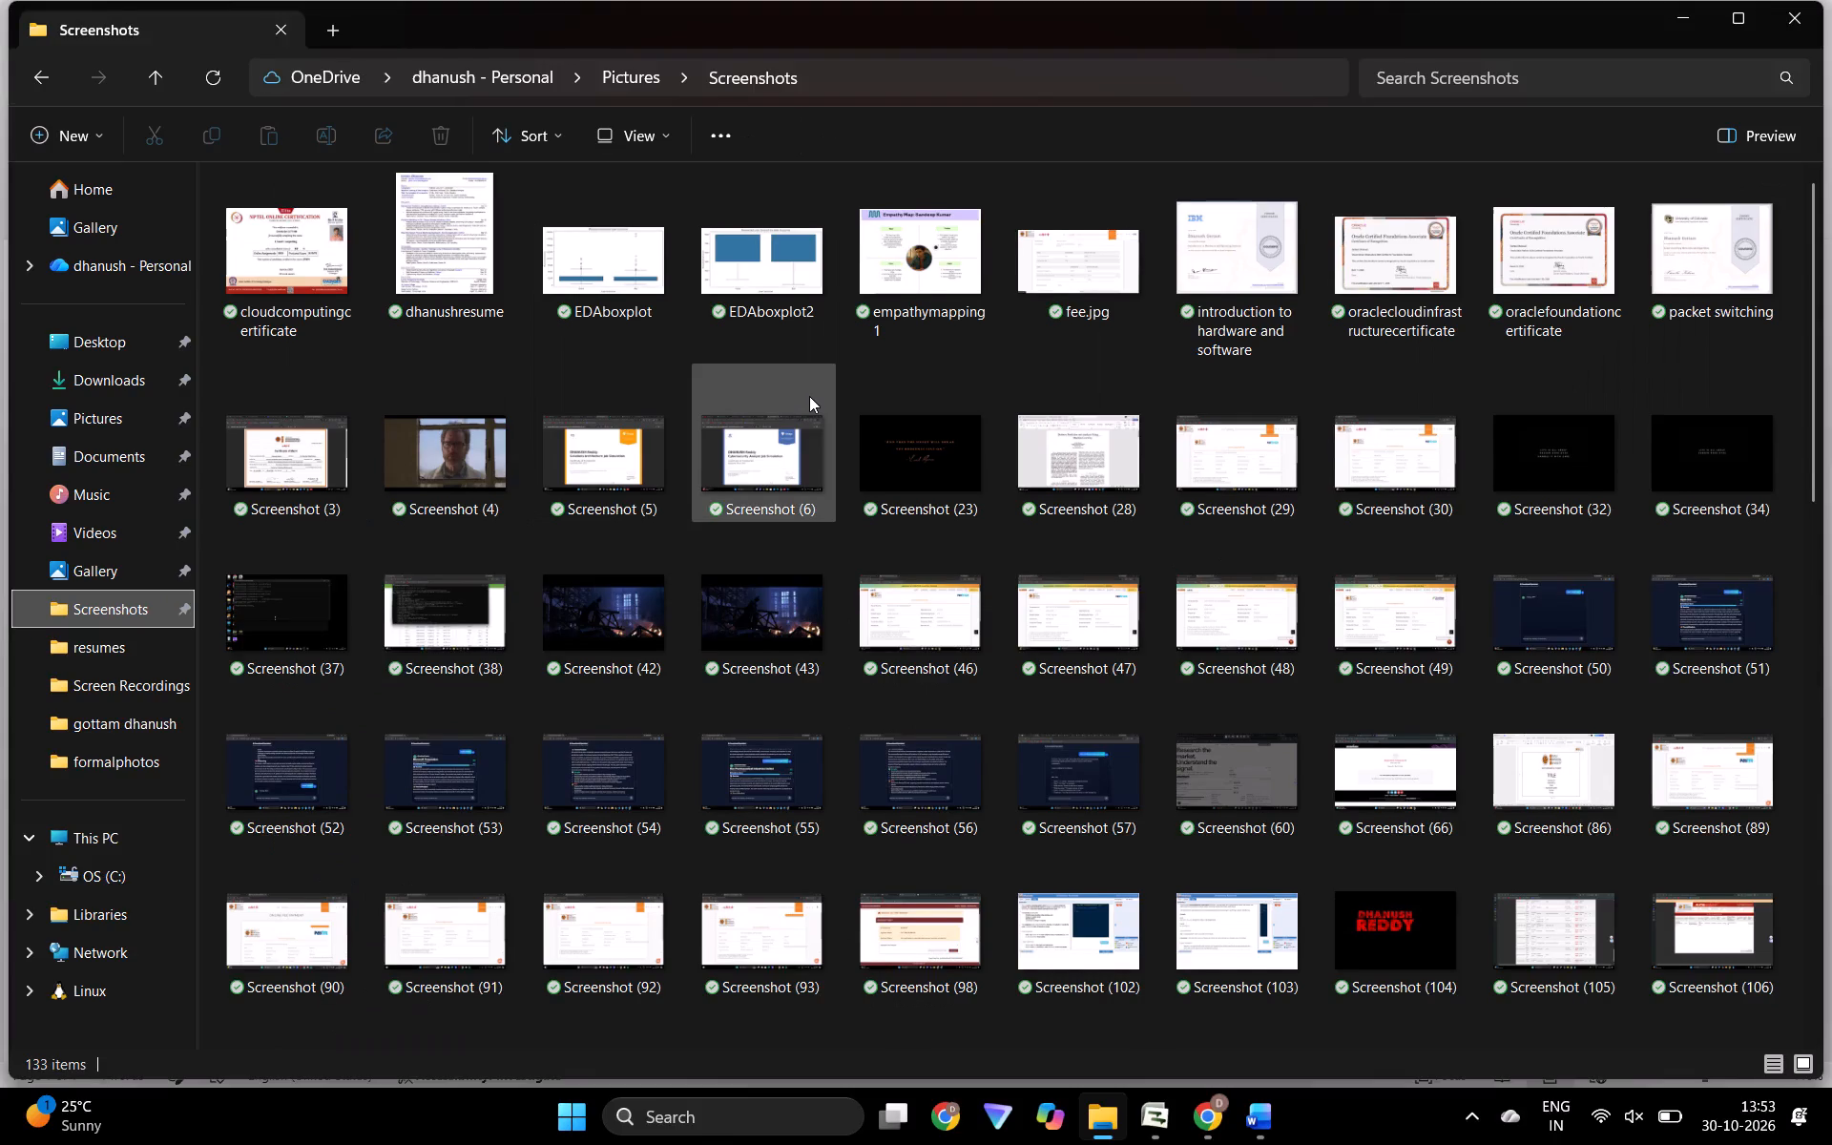
pyautogui.scroll(-20, 809, 396)
pyautogui.scroll(-2, 809, 396)
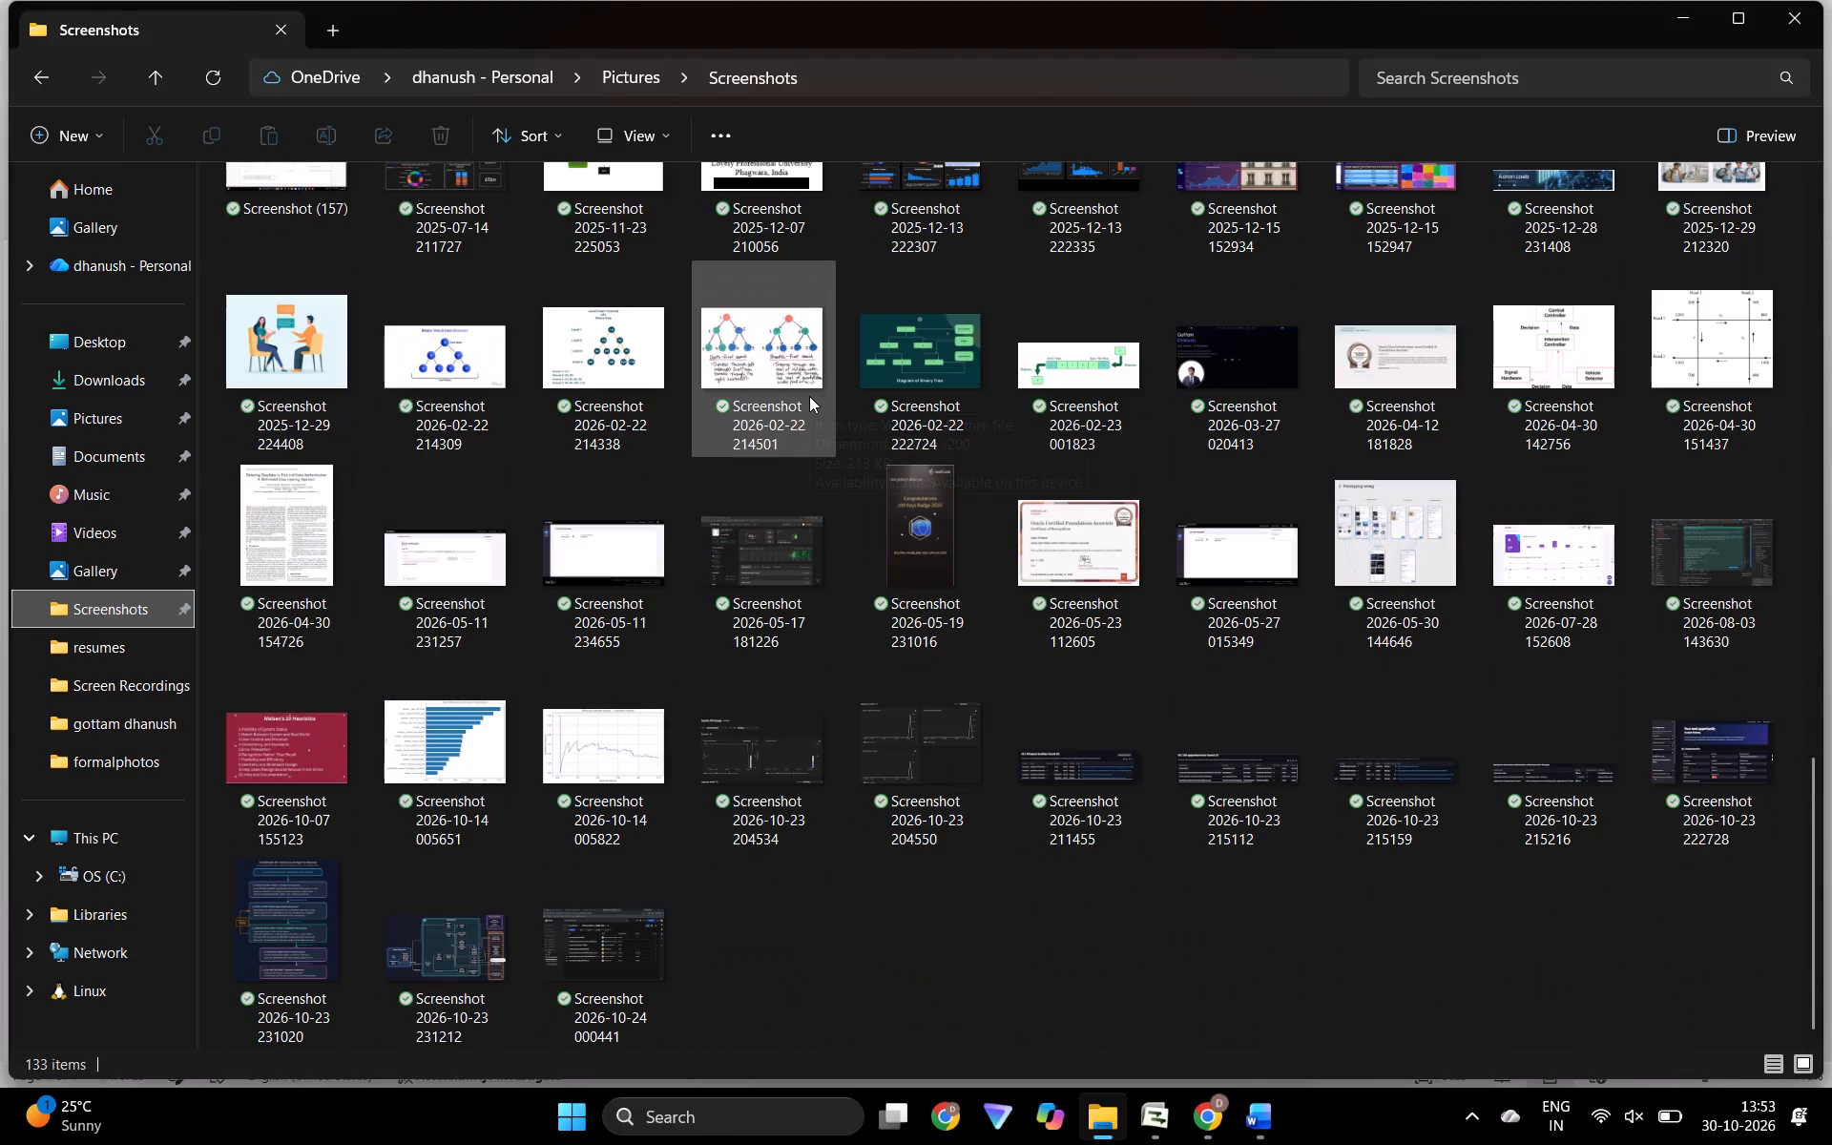
pyautogui.scroll(-4, 809, 396)
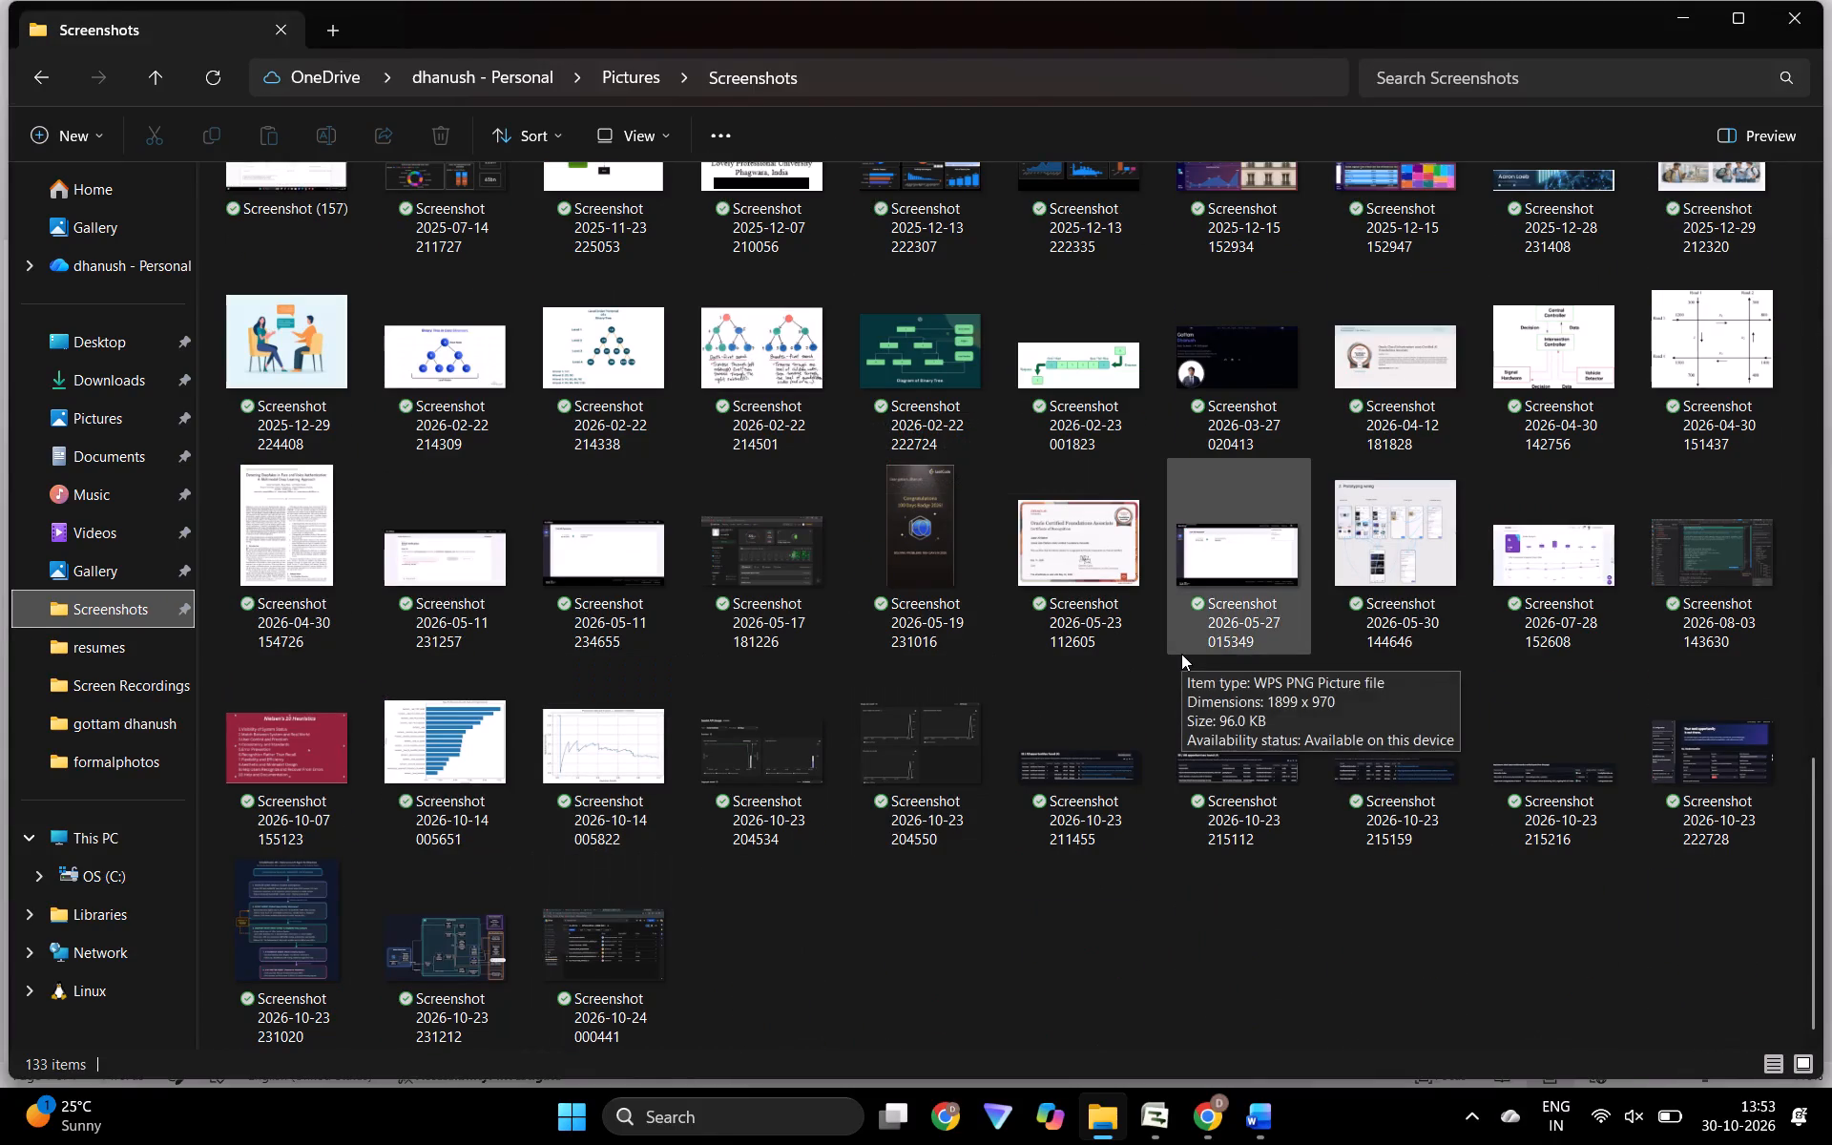
# Switch to Microsoft Project, undo the last Gantt chart change and capture a full-screen screenshot of the project.
pyautogui.hotkey('alt', 'Tab')
pyautogui.hotkey('alt', 'Tab')
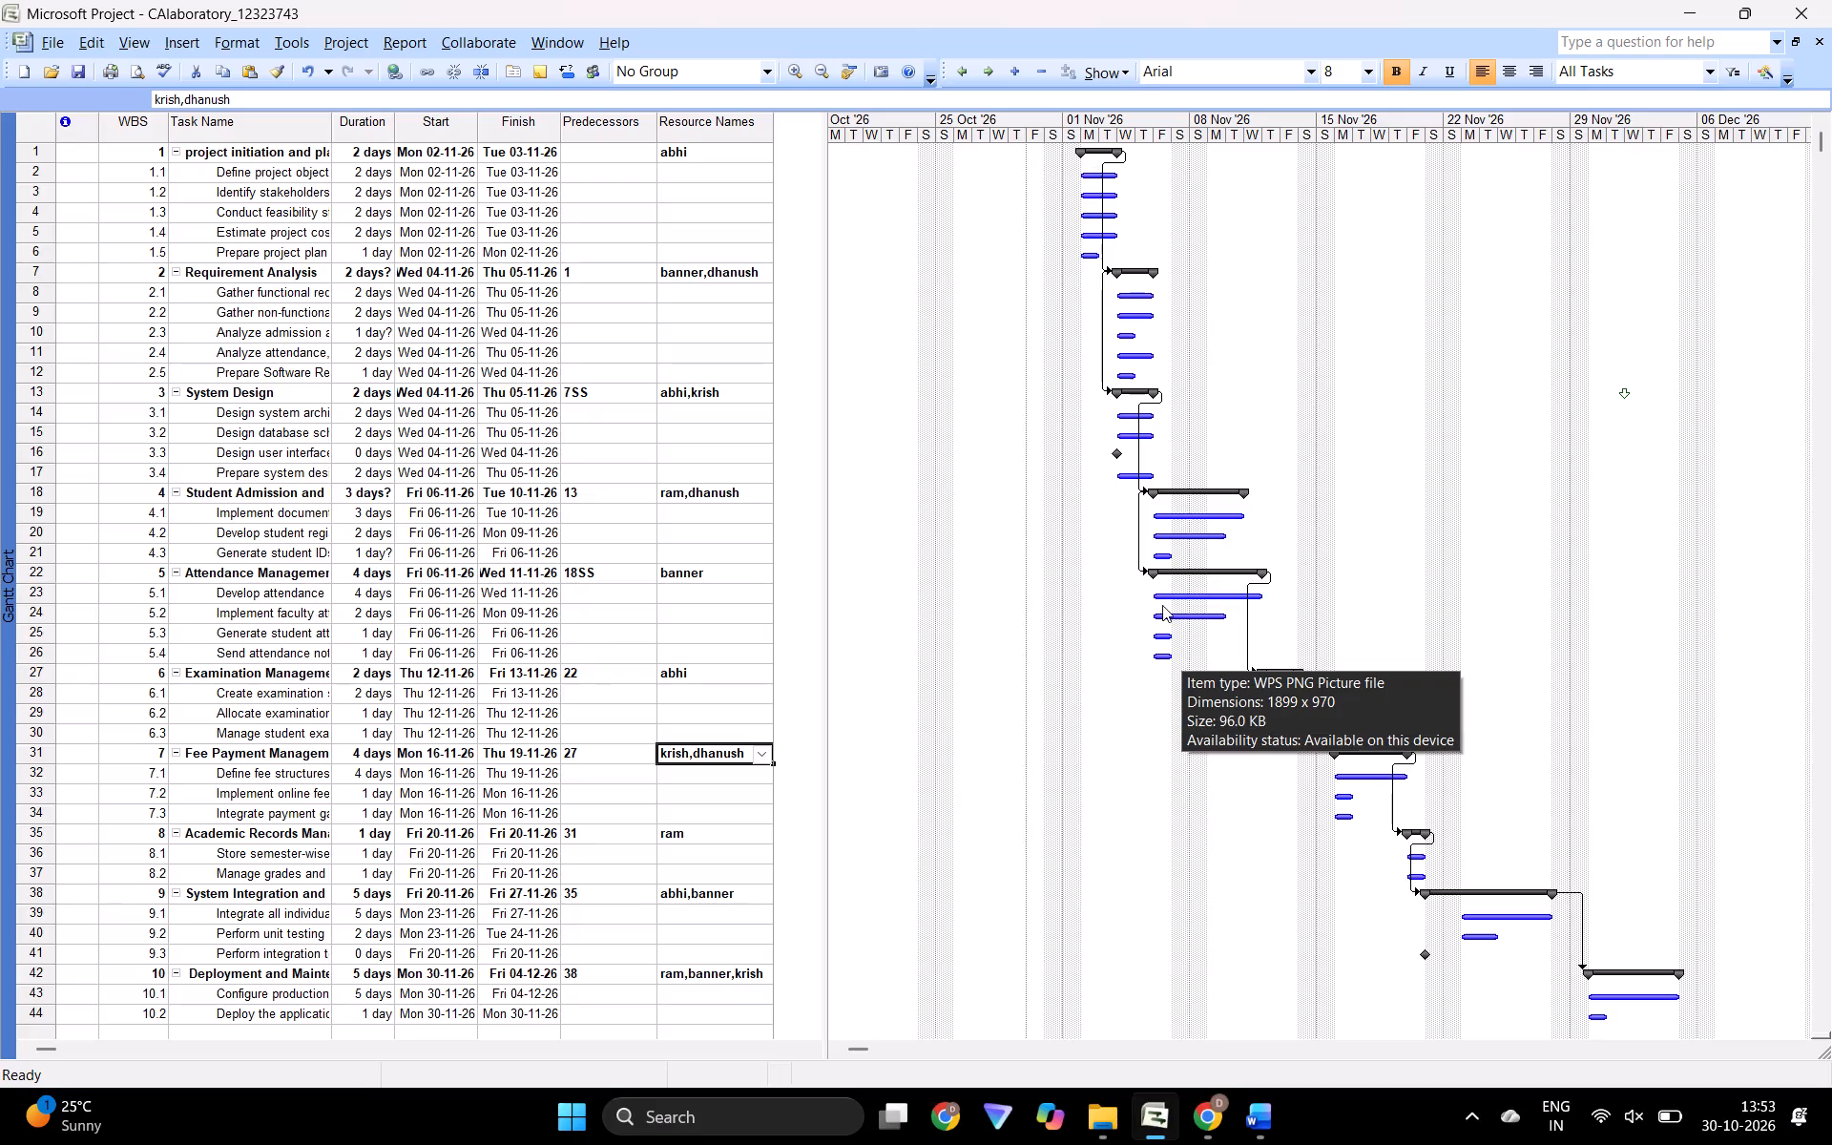
pyautogui.click(1162, 605)
pyautogui.hotkey('ctrl', 'a')
pyautogui.hotkey('ctrl', 'z')
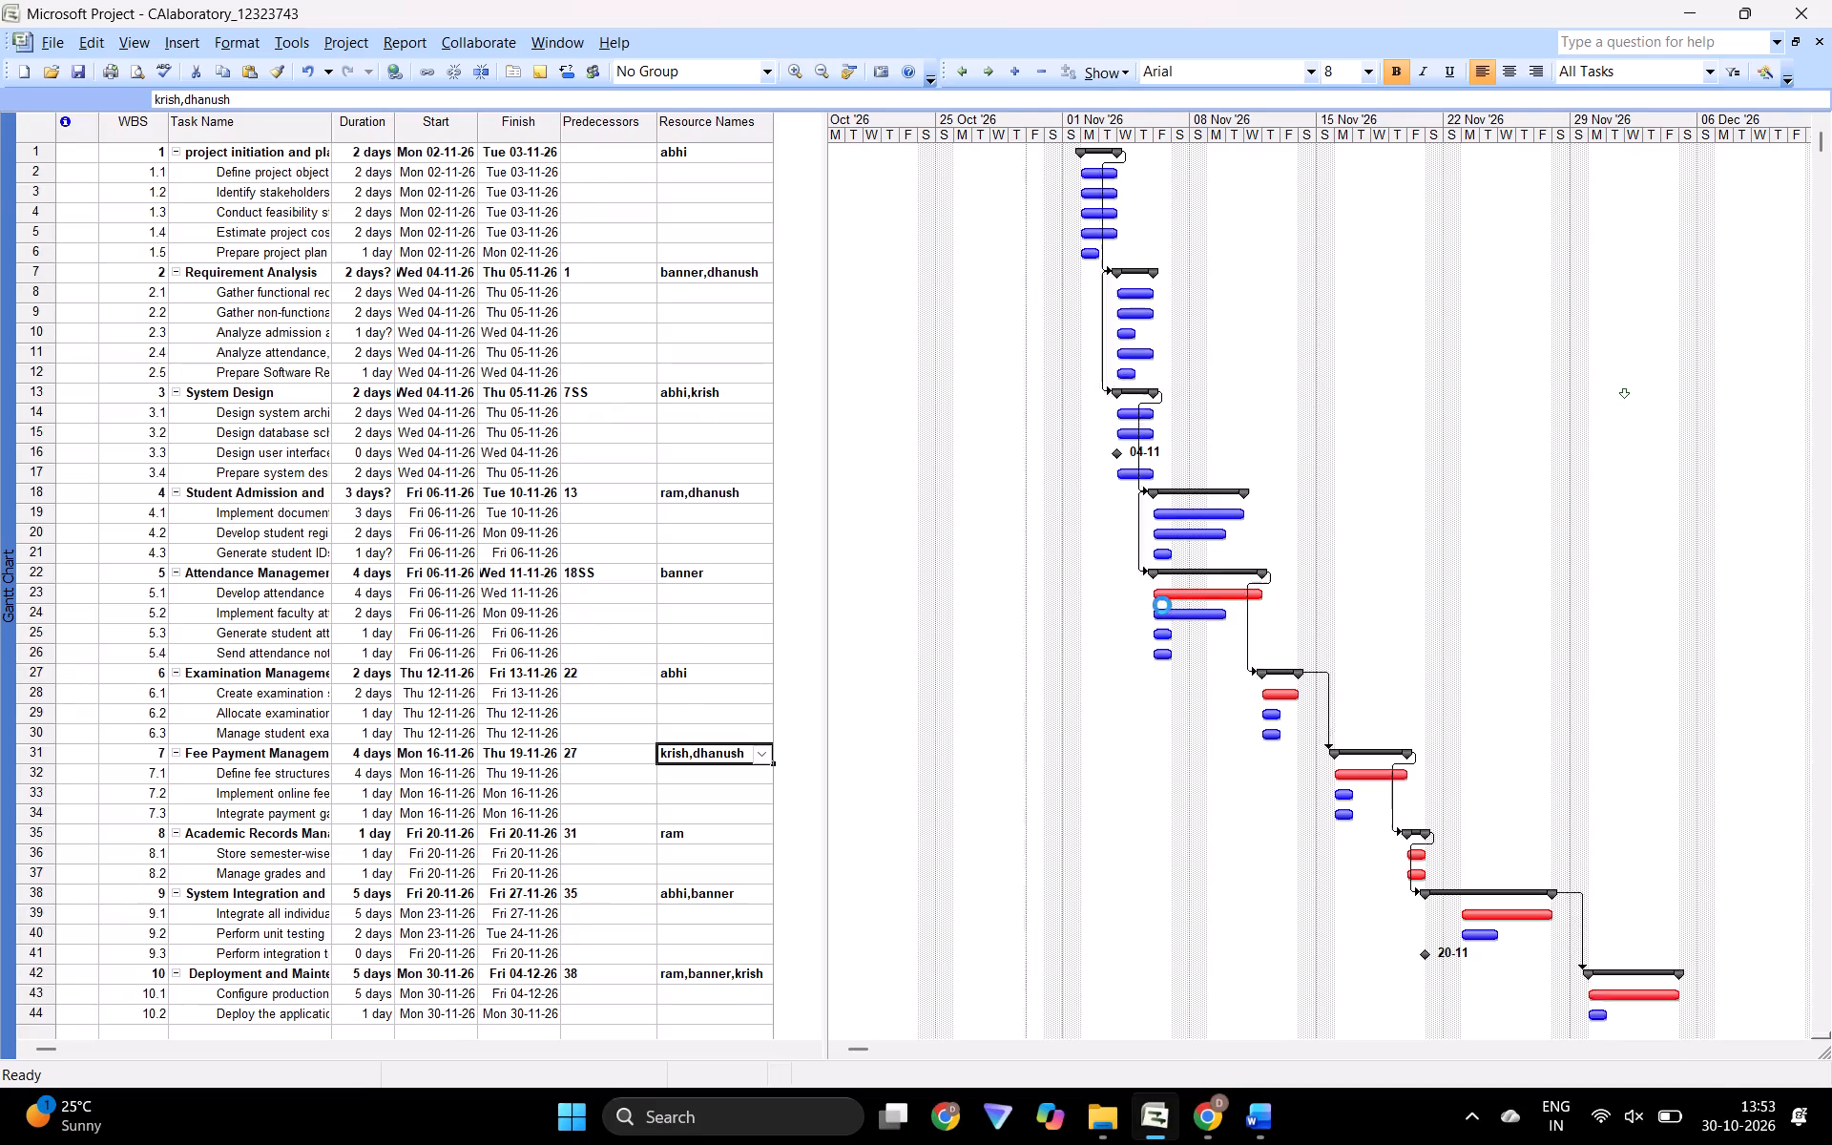
pyautogui.press('super+Print')
# Switch to the Word document and paste the captured Gantt chart screenshot below the Critical path heading.
pyautogui.hotkey('alt', 'Tab')
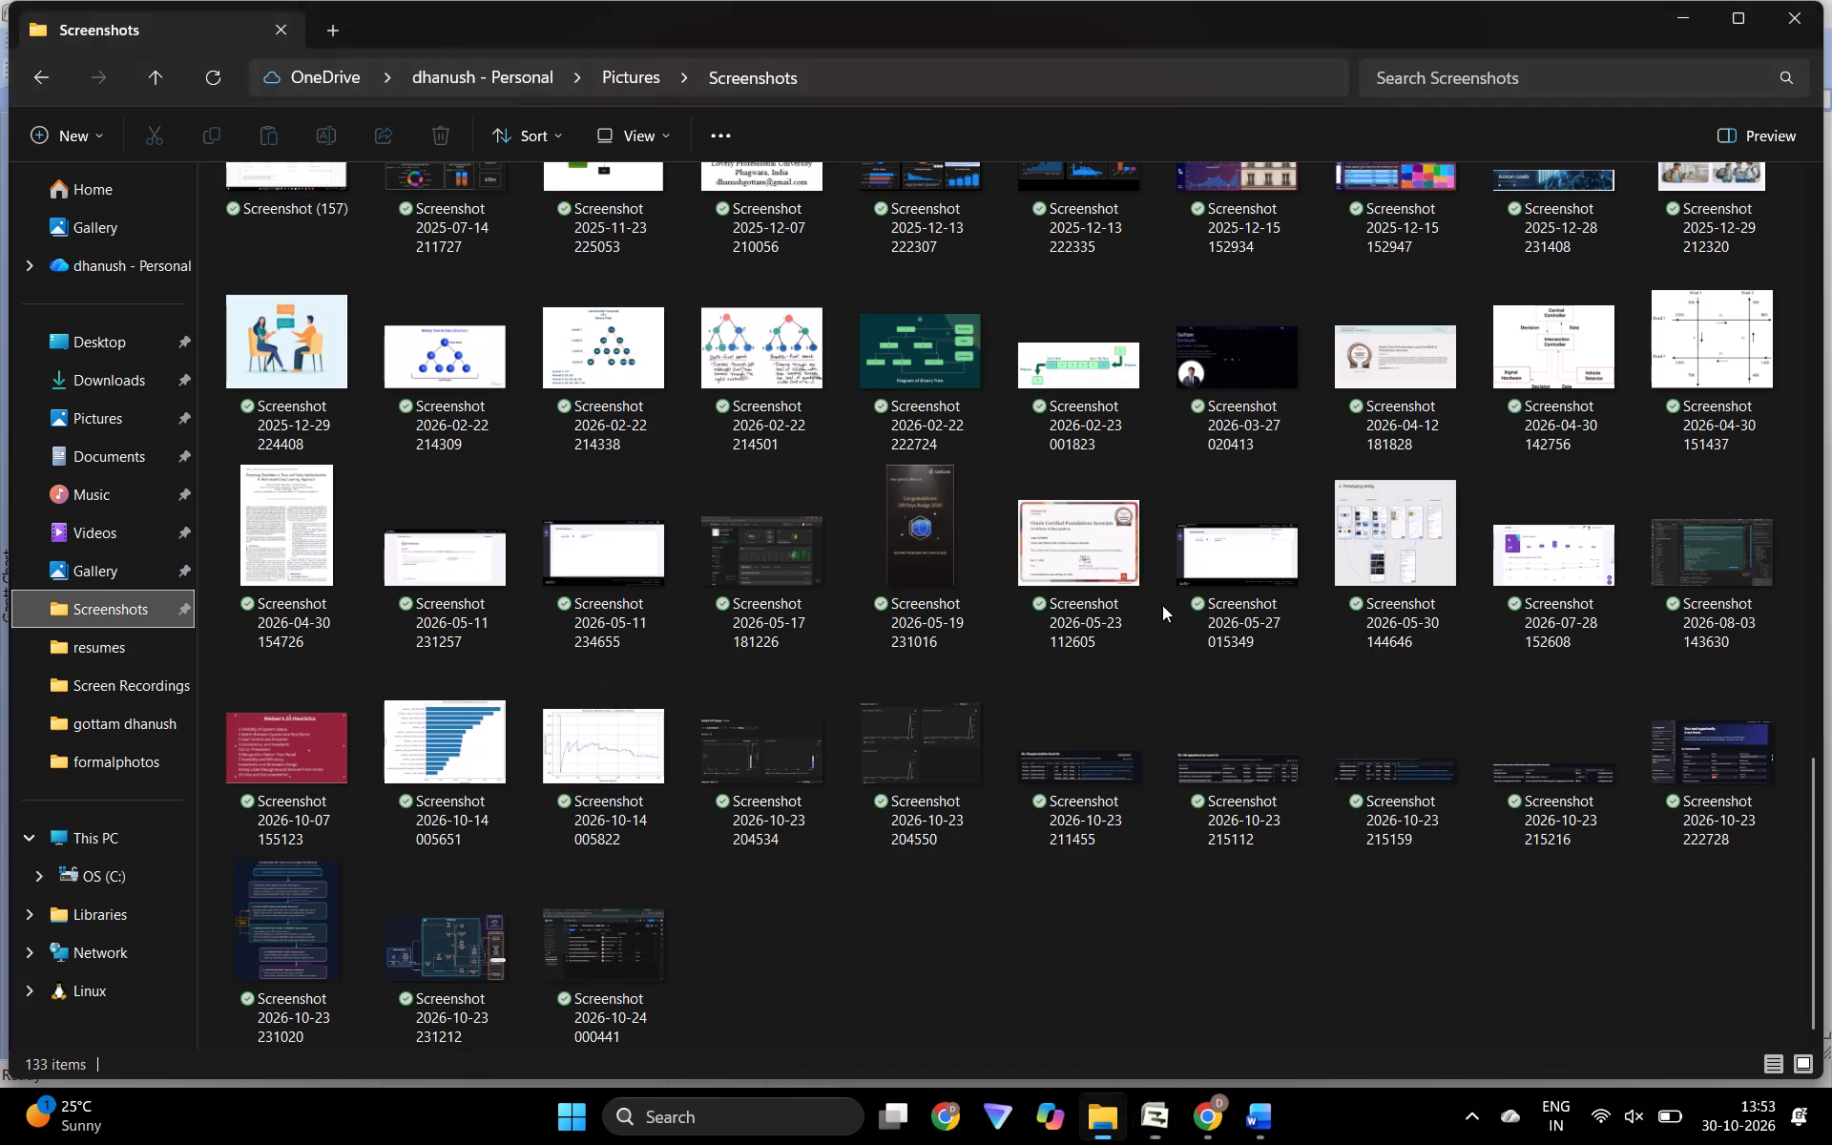
pyautogui.press('alt+super+Tab')
pyautogui.press('super+Tab')
pyautogui.hotkey('alt', 'Tab')
pyautogui.hotkey('alt', 'Tab')
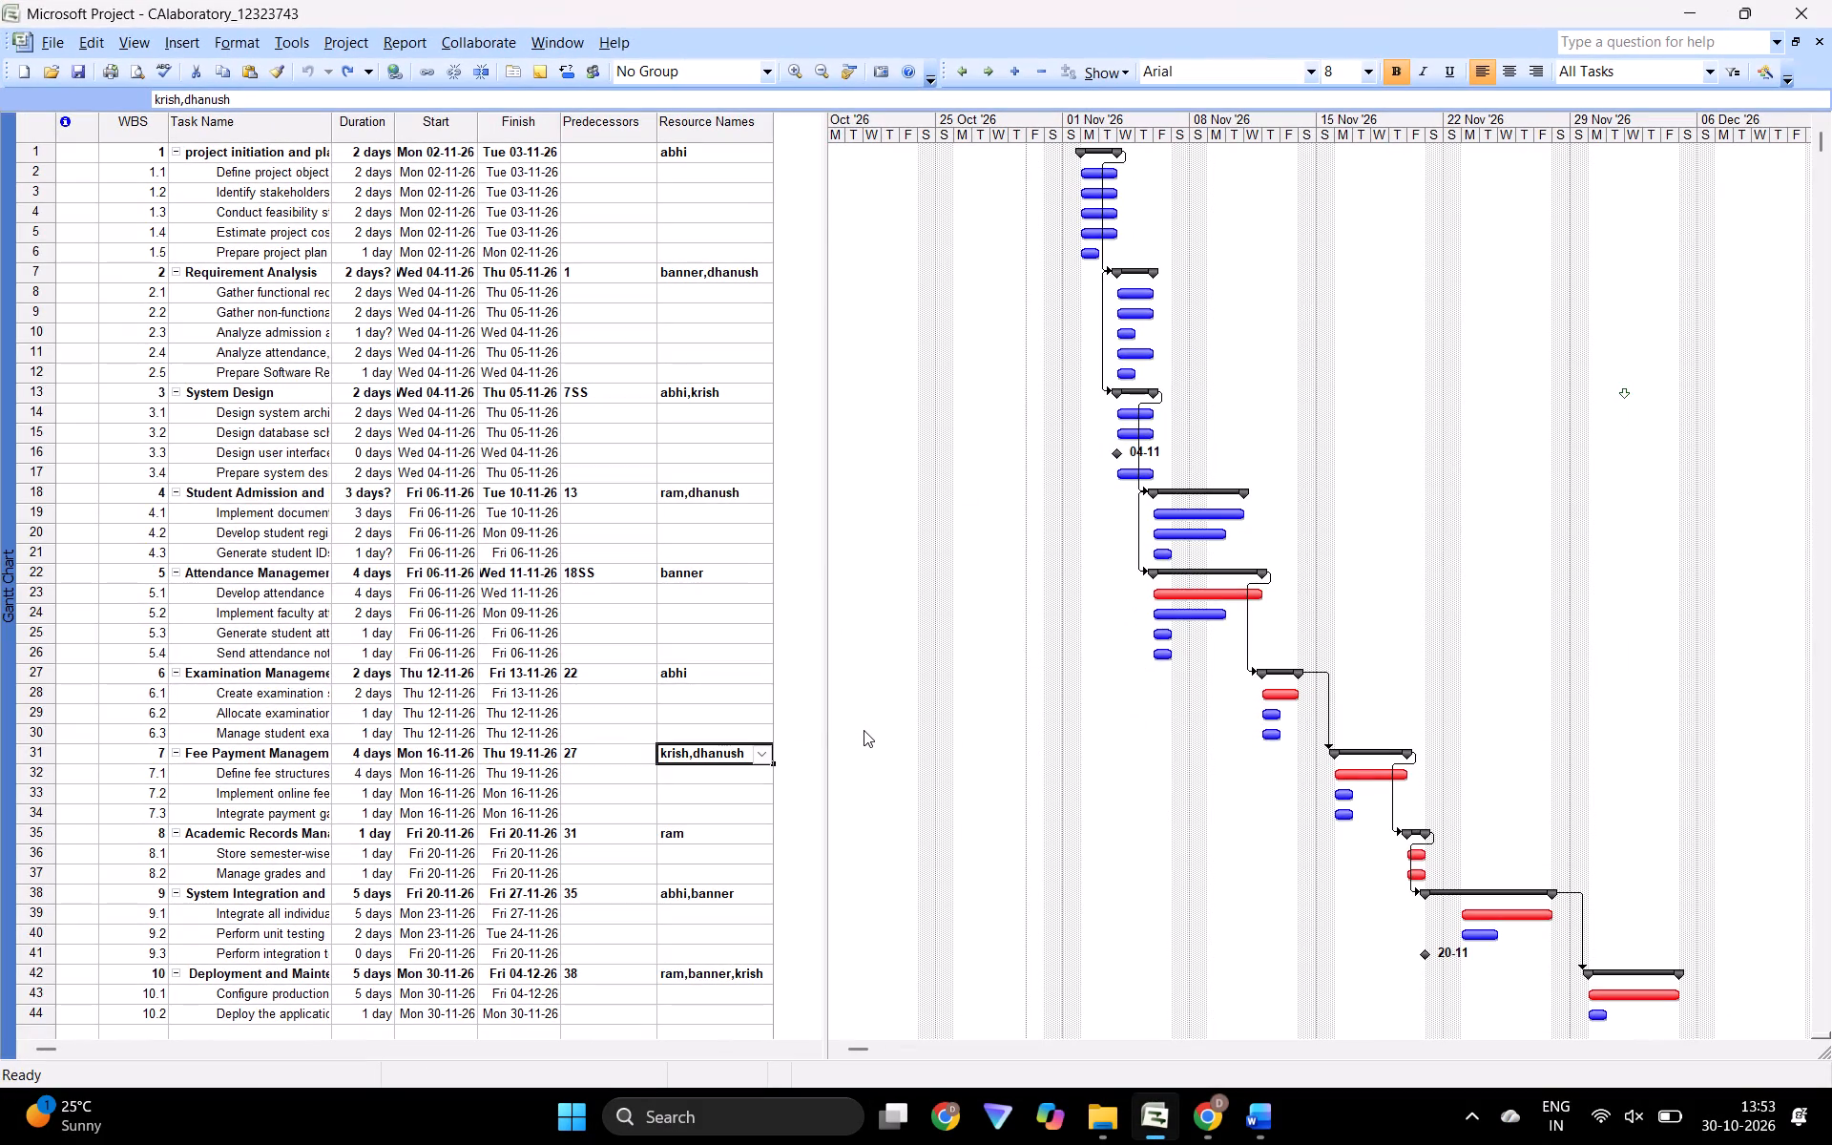
pyautogui.hotkey('alt', 'Tab')
pyautogui.hotkey('alt', 'Tab')
pyautogui.hotkey('ctrl', 'v')
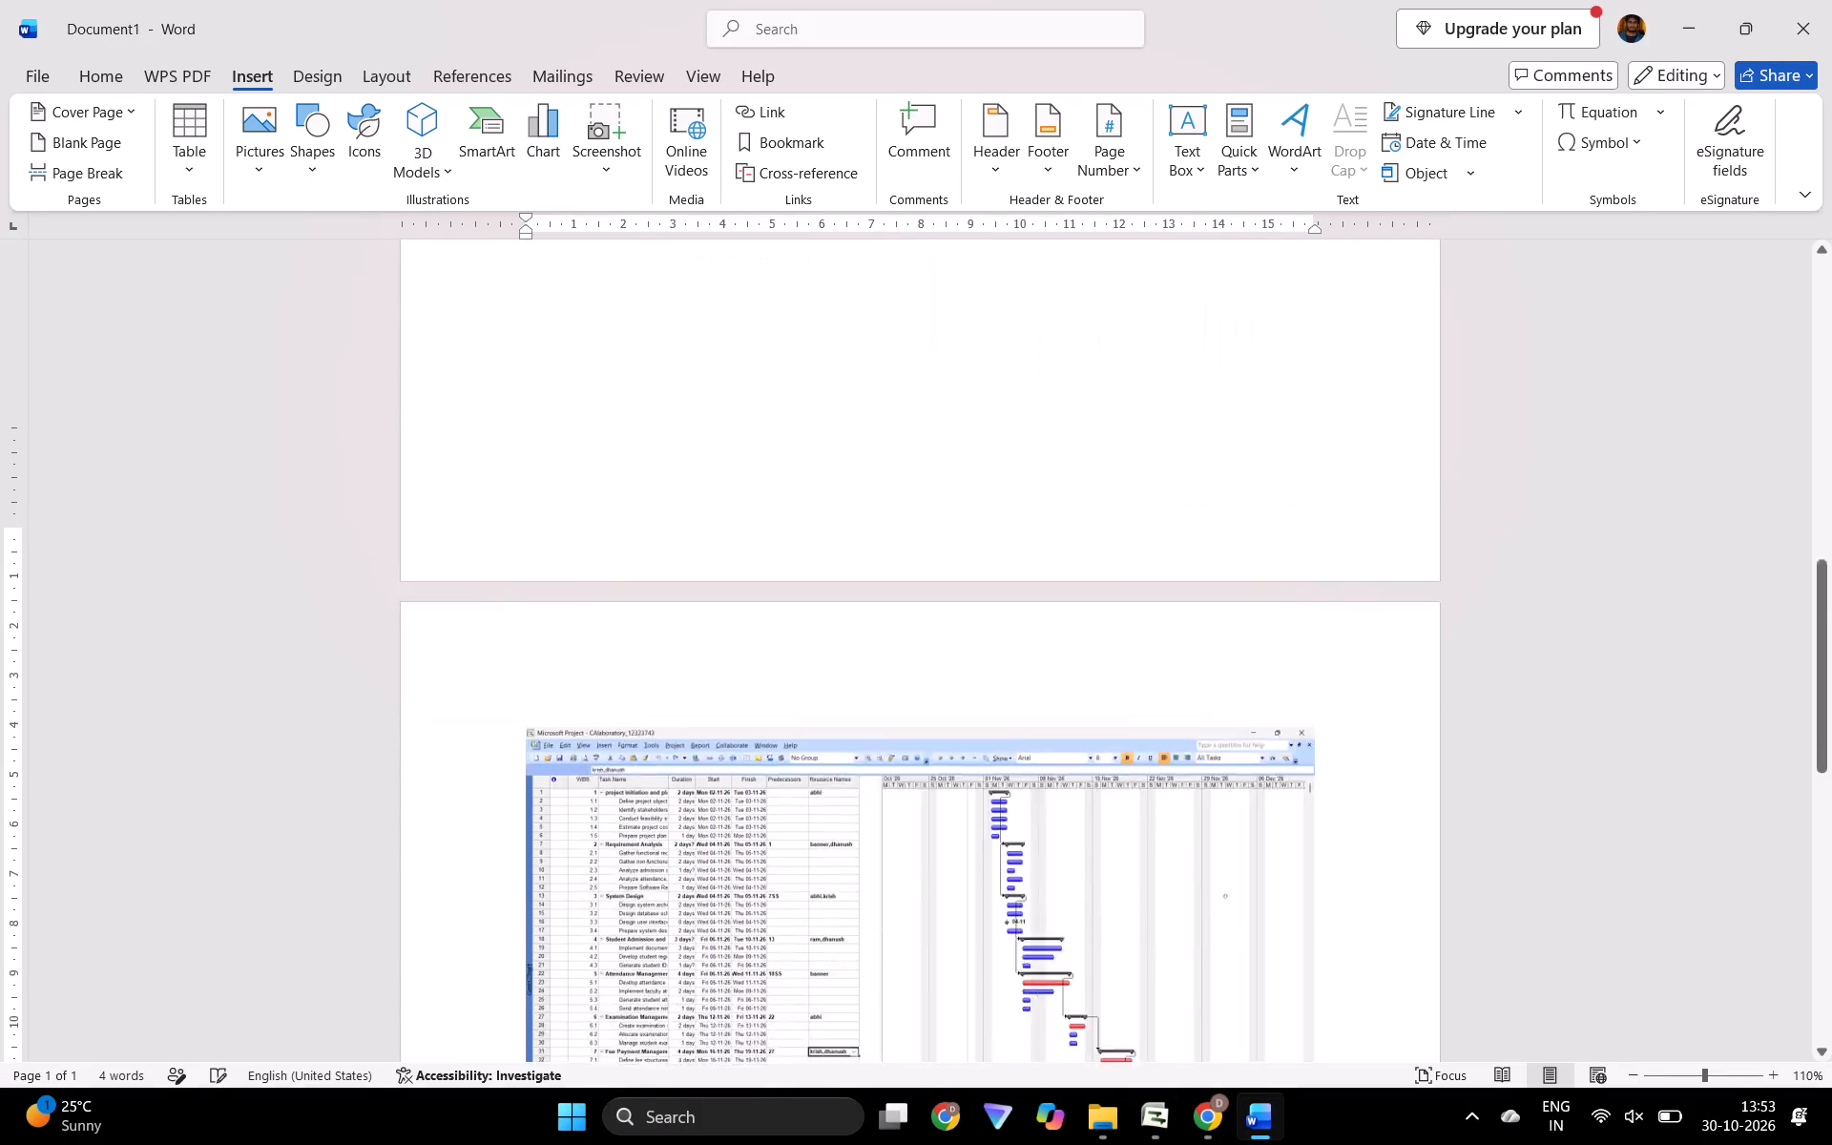
# Save the document as laboratoryCA2 in the OneDrive Documents folder.
pyautogui.hotkey('ctrl', 's')
pyautogui.press('BackSpace')
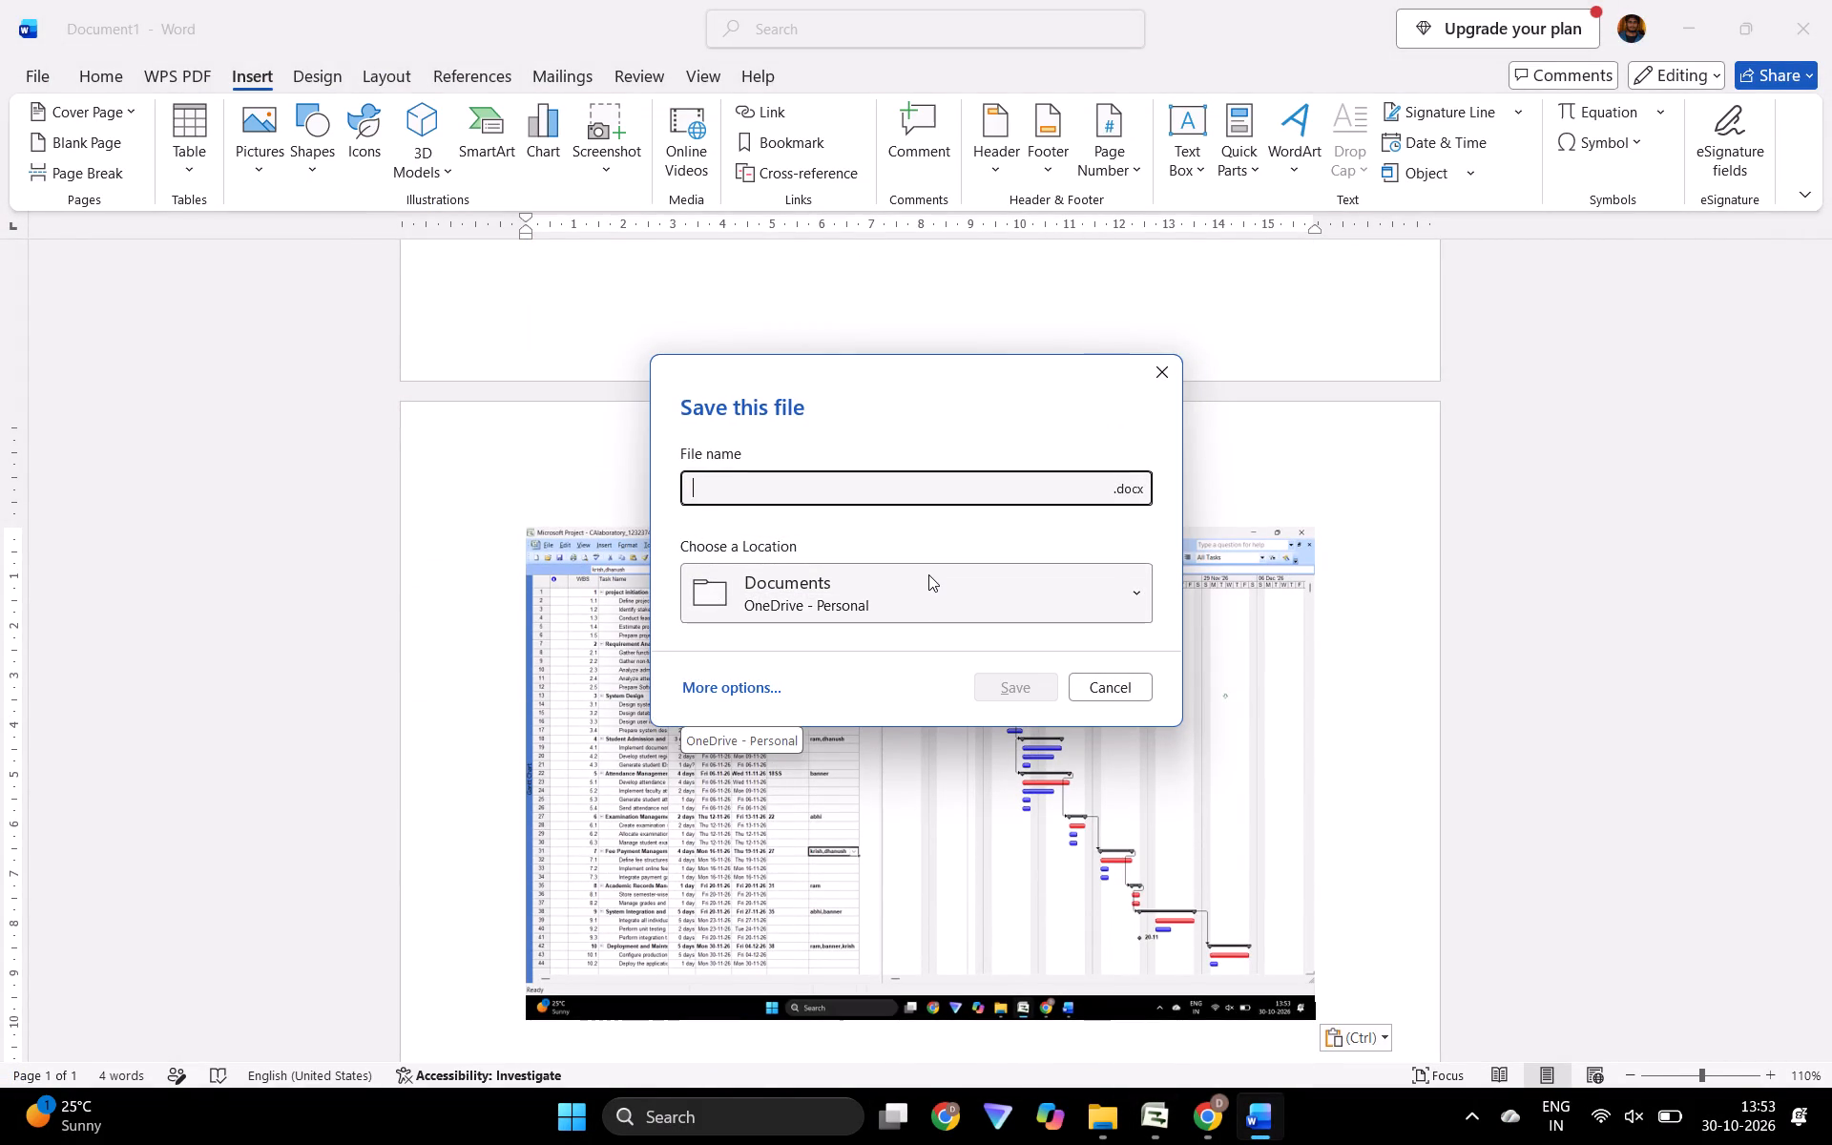
pyautogui.write('lan')
pyautogui.press('BackSpace')
pyautogui.write('boratory')
pyautogui.write('CA2')
pyautogui.press('Return')
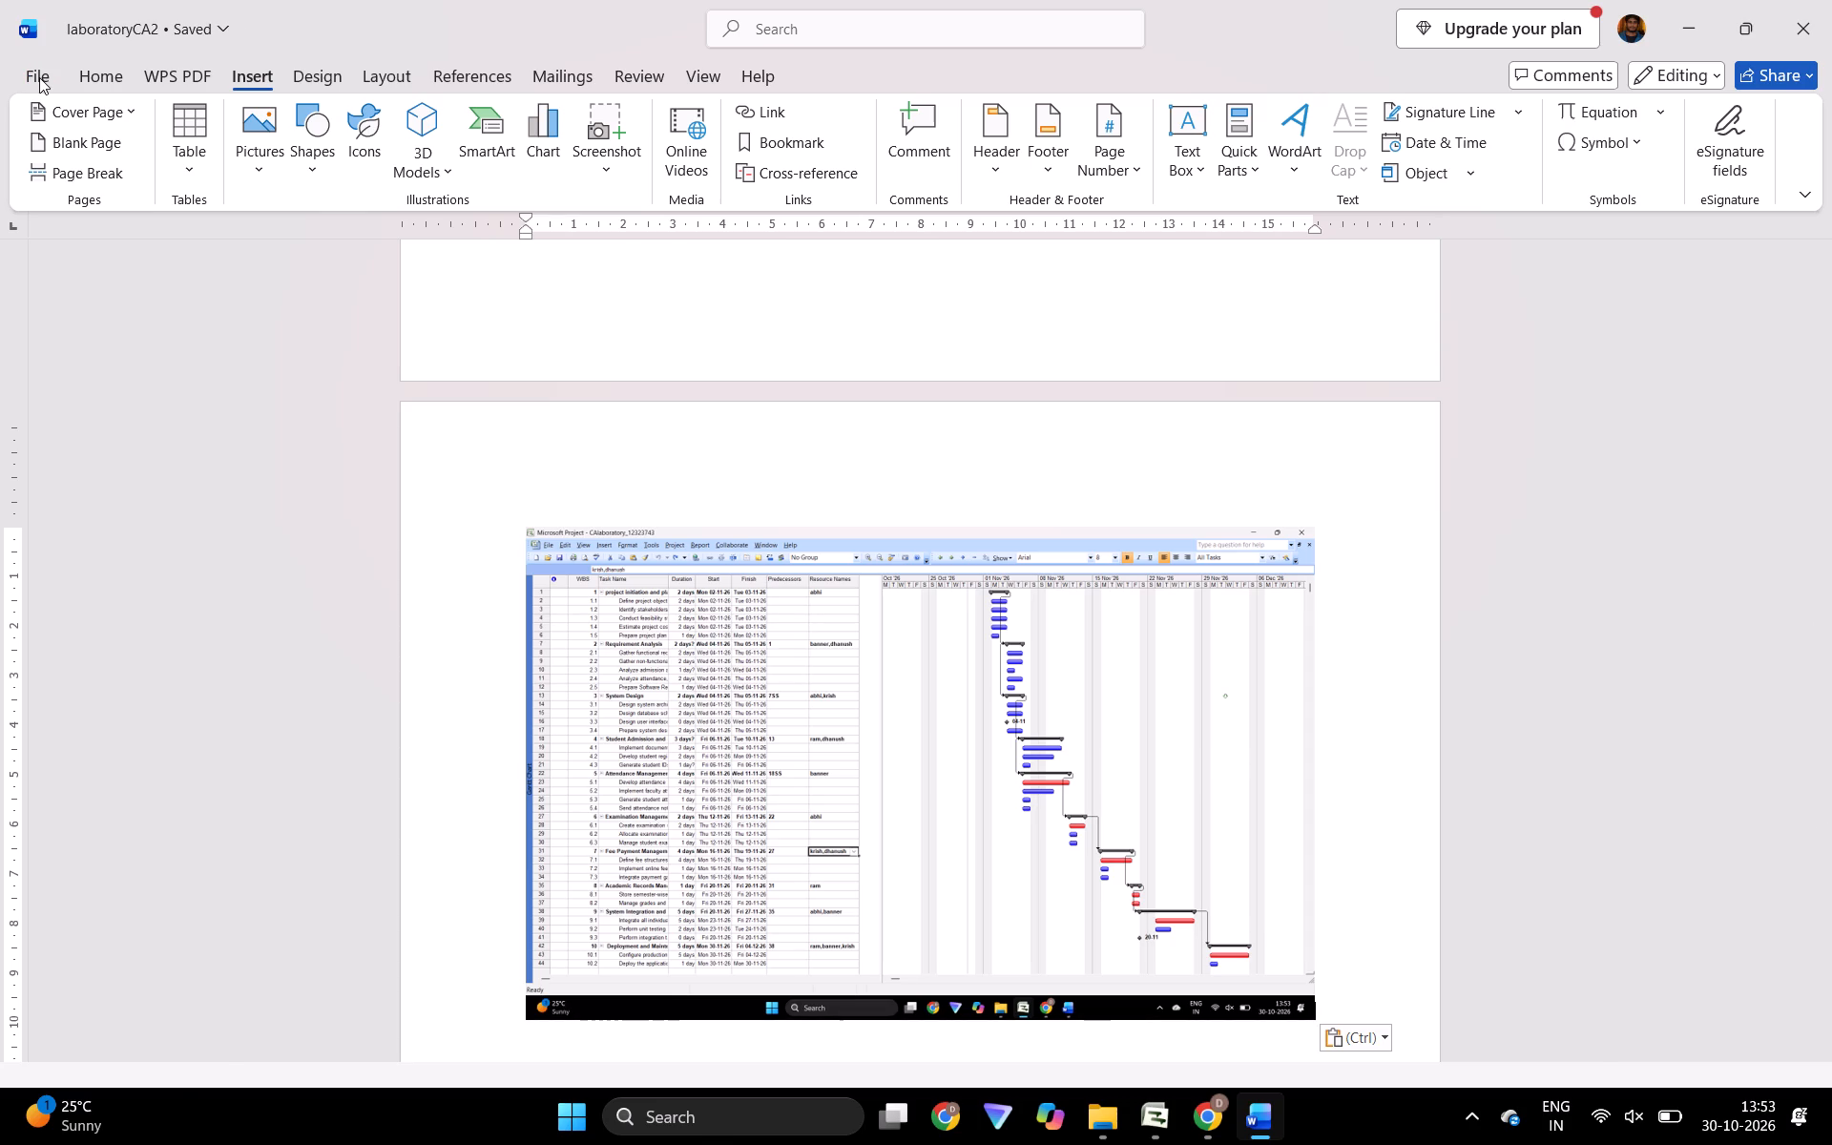
# Print the whole document with Microsoft Print to PDF, saving the output as loboratoryCA2 in the alldocuments folder.
pyautogui.click(39, 77)
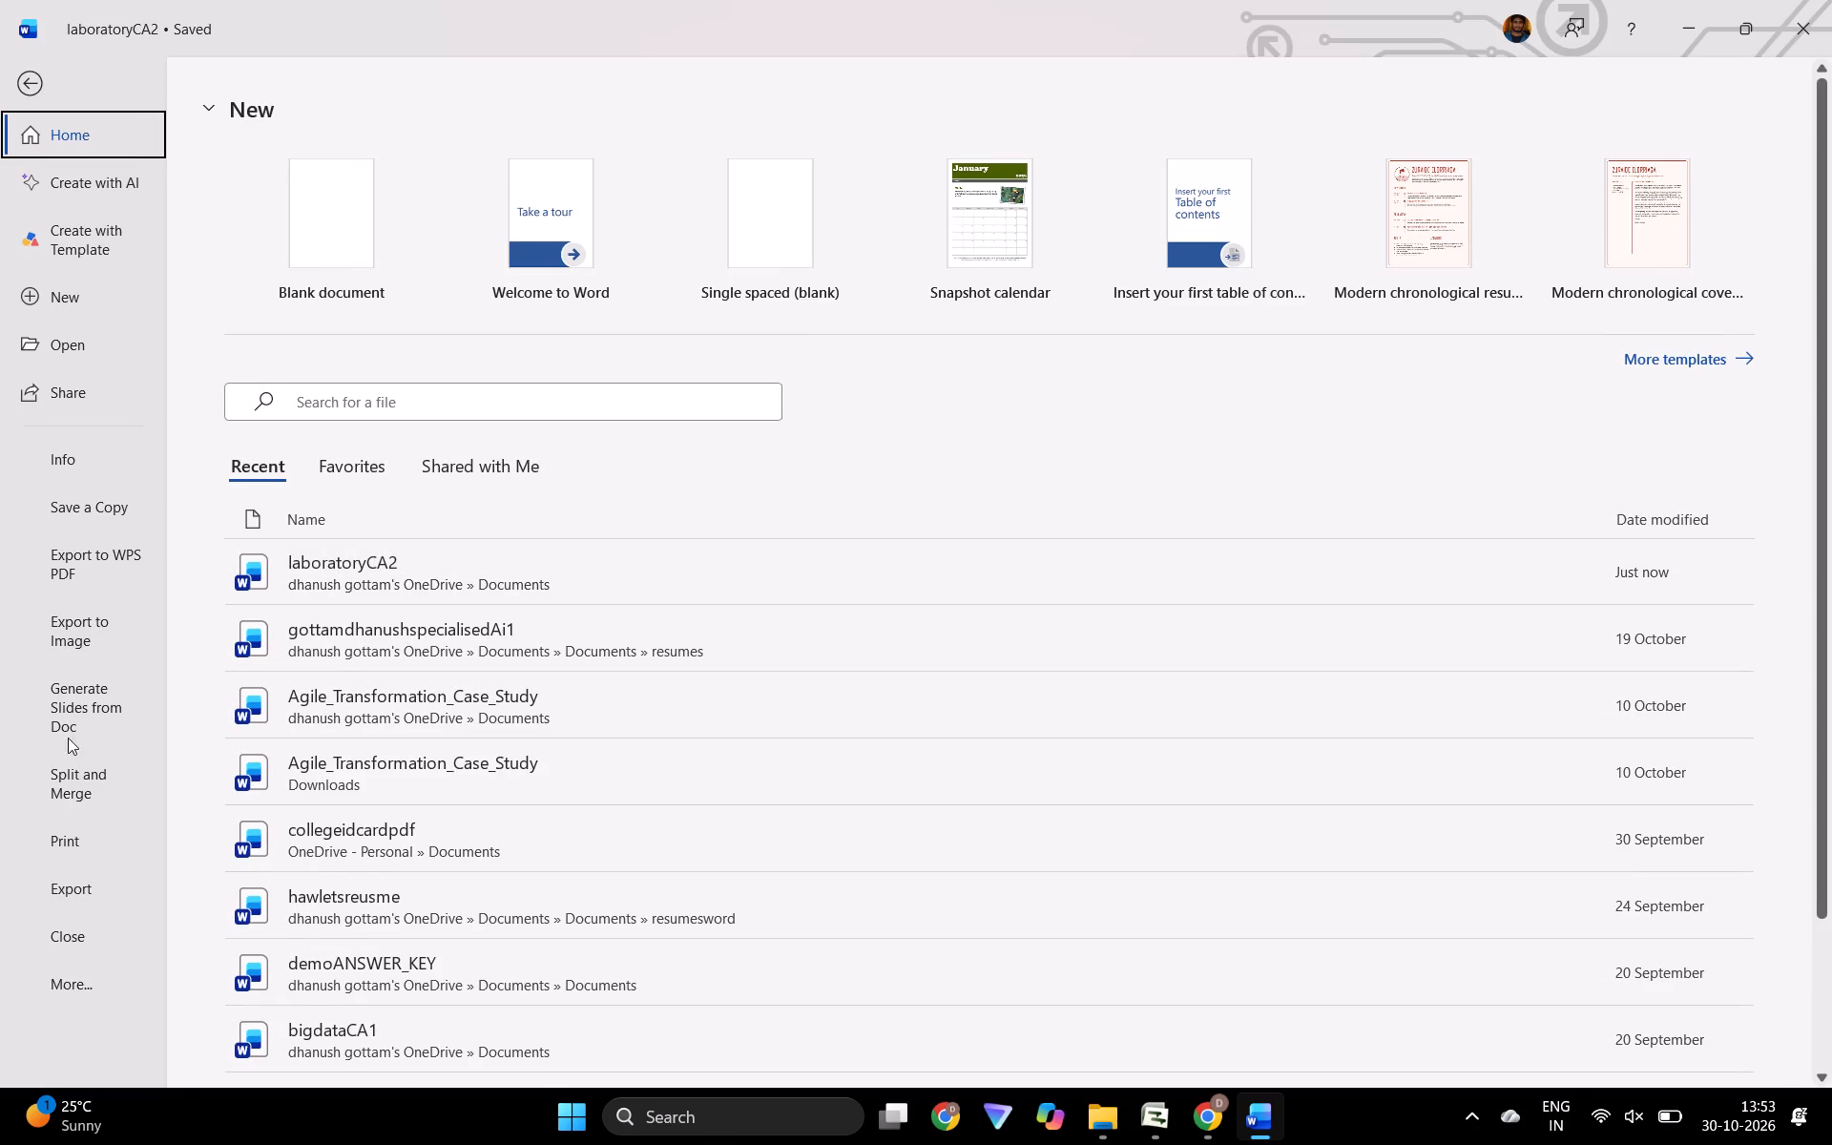
pyautogui.click(70, 843)
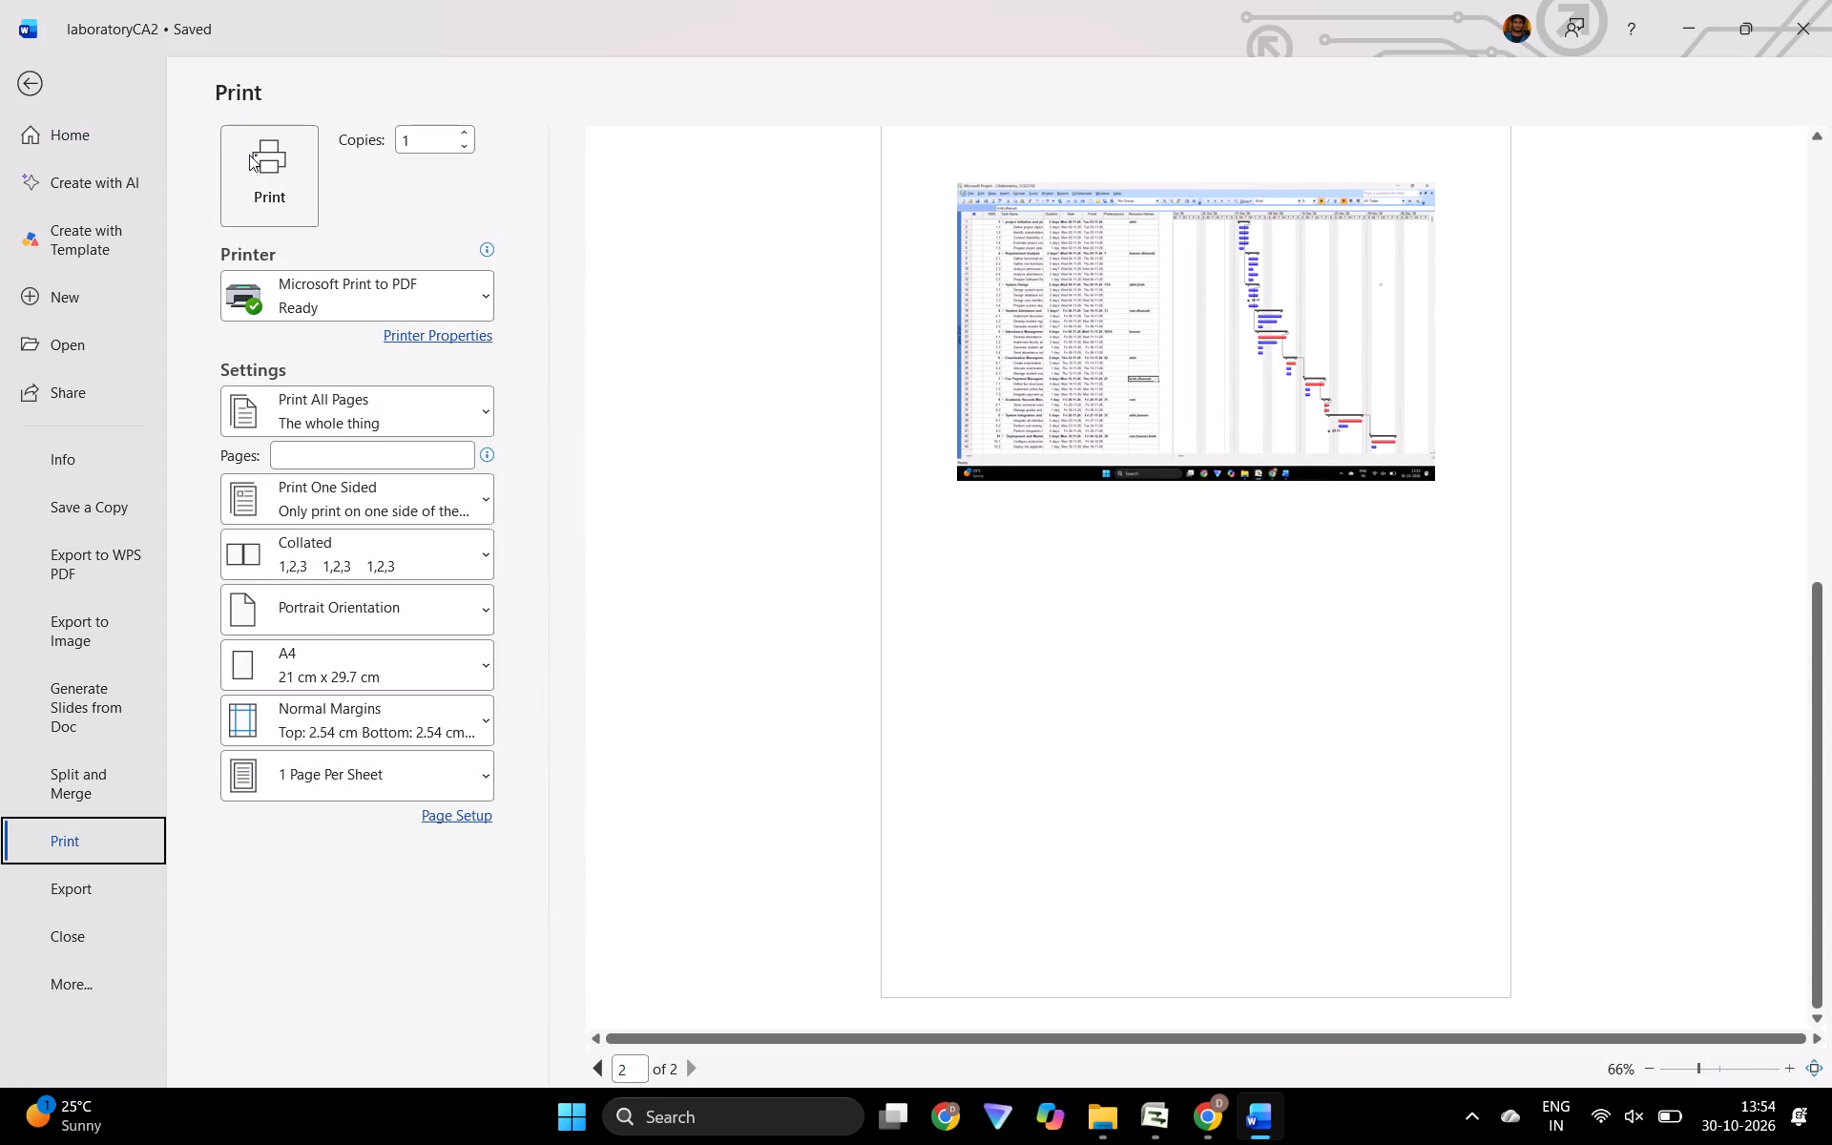
pyautogui.click(249, 155)
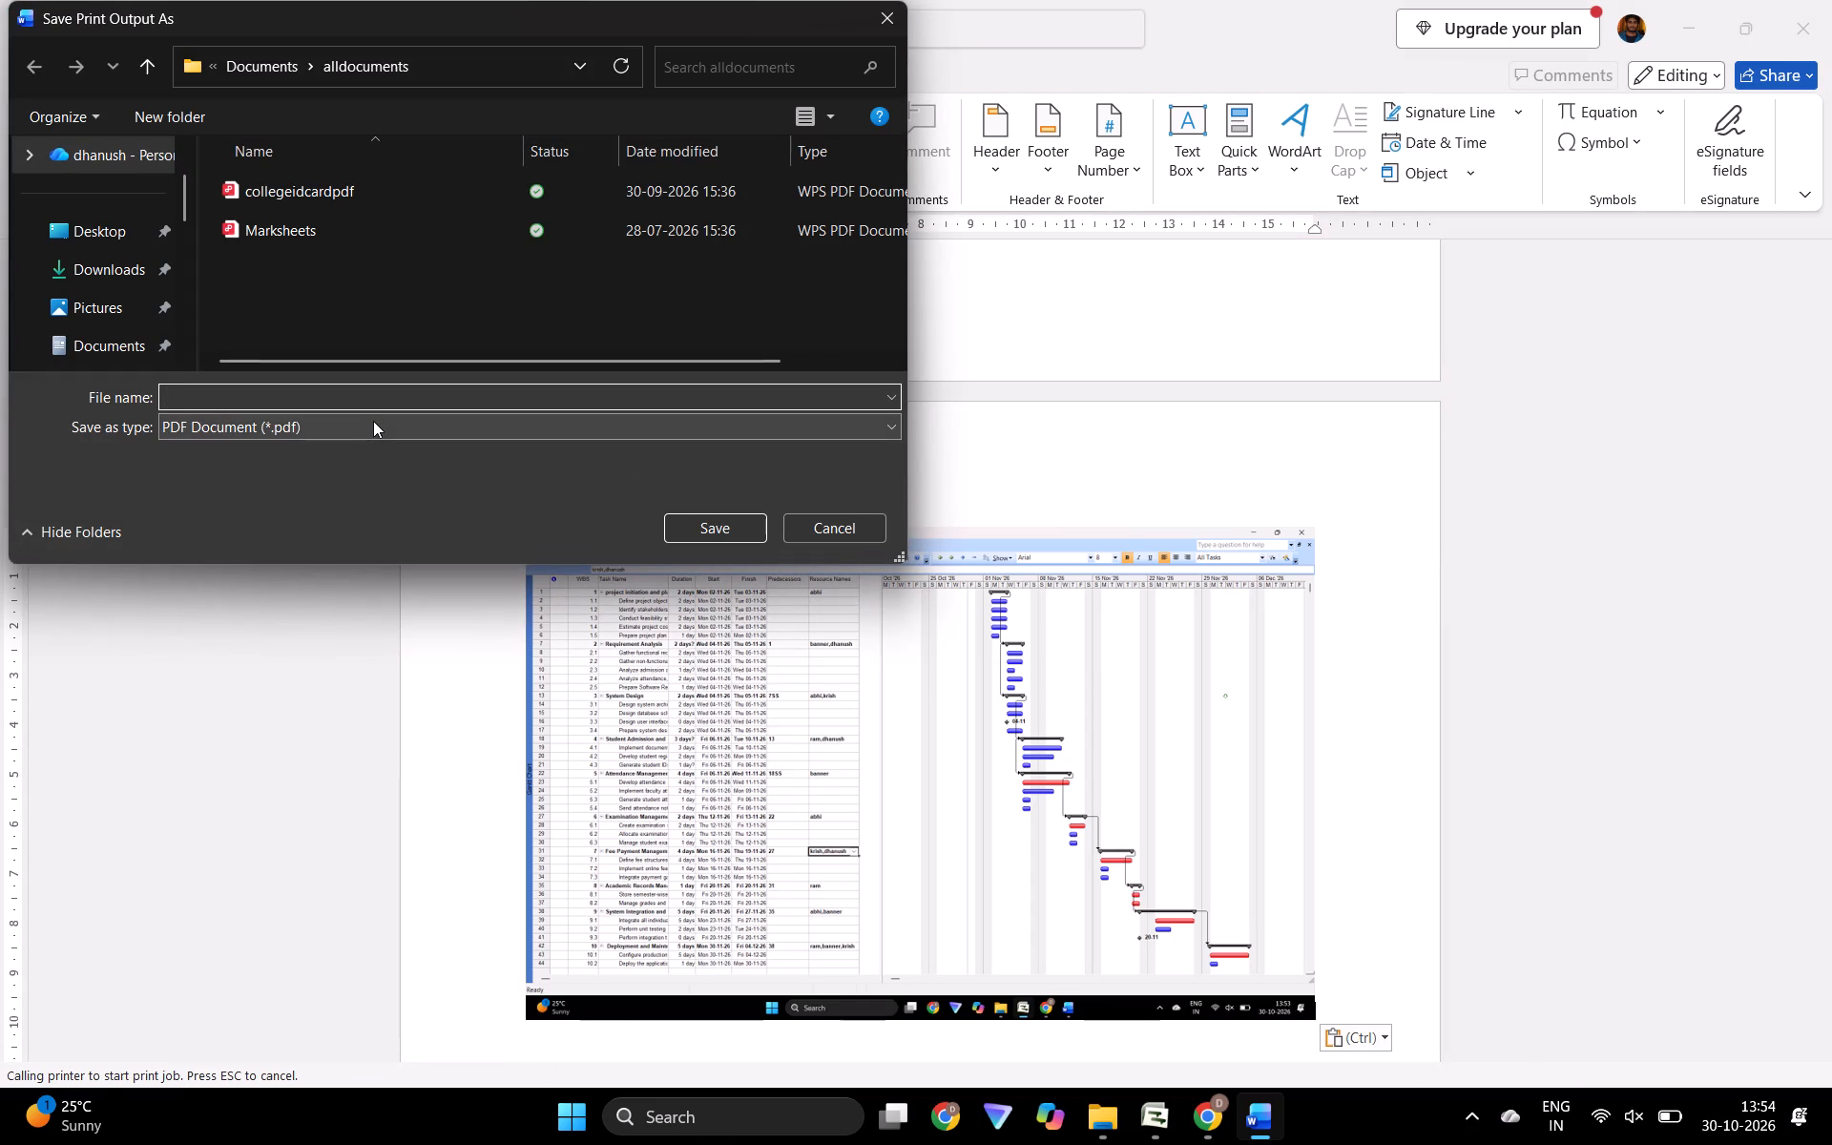
pyautogui.write('loba')
pyautogui.press('BackSpace')
pyautogui.write('oratoryCA2')
pyautogui.press('Return')
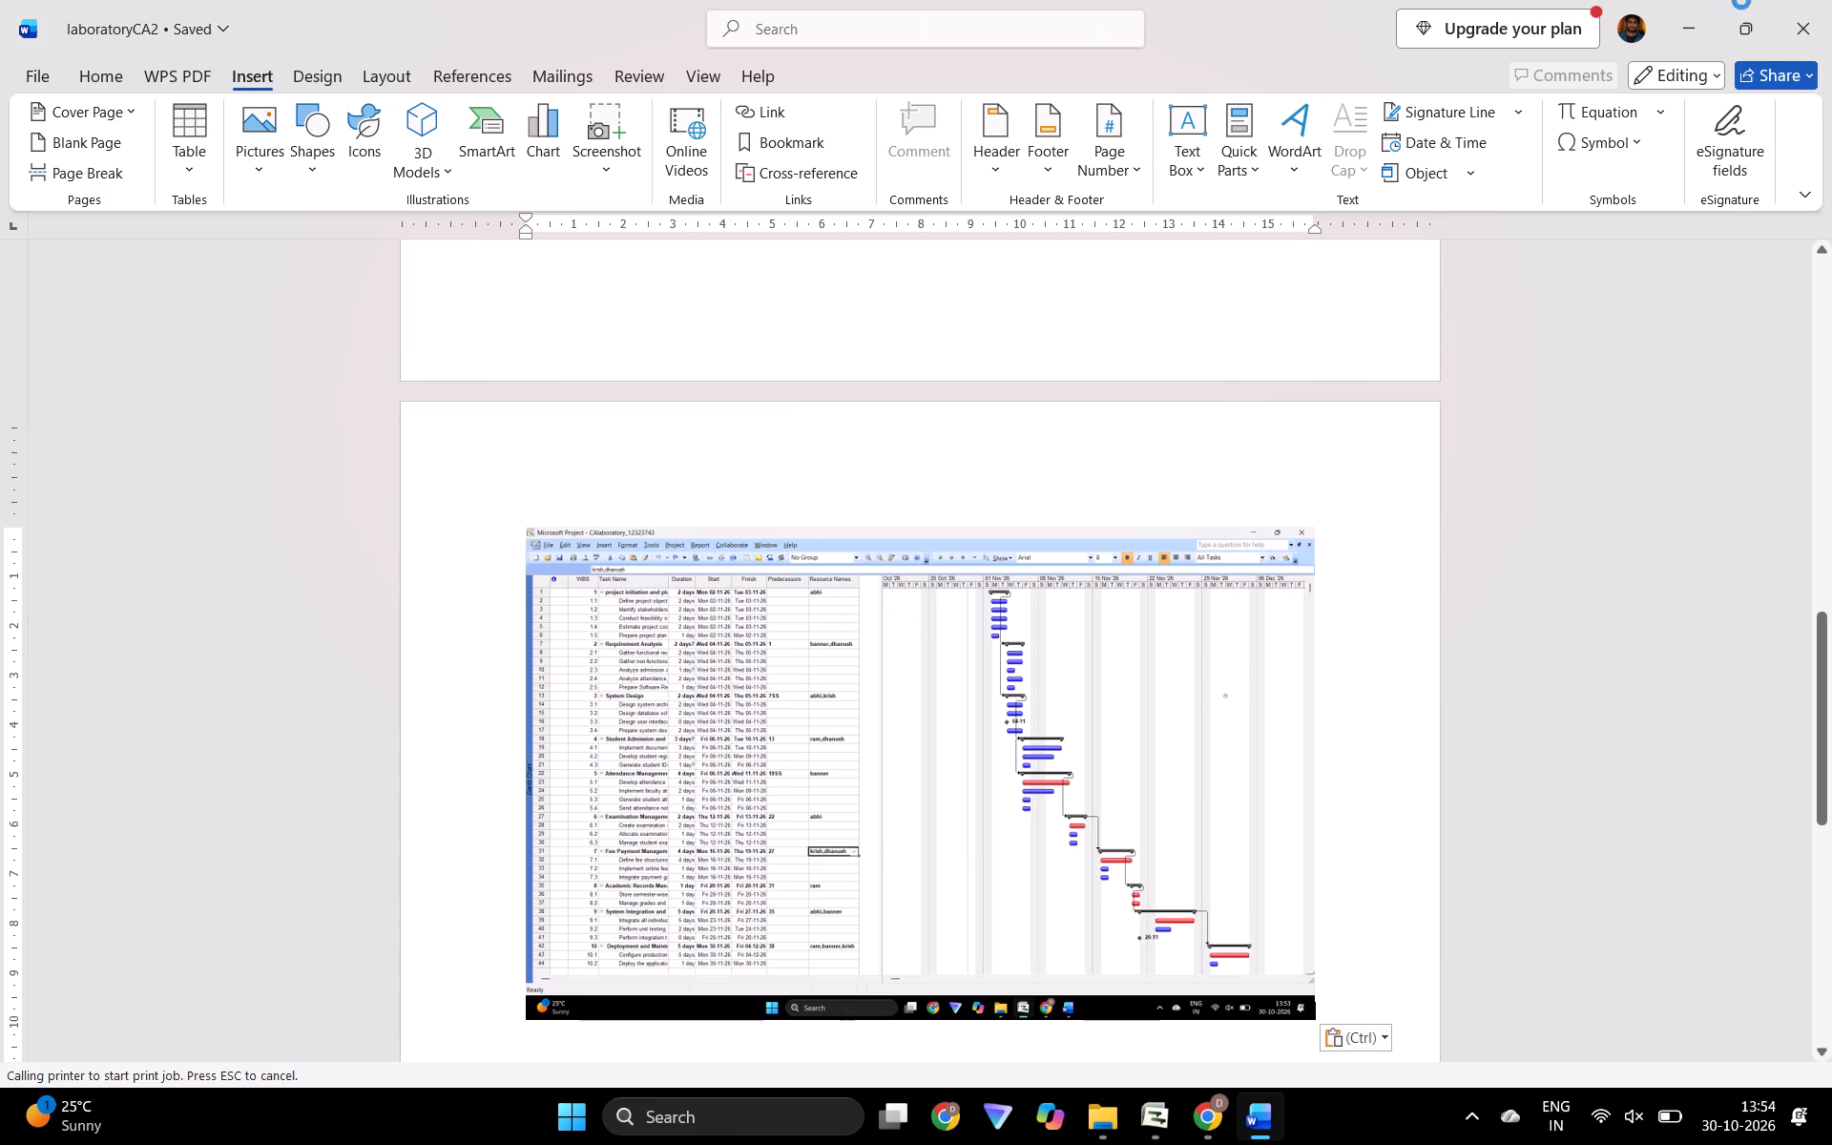
# Switch to the Academic Task CA-2 Google Form in Chrome and upload the loboratoryCA2 PDF under the PDF File question.
pyautogui.hotkey('alt', 'Tab')
pyautogui.hotkey('alt', 'Tab')
pyautogui.hotkey('alt', 'Tab')
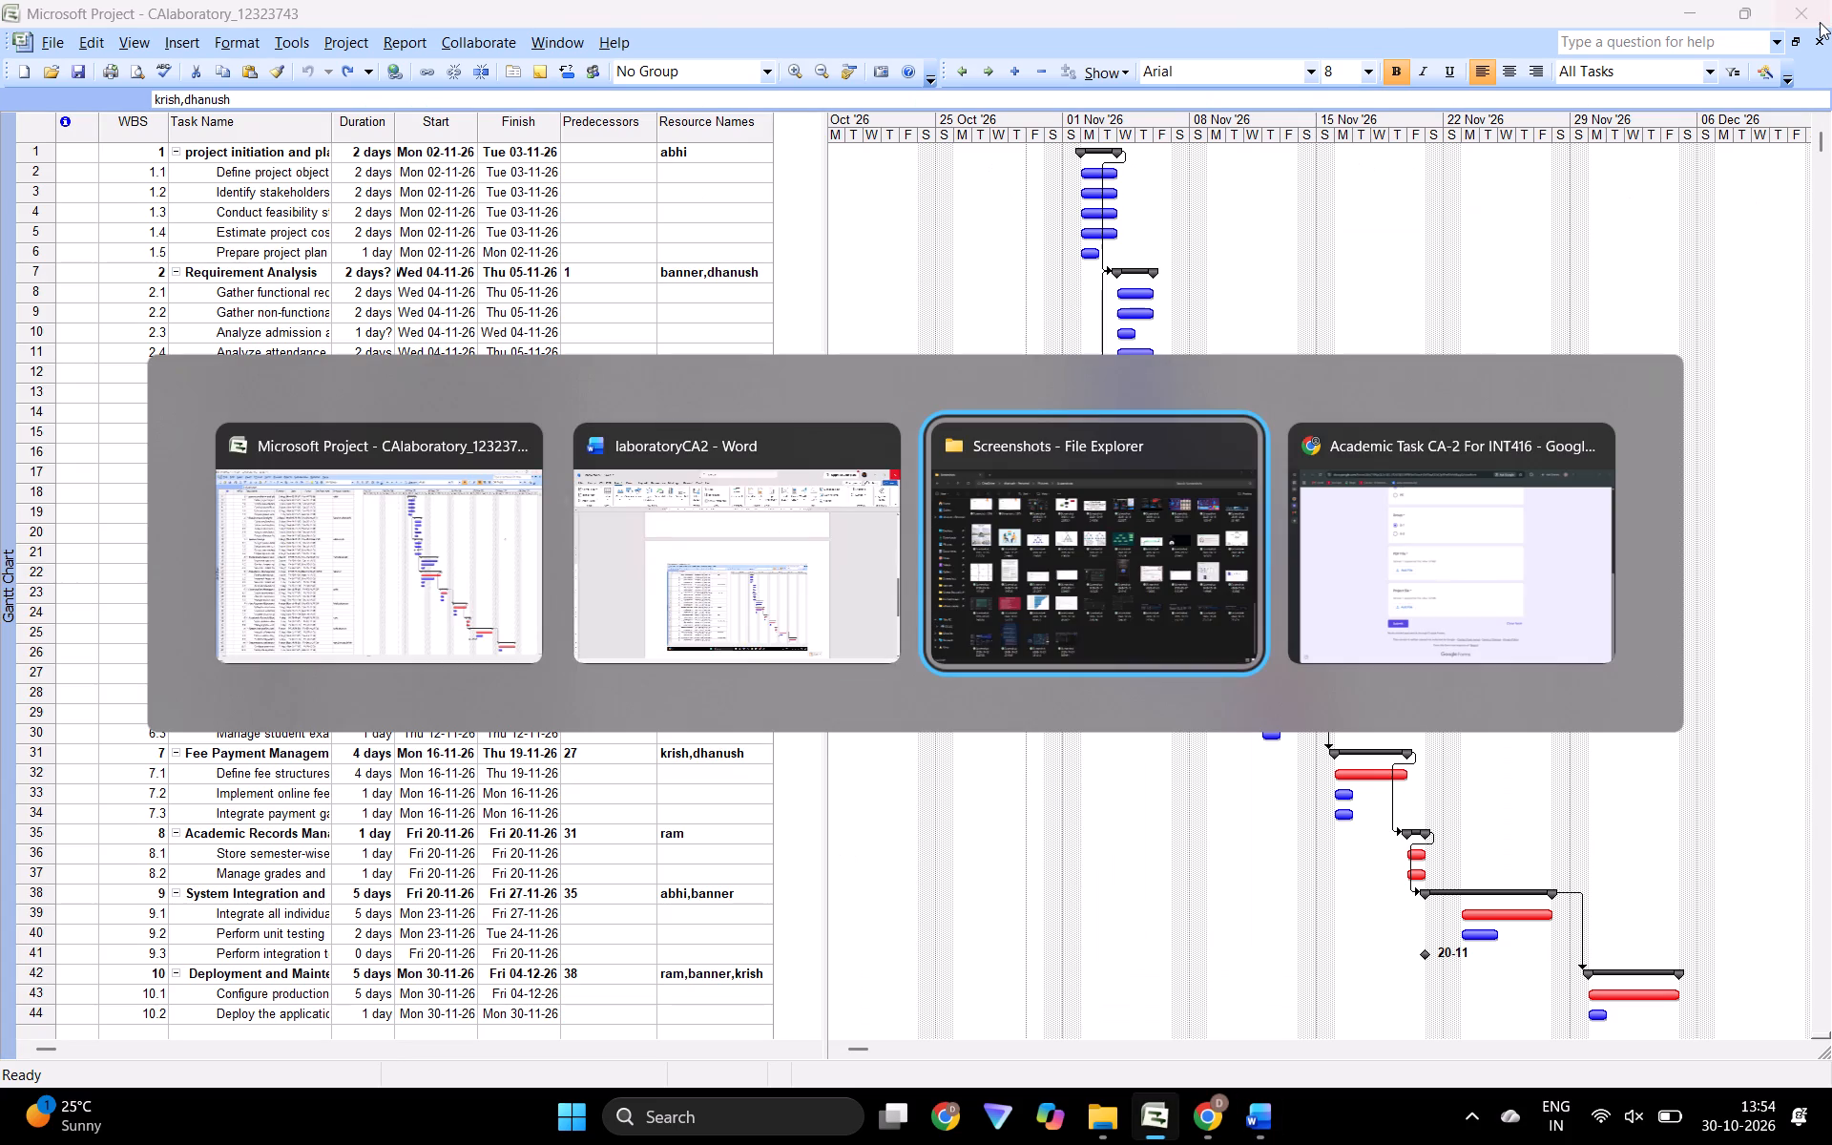
pyautogui.hotkey('alt', 'Tab')
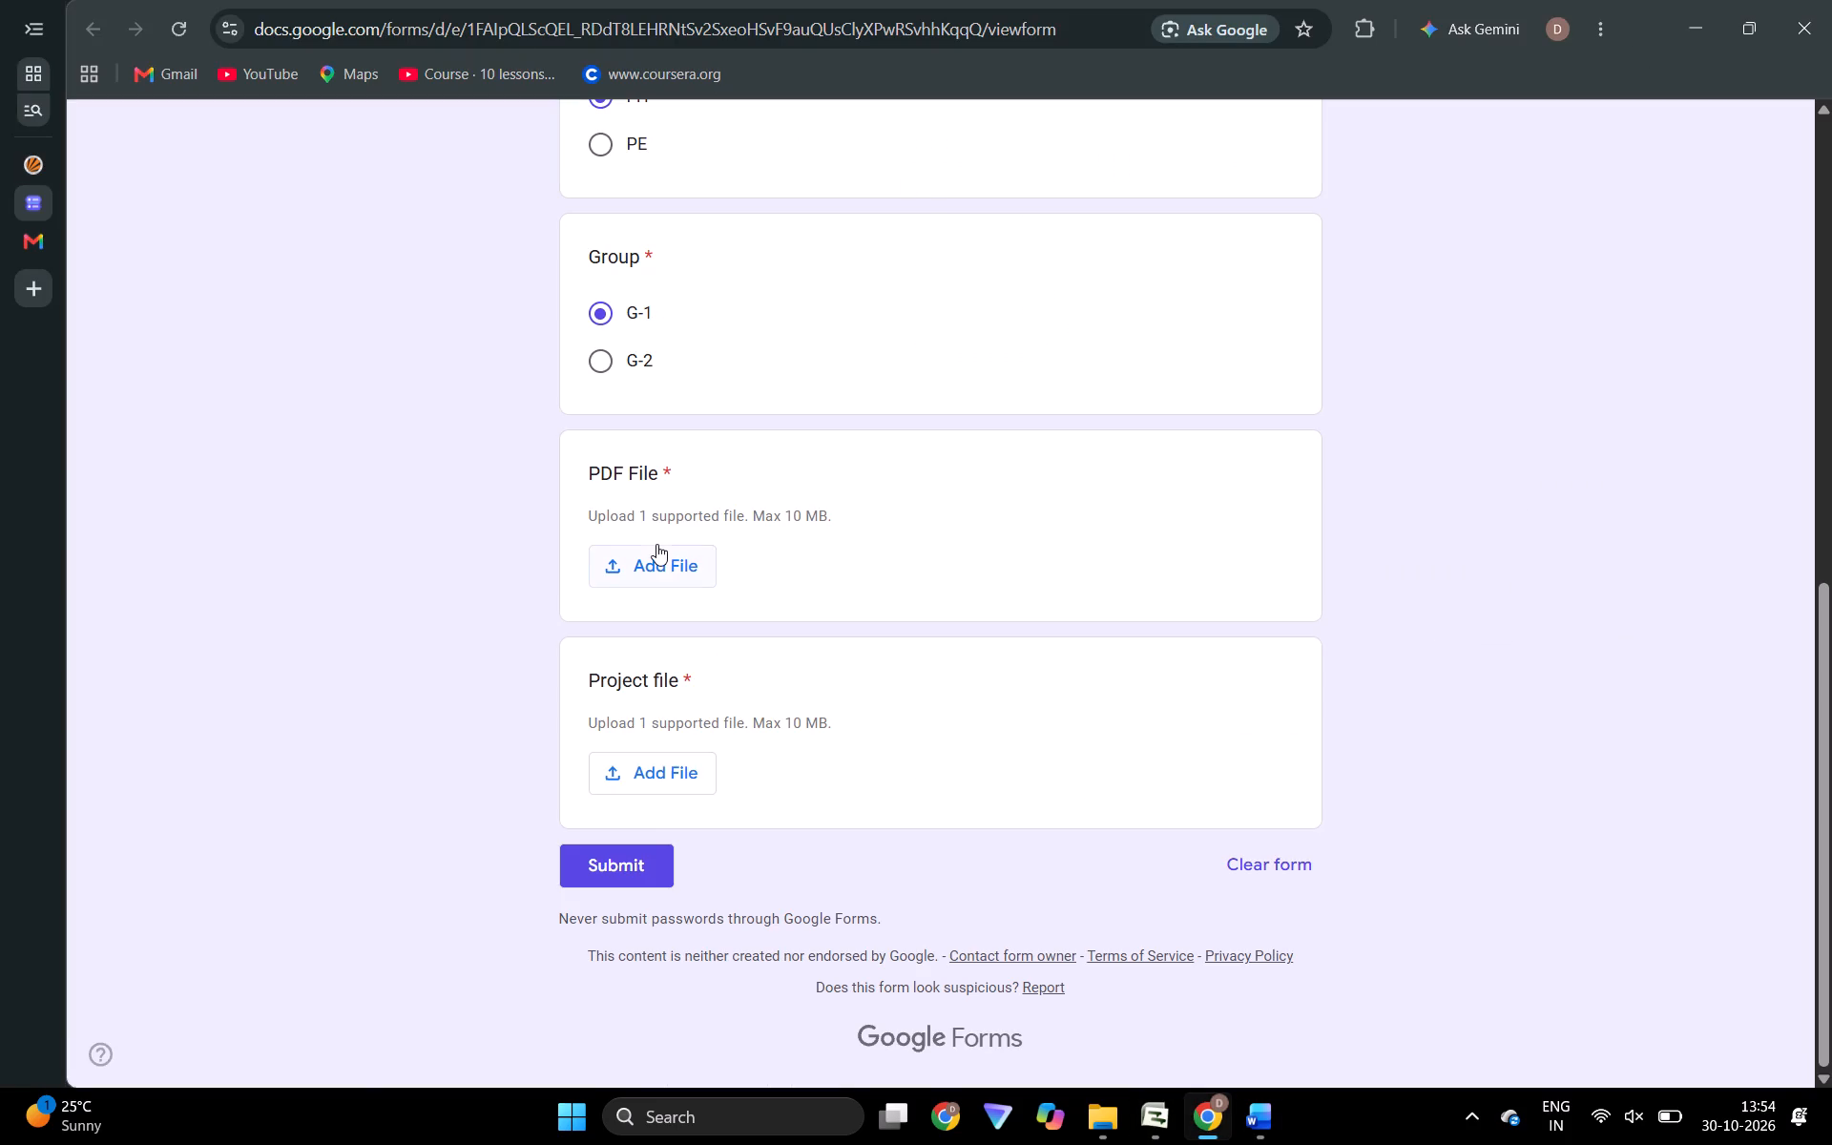
pyautogui.click(656, 544)
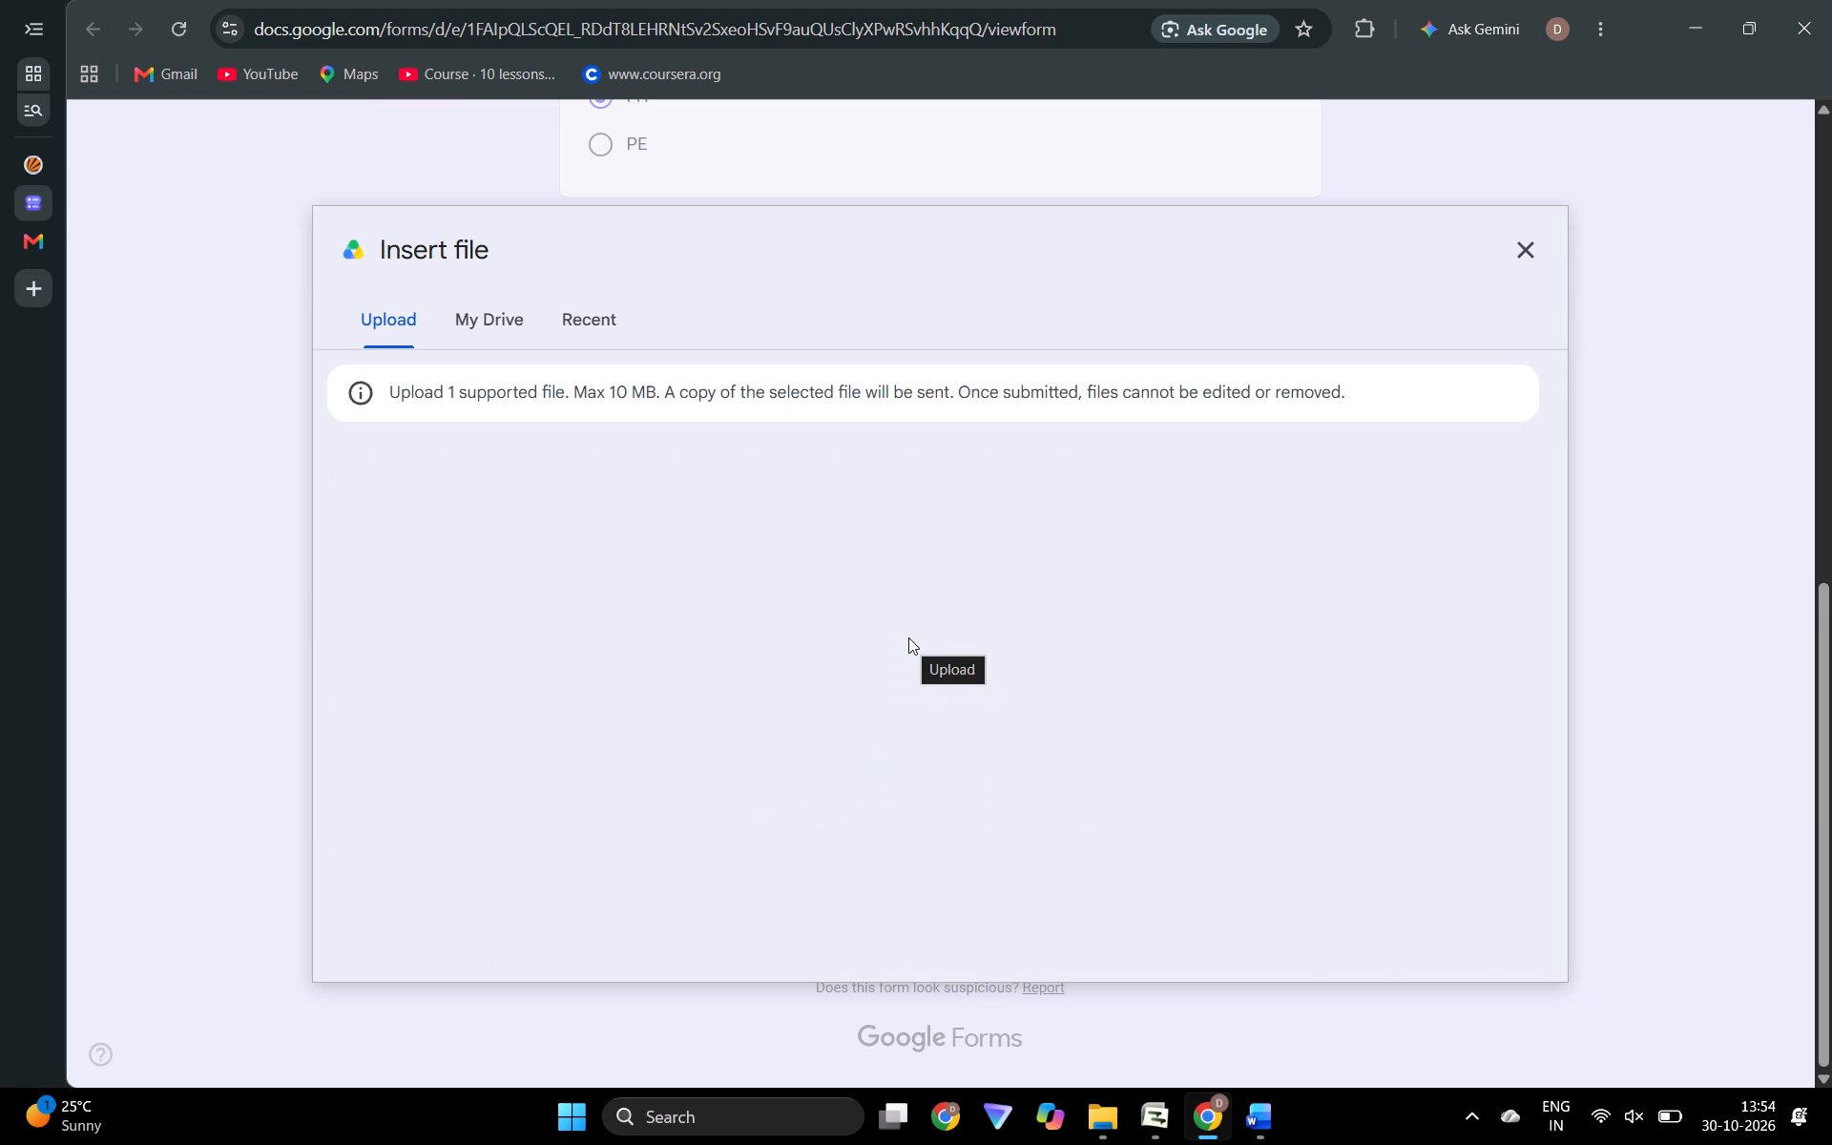
pyautogui.click(919, 761)
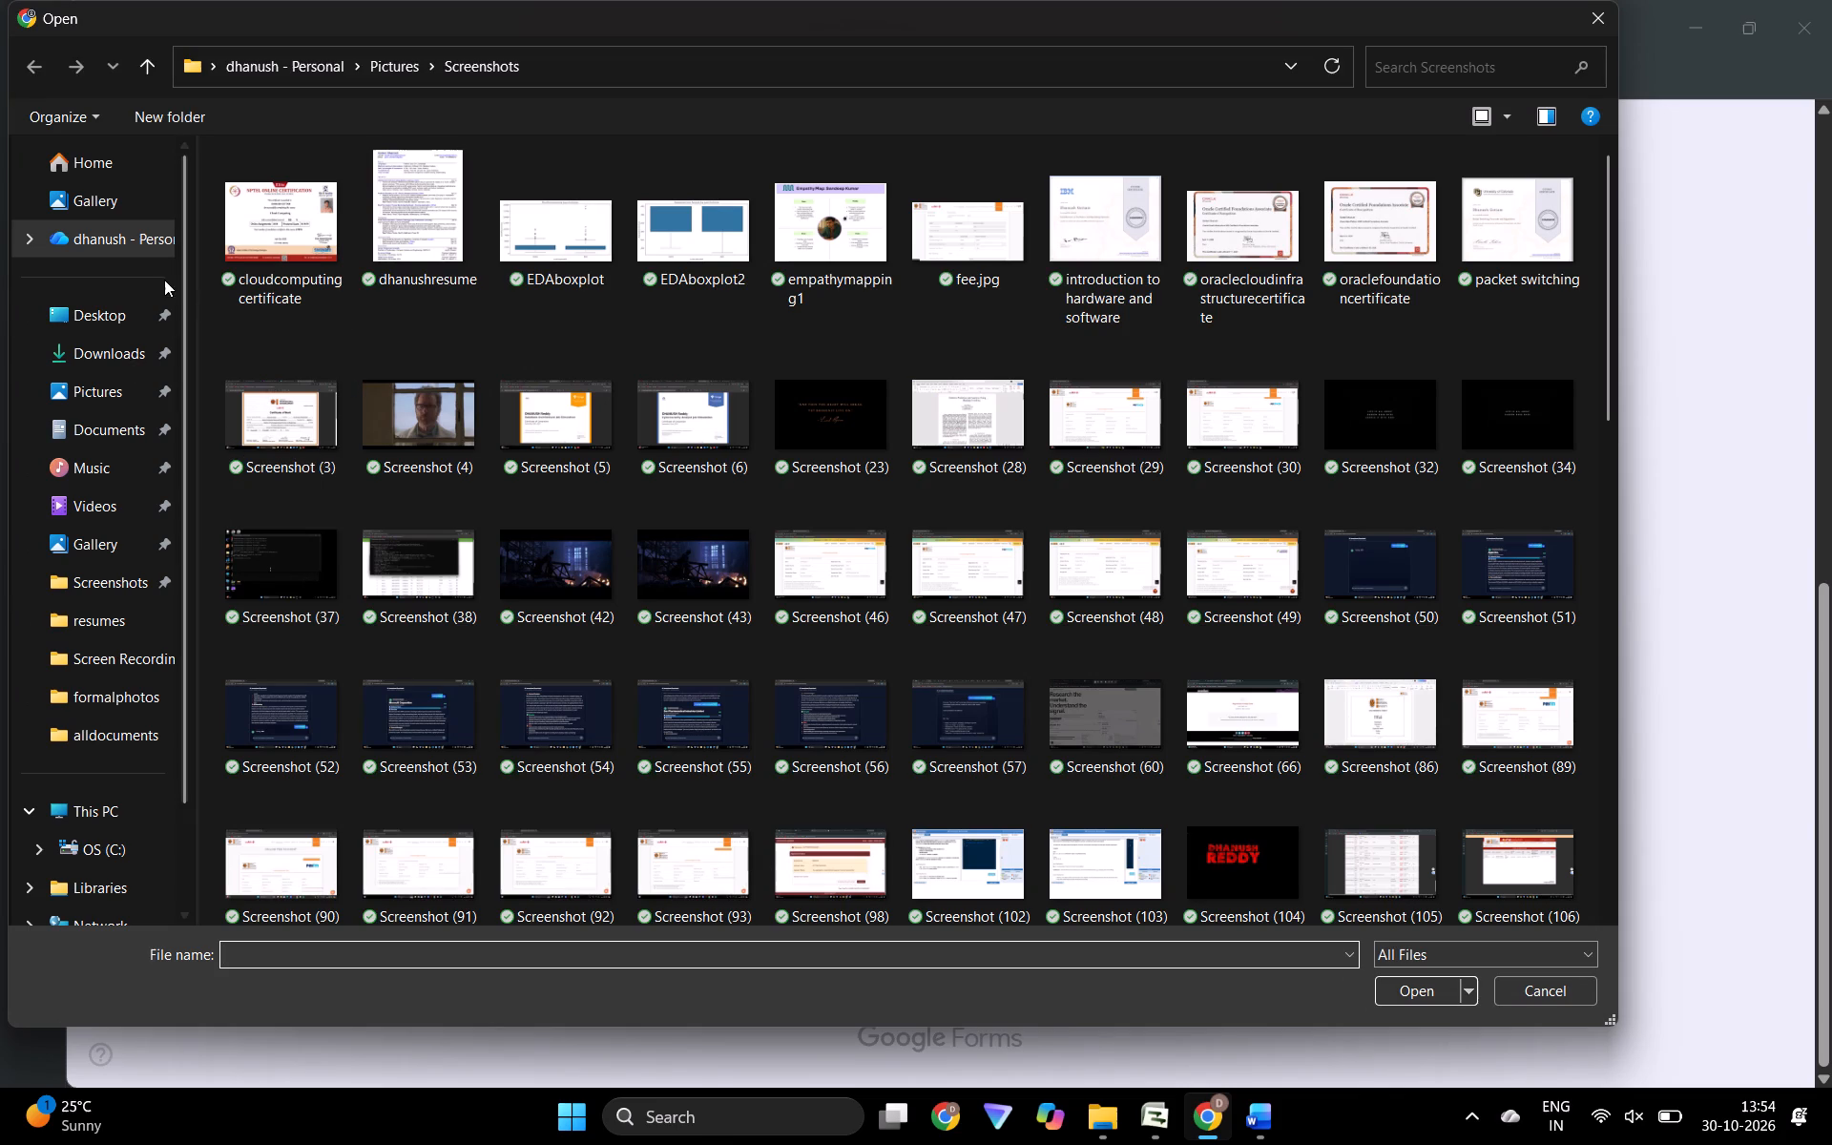
pyautogui.click(113, 354)
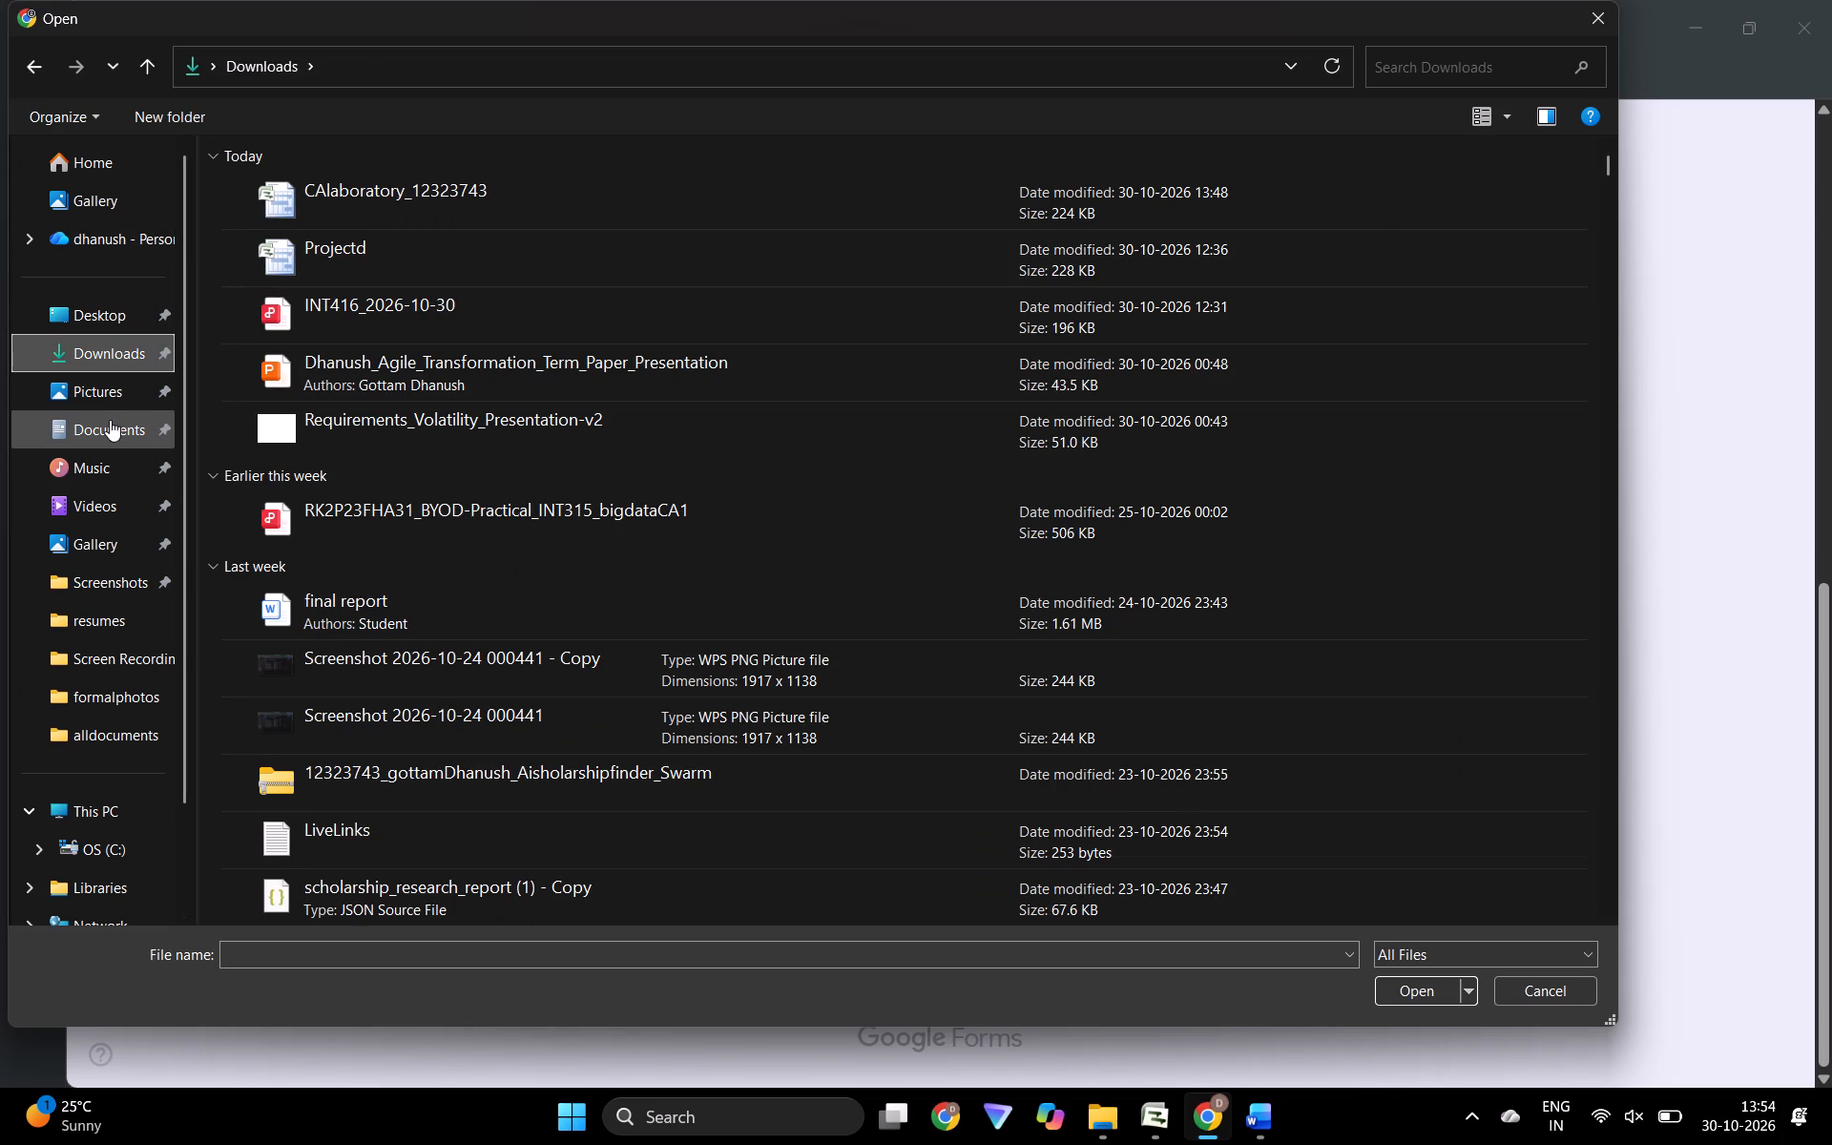
pyautogui.click(110, 420)
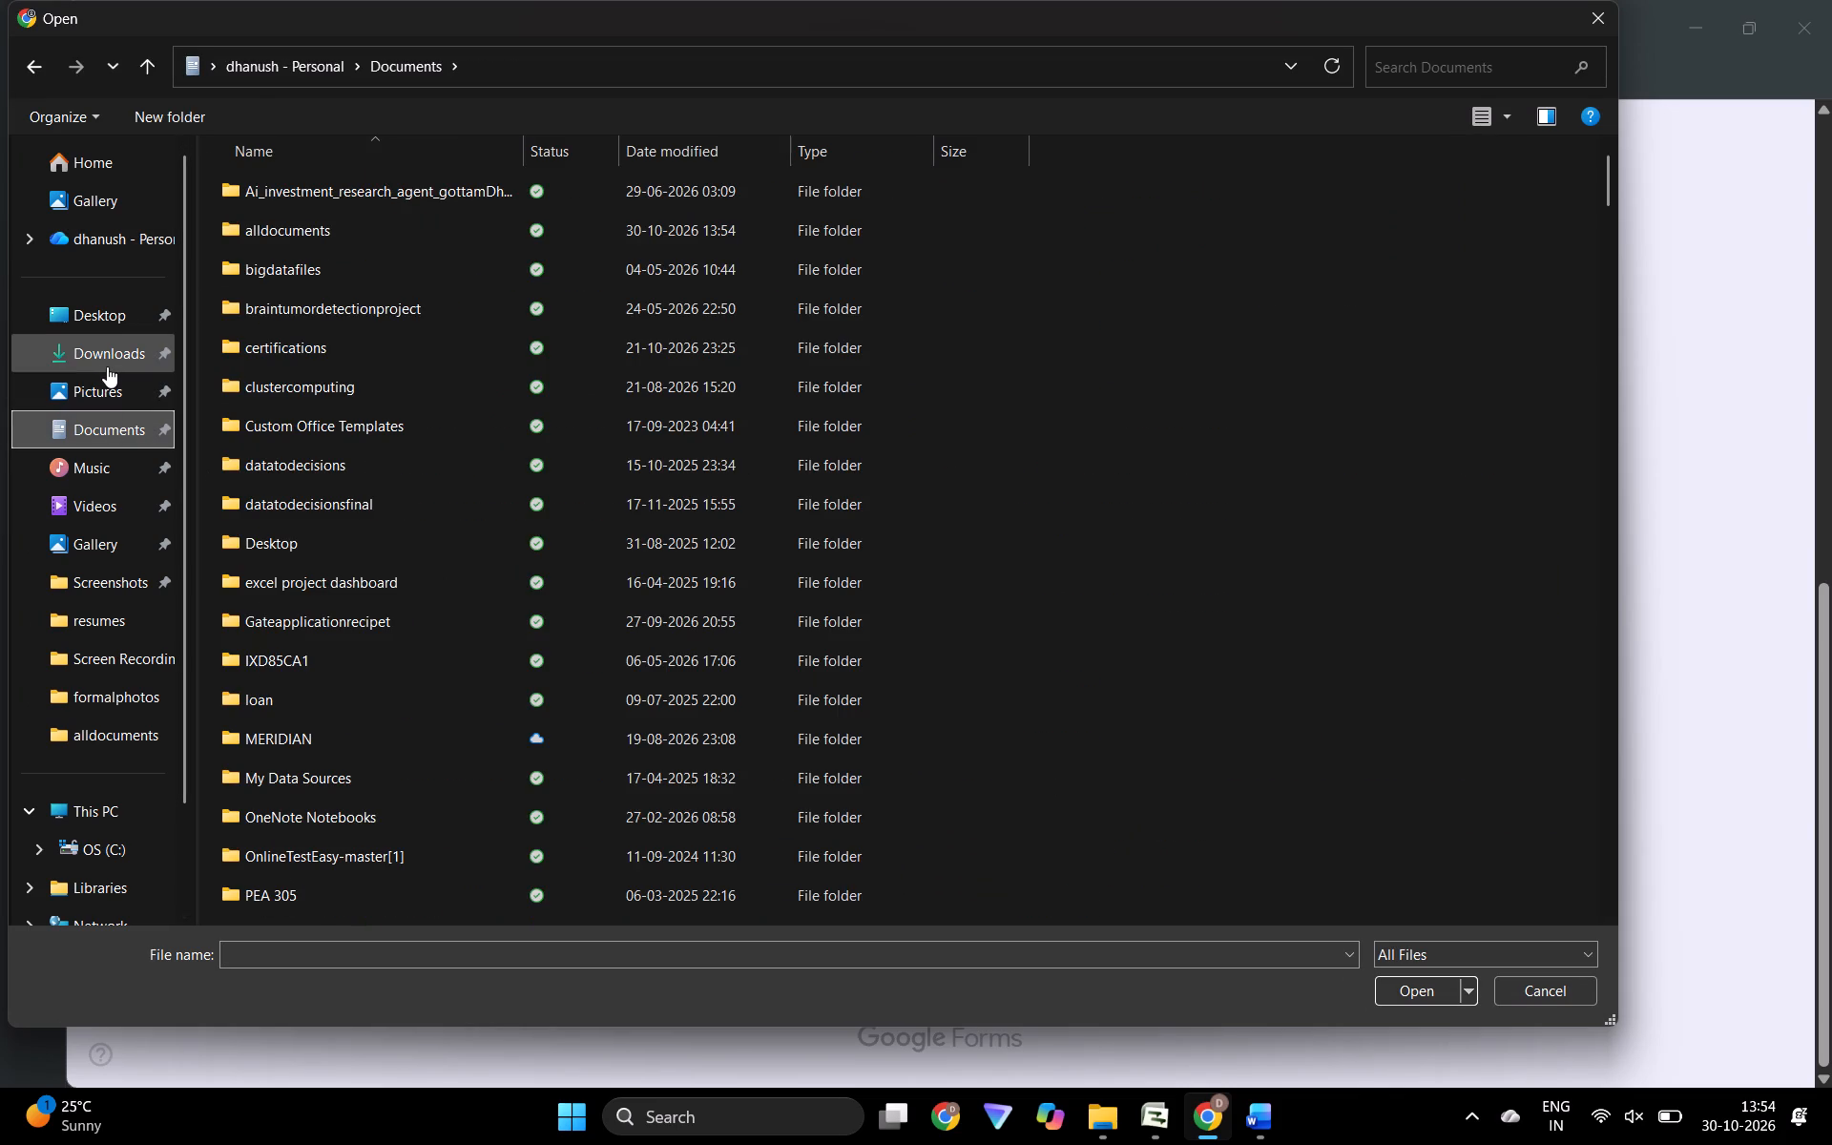
pyautogui.click(107, 366)
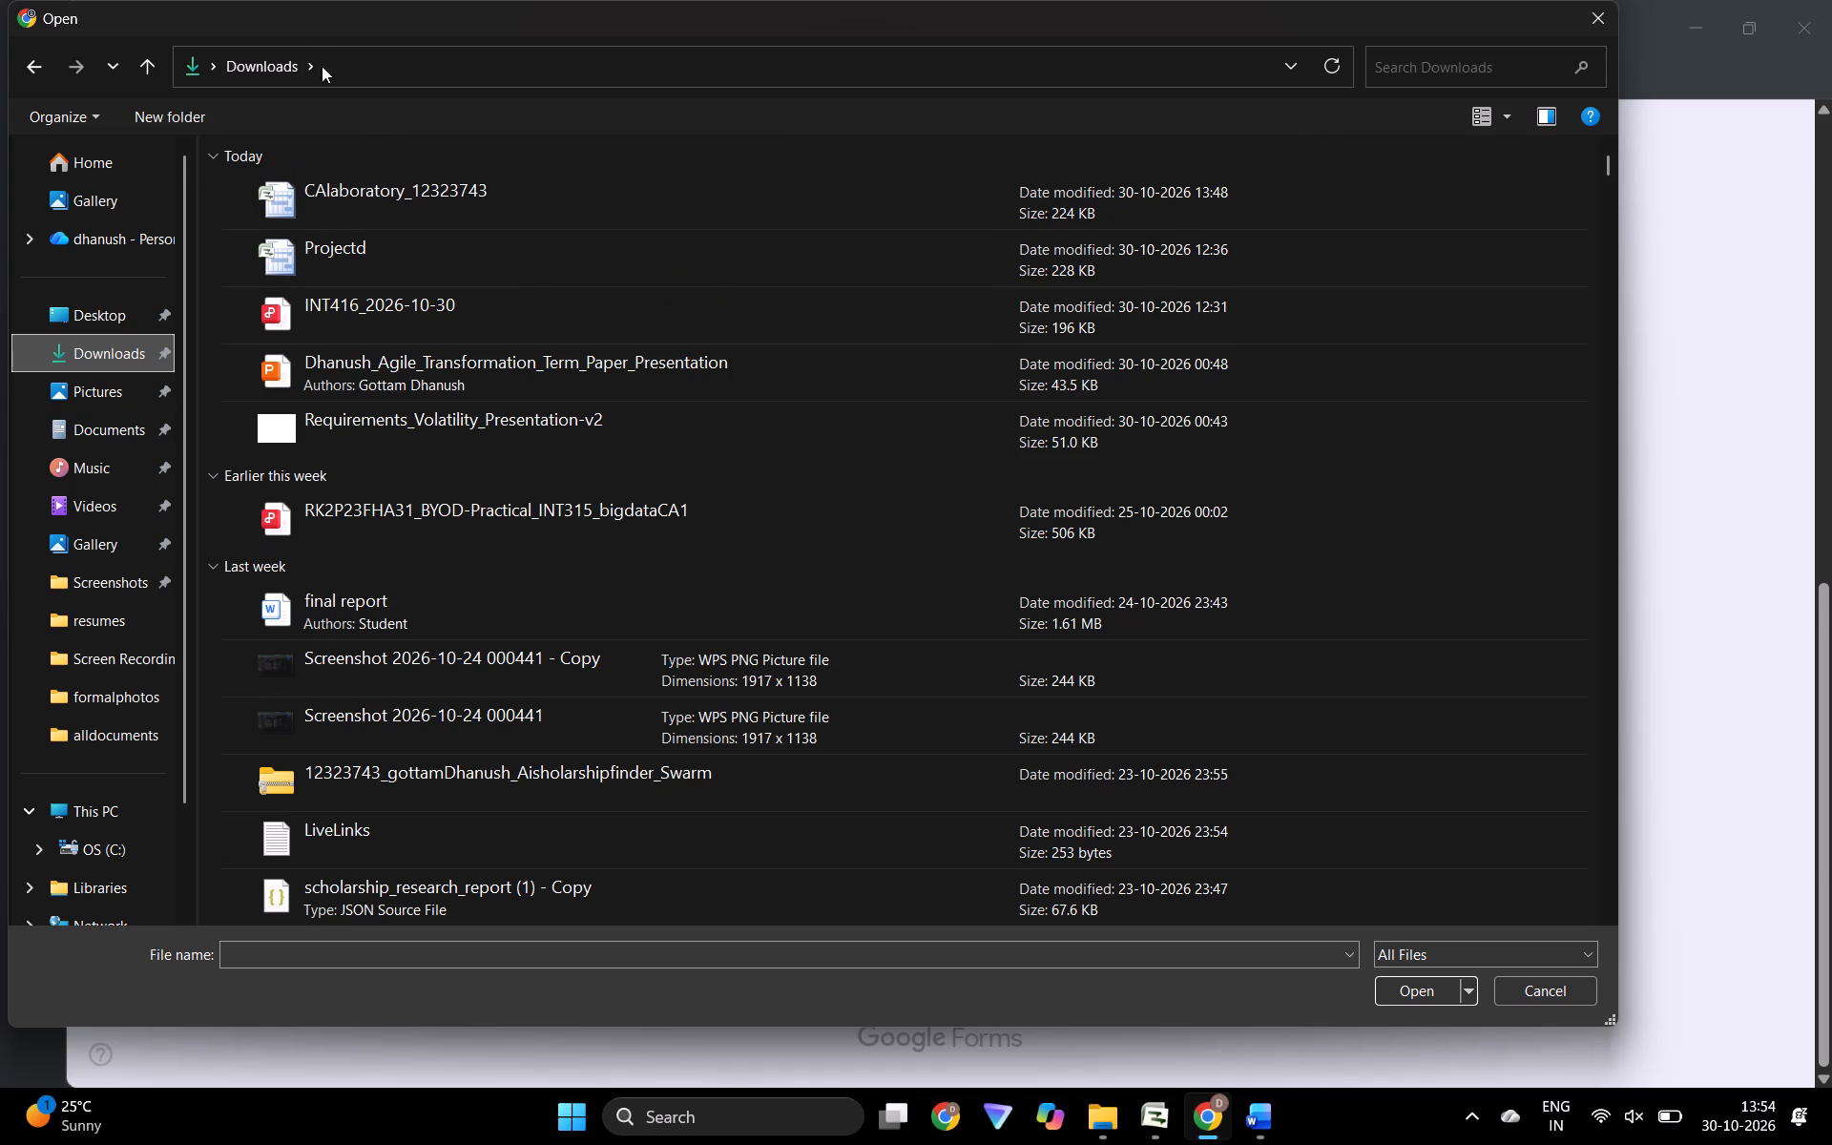
pyautogui.click(127, 151)
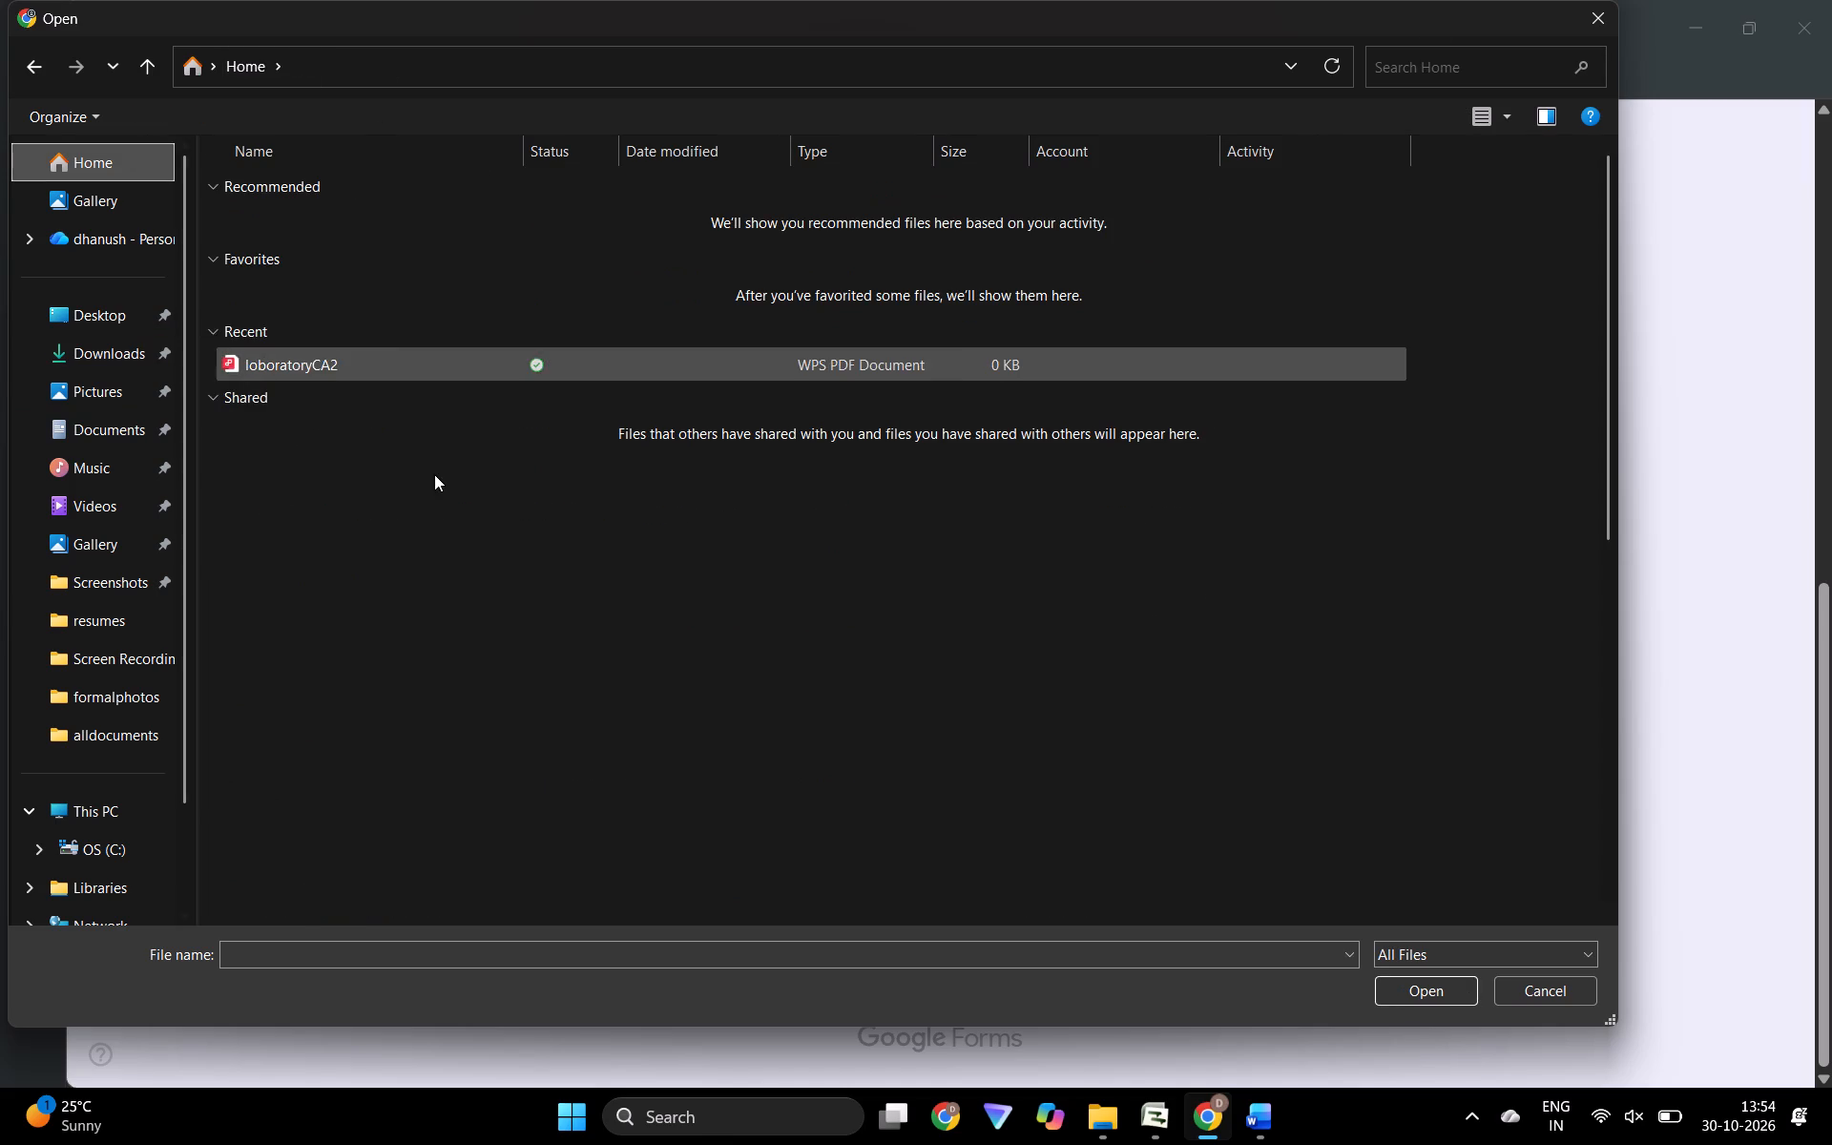
pyautogui.doubleClick(362, 828)
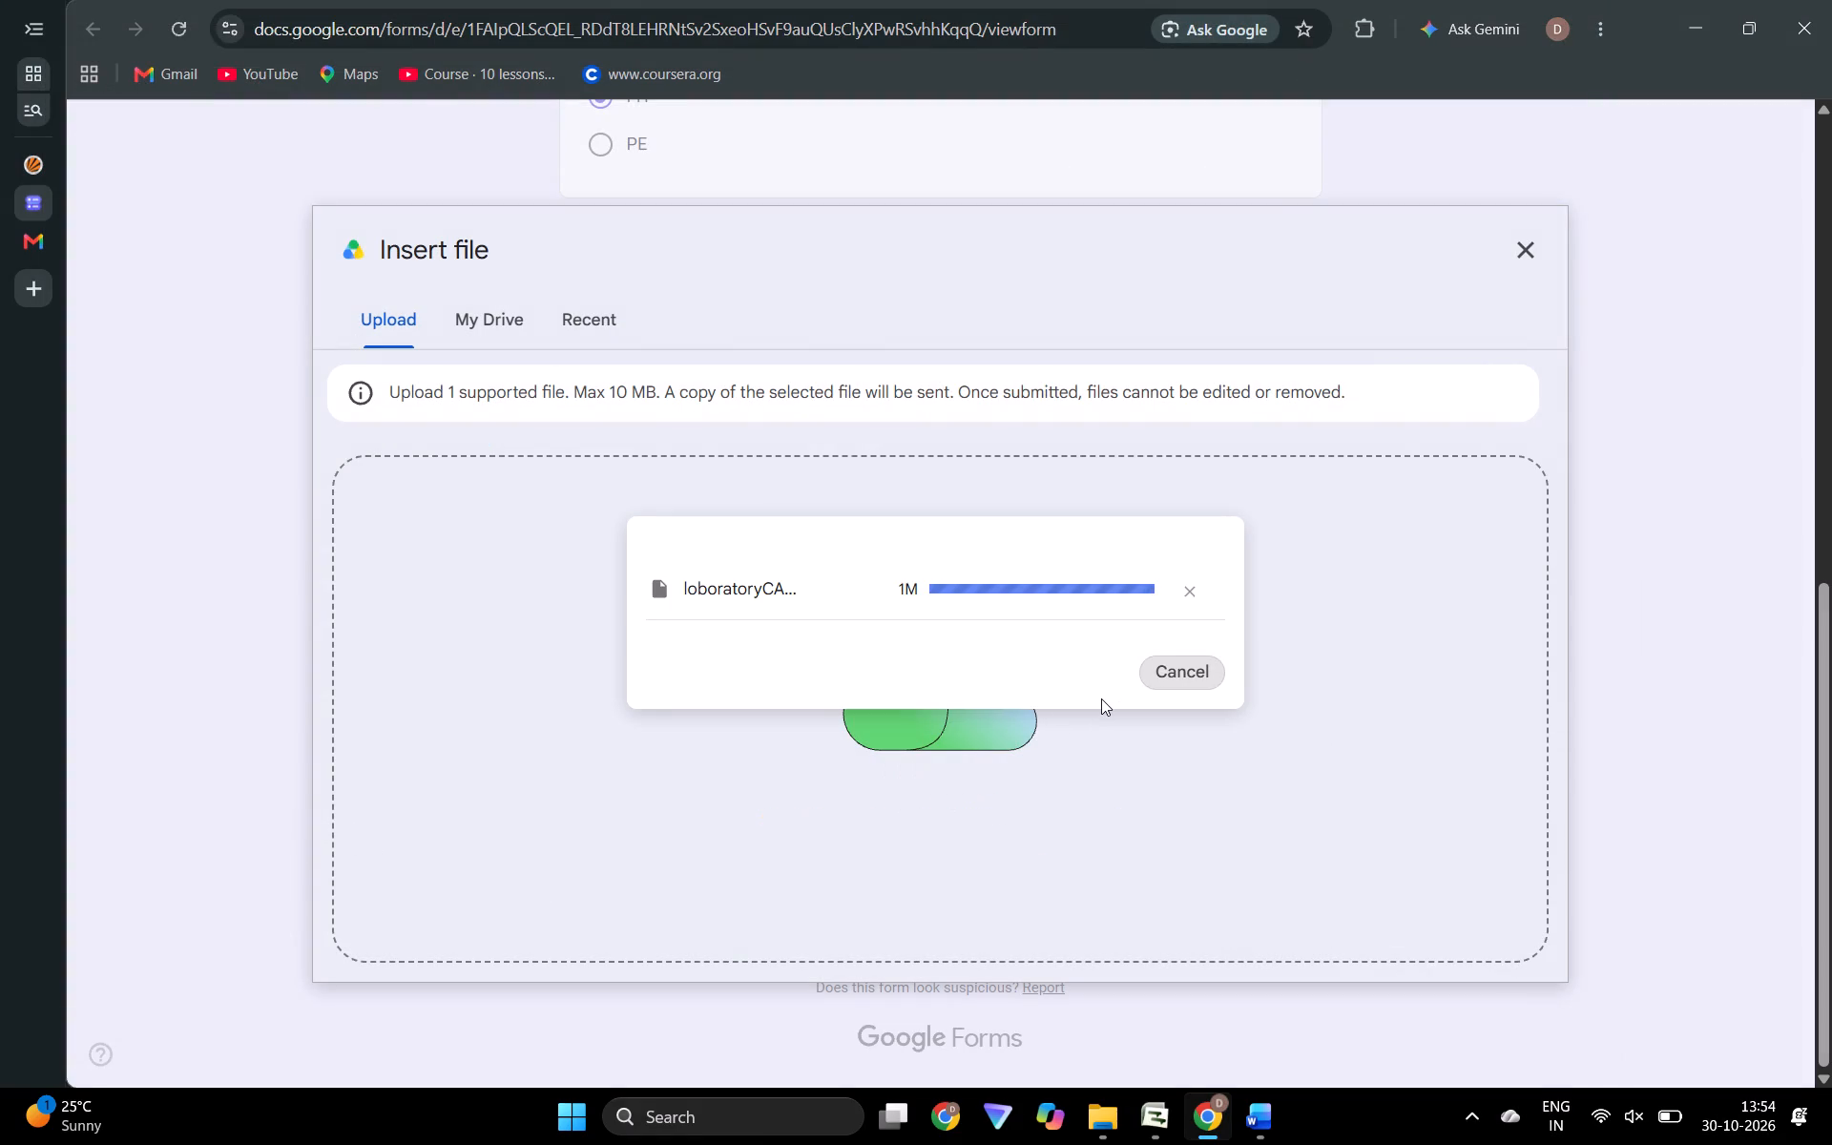
# Upload the CAlaboratory Microsoft Project file from the Downloads folder under the form's Project file question.
pyautogui.click(636, 783)
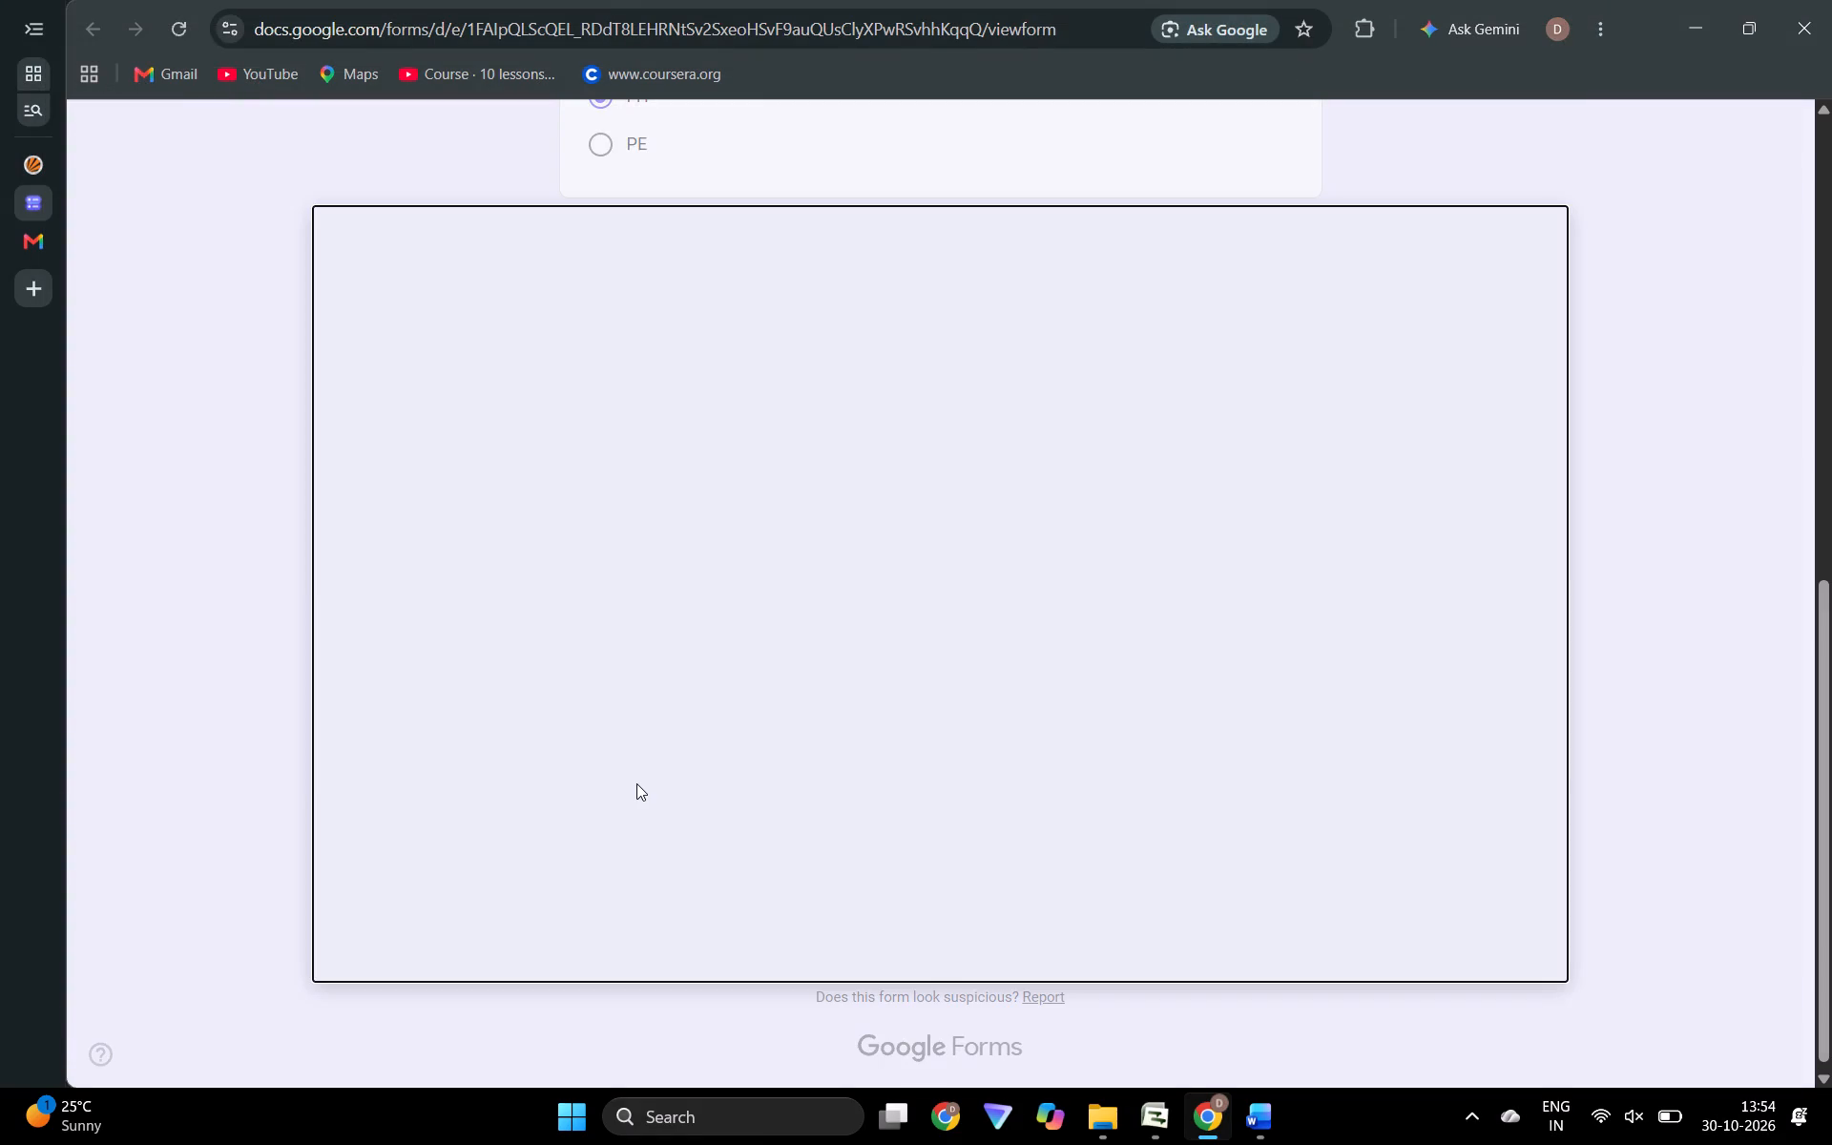
pyautogui.click(920, 767)
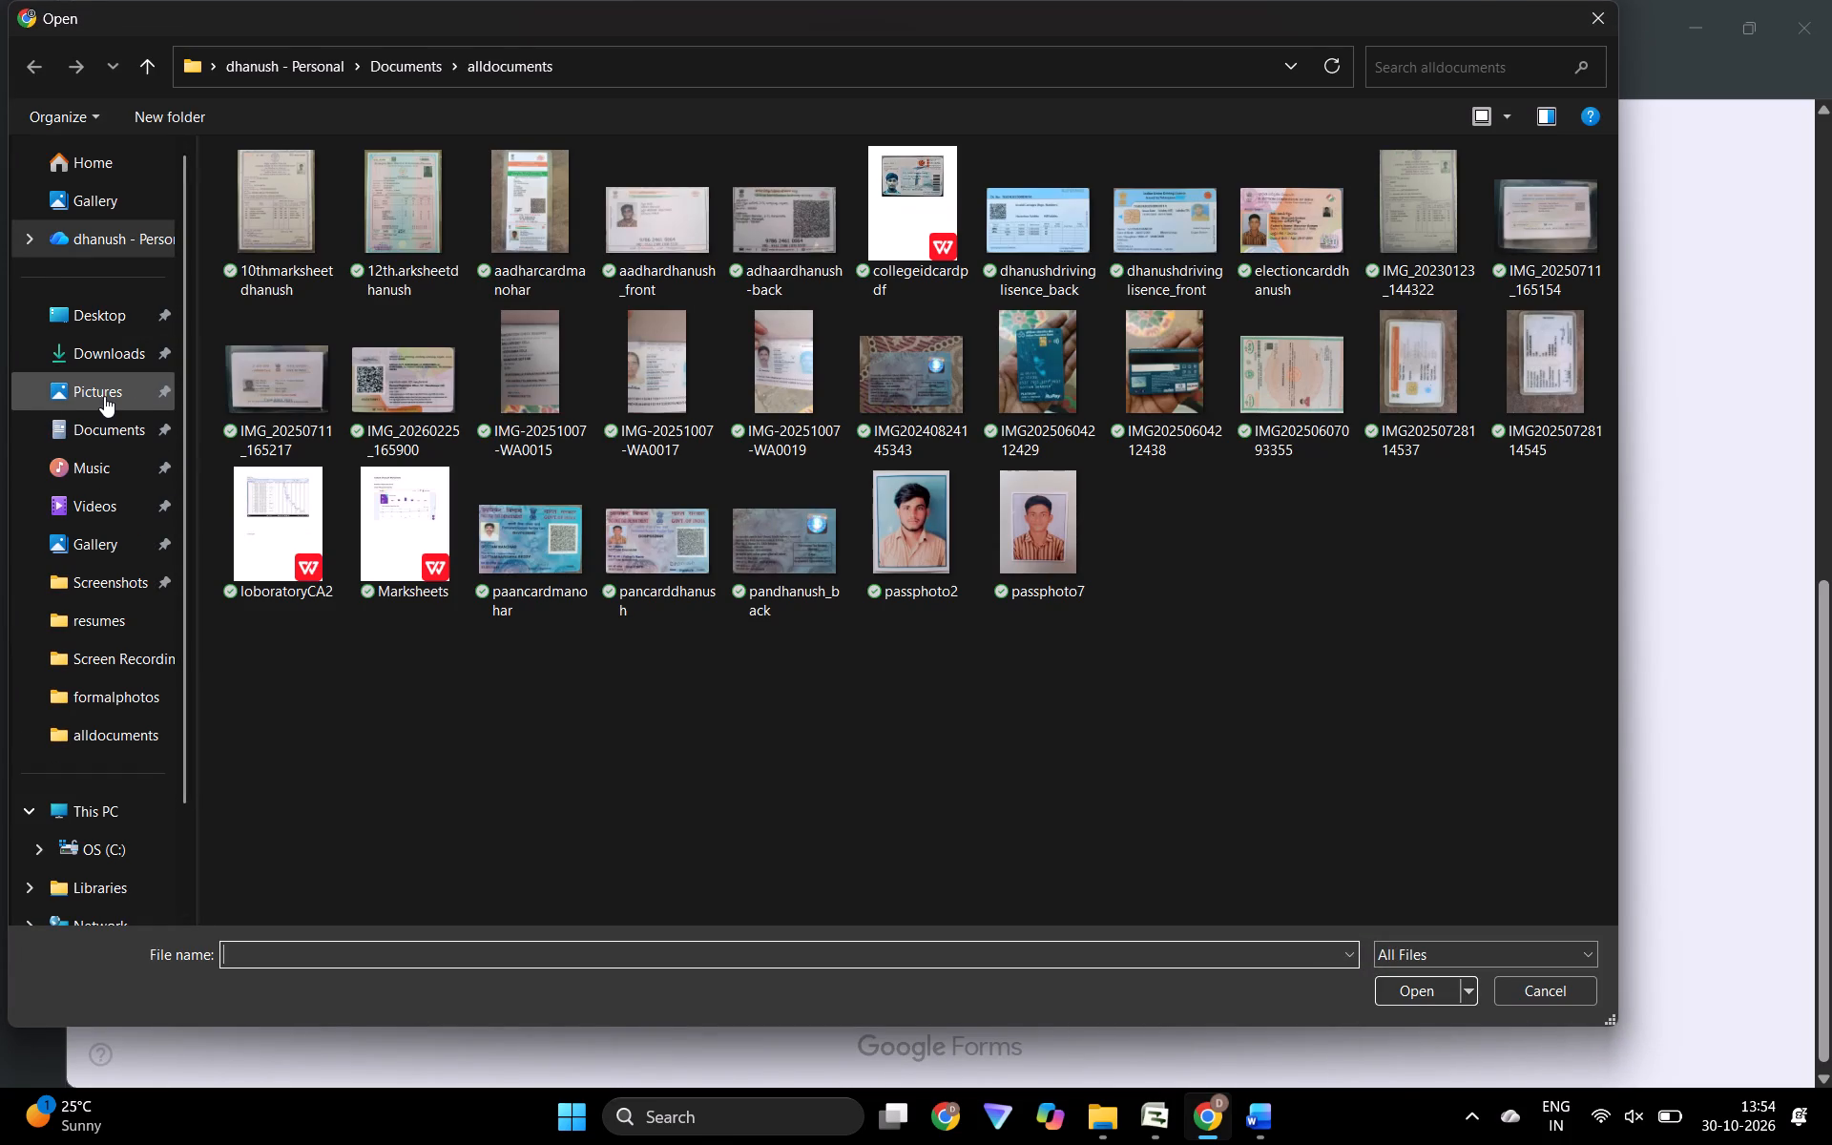
pyautogui.click(99, 438)
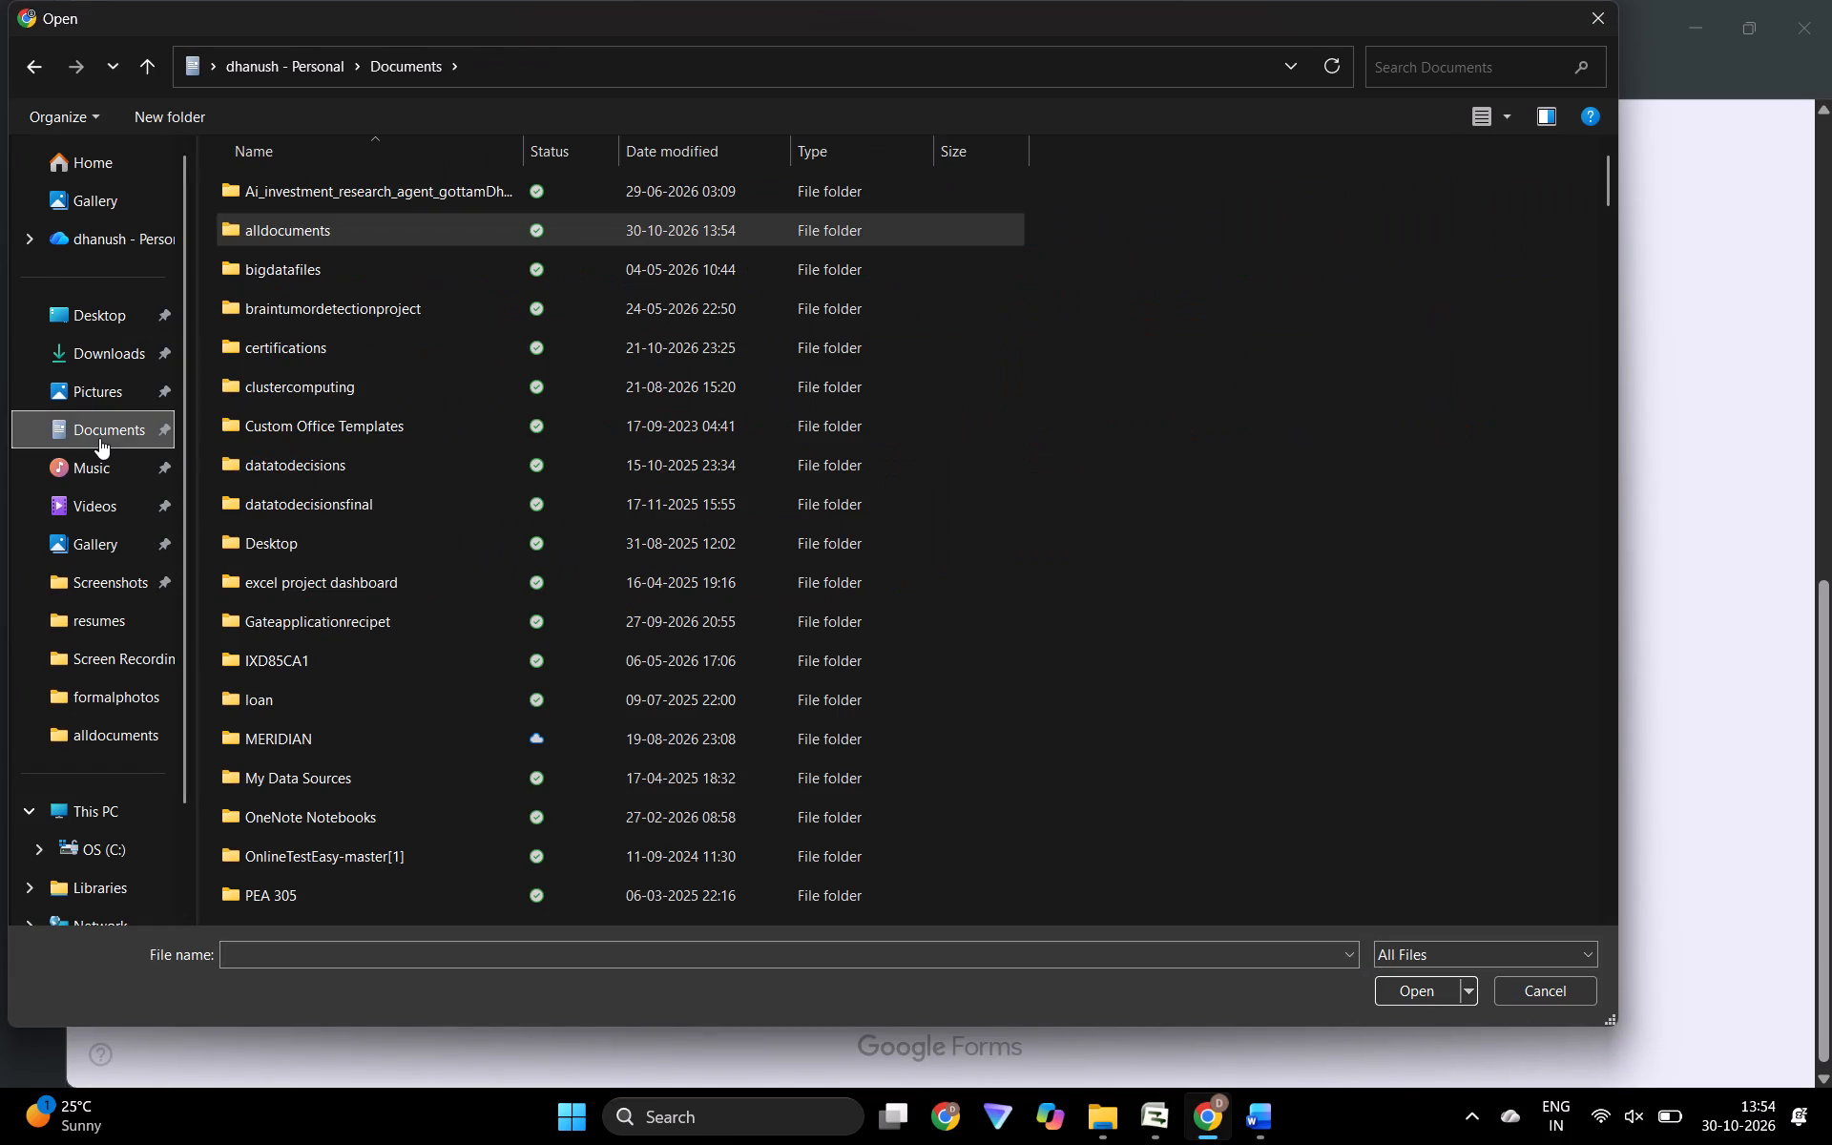
pyautogui.click(98, 350)
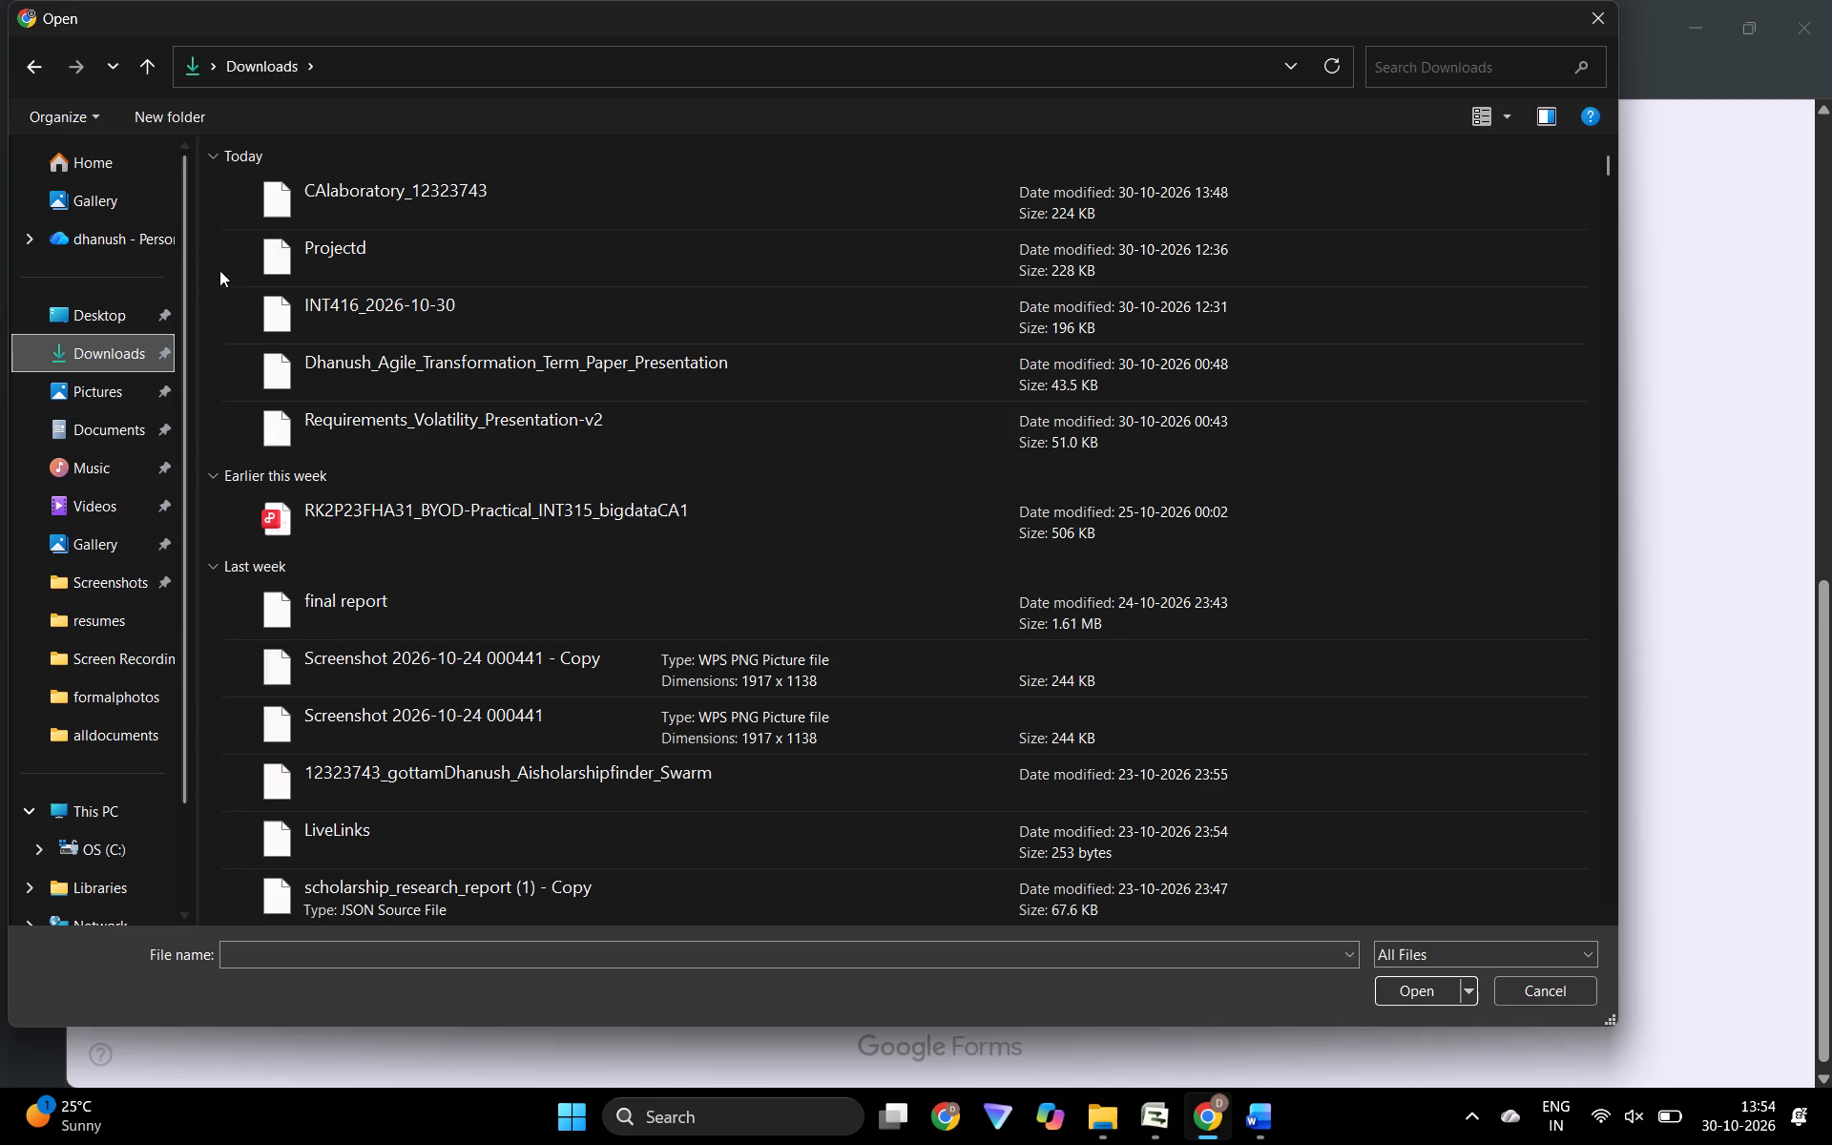
pyautogui.doubleClick(447, 204)
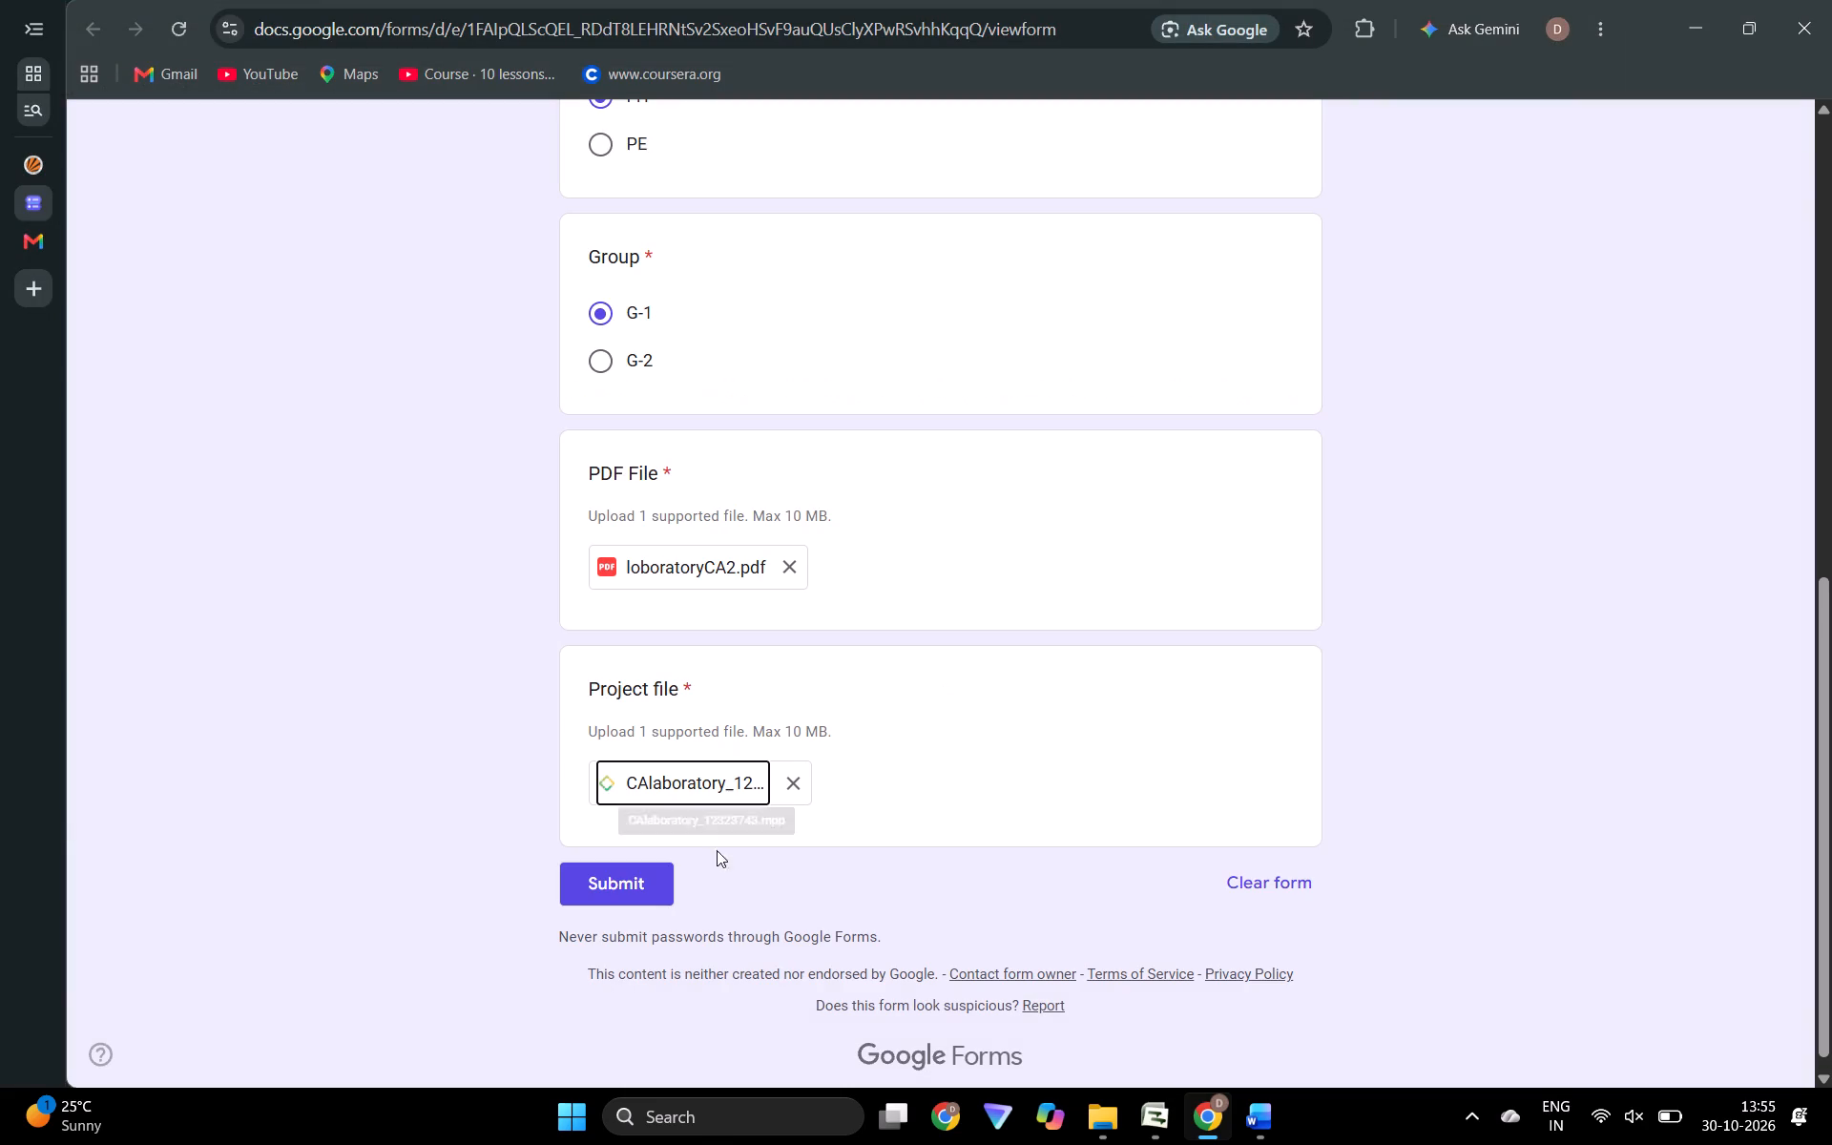
# Submit the completed Academic Task CA-2 form with both attached files.
pyautogui.click(638, 886)
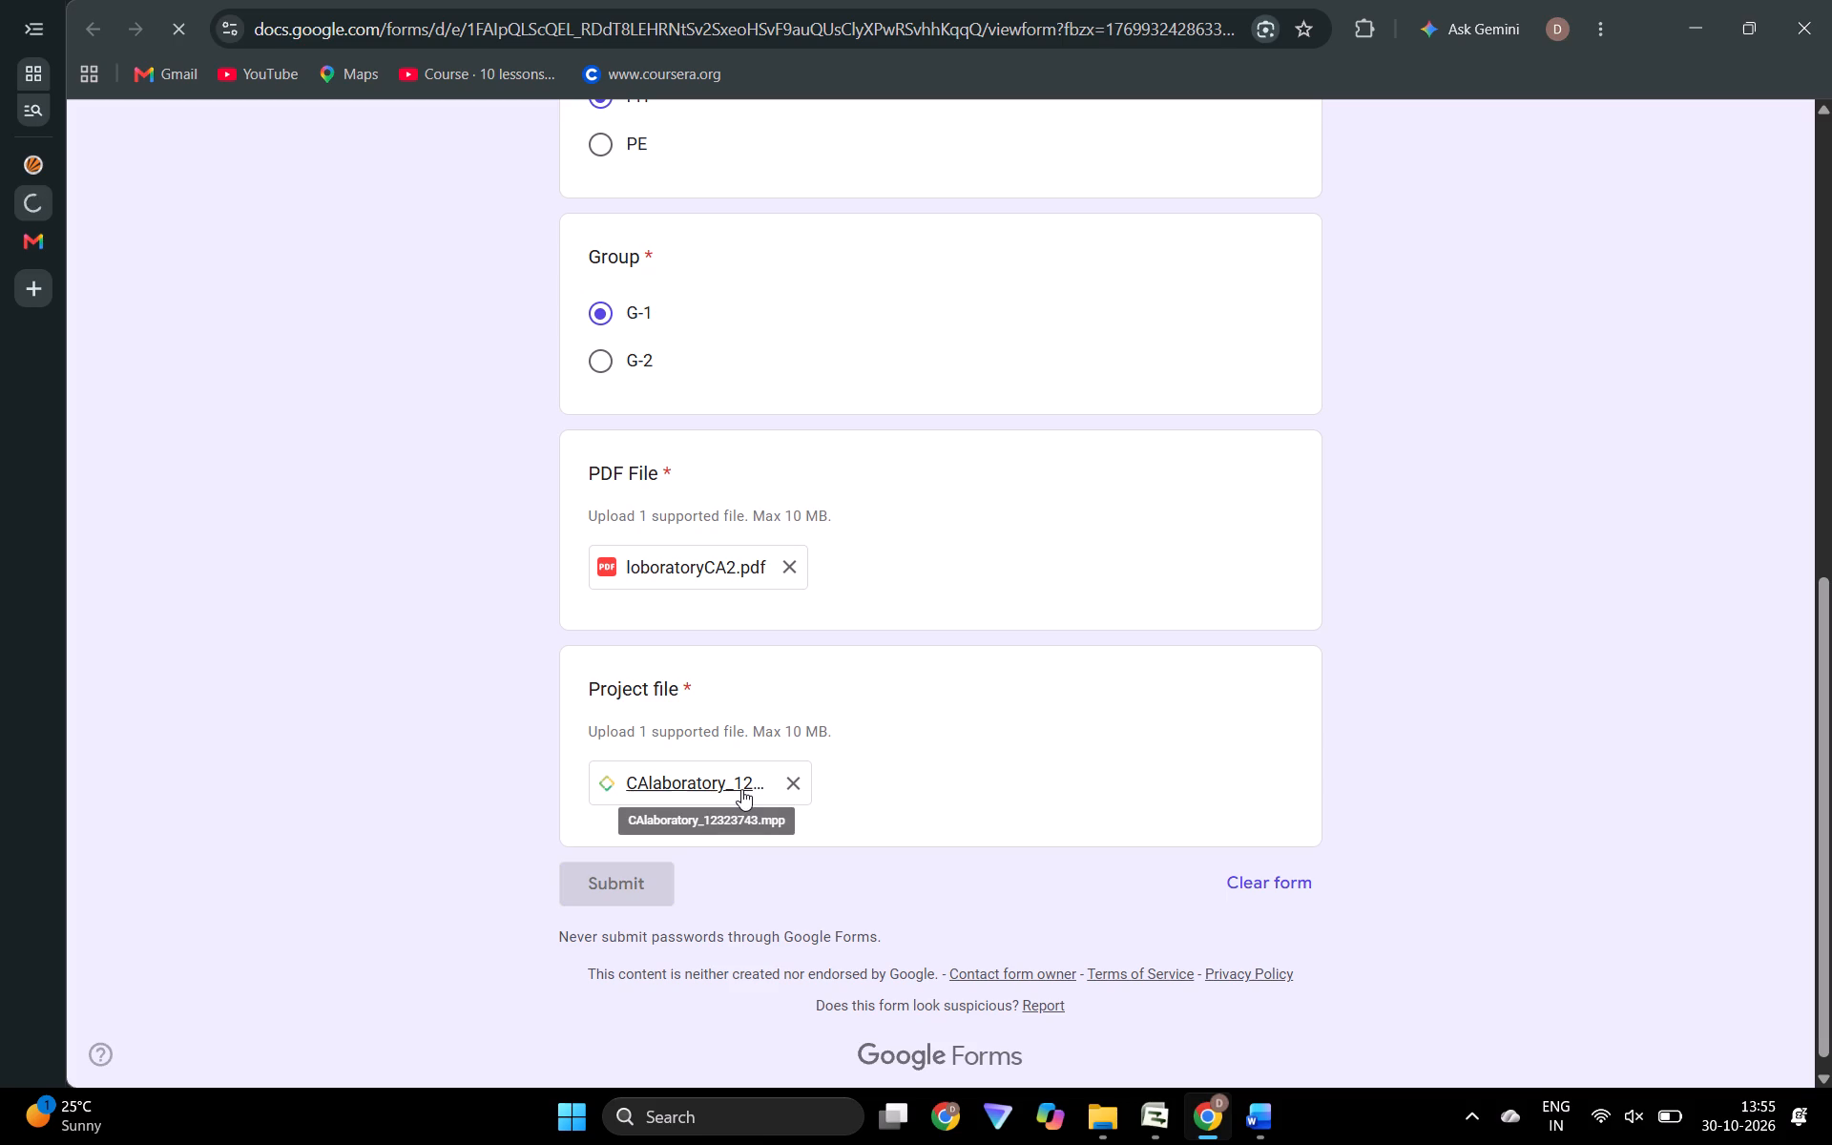
pyautogui.scroll(1, 741, 789)
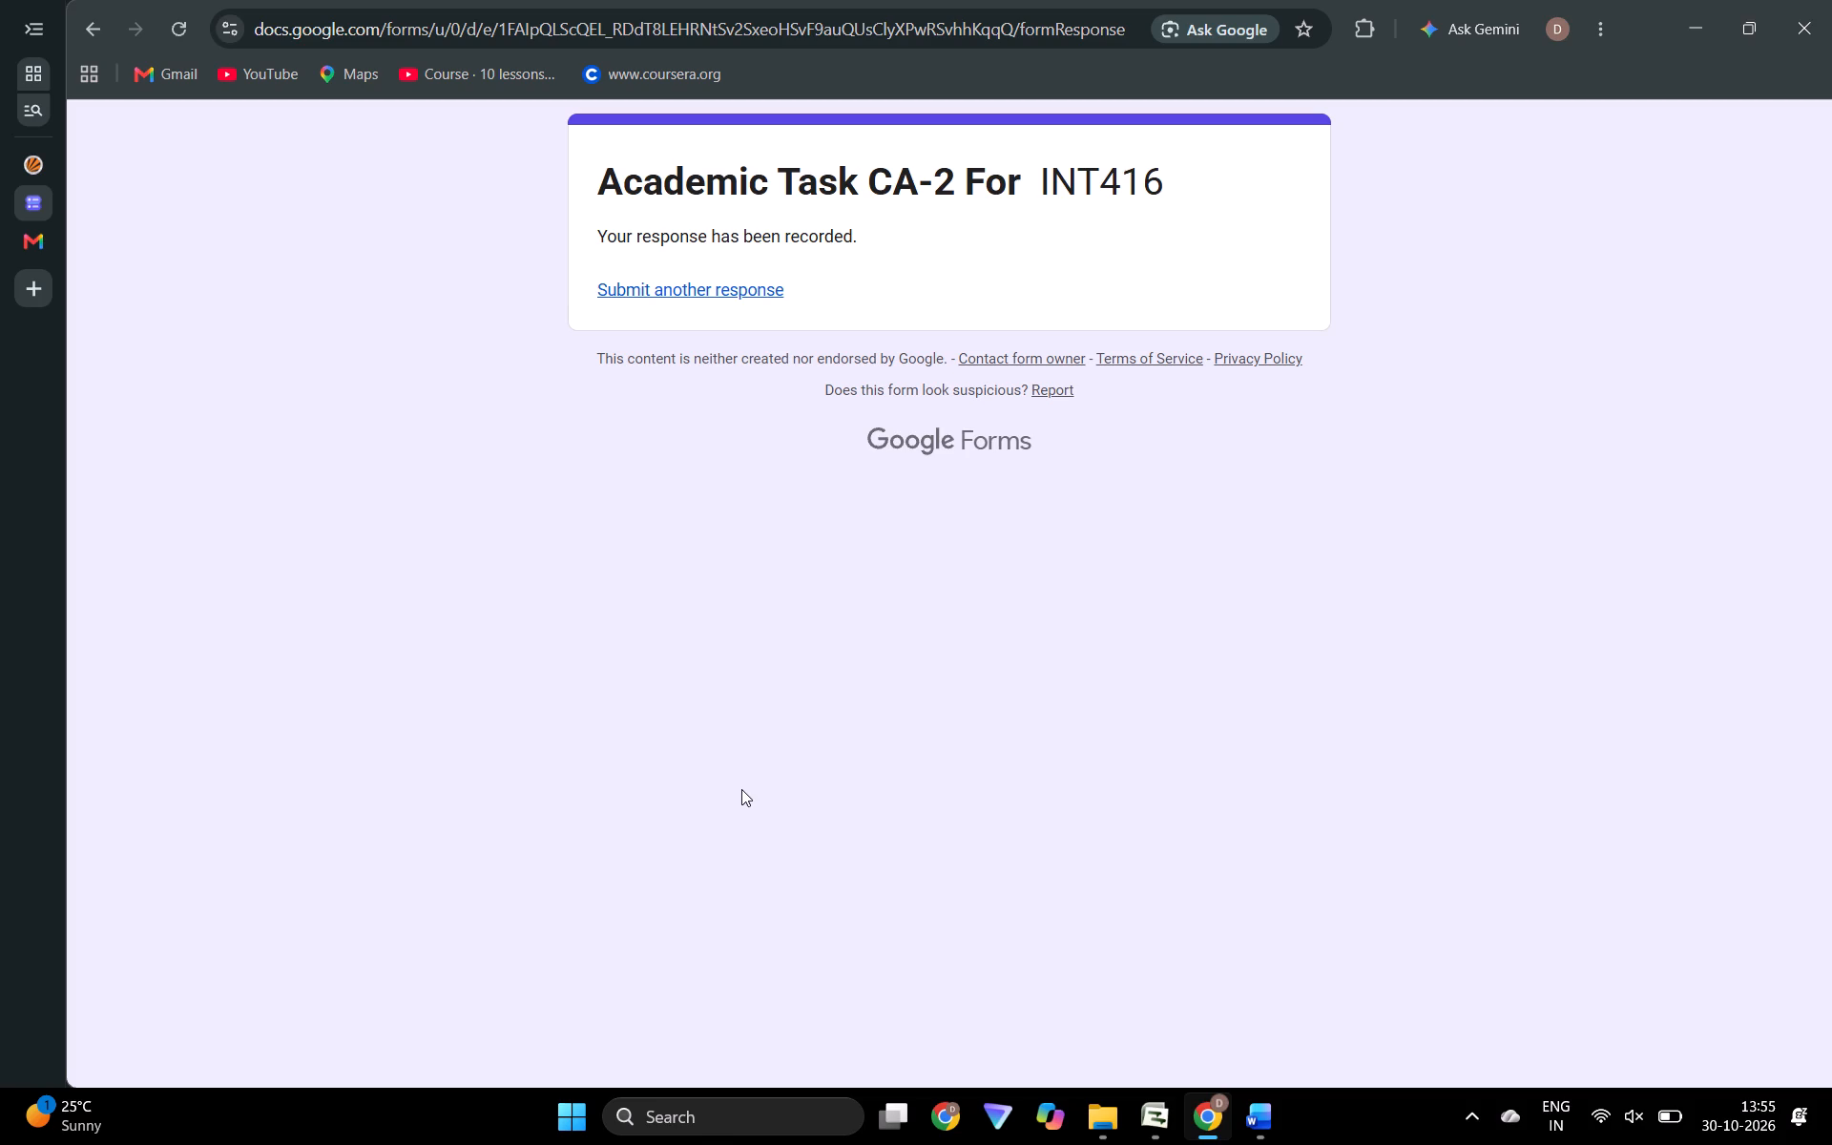
# Open File Explorer, go to the Downloads folder and open the Agile Transformation term paper presentation.
pyautogui.write('file')
pyautogui.press('Return')
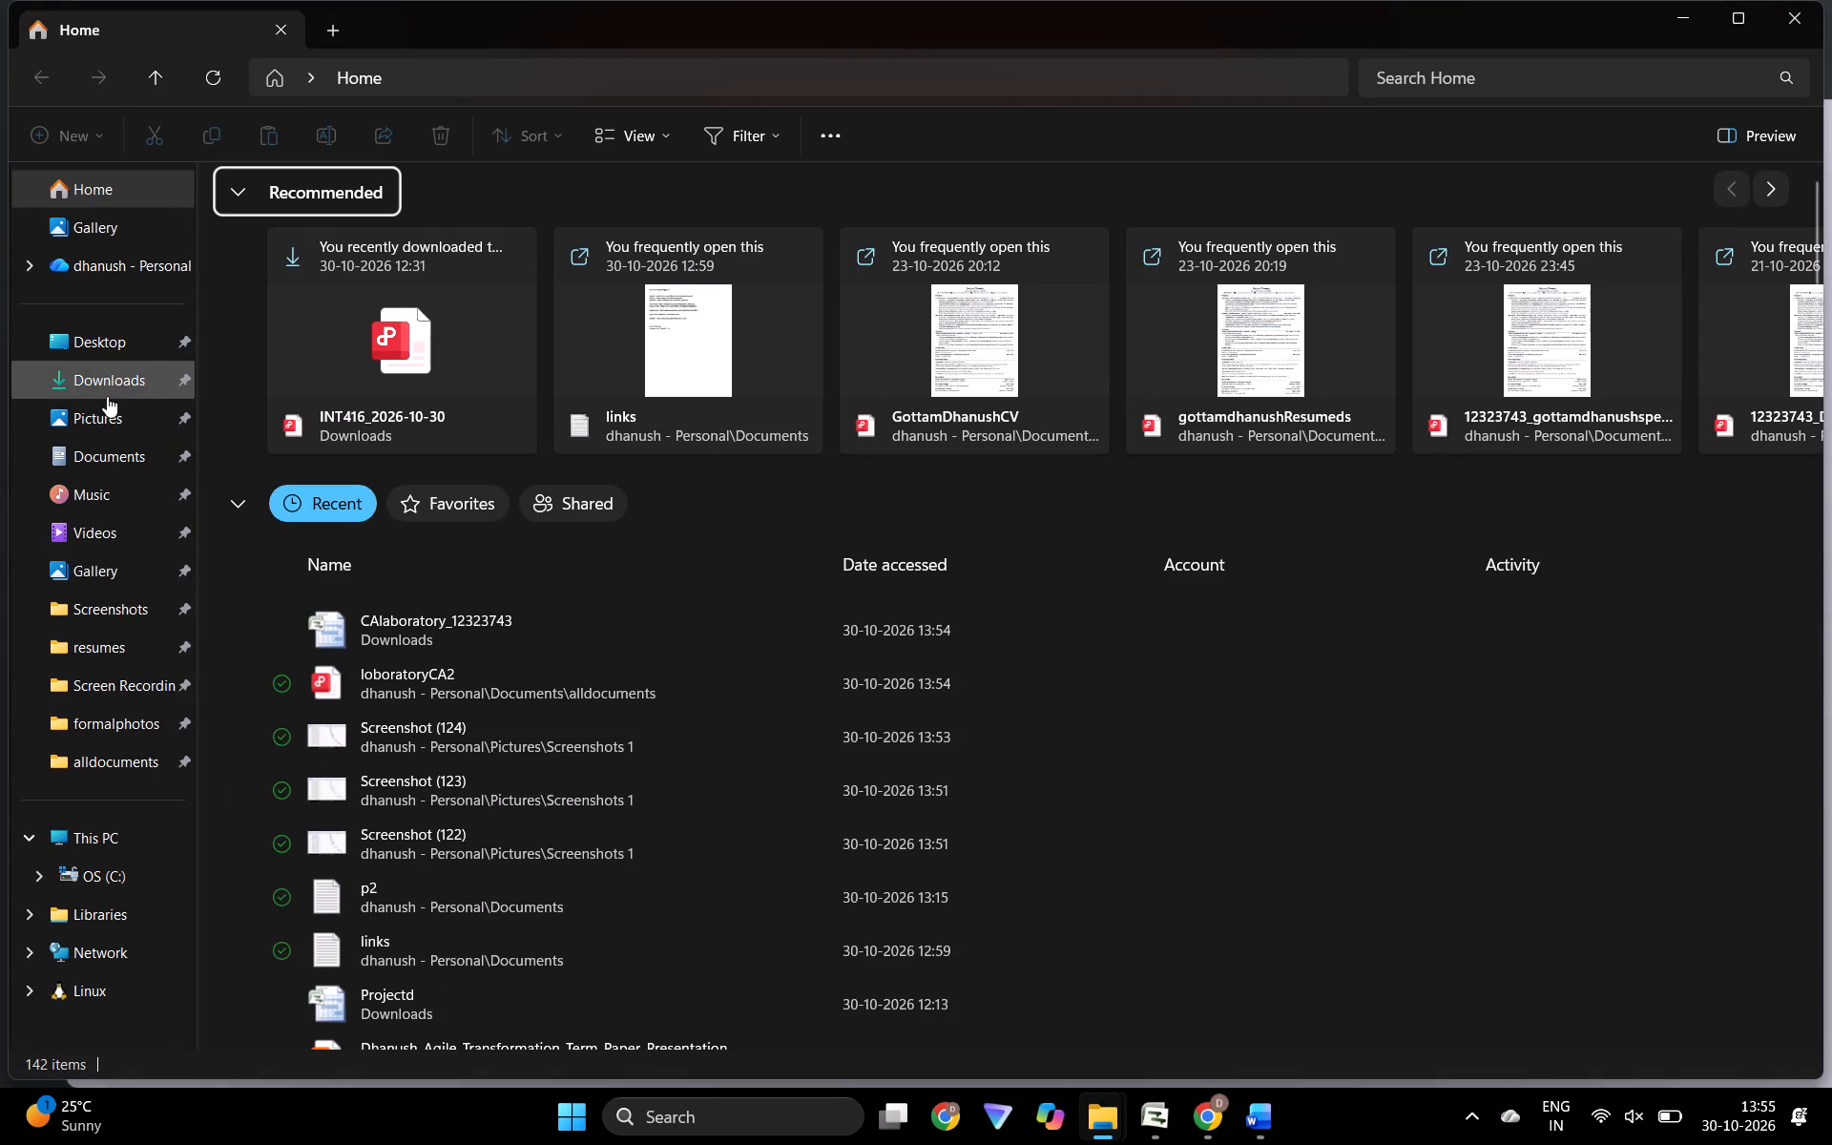
pyautogui.click(108, 389)
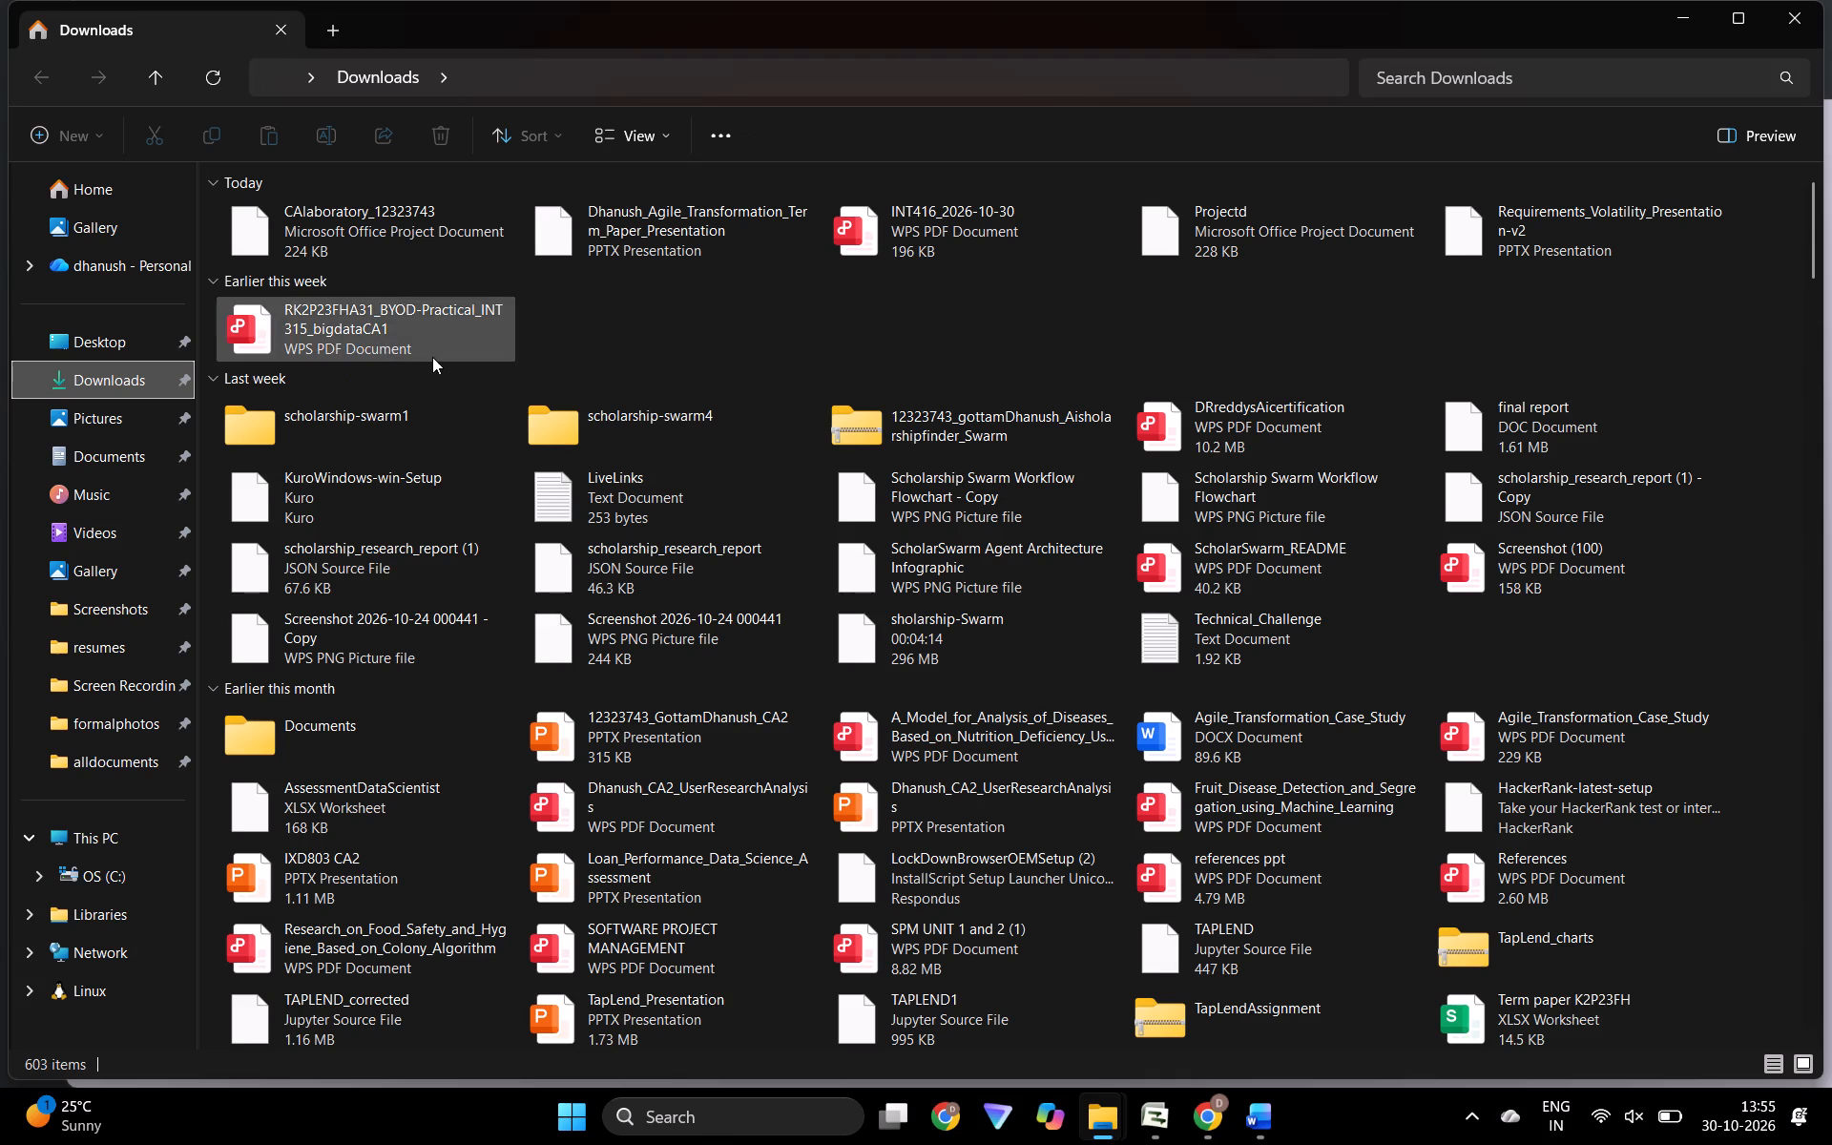
pyautogui.doubleClick(713, 227)
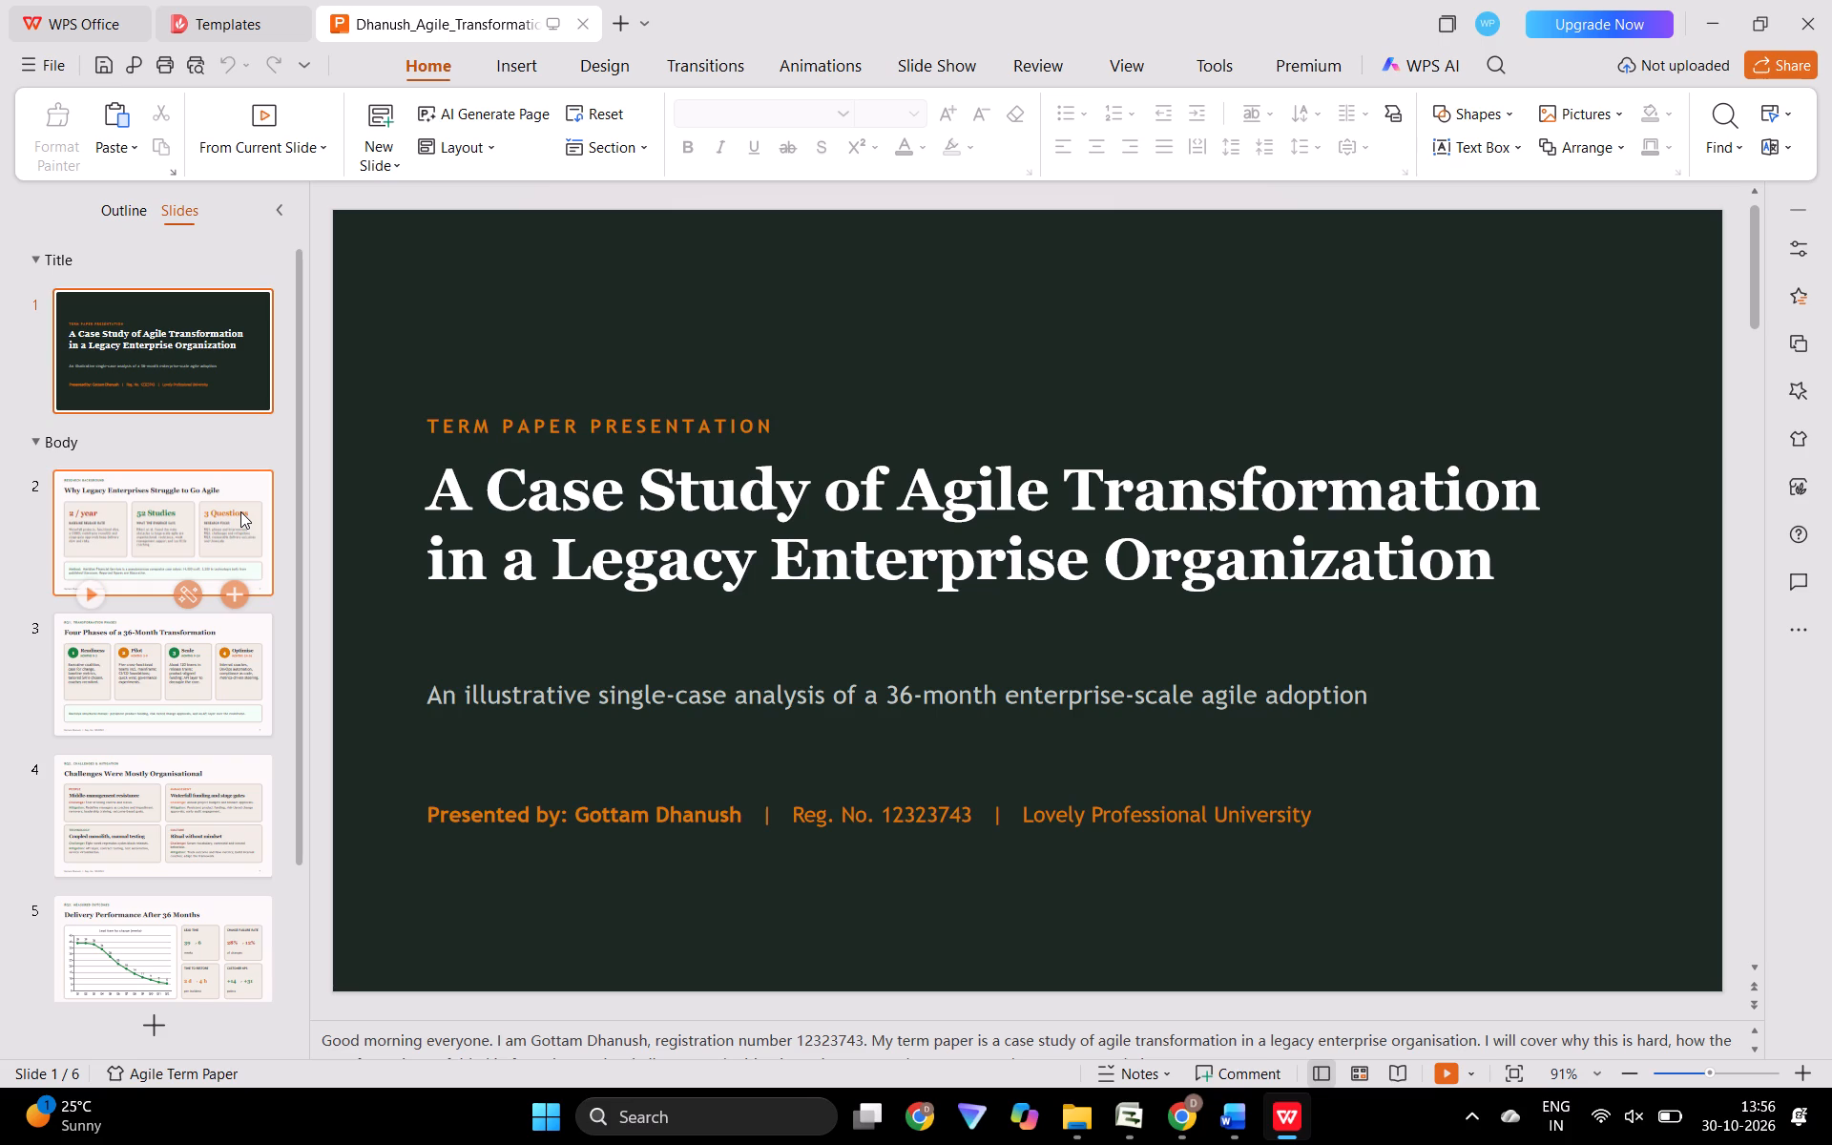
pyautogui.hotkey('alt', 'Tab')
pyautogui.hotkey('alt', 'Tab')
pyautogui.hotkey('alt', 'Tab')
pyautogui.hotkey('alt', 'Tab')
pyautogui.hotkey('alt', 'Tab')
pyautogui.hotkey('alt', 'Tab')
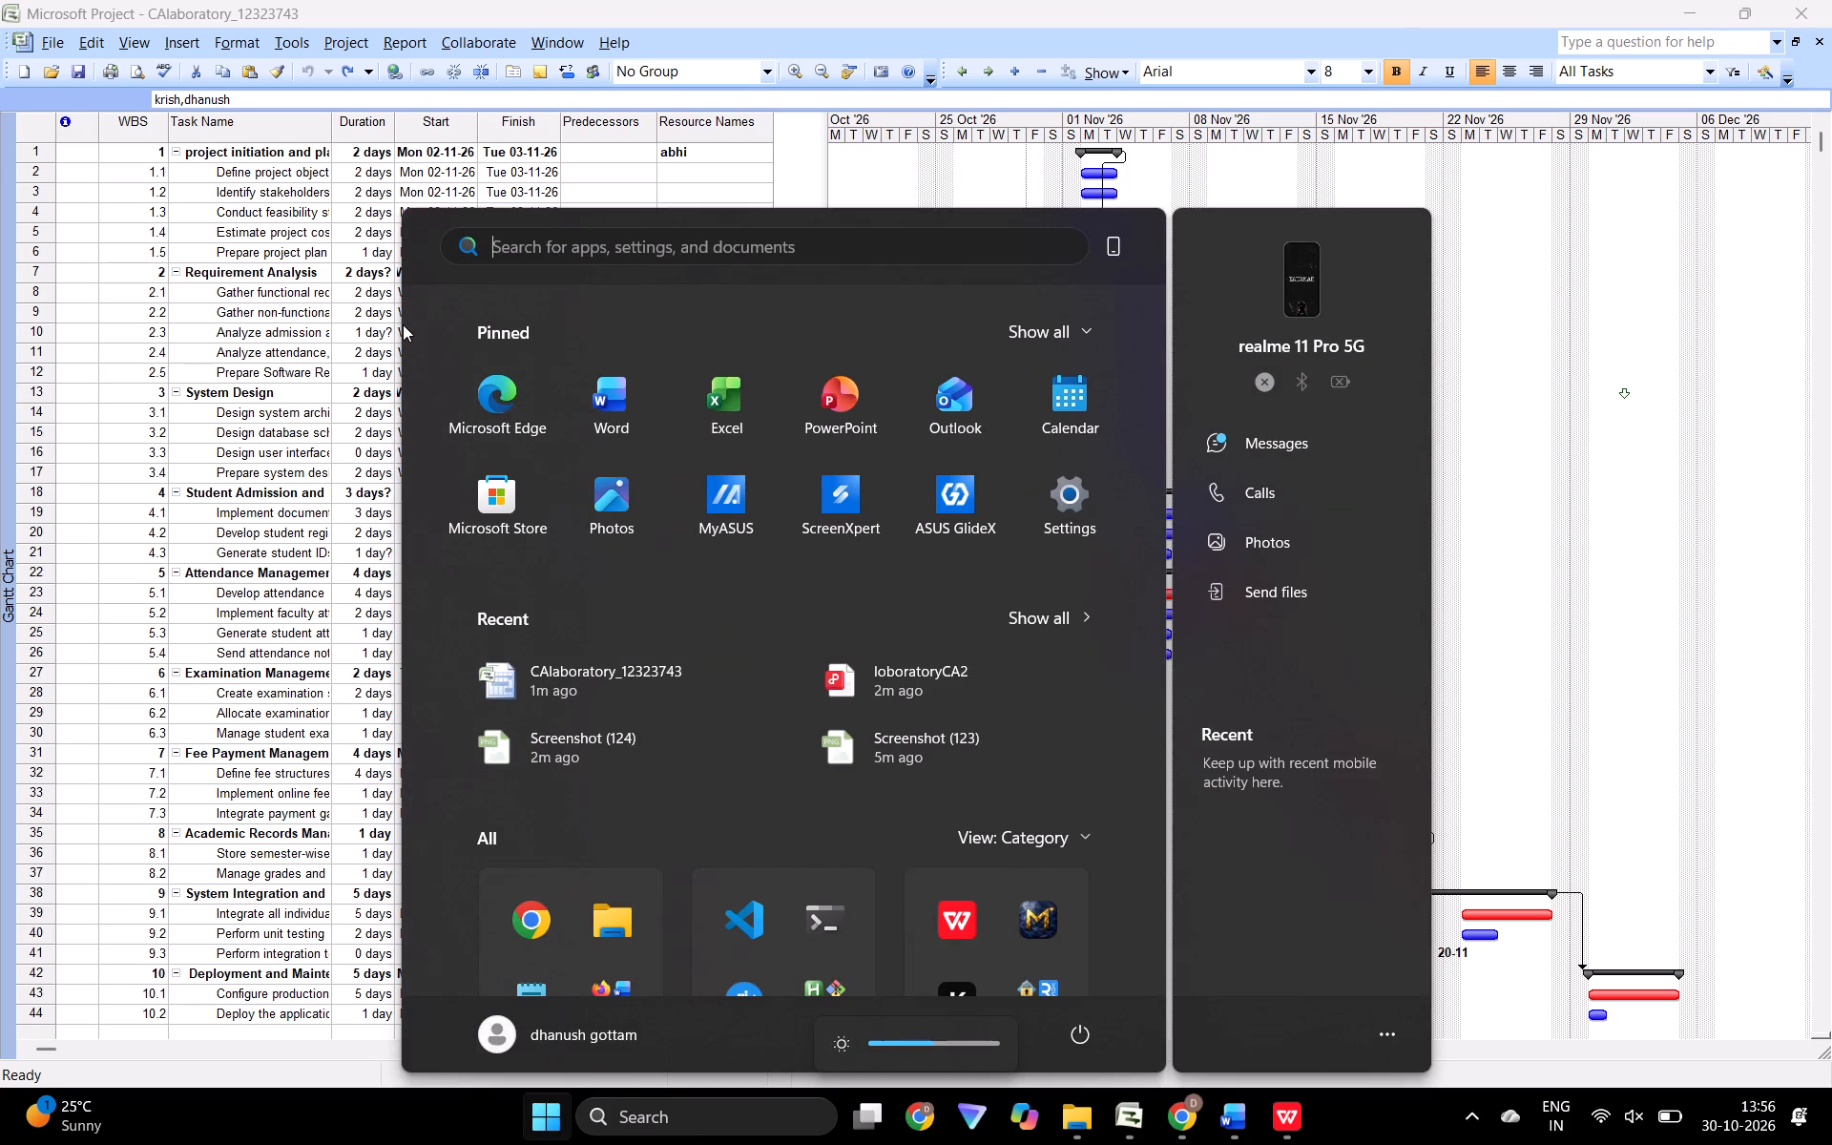
# Open Notepad, look through the code in p2.txt and close the window.
pyautogui.write('no')
pyautogui.press('Return')
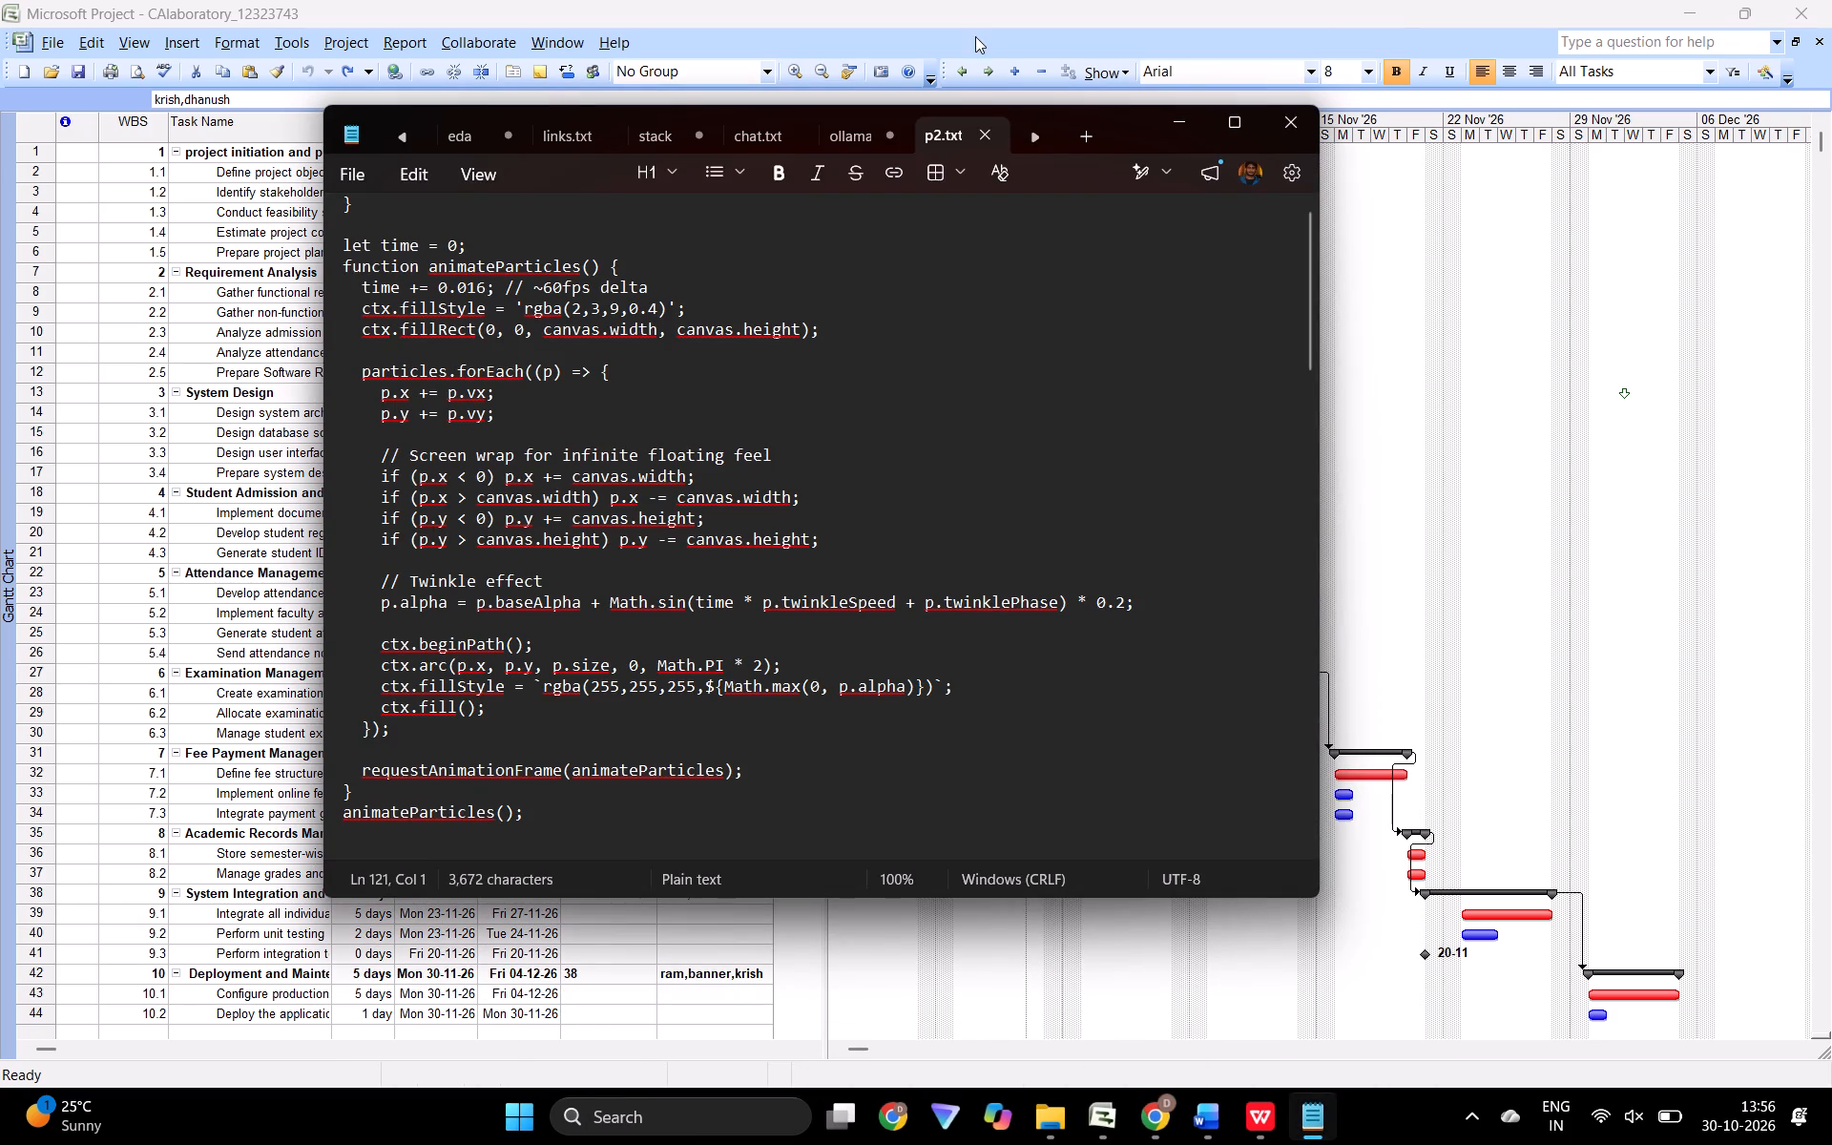
pyautogui.scroll(-2, 803, 301)
pyautogui.click(1296, 129)
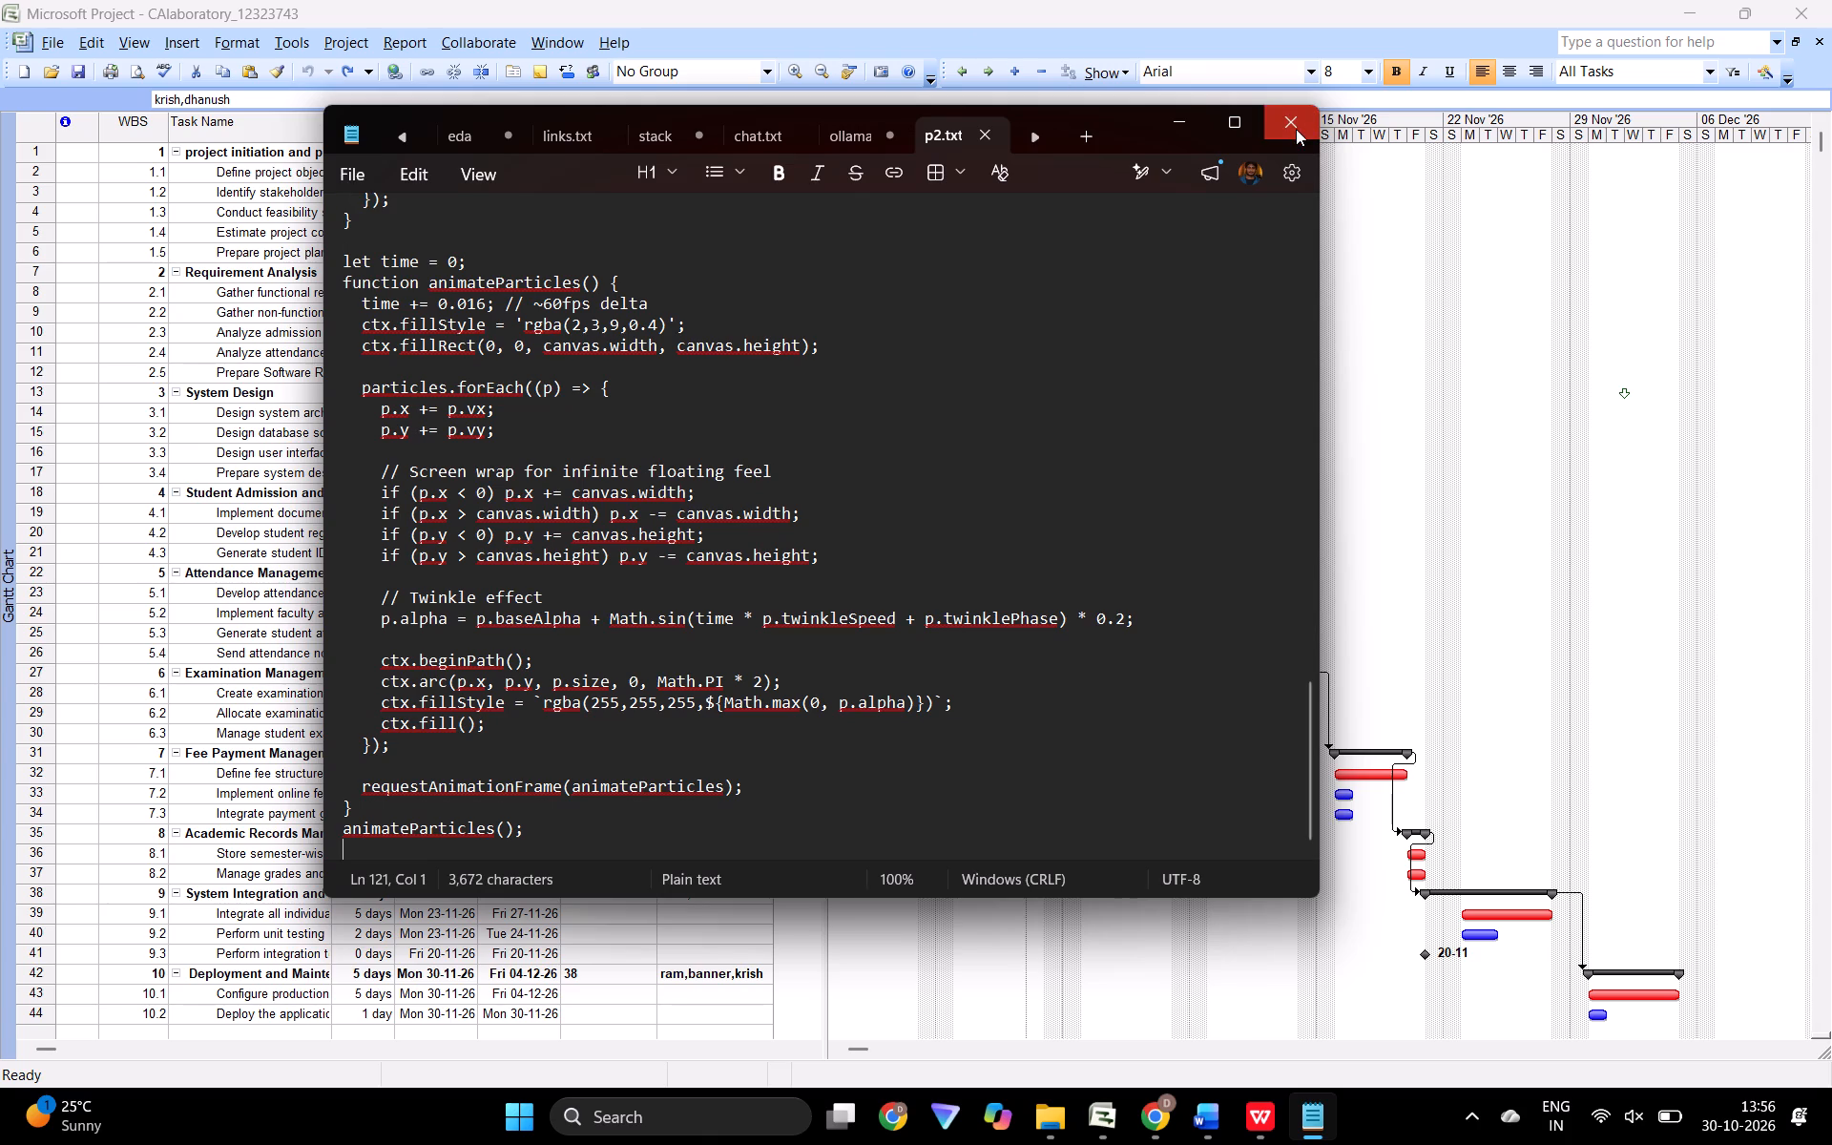
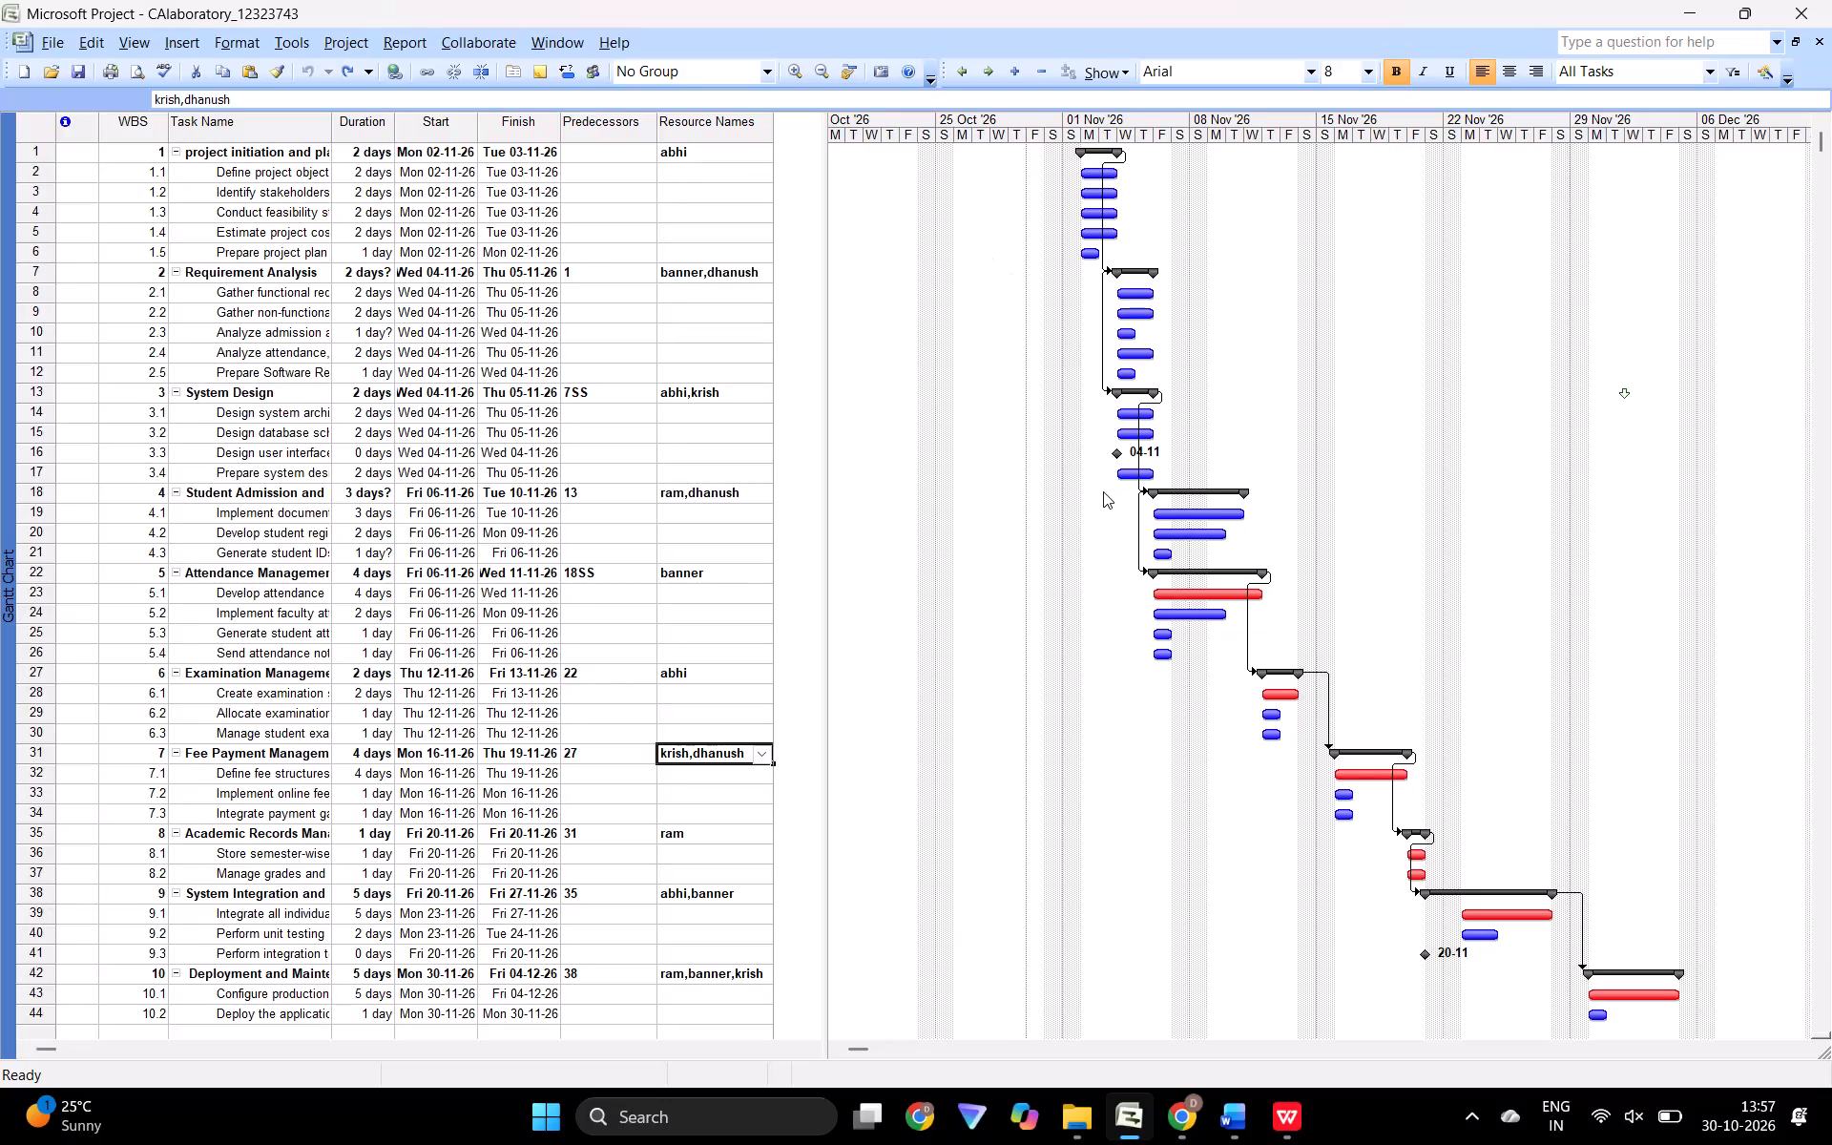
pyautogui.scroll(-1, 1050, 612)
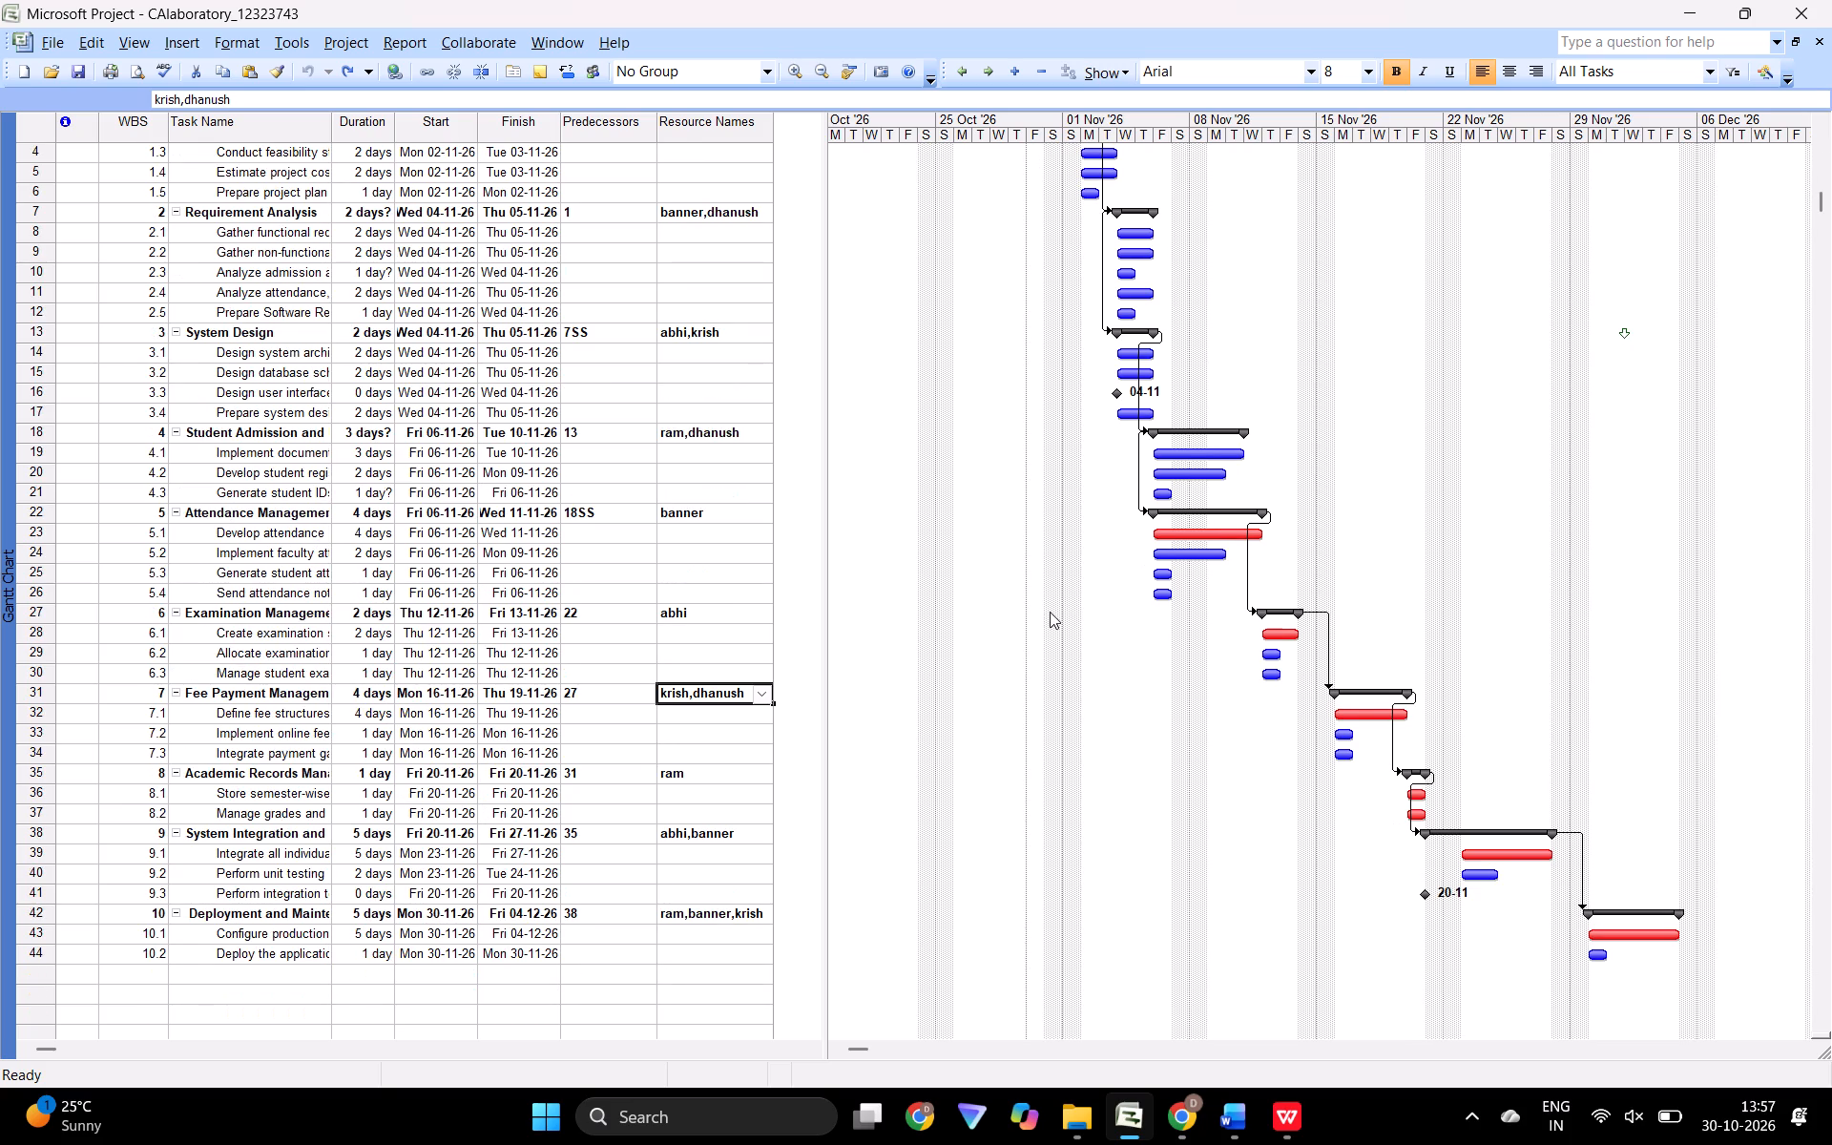
# Switch to the Agile Transformation term paper presentation in WPS Office and look through its slides from the title to the conclusion and back.
pyautogui.hotkey('alt', 'Tab')
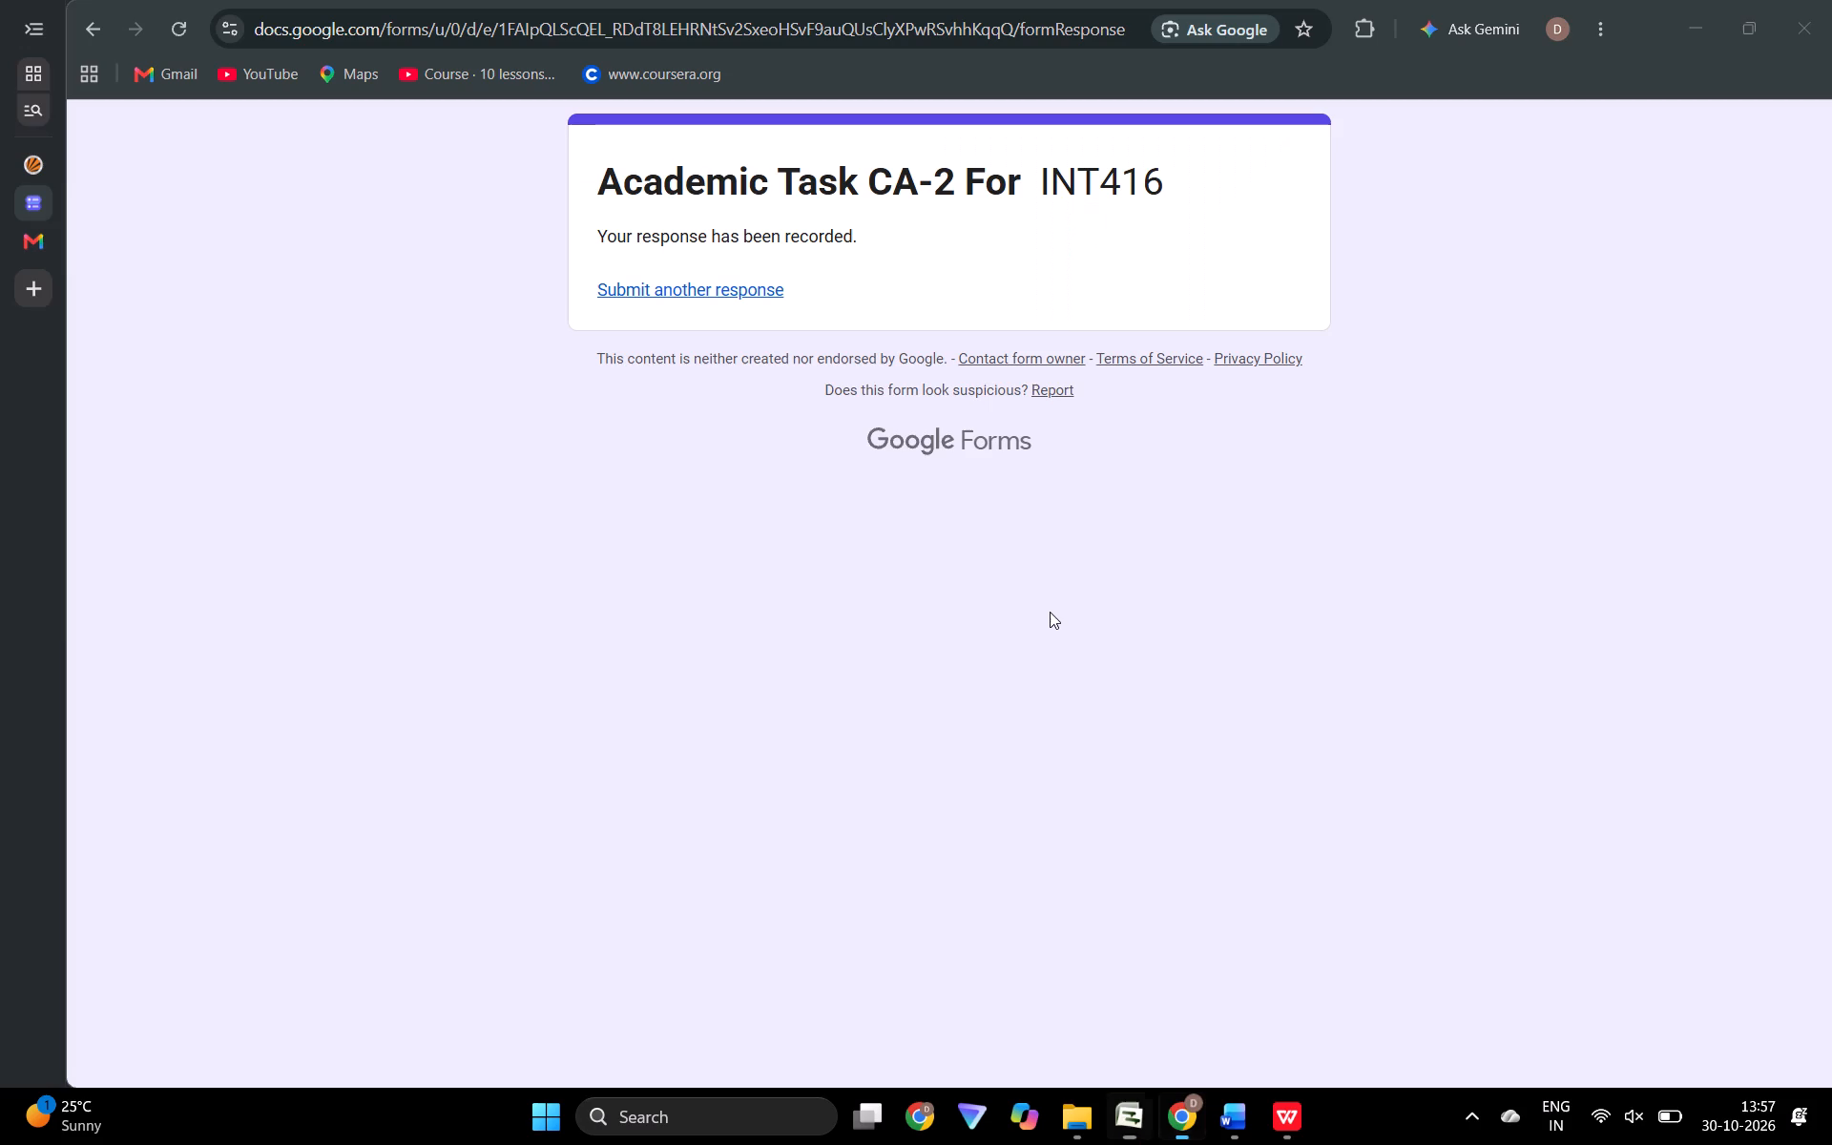
pyautogui.hotkey('alt', 'Tab')
pyautogui.hotkey('alt', 'Tab')
pyautogui.hotkey('alt', 'Tab')
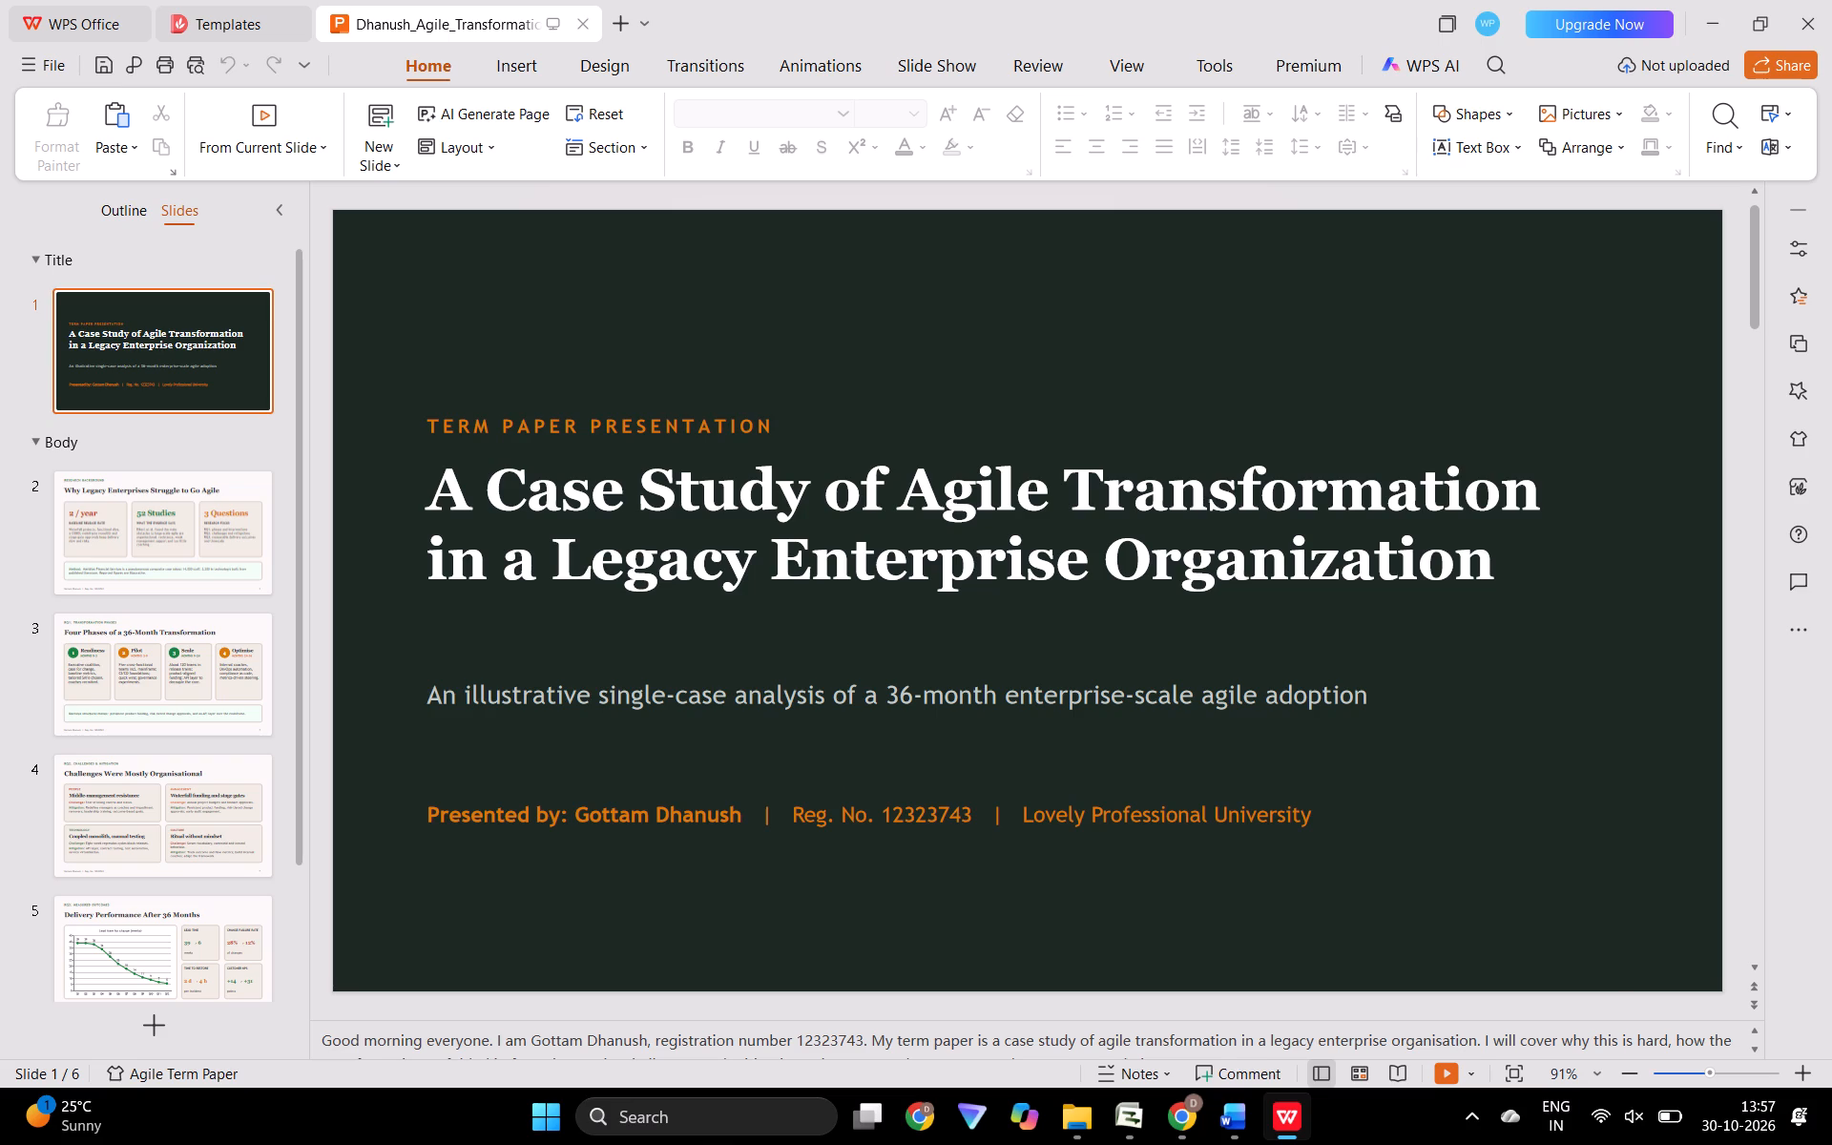
pyautogui.press('Down')
pyautogui.press('Down')
pyautogui.press('Up')
pyautogui.press('Down')
pyautogui.press('Down')
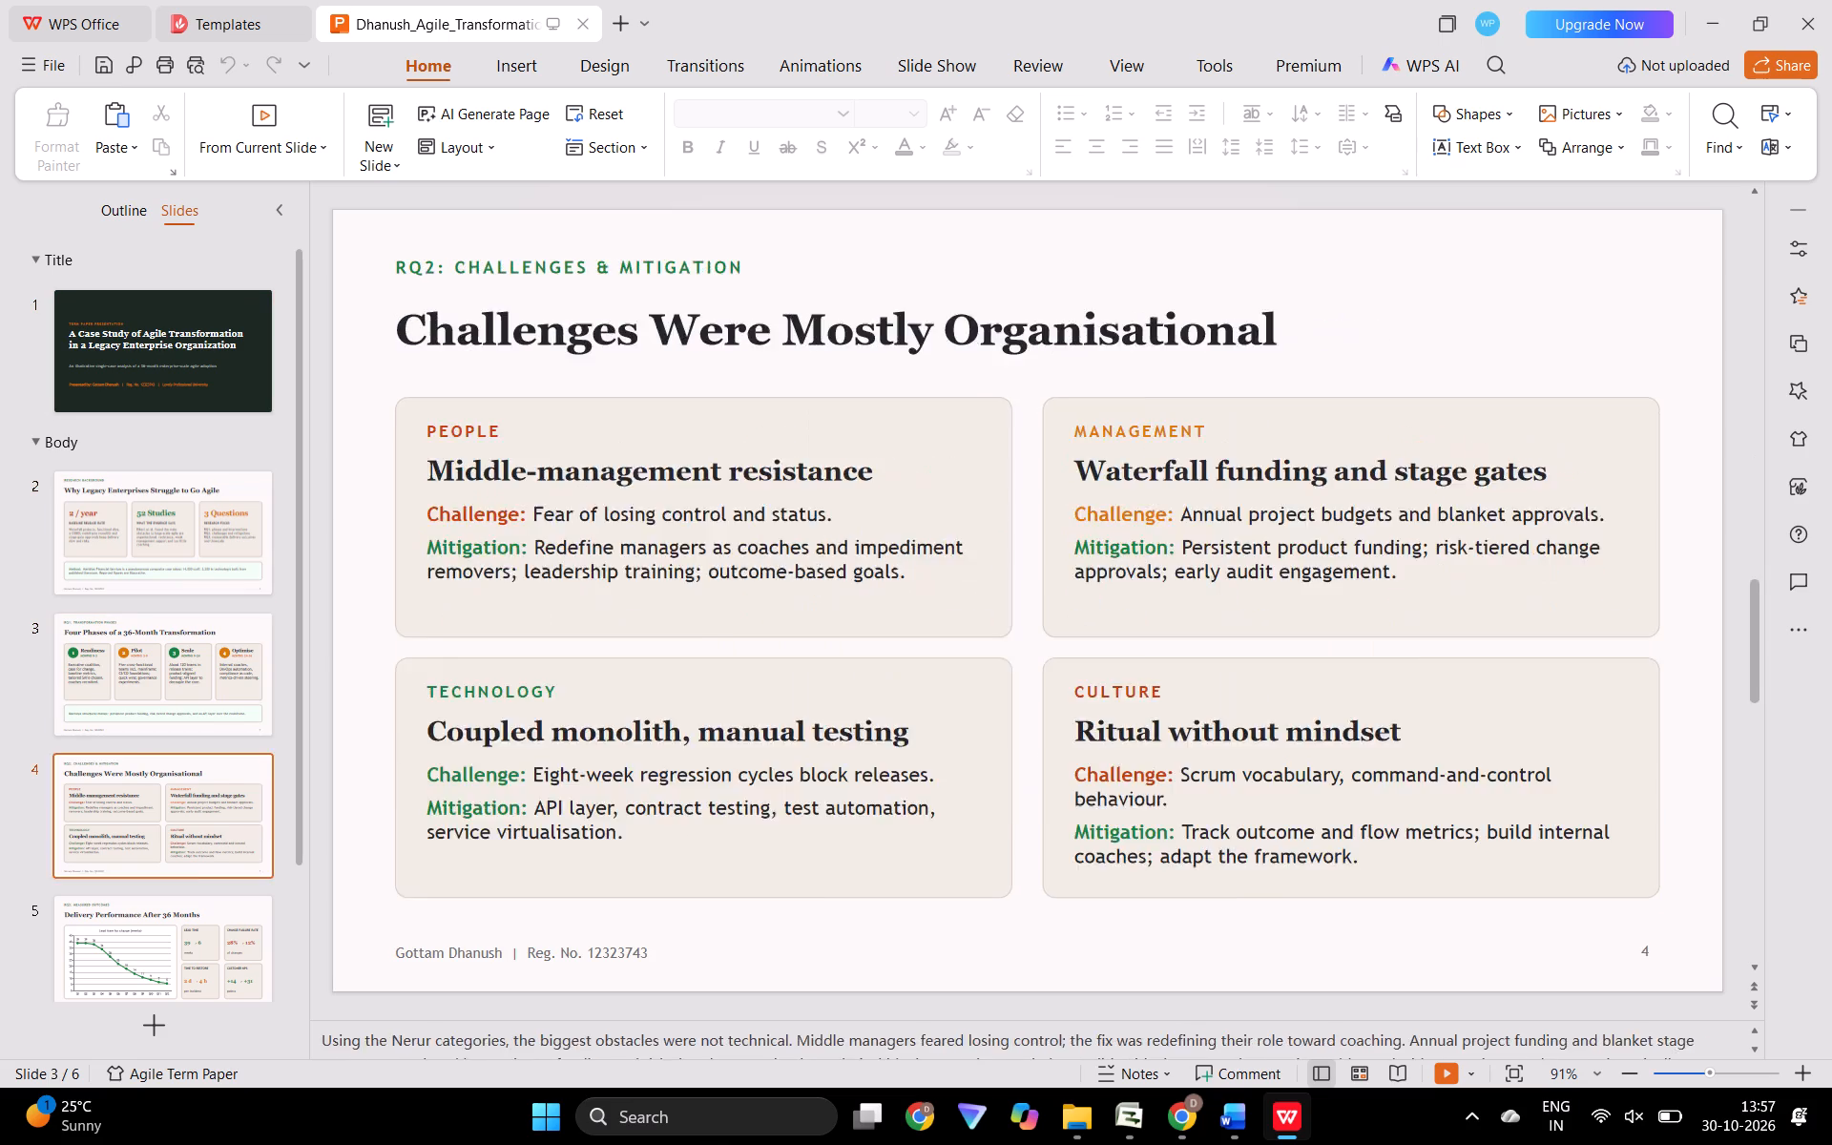
pyautogui.press('Down')
pyautogui.press('Down')
pyautogui.press('Down')
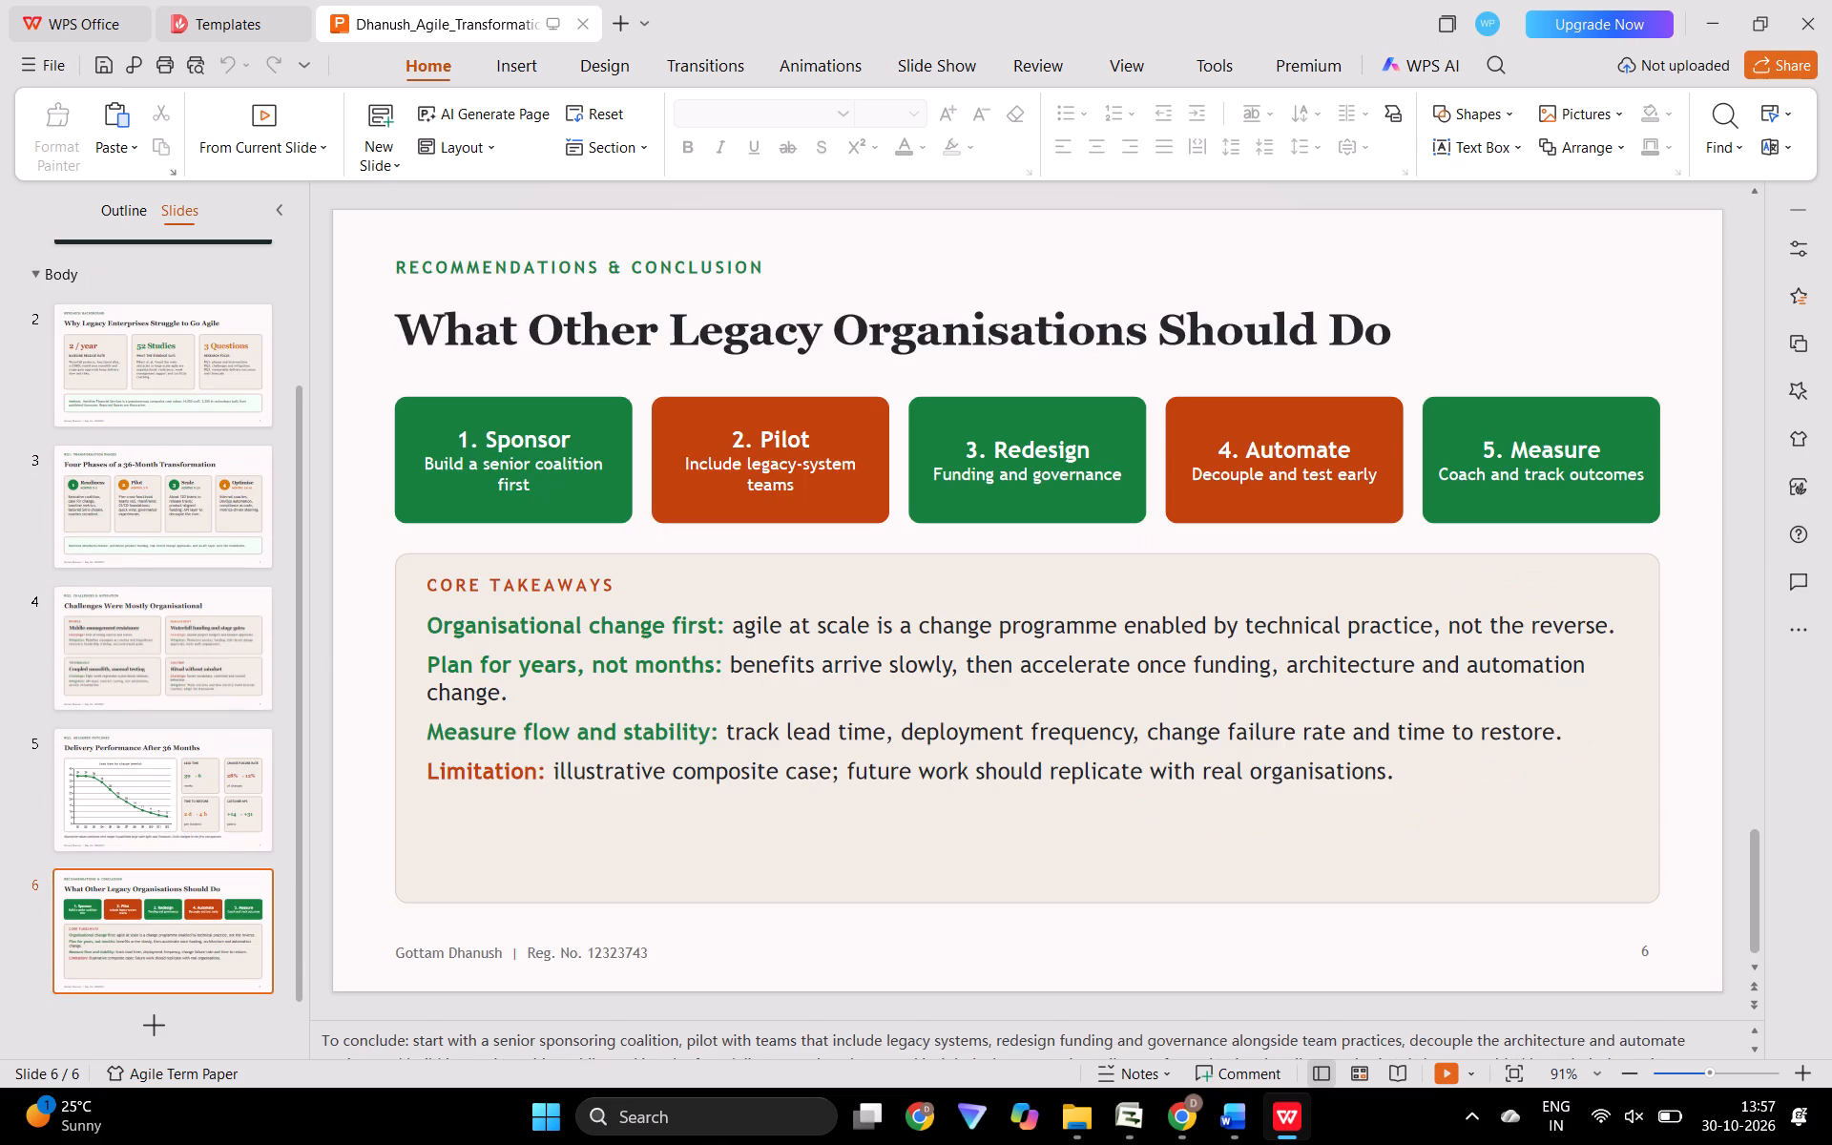
pyautogui.press('Down')
pyautogui.press('Down')
pyautogui.press('Down')
pyautogui.press('Down')
pyautogui.press('Up')
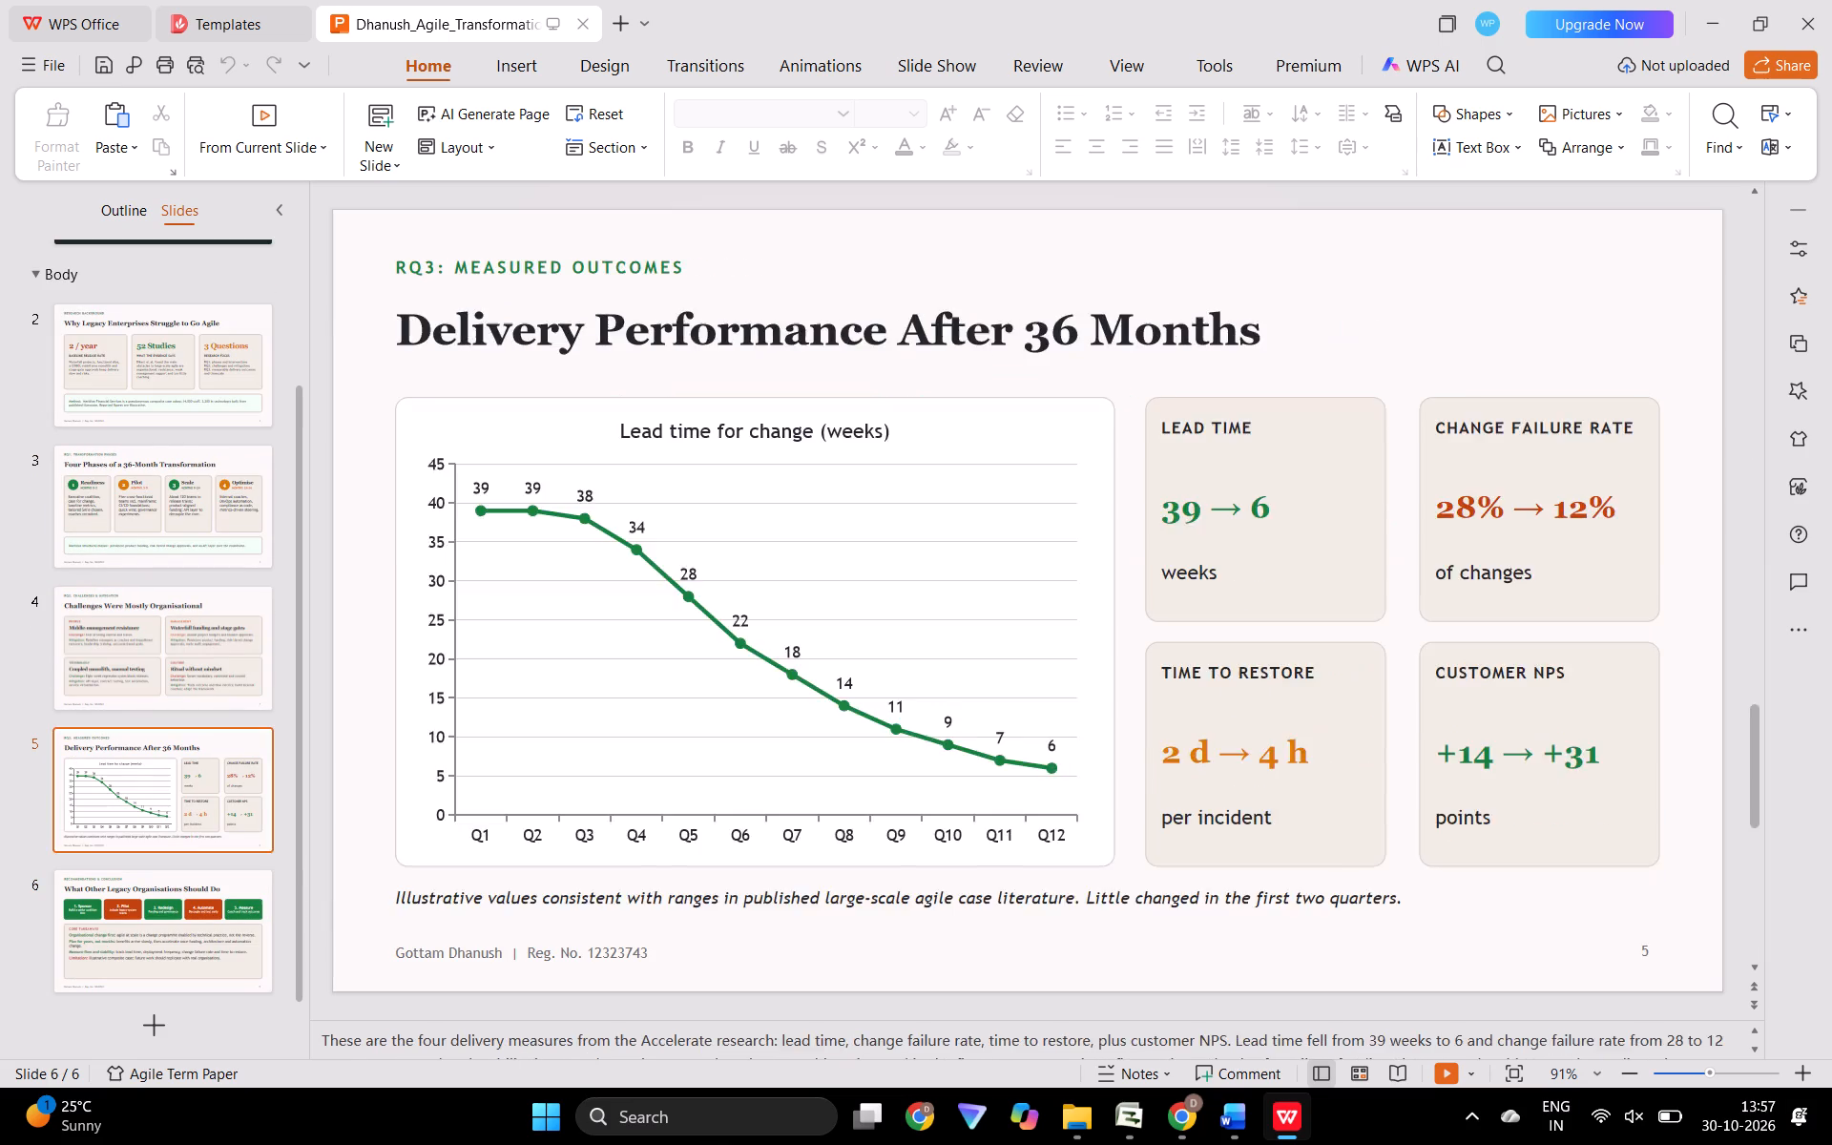
pyautogui.press('Up')
pyautogui.press('Up')
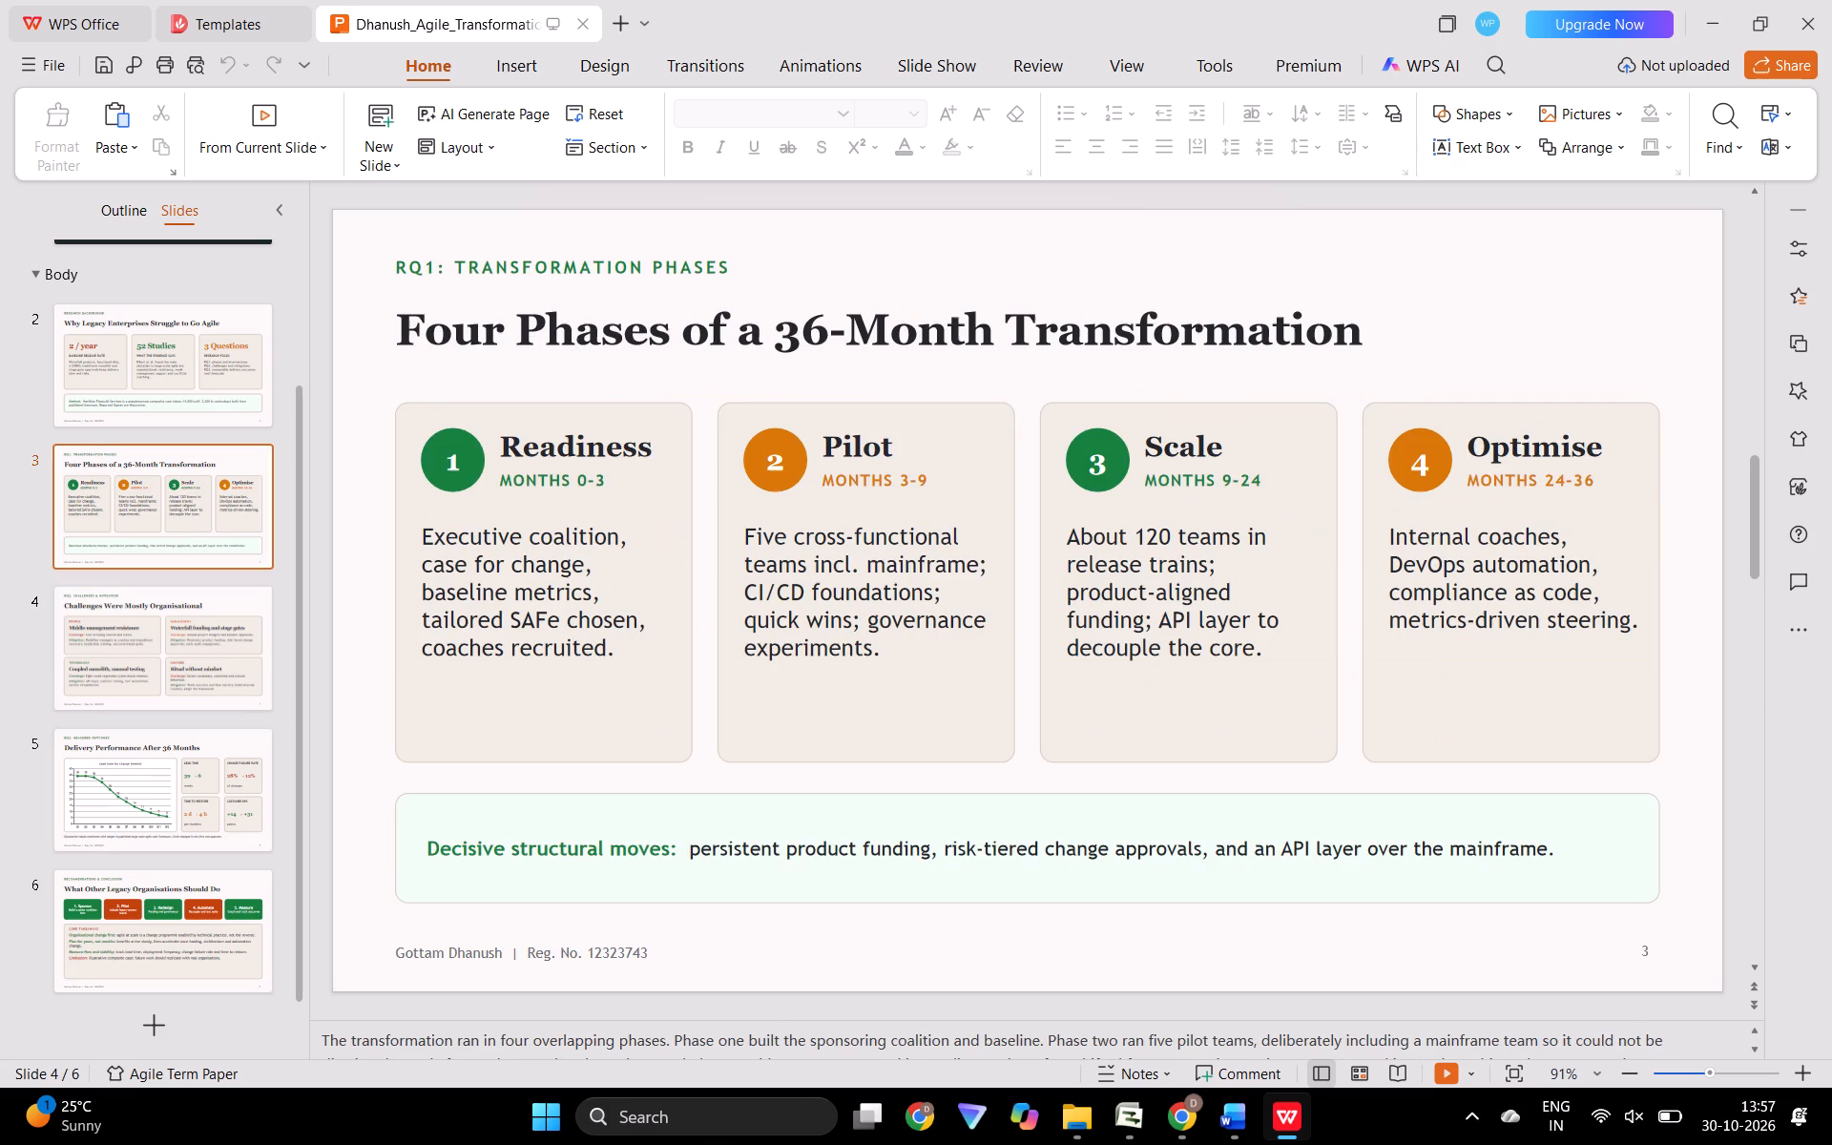
pyautogui.press('Up')
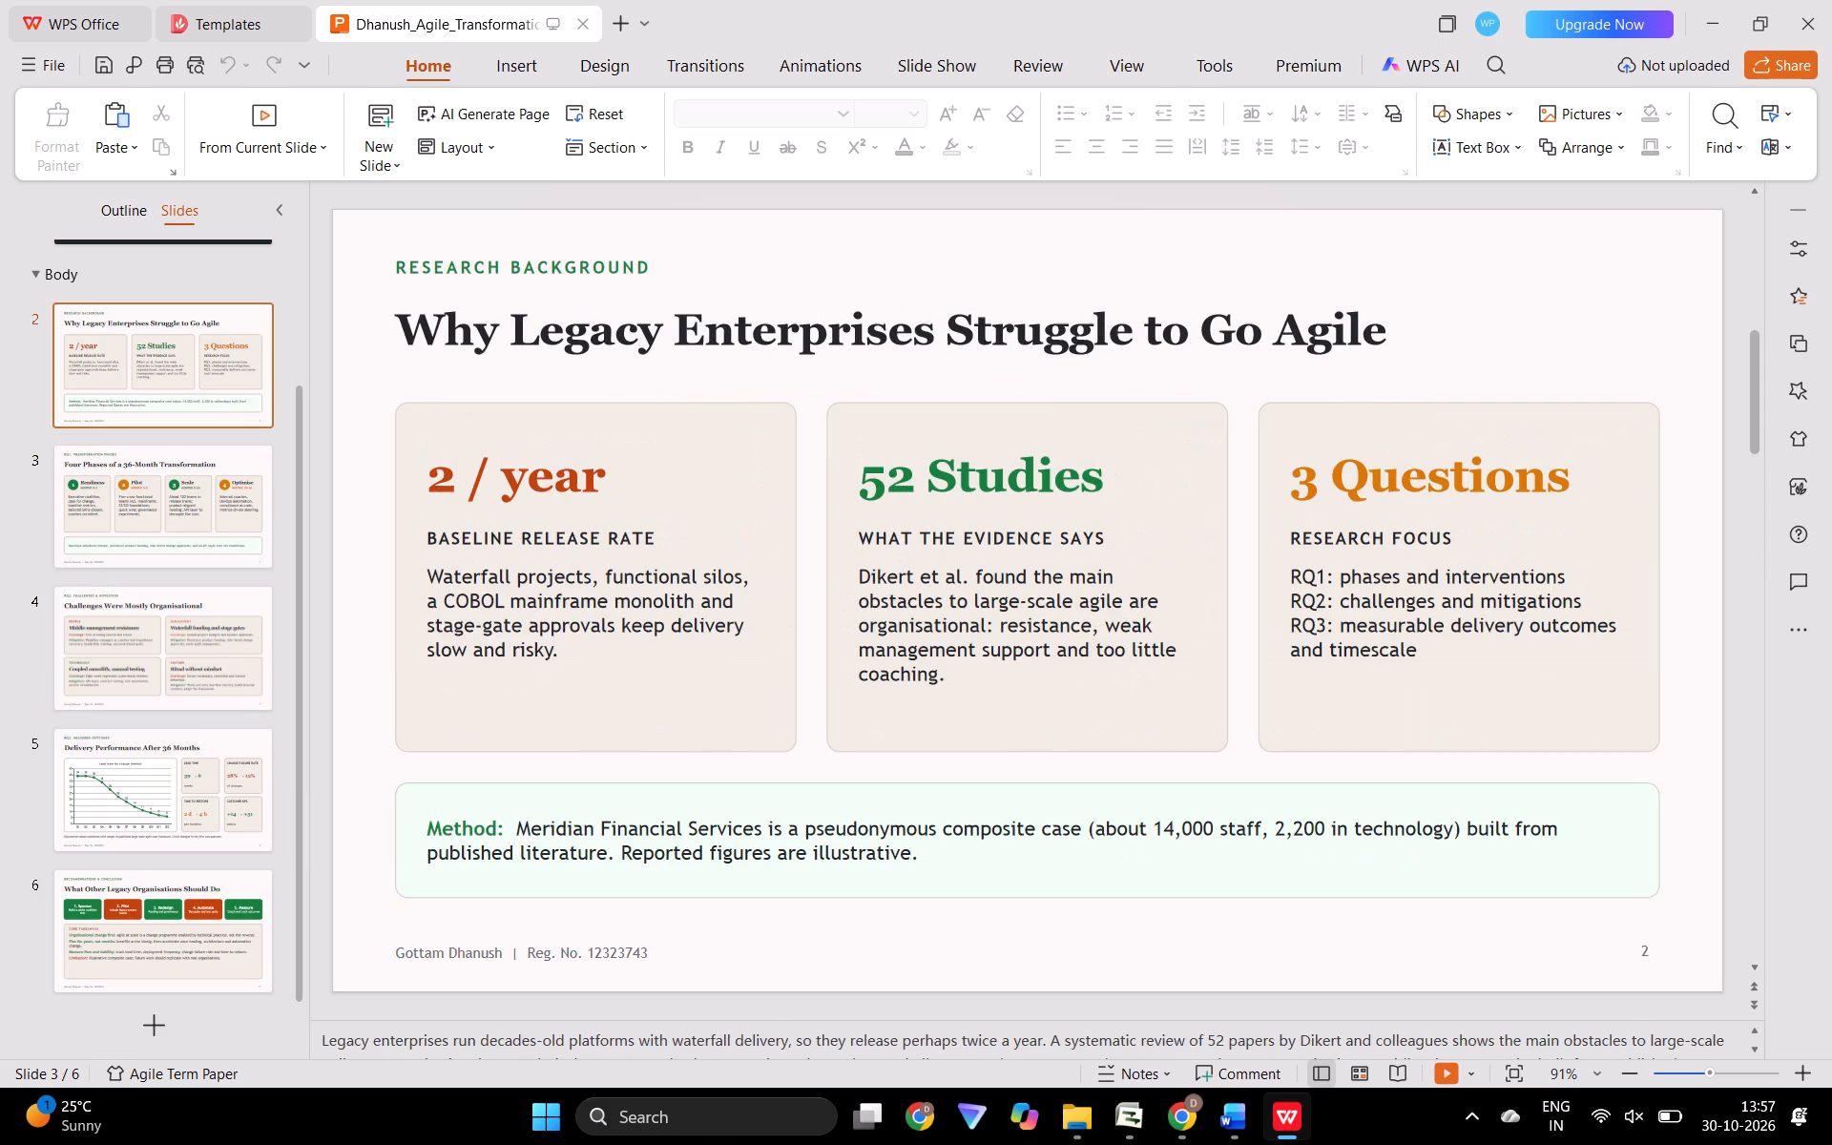
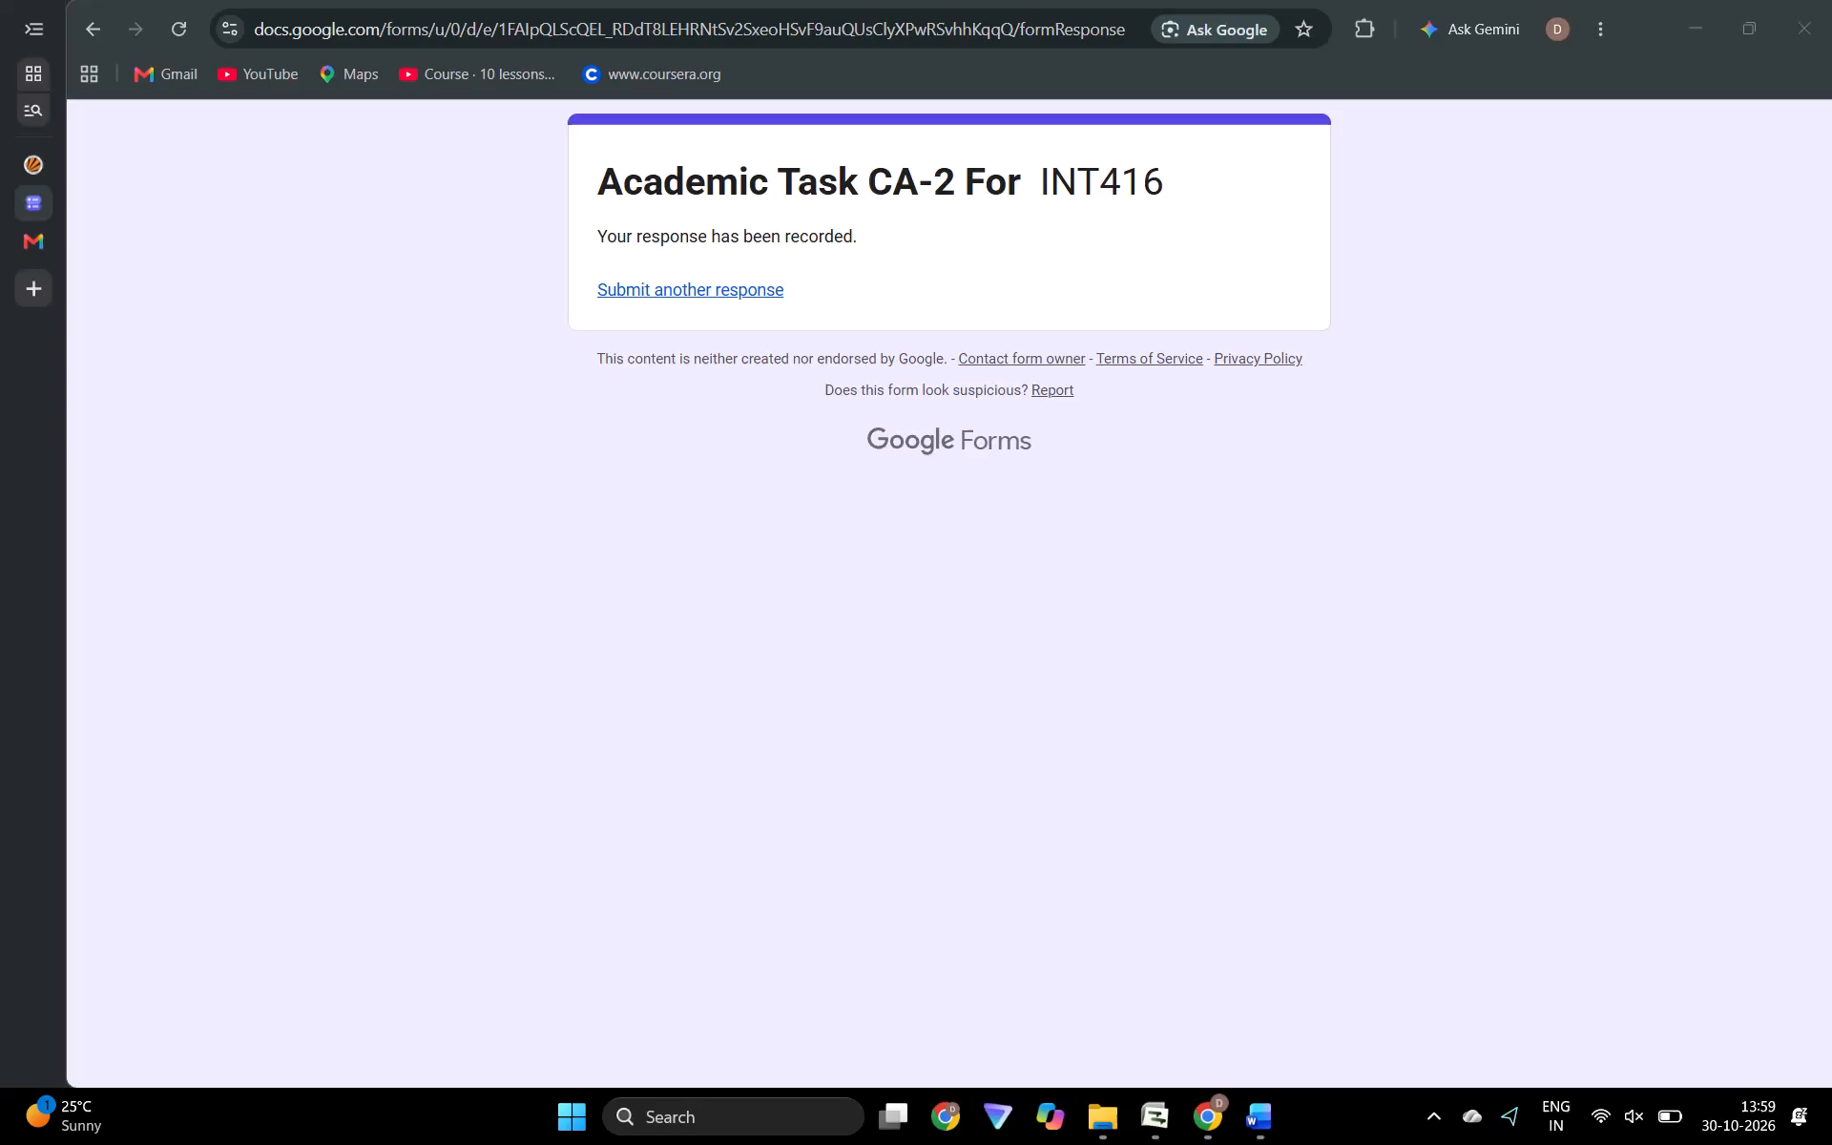
# Close the Chrome window containing the submitted INT416 CA-2 form.
pyautogui.click(1828, 2)
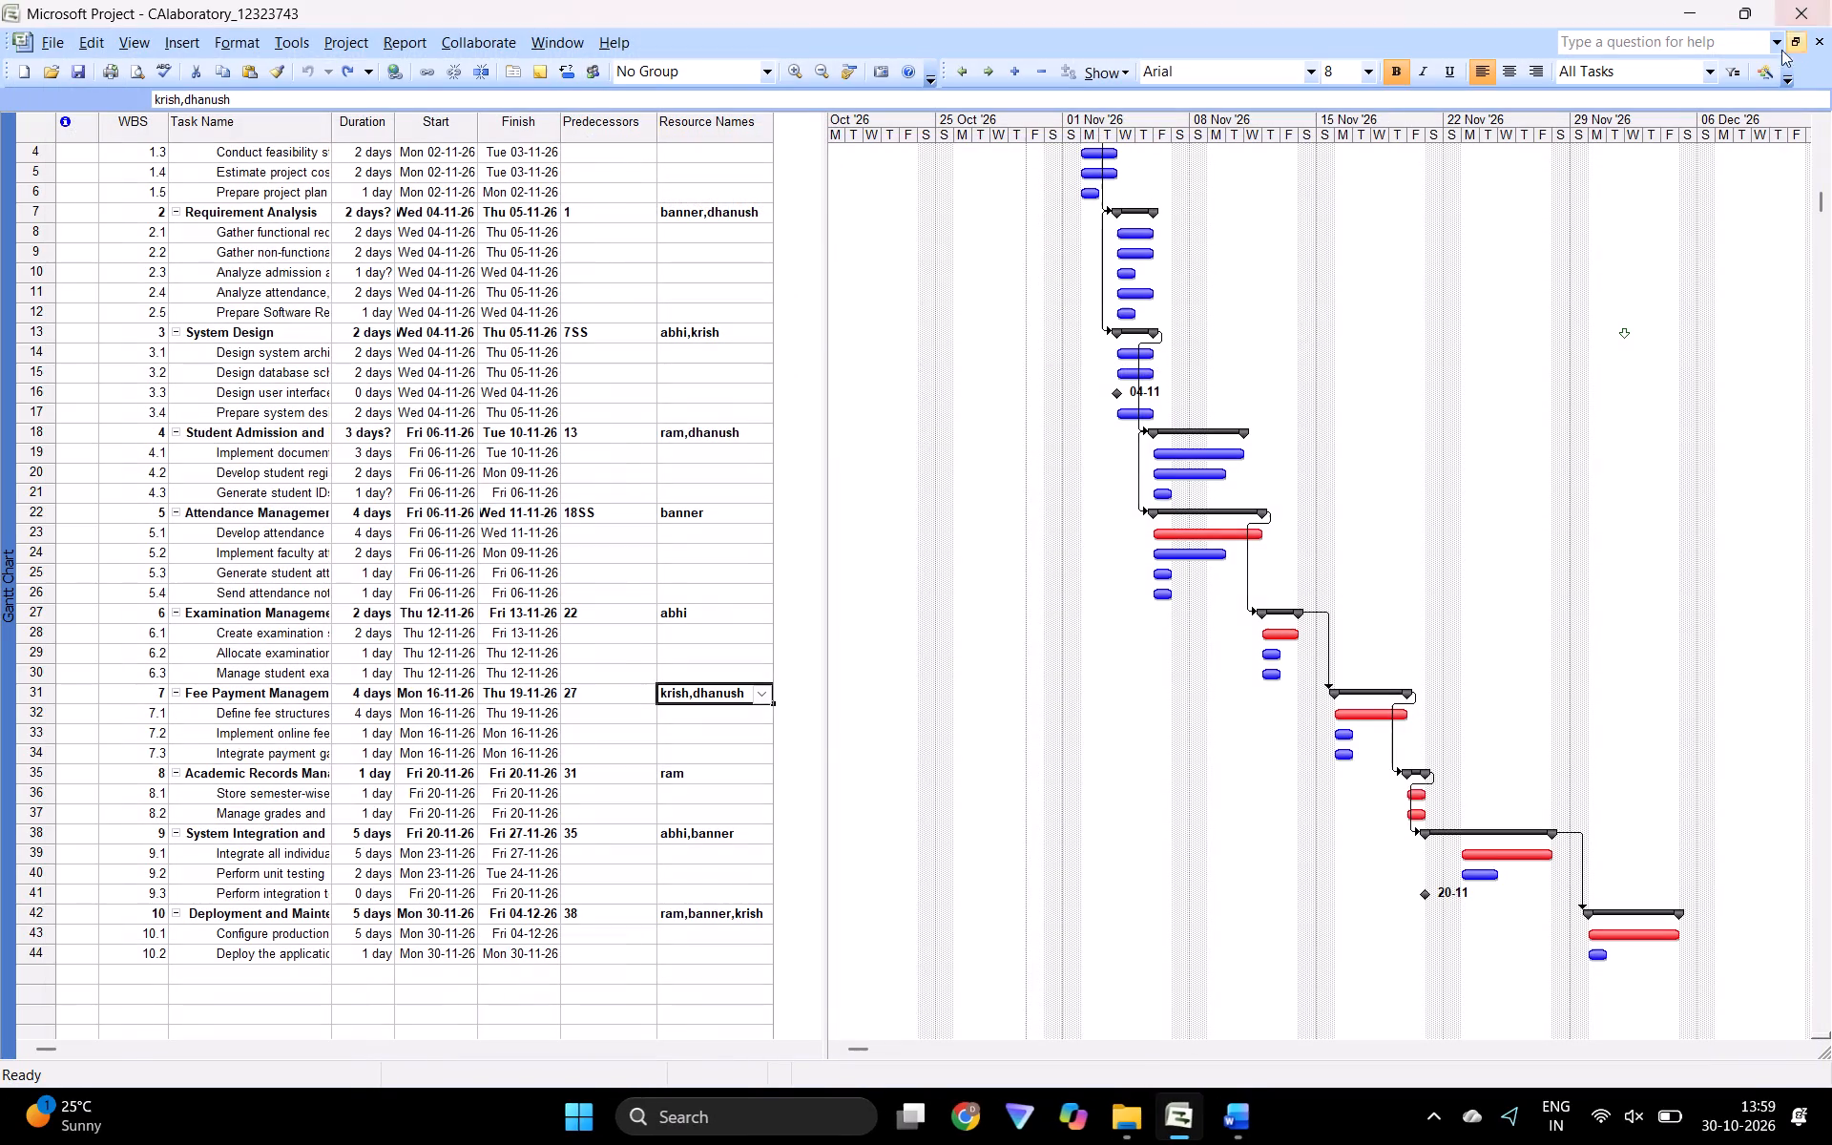
pyautogui.click(1820, 5)
pyautogui.click(928, 559)
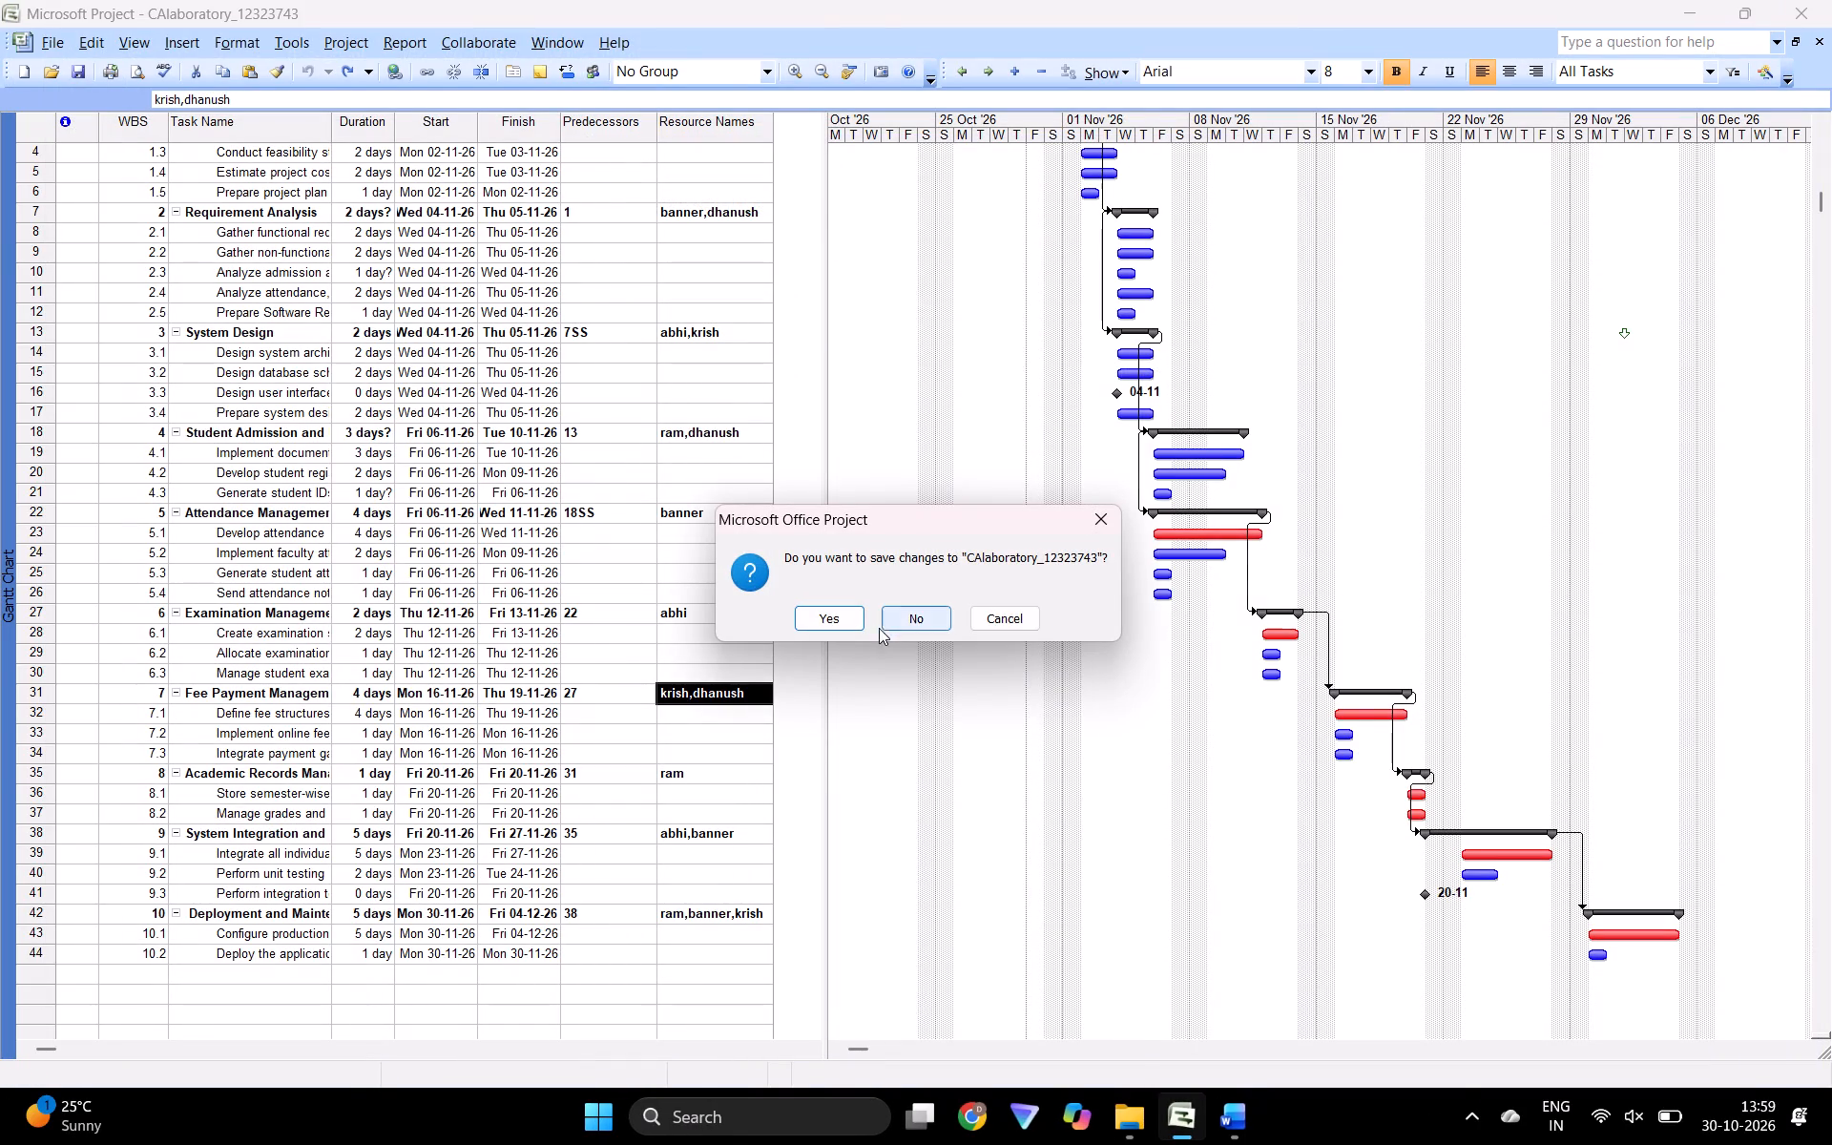
pyautogui.click(842, 617)
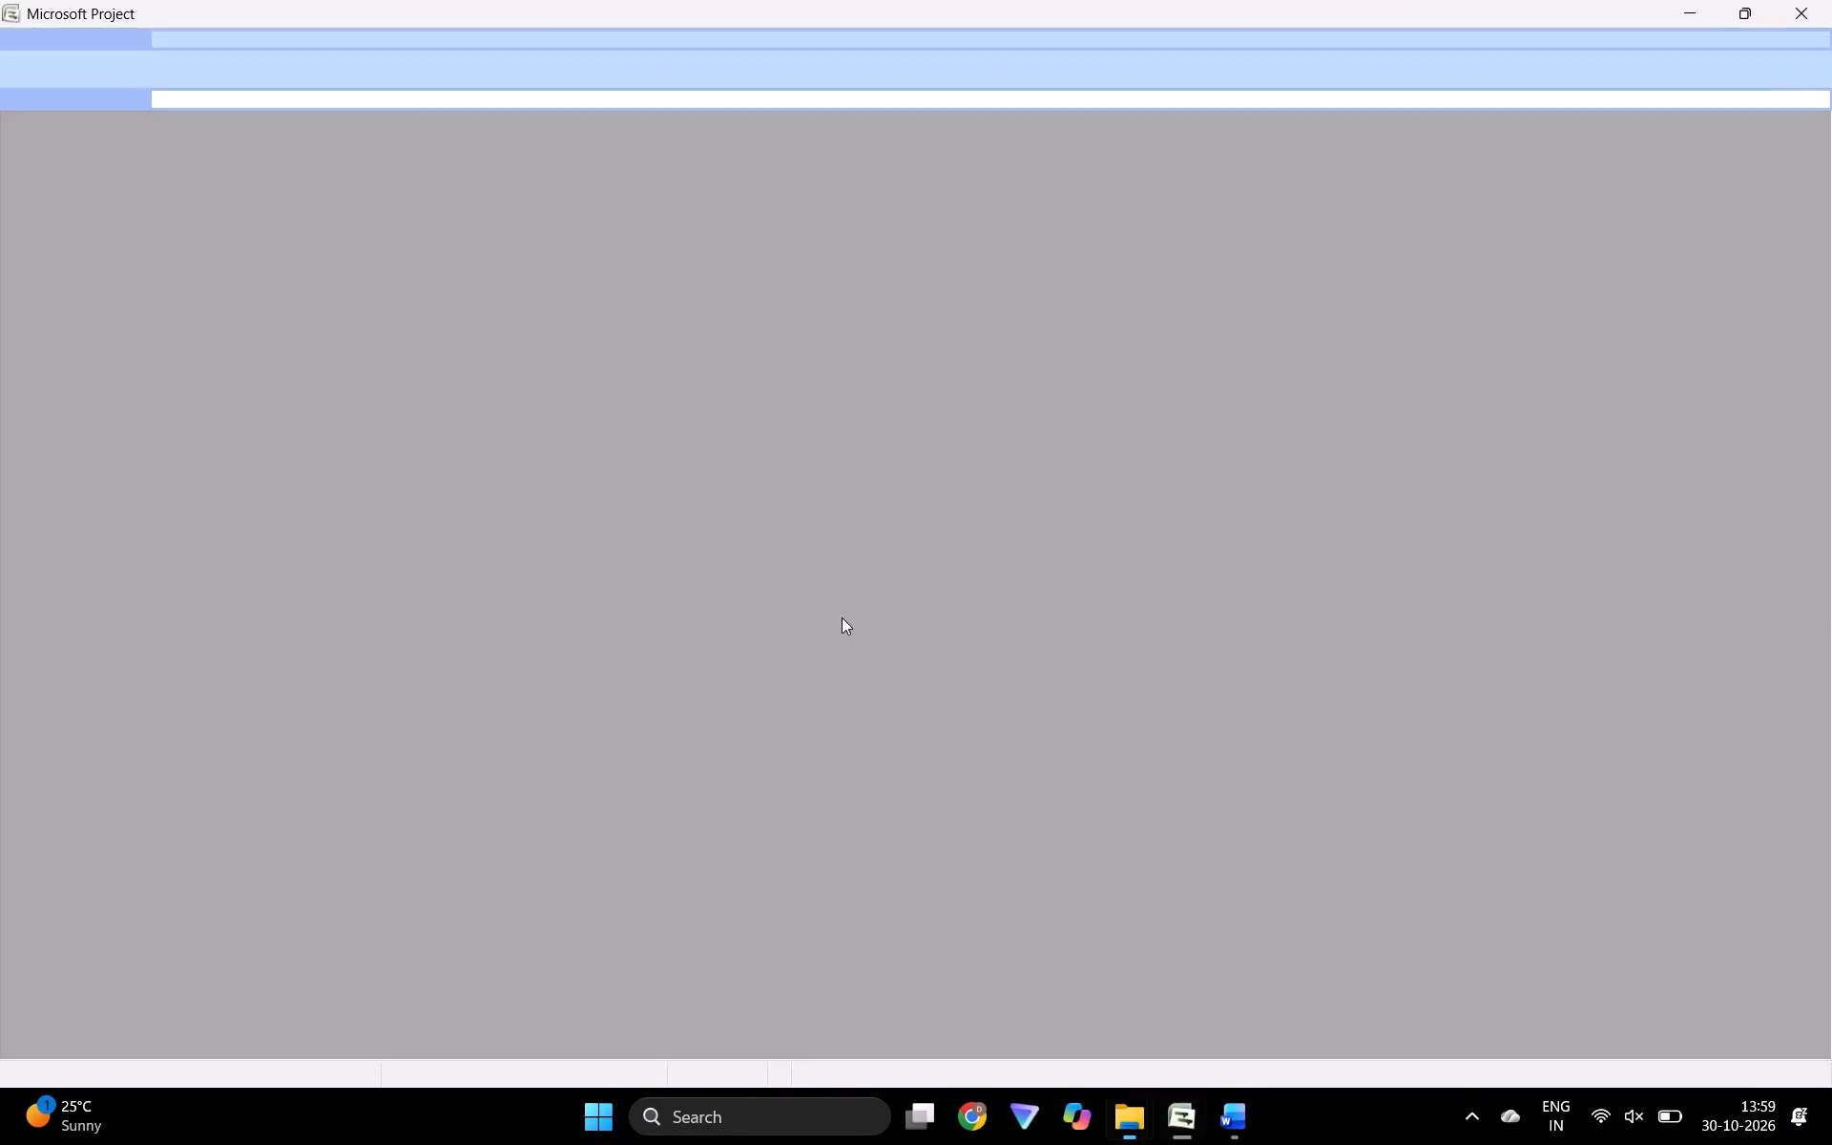
pyautogui.click(1797, 29)
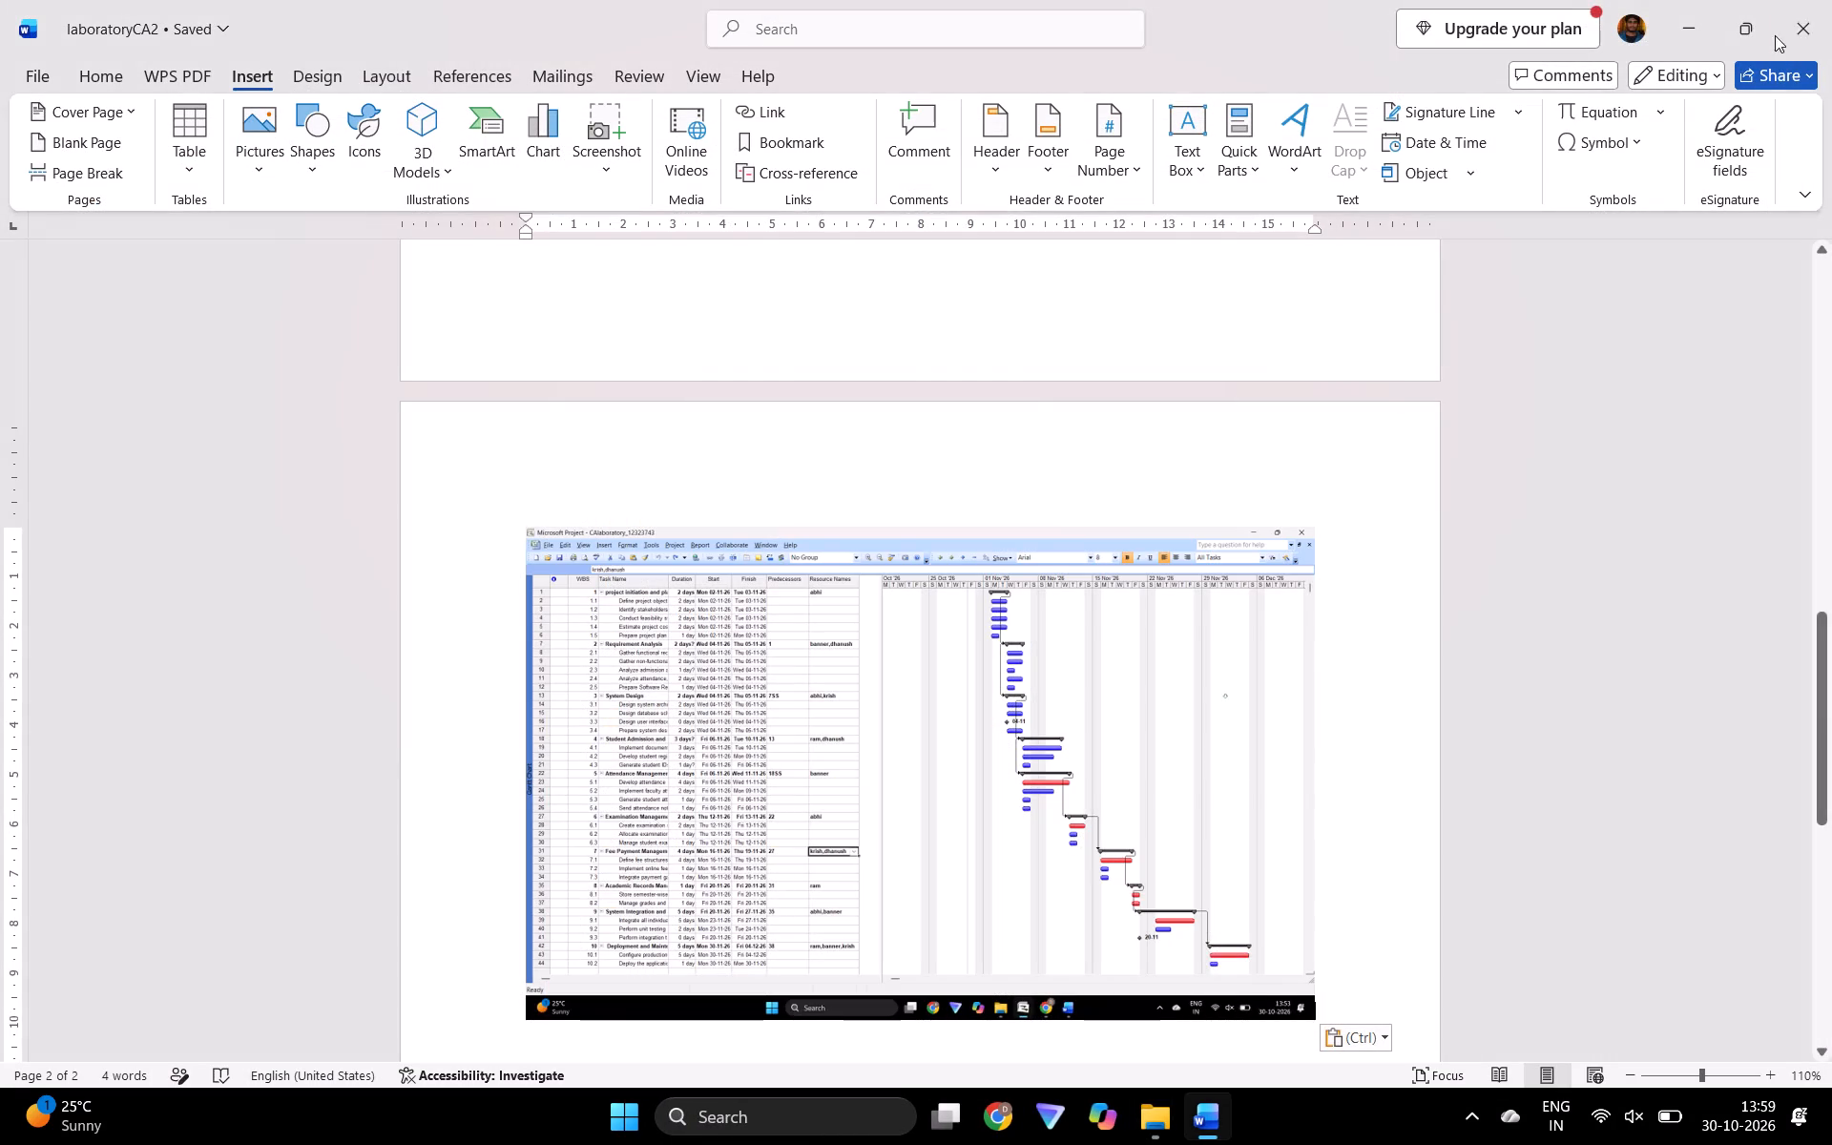
# Close the laboratoryCA2 report in Word and the Screenshots folder window to return to the desktop.
pyautogui.click(1775, 35)
pyautogui.click(1796, 26)
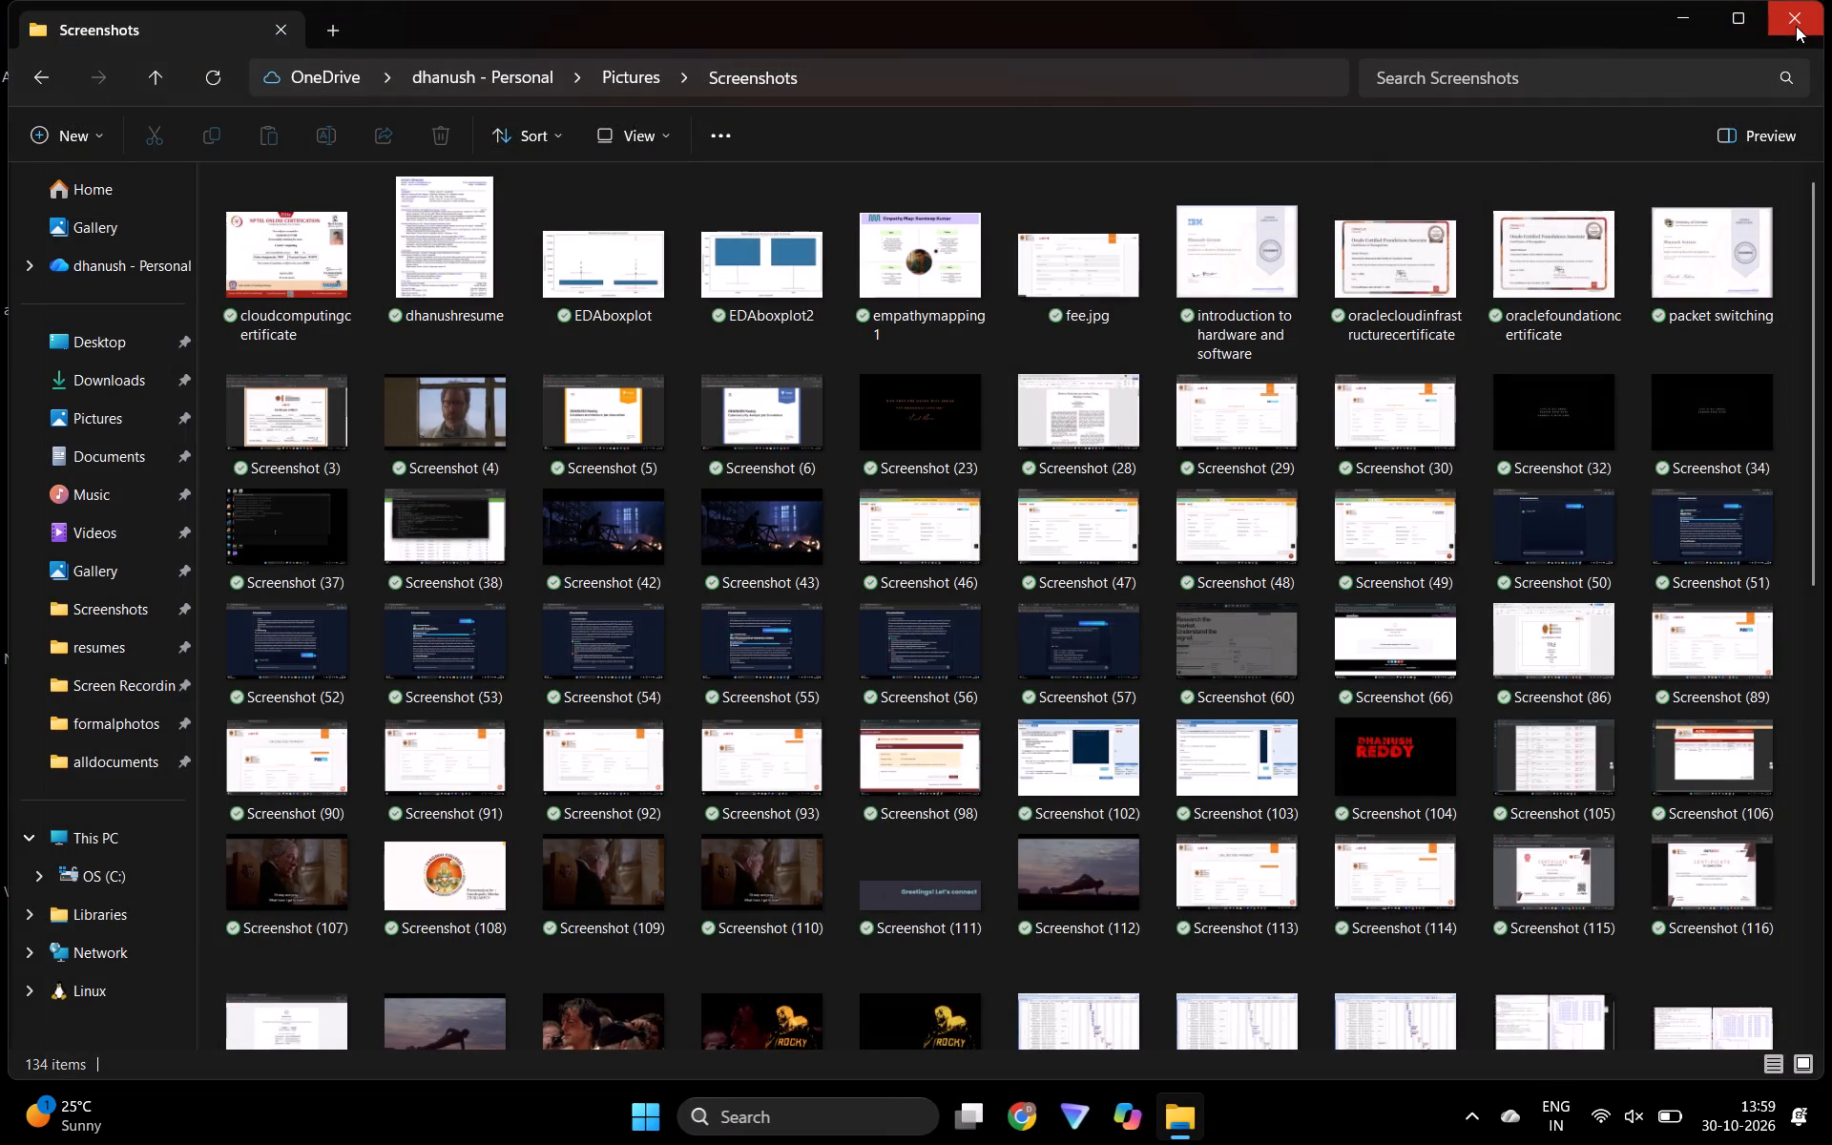
pyautogui.click(1796, 27)
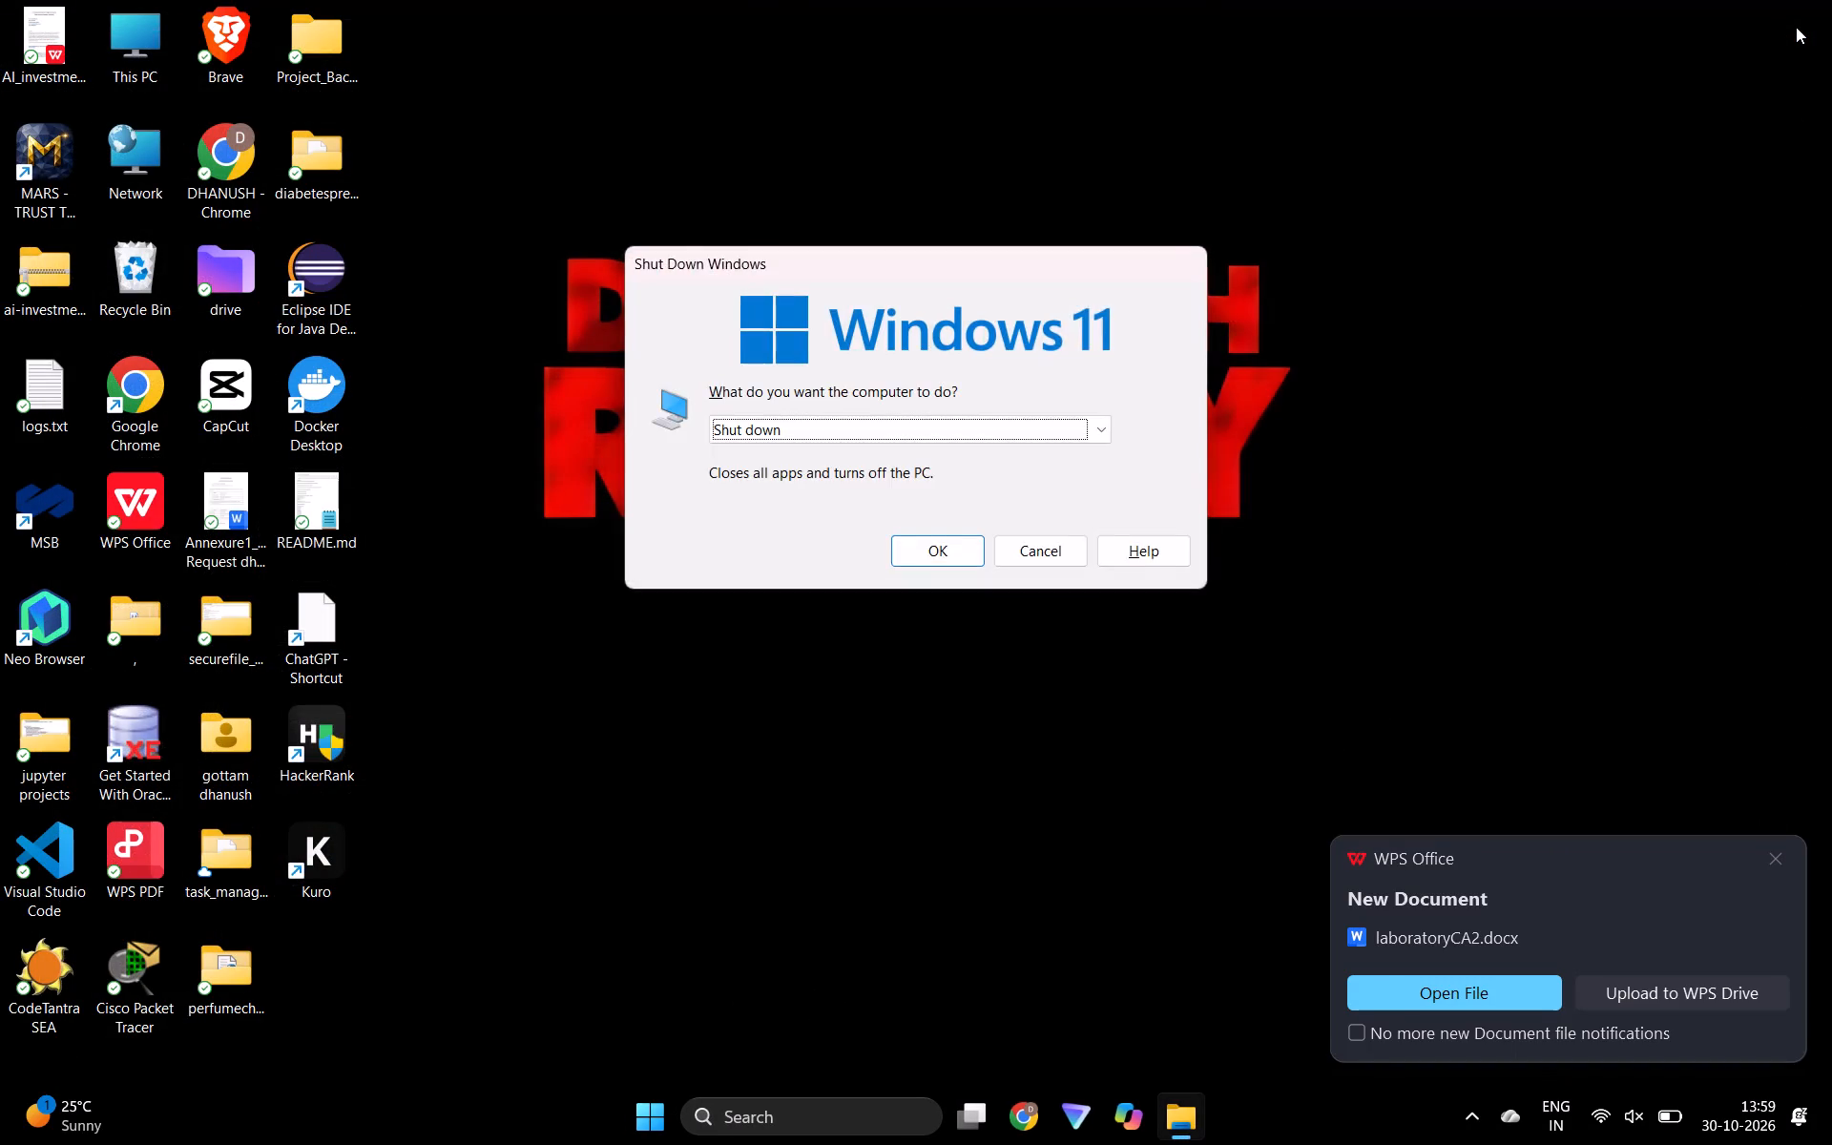